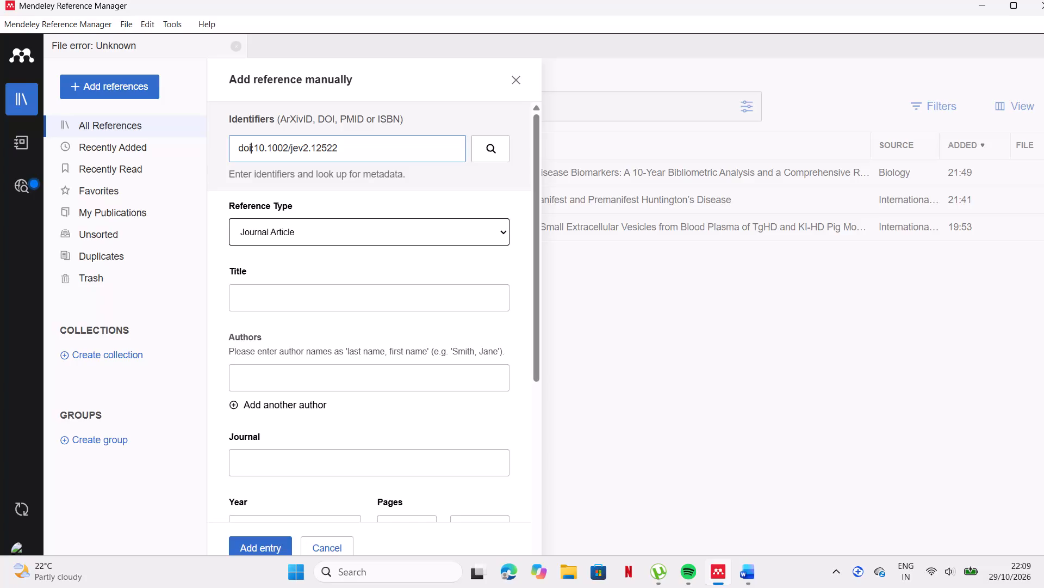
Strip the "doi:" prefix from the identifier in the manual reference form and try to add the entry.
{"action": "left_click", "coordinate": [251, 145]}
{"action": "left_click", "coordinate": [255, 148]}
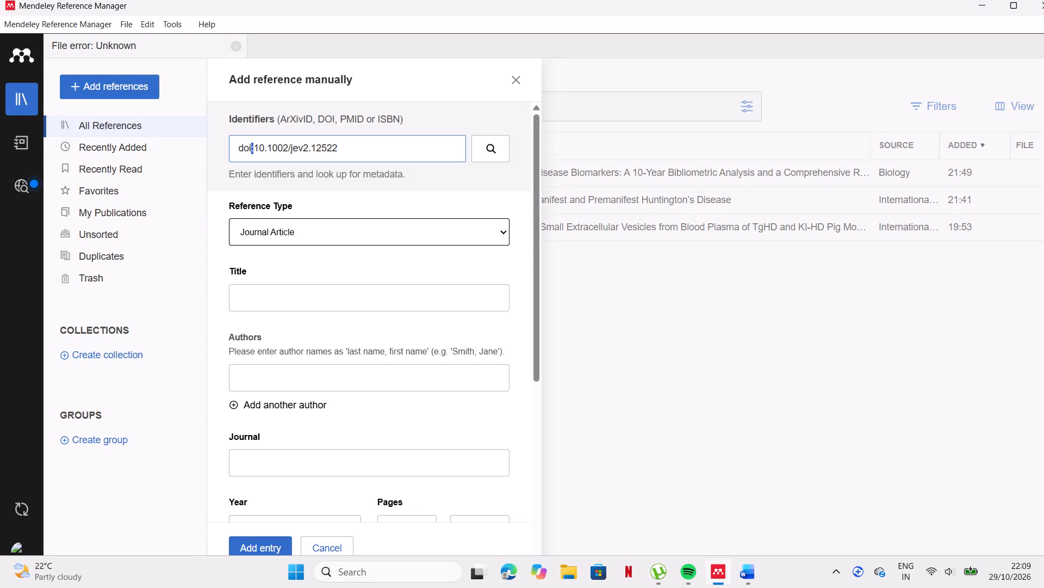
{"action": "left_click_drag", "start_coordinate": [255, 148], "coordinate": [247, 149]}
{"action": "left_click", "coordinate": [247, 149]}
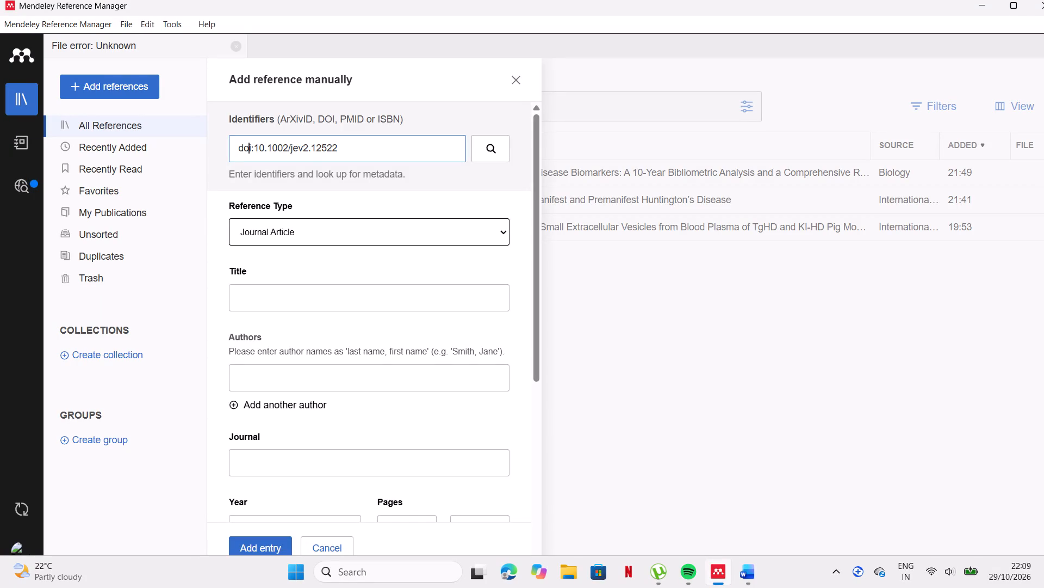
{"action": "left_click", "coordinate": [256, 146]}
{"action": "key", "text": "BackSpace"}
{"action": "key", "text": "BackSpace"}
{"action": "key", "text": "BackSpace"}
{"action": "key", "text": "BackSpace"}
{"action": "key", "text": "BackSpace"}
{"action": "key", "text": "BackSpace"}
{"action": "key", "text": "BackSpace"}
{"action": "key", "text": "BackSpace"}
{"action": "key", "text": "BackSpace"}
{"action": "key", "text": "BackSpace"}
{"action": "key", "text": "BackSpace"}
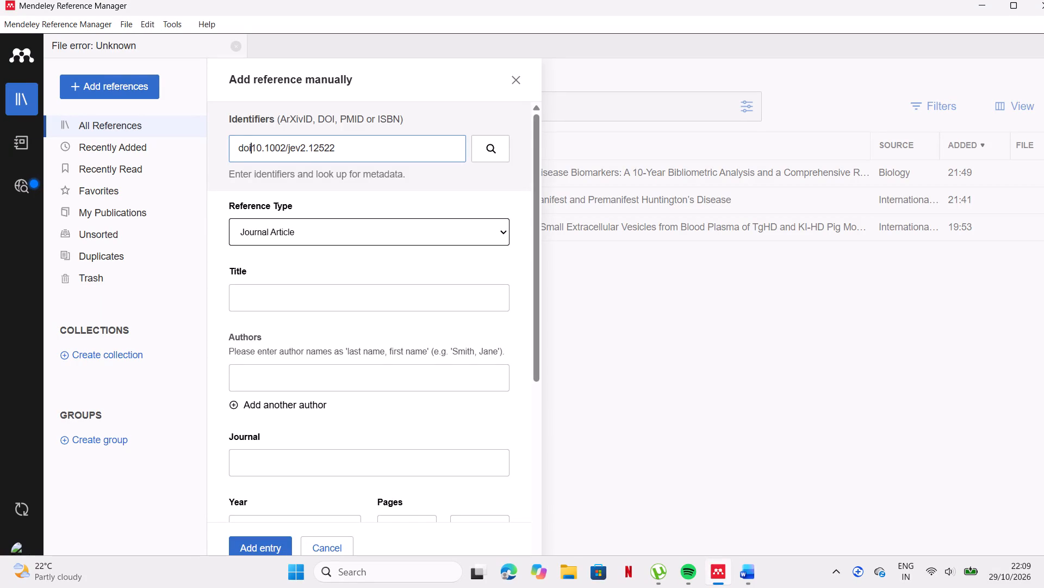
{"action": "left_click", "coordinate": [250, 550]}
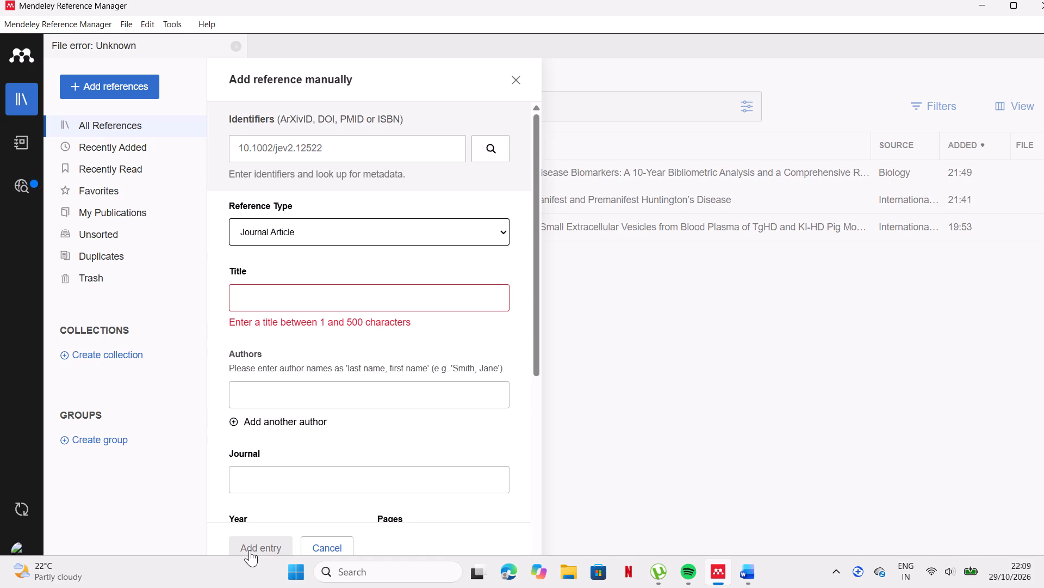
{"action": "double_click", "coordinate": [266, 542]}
In Google Chrome, search Google for doi:10.1002/jev2.12522 and open the PubMed article page.
{"action": "left_click", "coordinate": [340, 580]}
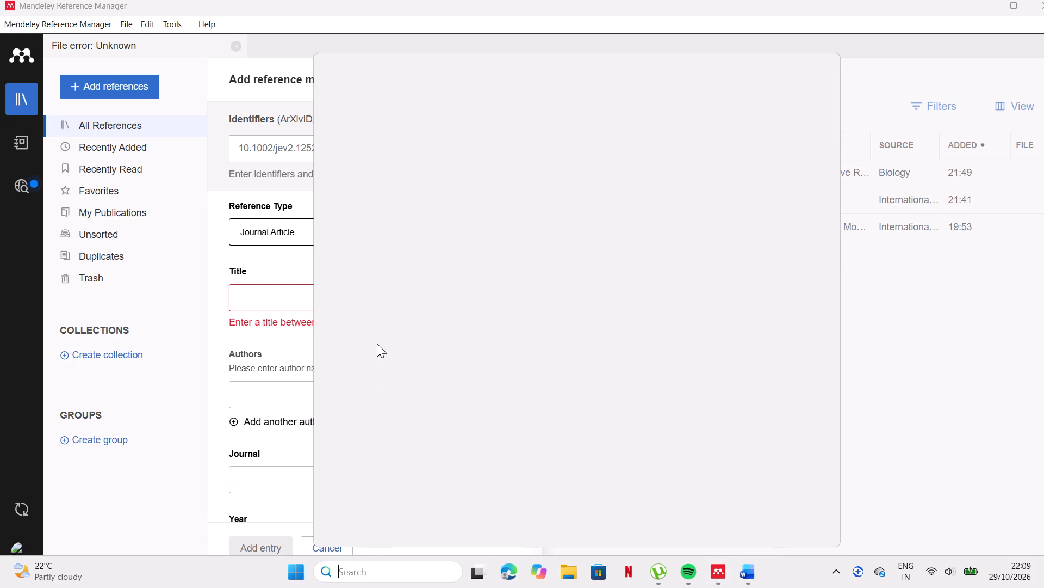
{"action": "left_click", "coordinate": [295, 577]}
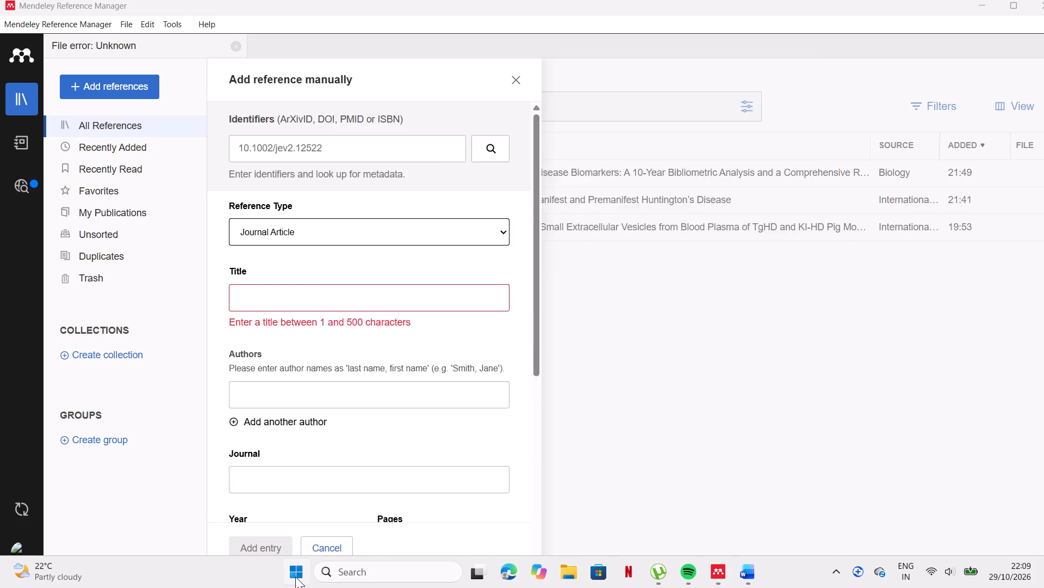
{"action": "scroll", "coordinate": [467, 359], "scroll_direction": "down", "scroll_amount": 1}
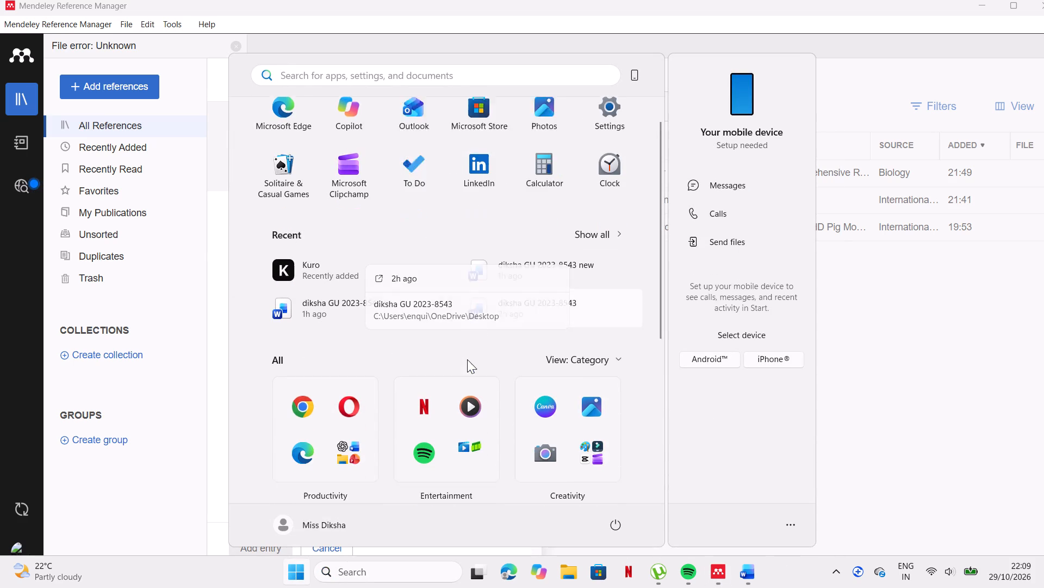
{"action": "scroll", "coordinate": [467, 359], "scroll_direction": "down", "scroll_amount": 2}
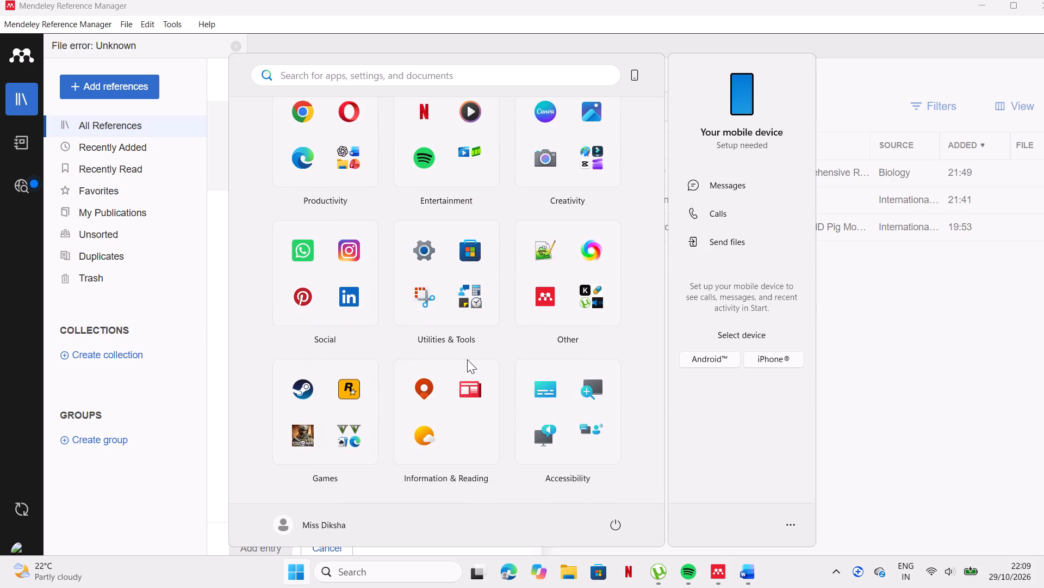
{"action": "scroll", "coordinate": [467, 359], "scroll_direction": "up", "scroll_amount": 3}
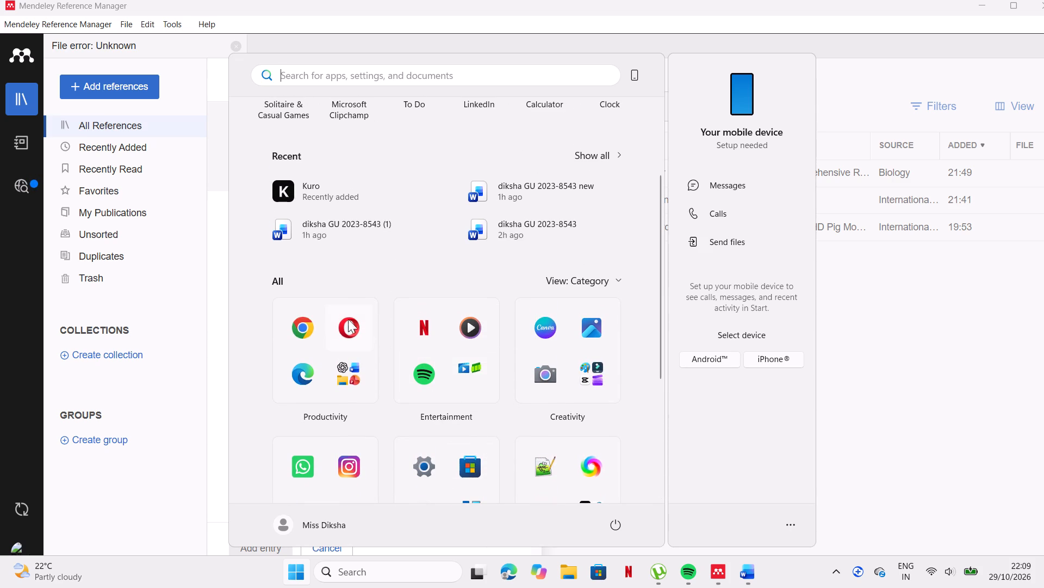
{"action": "left_click", "coordinate": [303, 322]}
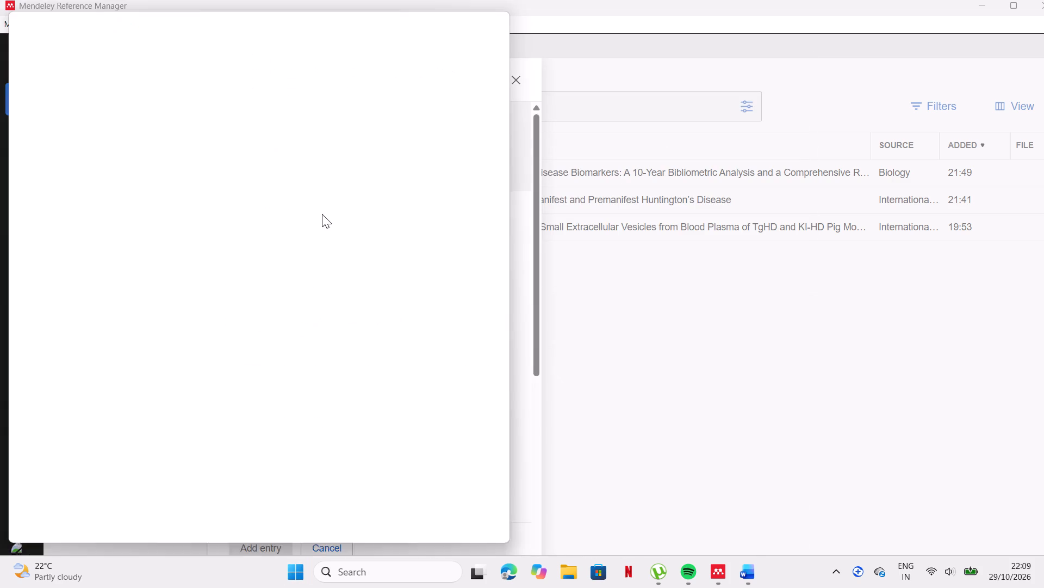
{"action": "left_click", "coordinate": [290, 244]}
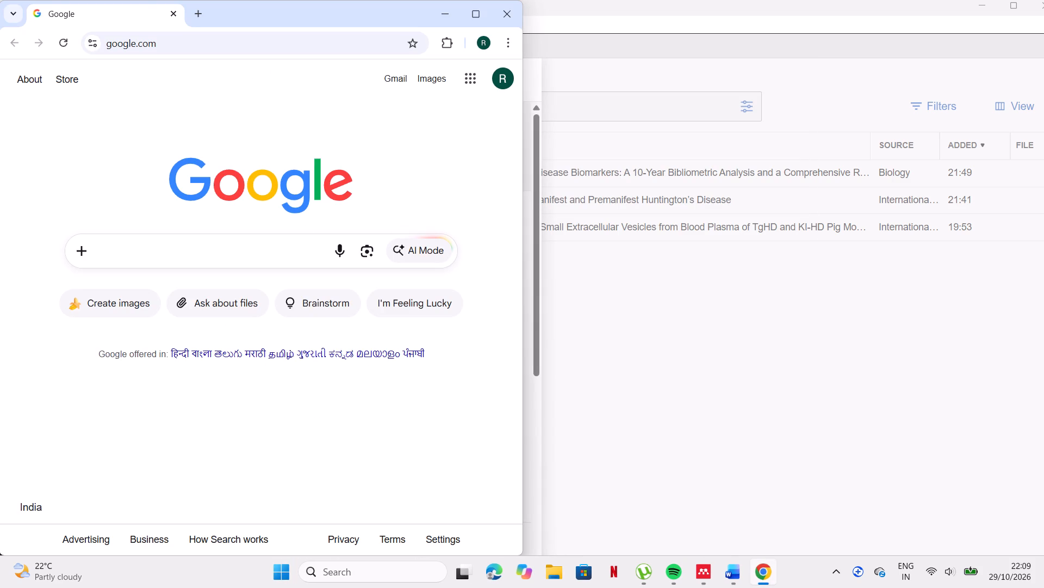
{"action": "left_click", "coordinate": [283, 248]}
{"action": "key", "text": "ctrl+v"}
{"action": "key", "text": "Return"}
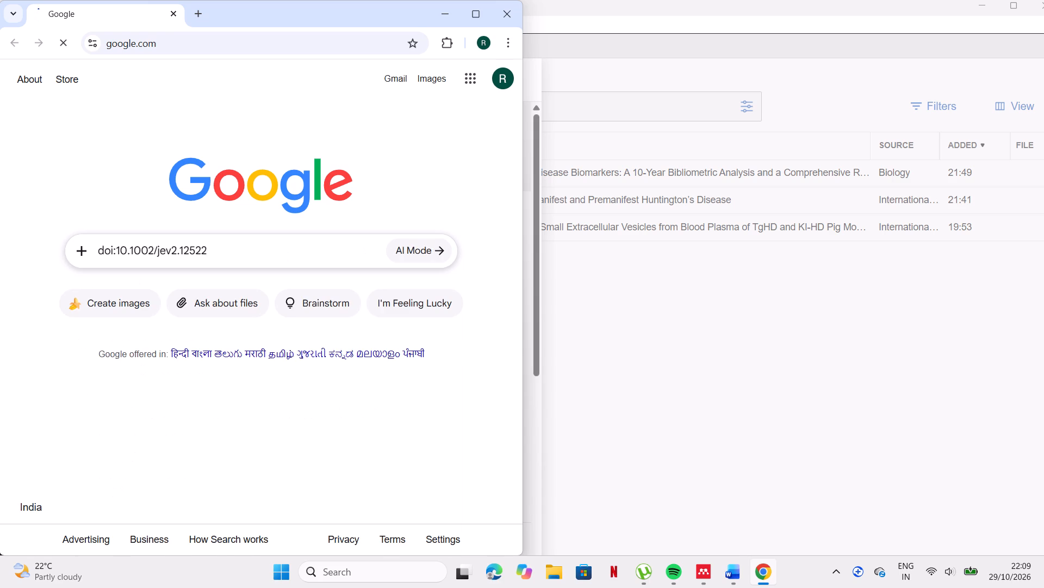
{"action": "left_click", "coordinate": [271, 210]}
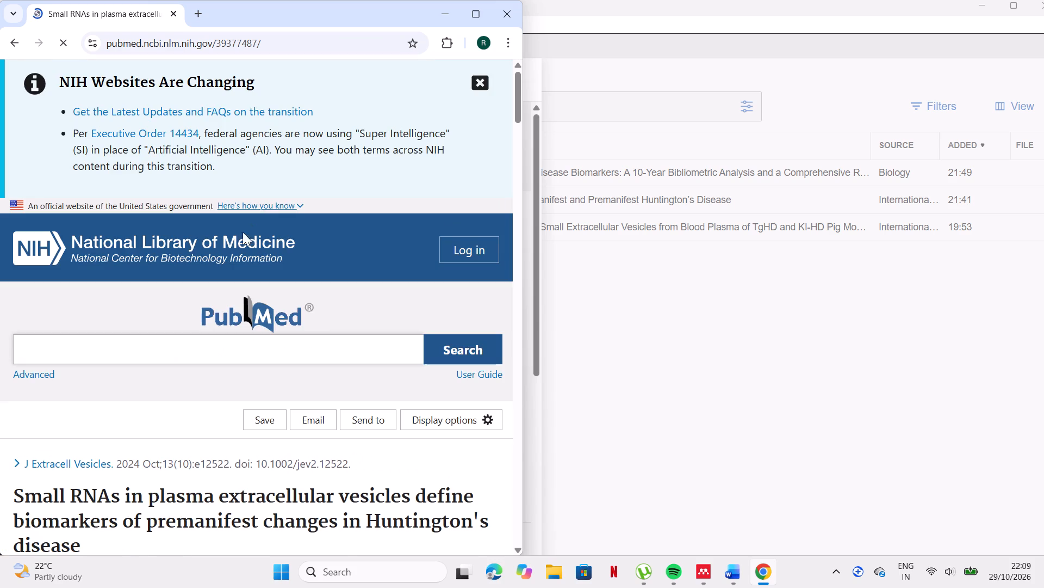
Copy the DOI 10.1002/jev2.12522 from the PubMed article's identifier line.
{"action": "scroll", "coordinate": [276, 291], "scroll_direction": "down", "scroll_amount": 3}
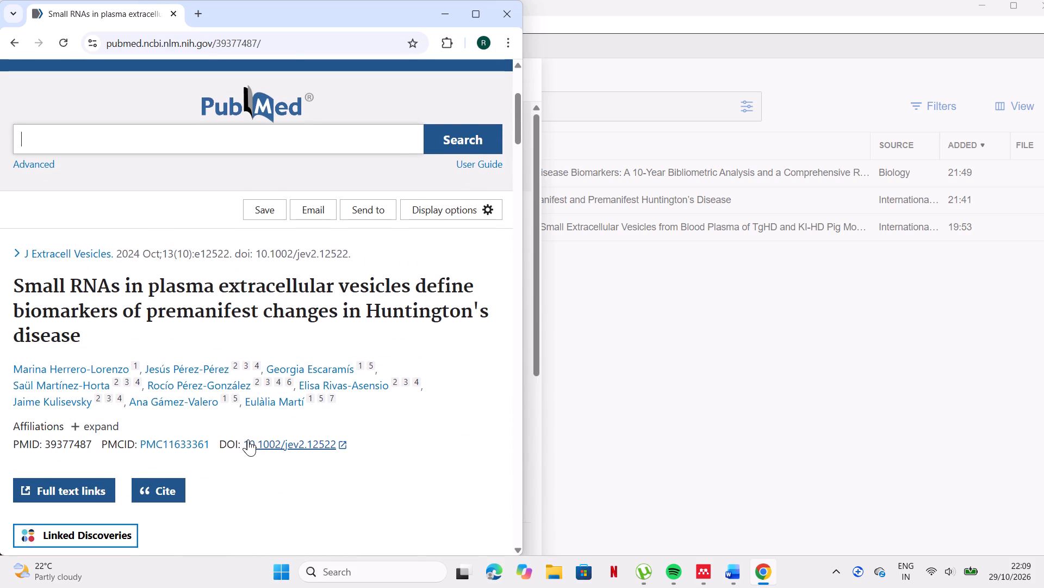
{"action": "left_click_drag", "start_coordinate": [243, 439], "coordinate": [281, 434]}
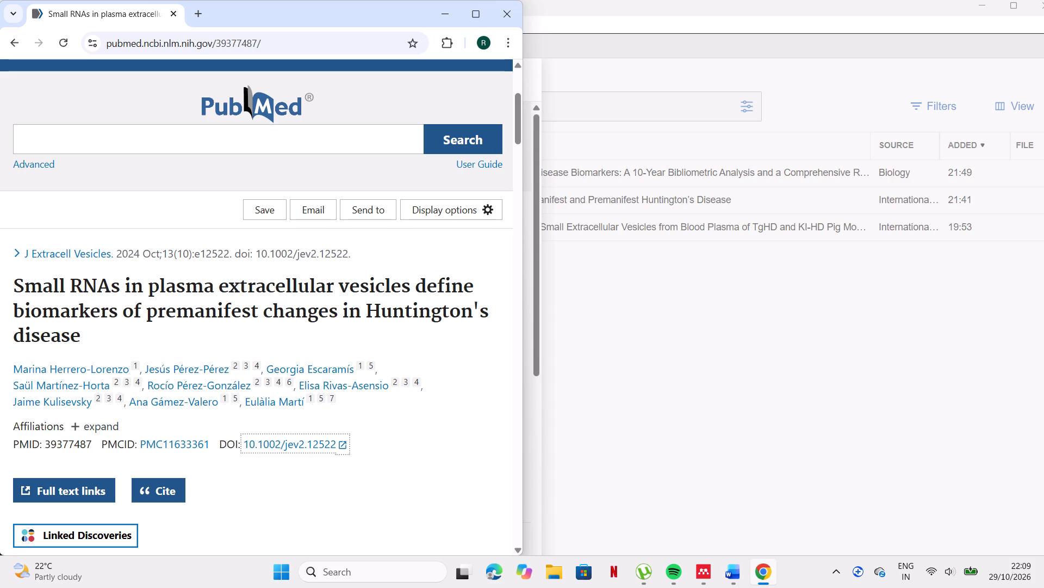
{"action": "left_click_drag", "start_coordinate": [223, 439], "coordinate": [401, 440]}
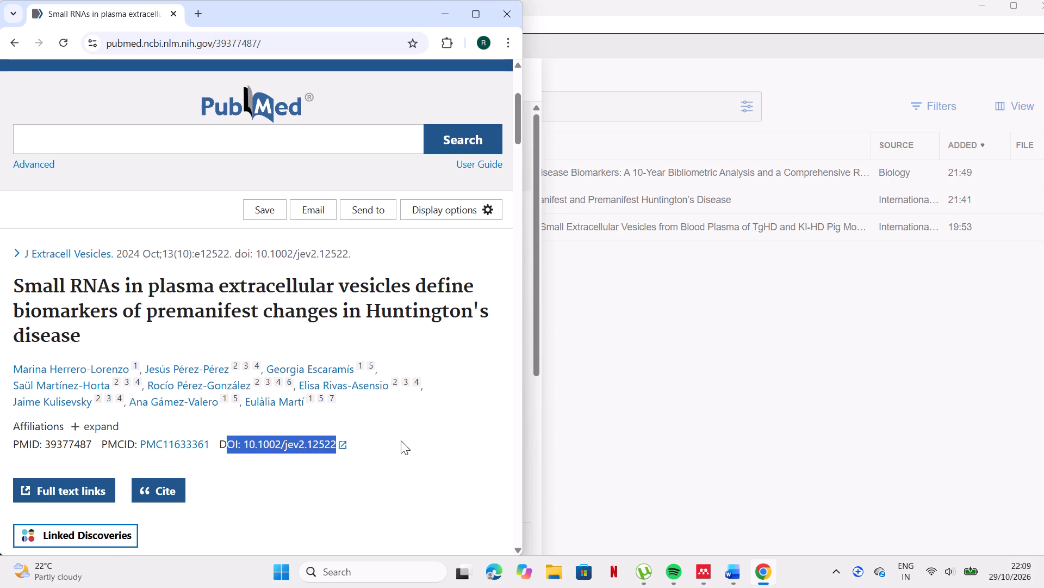
{"action": "key", "text": "ctrl+c"}
Switch to Mendeley Reference Manager and replace the identifier in the manual reference form with the copied DOI text.
{"action": "left_click", "coordinate": [702, 569]}
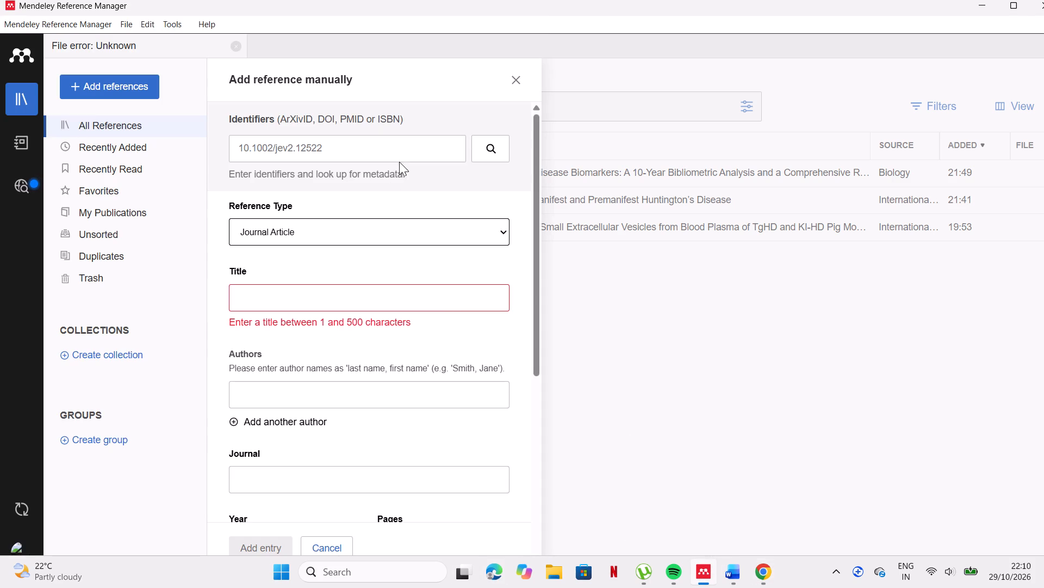
{"action": "left_click", "coordinate": [402, 156]}
{"action": "key", "text": "BackSpace"}
{"action": "key", "text": "BackSpace"}
{"action": "key", "text": "BackSpace"}
{"action": "key", "text": "BackSpace"}
{"action": "key", "text": "BackSpace"}
{"action": "key", "text": "BackSpace"}
{"action": "key", "text": "BackSpace"}
{"action": "key", "text": "BackSpace"}
{"action": "key", "text": "BackSpace"}
{"action": "key", "text": "BackSpace"}
{"action": "key", "text": "BackSpace"}
{"action": "key", "text": "BackSpace"}
{"action": "key", "text": "BackSpace"}
{"action": "key", "text": "BackSpace"}
{"action": "key", "text": "BackSpace"}
{"action": "key", "text": "BackSpace"}
{"action": "key", "text": "BackSpace"}
{"action": "key", "text": "BackSpace"}
{"action": "key", "text": "BackSpace"}
{"action": "key", "text": "BackSpace"}
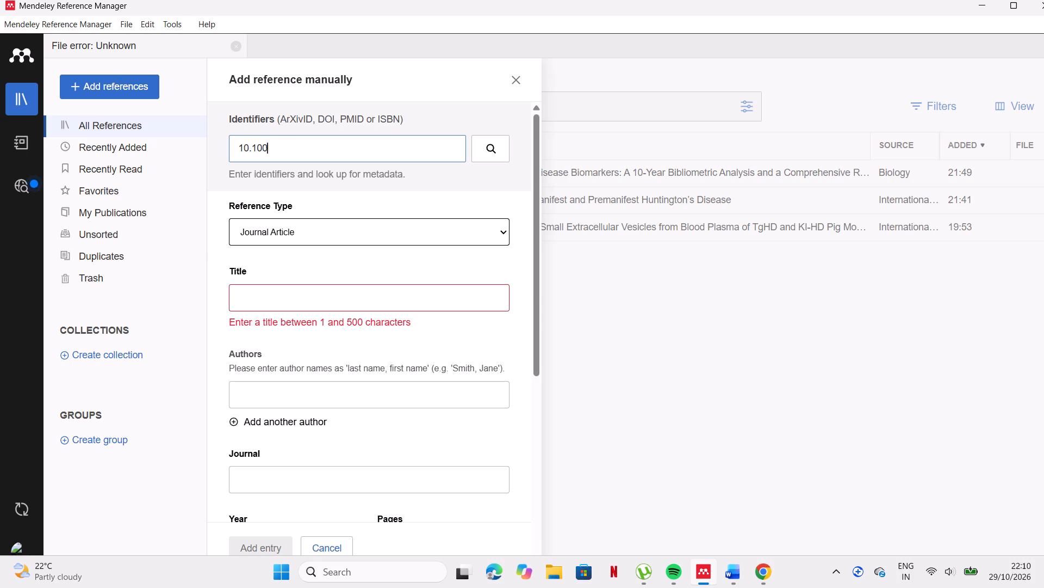
{"action": "key", "text": "ctrl+v"}
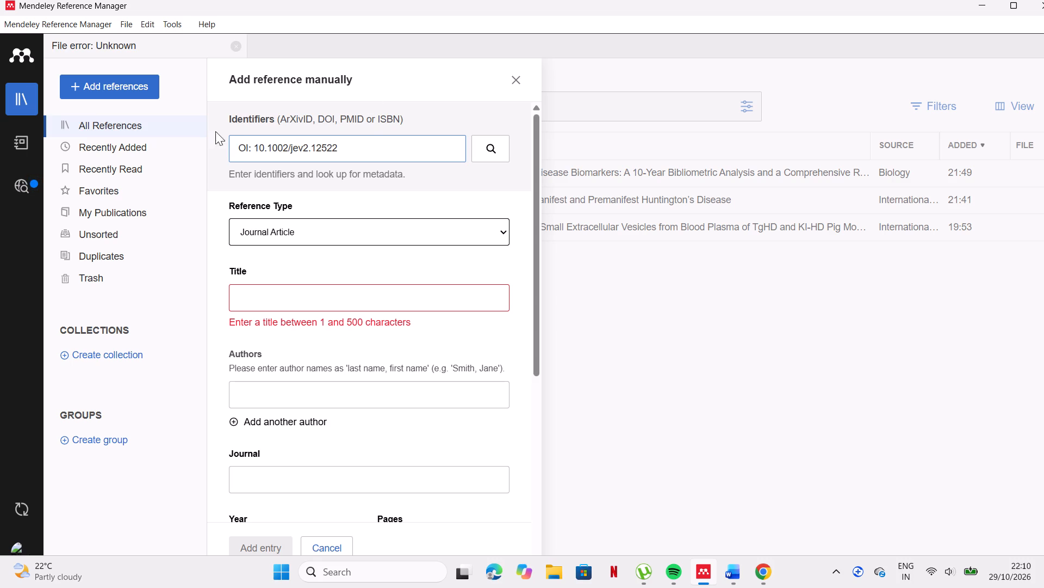
Remove the leading "OI: " so the identifier reads 10.1002/jev2.12522, and look up its metadata.
{"action": "left_click", "coordinate": [253, 144]}
{"action": "key", "text": "BackSpace"}
{"action": "key", "text": "BackSpace"}
{"action": "key", "text": "BackSpace"}
{"action": "key", "text": "BackSpace"}
{"action": "key", "text": "BackSpace"}
{"action": "key", "text": "BackSpace"}
{"action": "key", "text": "BackSpace"}
{"action": "key", "text": "BackSpace"}
{"action": "key", "text": "BackSpace"}
{"action": "key", "text": "BackSpace"}
{"action": "key", "text": "BackSpace"}
{"action": "key", "text": "BackSpace"}
{"action": "key", "text": "BackSpace"}
{"action": "key", "text": "BackSpace"}
{"action": "key", "text": "BackSpace"}
{"action": "key", "text": "Return"}
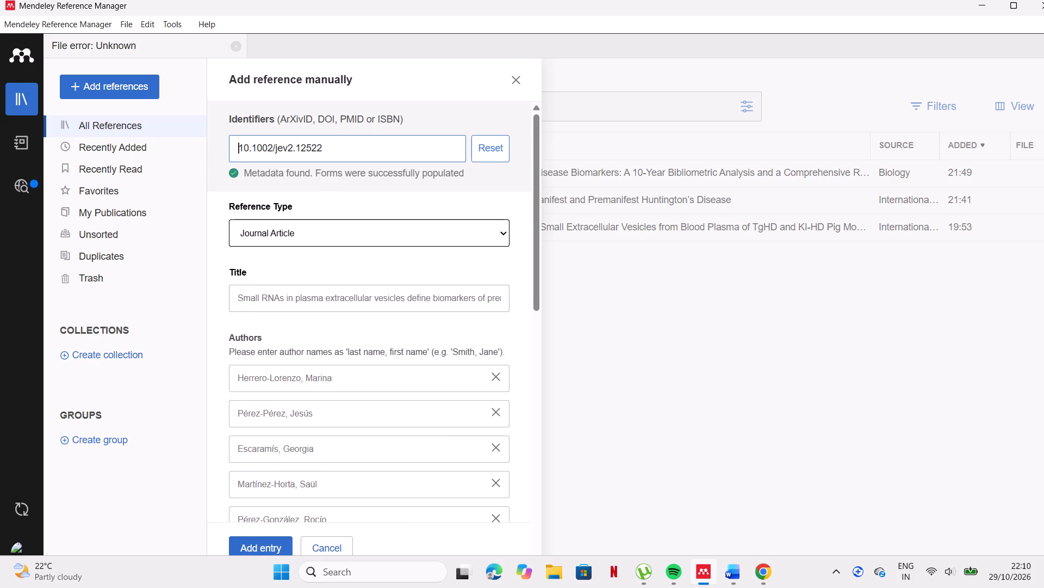
Add the populated "Small RNAs in plasma extracellular vesicles" journal article entry to the reference library.
{"action": "left_click", "coordinate": [257, 544]}
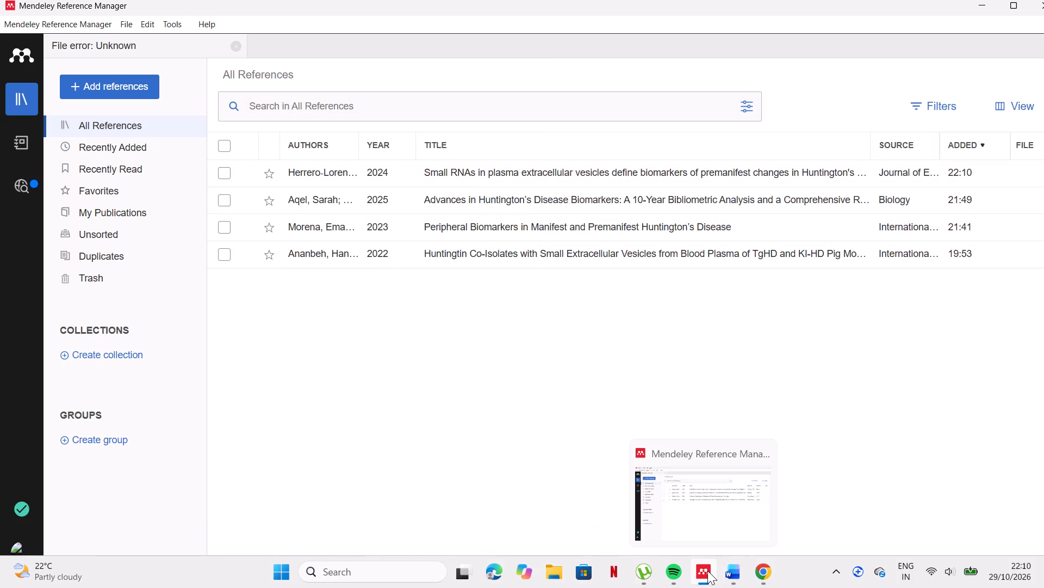
Switch to the open manuscript in Microsoft Word.
{"action": "left_click", "coordinate": [728, 573]}
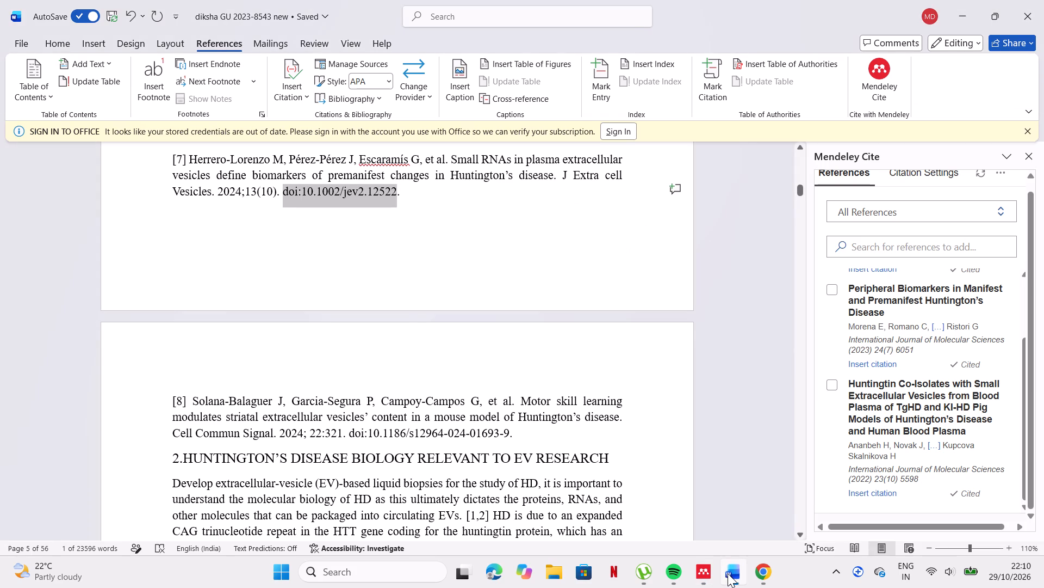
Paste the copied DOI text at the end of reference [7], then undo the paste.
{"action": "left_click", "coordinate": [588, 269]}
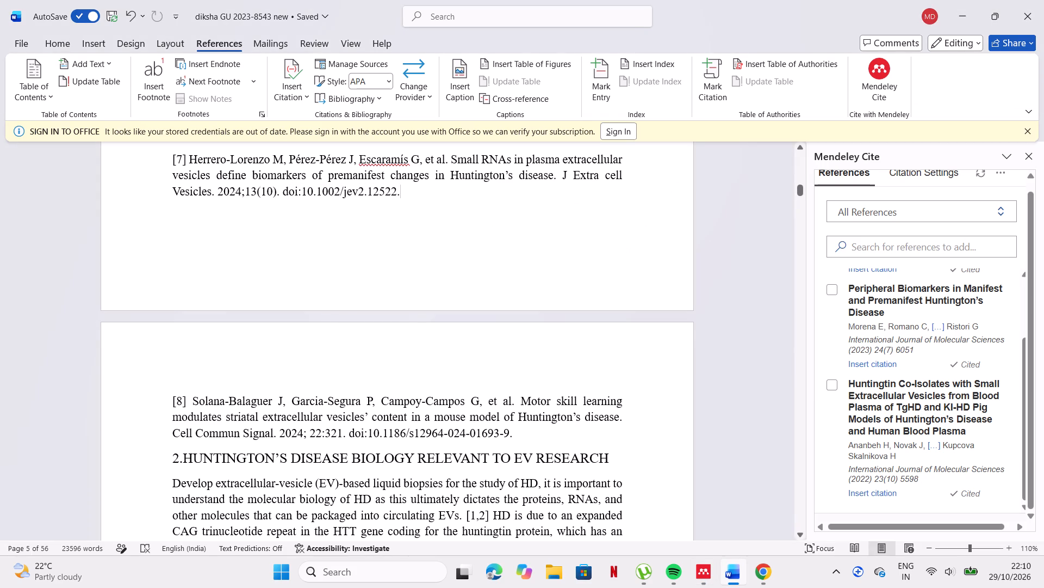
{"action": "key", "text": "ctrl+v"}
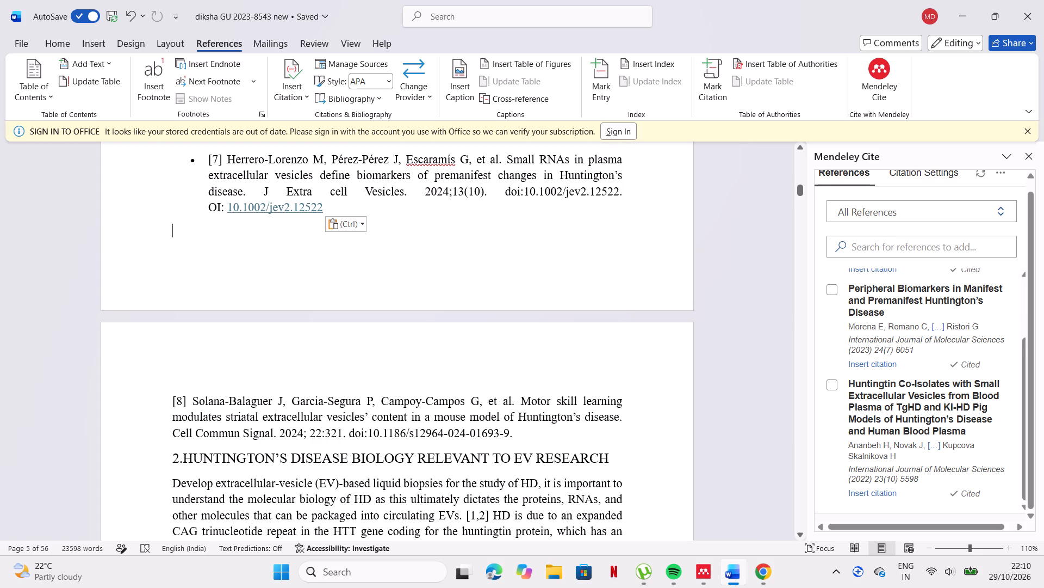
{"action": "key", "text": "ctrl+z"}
Refresh the Mendeley Cite library and bring its list back to the newest reference.
{"action": "scroll", "coordinate": [445, 179], "scroll_direction": "up", "scroll_amount": 2}
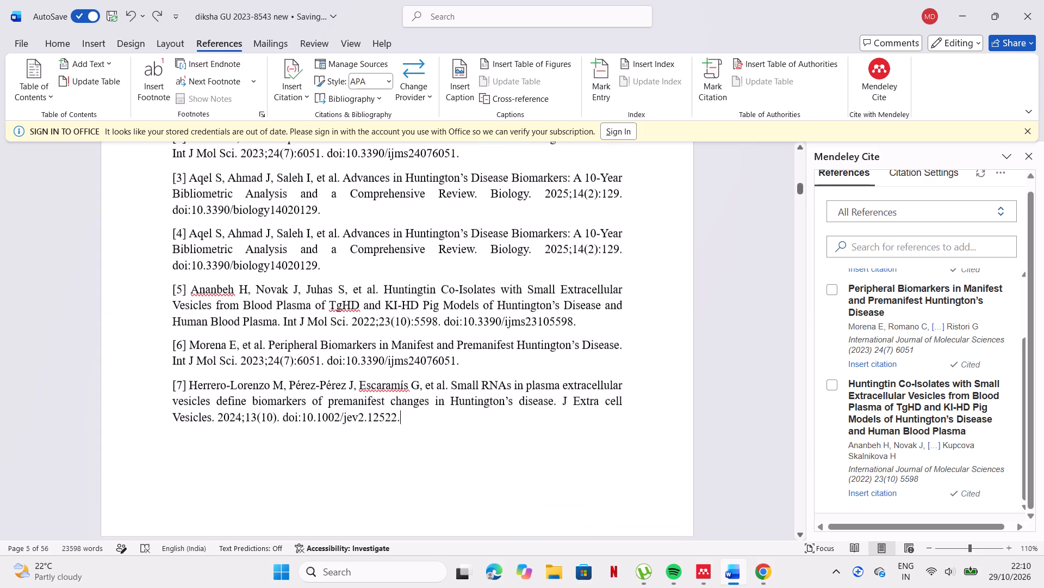
{"action": "scroll", "coordinate": [445, 179], "scroll_direction": "right", "scroll_amount": 2}
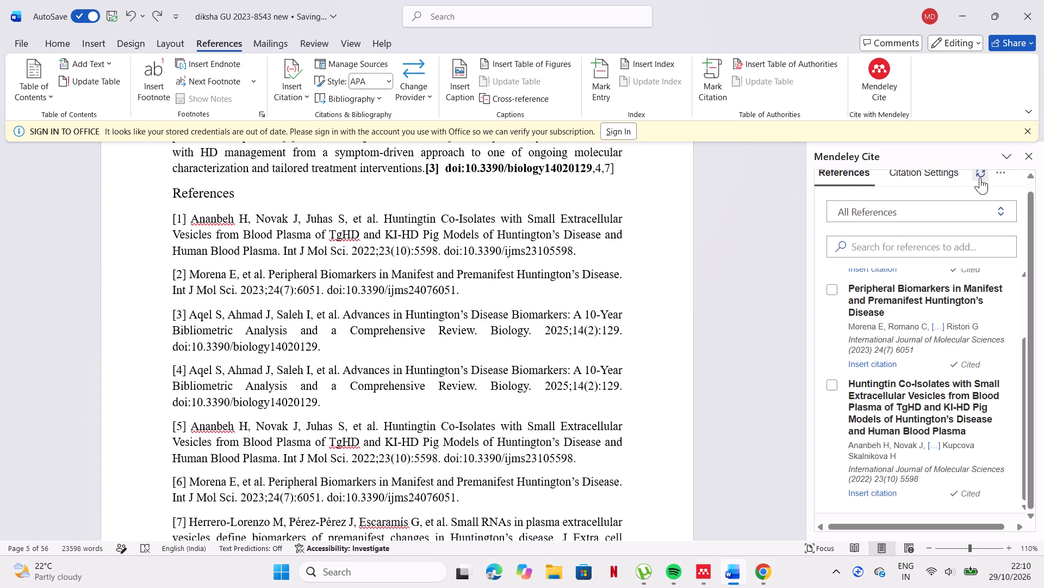
{"action": "left_click", "coordinate": [979, 176]}
{"action": "scroll", "coordinate": [960, 333], "scroll_direction": "up", "scroll_amount": 5}
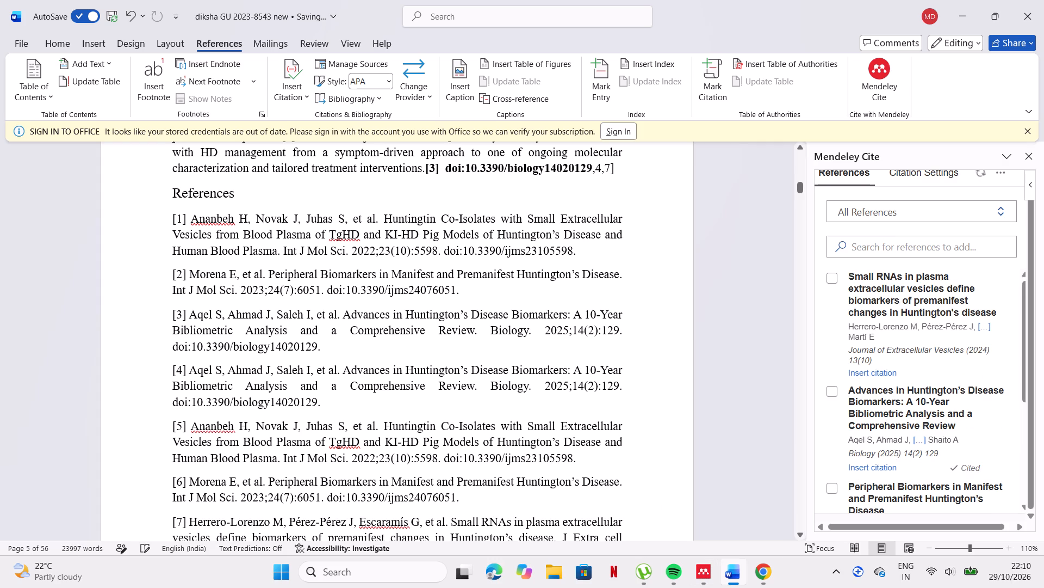
Check the bibliography at the end of the document and open Mendeley Cite's citation settings.
{"action": "scroll", "coordinate": [708, 383], "scroll_direction": "down", "scroll_amount": 20}
{"action": "scroll", "coordinate": [708, 383], "scroll_direction": "down", "scroll_amount": 10}
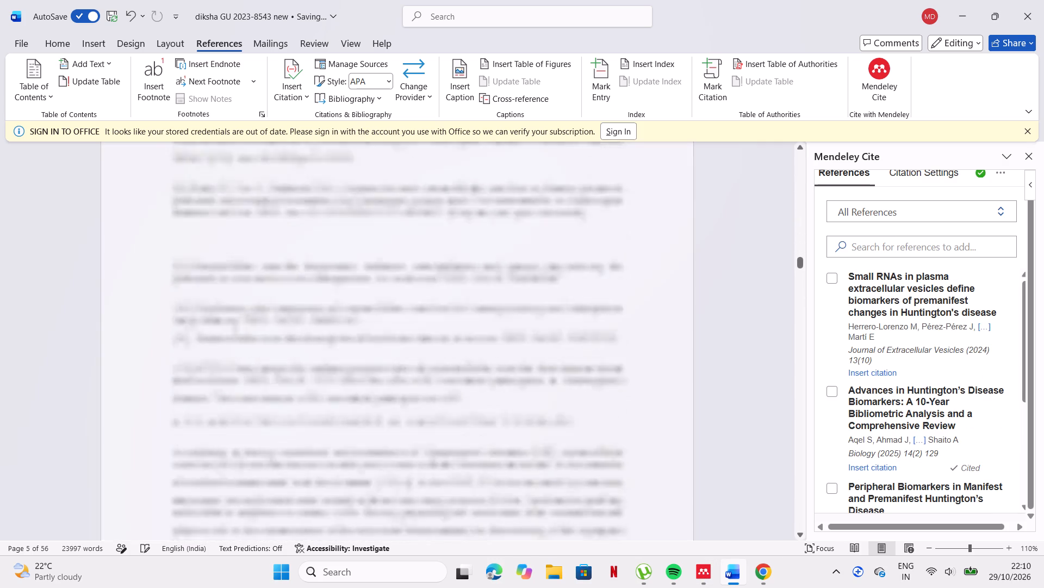
{"action": "scroll", "coordinate": [708, 383], "scroll_direction": "down", "scroll_amount": 20}
{"action": "scroll", "coordinate": [708, 383], "scroll_direction": "down", "scroll_amount": 2}
{"action": "scroll", "coordinate": [708, 383], "scroll_direction": "up", "scroll_amount": 5}
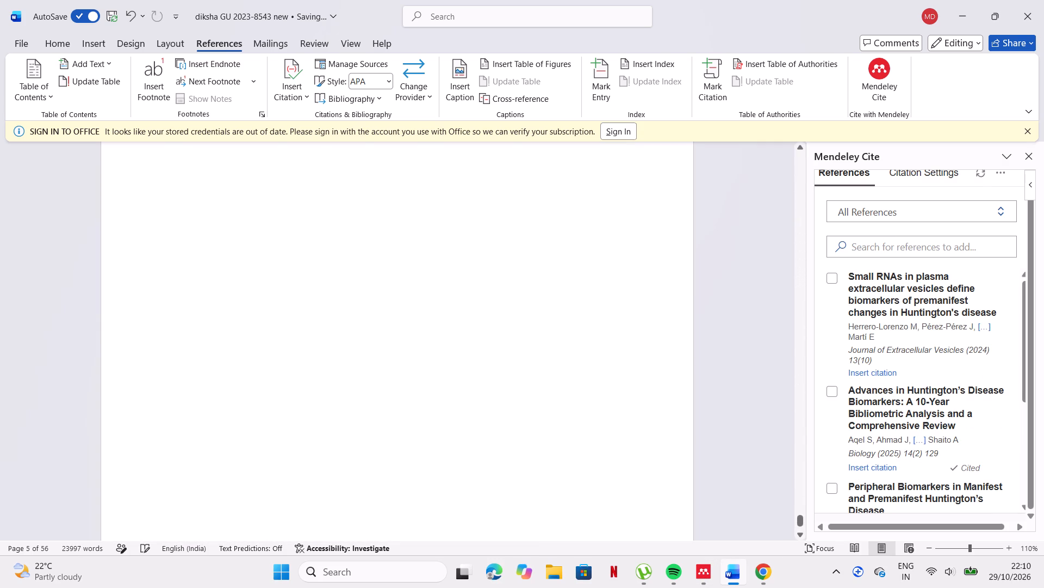
{"action": "scroll", "coordinate": [708, 383], "scroll_direction": "up", "scroll_amount": 3}
{"action": "scroll", "coordinate": [708, 383], "scroll_direction": "down", "scroll_amount": 5}
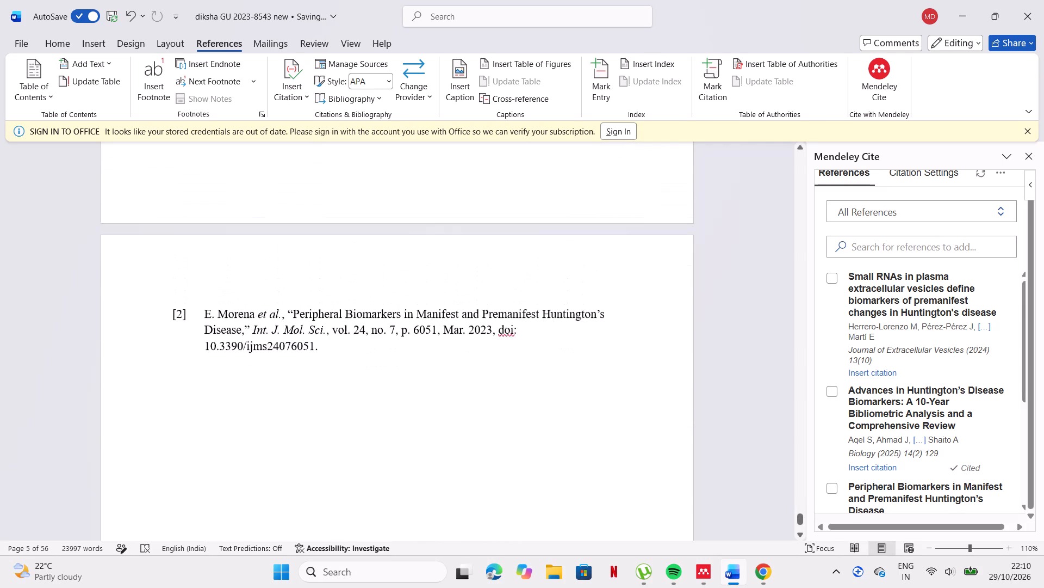
{"action": "left_click", "coordinate": [923, 177]}
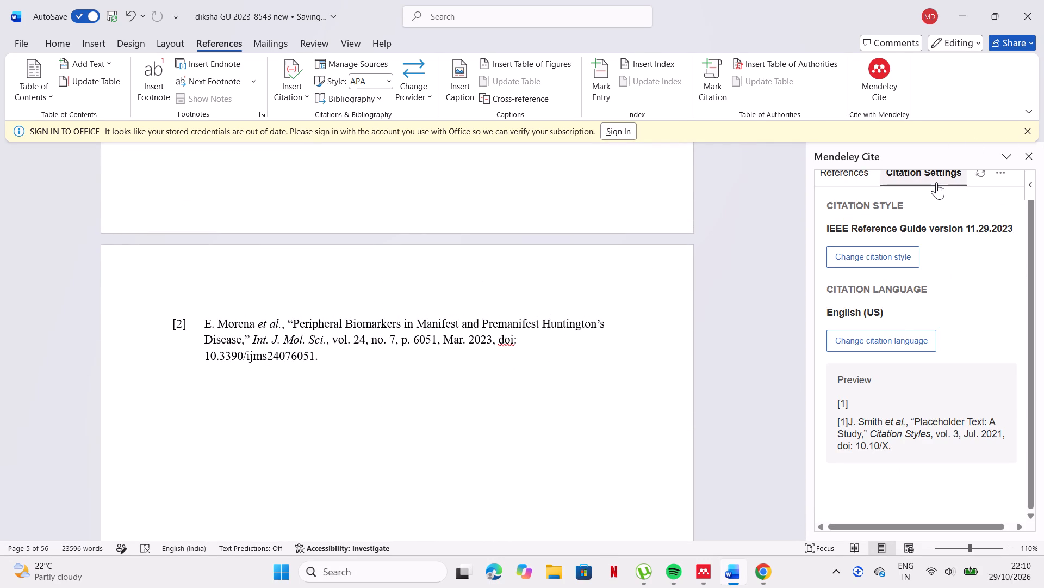
Sync the Mendeley Cite library, update the document's bibliography, and check the refreshed reference list at the end.
{"action": "left_click", "coordinate": [978, 170]}
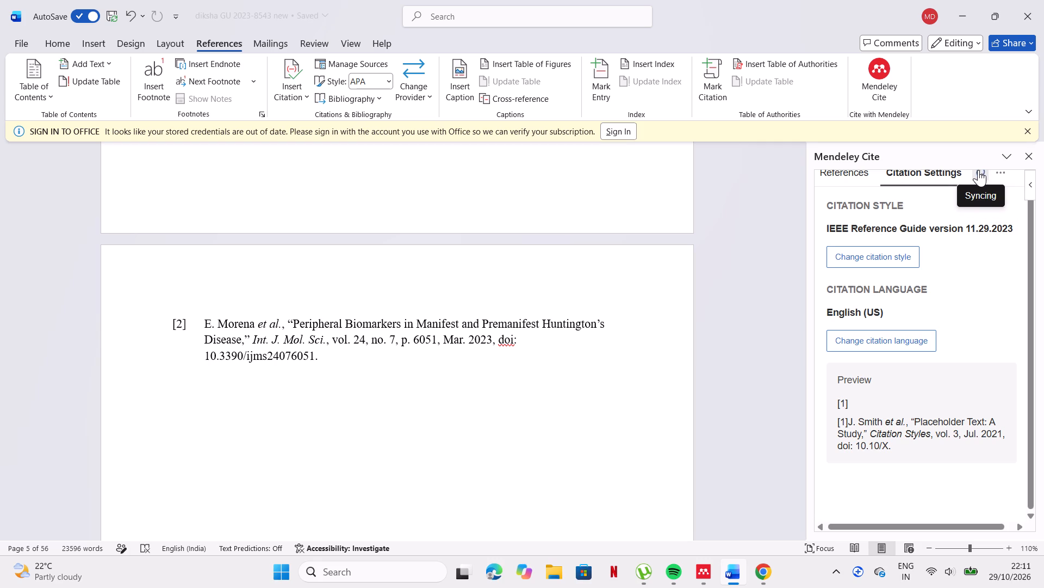
{"action": "left_click", "coordinate": [1002, 174]}
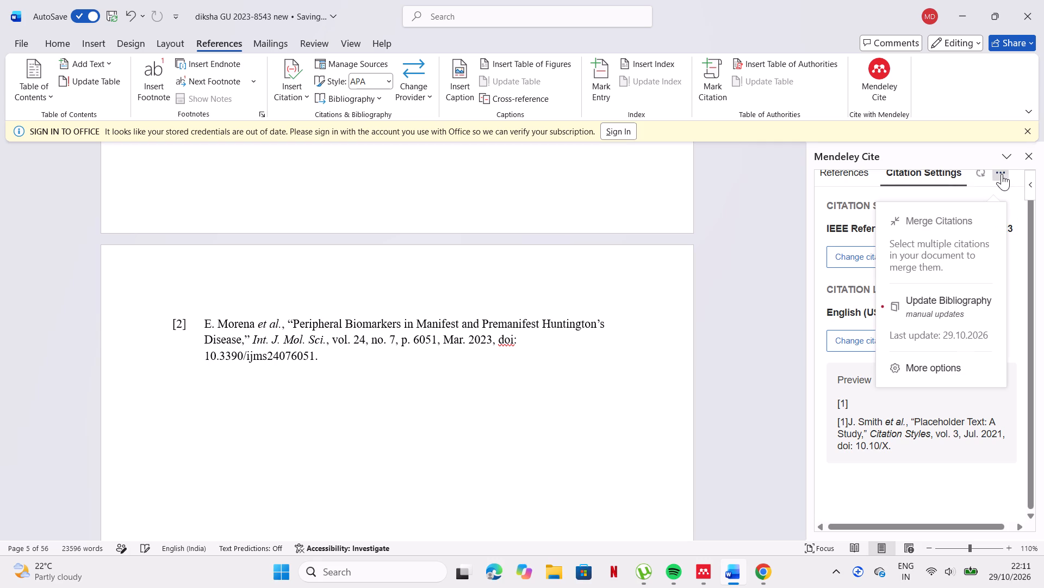
{"action": "left_click", "coordinate": [941, 295]}
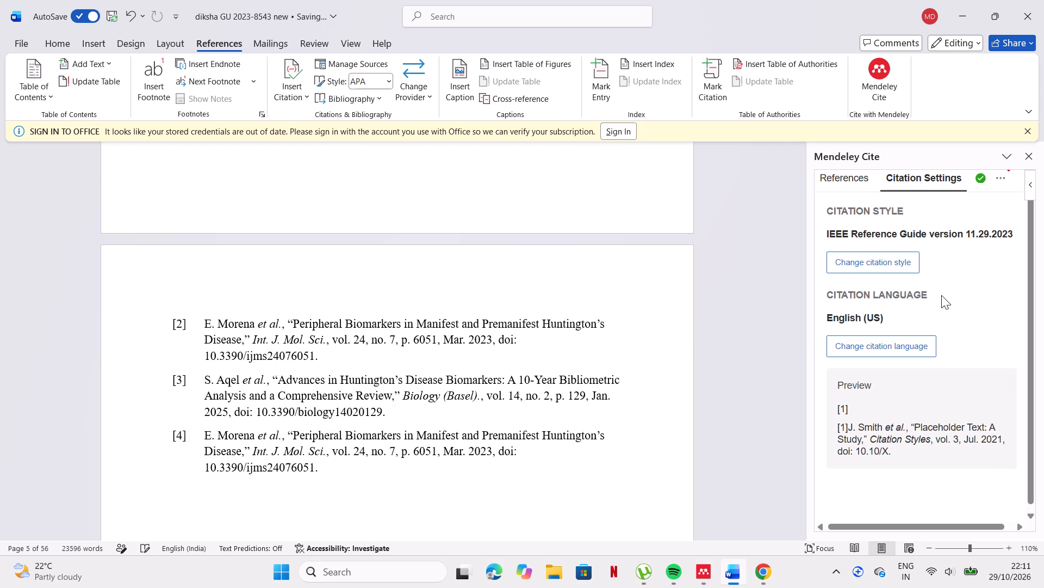
{"action": "left_click", "coordinate": [735, 310]}
{"action": "scroll", "coordinate": [735, 310], "scroll_direction": "up", "scroll_amount": 1}
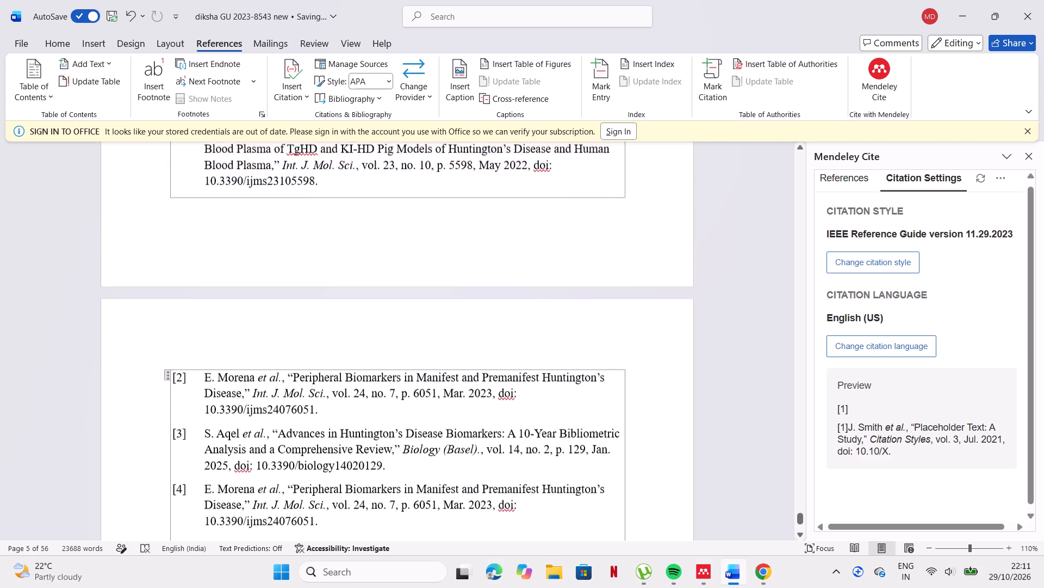
{"action": "scroll", "coordinate": [735, 310], "scroll_direction": "up", "scroll_amount": 1}
{"action": "left_click", "coordinate": [477, 426]}
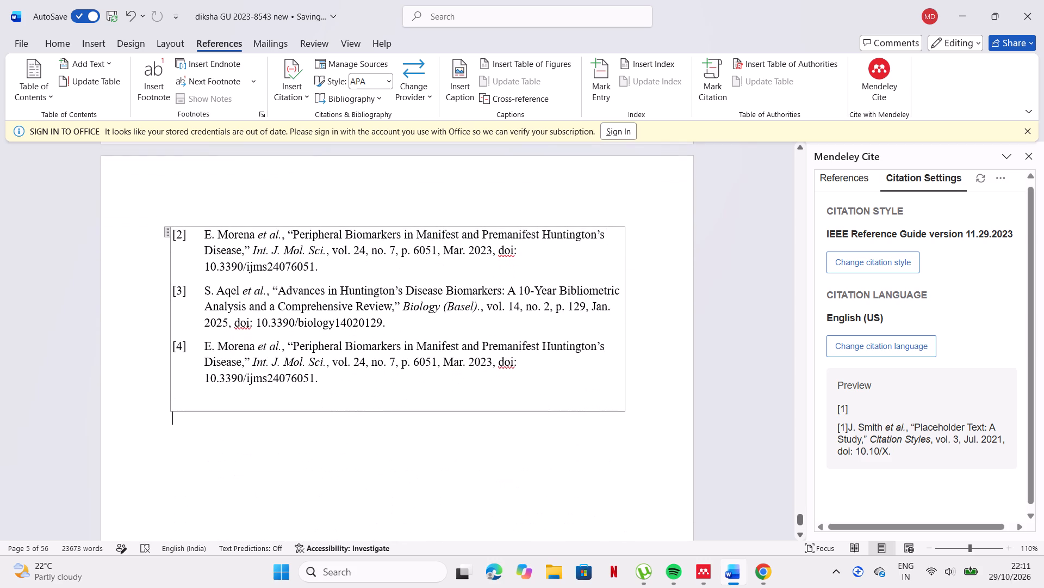
In the paragraph before section 1.3, delete the [7] after "EV-associated RNA profiles", with the Mendeley Cite reference list open.
{"action": "scroll", "coordinate": [631, 184], "scroll_direction": "up", "scroll_amount": 11}
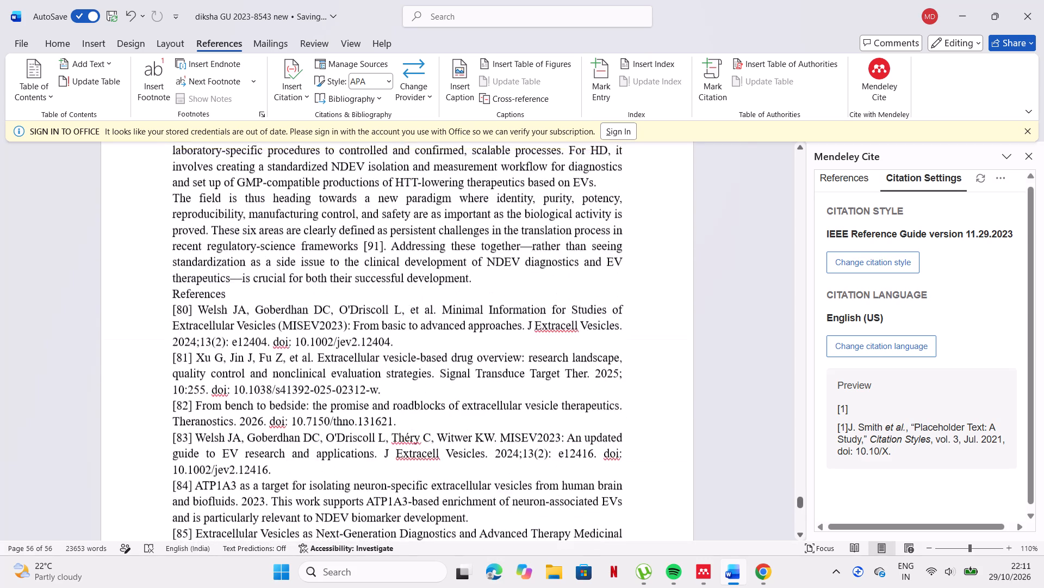
{"action": "scroll", "coordinate": [631, 184], "scroll_direction": "up", "scroll_amount": 10}
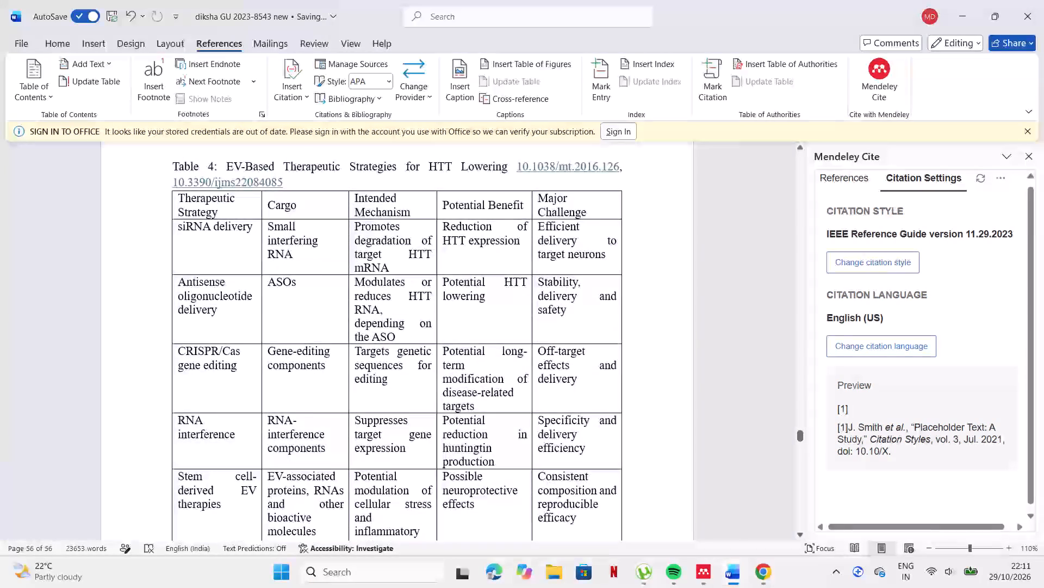
{"action": "scroll", "coordinate": [631, 184], "scroll_direction": "up", "scroll_amount": 14}
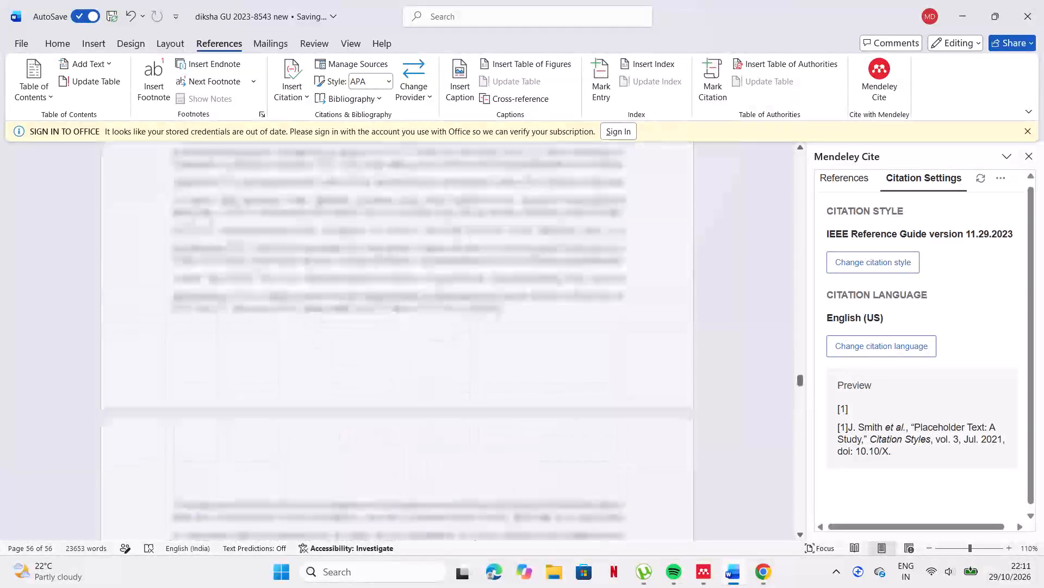
{"action": "scroll", "coordinate": [631, 184], "scroll_direction": "up", "scroll_amount": 16}
{"action": "scroll", "coordinate": [631, 184], "scroll_direction": "up", "scroll_amount": 19}
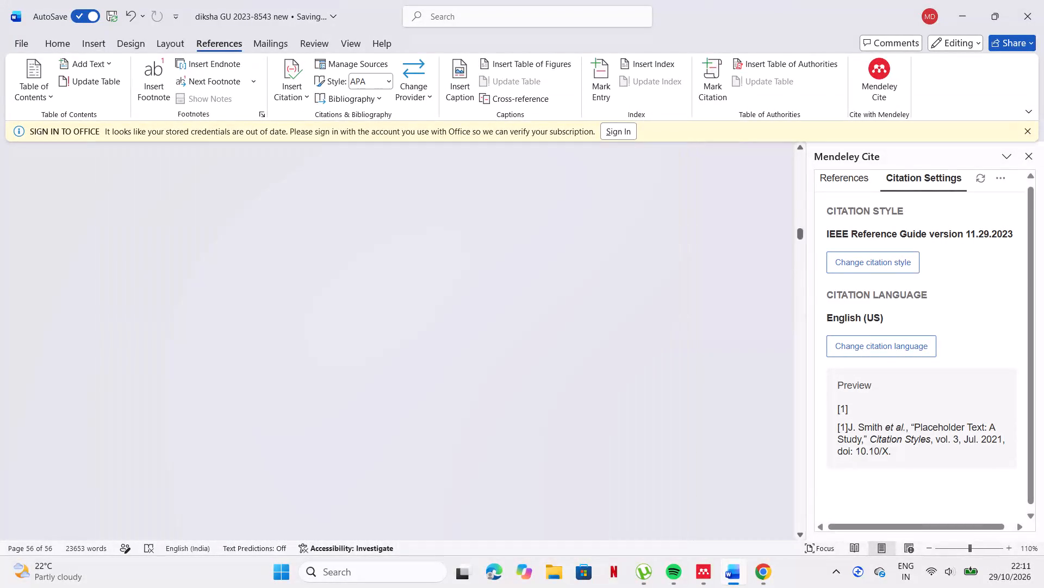
{"action": "scroll", "coordinate": [631, 184], "scroll_direction": "up", "scroll_amount": 4}
{"action": "scroll", "coordinate": [640, 298], "scroll_direction": "down", "scroll_amount": 4}
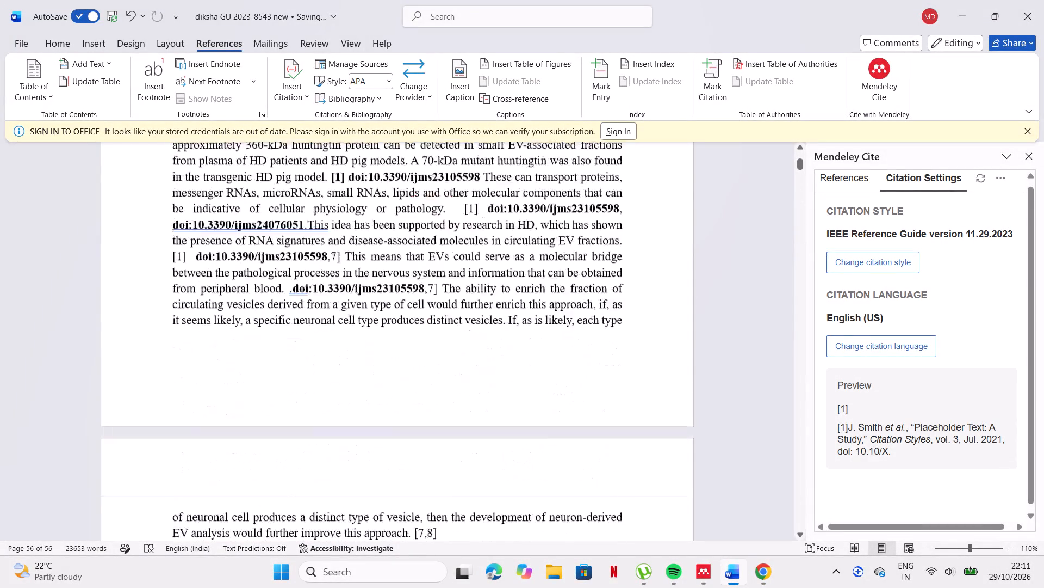
{"action": "scroll", "coordinate": [640, 298], "scroll_direction": "down", "scroll_amount": 6}
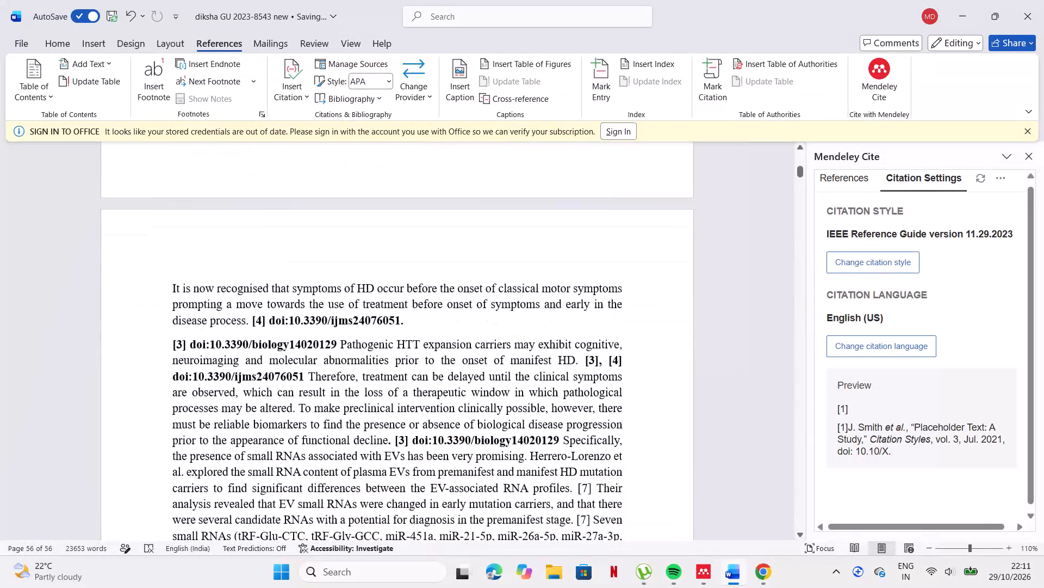
{"action": "scroll", "coordinate": [640, 298], "scroll_direction": "down", "scroll_amount": 2}
{"action": "scroll", "coordinate": [640, 298], "scroll_direction": "up", "scroll_amount": 2}
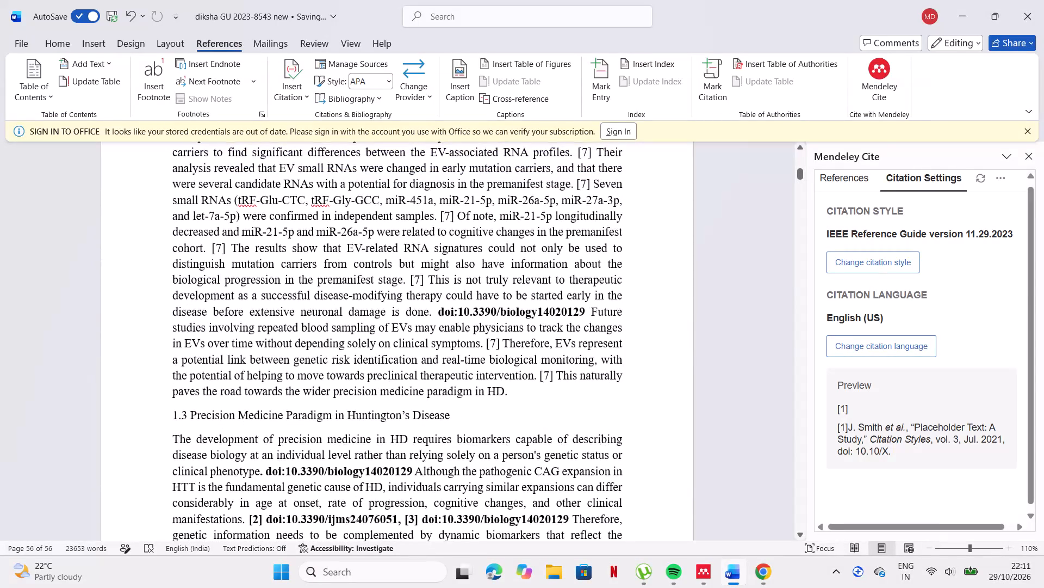
{"action": "scroll", "coordinate": [640, 298], "scroll_direction": "down", "scroll_amount": 1}
{"action": "scroll", "coordinate": [640, 298], "scroll_direction": "up", "scroll_amount": 1}
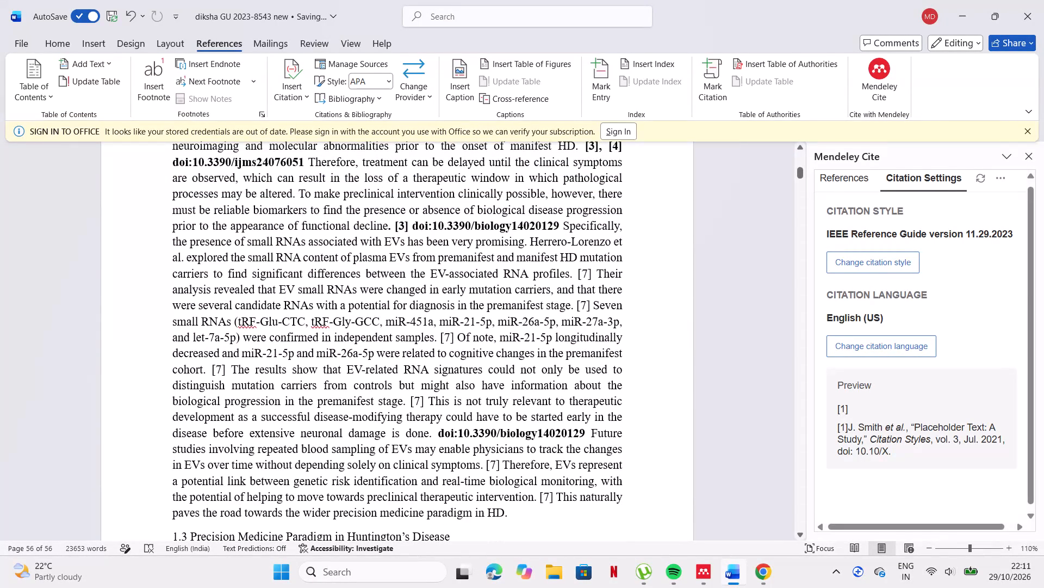
{"action": "left_click", "coordinate": [593, 272]}
{"action": "left_click", "coordinate": [834, 175]}
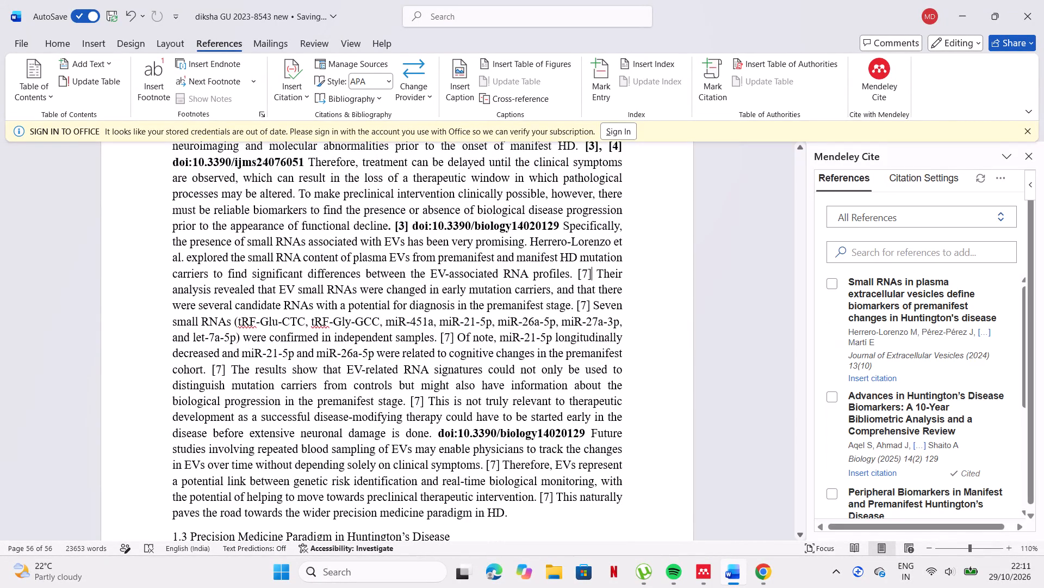
{"action": "key", "text": "BackSpace"}
{"action": "key", "text": "BackSpace"}
{"action": "key", "text": "BackSpace"}
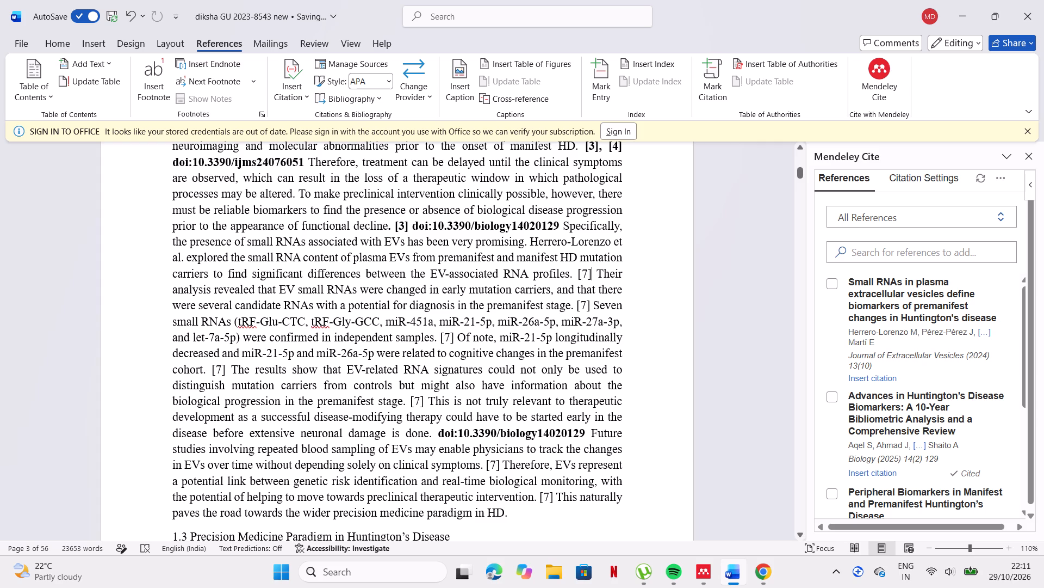
{"action": "key", "text": "BackSpace"}
{"action": "left_click", "coordinate": [599, 274]}
{"action": "key", "text": "BackSpace"}
{"action": "key", "text": "BackSpace"}
{"action": "key", "text": "BackSpace"}
{"action": "key", "text": "BackSpace"}
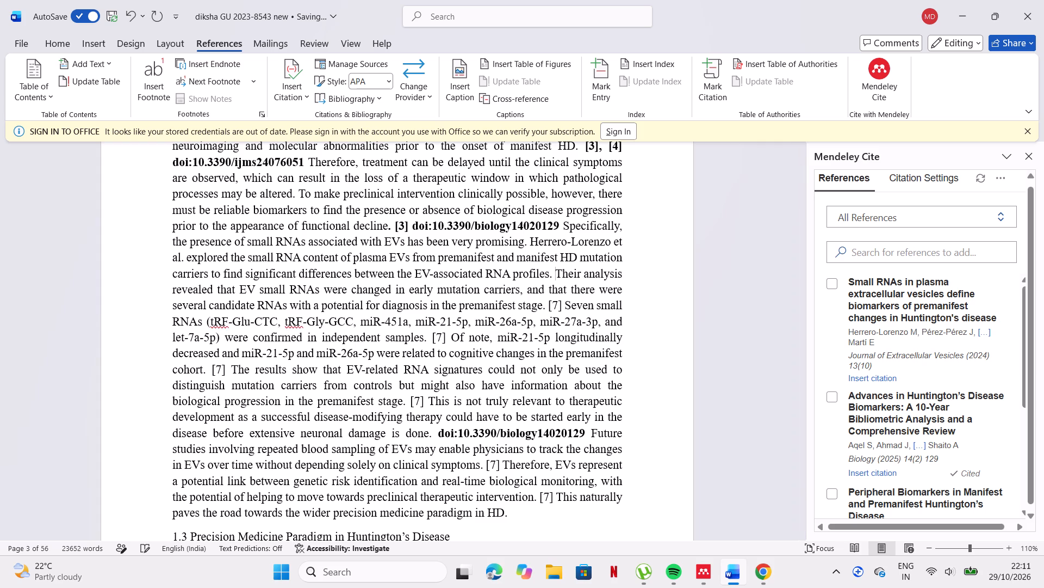
Delete the [7] before "Seven small RNAs" and the [7] after "confirmed in independent samples".
{"action": "left_click", "coordinate": [563, 308]}
{"action": "key", "text": "BackSpace"}
{"action": "key", "text": "BackSpace"}
{"action": "key", "text": "BackSpace"}
{"action": "key", "text": "BackSpace"}
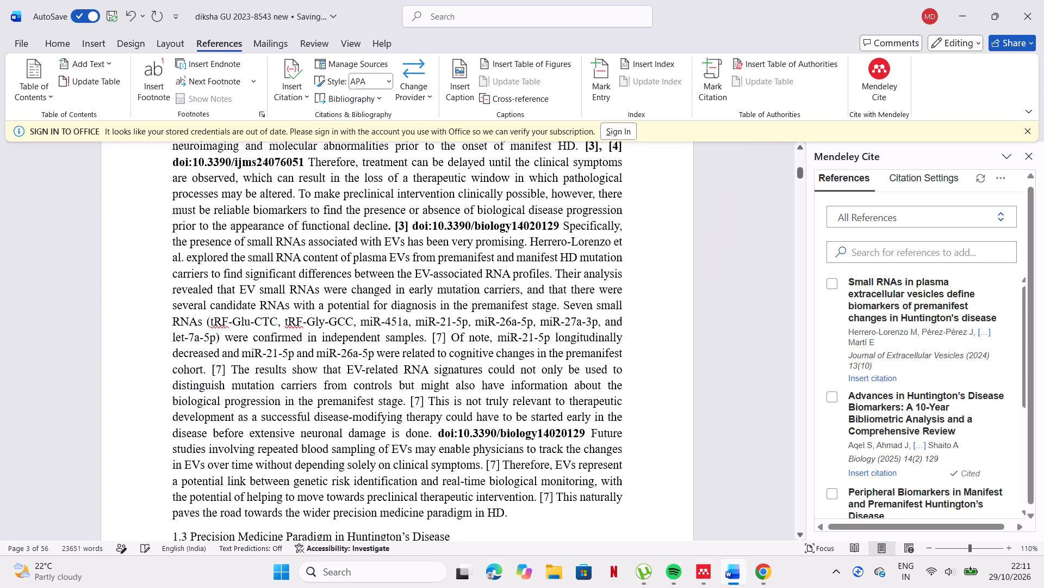
{"action": "left_click", "coordinate": [446, 343]}
{"action": "key", "text": "BackSpace"}
{"action": "key", "text": "BackSpace"}
{"action": "key", "text": "BackSpace"}
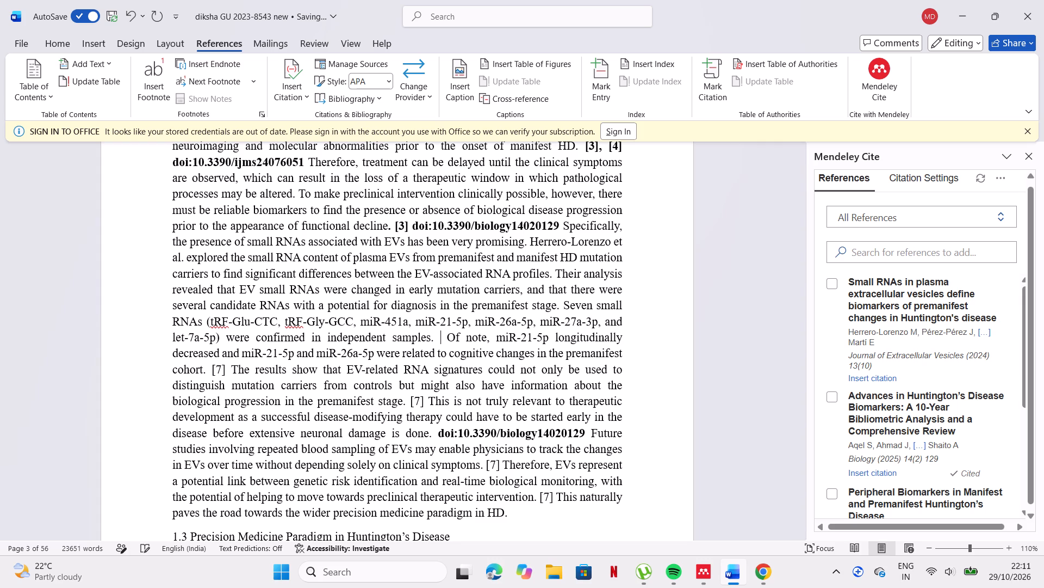
{"action": "key", "text": "BackSpace"}
Delete the [7] before "This is not truly relevant" and the [7] after "premanifest cohort".
{"action": "left_click", "coordinate": [426, 402]}
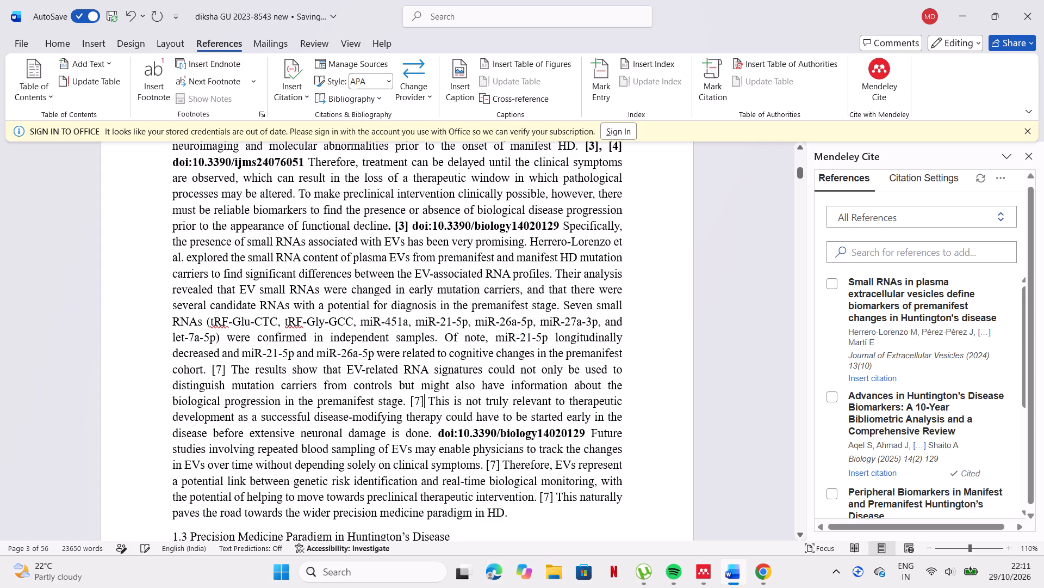
{"action": "key", "text": "BackSpace"}
{"action": "key", "text": "BackSpace"}
{"action": "key", "text": "BackSpace"}
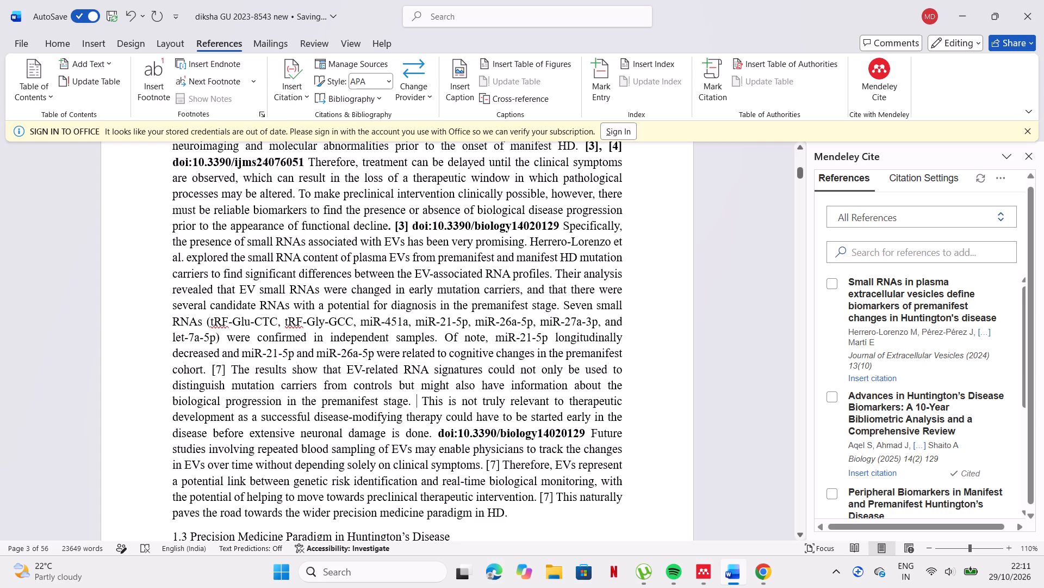
{"action": "left_click", "coordinate": [222, 374]}
{"action": "double_click", "coordinate": [226, 372]}
{"action": "key", "text": "BackSpace"}
{"action": "key", "text": "BackSpace"}
{"action": "key", "text": "BackSpace"}
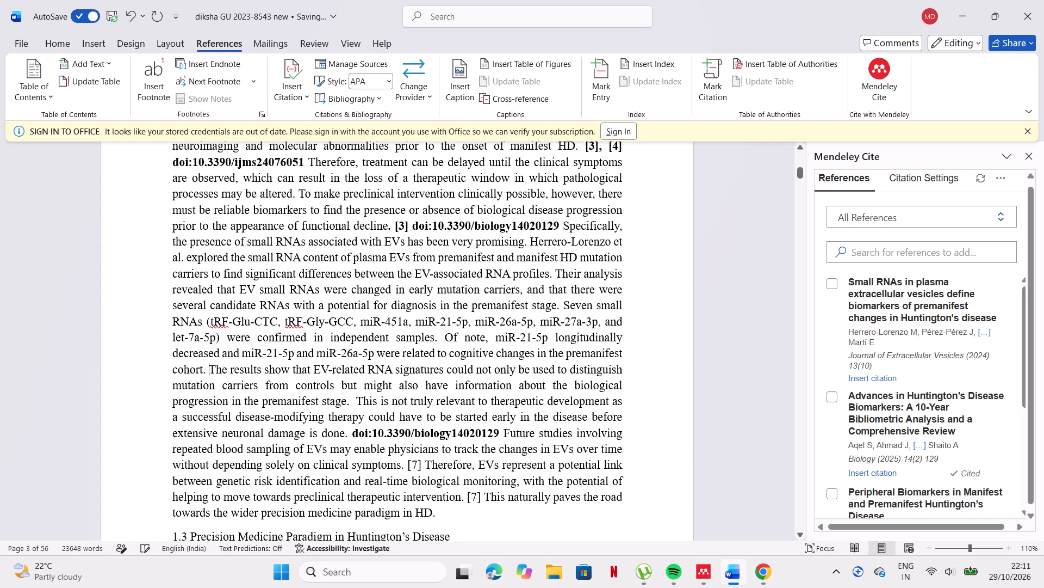
Insert the Aqel et al. 2025 citation after "extensive neuronal damage is done", ahead of doi:10.3390/biology14020129.
{"action": "left_click", "coordinate": [350, 431]}
{"action": "scroll", "coordinate": [888, 431], "scroll_direction": "down", "scroll_amount": 1}
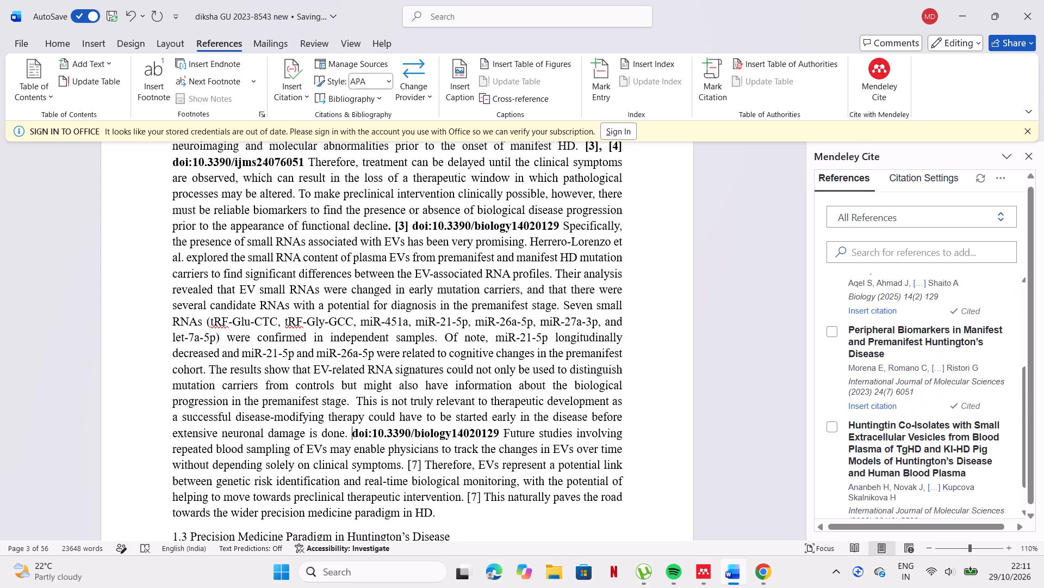
{"action": "scroll", "coordinate": [888, 431], "scroll_direction": "down", "scroll_amount": 1}
{"action": "scroll", "coordinate": [896, 457], "scroll_direction": "up", "scroll_amount": 1}
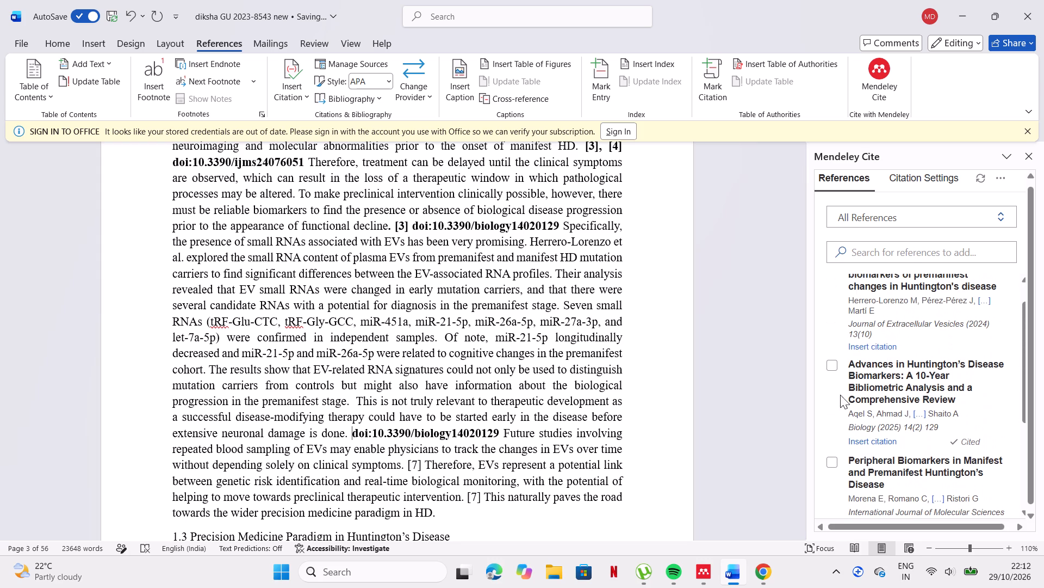
{"action": "left_click", "coordinate": [836, 366]}
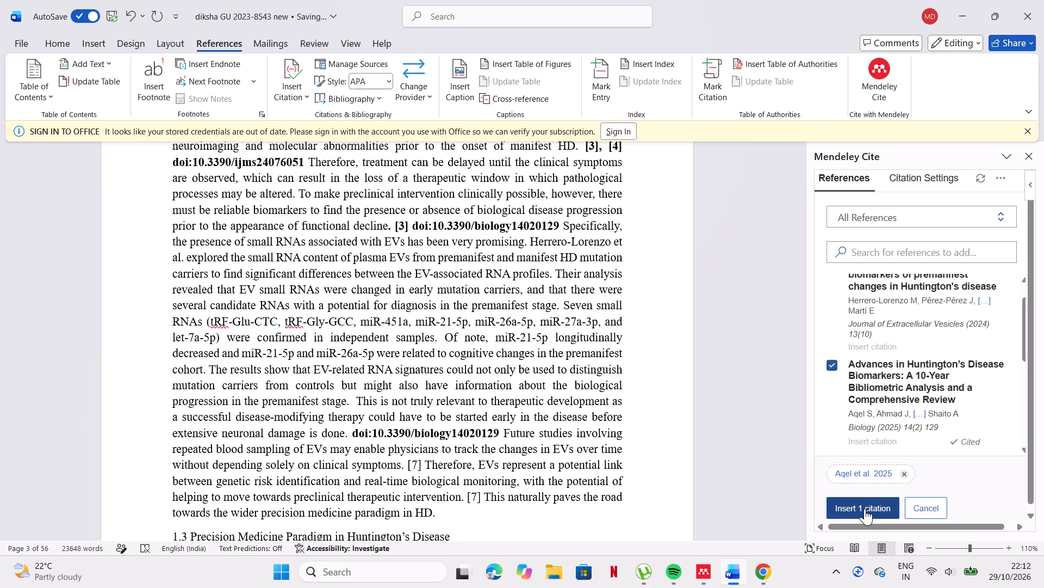
{"action": "left_click", "coordinate": [865, 509]}
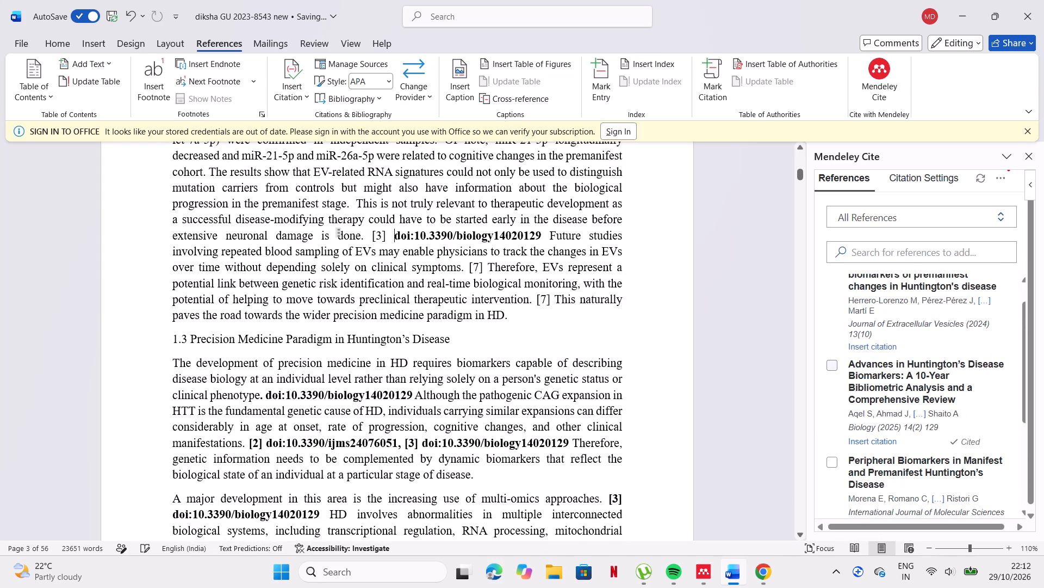
Make the [3] citation after "extensive neuronal damage is done" bold.
{"action": "left_click_drag", "start_coordinate": [374, 234], "coordinate": [386, 236]}
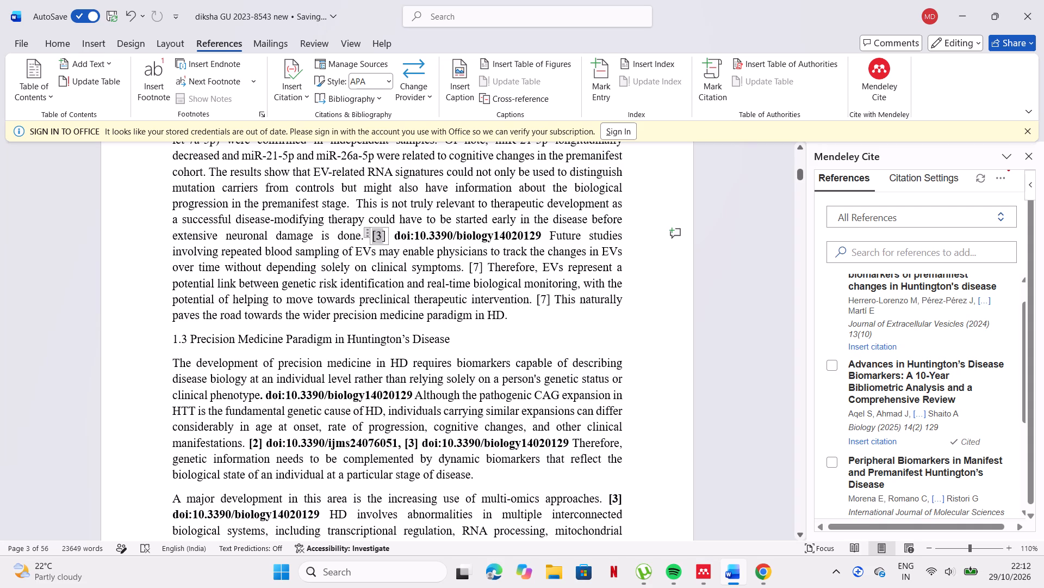
{"action": "left_click_drag", "start_coordinate": [386, 236], "coordinate": [387, 236]}
{"action": "left_click", "coordinate": [398, 216]}
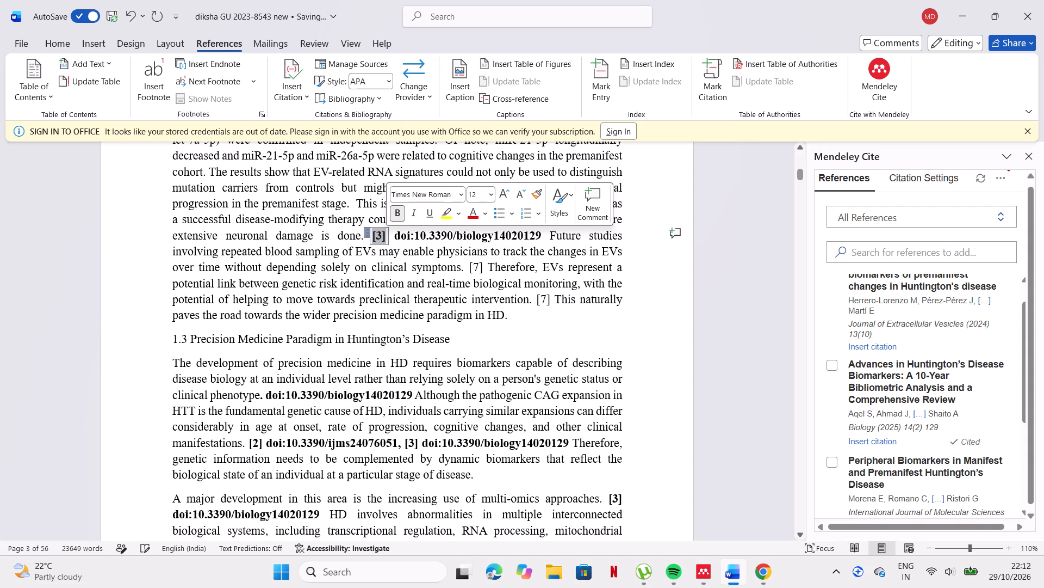
Delete the [7] after "without depending solely on clinical symptoms".
{"action": "left_click", "coordinate": [488, 274]}
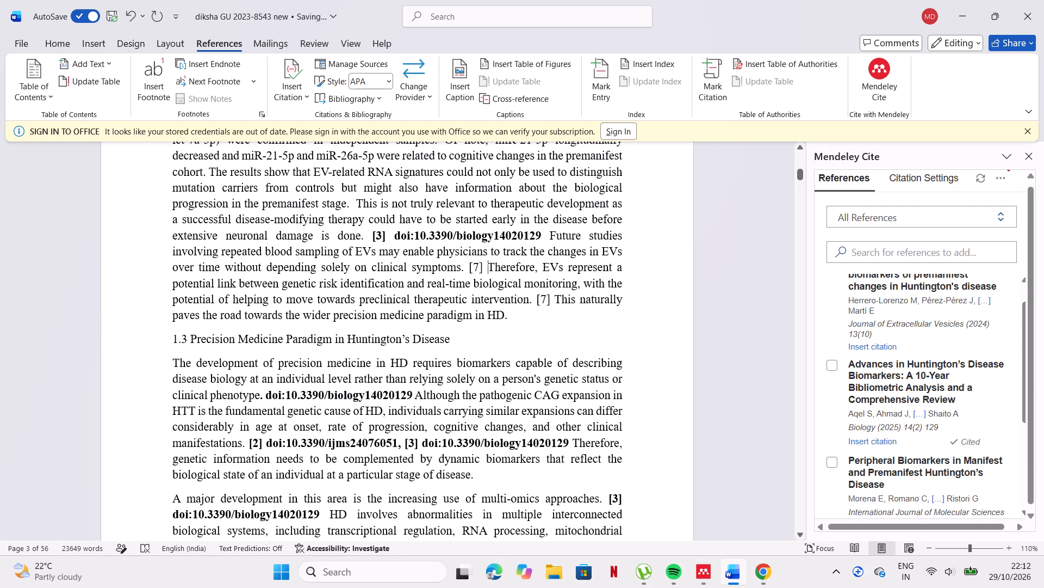
{"action": "key", "text": "BackSpace"}
{"action": "key", "text": "BackSpace"}
{"action": "key", "text": "BackSpace"}
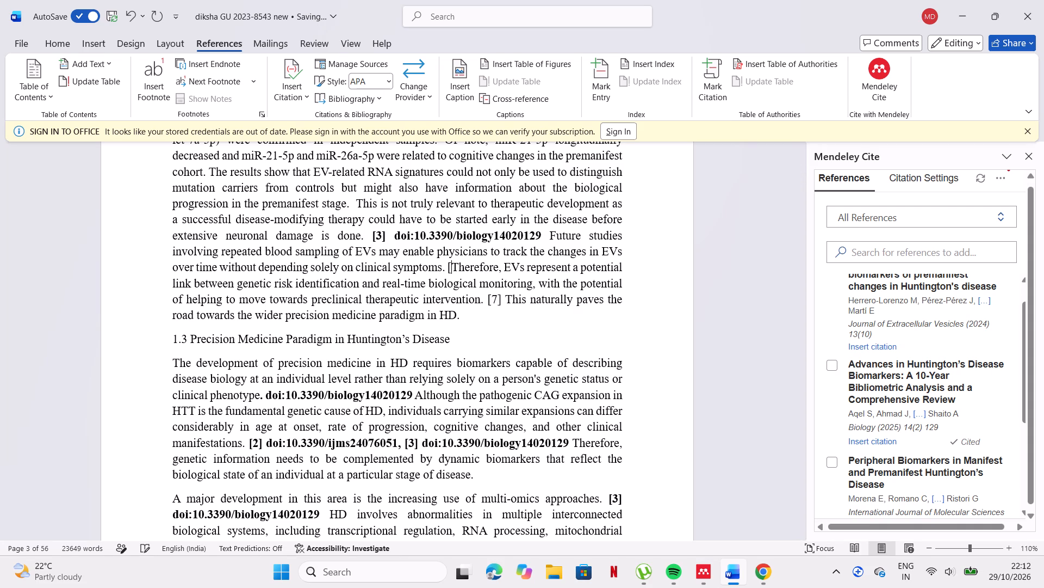
{"action": "key", "text": "BackSpace"}
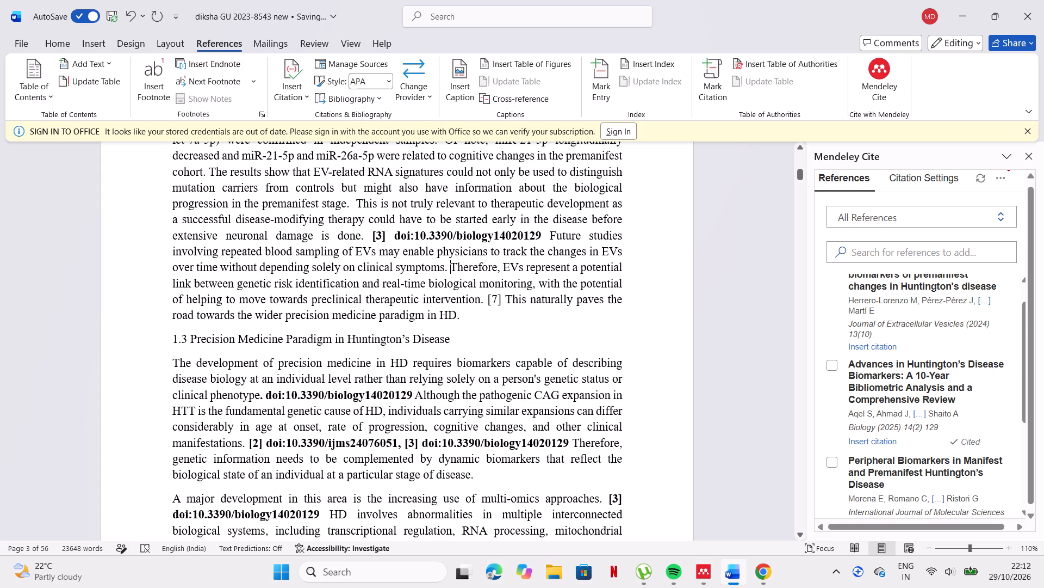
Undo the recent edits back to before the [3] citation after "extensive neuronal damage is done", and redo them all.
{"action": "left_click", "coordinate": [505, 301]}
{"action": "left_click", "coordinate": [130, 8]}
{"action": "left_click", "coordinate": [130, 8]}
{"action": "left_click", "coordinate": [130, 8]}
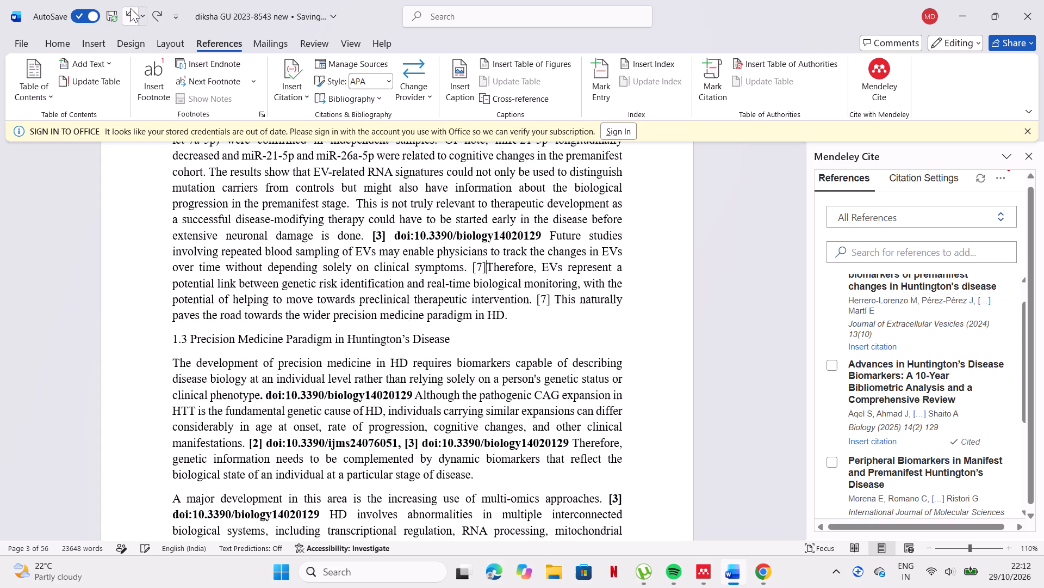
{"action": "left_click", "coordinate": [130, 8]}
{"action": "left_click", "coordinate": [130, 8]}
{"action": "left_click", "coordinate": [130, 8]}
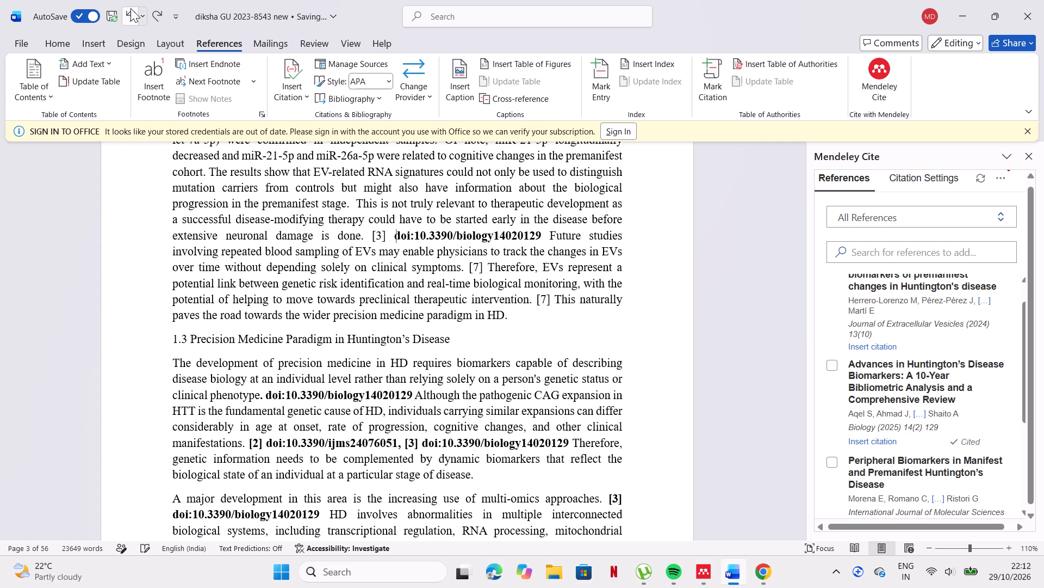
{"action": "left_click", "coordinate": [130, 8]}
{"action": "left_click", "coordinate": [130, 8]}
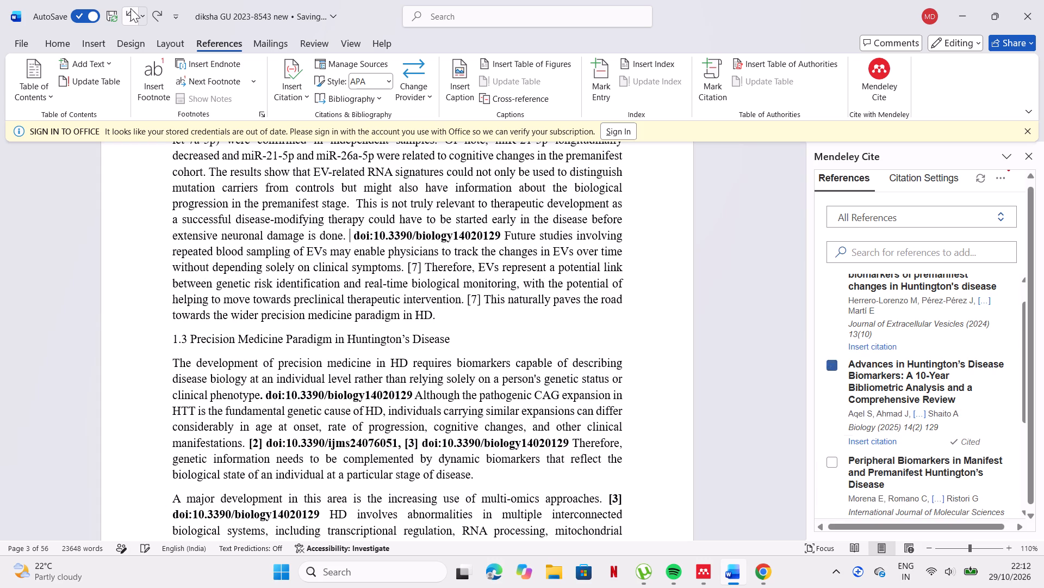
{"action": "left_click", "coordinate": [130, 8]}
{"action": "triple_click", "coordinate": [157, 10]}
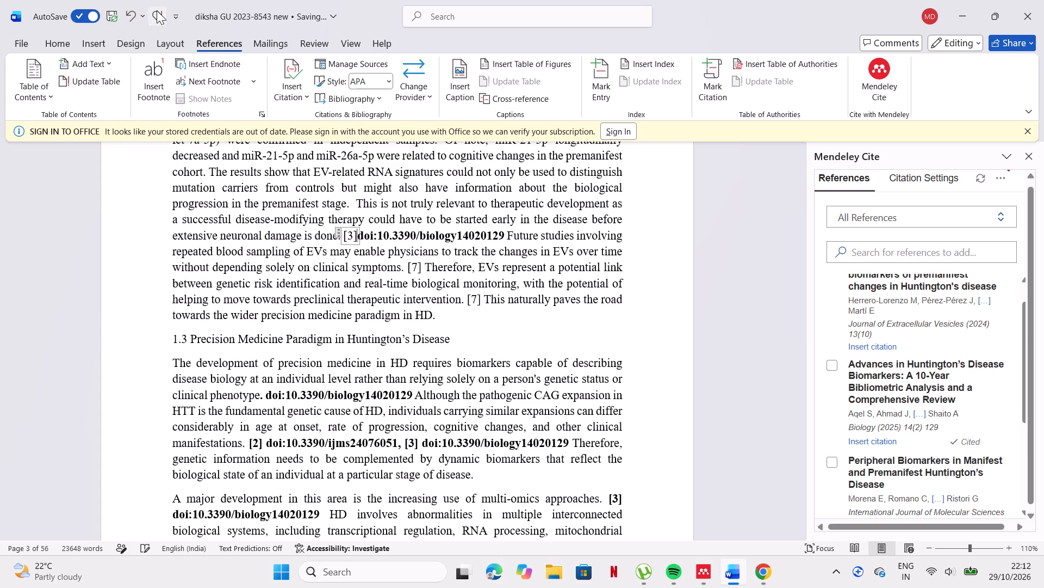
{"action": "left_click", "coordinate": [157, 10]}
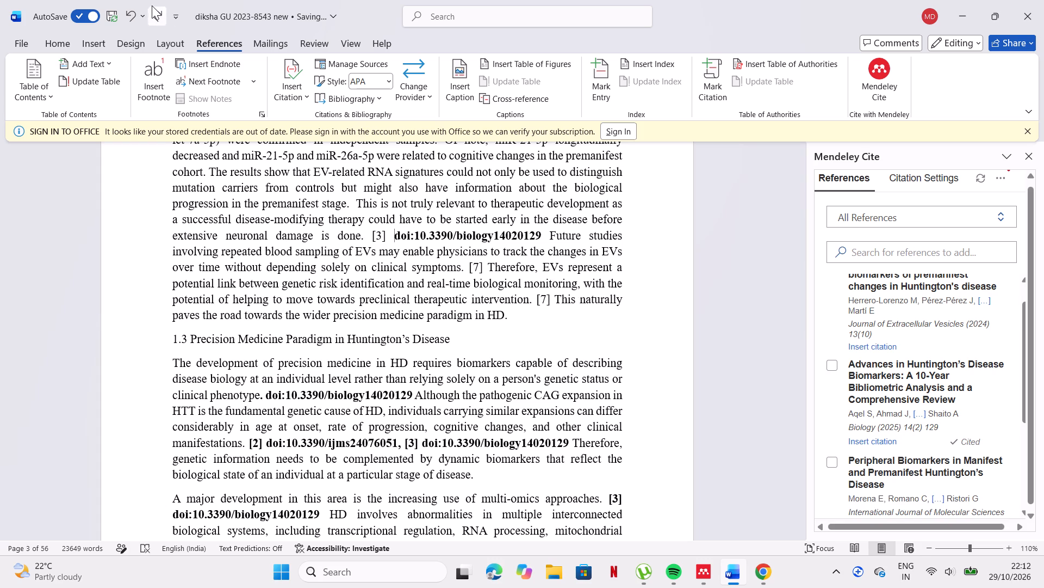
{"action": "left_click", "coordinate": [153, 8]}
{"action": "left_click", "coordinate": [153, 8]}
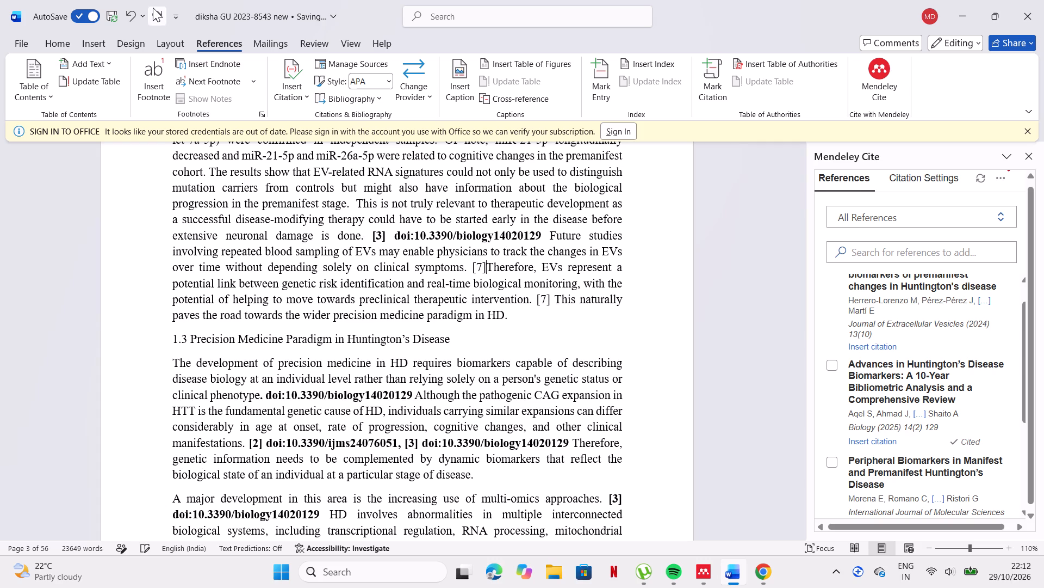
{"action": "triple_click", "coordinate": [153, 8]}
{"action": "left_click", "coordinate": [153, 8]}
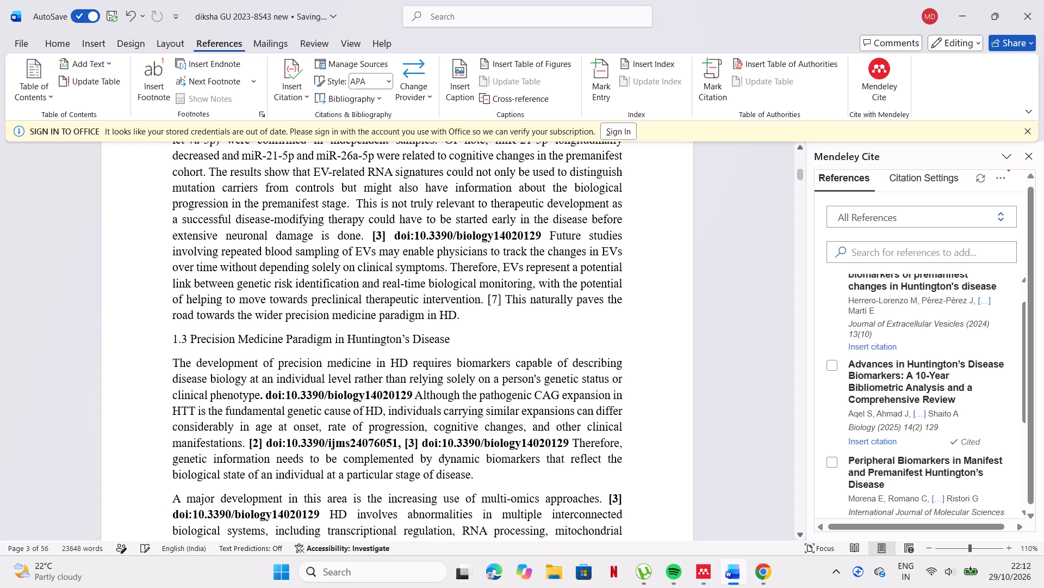
Paste the 10.1002/jev2.12522 link after the [7] following "preclinical therapeutic intervention" and correct its prefix to "DOI:".
{"action": "left_click", "coordinate": [504, 304]}
{"action": "key", "text": "ctrl+v"}
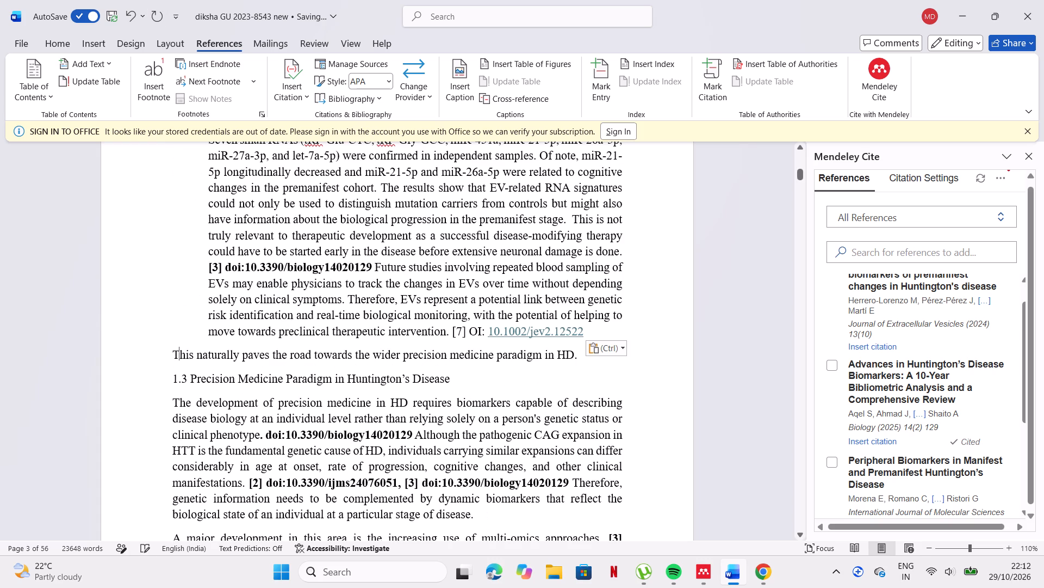
{"action": "left_click", "coordinate": [485, 328]}
{"action": "key", "text": "BackSpace"}
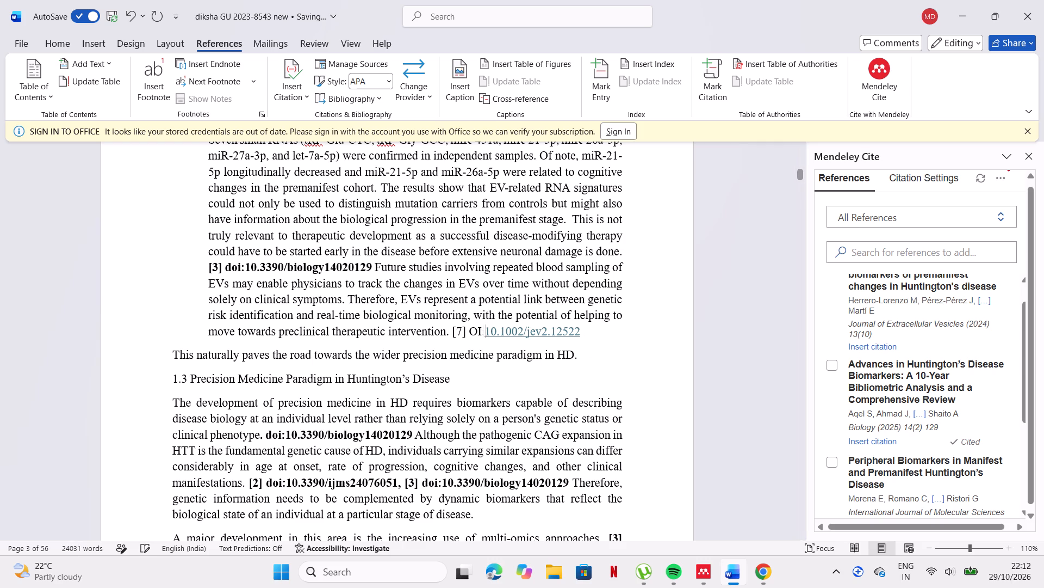
{"action": "key", "text": "BackSpace"}
{"action": "key", "text": "BackSpace"}
{"action": "key", "text": "BackSpace"}
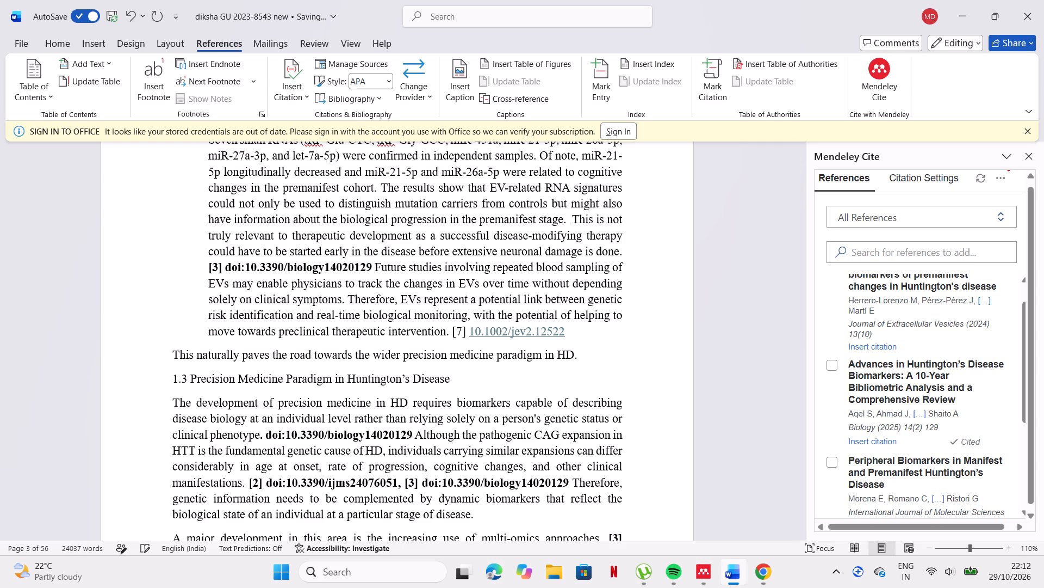
{"action": "type", "text": "DOI"}
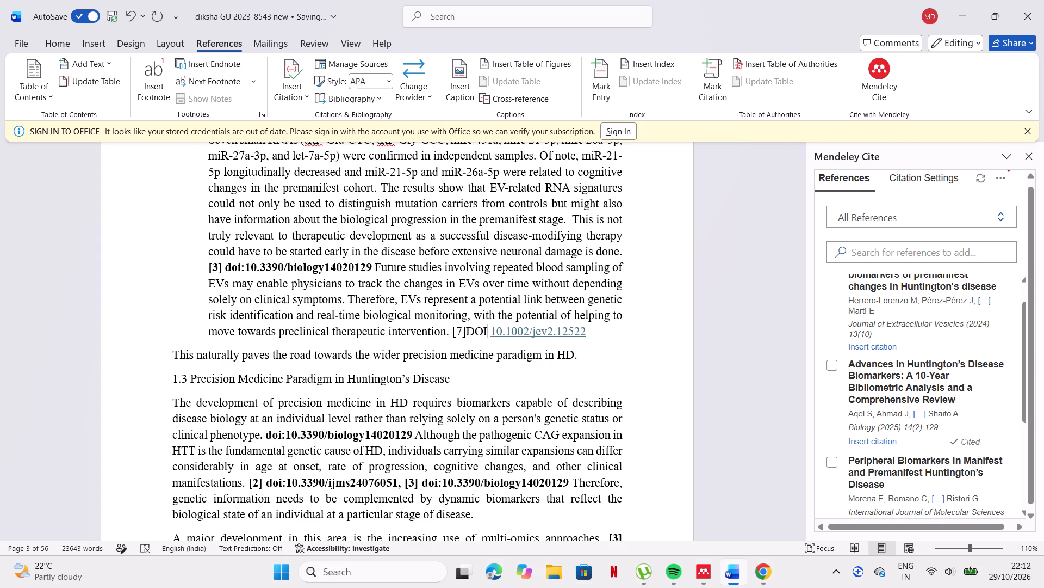
{"action": "key", "text": "semicolon"}
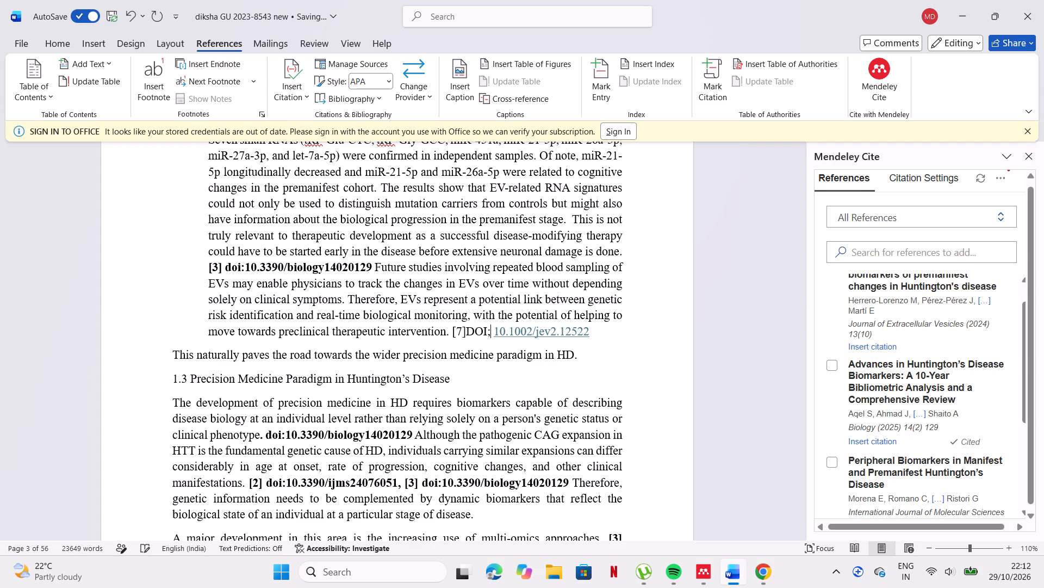
{"action": "key", "text": "BackSpace"}
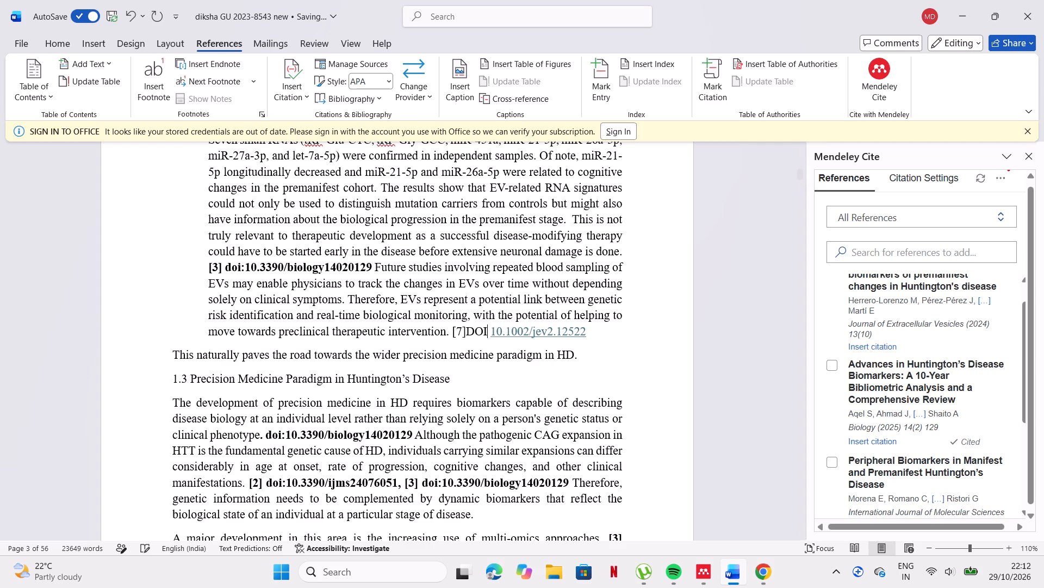
{"action": "key", "text": "shift+colon"}
Replace the typed [7] before DOI: 10.1002/jev2.12522 with the Herrero-Lorenzo et al. 2024 citation.
{"action": "left_click", "coordinate": [464, 330]}
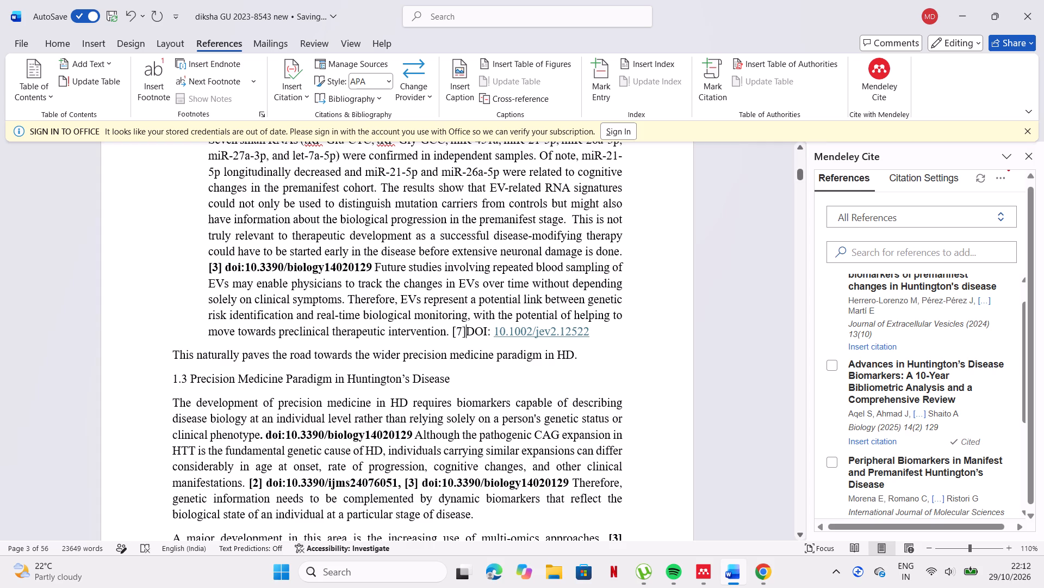
{"action": "left_click", "coordinate": [464, 330]}
{"action": "double_click", "coordinate": [464, 330]}
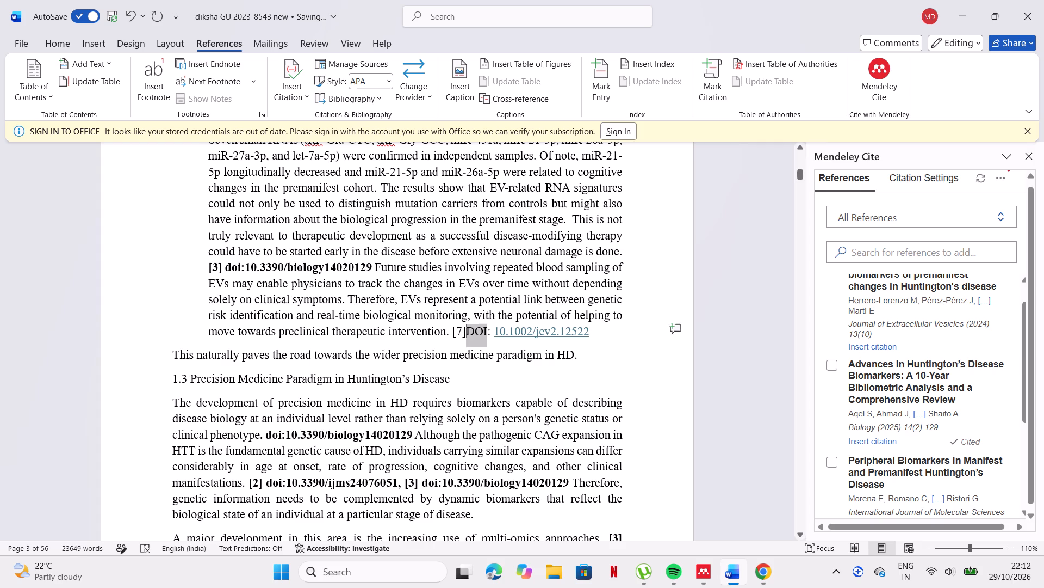
{"action": "left_click_drag", "start_coordinate": [464, 330], "coordinate": [458, 330]}
{"action": "left_click", "coordinate": [458, 330]}
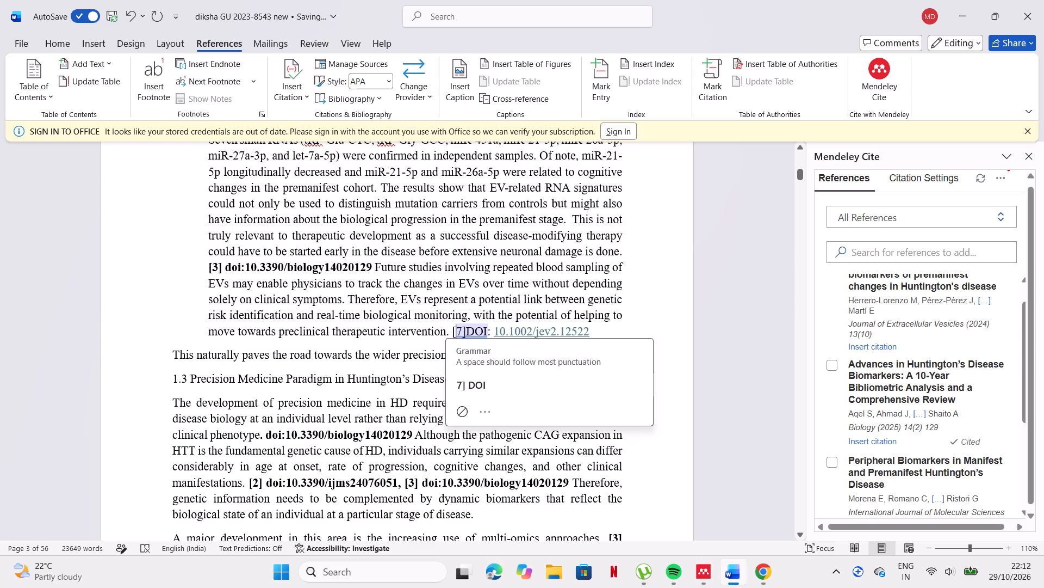
{"action": "left_click", "coordinate": [467, 330]}
{"action": "key", "text": "BackSpace"}
{"action": "key", "text": "BackSpace"}
{"action": "key", "text": "BackSpace"}
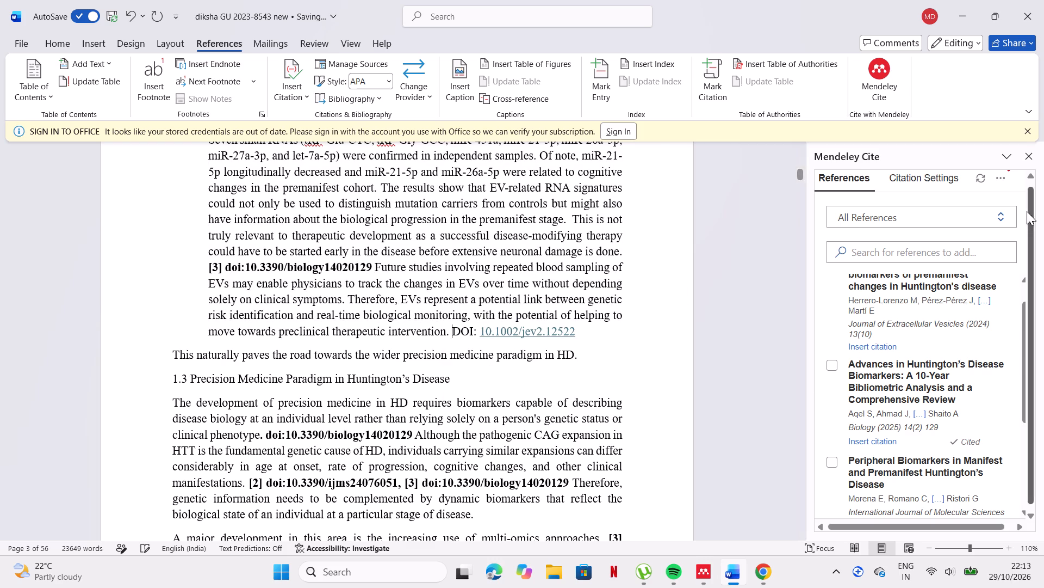
{"action": "scroll", "coordinate": [901, 350], "scroll_direction": "up", "scroll_amount": 12}
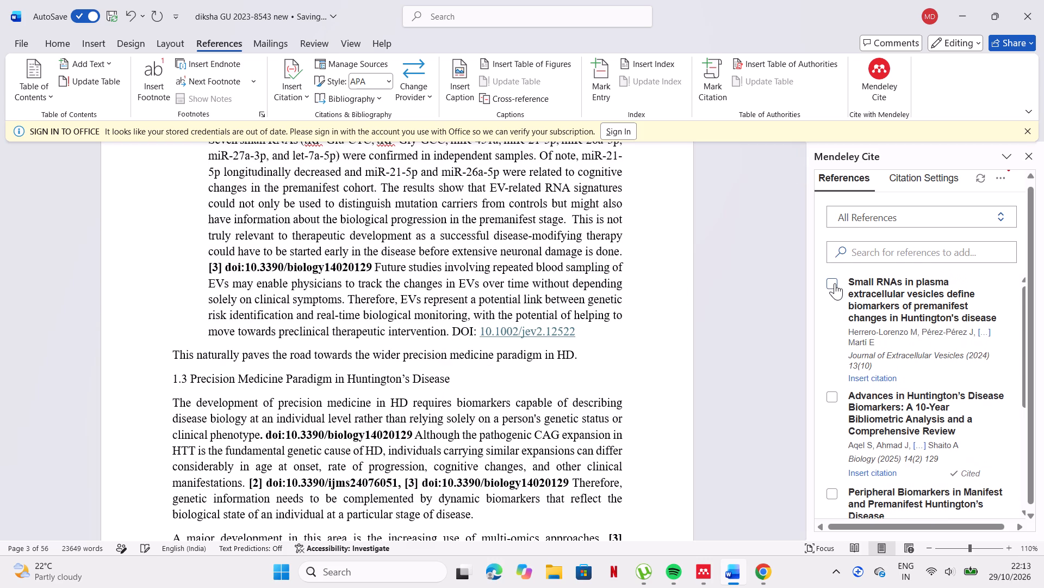
{"action": "left_click", "coordinate": [835, 283]}
{"action": "left_click", "coordinate": [881, 517]}
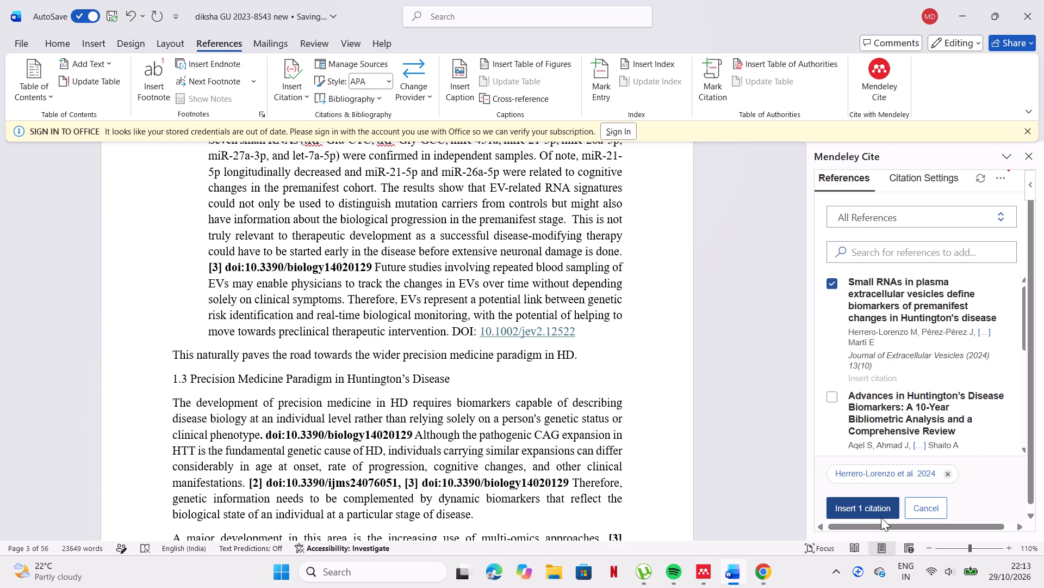
Remove the bullet and its indent from the section 1.2 paragraph containing "Pathogenic HTT expansion carriers".
{"action": "scroll", "coordinate": [524, 269], "scroll_direction": "up", "scroll_amount": 1}
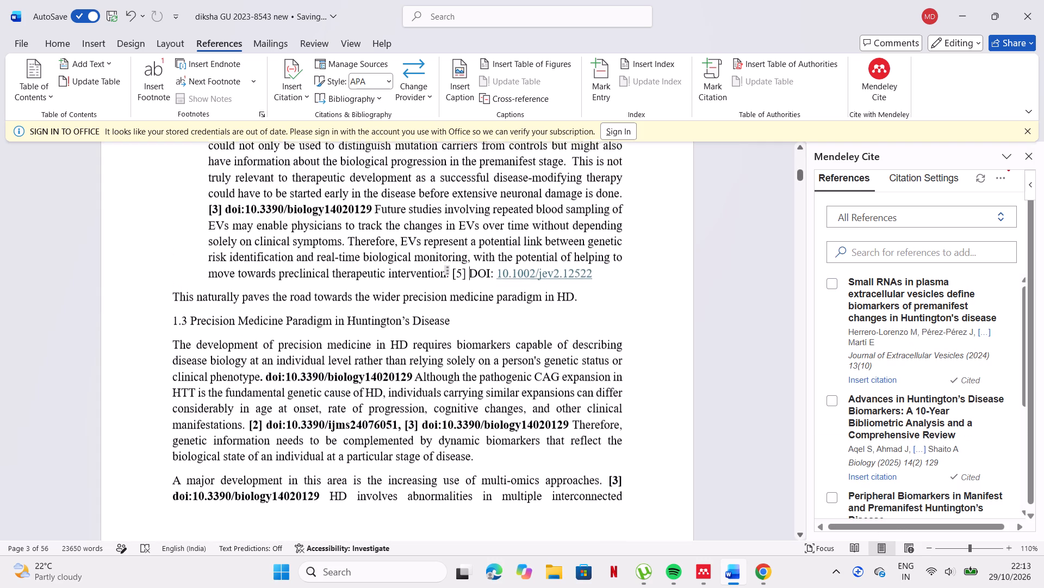
{"action": "scroll", "coordinate": [524, 269], "scroll_direction": "up", "scroll_amount": 1}
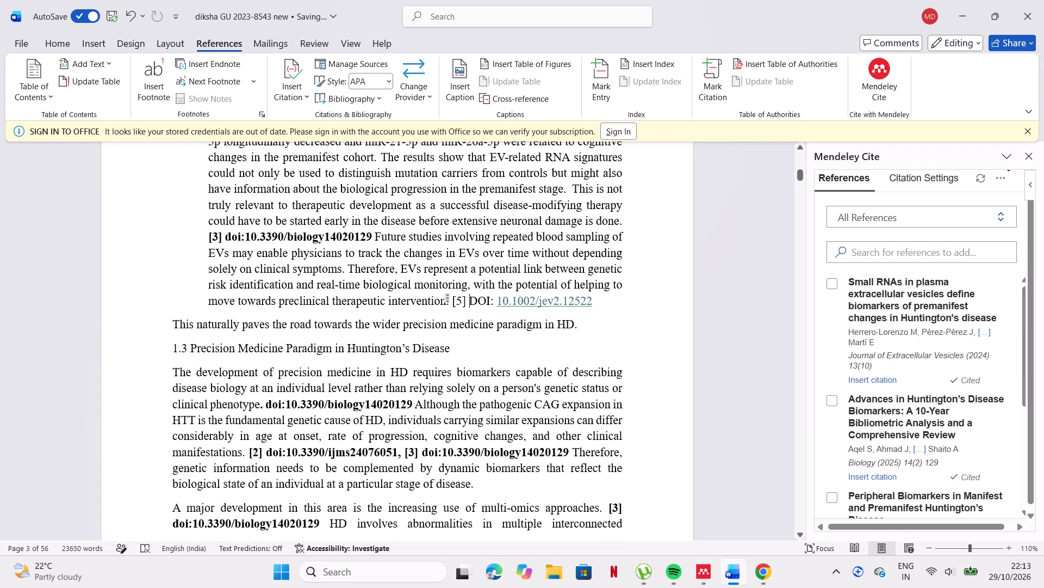
{"action": "scroll", "coordinate": [199, 320], "scroll_direction": "up", "scroll_amount": 6}
{"action": "scroll", "coordinate": [199, 320], "scroll_direction": "down", "scroll_amount": 1}
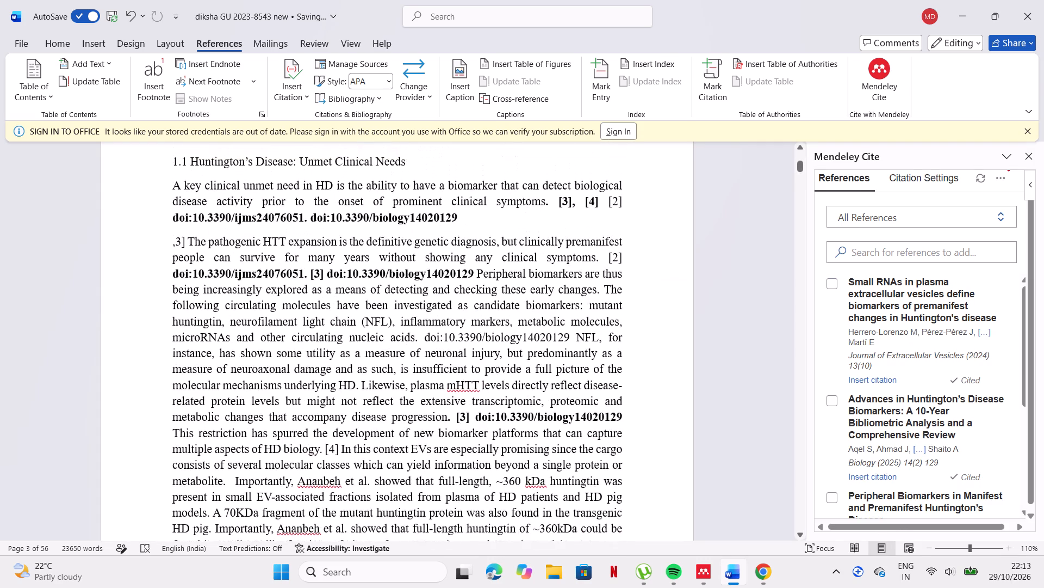
{"action": "scroll", "coordinate": [199, 320], "scroll_direction": "down", "scroll_amount": 4}
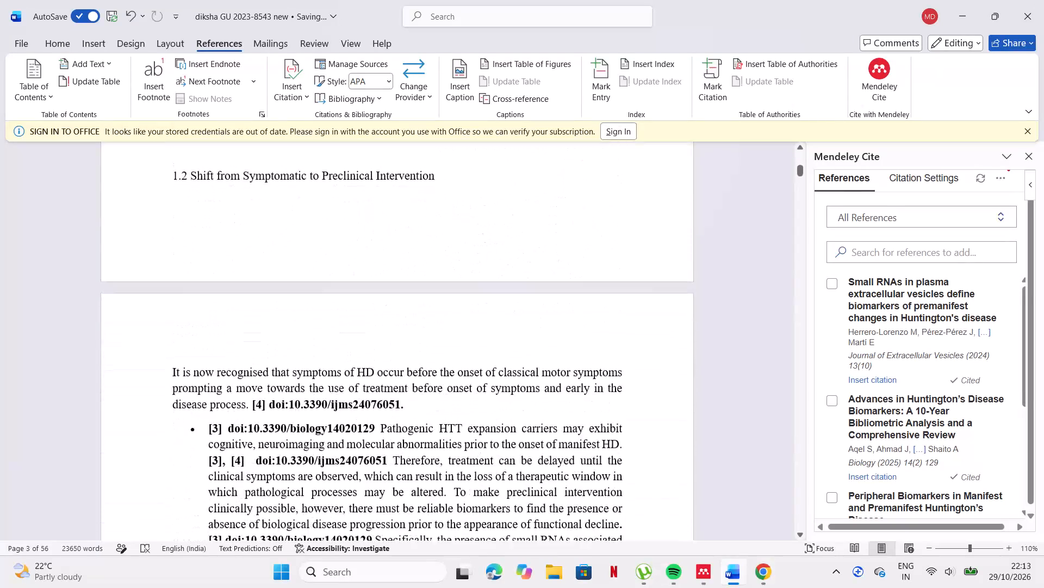
{"action": "left_click", "coordinate": [208, 424]}
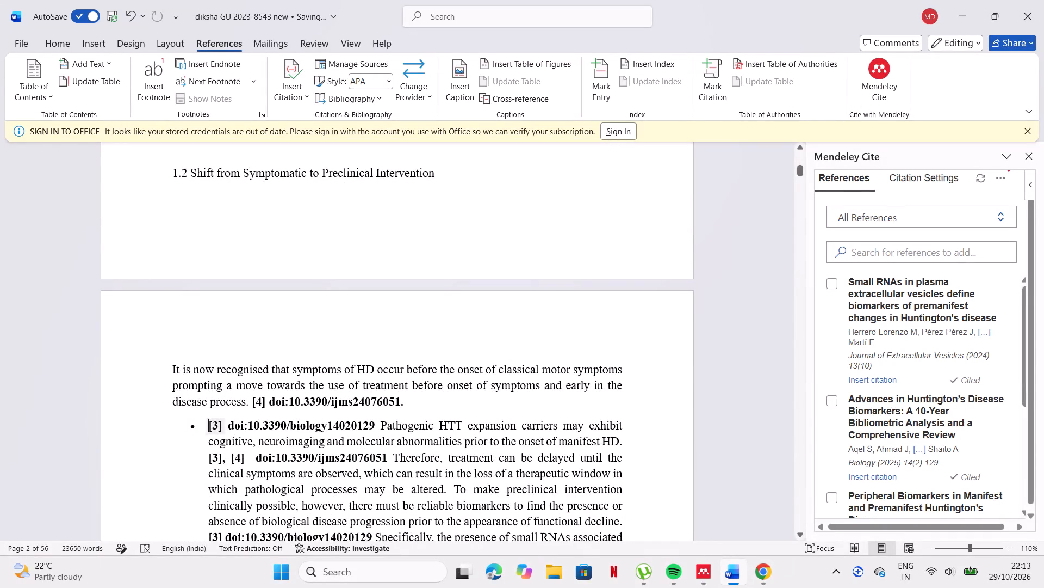
{"action": "left_click", "coordinate": [208, 424]}
{"action": "left_click_drag", "start_coordinate": [199, 439], "coordinate": [199, 419]}
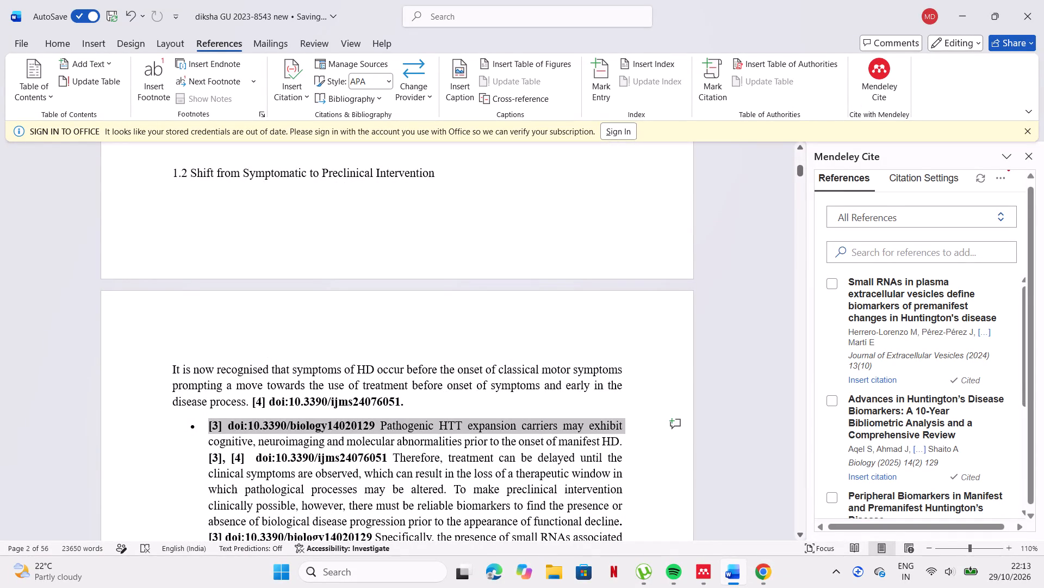
{"action": "left_click_drag", "start_coordinate": [199, 419], "coordinate": [204, 420]}
{"action": "left_click", "coordinate": [204, 420]}
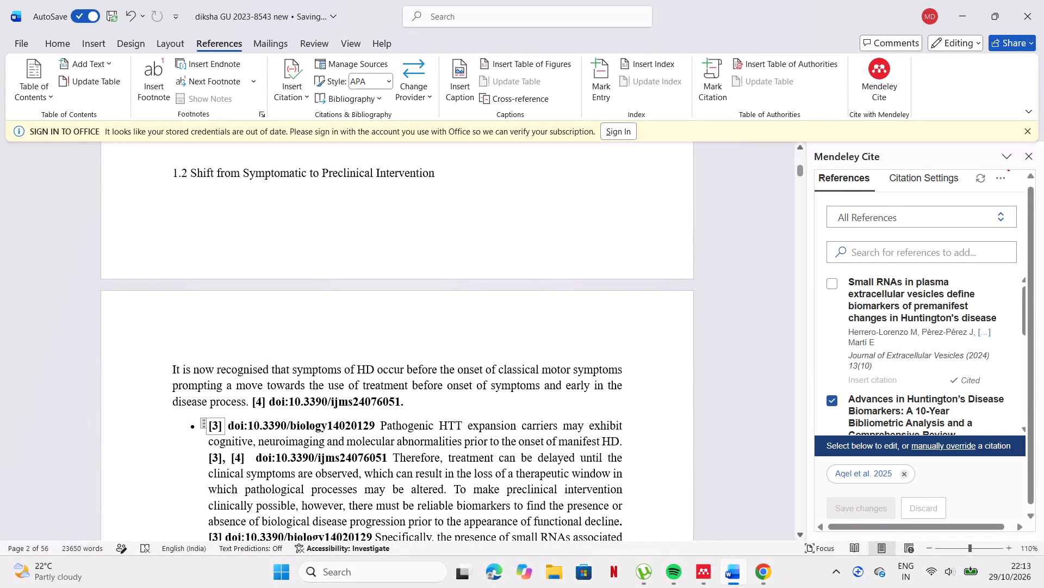
{"action": "left_click", "coordinate": [195, 417]}
{"action": "left_click", "coordinate": [198, 424]}
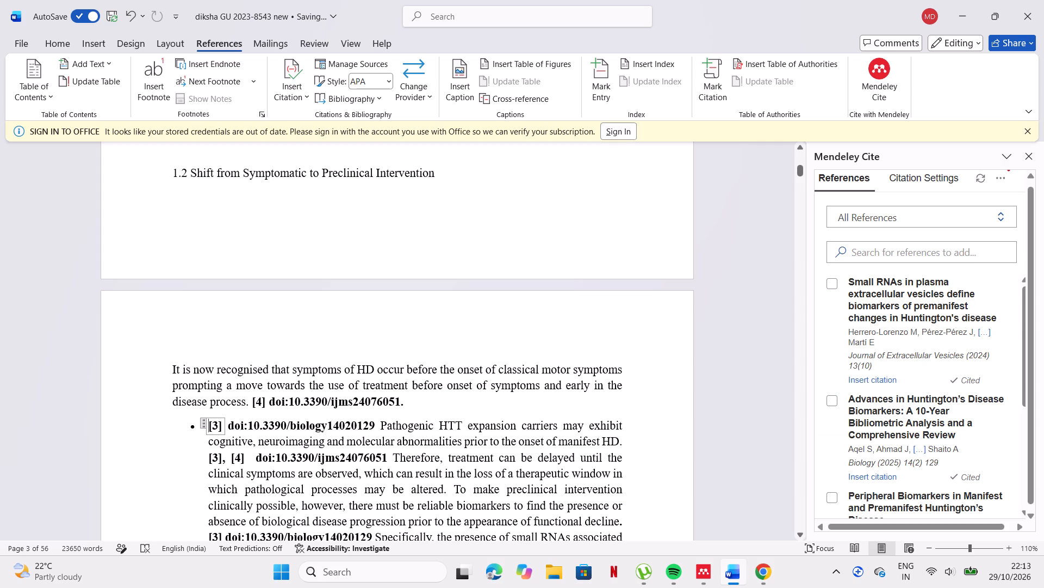
{"action": "key", "text": "BackSpace"}
{"action": "key", "text": "BackSpace"}
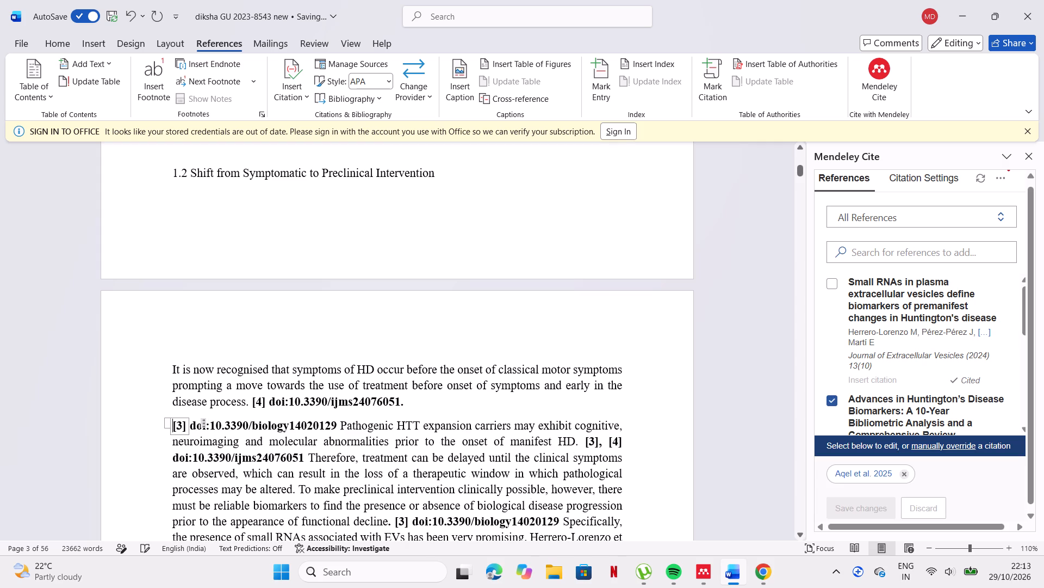
Delete the typed "7]" after doi:10.3390/ijms23105598, just before "This means that EVs could serve as a molecular bridge".
{"action": "scroll", "coordinate": [401, 379], "scroll_direction": "up", "scroll_amount": 1}
{"action": "scroll", "coordinate": [401, 379], "scroll_direction": "down", "scroll_amount": 1}
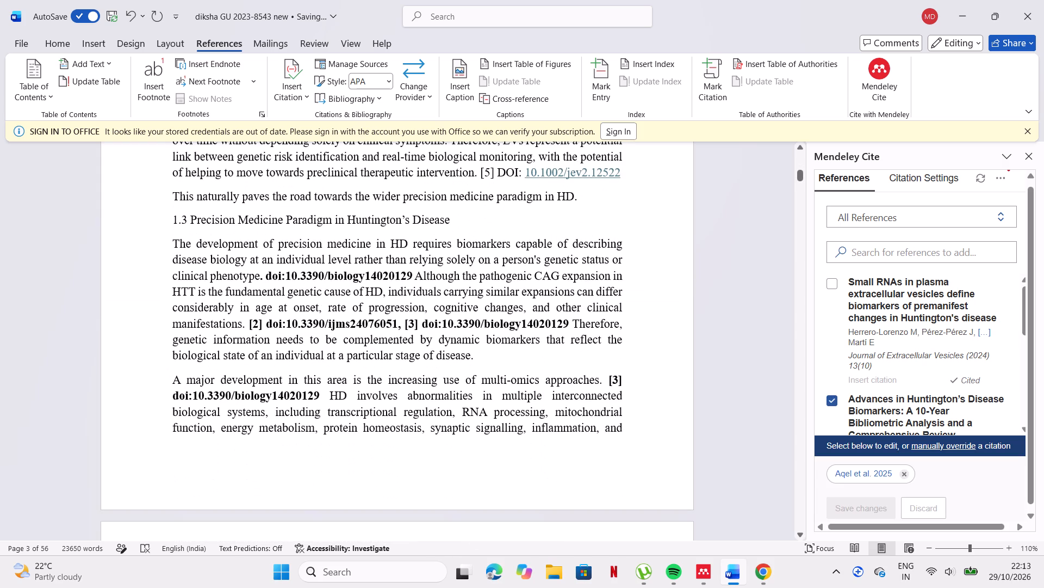
{"action": "scroll", "coordinate": [401, 379], "scroll_direction": "up", "scroll_amount": 8}
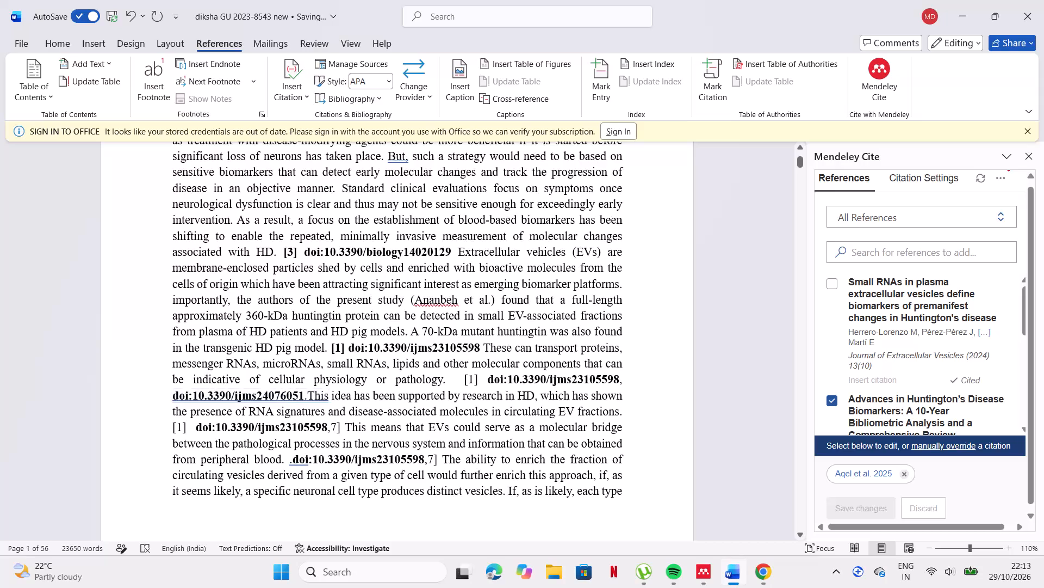
{"action": "left_click", "coordinate": [340, 428]}
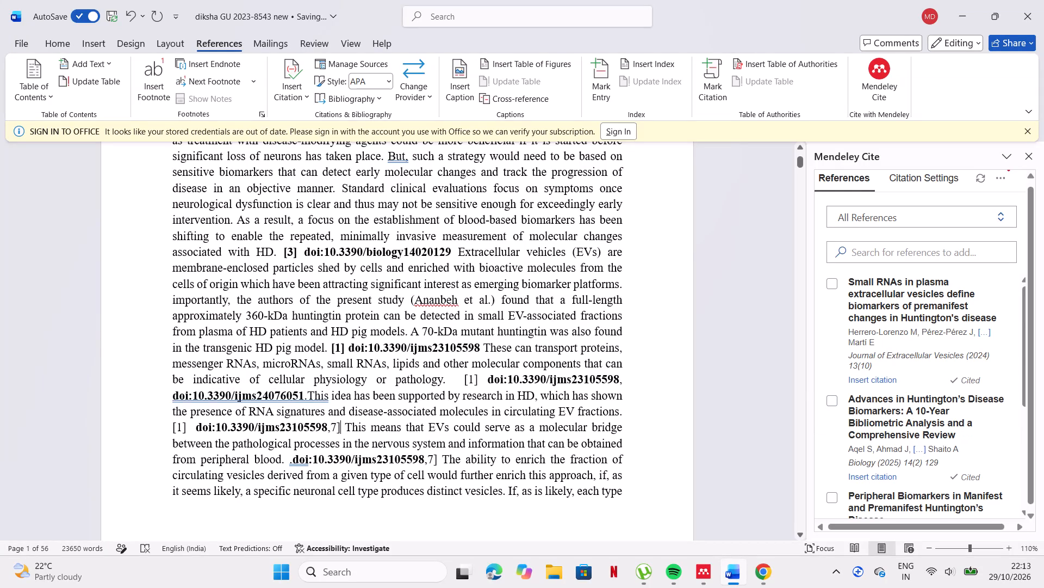
{"action": "key", "text": "BackSpace"}
{"action": "key", "text": "BackSpace"}
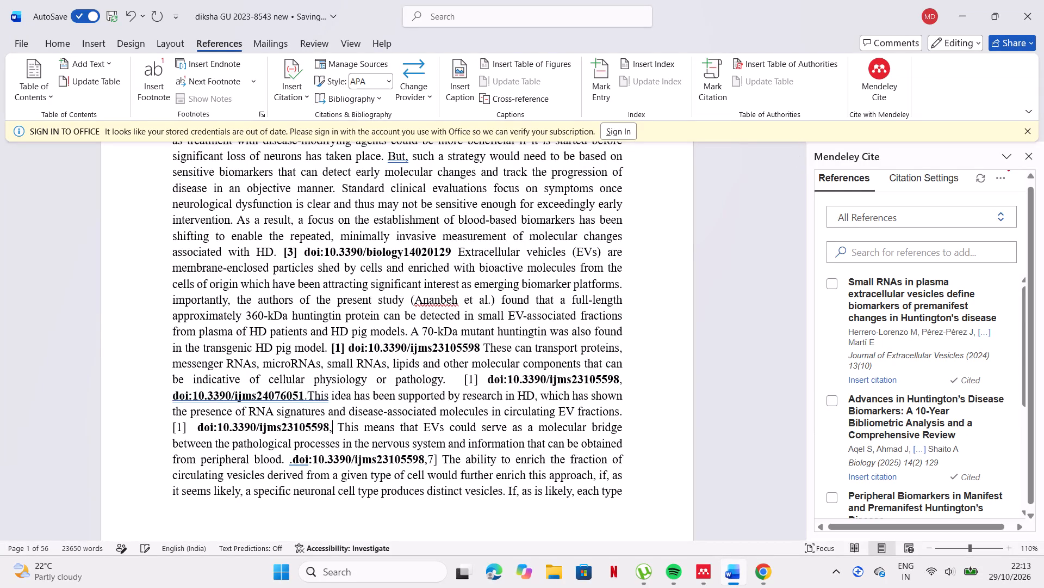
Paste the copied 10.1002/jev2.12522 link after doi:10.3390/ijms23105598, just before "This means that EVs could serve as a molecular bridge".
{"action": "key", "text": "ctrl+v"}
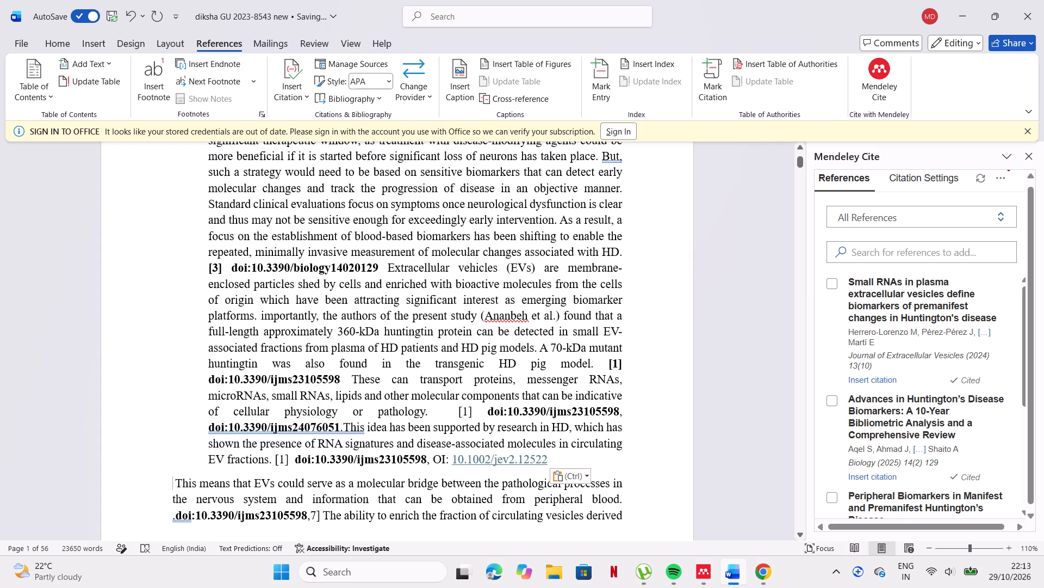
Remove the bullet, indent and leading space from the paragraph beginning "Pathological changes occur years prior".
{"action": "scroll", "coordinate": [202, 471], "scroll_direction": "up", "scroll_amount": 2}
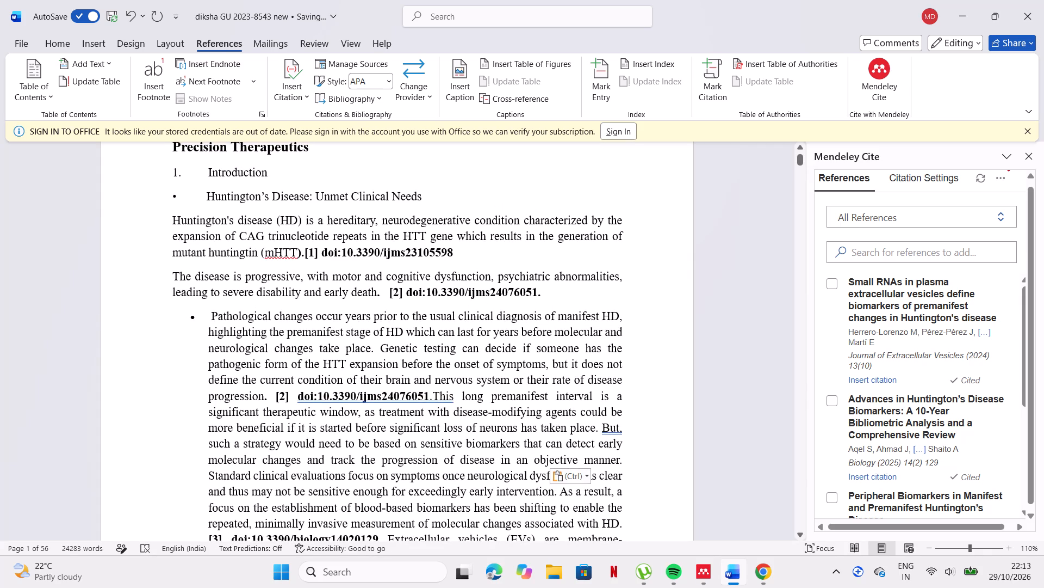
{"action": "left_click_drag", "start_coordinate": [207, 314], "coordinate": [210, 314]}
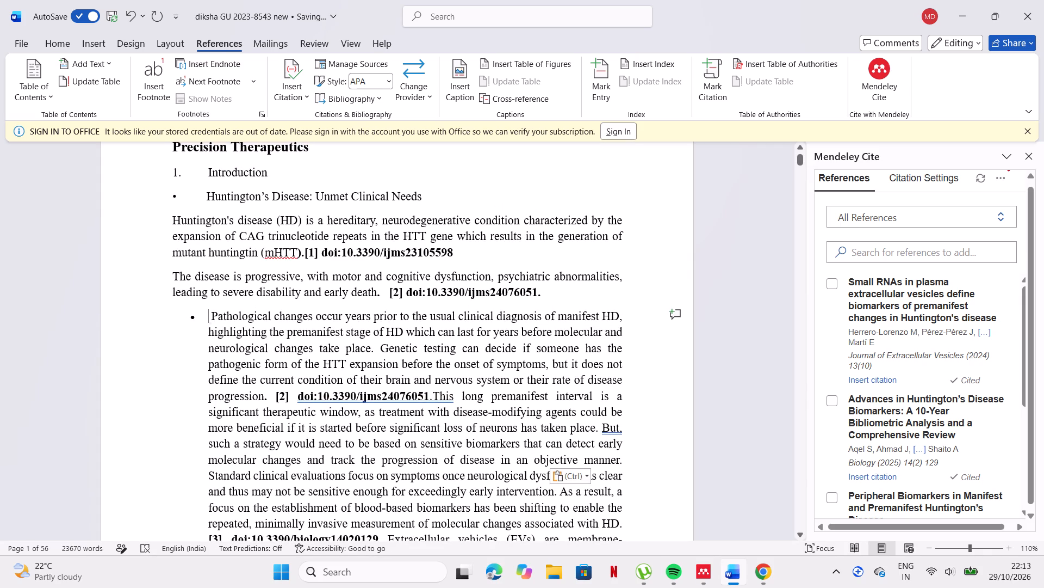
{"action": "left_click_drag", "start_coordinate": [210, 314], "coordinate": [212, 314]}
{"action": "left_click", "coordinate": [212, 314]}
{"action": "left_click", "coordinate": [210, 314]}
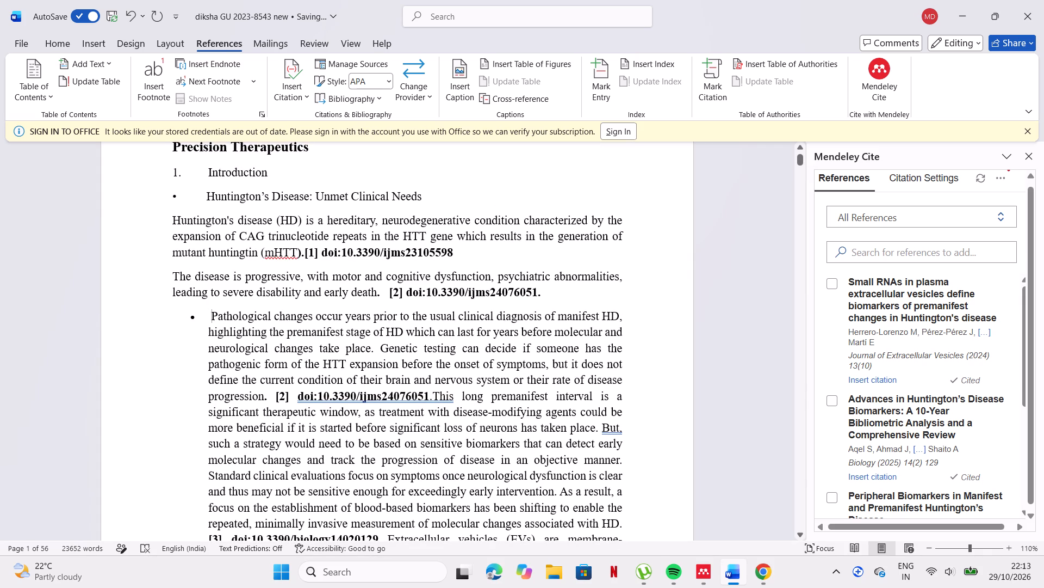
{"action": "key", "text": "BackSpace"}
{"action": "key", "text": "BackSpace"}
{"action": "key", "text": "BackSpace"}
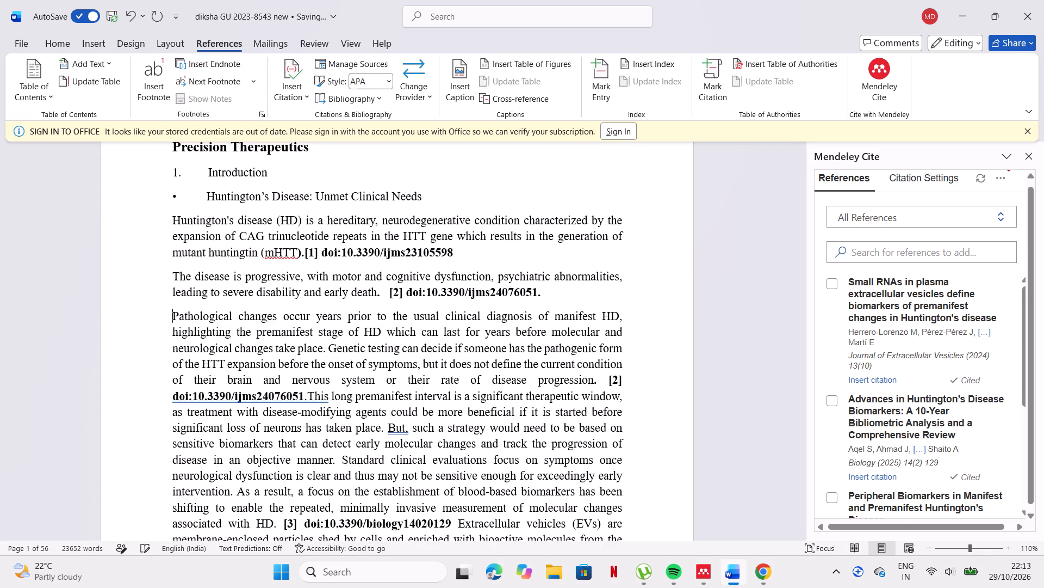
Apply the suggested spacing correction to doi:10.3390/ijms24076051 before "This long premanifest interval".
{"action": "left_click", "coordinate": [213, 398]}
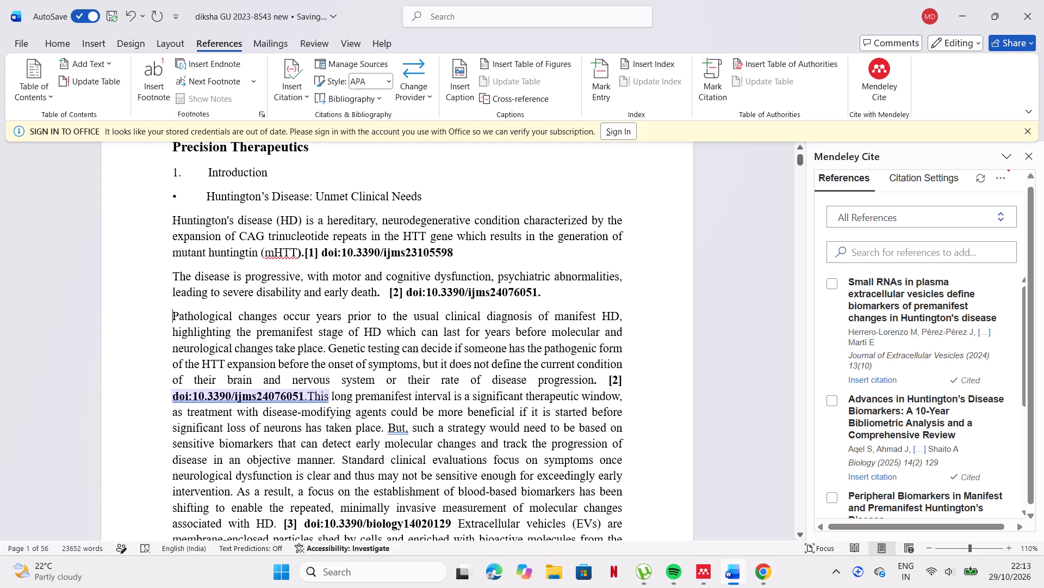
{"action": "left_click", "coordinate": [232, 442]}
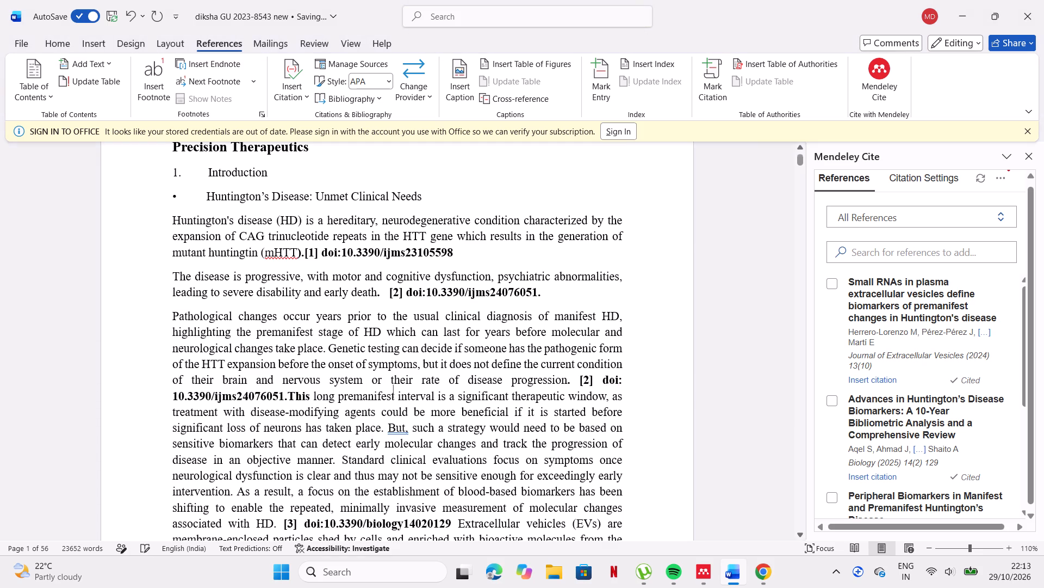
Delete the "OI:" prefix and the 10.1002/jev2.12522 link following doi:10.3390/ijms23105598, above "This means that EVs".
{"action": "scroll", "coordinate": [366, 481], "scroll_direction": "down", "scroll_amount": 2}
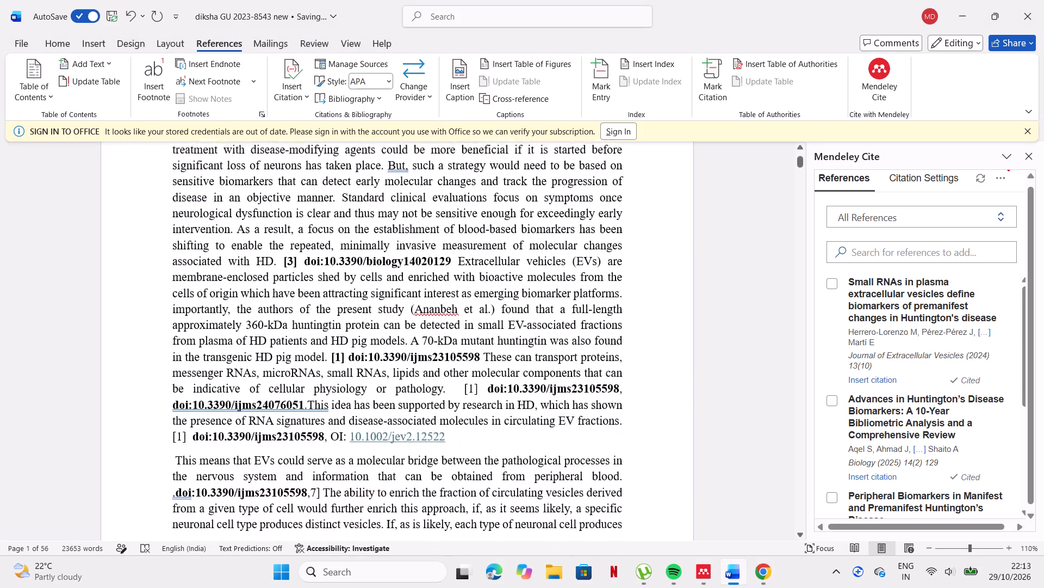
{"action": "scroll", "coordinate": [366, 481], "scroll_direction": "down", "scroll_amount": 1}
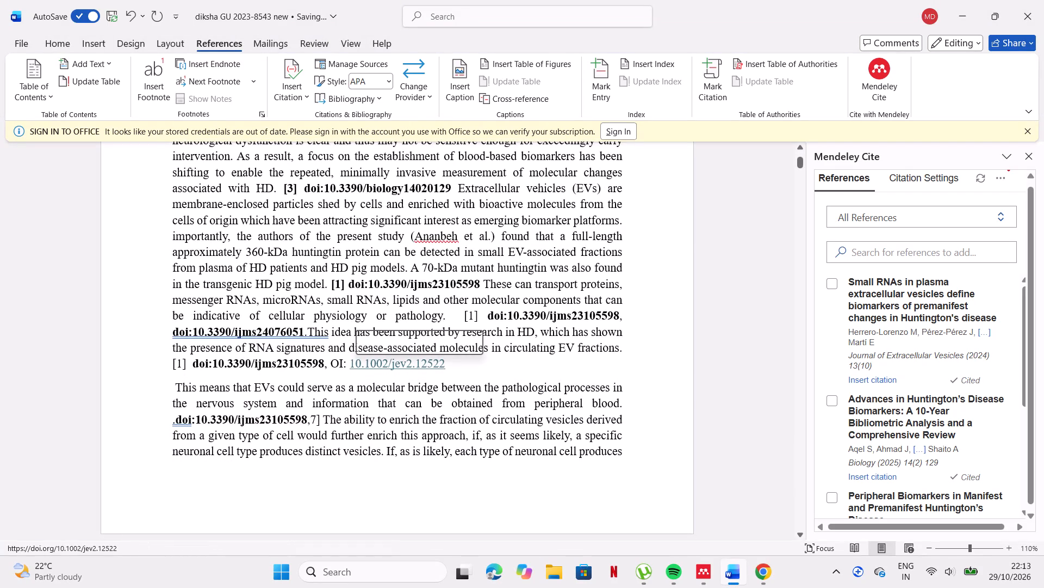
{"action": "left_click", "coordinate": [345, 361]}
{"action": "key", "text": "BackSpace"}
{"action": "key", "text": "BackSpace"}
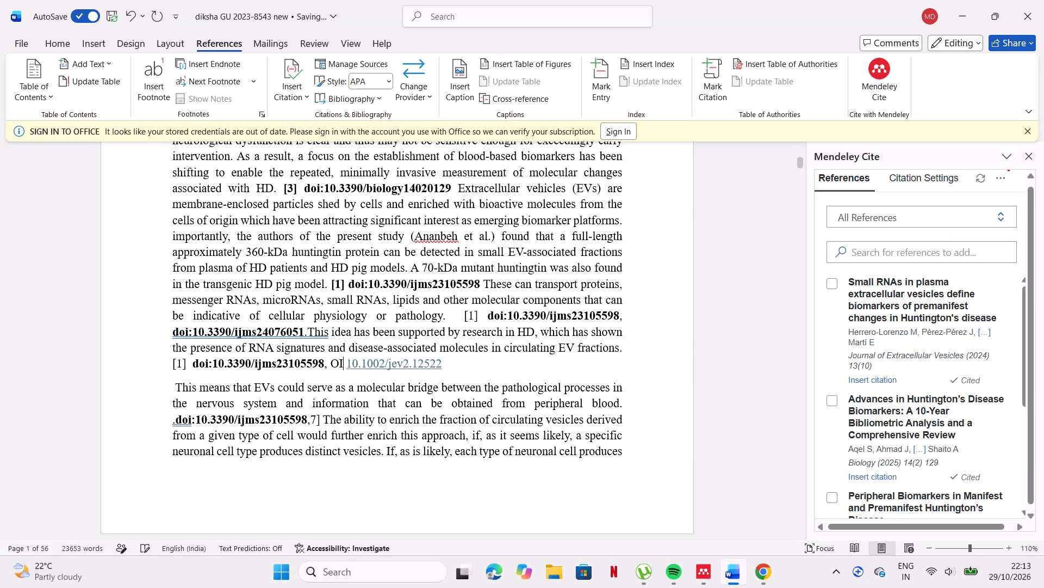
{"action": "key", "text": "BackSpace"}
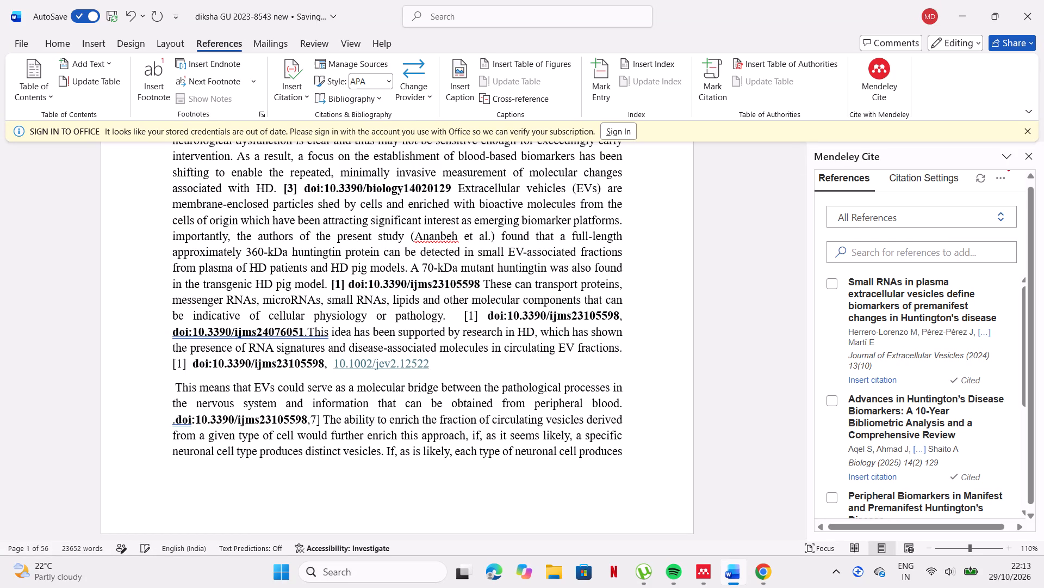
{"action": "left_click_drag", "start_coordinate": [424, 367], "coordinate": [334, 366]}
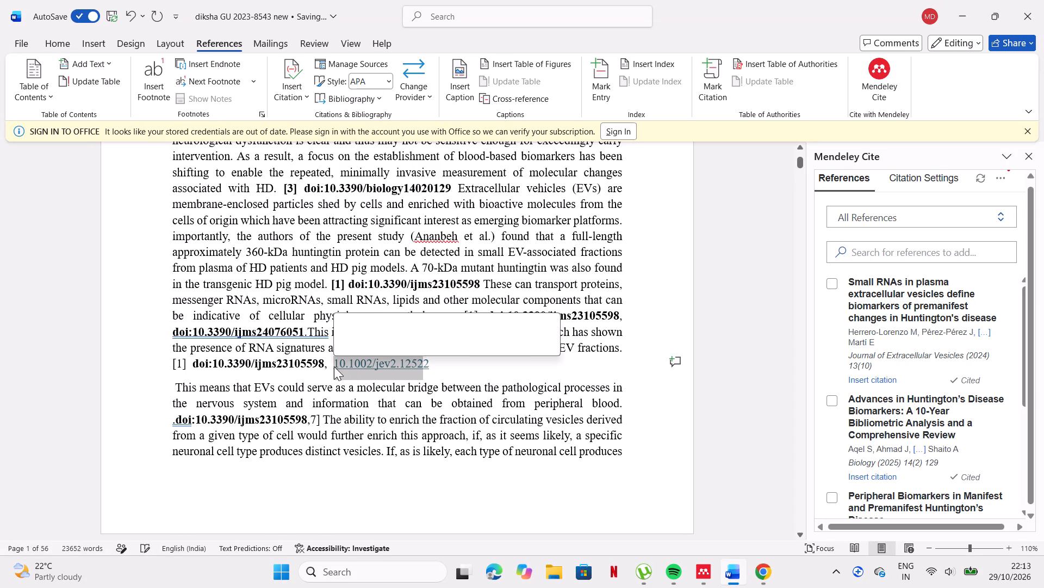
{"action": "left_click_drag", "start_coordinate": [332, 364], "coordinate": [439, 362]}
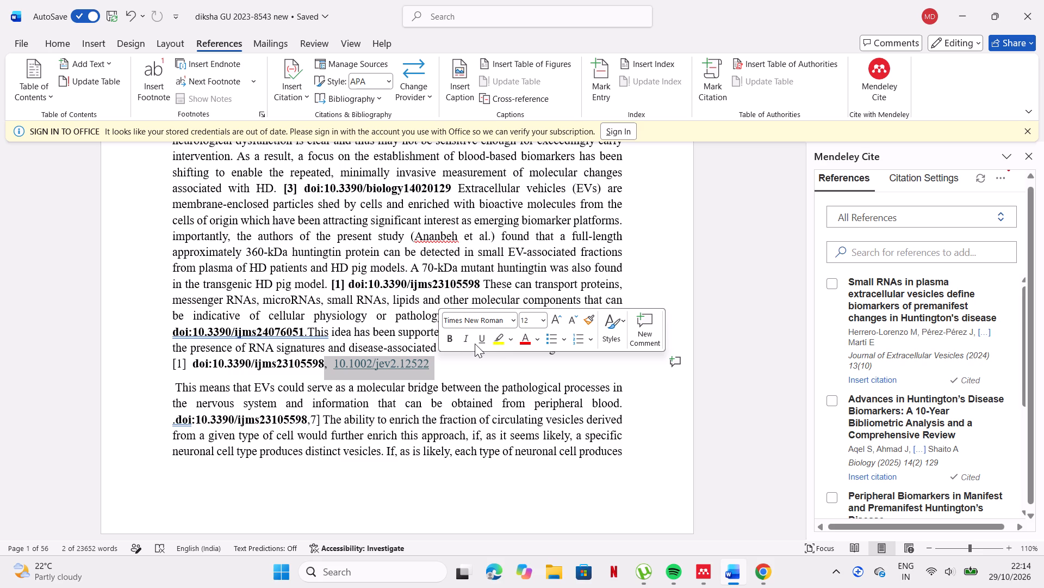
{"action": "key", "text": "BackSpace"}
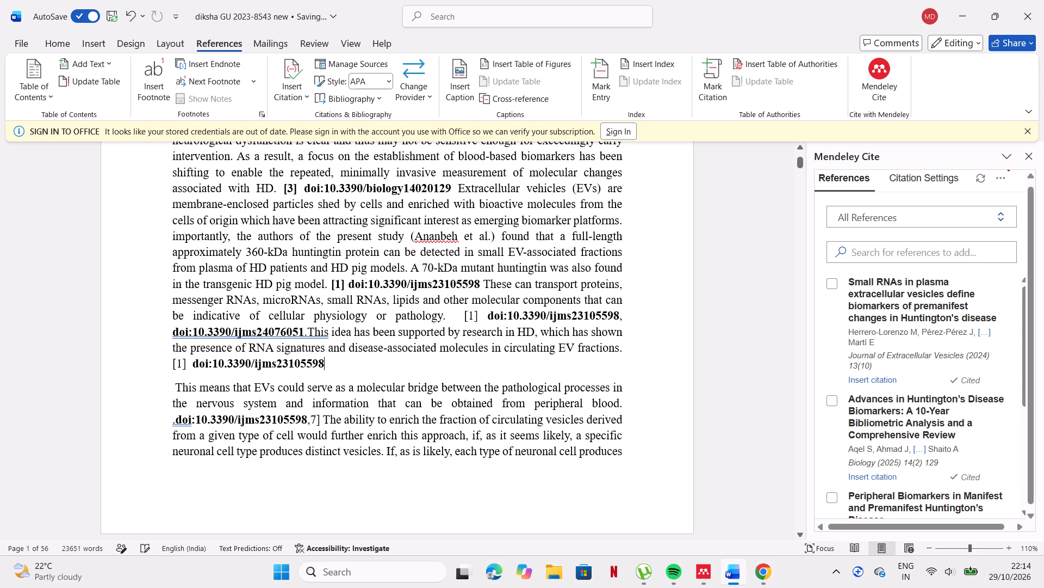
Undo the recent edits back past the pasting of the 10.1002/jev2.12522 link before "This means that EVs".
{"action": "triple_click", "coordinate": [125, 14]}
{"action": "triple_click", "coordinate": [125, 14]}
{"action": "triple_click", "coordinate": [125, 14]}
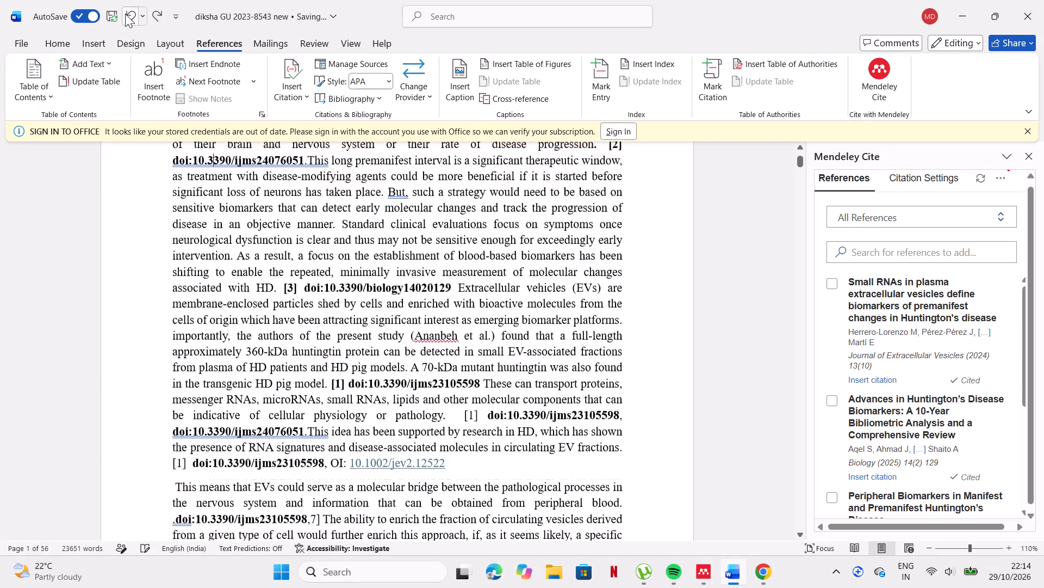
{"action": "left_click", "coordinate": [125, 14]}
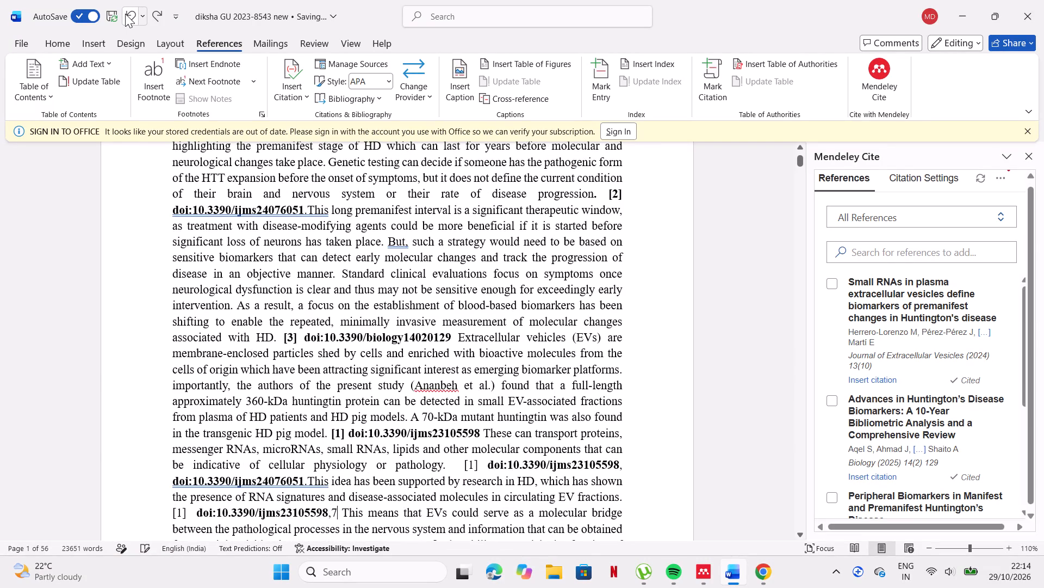
Copy doi:10.1002/jev2.12522 from entry [7], Herrero-Lorenzo et al., in the manuscript's reference list.
{"action": "scroll", "coordinate": [381, 390], "scroll_direction": "down", "scroll_amount": 10}
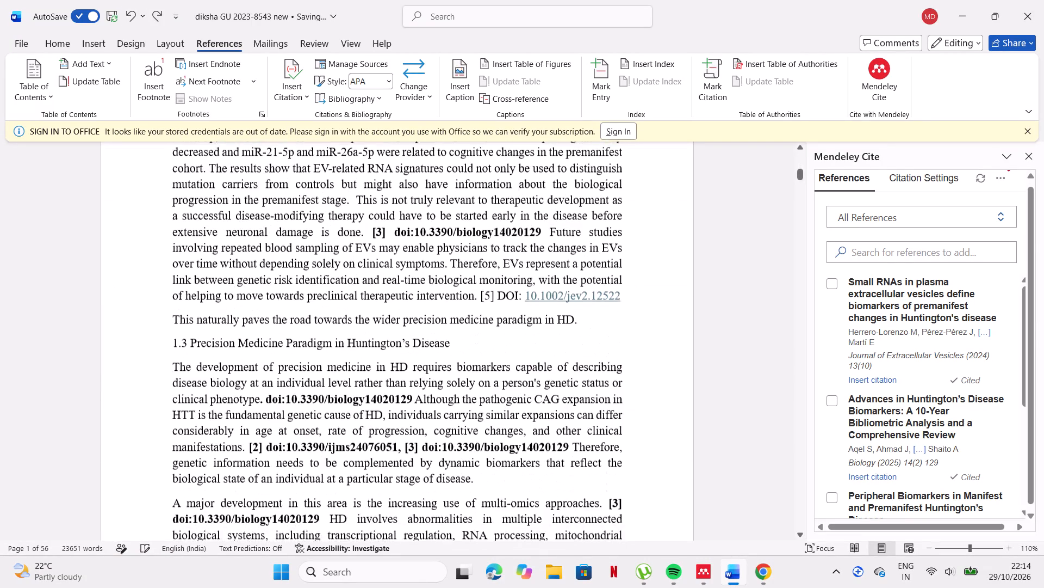
{"action": "scroll", "coordinate": [381, 390], "scroll_direction": "down", "scroll_amount": 6}
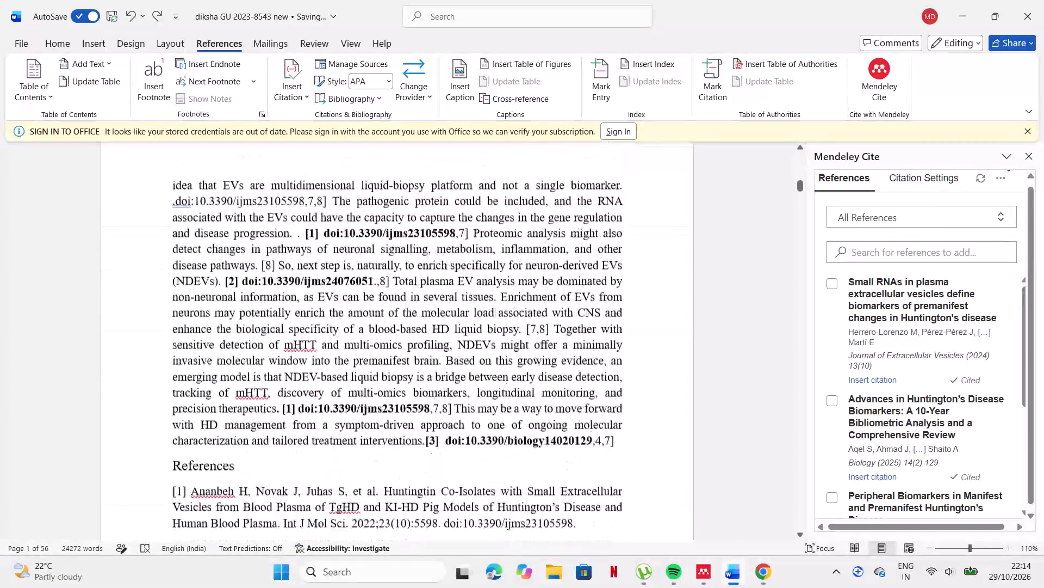
{"action": "scroll", "coordinate": [381, 390], "scroll_direction": "down", "scroll_amount": 1}
{"action": "scroll", "coordinate": [352, 308], "scroll_direction": "up", "scroll_amount": 4}
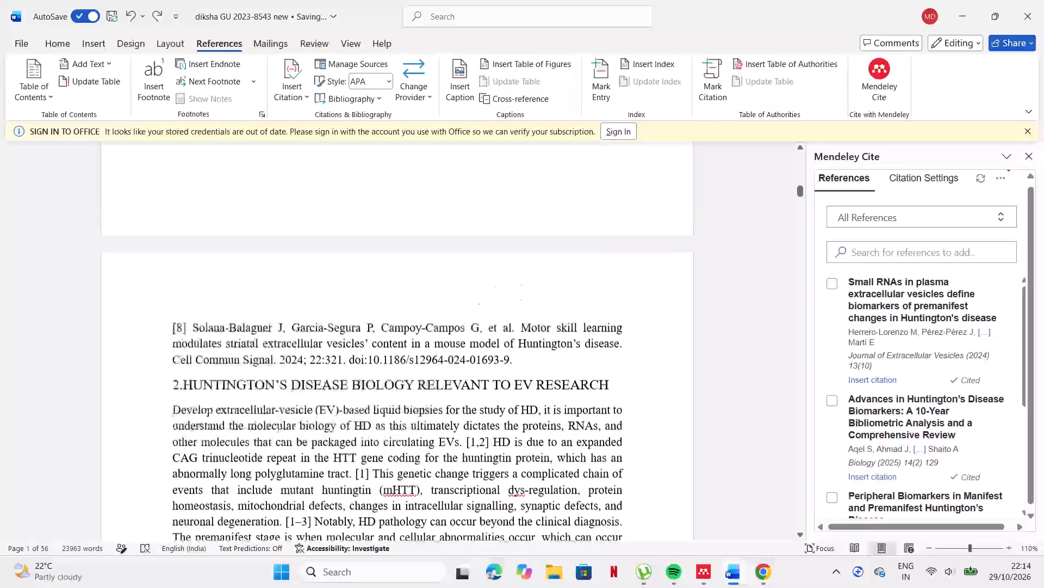
{"action": "scroll", "coordinate": [352, 308], "scroll_direction": "up", "scroll_amount": 1}
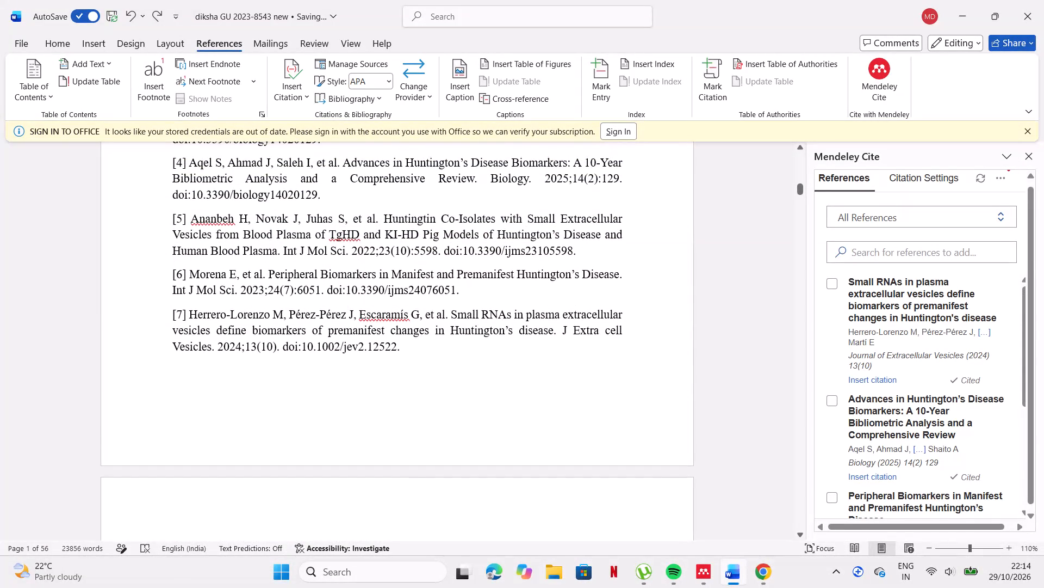
{"action": "left_click_drag", "start_coordinate": [282, 350], "coordinate": [333, 347]}
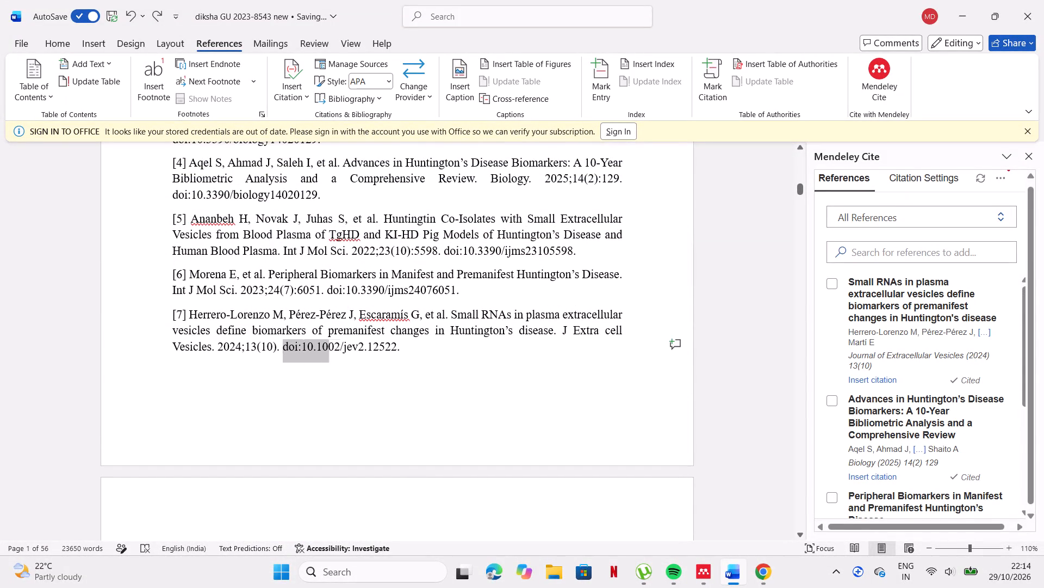
{"action": "left_click_drag", "start_coordinate": [333, 347], "coordinate": [391, 349]}
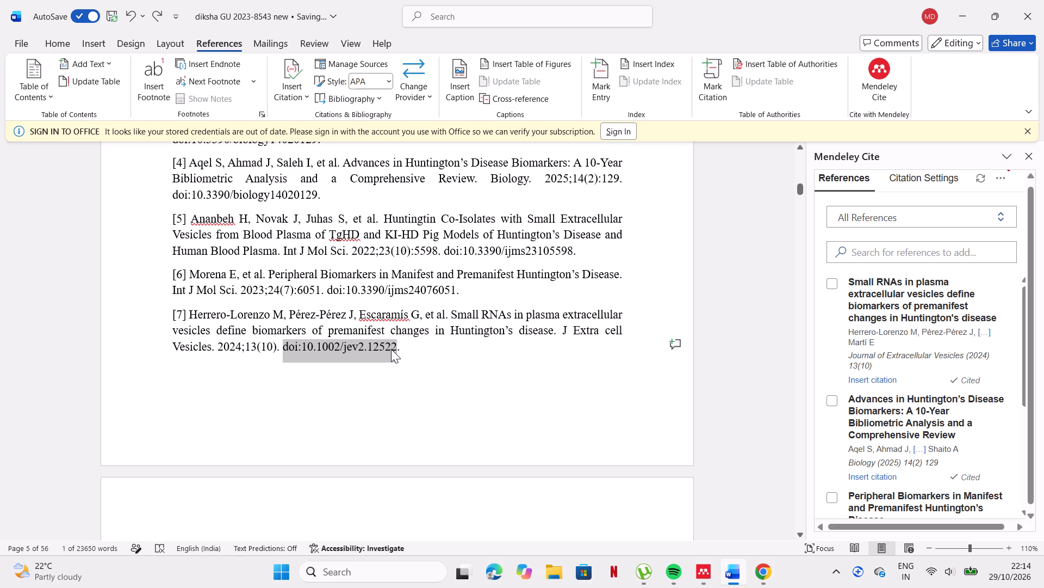
{"action": "key", "text": "ctrl+c"}
Replace the typed 7 after doi:10.3390/ijms23105598, before "The pathogenic protein could be included", with the copied doi:10.1002/jev2.12522.
{"action": "scroll", "coordinate": [391, 349], "scroll_direction": "up", "scroll_amount": 4}
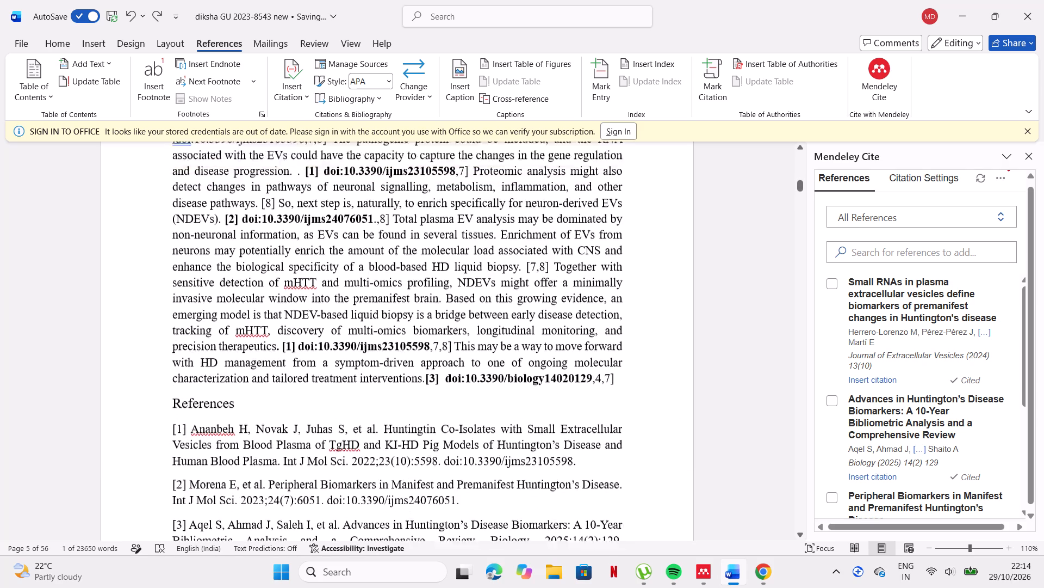
{"action": "scroll", "coordinate": [391, 349], "scroll_direction": "up", "scroll_amount": 1}
{"action": "scroll", "coordinate": [391, 349], "scroll_direction": "down", "scroll_amount": 1}
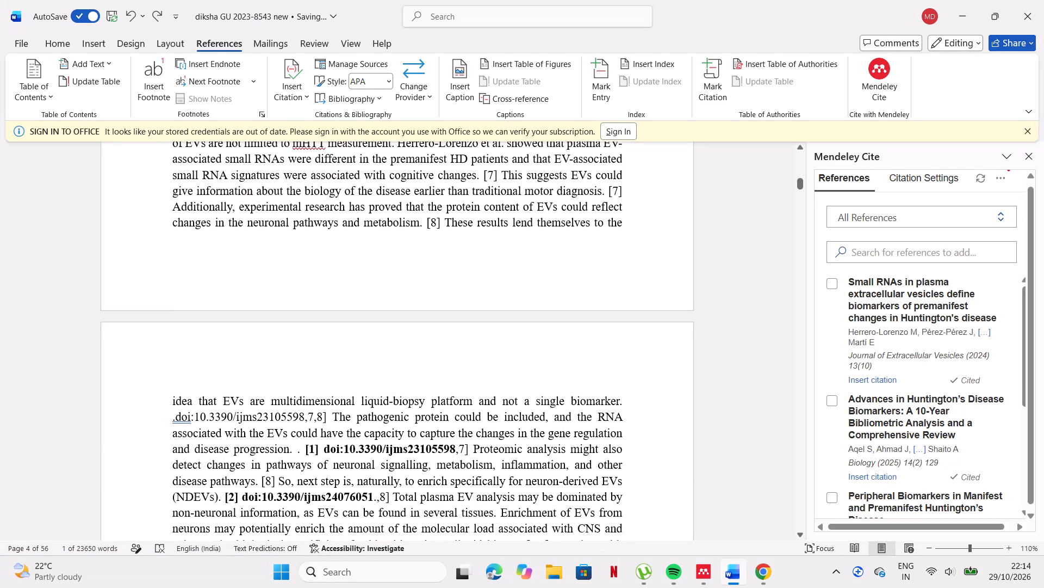
{"action": "left_click", "coordinate": [314, 413]}
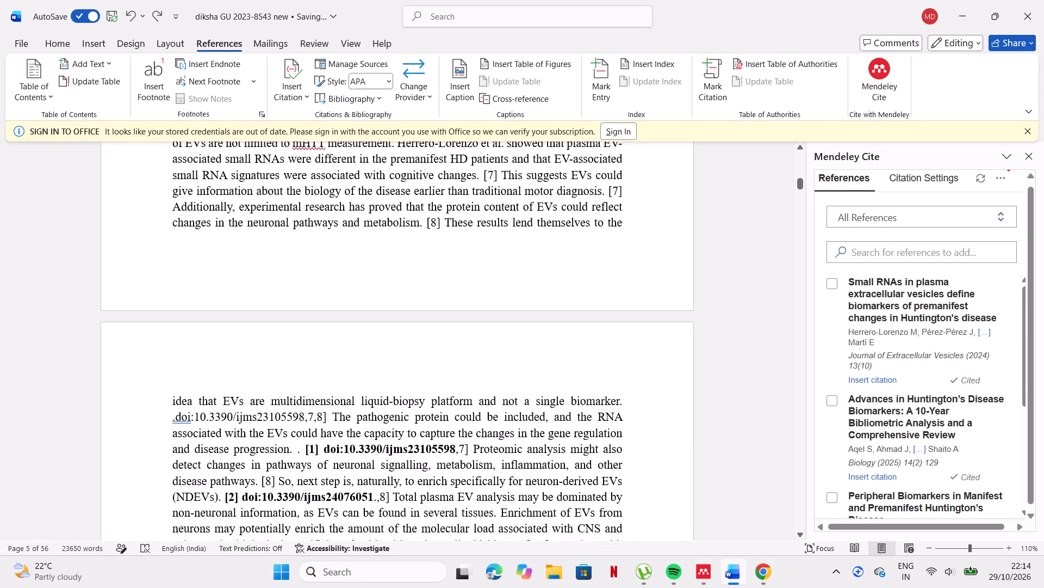
{"action": "key", "text": "BackSpace"}
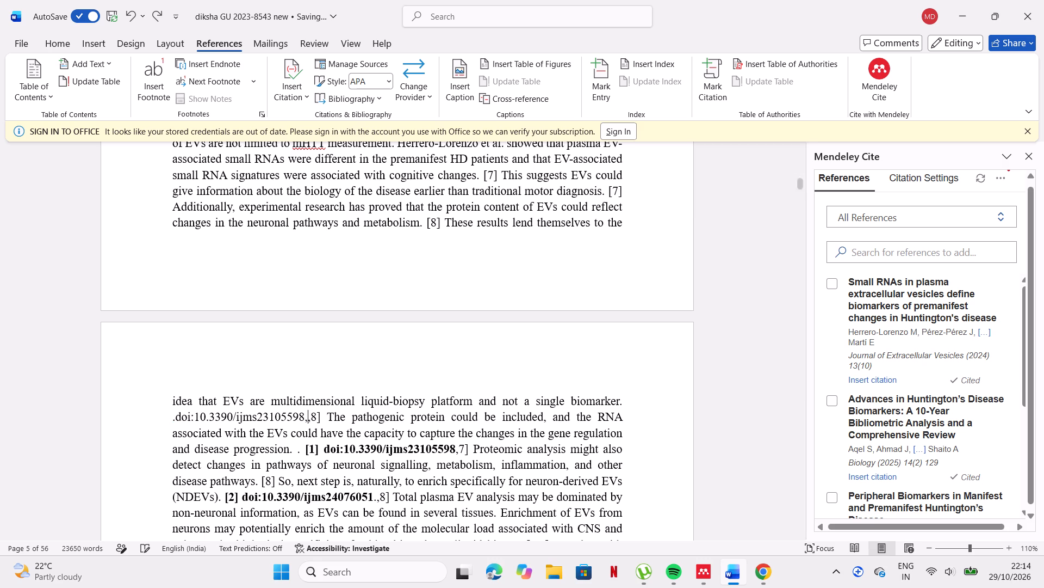
{"action": "key", "text": "BackSpace"}
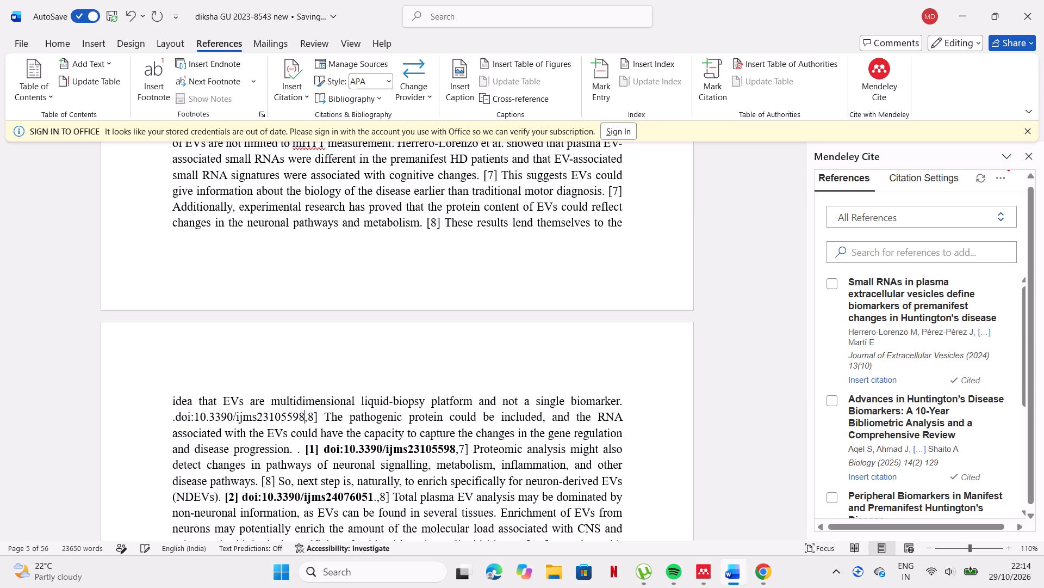
{"action": "left_click", "coordinate": [129, 9]}
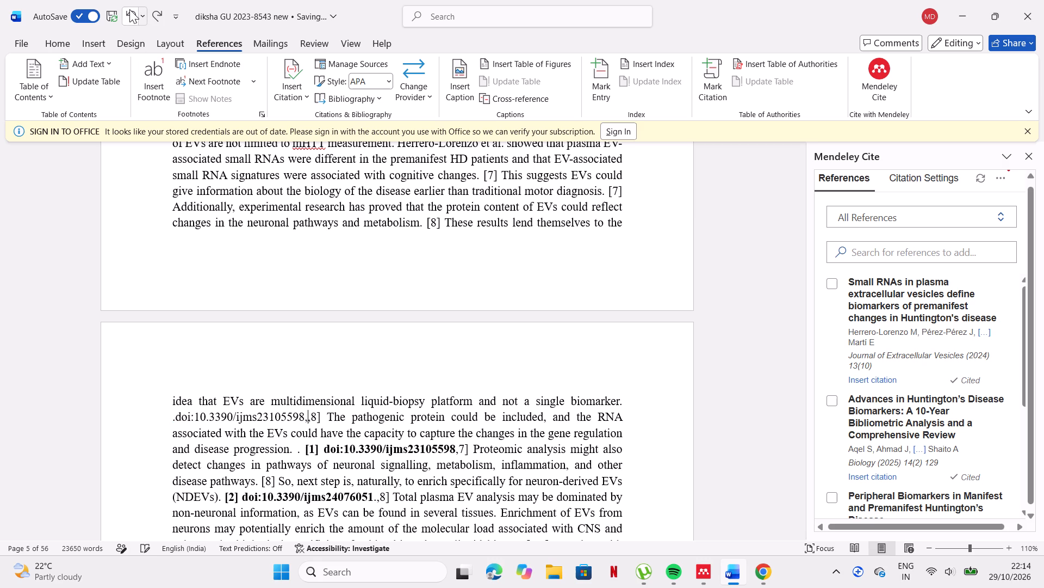
{"action": "key", "text": "ctrl+v"}
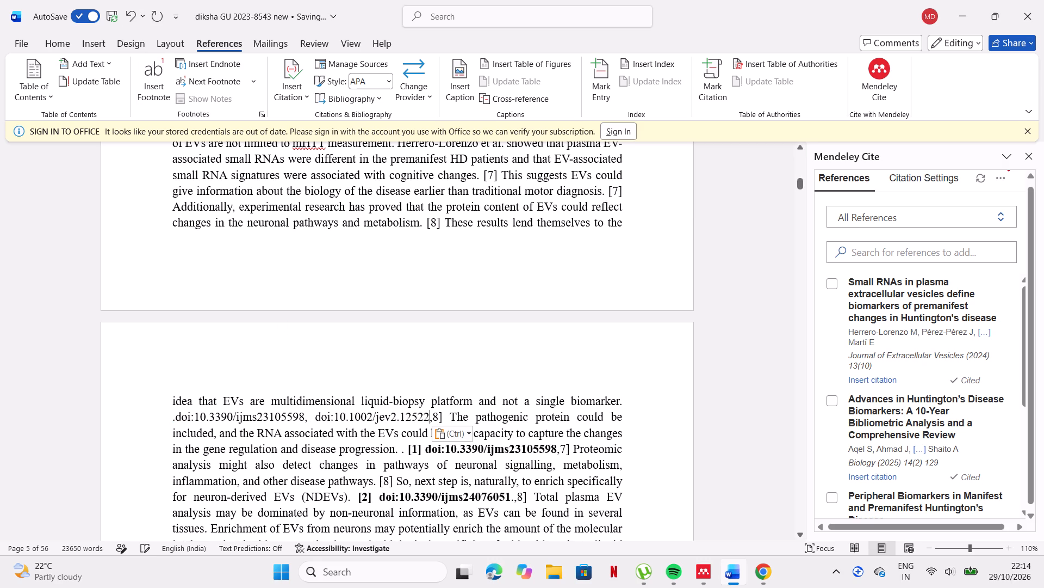
Insert the Herrero-Lorenzo et al. 2024 citation before doi:10.1002/jev2.12522 in the sentence ending "not a single biomarker".
{"action": "left_click", "coordinate": [313, 417]}
{"action": "left_click", "coordinate": [832, 279]}
{"action": "left_click", "coordinate": [869, 504]}
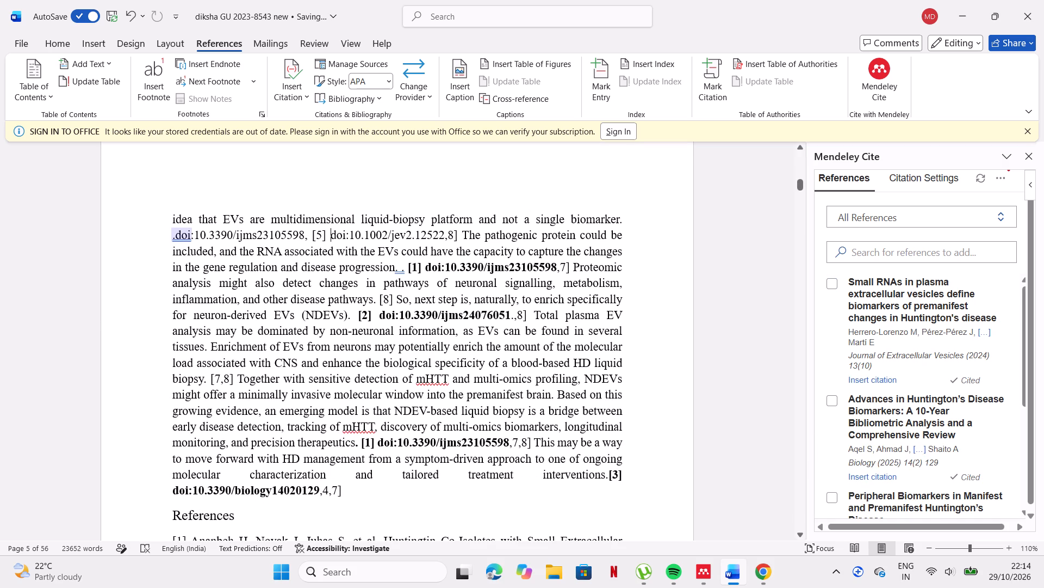
Apply the suggested correction ". doi" to the spacing before doi:10.3390/ijms23105598 after "not a single biomarker".
{"action": "left_click", "coordinate": [176, 232]}
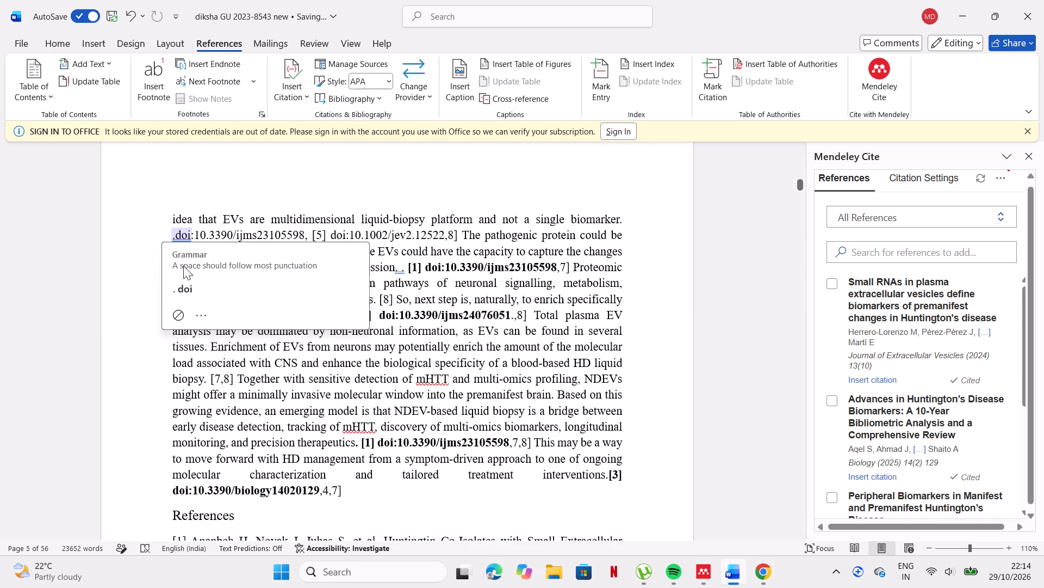
{"action": "left_click", "coordinate": [187, 298]}
Insert the Ananbeh et al. 2022 citation before doi:10.3390/ijms23105598 following the sentence ending "not a single biomarker".
{"action": "left_click", "coordinate": [169, 235]}
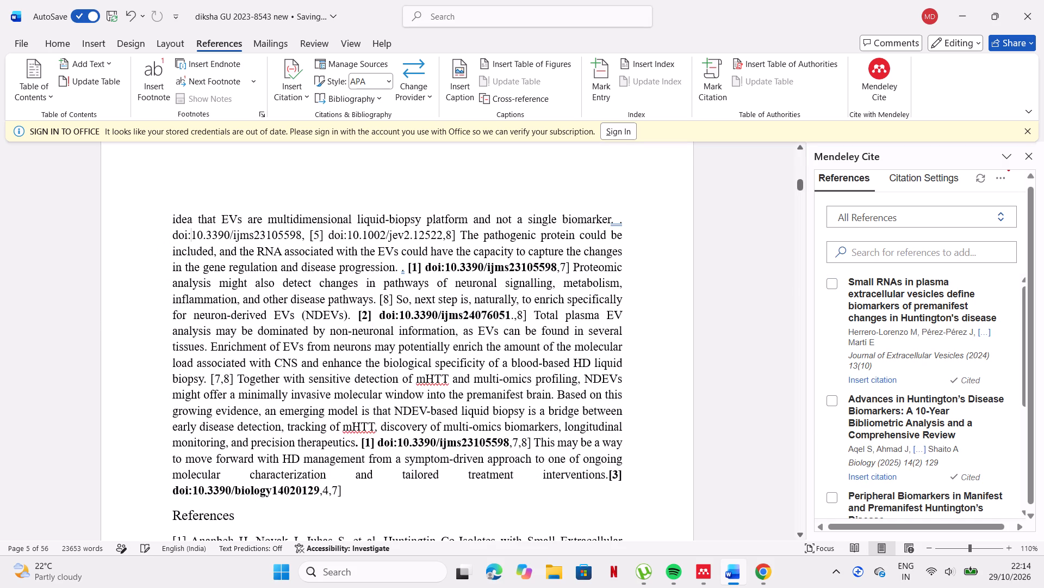
{"action": "scroll", "coordinate": [830, 338], "scroll_direction": "down", "scroll_amount": 1}
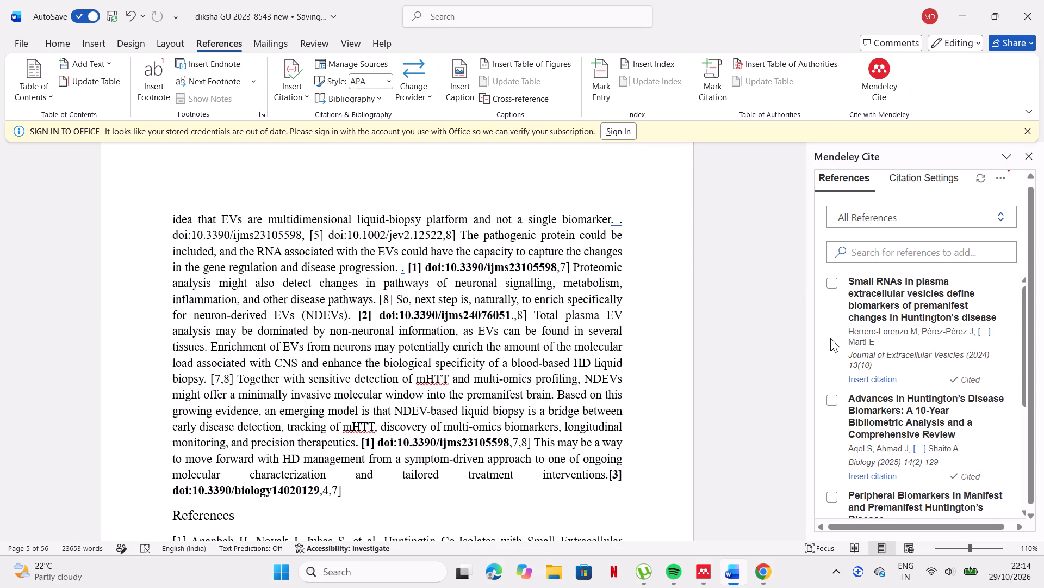
{"action": "scroll", "coordinate": [830, 338], "scroll_direction": "down", "scroll_amount": 2}
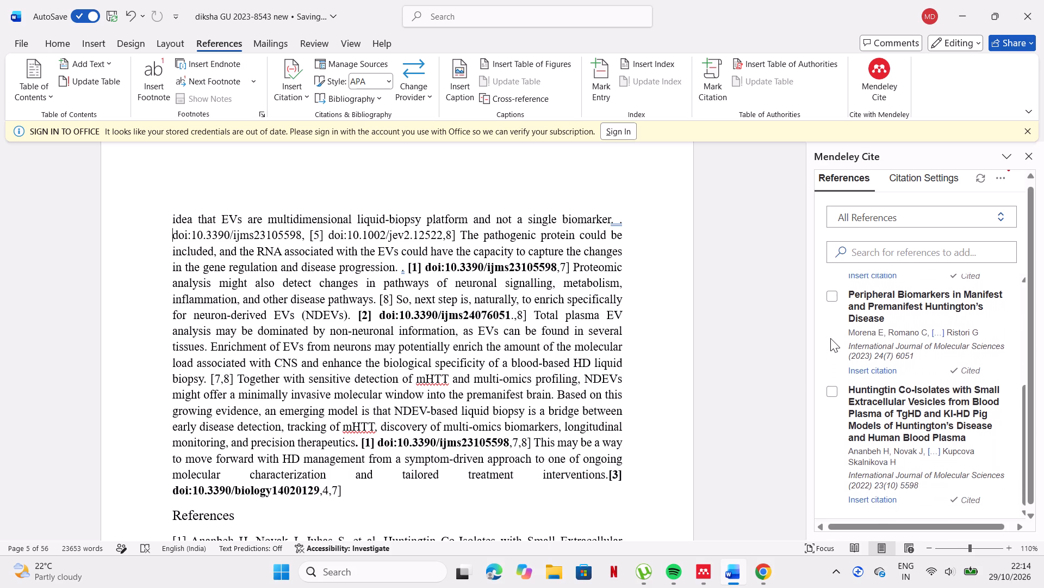
{"action": "scroll", "coordinate": [830, 338], "scroll_direction": "down", "scroll_amount": 1}
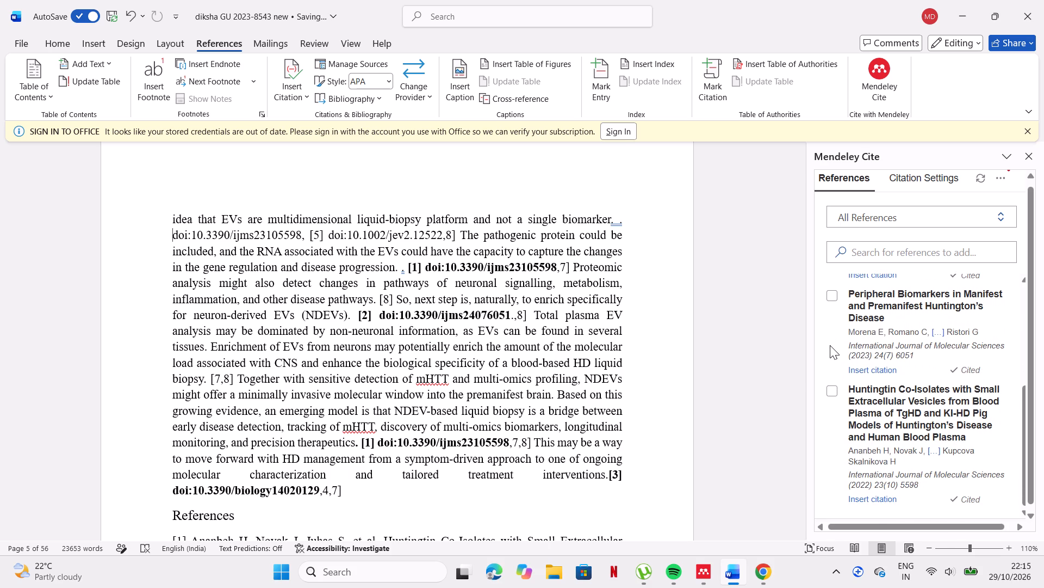
{"action": "left_click", "coordinate": [832, 393]}
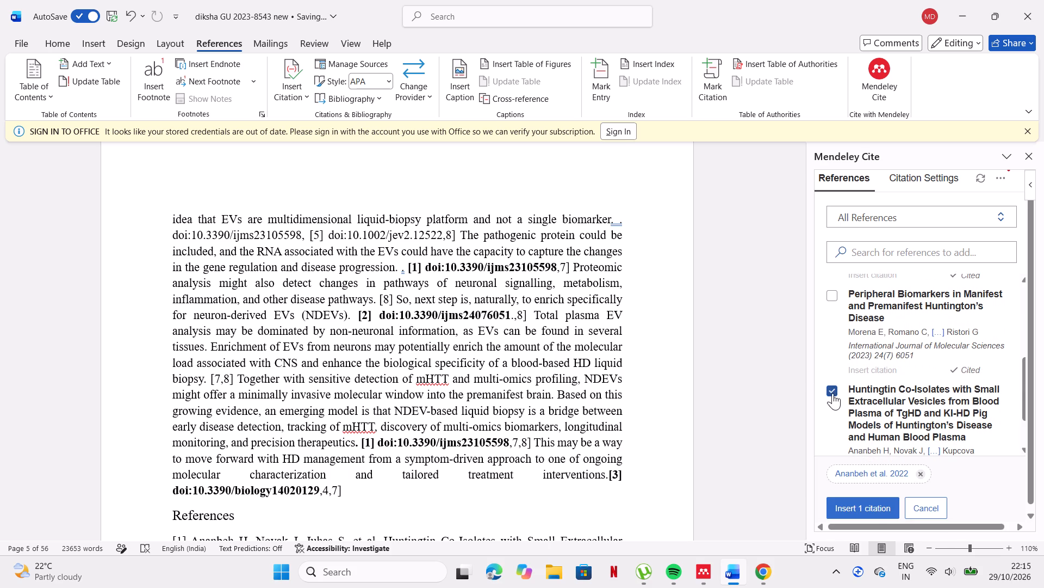
{"action": "left_click", "coordinate": [881, 506]}
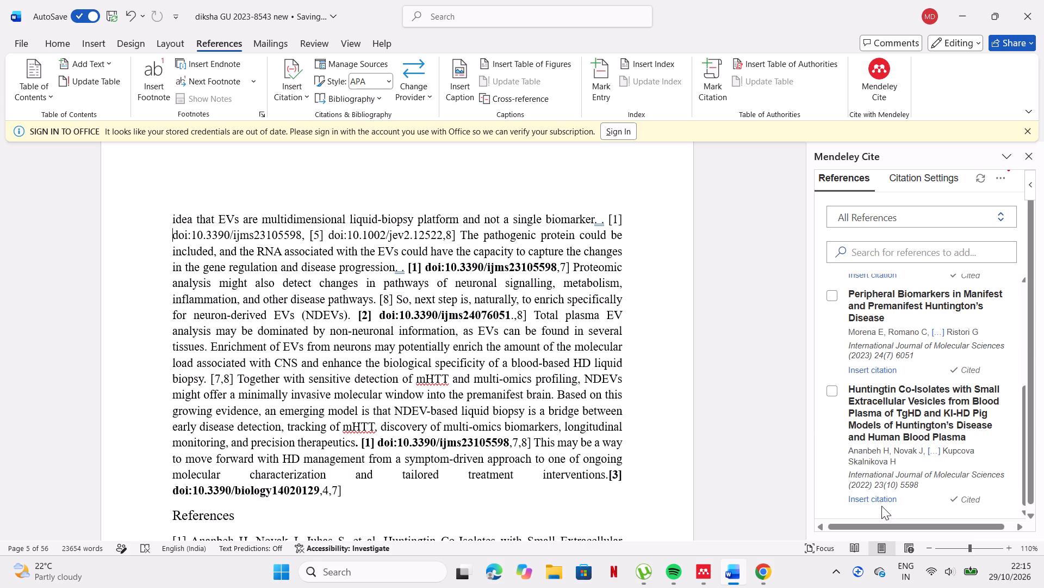
Delete the extra period between "not a single biomarker." and the [1] citation.
{"action": "left_click", "coordinate": [605, 220]}
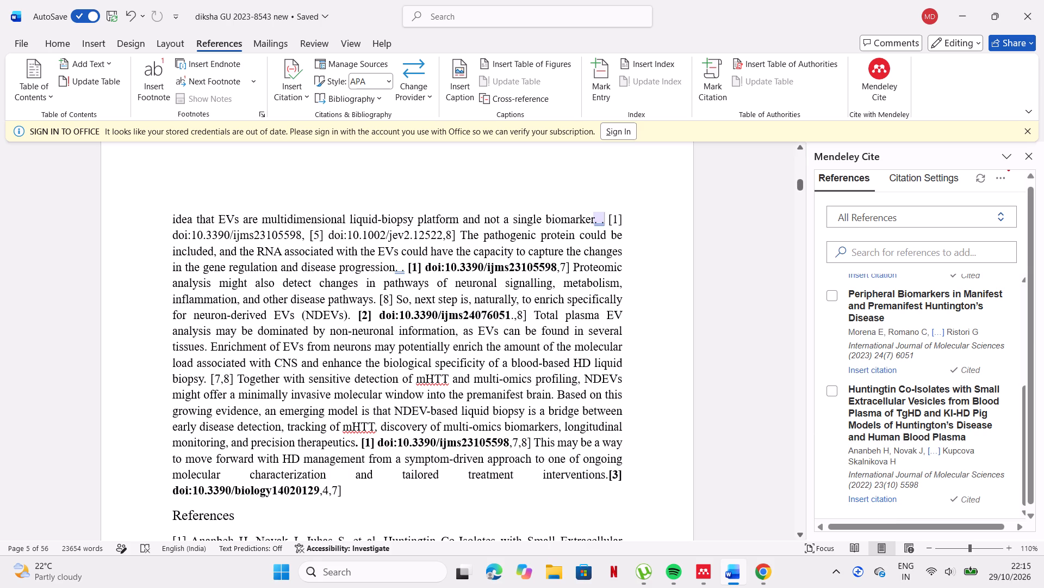
{"action": "key", "text": "BackSpace"}
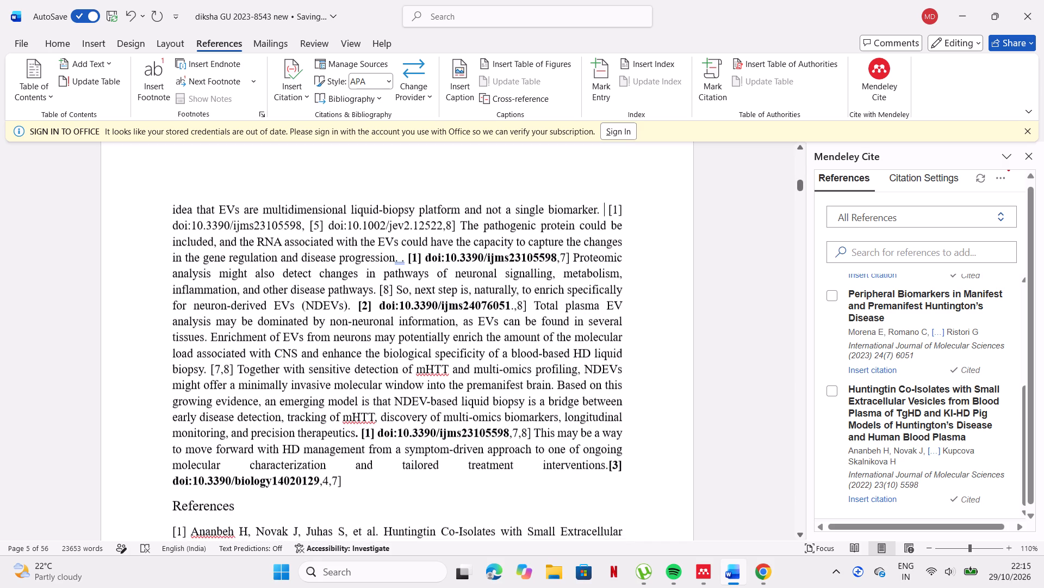
Replace the typed 7 after doi:10.3390/ijms23105598, following "precision therapeutics", with the copied doi:10.1002/jev2.12522.
{"action": "left_click", "coordinate": [519, 437]}
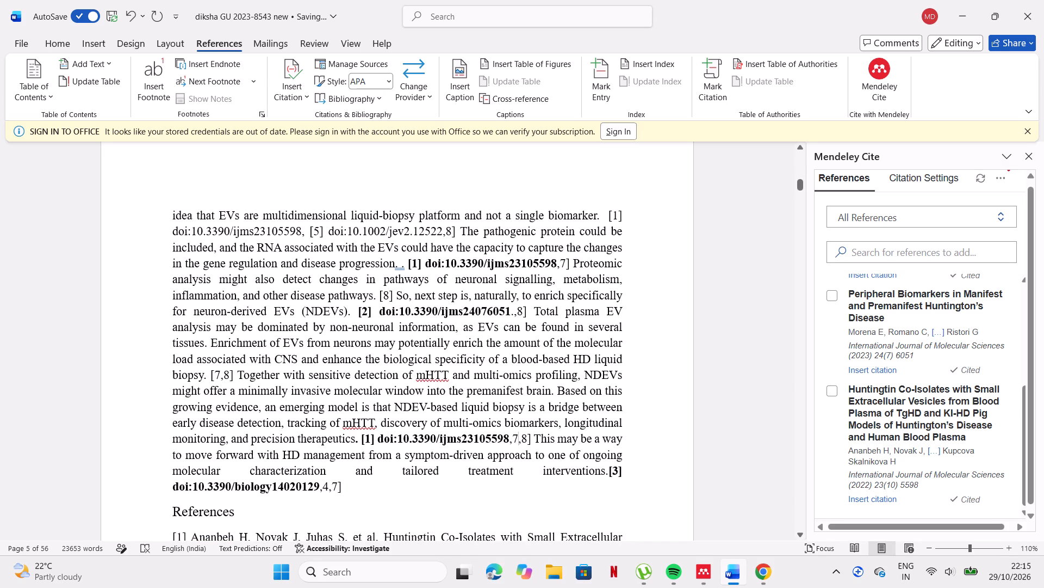
{"action": "key", "text": "BackSpace"}
{"action": "key", "text": "ctrl+v"}
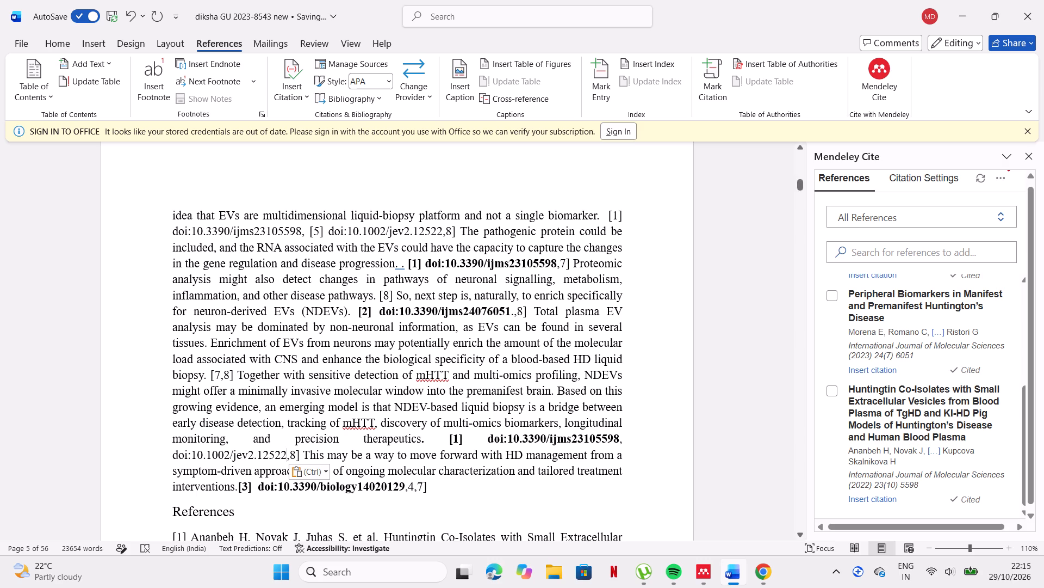
Insert the Herrero-Lorenzo et al. 2024 citation before doi:10.1002/jev2.12522 following "precision therapeutics".
{"action": "left_click", "coordinate": [172, 452]}
{"action": "scroll", "coordinate": [832, 298], "scroll_direction": "up", "scroll_amount": 4}
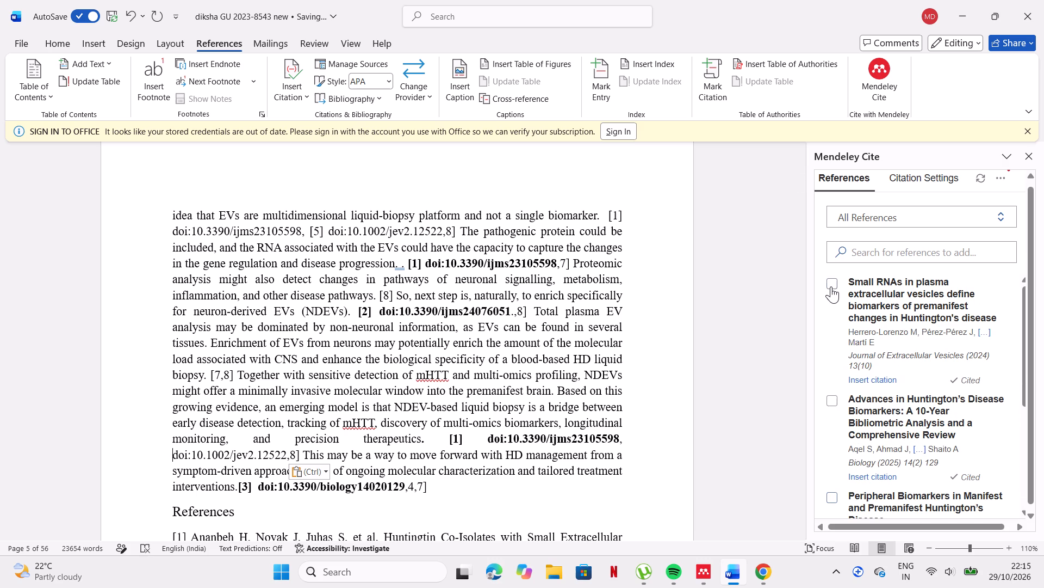
{"action": "left_click", "coordinate": [831, 284]}
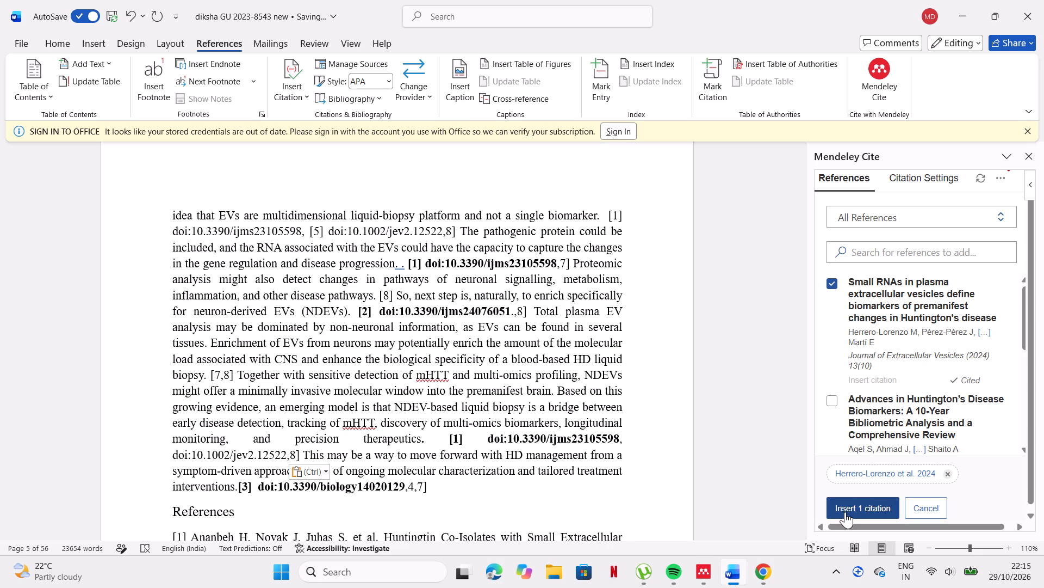
{"action": "left_click", "coordinate": [845, 512]}
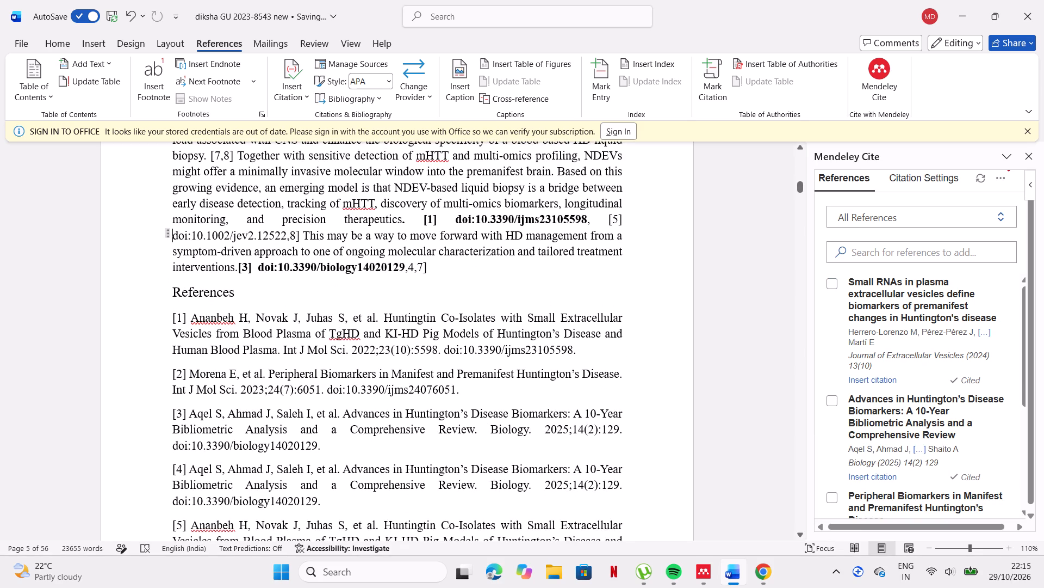
Replace the typed 4,7 after doi:10.3390/biology14020129, at the end of the paragraph, with the copied doi:10.1002/jev2.12522.
{"action": "double_click", "coordinate": [412, 267]}
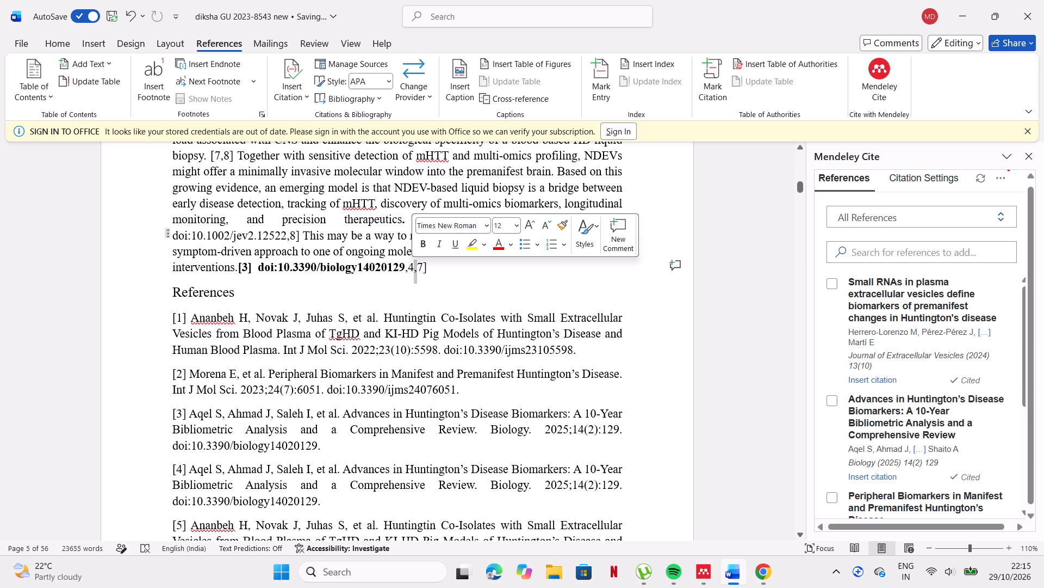
{"action": "left_click", "coordinate": [421, 267]}
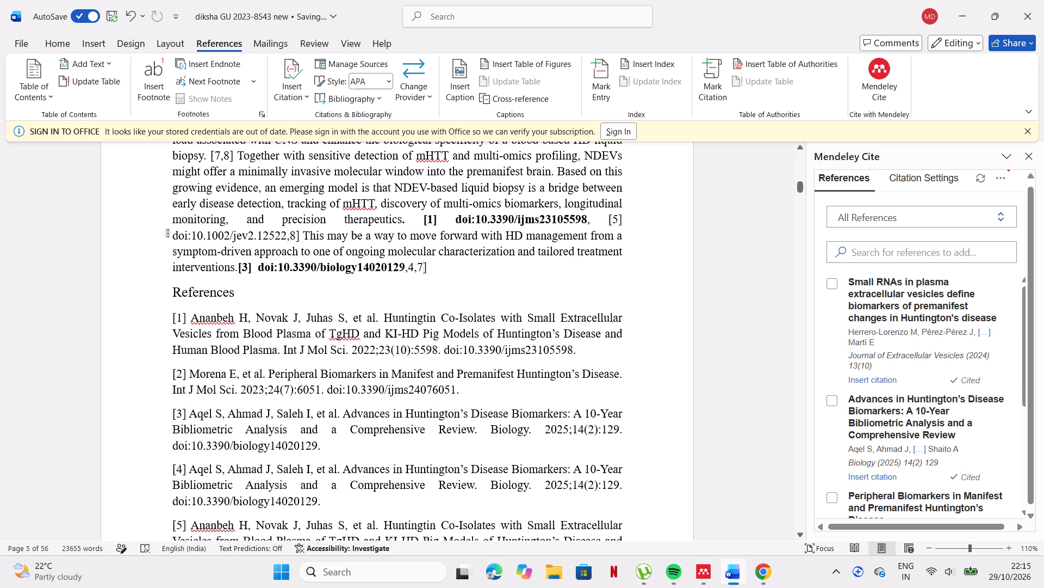
{"action": "key", "text": "BackSpace"}
{"action": "key", "text": "BackSpace"}
{"action": "key", "text": "BackSpace"}
{"action": "key", "text": "ctrl+v"}
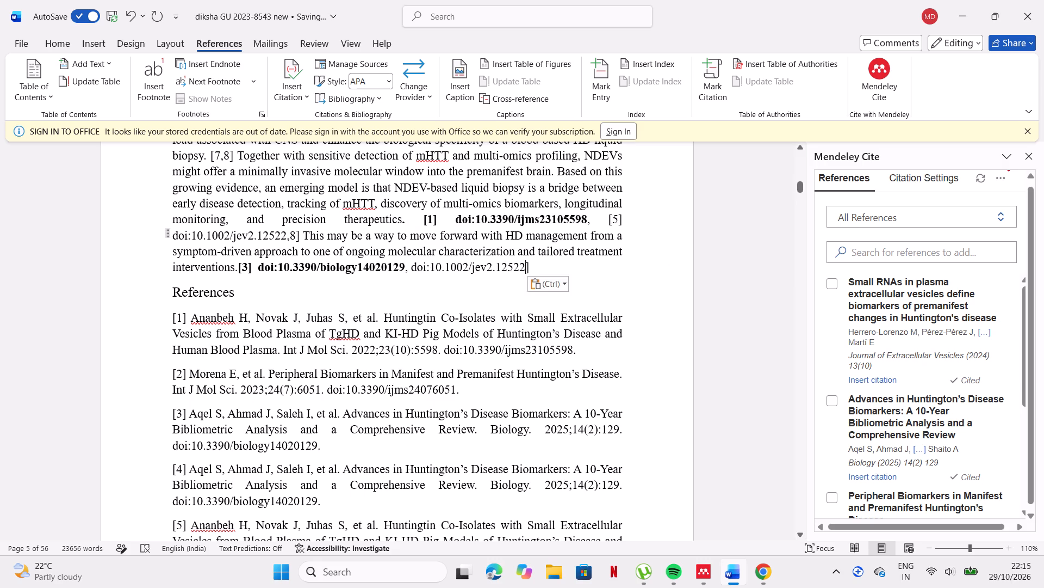
Insert the Herrero-Lorenzo et al. 2024 citation before doi:10.1002/jev2.12522 at the end of the paragraph above References.
{"action": "left_click", "coordinate": [407, 267]}
{"action": "left_click", "coordinate": [412, 267]}
{"action": "left_click", "coordinate": [831, 290]}
{"action": "left_click", "coordinate": [831, 285]}
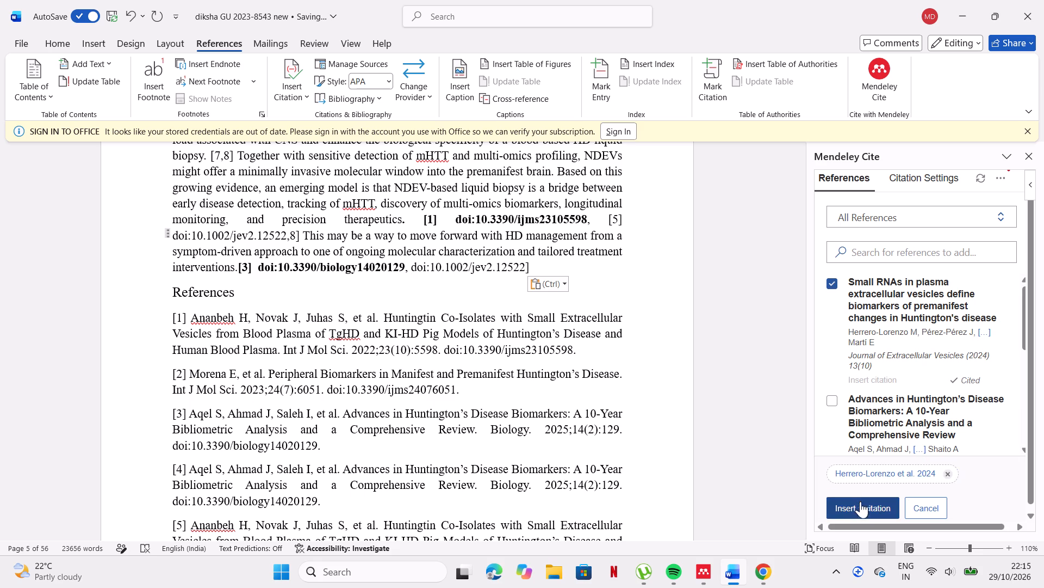
{"action": "left_click", "coordinate": [860, 508]}
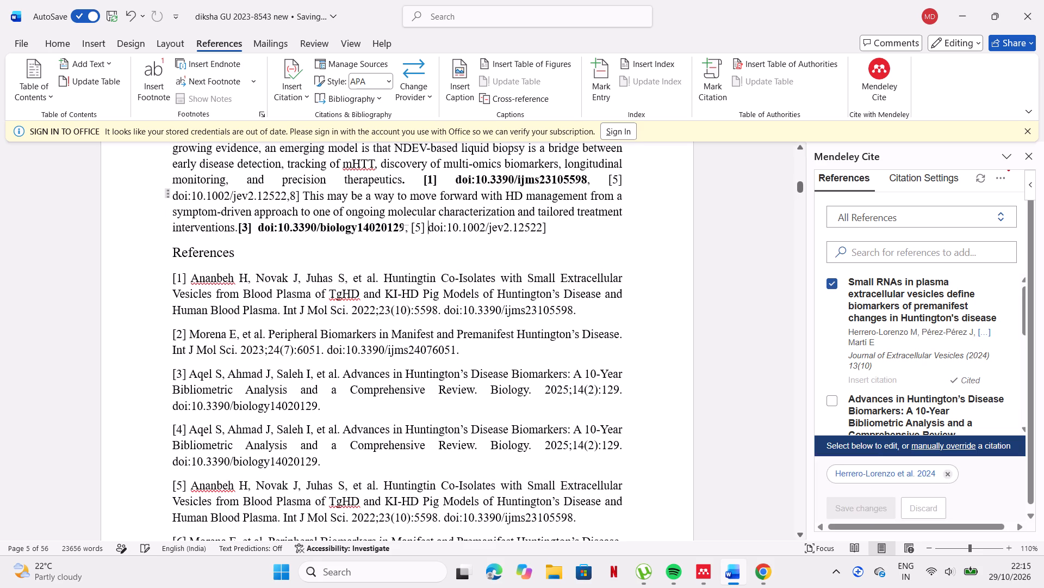
Make the [5] citation and doi:10.1002/jev2.12522 with its closing bracket bold at the end of the paragraph above References.
{"action": "left_click_drag", "start_coordinate": [413, 225], "coordinate": [543, 228]}
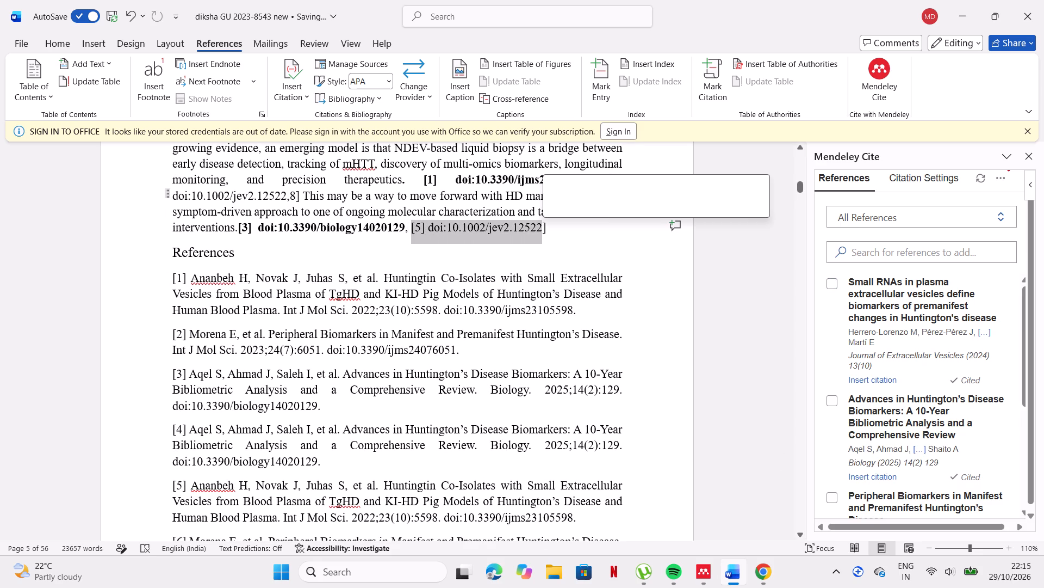
{"action": "left_click_drag", "start_coordinate": [552, 227], "coordinate": [413, 224]}
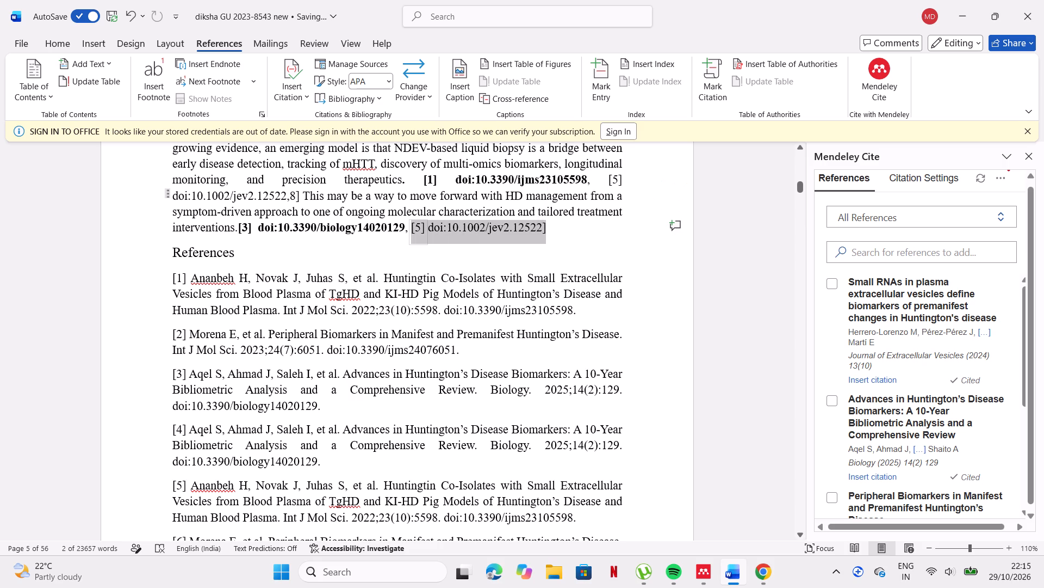
{"action": "left_click_drag", "start_coordinate": [413, 224], "coordinate": [412, 224]}
{"action": "left_click", "coordinate": [419, 206]}
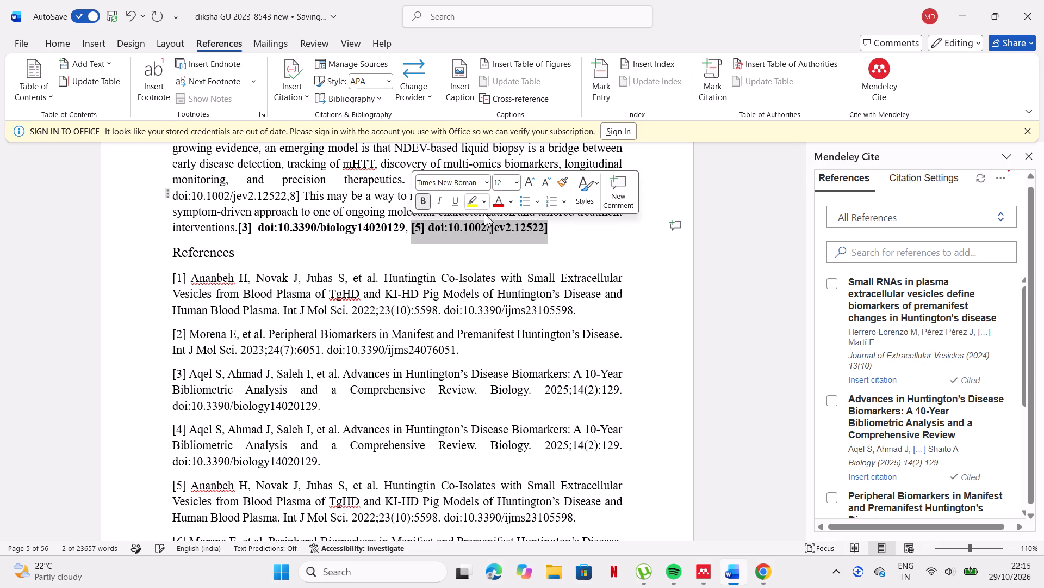
{"action": "left_click", "coordinate": [583, 256]}
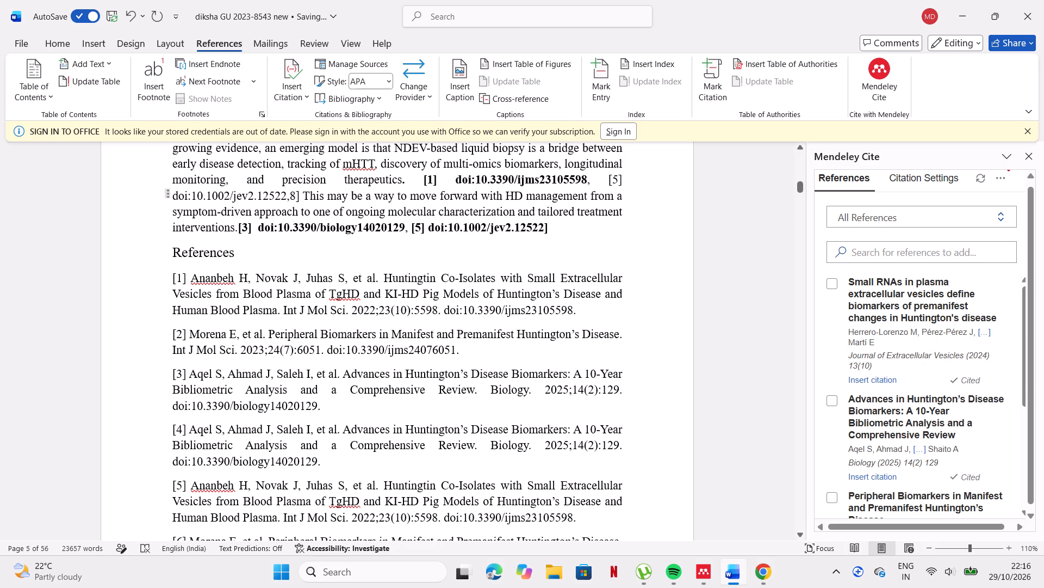
Replace the closing bracket after the bold doi:10.1002/jev2.12522 at the paragraph's end with a period.
{"action": "left_click", "coordinate": [552, 225]}
{"action": "key", "text": "BackSpace"}
{"action": "key", "text": "period"}
Make "[5] doi:10.1002/jev2.12522,8" bold in the sentence ending "precision therapeutics".
{"action": "scroll", "coordinate": [573, 242], "scroll_direction": "up", "scroll_amount": 1}
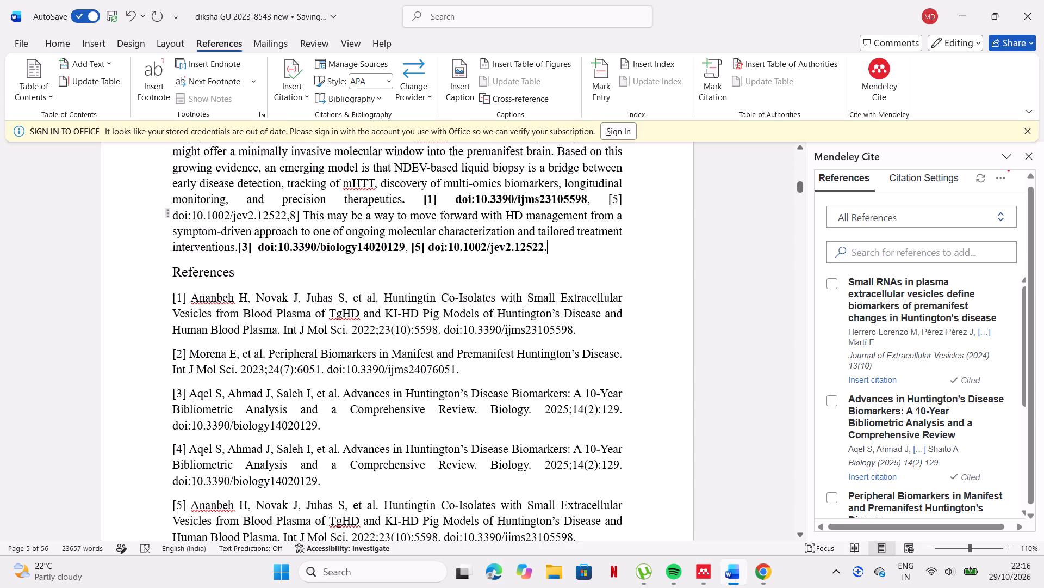
{"action": "scroll", "coordinate": [573, 242], "scroll_direction": "up", "scroll_amount": 1}
{"action": "left_click_drag", "start_coordinate": [606, 226], "coordinate": [632, 231]}
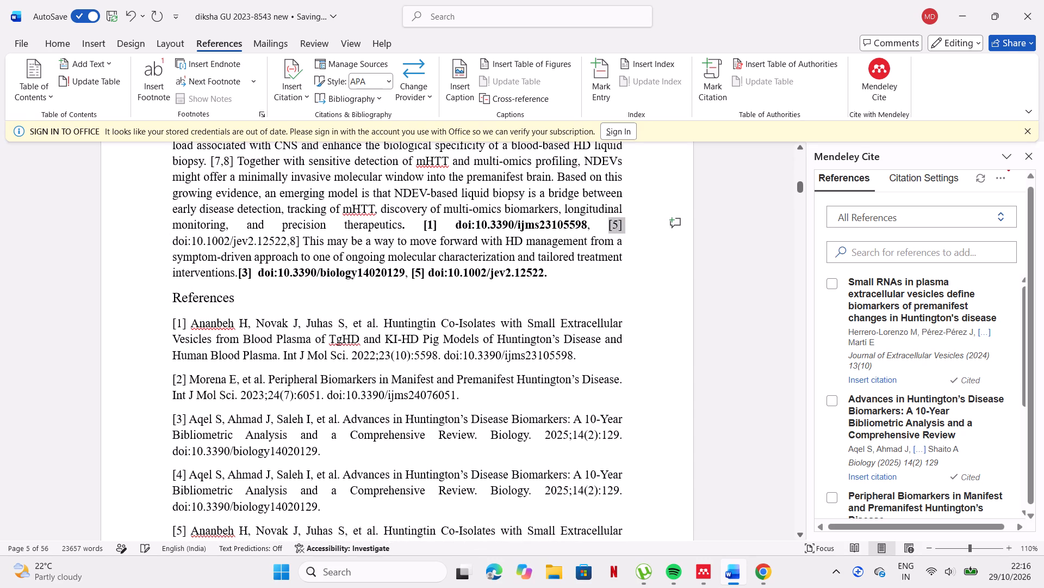
{"action": "left_click_drag", "start_coordinate": [632, 231], "coordinate": [307, 249]}
{"action": "scroll", "coordinate": [353, 244], "scroll_direction": "left", "scroll_amount": 1}
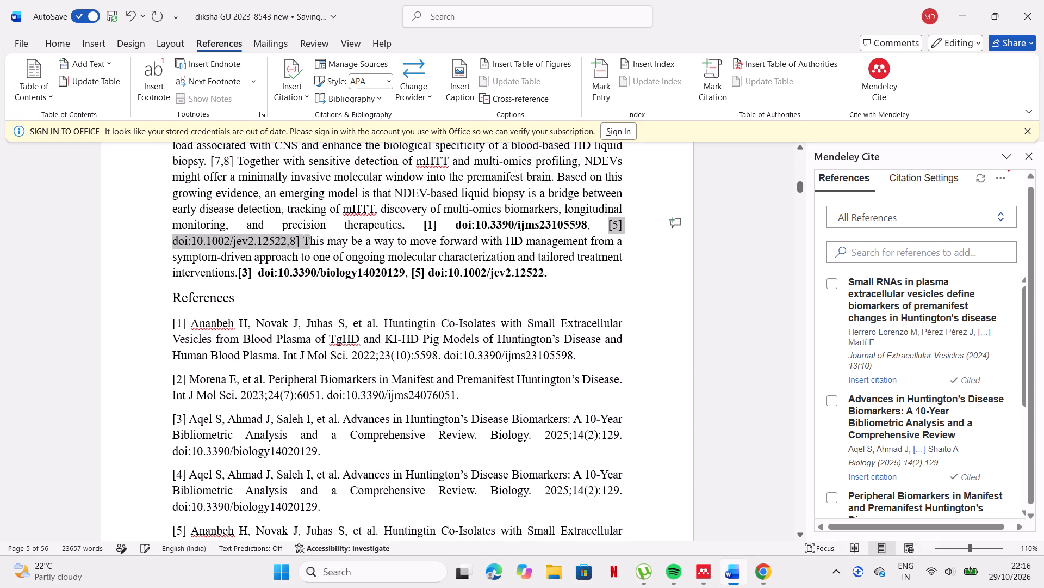
{"action": "left_click_drag", "start_coordinate": [307, 249], "coordinate": [297, 241]}
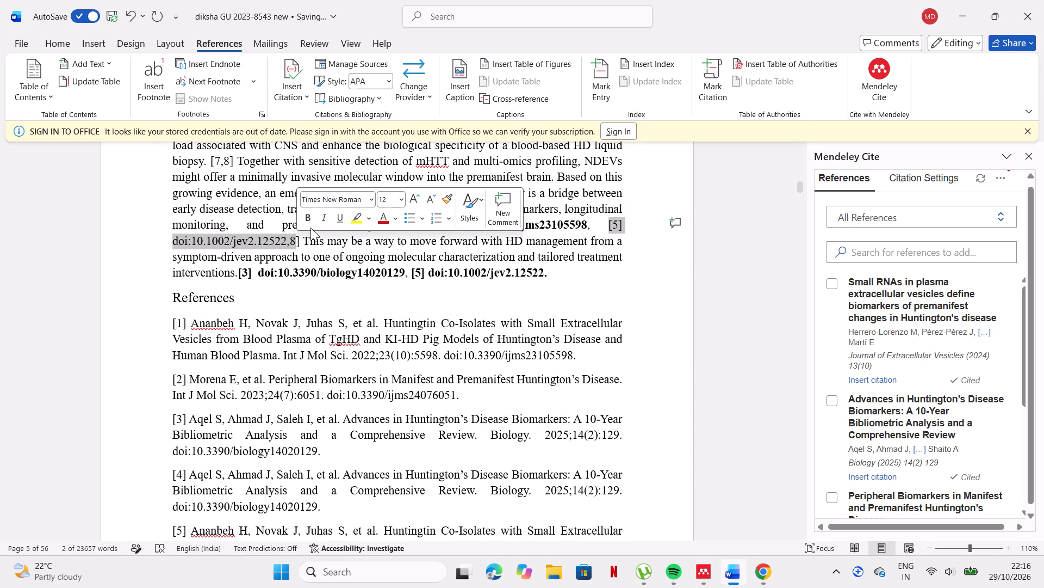
{"action": "left_click", "coordinate": [310, 228]}
{"action": "left_click", "coordinate": [310, 221]}
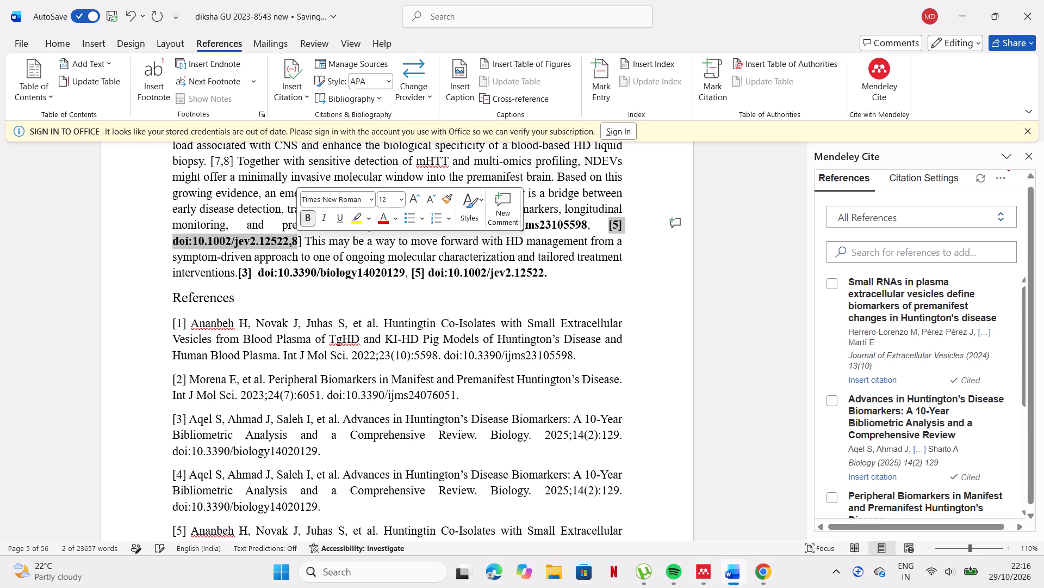
{"action": "scroll", "coordinate": [305, 313], "scroll_direction": "down", "scroll_amount": 1}
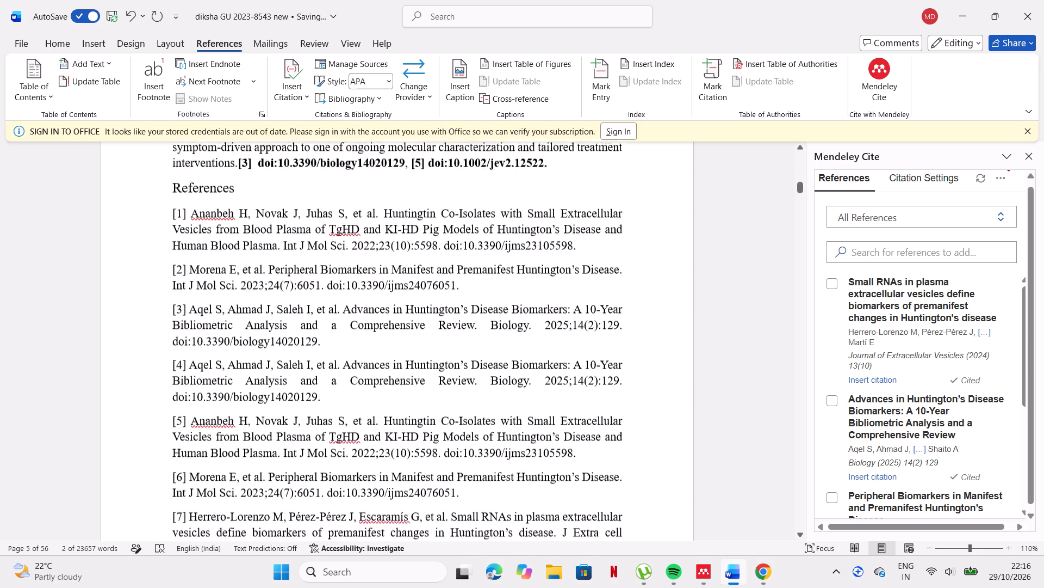
{"action": "scroll", "coordinate": [305, 313], "scroll_direction": "down", "scroll_amount": 2}
{"action": "right_click", "coordinate": [305, 313]}
{"action": "scroll", "coordinate": [305, 313], "scroll_direction": "down", "scroll_amount": 1}
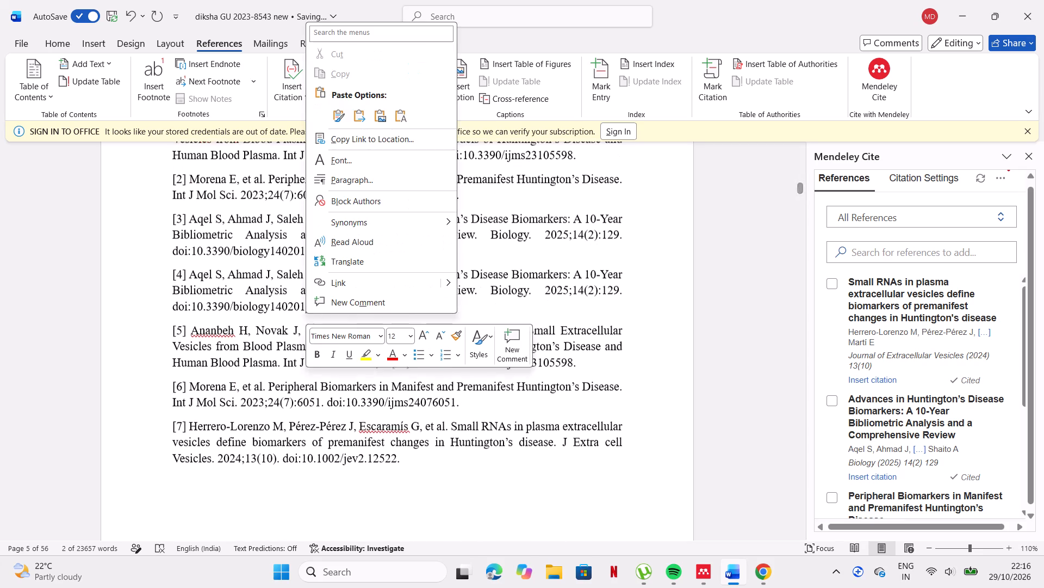
{"action": "scroll", "coordinate": [305, 313], "scroll_direction": "down", "scroll_amount": 1}
{"action": "left_click", "coordinate": [209, 407]}
{"action": "scroll", "coordinate": [209, 407], "scroll_direction": "down", "scroll_amount": 2}
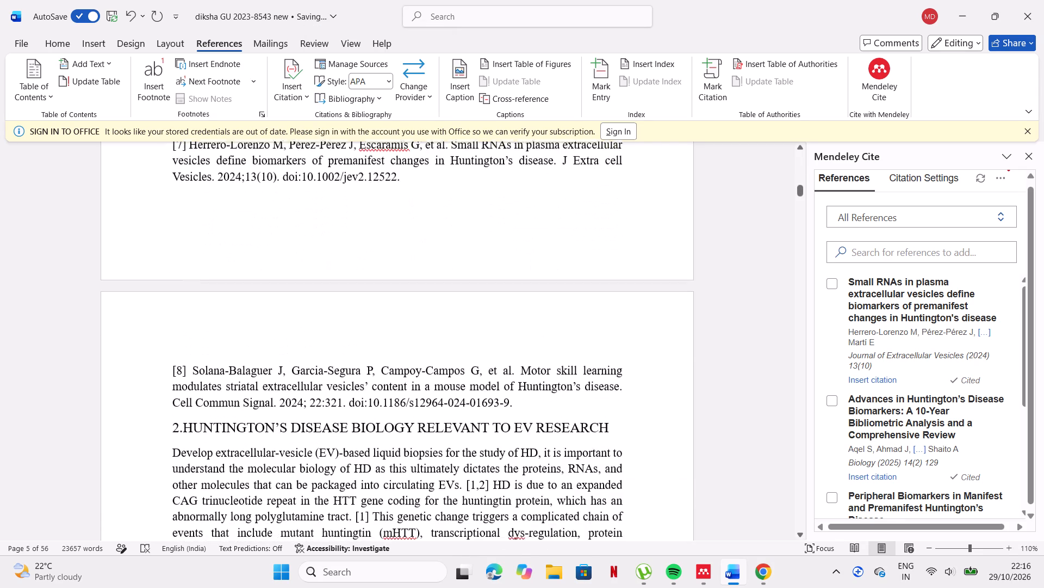
{"action": "left_click_drag", "start_coordinate": [349, 396], "coordinate": [470, 405]}
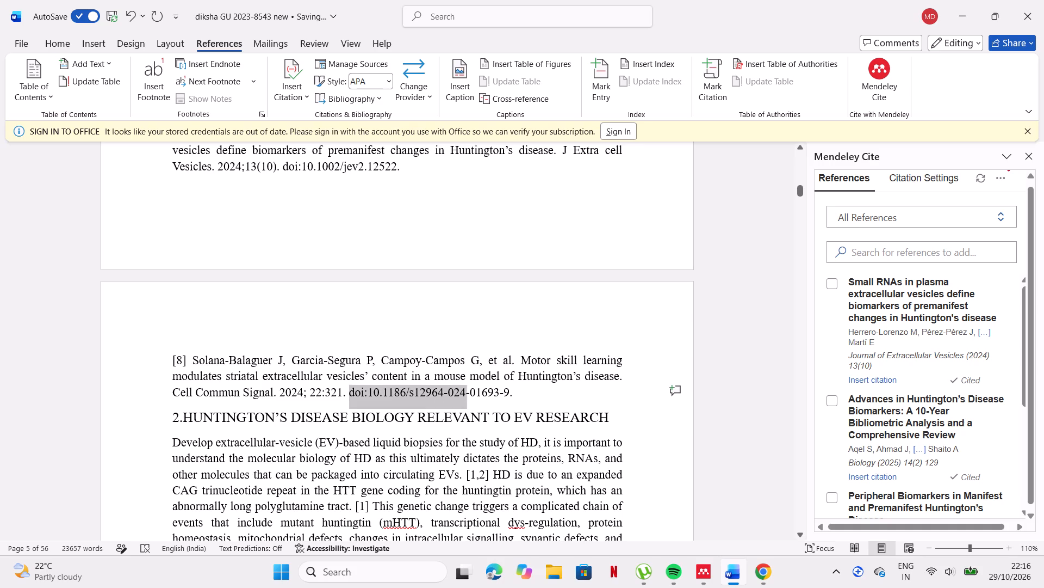
{"action": "left_click_drag", "start_coordinate": [470, 405], "coordinate": [517, 398]}
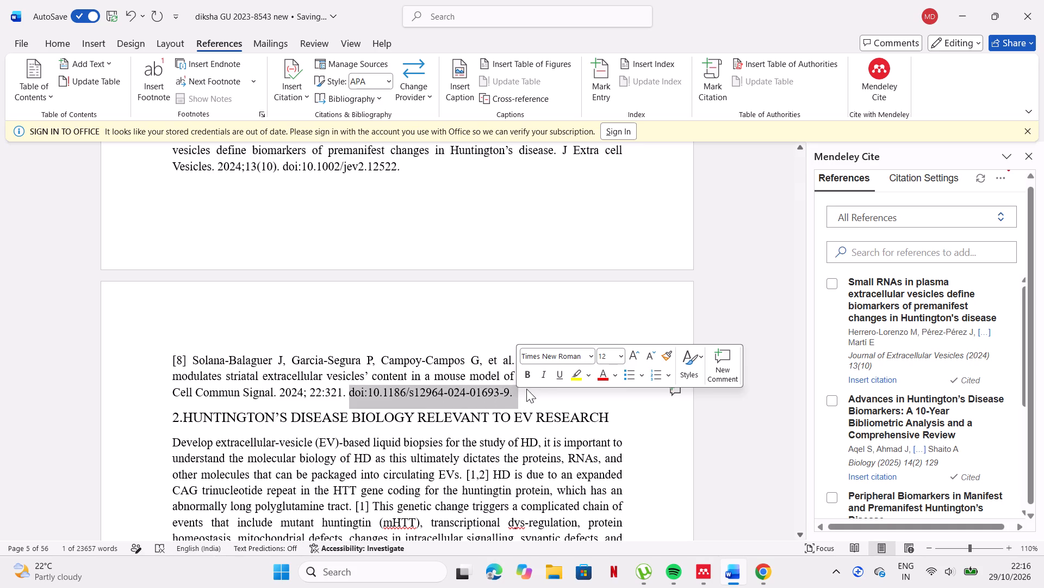
{"action": "key", "text": "ctrl+c"}
{"action": "scroll", "coordinate": [469, 240], "scroll_direction": "up", "scroll_amount": 3}
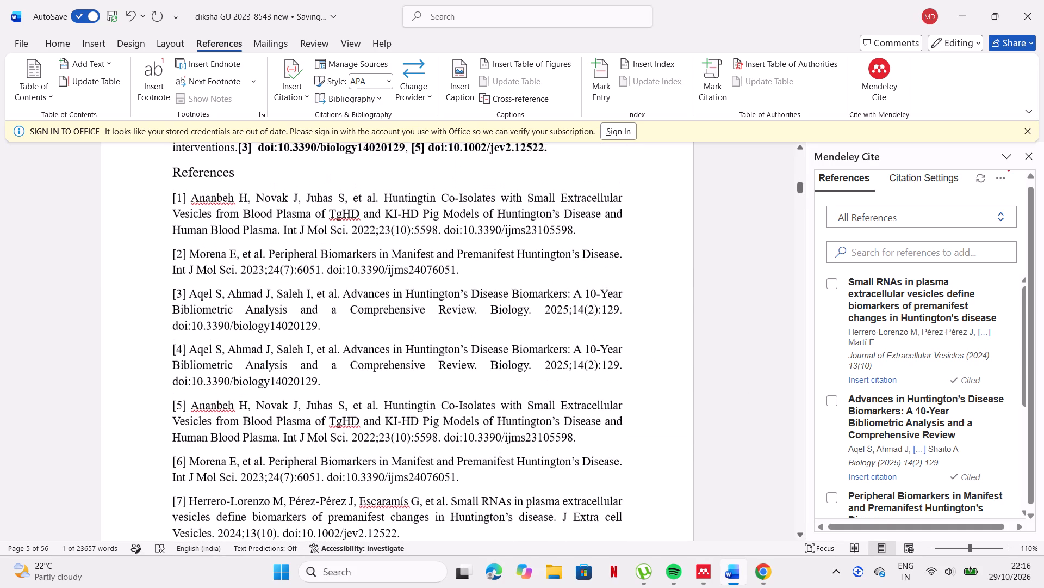
{"action": "scroll", "coordinate": [469, 240], "scroll_direction": "up", "scroll_amount": 1}
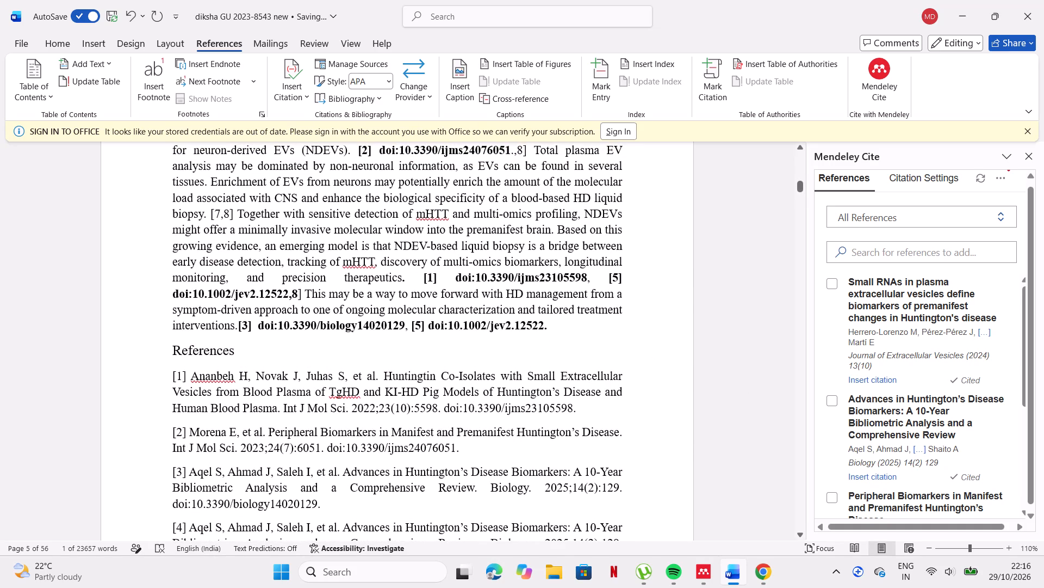
{"action": "left_click", "coordinate": [304, 292]}
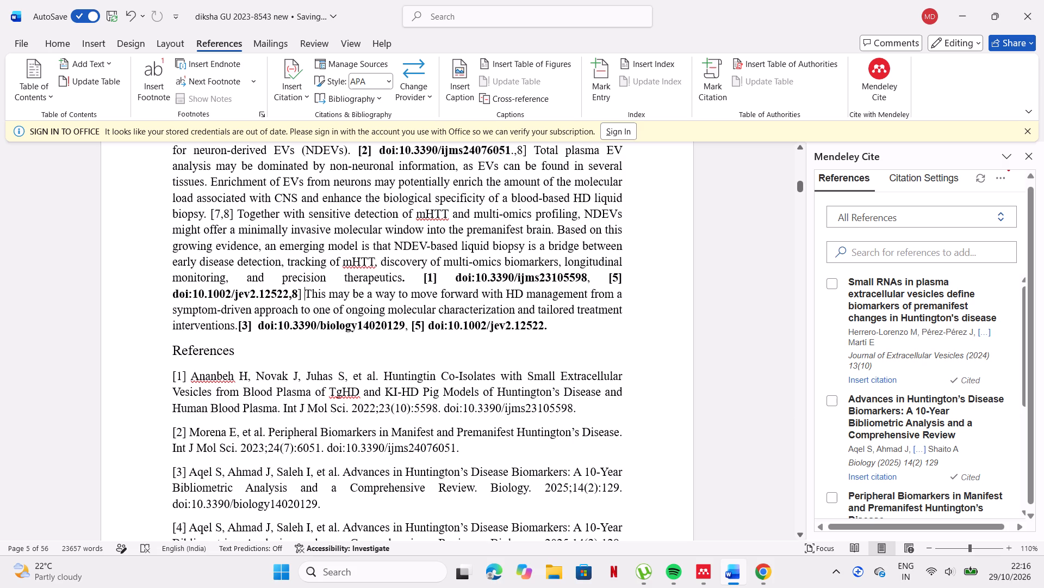
{"action": "scroll", "coordinate": [304, 292], "scroll_direction": "up", "scroll_amount": 2}
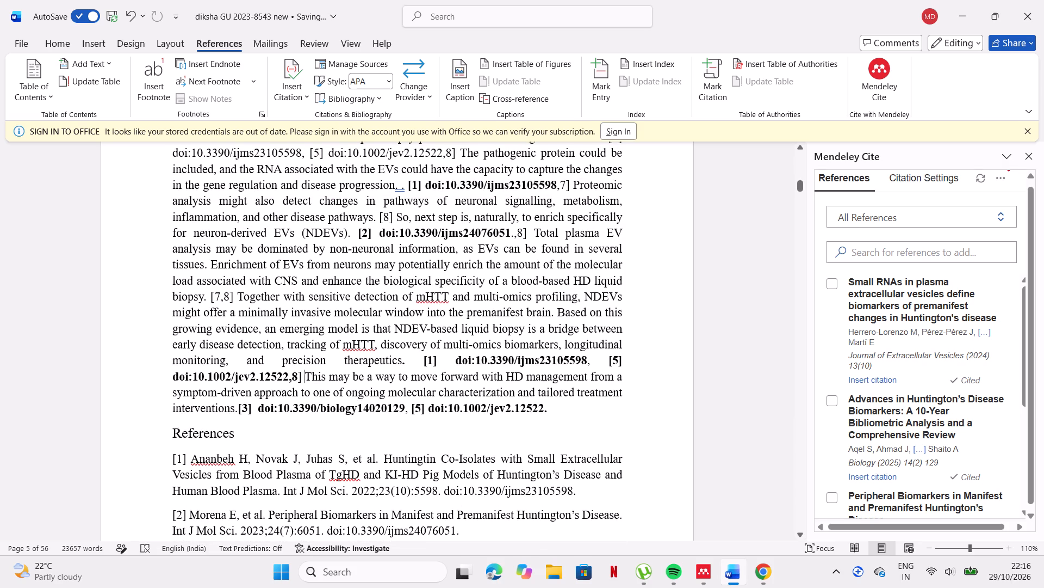
{"action": "left_click", "coordinate": [301, 374]}
{"action": "left_click", "coordinate": [703, 583]}
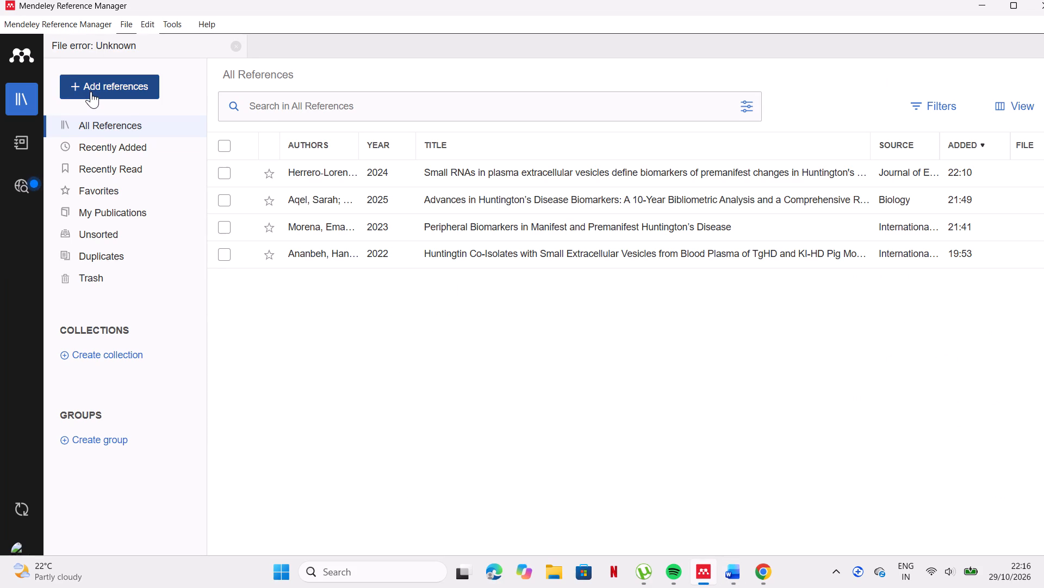
{"action": "left_click", "coordinate": [91, 91]}
{"action": "left_click", "coordinate": [103, 276]}
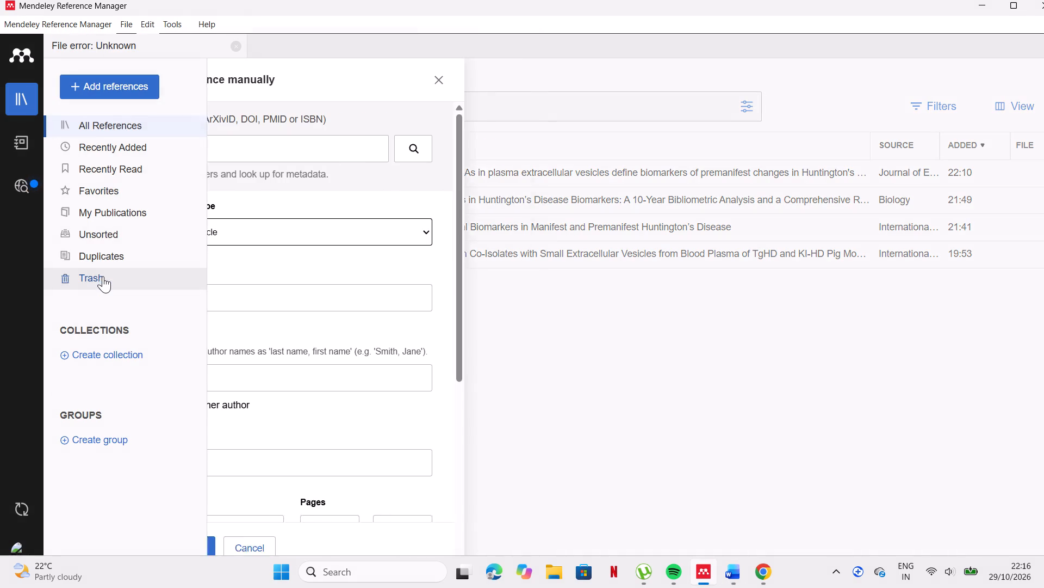
{"action": "left_click", "coordinate": [301, 156]}
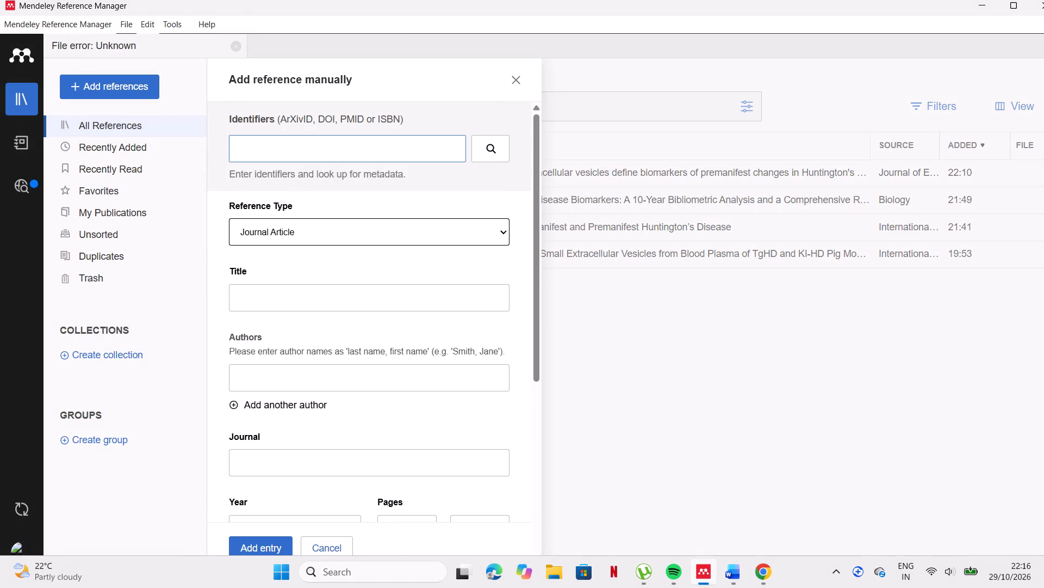
{"action": "key", "text": "ctrl+v"}
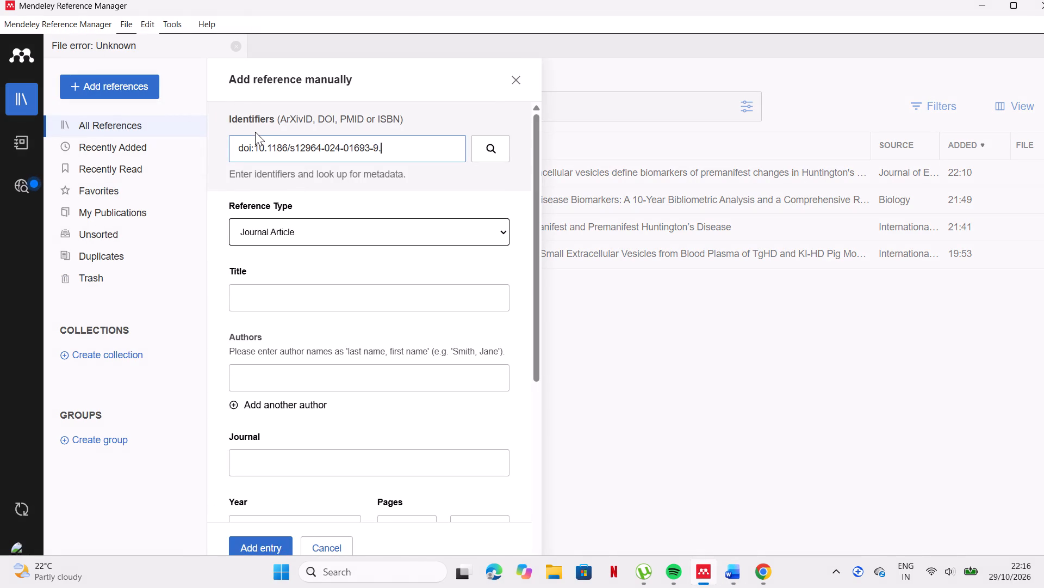
{"action": "left_click", "coordinate": [255, 140]}
{"action": "key", "text": "BackSpace"}
{"action": "key", "text": "BackSpace"}
{"action": "key", "text": "BackSpace"}
{"action": "key", "text": "BackSpace"}
{"action": "key", "text": "BackSpace"}
{"action": "key", "text": "BackSpace"}
{"action": "key", "text": "BackSpace"}
{"action": "key", "text": "BackSpace"}
{"action": "key", "text": "BackSpace"}
{"action": "key", "text": "BackSpace"}
{"action": "key", "text": "BackSpace"}
{"action": "key", "text": "BackSpace"}
{"action": "key", "text": "BackSpace"}
{"action": "key", "text": "BackSpace"}
{"action": "key", "text": "BackSpace"}
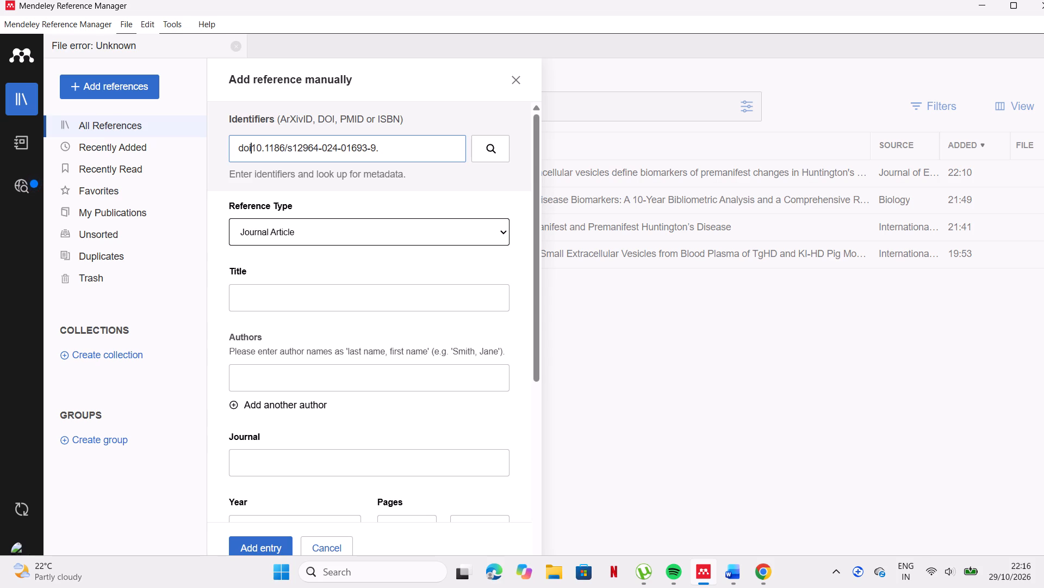
{"action": "left_click", "coordinate": [263, 543]}
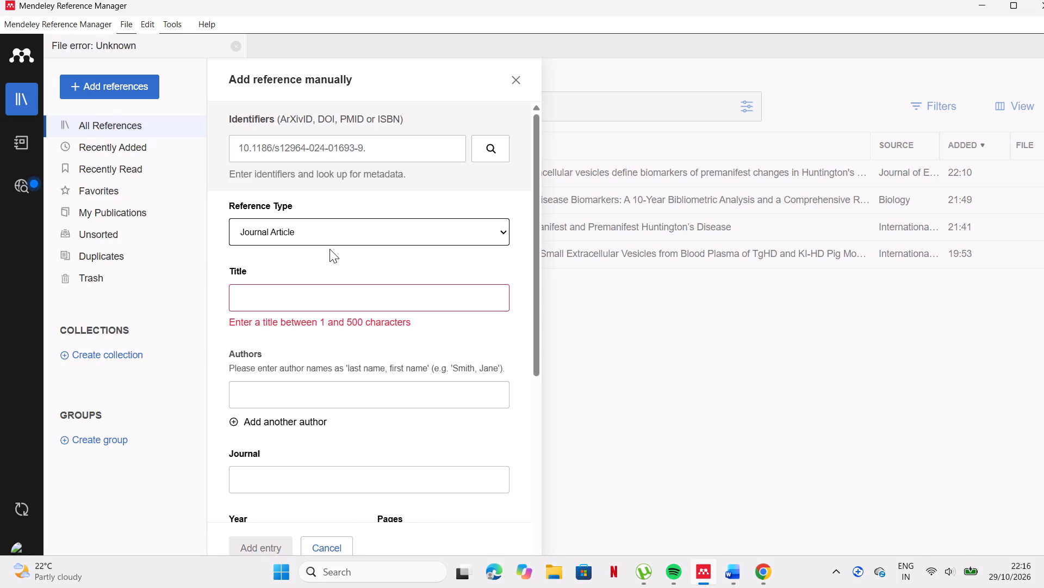
{"action": "left_click", "coordinate": [380, 138]}
{"action": "key", "text": "BackSpace"}
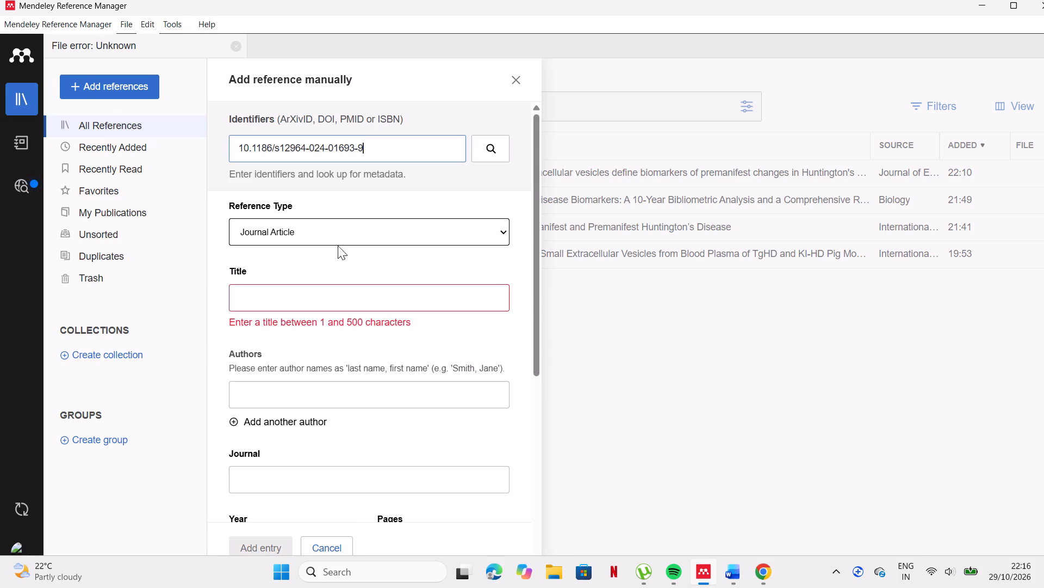
Look up the metadata for the entered identifier and add the journal article to the reference library.
{"action": "left_click", "coordinate": [272, 542]}
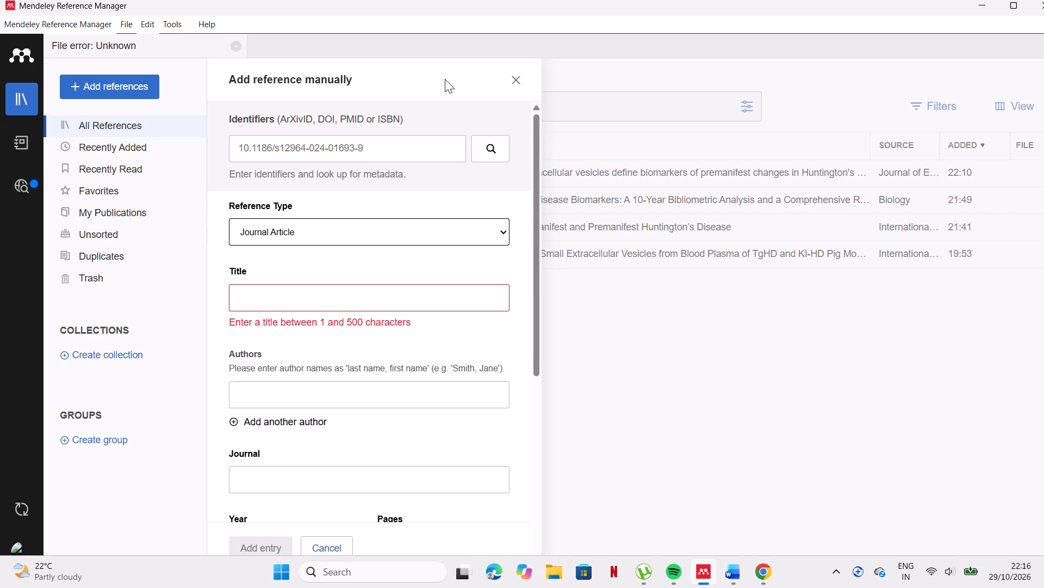
{"action": "left_click", "coordinate": [484, 138]}
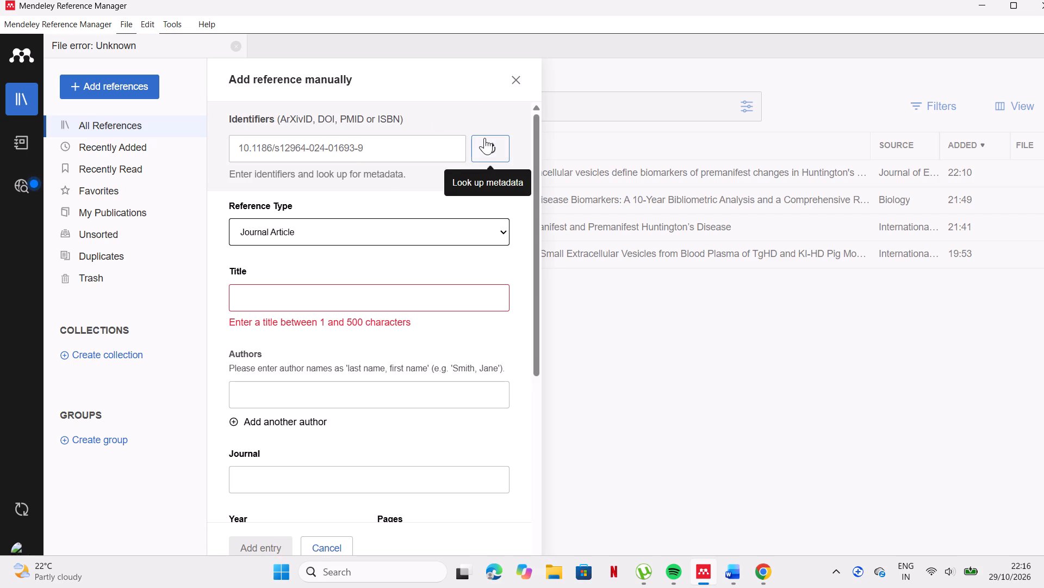
{"action": "scroll", "coordinate": [438, 255], "scroll_direction": "down", "scroll_amount": 1}
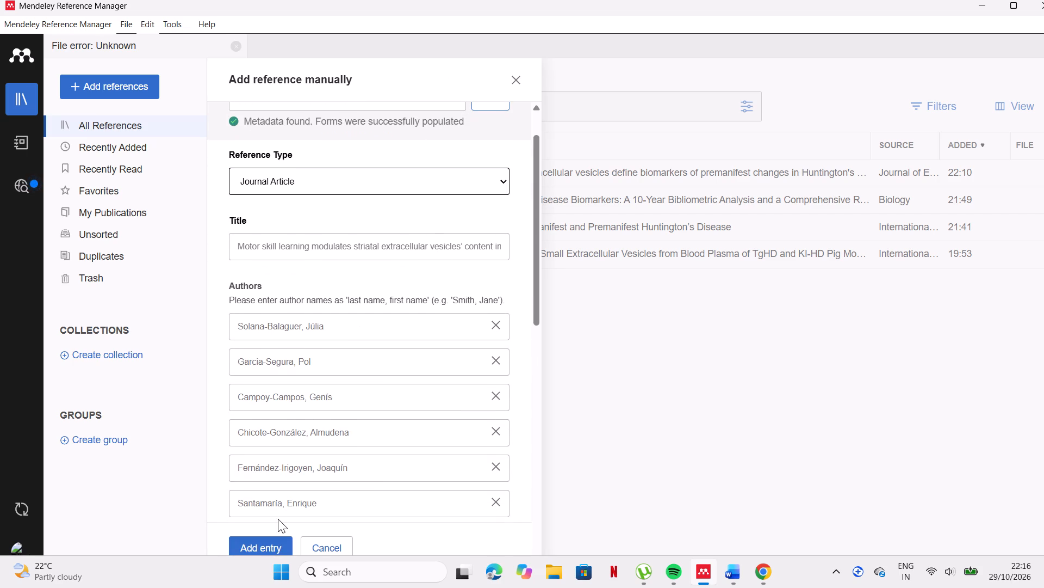
{"action": "left_click", "coordinate": [259, 553]}
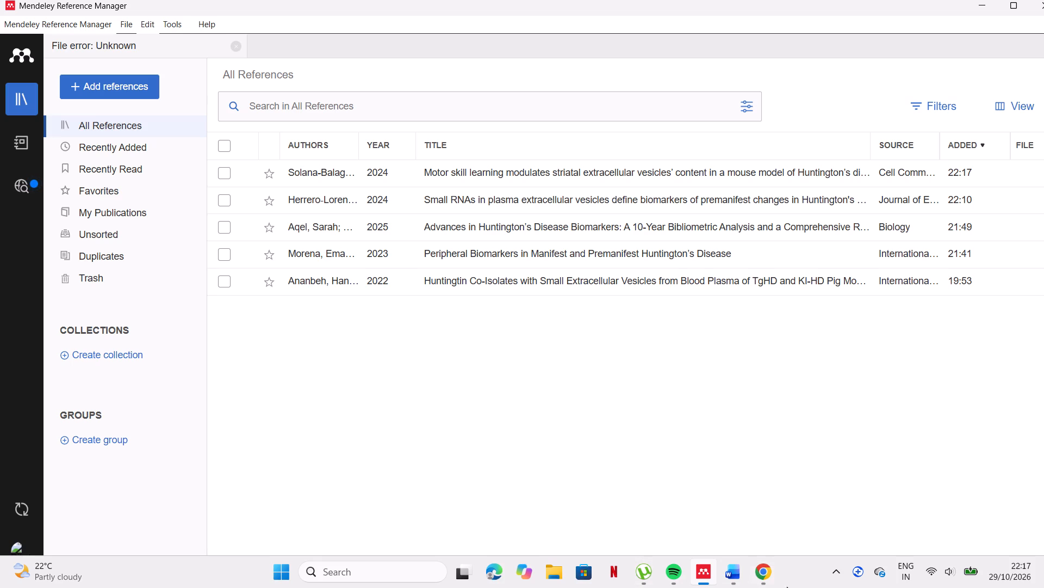
{"action": "left_click", "coordinate": [734, 576]}
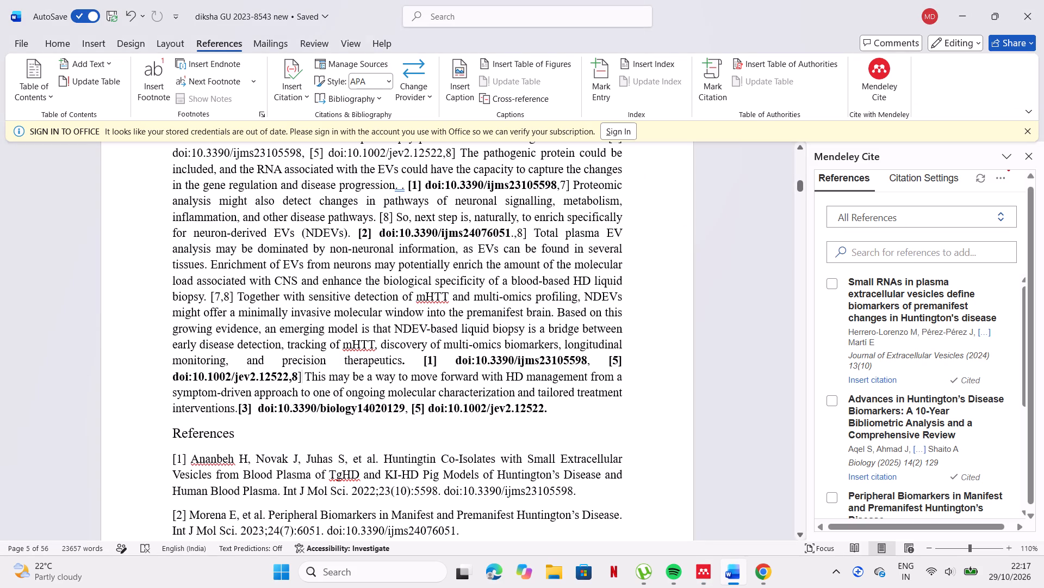
{"action": "left_click", "coordinate": [302, 381]}
{"action": "key", "text": "BackSpace"}
{"action": "key", "text": "BackSpace"}
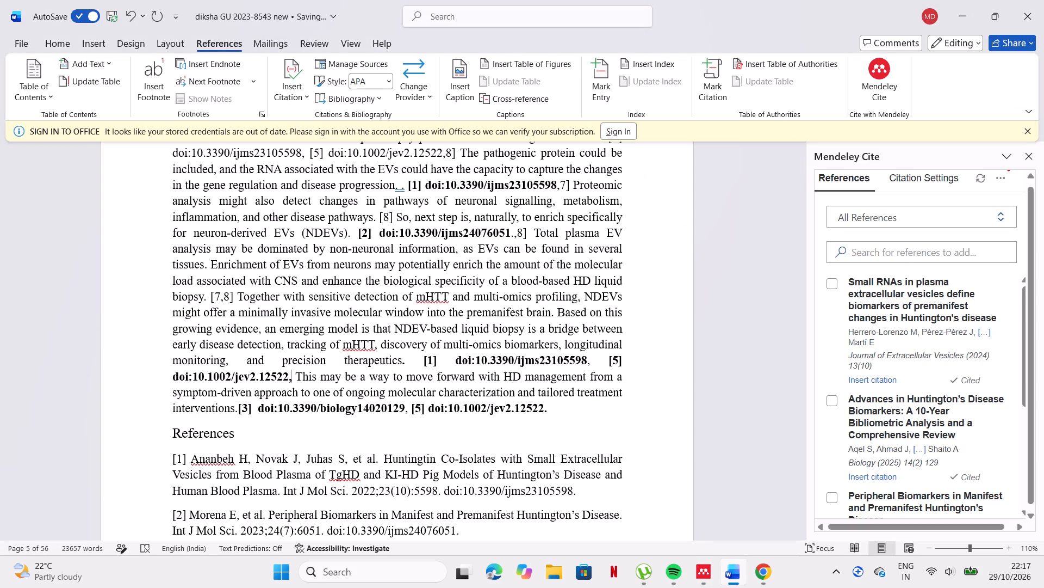
{"action": "key", "text": "ctrl+v"}
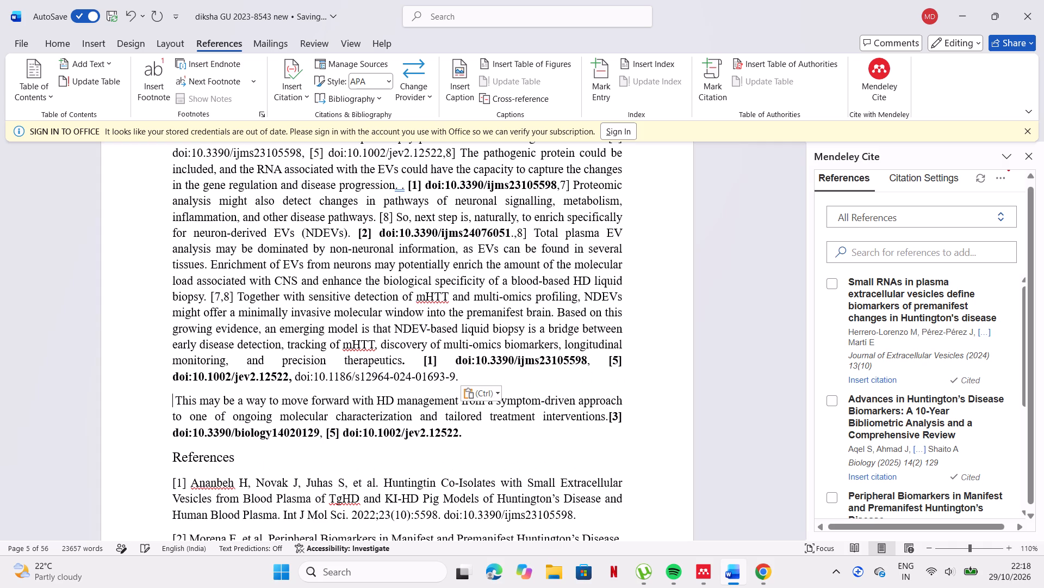
{"action": "left_click_drag", "start_coordinate": [297, 376], "coordinate": [472, 377]}
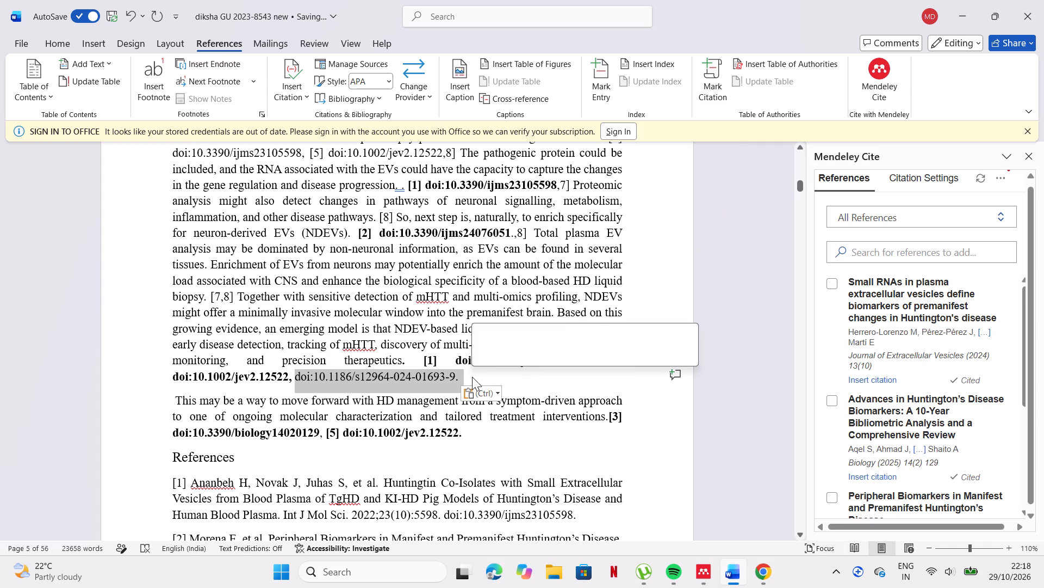
{"action": "left_click", "coordinate": [483, 351]}
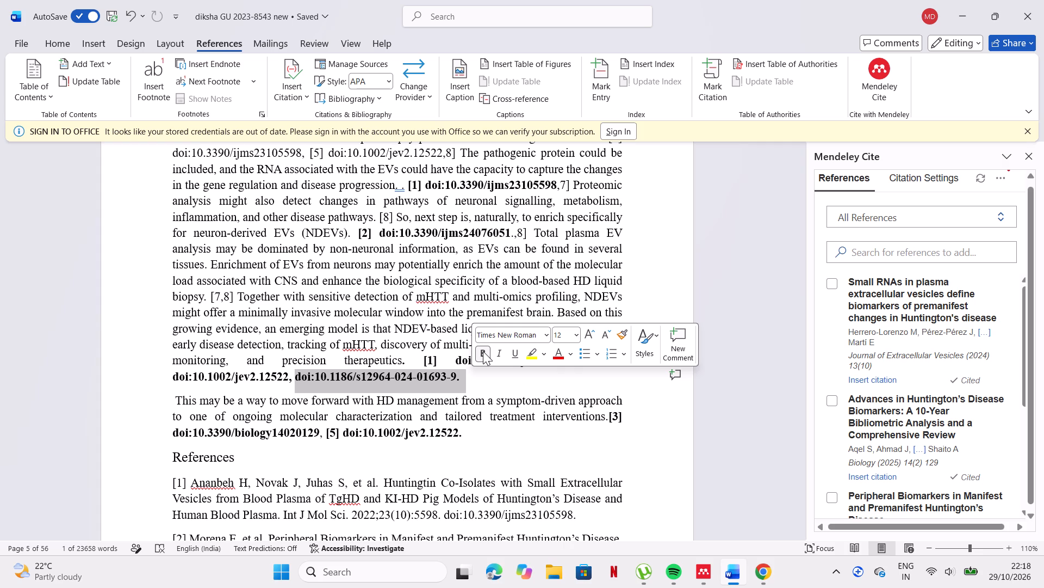
{"action": "left_click", "coordinate": [296, 378]}
{"action": "double_click", "coordinate": [296, 378]}
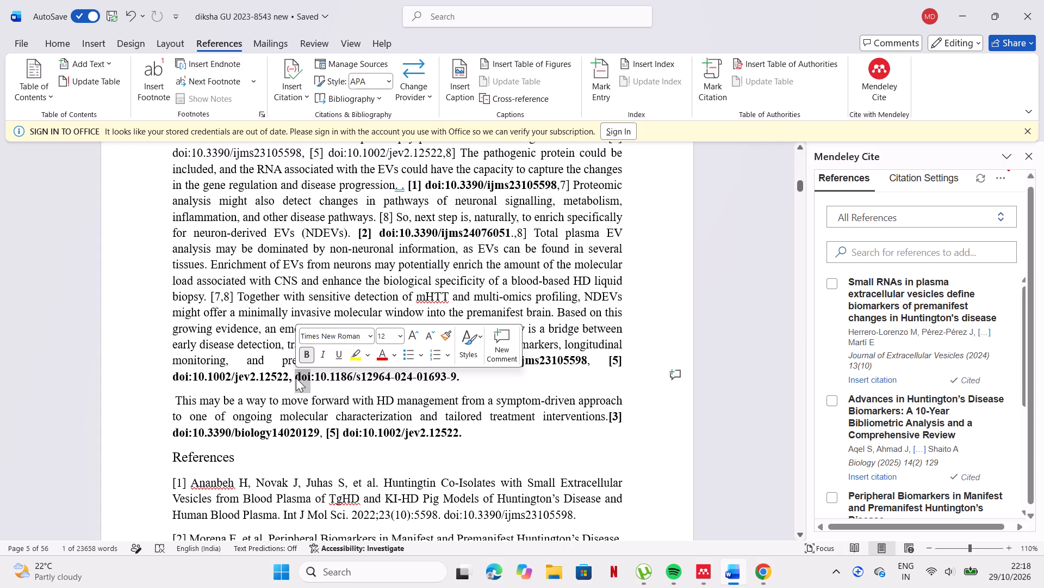
{"action": "left_click", "coordinate": [978, 177]}
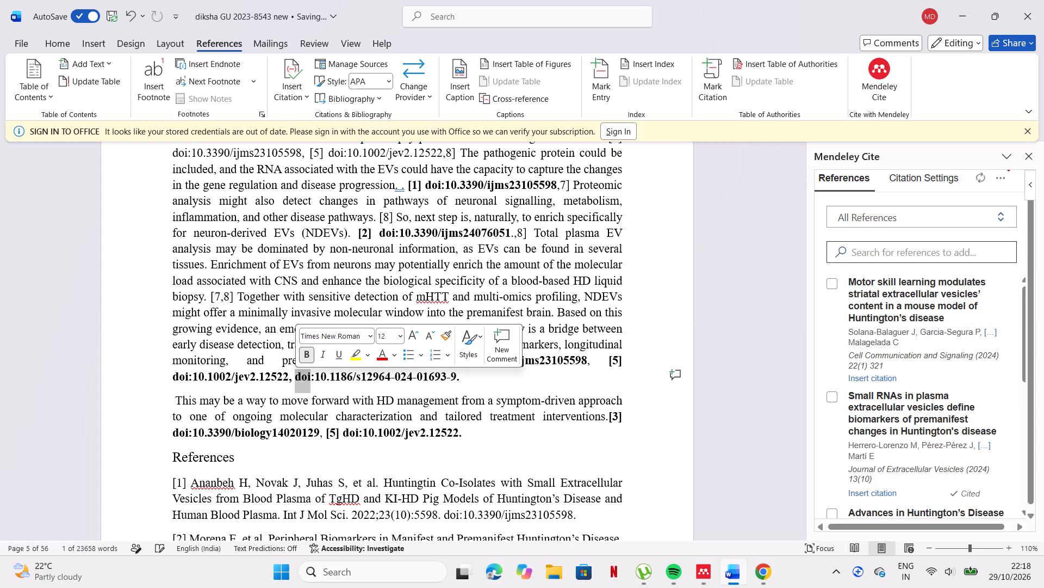
{"action": "left_click", "coordinate": [831, 290]}
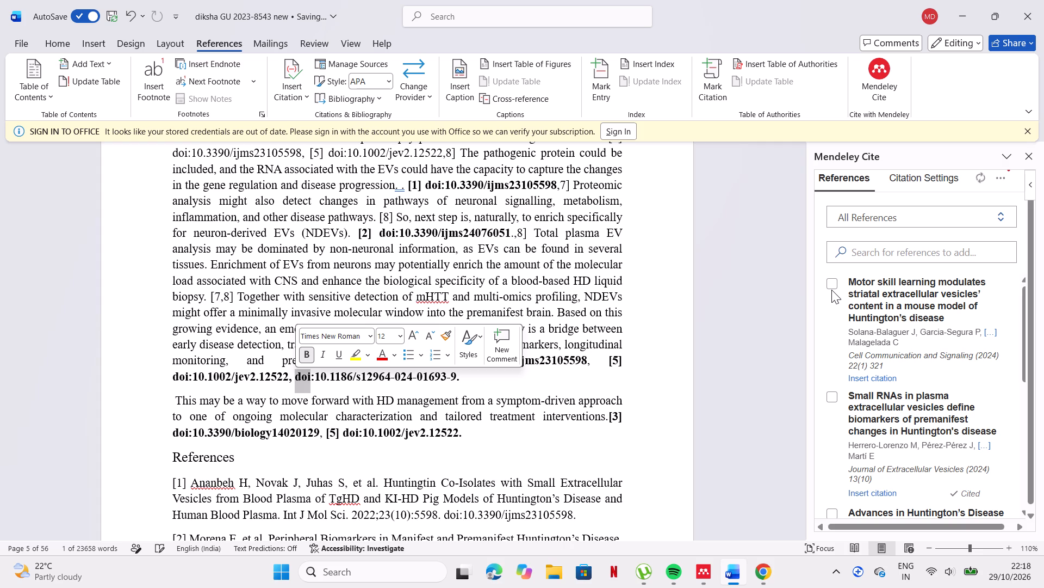
{"action": "left_click", "coordinate": [296, 374]}
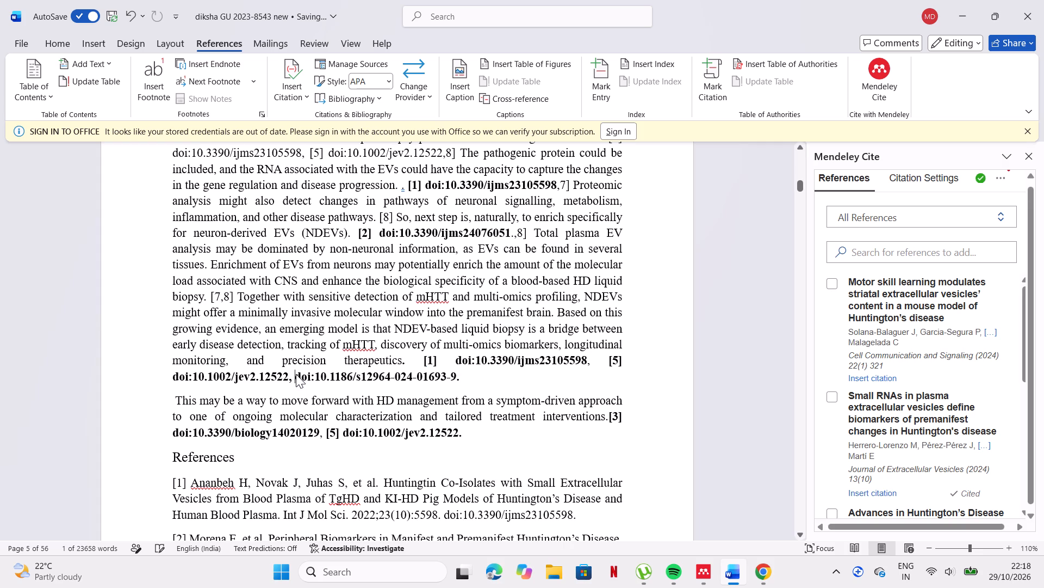
{"action": "left_click", "coordinate": [829, 279]}
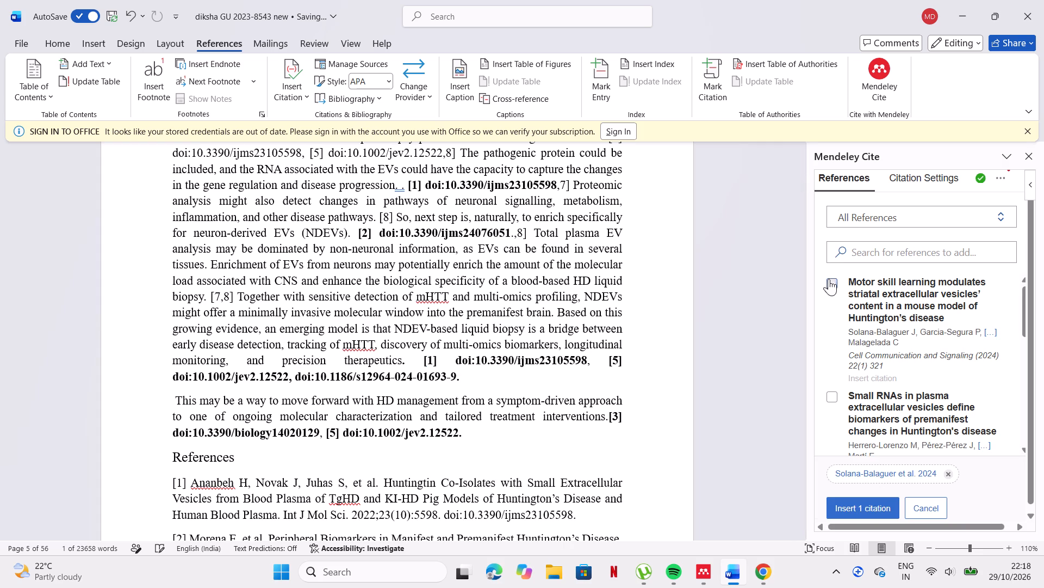
{"action": "left_click", "coordinate": [878, 501]}
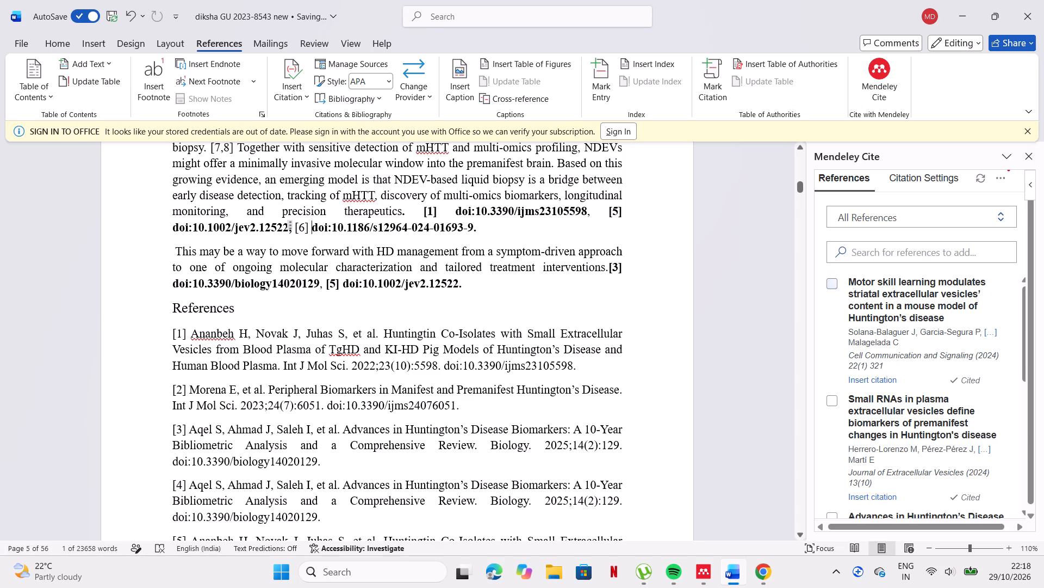
{"action": "left_click_drag", "start_coordinate": [295, 227], "coordinate": [314, 227]}
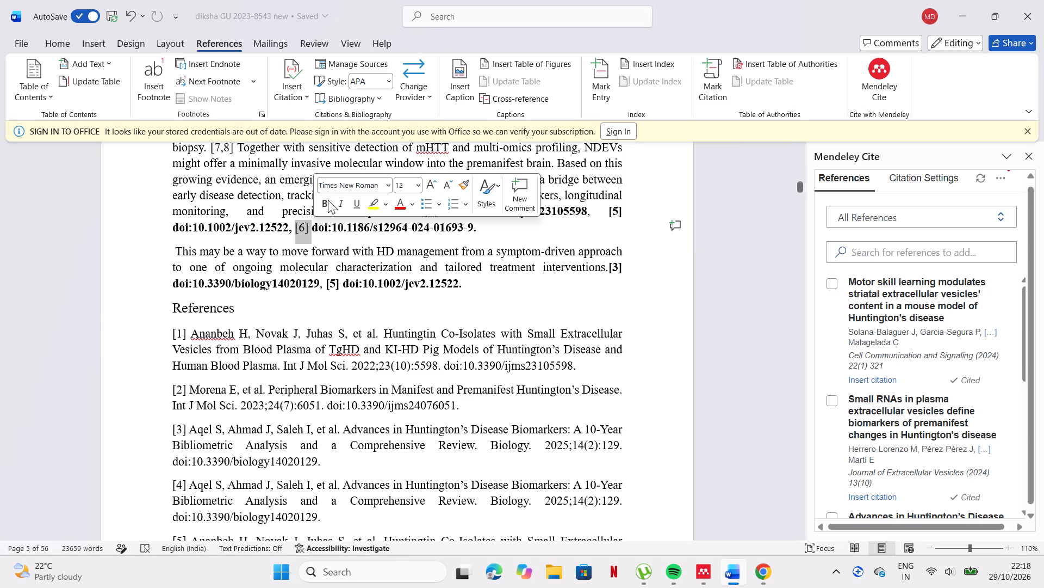
{"action": "left_click", "coordinate": [330, 196]}
{"action": "left_click", "coordinate": [358, 258]}
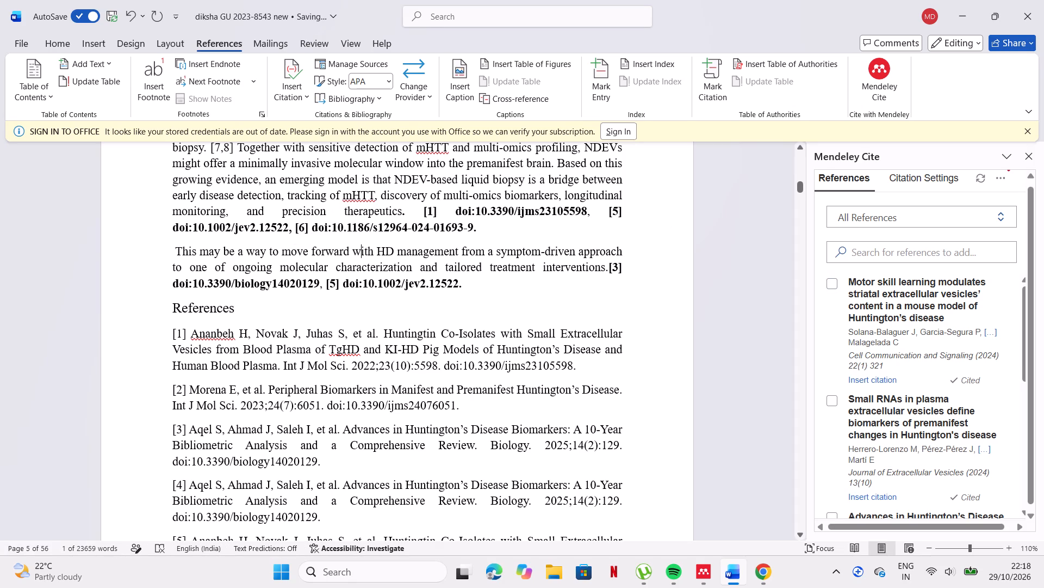
Copy doi:10.1002/jev2.12522 from the Herrero-Lorenzo entry [7] in the introduction's reference list.
{"action": "scroll", "coordinate": [358, 258], "scroll_direction": "up", "scroll_amount": 1}
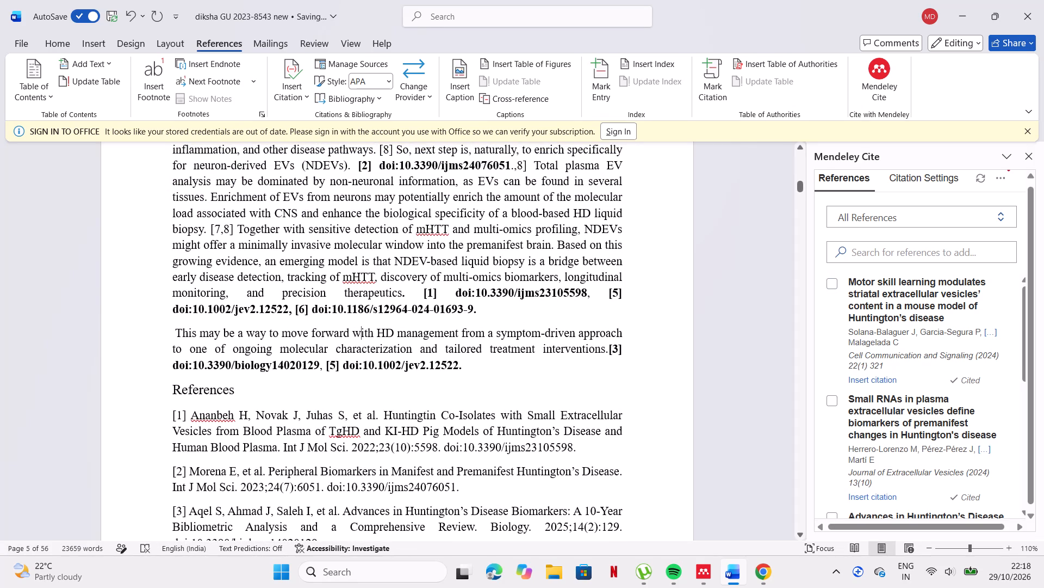
{"action": "scroll", "coordinate": [370, 345], "scroll_direction": "down", "scroll_amount": 2}
{"action": "scroll", "coordinate": [370, 345], "scroll_direction": "up", "scroll_amount": 1}
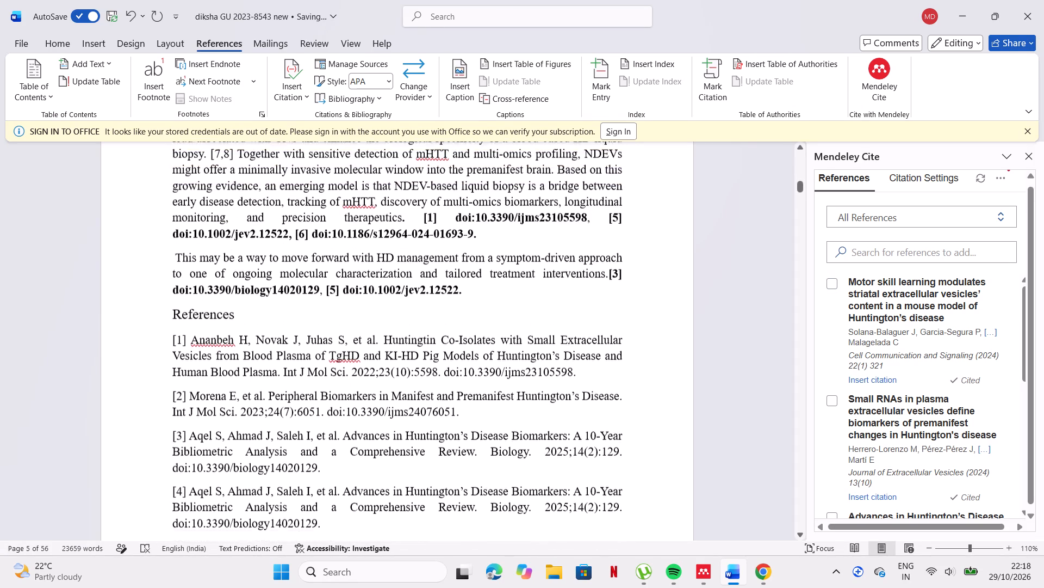
{"action": "scroll", "coordinate": [370, 345], "scroll_direction": "up", "scroll_amount": 2}
{"action": "scroll", "coordinate": [370, 345], "scroll_direction": "down", "scroll_amount": 2}
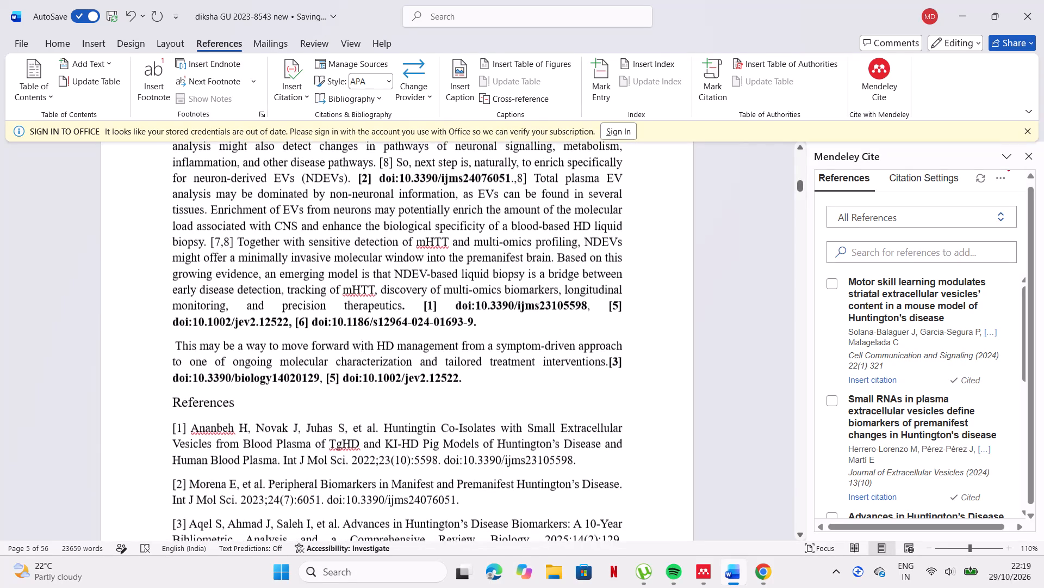
{"action": "scroll", "coordinate": [370, 345], "scroll_direction": "down", "scroll_amount": 3}
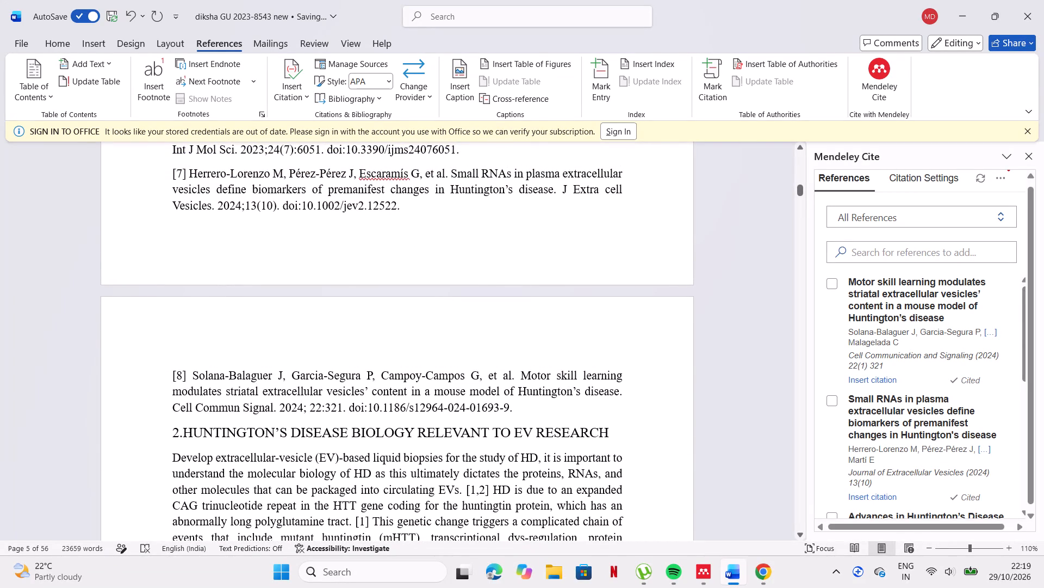
{"action": "left_click_drag", "start_coordinate": [282, 205], "coordinate": [389, 209]}
{"action": "key", "text": "ctrl+c"}
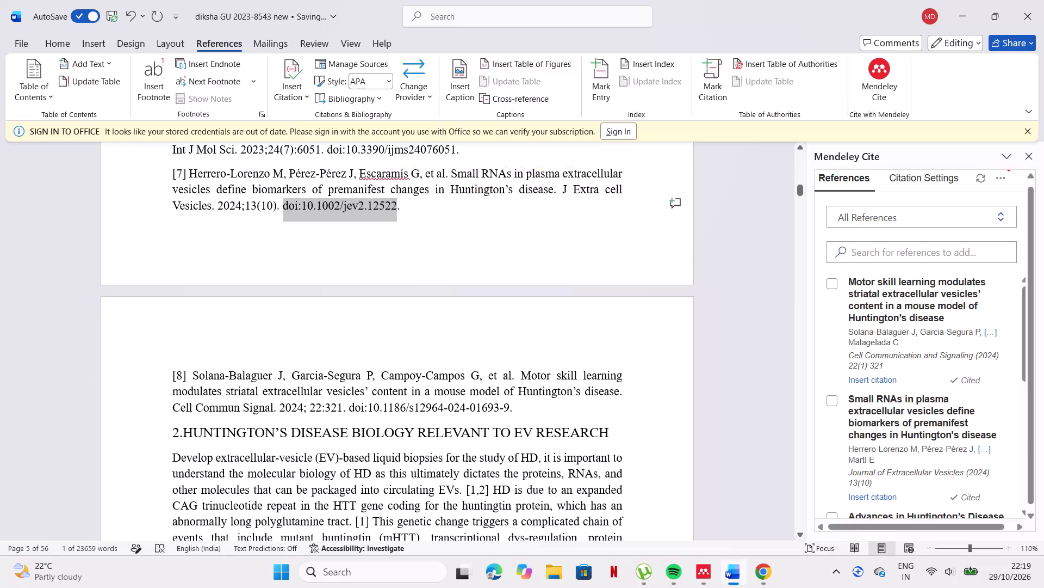
Replace the "[7" after "blood-based HD liquid biopsy." with the copied doi:10.1002/jev2.12522, keeping ",8]" after it.
{"action": "scroll", "coordinate": [393, 242], "scroll_direction": "up", "scroll_amount": 5}
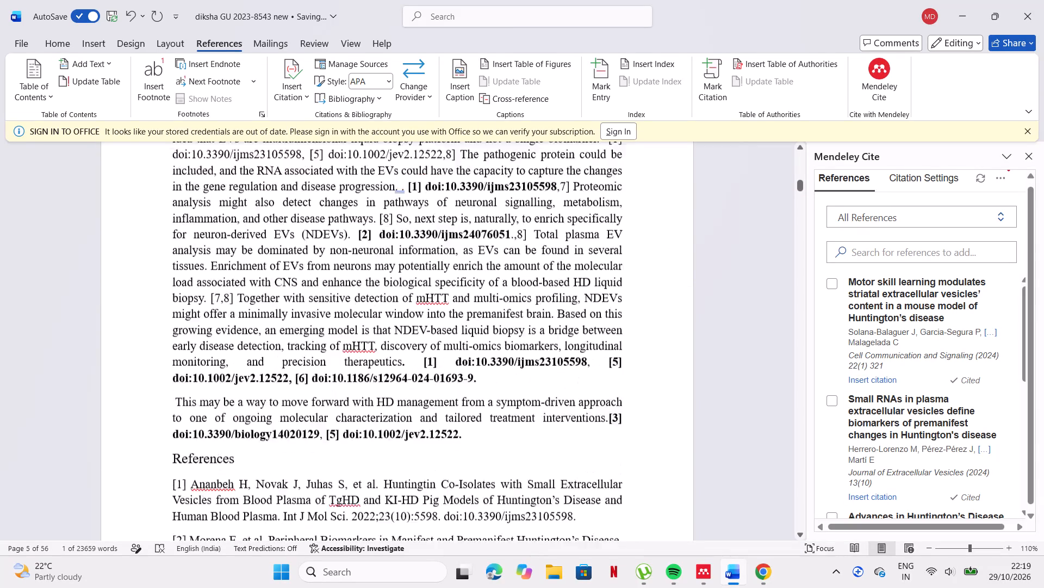
{"action": "scroll", "coordinate": [393, 242], "scroll_direction": "up", "scroll_amount": 1}
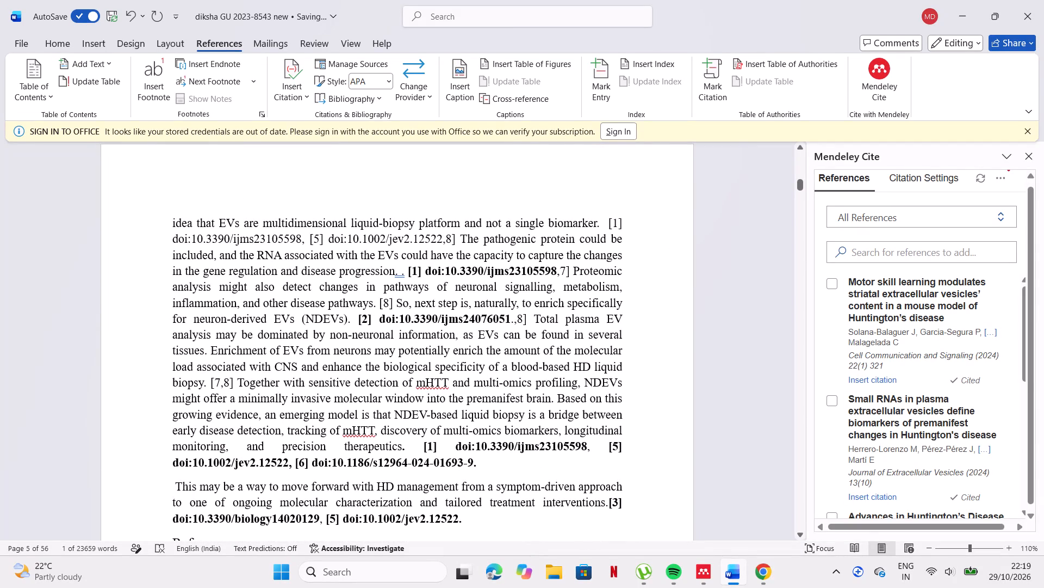
{"action": "left_click", "coordinate": [219, 383]}
{"action": "type", "text": "=="}
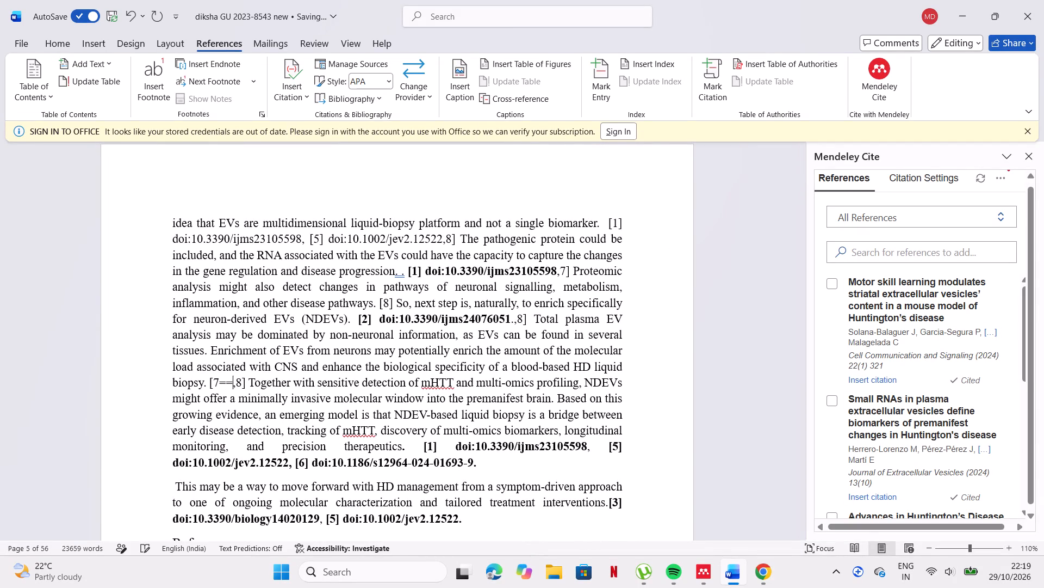
{"action": "key", "text": "BackSpace"}
{"action": "key", "text": "BackSpace"}
{"action": "key", "text": "BackSpace"}
{"action": "key", "text": "BackSpace"}
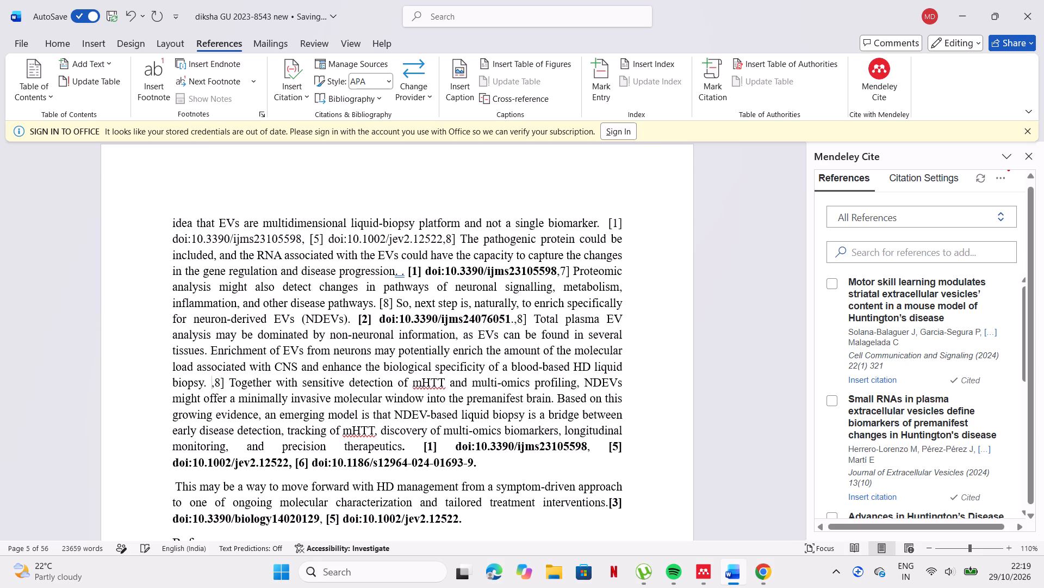
{"action": "key", "text": "ctrl+v"}
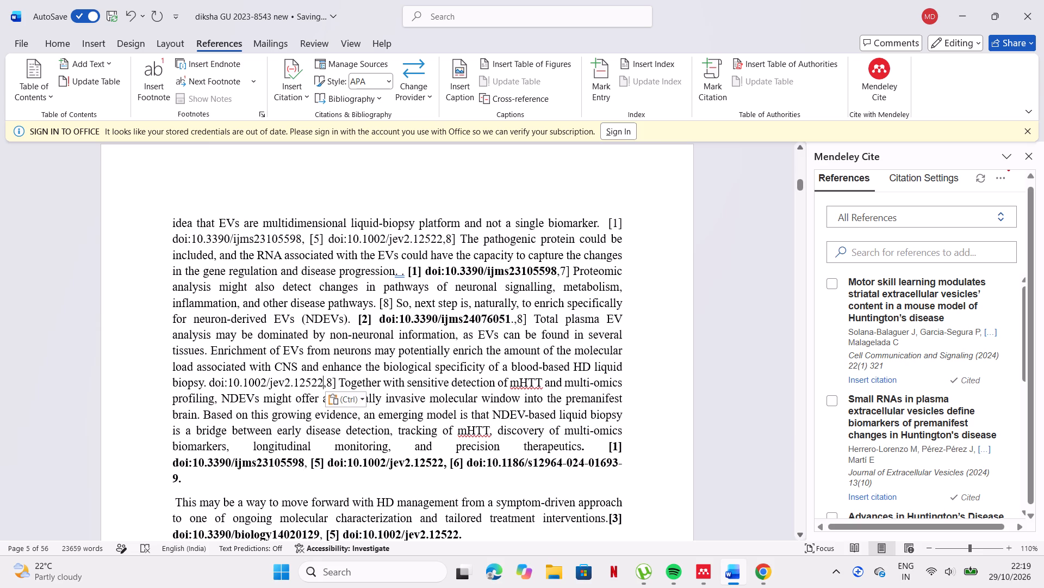
Insert the Herrero-Lorenzo et al. 2024 Mendeley citation before doi:10.1002/jev2.12522 in the "blood-based HD liquid biopsy" sentence.
{"action": "scroll", "coordinate": [312, 314], "scroll_direction": "up", "scroll_amount": 1}
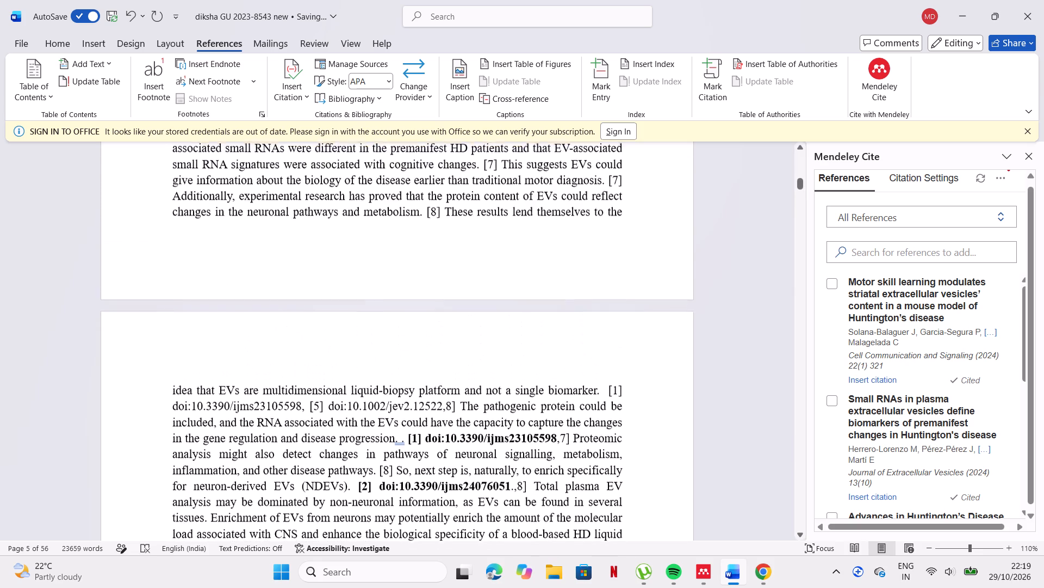
{"action": "scroll", "coordinate": [312, 314], "scroll_direction": "up", "scroll_amount": 1}
{"action": "scroll", "coordinate": [216, 524], "scroll_direction": "down", "scroll_amount": 1}
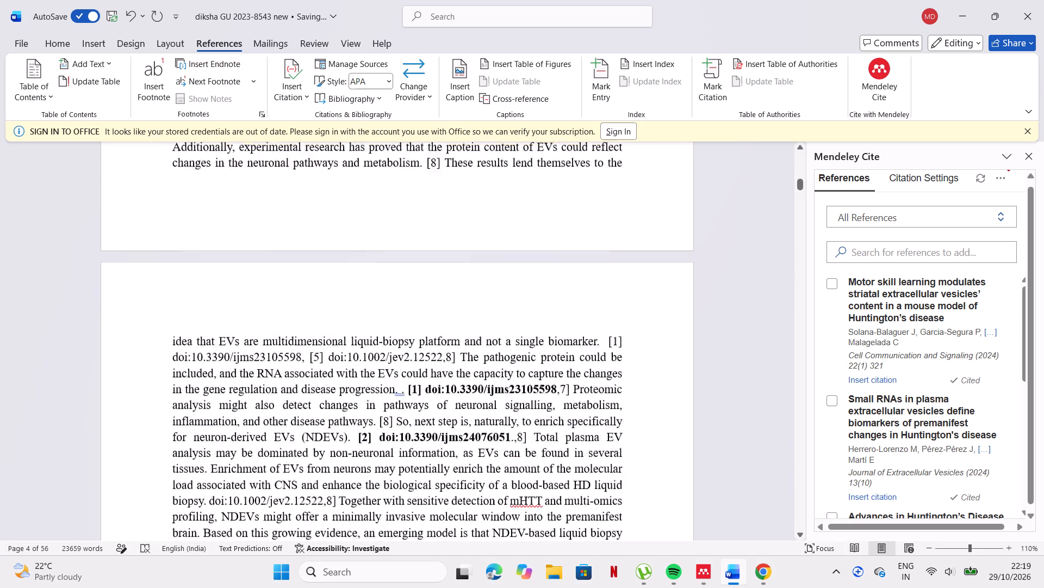
{"action": "scroll", "coordinate": [216, 524], "scroll_direction": "down", "scroll_amount": 1}
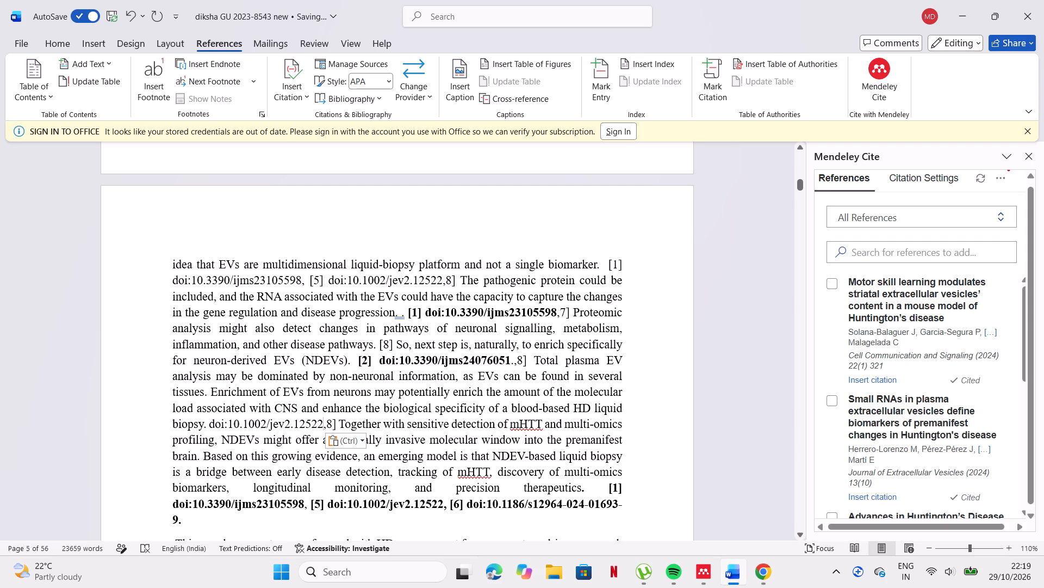
{"action": "left_click", "coordinate": [209, 424]}
{"action": "left_click", "coordinate": [835, 402]}
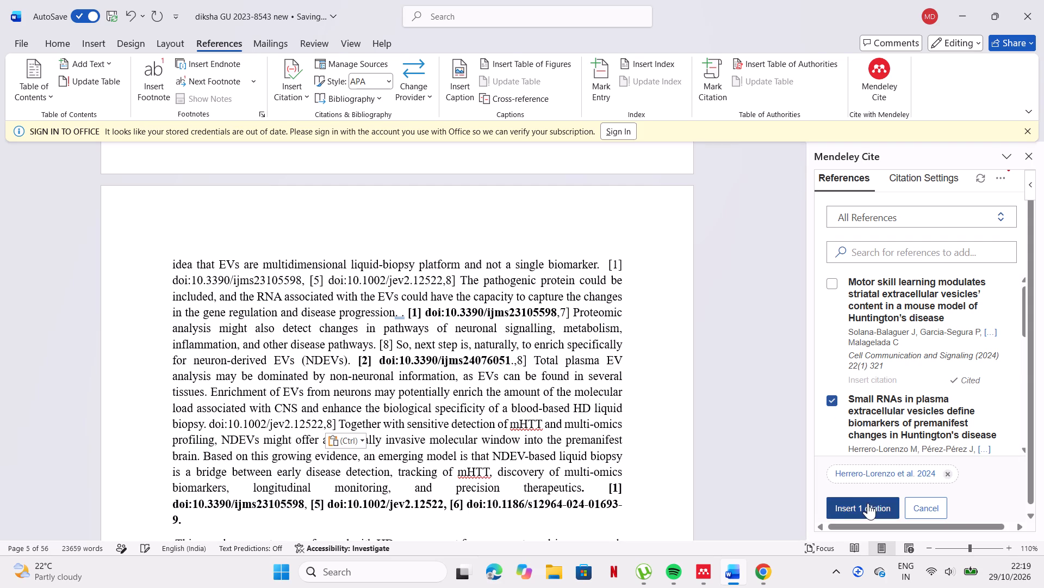
{"action": "left_click", "coordinate": [868, 504]}
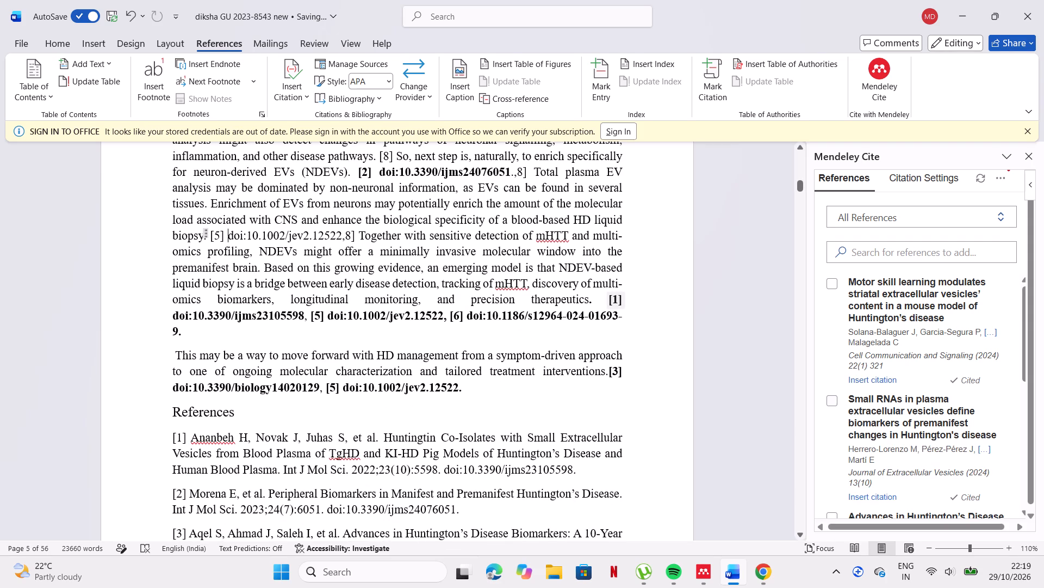
Delete the hand-typed [7] after "EV-associated small RNA signatures were associated with cognitive changes.".
{"action": "scroll", "coordinate": [425, 230], "scroll_direction": "up", "scroll_amount": 1}
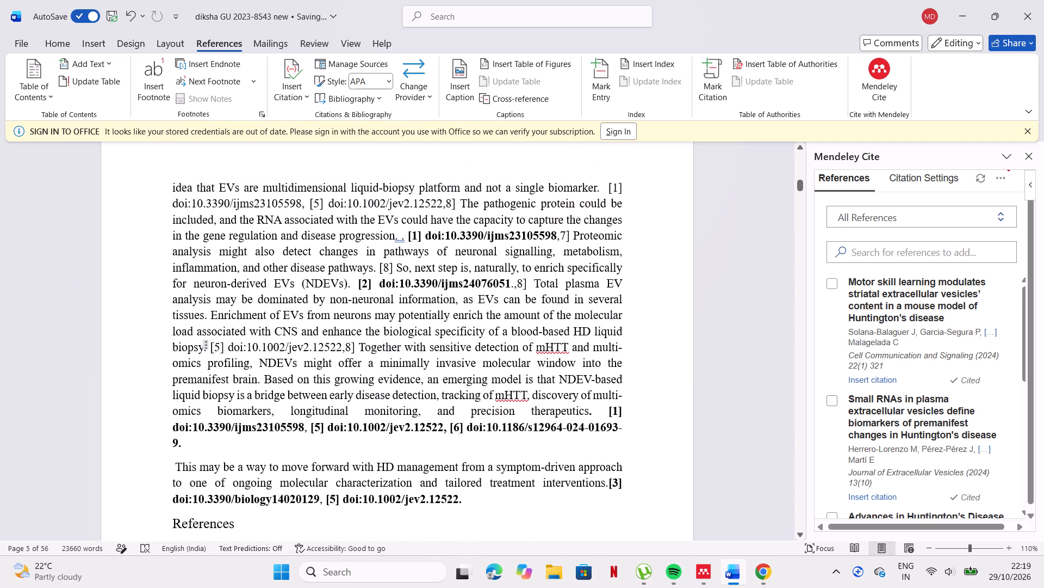
{"action": "scroll", "coordinate": [427, 240], "scroll_direction": "up", "scroll_amount": 1}
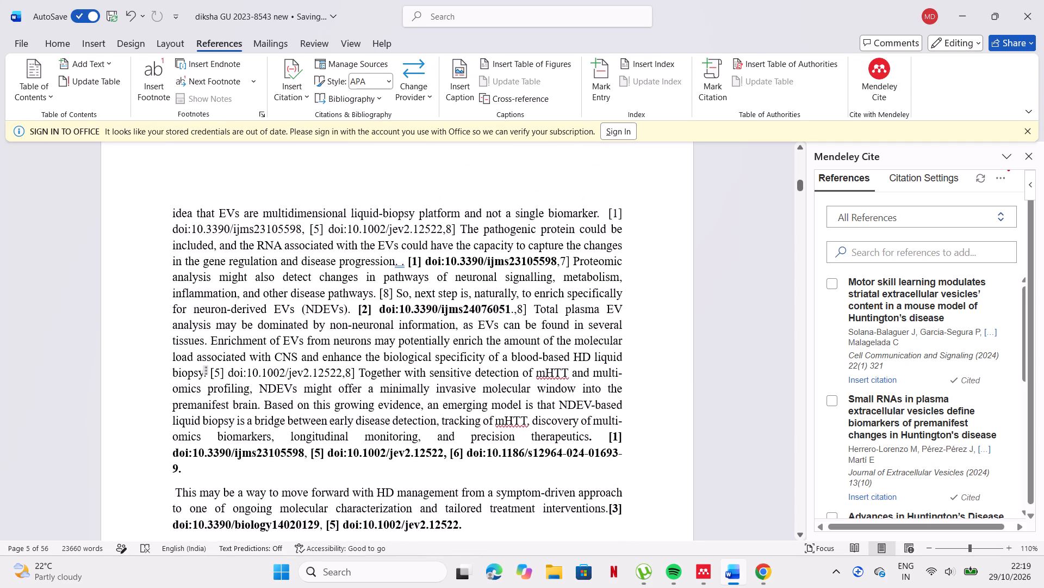
{"action": "left_click", "coordinate": [322, 225]}
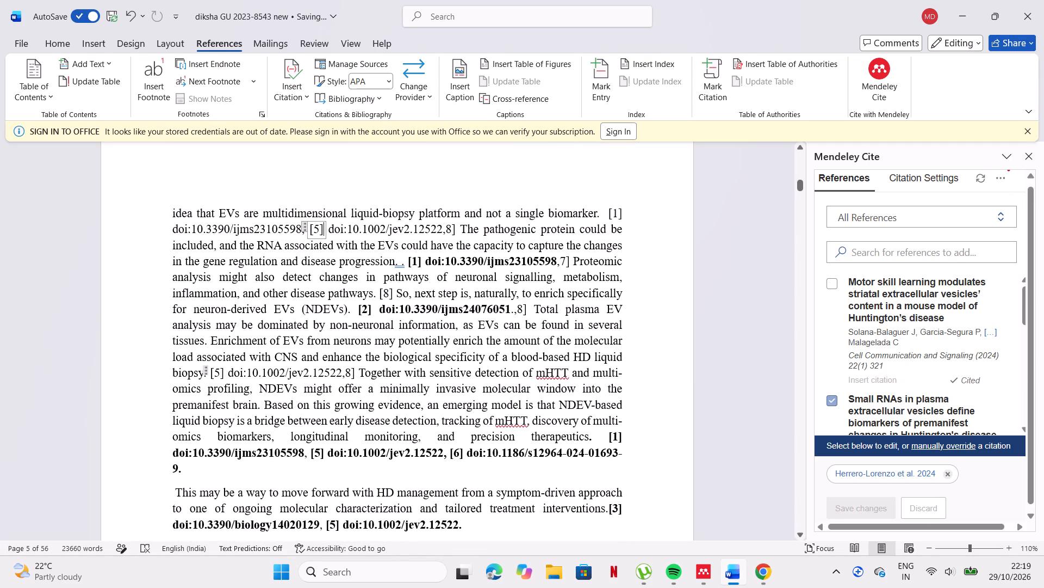
{"action": "scroll", "coordinate": [331, 189], "scroll_direction": "up", "scroll_amount": 3}
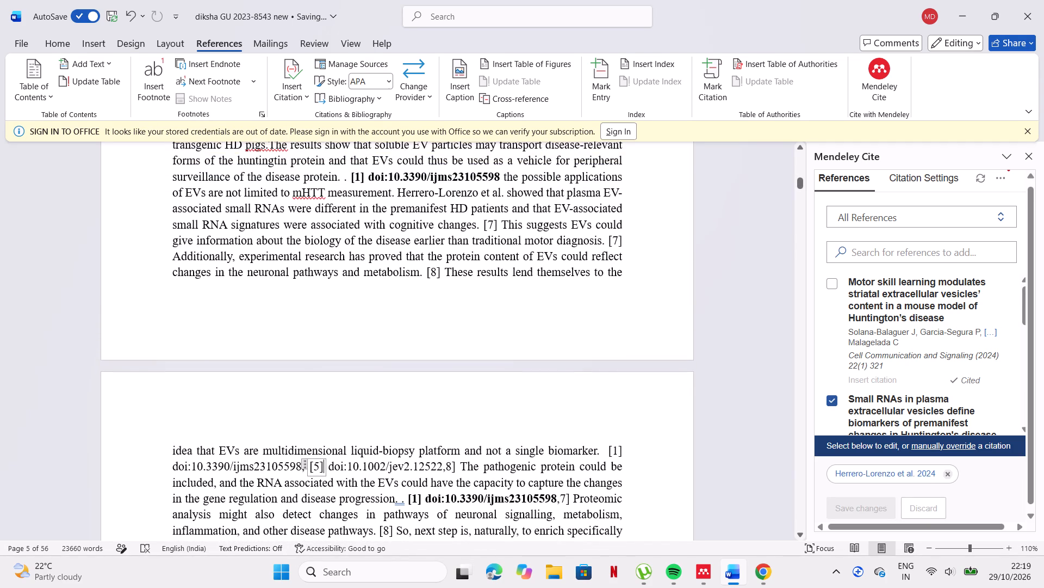
{"action": "left_click", "coordinate": [498, 225]}
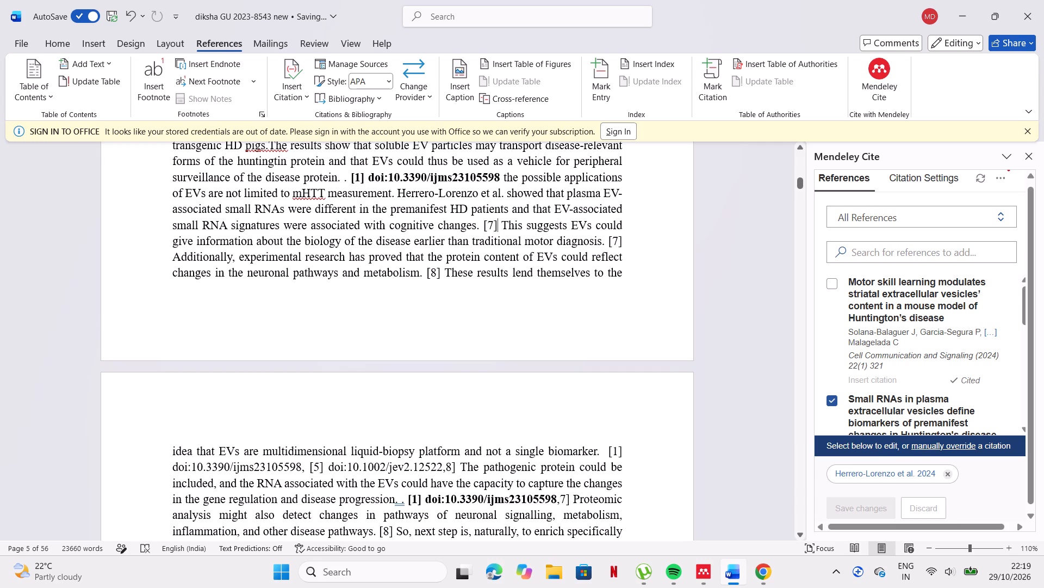
{"action": "key", "text": "BackSpace"}
{"action": "key", "text": "BackSpace"}
{"action": "key", "text": "BackSpace"}
{"action": "key", "text": "BackSpace"}
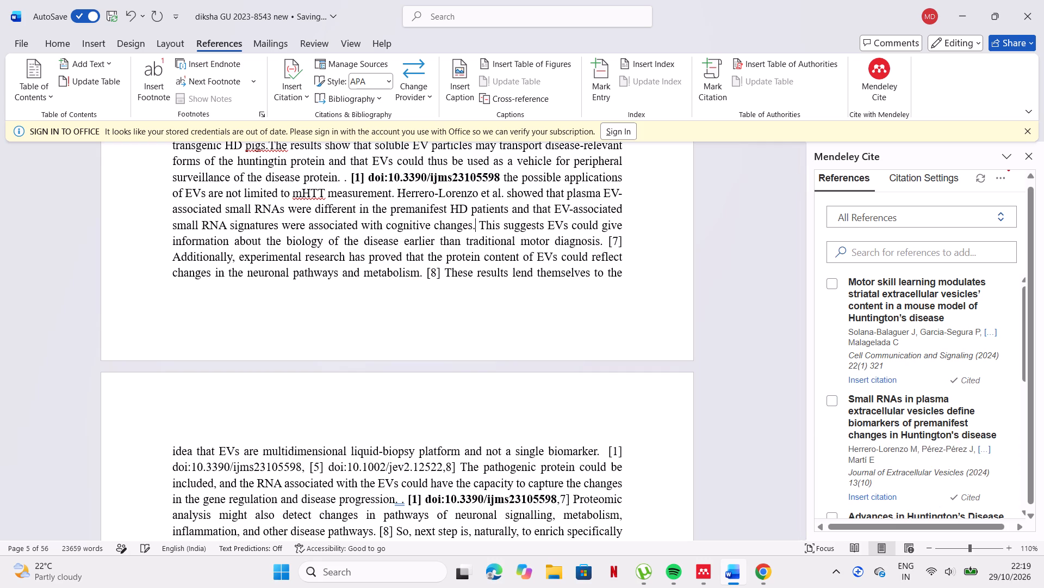
Replace the hand-typed [7] after "earlier than traditional motor diagnosis." with the copied doi:10.1002/jev2.12522, followed by a space.
{"action": "left_click", "coordinate": [642, 241]}
{"action": "key", "text": "ctrl+v"}
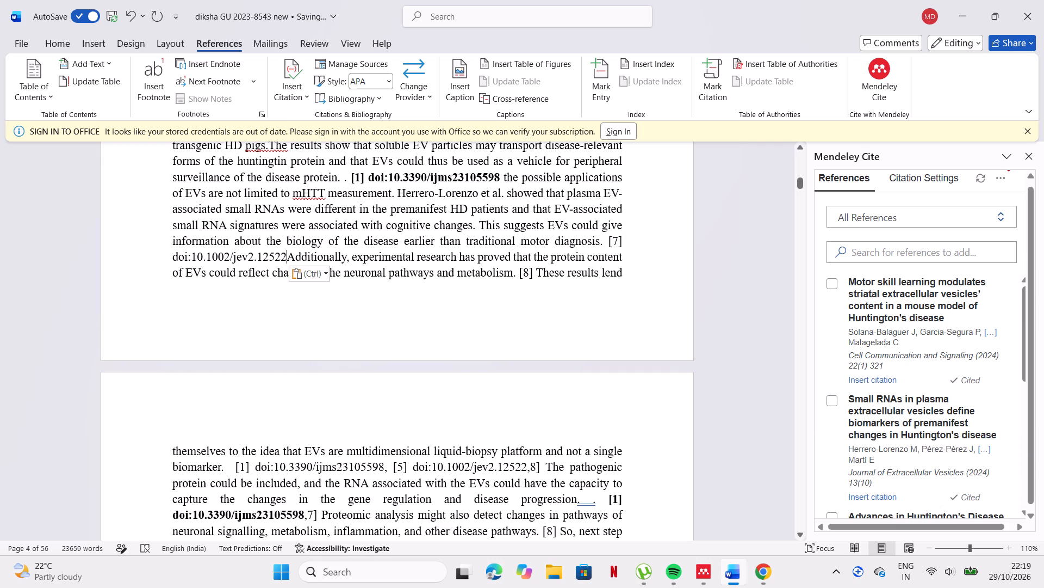
{"action": "key", "text": "space"}
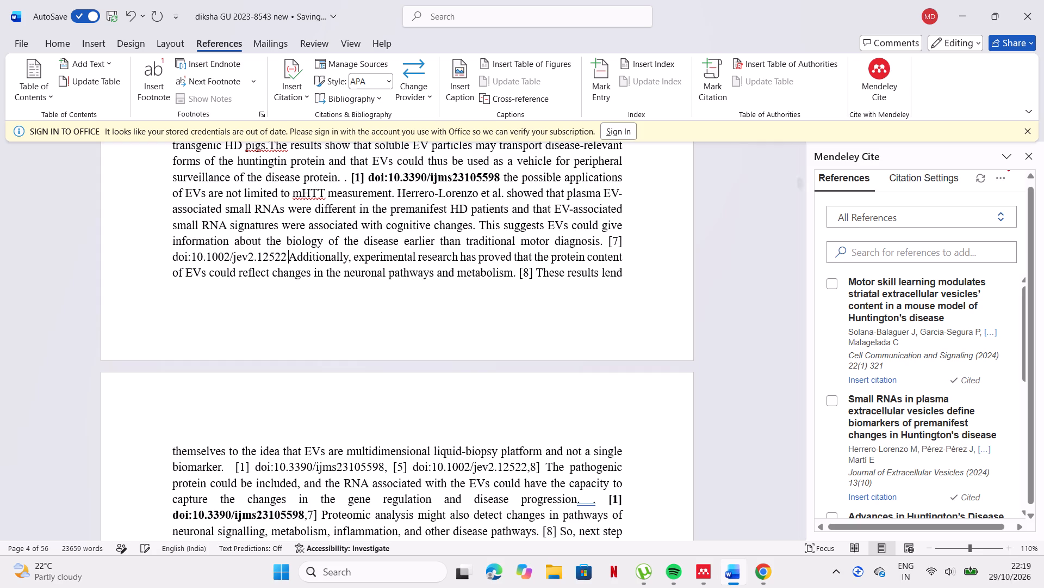
{"action": "left_click", "coordinate": [638, 239]}
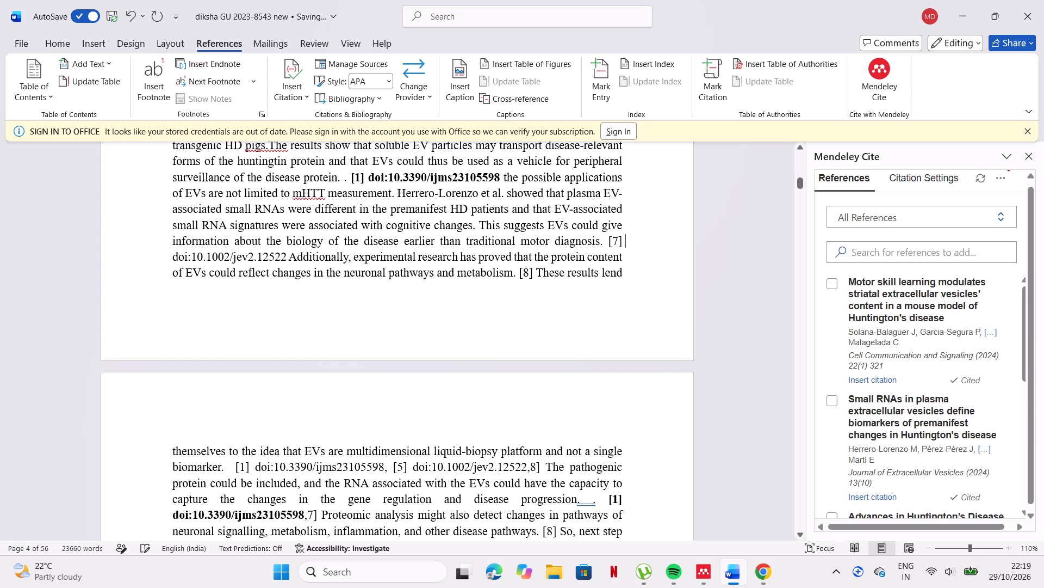
{"action": "key", "text": "BackSpace"}
{"action": "key", "text": "BackSpace"}
{"action": "key", "text": "BackSpace"}
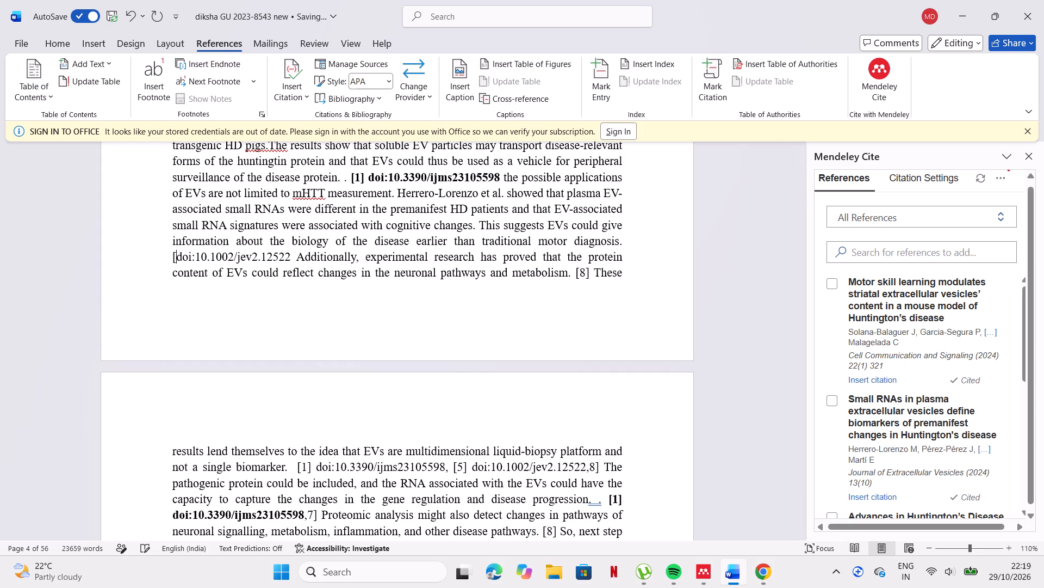
{"action": "key", "text": "BackSpace"}
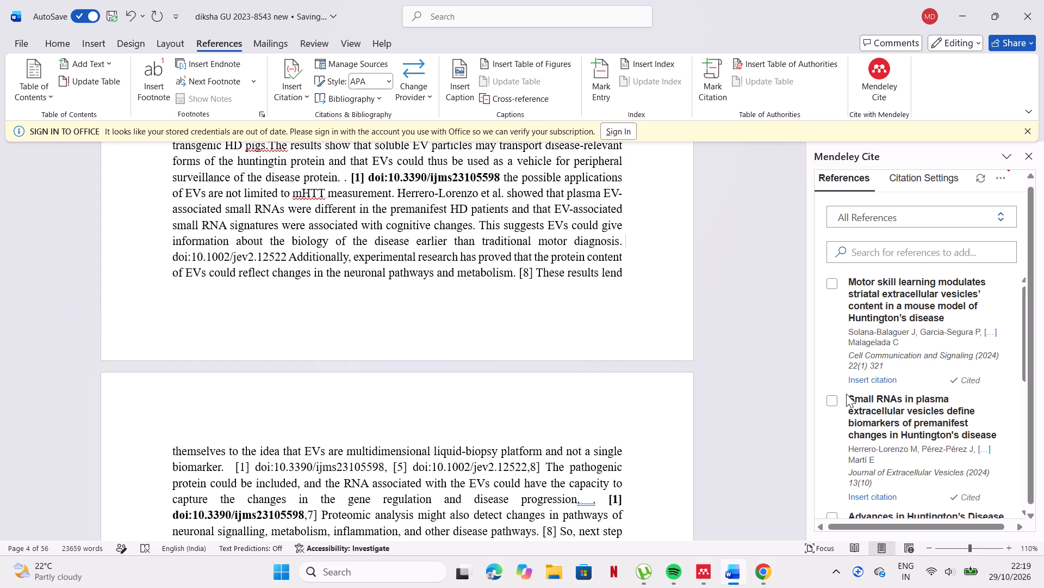
Insert the Herrero-Lorenzo et al. 2024 Mendeley citation before doi:10.1002/jev2.12522 after "traditional motor diagnosis.".
{"action": "left_click", "coordinate": [833, 399]}
{"action": "left_click", "coordinate": [863, 506]}
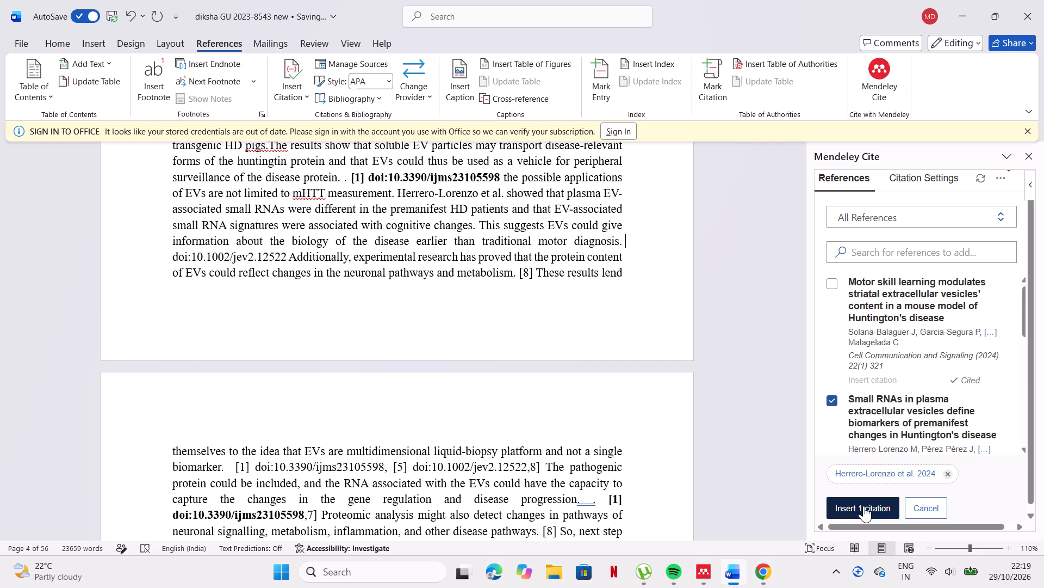
{"action": "scroll", "coordinate": [618, 314], "scroll_direction": "up", "scroll_amount": 1}
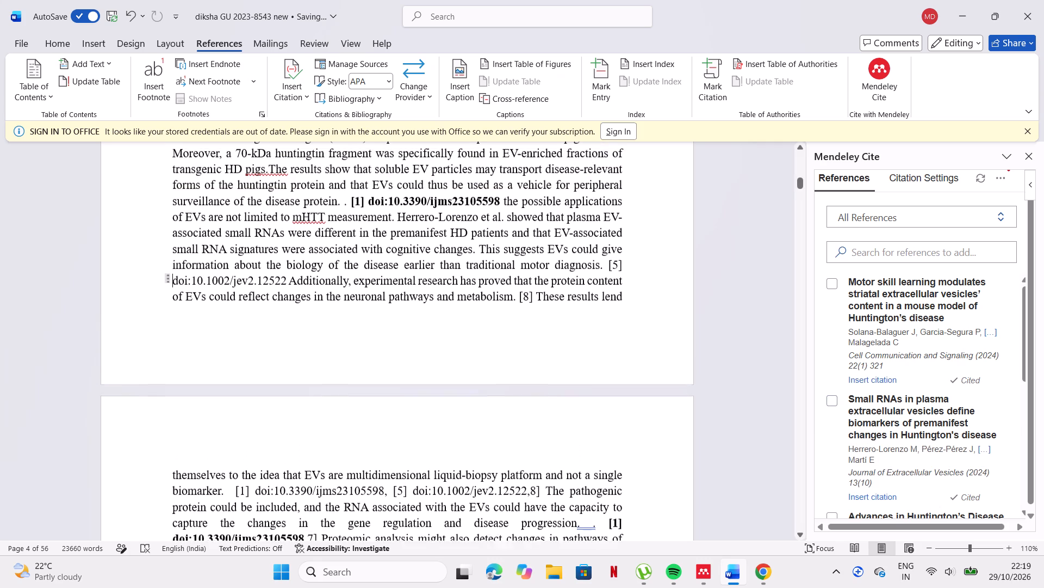
{"action": "scroll", "coordinate": [618, 314], "scroll_direction": "up", "scroll_amount": 1}
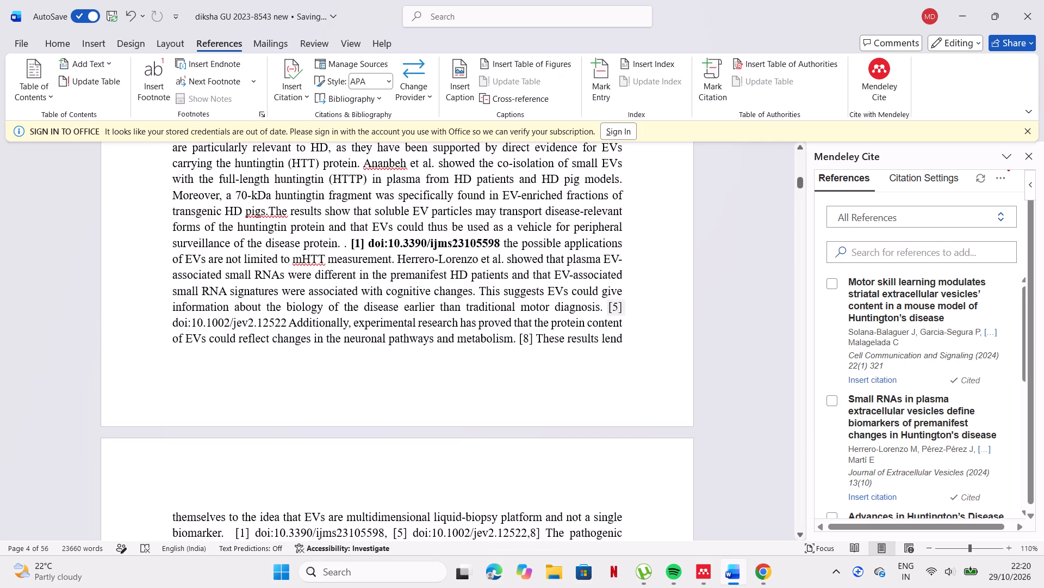
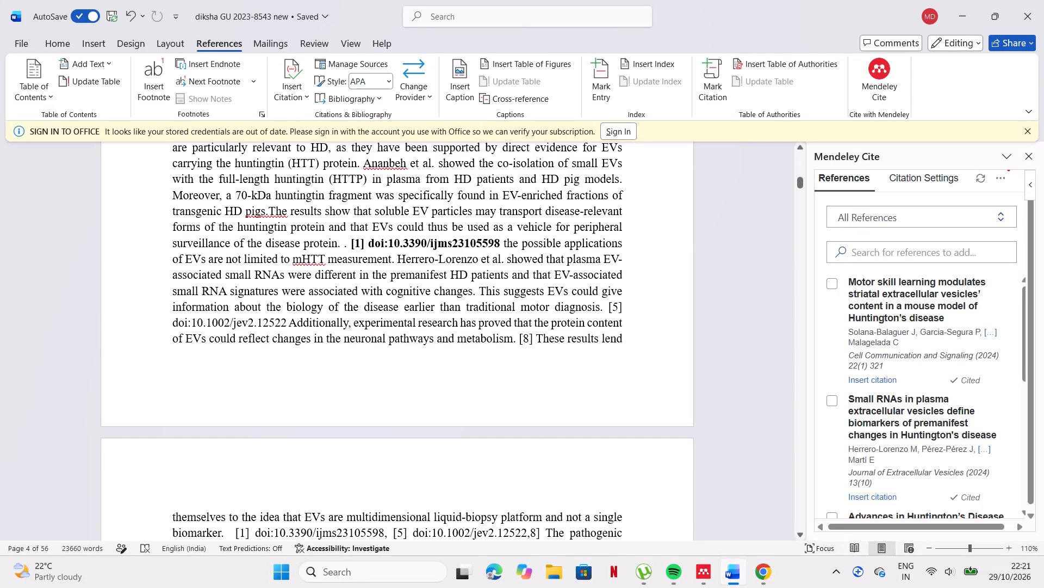
Replace the hand-typed 7] after "any single biomarker.[1] doi:10.3390/ijms23105598," with the copied doi:10.1002/jev2.12522.
{"action": "scroll", "coordinate": [480, 243], "scroll_direction": "up", "scroll_amount": 1}
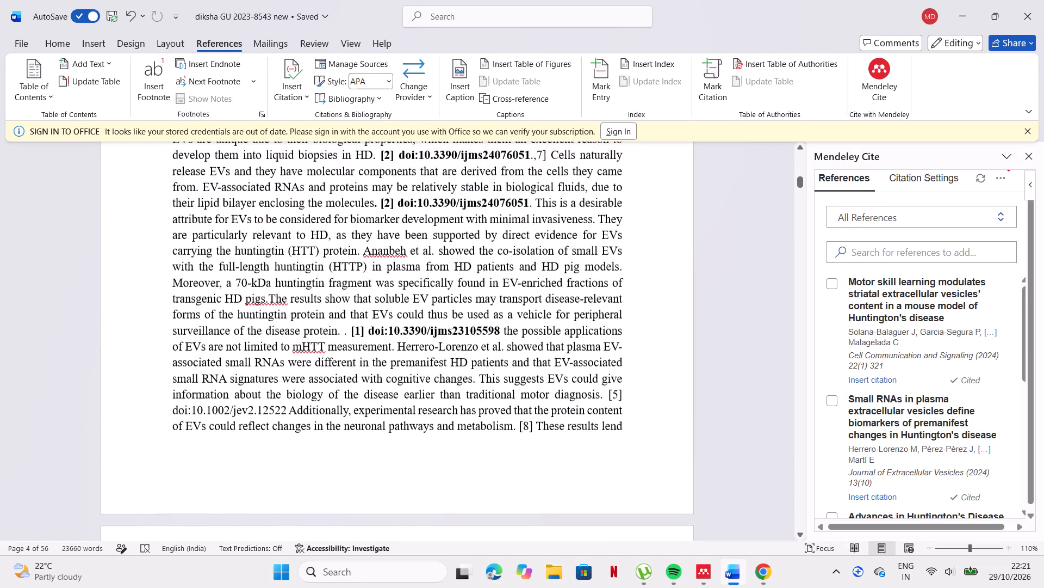
{"action": "scroll", "coordinate": [480, 243], "scroll_direction": "up", "scroll_amount": 2}
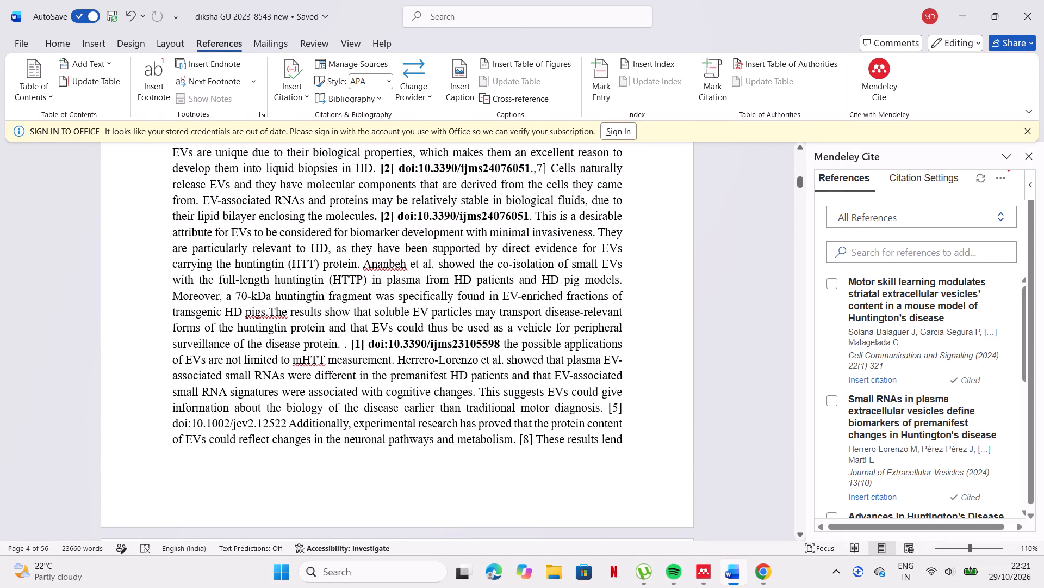
{"action": "scroll", "coordinate": [511, 273], "scroll_direction": "up", "scroll_amount": 2}
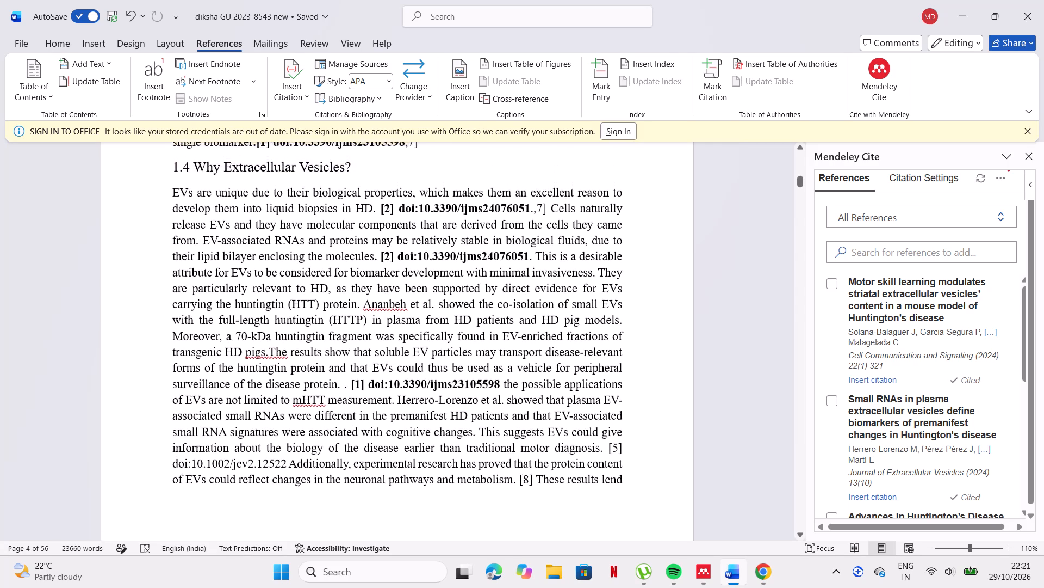
{"action": "scroll", "coordinate": [511, 273], "scroll_direction": "up", "scroll_amount": 2}
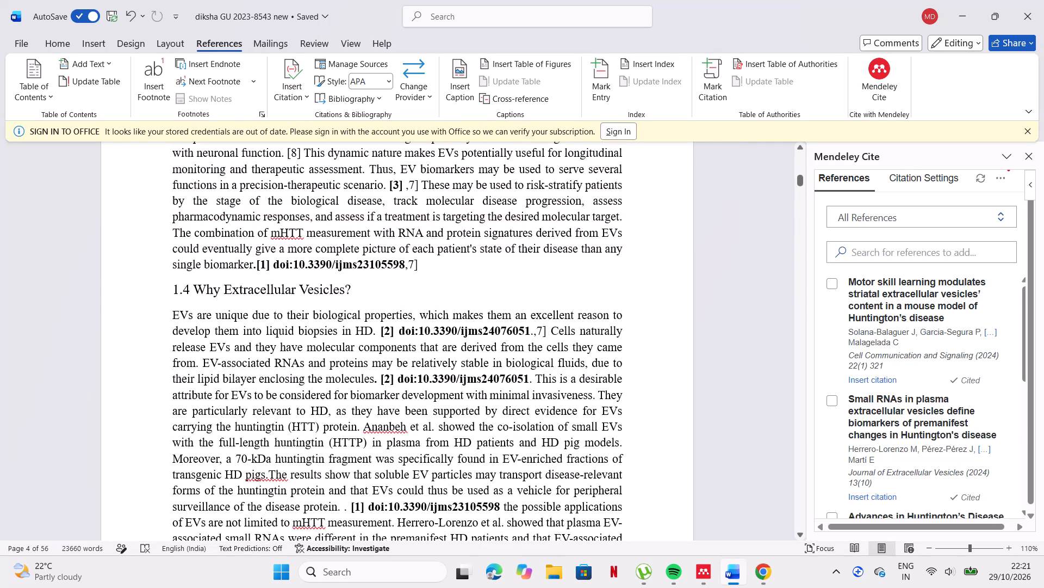
{"action": "left_click", "coordinate": [426, 261]}
{"action": "key", "text": "BackSpace"}
{"action": "key", "text": "BackSpace"}
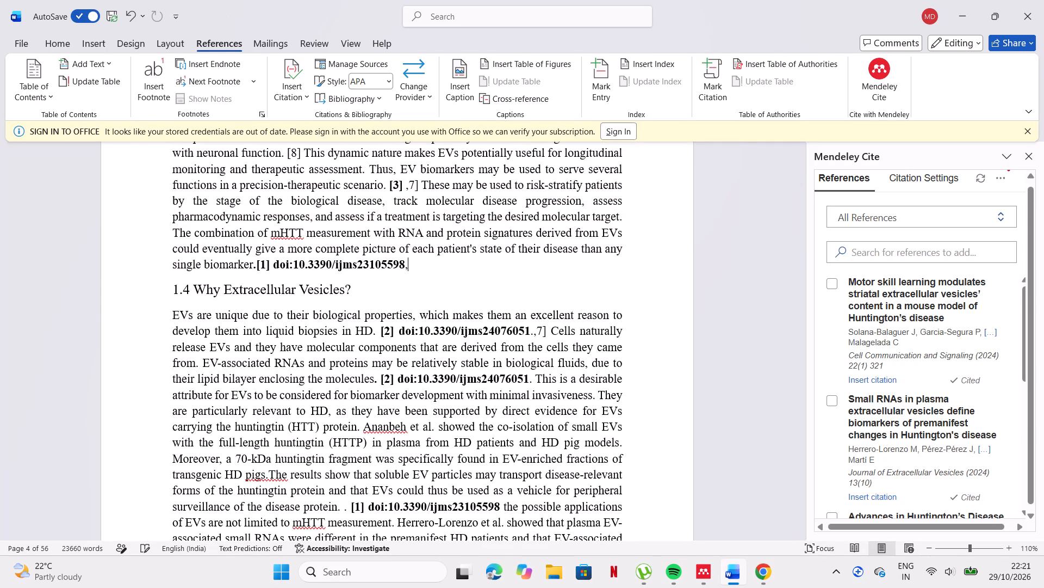
{"action": "key", "text": "ctrl+v"}
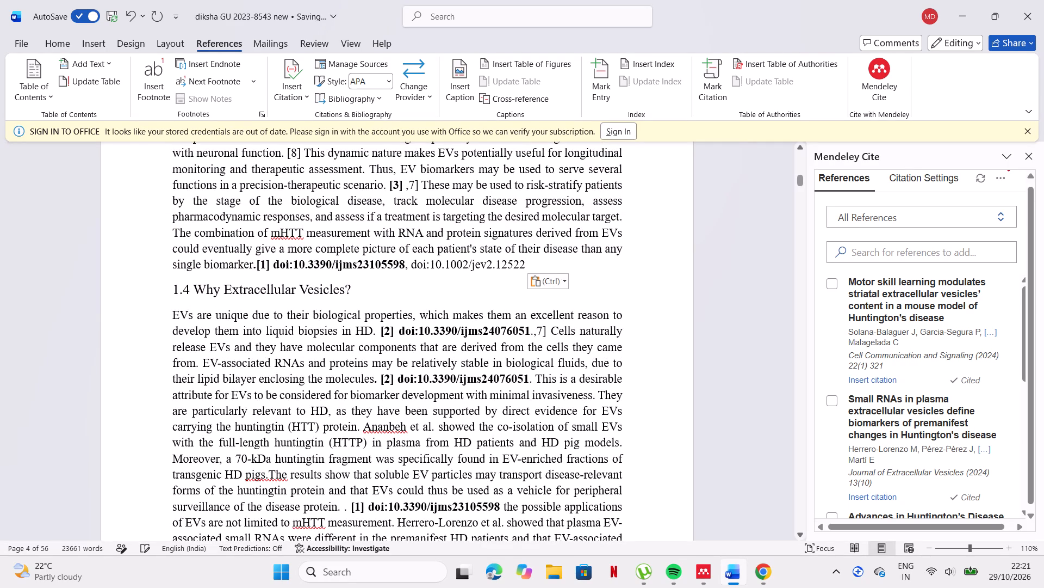
Insert the Herrero-Lorenzo et al. 2024 Mendeley citation before doi:10.1002/jev2.12522 in the "single biomarker" sentence above heading 1.4.
{"action": "left_click", "coordinate": [412, 266]}
{"action": "scroll", "coordinate": [944, 392], "scroll_direction": "down", "scroll_amount": 1}
{"action": "scroll", "coordinate": [944, 392], "scroll_direction": "up", "scroll_amount": 1}
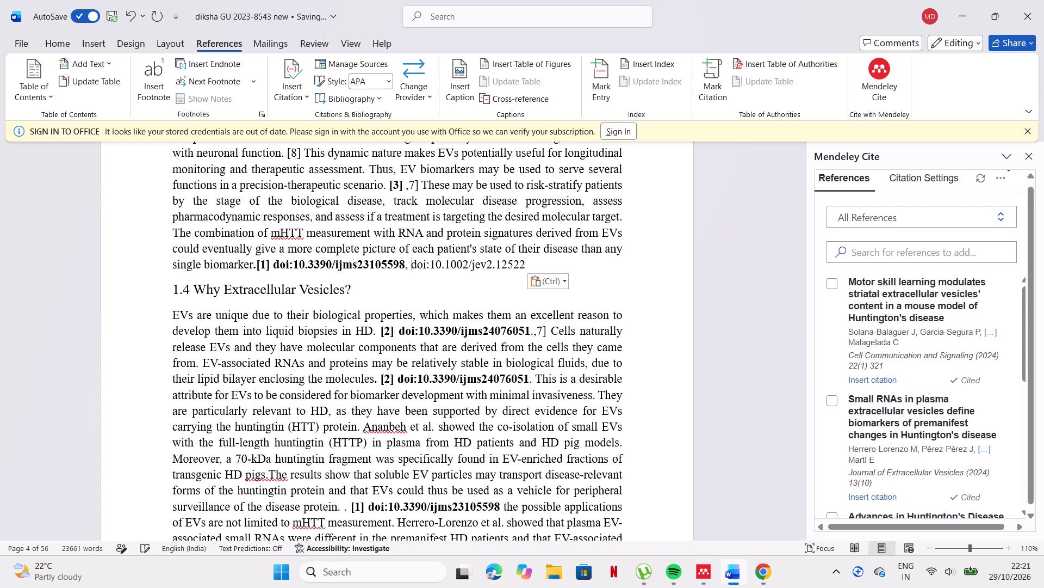
{"action": "left_click", "coordinate": [837, 400]}
{"action": "left_click", "coordinate": [881, 505]}
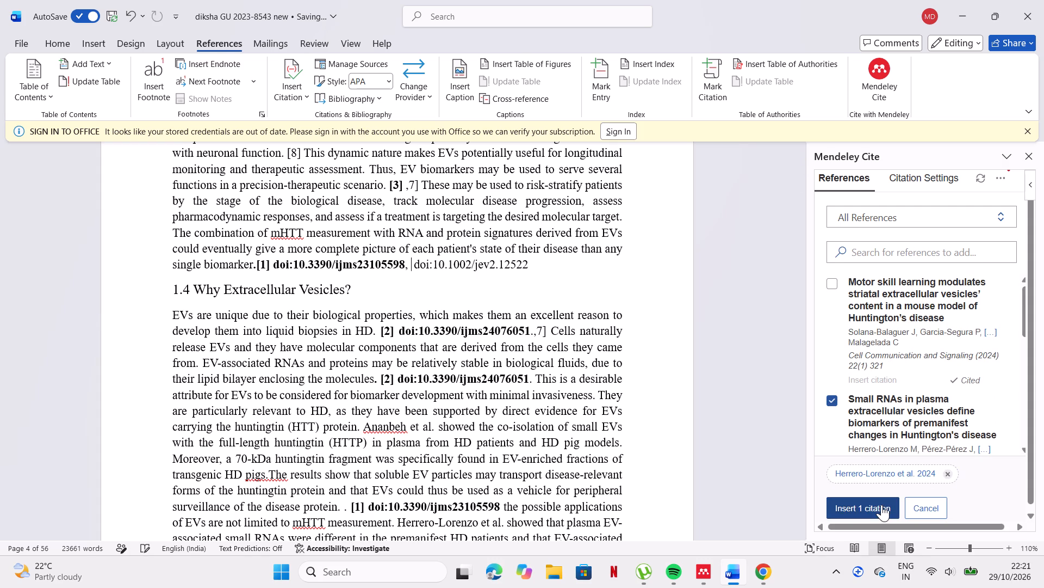
Make the new citation and doi:10.1002/jev2.12522 at the end of the "single biomarker" sentence bold.
{"action": "left_click_drag", "start_coordinate": [413, 228], "coordinate": [478, 227]}
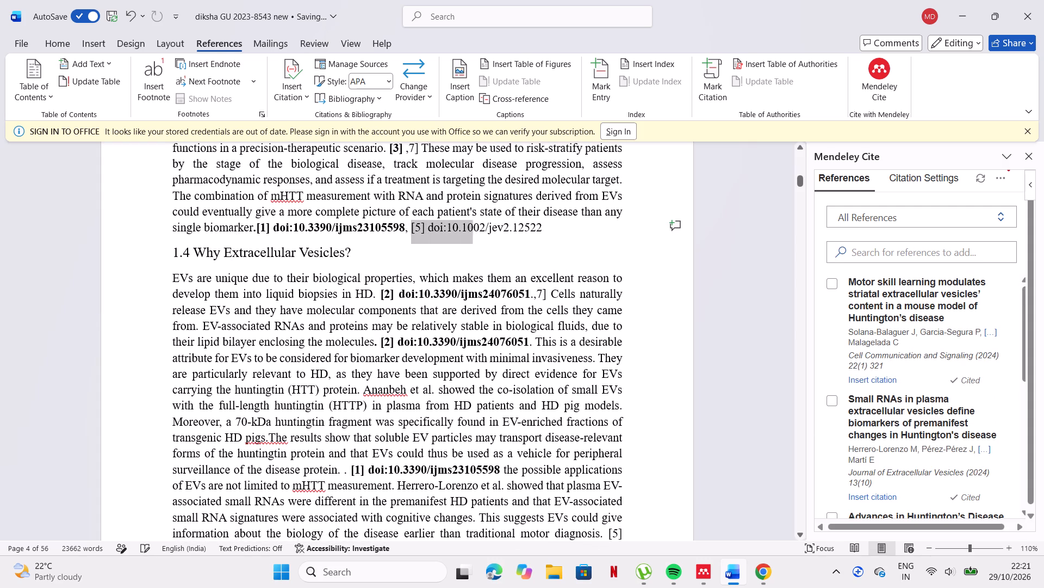
{"action": "left_click_drag", "start_coordinate": [478, 227], "coordinate": [548, 230]}
{"action": "left_click", "coordinate": [553, 199]}
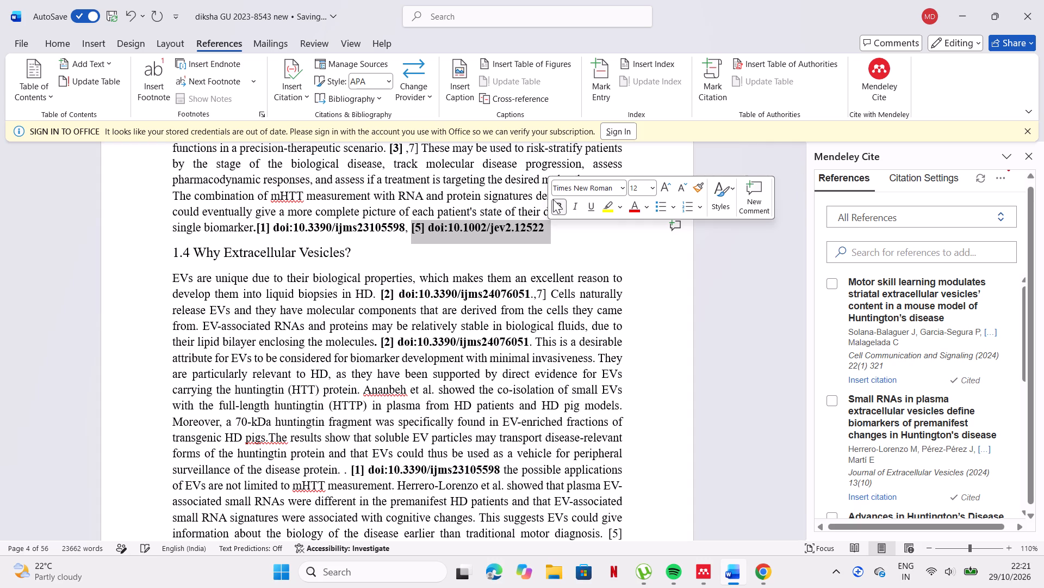
Replace the hand-typed 7] after "precision-therapeutic scenario. [3] ," with the copied doi:10.1002/jev2.12522.
{"action": "scroll", "coordinate": [553, 235], "scroll_direction": "up", "scroll_amount": 2}
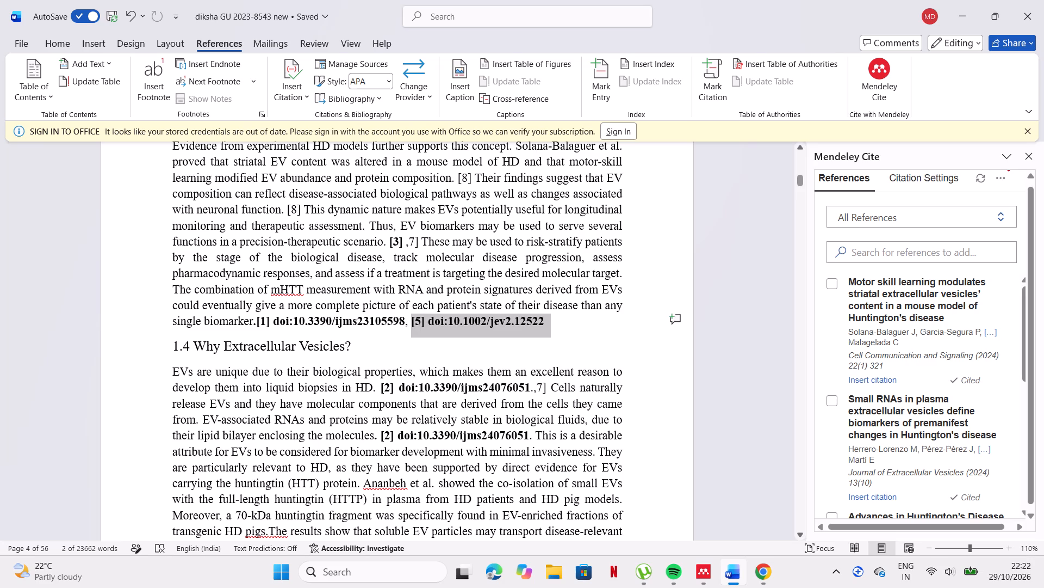
{"action": "left_click", "coordinate": [421, 240]}
{"action": "key", "text": "BackSpace"}
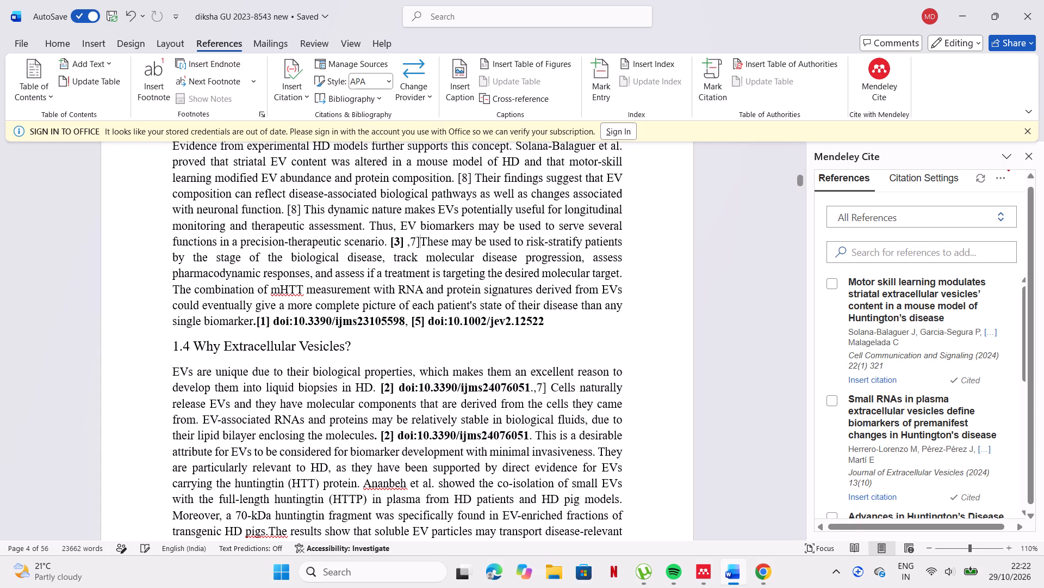
{"action": "key", "text": "BackSpace"}
{"action": "key", "text": "BackSpace"}
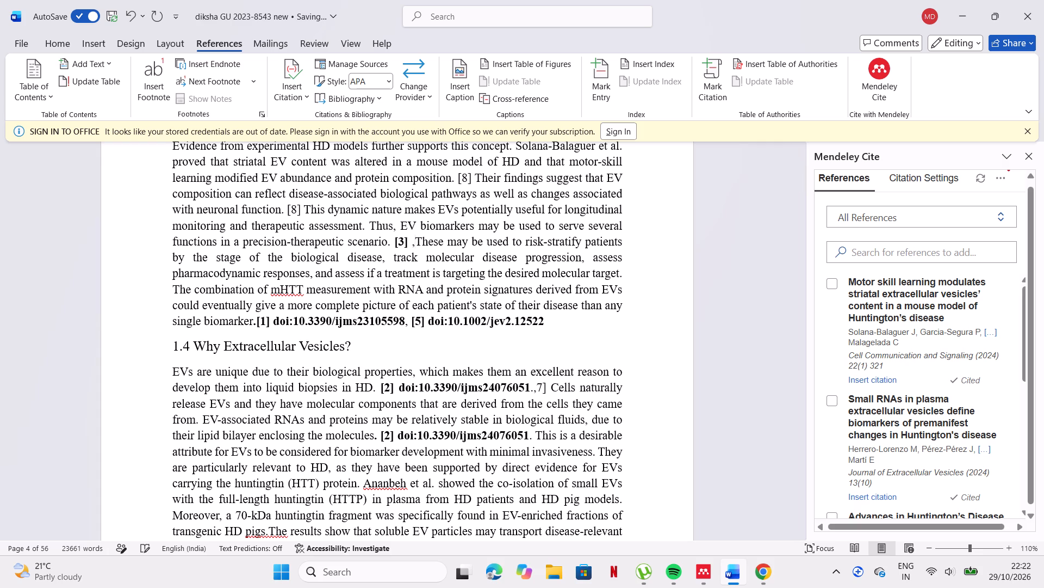
{"action": "key", "text": "ctrl+v"}
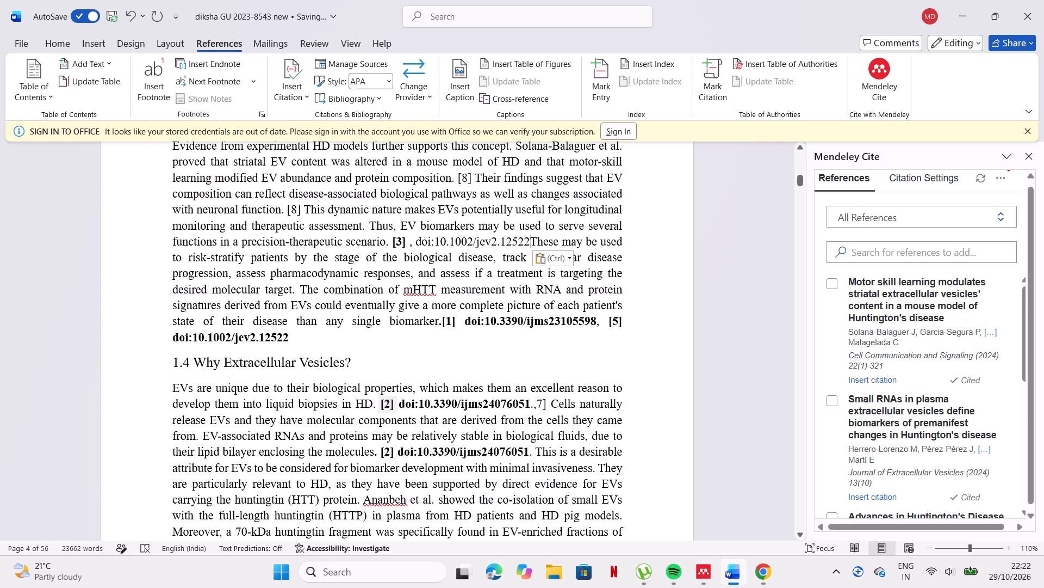
Insert the Herrero-Lorenzo et al. 2024 Mendeley citation before doi:10.1002/jev2.12522 after "precision-therapeutic scenario. [3] ,".
{"action": "left_click", "coordinate": [412, 241]}
{"action": "left_click", "coordinate": [419, 242]}
{"action": "left_click", "coordinate": [415, 242]}
{"action": "scroll", "coordinate": [1002, 544], "scroll_direction": "down", "scroll_amount": 1}
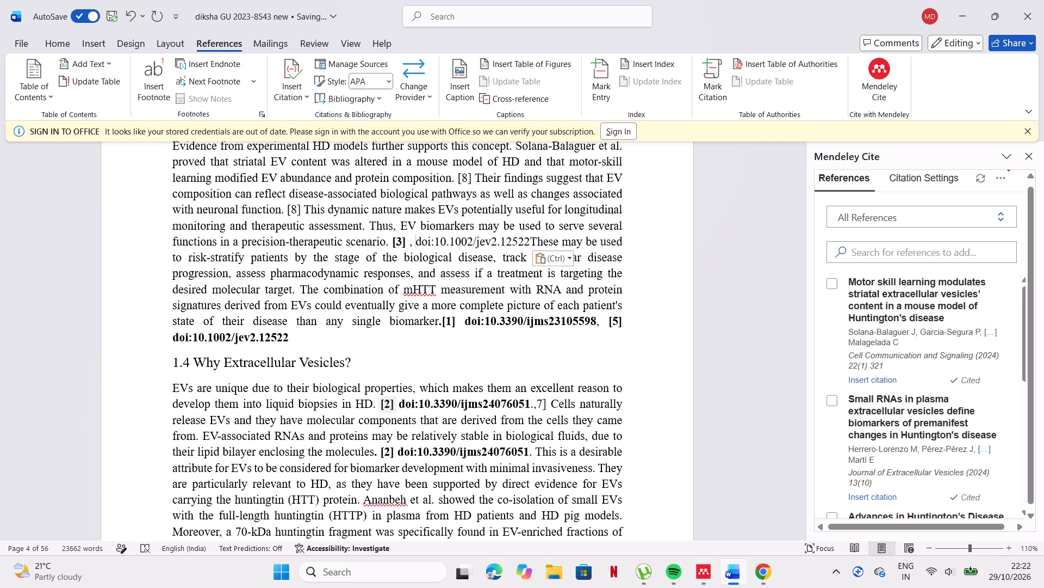
{"action": "left_click", "coordinate": [840, 407]}
{"action": "left_click", "coordinate": [831, 402]}
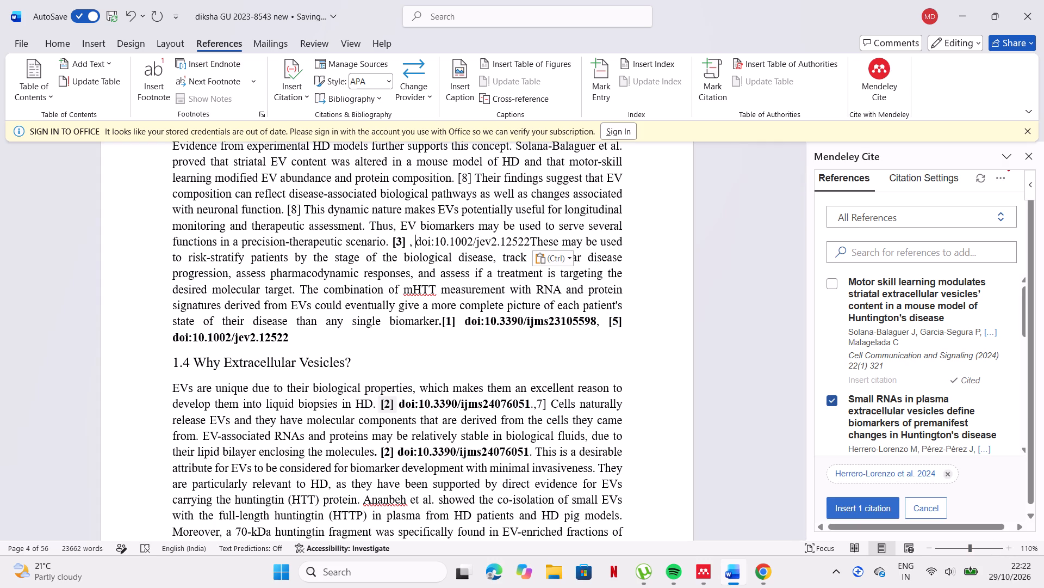
{"action": "left_click", "coordinate": [863, 500]}
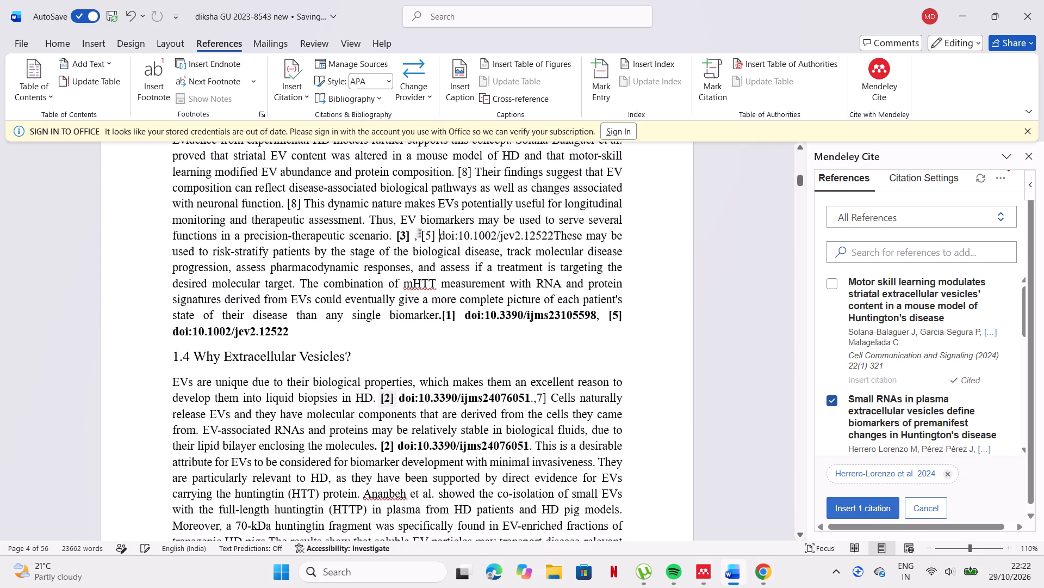
Apply the suggested spacing correction after "doi:" in the DOI following "precision-therapeutic scenario.", making it doi: 10.1002/jev2.12522.
{"action": "left_click_drag", "start_coordinate": [421, 238], "coordinate": [550, 234]}
{"action": "left_click", "coordinate": [561, 237]}
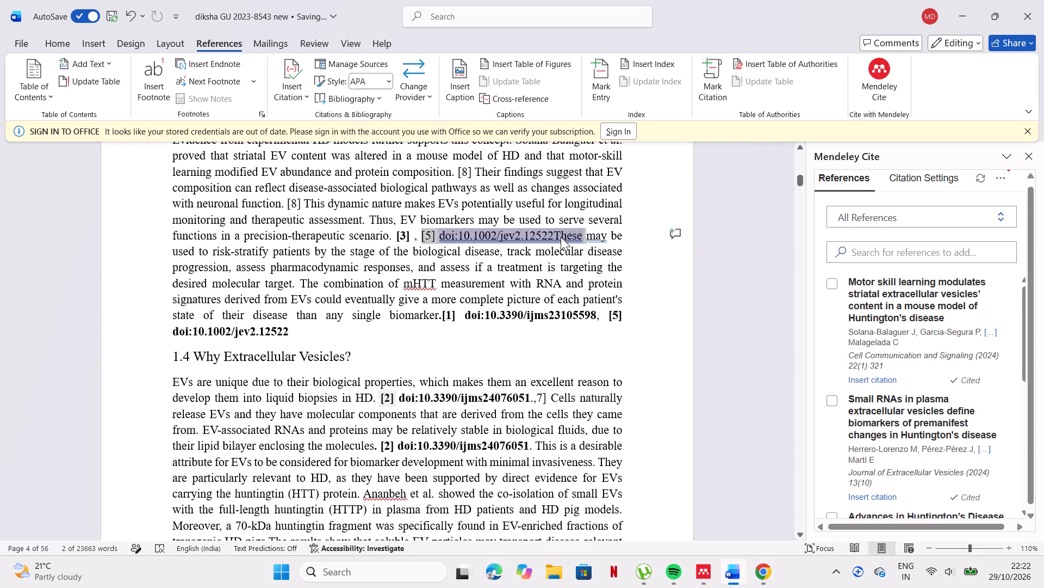
{"action": "left_click", "coordinate": [543, 295]}
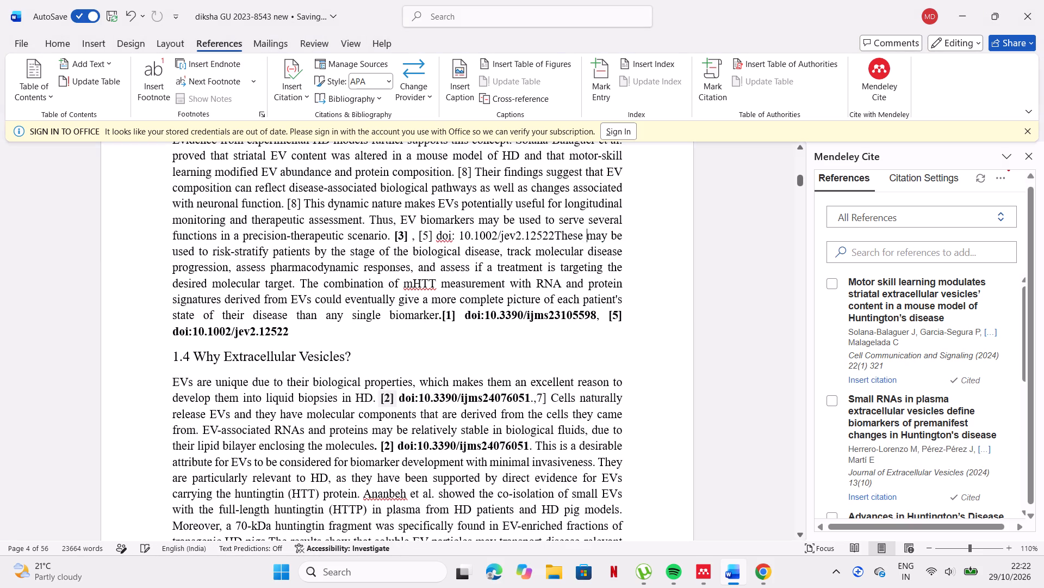
Make the new citation and doi: 10.1002/jev2.12522 after "precision-therapeutic scenario. [3] ," bold.
{"action": "left_click_drag", "start_coordinate": [435, 235], "coordinate": [547, 239]}
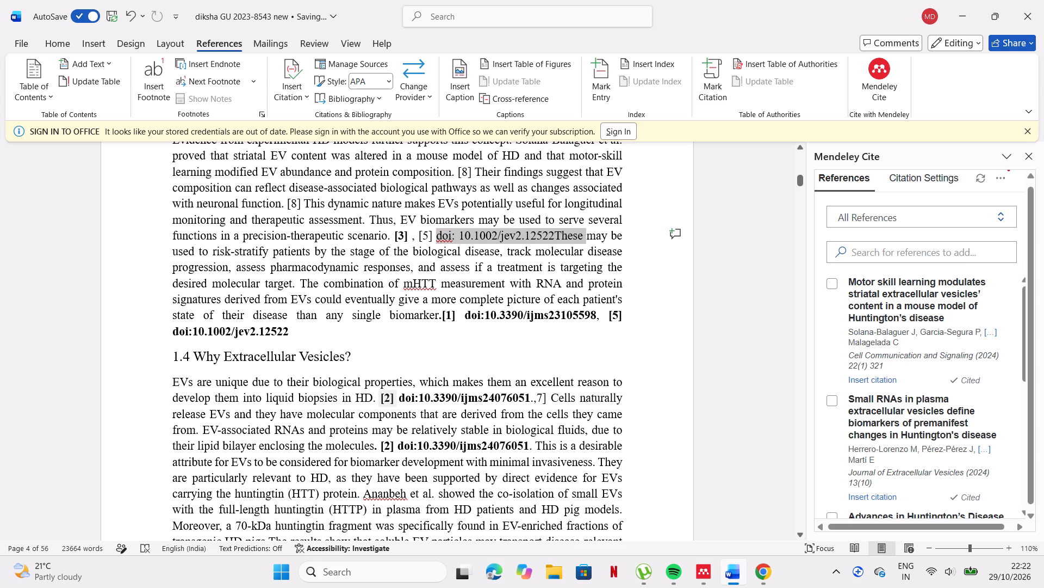
{"action": "left_click_drag", "start_coordinate": [547, 239], "coordinate": [552, 238]}
{"action": "left_click", "coordinate": [568, 204]}
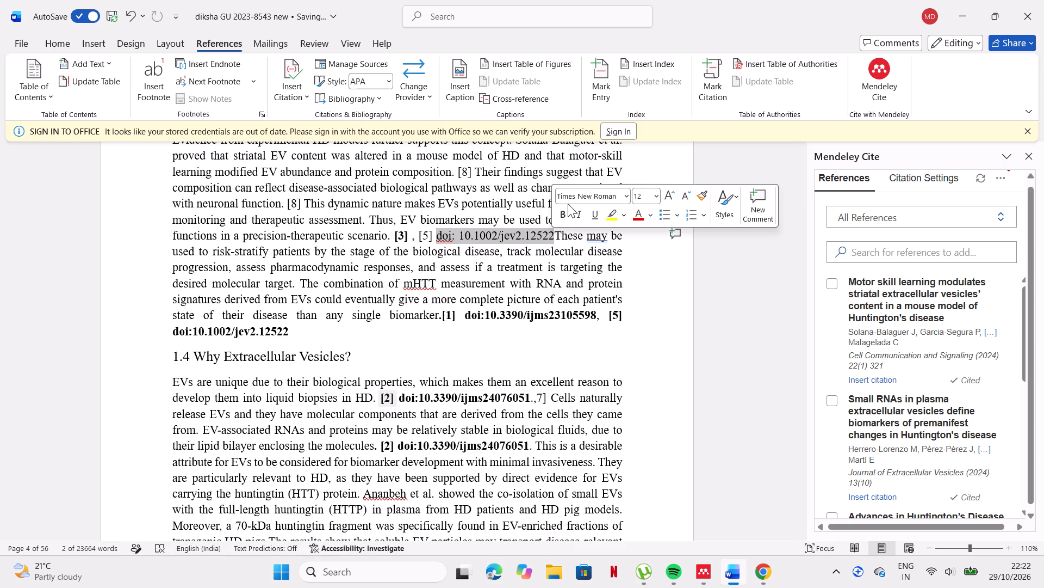
{"action": "left_click_drag", "start_coordinate": [421, 227], "coordinate": [461, 233]}
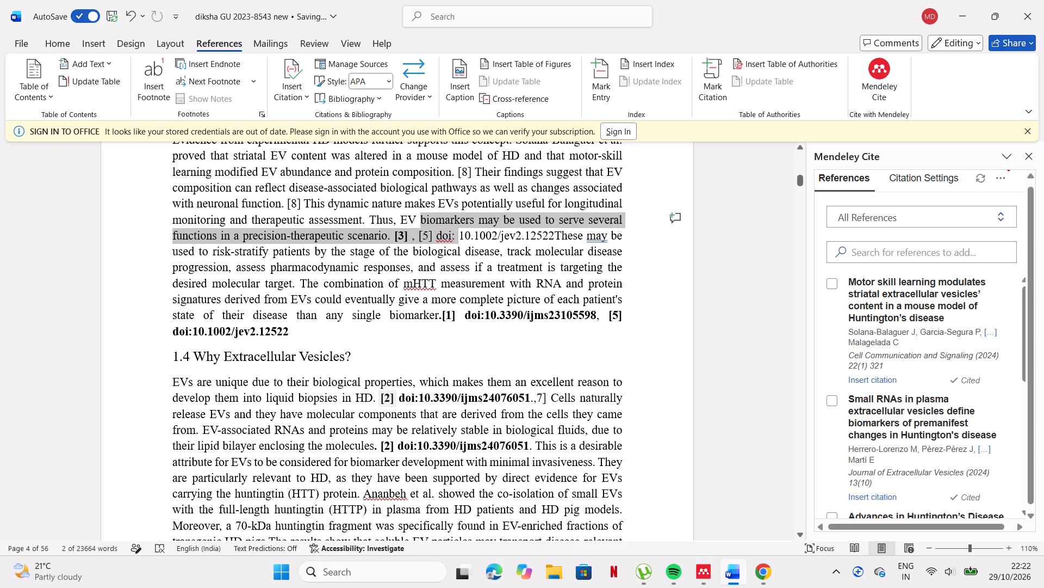
{"action": "left_click_drag", "start_coordinate": [461, 233], "coordinate": [437, 238]}
{"action": "left_click", "coordinate": [437, 238]}
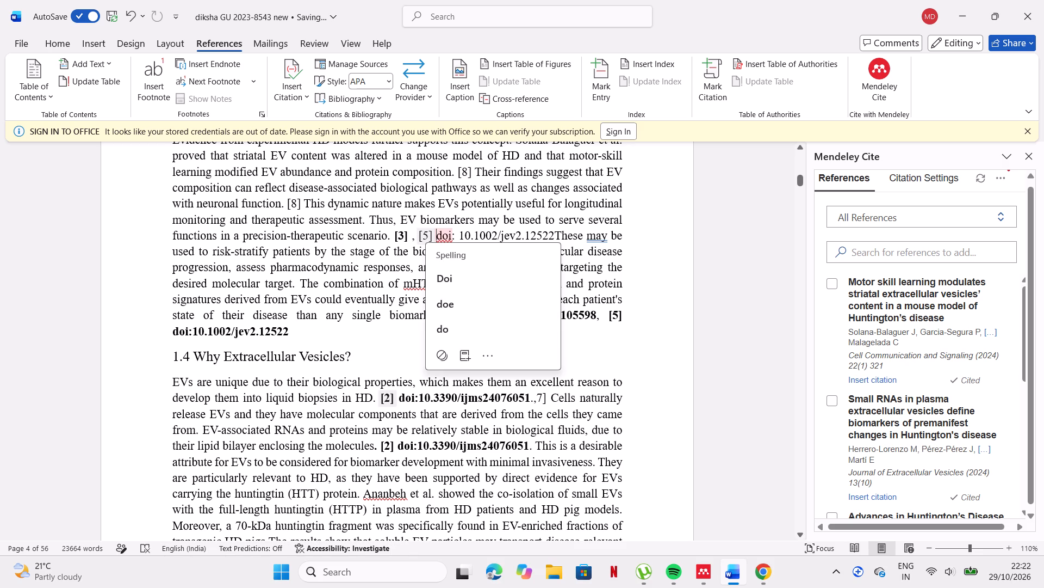
{"action": "left_click_drag", "start_coordinate": [421, 234], "coordinate": [550, 234]}
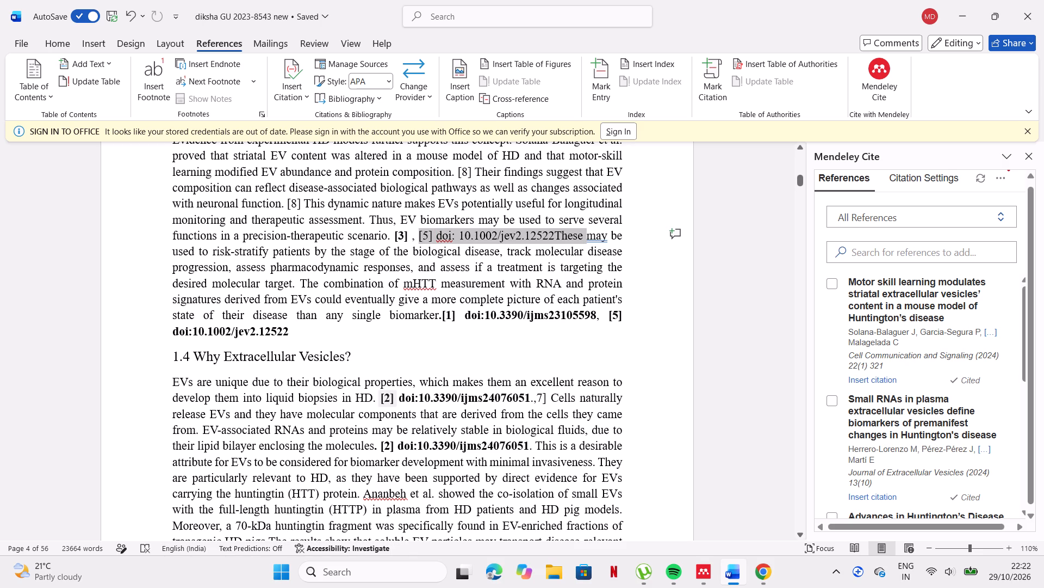
{"action": "left_click_drag", "start_coordinate": [550, 234], "coordinate": [552, 236]}
{"action": "left_click", "coordinate": [561, 211]}
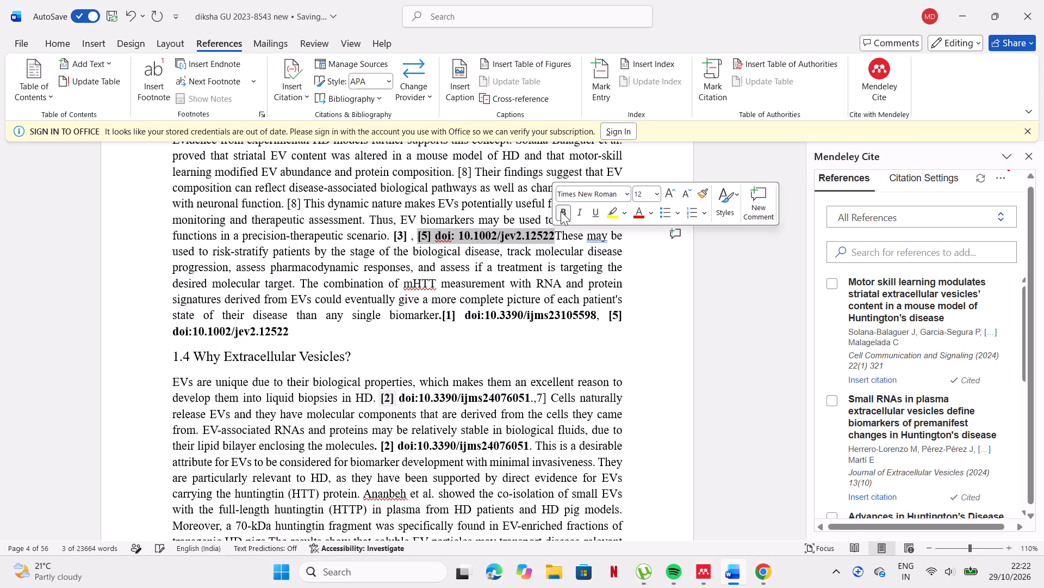
{"action": "left_click", "coordinate": [469, 234]}
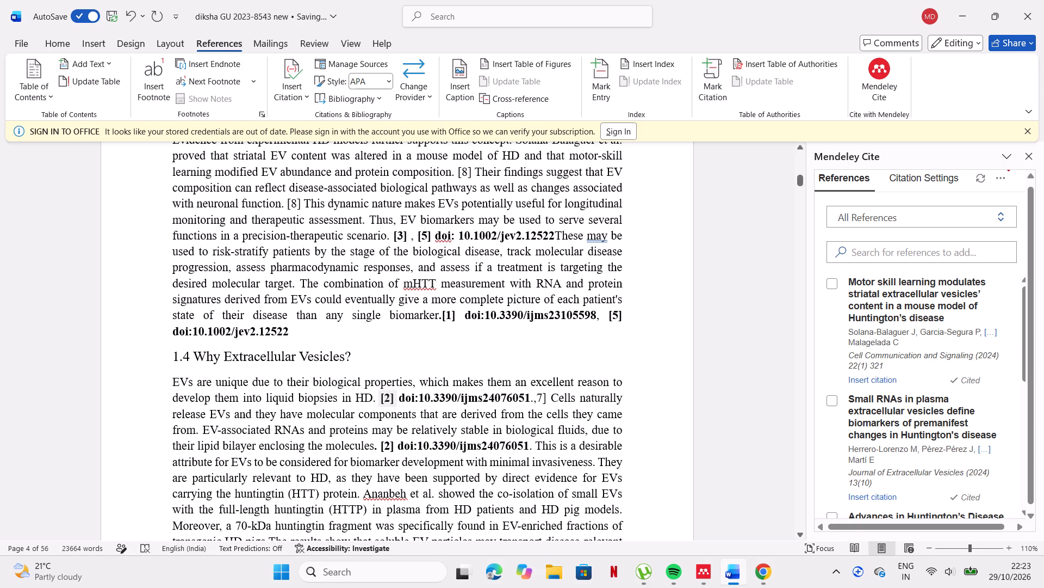
Replace the hand-typed ,7] after "alterations in gene regulation. [2] doi:10.3390/ijms24076051." with the copied doi:10.1002/jev2.12522.
{"action": "scroll", "coordinate": [473, 173], "scroll_direction": "up", "scroll_amount": 1}
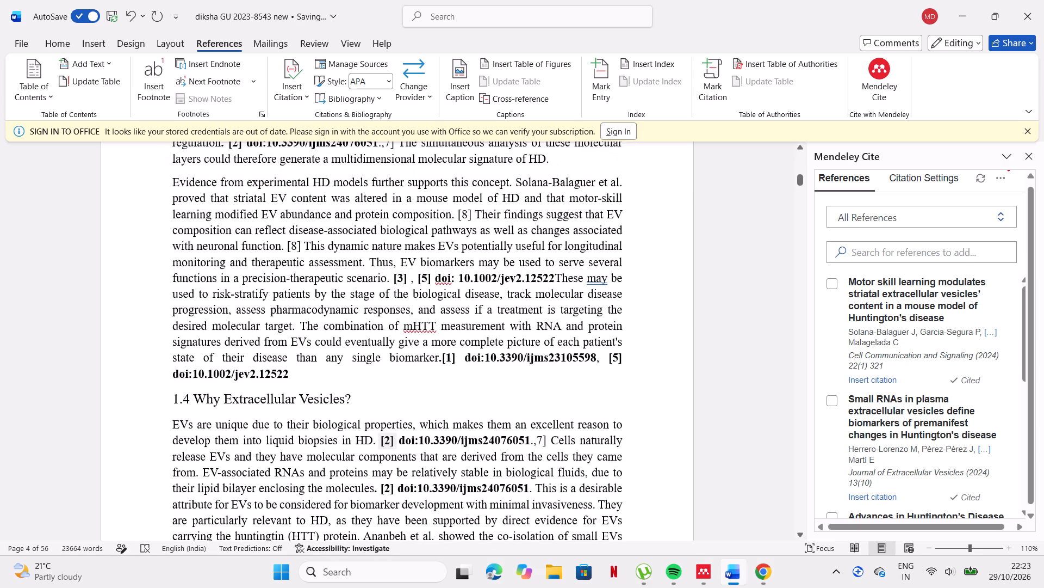
{"action": "scroll", "coordinate": [473, 173], "scroll_direction": "up", "scroll_amount": 2}
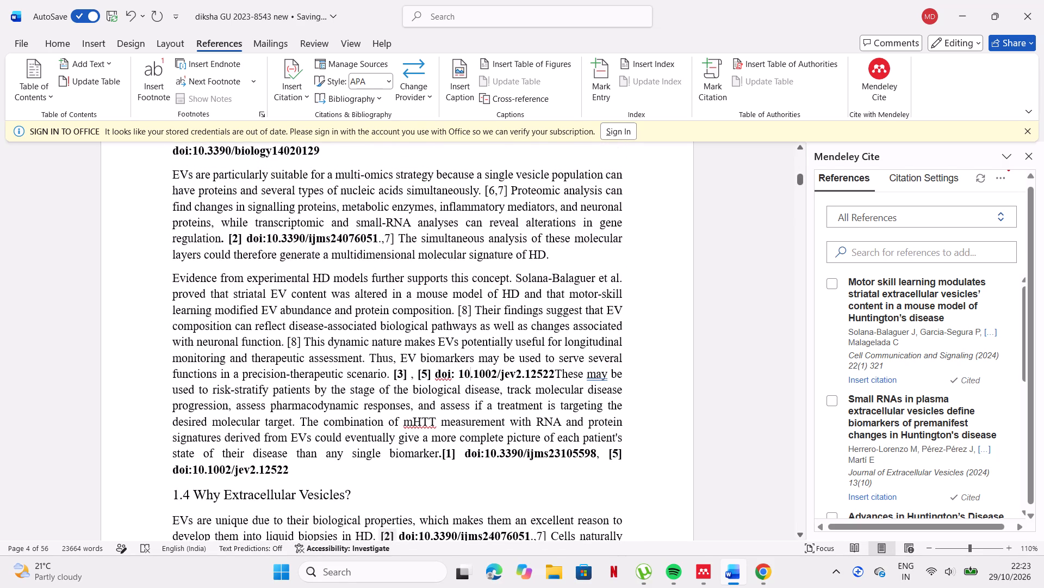
{"action": "left_click", "coordinate": [393, 236]}
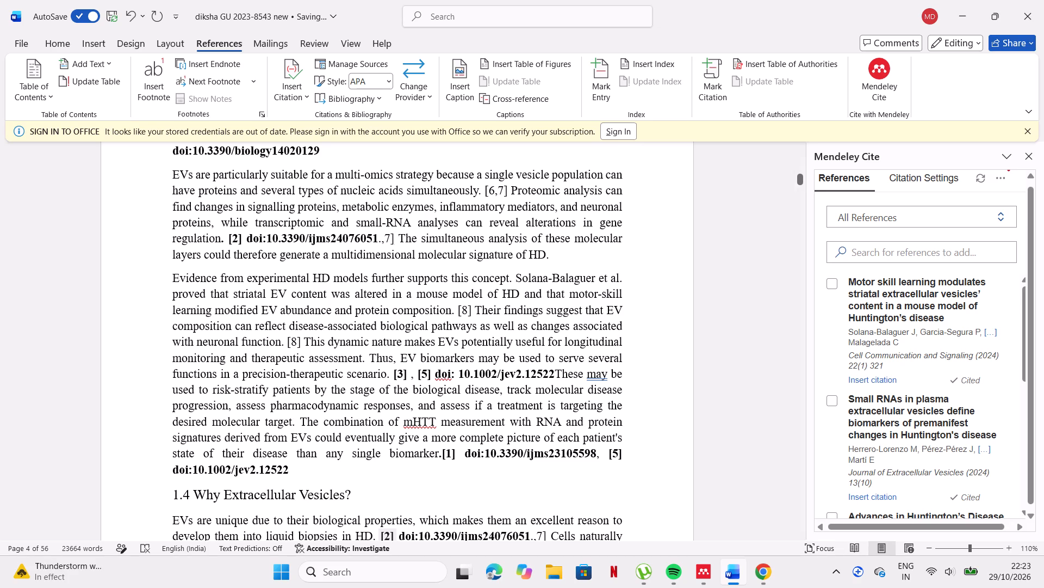
{"action": "key", "text": "BackSpace"}
{"action": "key", "text": "BackSpace"}
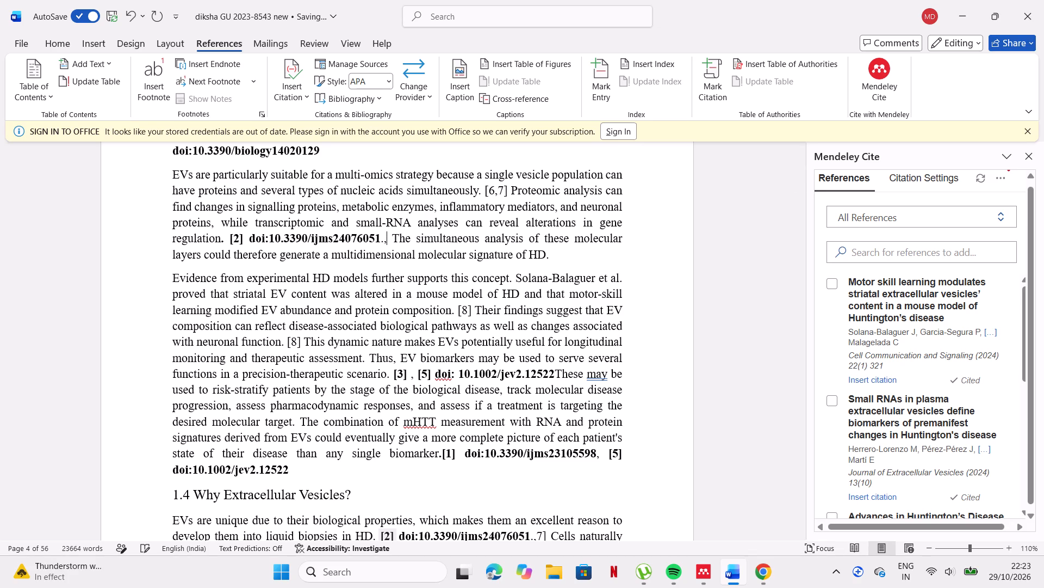
{"action": "key", "text": "BackSpace"}
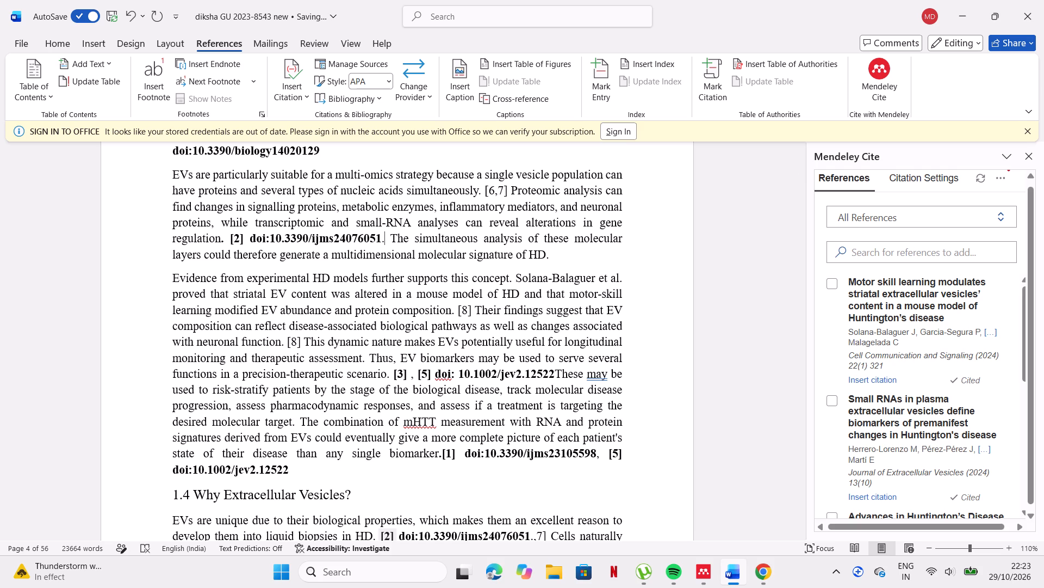
{"action": "key", "text": "ctrl+v"}
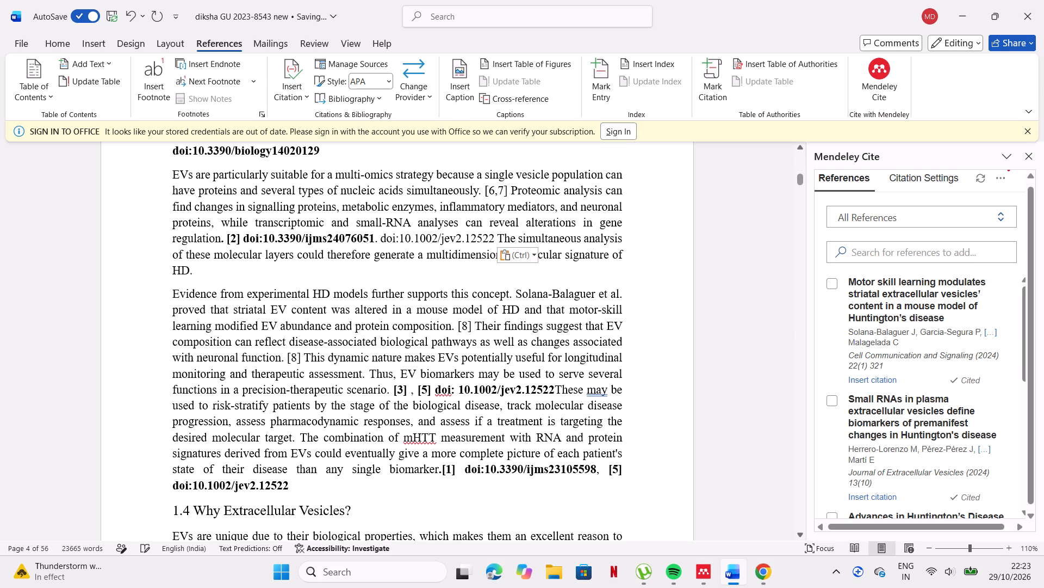
Insert the Herrero-Lorenzo et al. 2024 Mendeley citation before doi:10.1002/jev2.12522 in the "gene regulation" sentence.
{"action": "left_click", "coordinate": [380, 239]}
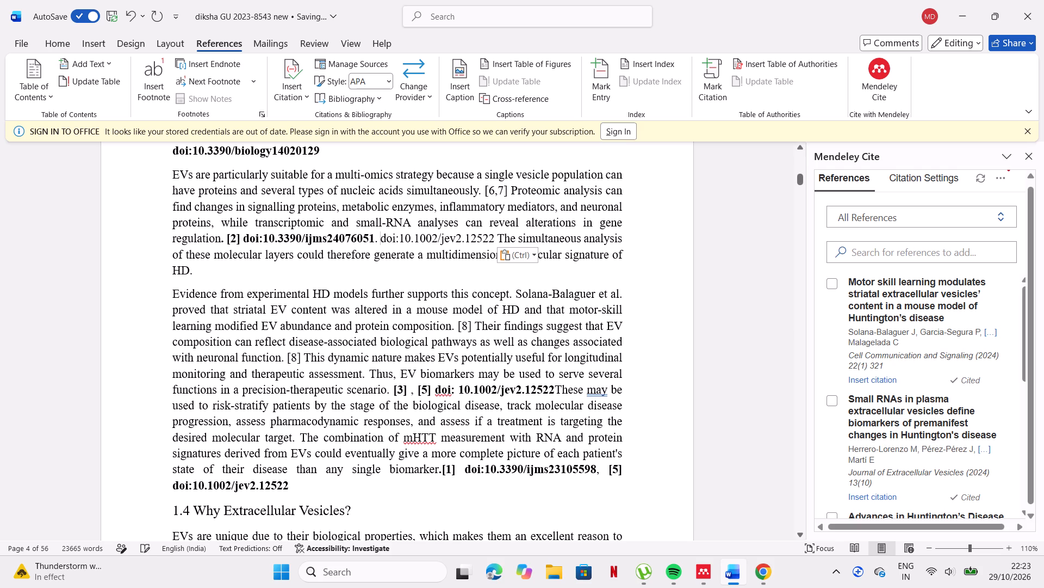
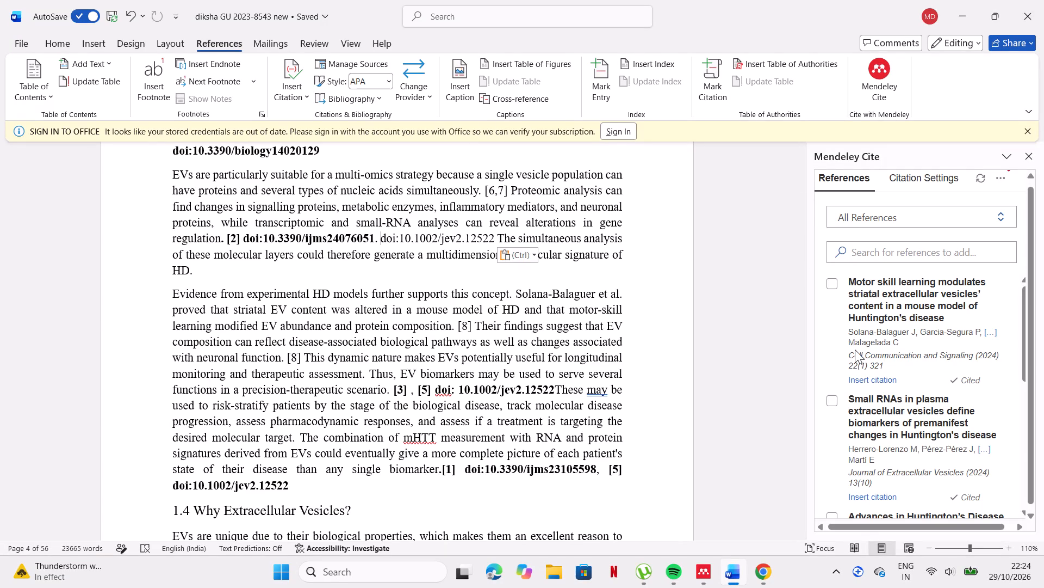
Insert the Herrero-Lorenzo et al. 2024 Mendeley citation before doi:10.1002/jev2.12522 in the "alterations in gene regulation" sentence.
{"action": "left_click", "coordinate": [829, 390]}
{"action": "left_click", "coordinate": [833, 408]}
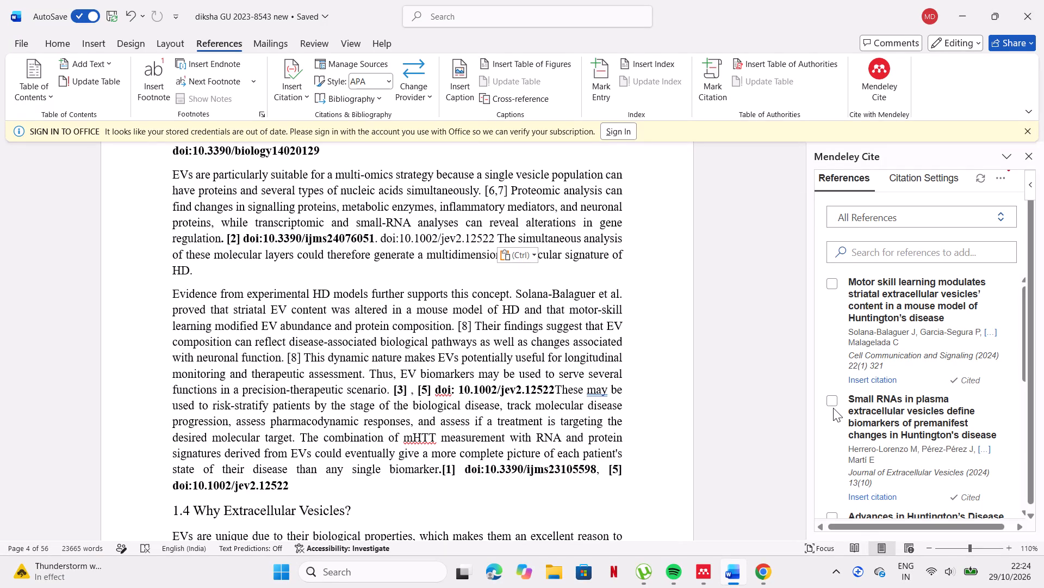
{"action": "left_click", "coordinate": [831, 402]}
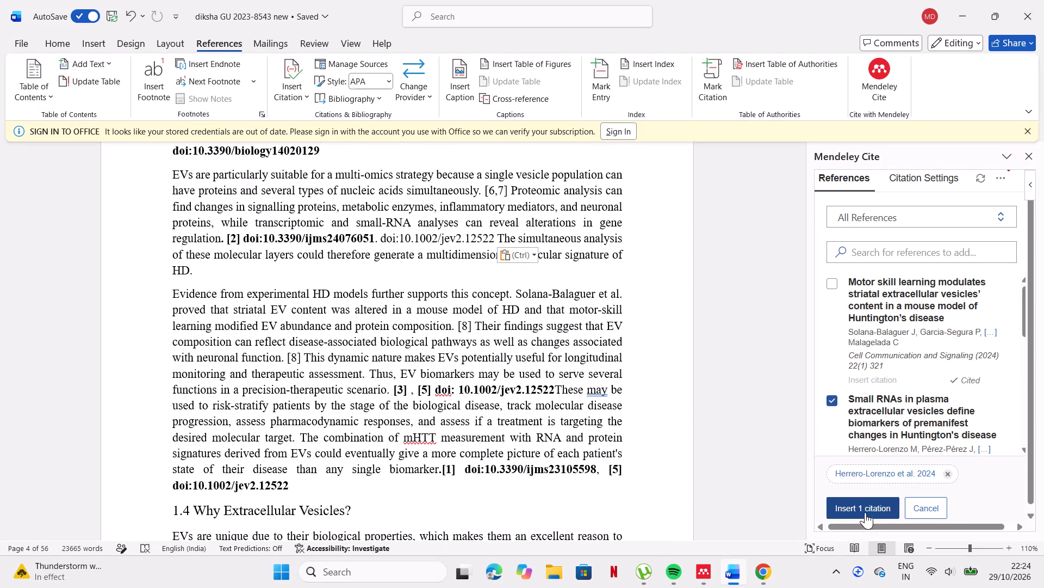
{"action": "left_click", "coordinate": [866, 511]}
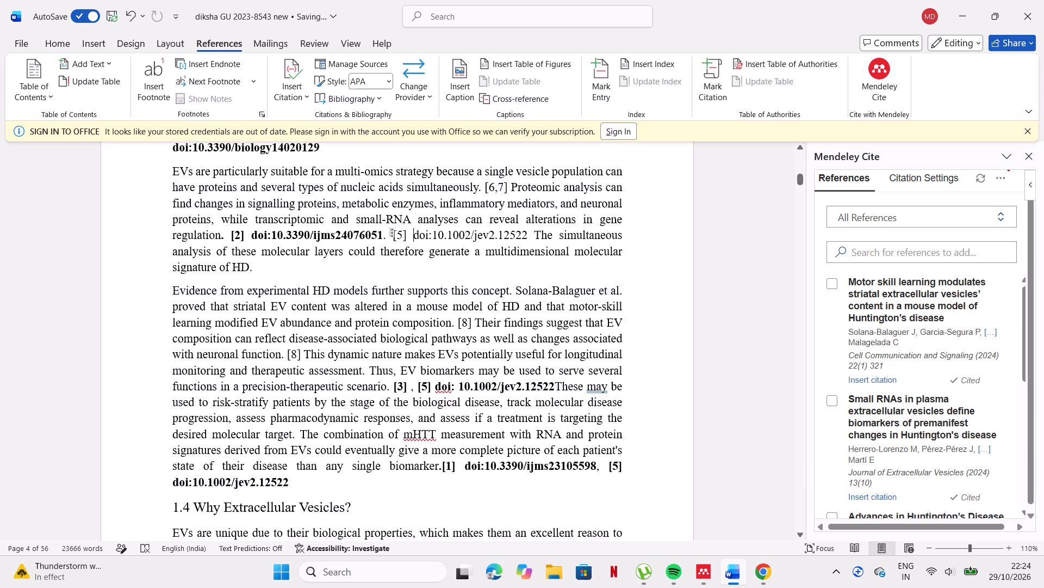
Make the citation [5] and doi:10.1002/jev2.12522 in the "gene regulation" sentence bold.
{"action": "left_click_drag", "start_coordinate": [389, 238], "coordinate": [525, 236]}
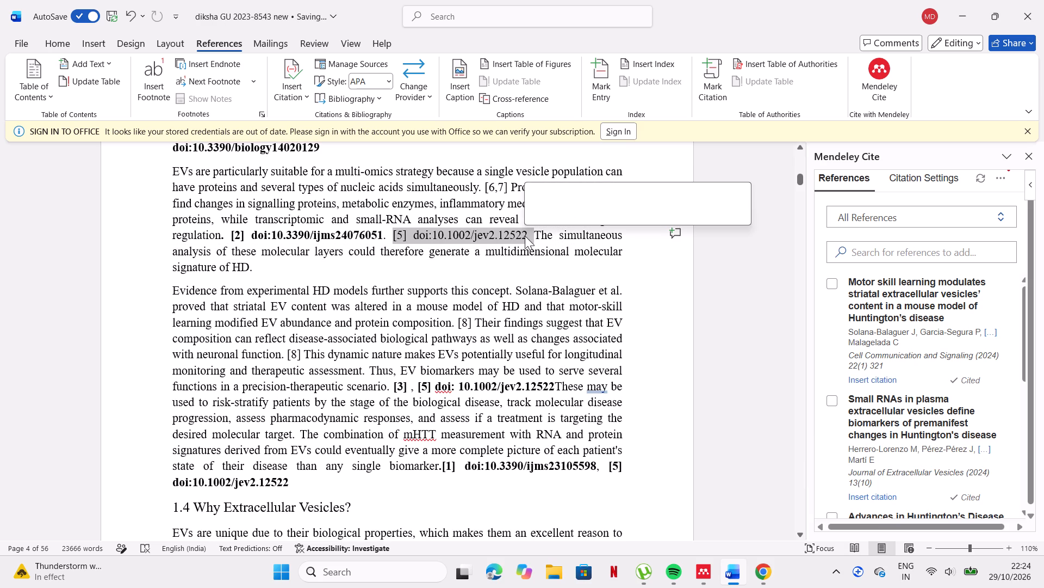
{"action": "left_click", "coordinate": [534, 206]}
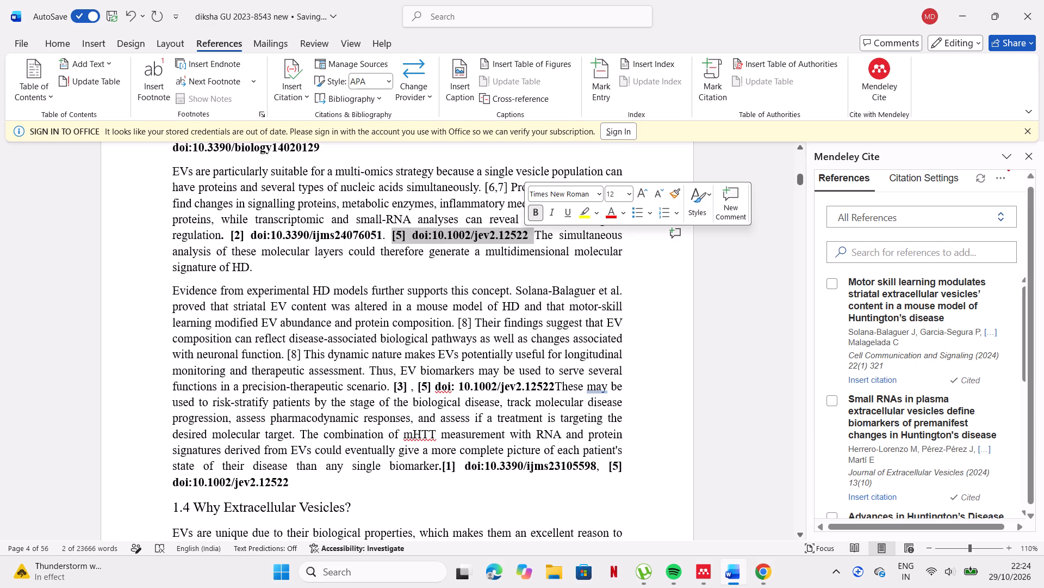
Delete the [6 from the hand-typed [6,7] after "several types of nucleic acids simultaneously.".
{"action": "left_click", "coordinate": [494, 187]}
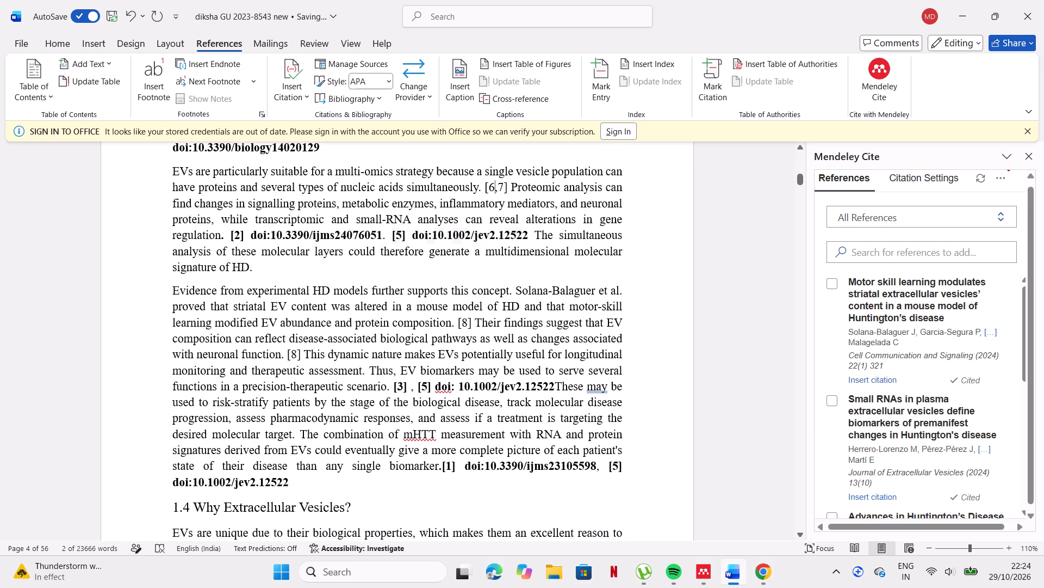
{"action": "key", "text": "BackSpace"}
{"action": "key", "text": "BackSpace"}
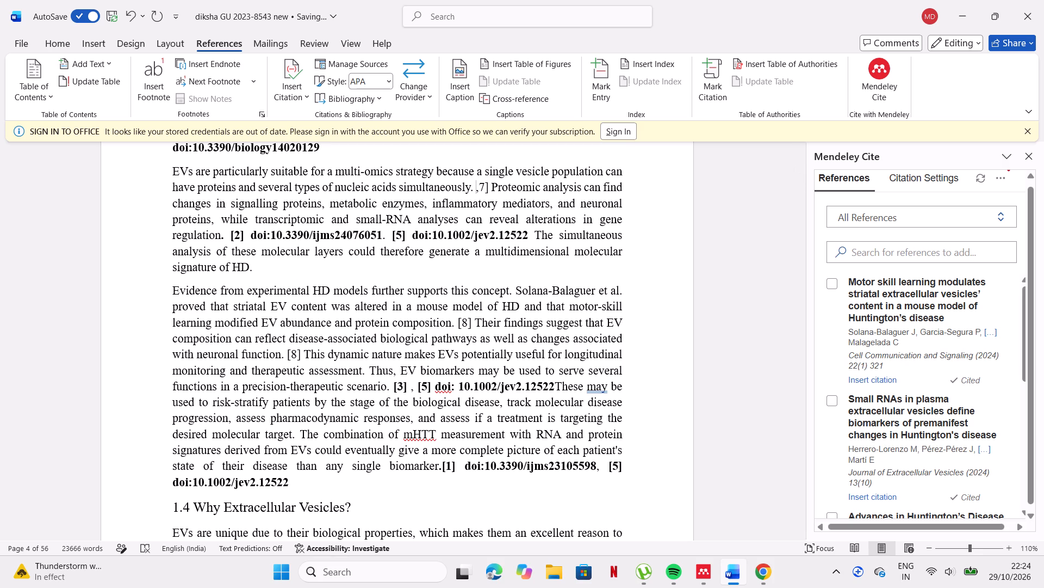
Check the Mendeley library entries and the manuscript's numbered References list against the reference numbers used in the text.
{"action": "scroll", "coordinate": [884, 439], "scroll_direction": "down", "scroll_amount": 3}
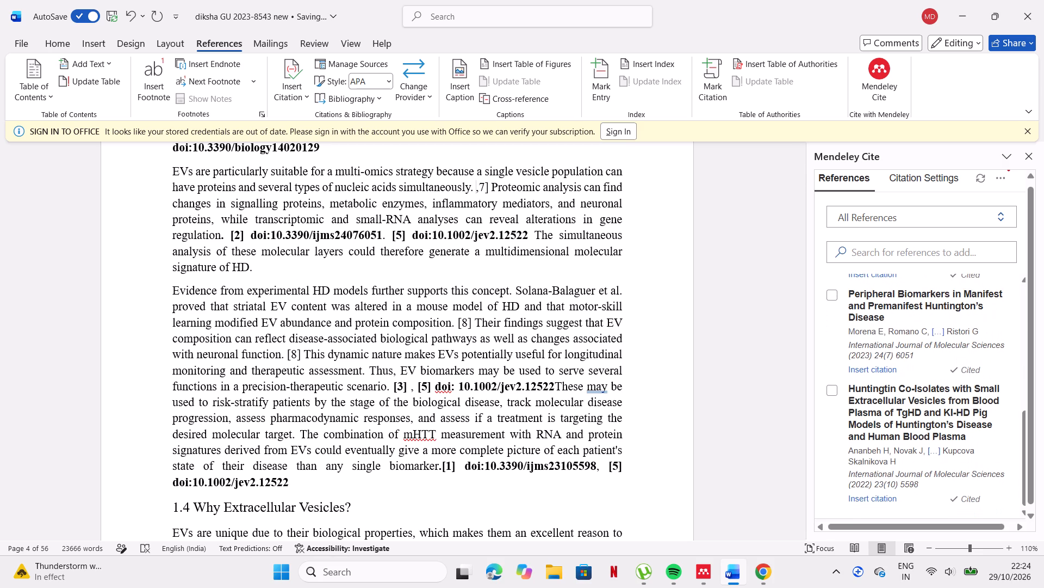
{"action": "right_click", "coordinate": [884, 439]}
{"action": "left_click", "coordinate": [797, 412]}
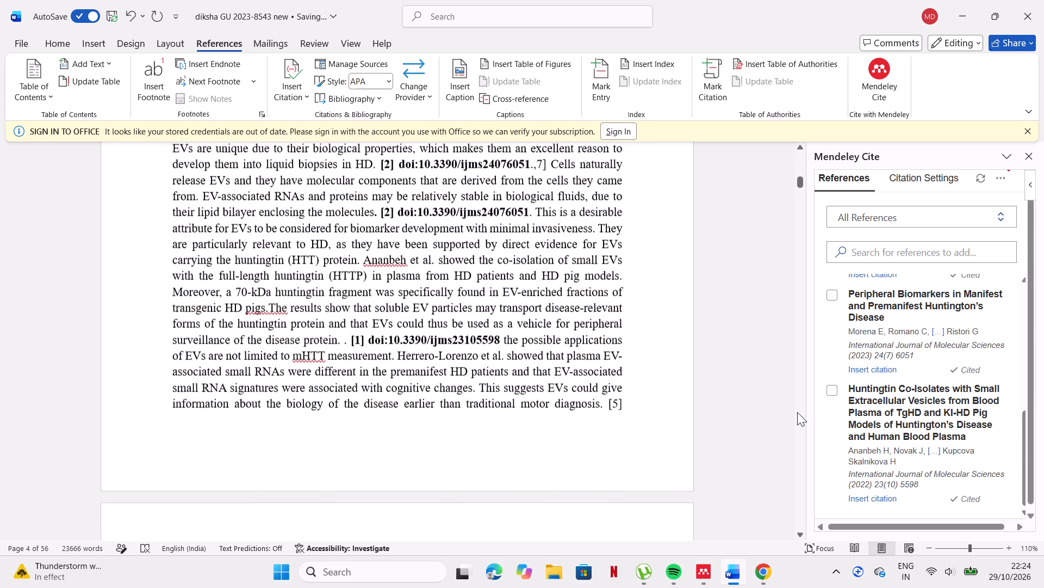
{"action": "scroll", "coordinate": [797, 412], "scroll_direction": "down", "scroll_amount": 5}
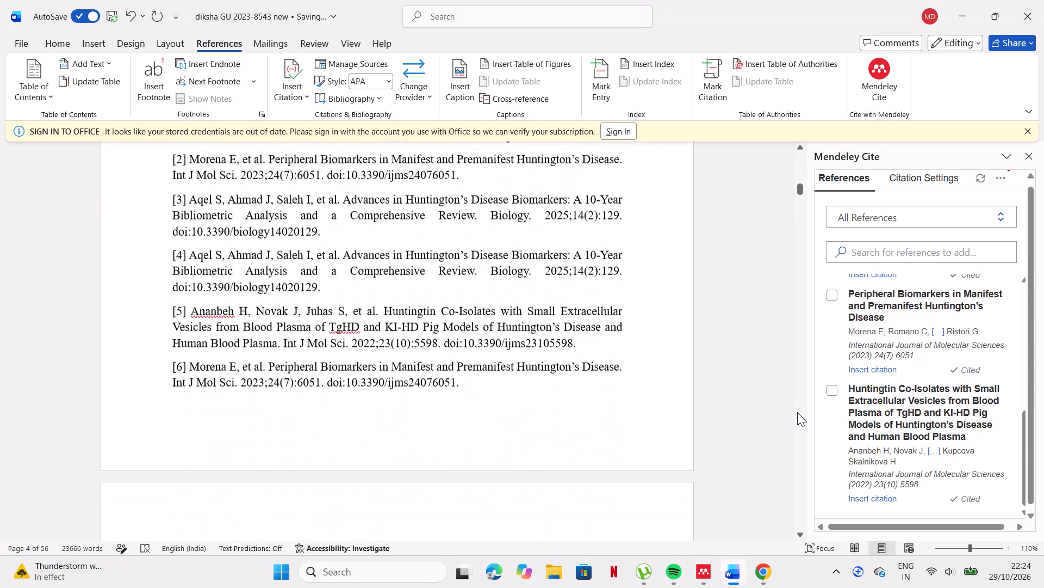
{"action": "scroll", "coordinate": [797, 412], "scroll_direction": "up", "scroll_amount": 1}
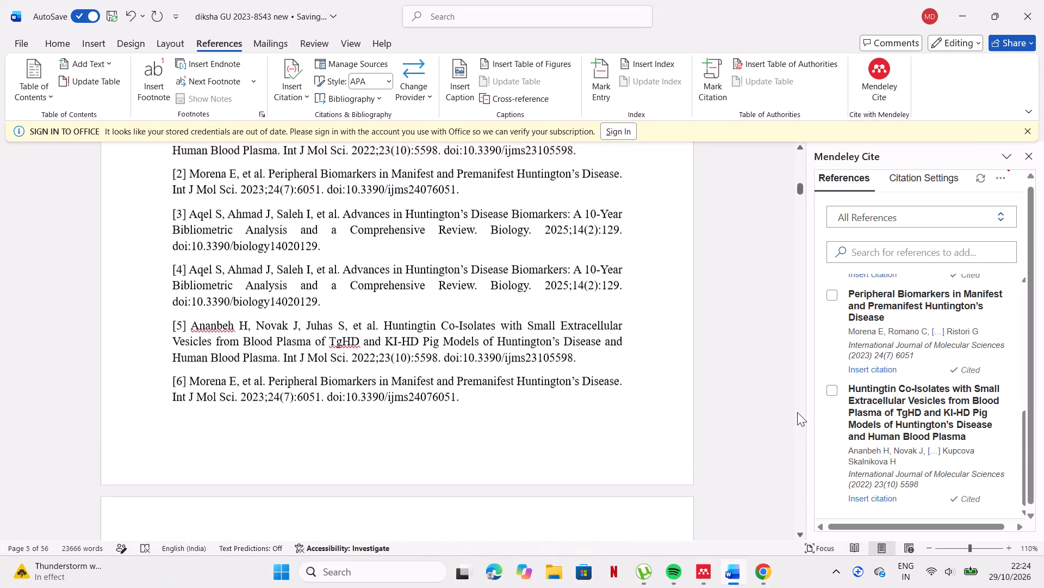
{"action": "scroll", "coordinate": [797, 412], "scroll_direction": "up", "scroll_amount": 1}
{"action": "scroll", "coordinate": [897, 387], "scroll_direction": "up", "scroll_amount": 1}
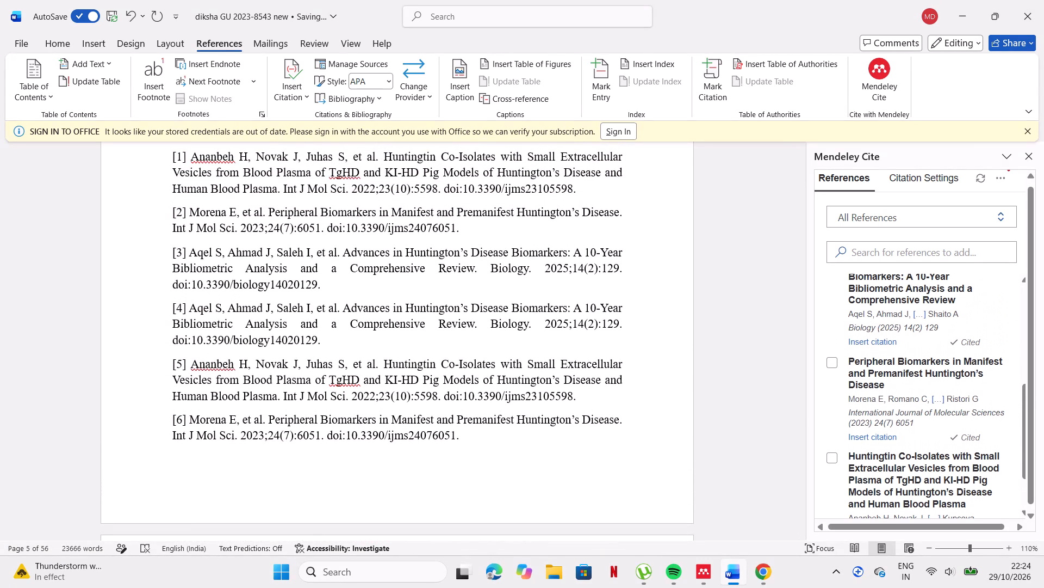
{"action": "scroll", "coordinate": [897, 387], "scroll_direction": "up", "scroll_amount": 1}
{"action": "scroll", "coordinate": [897, 387], "scroll_direction": "down", "scroll_amount": 1}
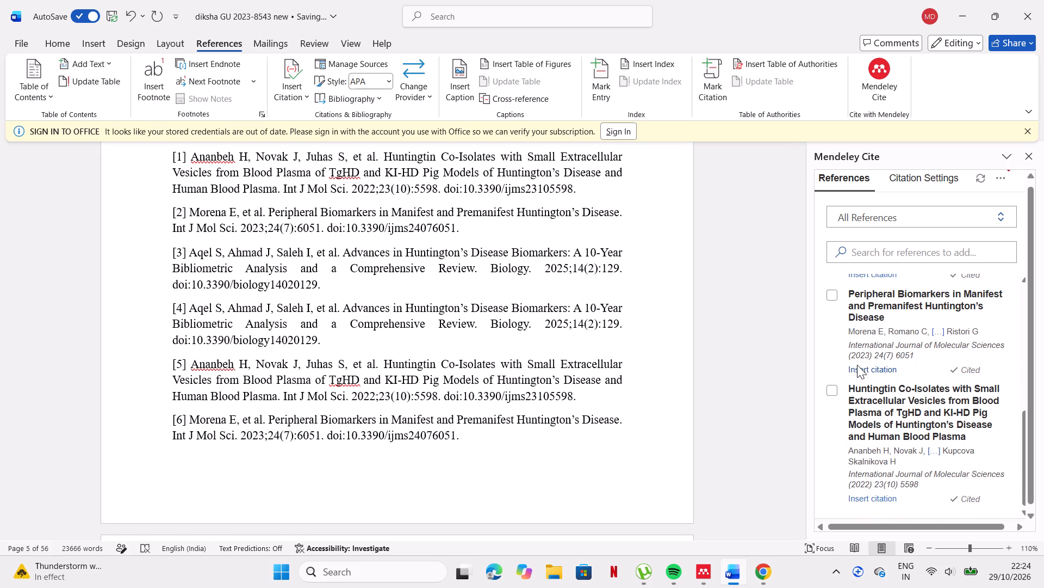
{"action": "scroll", "coordinate": [777, 318], "scroll_direction": "up", "scroll_amount": 1}
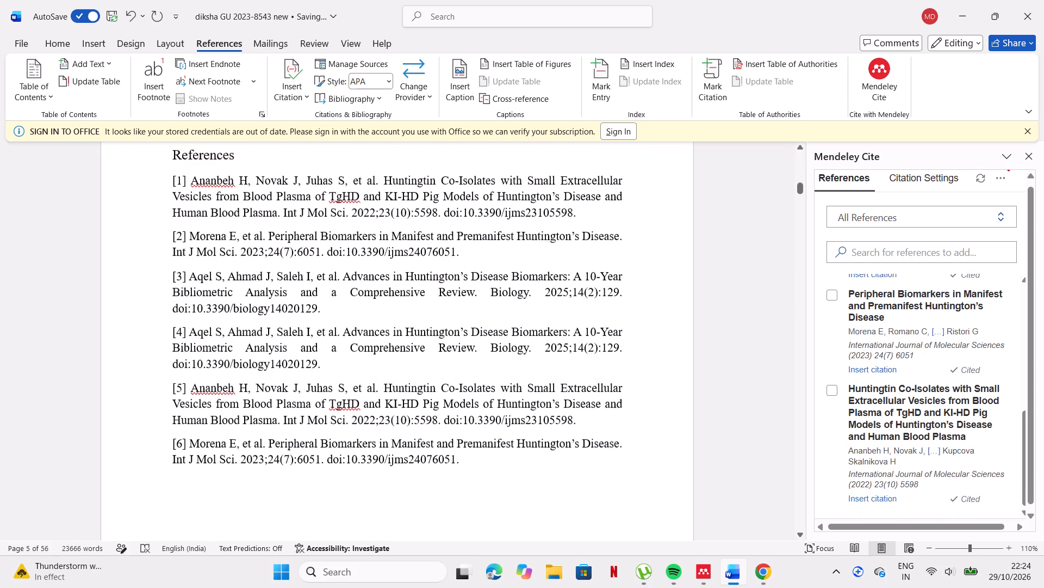
{"action": "scroll", "coordinate": [777, 318], "scroll_direction": "up", "scroll_amount": 5}
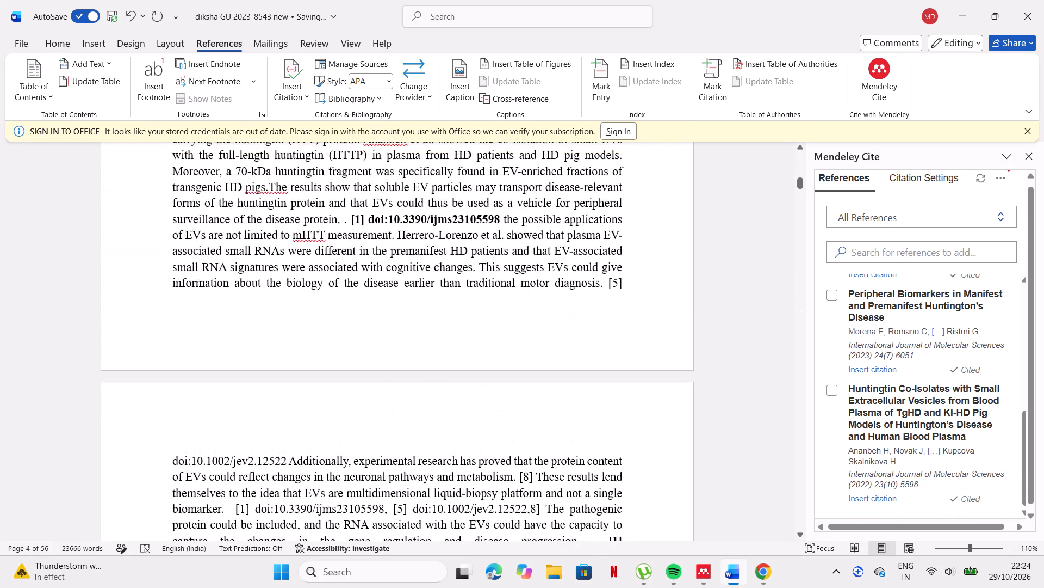
{"action": "scroll", "coordinate": [777, 318], "scroll_direction": "up", "scroll_amount": 3}
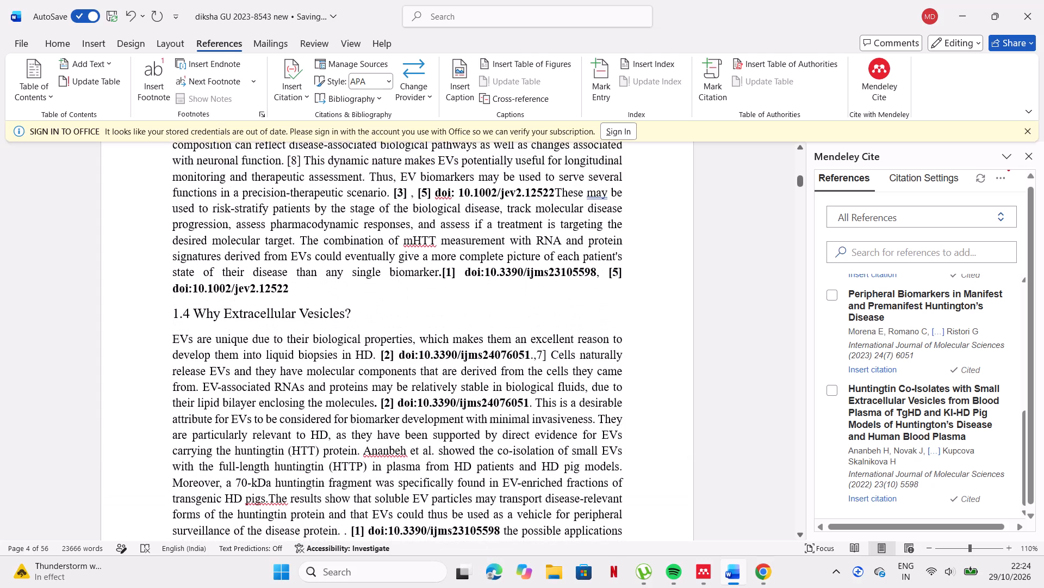
{"action": "scroll", "coordinate": [777, 318], "scroll_direction": "up", "scroll_amount": 4}
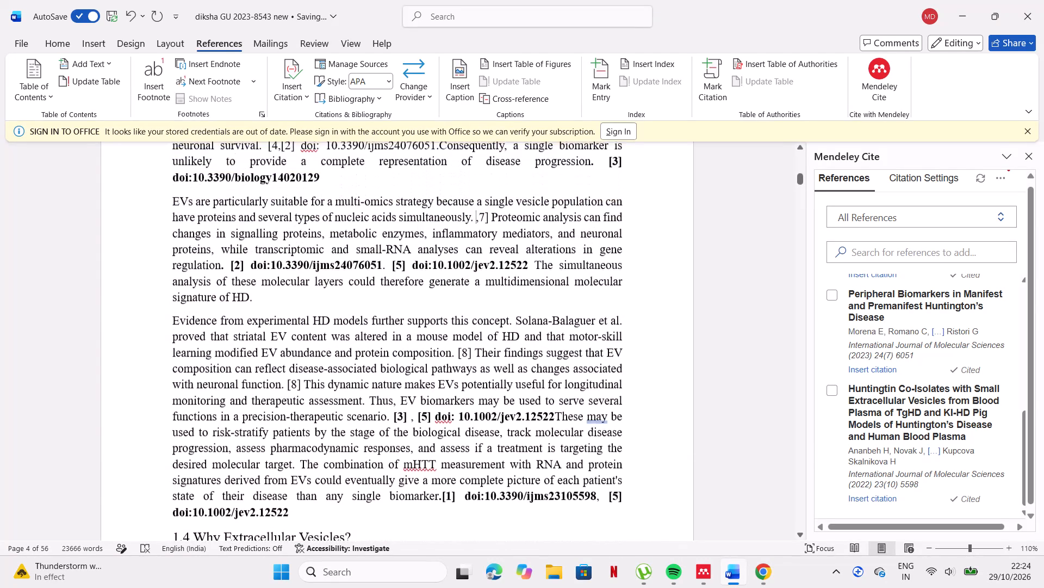
Replace the hand-typed 7] after "therapeutic development. [1] doi:10.3390/ijms23105598," with the copied doi:10.1002/jev2.12522.
{"action": "left_click", "coordinate": [299, 393]}
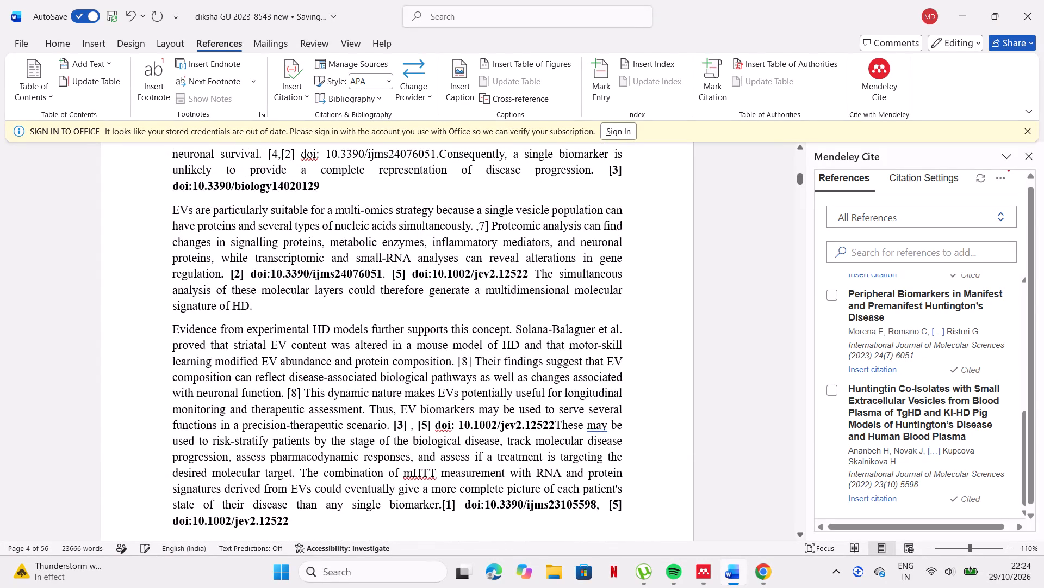
{"action": "scroll", "coordinate": [450, 333], "scroll_direction": "up", "scroll_amount": 1}
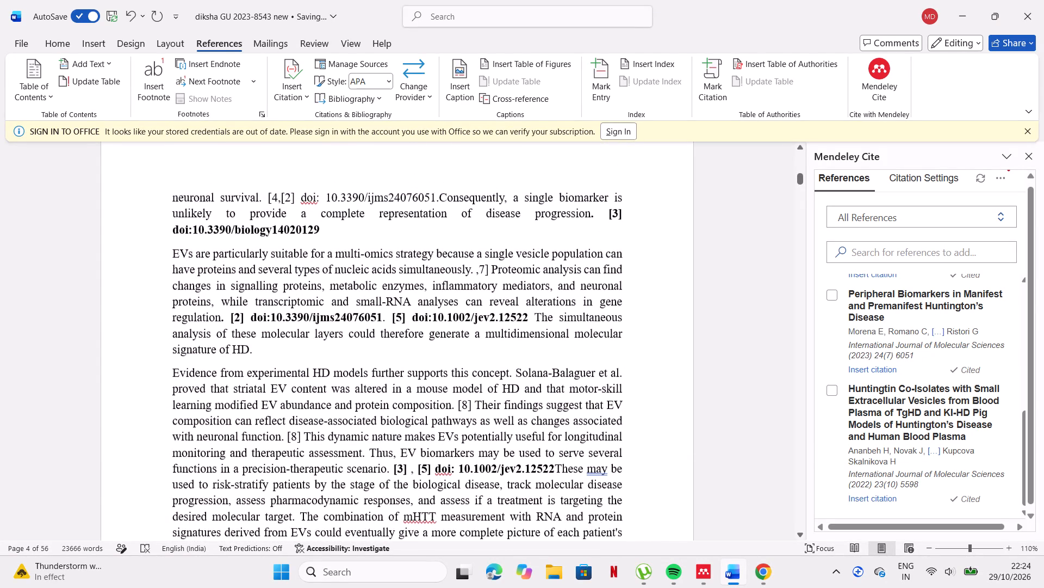
{"action": "scroll", "coordinate": [450, 333], "scroll_direction": "up", "scroll_amount": 4}
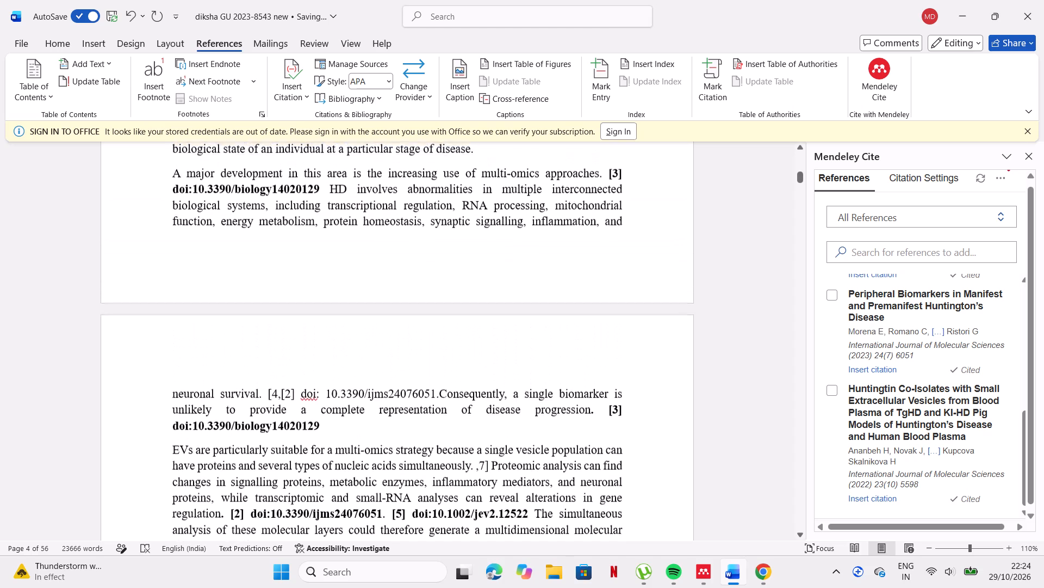
{"action": "scroll", "coordinate": [450, 333], "scroll_direction": "up", "scroll_amount": 5}
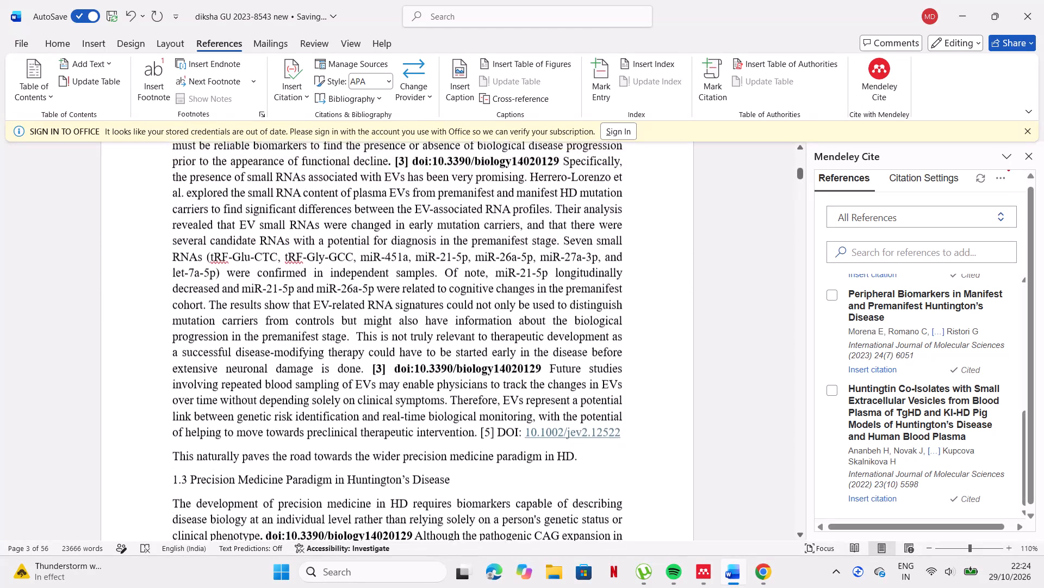
{"action": "scroll", "coordinate": [450, 333], "scroll_direction": "up", "scroll_amount": 5}
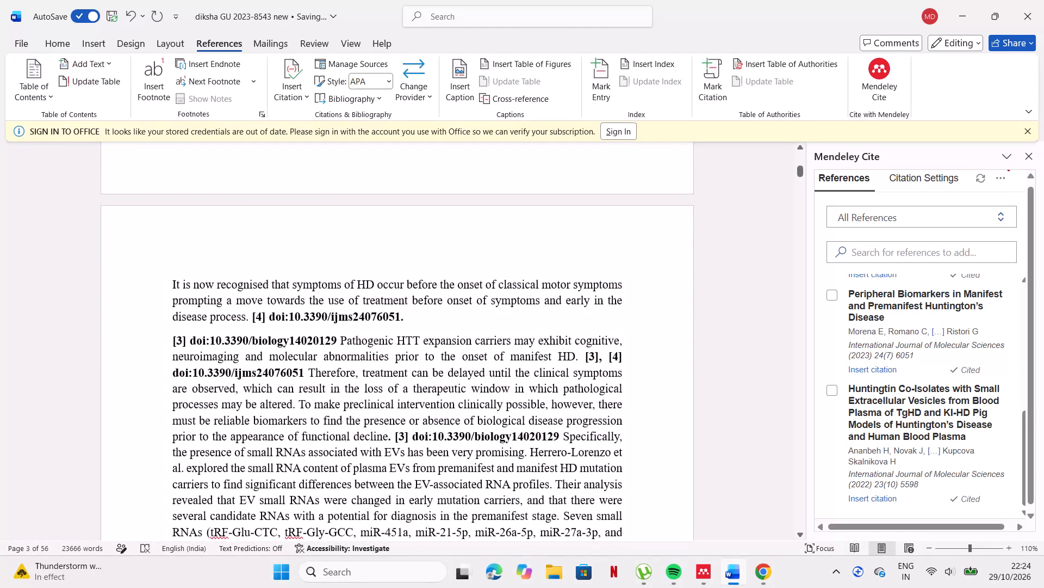
{"action": "scroll", "coordinate": [450, 333], "scroll_direction": "up", "scroll_amount": 6}
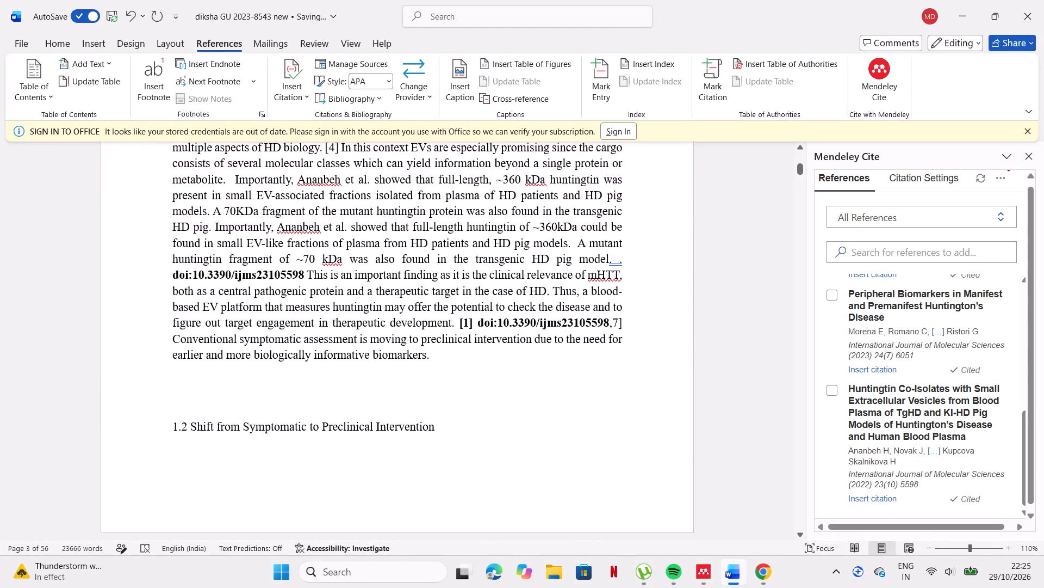
{"action": "left_click", "coordinate": [622, 322]}
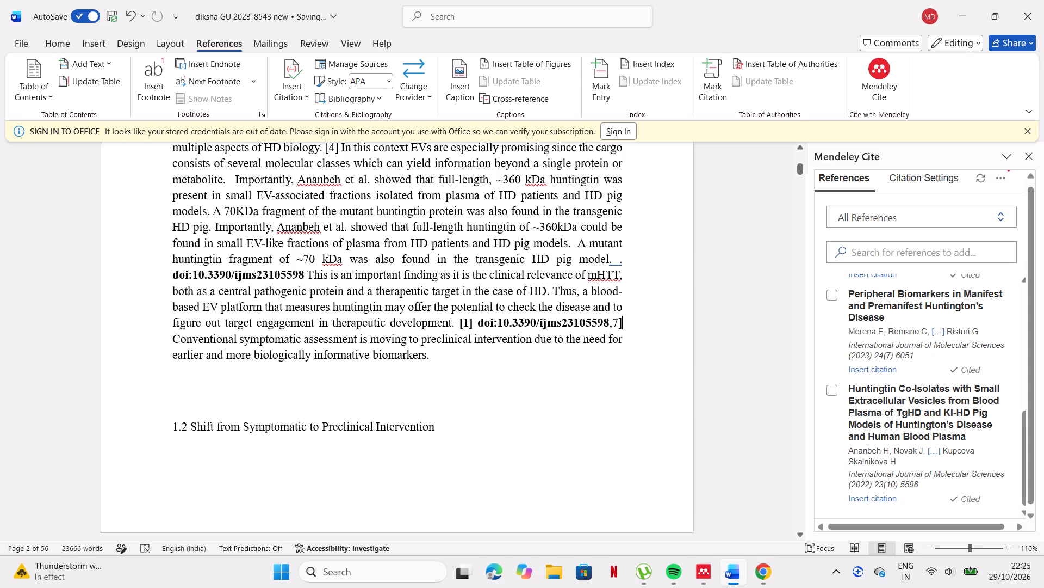
{"action": "key", "text": "BackSpace"}
{"action": "key", "text": "BackSpace"}
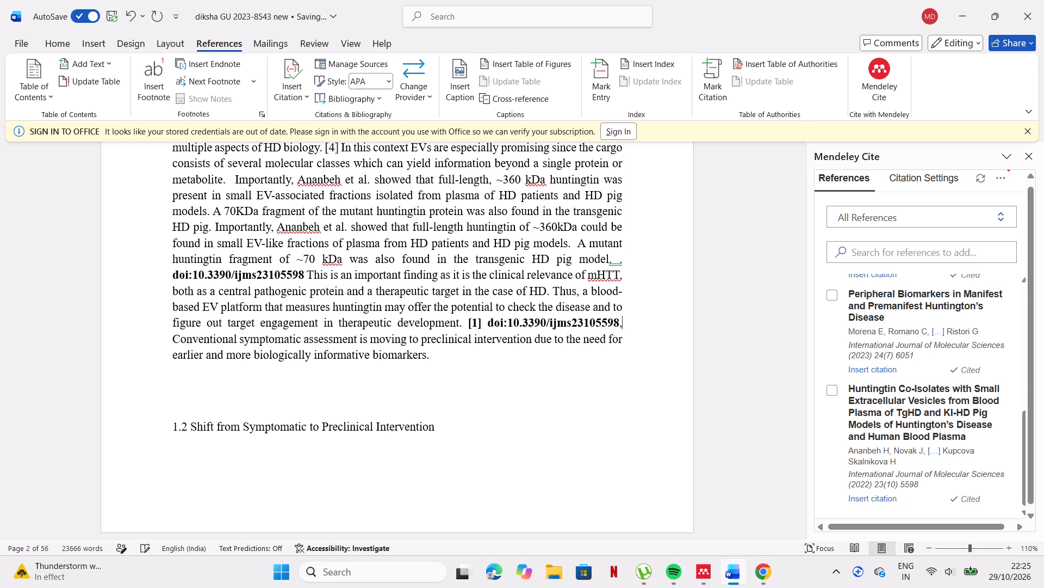
{"action": "key", "text": "ctrl+v"}
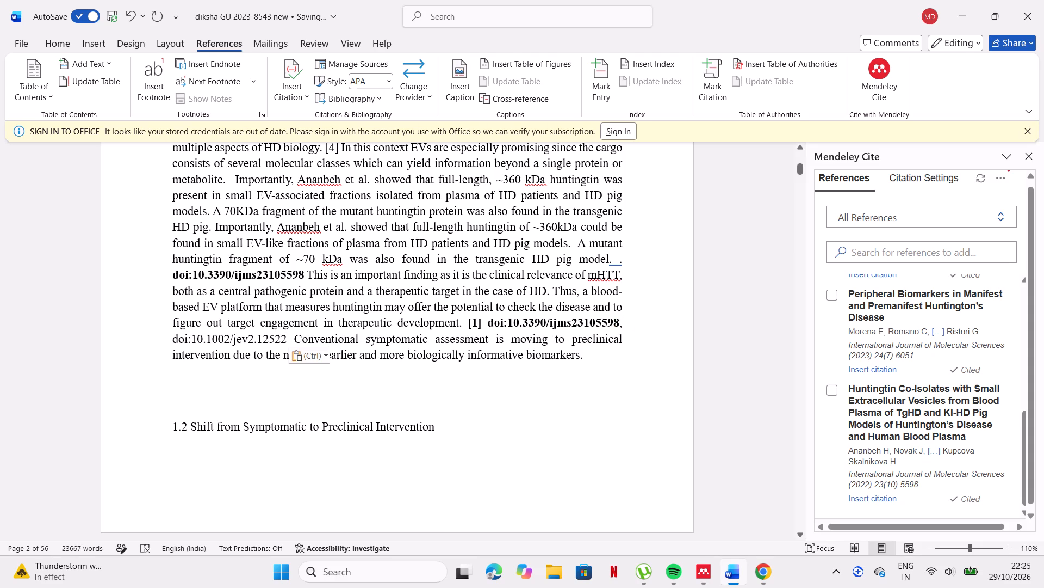
Insert the Herrero-Lorenzo et al. 2024 Mendeley citation before doi:10.1002/jev2.12522 in the "therapeutic development" sentence.
{"action": "left_click", "coordinate": [172, 336]}
{"action": "scroll", "coordinate": [803, 382], "scroll_direction": "up", "scroll_amount": 1}
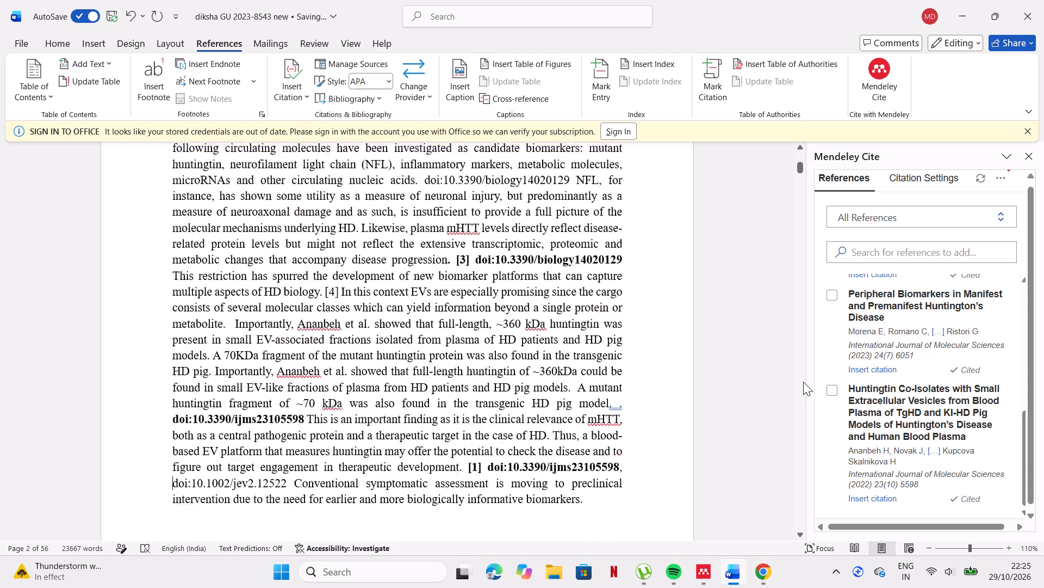
{"action": "scroll", "coordinate": [803, 382], "scroll_direction": "up", "scroll_amount": 1}
{"action": "scroll", "coordinate": [905, 316], "scroll_direction": "up", "scroll_amount": 3}
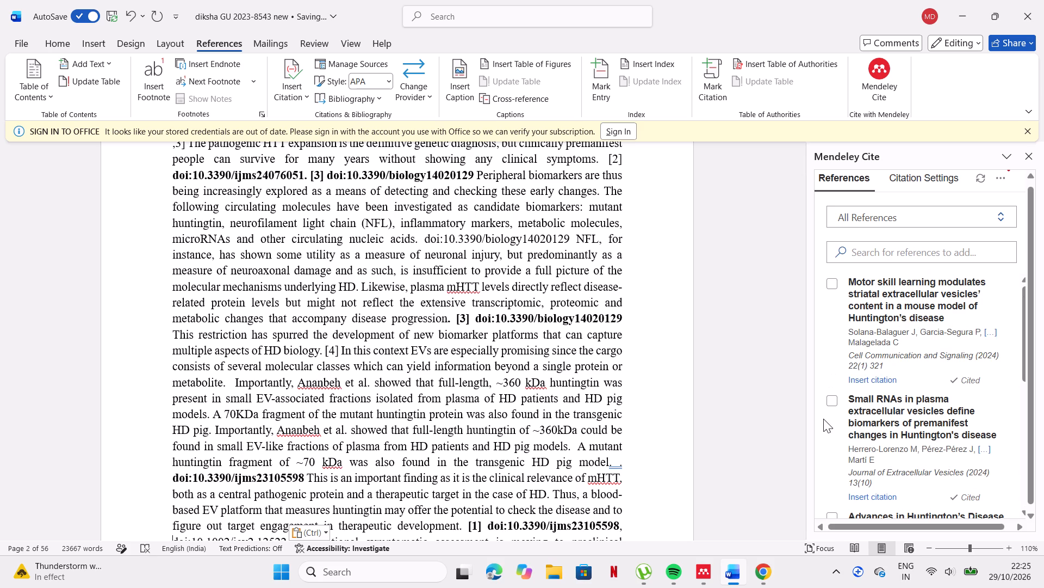
{"action": "scroll", "coordinate": [677, 396], "scroll_direction": "down", "scroll_amount": 1}
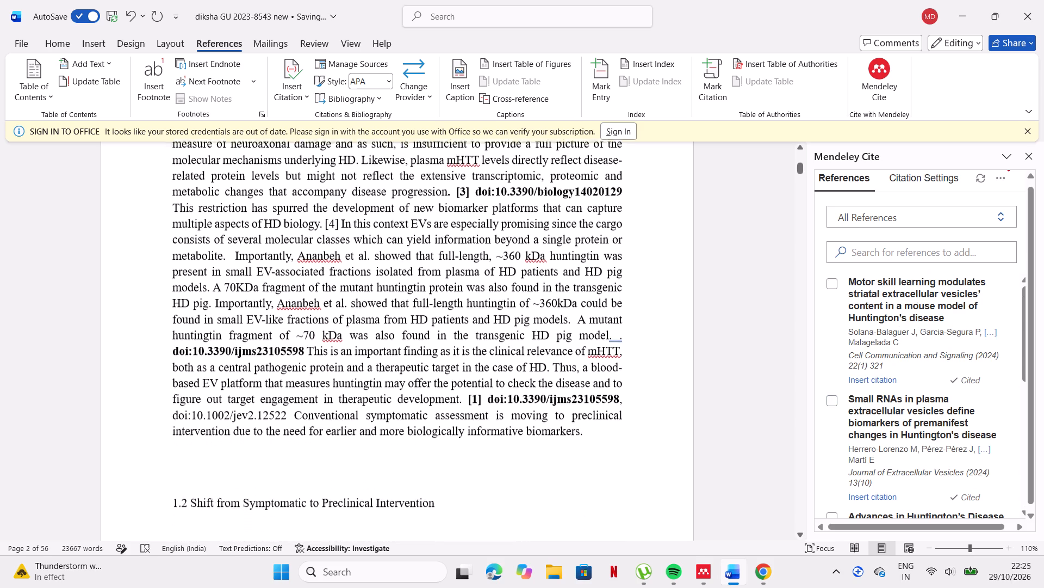
{"action": "scroll", "coordinate": [677, 396], "scroll_direction": "down", "scroll_amount": 1}
{"action": "left_click", "coordinate": [832, 395]}
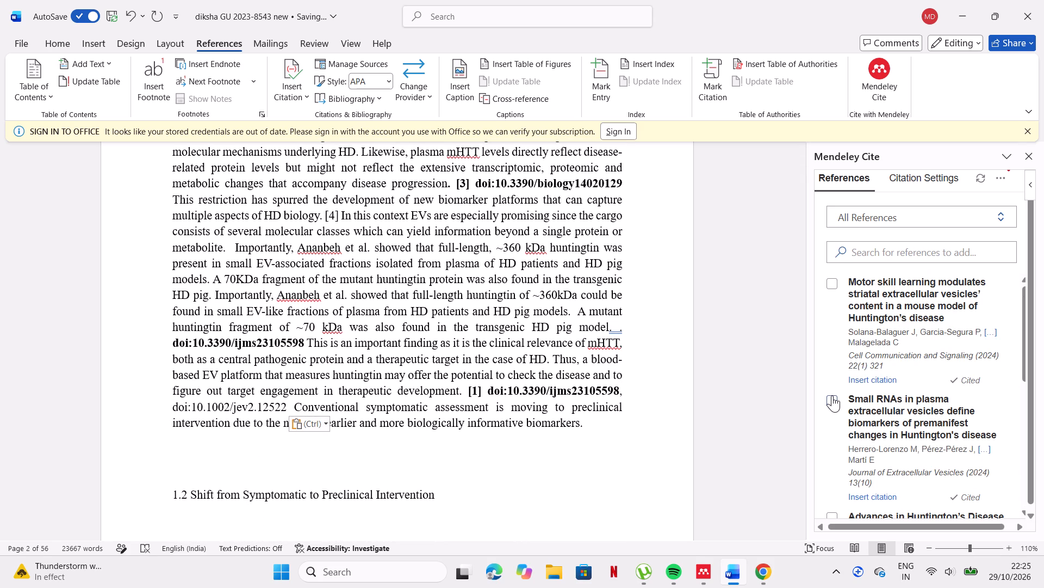
{"action": "left_click", "coordinate": [854, 504]}
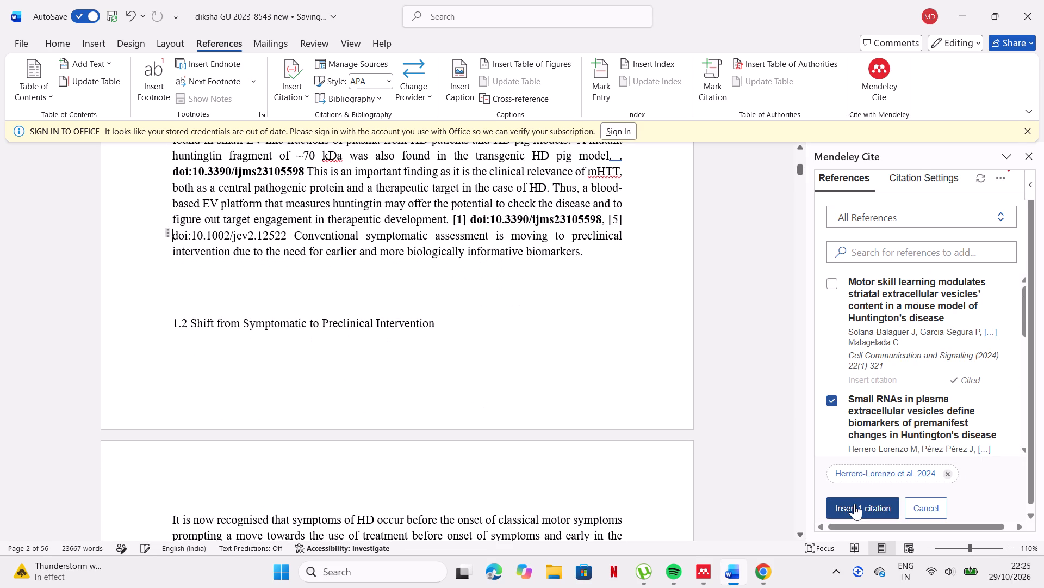
Make the citation [5] and doi:10.1002/jev2.12522 in the "therapeutic development" sentence bold.
{"action": "left_click_drag", "start_coordinate": [607, 218], "coordinate": [283, 236]}
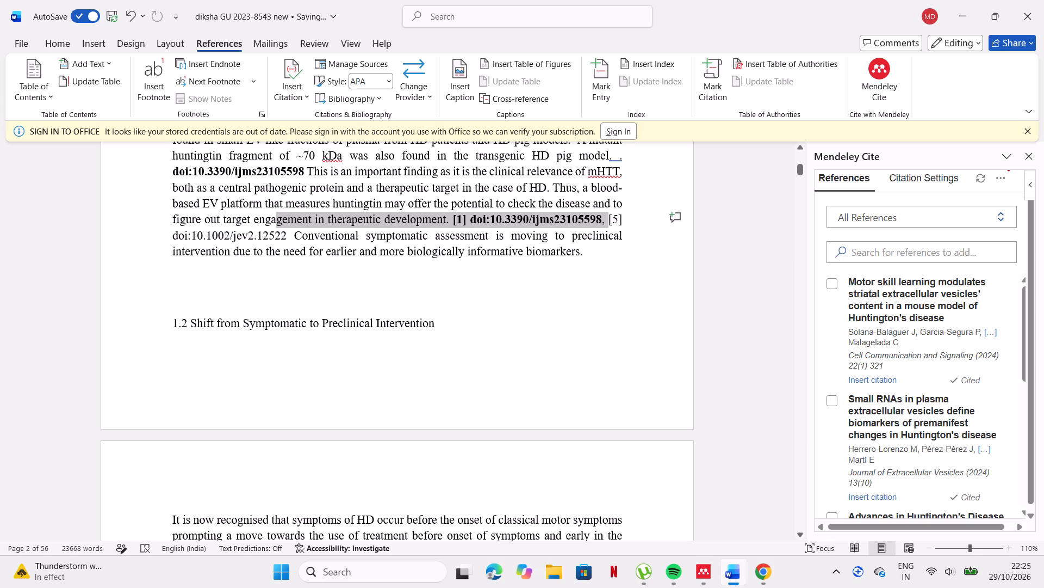
{"action": "left_click_drag", "start_coordinate": [283, 236], "coordinate": [291, 236]}
{"action": "left_click", "coordinate": [299, 209]}
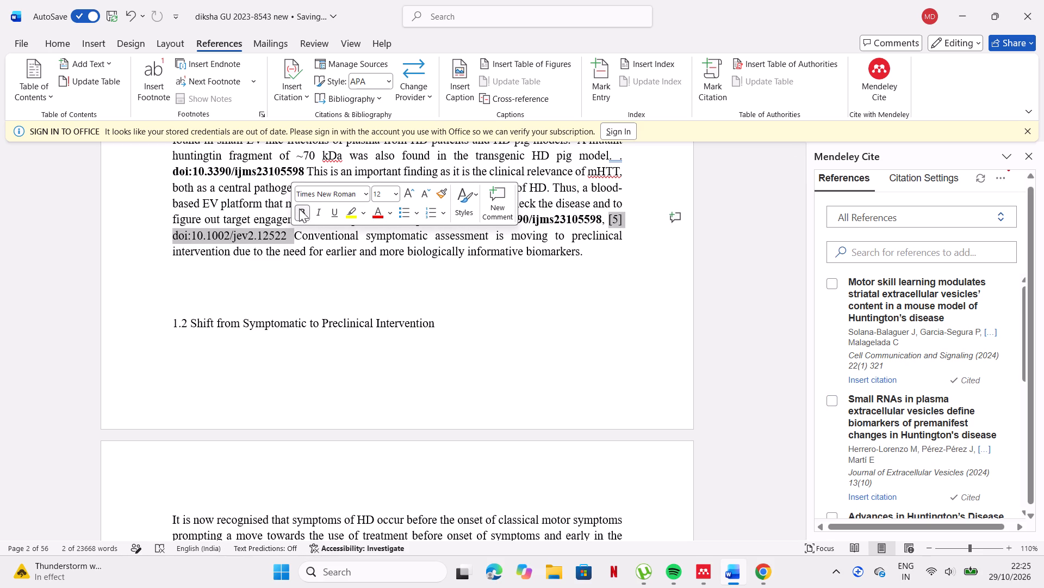
{"action": "left_click", "coordinate": [327, 275]}
Make both [2] citations preceding doi:10.3390/ijms24076051 bold in the opening two paragraphs of section 1.1.
{"action": "scroll", "coordinate": [327, 275], "scroll_direction": "up", "scroll_amount": 1}
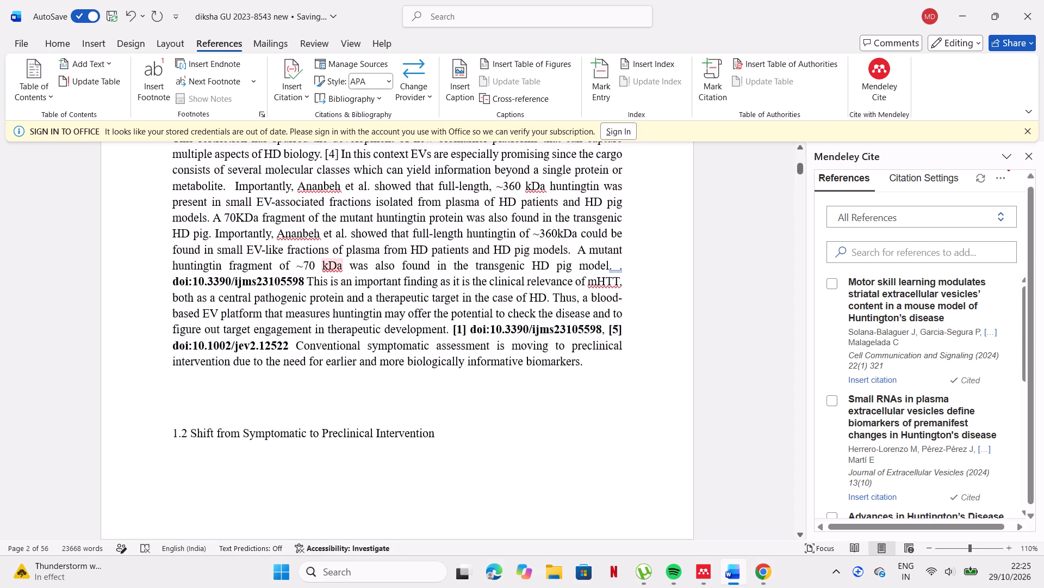
{"action": "scroll", "coordinate": [327, 275], "scroll_direction": "up", "scroll_amount": 8}
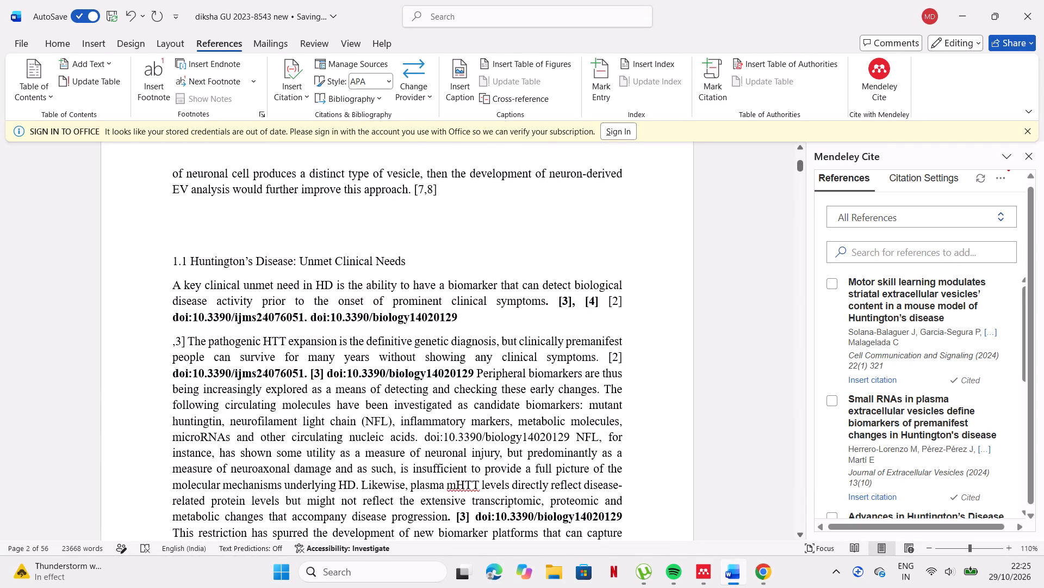
{"action": "left_click_drag", "start_coordinate": [611, 309], "coordinate": [626, 305]}
{"action": "left_click", "coordinate": [636, 283]}
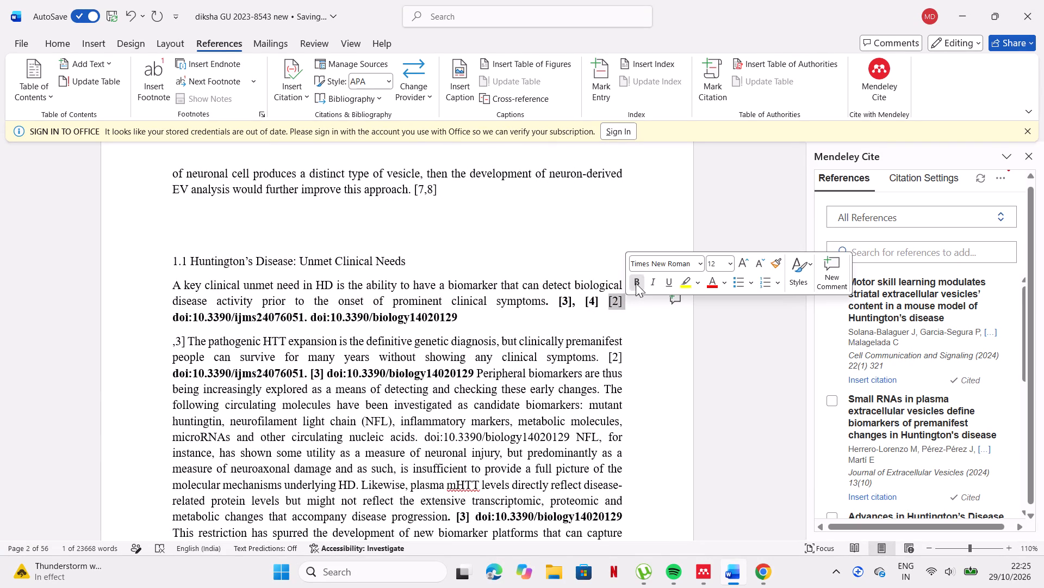
{"action": "left_click_drag", "start_coordinate": [599, 363], "coordinate": [629, 363]}
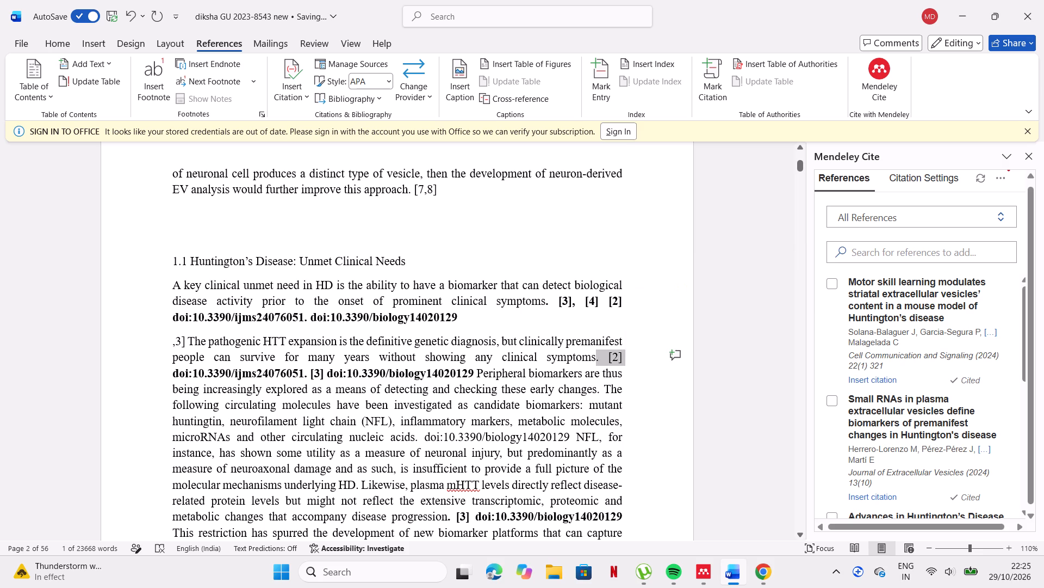
{"action": "left_click", "coordinate": [638, 336]}
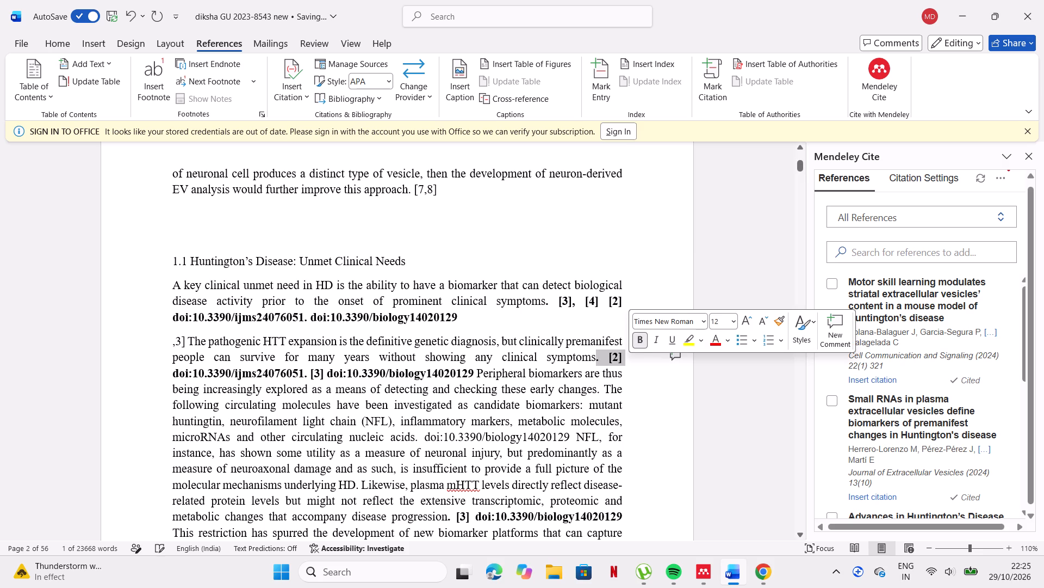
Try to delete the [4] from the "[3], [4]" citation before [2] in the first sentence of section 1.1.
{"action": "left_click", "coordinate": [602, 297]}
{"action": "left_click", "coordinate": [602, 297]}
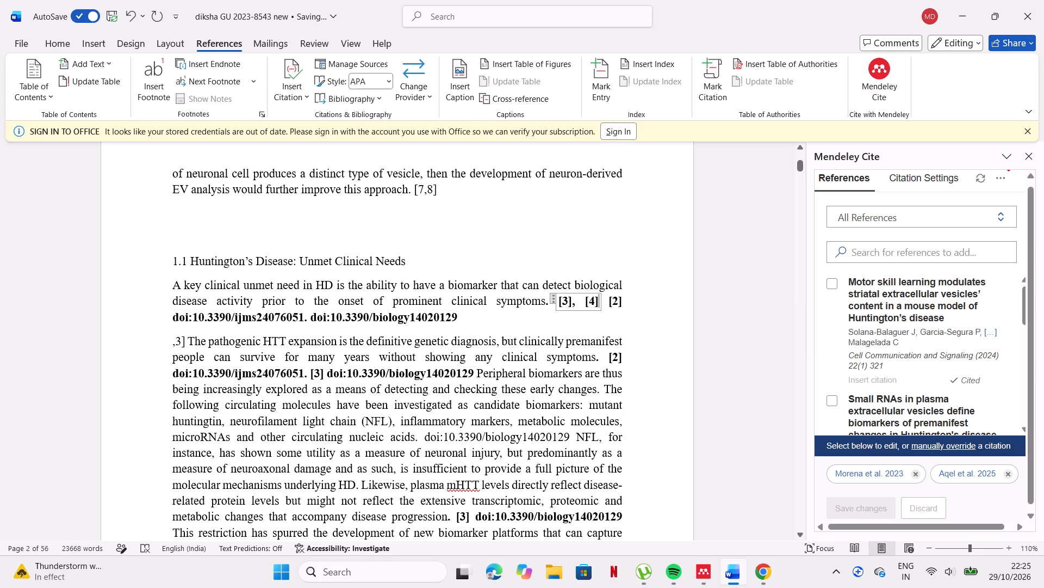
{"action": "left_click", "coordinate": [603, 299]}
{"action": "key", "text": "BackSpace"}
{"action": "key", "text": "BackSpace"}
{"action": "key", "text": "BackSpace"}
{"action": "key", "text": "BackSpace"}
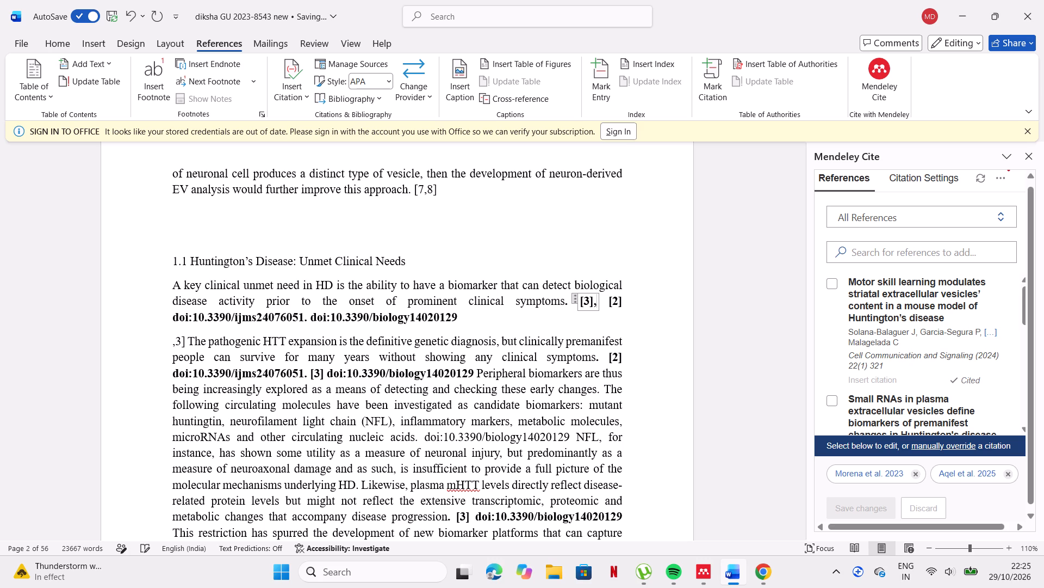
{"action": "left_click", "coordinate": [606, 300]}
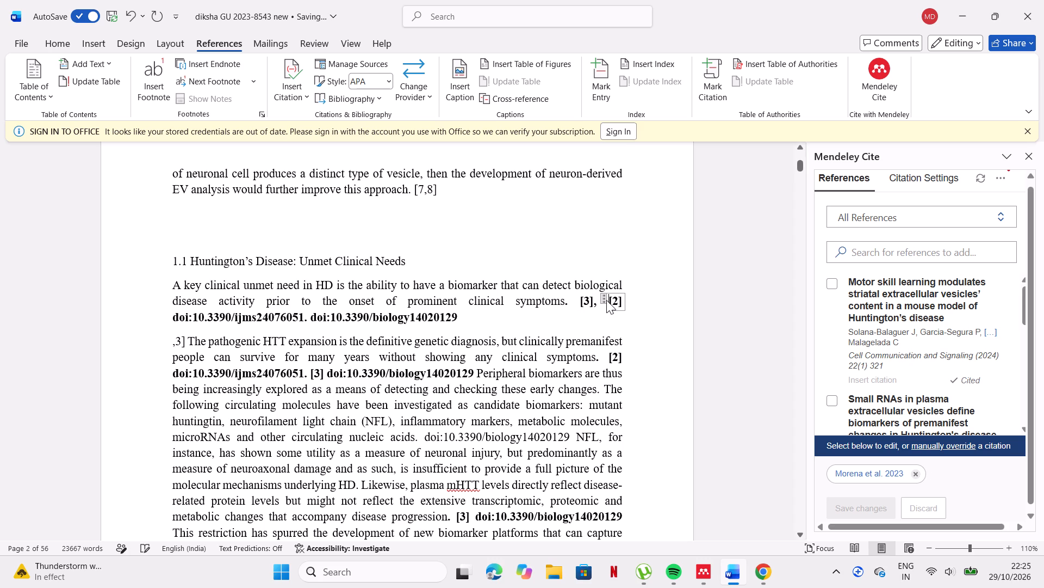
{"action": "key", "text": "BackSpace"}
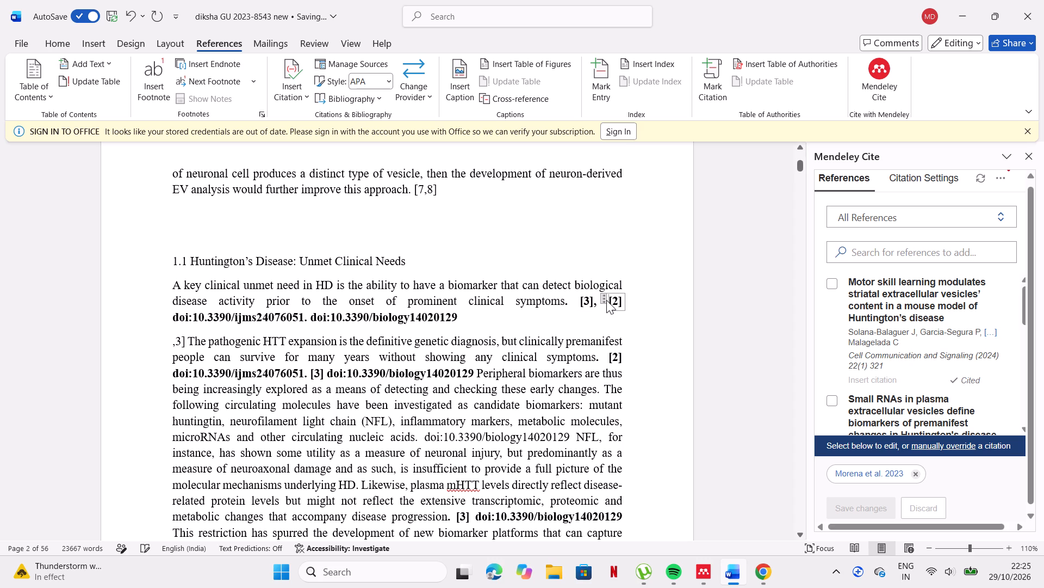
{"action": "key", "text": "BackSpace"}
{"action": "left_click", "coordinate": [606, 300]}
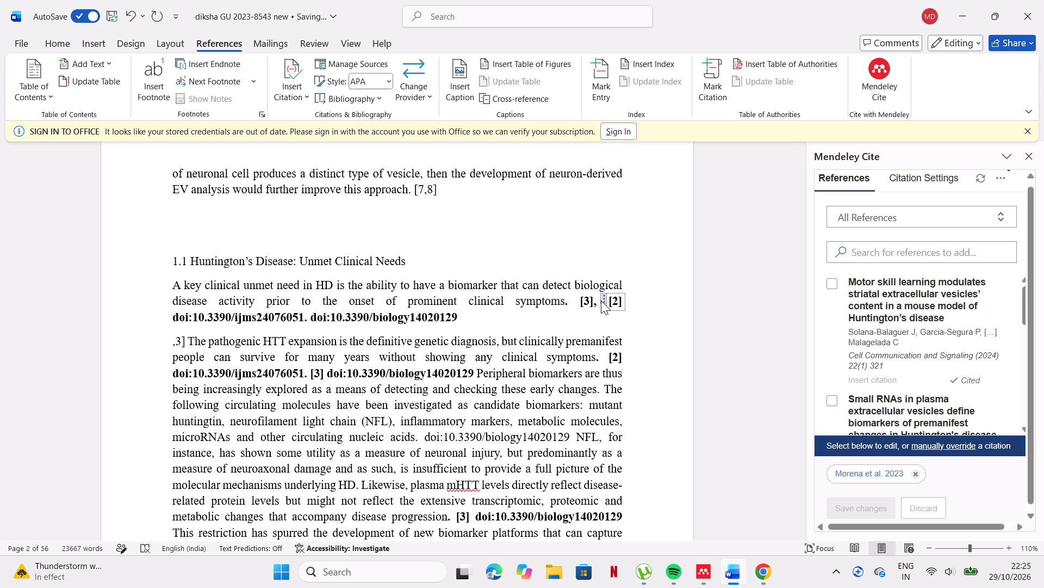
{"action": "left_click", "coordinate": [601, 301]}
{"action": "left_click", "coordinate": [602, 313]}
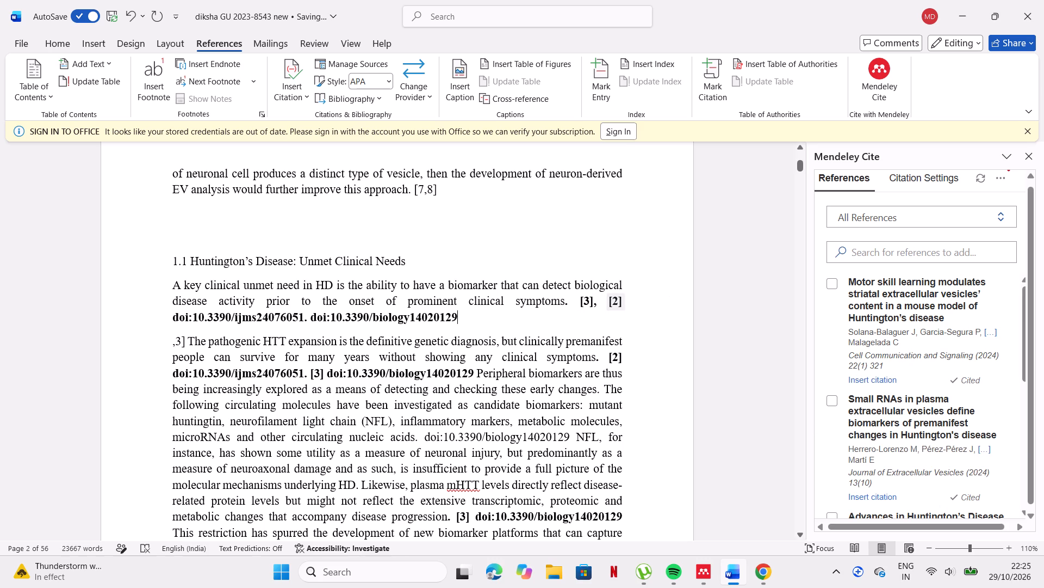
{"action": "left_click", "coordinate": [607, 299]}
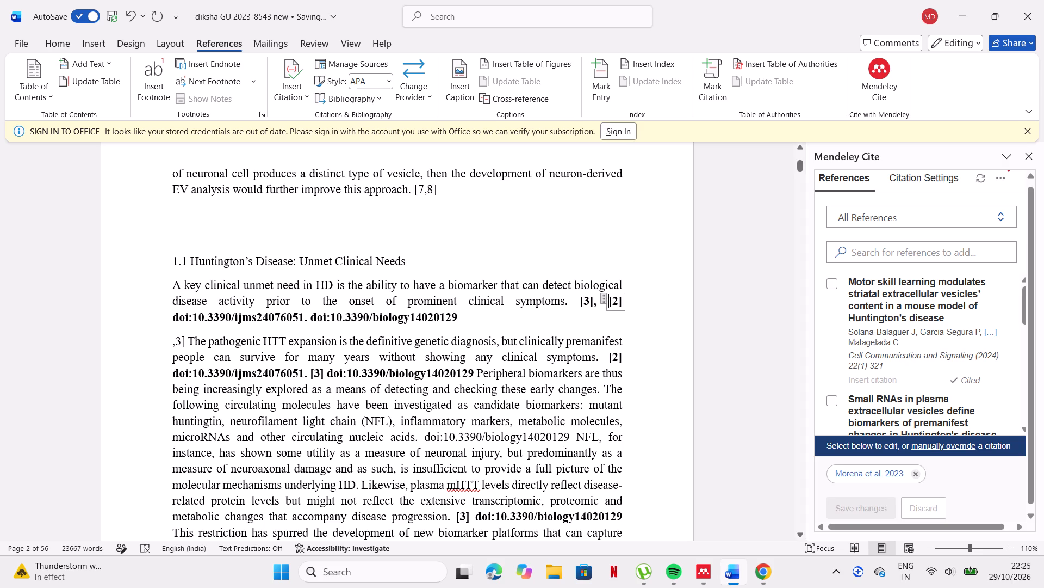
Replace the hand-typed [7 in "[7,8]" after "further improve this approach." with the copied doi:10.1002/jev2.12522.
{"action": "scroll", "coordinate": [598, 185], "scroll_direction": "up", "scroll_amount": 3}
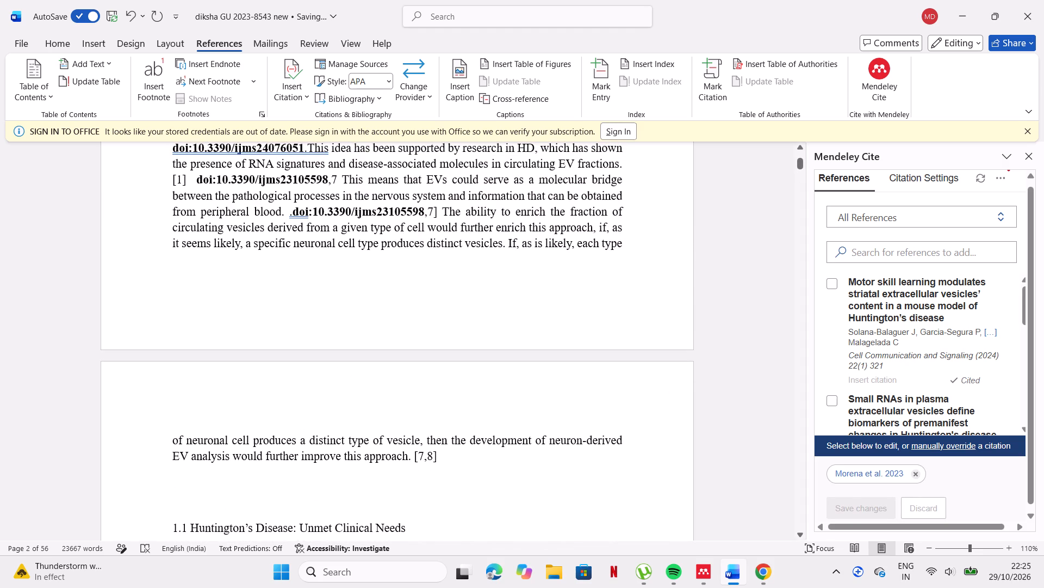
{"action": "left_click", "coordinate": [424, 456]}
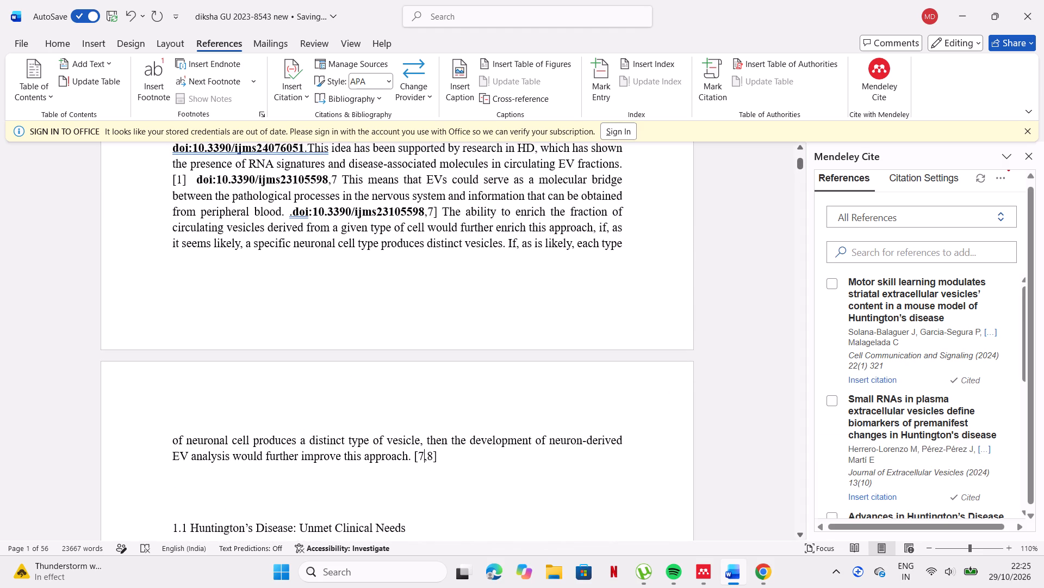
{"action": "key", "text": "BackSpace"}
{"action": "key", "text": "BackSpace"}
{"action": "key", "text": "ctrl+v"}
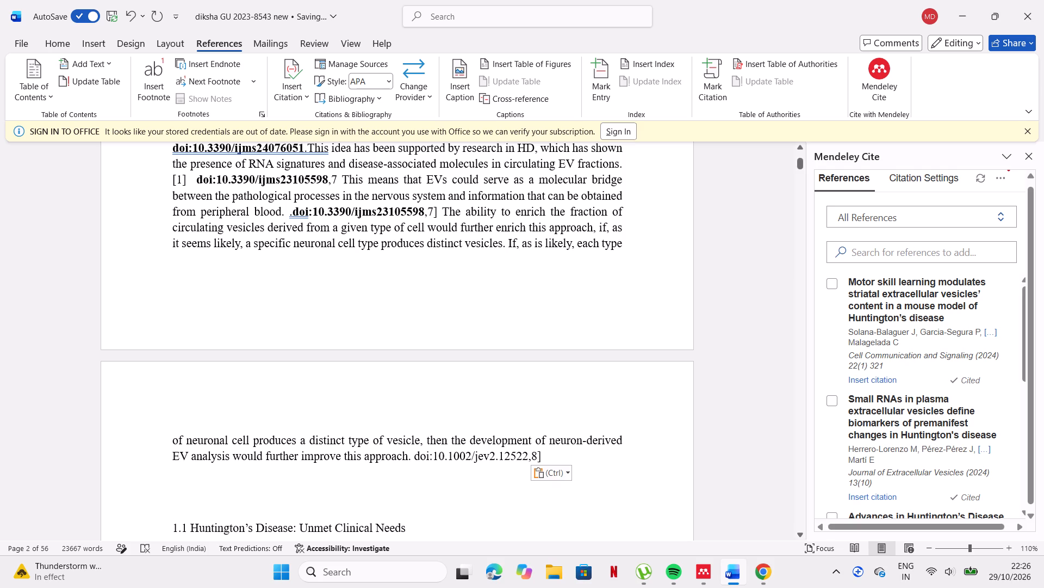
Insert the Herrero-Lorenzo et al. 2024 Mendeley citation before doi:10.1002/jev2.12522 in the "further improve this approach" sentence.
{"action": "left_click", "coordinate": [416, 458]}
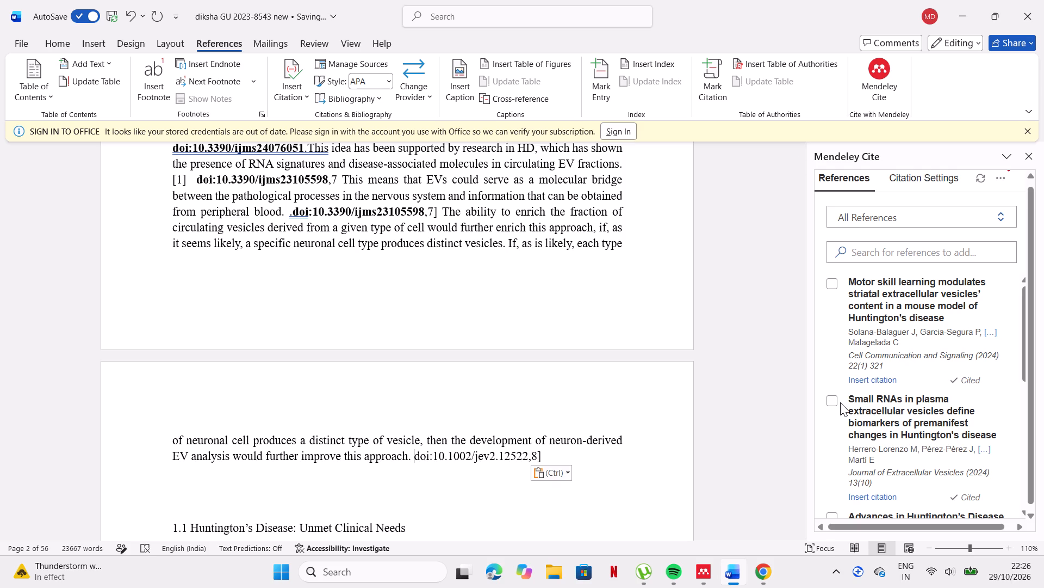
{"action": "left_click", "coordinate": [840, 402]}
{"action": "left_click", "coordinate": [835, 401]}
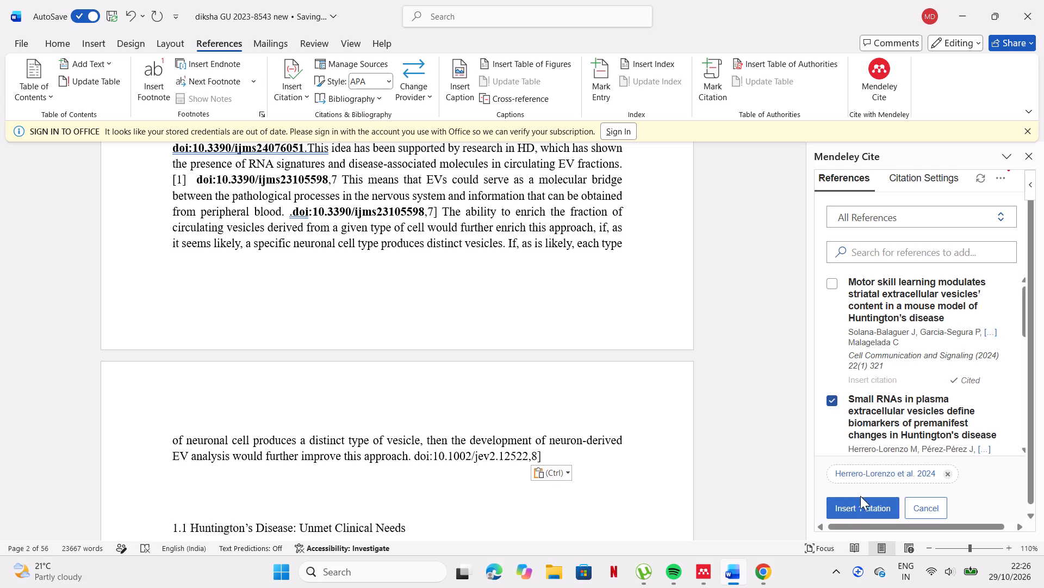
{"action": "left_click", "coordinate": [860, 504]}
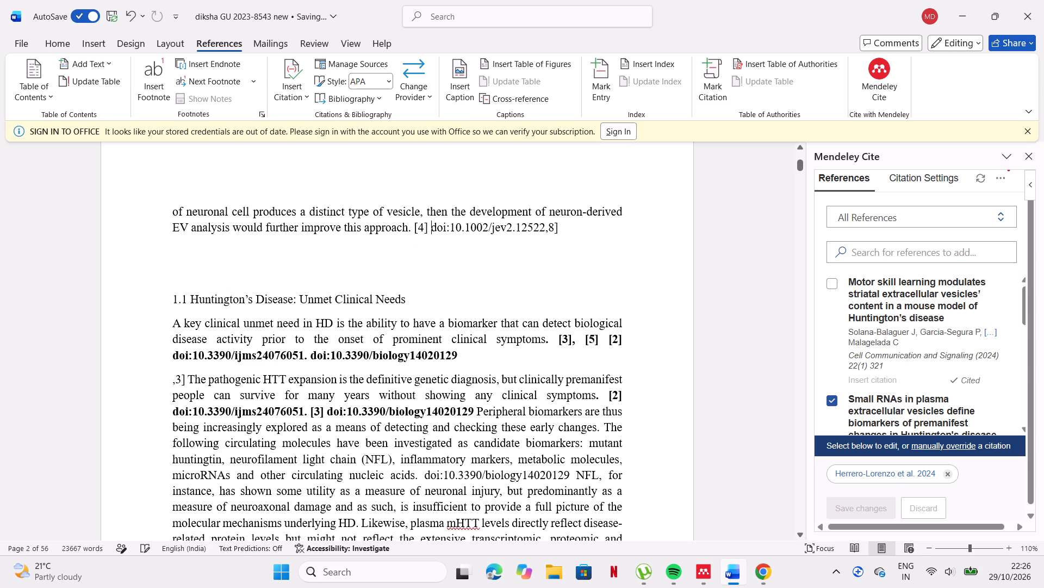
Make the new citation and doi:10.1002/jev2.12522 after "further improve this approach." bold, leaving out the trailing 8].
{"action": "left_click_drag", "start_coordinate": [415, 223], "coordinate": [547, 234]}
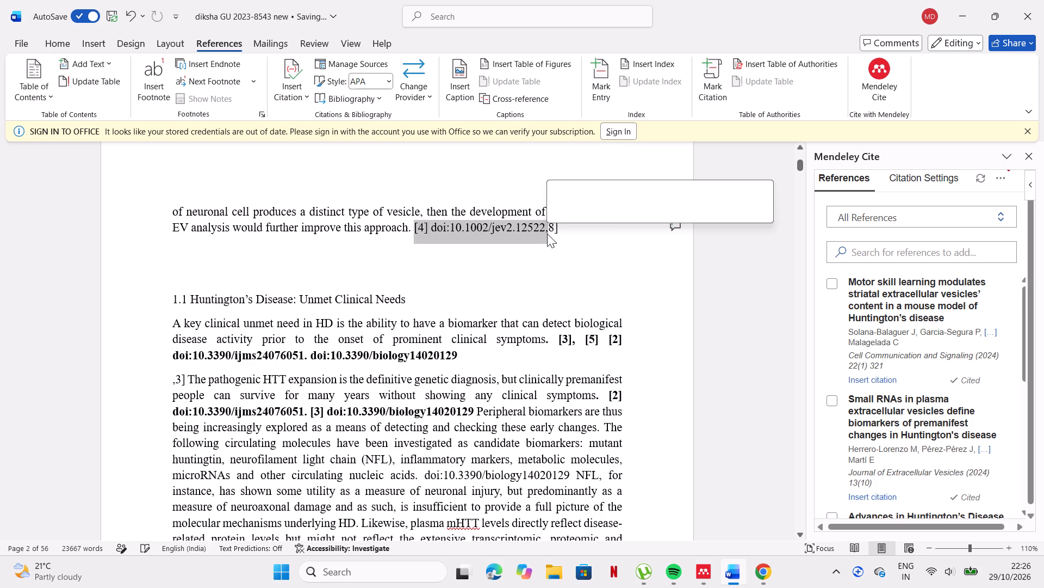
{"action": "left_click", "coordinate": [557, 213]}
{"action": "left_click", "coordinate": [565, 248]}
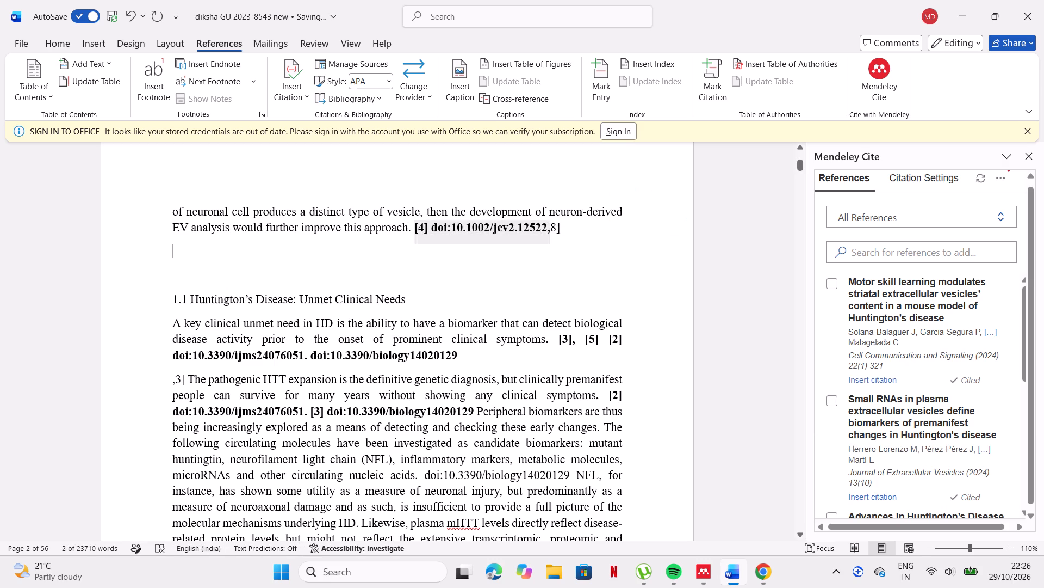
Launch the recently added Kuro app.
{"action": "scroll", "coordinate": [565, 248], "scroll_direction": "up", "scroll_amount": 1}
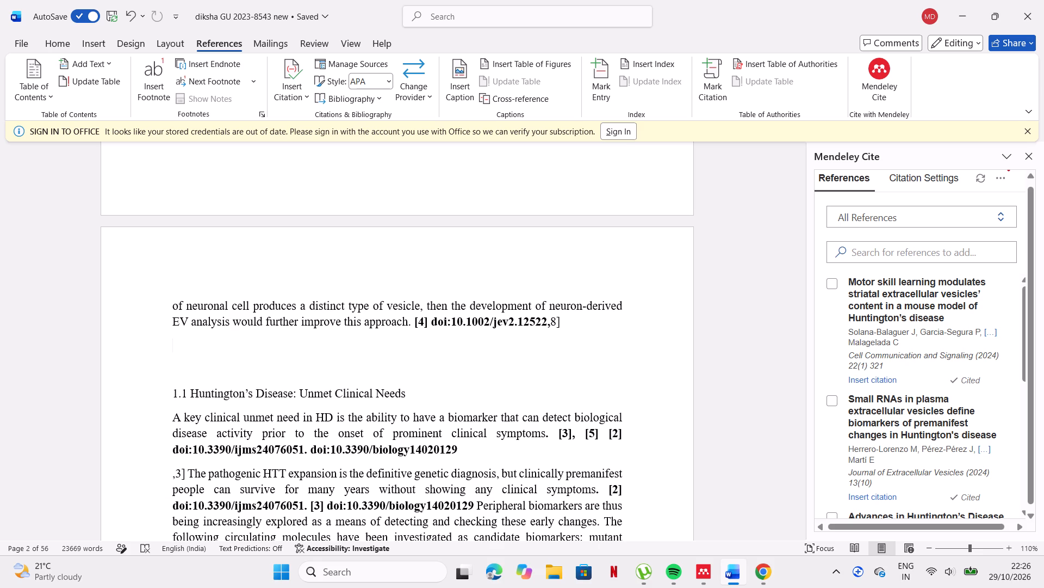
{"action": "left_click", "coordinate": [291, 573]}
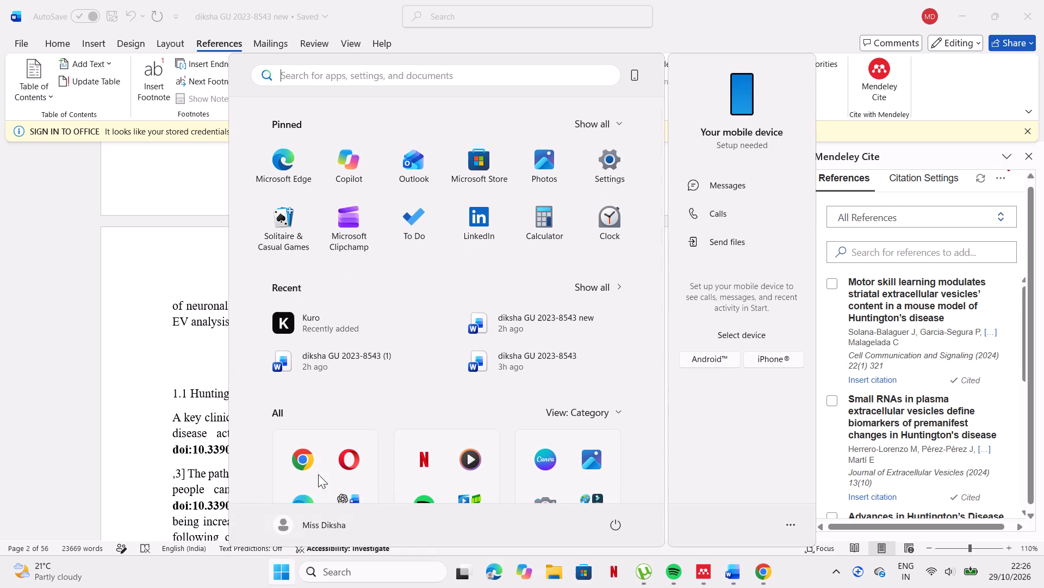
{"action": "left_click", "coordinate": [297, 329]}
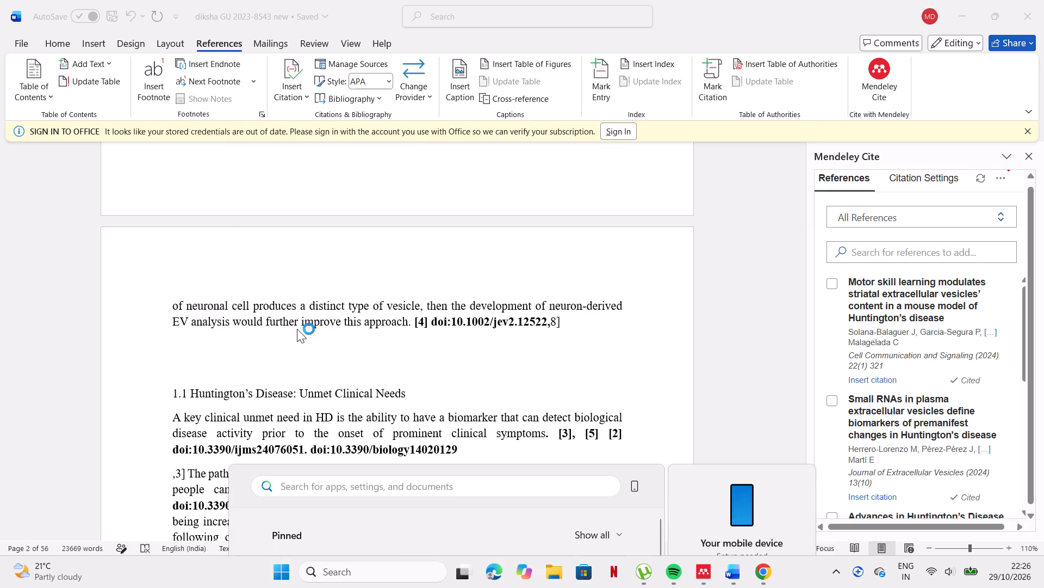
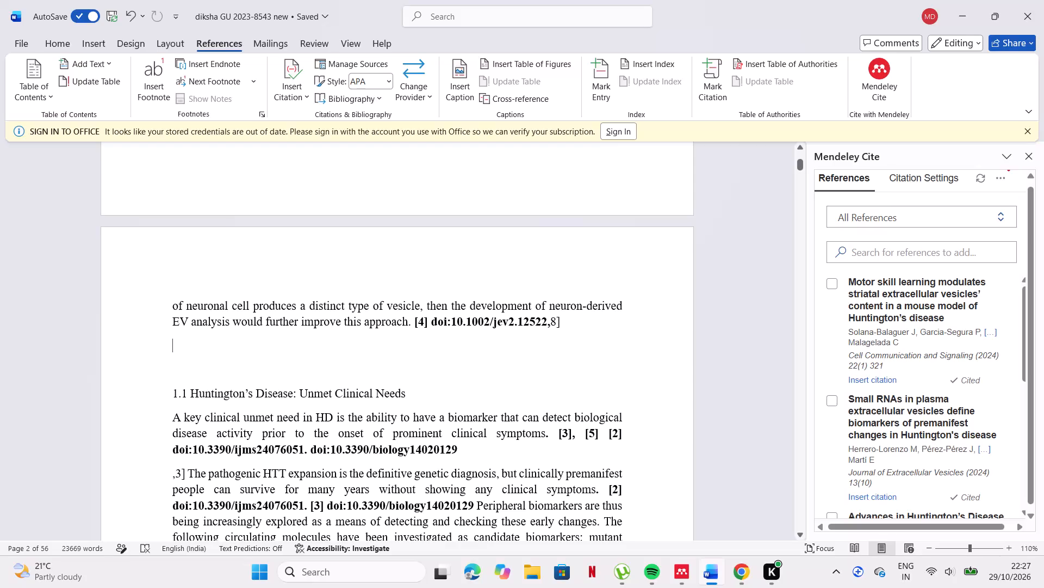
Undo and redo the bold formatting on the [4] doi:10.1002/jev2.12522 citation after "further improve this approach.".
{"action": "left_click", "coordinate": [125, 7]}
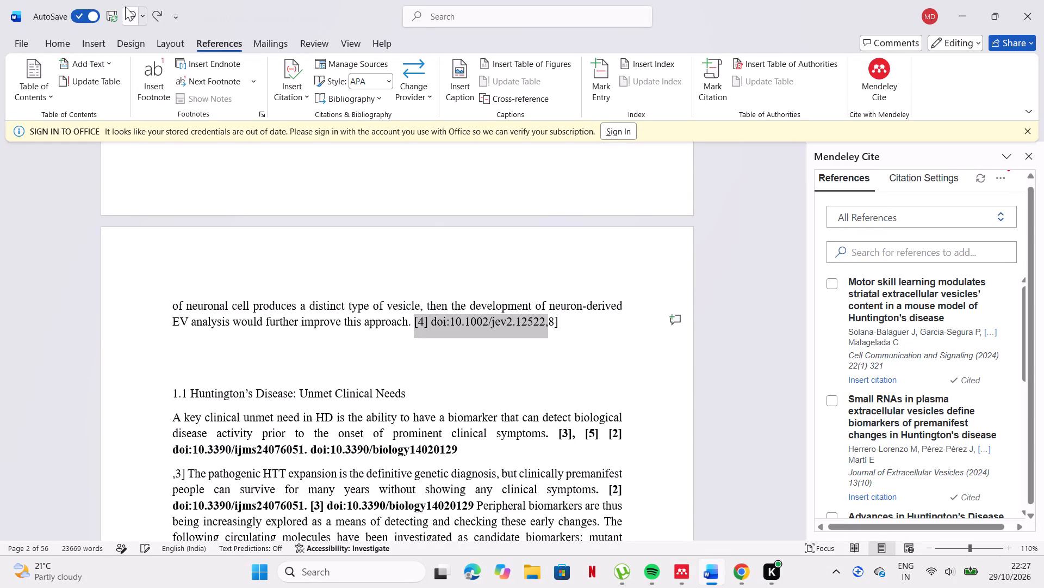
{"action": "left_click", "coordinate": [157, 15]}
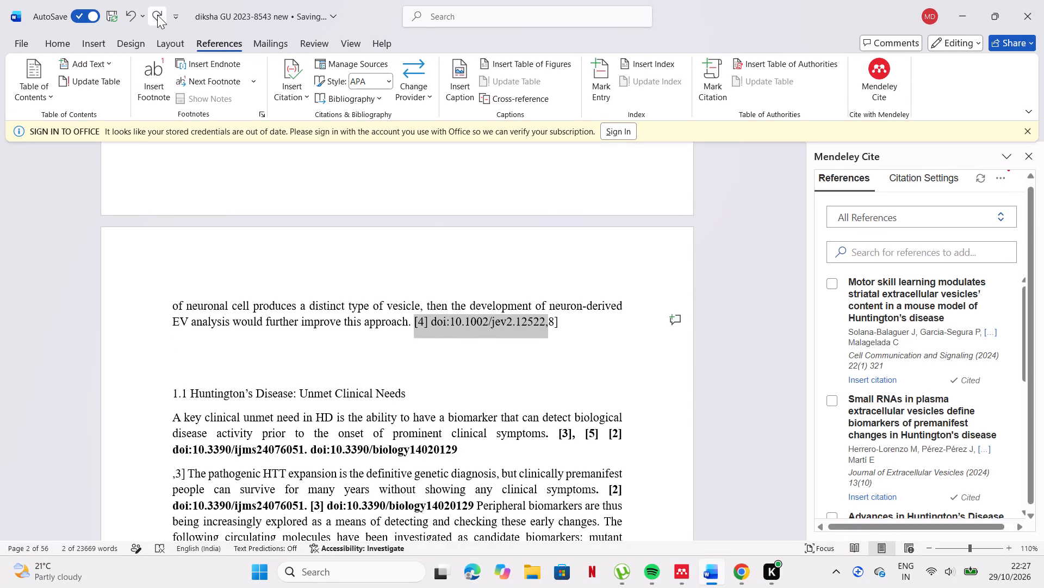
Accept the grammar suggestion "doi: 10.3390/ijms24076051.This" for the DOI after "cellular physiology or pathology.".
{"action": "left_click", "coordinate": [137, 197]}
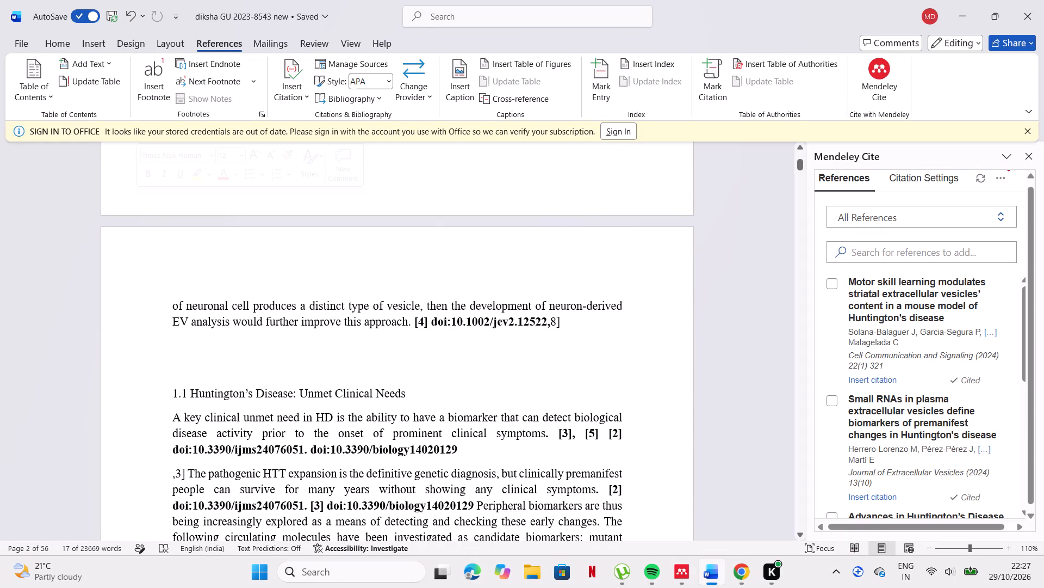
{"action": "scroll", "coordinate": [264, 281], "scroll_direction": "up", "scroll_amount": 2}
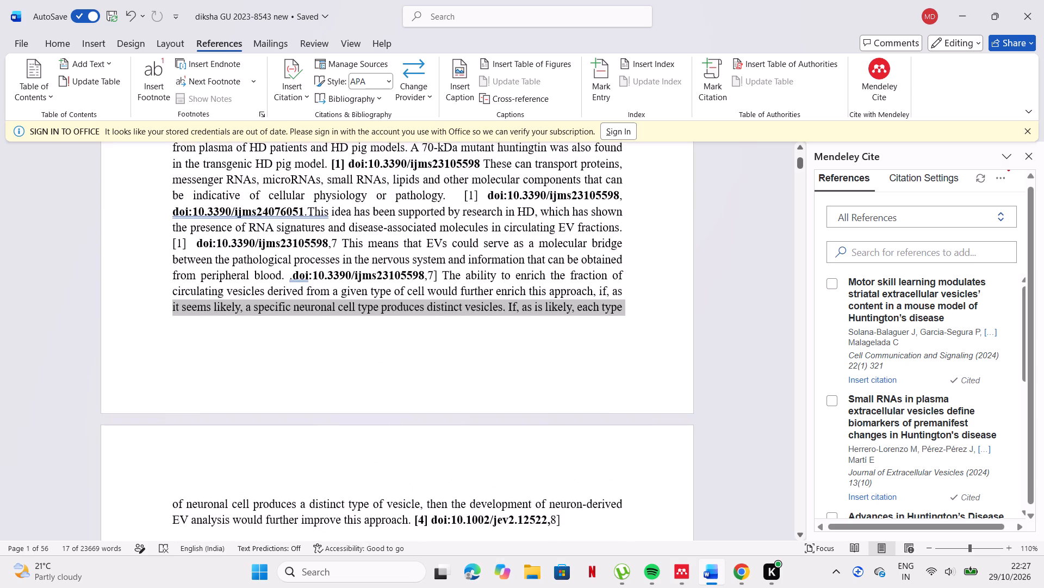
{"action": "scroll", "coordinate": [264, 281], "scroll_direction": "up", "scroll_amount": 1}
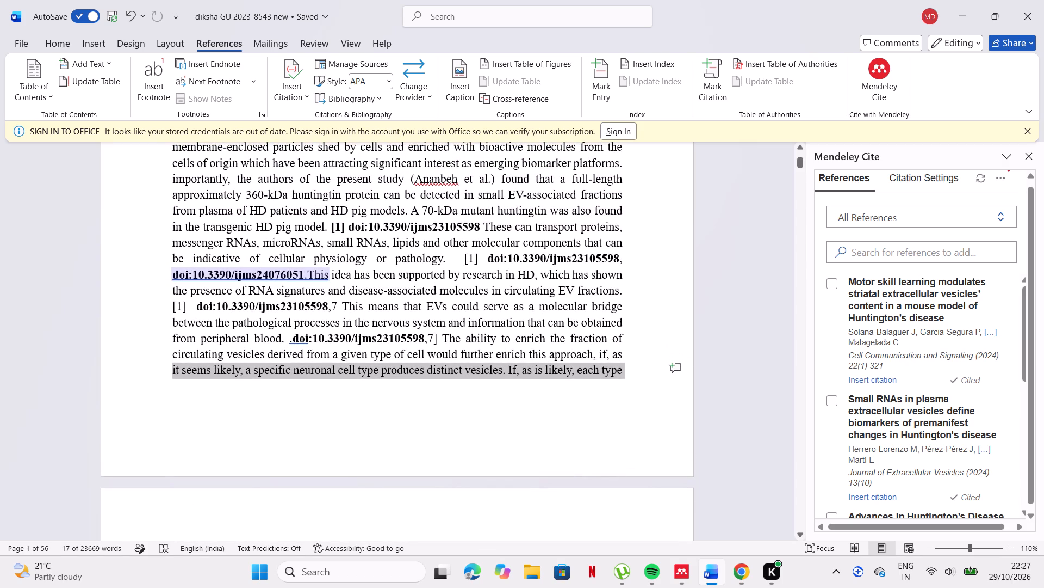
{"action": "scroll", "coordinate": [264, 281], "scroll_direction": "up", "scroll_amount": 1}
{"action": "left_click", "coordinate": [264, 281]}
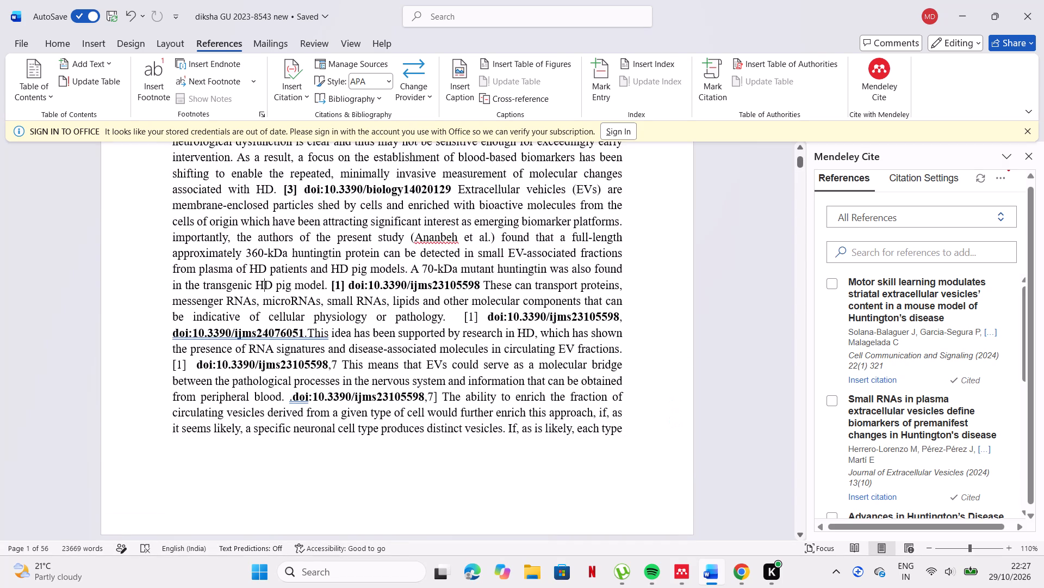
{"action": "left_click", "coordinate": [288, 335]}
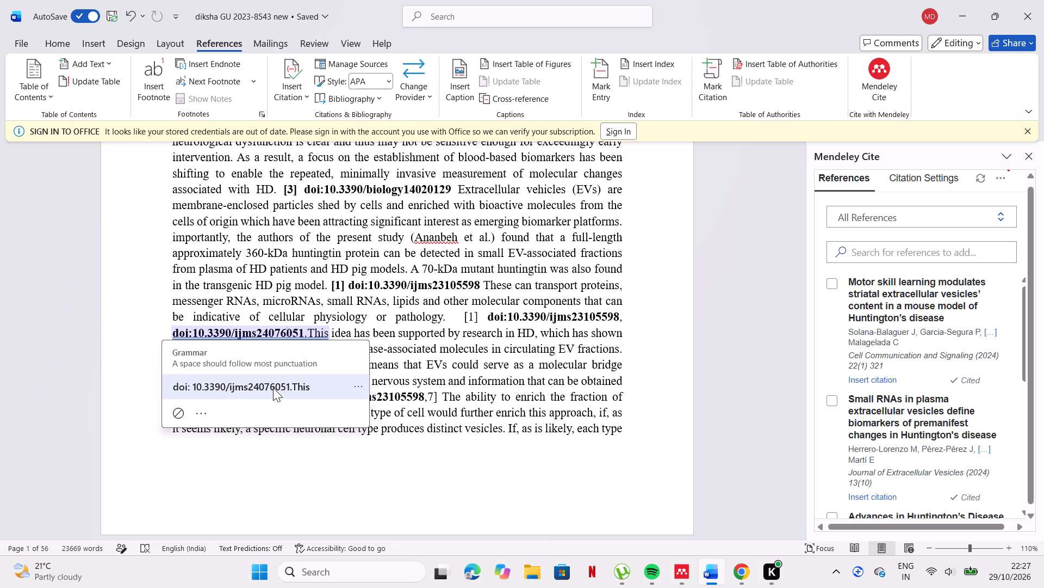
{"action": "left_click", "coordinate": [273, 388]}
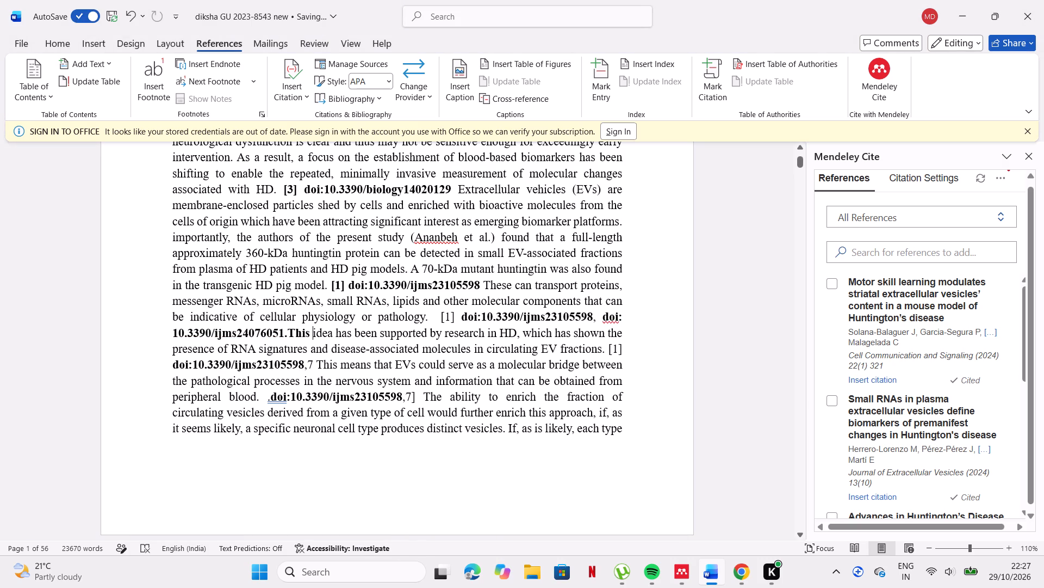
Insert the Morena et al. 2023 Mendeley citation before doi: 10.3390/ijms24076051 in the "cellular physiology or pathology" sentence.
{"action": "left_click", "coordinate": [598, 319]}
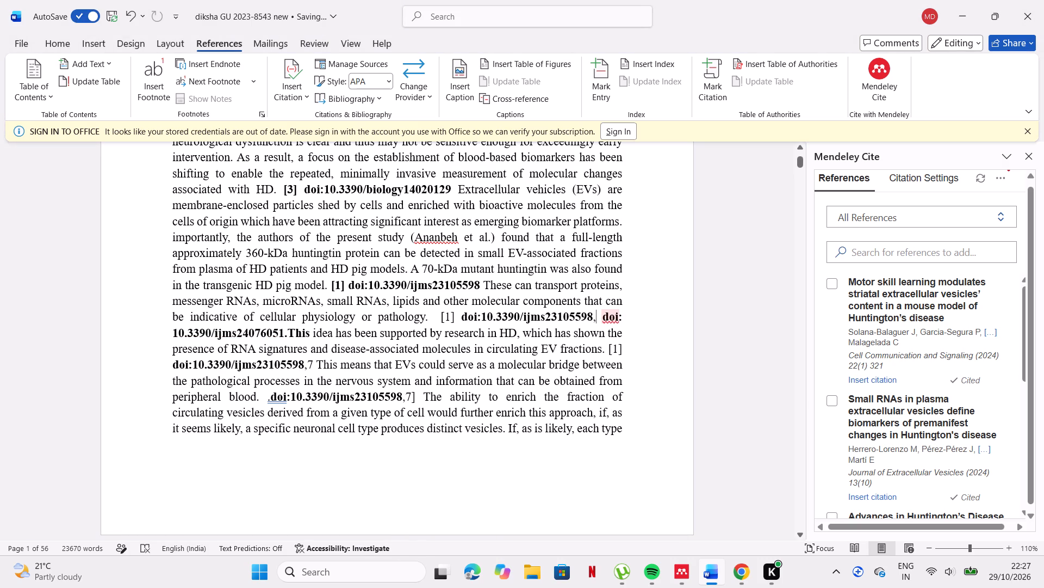
{"action": "left_click", "coordinate": [602, 317]}
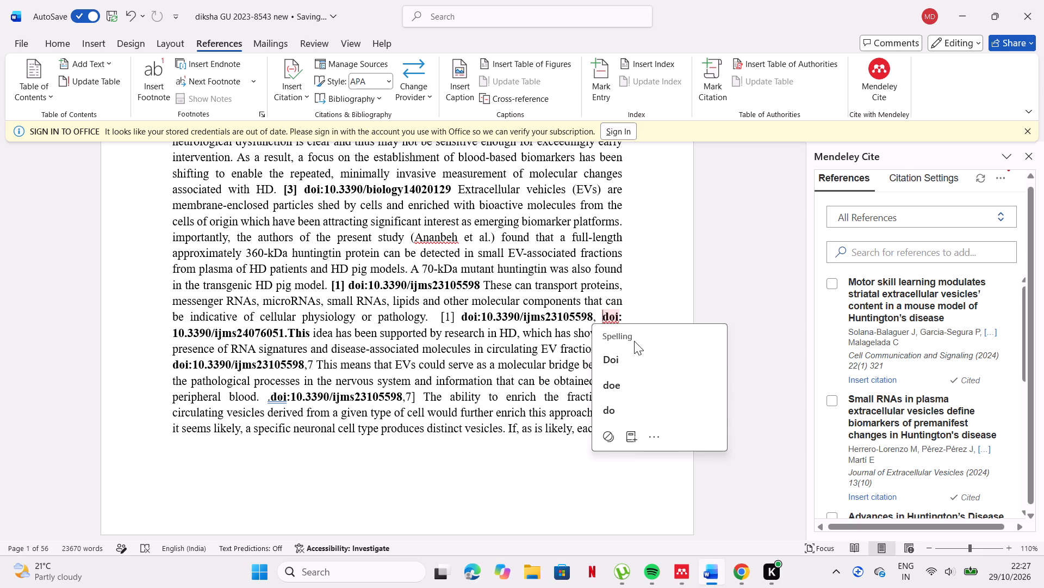
{"action": "left_click", "coordinate": [597, 316]}
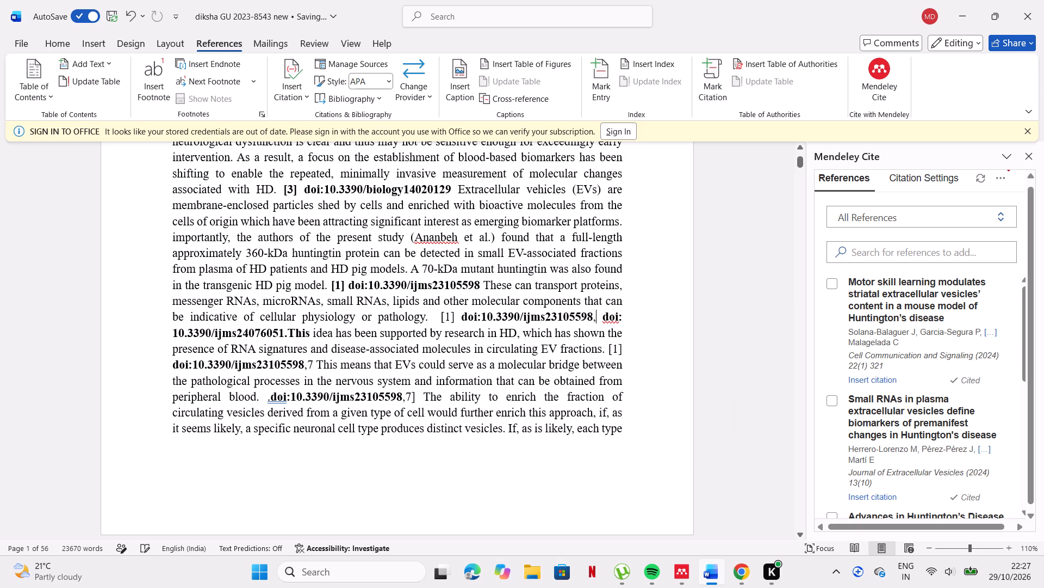
{"action": "left_click", "coordinate": [601, 316]}
{"action": "scroll", "coordinate": [922, 472], "scroll_direction": "down", "scroll_amount": 3}
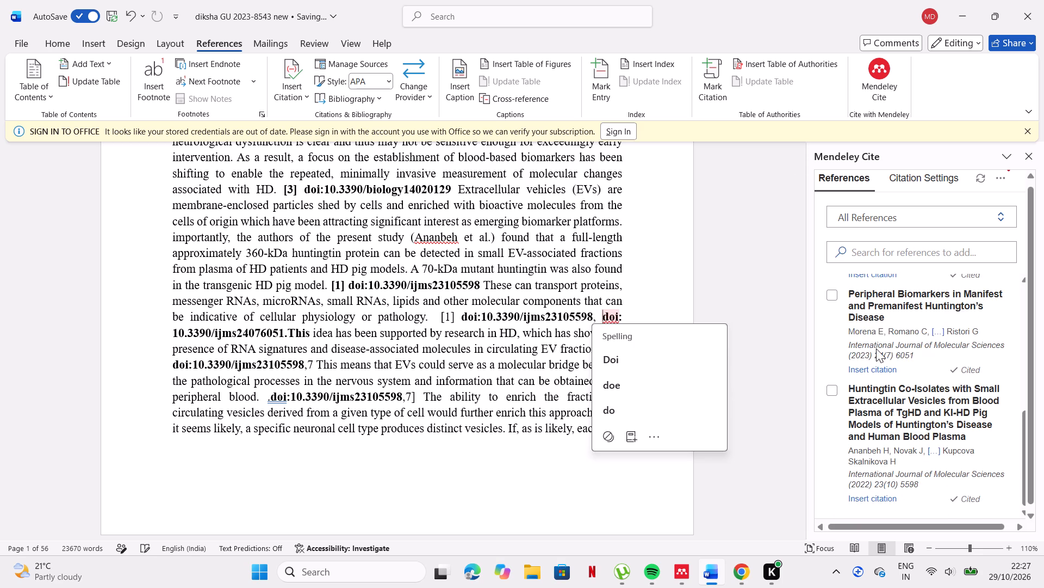
{"action": "left_click", "coordinate": [836, 295]}
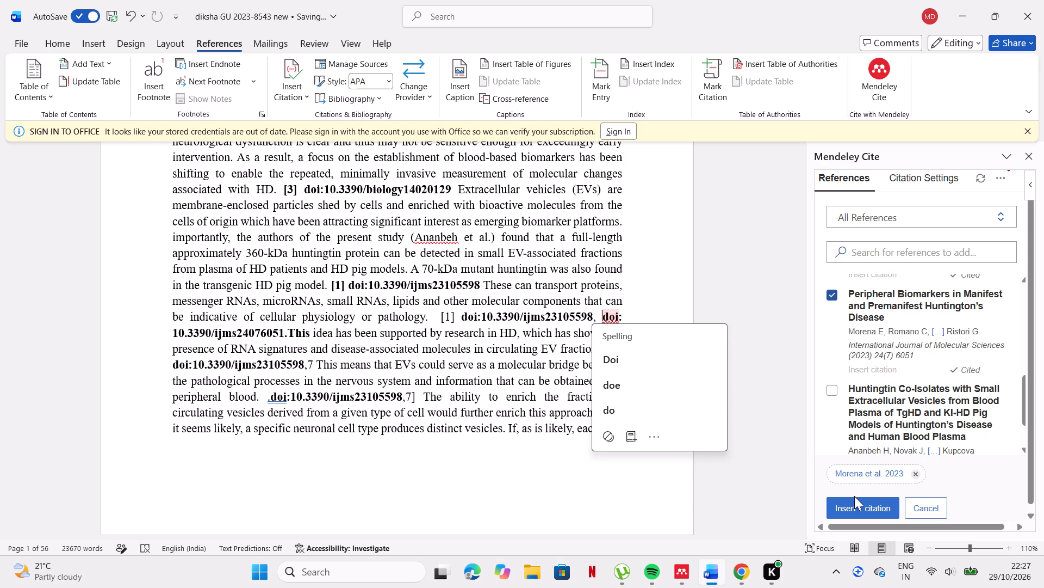
{"action": "left_click", "coordinate": [857, 513]}
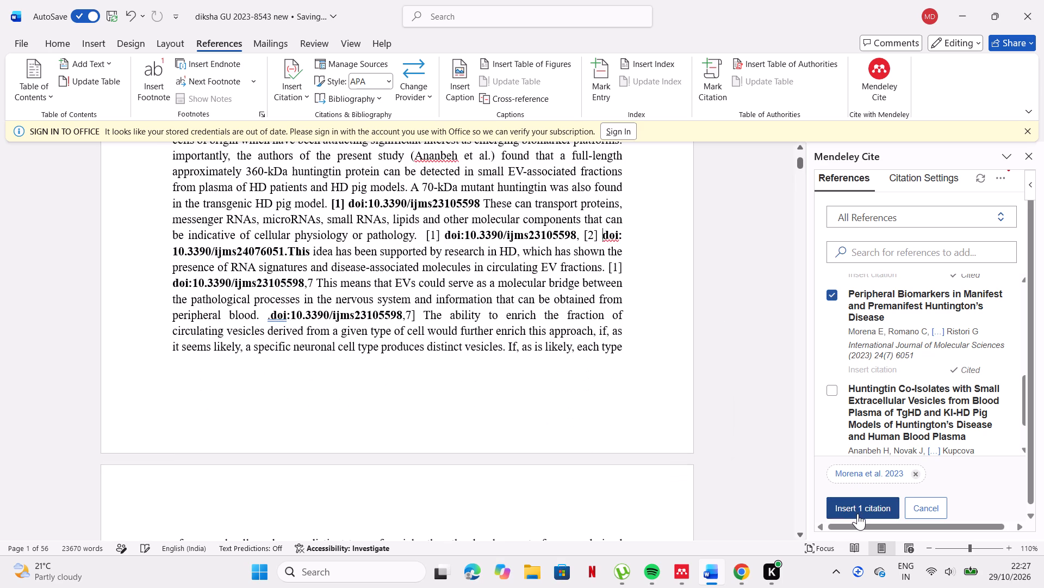
Make the [2] and [1] citations after "cellular physiology or pathology." bold.
{"action": "left_click_drag", "start_coordinate": [585, 236], "coordinate": [588, 236]}
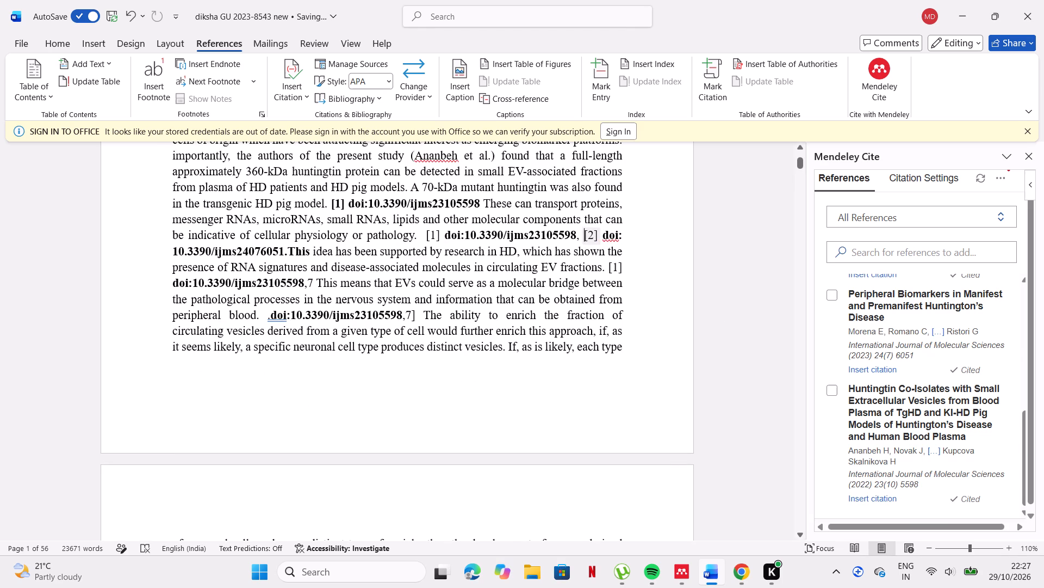
{"action": "left_click_drag", "start_coordinate": [588, 236], "coordinate": [596, 235]}
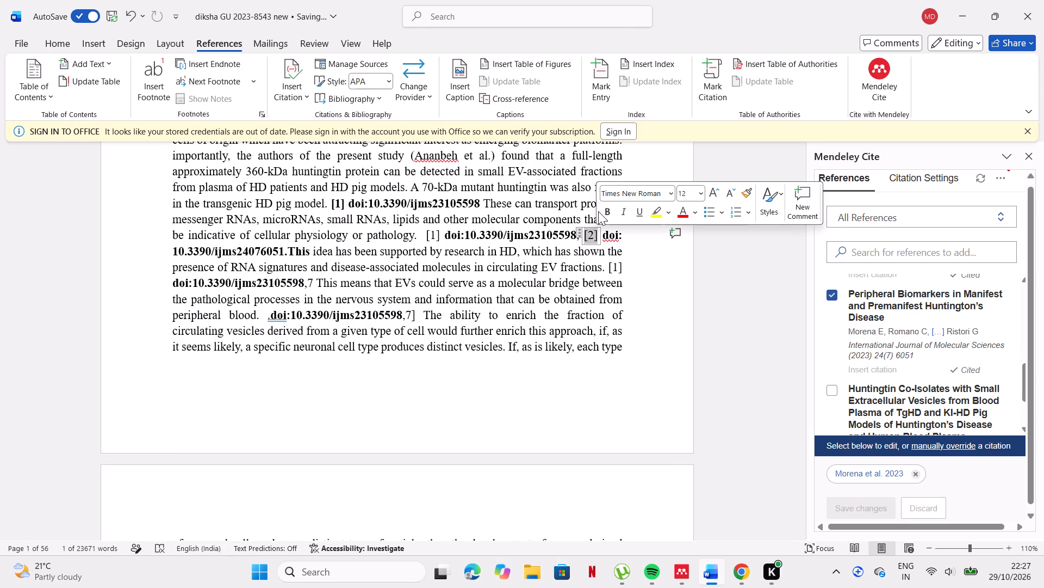
{"action": "left_click", "coordinate": [600, 211]}
{"action": "left_click_drag", "start_coordinate": [426, 234], "coordinate": [441, 235]}
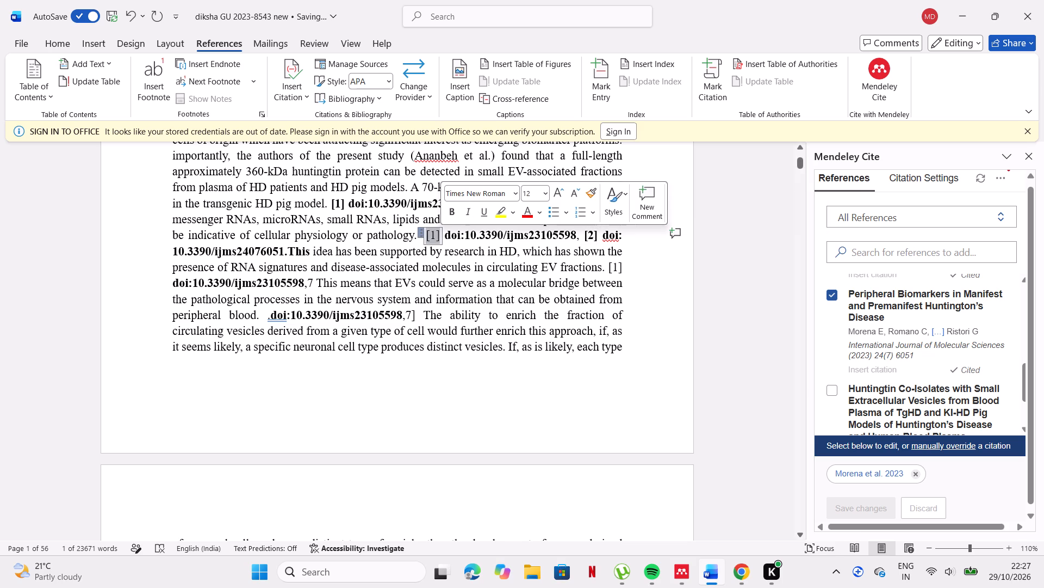
{"action": "left_click", "coordinate": [449, 215]}
Replace the hand-typed 7] after "obtained from peripheral blood." and doi:10.3390/ijms23105598 with the copied doi:10.1002/jev2.12522.
{"action": "scroll", "coordinate": [463, 280], "scroll_direction": "up", "scroll_amount": 1}
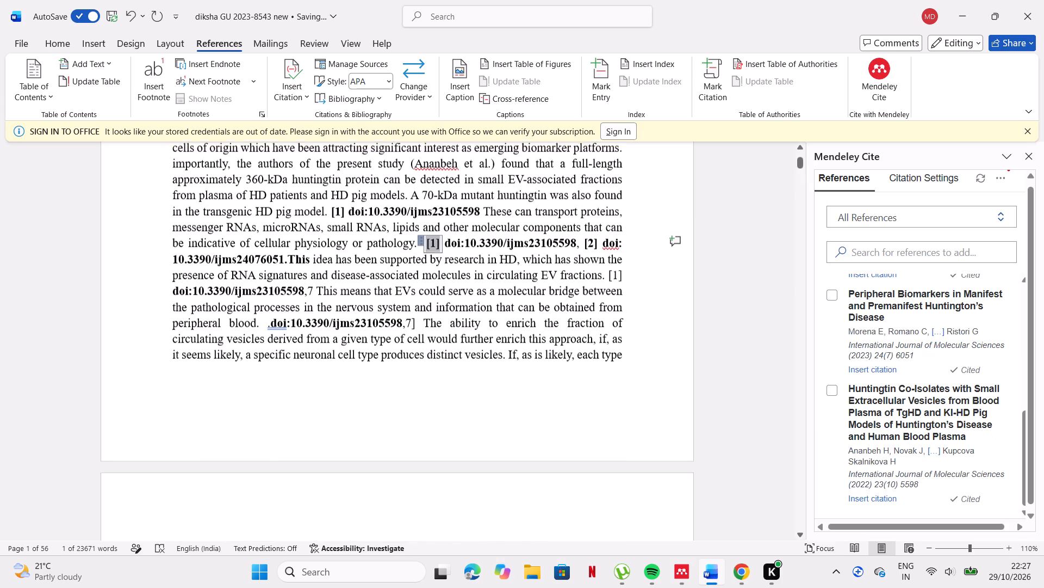
{"action": "scroll", "coordinate": [463, 280], "scroll_direction": "up", "scroll_amount": 1}
{"action": "left_click", "coordinate": [420, 332]}
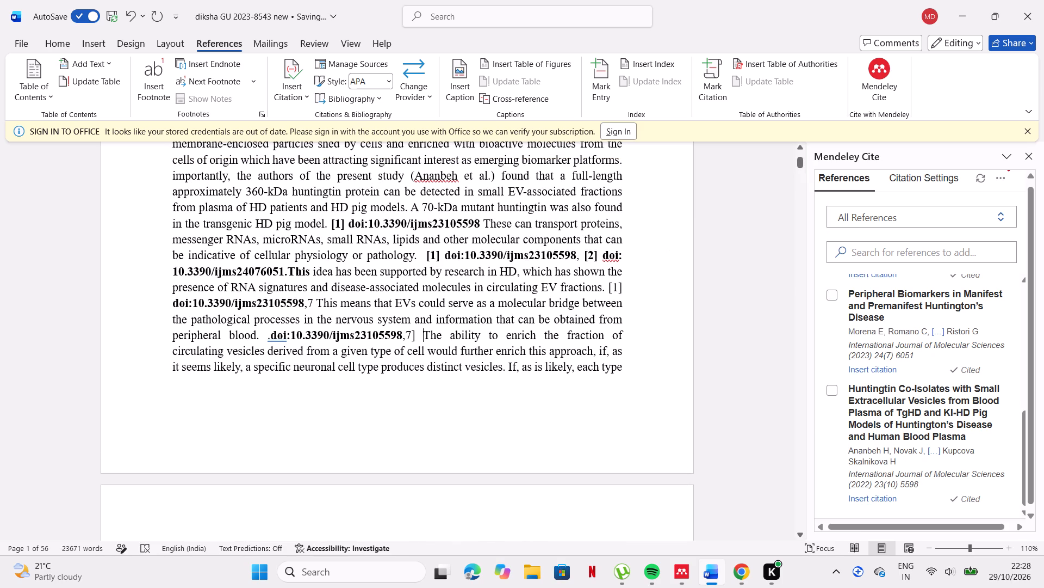
{"action": "left_click", "coordinate": [414, 335]}
{"action": "key", "text": "BackSpace"}
{"action": "key", "text": "BackSpace"}
{"action": "key", "text": "ctrl+v"}
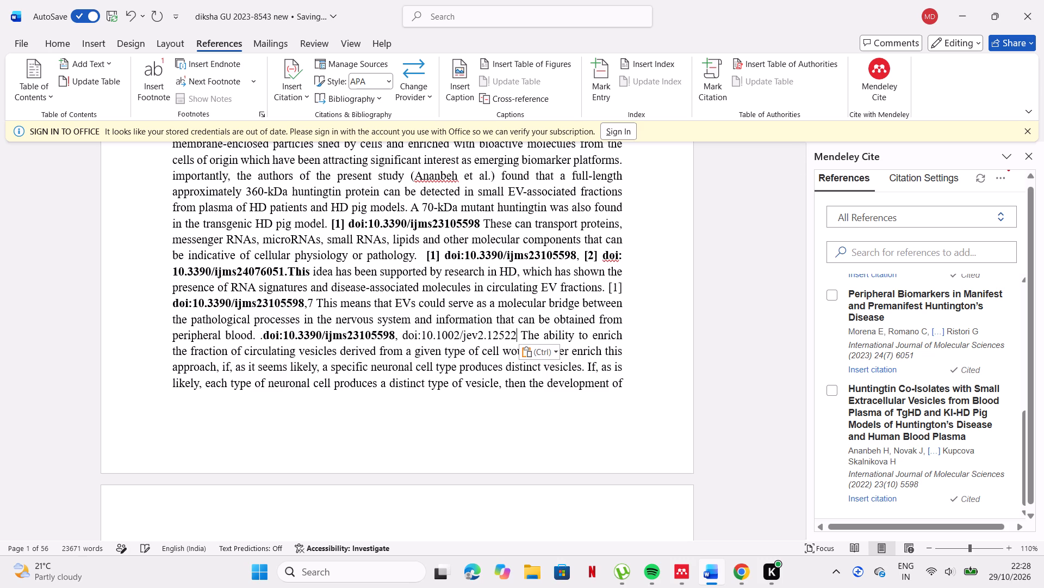
Make the pasted doi:10.1002/jev2.12522 in the "peripheral blood" sentence bold.
{"action": "left_click_drag", "start_coordinate": [401, 333], "coordinate": [468, 332]}
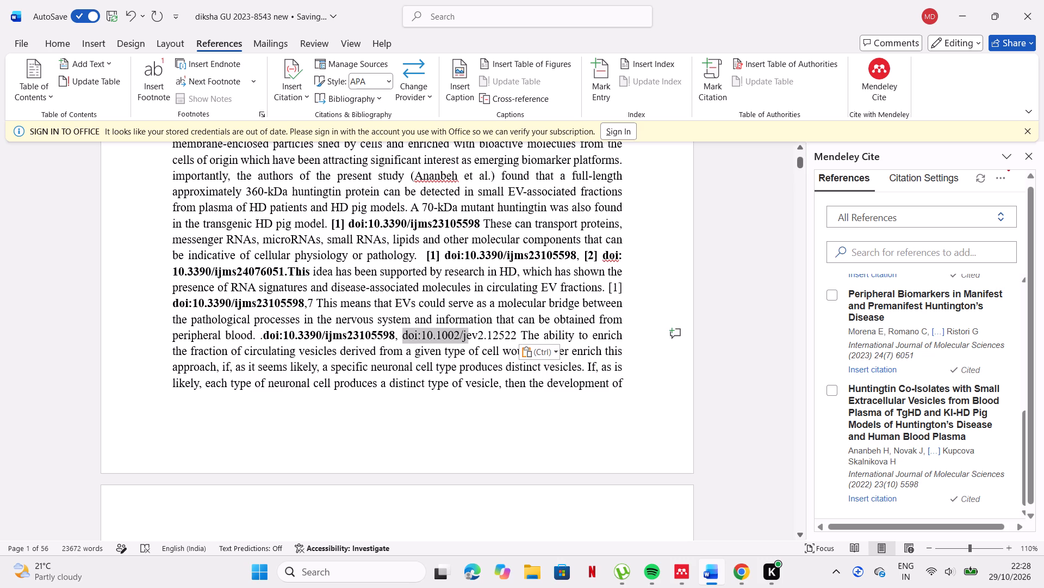
{"action": "left_click_drag", "start_coordinate": [468, 332], "coordinate": [519, 332]}
{"action": "left_click", "coordinate": [524, 309]}
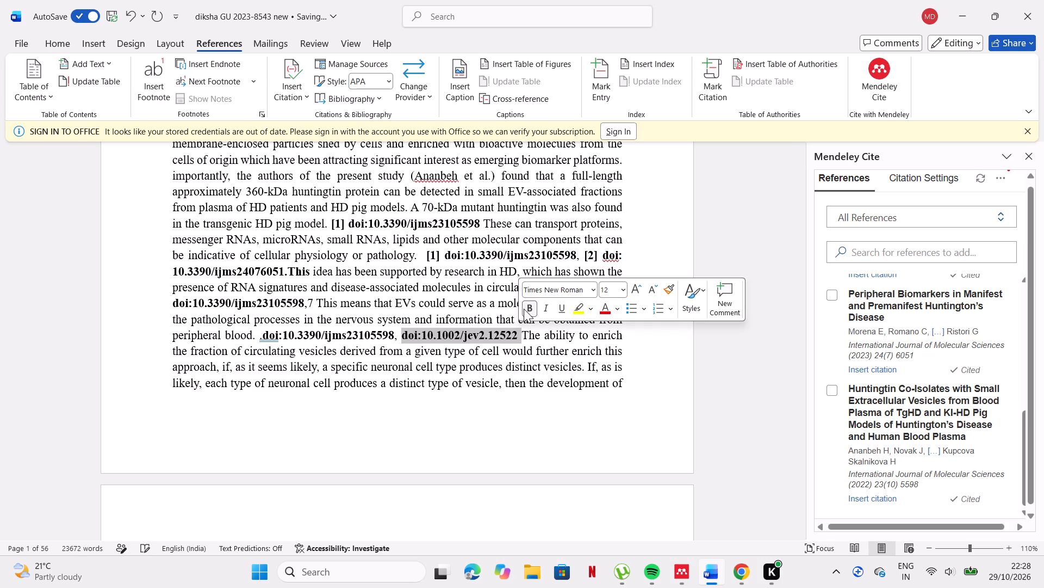
Insert the Ananbeh et al. 2022 Mendeley citation before doi:10.3390/ijms23105598 after "obtained from peripheral blood.".
{"action": "left_click", "coordinate": [403, 332]}
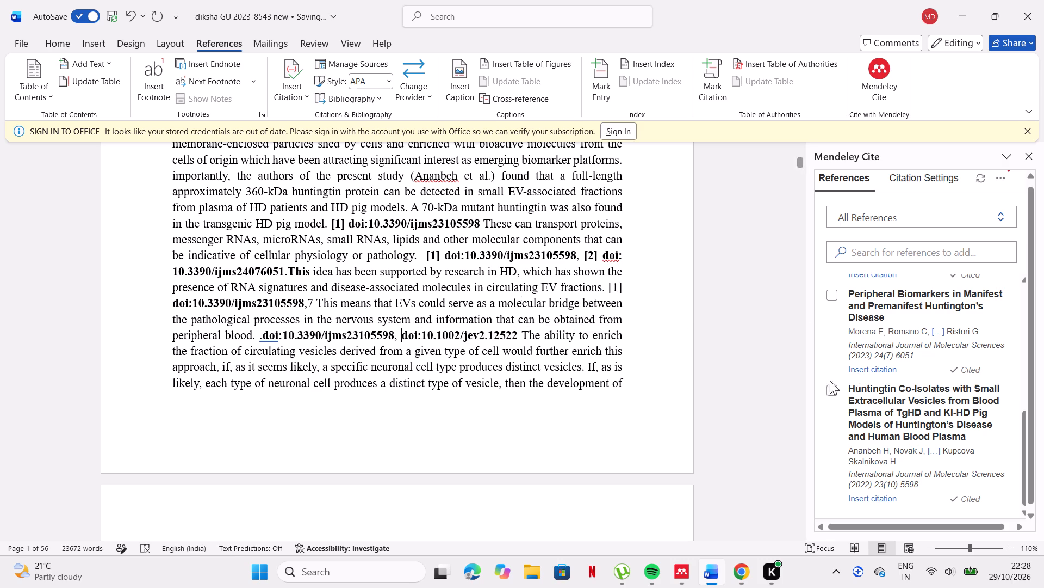
{"action": "left_click", "coordinate": [262, 332]}
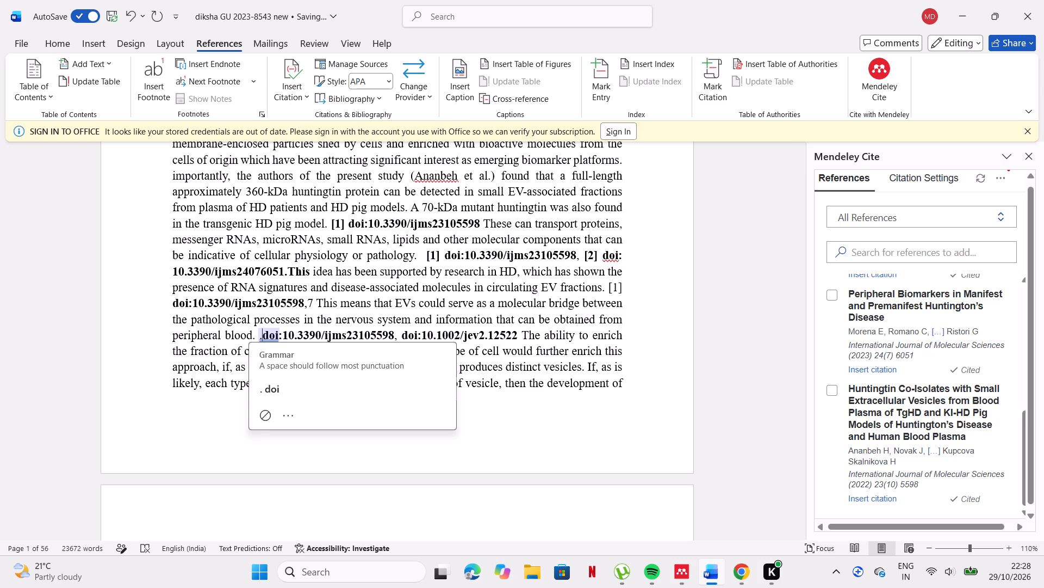
{"action": "left_click", "coordinate": [831, 396]}
{"action": "left_click", "coordinate": [830, 382]}
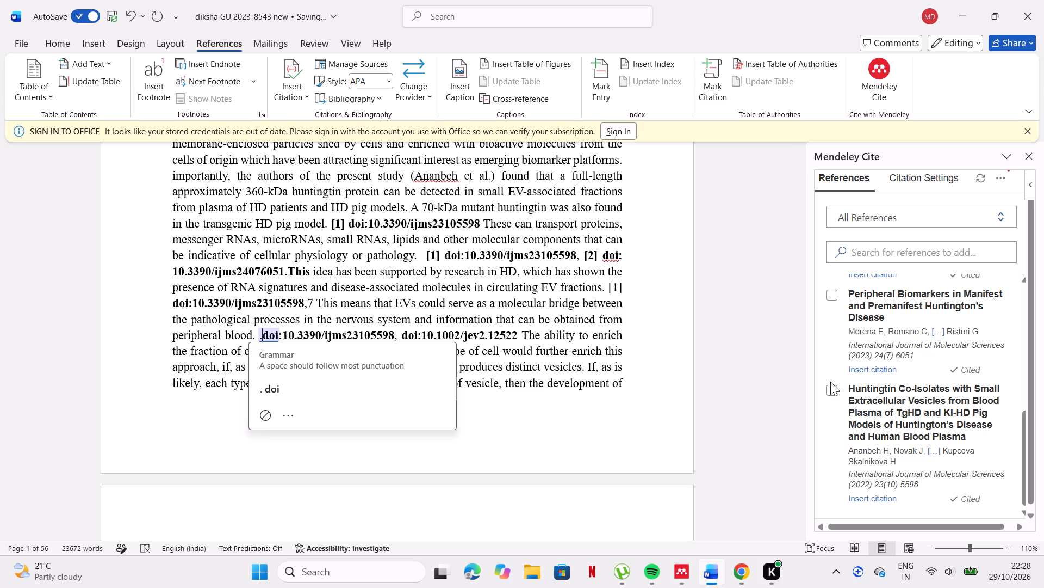
{"action": "left_click", "coordinate": [830, 389]}
{"action": "left_click", "coordinate": [852, 506]}
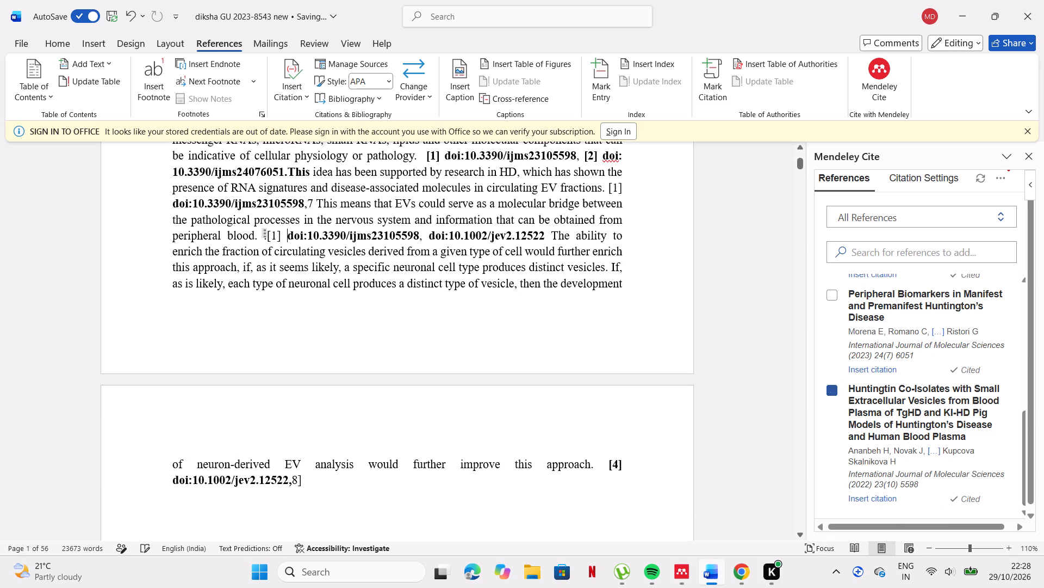
Insert only the Herrero-Lorenzo et al. 2024 Mendeley citation before doi:10.1002/jev2.12522 in the "peripheral blood" sentence.
{"action": "left_click", "coordinate": [427, 237]}
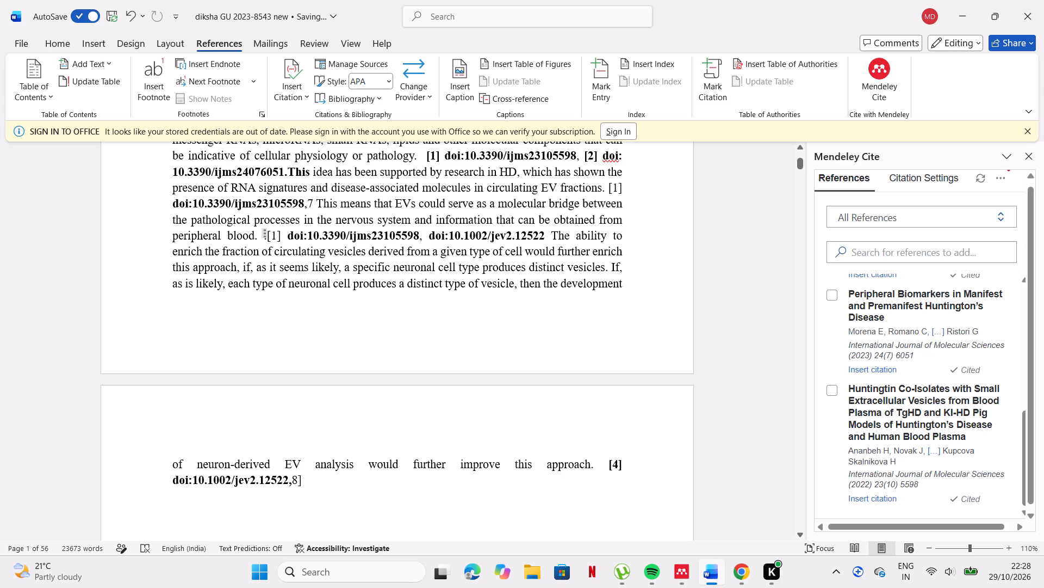
{"action": "scroll", "coordinate": [847, 319], "scroll_direction": "up", "scroll_amount": 4}
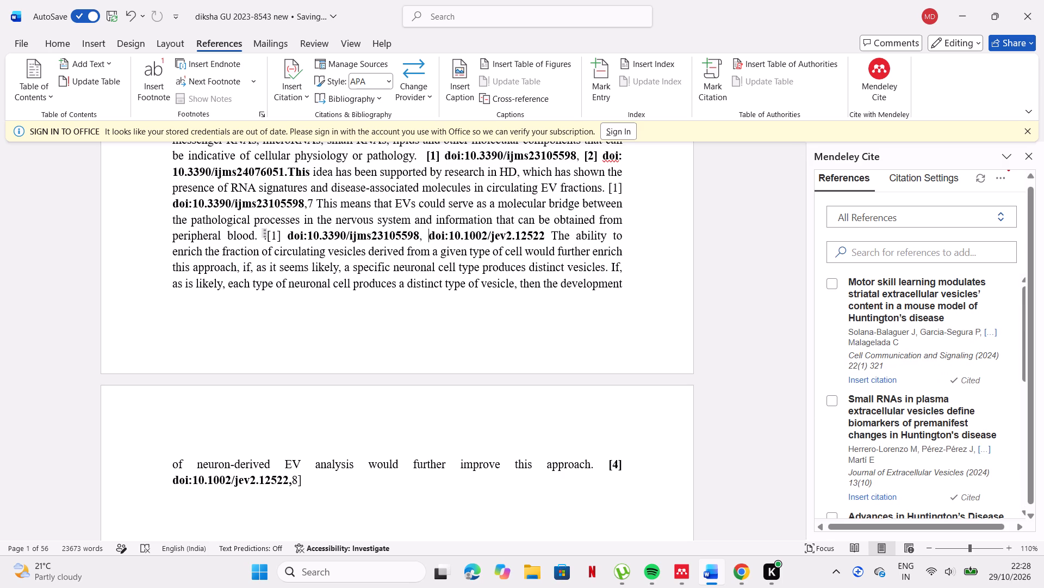
{"action": "left_click", "coordinate": [837, 279]}
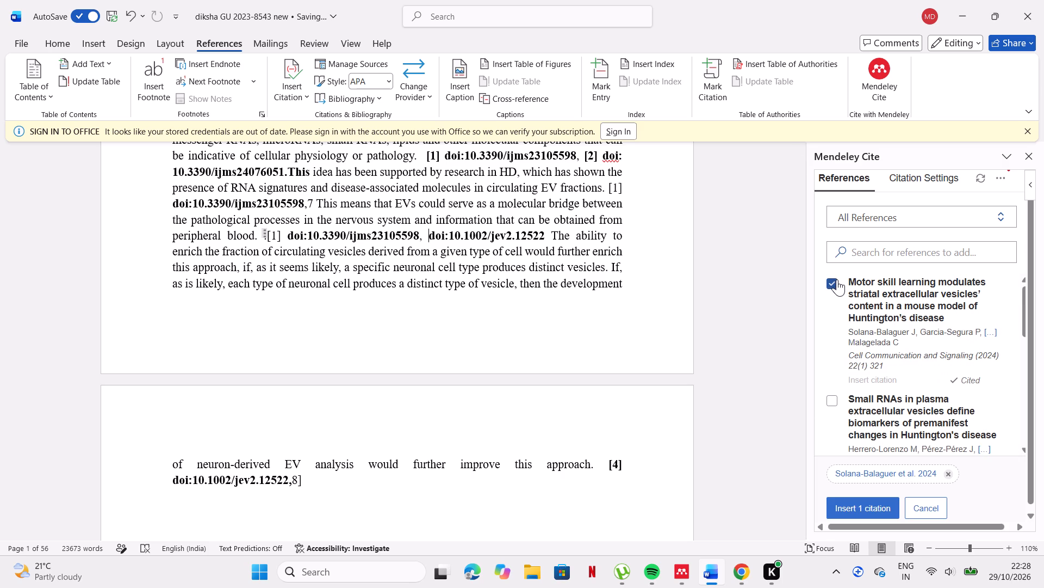
{"action": "left_click", "coordinate": [833, 399]}
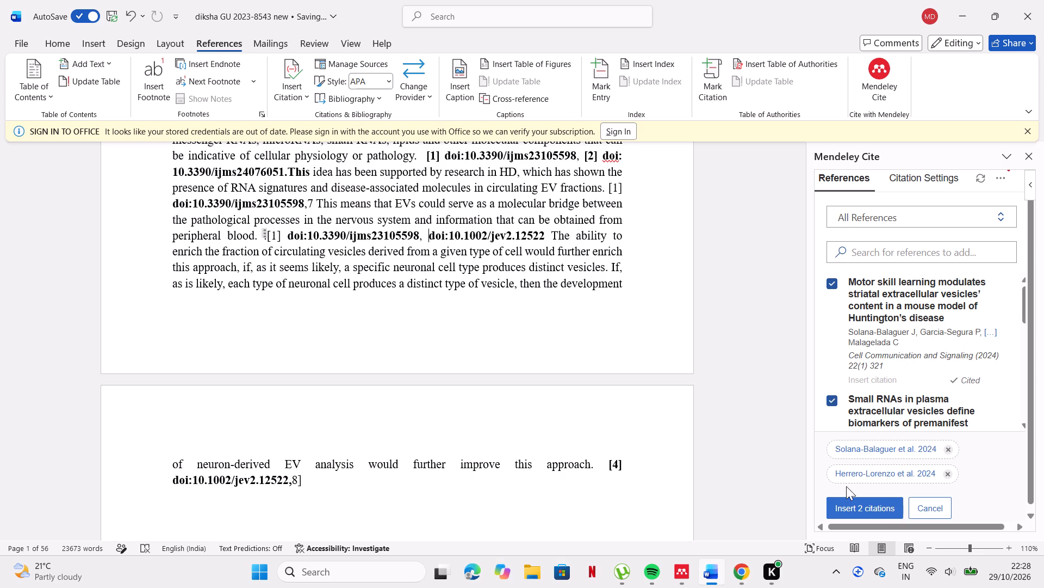
{"action": "left_click", "coordinate": [835, 286]}
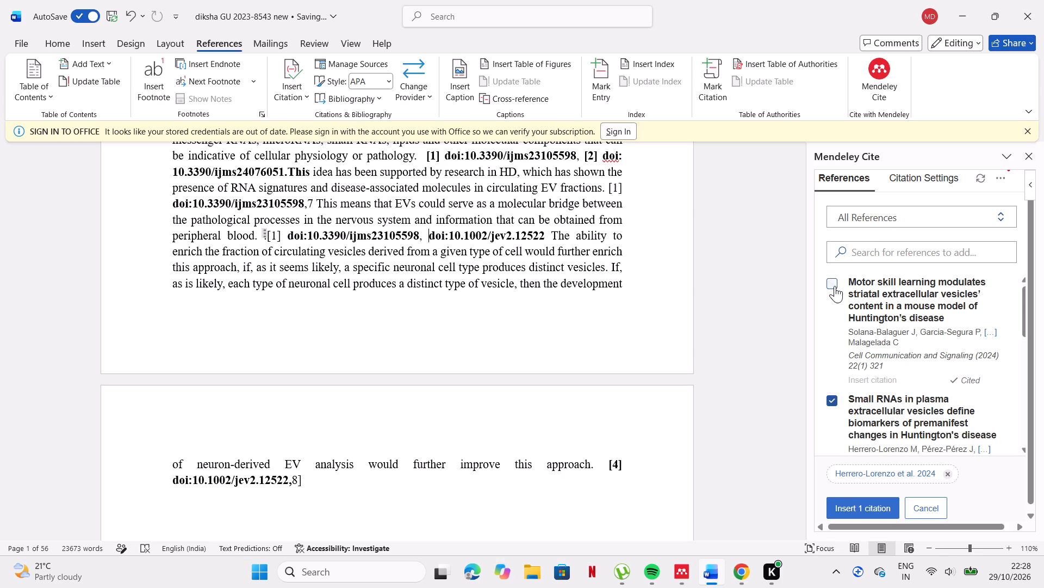
{"action": "left_click", "coordinate": [842, 503]}
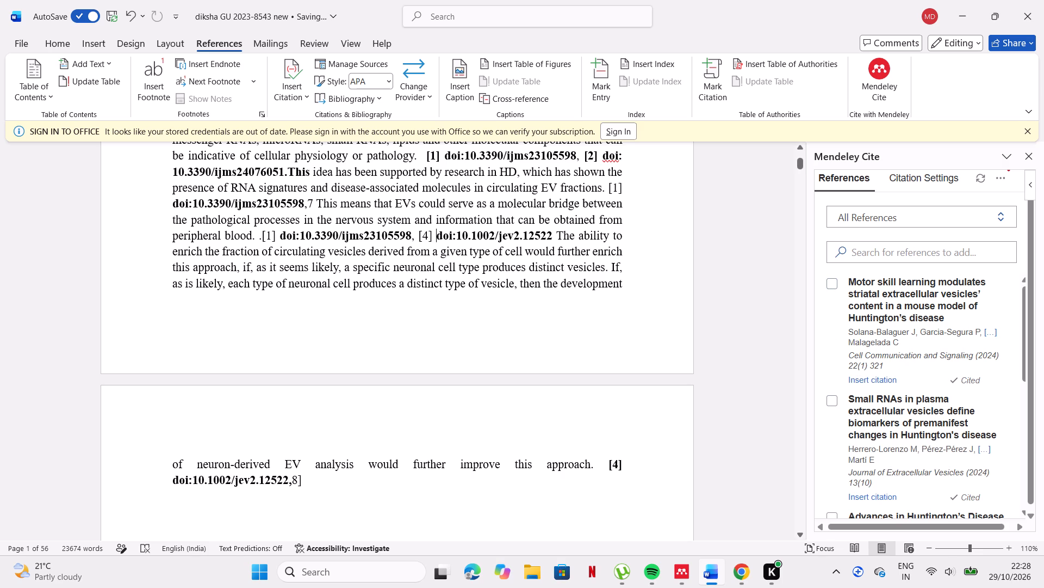
Make the [4] citation before doi:10.1002/jev2.12522 in the "peripheral blood" sentence bold.
{"action": "left_click_drag", "start_coordinate": [417, 234], "coordinate": [433, 237]}
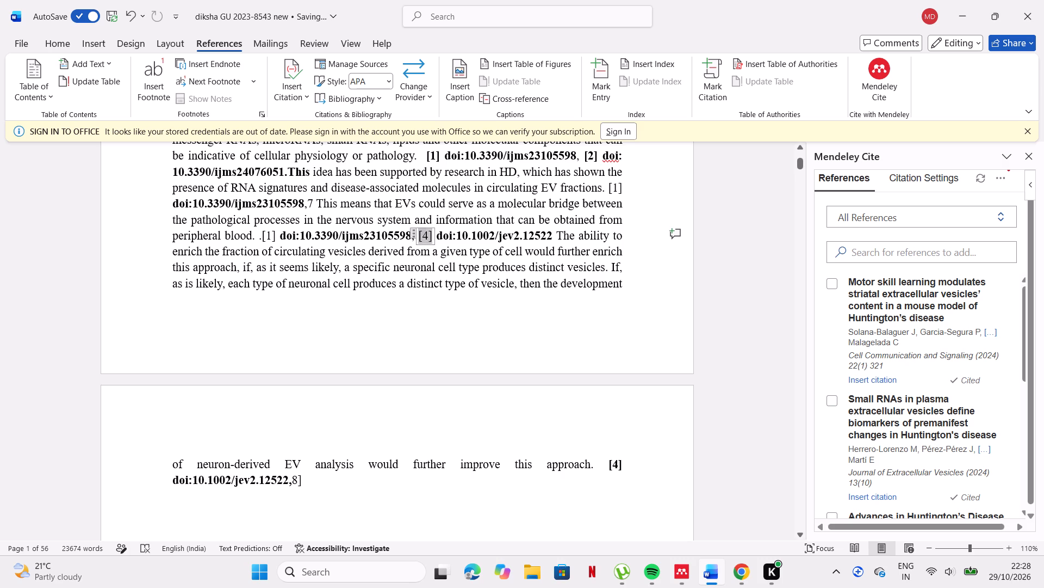
{"action": "left_click", "coordinate": [440, 218]}
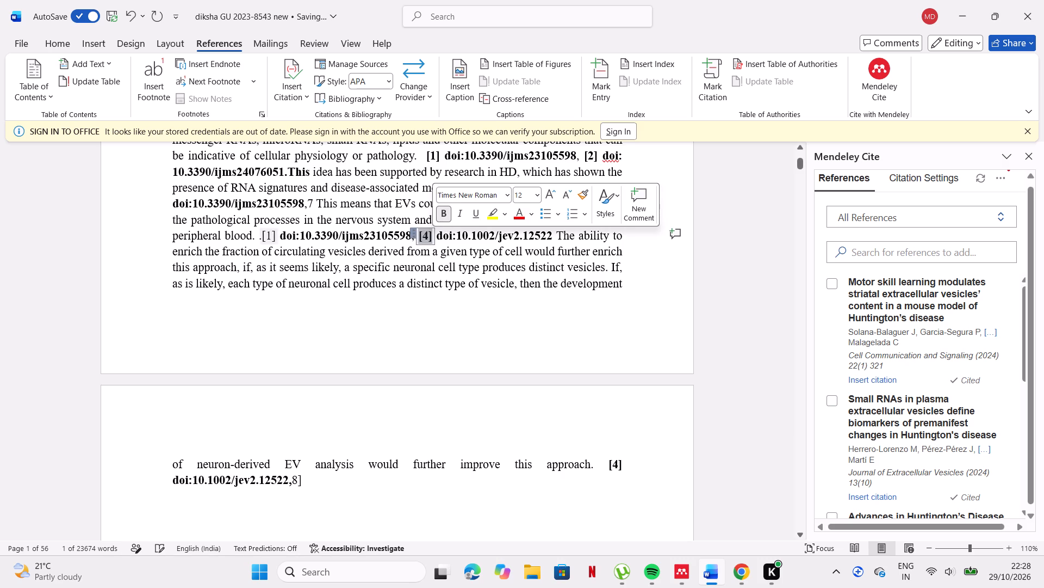
{"action": "left_click_drag", "start_coordinate": [261, 232], "coordinate": [287, 232]}
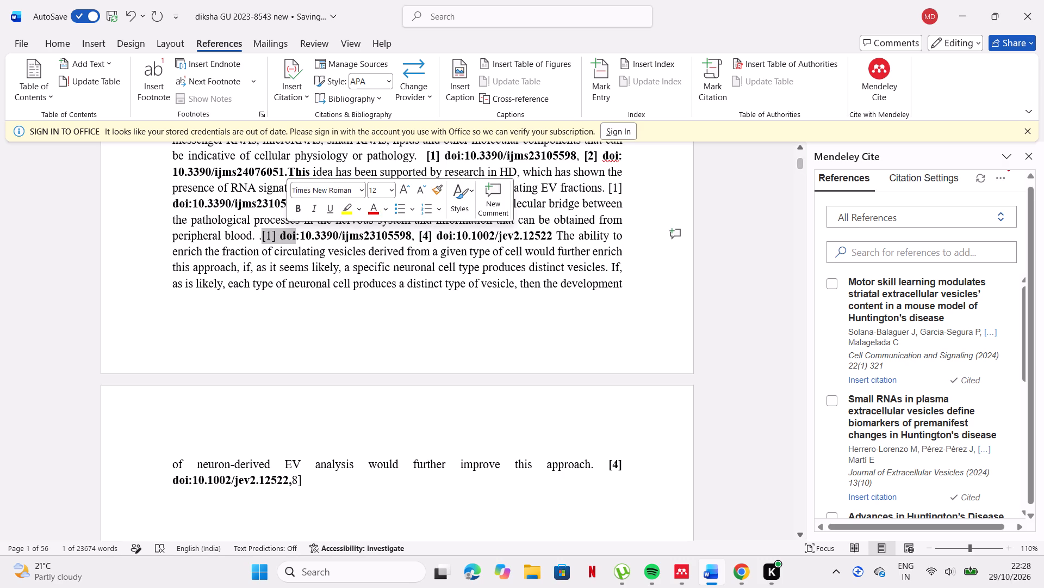
{"action": "left_click", "coordinate": [350, 284]}
Apply the suggested proofing correction to "doi:10.3390/ijms24076051.This" after "rate of disease progression." in the Introduction.
{"action": "scroll", "coordinate": [350, 284], "scroll_direction": "up", "scroll_amount": 2}
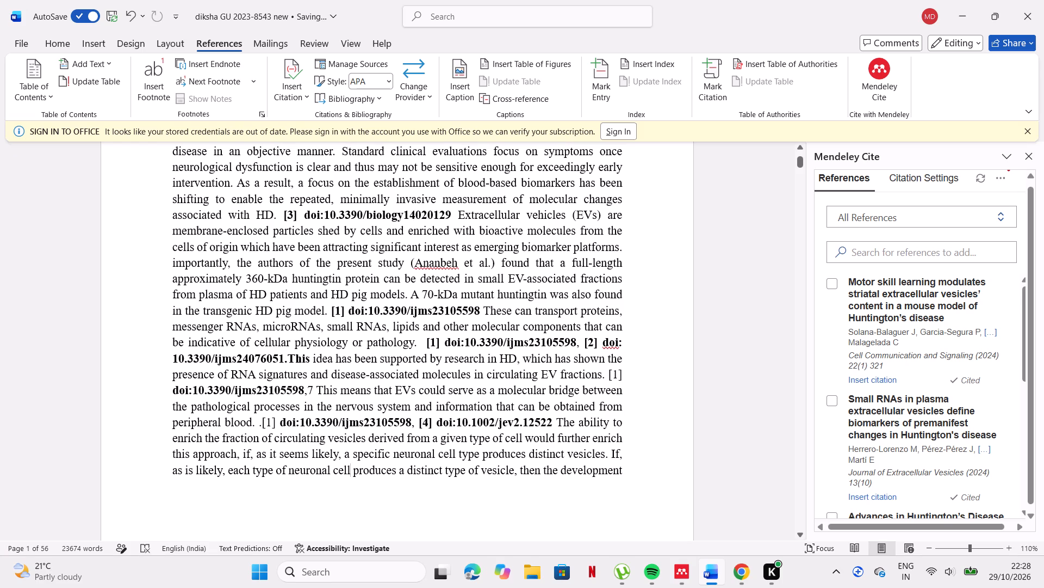
{"action": "scroll", "coordinate": [361, 299], "scroll_direction": "up", "scroll_amount": 1}
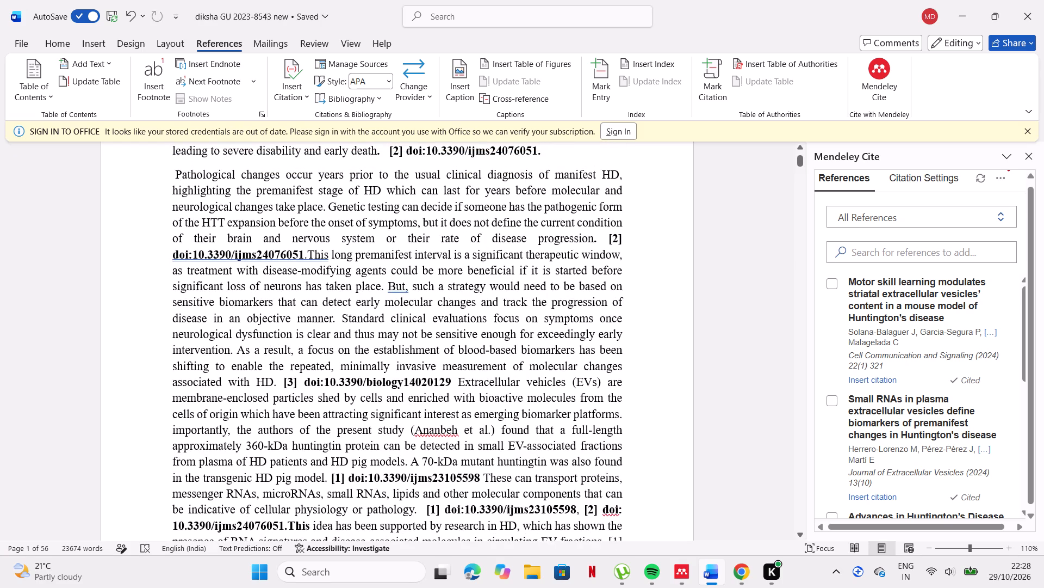
{"action": "scroll", "coordinate": [369, 313], "scroll_direction": "up", "scroll_amount": 2}
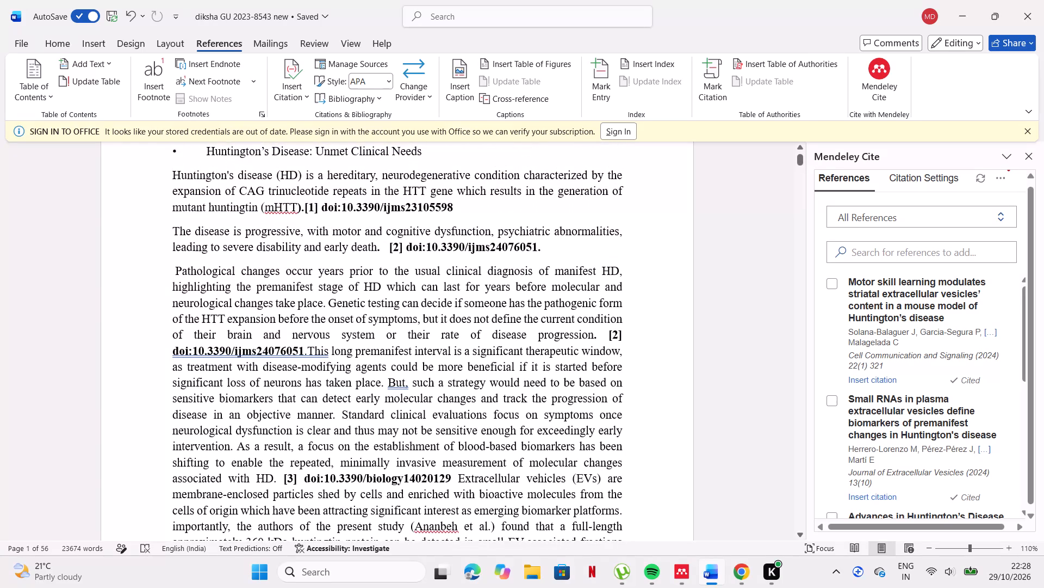
{"action": "scroll", "coordinate": [434, 275], "scroll_direction": "up", "scroll_amount": 1}
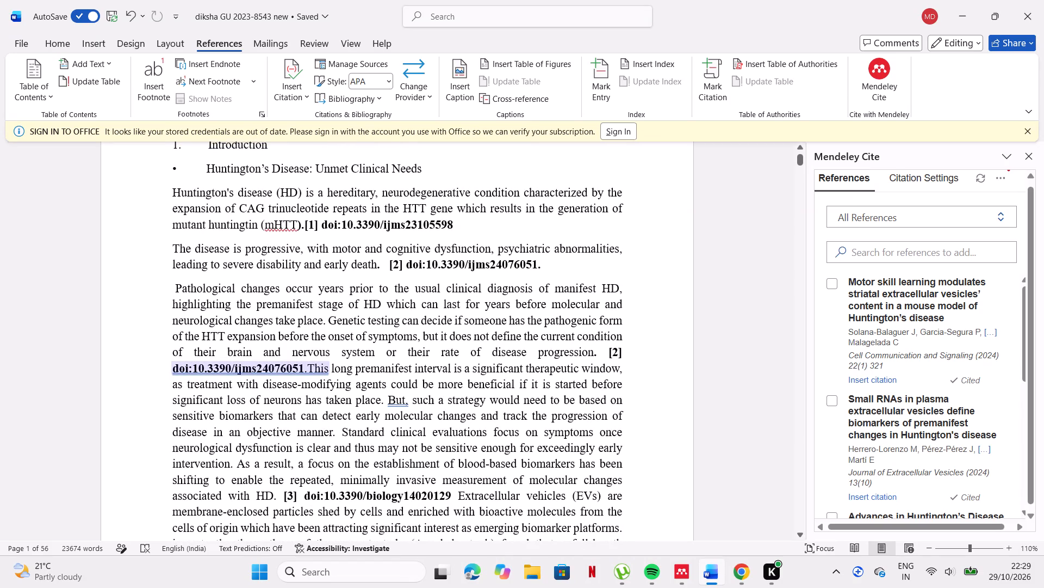
{"action": "left_click", "coordinate": [294, 366]}
{"action": "left_click", "coordinate": [296, 413]}
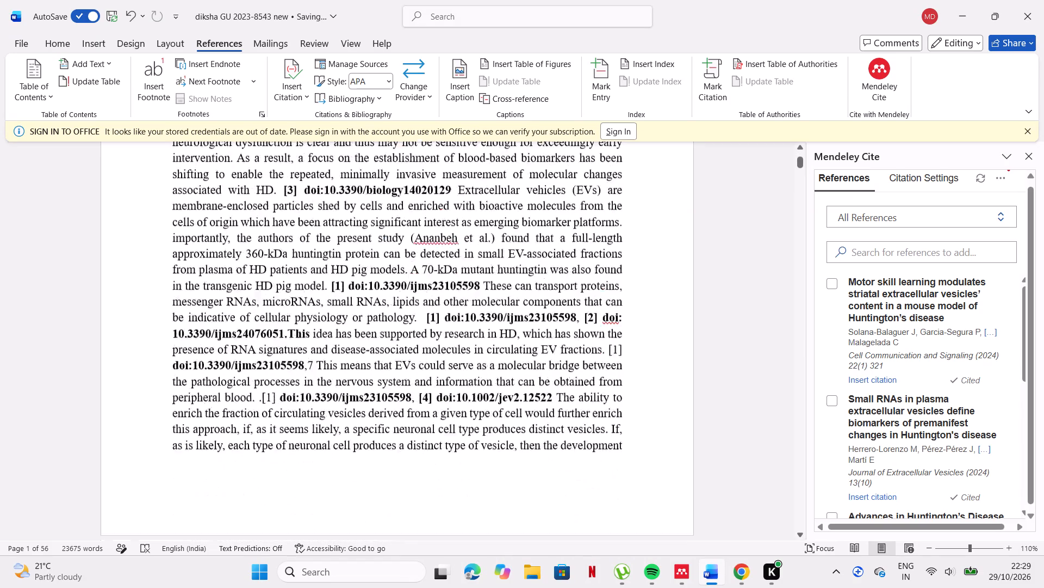
Delete the [4] citation and the space before the non-bold doi:10.1002/jev2.12522 after "traditional motor diagnosis.".
{"action": "scroll", "coordinate": [440, 291], "scroll_direction": "down", "scroll_amount": 6}
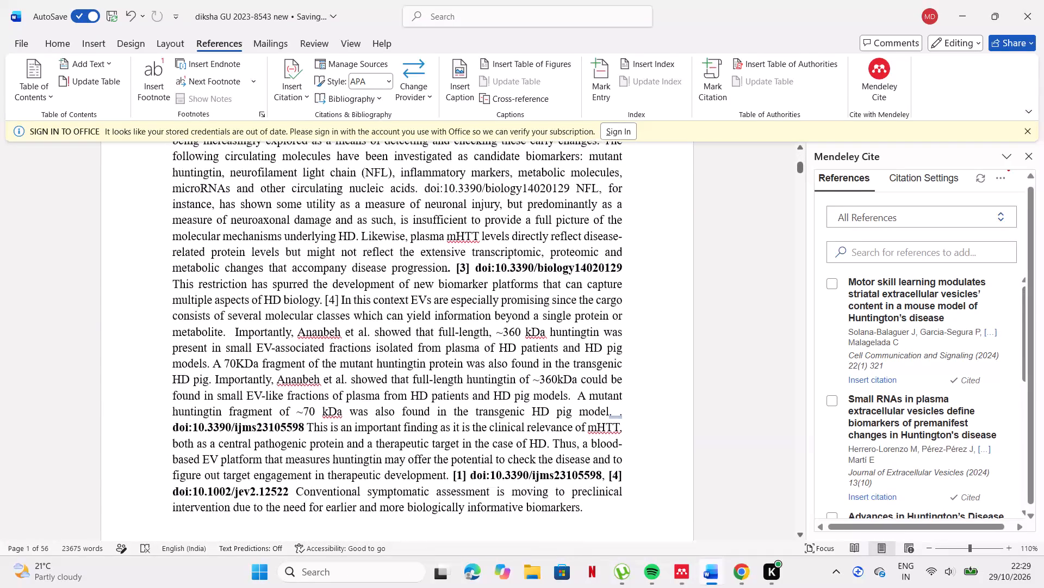
{"action": "scroll", "coordinate": [504, 324], "scroll_direction": "down", "scroll_amount": 4}
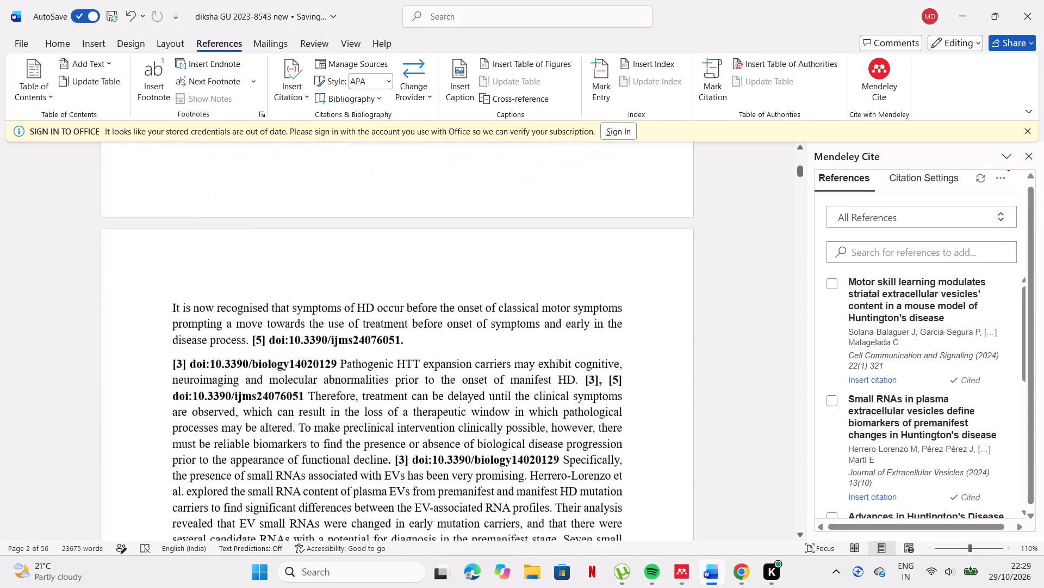
{"action": "scroll", "coordinate": [504, 324], "scroll_direction": "down", "scroll_amount": 4}
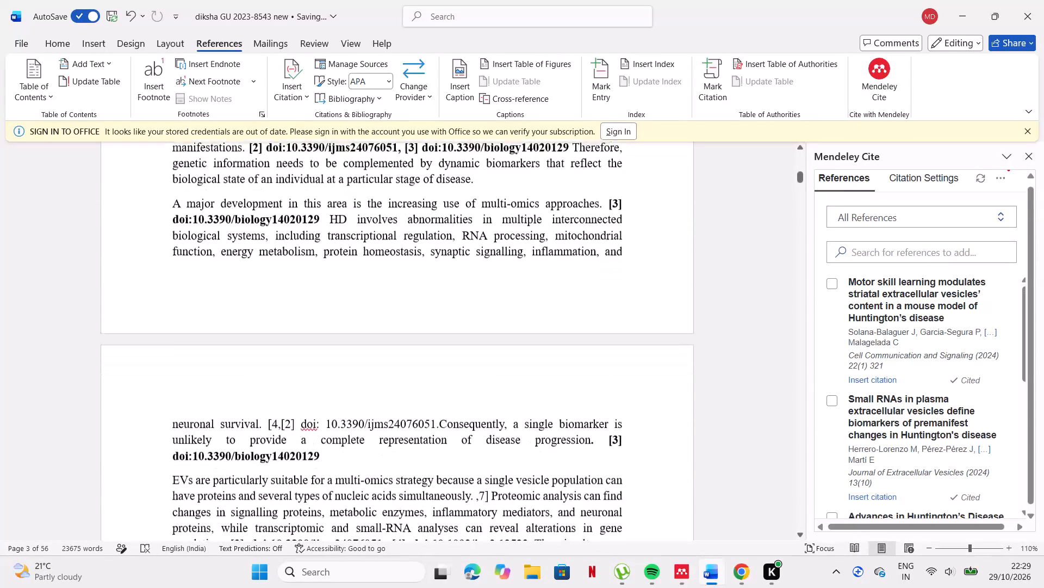
{"action": "scroll", "coordinate": [504, 324], "scroll_direction": "down", "scroll_amount": 2}
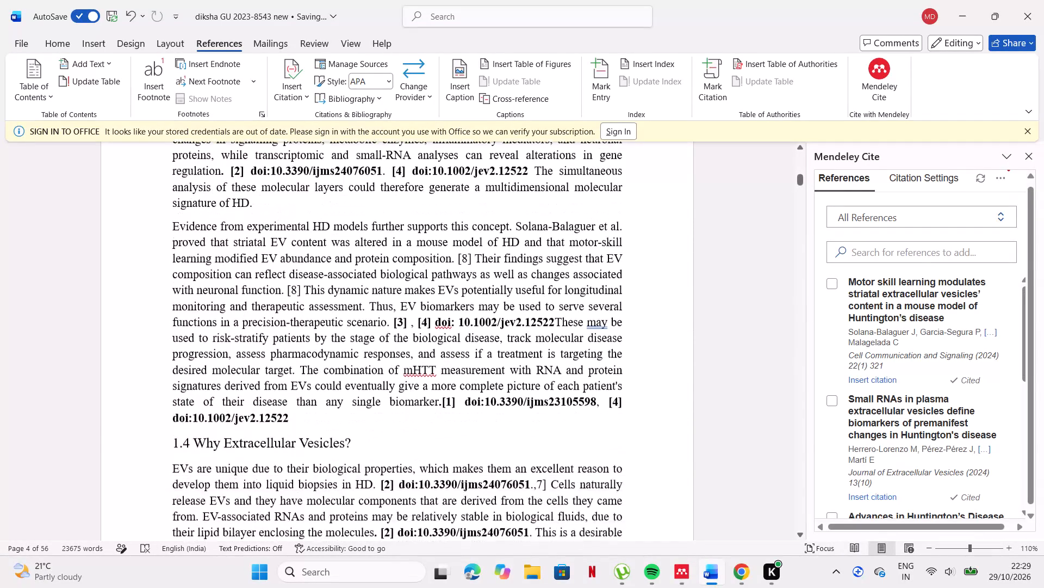
{"action": "scroll", "coordinate": [504, 324], "scroll_direction": "down", "scroll_amount": 4}
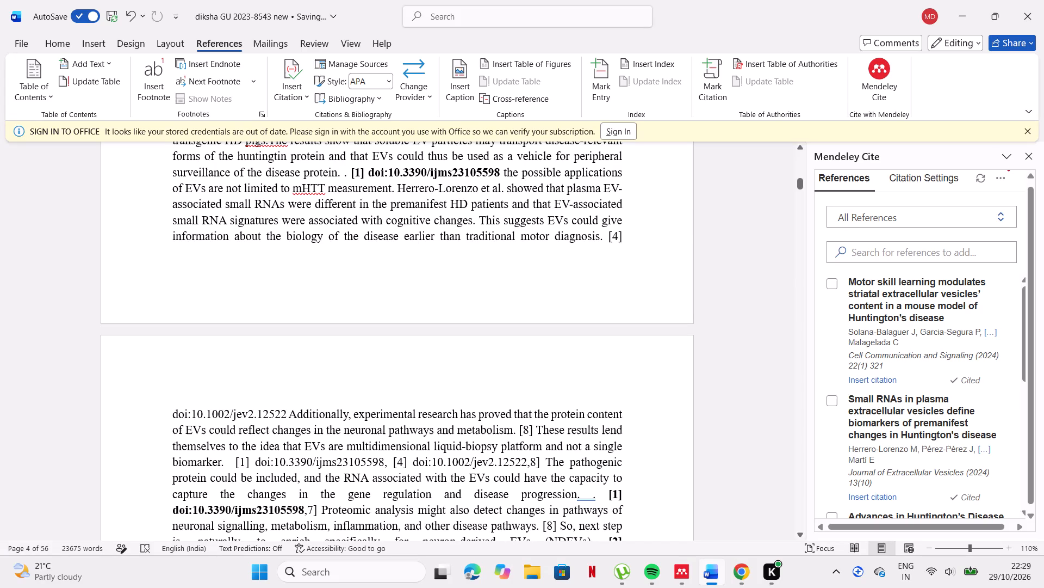
{"action": "left_click", "coordinate": [629, 238]}
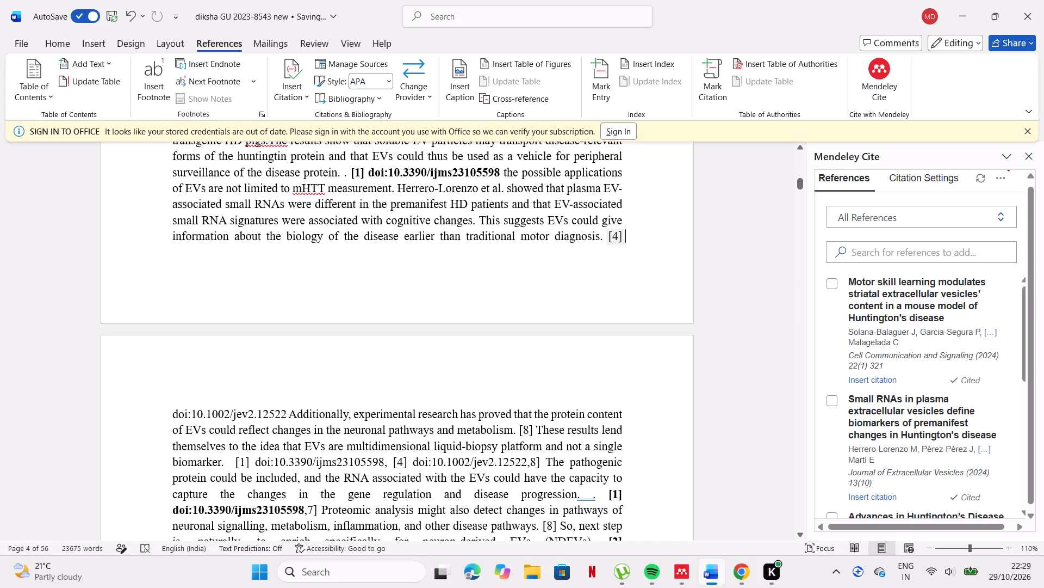
{"action": "left_click", "coordinate": [621, 237]}
{"action": "double_click", "coordinate": [629, 236]}
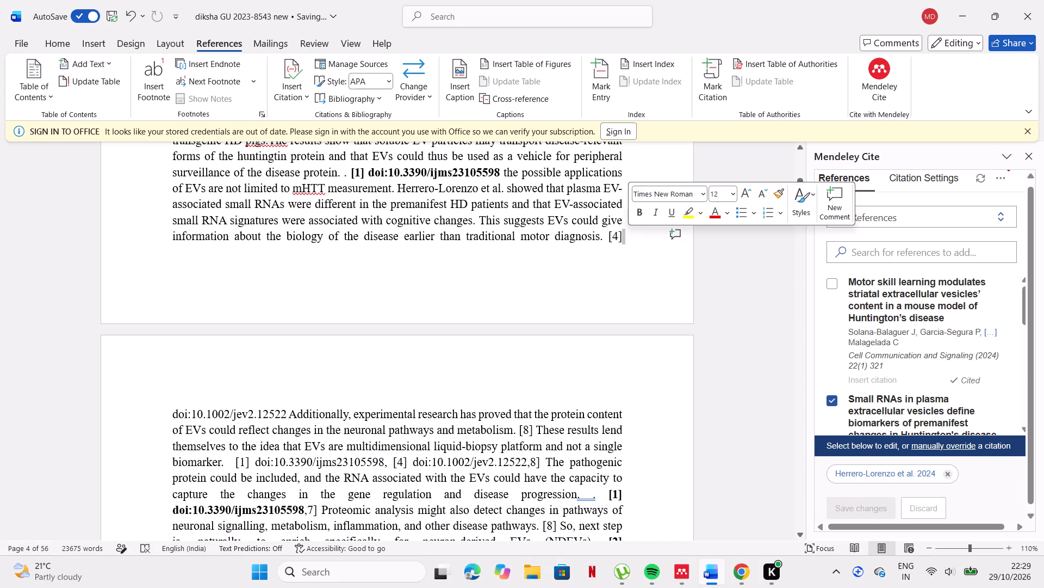
{"action": "left_click", "coordinate": [629, 277]}
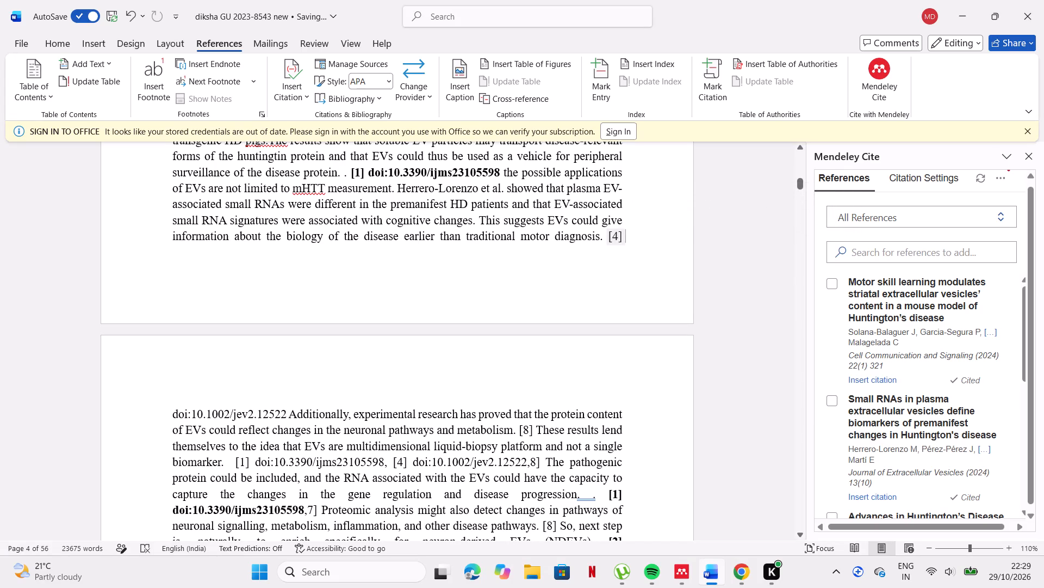
{"action": "left_click", "coordinate": [618, 229]}
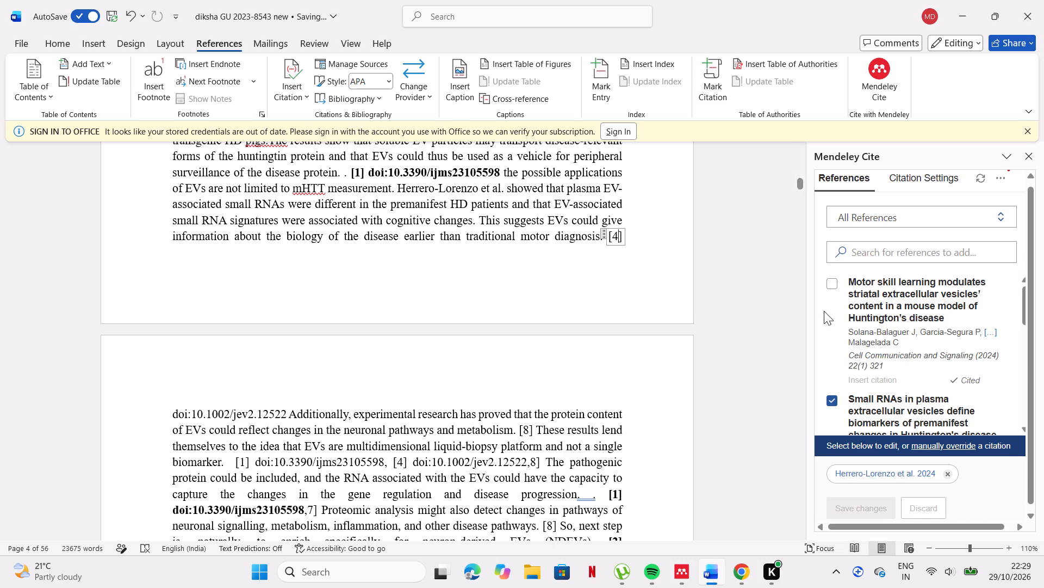
{"action": "left_click", "coordinate": [646, 249]}
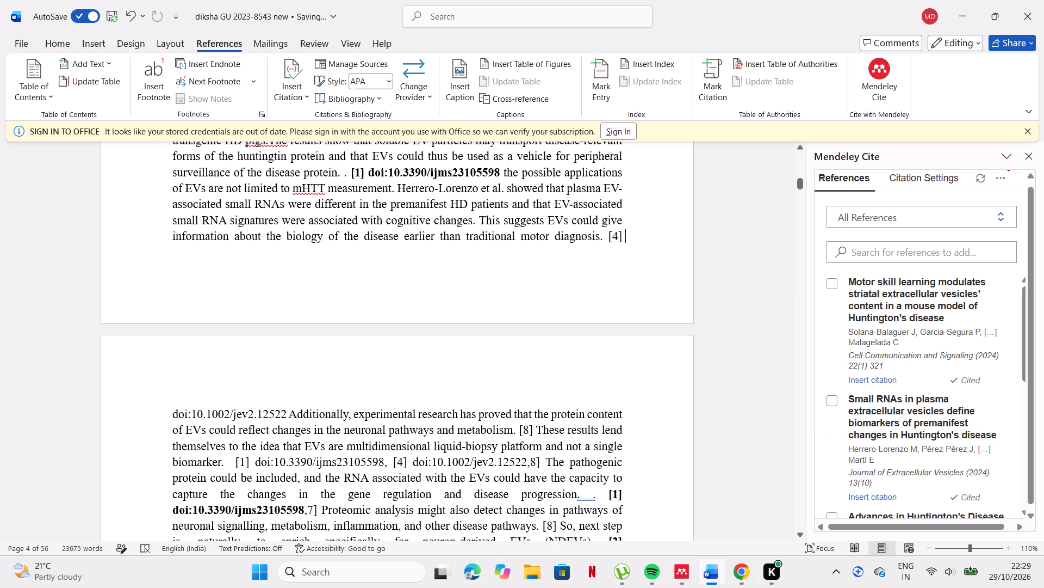
{"action": "key", "text": "BackSpace"}
{"action": "key", "text": "BackSpace"}
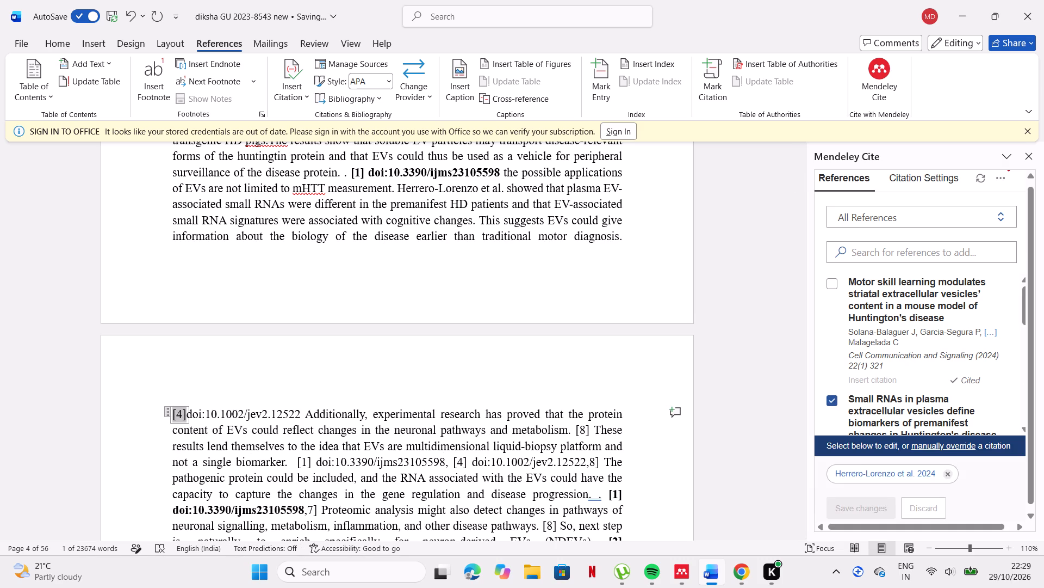
{"action": "key", "text": "BackSpace"}
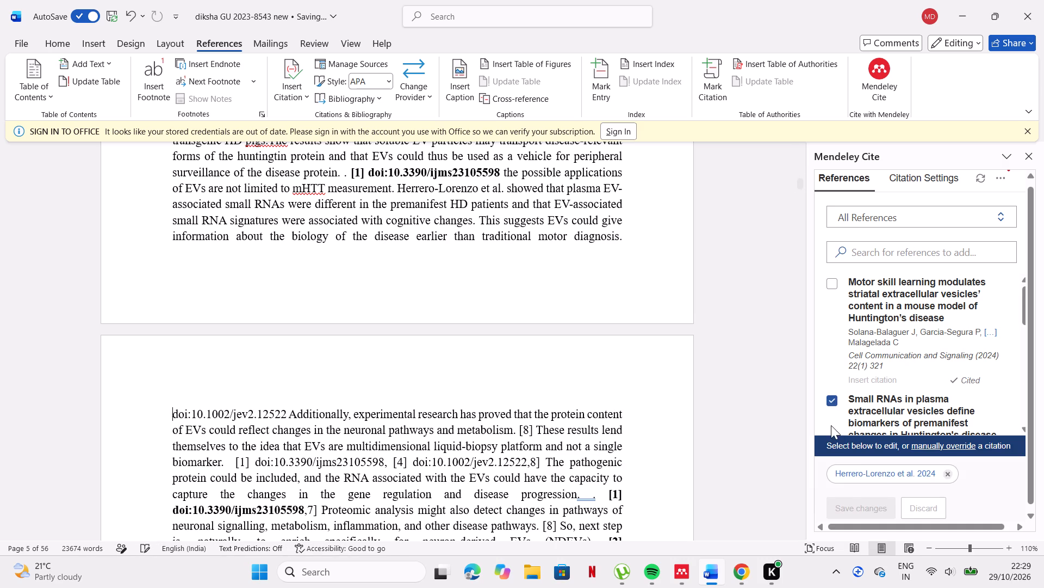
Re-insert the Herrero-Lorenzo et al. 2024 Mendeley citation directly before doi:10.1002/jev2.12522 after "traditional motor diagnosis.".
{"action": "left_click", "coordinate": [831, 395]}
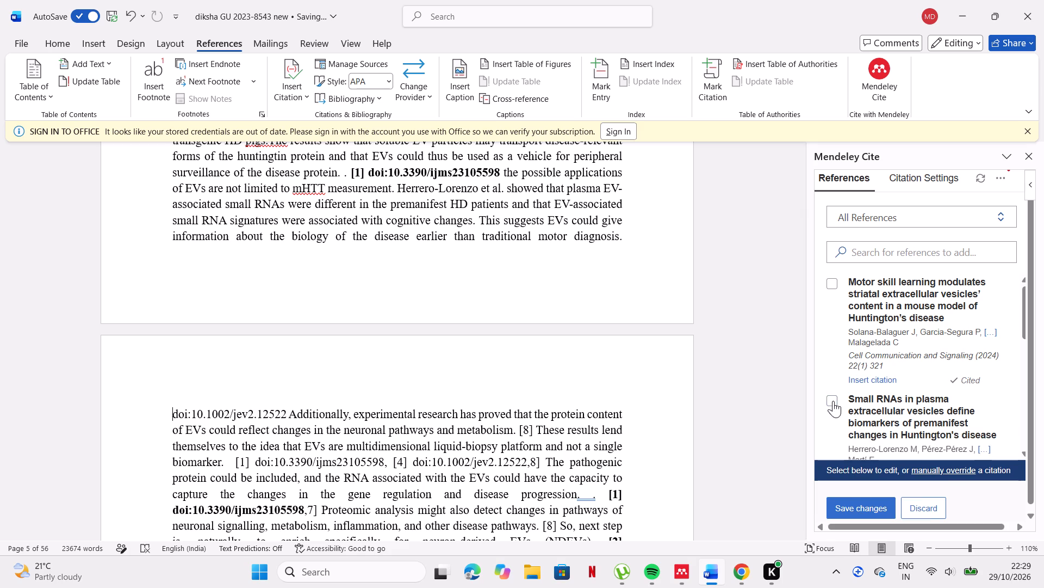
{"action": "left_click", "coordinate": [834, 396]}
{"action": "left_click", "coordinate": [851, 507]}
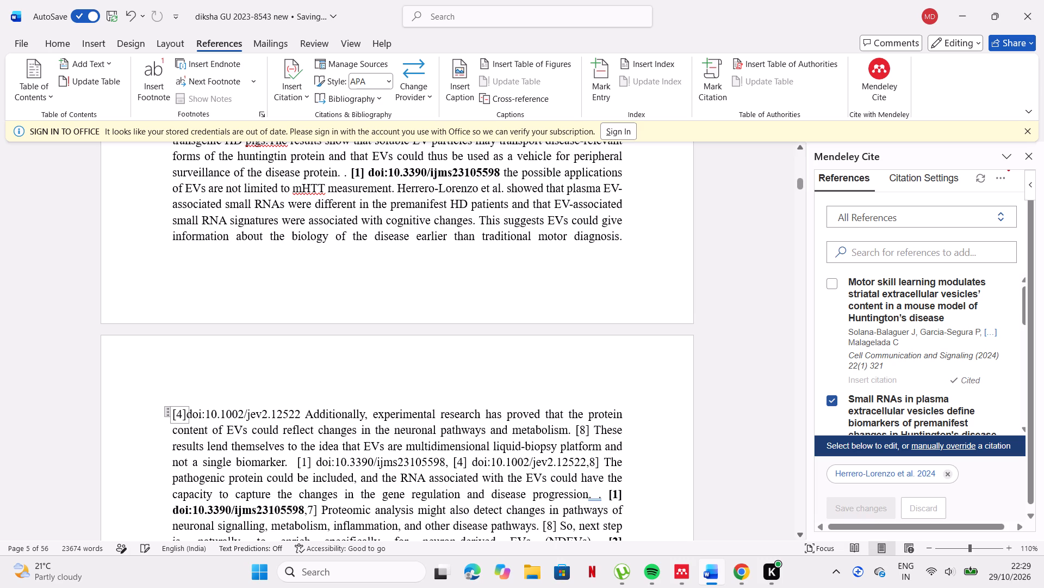
Delete the re-inserted [4] citation in front of doi:10.1002/jev2.12522 at the start of the "Additionally, experimental research" line.
{"action": "left_click", "coordinate": [179, 420]}
{"action": "left_click_drag", "start_coordinate": [169, 411], "coordinate": [251, 412]}
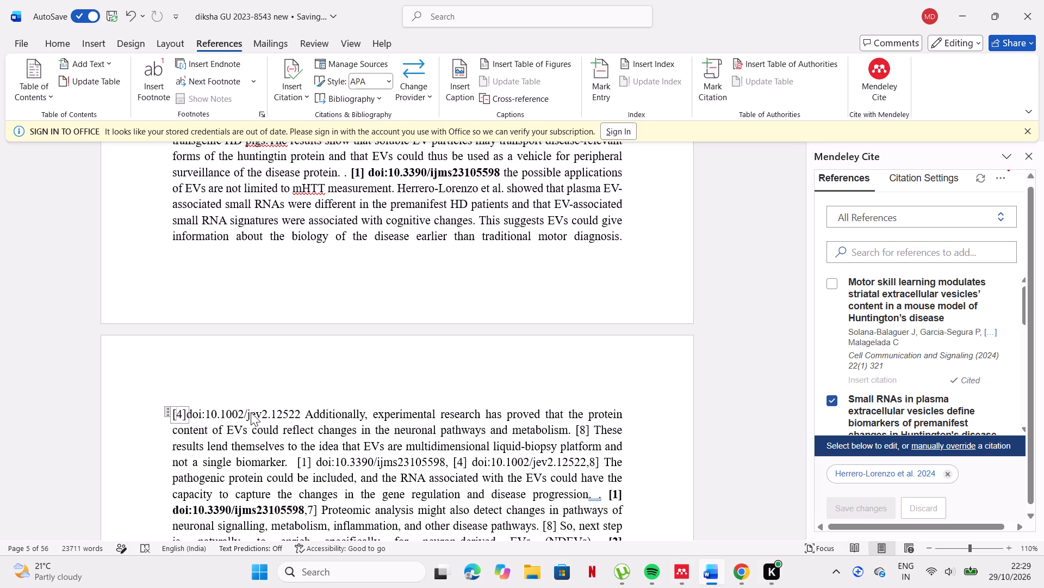
{"action": "left_click_drag", "start_coordinate": [251, 412], "coordinate": [265, 408]}
{"action": "scroll", "coordinate": [365, 358], "scroll_direction": "down", "scroll_amount": 1}
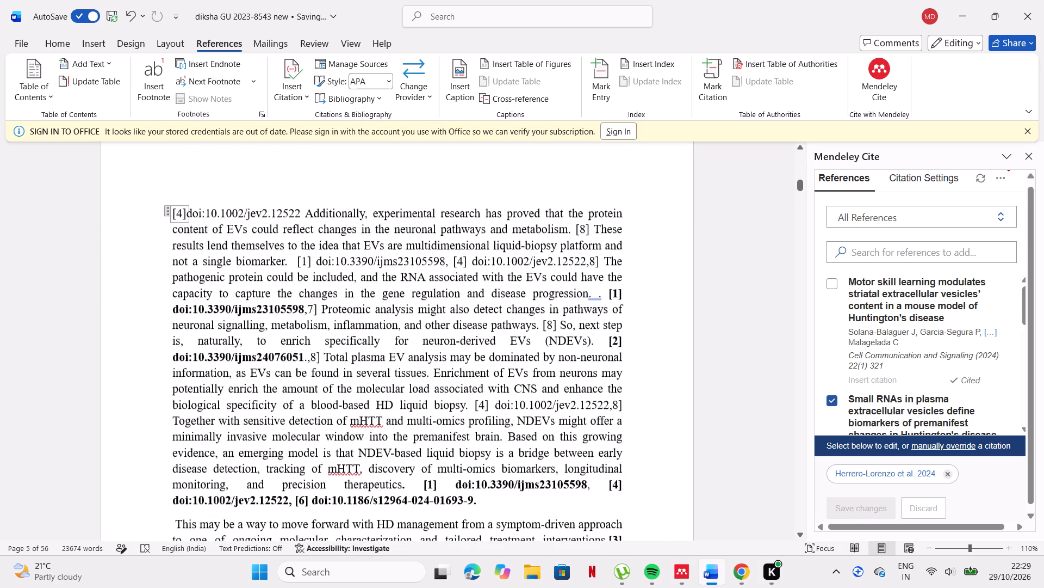
{"action": "scroll", "coordinate": [365, 358], "scroll_direction": "down", "scroll_amount": 1}
{"action": "left_click", "coordinate": [319, 309]}
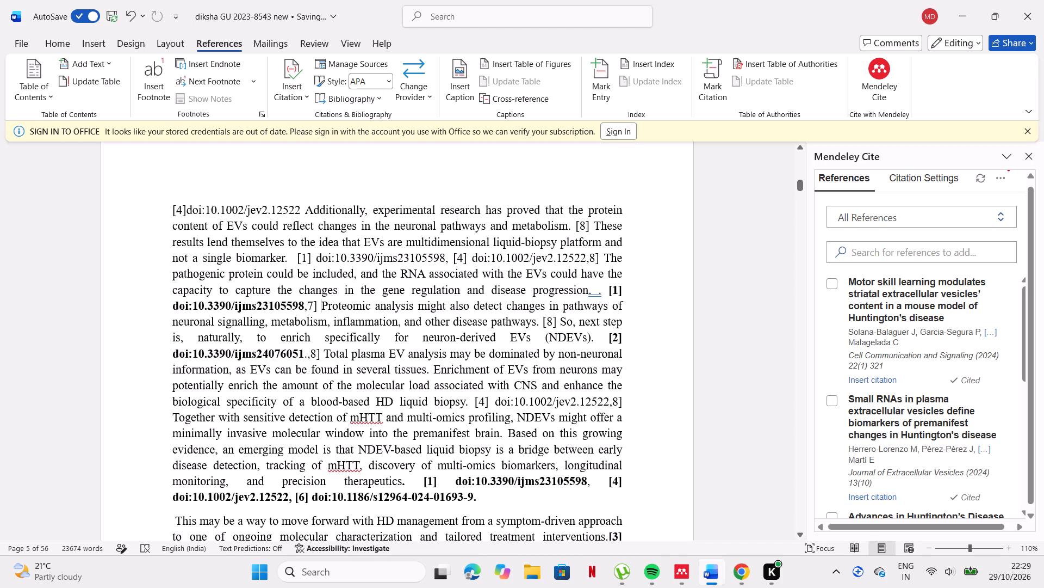
{"action": "left_click", "coordinate": [315, 305]}
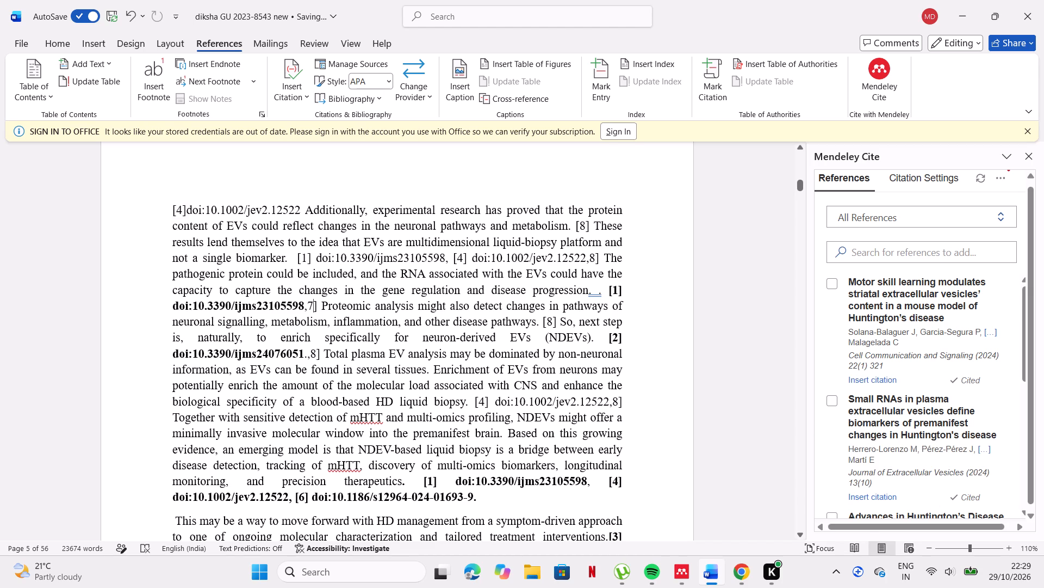
{"action": "triple_click", "coordinate": [184, 212]}
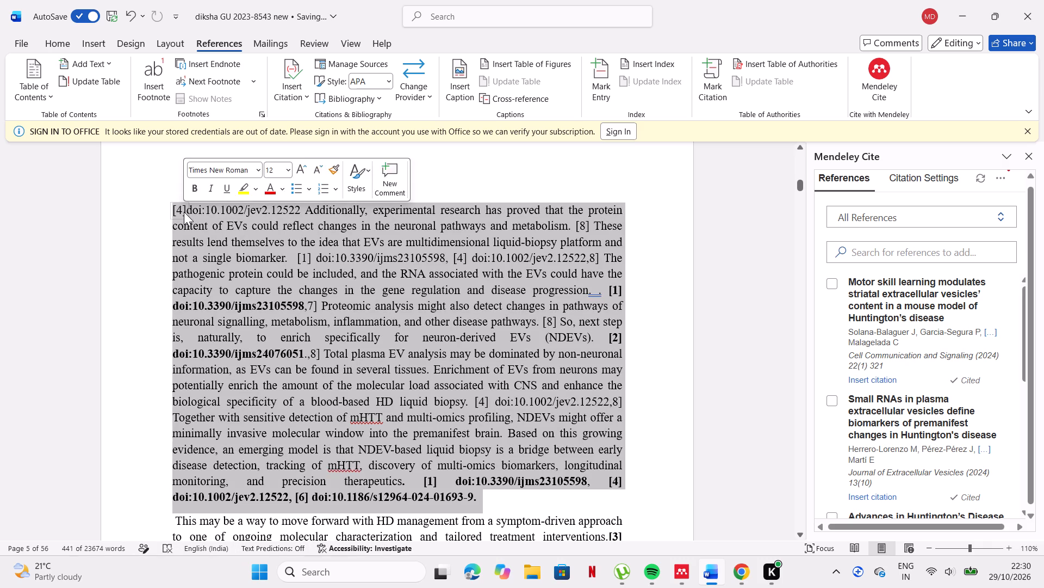
{"action": "left_click", "coordinate": [184, 212]}
{"action": "left_click", "coordinate": [187, 211]}
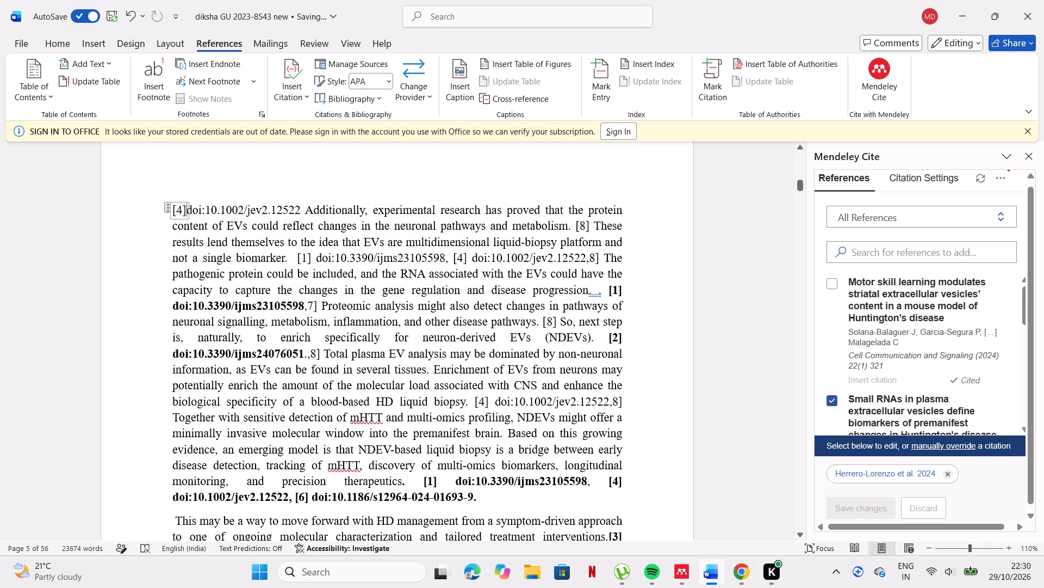
{"action": "key", "text": "BackSpace"}
{"action": "key", "text": "BackSpace"}
{"action": "key", "text": "BackSpace"}
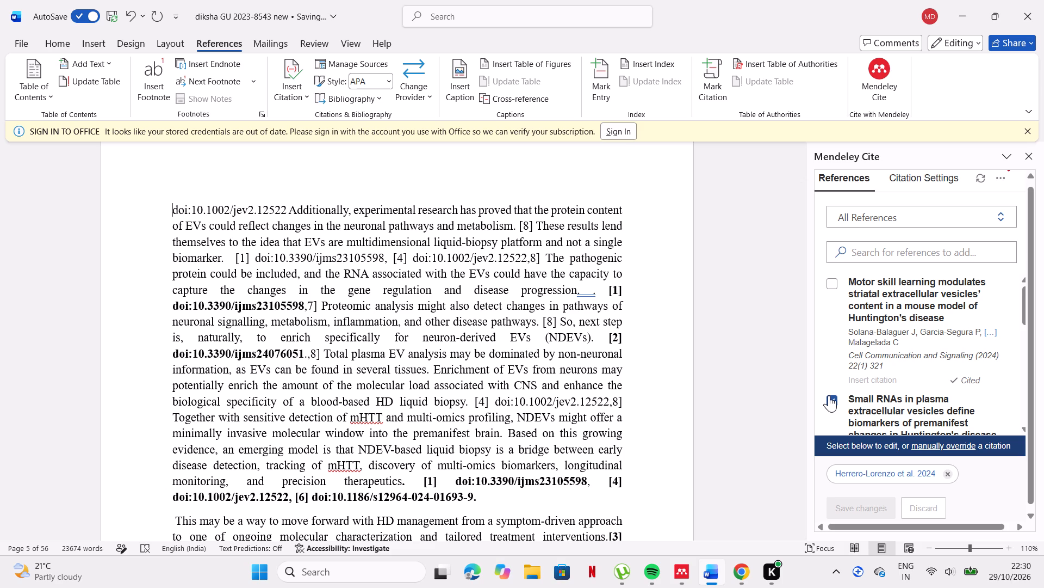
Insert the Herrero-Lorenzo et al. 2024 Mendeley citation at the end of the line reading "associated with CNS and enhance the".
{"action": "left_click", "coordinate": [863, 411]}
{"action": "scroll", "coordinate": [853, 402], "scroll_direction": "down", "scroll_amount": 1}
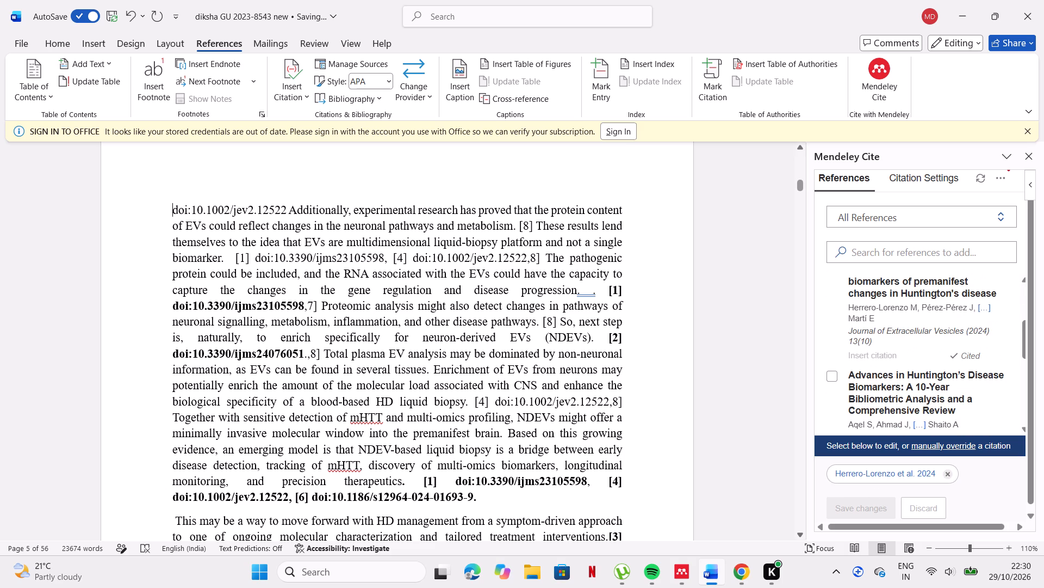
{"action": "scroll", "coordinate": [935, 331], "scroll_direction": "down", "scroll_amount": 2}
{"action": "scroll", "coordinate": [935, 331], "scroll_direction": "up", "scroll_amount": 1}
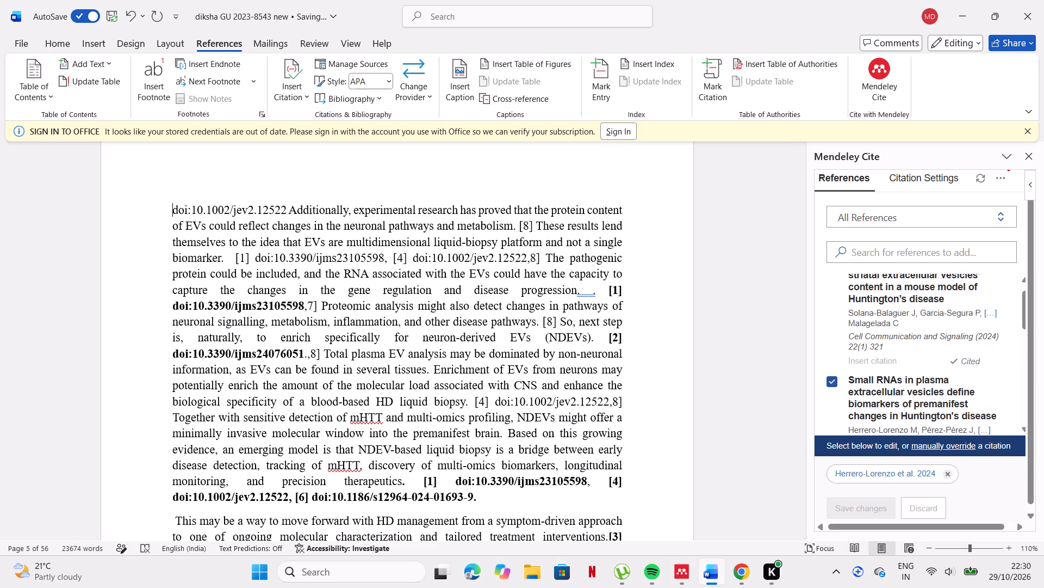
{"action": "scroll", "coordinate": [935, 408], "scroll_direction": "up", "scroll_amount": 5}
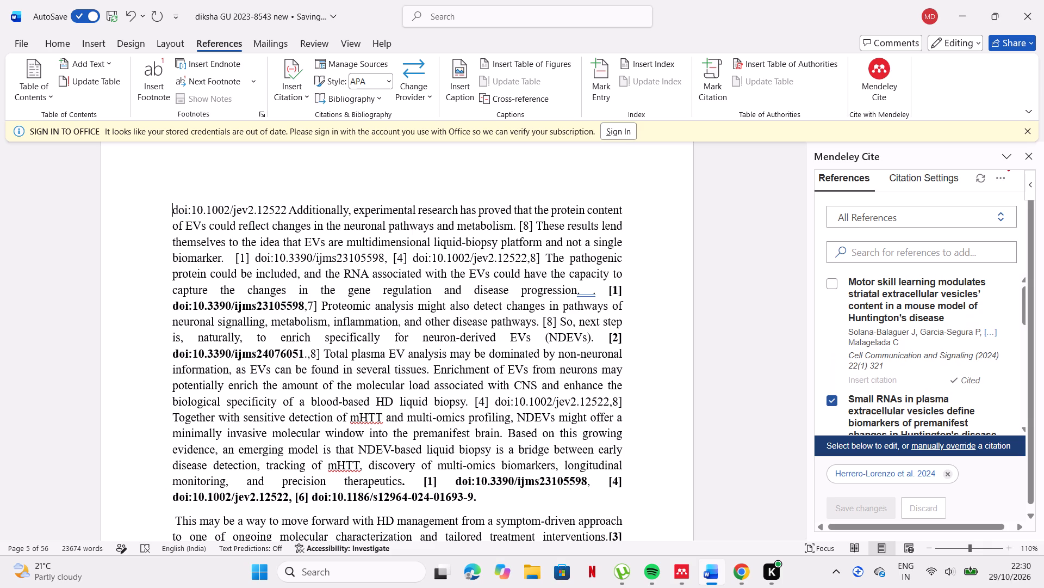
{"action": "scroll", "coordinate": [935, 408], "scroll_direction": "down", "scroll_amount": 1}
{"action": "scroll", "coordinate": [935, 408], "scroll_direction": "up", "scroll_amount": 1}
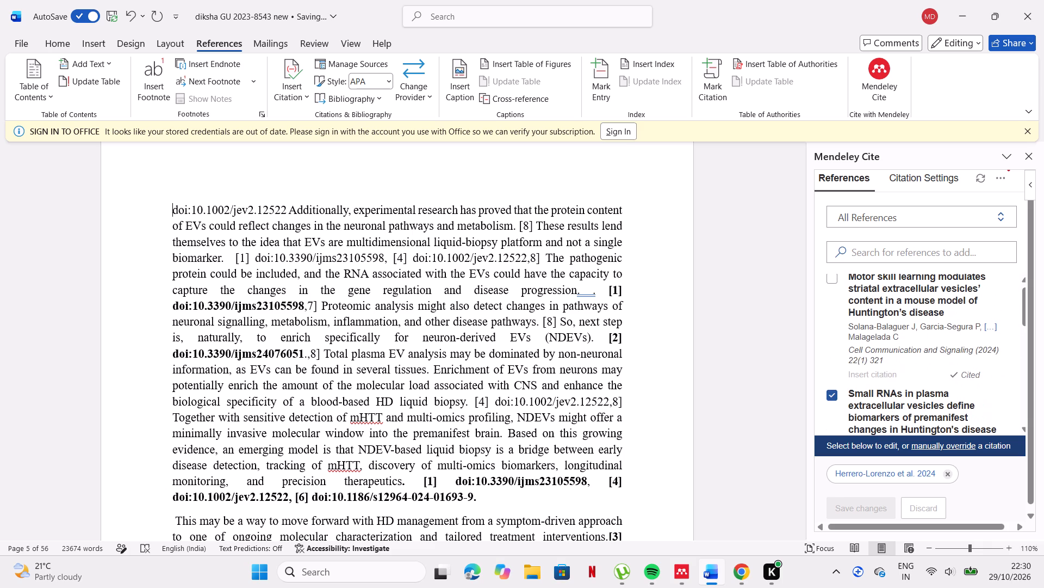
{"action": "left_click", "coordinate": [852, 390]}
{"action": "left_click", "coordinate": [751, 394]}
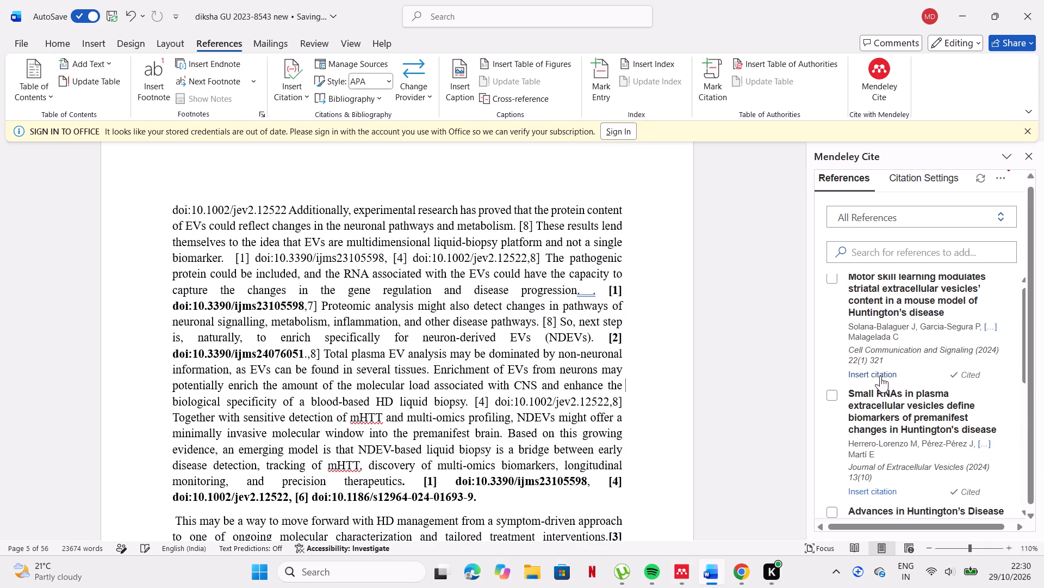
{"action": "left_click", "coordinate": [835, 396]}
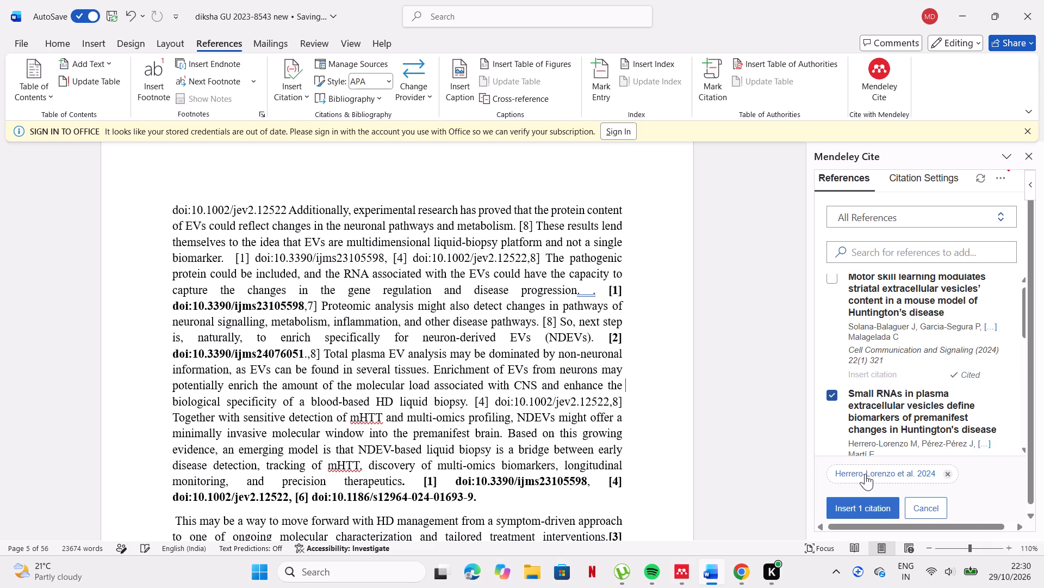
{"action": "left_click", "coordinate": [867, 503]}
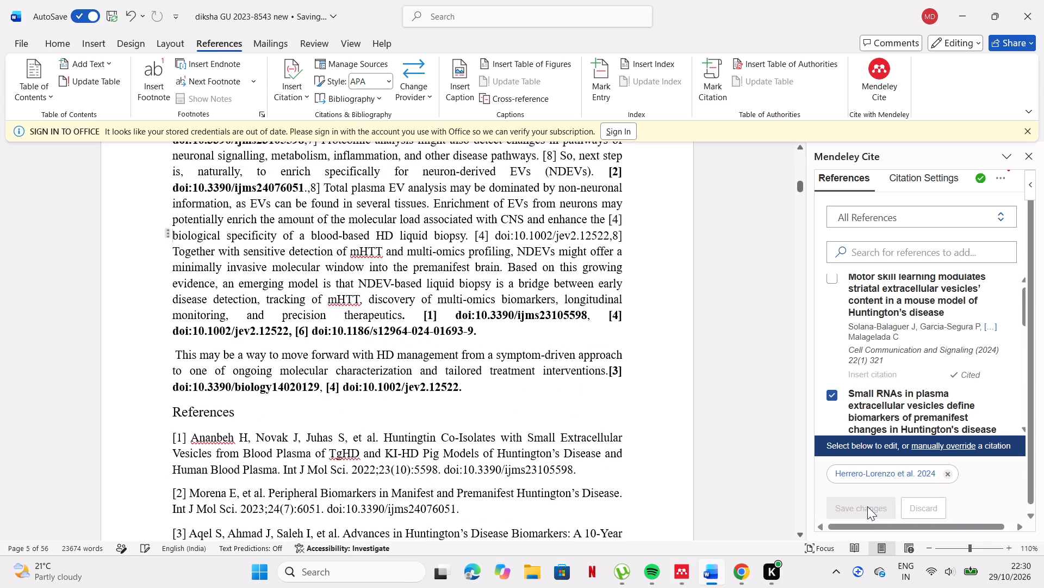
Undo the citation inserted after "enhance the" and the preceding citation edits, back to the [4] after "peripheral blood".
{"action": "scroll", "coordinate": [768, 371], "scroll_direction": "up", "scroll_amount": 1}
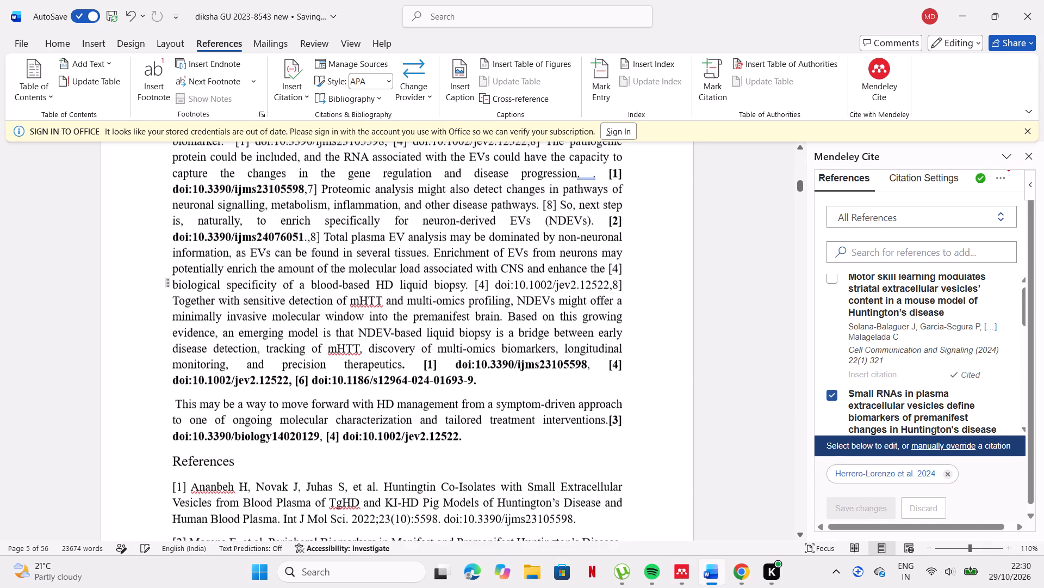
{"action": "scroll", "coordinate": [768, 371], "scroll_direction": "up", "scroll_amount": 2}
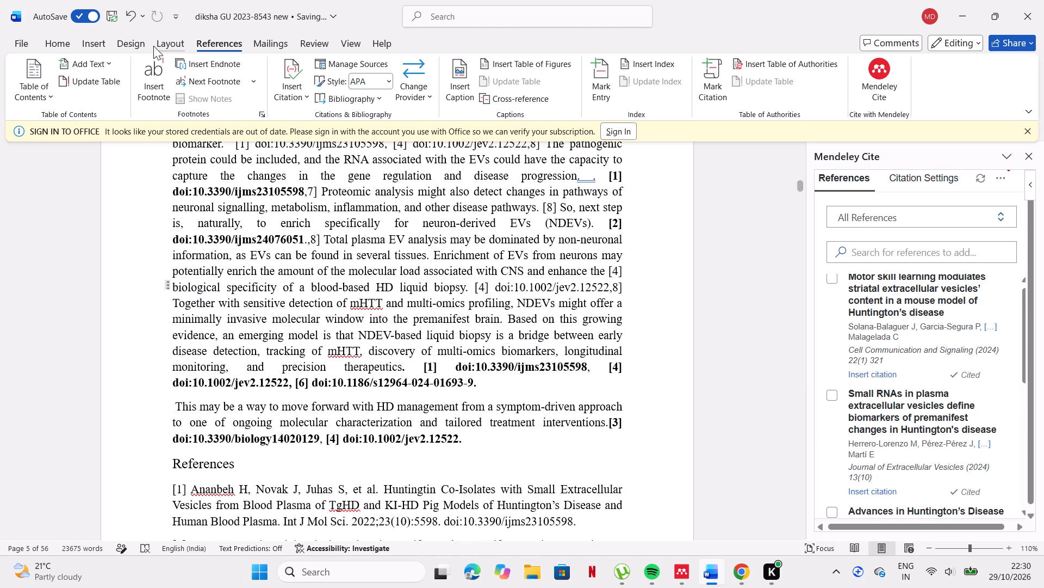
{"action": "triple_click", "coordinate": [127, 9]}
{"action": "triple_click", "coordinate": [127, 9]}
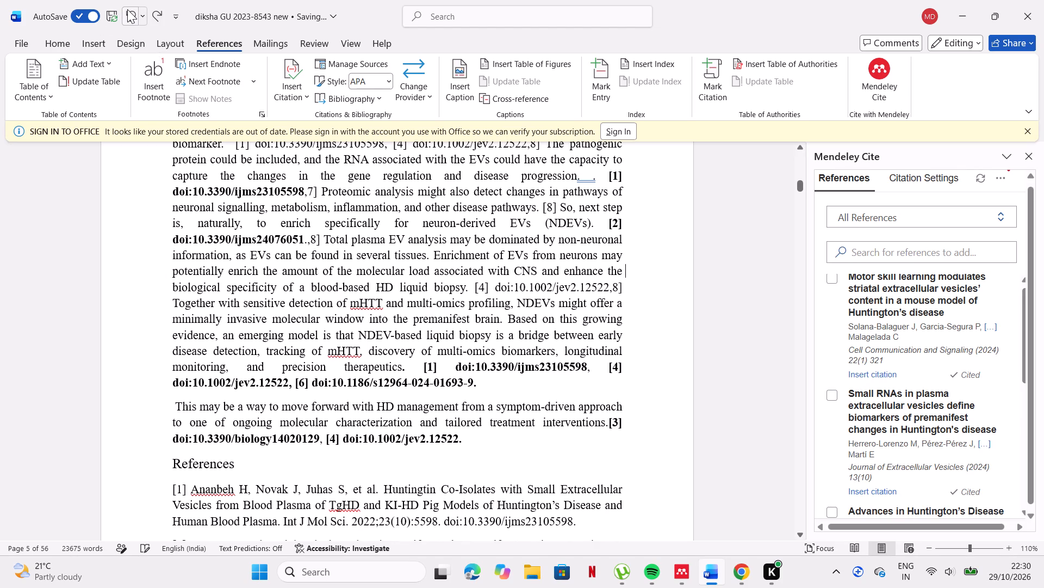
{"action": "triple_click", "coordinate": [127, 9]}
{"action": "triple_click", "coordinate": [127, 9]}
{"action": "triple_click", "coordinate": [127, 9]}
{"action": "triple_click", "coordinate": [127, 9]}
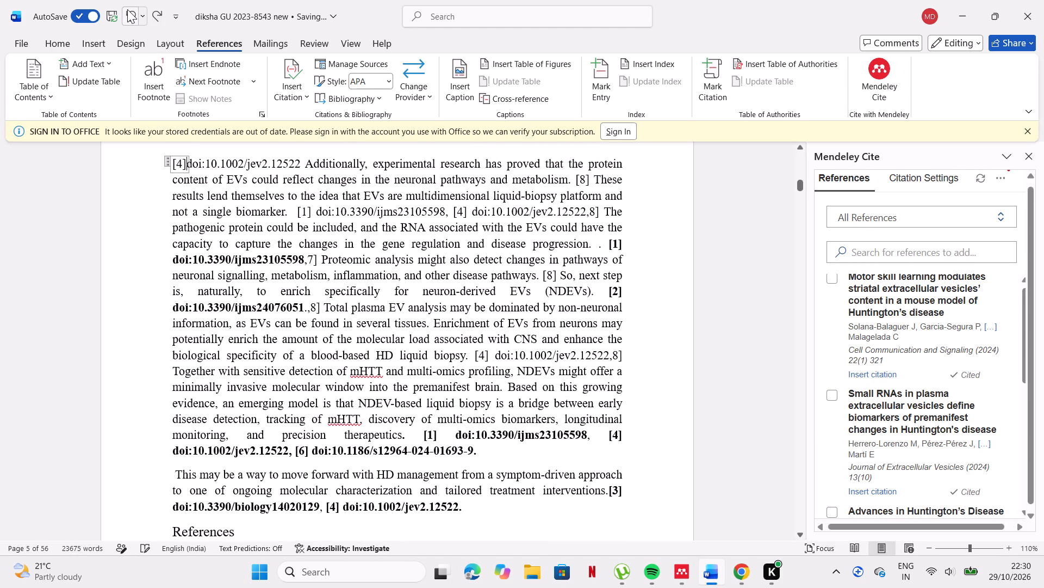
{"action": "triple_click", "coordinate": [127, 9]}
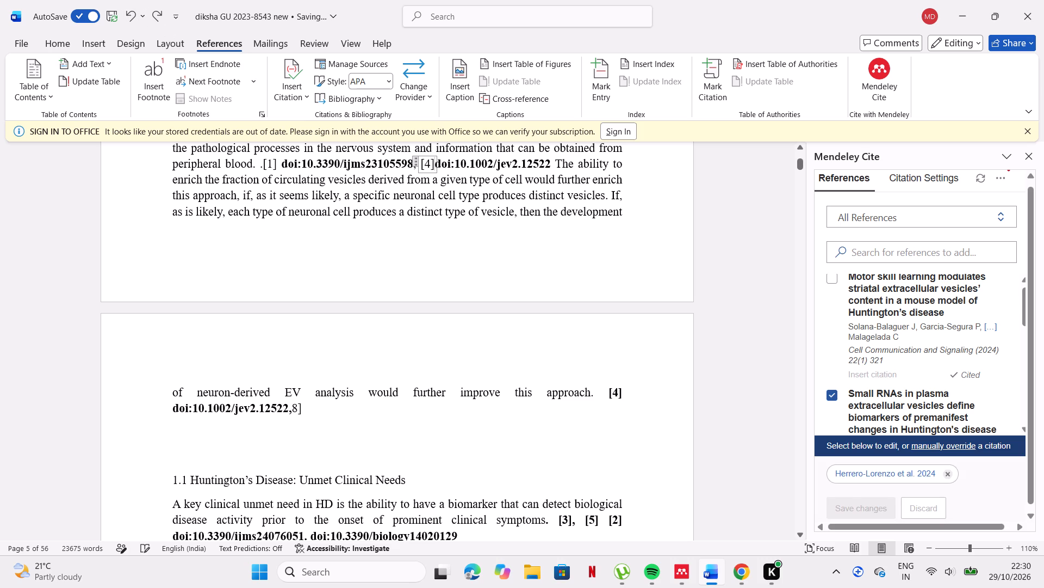
Paste doi:10.1002/jev2.12522 after the [4] following "multiple aspects of HD biology." in section 1.1 and make the DOI bold.
{"action": "left_click", "coordinate": [447, 166]}
{"action": "left_click", "coordinate": [514, 250]}
{"action": "scroll", "coordinate": [606, 344], "scroll_direction": "down", "scroll_amount": 1}
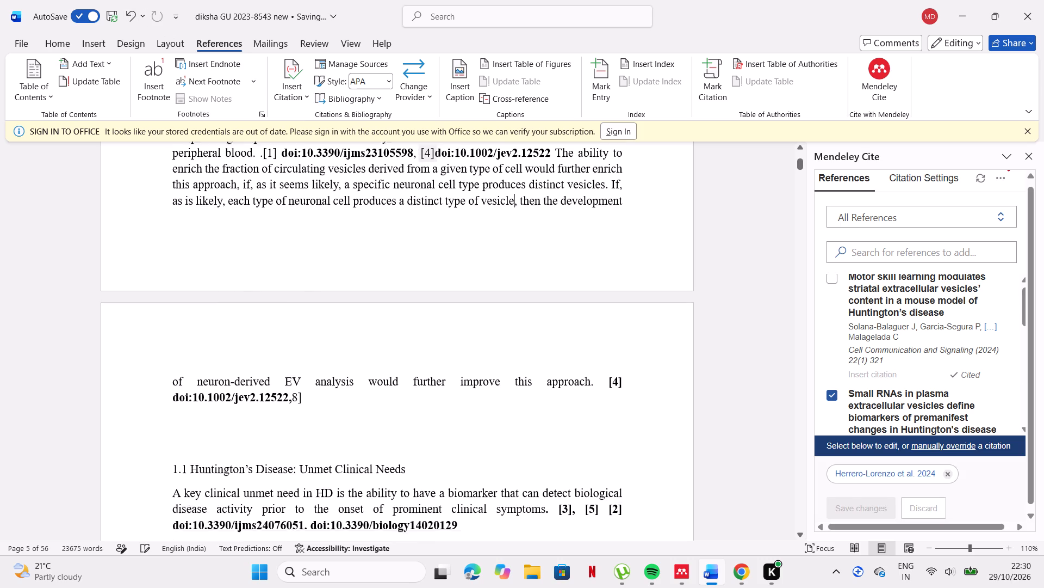
{"action": "scroll", "coordinate": [606, 344], "scroll_direction": "down", "scroll_amount": 1}
{"action": "scroll", "coordinate": [606, 344], "scroll_direction": "up", "scroll_amount": 1}
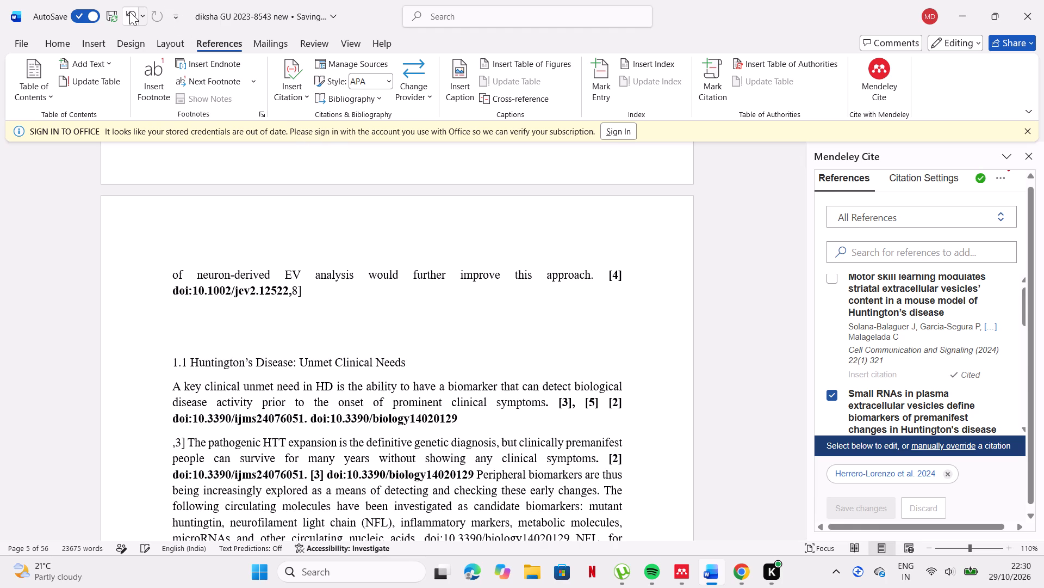
{"action": "scroll", "coordinate": [536, 335], "scroll_direction": "down", "scroll_amount": 1}
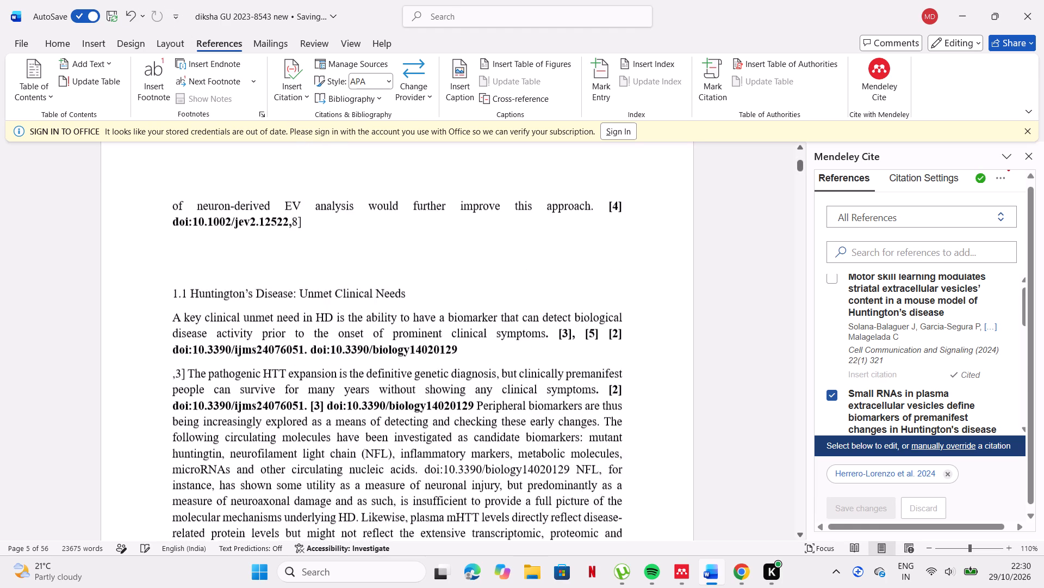
{"action": "scroll", "coordinate": [536, 335], "scroll_direction": "down", "scroll_amount": 1}
{"action": "left_click", "coordinate": [536, 335]}
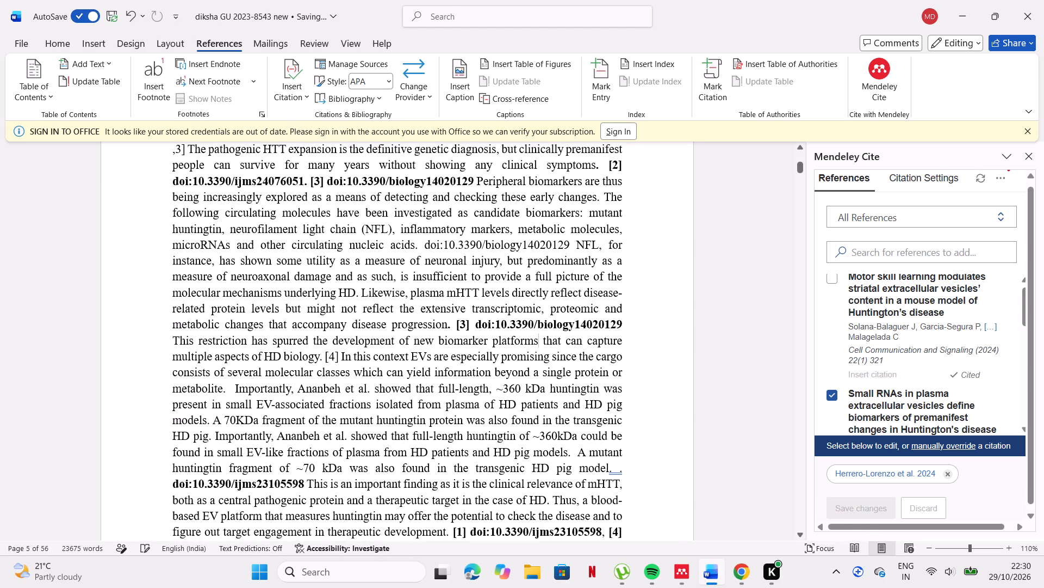
{"action": "left_click", "coordinate": [337, 354]}
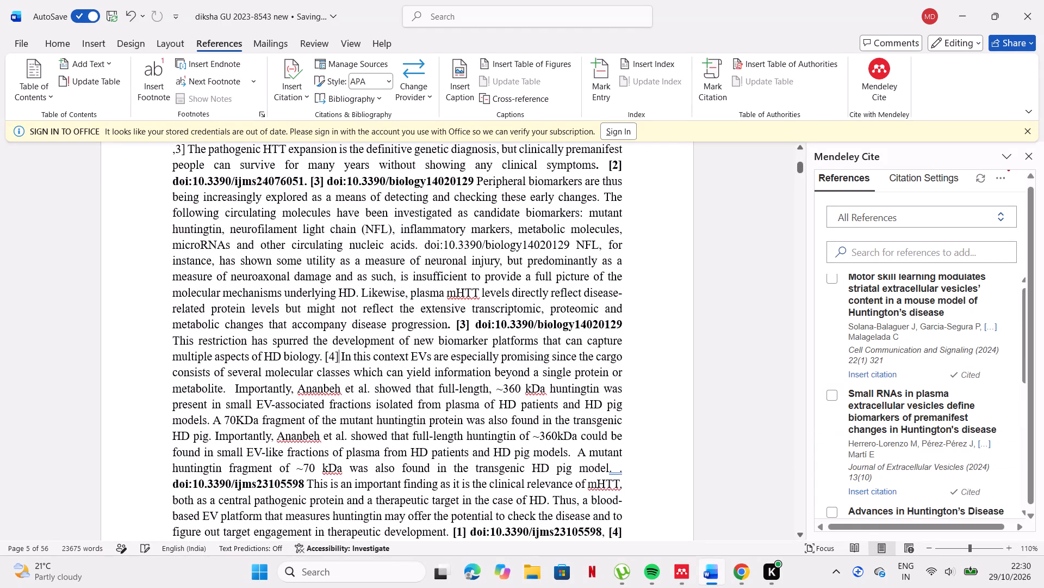
{"action": "key", "text": "ctrl+v"}
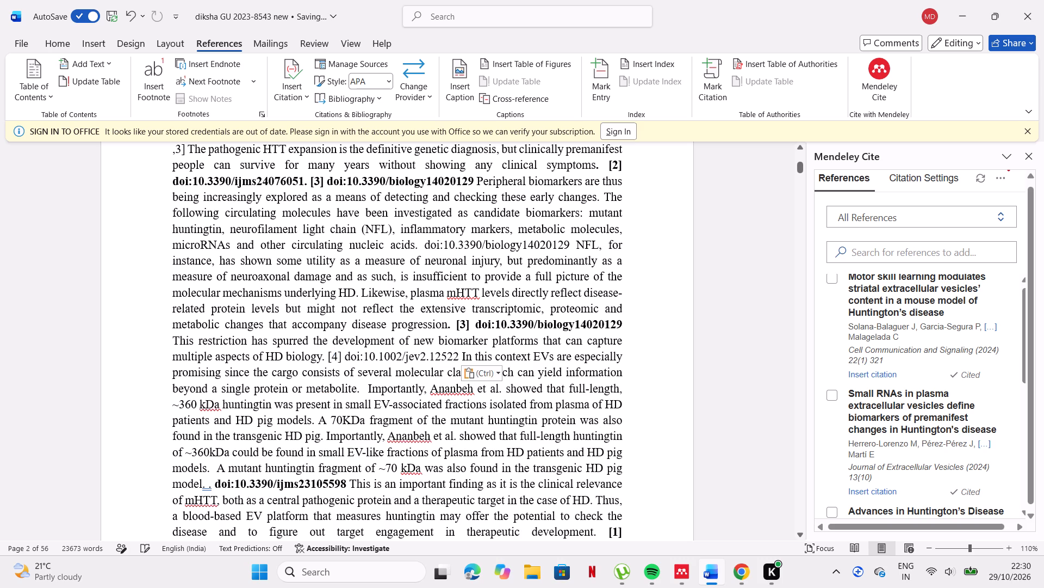
{"action": "left_click_drag", "start_coordinate": [343, 350], "coordinate": [459, 355]}
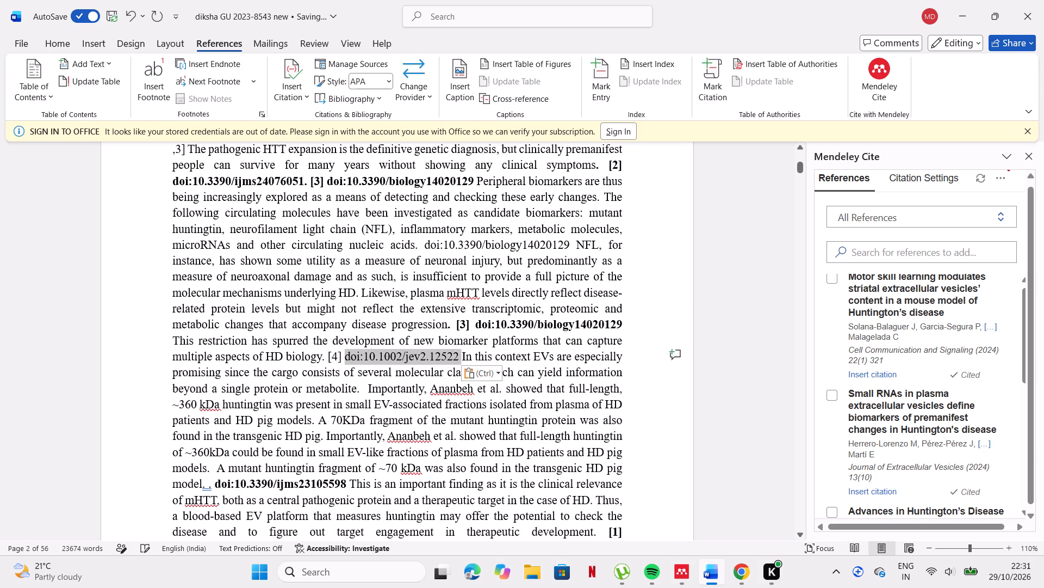
{"action": "left_click", "coordinate": [467, 334]}
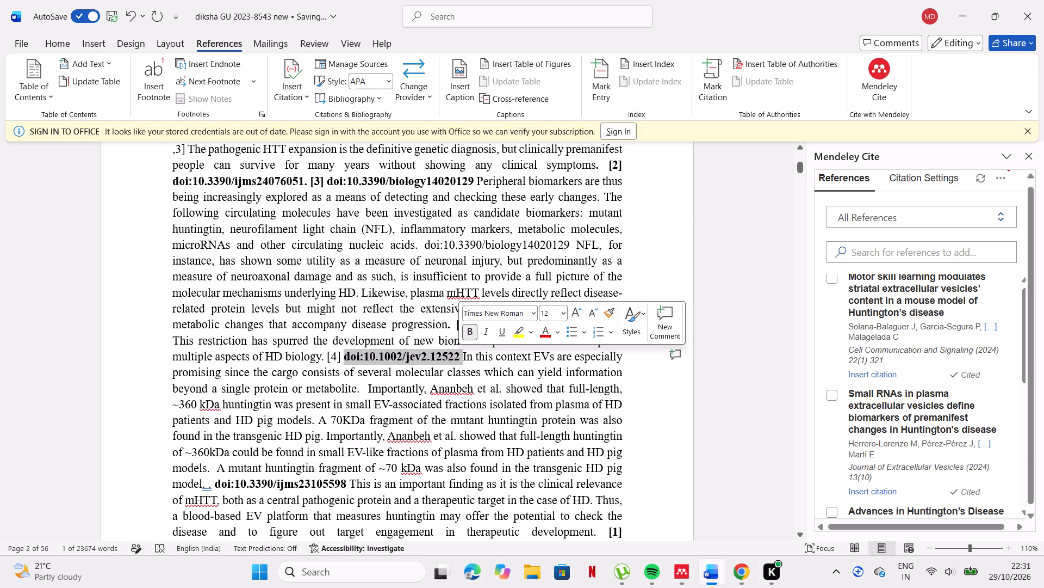
Look through the Mendeley references for a source to cite beside doi:10.1002/jev2.12522 after "multiple aspects of HD biology.".
{"action": "left_click_drag", "start_coordinate": [326, 357], "coordinate": [345, 358]}
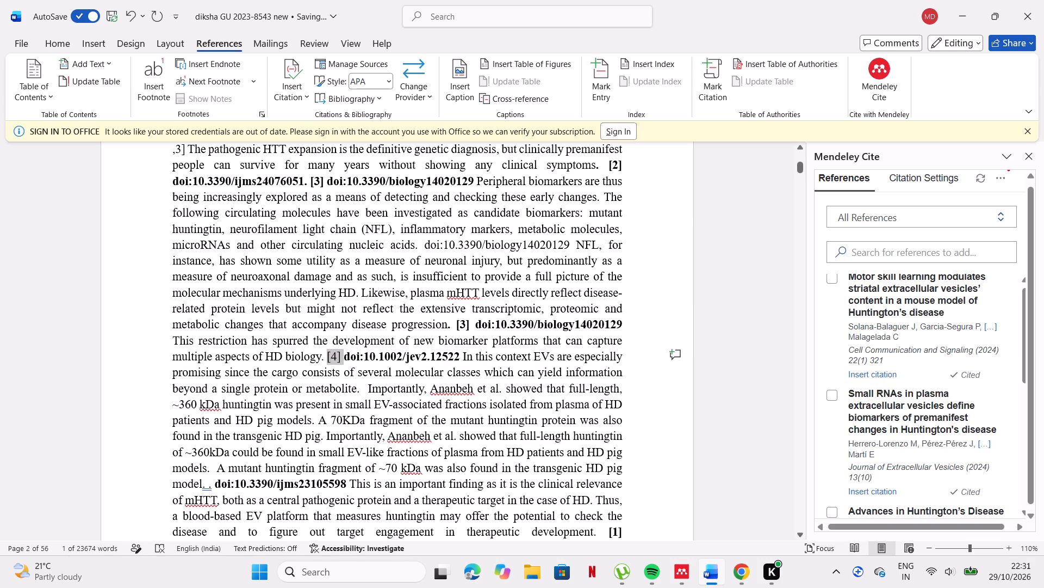
{"action": "left_click_drag", "start_coordinate": [950, 366], "coordinate": [710, 339]}
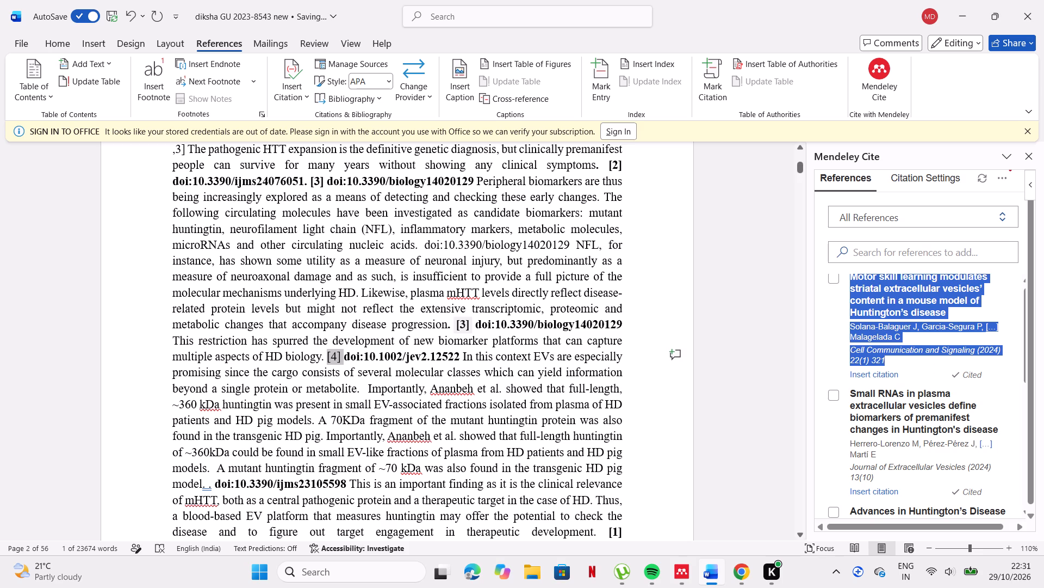
{"action": "left_click", "coordinate": [346, 353]}
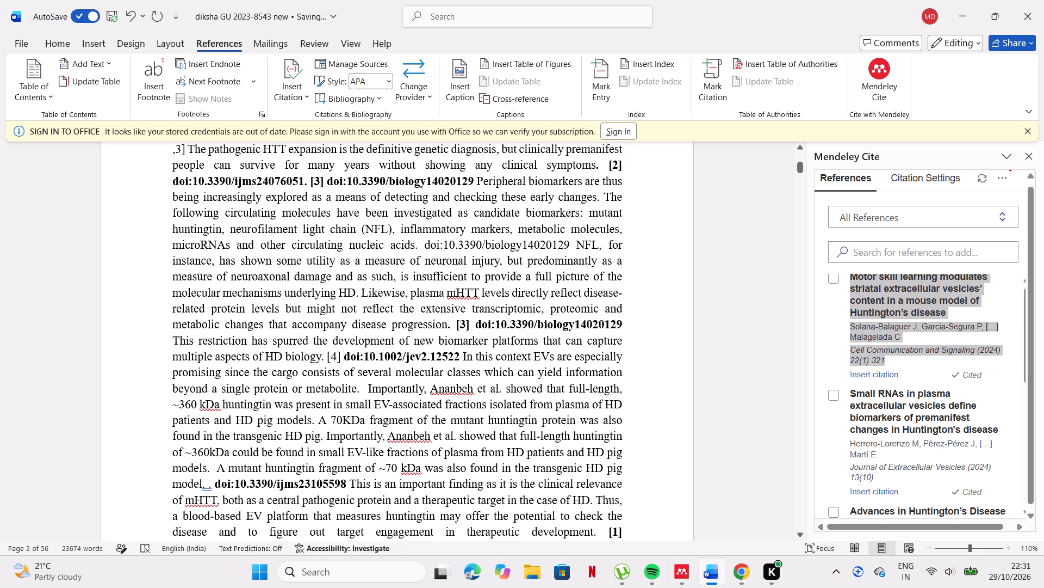
{"action": "scroll", "coordinate": [869, 324], "scroll_direction": "up", "scroll_amount": 1}
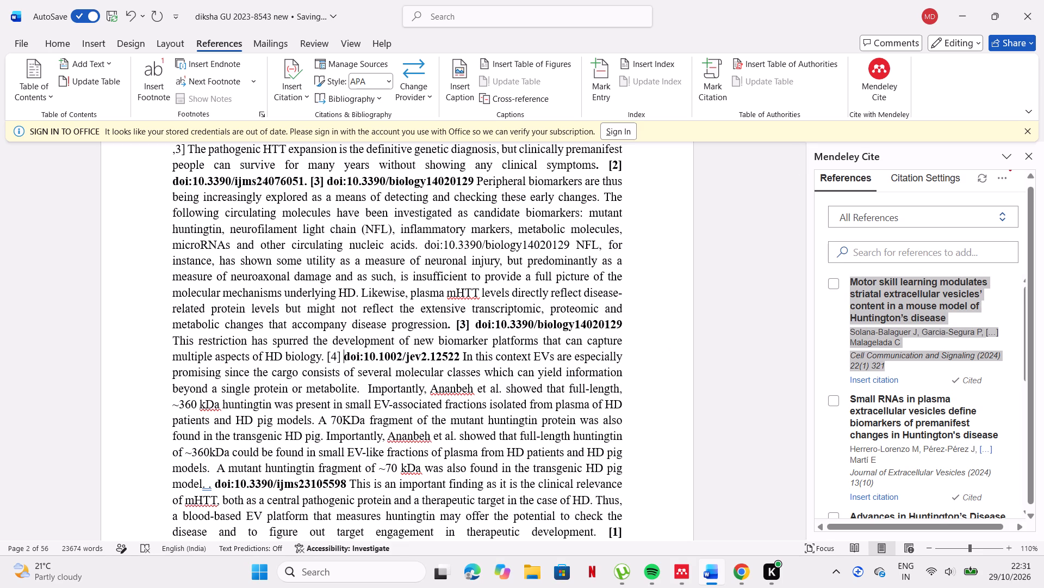
{"action": "scroll", "coordinate": [869, 324], "scroll_direction": "up", "scroll_amount": 1}
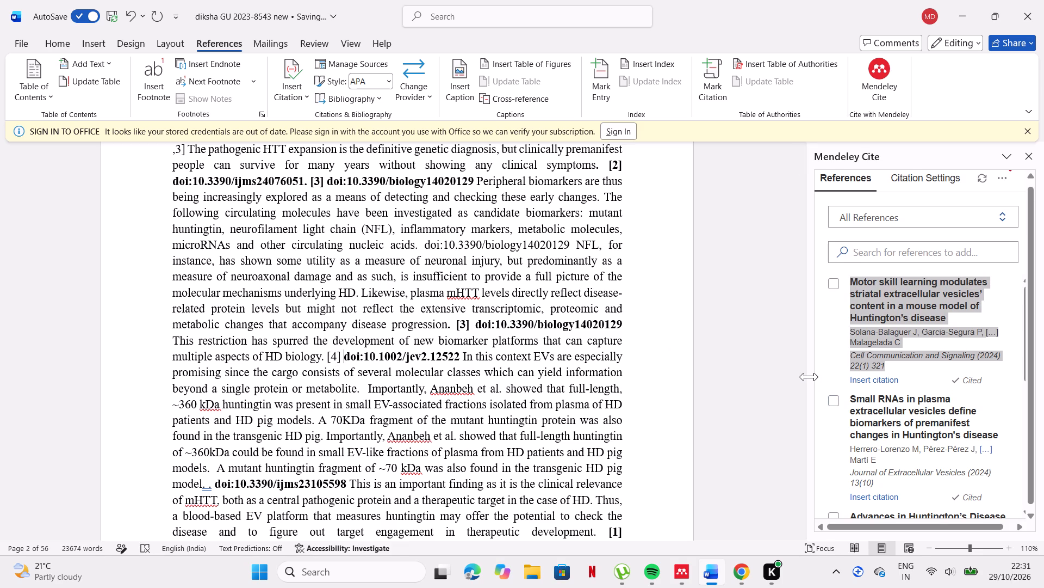
{"action": "left_click", "coordinate": [809, 377]}
{"action": "scroll", "coordinate": [872, 449], "scroll_direction": "down", "scroll_amount": 2}
{"action": "scroll", "coordinate": [879, 396], "scroll_direction": "up", "scroll_amount": 1}
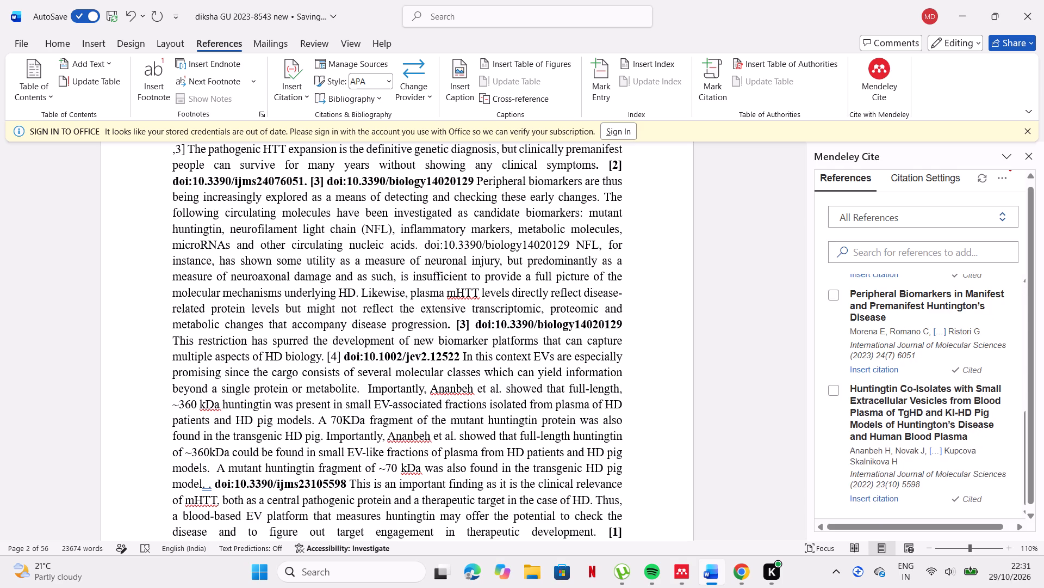
{"action": "scroll", "coordinate": [879, 396], "scroll_direction": "up", "scroll_amount": 1}
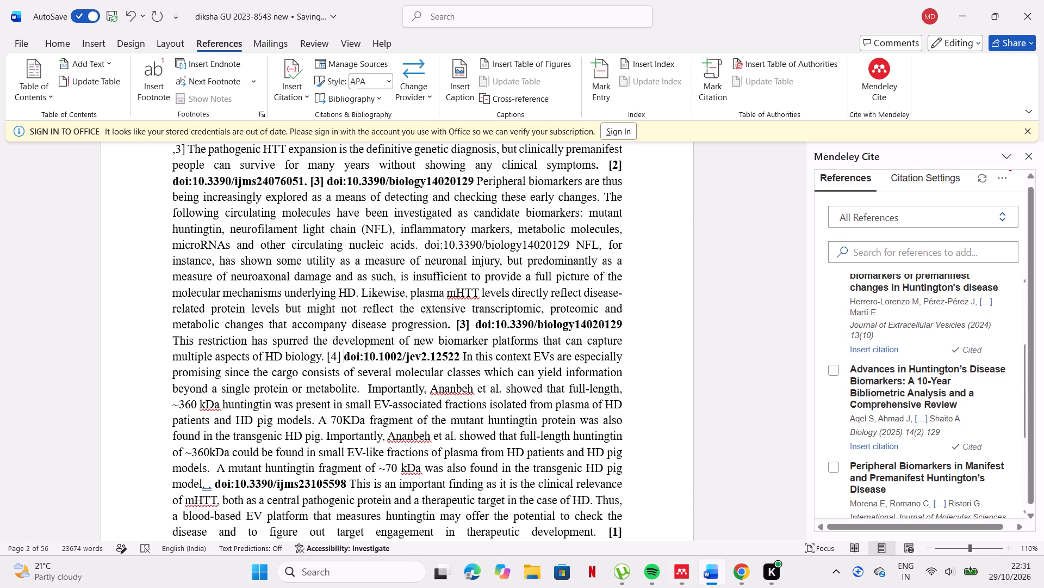
{"action": "scroll", "coordinate": [911, 364], "scroll_direction": "up", "scroll_amount": 1}
{"action": "left_click", "coordinate": [911, 364]}
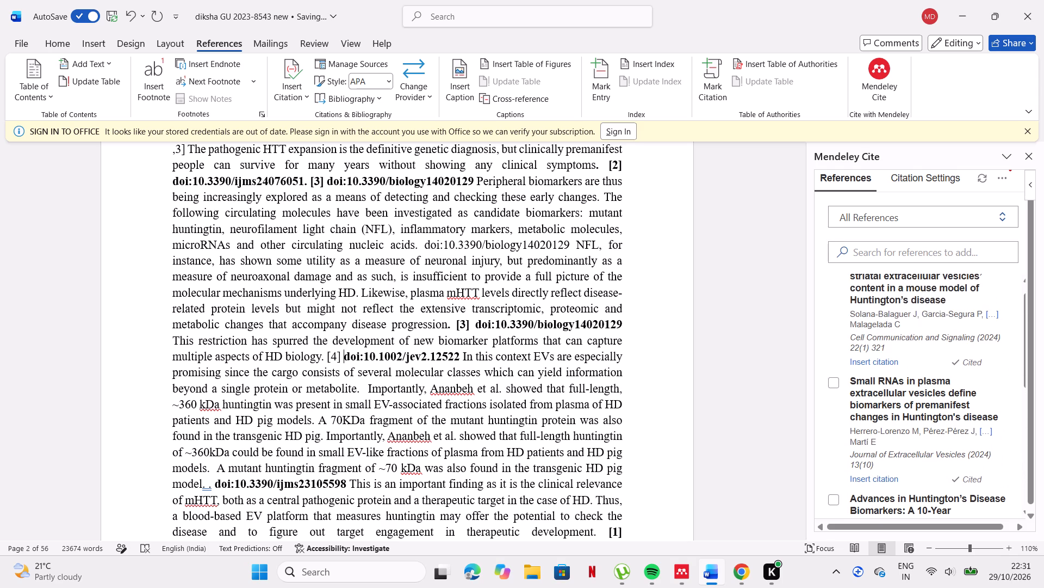
{"action": "scroll", "coordinate": [861, 318], "scroll_direction": "up", "scroll_amount": 2}
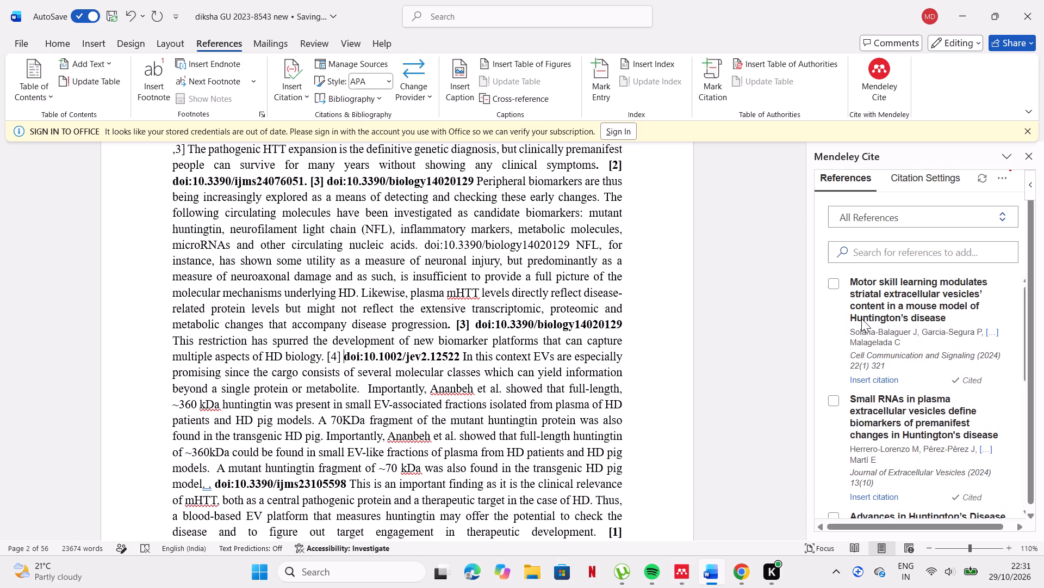
Sync the Mendeley reference library and look through its list of references again.
{"action": "left_click", "coordinate": [673, 303]}
{"action": "scroll", "coordinate": [845, 327], "scroll_direction": "down", "scroll_amount": 1}
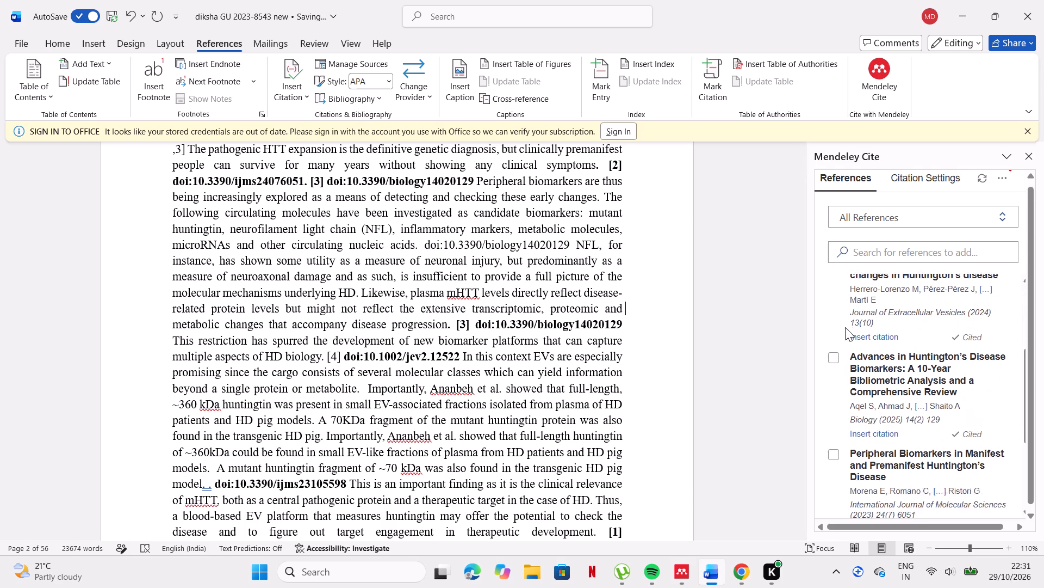
{"action": "scroll", "coordinate": [845, 327], "scroll_direction": "down", "scroll_amount": 1}
{"action": "left_click", "coordinate": [978, 177]}
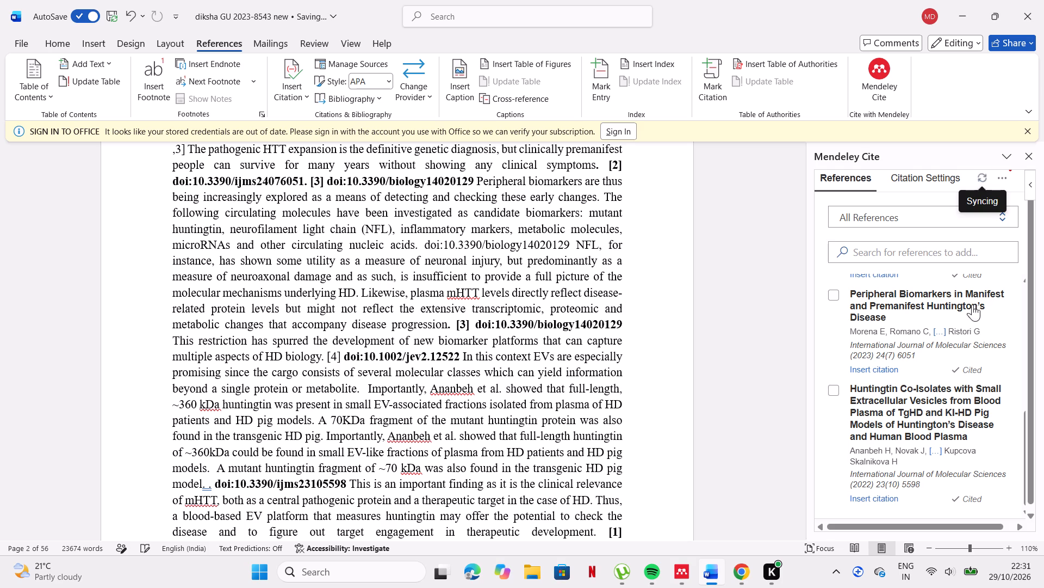
{"action": "scroll", "coordinate": [971, 308], "scroll_direction": "up", "scroll_amount": 5}
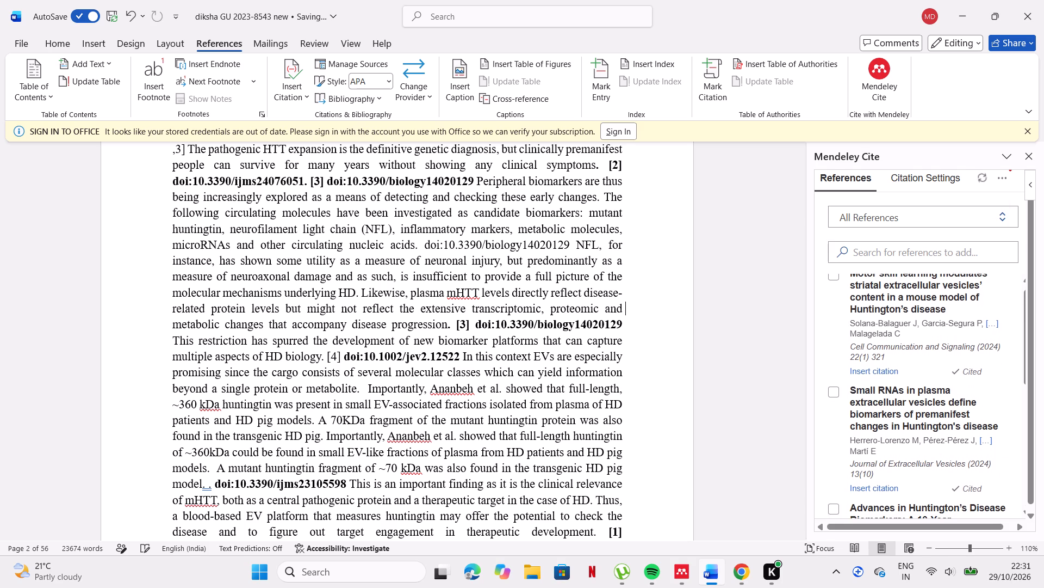
{"action": "scroll", "coordinate": [978, 321], "scroll_direction": "up", "scroll_amount": 1}
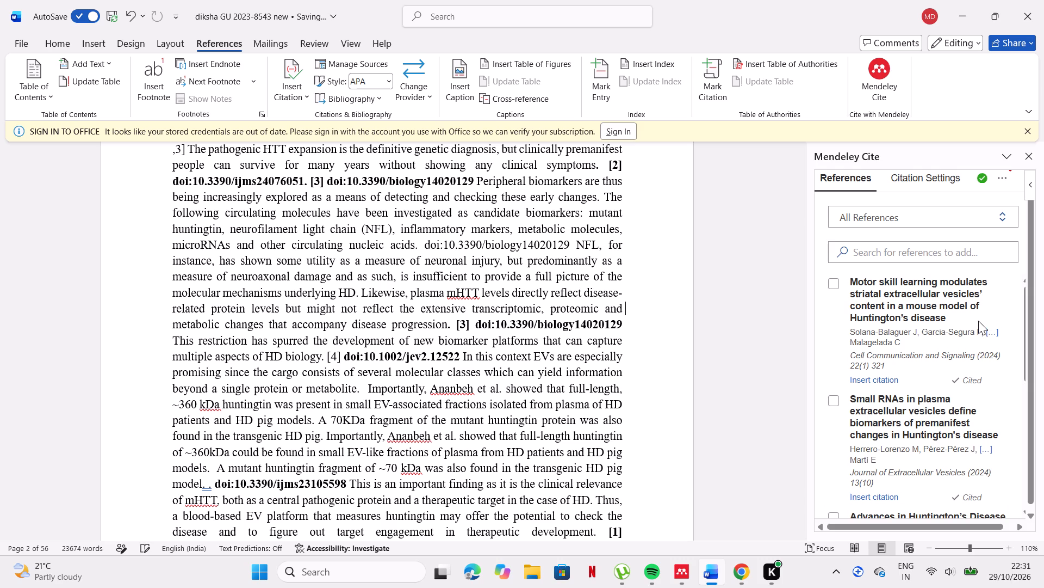
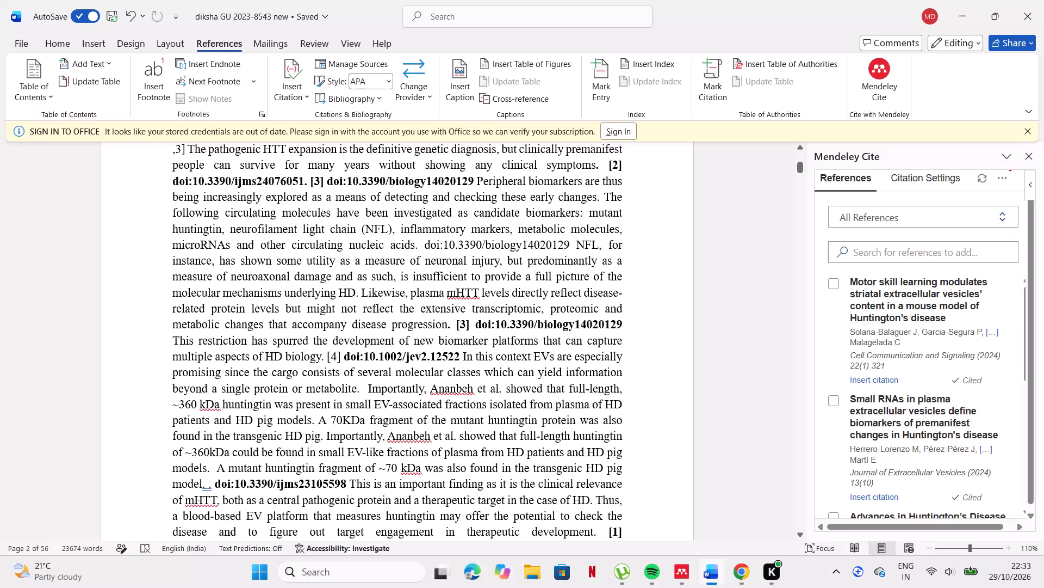
Look through the manuscript from section 1.1 to the References list for reference numbers that still lack a citation and DOI.
{"action": "scroll", "coordinate": [750, 437], "scroll_direction": "down", "scroll_amount": 5}
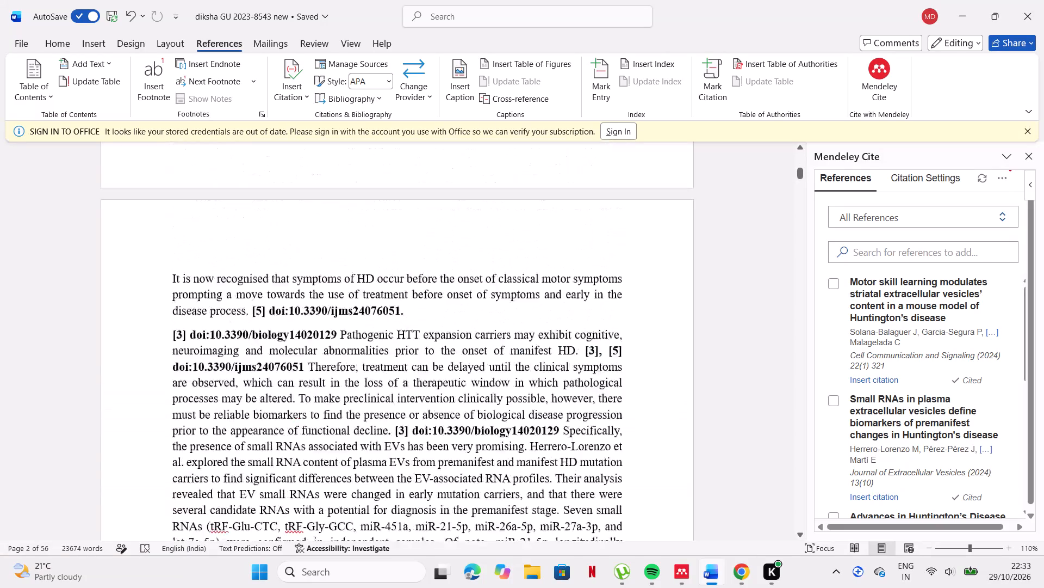
{"action": "scroll", "coordinate": [750, 437], "scroll_direction": "down", "scroll_amount": 4}
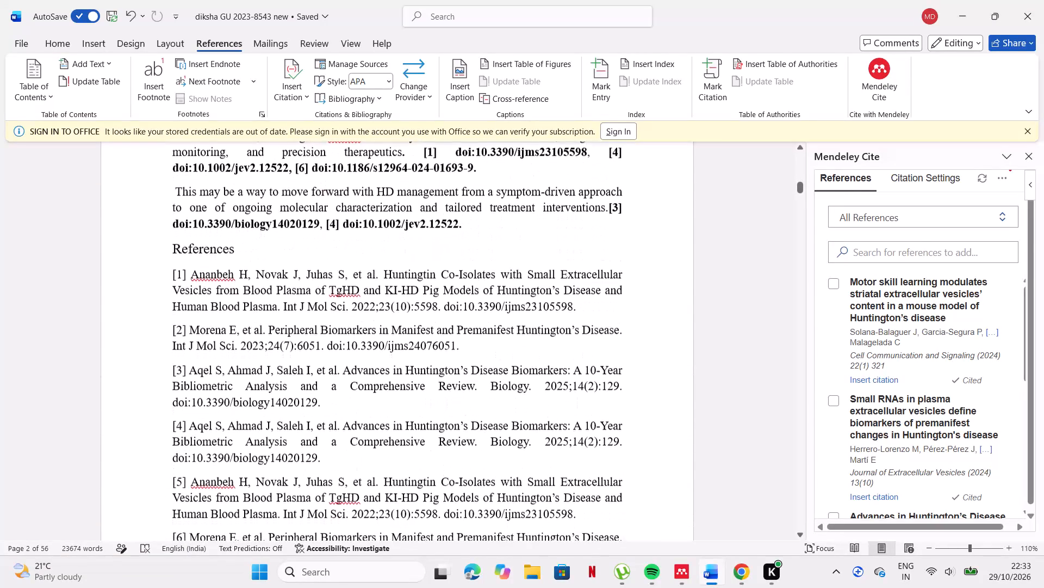
{"action": "scroll", "coordinate": [737, 393], "scroll_direction": "down", "scroll_amount": 1}
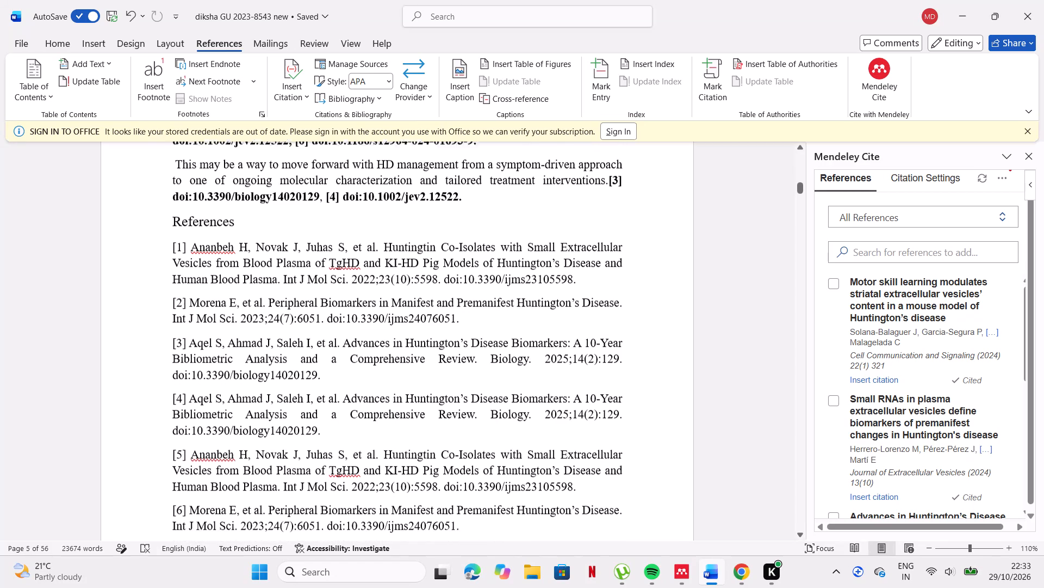
{"action": "scroll", "coordinate": [737, 393], "scroll_direction": "down", "scroll_amount": 2}
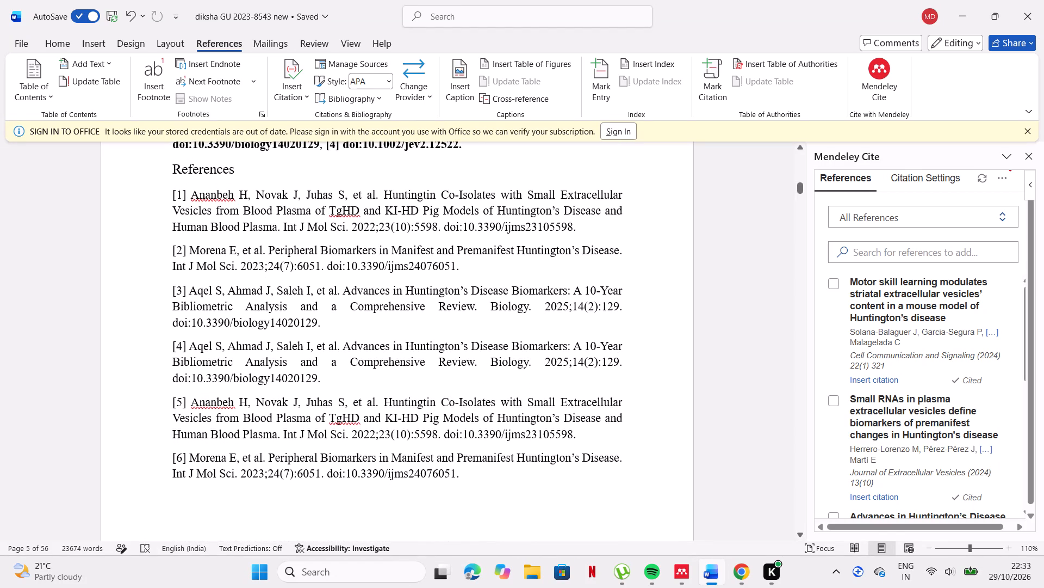
{"action": "scroll", "coordinate": [483, 338], "scroll_direction": "up", "scroll_amount": 2}
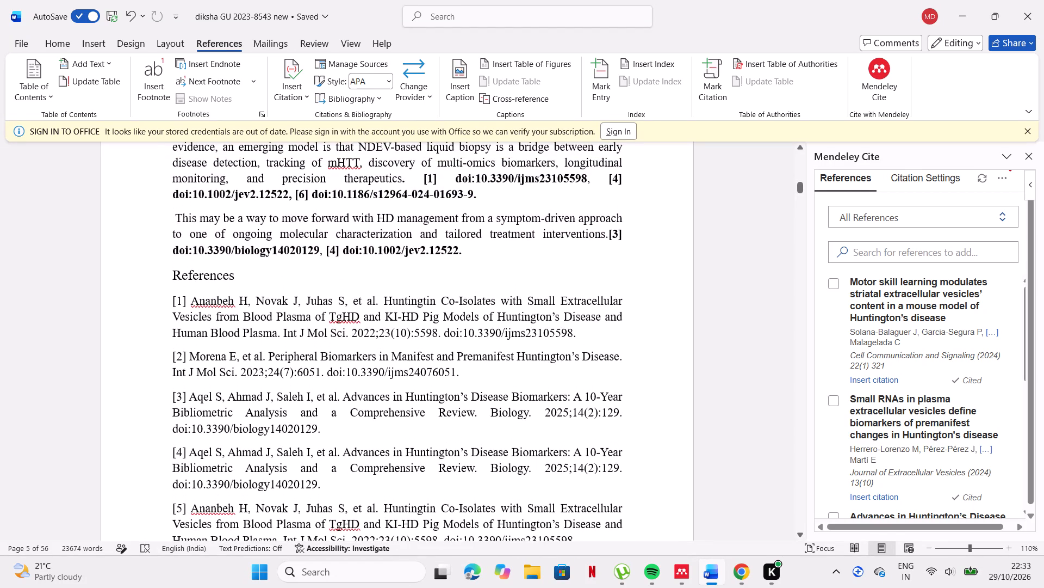
{"action": "scroll", "coordinate": [483, 338], "scroll_direction": "up", "scroll_amount": 1}
{"action": "left_click", "coordinate": [447, 253]}
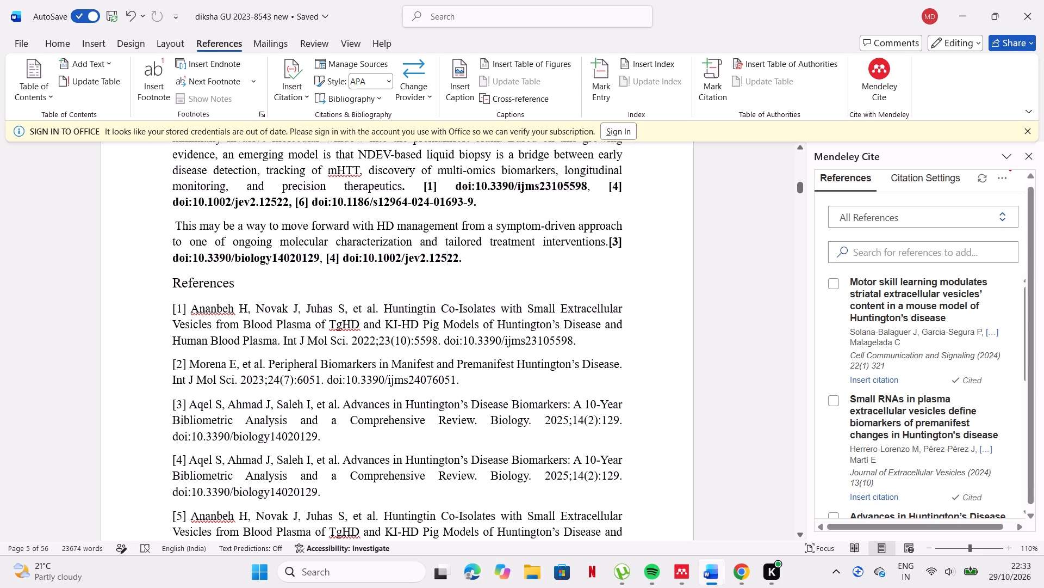
{"action": "scroll", "coordinate": [458, 321], "scroll_direction": "down", "scroll_amount": 1}
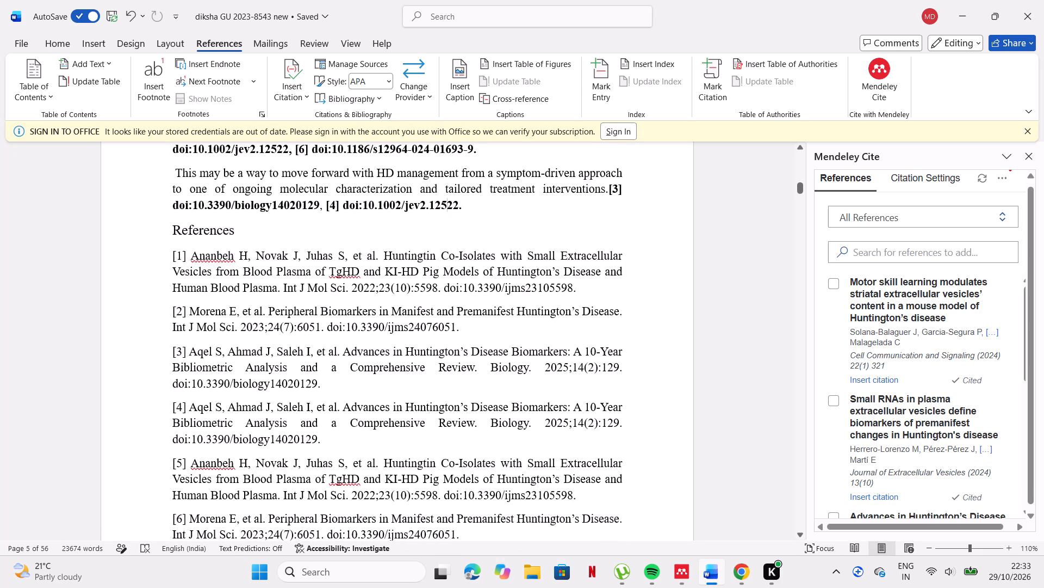
{"action": "scroll", "coordinate": [458, 321], "scroll_direction": "up", "scroll_amount": 1}
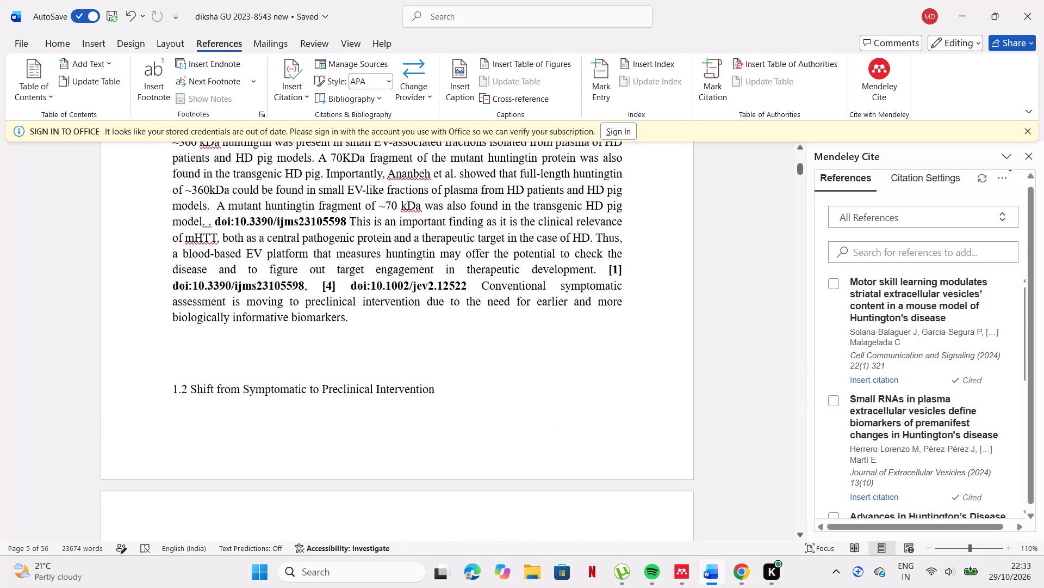
{"action": "scroll", "coordinate": [458, 321], "scroll_direction": "up", "scroll_amount": 1}
{"action": "scroll", "coordinate": [458, 321], "scroll_direction": "down", "scroll_amount": 3}
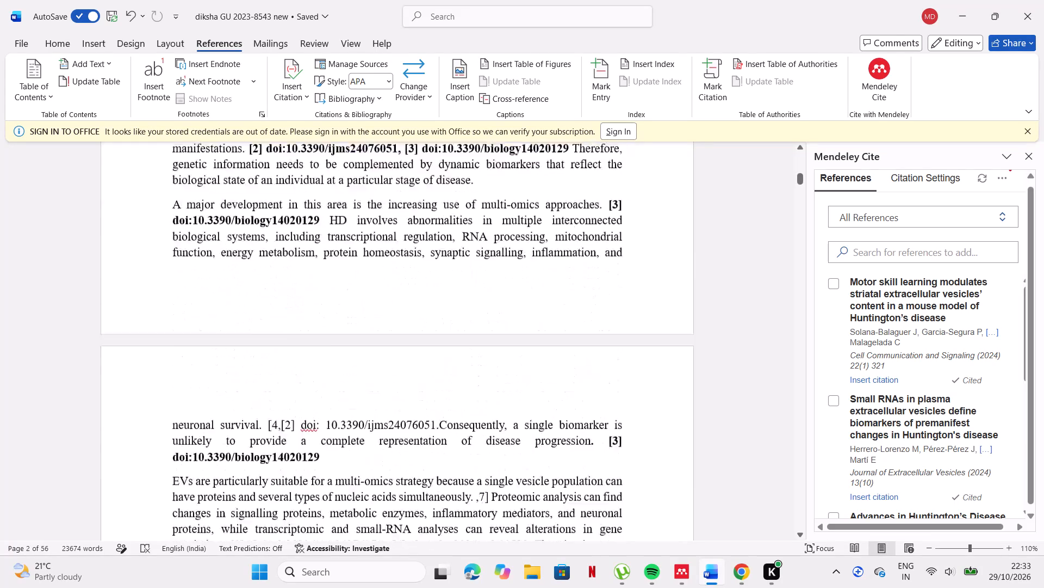
{"action": "scroll", "coordinate": [458, 321], "scroll_direction": "down", "scroll_amount": 2}
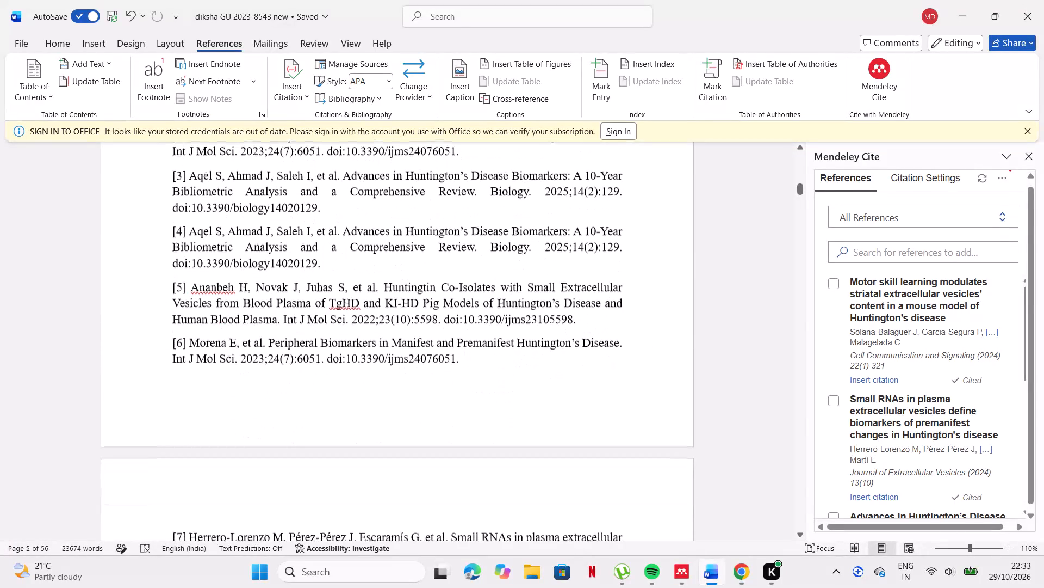
{"action": "scroll", "coordinate": [458, 321], "scroll_direction": "down", "scroll_amount": 1}
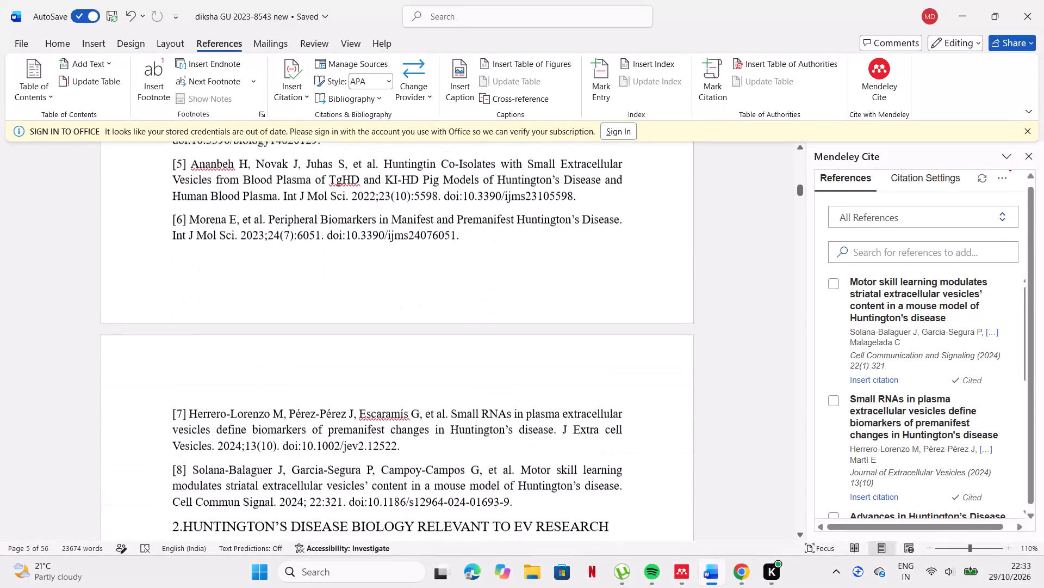
{"action": "scroll", "coordinate": [444, 271], "scroll_direction": "up", "scroll_amount": 3}
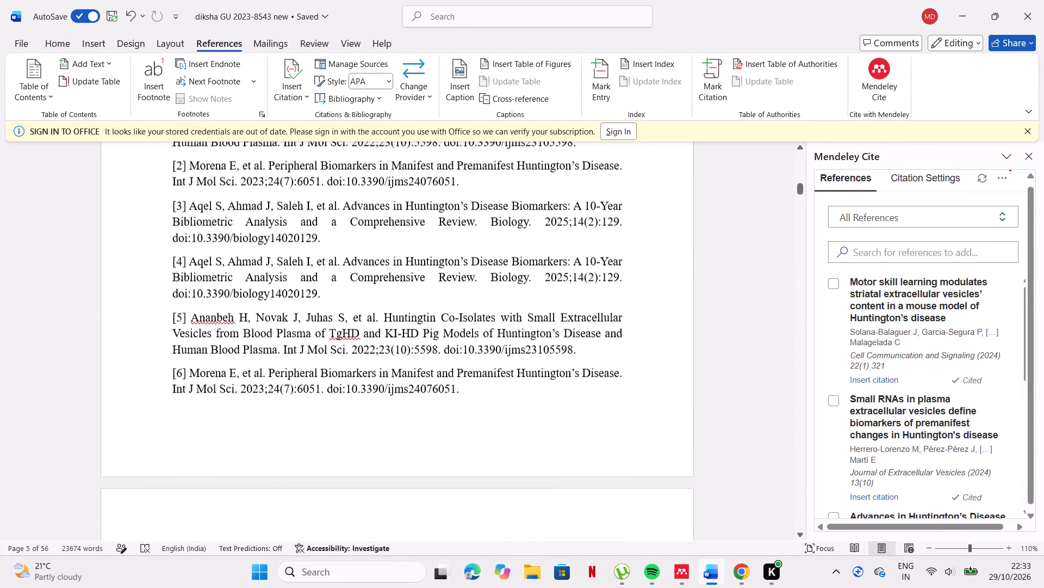
{"action": "scroll", "coordinate": [444, 271], "scroll_direction": "up", "scroll_amount": 3}
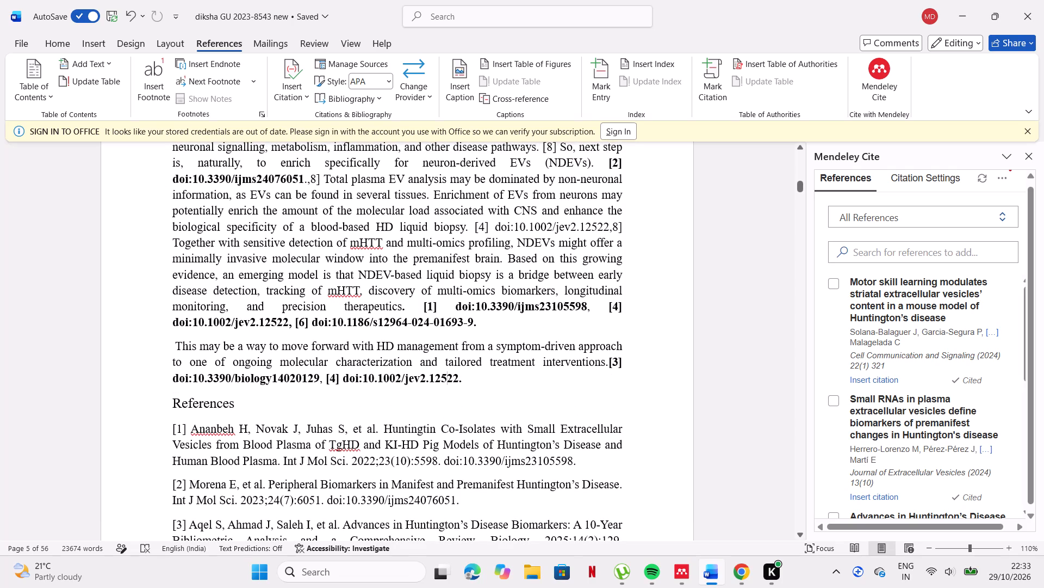
{"action": "left_click", "coordinate": [299, 317]}
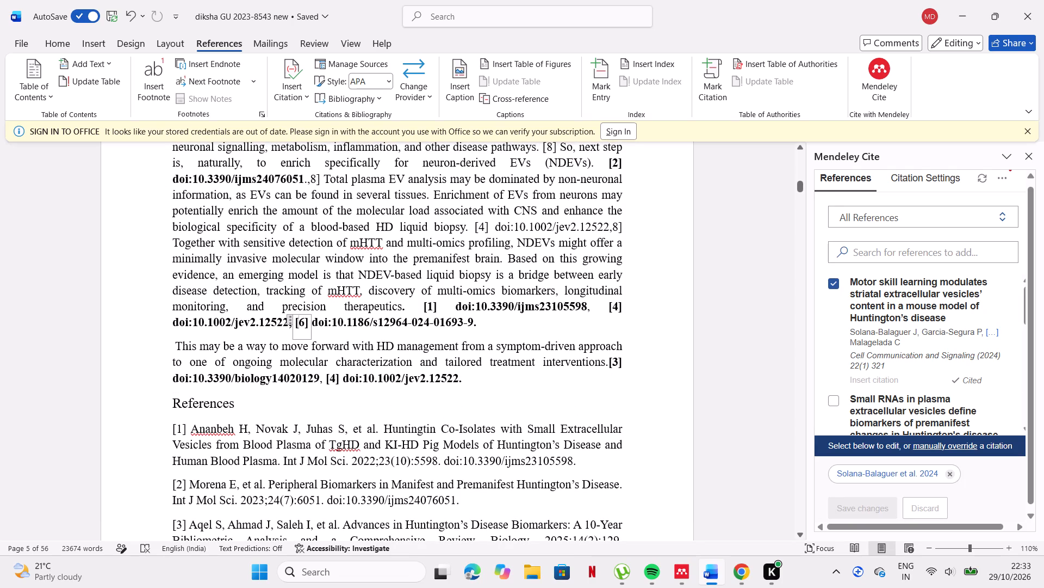
{"action": "scroll", "coordinate": [393, 364], "scroll_direction": "down", "scroll_amount": 1}
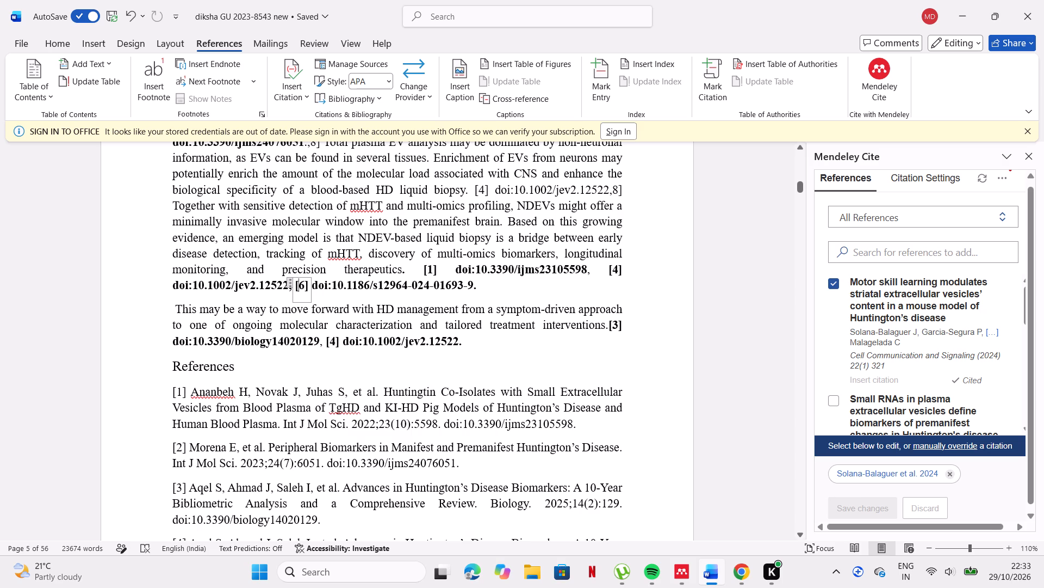
{"action": "left_click_drag", "start_coordinate": [318, 283], "coordinate": [472, 294]}
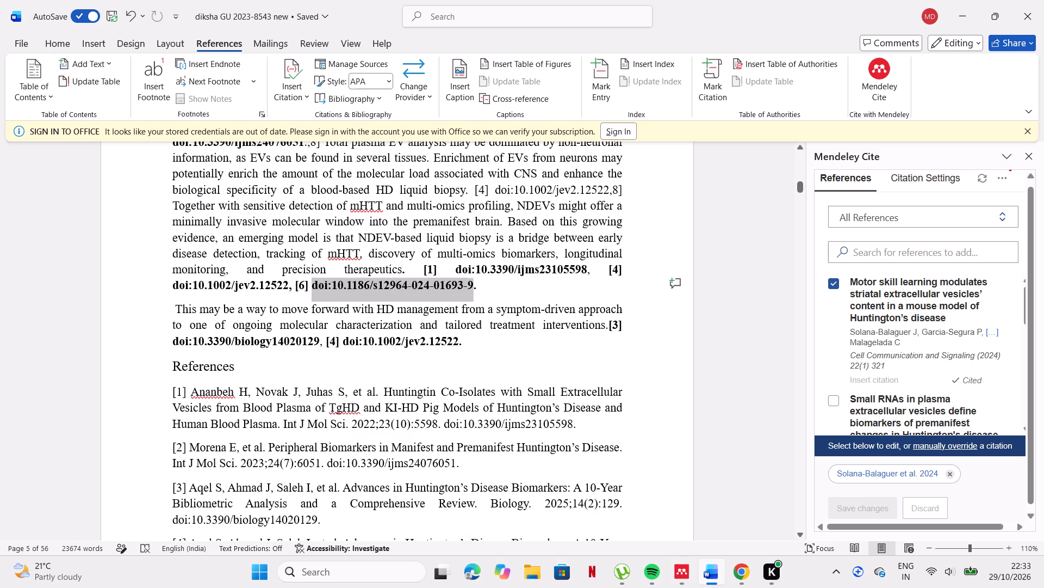
{"action": "left_click_drag", "start_coordinate": [472, 294], "coordinate": [473, 294]}
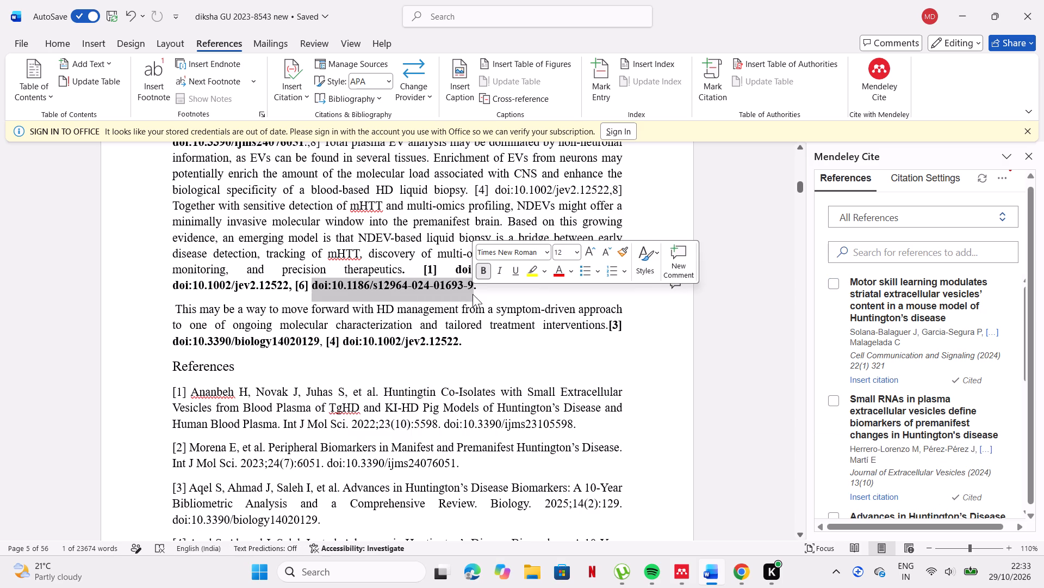
{"action": "key", "text": "ctrl+c"}
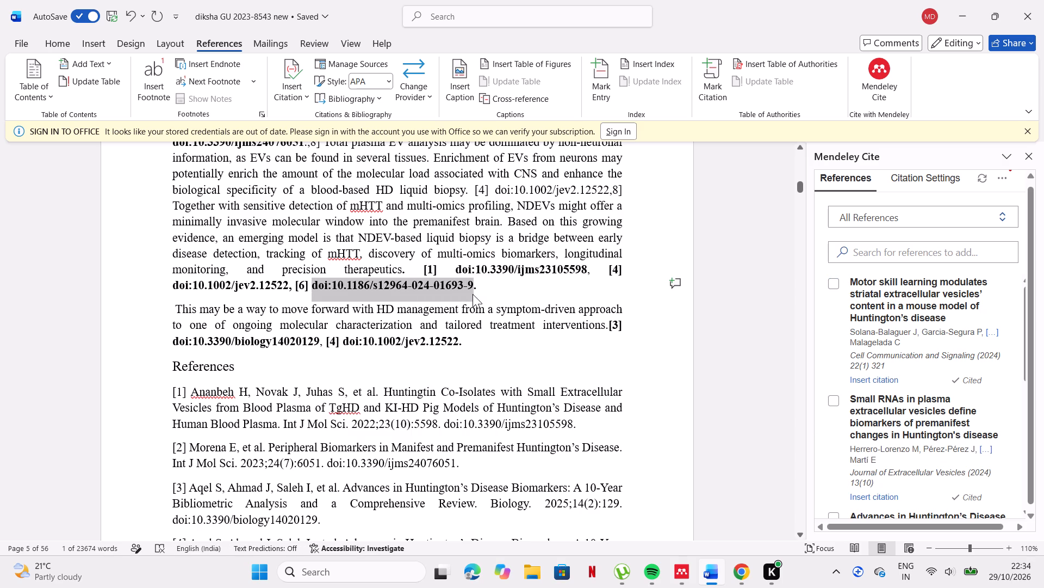
{"action": "left_click", "coordinate": [632, 190]}
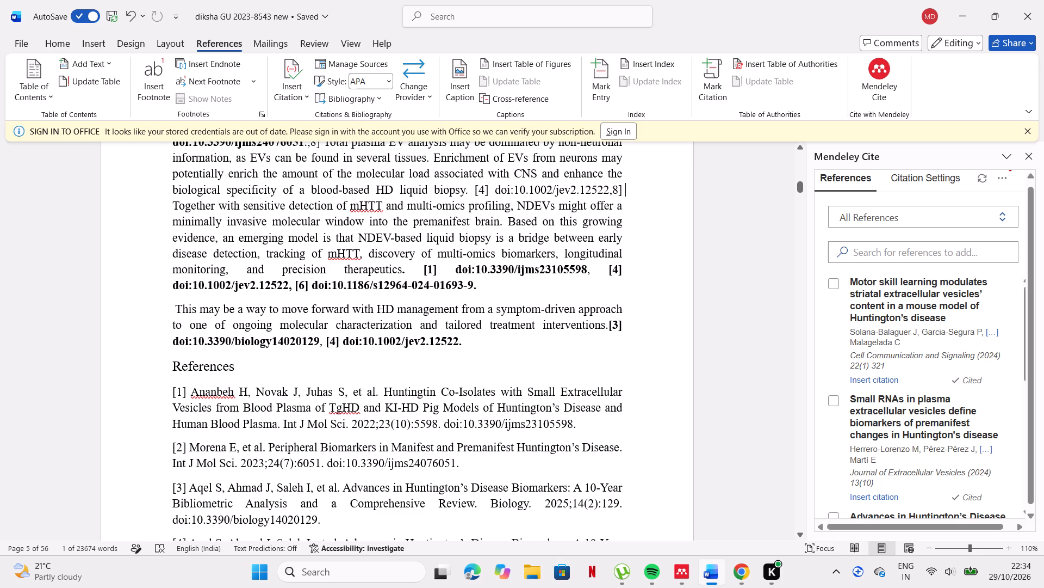
{"action": "key", "text": "BackSpace"}
{"action": "key", "text": "BackSpace"}
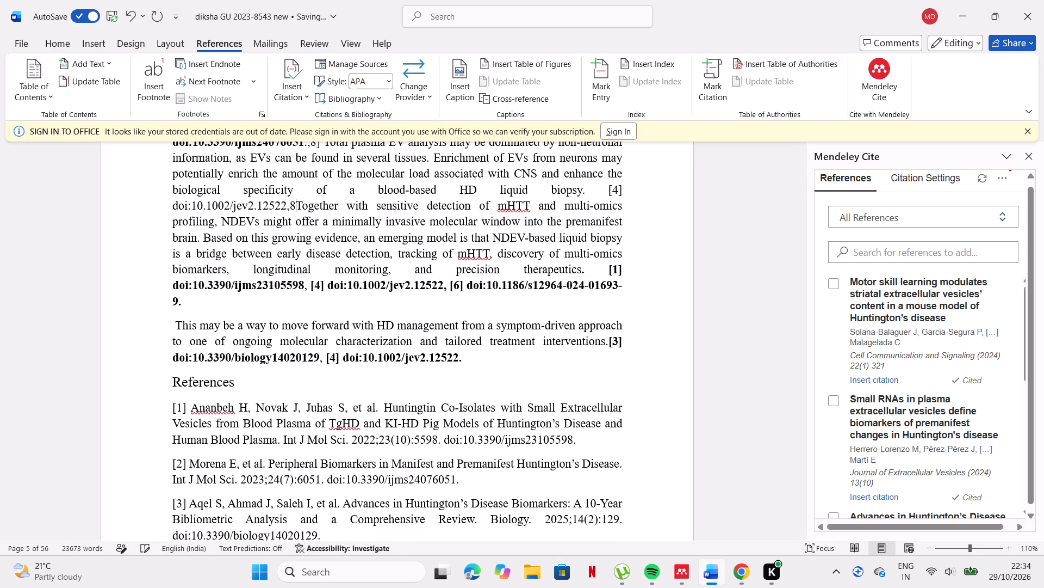
{"action": "key", "text": "BackSpace"}
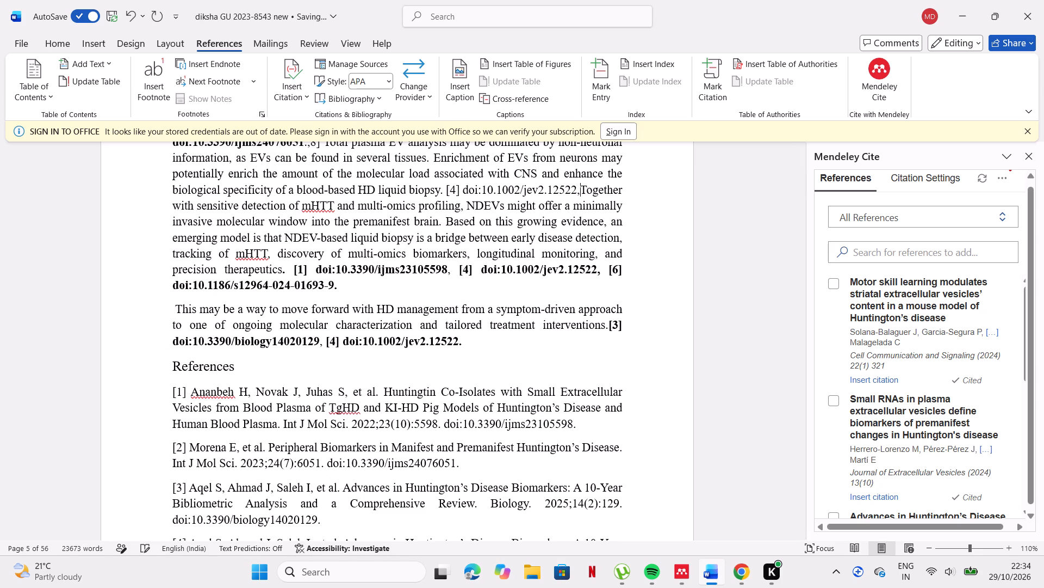
{"action": "key", "text": "ctrl+v"}
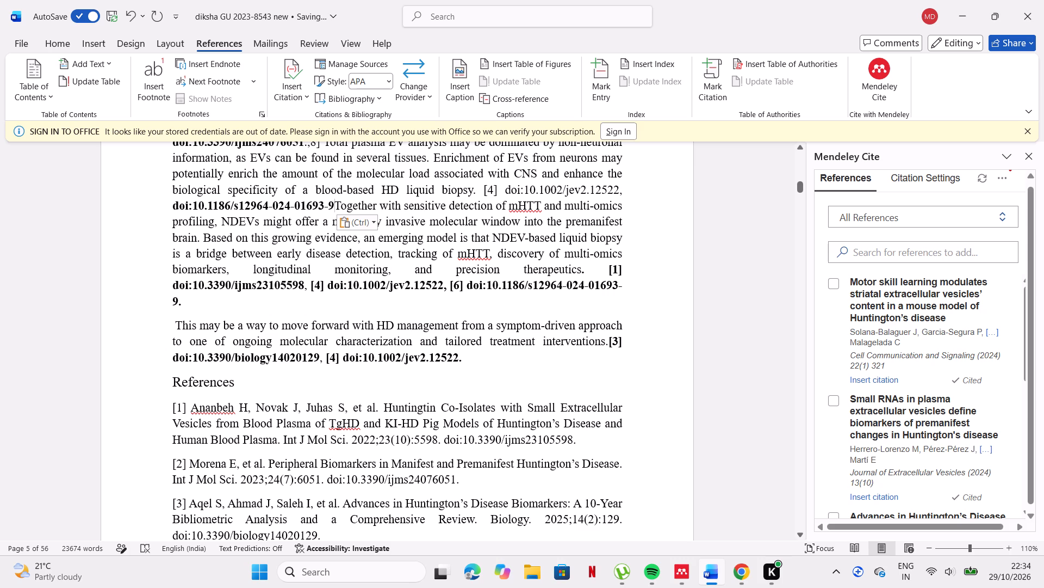
{"action": "left_click", "coordinate": [171, 205]}
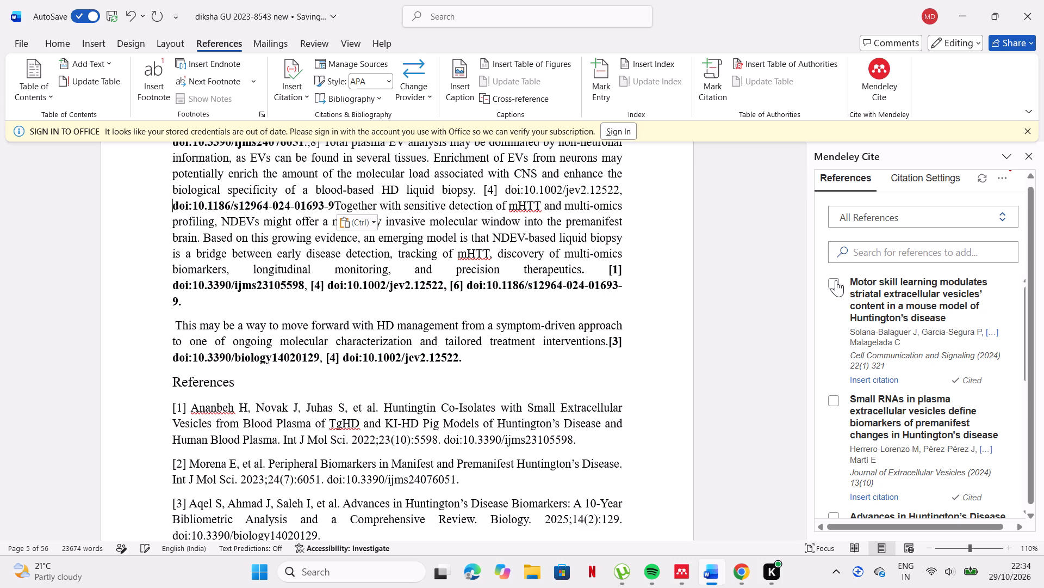
{"action": "left_click", "coordinate": [832, 278]}
{"action": "left_click", "coordinate": [881, 513]}
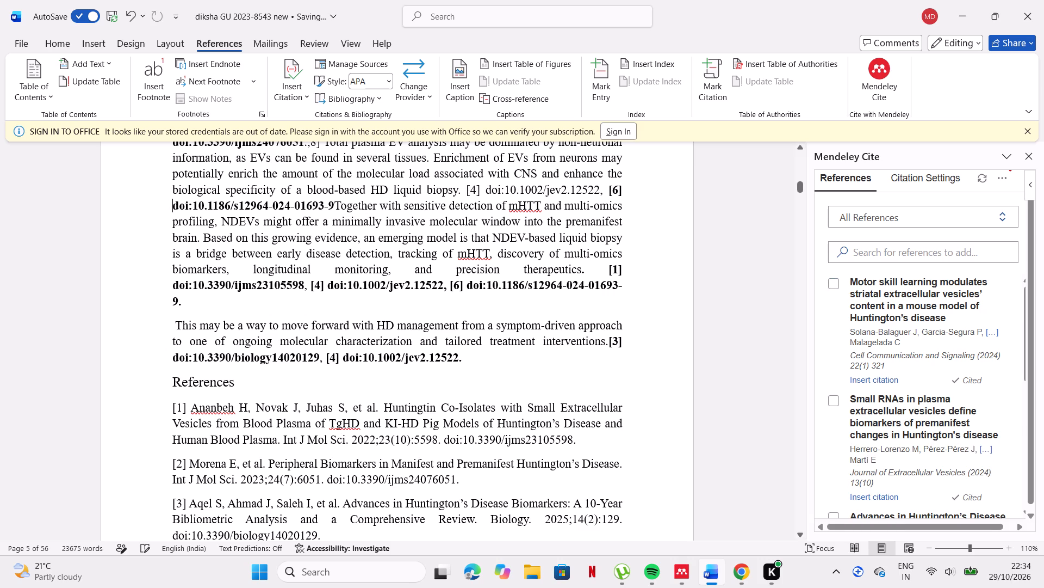
Make "[4] doi:10.1002/jev2.12522" after "blood-based HD liquid biopsy." bold.
{"action": "left_click_drag", "start_coordinate": [469, 188], "coordinate": [571, 193]}
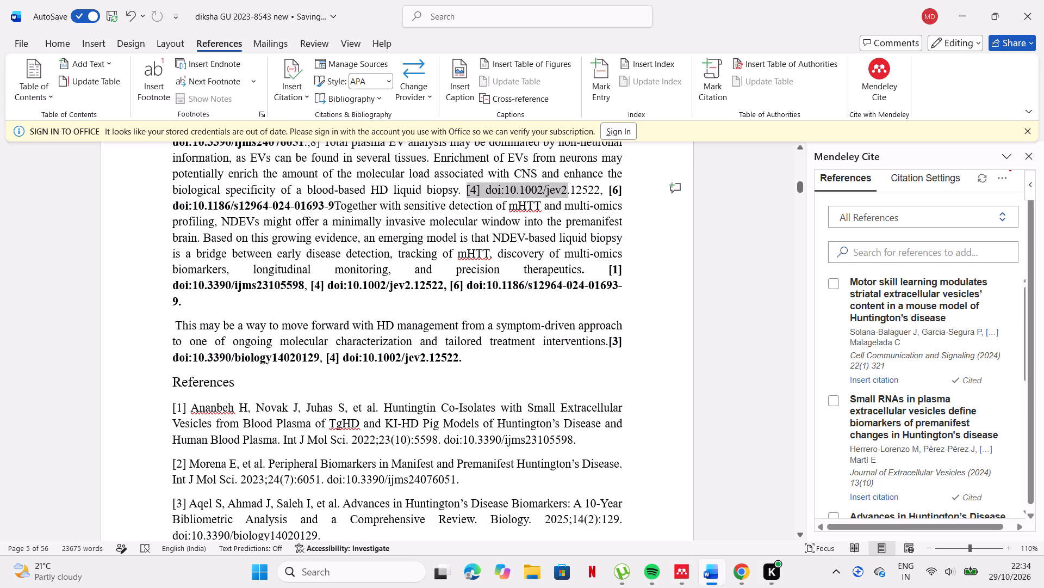
{"action": "left_click_drag", "start_coordinate": [571, 193], "coordinate": [589, 193]}
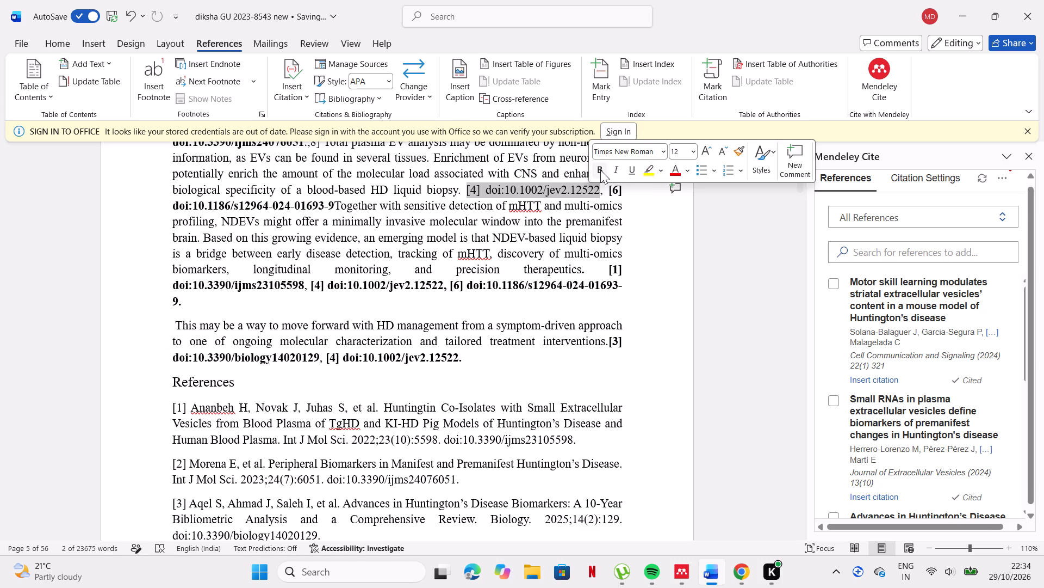
{"action": "left_click", "coordinate": [600, 170]}
Remove the Herrero-Lorenzo et al. 2024 source from the [4] citation after "HD liquid biopsy." and save the citation.
{"action": "left_click", "coordinate": [476, 183]}
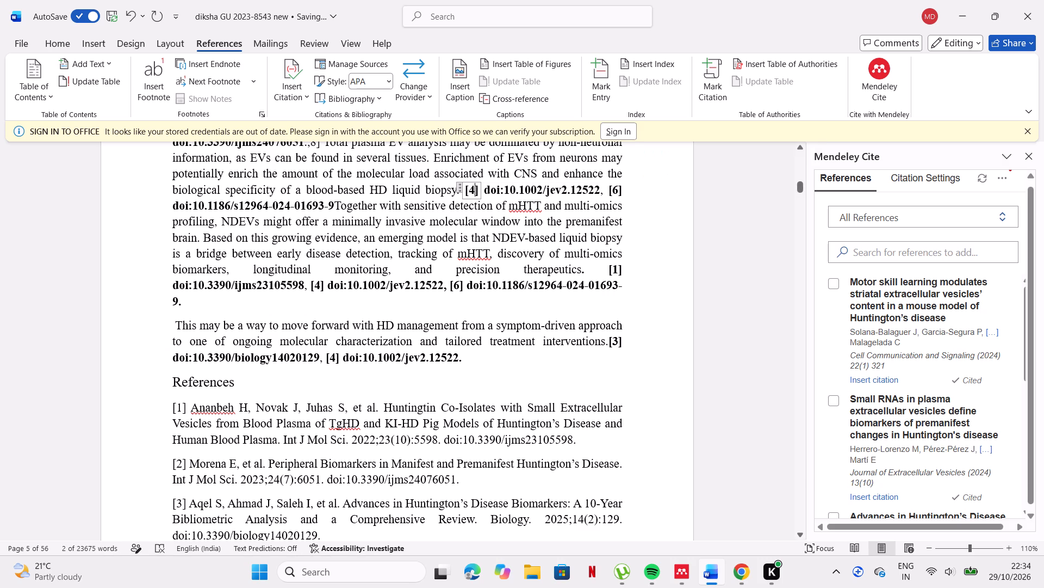
{"action": "left_click", "coordinate": [705, 299]}
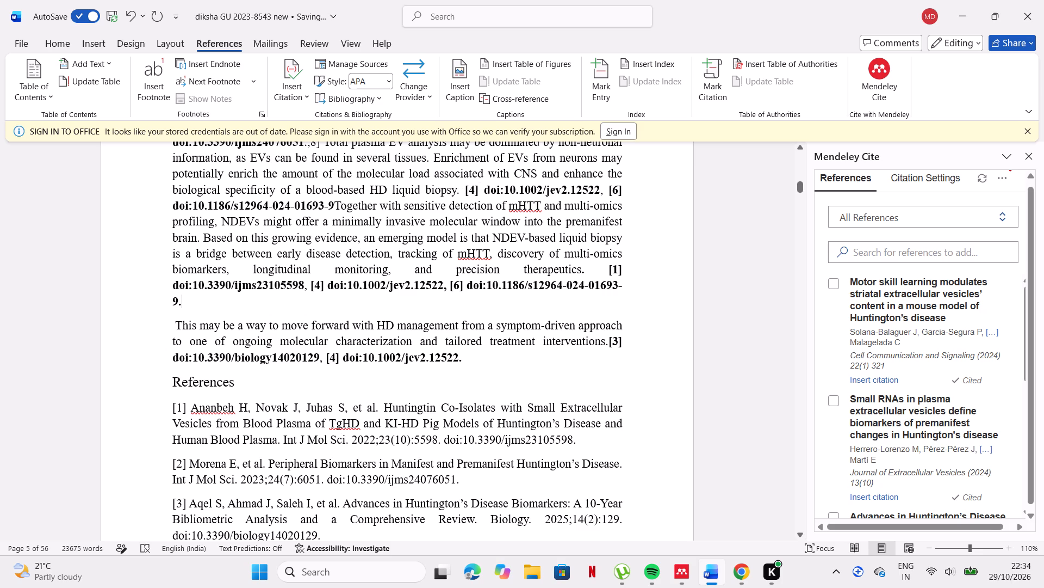
{"action": "left_click", "coordinate": [480, 186]}
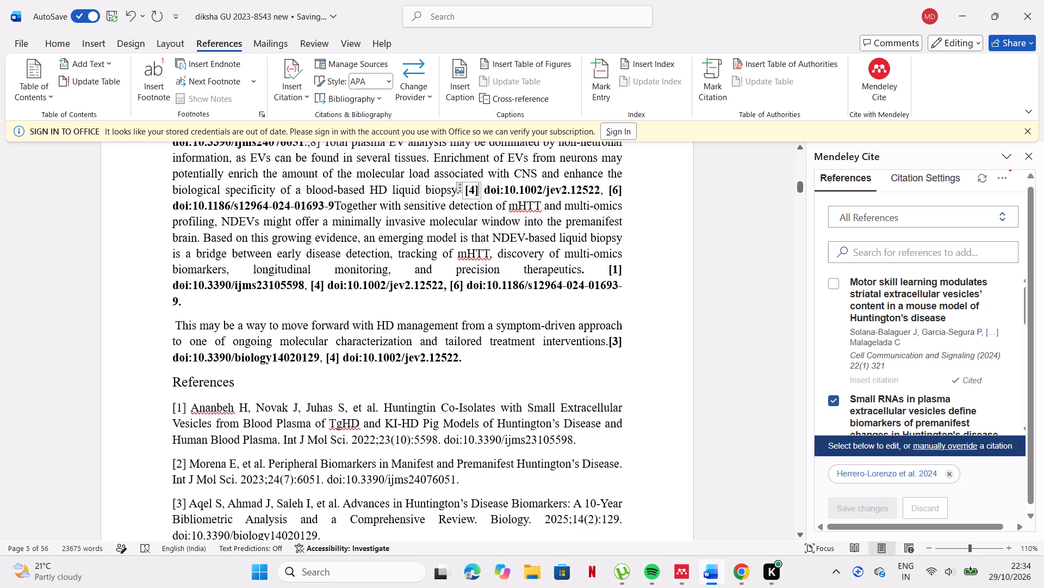
{"action": "scroll", "coordinate": [913, 409], "scroll_direction": "down", "scroll_amount": 2}
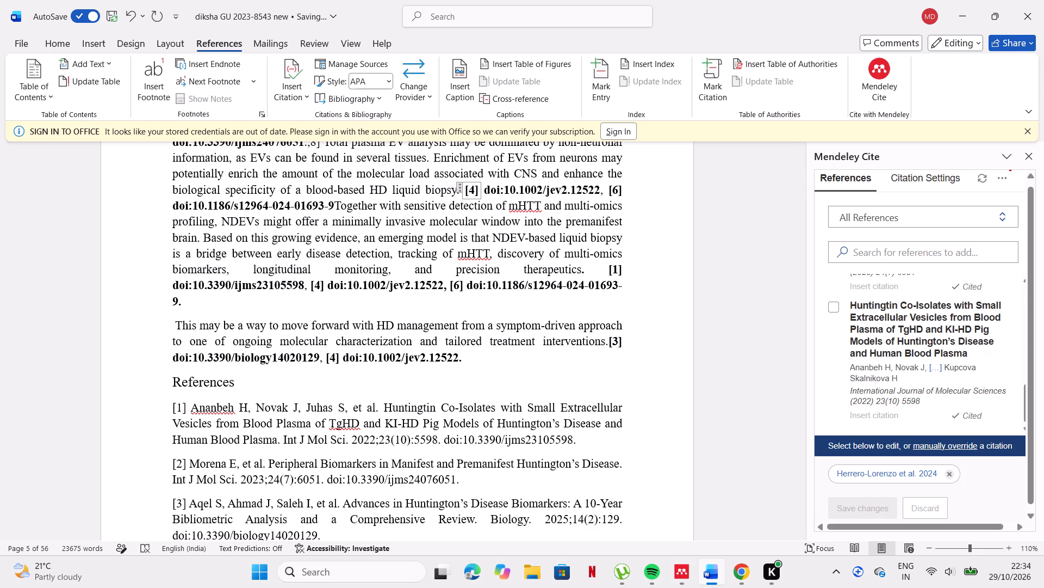
{"action": "left_click", "coordinate": [948, 474]}
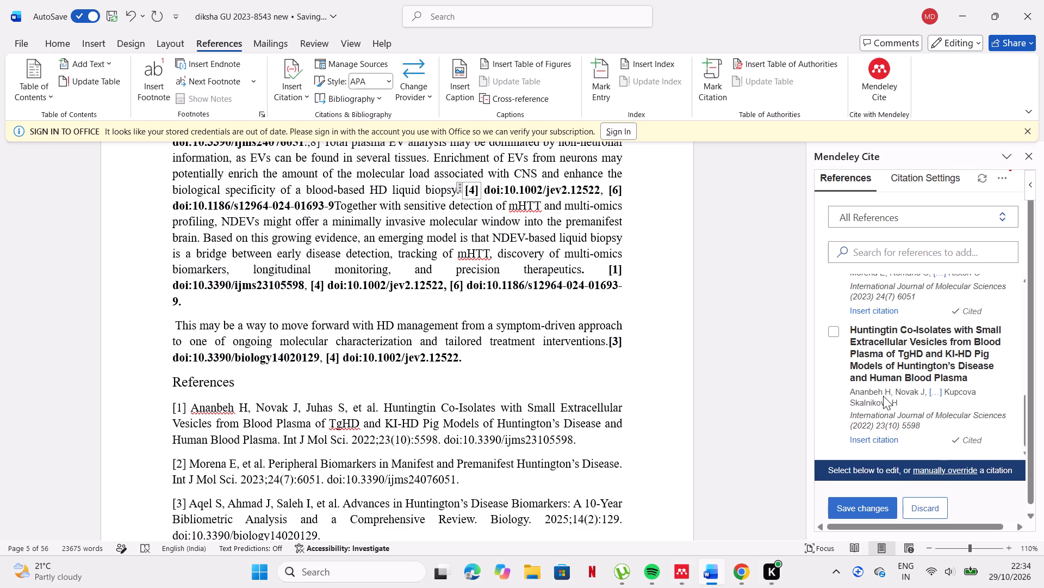
{"action": "scroll", "coordinate": [883, 396], "scroll_direction": "down", "scroll_amount": 1}
{"action": "scroll", "coordinate": [883, 396], "scroll_direction": "up", "scroll_amount": 6}
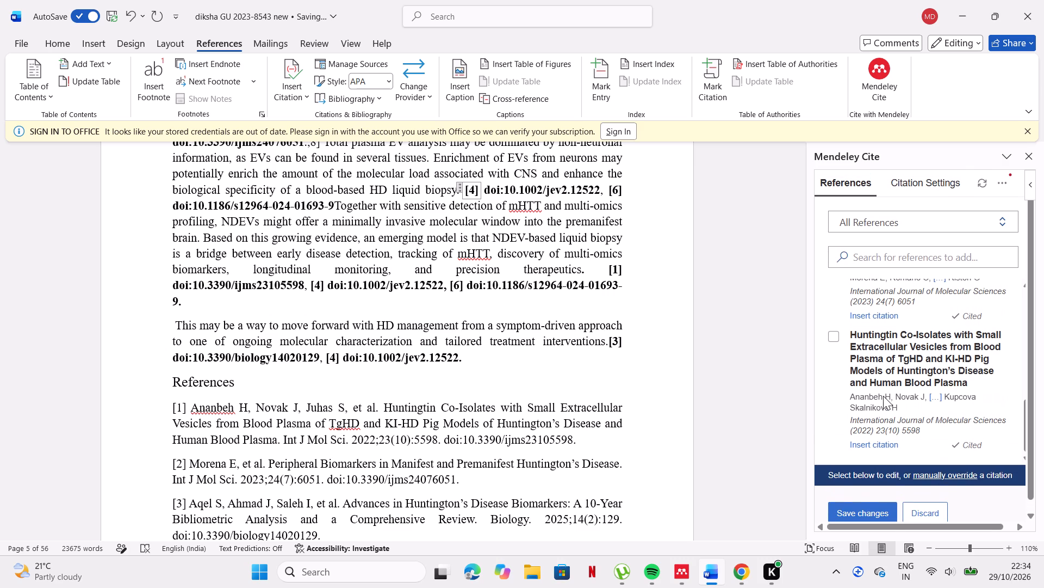
{"action": "scroll", "coordinate": [883, 396], "scroll_direction": "up", "scroll_amount": 1}
{"action": "scroll", "coordinate": [883, 396], "scroll_direction": "down", "scroll_amount": 2}
{"action": "scroll", "coordinate": [893, 336], "scroll_direction": "up", "scroll_amount": 4}
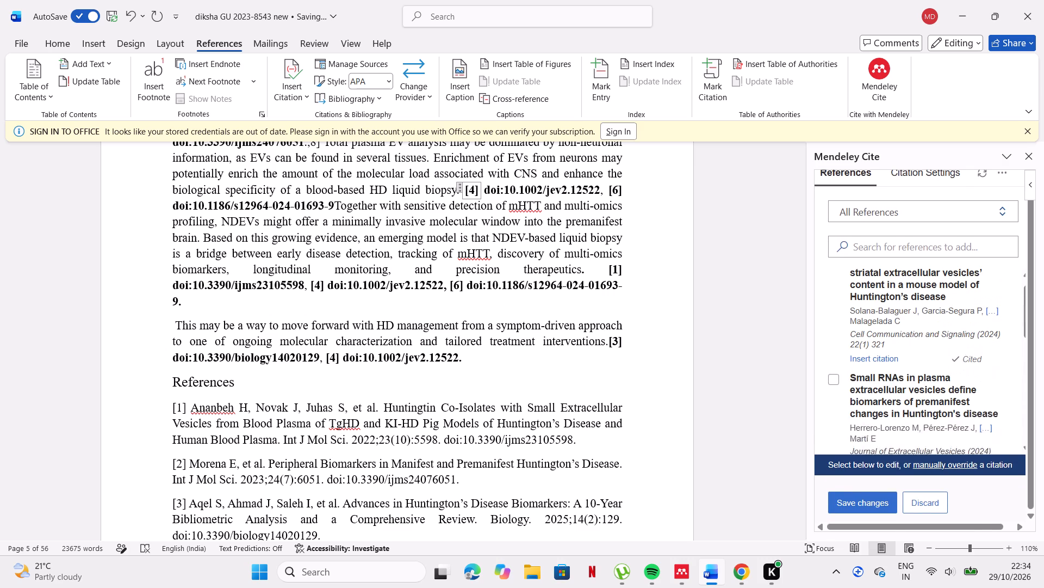
{"action": "scroll", "coordinate": [893, 336], "scroll_direction": "up", "scroll_amount": 1}
{"action": "left_click", "coordinate": [873, 498]}
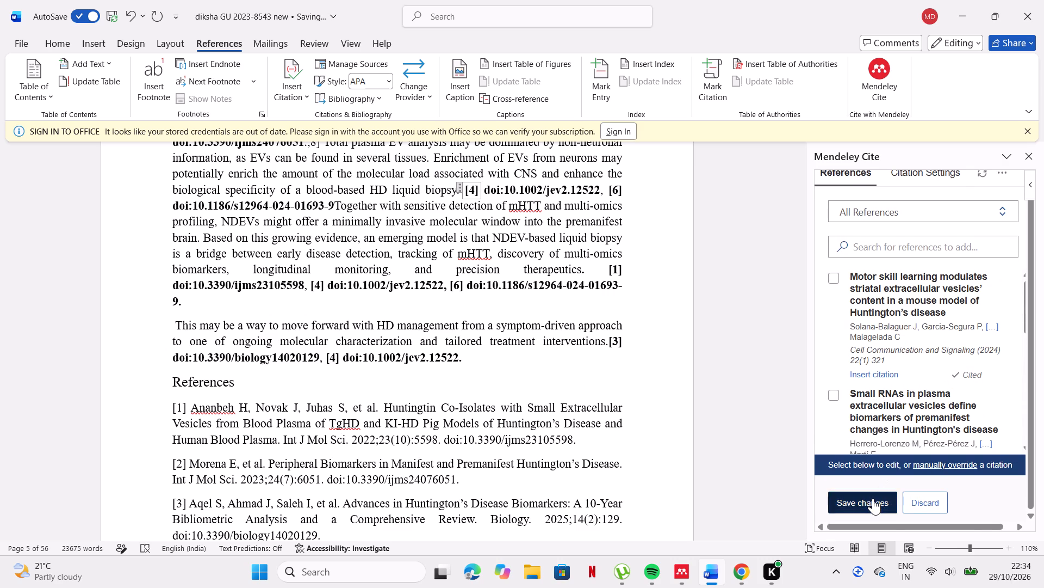
Add "Small RNAs in plasma extracellular vesicles" (Herrero-Lorenzo et al. 2024) to the emptied citation before doi:10.1002/jev2.12522 and save it.
{"action": "left_click", "coordinate": [837, 395]}
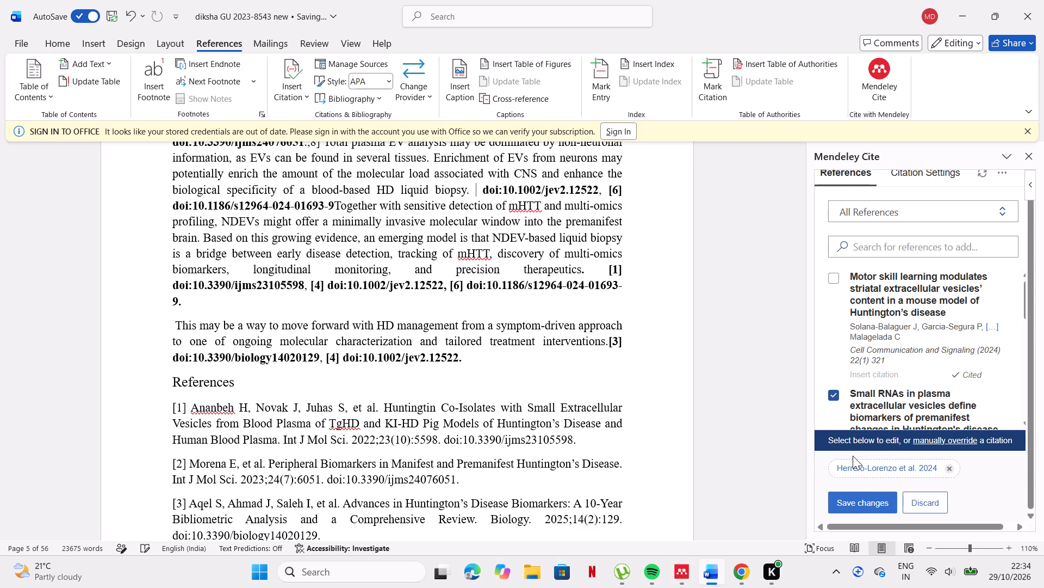
{"action": "left_click", "coordinate": [856, 501]}
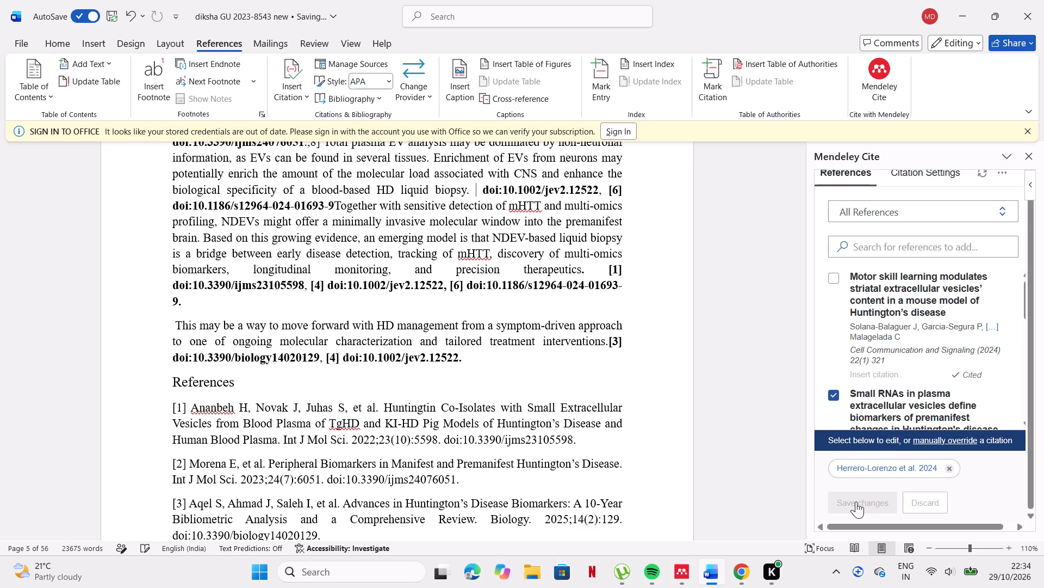
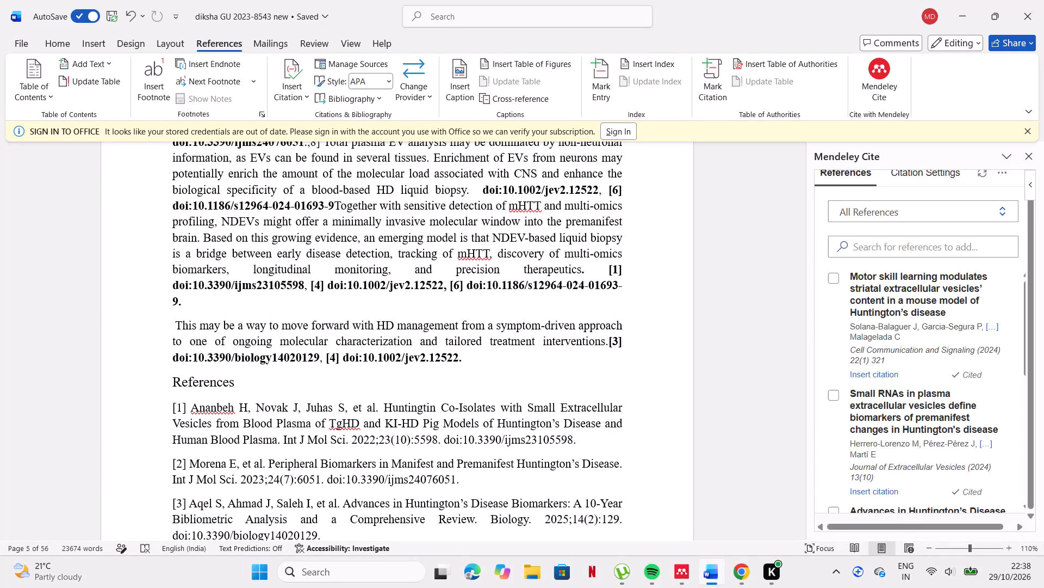
Update the Mendeley bibliography from the [1] citation after "precision therapeutics.".
{"action": "scroll", "coordinate": [655, 306], "scroll_direction": "up", "scroll_amount": 1}
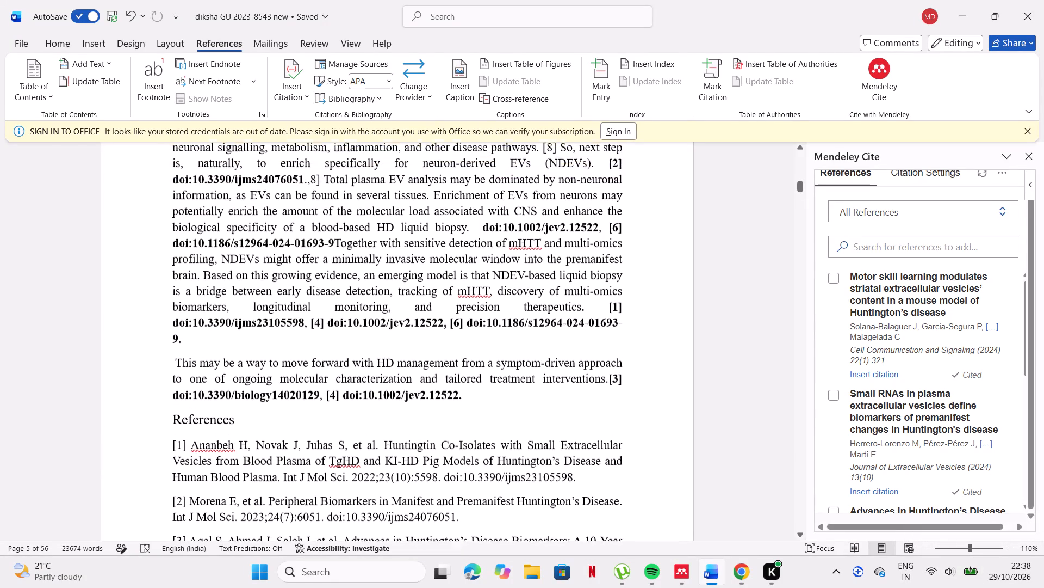
{"action": "scroll", "coordinate": [655, 306], "scroll_direction": "up", "scroll_amount": 1}
{"action": "left_click", "coordinate": [604, 319]}
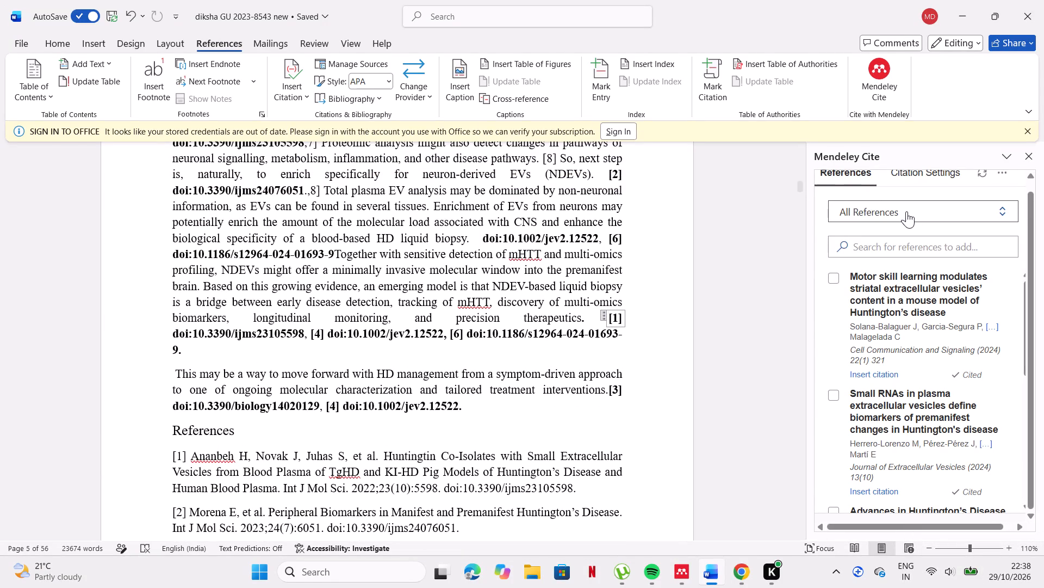
{"action": "left_click", "coordinate": [1001, 179]}
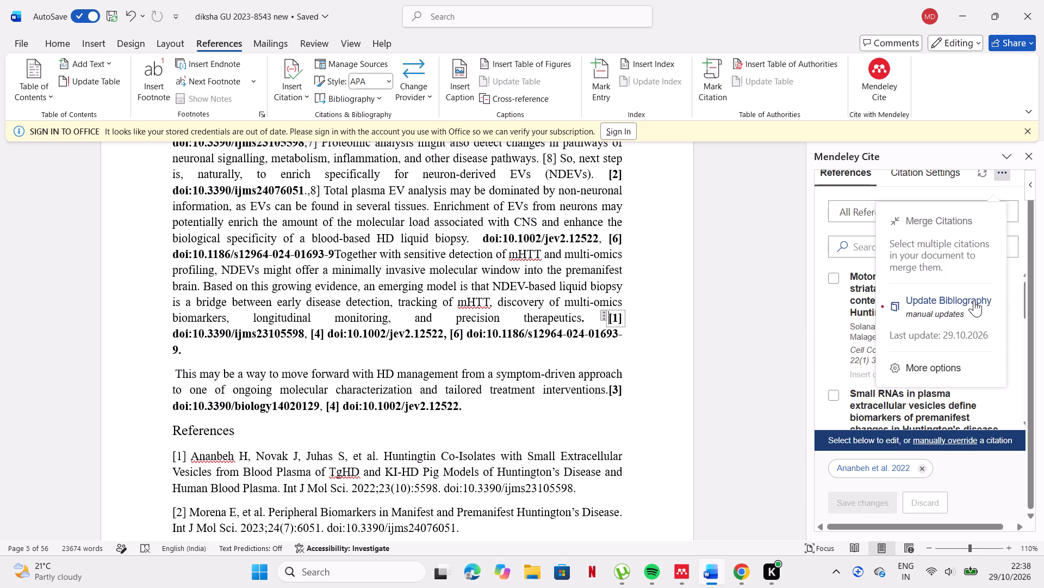
{"action": "left_click", "coordinate": [921, 310]}
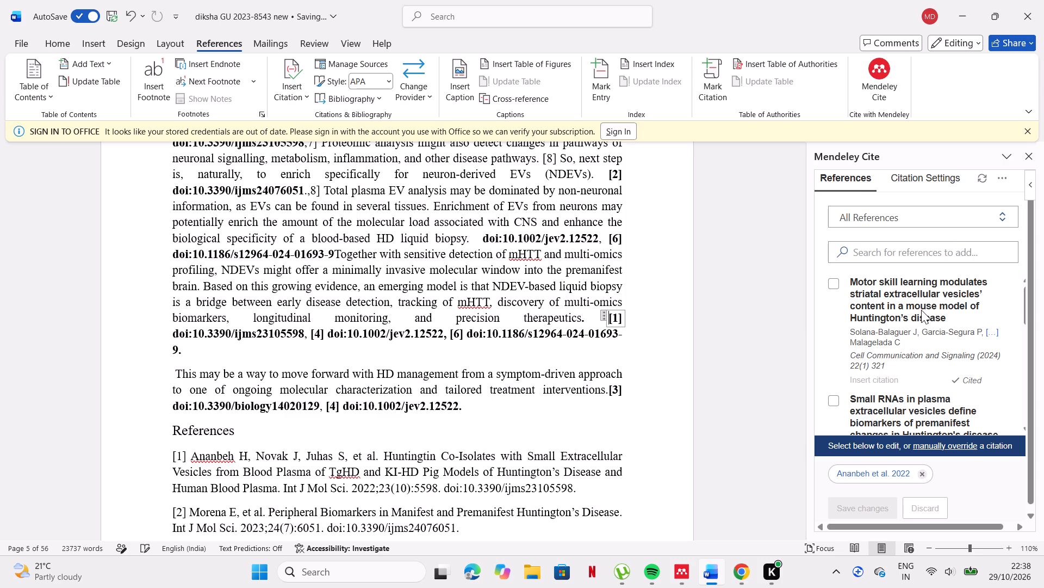
Turn off manual bibliography updates in the Mendeley Cite settings and return to the references list.
{"action": "left_click", "coordinate": [997, 180]}
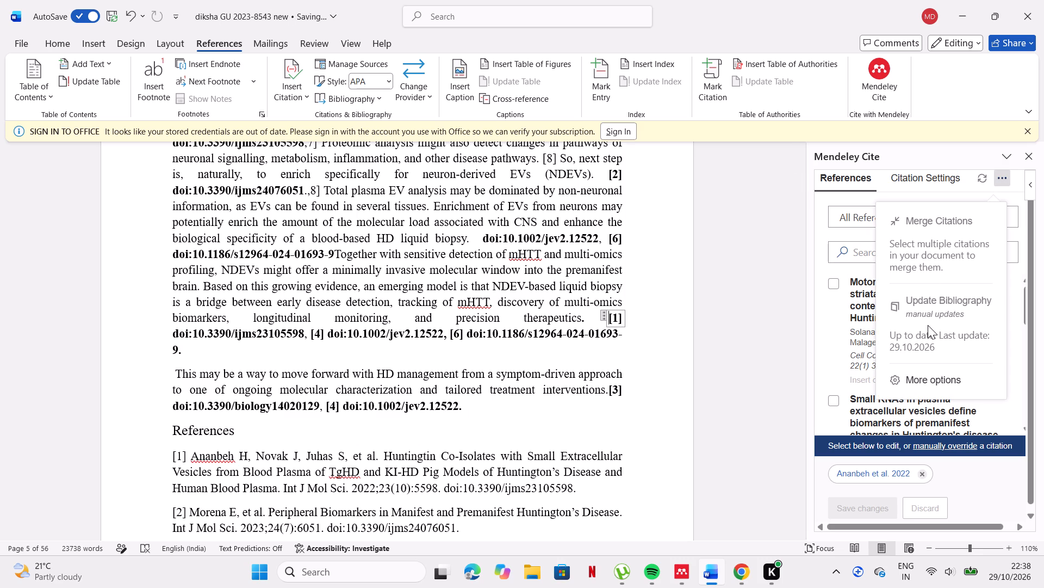
{"action": "left_click", "coordinate": [937, 381]}
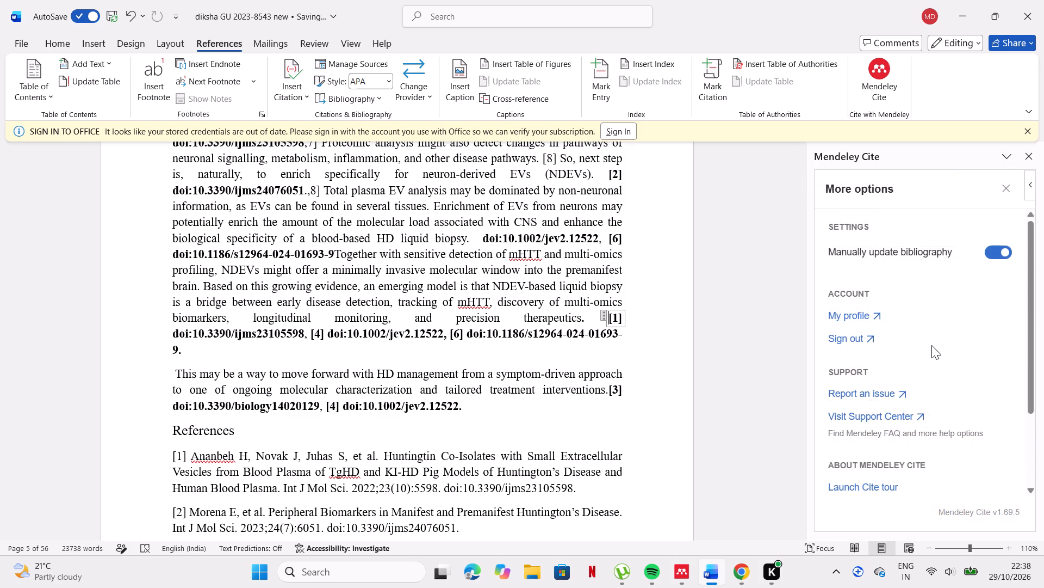
{"action": "scroll", "coordinate": [931, 345], "scroll_direction": "down", "scroll_amount": 2}
{"action": "scroll", "coordinate": [931, 345], "scroll_direction": "up", "scroll_amount": 1}
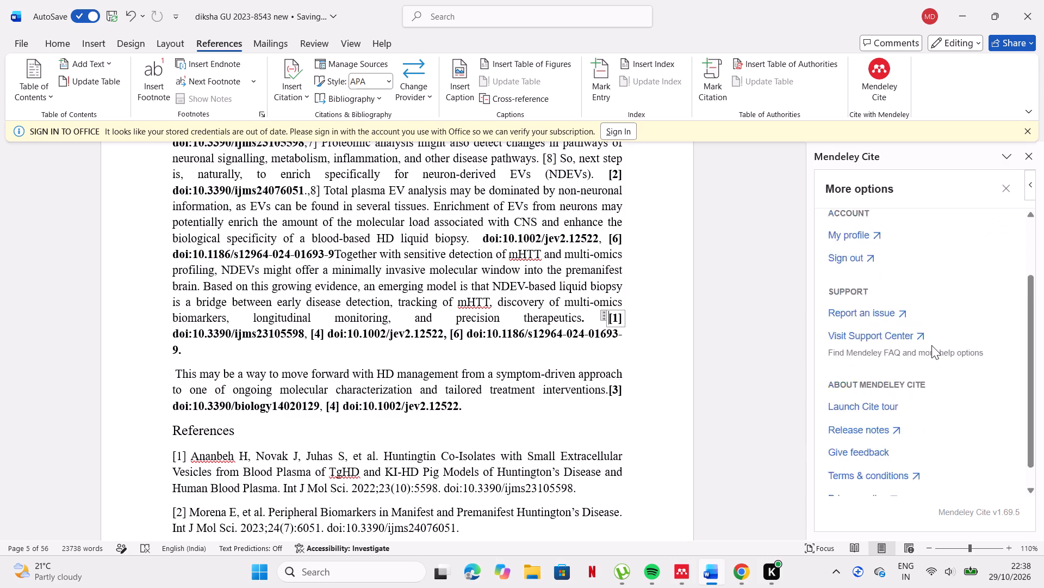
{"action": "scroll", "coordinate": [931, 345], "scroll_direction": "up", "scroll_amount": 2}
{"action": "scroll", "coordinate": [931, 345], "scroll_direction": "down", "scroll_amount": 5}
{"action": "scroll", "coordinate": [931, 345], "scroll_direction": "up", "scroll_amount": 2}
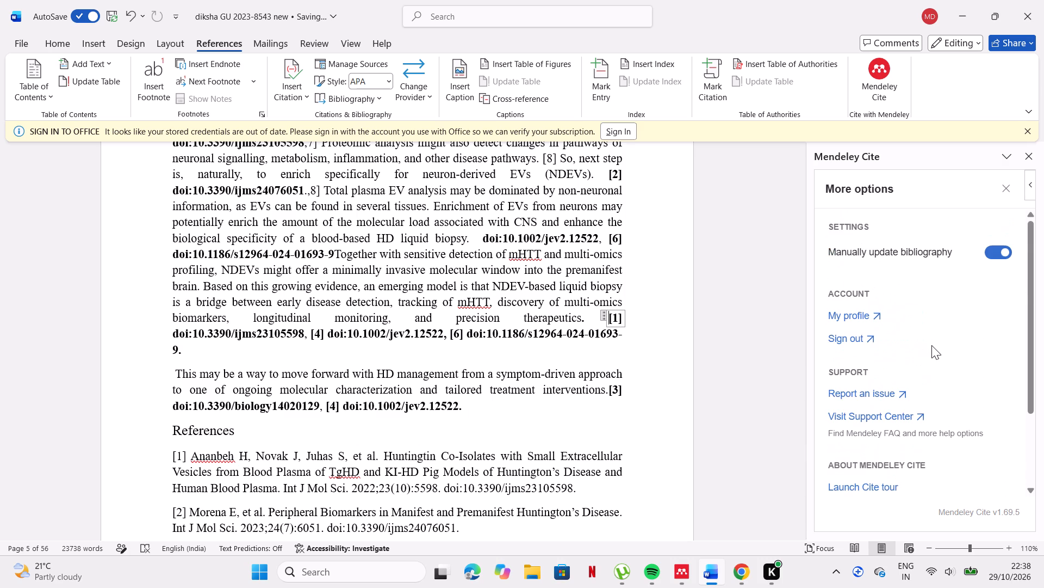
{"action": "left_click", "coordinate": [718, 367]}
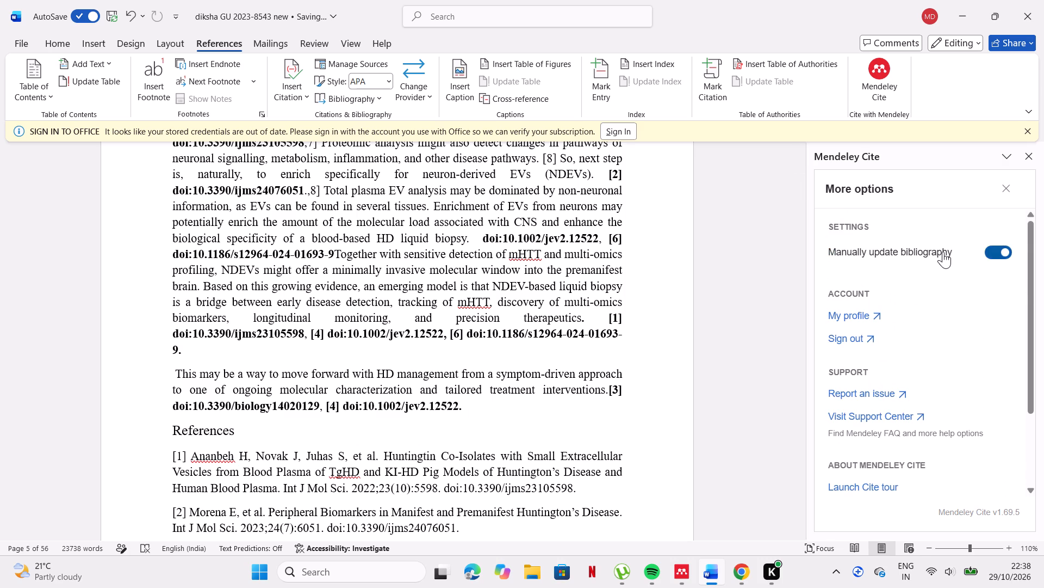
{"action": "left_click", "coordinate": [943, 252]}
{"action": "left_click", "coordinate": [754, 294]}
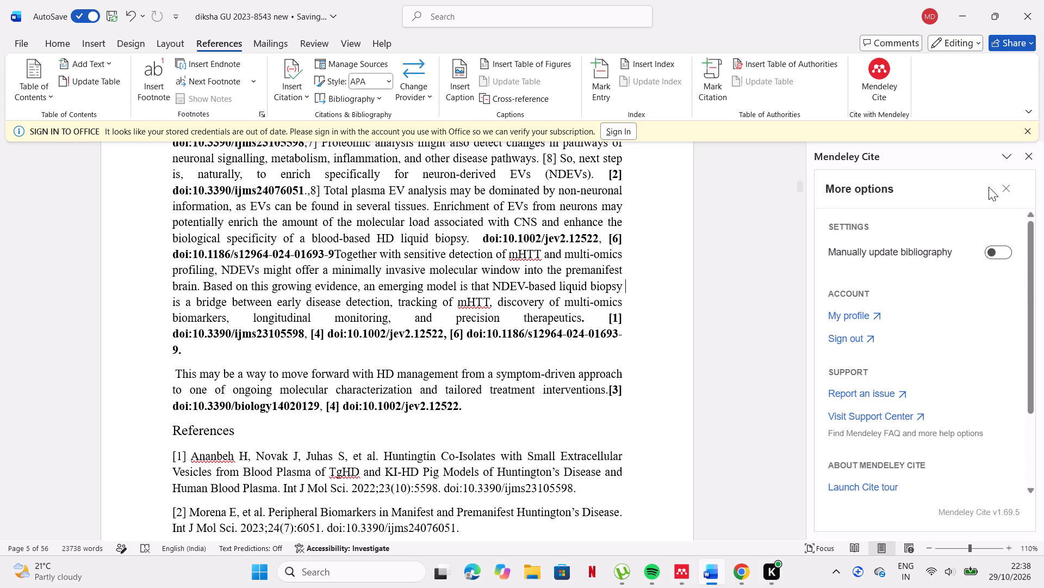
{"action": "left_click", "coordinate": [1001, 182]}
{"action": "double_click", "coordinate": [1001, 182]}
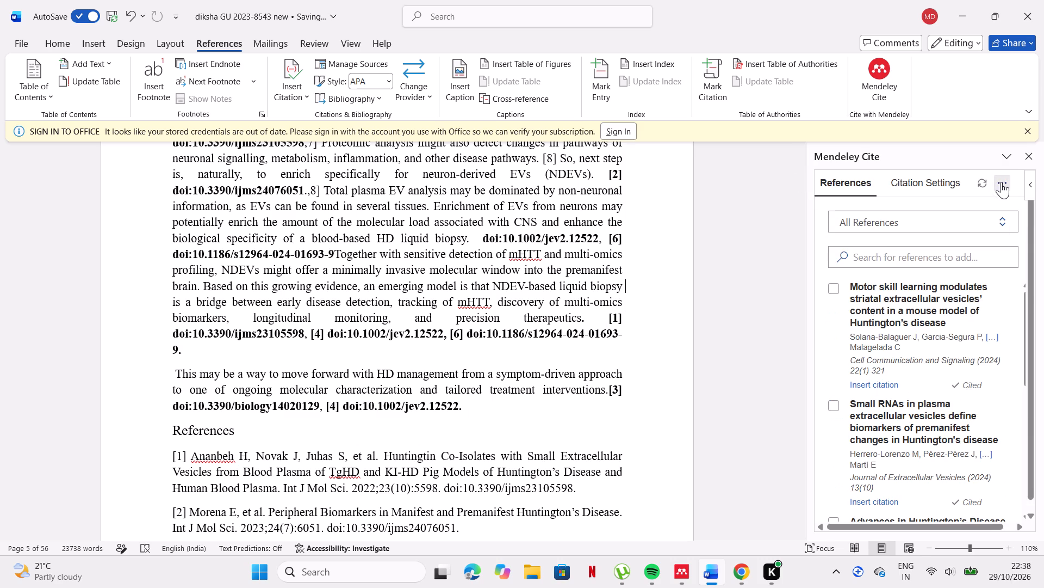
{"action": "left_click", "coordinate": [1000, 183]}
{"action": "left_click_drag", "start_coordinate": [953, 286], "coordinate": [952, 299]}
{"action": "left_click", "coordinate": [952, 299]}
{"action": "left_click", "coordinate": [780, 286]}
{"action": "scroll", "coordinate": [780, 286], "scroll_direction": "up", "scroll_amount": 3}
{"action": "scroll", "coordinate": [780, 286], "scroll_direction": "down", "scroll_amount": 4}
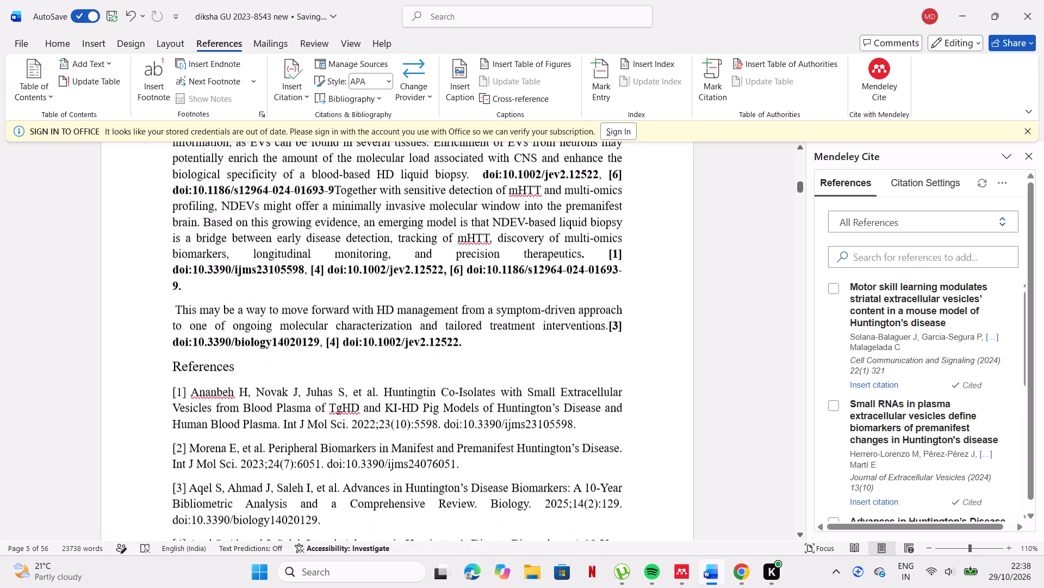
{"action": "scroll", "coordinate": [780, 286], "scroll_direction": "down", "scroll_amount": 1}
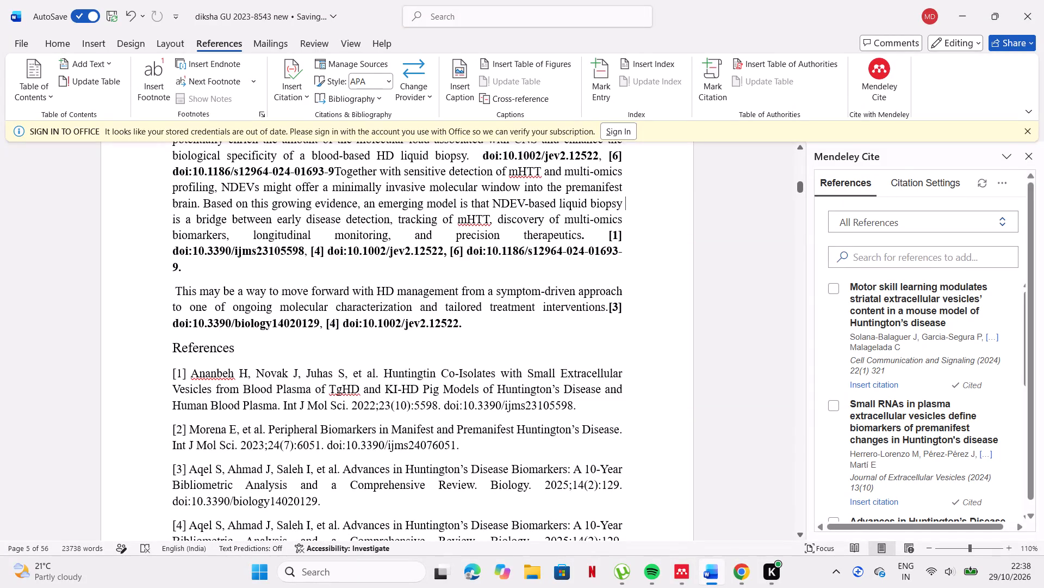
{"action": "scroll", "coordinate": [544, 269], "scroll_direction": "up", "scroll_amount": 1}
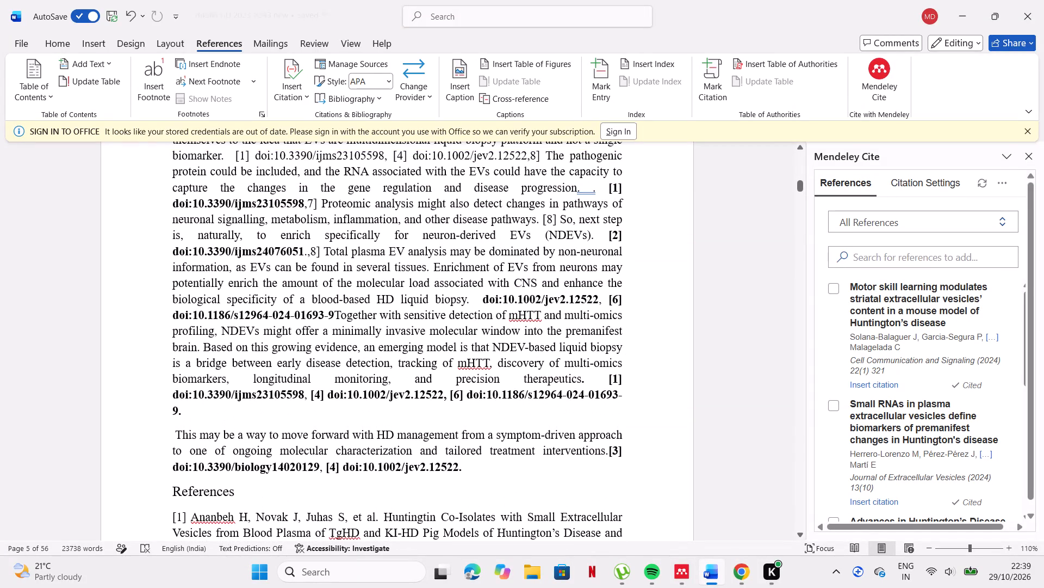
{"action": "left_click", "coordinate": [558, 220]}
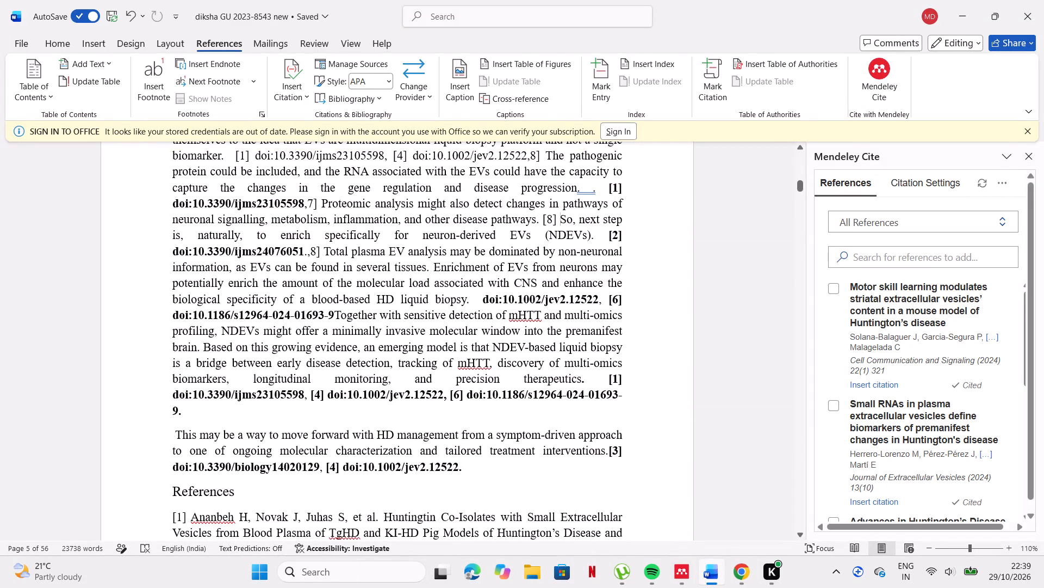
{"action": "key", "text": "ctrl+v"}
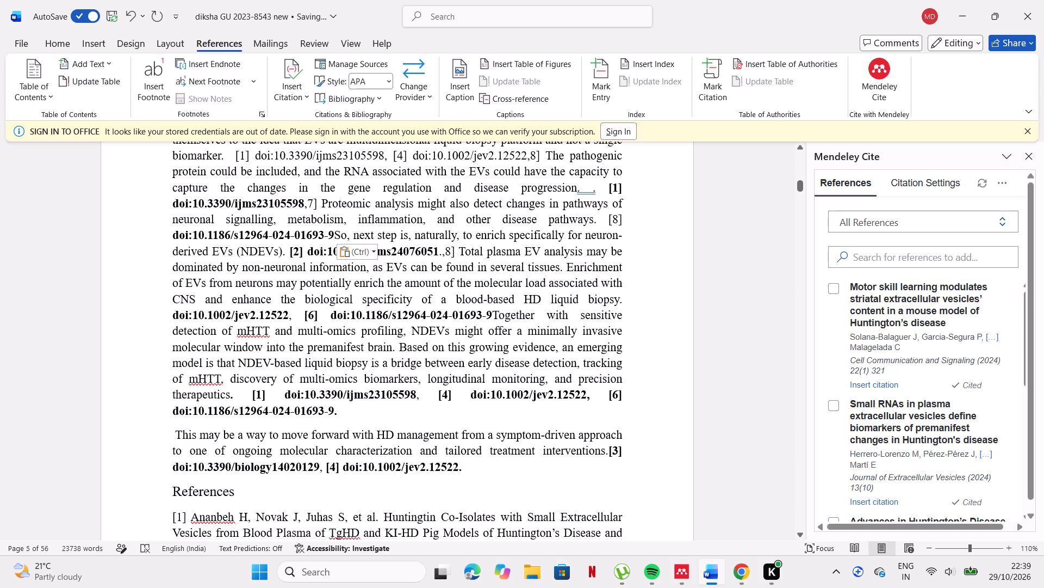
{"action": "left_click_drag", "start_coordinate": [623, 218], "coordinate": [606, 223]}
{"action": "left_click_drag", "start_coordinate": [606, 223], "coordinate": [605, 223]}
{"action": "left_click", "coordinate": [614, 205]}
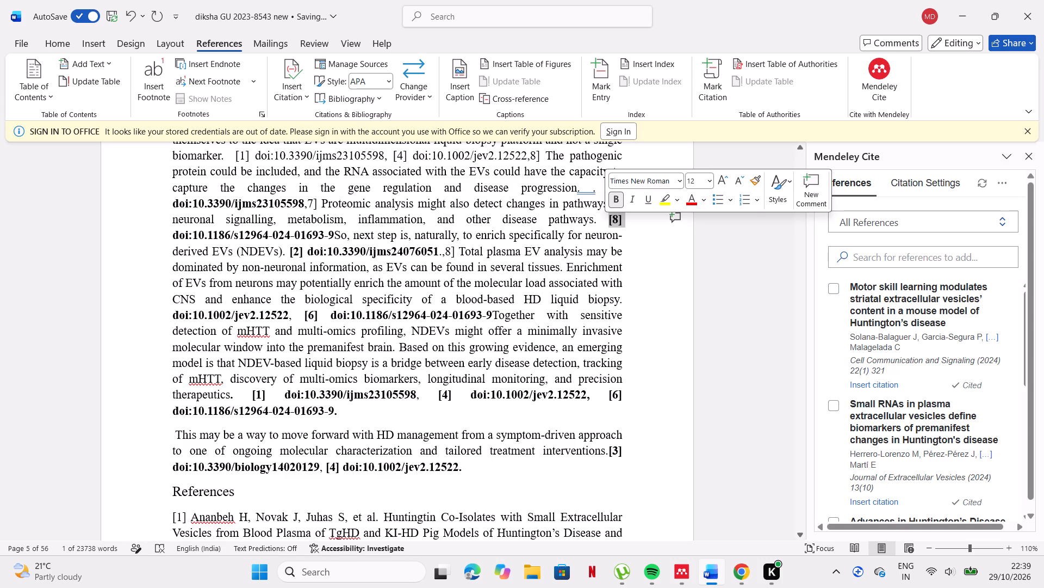
{"action": "left_click", "coordinate": [622, 217]}
{"action": "left_click", "coordinate": [622, 217]}
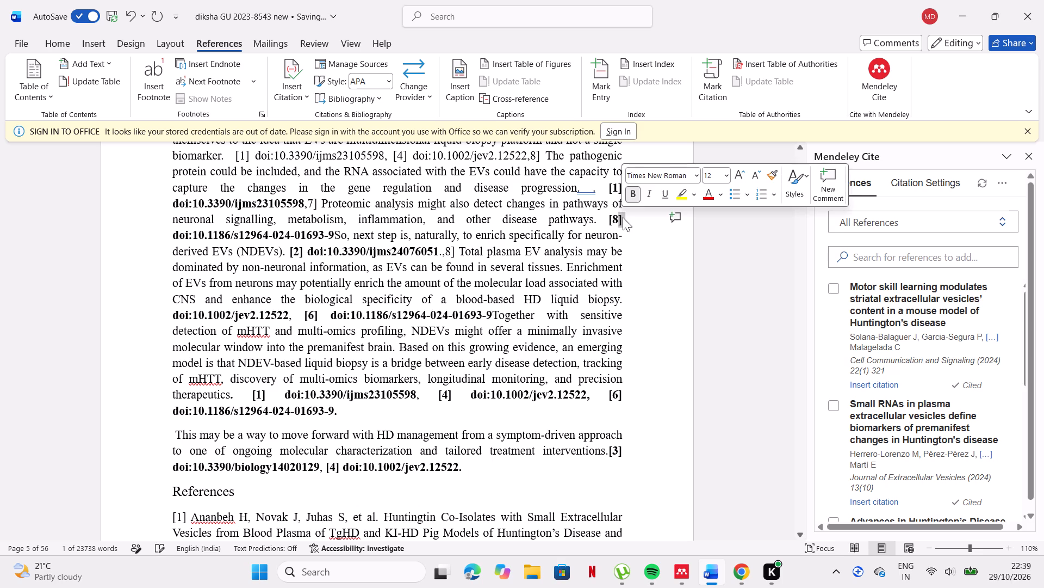
{"action": "left_click", "coordinate": [624, 217]}
{"action": "key", "text": "BackSpace"}
{"action": "key", "text": "BackSpace"}
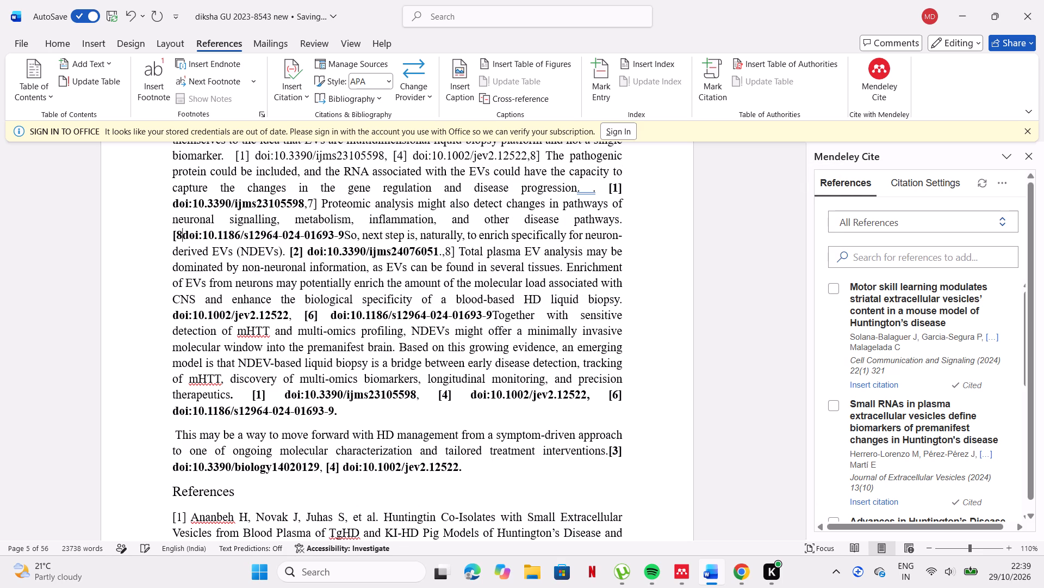
{"action": "key", "text": "BackSpace"}
{"action": "key", "text": "BackSpace"}
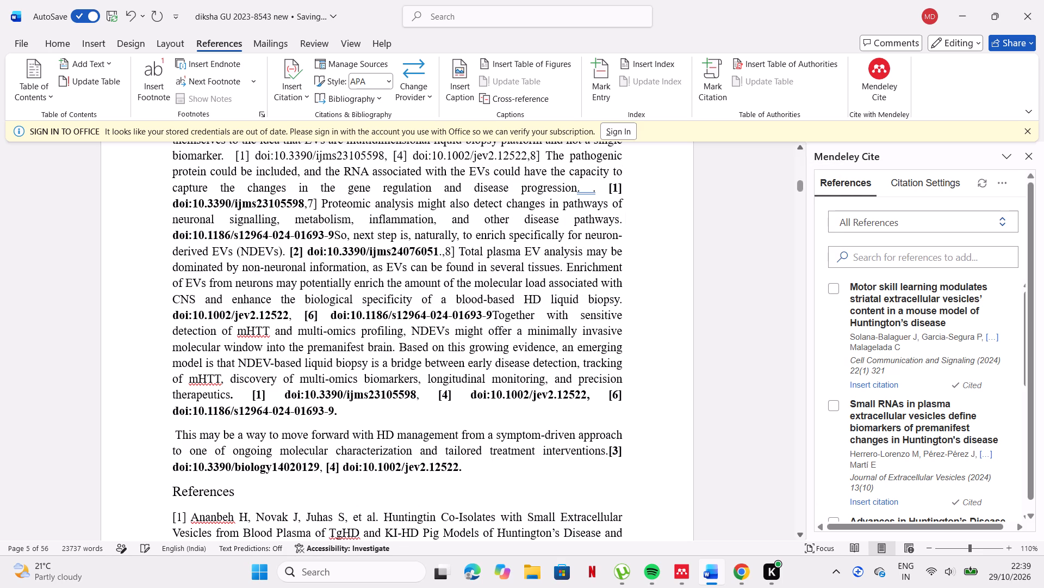
Insert the Mendeley citation for "Motor skill learning modulates striatal extracellular vesicles' content" before the DOI following "other disease pathways.".
{"action": "left_click", "coordinate": [841, 295]}
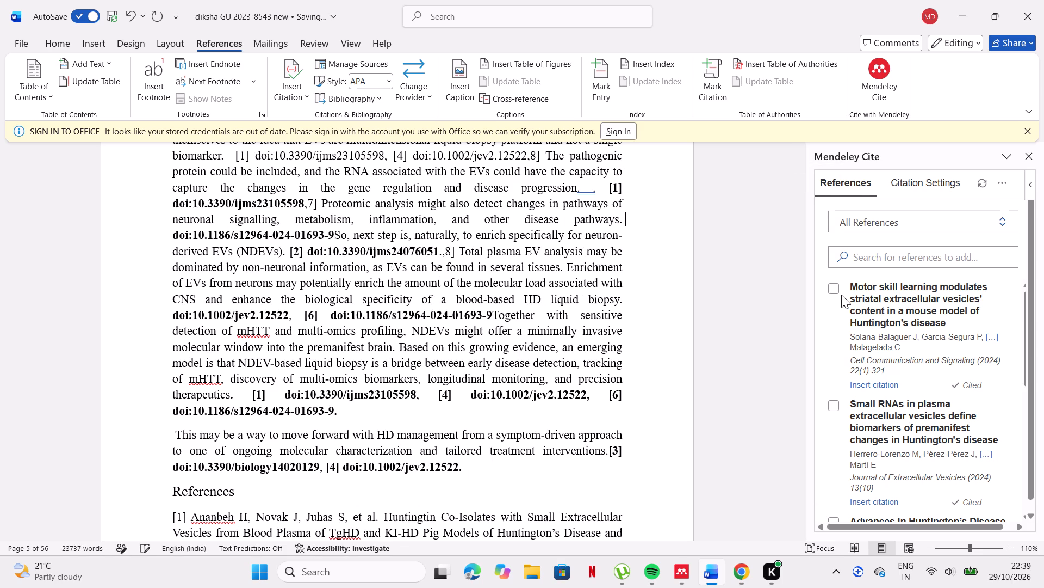
{"action": "left_click", "coordinate": [835, 288]}
{"action": "left_click", "coordinate": [878, 514]}
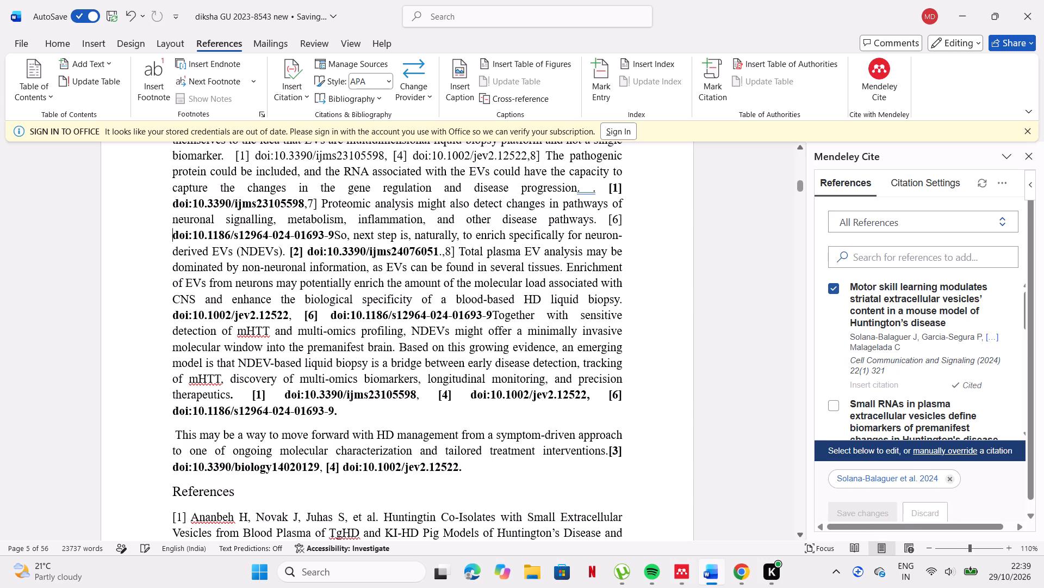
Make the inserted [6] citation after "other disease pathways." bold.
{"action": "scroll", "coordinate": [656, 264], "scroll_direction": "up", "scroll_amount": 1}
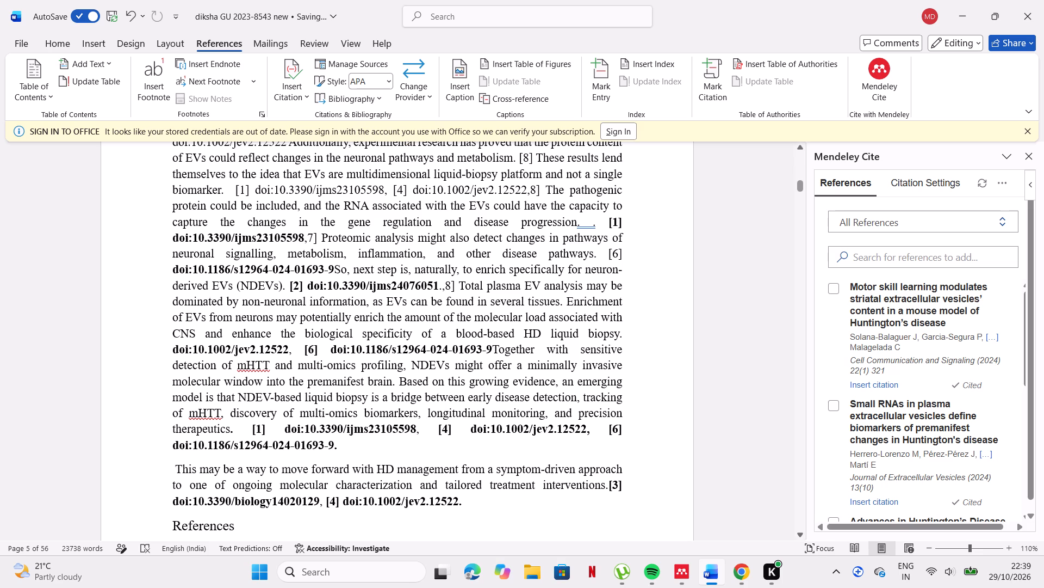
{"action": "left_click_drag", "start_coordinate": [622, 255], "coordinate": [607, 256]}
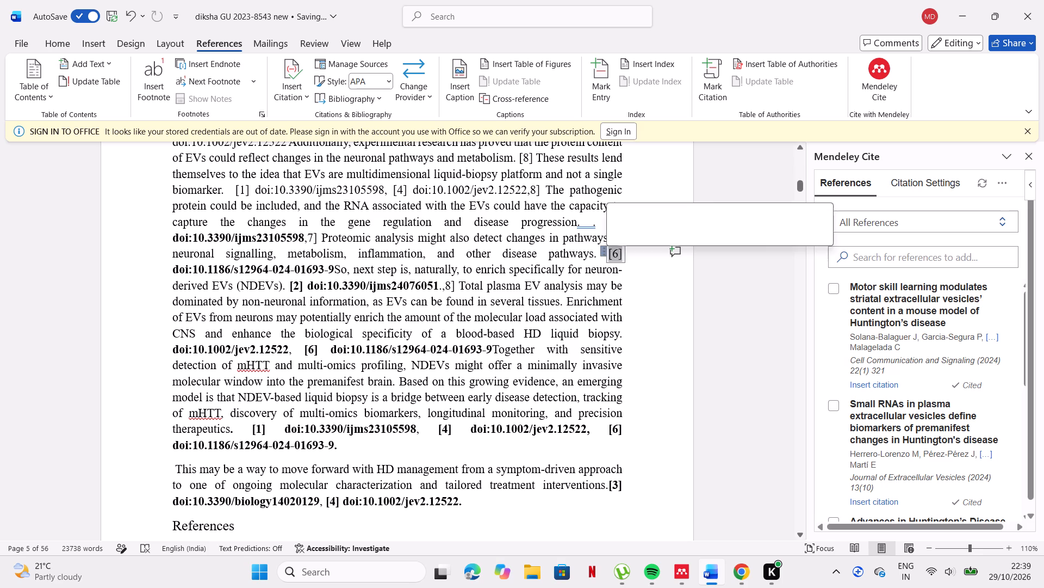
{"action": "left_click", "coordinate": [622, 237]}
Delete the stray comma and extra space between "disease progression." and the bold [1] citation.
{"action": "double_click", "coordinate": [594, 220]}
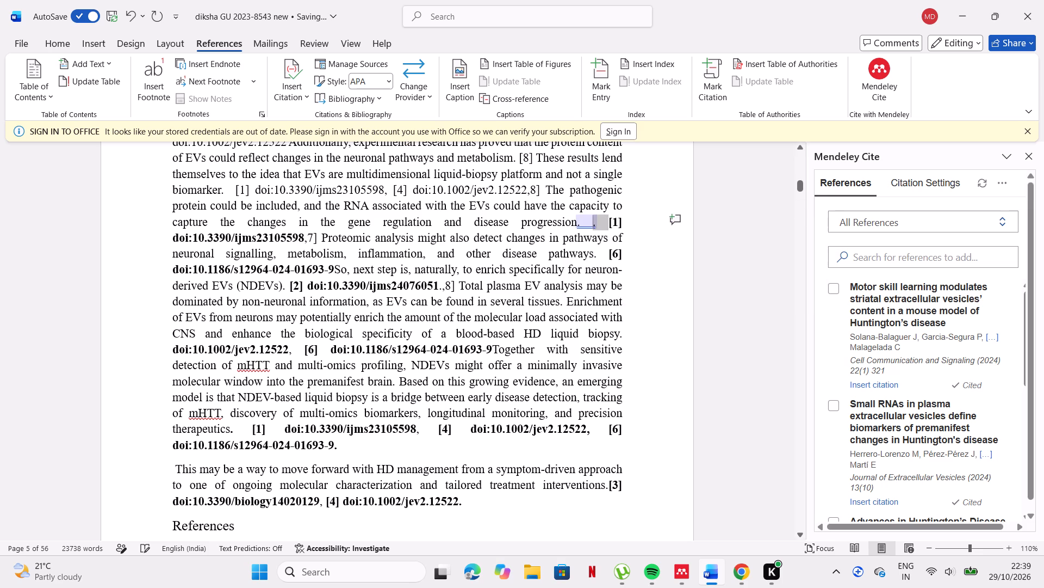
{"action": "left_click", "coordinate": [597, 220]}
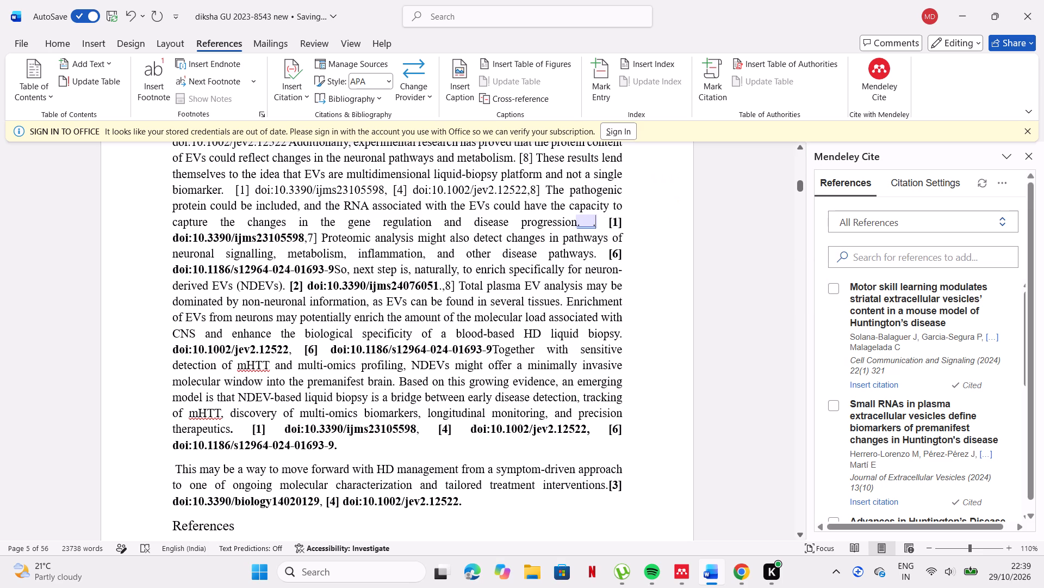
{"action": "left_click", "coordinate": [608, 218]}
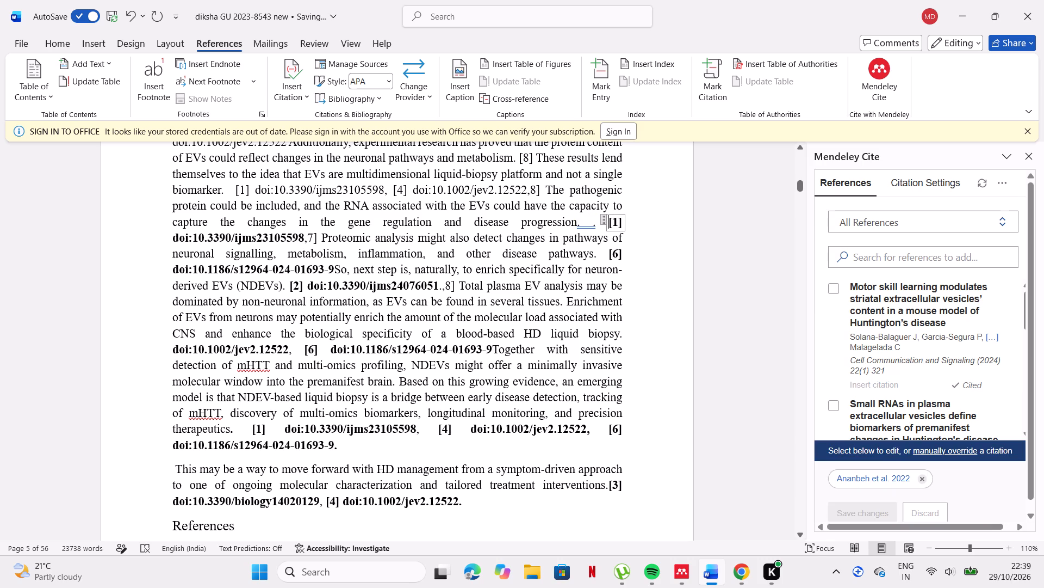
{"action": "left_click", "coordinate": [605, 225]}
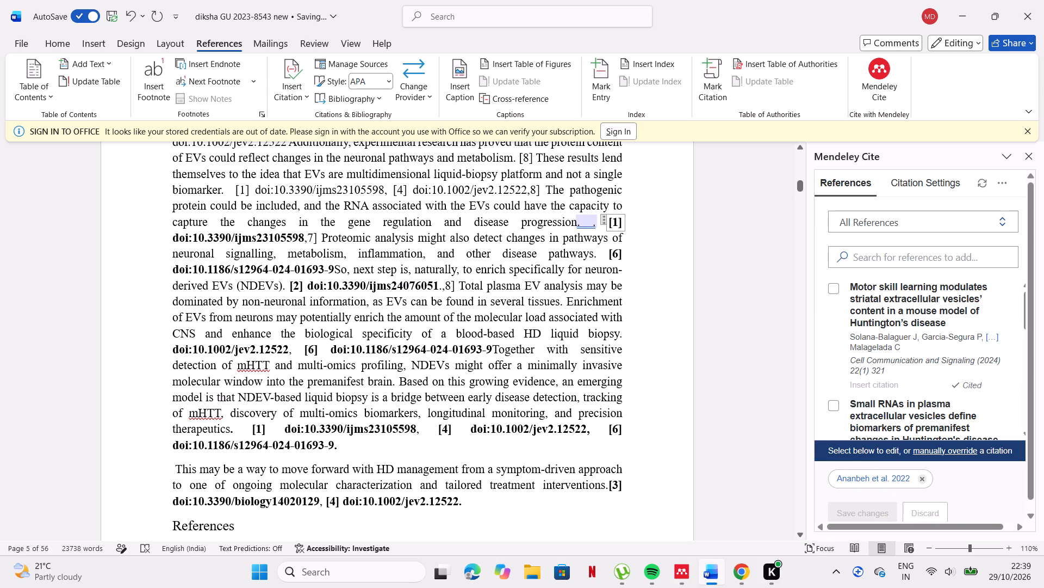
{"action": "left_click", "coordinate": [597, 226]}
{"action": "key", "text": "BackSpace"}
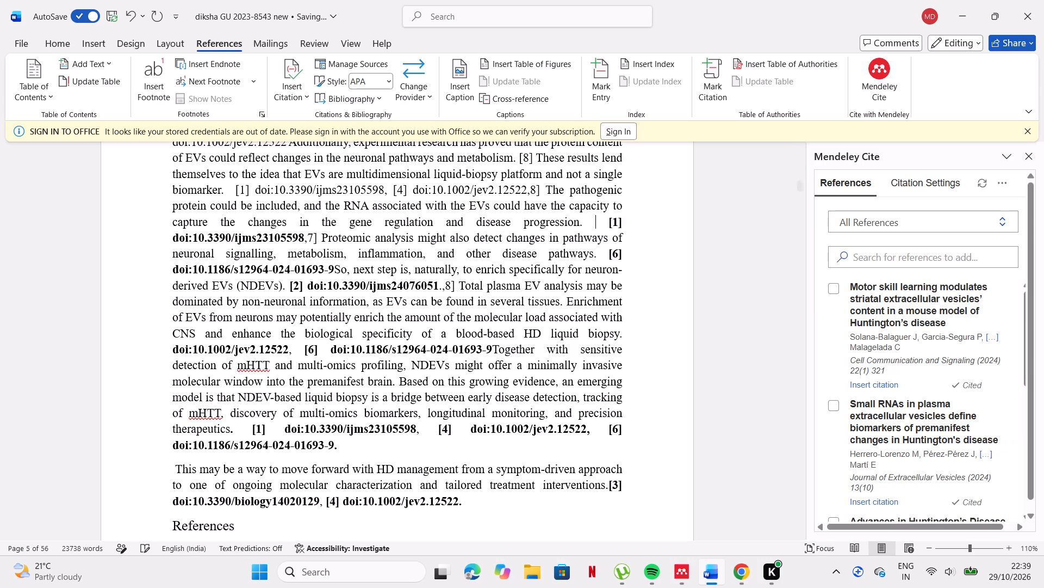
{"action": "left_click", "coordinate": [603, 224]}
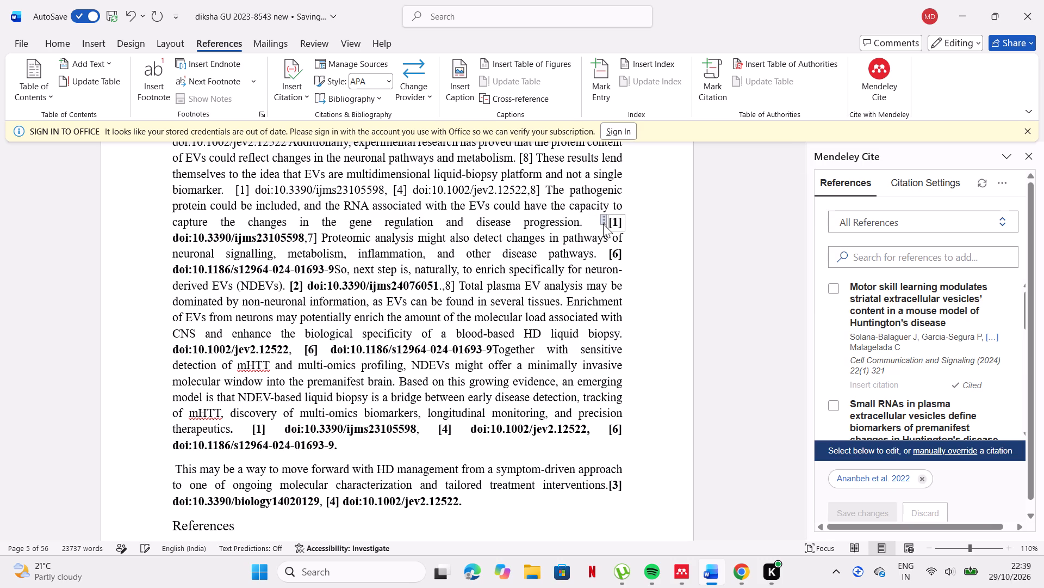
{"action": "left_click", "coordinate": [596, 225]}
{"action": "key", "text": "BackSpace"}
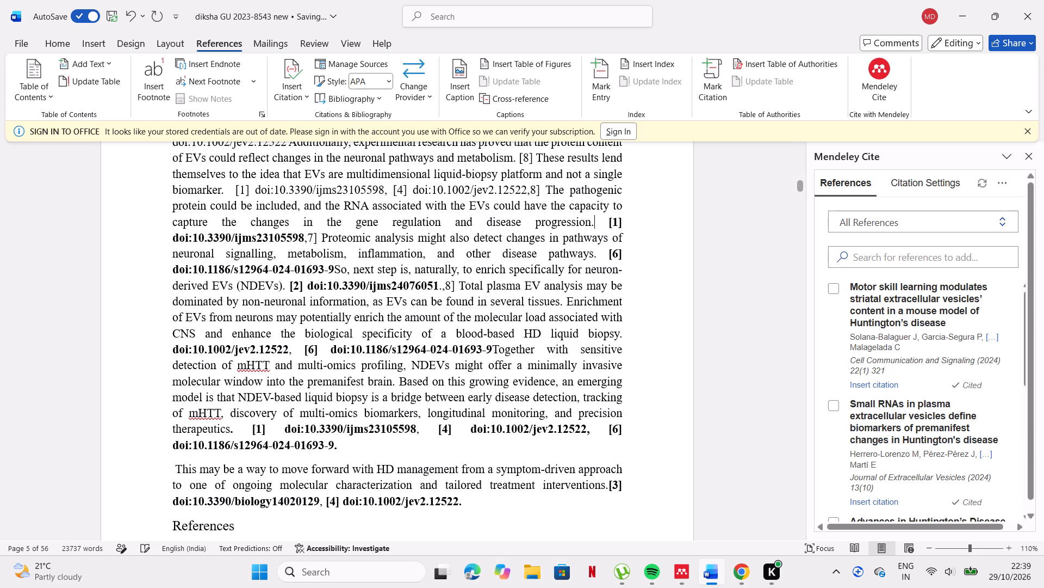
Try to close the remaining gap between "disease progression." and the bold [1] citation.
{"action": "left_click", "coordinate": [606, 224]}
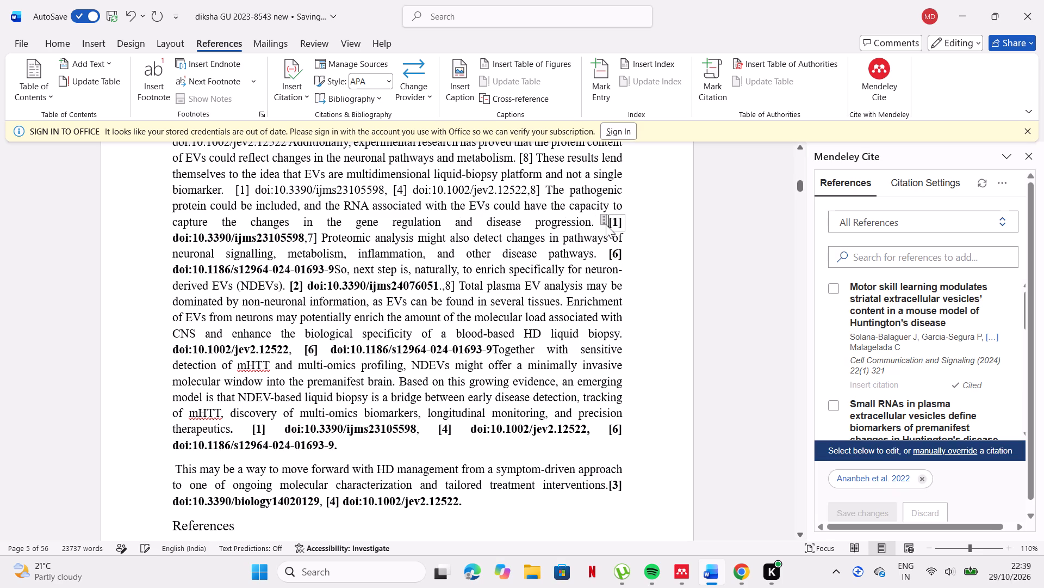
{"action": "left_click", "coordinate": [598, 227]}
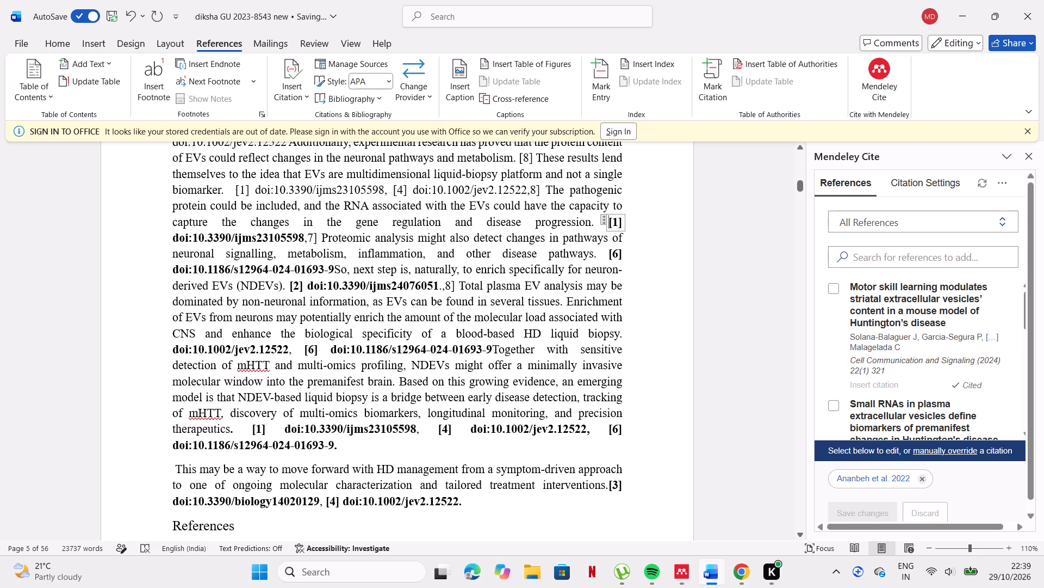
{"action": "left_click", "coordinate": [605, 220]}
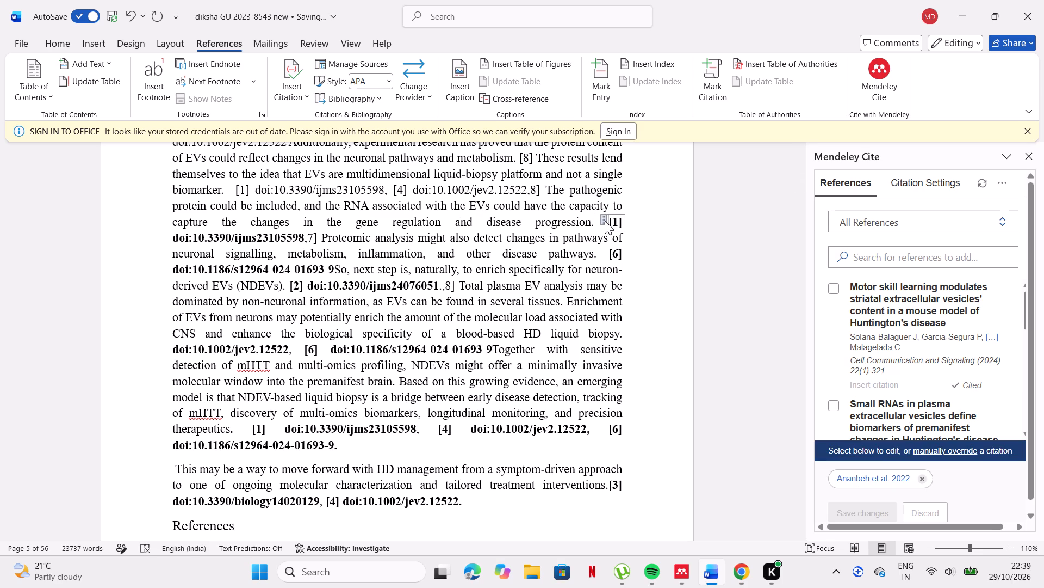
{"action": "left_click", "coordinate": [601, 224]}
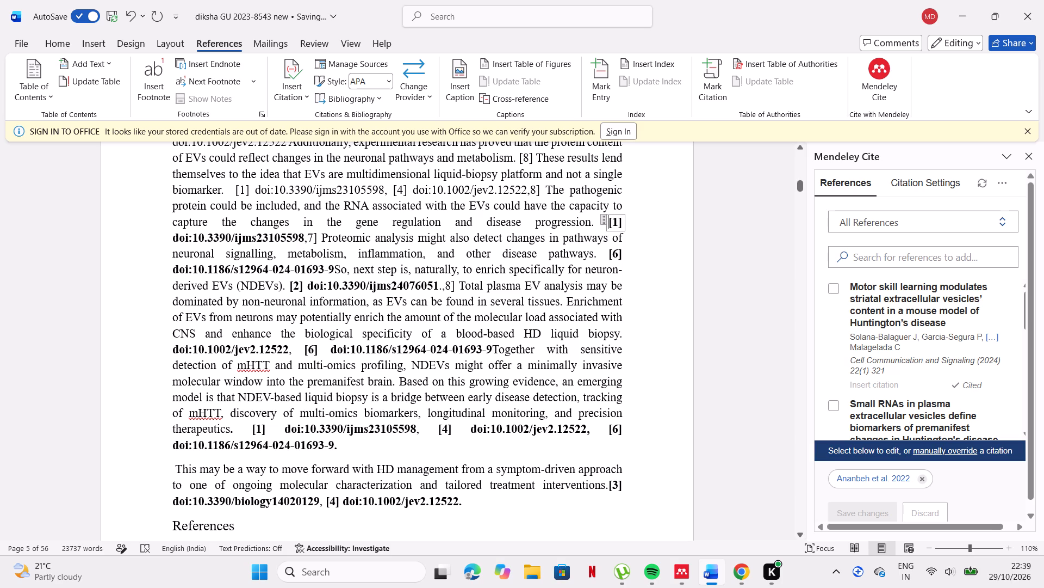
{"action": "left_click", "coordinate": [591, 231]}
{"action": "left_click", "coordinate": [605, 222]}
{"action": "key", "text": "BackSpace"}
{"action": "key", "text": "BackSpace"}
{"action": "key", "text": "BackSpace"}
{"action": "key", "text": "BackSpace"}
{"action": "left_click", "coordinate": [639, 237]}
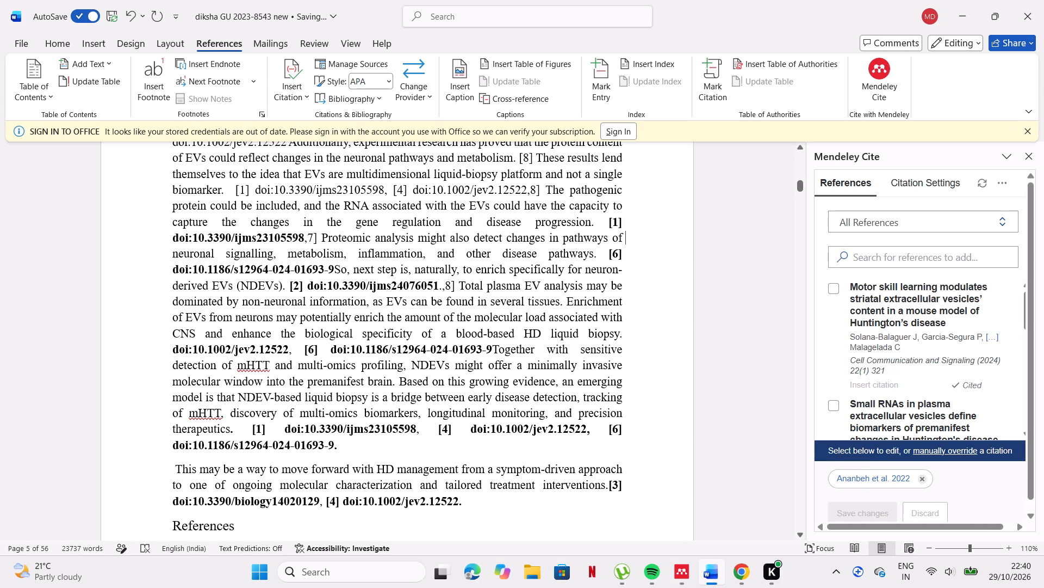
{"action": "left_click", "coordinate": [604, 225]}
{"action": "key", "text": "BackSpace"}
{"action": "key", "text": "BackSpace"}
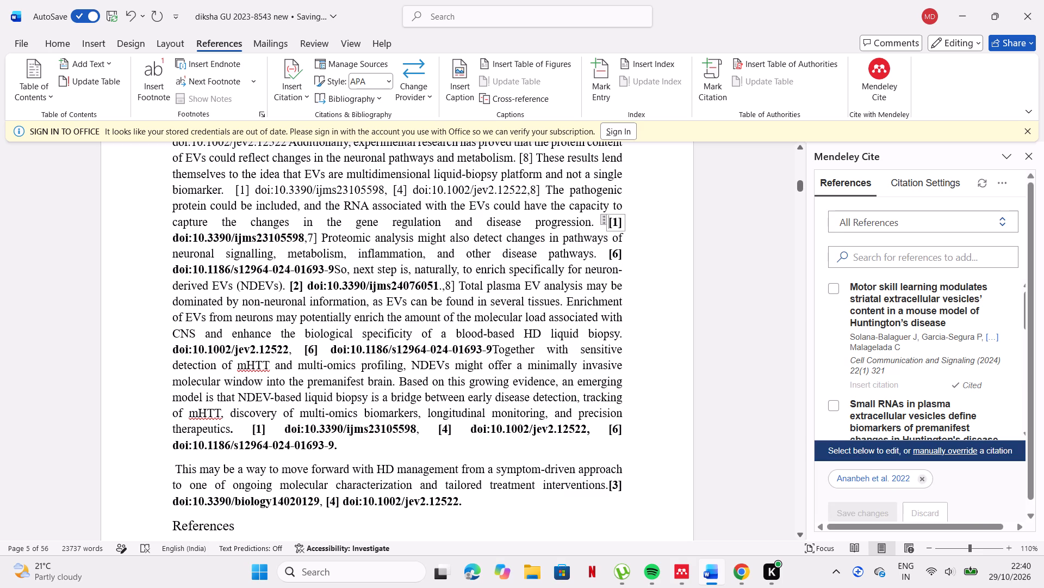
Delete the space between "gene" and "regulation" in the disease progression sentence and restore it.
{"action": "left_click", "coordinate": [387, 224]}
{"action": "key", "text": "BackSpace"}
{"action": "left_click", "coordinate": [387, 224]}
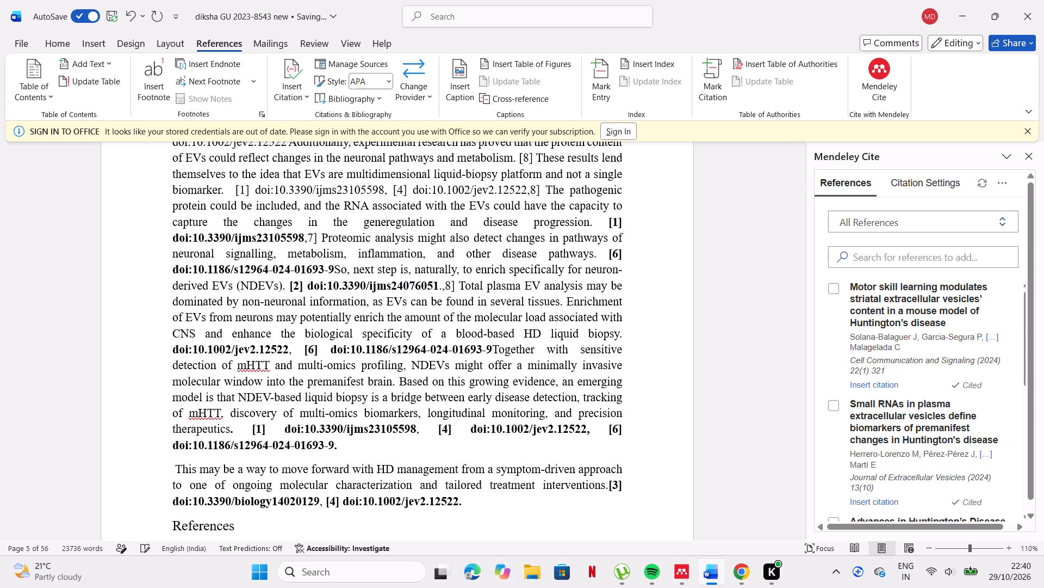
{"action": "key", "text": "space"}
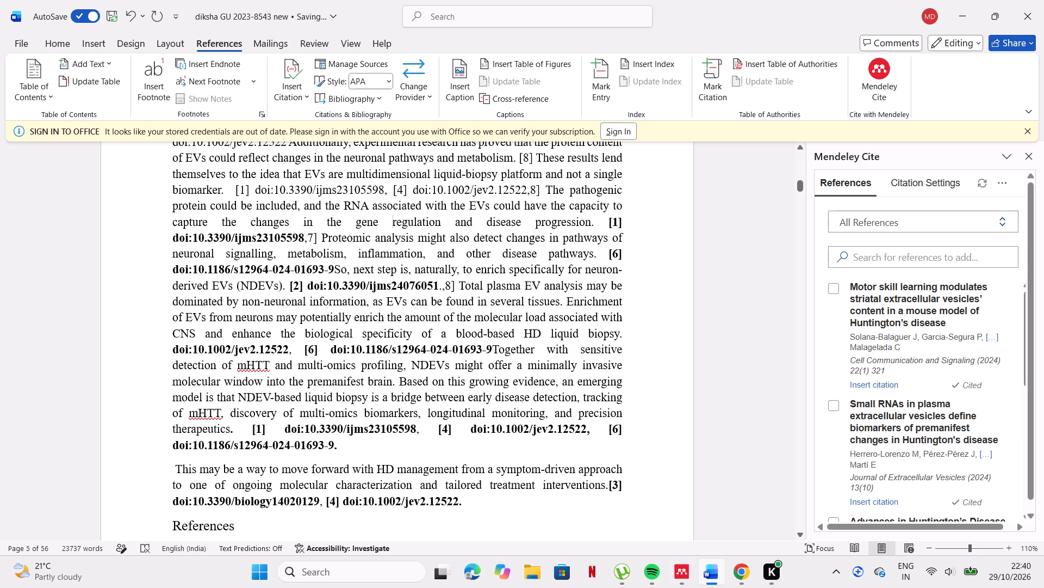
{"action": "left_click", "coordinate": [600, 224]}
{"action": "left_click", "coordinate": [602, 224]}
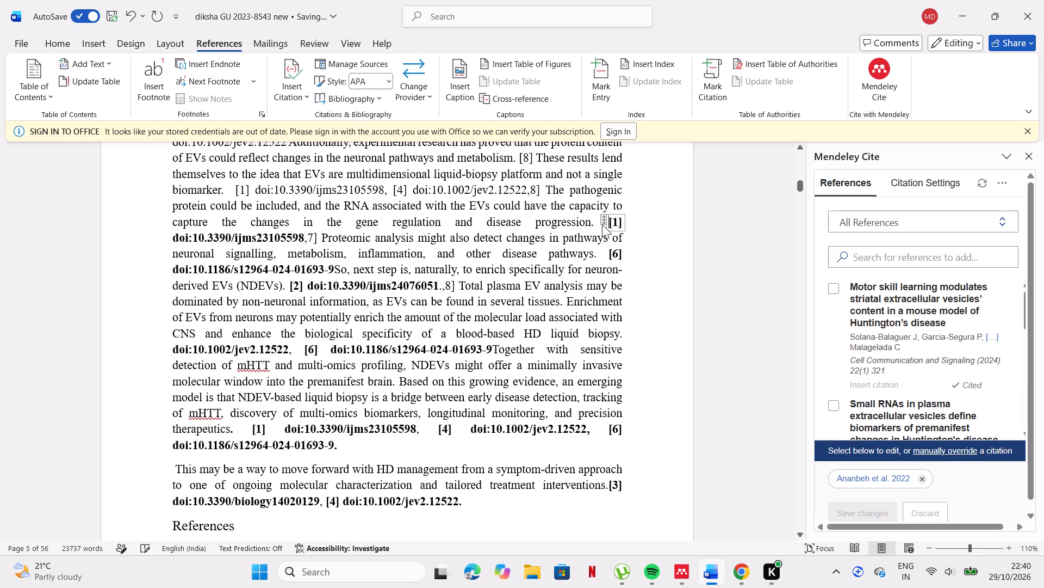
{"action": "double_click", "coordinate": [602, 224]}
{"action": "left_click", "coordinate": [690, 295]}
Review the introduction sections, reference list and start of section 2 for remaining hand-typed reference numbers.
{"action": "scroll", "coordinate": [690, 295], "scroll_direction": "up", "scroll_amount": 4}
{"action": "scroll", "coordinate": [690, 295], "scroll_direction": "down", "scroll_amount": 2}
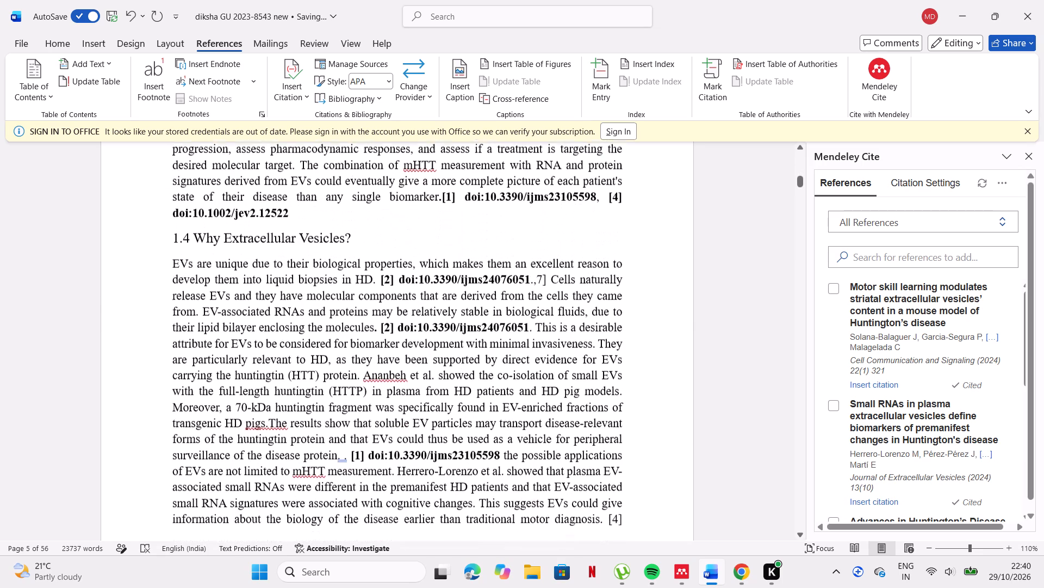
{"action": "scroll", "coordinate": [457, 249], "scroll_direction": "up", "scroll_amount": 1}
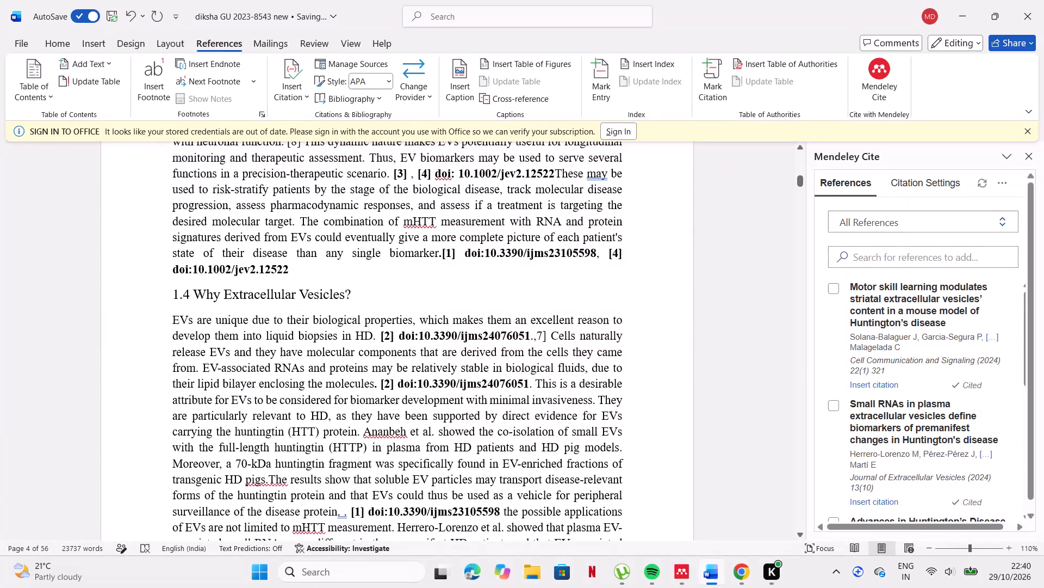
{"action": "scroll", "coordinate": [536, 371], "scroll_direction": "up", "scroll_amount": 7}
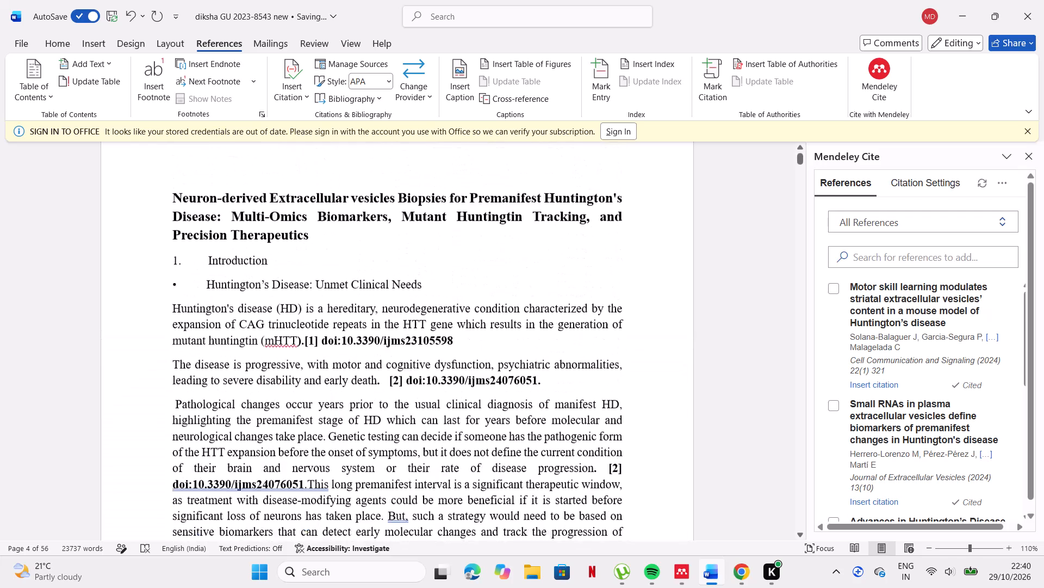
{"action": "scroll", "coordinate": [536, 371], "scroll_direction": "down", "scroll_amount": 12}
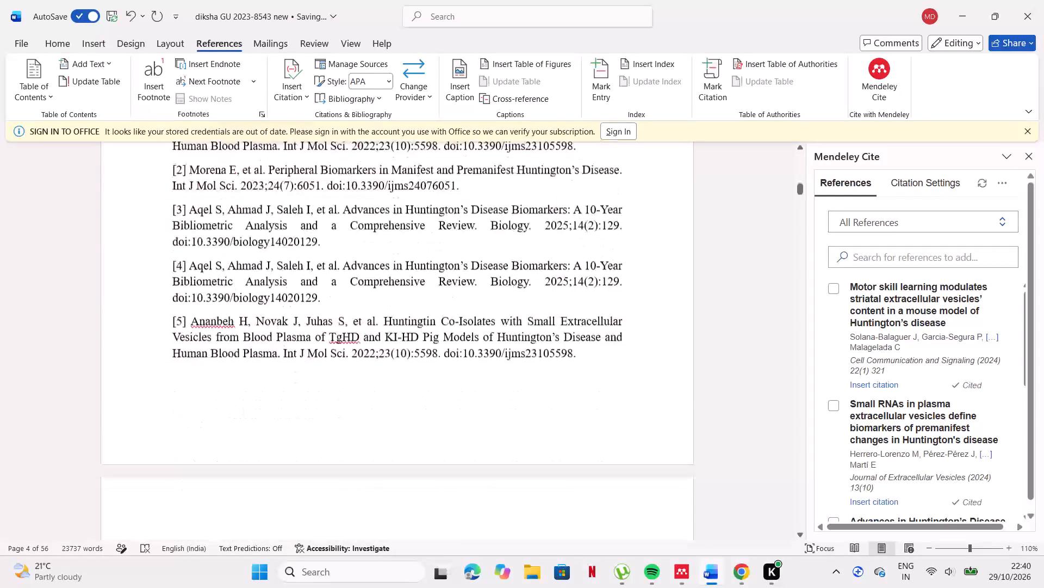
{"action": "scroll", "coordinate": [536, 371], "scroll_direction": "down", "scroll_amount": 7}
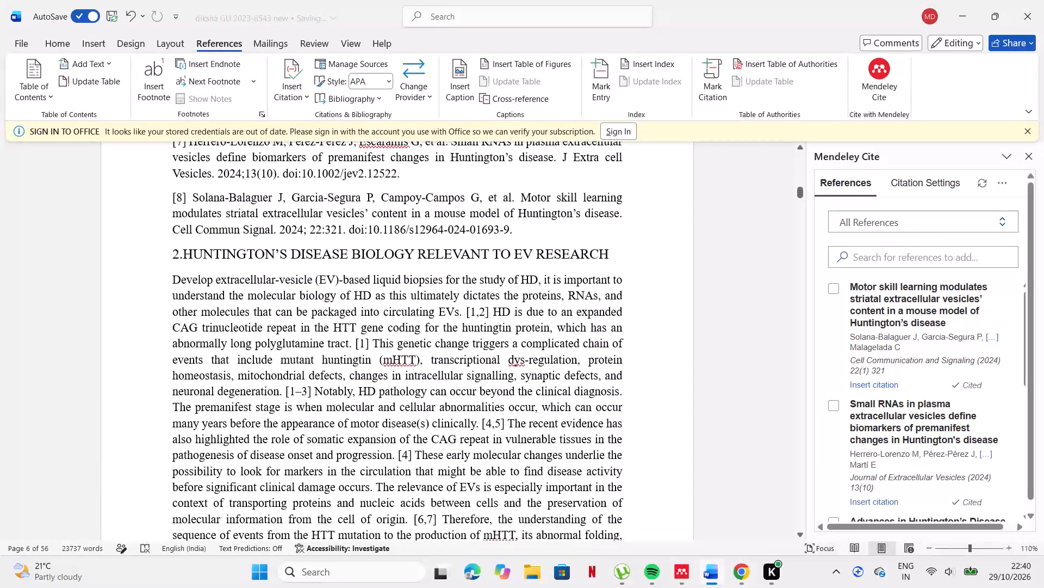
{"action": "scroll", "coordinate": [513, 286], "scroll_direction": "up", "scroll_amount": 5}
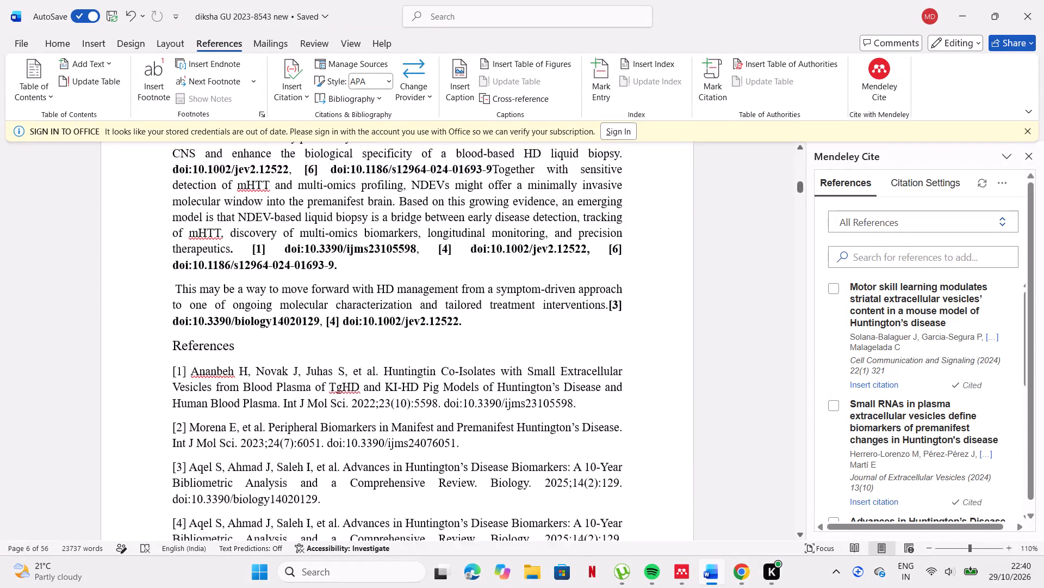
{"action": "scroll", "coordinate": [513, 286], "scroll_direction": "up", "scroll_amount": 3}
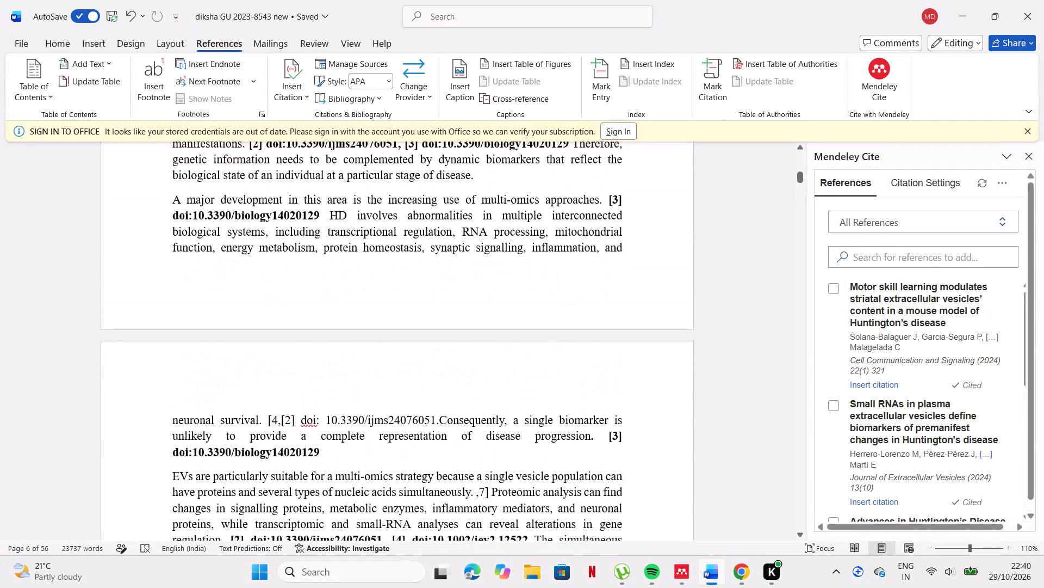
{"action": "scroll", "coordinate": [513, 286], "scroll_direction": "down", "scroll_amount": 4}
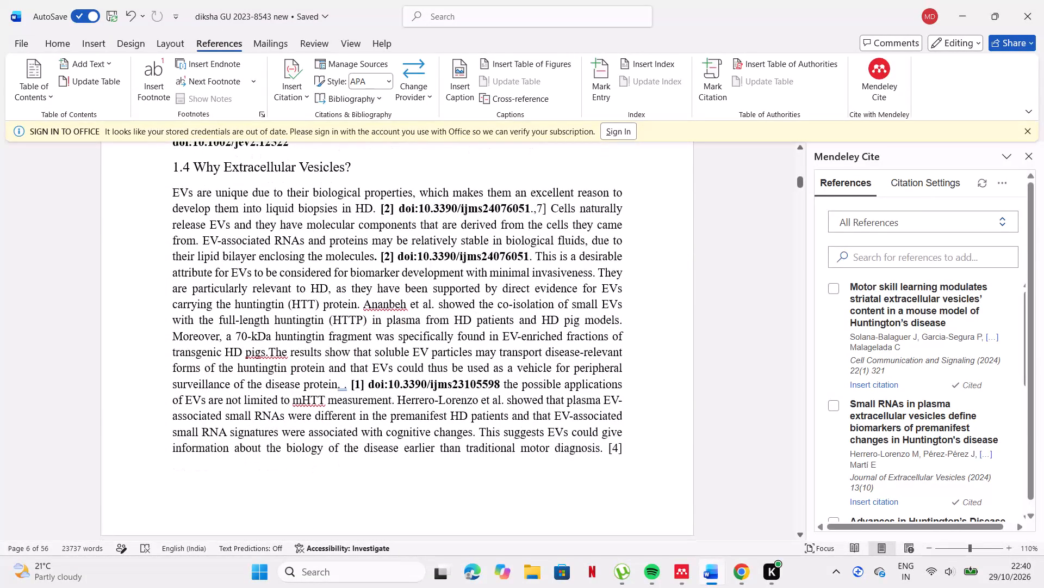
{"action": "scroll", "coordinate": [513, 286], "scroll_direction": "down", "scroll_amount": 3}
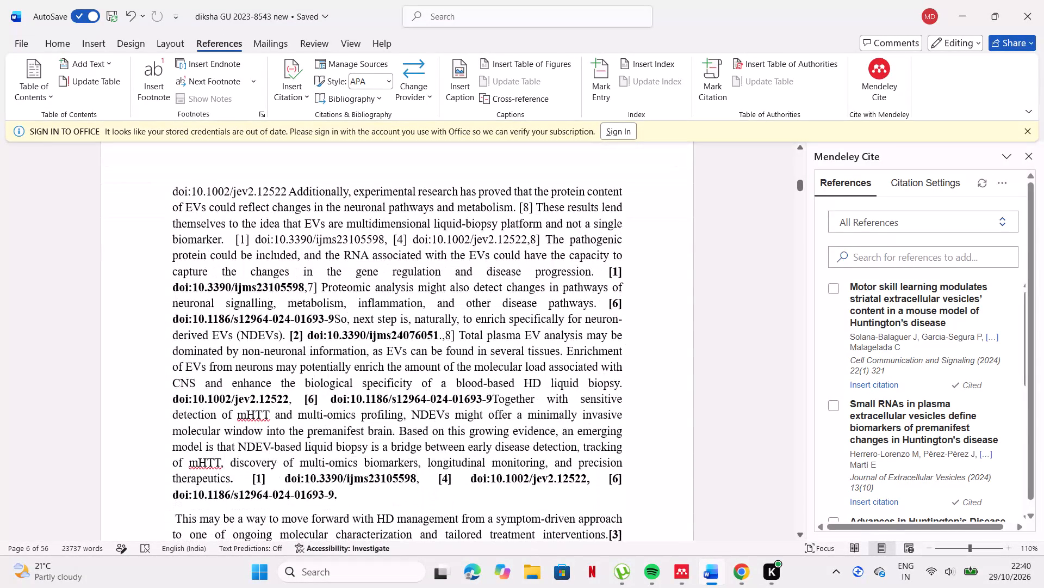
Delete the hand-typed [8] after "changes in the neuronal pathways and metabolism.".
{"action": "left_click", "coordinate": [404, 237]}
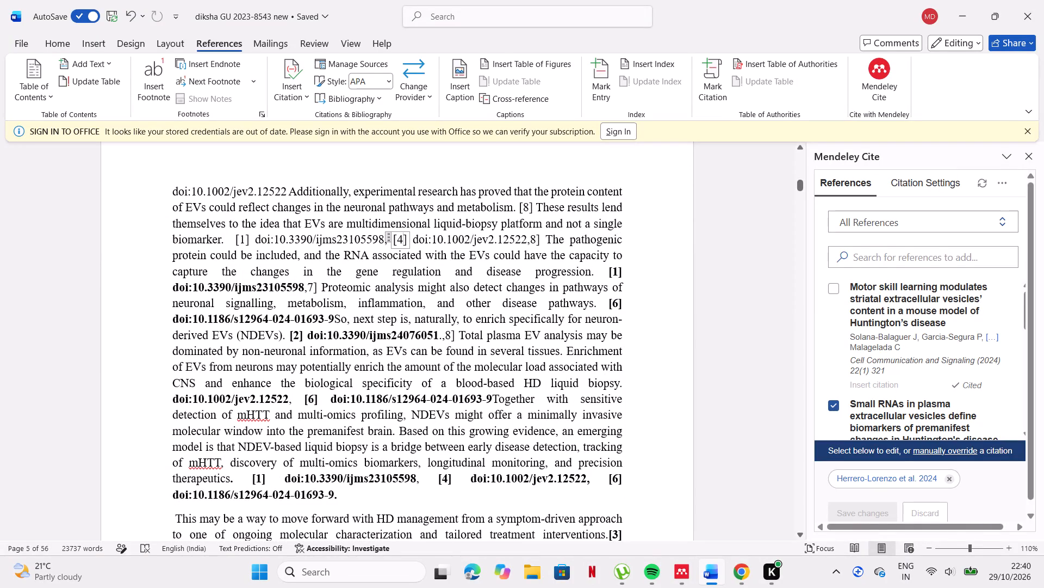
{"action": "left_click", "coordinate": [535, 205]}
{"action": "key", "text": "BackSpace"}
{"action": "key", "text": "BackSpace"}
{"action": "key", "text": "BackSpace"}
{"action": "key", "text": "BackSpace"}
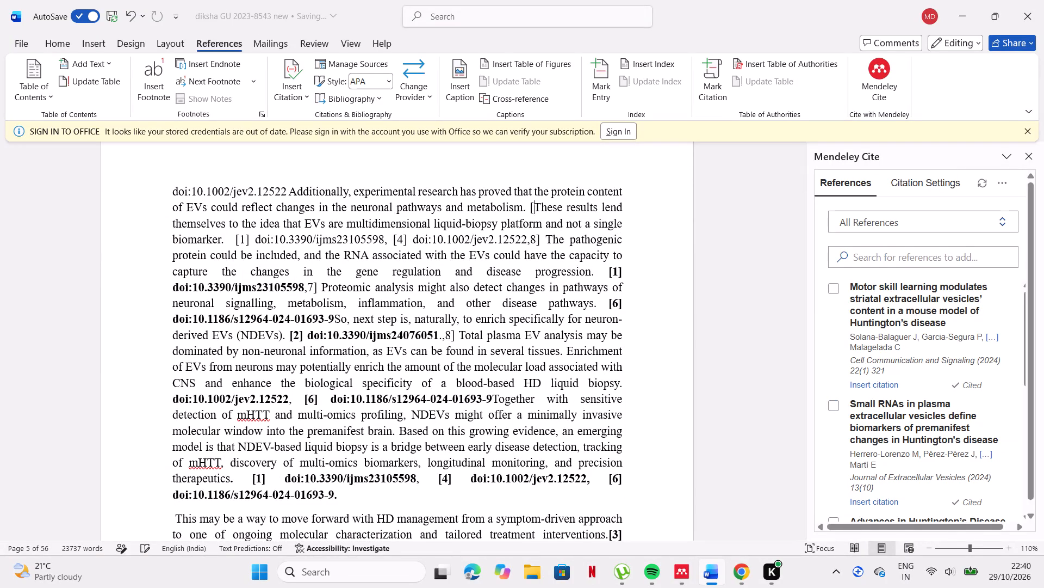
{"action": "left_click", "coordinate": [542, 239]}
{"action": "key", "text": "BackSpace"}
{"action": "key", "text": "BackSpace"}
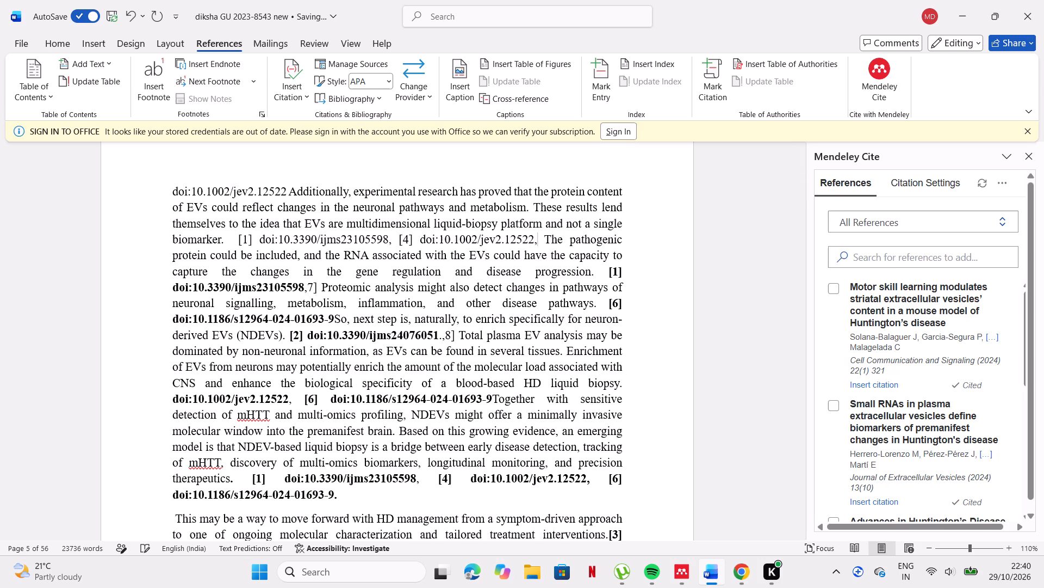
{"action": "key", "text": "ctrl+v"}
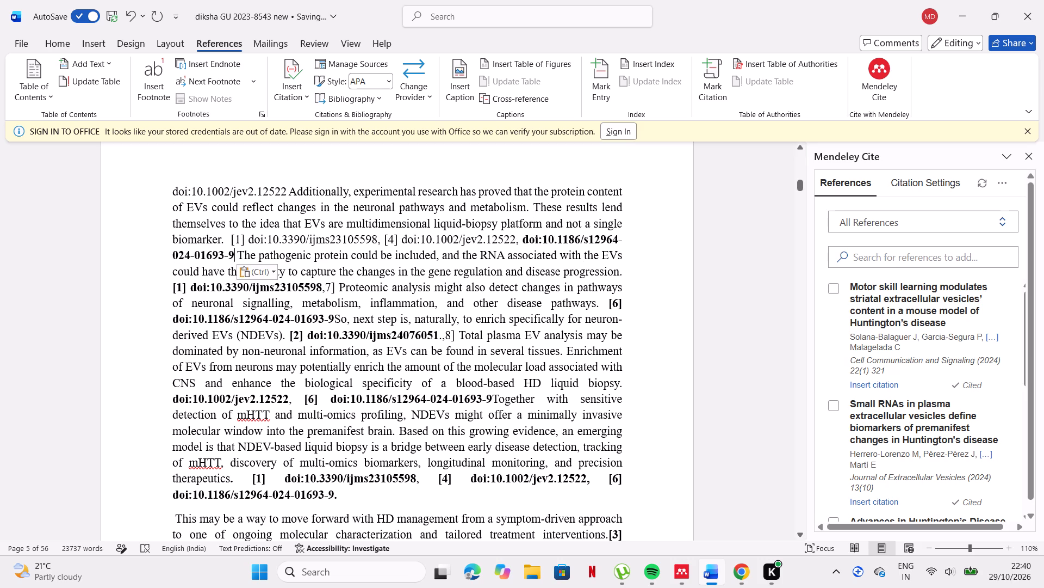
Make the [1] doi:10.3390/ijms23105598 and [4] doi:10.1002/jev2.12522 citations after "not a single biomarker." bold.
{"action": "left_click_drag", "start_coordinate": [233, 237], "coordinate": [422, 234]}
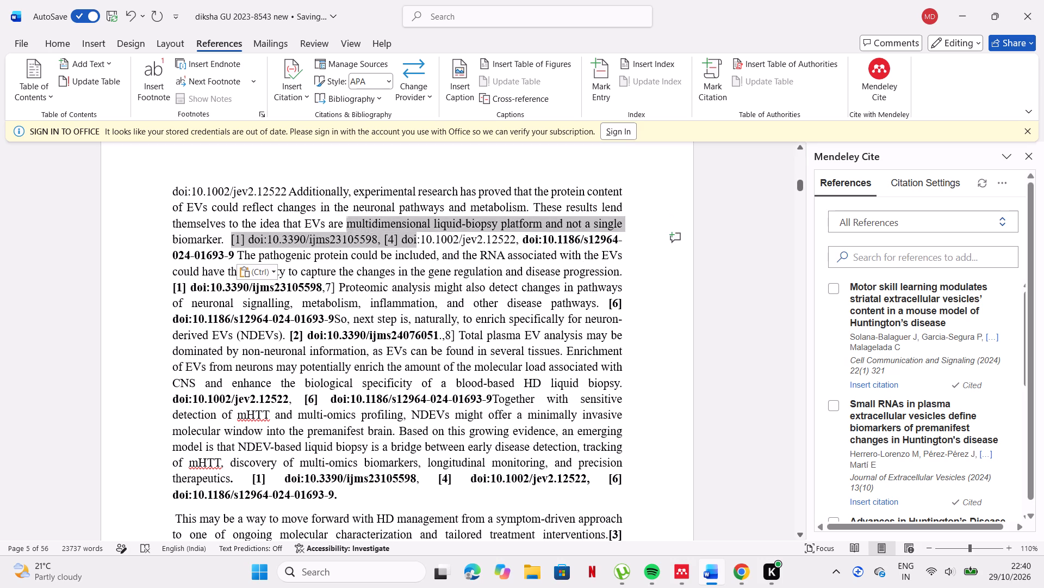
{"action": "left_click_drag", "start_coordinate": [422, 234], "coordinate": [528, 238]}
{"action": "left_click", "coordinate": [537, 218]}
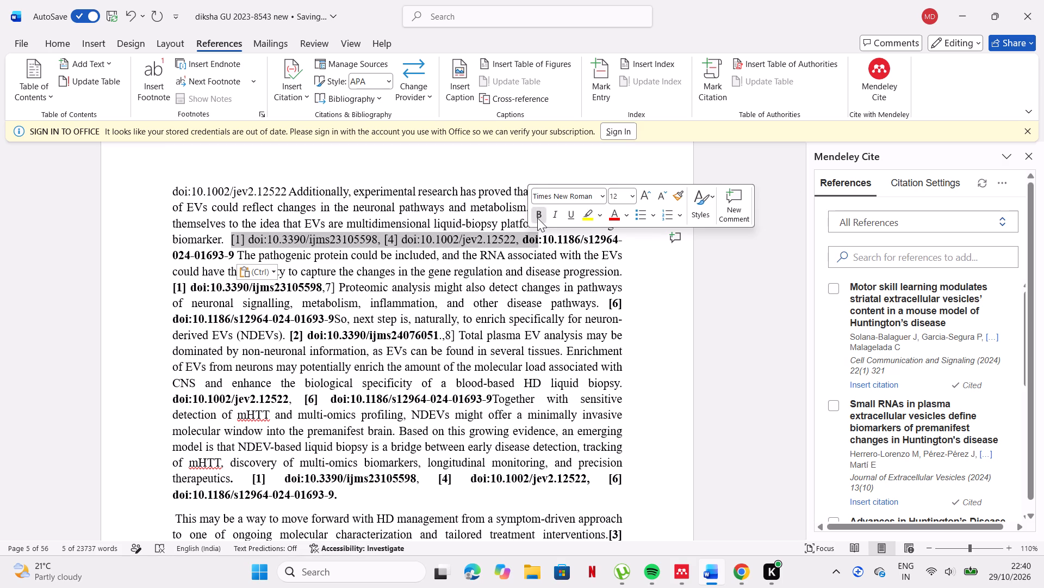
{"action": "left_click", "coordinate": [519, 237]}
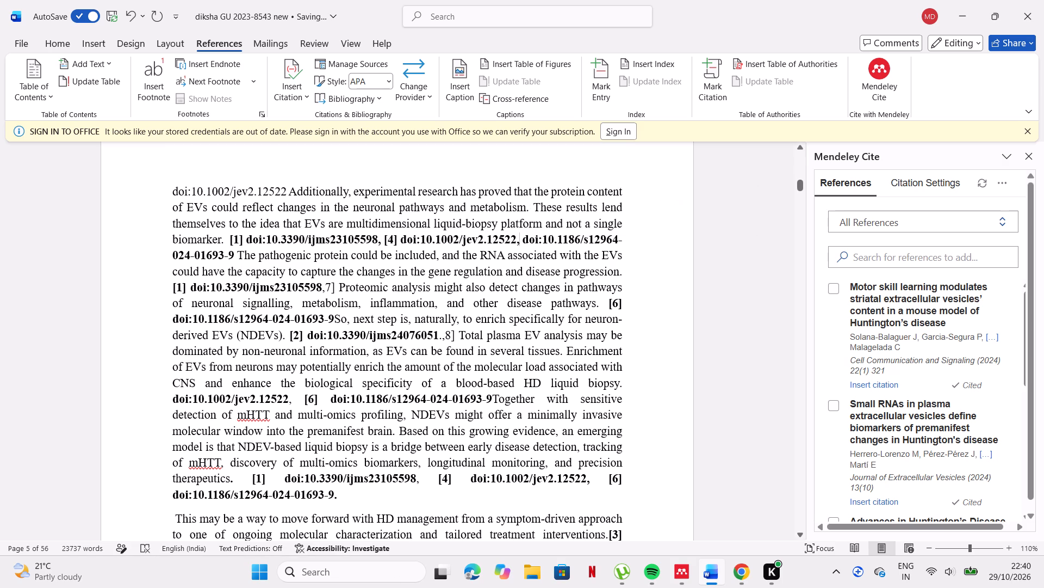
{"action": "left_click", "coordinate": [833, 284]}
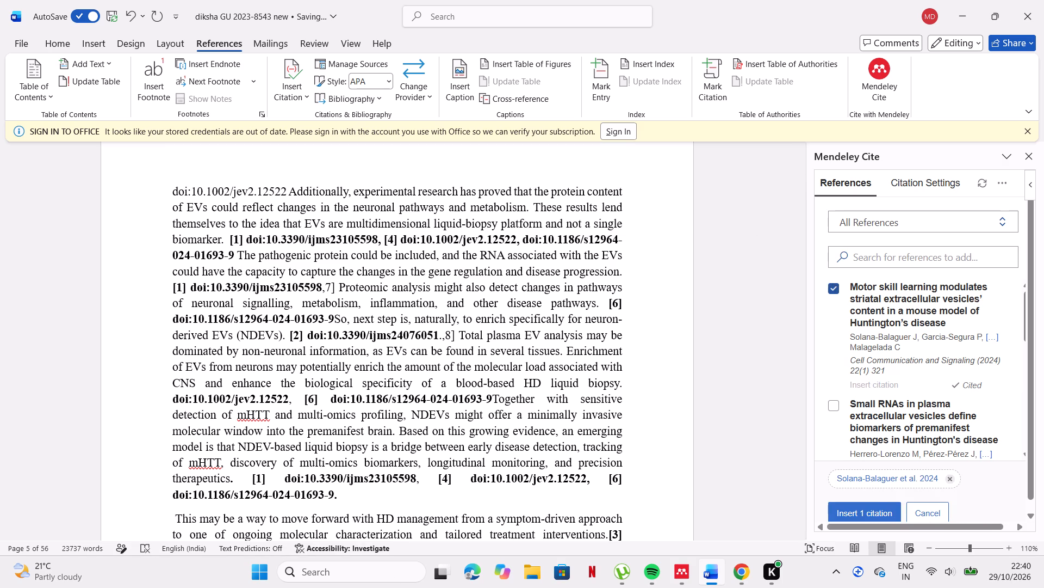
{"action": "left_click", "coordinate": [871, 505]}
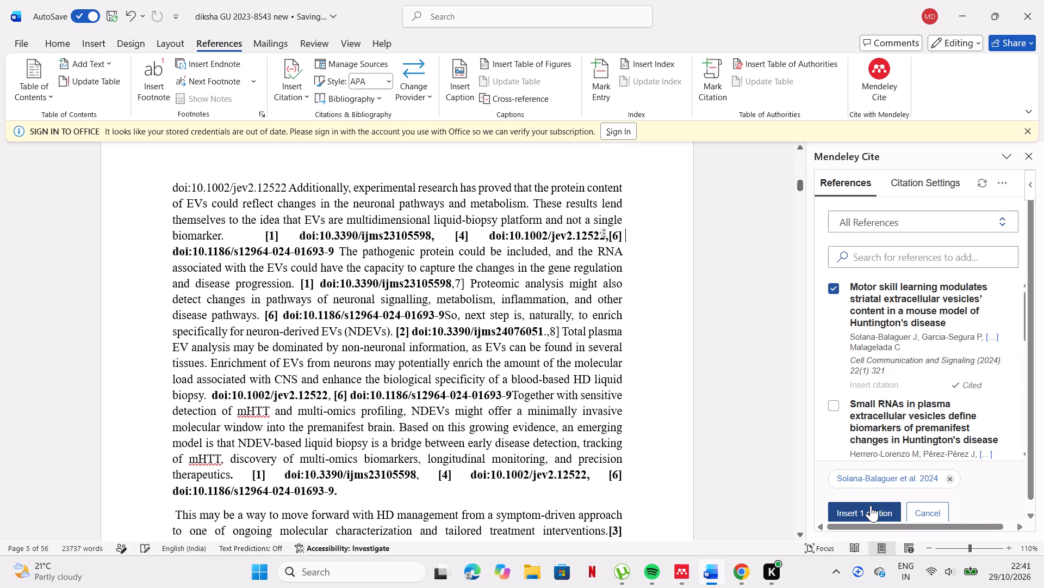
{"action": "left_click", "coordinate": [695, 332]}
Make the [4] DOI: 10.1002/jev2.12522 citation after "preclinical therapeutic intervention." at the end of section 1.2 bold.
{"action": "scroll", "coordinate": [596, 250], "scroll_direction": "up", "scroll_amount": 2}
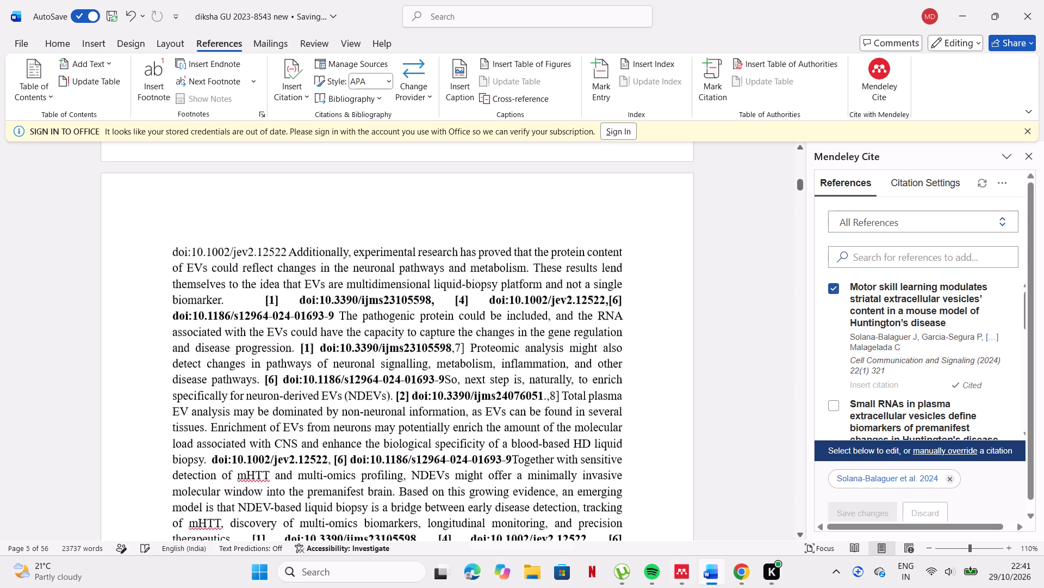
{"action": "scroll", "coordinate": [596, 250], "scroll_direction": "up", "scroll_amount": 5}
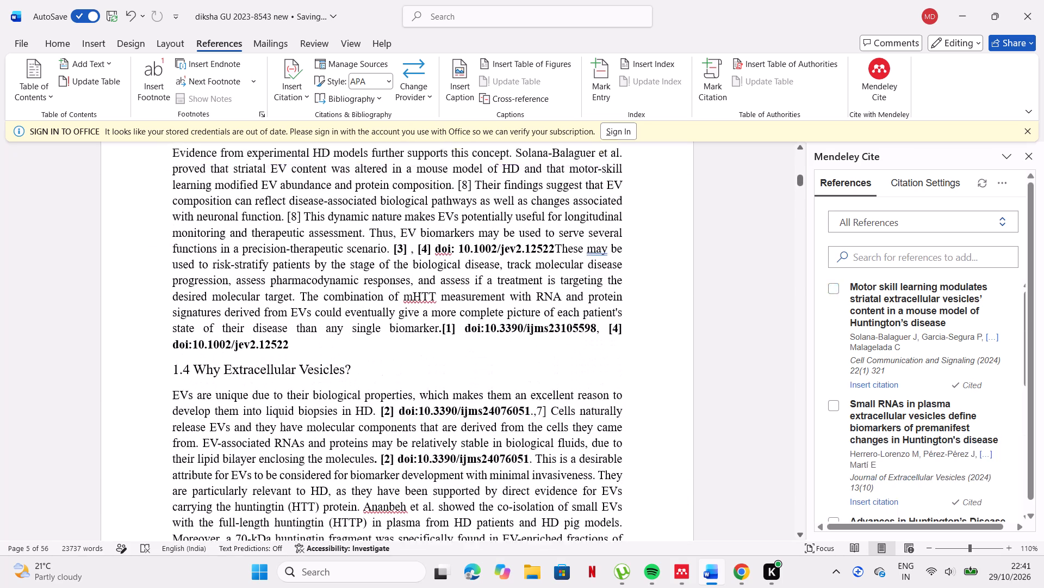
{"action": "scroll", "coordinate": [596, 250], "scroll_direction": "up", "scroll_amount": 2}
{"action": "scroll", "coordinate": [861, 327], "scroll_direction": "down", "scroll_amount": 7}
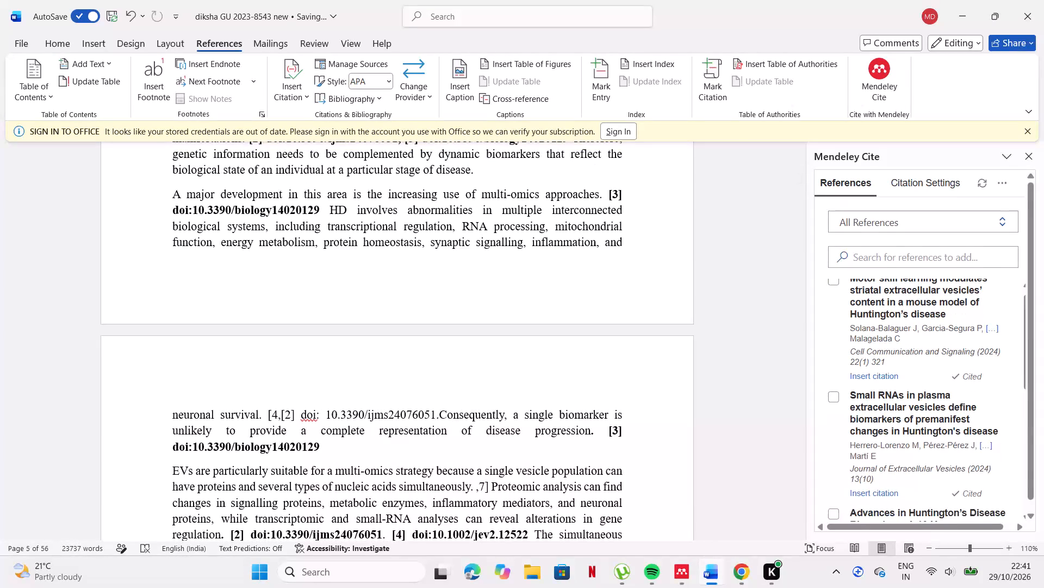
{"action": "scroll", "coordinate": [861, 327], "scroll_direction": "down", "scroll_amount": 4}
{"action": "scroll", "coordinate": [861, 327], "scroll_direction": "left", "scroll_amount": 1}
{"action": "scroll", "coordinate": [666, 254], "scroll_direction": "up", "scroll_amount": 3}
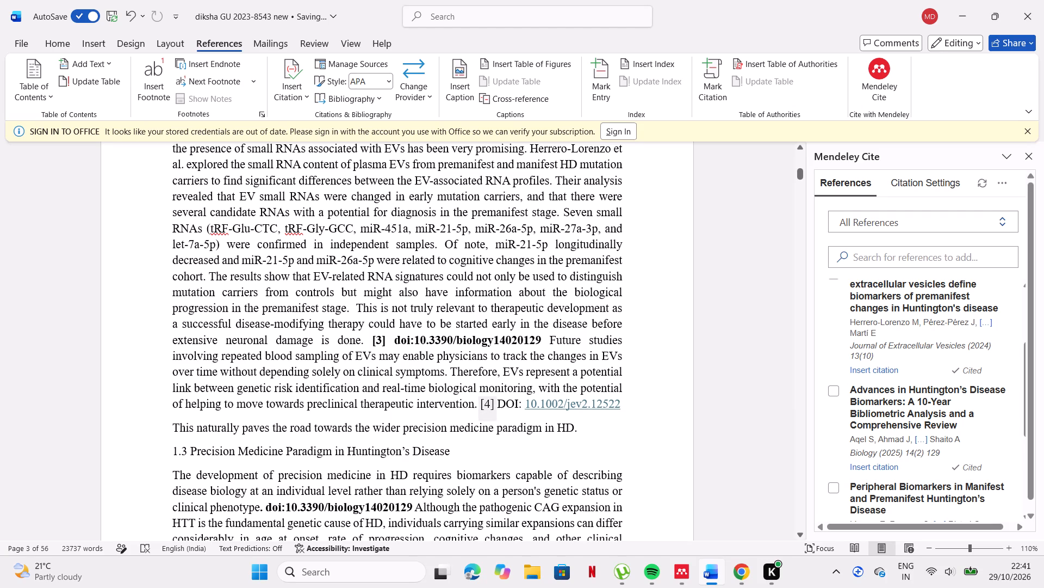
{"action": "left_click_drag", "start_coordinate": [482, 403], "coordinate": [624, 397]}
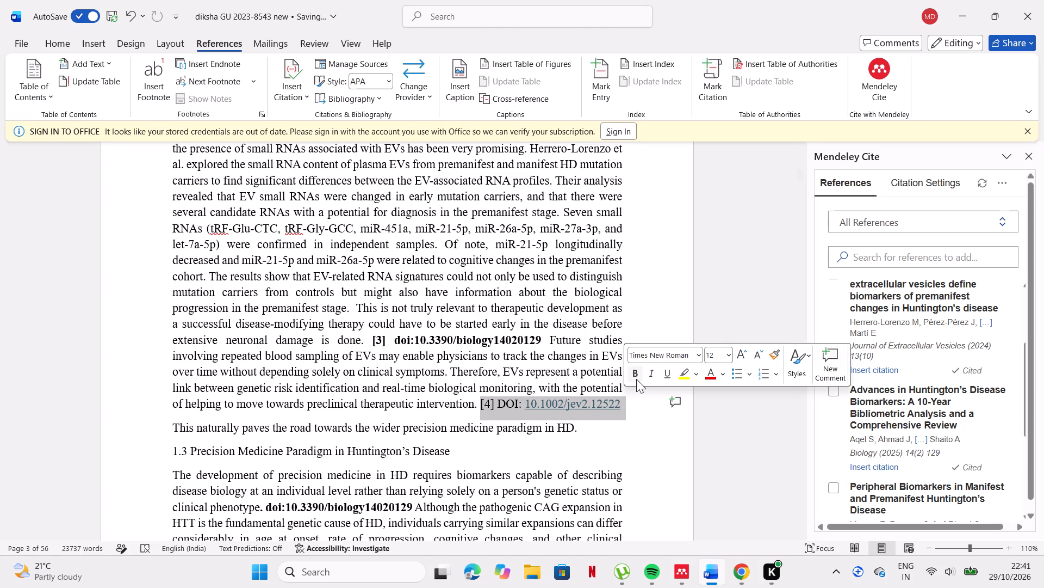
{"action": "left_click", "coordinate": [636, 379]}
{"action": "left_click", "coordinate": [647, 401]}
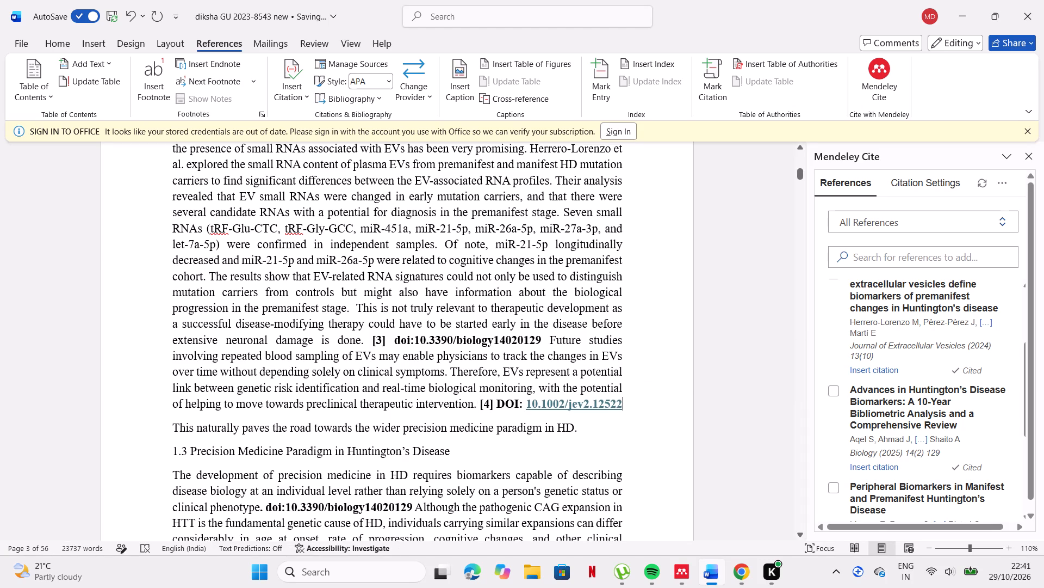
Review the introduction from section 1.2 back to the title and forward to section 1.4 for remaining hand-typed or unformatted citations.
{"action": "scroll", "coordinate": [576, 254], "scroll_direction": "up", "scroll_amount": 4}
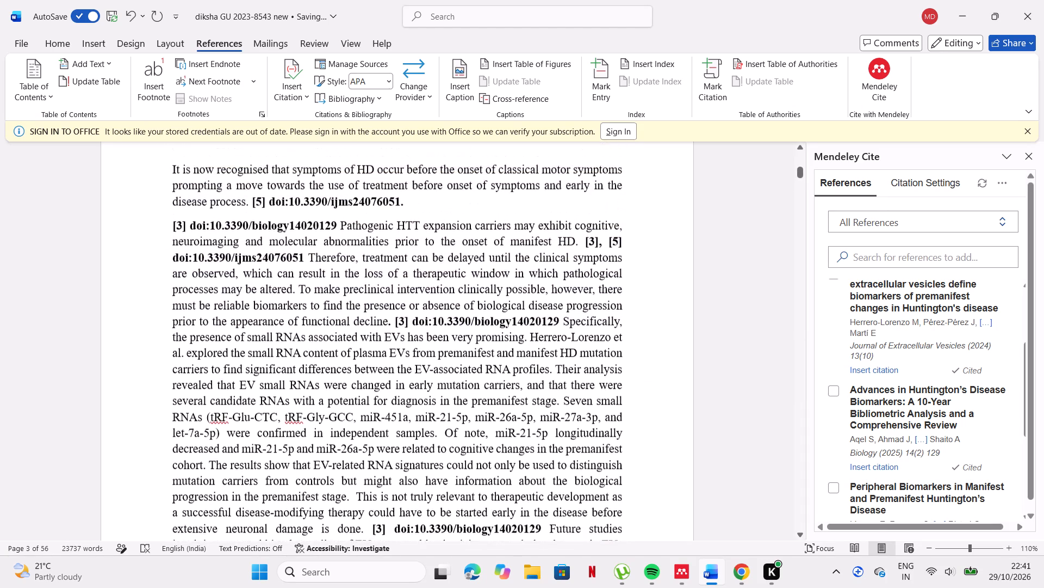
{"action": "scroll", "coordinate": [576, 254], "scroll_direction": "up", "scroll_amount": 3}
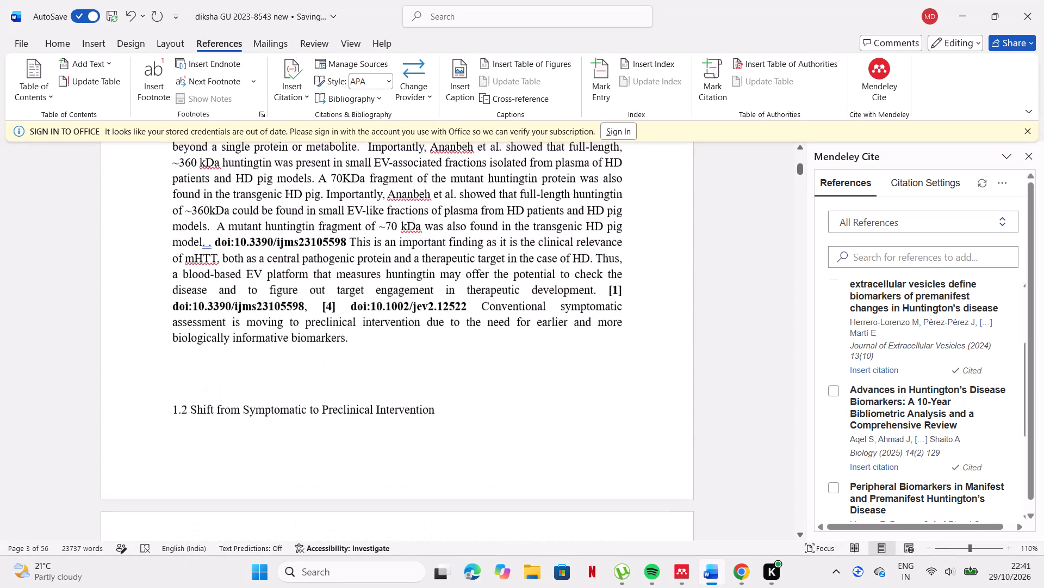
{"action": "scroll", "coordinate": [576, 254], "scroll_direction": "up", "scroll_amount": 2}
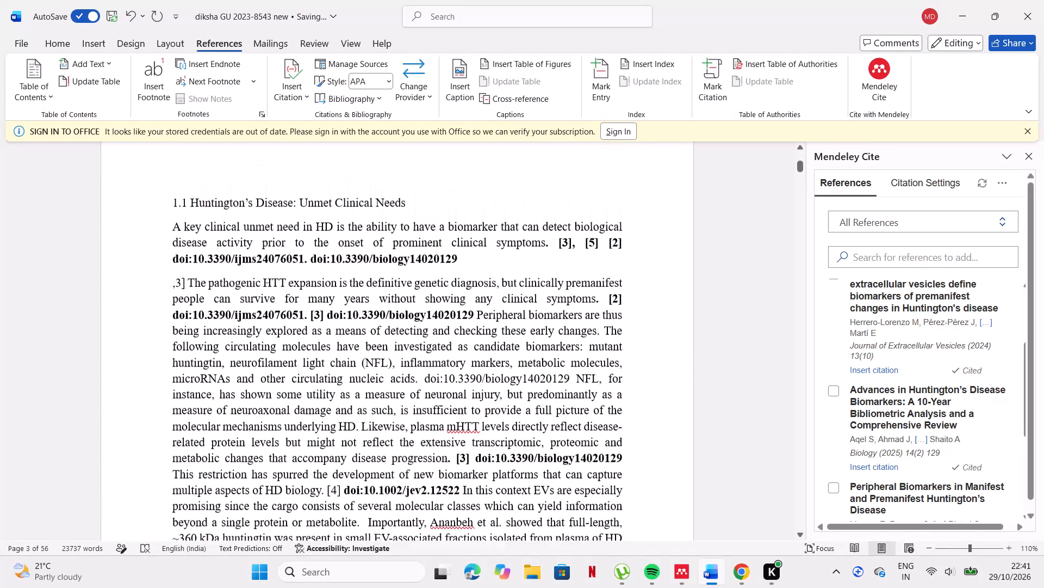
{"action": "scroll", "coordinate": [576, 254], "scroll_direction": "up", "scroll_amount": 5}
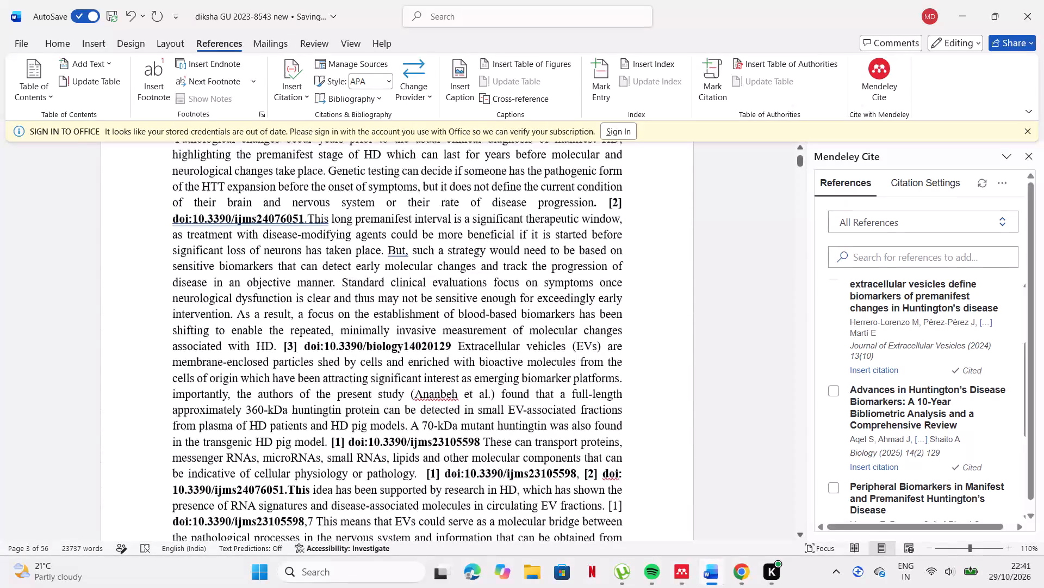
{"action": "scroll", "coordinate": [576, 254], "scroll_direction": "up", "scroll_amount": 3}
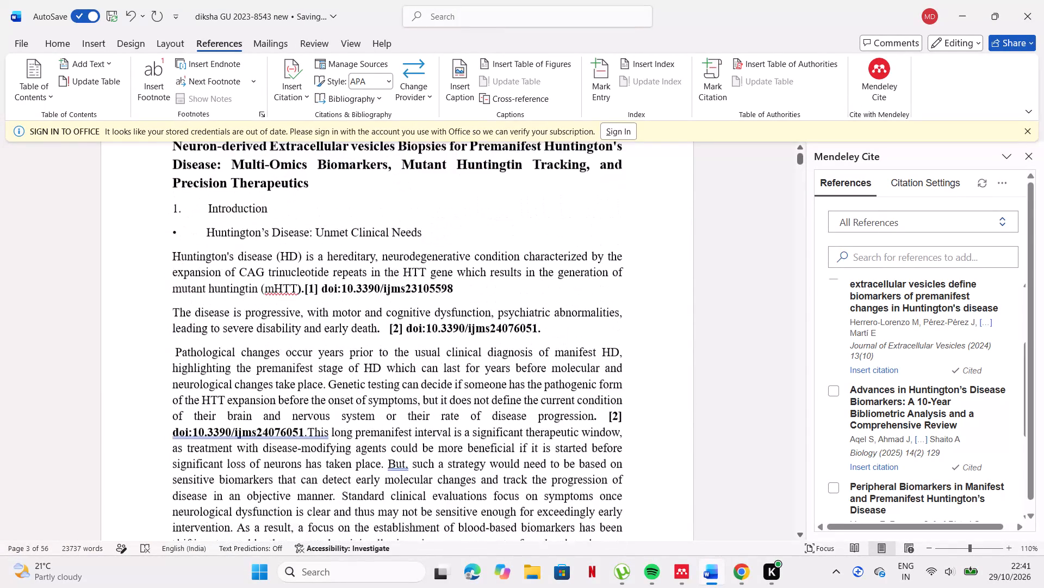
{"action": "scroll", "coordinate": [576, 254], "scroll_direction": "down", "scroll_amount": 6}
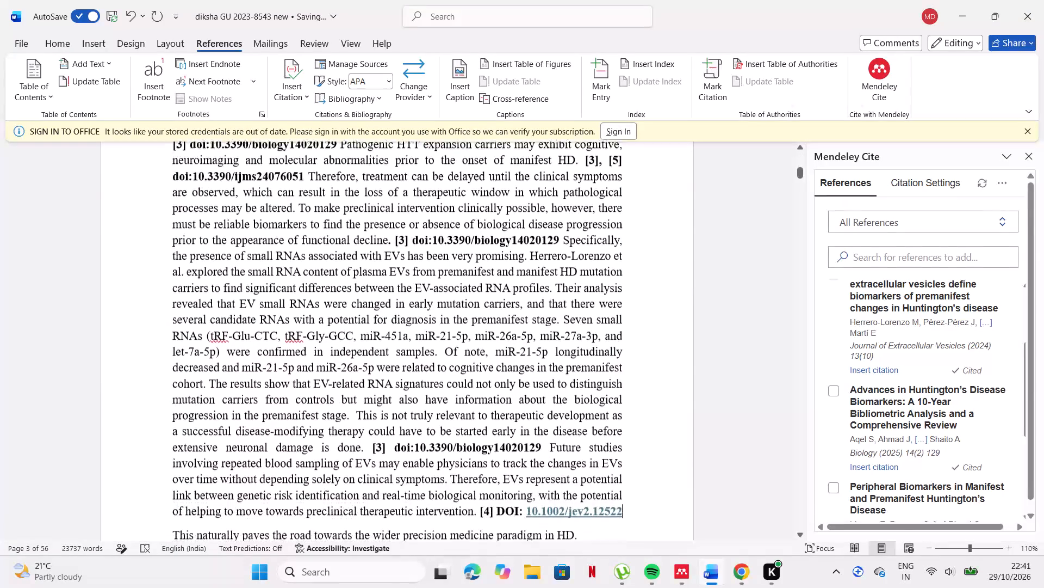
{"action": "scroll", "coordinate": [576, 254], "scroll_direction": "down", "scroll_amount": 4}
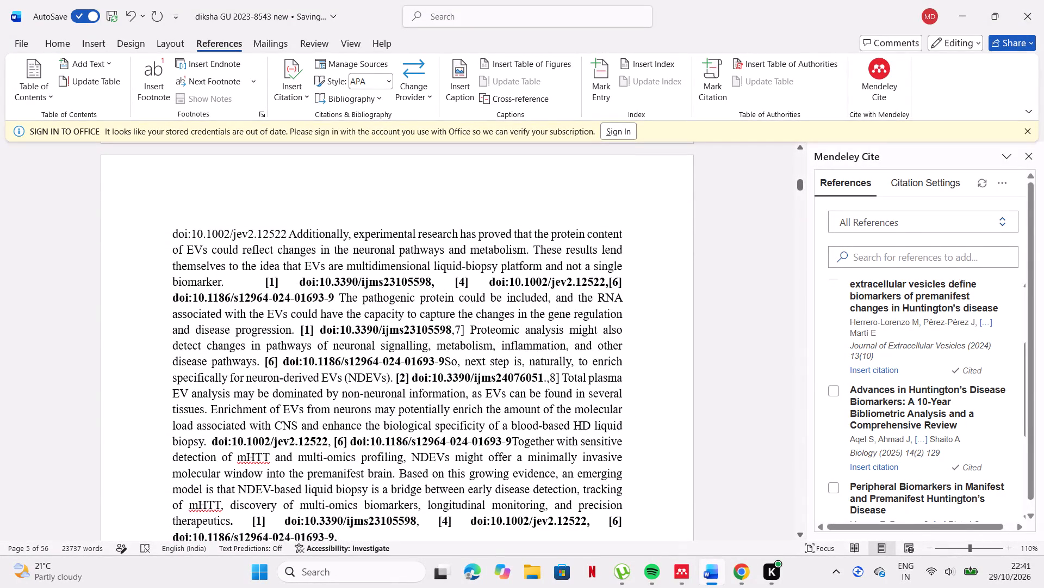
Replace the hand-typed 7] after "gene regulation and disease progression. [1] doi:10.3390/ijms23105598," with the Herrero-Lorenzo et al. 2024 Mendeley citation.
{"action": "left_click", "coordinate": [464, 335]}
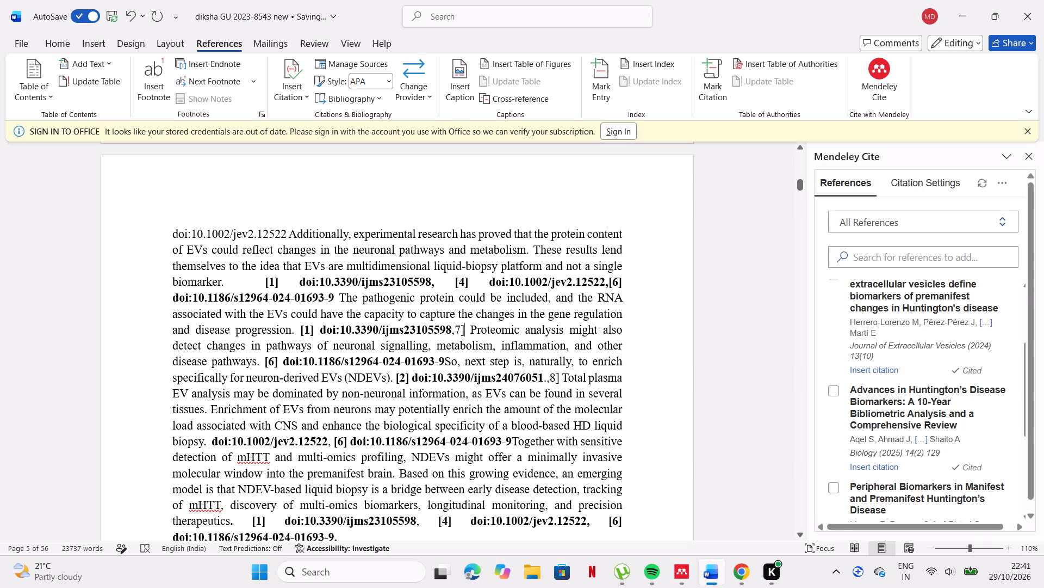
{"action": "key", "text": "BackSpace"}
{"action": "key", "text": "BackSpace"}
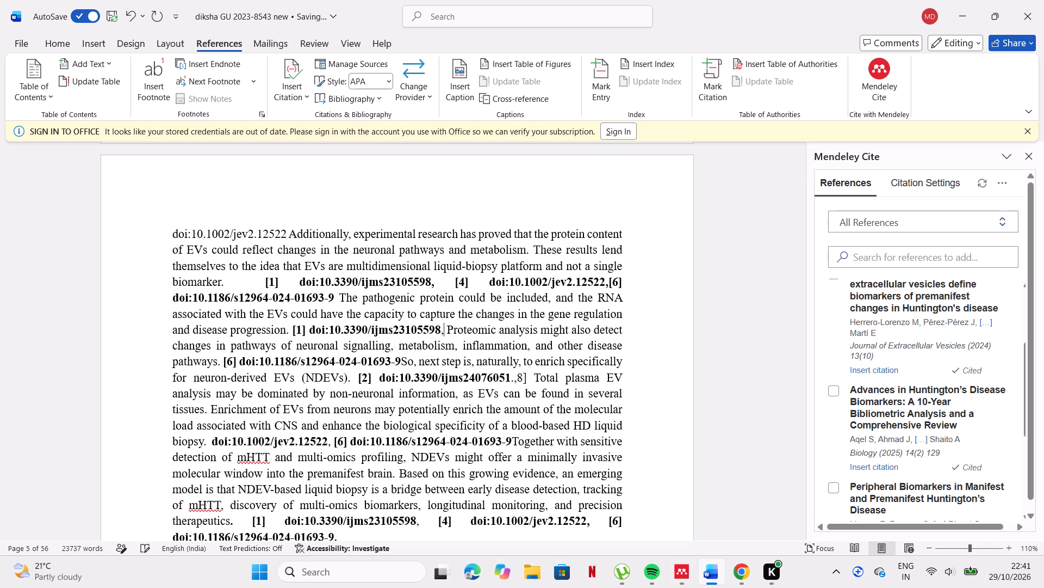
{"action": "scroll", "coordinate": [829, 388], "scroll_direction": "up", "scroll_amount": 3}
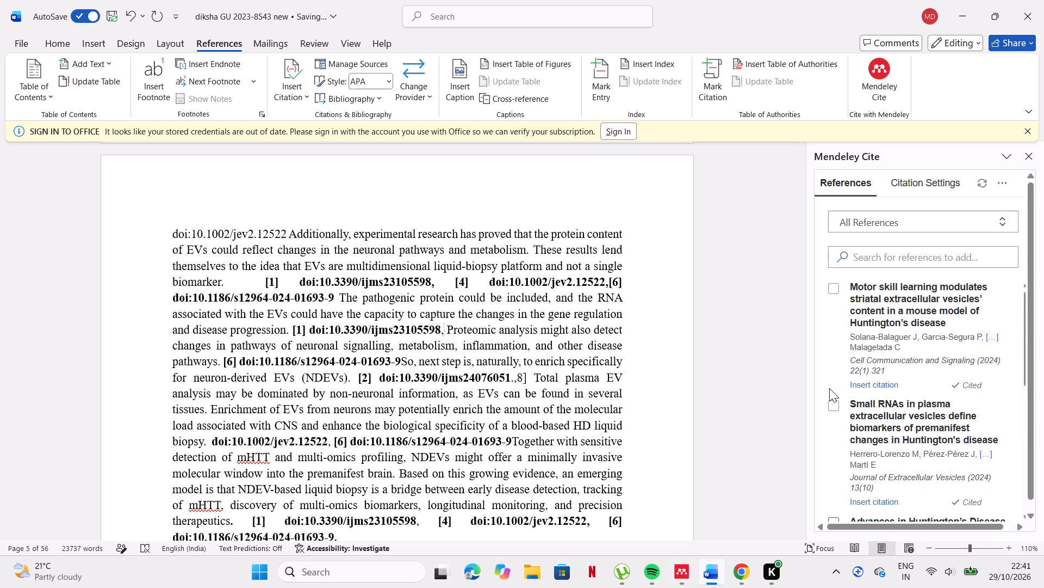
{"action": "left_click", "coordinate": [829, 407]}
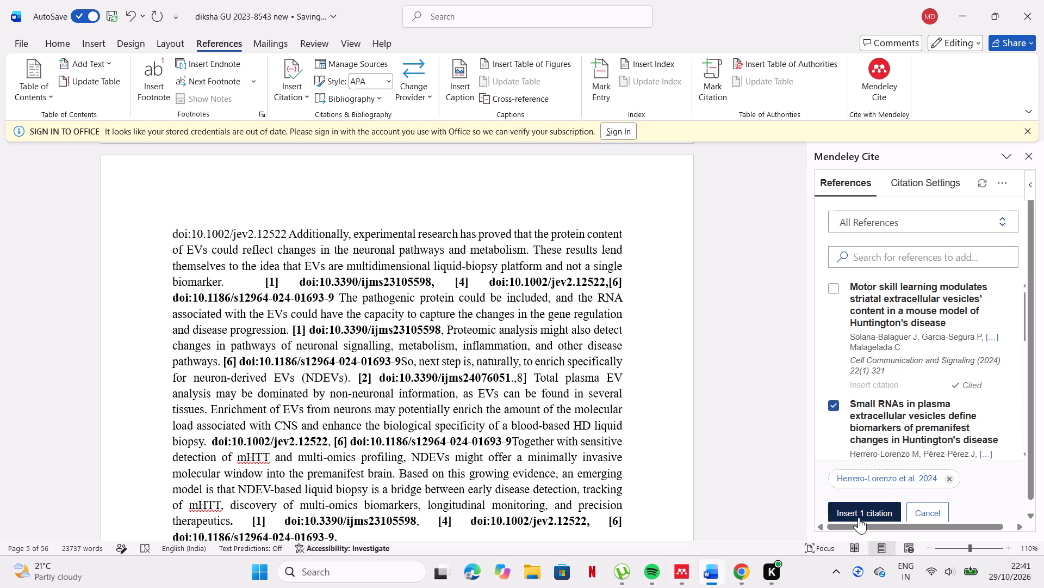
{"action": "left_click", "coordinate": [859, 517]}
{"action": "left_click", "coordinate": [685, 388]}
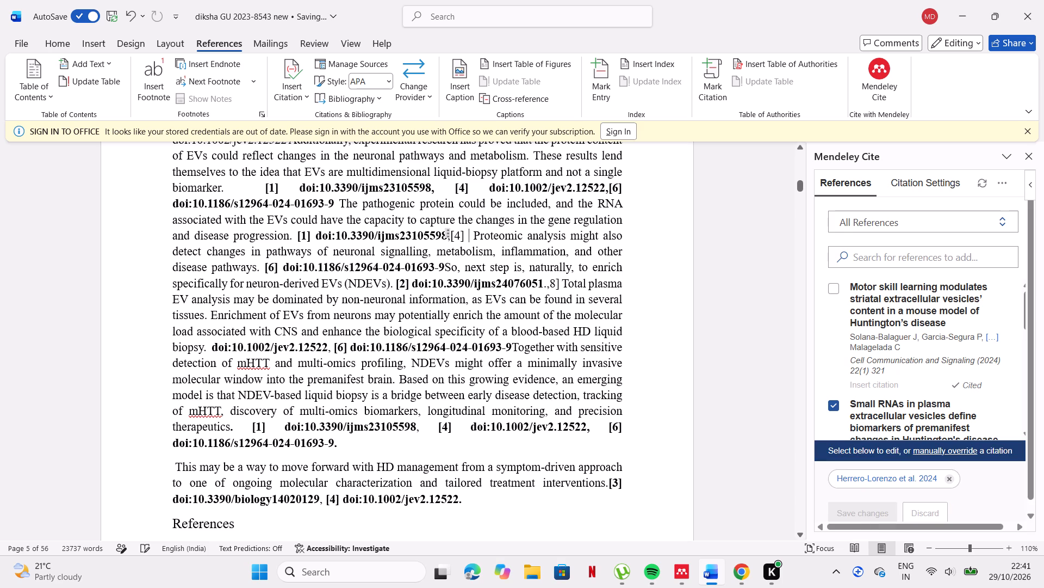
{"action": "scroll", "coordinate": [545, 315], "scroll_direction": "down", "scroll_amount": 1}
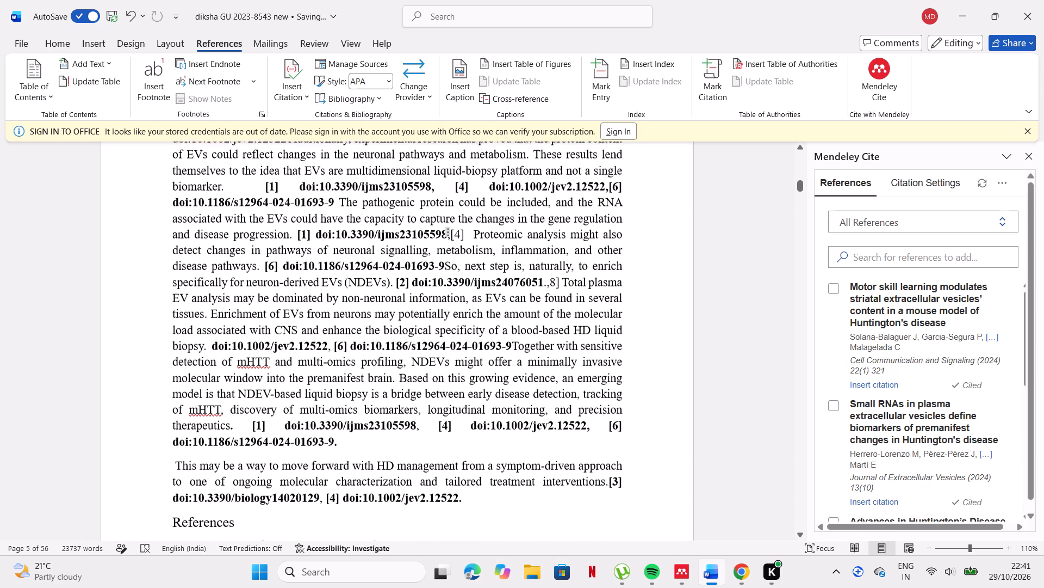
{"action": "scroll", "coordinate": [545, 315], "scroll_direction": "down", "scroll_amount": 2}
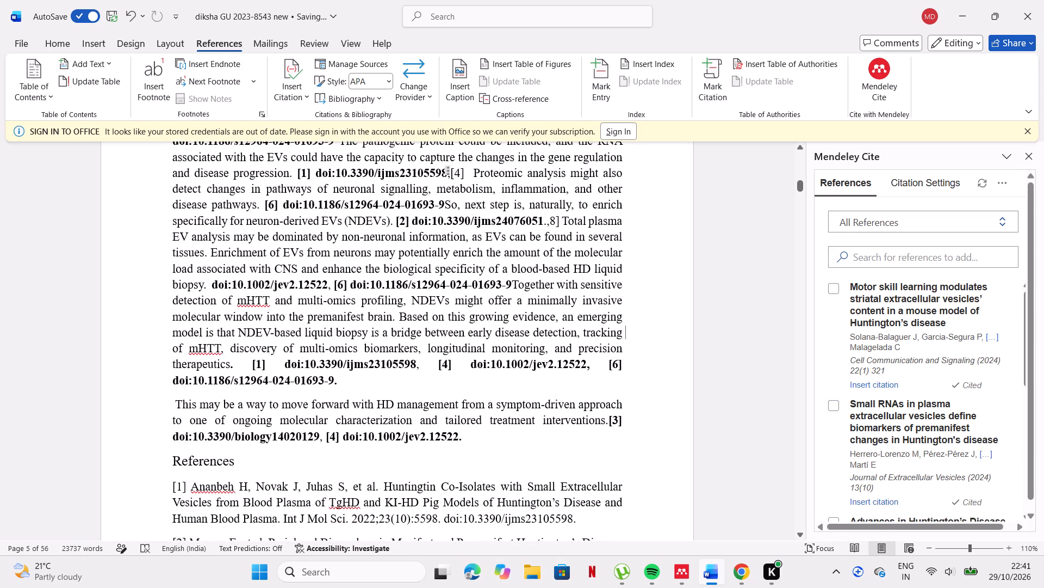
{"action": "left_click", "coordinate": [556, 223]}
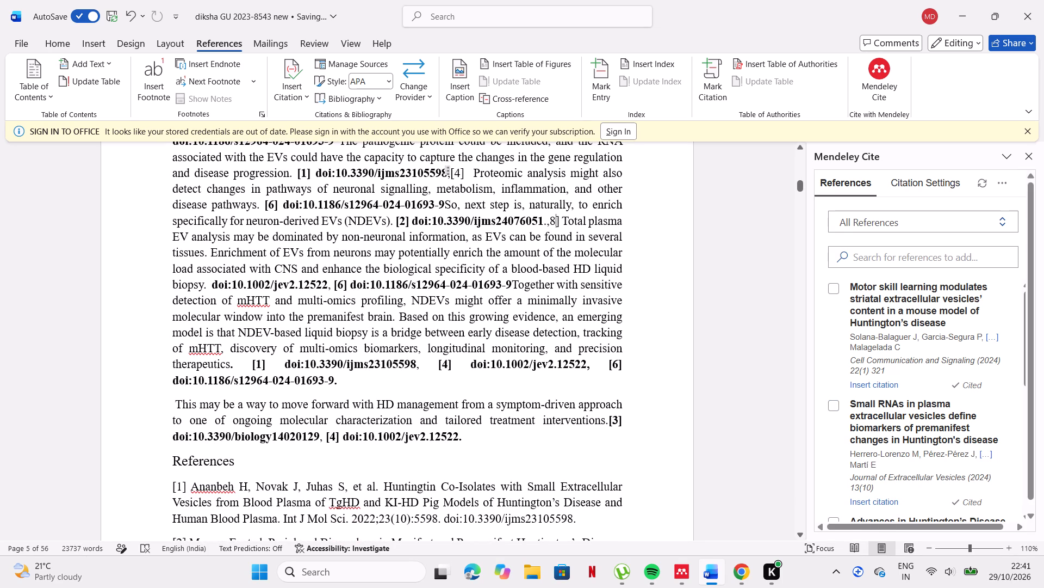
{"action": "left_click", "coordinate": [560, 223]}
{"action": "key", "text": "BackSpace"}
{"action": "key", "text": "BackSpace"}
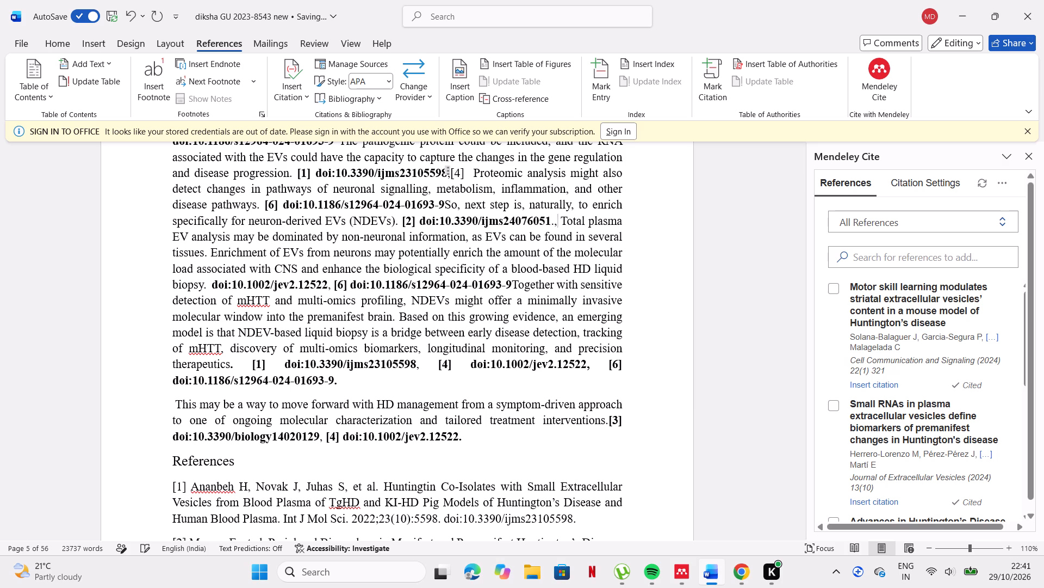
{"action": "key", "text": "ctrl+v"}
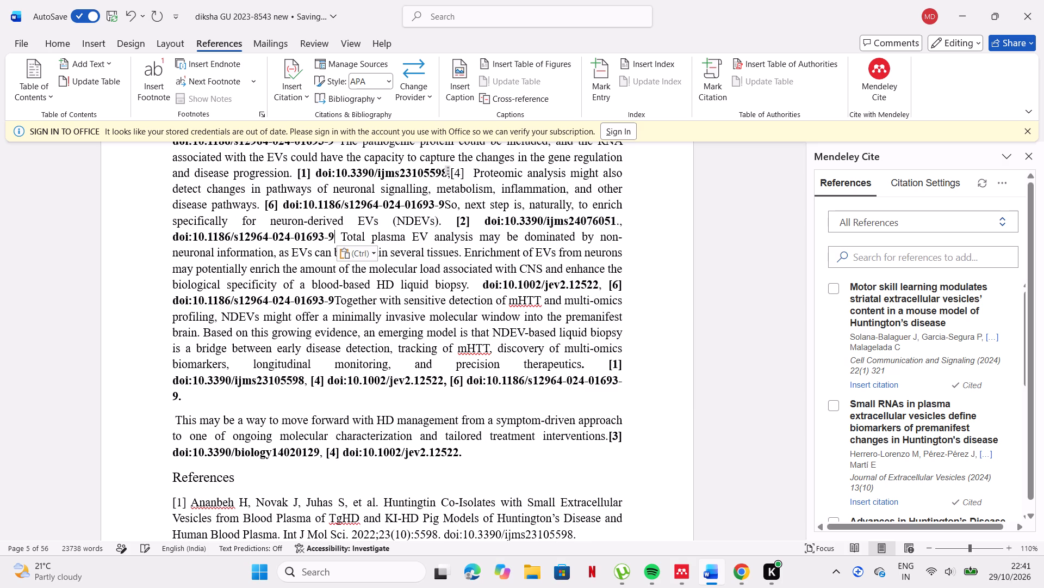
{"action": "scroll", "coordinate": [518, 279], "scroll_direction": "up", "scroll_amount": 1}
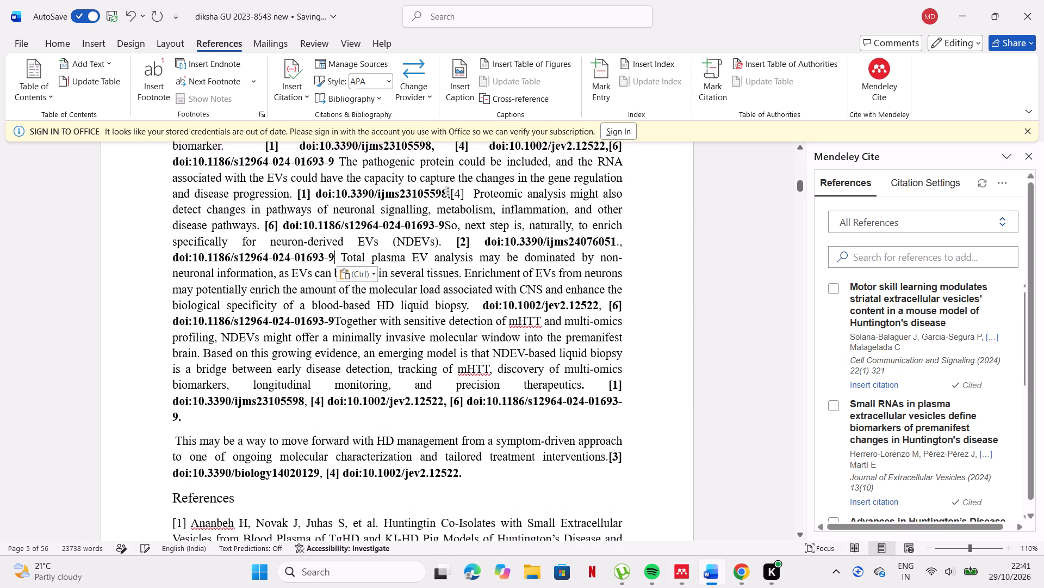
{"action": "left_click", "coordinate": [626, 244]}
{"action": "left_click", "coordinate": [831, 408]}
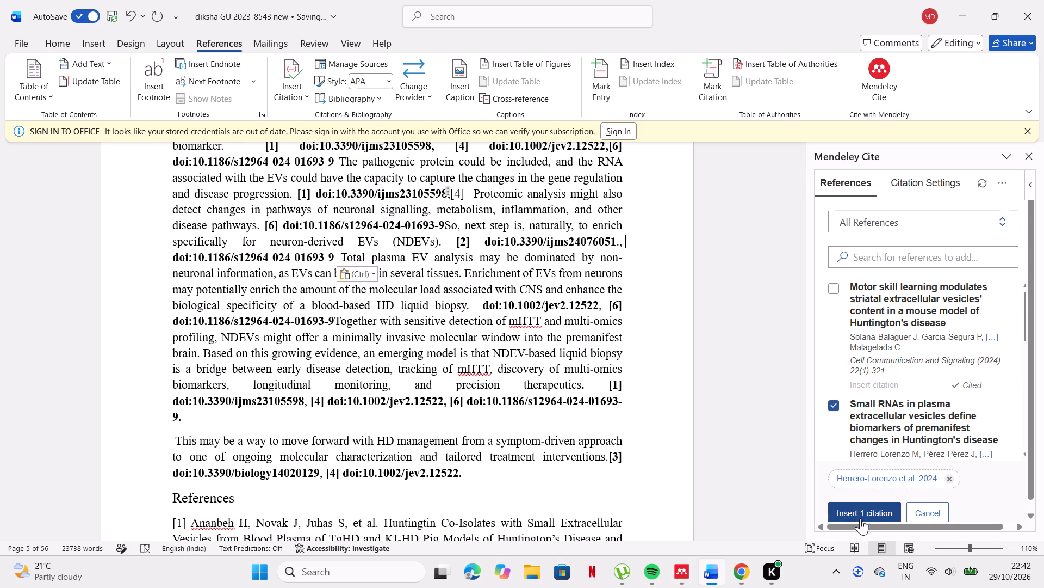
{"action": "left_click", "coordinate": [860, 509]}
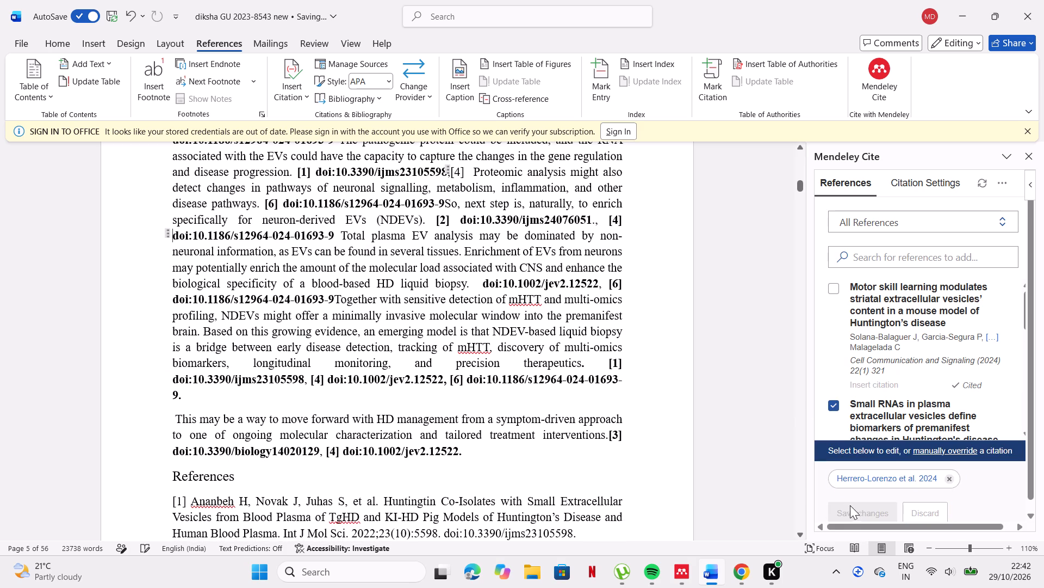
Examine the reference list, the section 2 paragraph on Huntington's disease biology and the Mendeley library entries for citations still needing replacement.
{"action": "scroll", "coordinate": [673, 354], "scroll_direction": "down", "scroll_amount": 1}
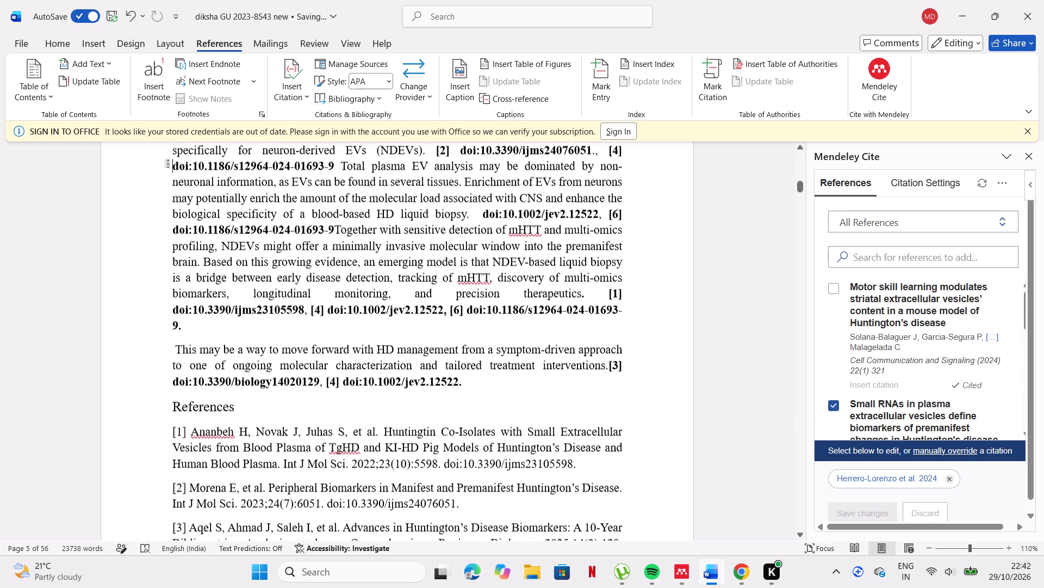
{"action": "scroll", "coordinate": [673, 354], "scroll_direction": "down", "scroll_amount": 6}
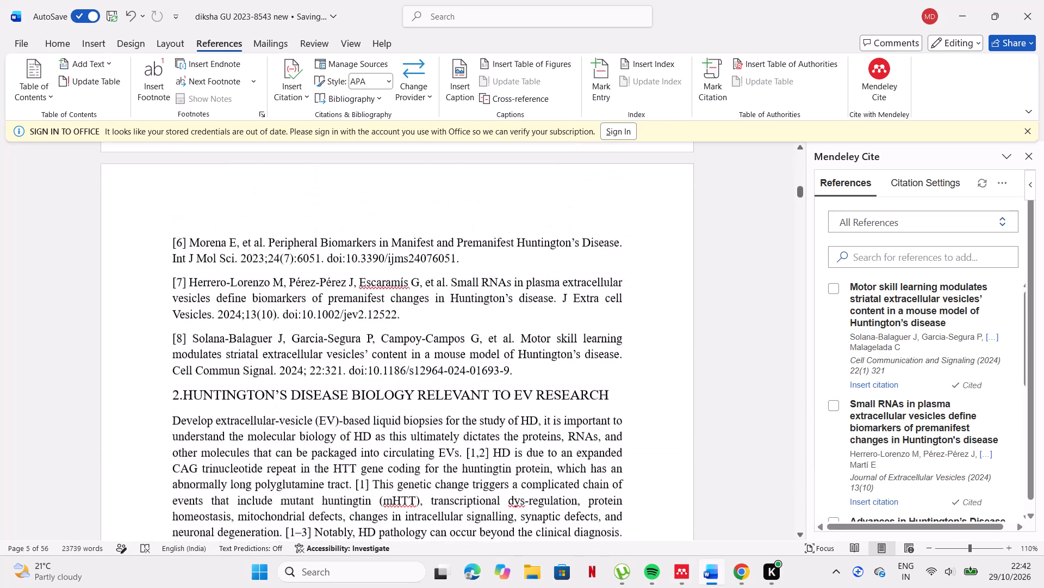
{"action": "scroll", "coordinate": [673, 354], "scroll_direction": "down", "scroll_amount": 3}
{"action": "scroll", "coordinate": [673, 354], "scroll_direction": "up", "scroll_amount": 1}
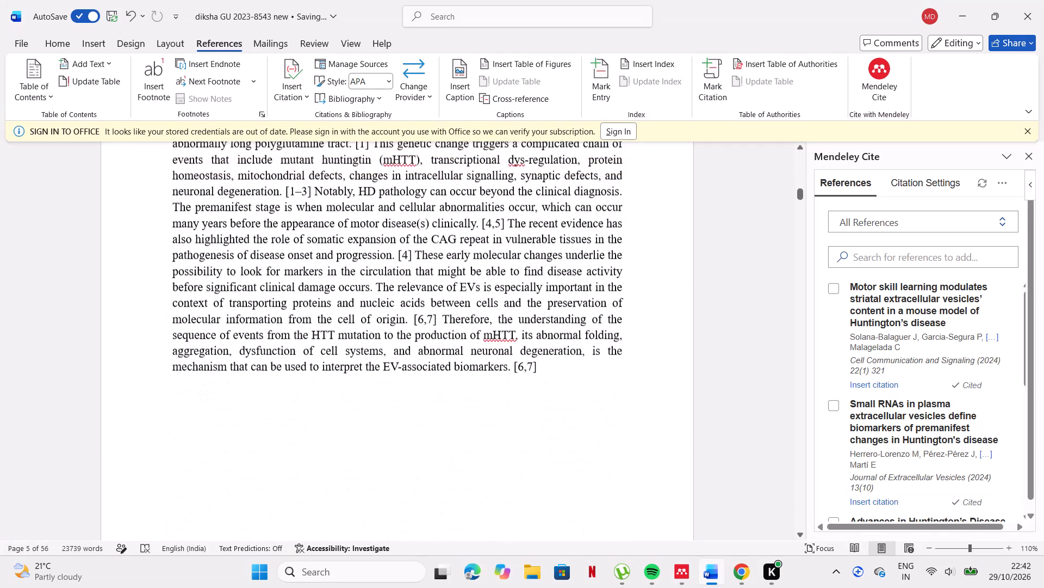
{"action": "scroll", "coordinate": [673, 354], "scroll_direction": "up", "scroll_amount": 1}
{"action": "scroll", "coordinate": [673, 354], "scroll_direction": "down", "scroll_amount": 1}
{"action": "scroll", "coordinate": [673, 354], "scroll_direction": "up", "scroll_amount": 2}
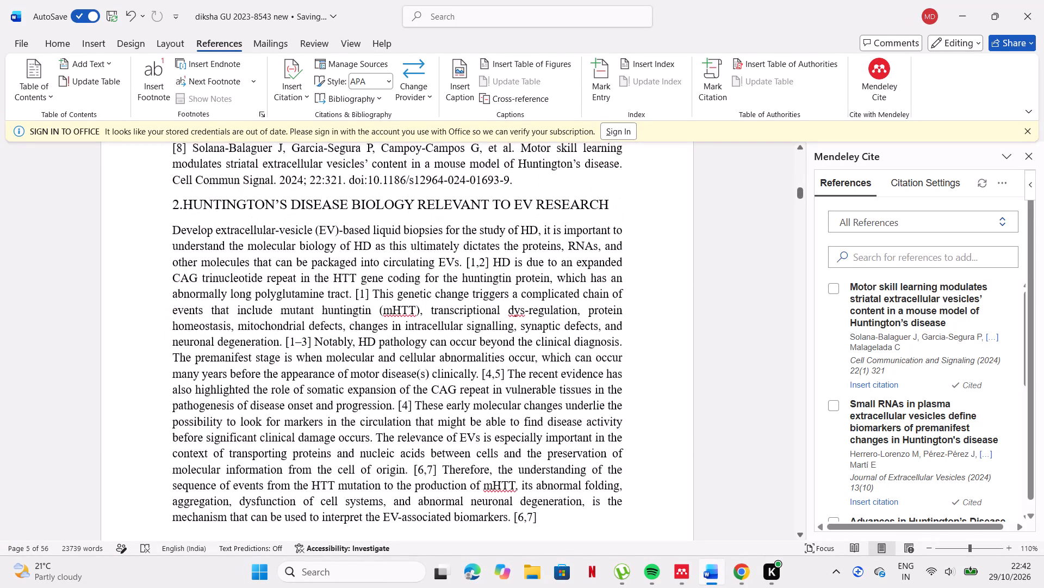
{"action": "scroll", "coordinate": [864, 366], "scroll_direction": "down", "scroll_amount": 9}
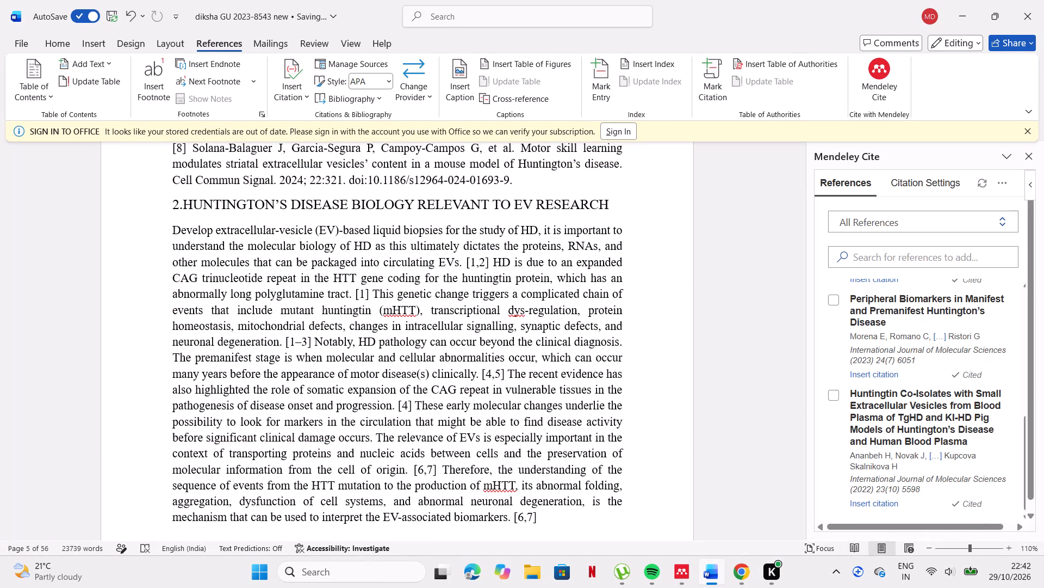
Examine the manuscript from section 2 to the end bibliography and back to the title for citations still needing replacement.
{"action": "scroll", "coordinate": [709, 378], "scroll_direction": "down", "scroll_amount": 13}
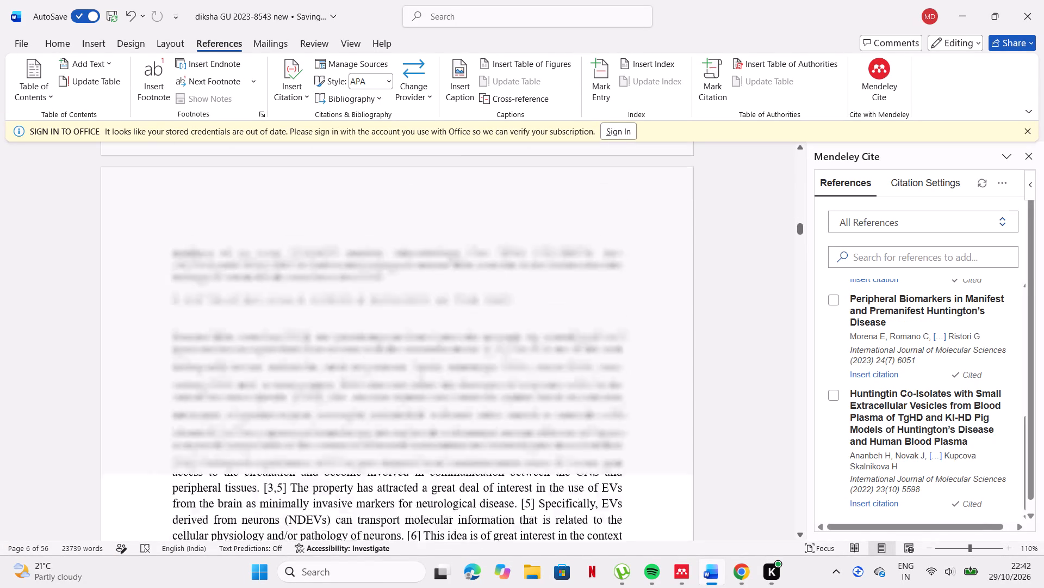
{"action": "scroll", "coordinate": [709, 378], "scroll_direction": "down", "scroll_amount": 15}
{"action": "scroll", "coordinate": [709, 378], "scroll_direction": "down", "scroll_amount": 20}
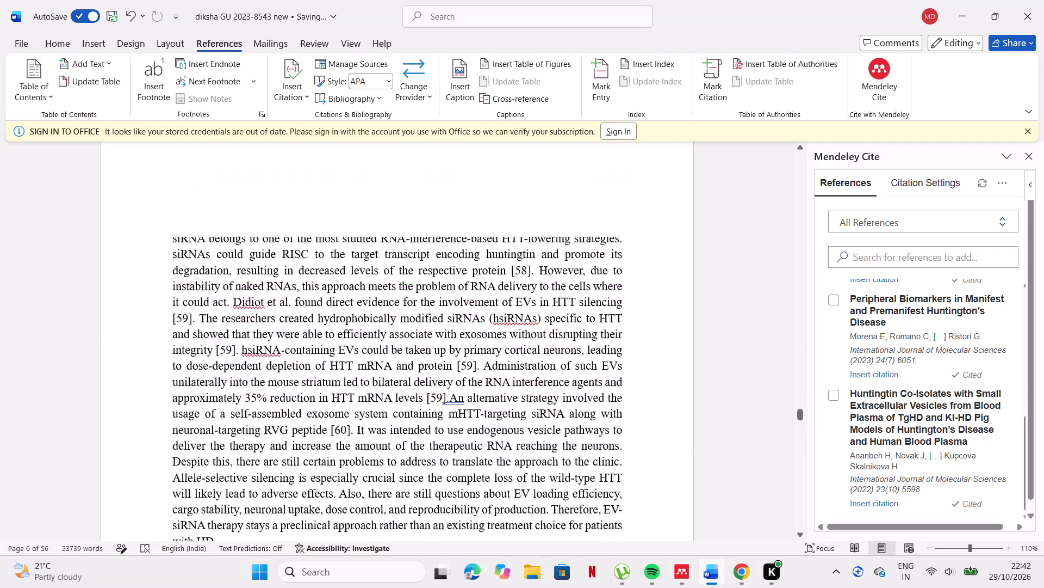
{"action": "scroll", "coordinate": [709, 378], "scroll_direction": "down", "scroll_amount": 15}
{"action": "scroll", "coordinate": [709, 378], "scroll_direction": "up", "scroll_amount": 2}
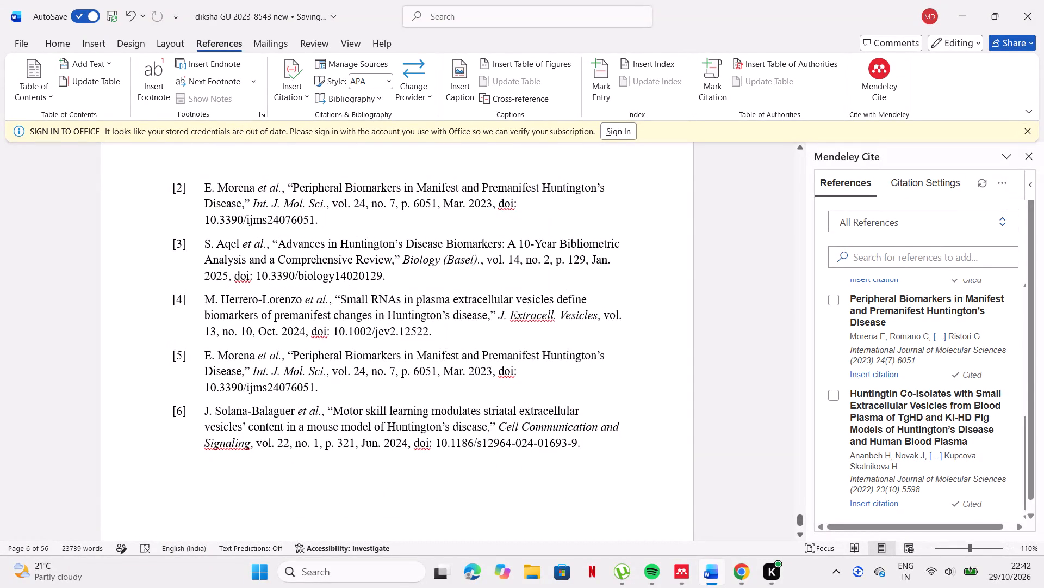
{"action": "scroll", "coordinate": [655, 288], "scroll_direction": "up", "scroll_amount": 19}
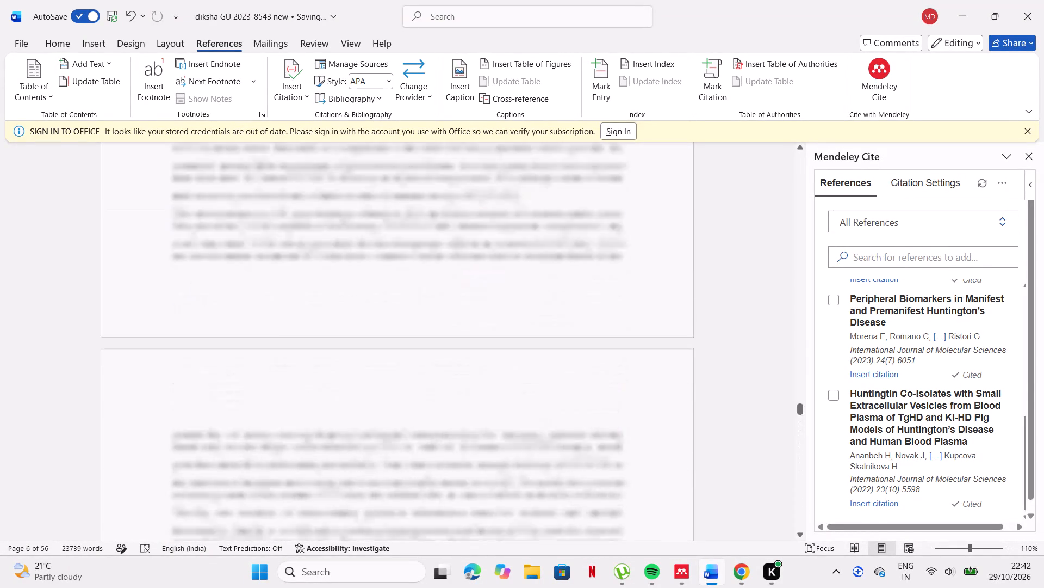
{"action": "scroll", "coordinate": [655, 288], "scroll_direction": "up", "scroll_amount": 16}
{"action": "scroll", "coordinate": [655, 288], "scroll_direction": "up", "scroll_amount": 7}
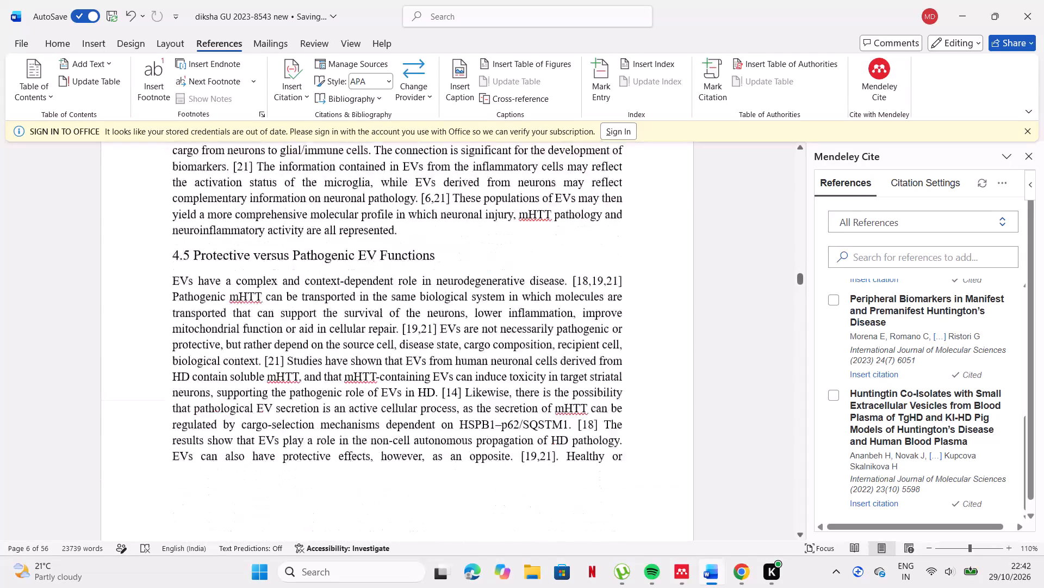
{"action": "scroll", "coordinate": [655, 288], "scroll_direction": "up", "scroll_amount": 18}
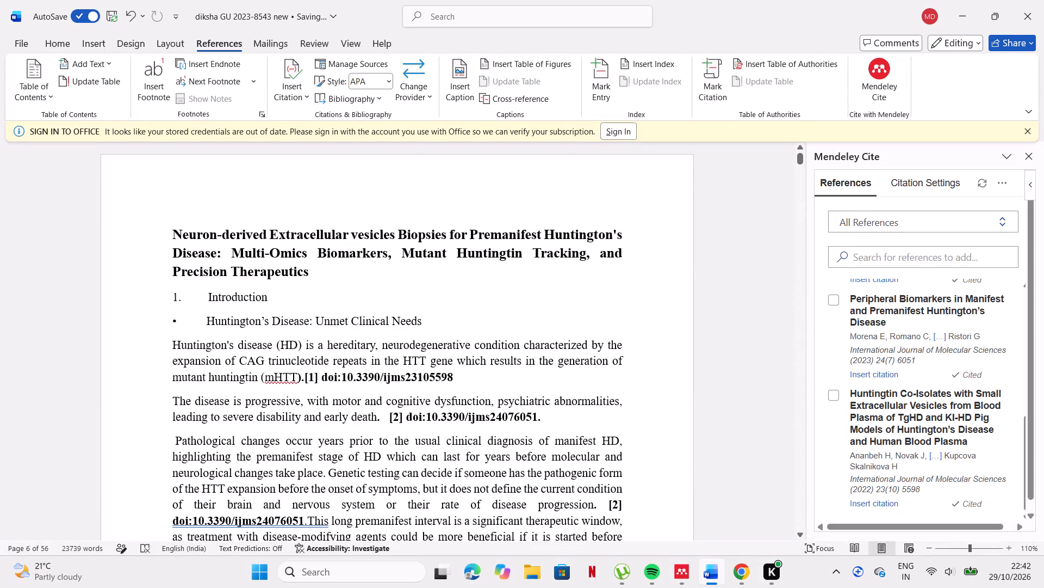
Delete the bulleted line "Huntington's Disease: Unmet Clinical Needs" under the Introduction heading, leaving no empty paragraph.
{"action": "left_click_drag", "start_coordinate": [171, 314], "coordinate": [299, 304]}
{"action": "left_click_drag", "start_coordinate": [299, 304], "coordinate": [419, 323]}
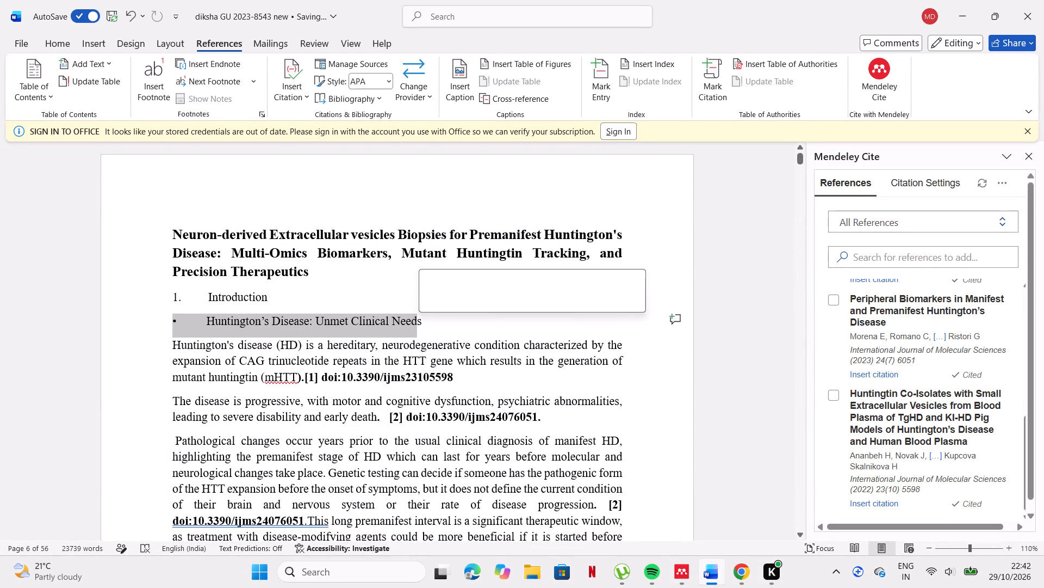
{"action": "key", "text": "BackSpace"}
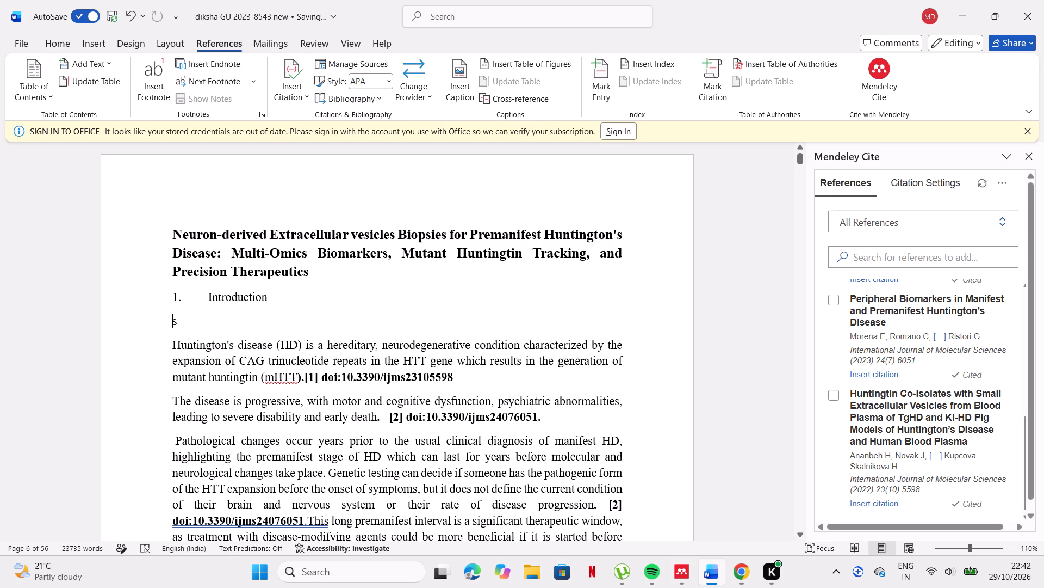
{"action": "left_click", "coordinate": [419, 323]}
{"action": "key", "text": "BackSpace"}
{"action": "key", "text": "BackSpace"}
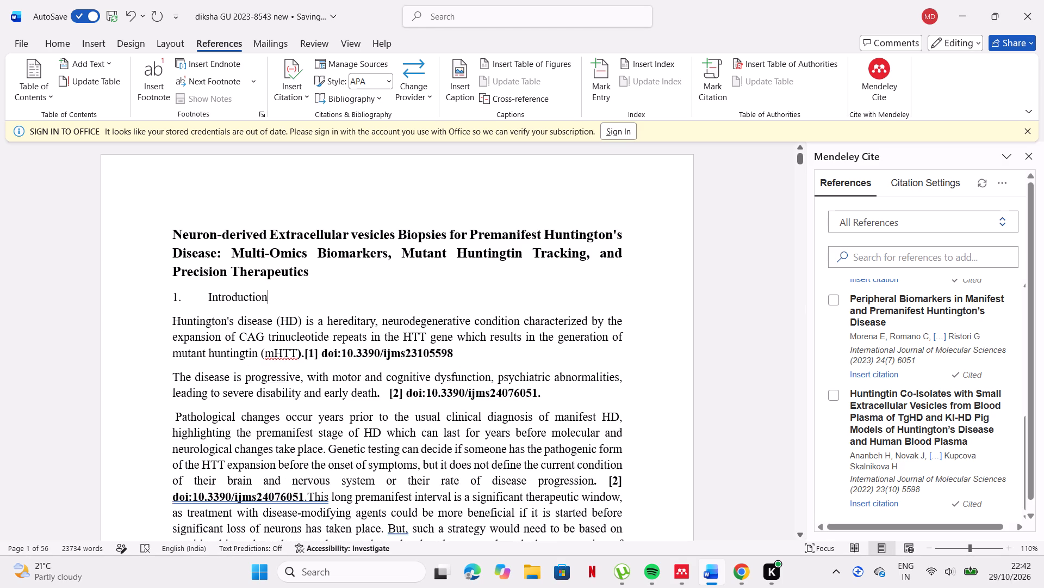
Accept the proofing corrections in the "Pathological changes" paragraph: "doi: 10.3390/ijms24076051.This" and "But" without its comma.
{"action": "scroll", "coordinate": [362, 430], "scroll_direction": "down", "scroll_amount": 1}
{"action": "left_click", "coordinate": [288, 303]}
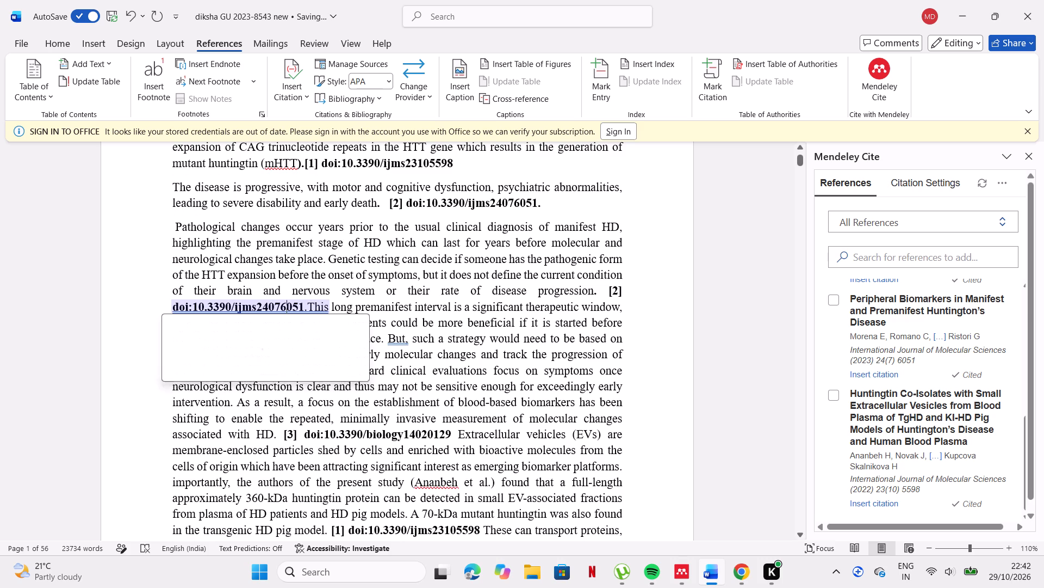
{"action": "left_click", "coordinate": [284, 350]}
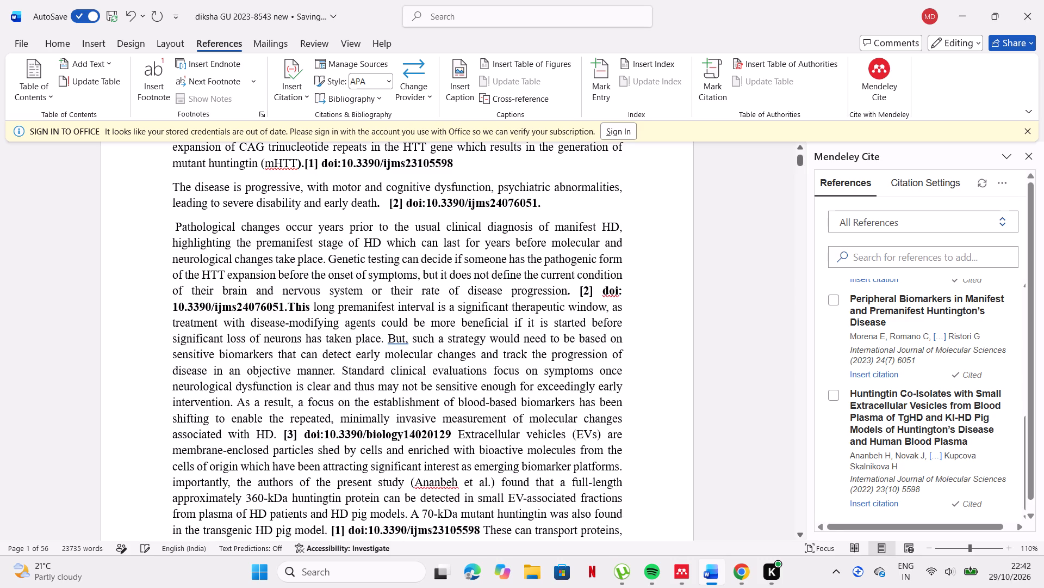
{"action": "left_click", "coordinate": [395, 341]}
{"action": "left_click", "coordinate": [406, 391]}
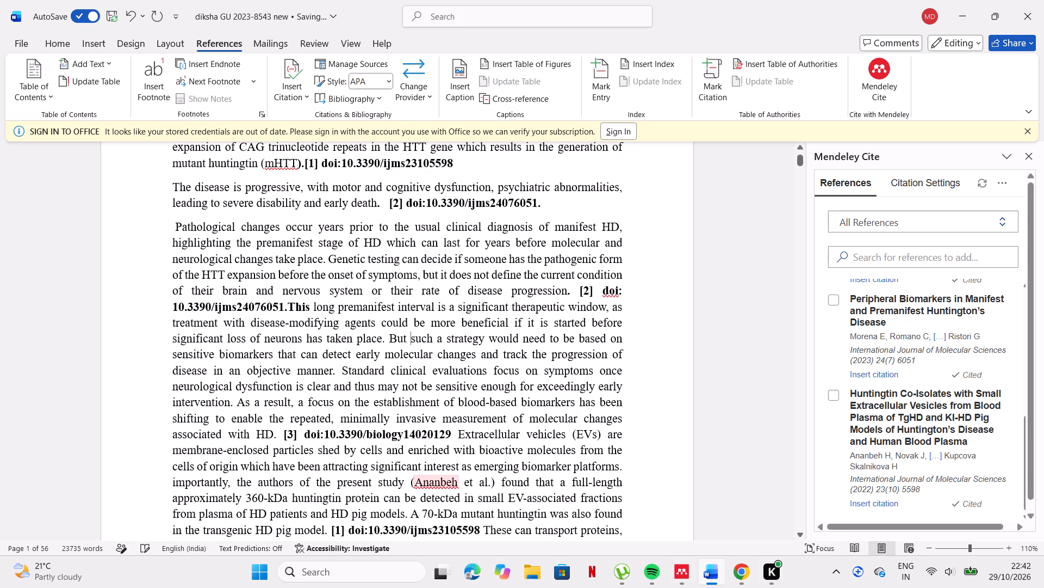
Ignore all spelling flags for the author name Ananbeh.
{"action": "left_click", "coordinate": [428, 479]}
{"action": "left_click", "coordinate": [357, 451]}
{"action": "right_click", "coordinate": [428, 483]}
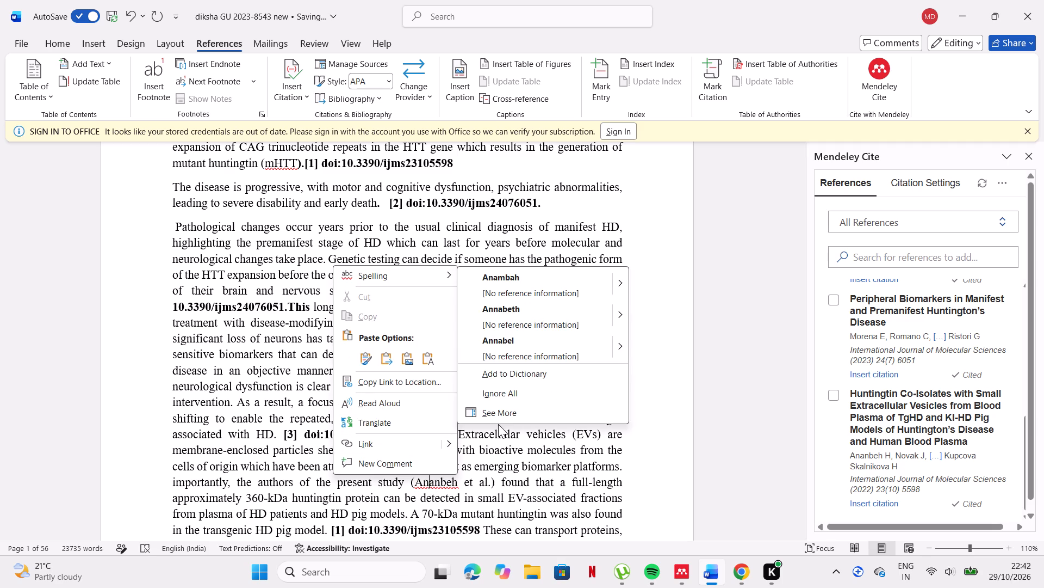
{"action": "left_click", "coordinate": [506, 393]}
{"action": "scroll", "coordinate": [519, 434], "scroll_direction": "down", "scroll_amount": 3}
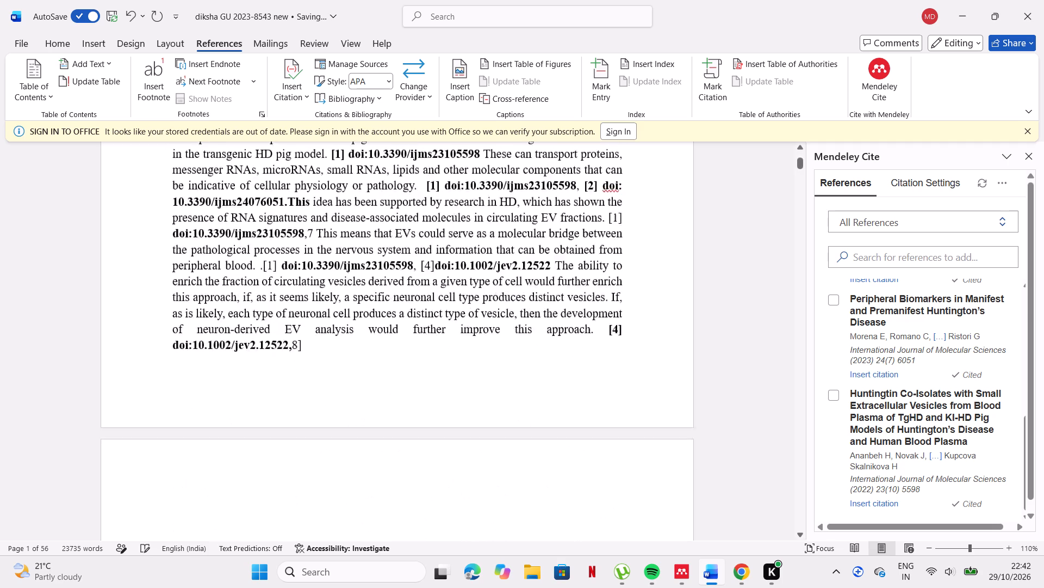
{"action": "scroll", "coordinate": [519, 434], "scroll_direction": "down", "scroll_amount": 1}
{"action": "left_click", "coordinate": [302, 192]}
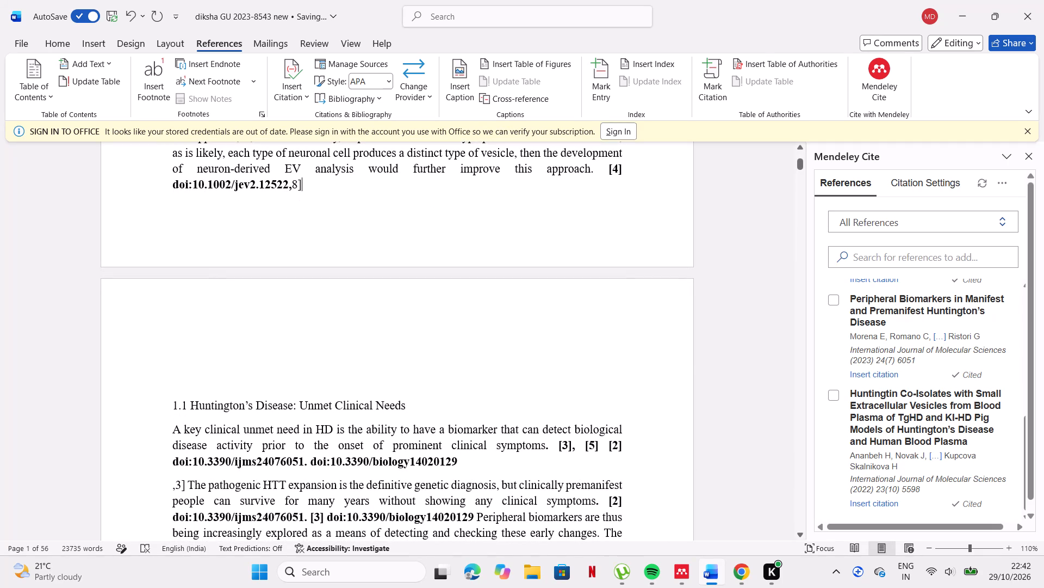
{"action": "key", "text": "BackSpace"}
{"action": "key", "text": "BackSpace"}
{"action": "key", "text": "ctrl+v"}
{"action": "left_click", "coordinate": [291, 180]}
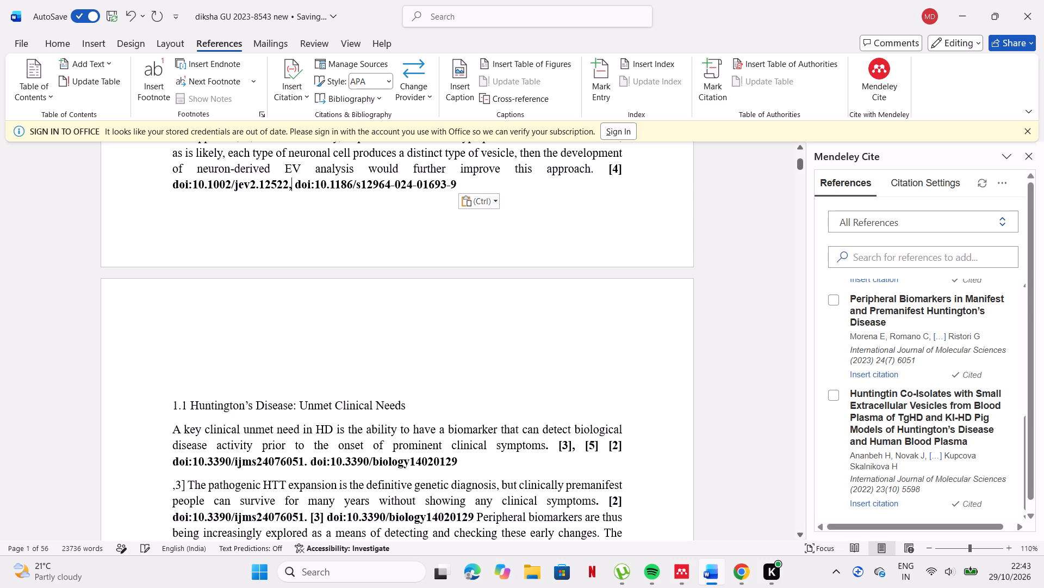
{"action": "scroll", "coordinate": [843, 304], "scroll_direction": "up", "scroll_amount": 3}
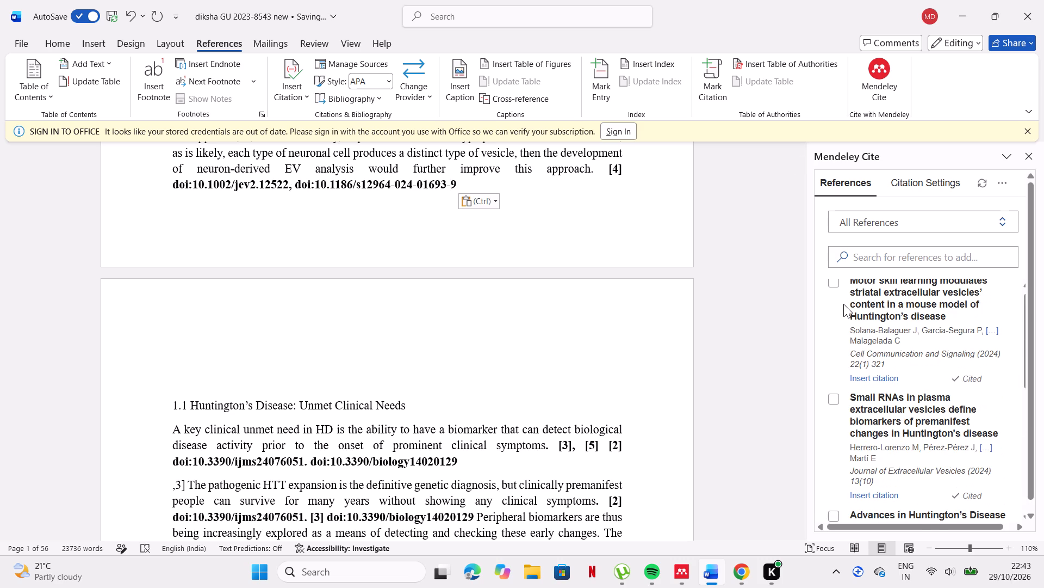
{"action": "left_click", "coordinate": [836, 292]}
{"action": "left_click", "coordinate": [878, 510]}
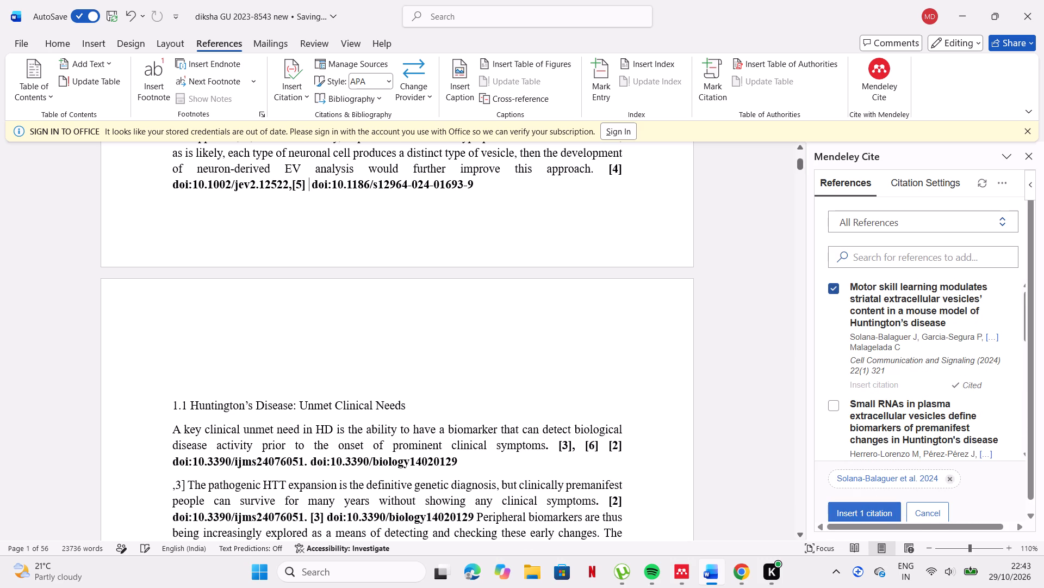
Make the [4] citation after "multiple aspects of HD biology." in section 1.1 bold.
{"action": "scroll", "coordinate": [528, 395], "scroll_direction": "down", "scroll_amount": 4}
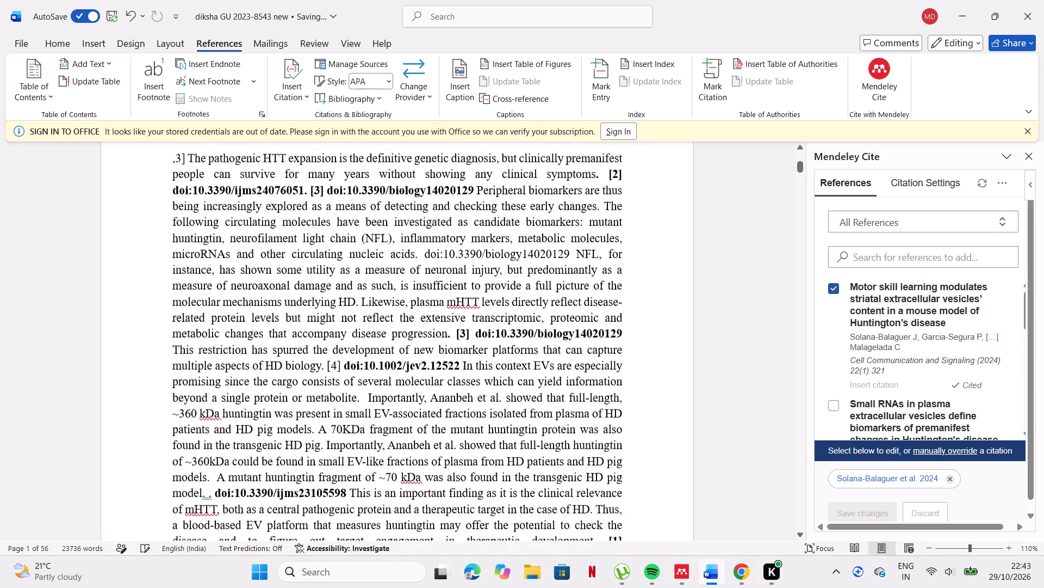
{"action": "scroll", "coordinate": [528, 395], "scroll_direction": "down", "scroll_amount": 1}
{"action": "left_click_drag", "start_coordinate": [325, 344], "coordinate": [337, 344]}
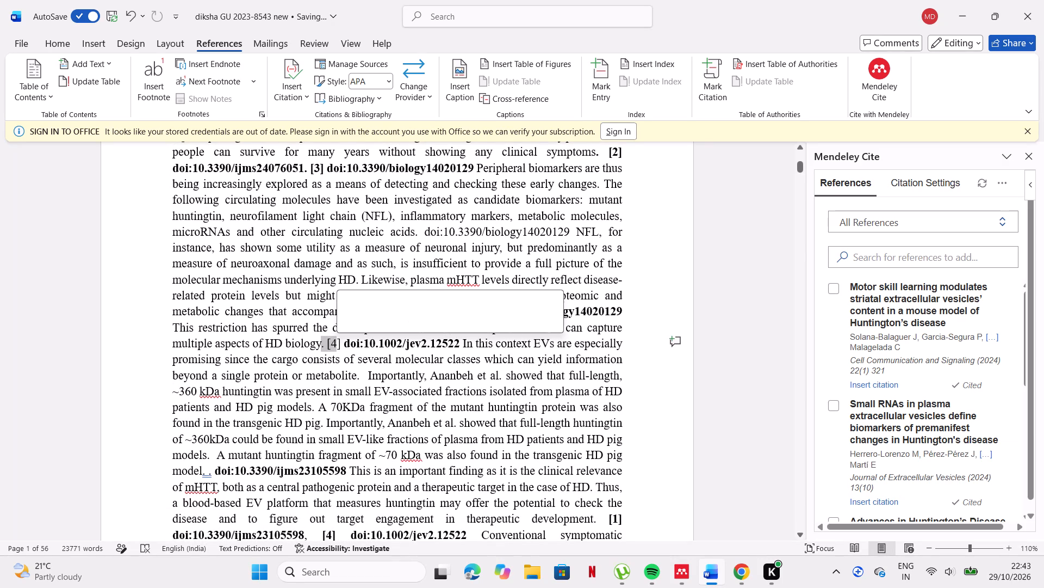
{"action": "left_click", "coordinate": [347, 325]}
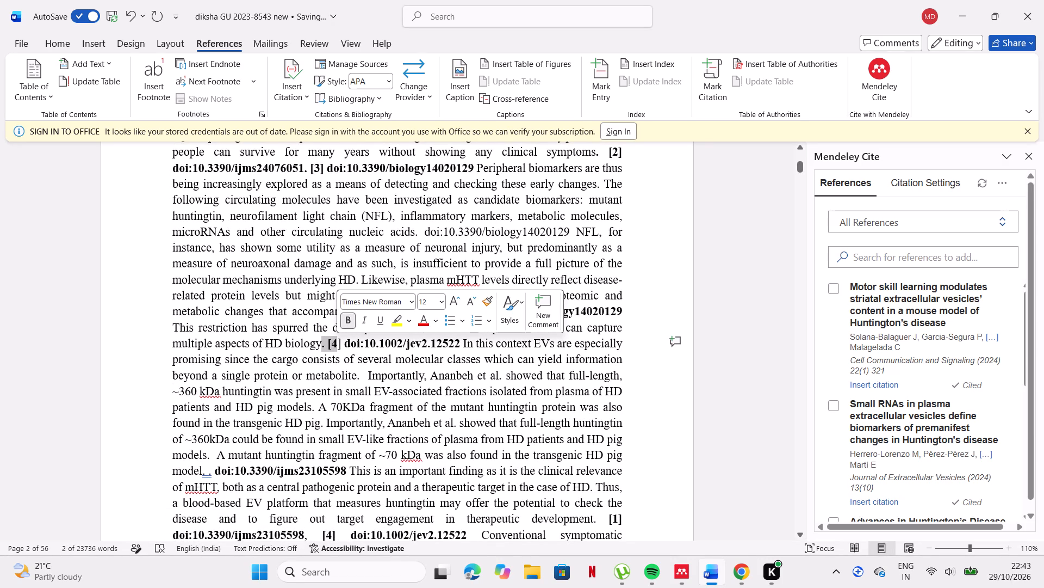
{"action": "left_click", "coordinate": [400, 424]}
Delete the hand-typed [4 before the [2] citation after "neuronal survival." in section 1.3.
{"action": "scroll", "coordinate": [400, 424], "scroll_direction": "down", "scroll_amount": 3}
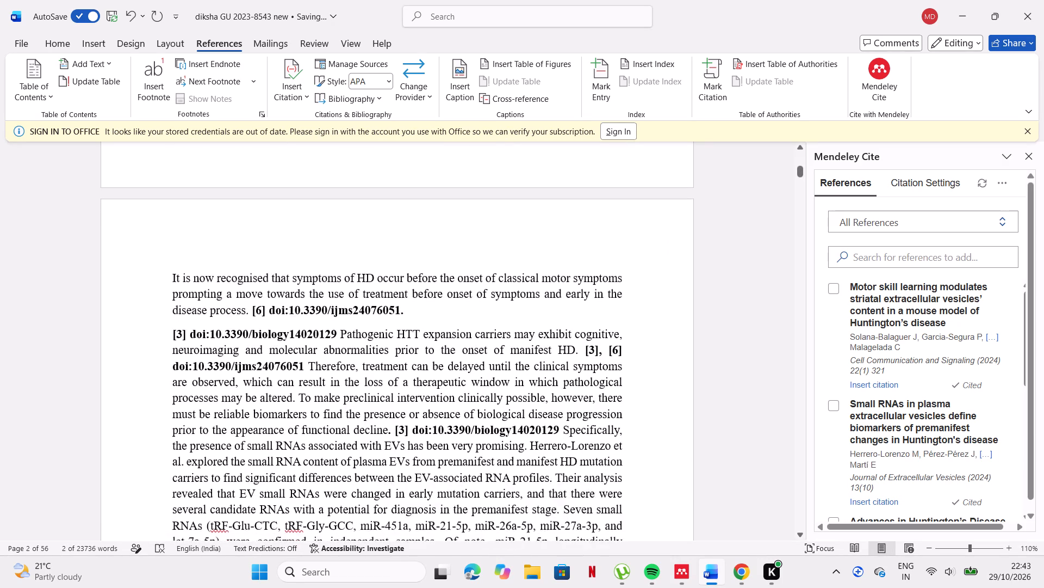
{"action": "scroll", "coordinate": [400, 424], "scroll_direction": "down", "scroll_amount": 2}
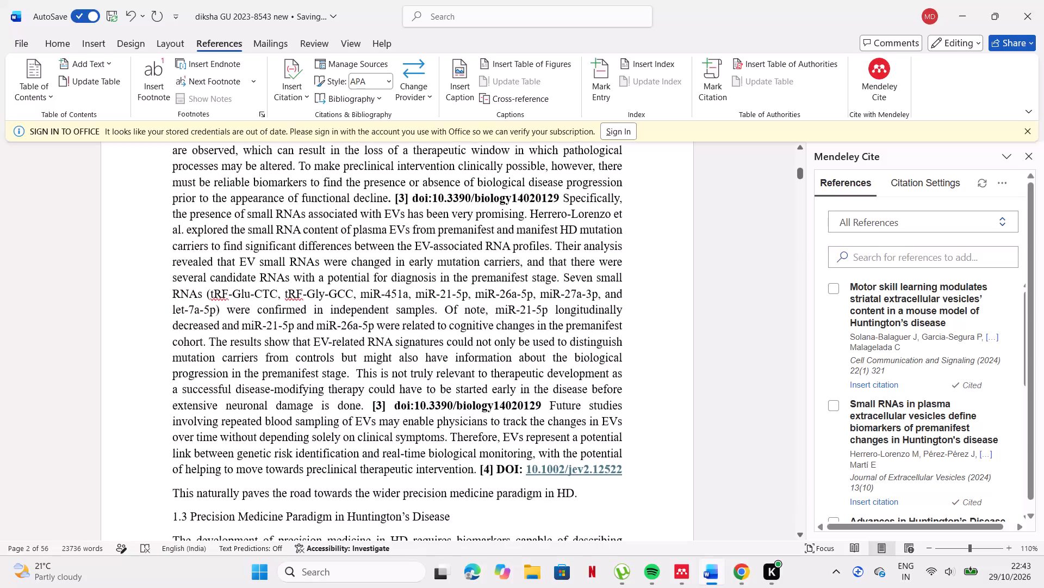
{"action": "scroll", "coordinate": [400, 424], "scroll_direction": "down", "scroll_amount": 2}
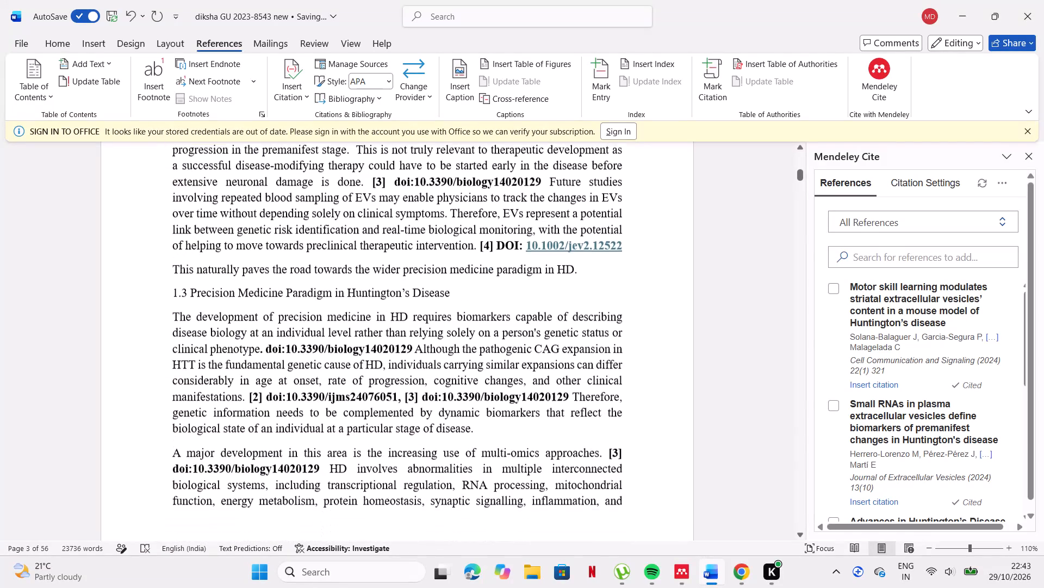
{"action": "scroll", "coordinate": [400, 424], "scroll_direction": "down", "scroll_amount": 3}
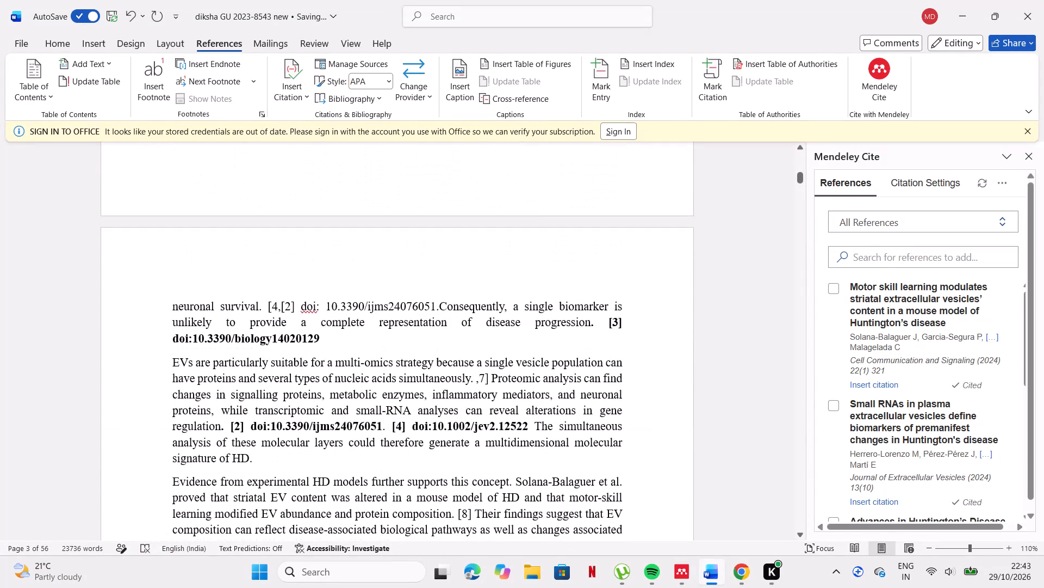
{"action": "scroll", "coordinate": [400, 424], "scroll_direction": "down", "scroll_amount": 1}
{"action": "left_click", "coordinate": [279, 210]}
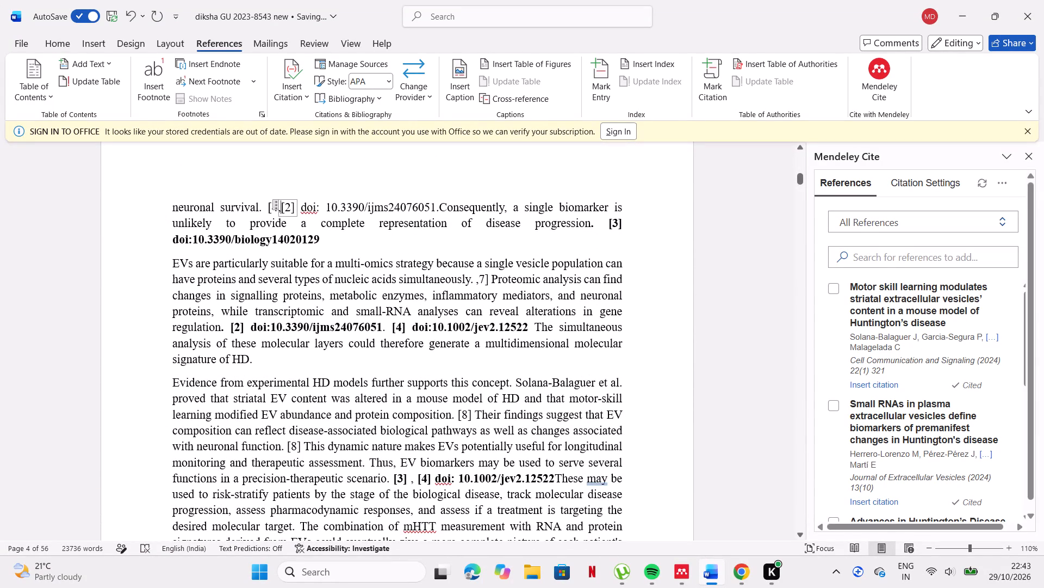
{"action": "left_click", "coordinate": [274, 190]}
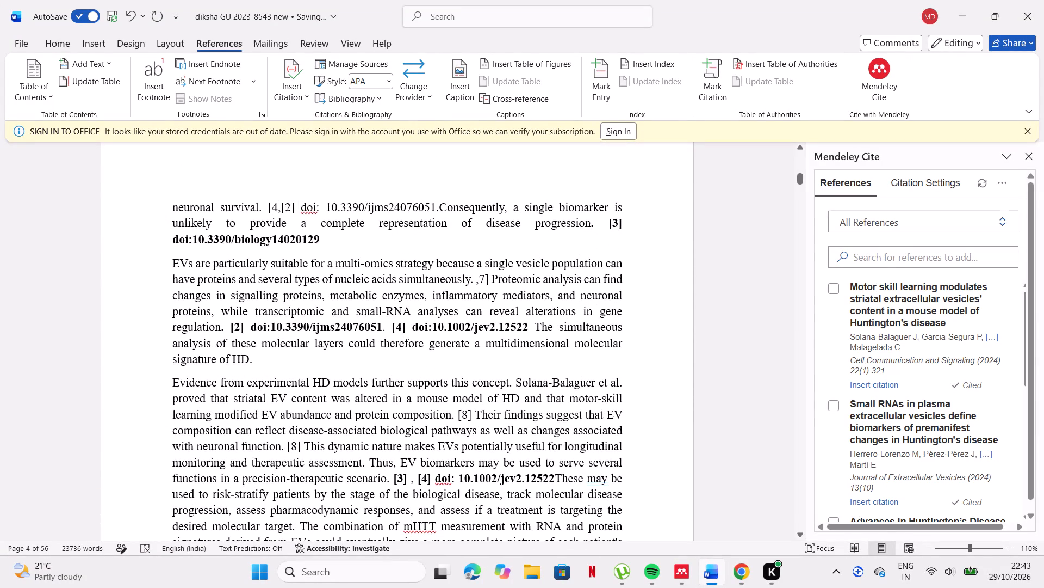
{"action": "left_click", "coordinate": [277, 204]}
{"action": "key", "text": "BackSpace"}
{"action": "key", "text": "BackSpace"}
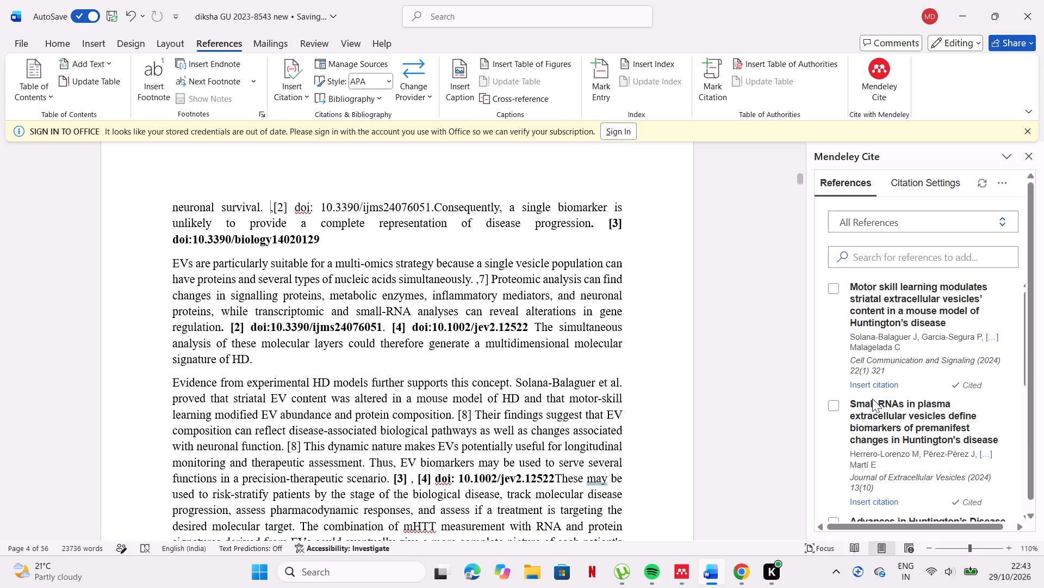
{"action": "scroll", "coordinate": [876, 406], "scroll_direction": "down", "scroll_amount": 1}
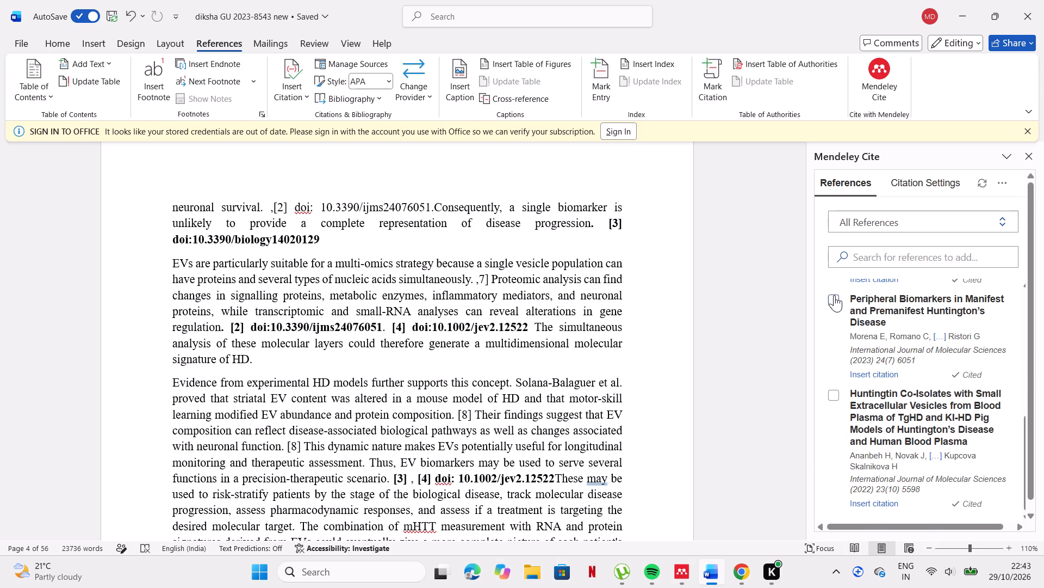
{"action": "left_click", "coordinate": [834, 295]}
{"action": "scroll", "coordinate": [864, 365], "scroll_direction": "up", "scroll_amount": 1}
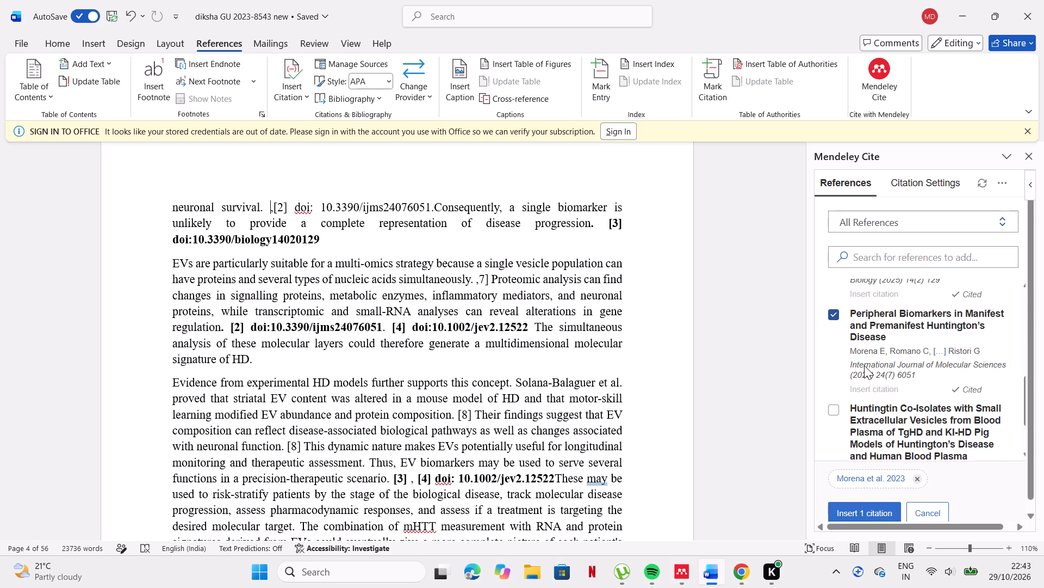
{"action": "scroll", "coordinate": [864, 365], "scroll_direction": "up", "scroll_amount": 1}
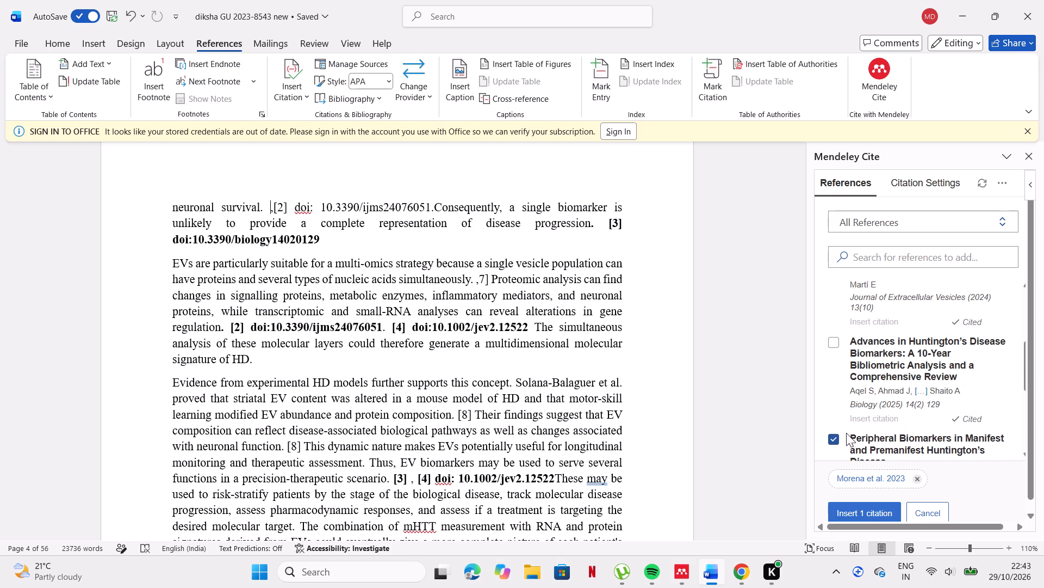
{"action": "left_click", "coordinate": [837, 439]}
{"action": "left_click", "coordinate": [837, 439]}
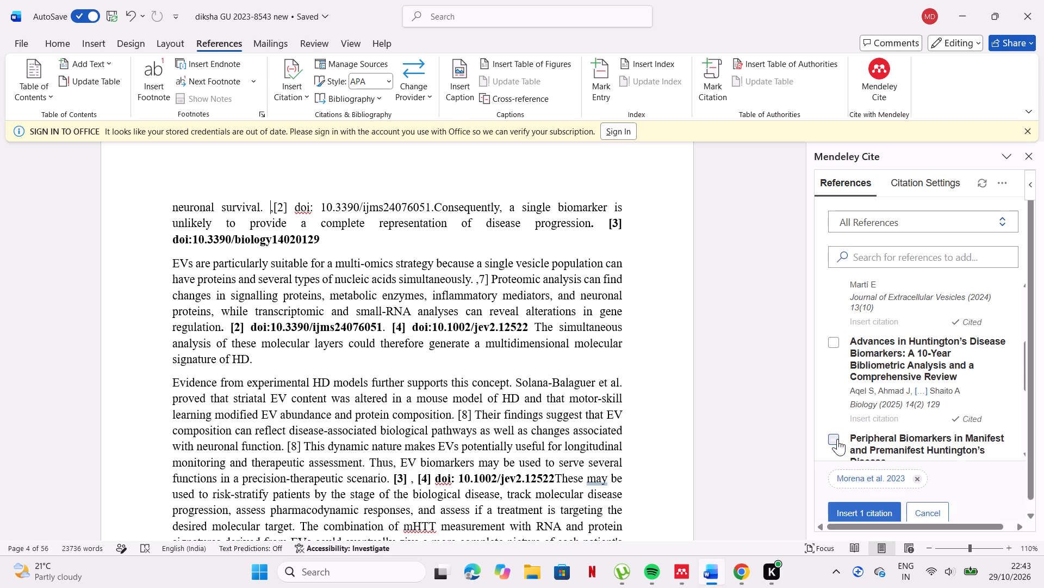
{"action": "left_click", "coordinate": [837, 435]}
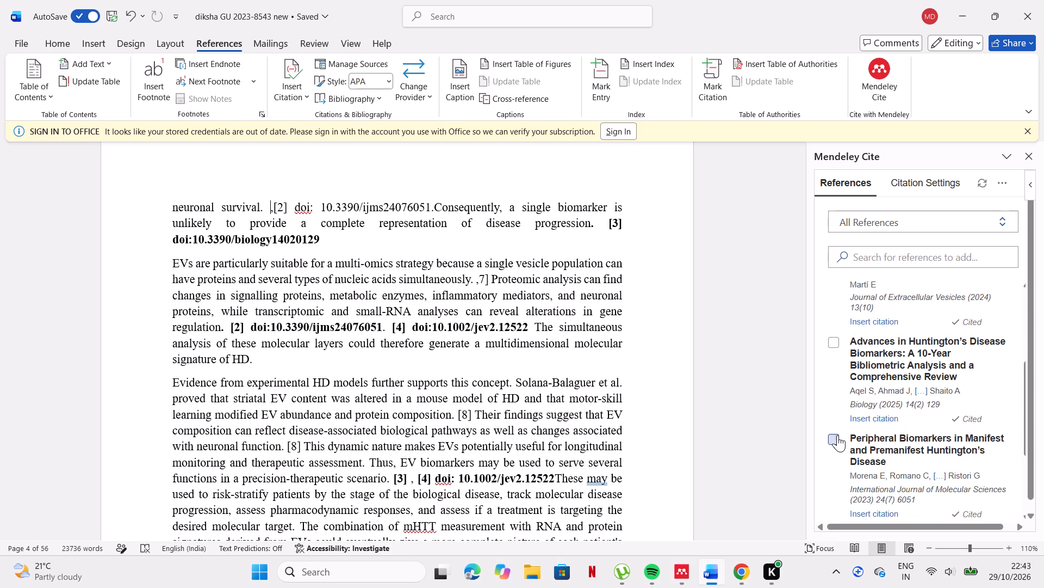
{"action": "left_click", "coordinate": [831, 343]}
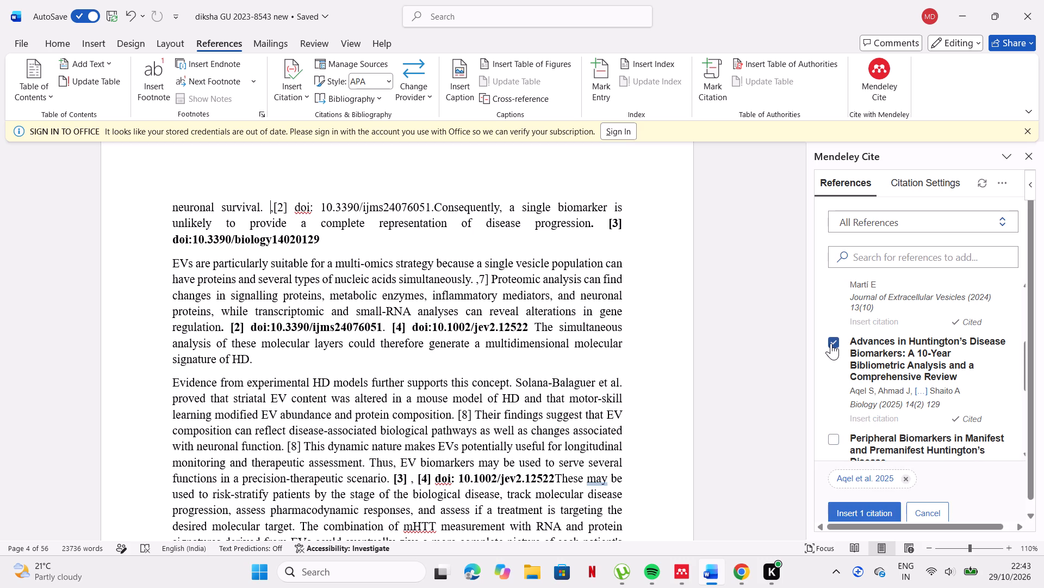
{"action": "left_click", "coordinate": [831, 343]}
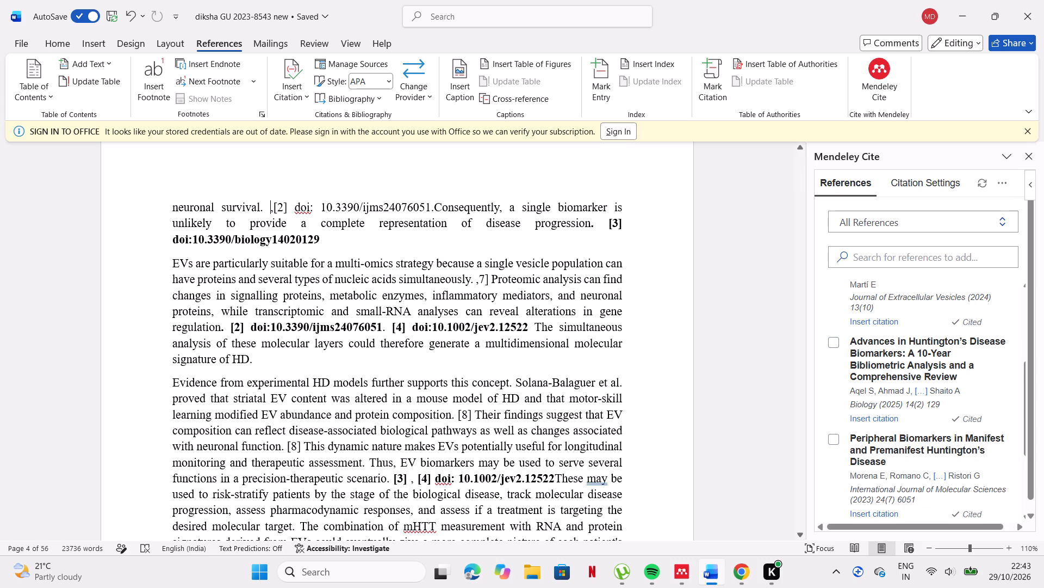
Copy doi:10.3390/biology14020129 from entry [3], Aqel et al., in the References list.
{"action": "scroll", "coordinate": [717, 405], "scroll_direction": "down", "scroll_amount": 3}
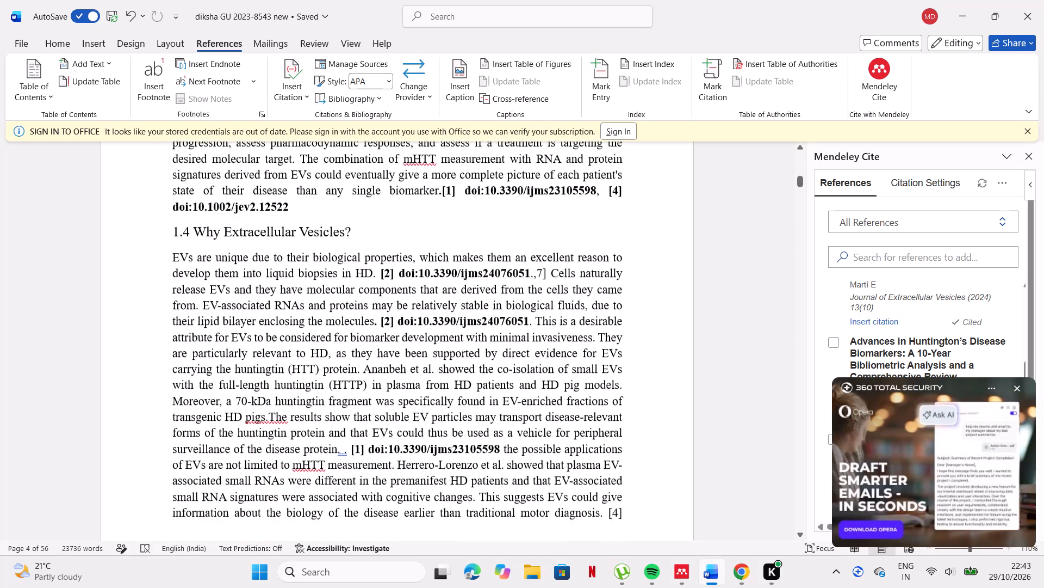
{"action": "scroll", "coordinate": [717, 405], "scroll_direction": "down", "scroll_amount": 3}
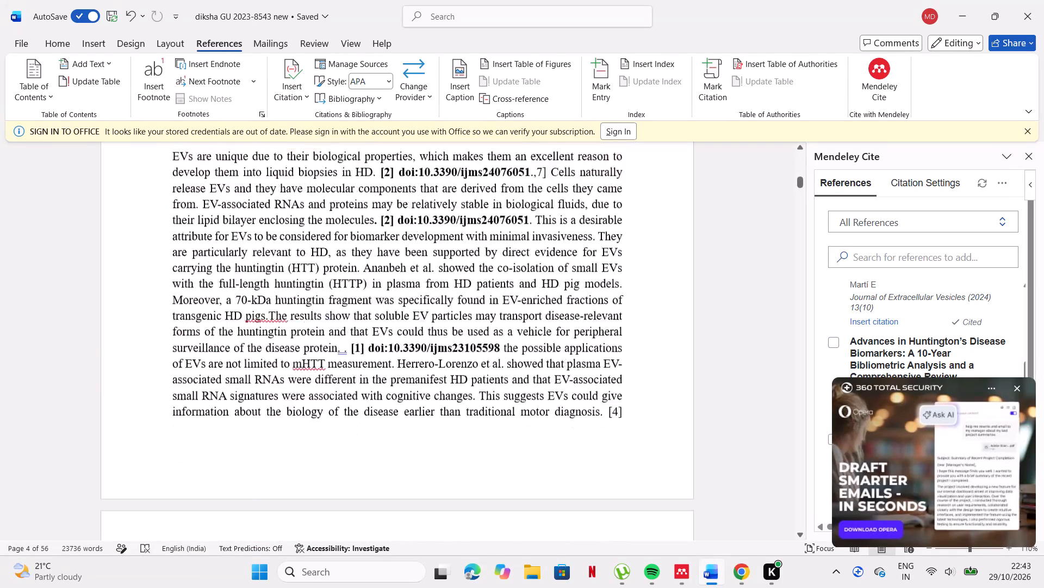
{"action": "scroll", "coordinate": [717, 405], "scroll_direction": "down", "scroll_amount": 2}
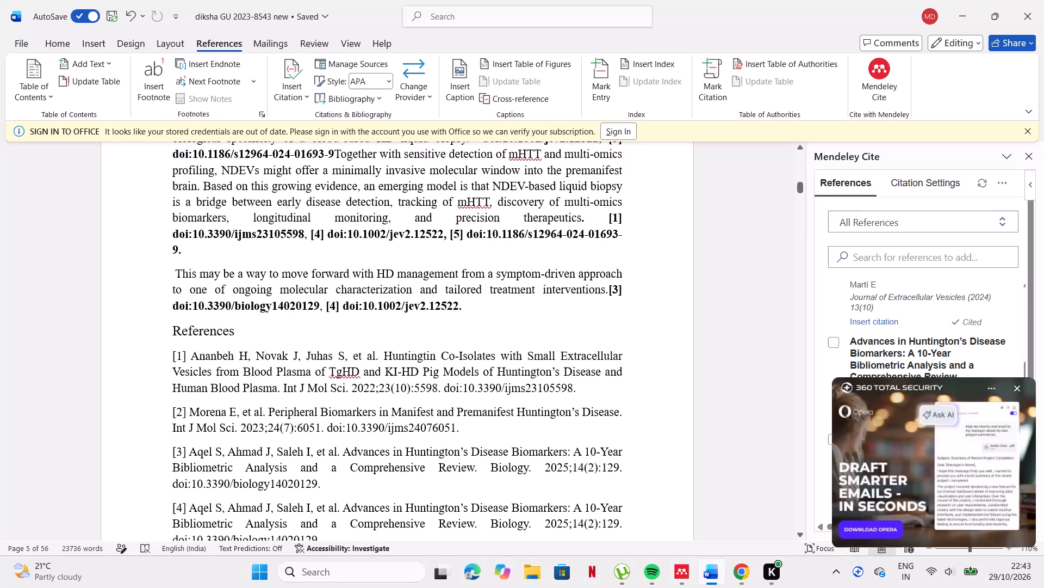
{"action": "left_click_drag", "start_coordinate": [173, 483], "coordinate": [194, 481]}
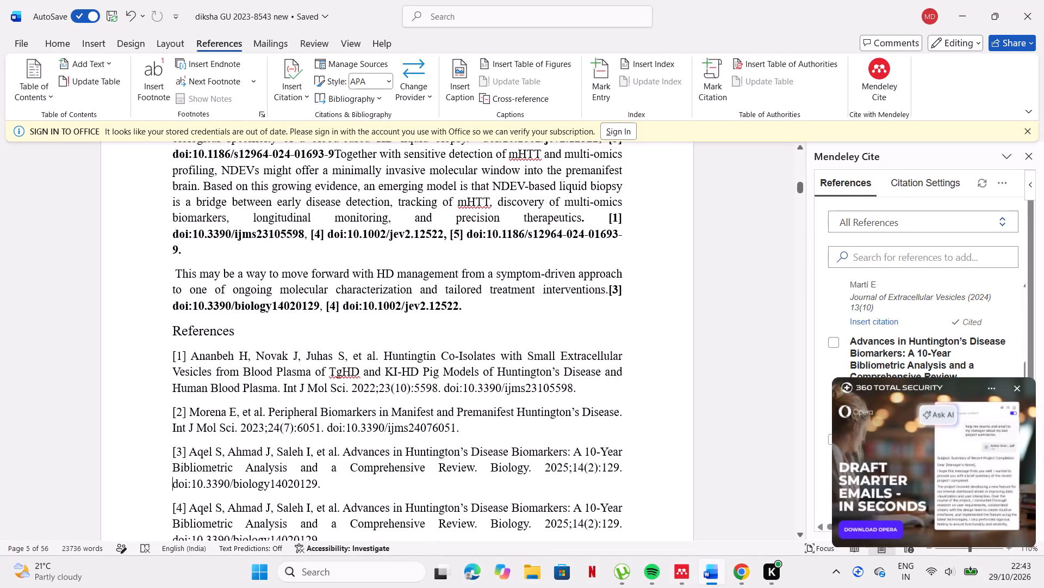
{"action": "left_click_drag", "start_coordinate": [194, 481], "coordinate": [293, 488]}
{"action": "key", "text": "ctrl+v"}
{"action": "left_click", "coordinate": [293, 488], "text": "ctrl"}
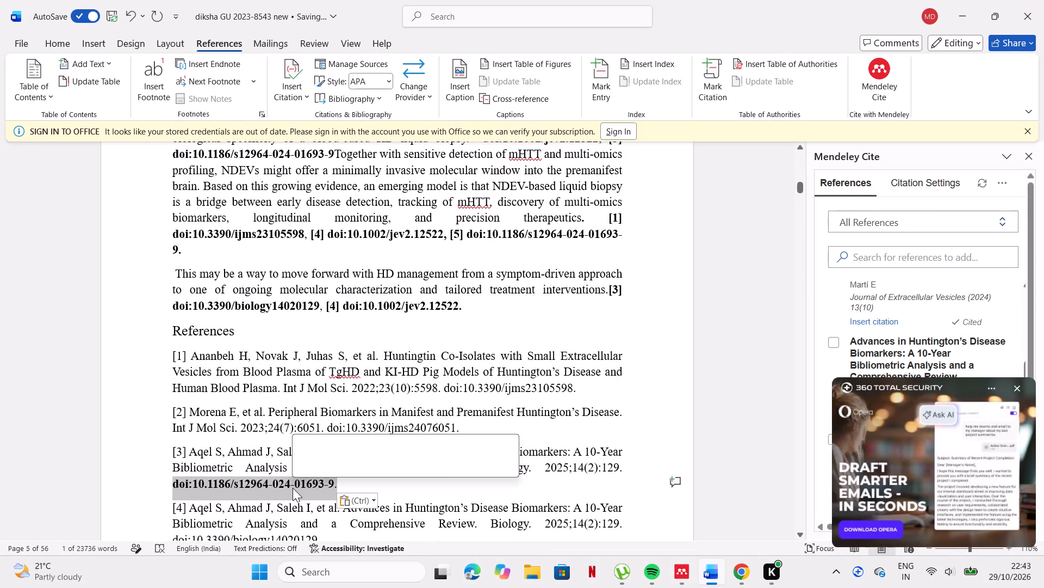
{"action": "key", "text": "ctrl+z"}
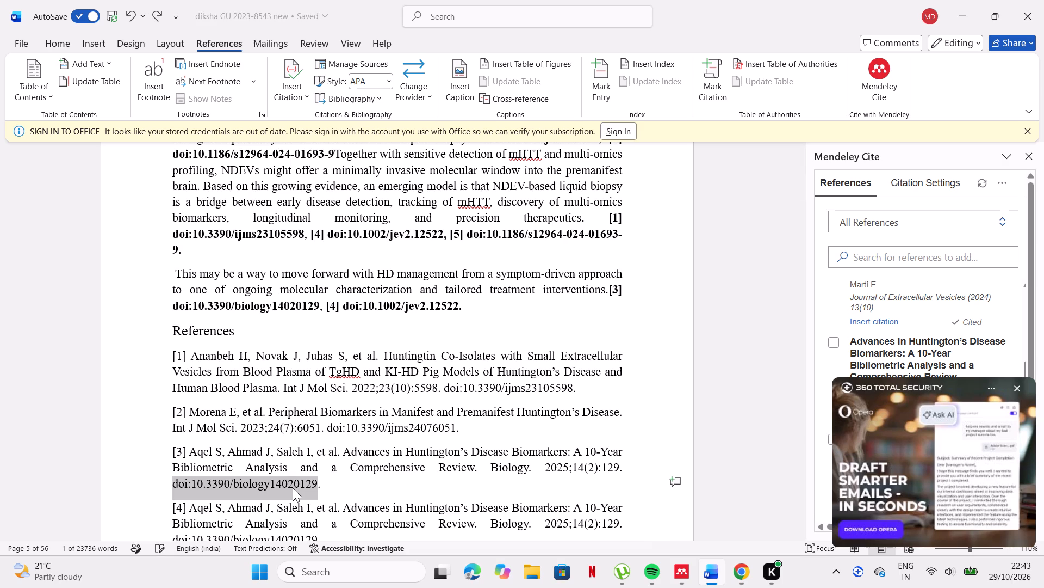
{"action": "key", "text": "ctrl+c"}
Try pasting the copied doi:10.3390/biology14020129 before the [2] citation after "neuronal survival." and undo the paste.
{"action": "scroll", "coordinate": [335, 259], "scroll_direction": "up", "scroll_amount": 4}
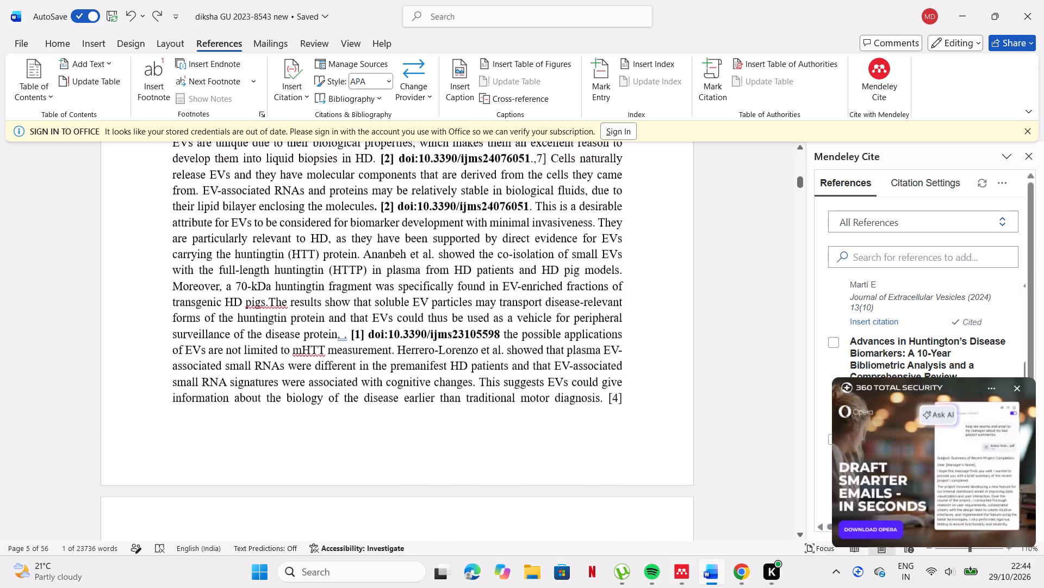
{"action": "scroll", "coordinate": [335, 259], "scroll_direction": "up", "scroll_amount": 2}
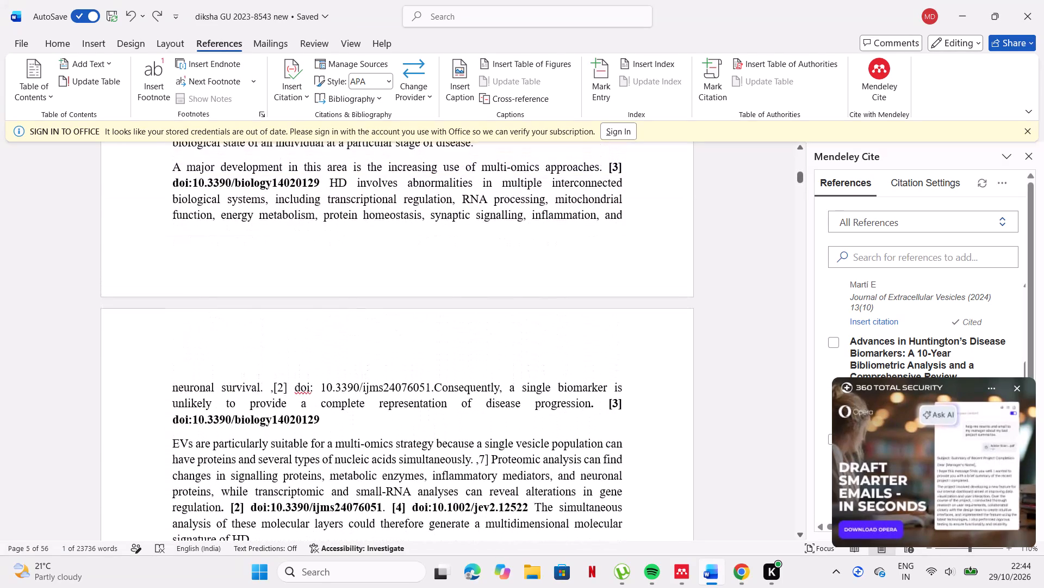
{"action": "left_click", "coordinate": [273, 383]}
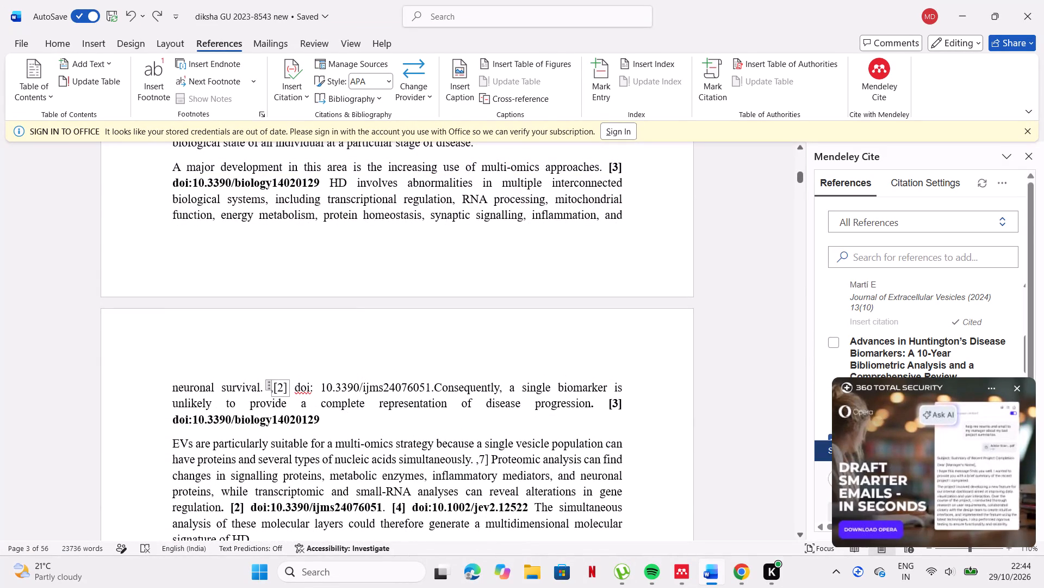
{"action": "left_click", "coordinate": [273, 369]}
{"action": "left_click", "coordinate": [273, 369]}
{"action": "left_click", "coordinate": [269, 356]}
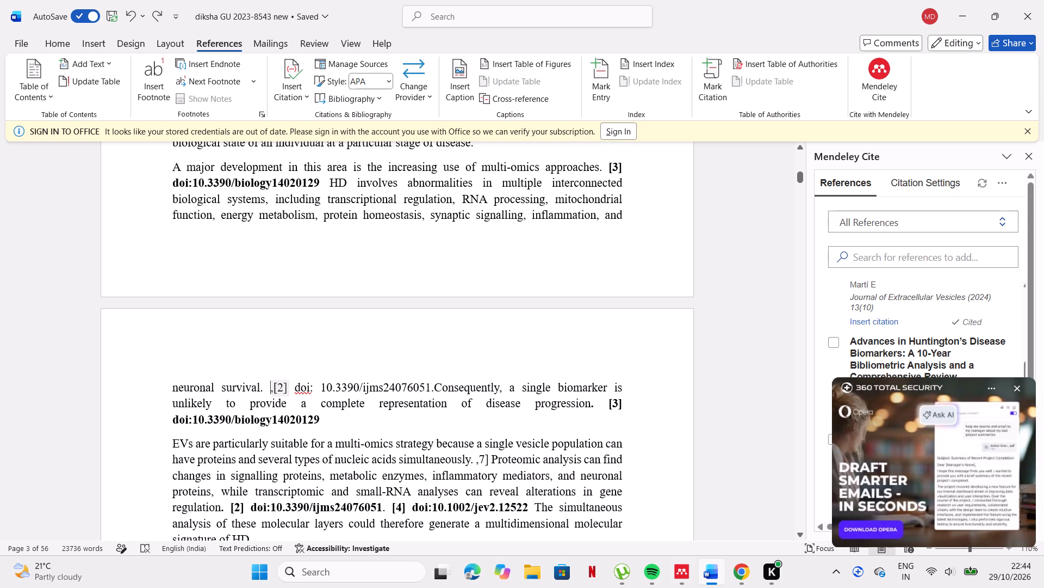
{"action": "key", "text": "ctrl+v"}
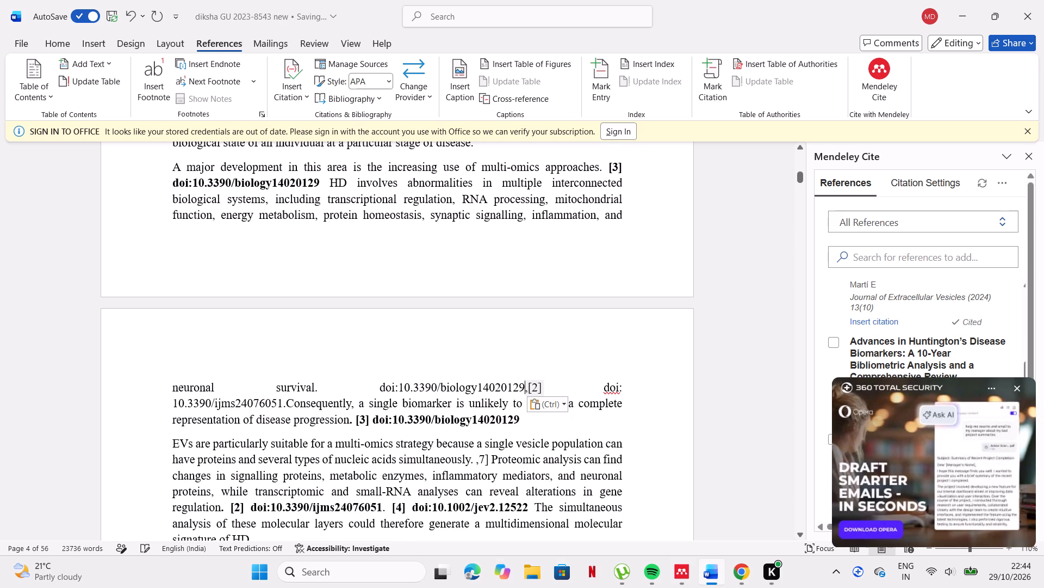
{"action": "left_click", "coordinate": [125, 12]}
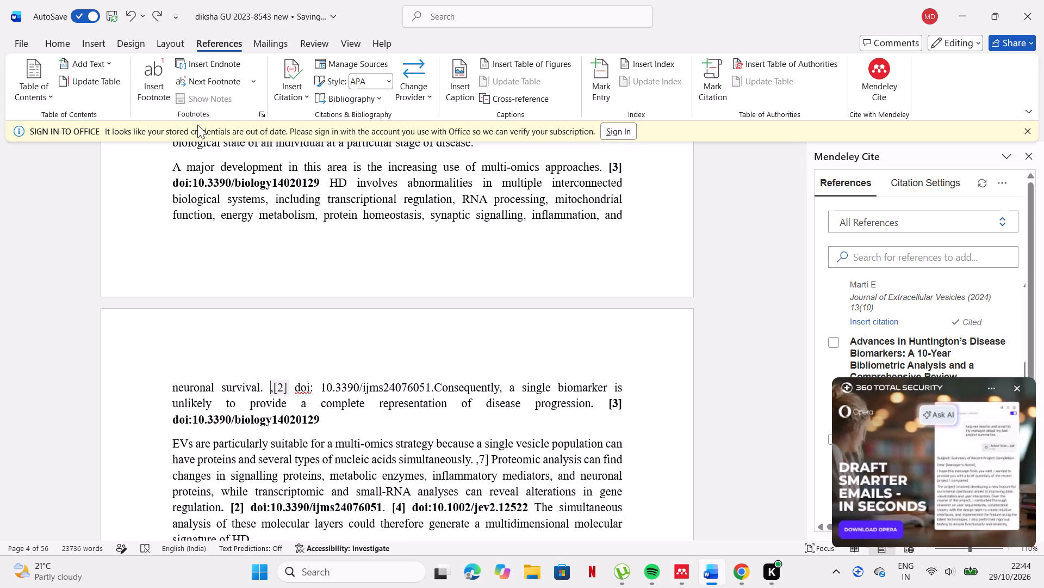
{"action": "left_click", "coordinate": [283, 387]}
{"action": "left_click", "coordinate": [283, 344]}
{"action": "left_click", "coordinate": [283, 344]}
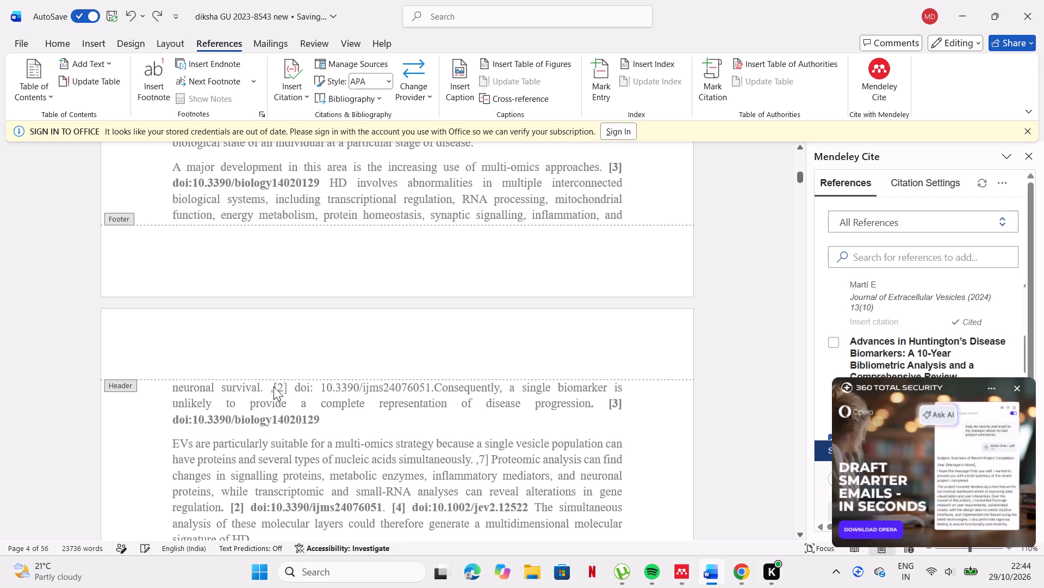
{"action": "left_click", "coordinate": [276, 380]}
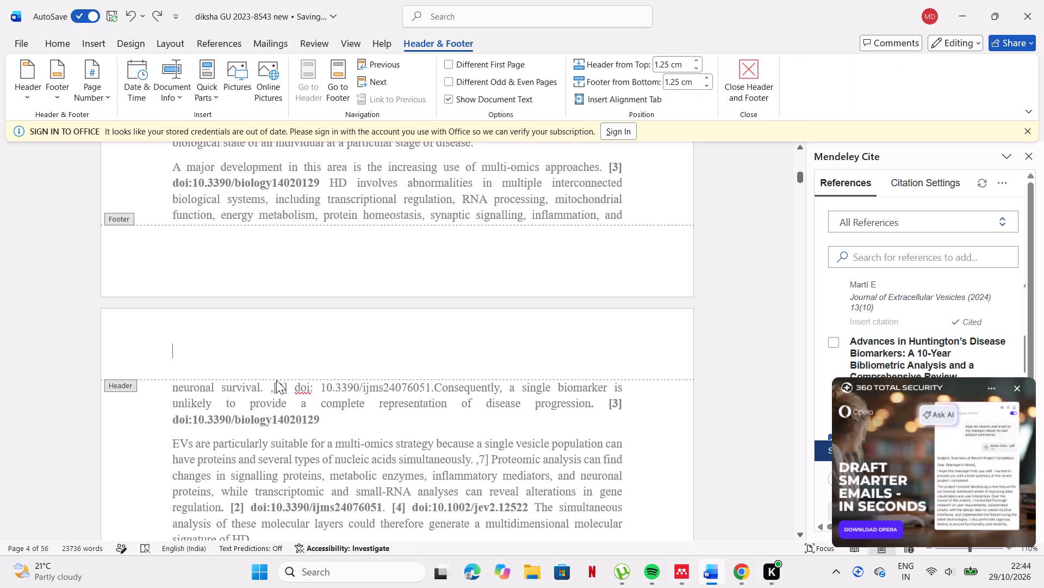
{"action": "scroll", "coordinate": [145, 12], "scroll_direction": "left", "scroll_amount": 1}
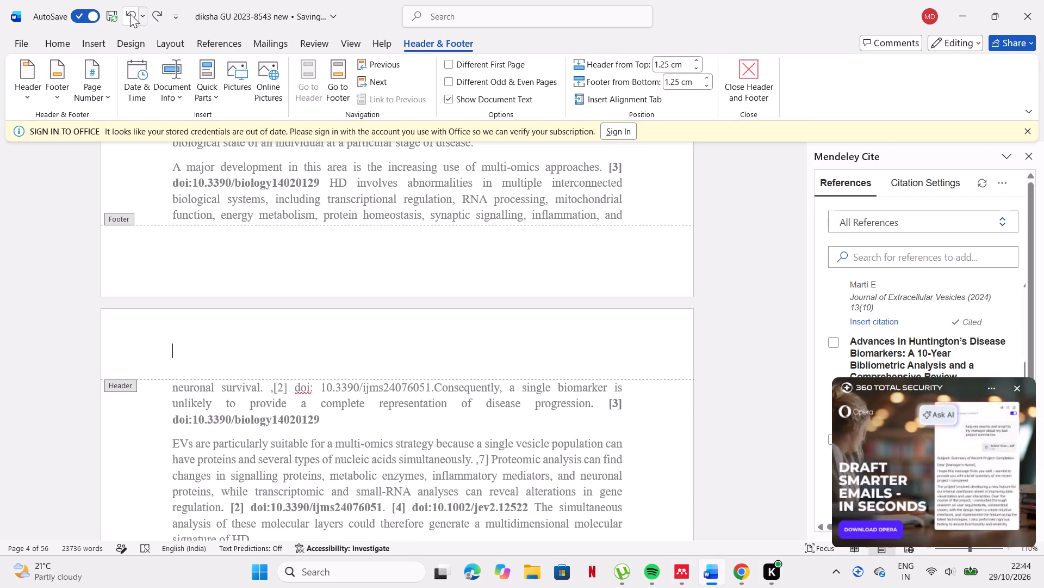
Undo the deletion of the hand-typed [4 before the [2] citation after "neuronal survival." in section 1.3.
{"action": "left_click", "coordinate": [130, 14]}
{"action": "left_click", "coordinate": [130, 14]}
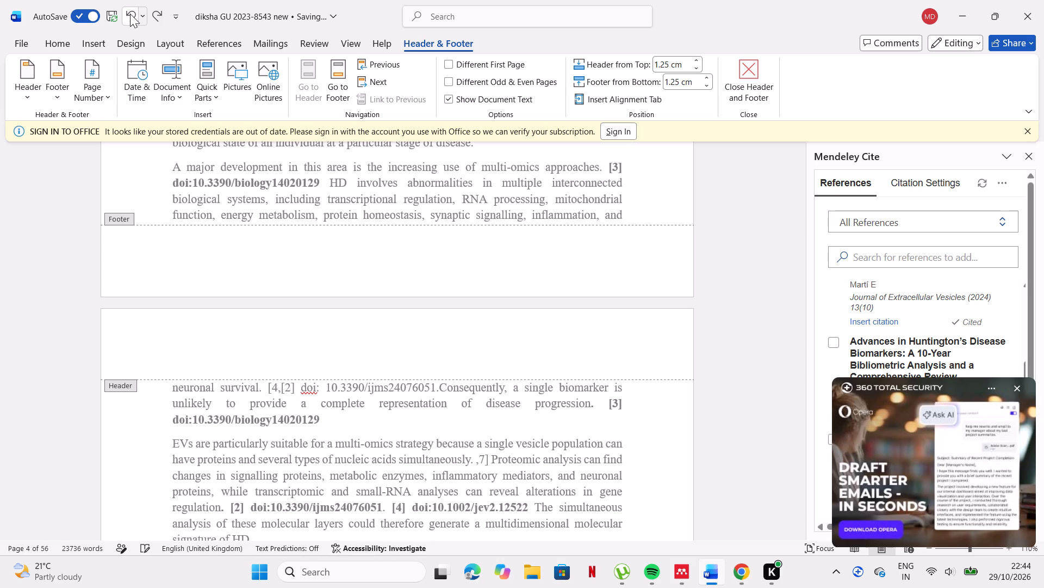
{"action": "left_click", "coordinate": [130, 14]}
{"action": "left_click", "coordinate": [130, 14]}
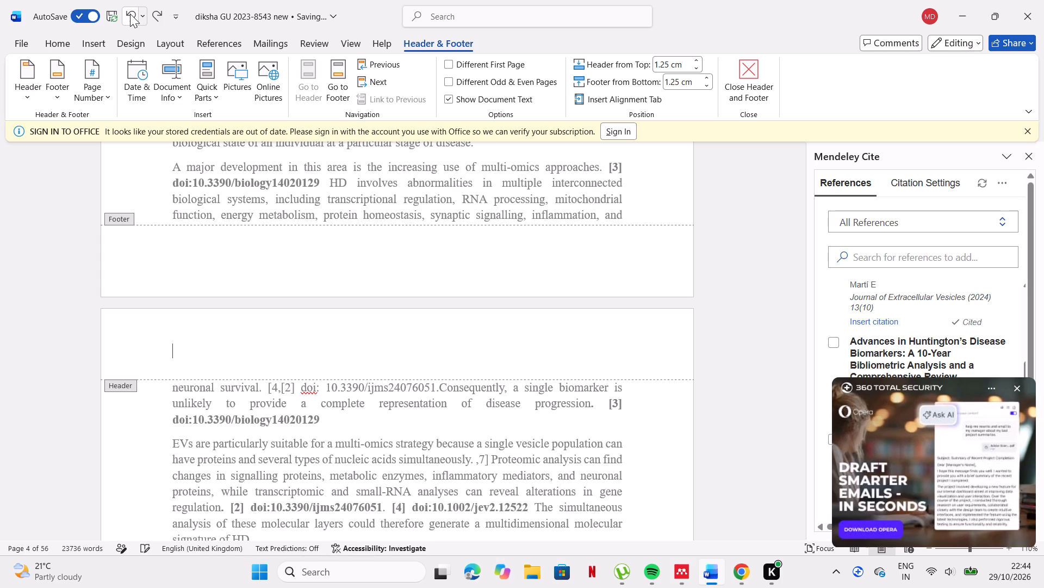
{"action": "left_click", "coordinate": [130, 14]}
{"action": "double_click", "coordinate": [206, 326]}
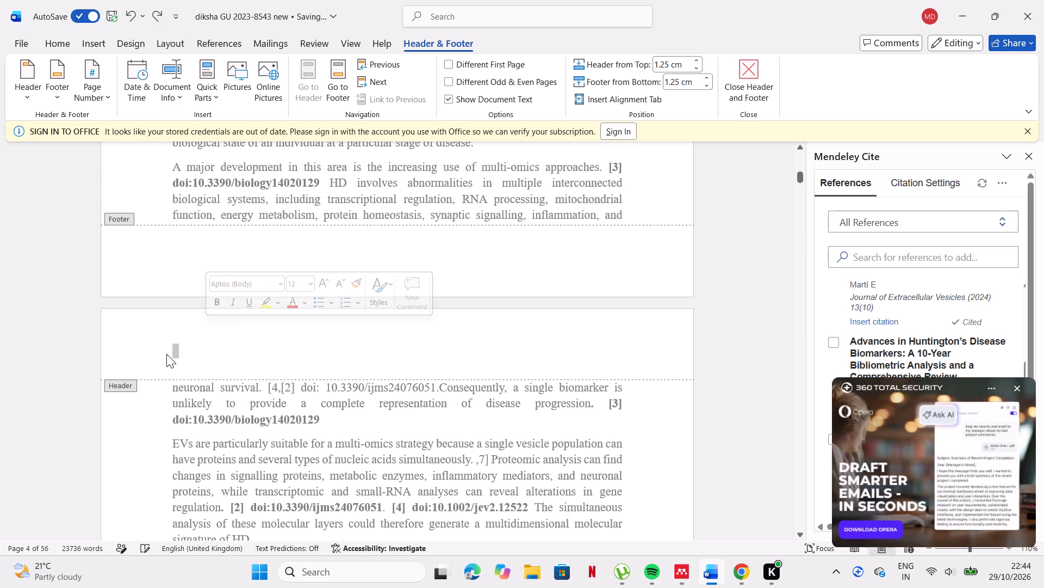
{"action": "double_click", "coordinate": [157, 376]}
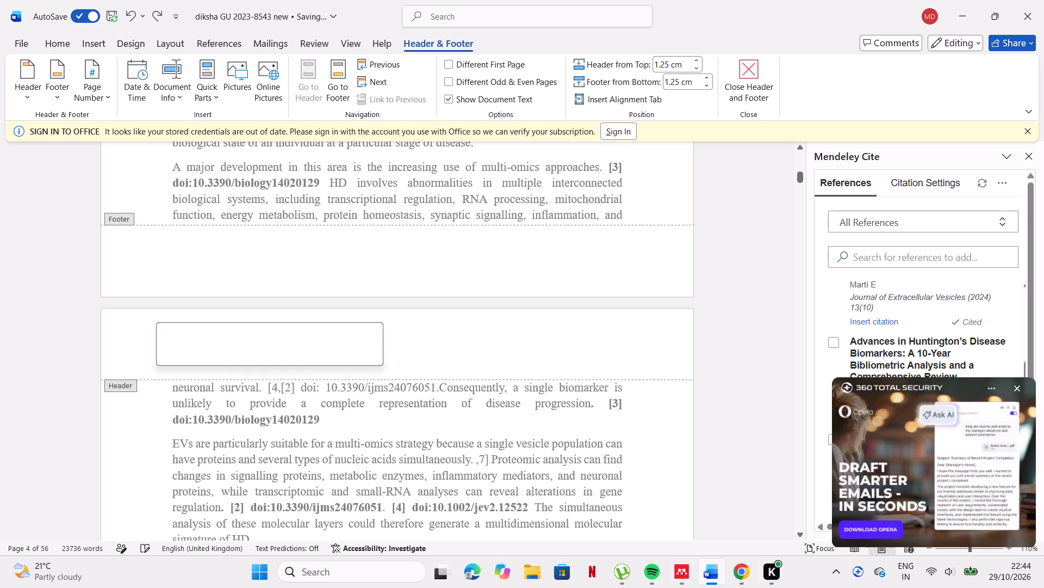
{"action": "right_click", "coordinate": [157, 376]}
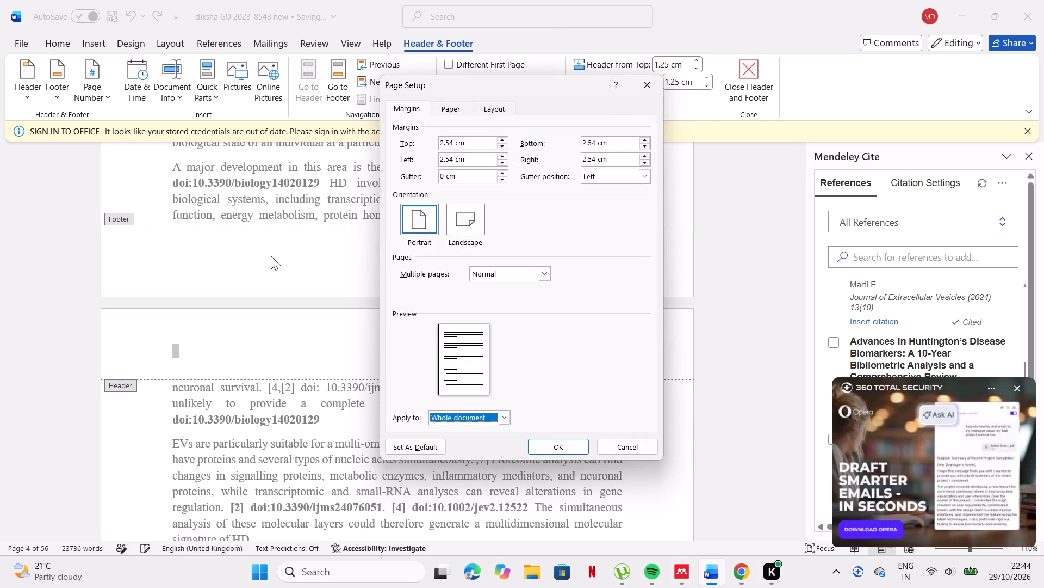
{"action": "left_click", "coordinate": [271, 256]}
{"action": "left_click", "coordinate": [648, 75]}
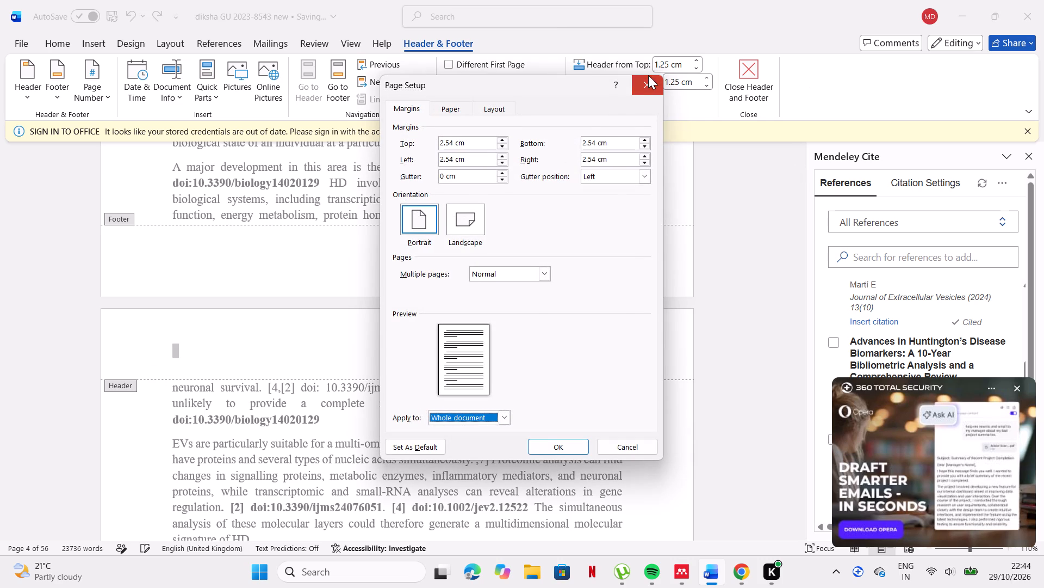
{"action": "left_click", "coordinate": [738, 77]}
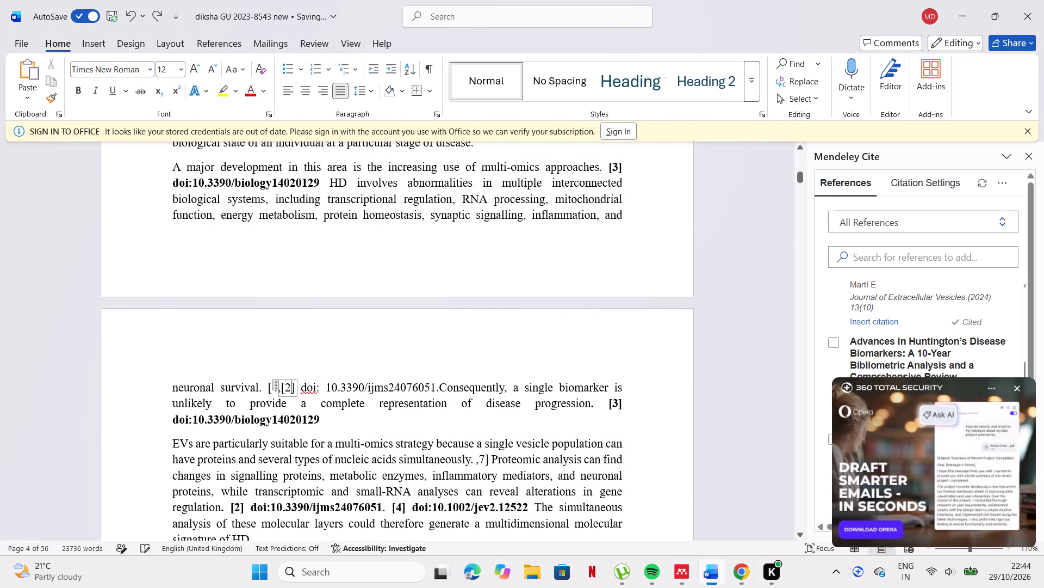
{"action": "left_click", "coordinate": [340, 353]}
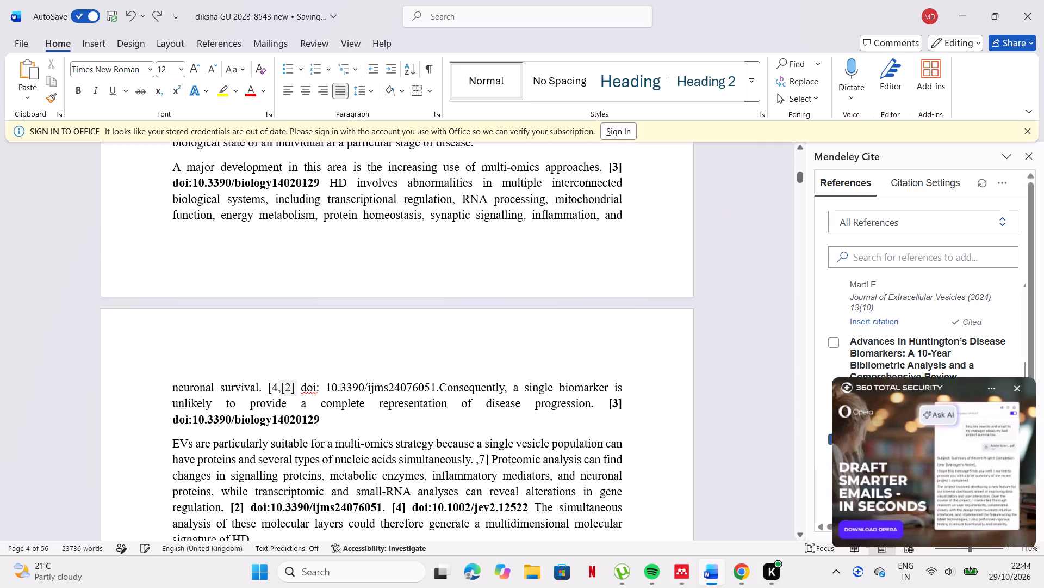
Replace the hand-typed [4 after "neuronal survival." in section 1.3 with the copied doi:10.3390/biology14020129.
{"action": "left_click", "coordinate": [278, 390]}
{"action": "key", "text": "BackSpace"}
{"action": "key", "text": "BackSpace"}
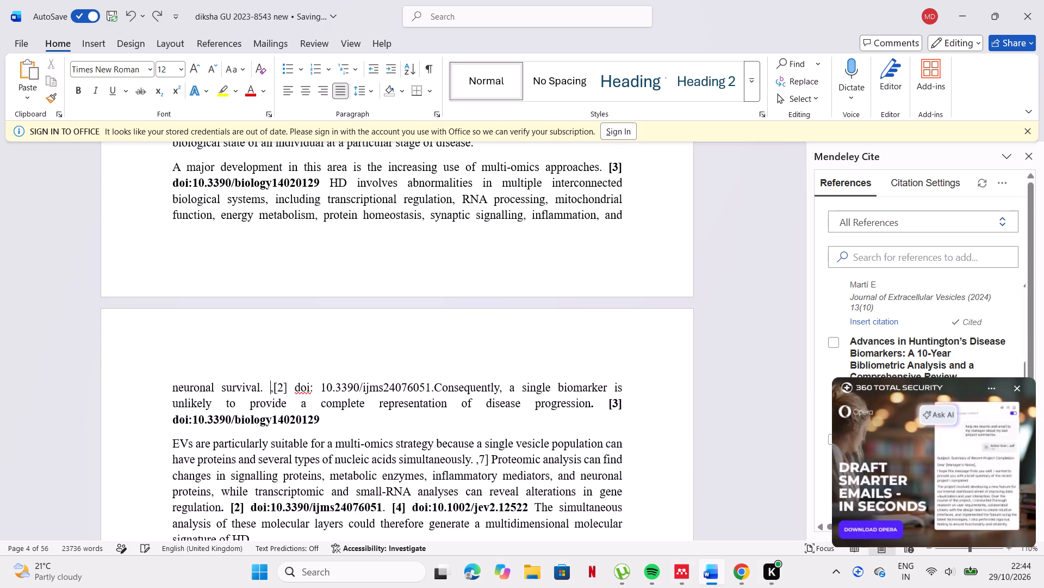
{"action": "key", "text": "ctrl+v"}
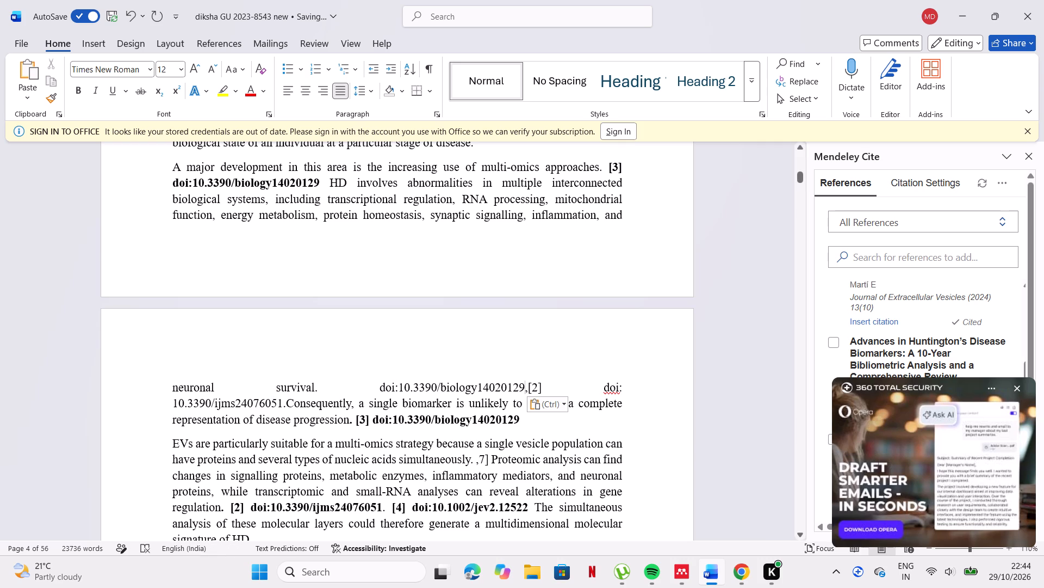
Insert the Mendeley citation for Aqel et al. 2025 directly before doi:10.3390/biology14020129 after "neuronal survival.".
{"action": "left_click", "coordinate": [375, 385]}
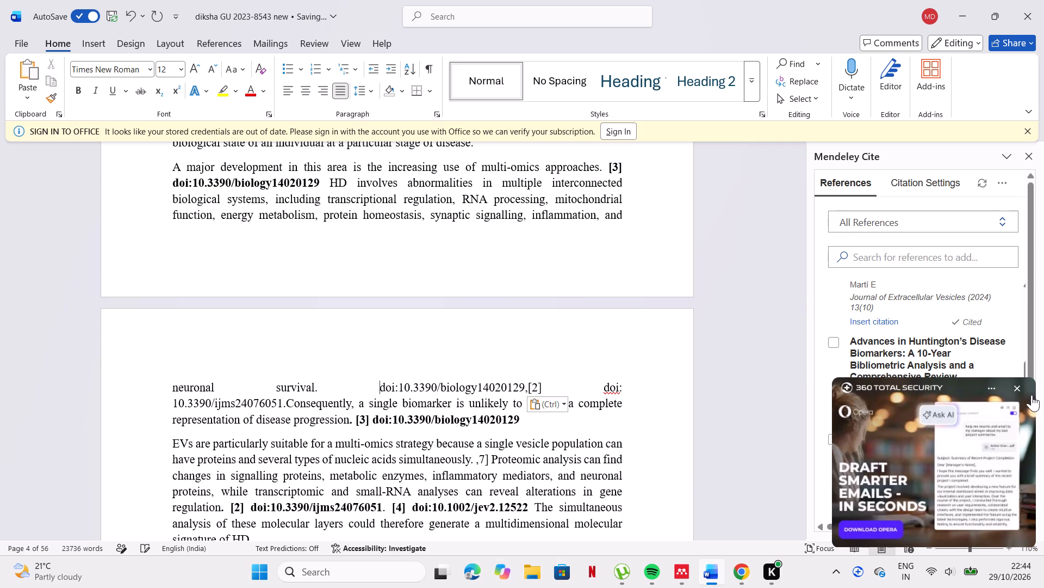
{"action": "left_click", "coordinate": [1021, 390]}
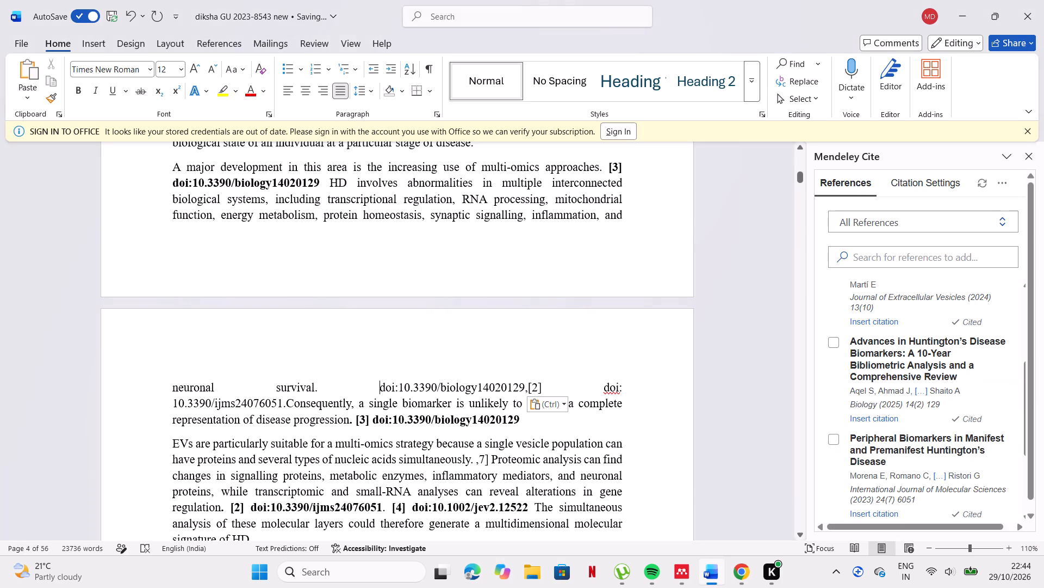
{"action": "scroll", "coordinate": [950, 394], "scroll_direction": "down", "scroll_amount": 1}
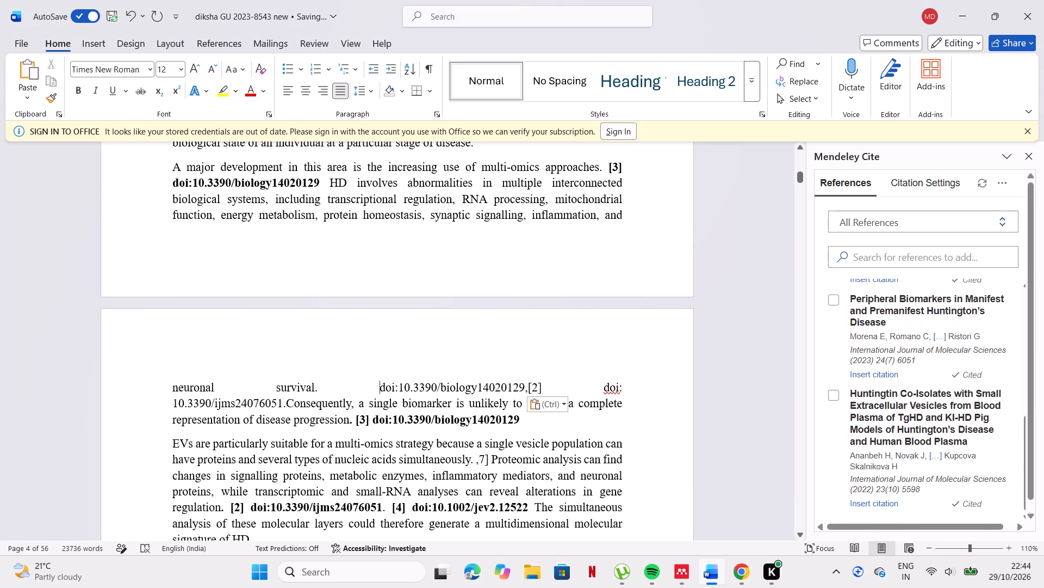
{"action": "scroll", "coordinate": [950, 394], "scroll_direction": "up", "scroll_amount": 1}
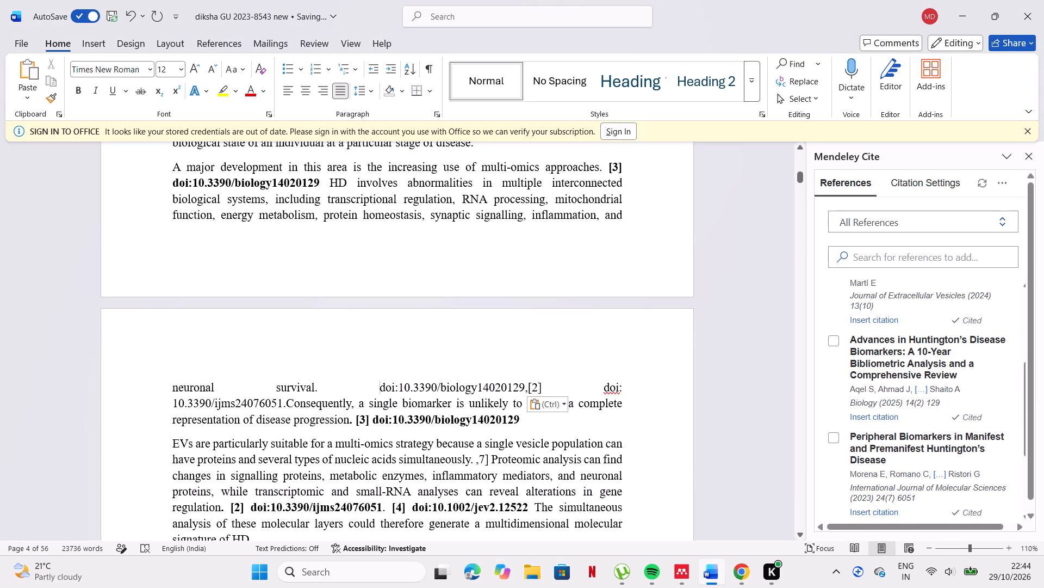
{"action": "left_click", "coordinate": [838, 352]}
{"action": "left_click", "coordinate": [834, 345]}
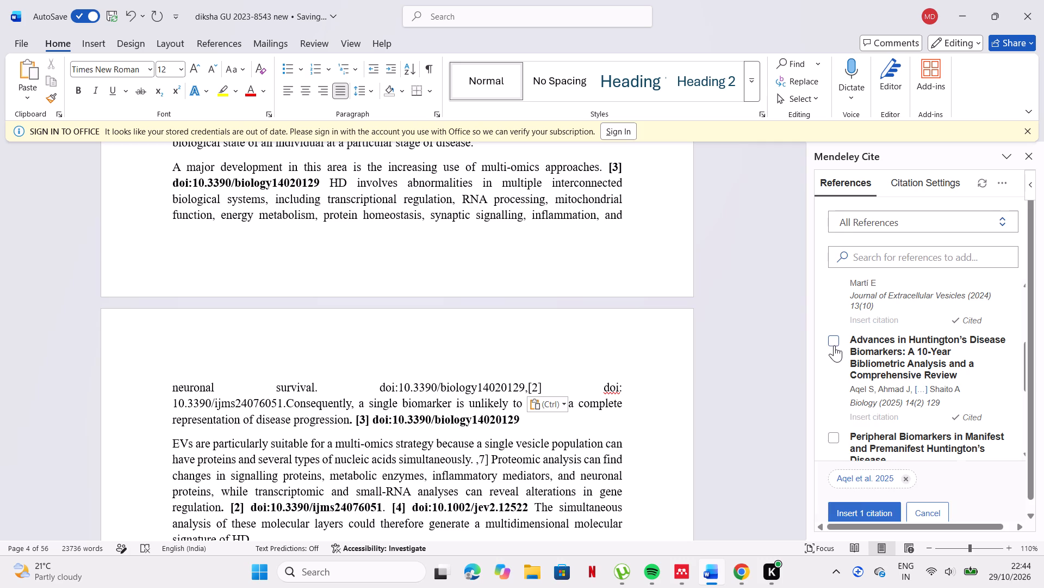
{"action": "left_click", "coordinate": [854, 511]}
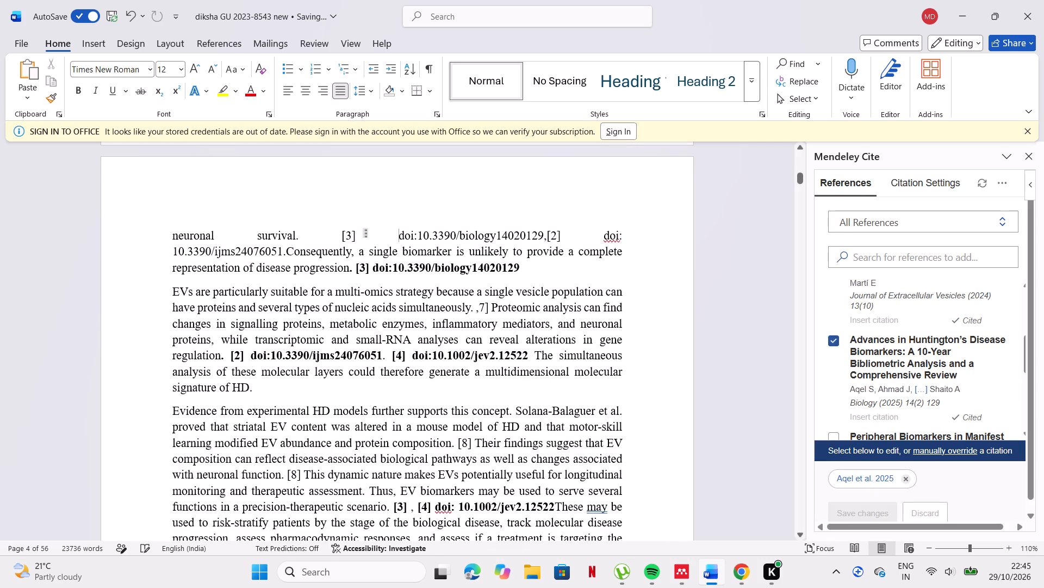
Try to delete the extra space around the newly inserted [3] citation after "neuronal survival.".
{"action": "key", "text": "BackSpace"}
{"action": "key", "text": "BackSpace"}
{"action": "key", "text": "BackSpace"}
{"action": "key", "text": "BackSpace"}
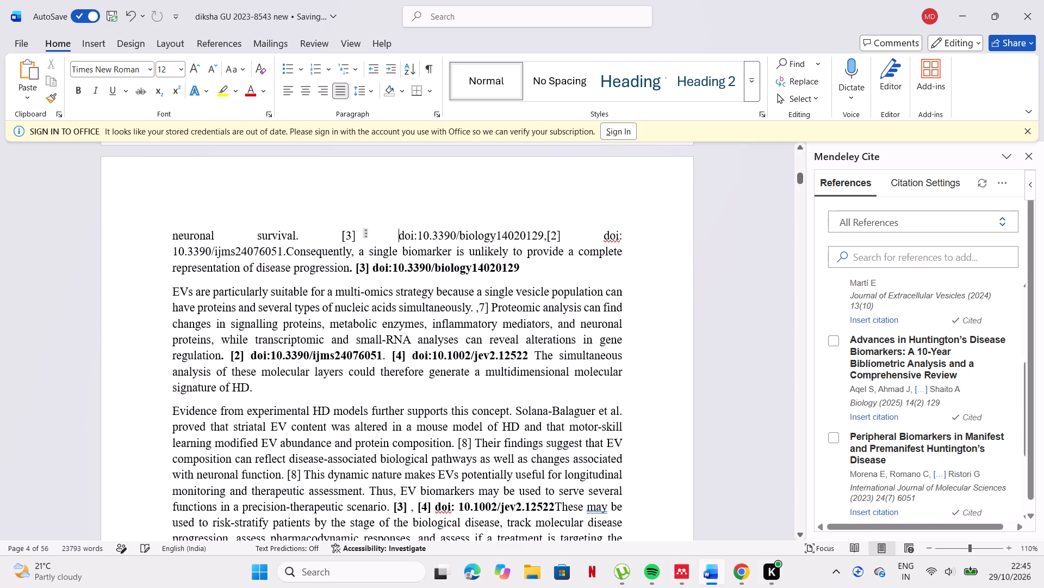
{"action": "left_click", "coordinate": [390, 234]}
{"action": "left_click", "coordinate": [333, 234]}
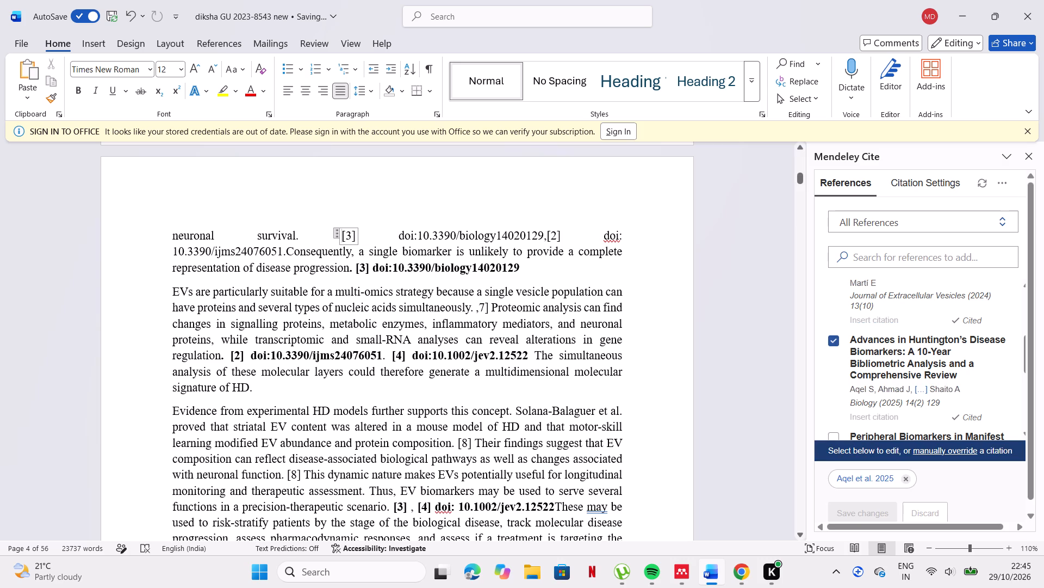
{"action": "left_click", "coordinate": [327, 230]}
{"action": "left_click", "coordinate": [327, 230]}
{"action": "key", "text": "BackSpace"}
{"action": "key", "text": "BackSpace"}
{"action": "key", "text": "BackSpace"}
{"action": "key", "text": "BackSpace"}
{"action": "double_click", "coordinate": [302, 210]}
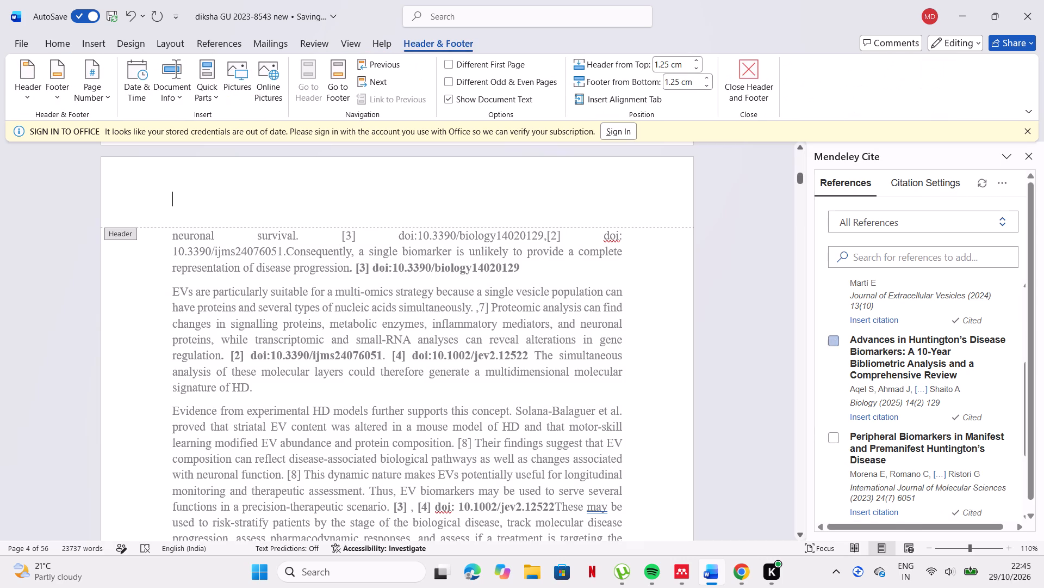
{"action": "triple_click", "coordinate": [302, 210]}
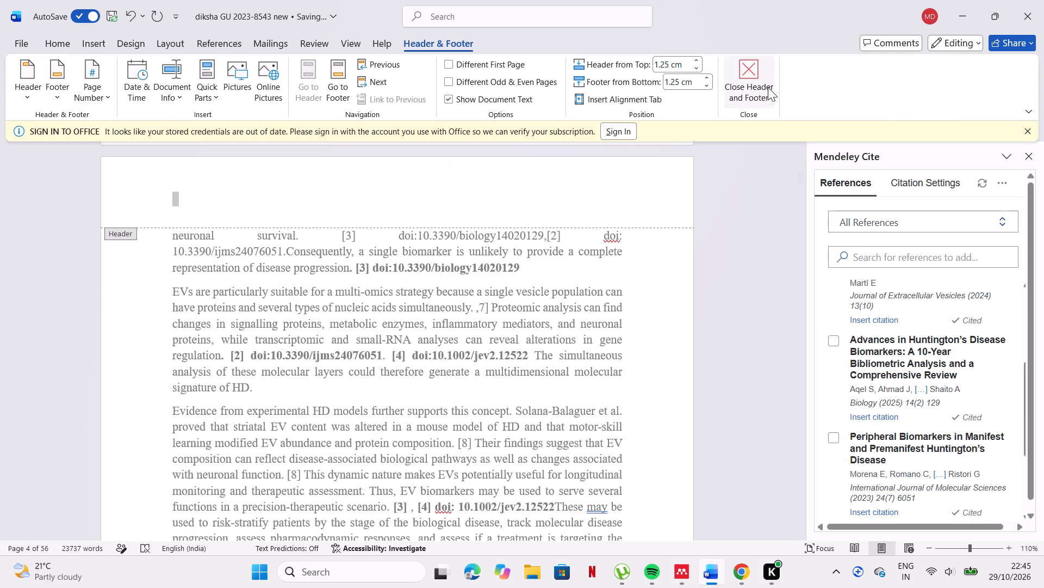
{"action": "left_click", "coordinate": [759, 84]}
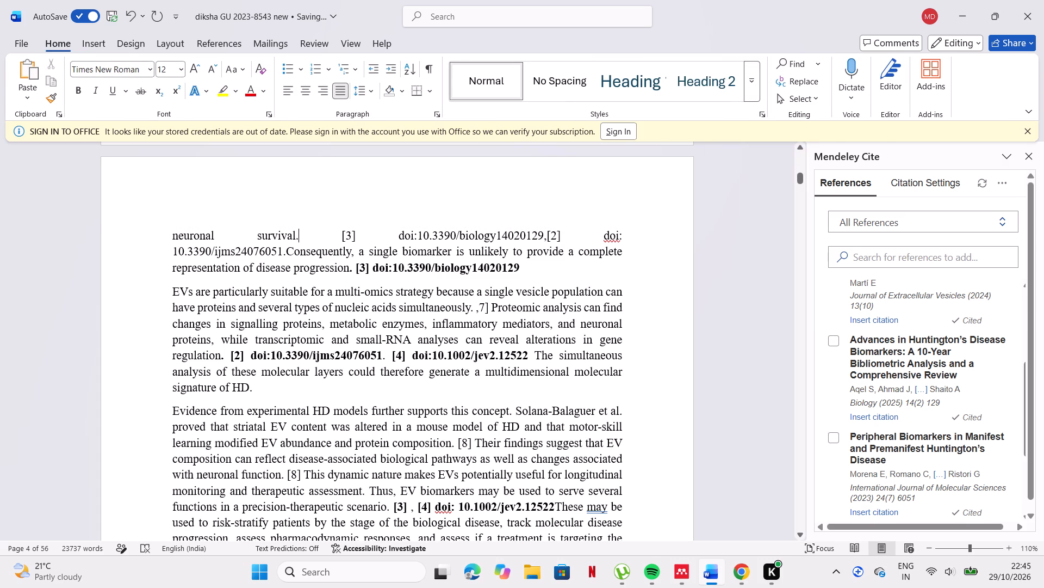
Delete the spaces separating the [2] and [3] citations after "neuronal survival." from the DOIs that follow them.
{"action": "left_click", "coordinate": [598, 245]}
{"action": "left_click", "coordinate": [597, 235]}
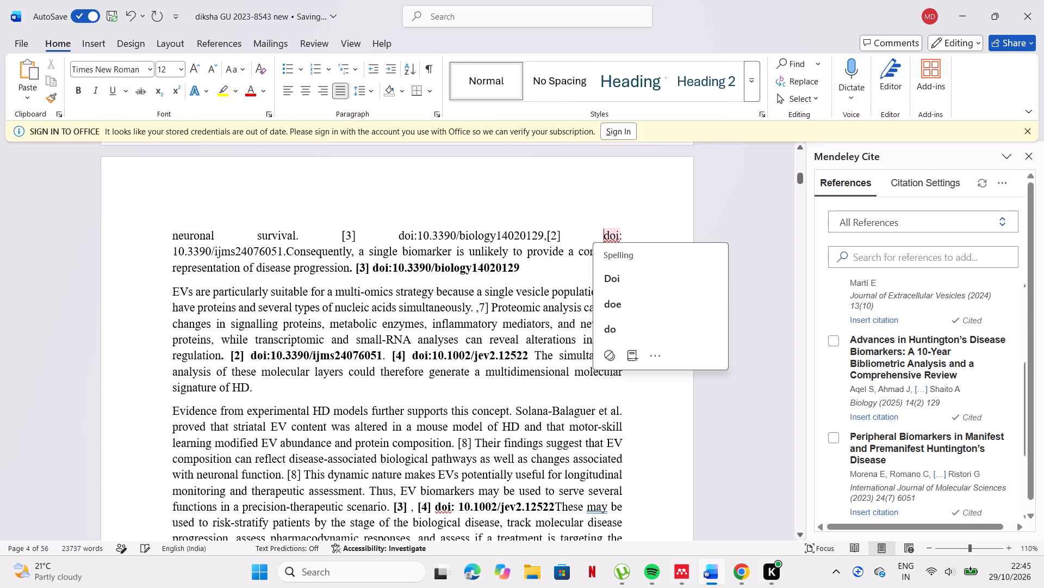
{"action": "double_click", "coordinate": [597, 235]}
{"action": "left_click", "coordinate": [597, 235]}
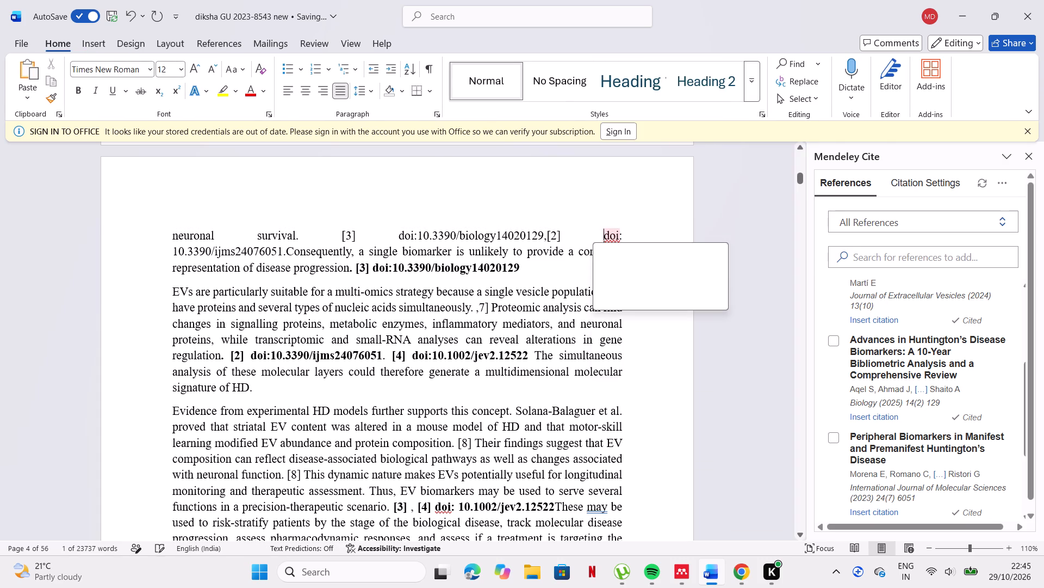
{"action": "key", "text": "BackSpace"}
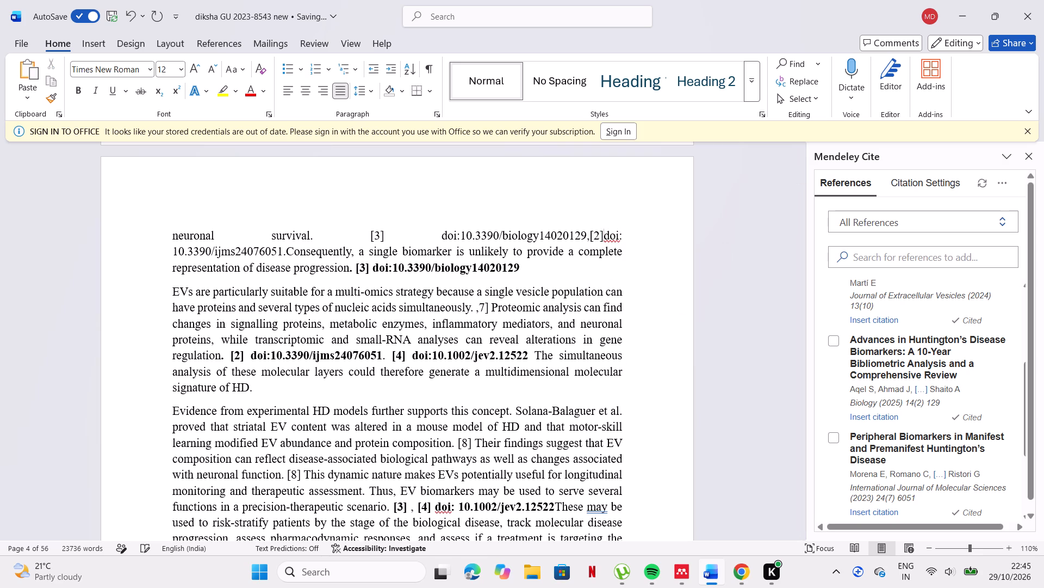
{"action": "left_click", "coordinate": [438, 233]}
{"action": "key", "text": "BackSpace"}
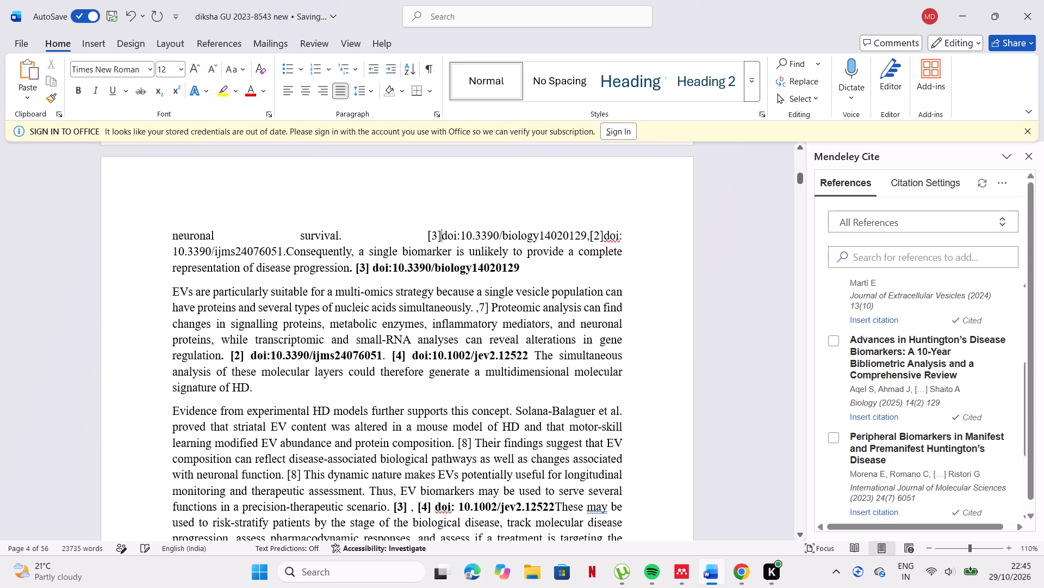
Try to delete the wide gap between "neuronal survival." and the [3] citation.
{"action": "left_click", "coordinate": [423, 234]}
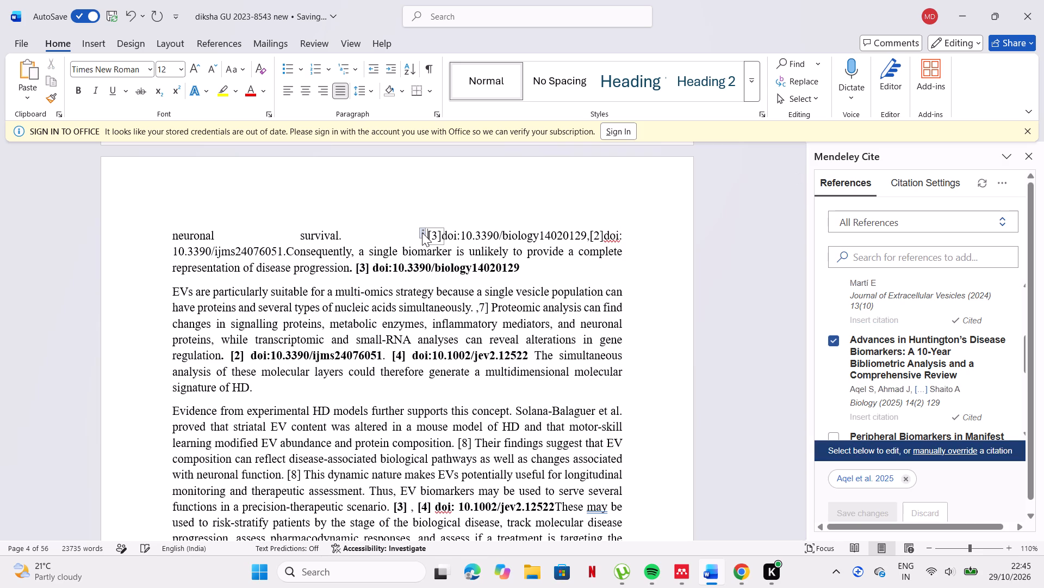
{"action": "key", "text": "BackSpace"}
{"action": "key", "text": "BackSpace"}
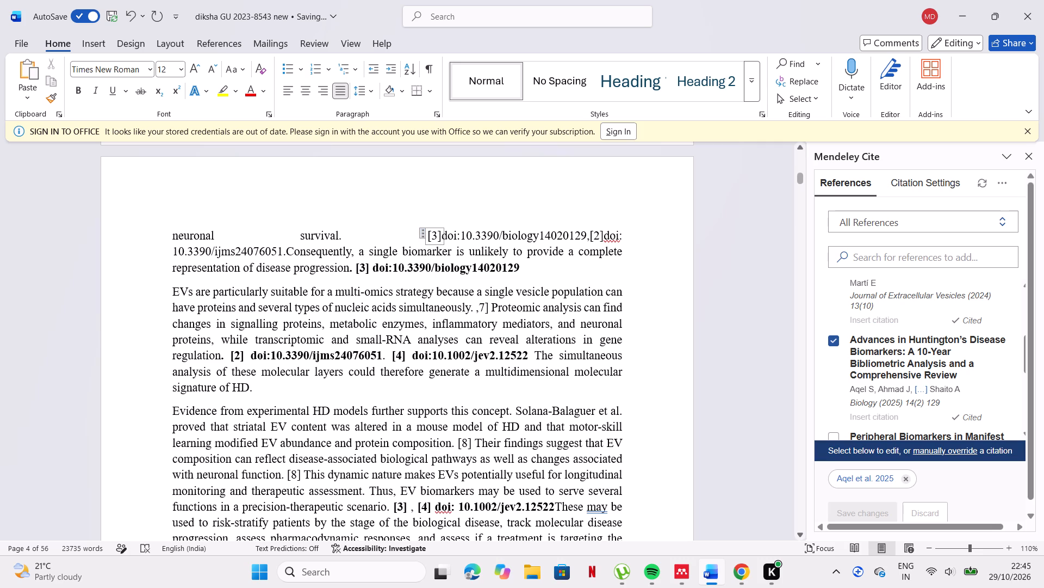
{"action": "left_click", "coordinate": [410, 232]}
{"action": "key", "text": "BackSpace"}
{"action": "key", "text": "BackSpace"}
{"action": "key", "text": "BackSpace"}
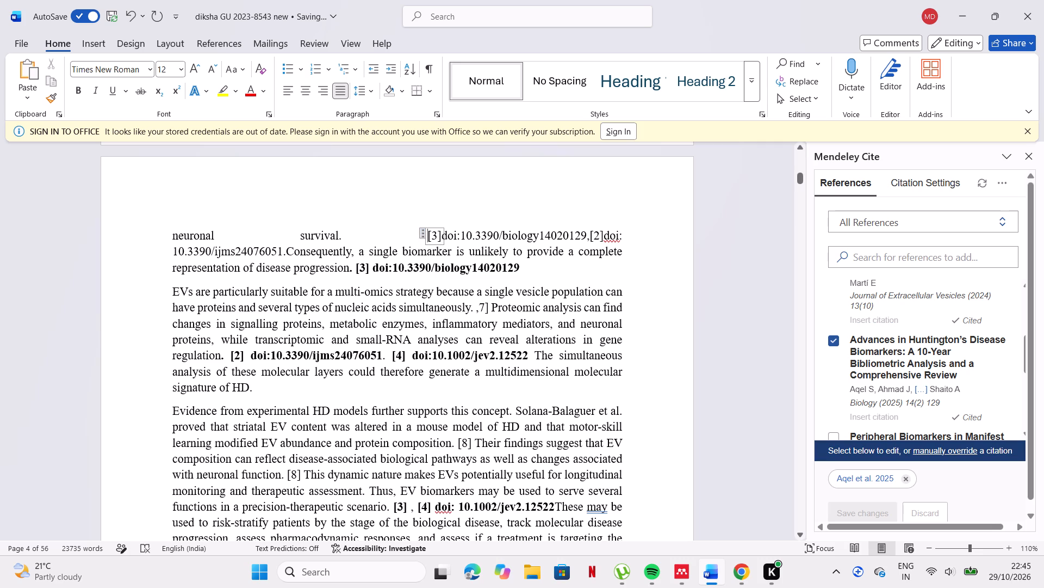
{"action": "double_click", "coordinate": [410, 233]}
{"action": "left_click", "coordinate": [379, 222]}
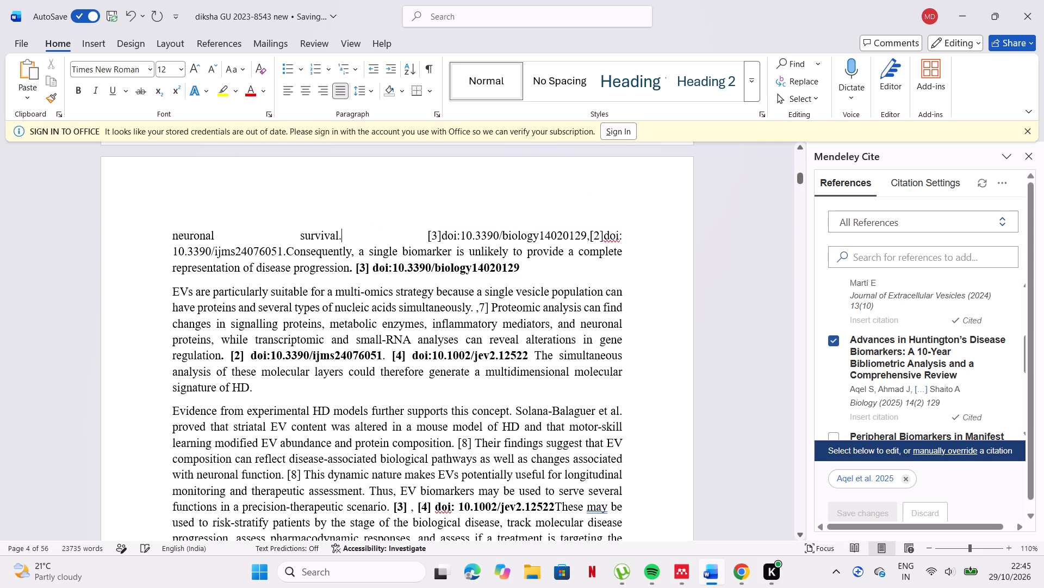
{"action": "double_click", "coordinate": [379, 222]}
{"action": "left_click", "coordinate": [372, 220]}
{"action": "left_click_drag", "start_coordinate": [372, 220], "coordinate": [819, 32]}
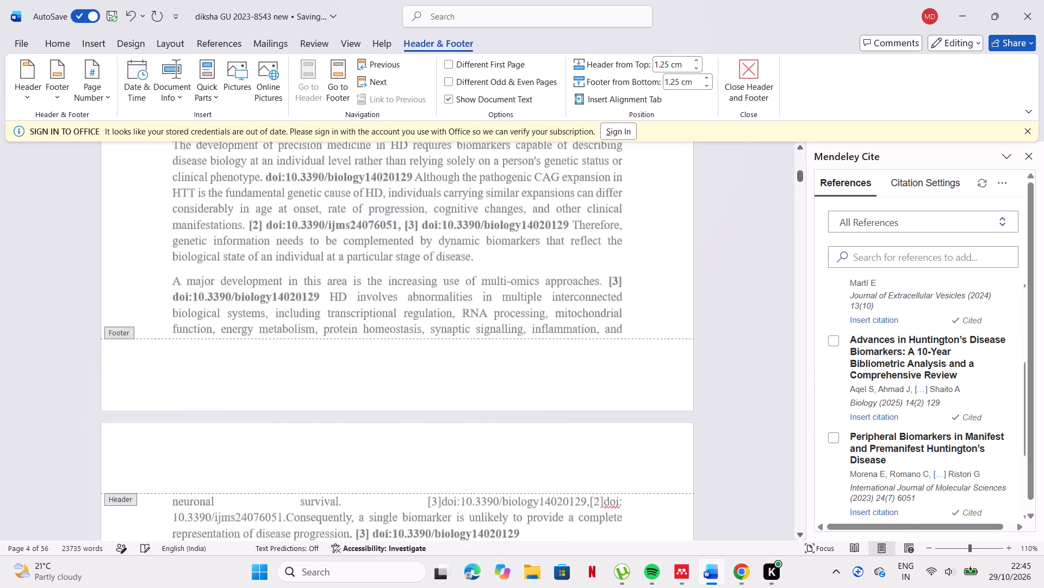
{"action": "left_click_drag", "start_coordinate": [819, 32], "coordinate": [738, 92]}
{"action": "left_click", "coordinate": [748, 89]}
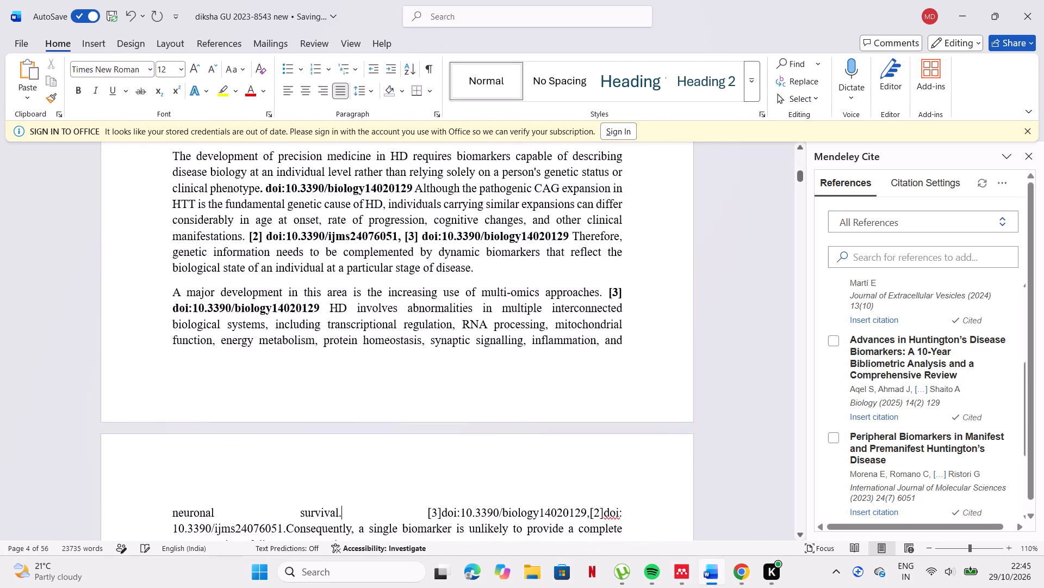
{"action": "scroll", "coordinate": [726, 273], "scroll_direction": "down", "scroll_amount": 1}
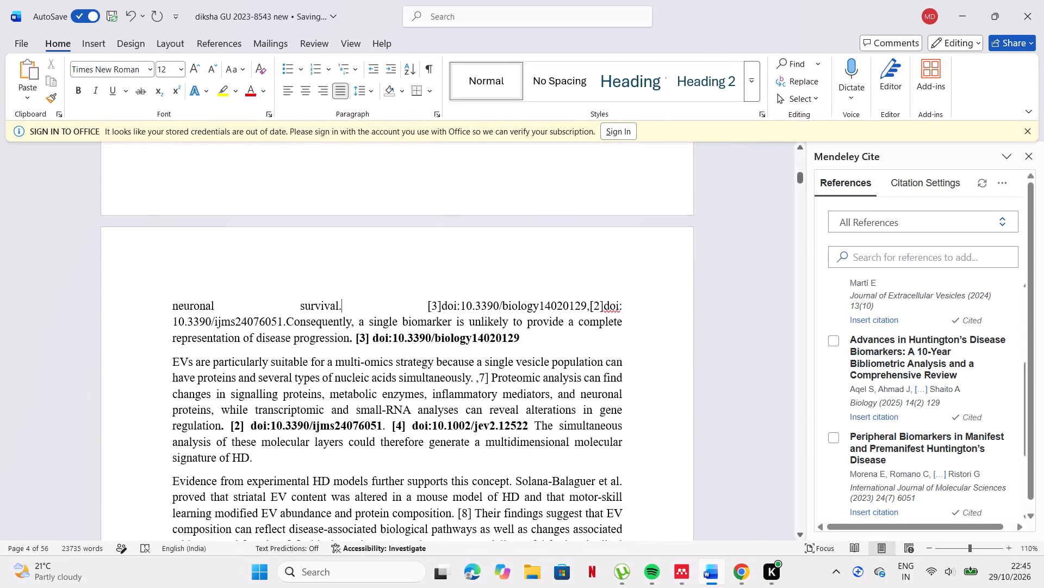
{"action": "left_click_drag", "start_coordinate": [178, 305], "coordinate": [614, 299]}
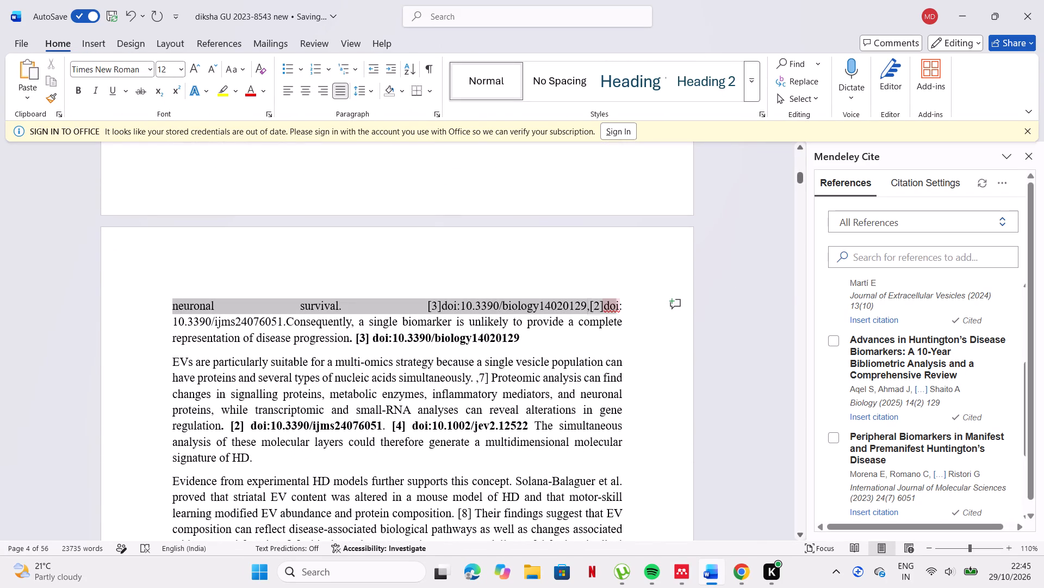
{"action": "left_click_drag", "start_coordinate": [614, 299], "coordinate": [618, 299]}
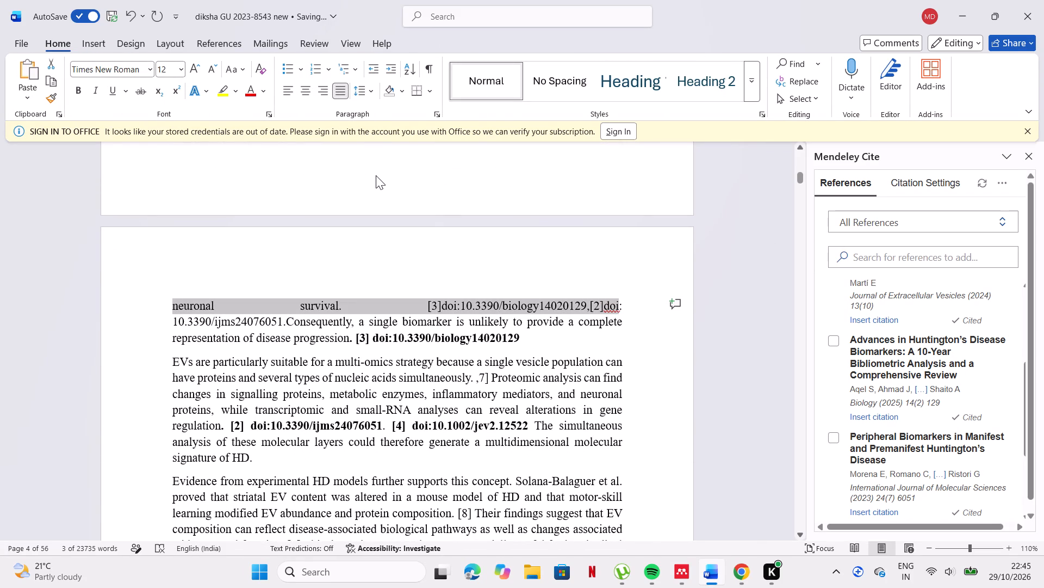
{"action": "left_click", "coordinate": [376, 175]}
Make the [4] citation and doi:10.1002/jev2.12522 after "traditional motor diagnosis." in section 1.4 bold, closing the intruding Opera window.
{"action": "scroll", "coordinate": [400, 341], "scroll_direction": "down", "scroll_amount": 2}
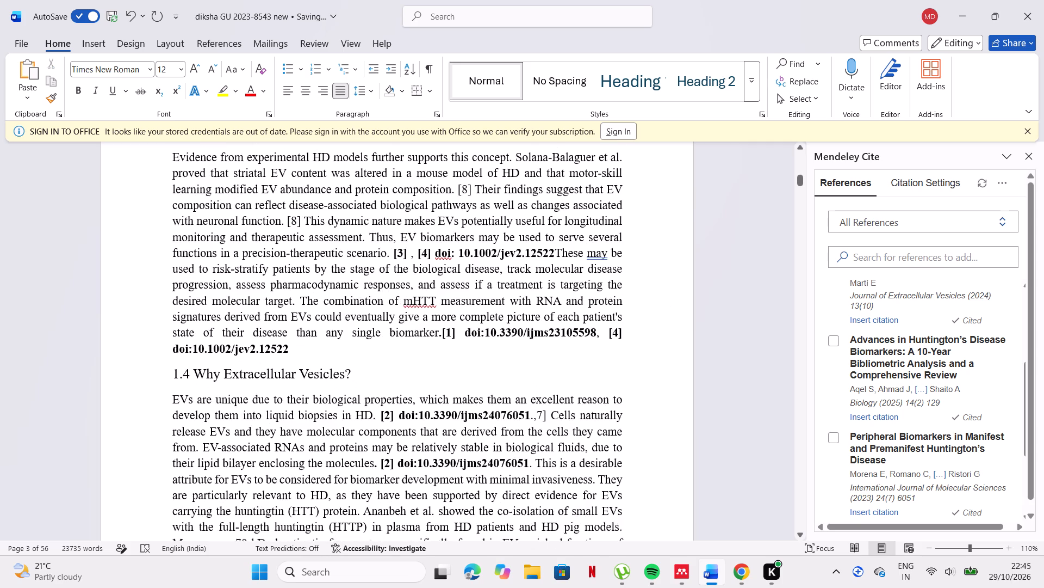
{"action": "scroll", "coordinate": [400, 341], "scroll_direction": "down", "scroll_amount": 3}
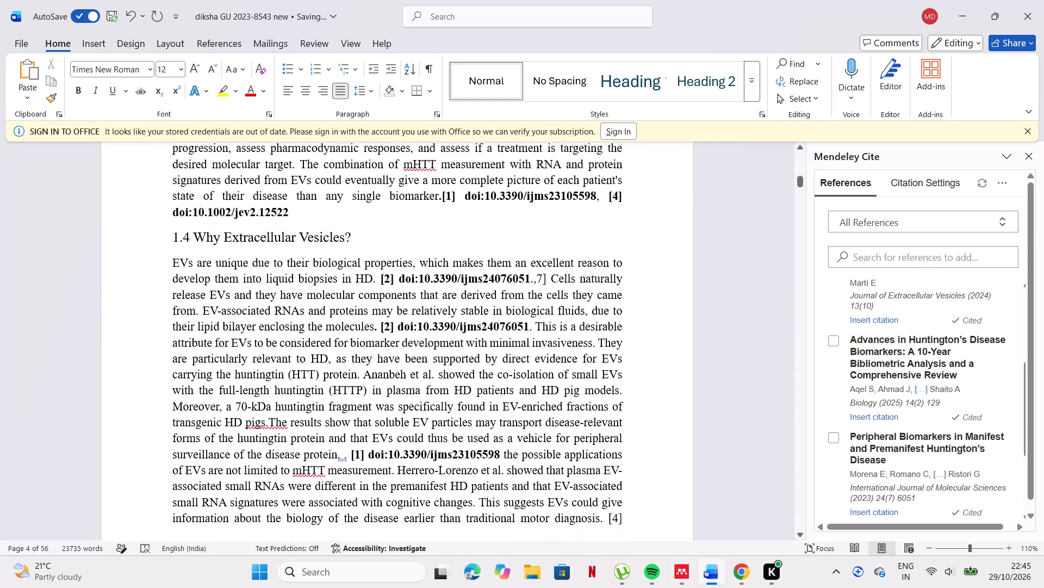
{"action": "scroll", "coordinate": [535, 392], "scroll_direction": "down", "scroll_amount": 1}
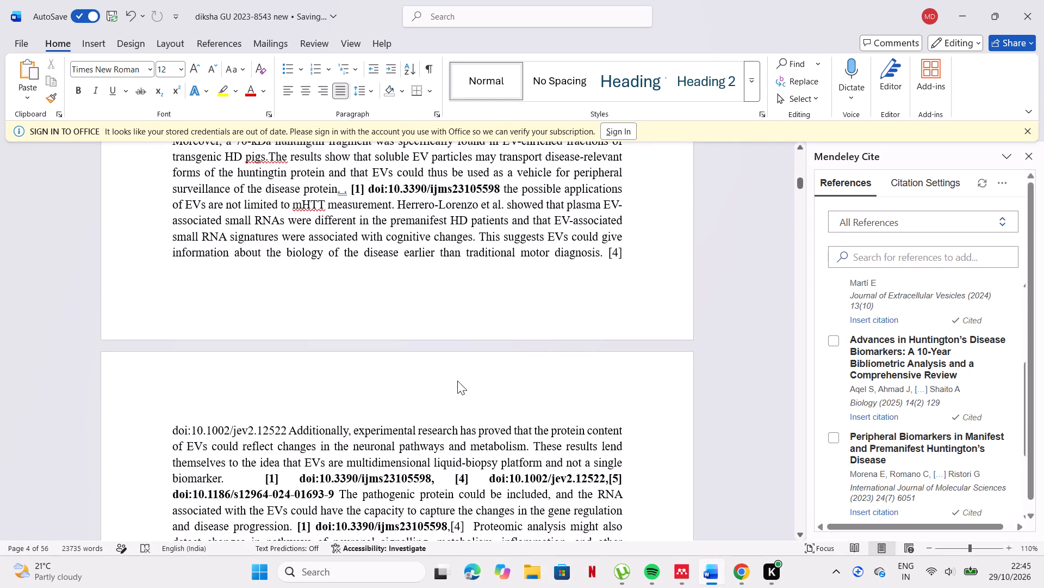
{"action": "left_click", "coordinate": [621, 252]}
{"action": "left_click", "coordinate": [550, 357]}
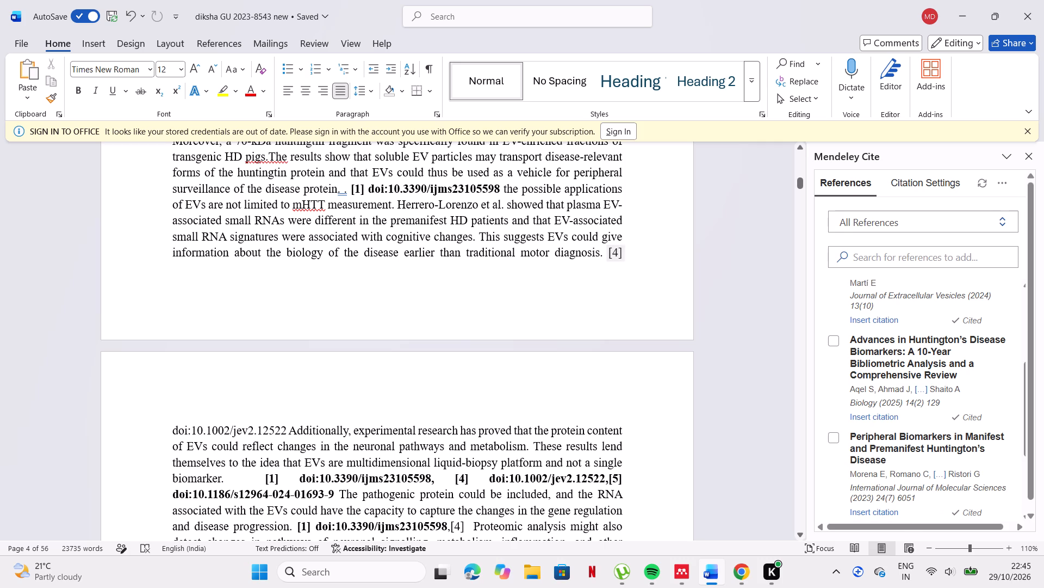
{"action": "left_click_drag", "start_coordinate": [609, 247], "coordinate": [320, 407]}
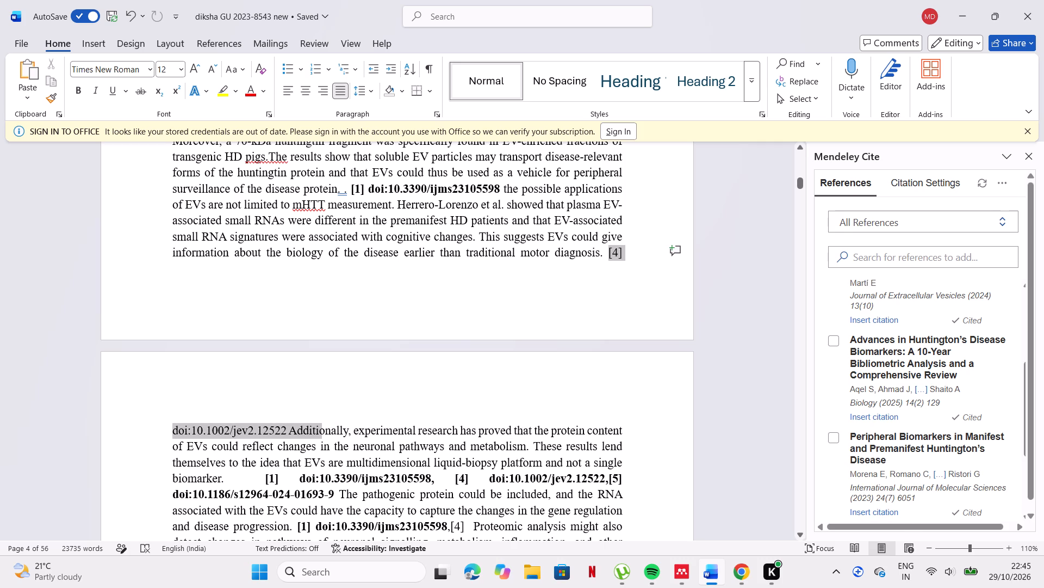
{"action": "left_click_drag", "start_coordinate": [320, 407], "coordinate": [289, 409]}
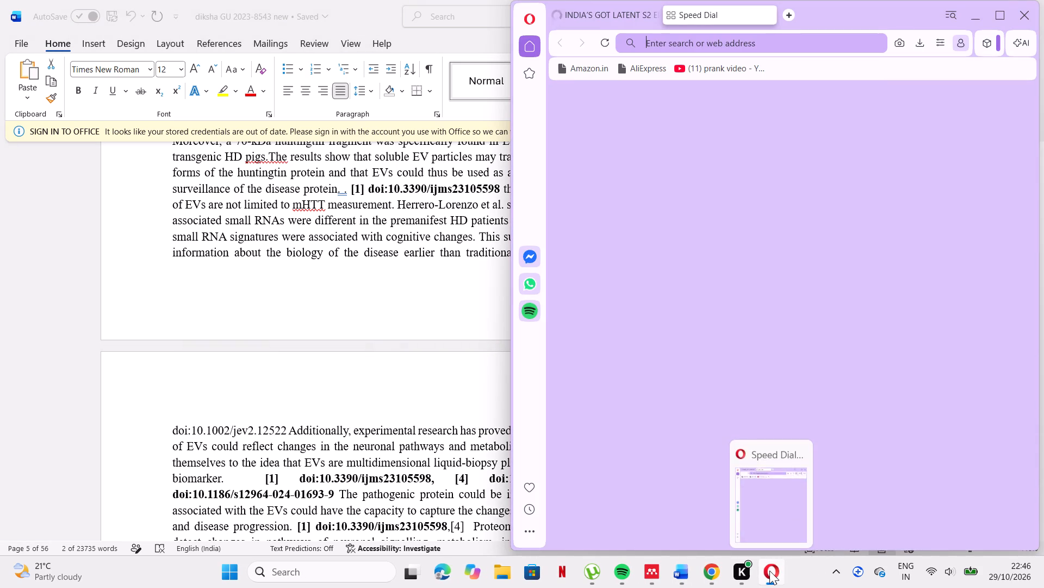
{"action": "left_click", "coordinate": [1021, 4]}
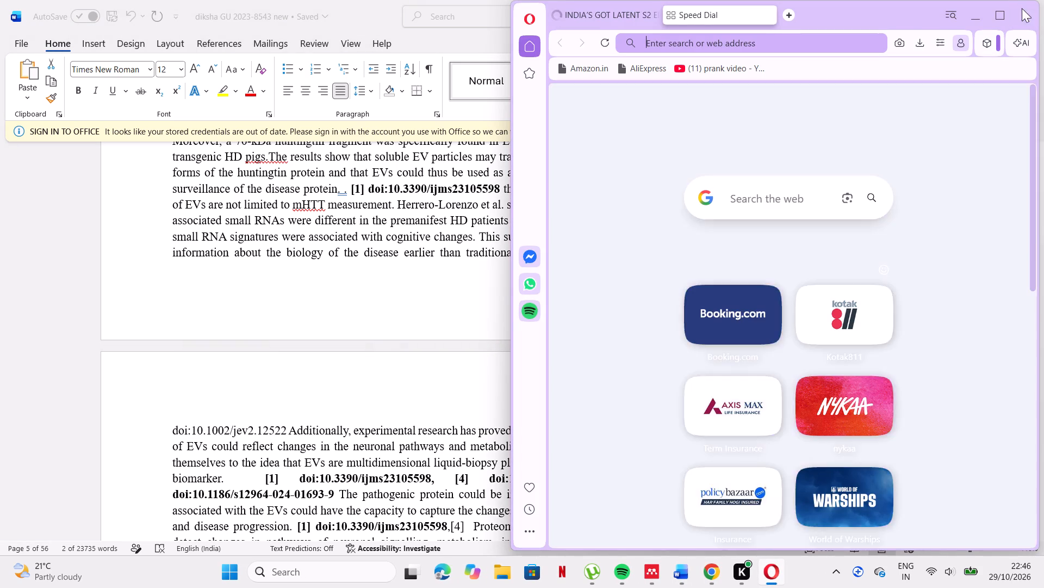
{"action": "left_click", "coordinate": [1024, 13]}
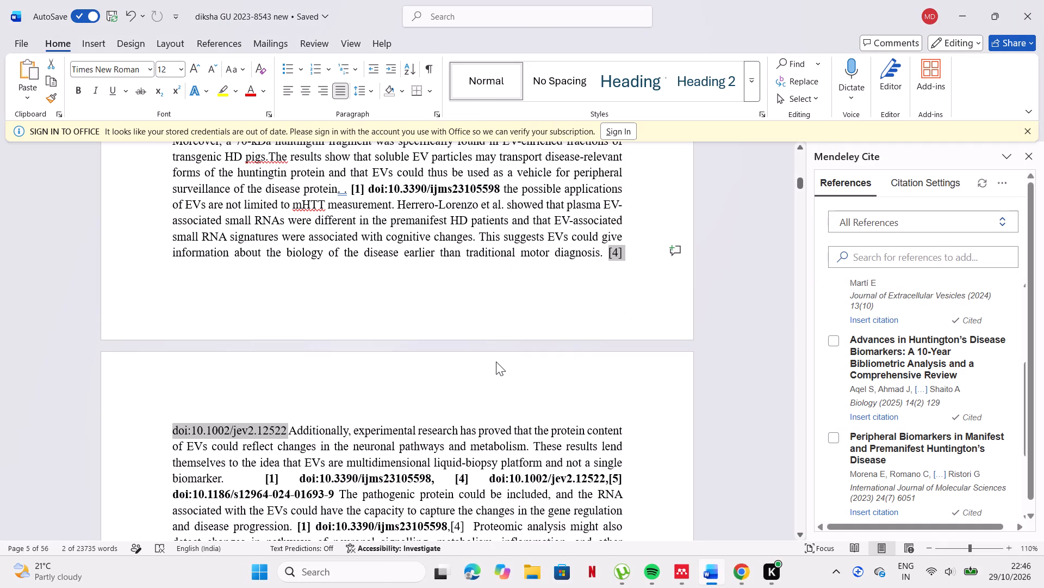
{"action": "key", "text": "ctrl+b"}
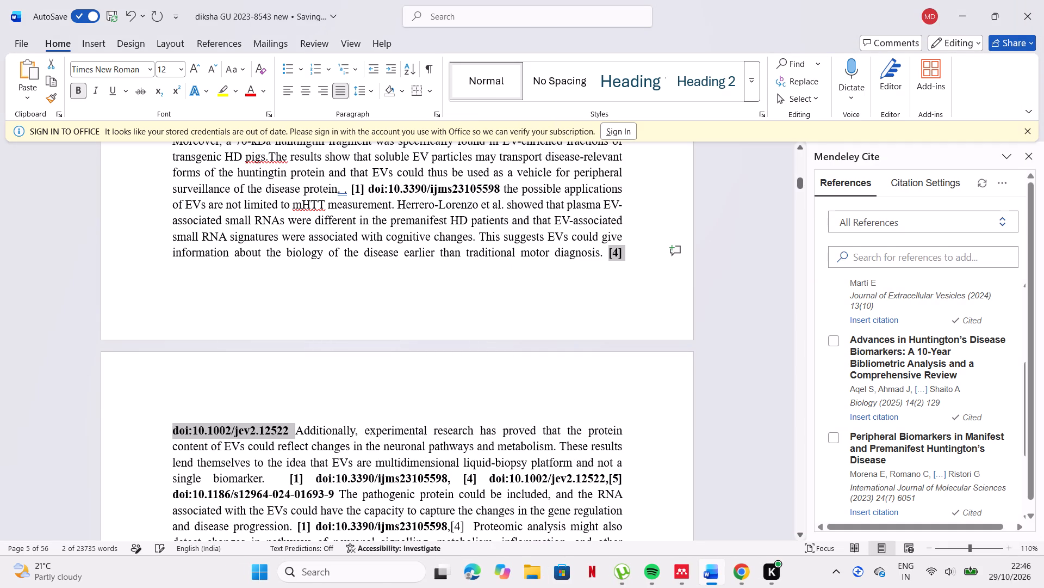
{"action": "left_click", "coordinate": [518, 397]}
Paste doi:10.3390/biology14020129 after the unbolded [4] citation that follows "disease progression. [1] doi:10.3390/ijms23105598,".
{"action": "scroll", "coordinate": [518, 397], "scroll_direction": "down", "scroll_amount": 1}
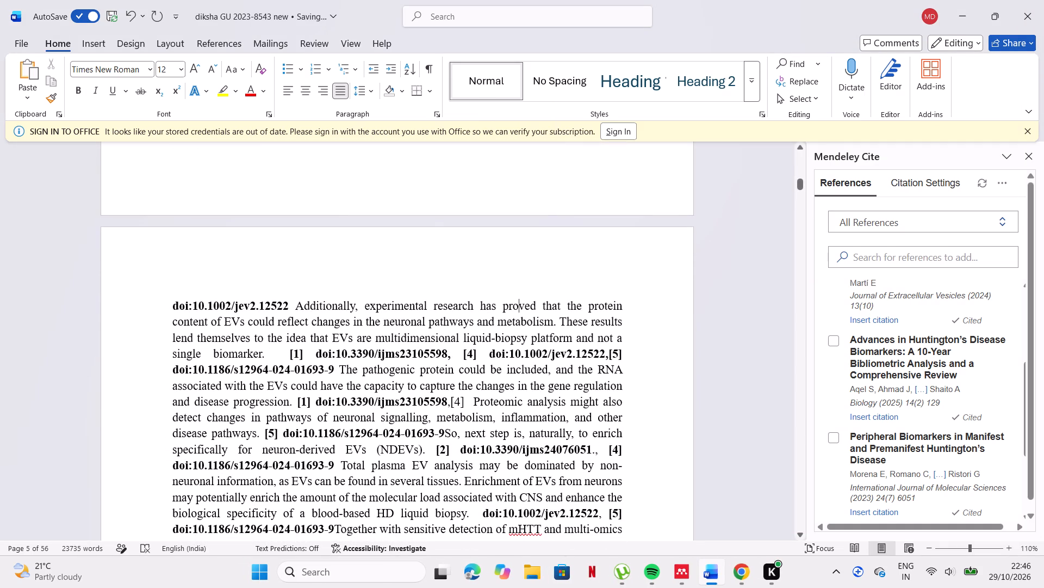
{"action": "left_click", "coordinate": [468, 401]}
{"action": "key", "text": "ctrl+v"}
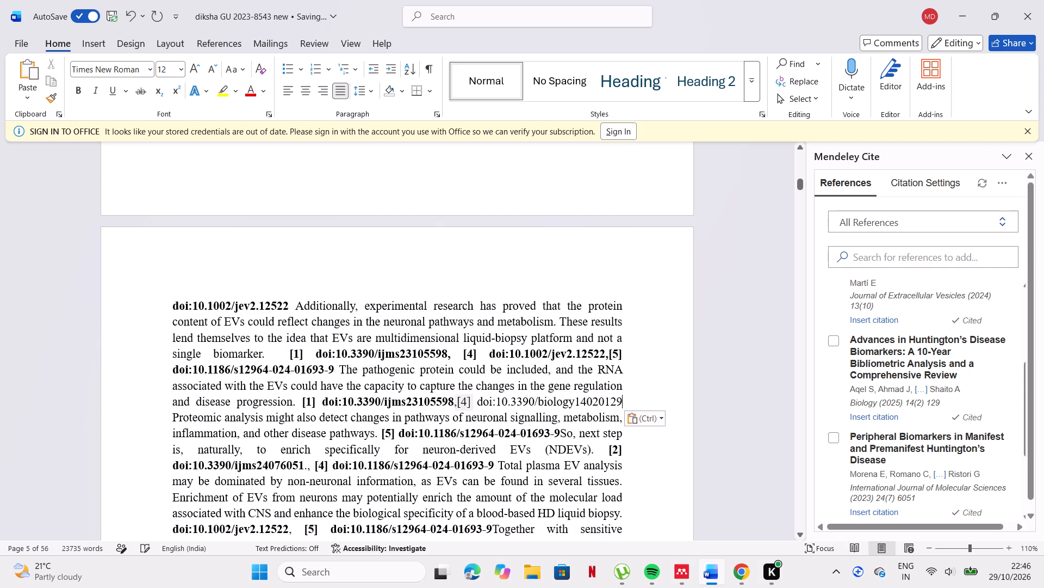
Delete the unbolded [4] citation and the pasted doi:10.3390/biology14020129 before "Proteomic analysis might also detect".
{"action": "left_click", "coordinate": [471, 401]}
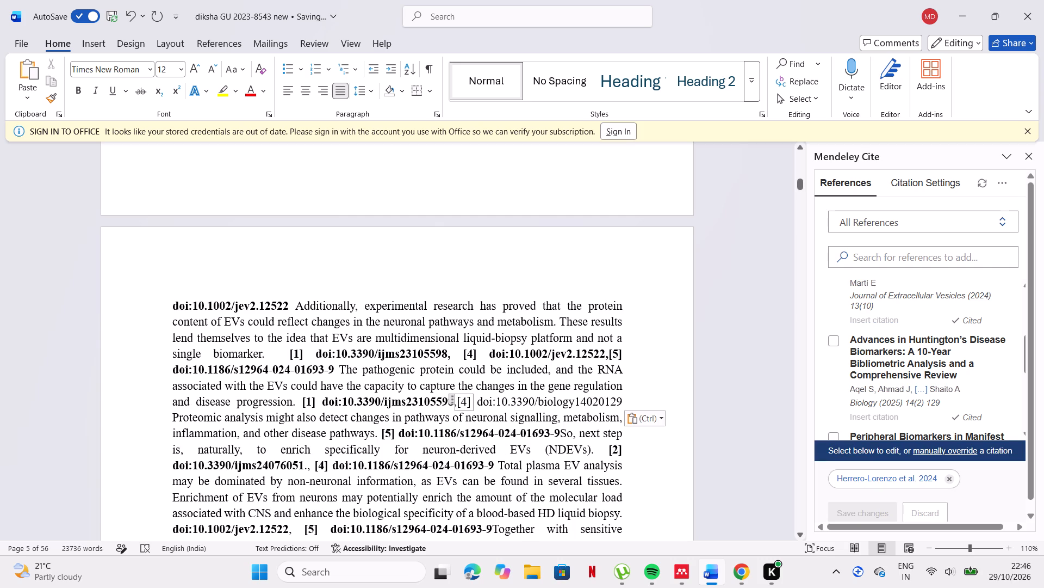
{"action": "left_click", "coordinate": [475, 403]}
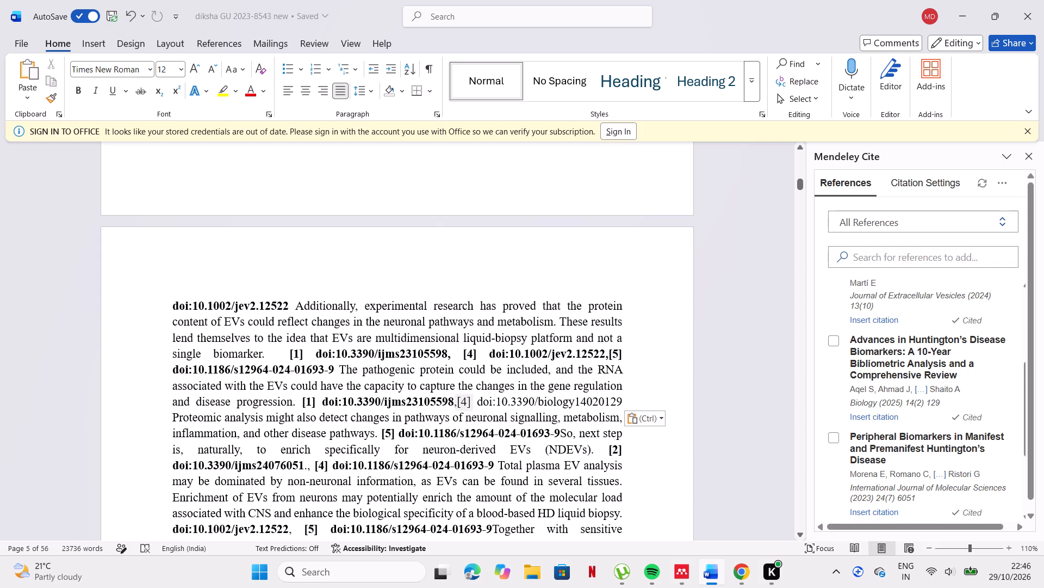
{"action": "double_click", "coordinate": [470, 401]}
{"action": "double_click", "coordinate": [465, 403]}
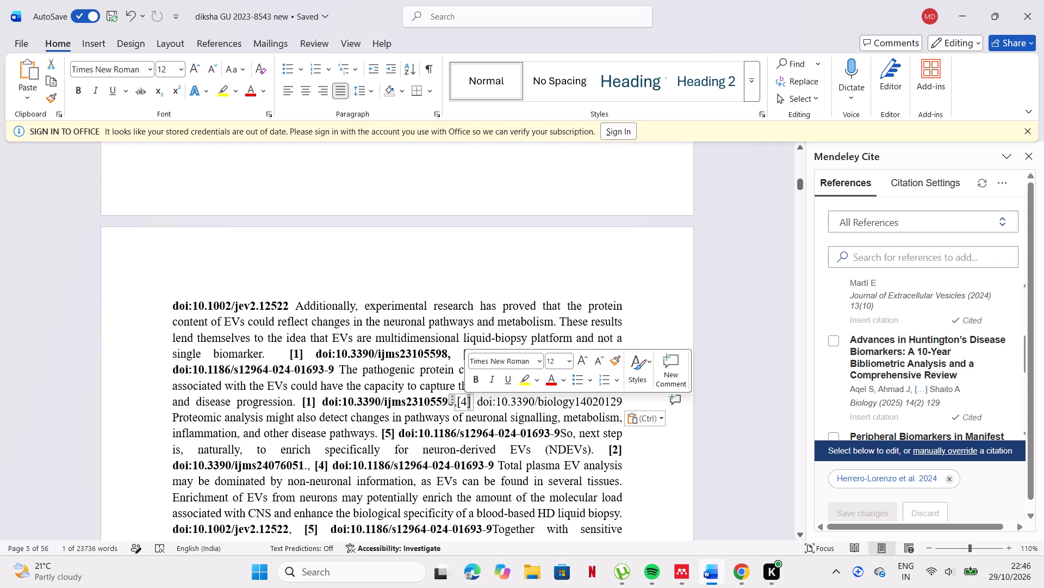
{"action": "left_click", "coordinate": [477, 402]}
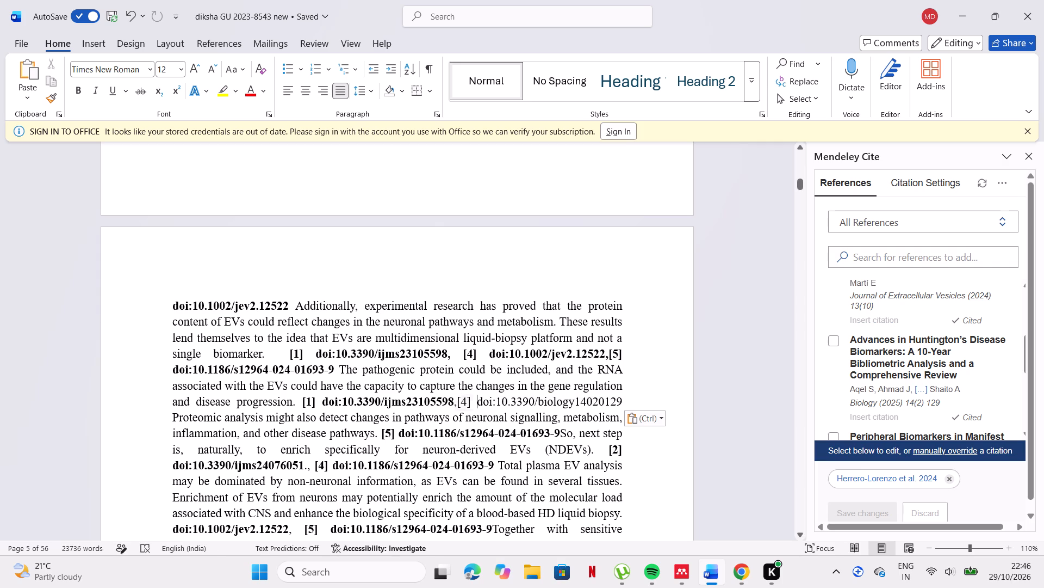
{"action": "left_click_drag", "start_coordinate": [461, 403], "coordinate": [610, 401]}
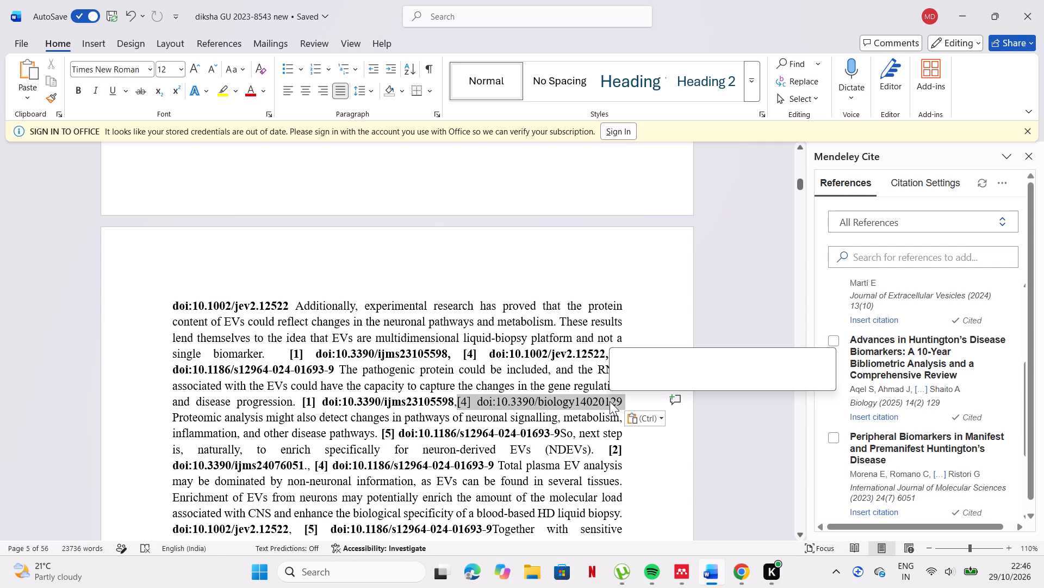
{"action": "key", "text": "BackSpace"}
Review the remaining citations of section 1.4 and its reference list, up to the start of section 2.
{"action": "scroll", "coordinate": [610, 401], "scroll_direction": "down", "scroll_amount": 1}
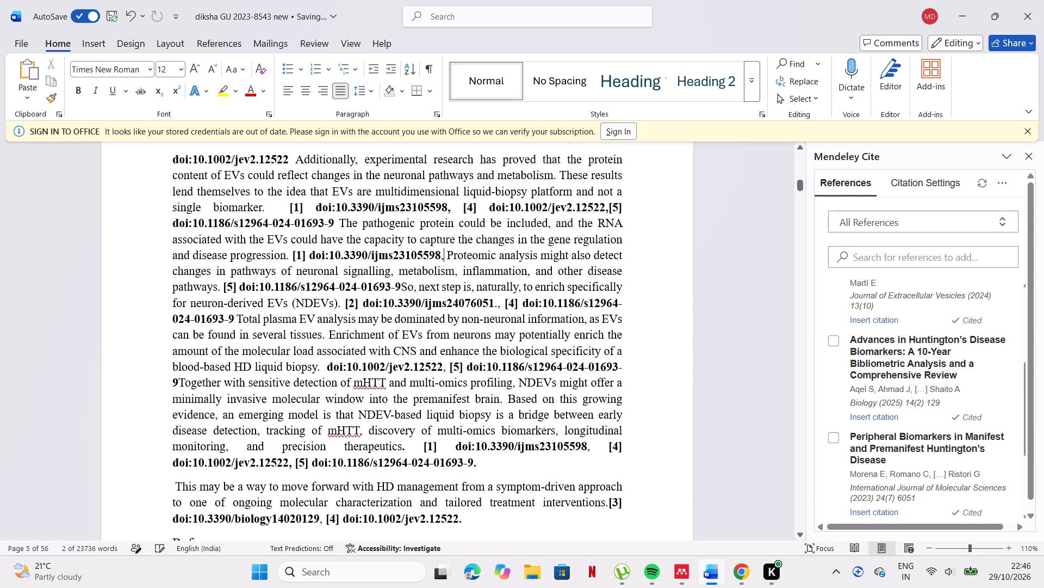
{"action": "scroll", "coordinate": [610, 401], "scroll_direction": "down", "scroll_amount": 1}
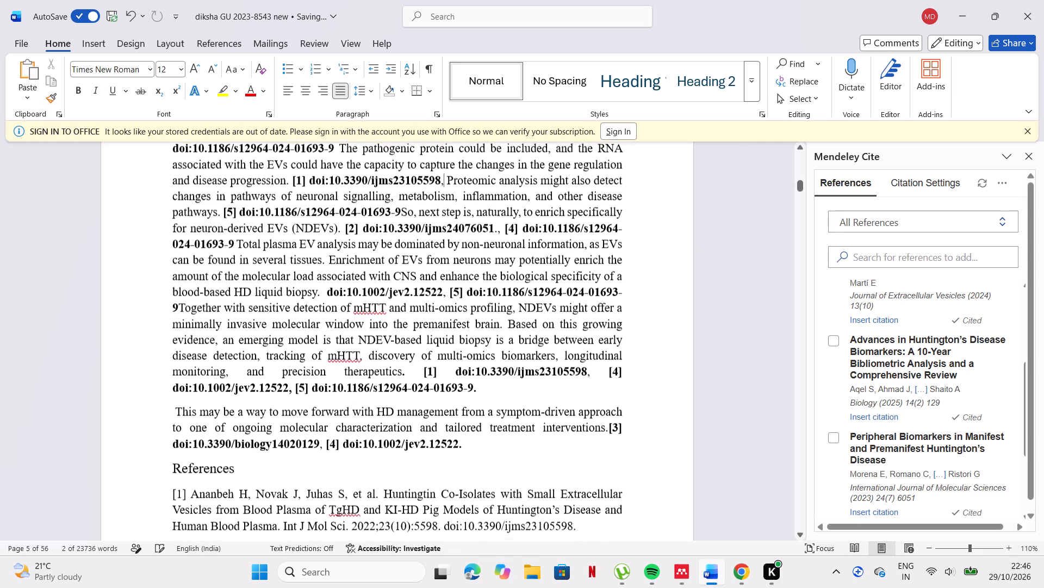
{"action": "scroll", "coordinate": [610, 401], "scroll_direction": "down", "scroll_amount": 12}
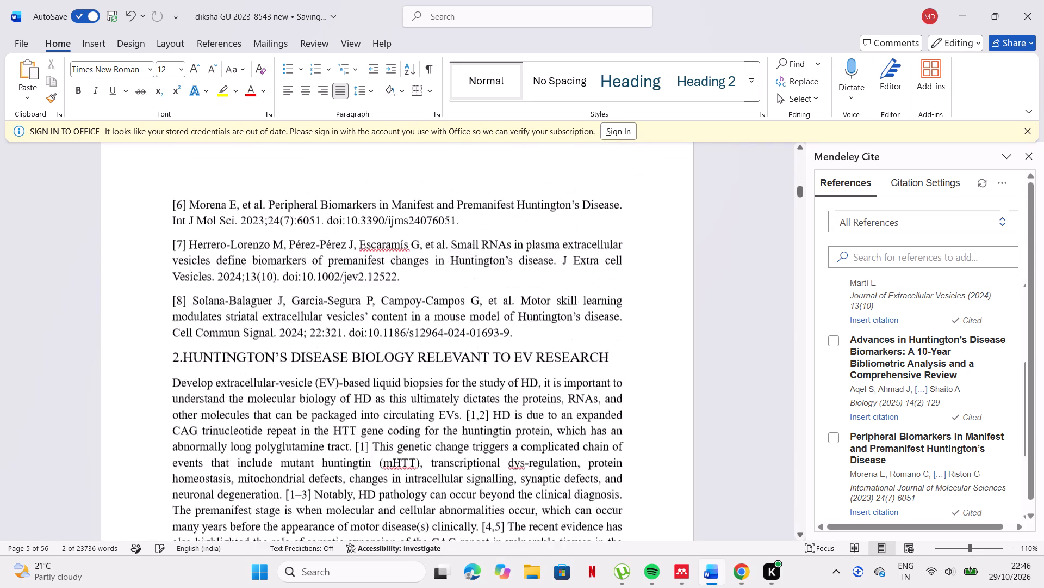
{"action": "scroll", "coordinate": [610, 401], "scroll_direction": "down", "scroll_amount": 7}
{"action": "scroll", "coordinate": [610, 401], "scroll_direction": "up", "scroll_amount": 6}
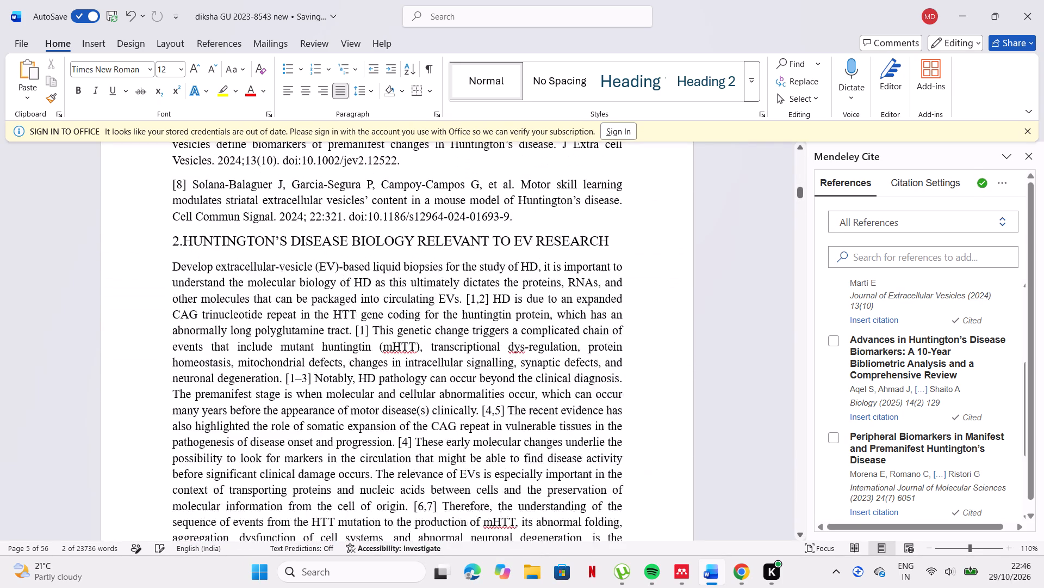
{"action": "scroll", "coordinate": [610, 401], "scroll_direction": "up", "scroll_amount": 1}
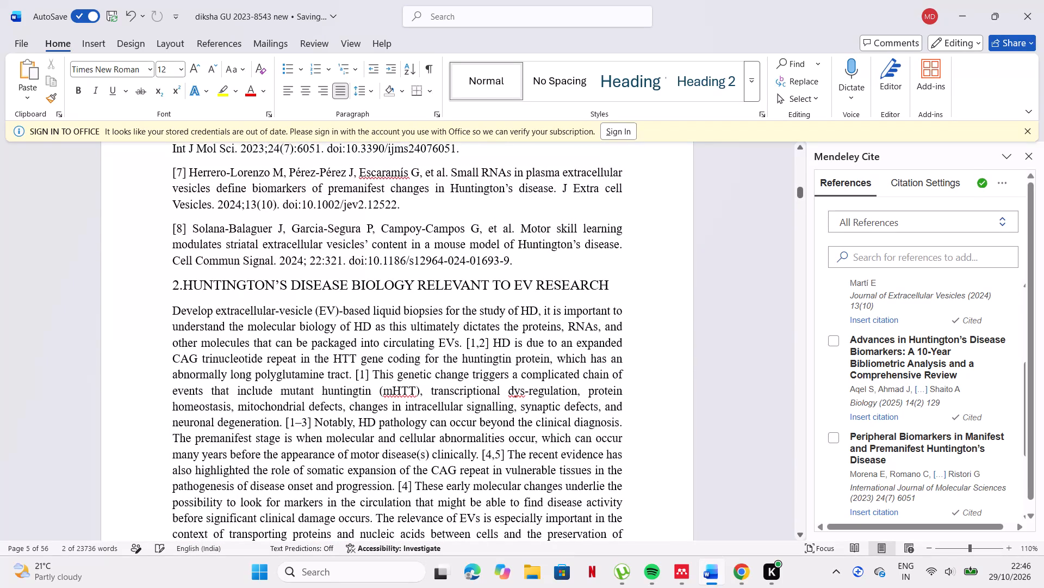
Look through the hand-typed citations in section 2, from its opening paragraph to the reference list at its end.
{"action": "scroll", "coordinate": [538, 434], "scroll_direction": "down", "scroll_amount": 1}
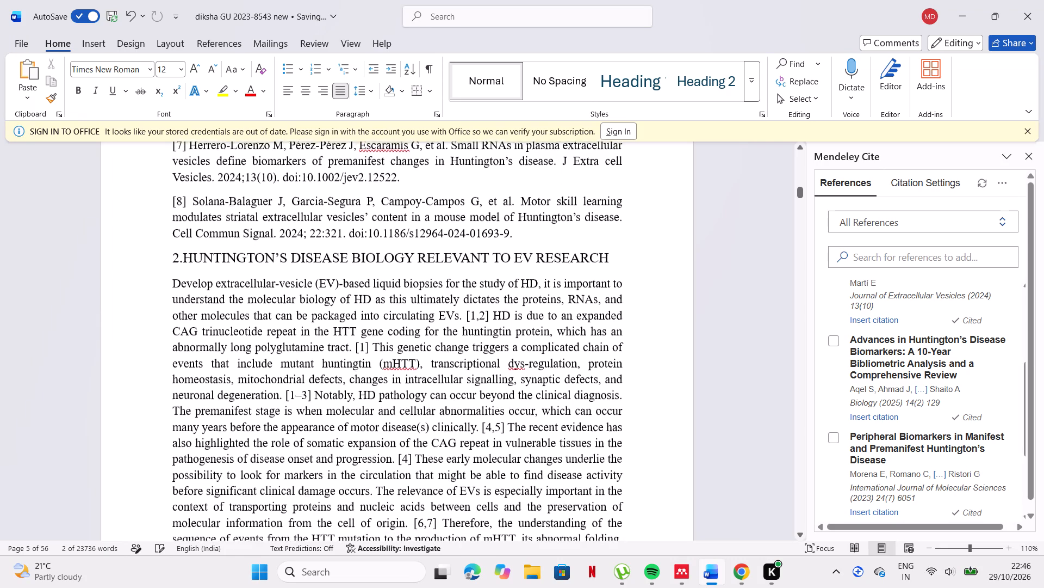
{"action": "scroll", "coordinate": [538, 434], "scroll_direction": "down", "scroll_amount": 5}
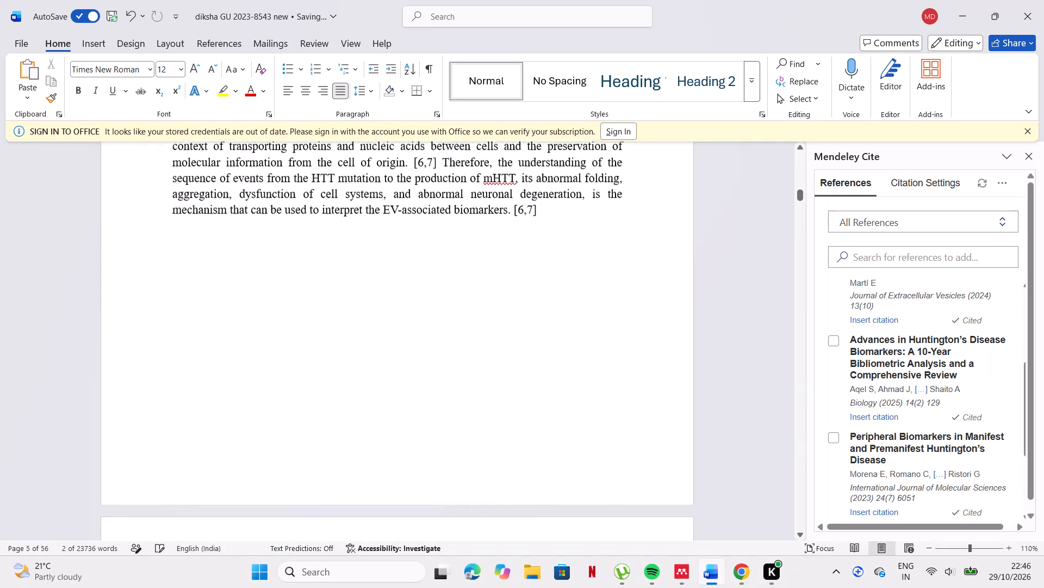
{"action": "scroll", "coordinate": [538, 434], "scroll_direction": "down", "scroll_amount": 2}
{"action": "scroll", "coordinate": [538, 434], "scroll_direction": "up", "scroll_amount": 2}
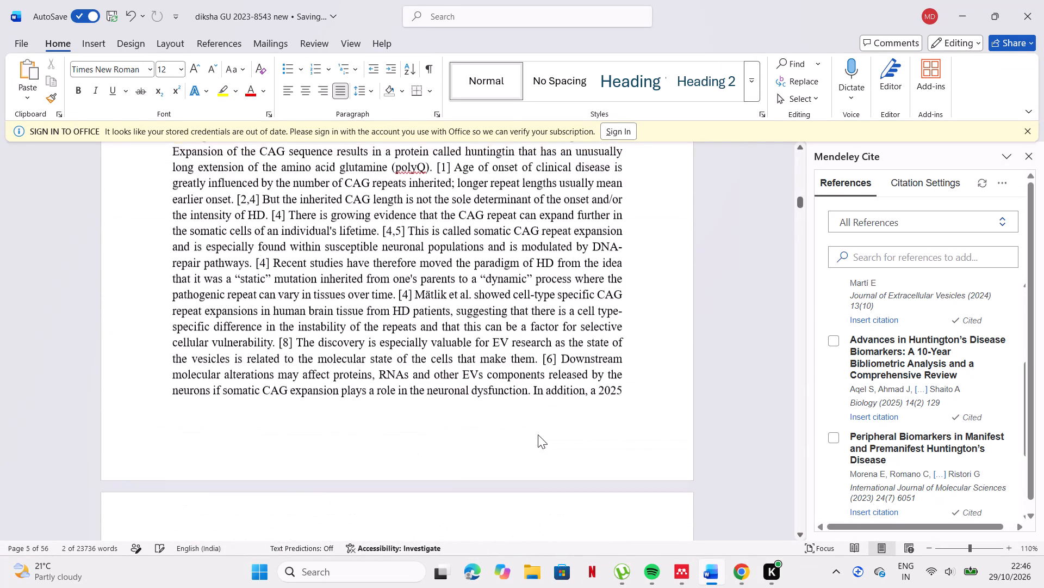
{"action": "scroll", "coordinate": [538, 434], "scroll_direction": "down", "scroll_amount": 2}
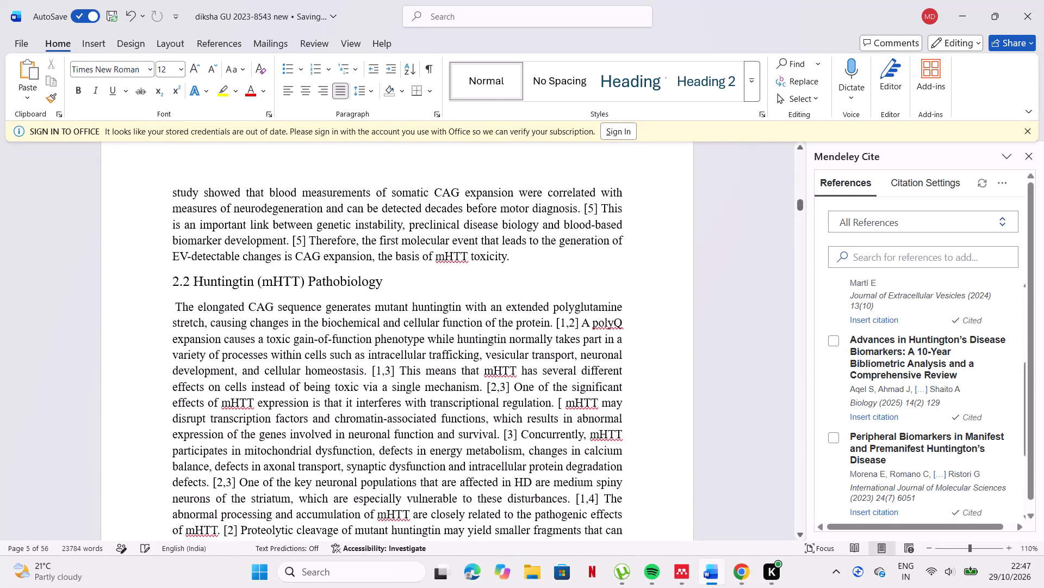
{"action": "scroll", "coordinate": [538, 434], "scroll_direction": "down", "scroll_amount": 1}
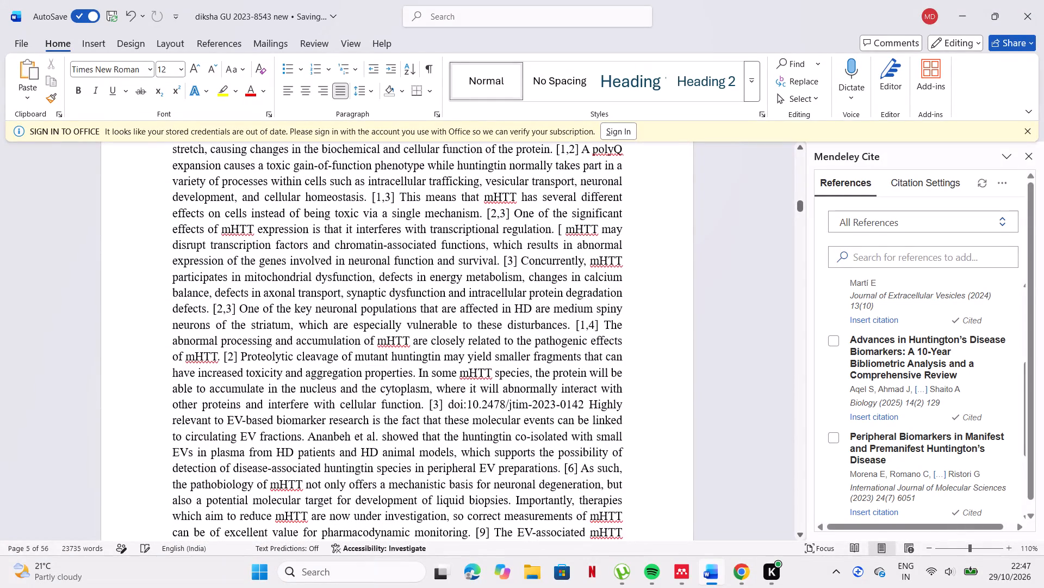
{"action": "scroll", "coordinate": [542, 419], "scroll_direction": "down", "scroll_amount": 2}
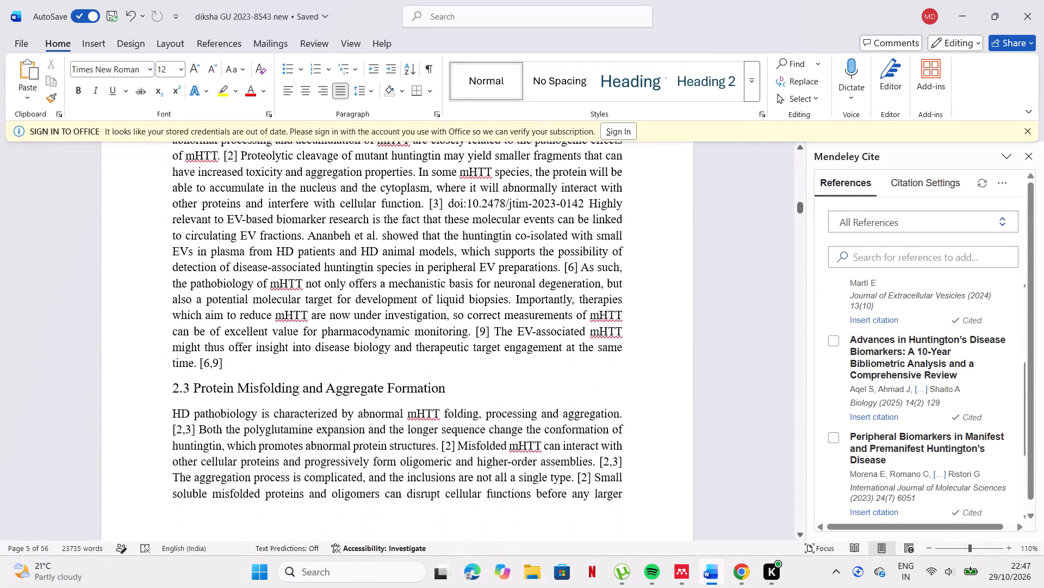
{"action": "scroll", "coordinate": [542, 419], "scroll_direction": "down", "scroll_amount": 4}
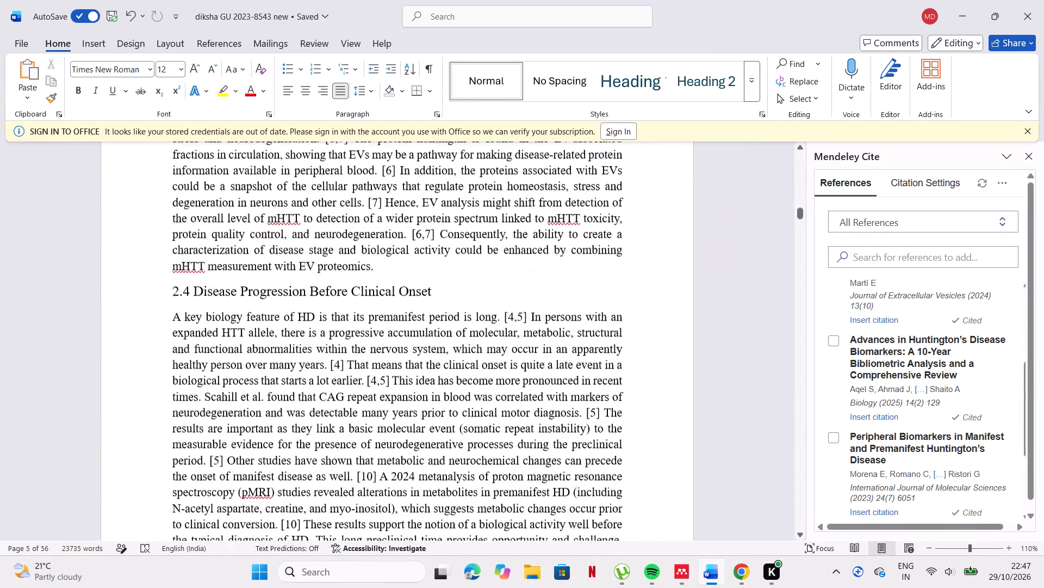
{"action": "scroll", "coordinate": [542, 419], "scroll_direction": "down", "scroll_amount": 4}
{"action": "scroll", "coordinate": [542, 419], "scroll_direction": "up", "scroll_amount": 1}
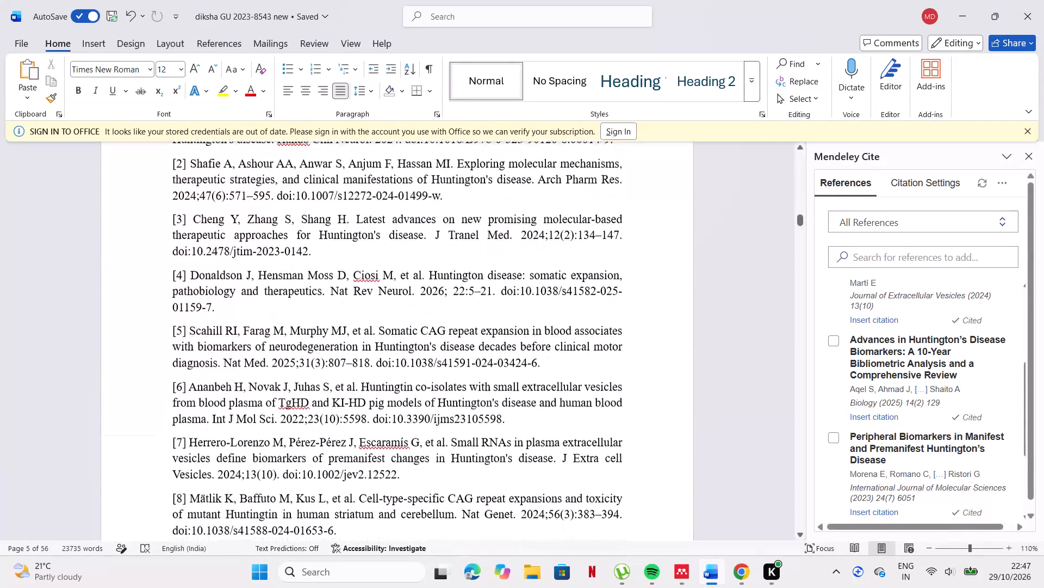
{"action": "scroll", "coordinate": [542, 419], "scroll_direction": "up", "scroll_amount": 2}
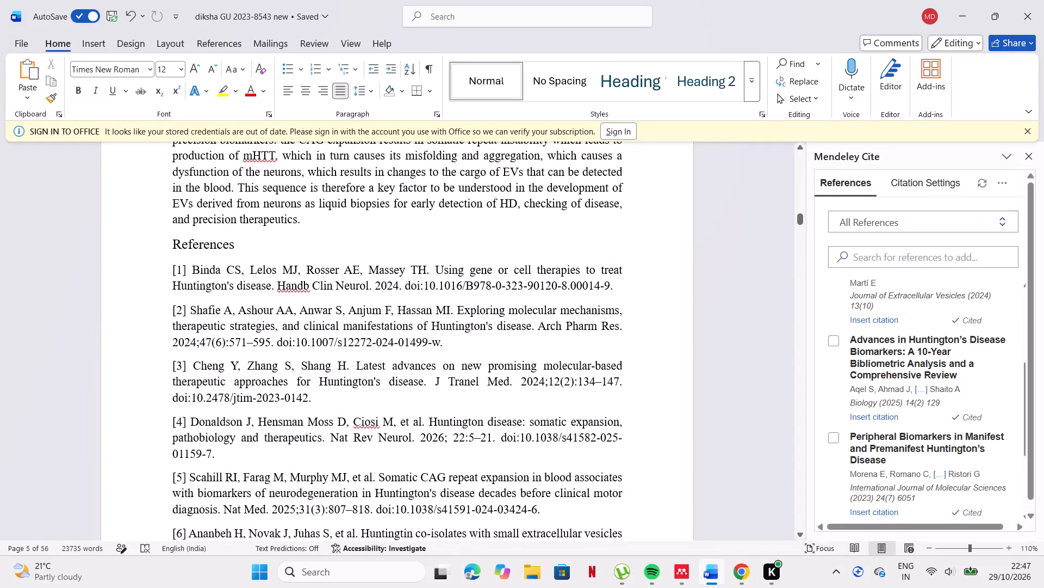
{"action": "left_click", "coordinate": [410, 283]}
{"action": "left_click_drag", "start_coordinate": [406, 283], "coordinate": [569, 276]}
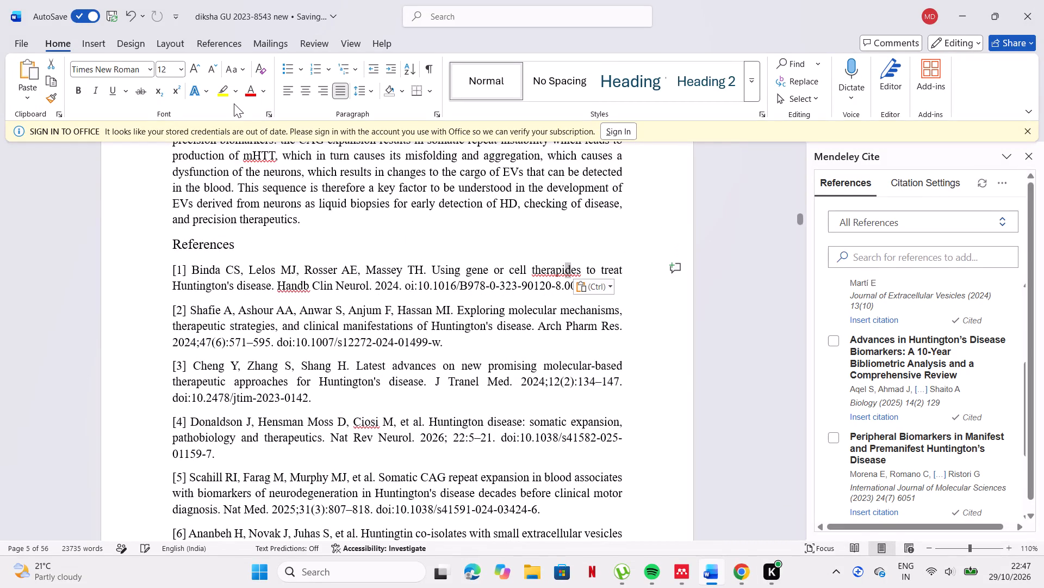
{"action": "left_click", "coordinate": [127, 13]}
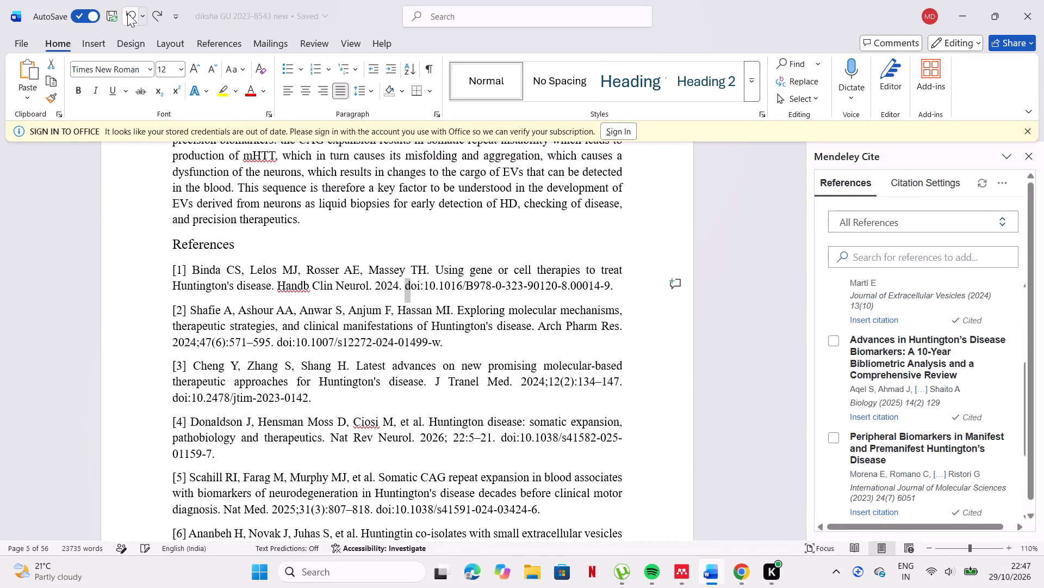
{"action": "left_click", "coordinate": [407, 285]}
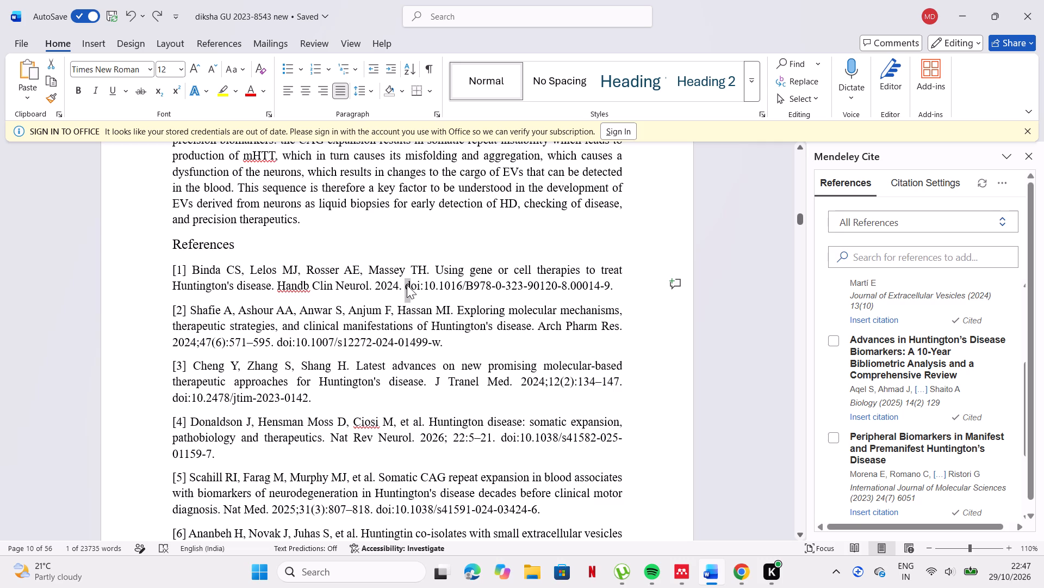
{"action": "left_click_drag", "start_coordinate": [407, 285], "coordinate": [645, 284]}
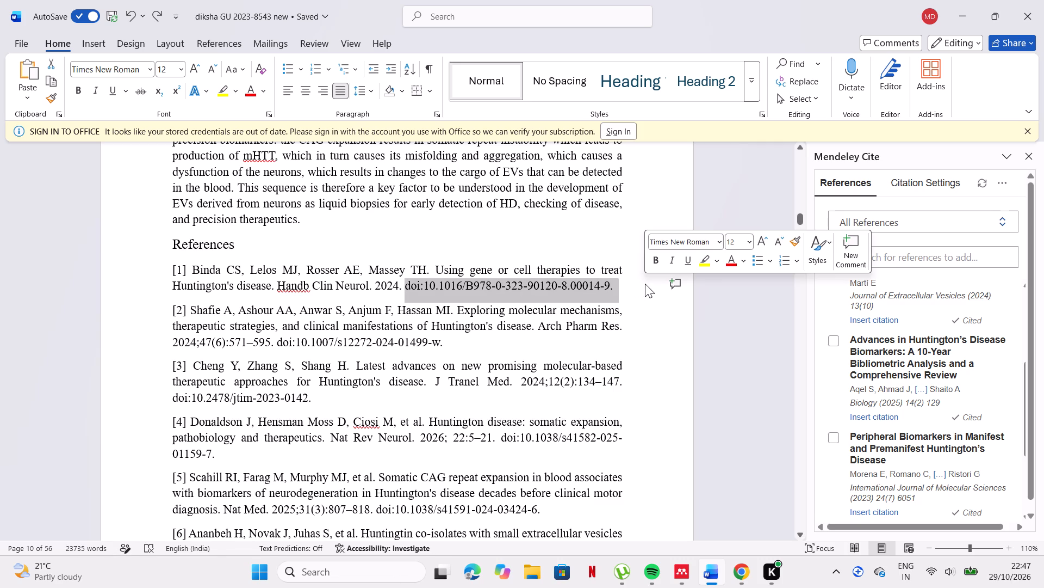
{"action": "key", "text": "ctrl+c"}
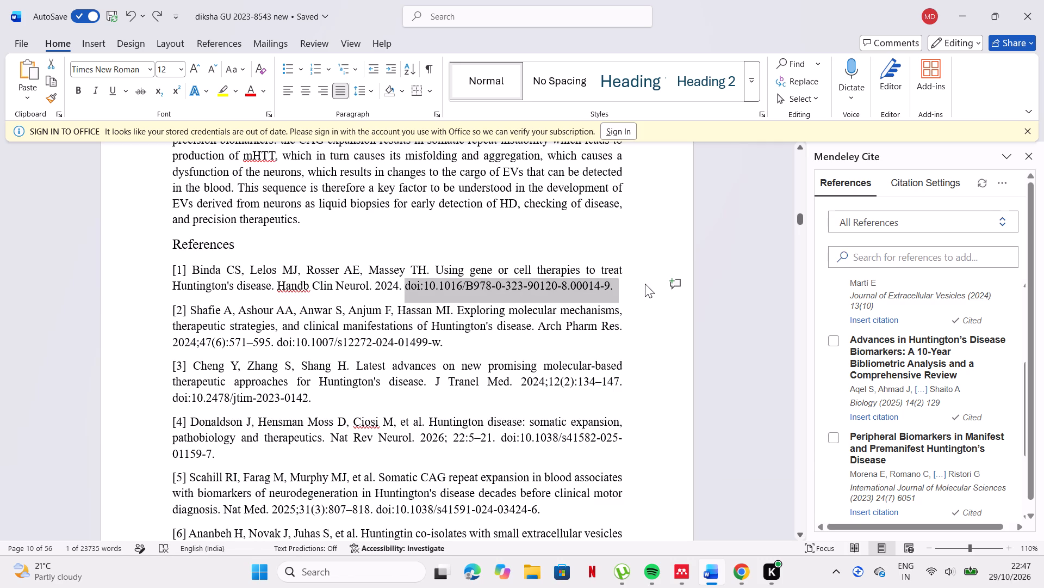
{"action": "left_click", "coordinate": [689, 581]}
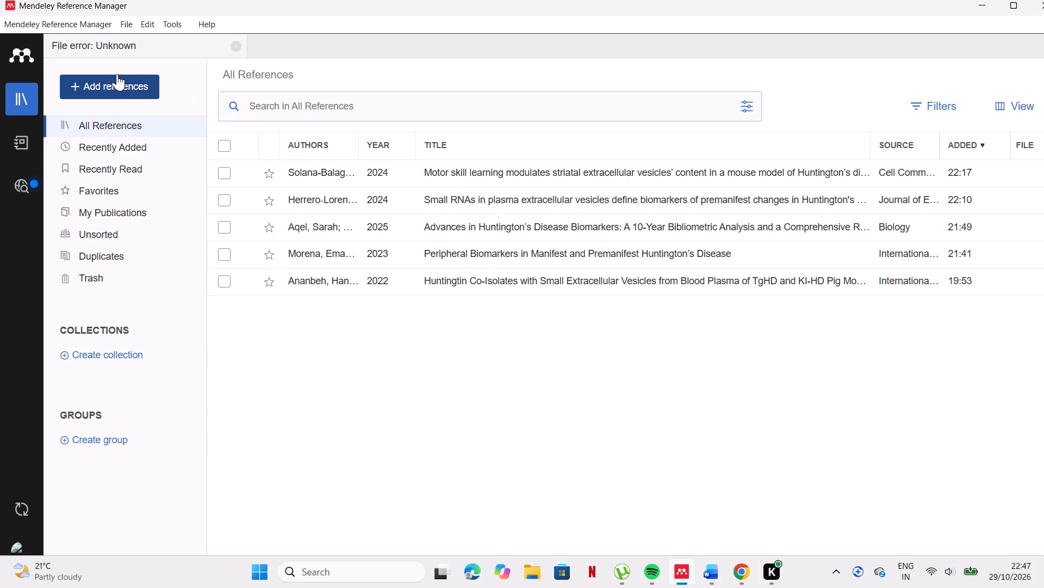
{"action": "left_click", "coordinate": [114, 74]}
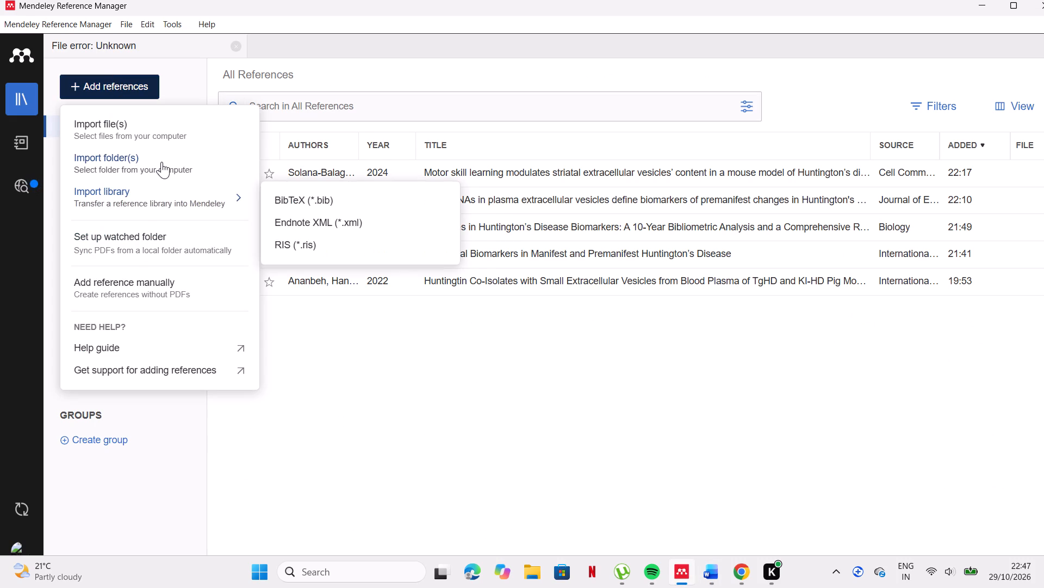
{"action": "left_click", "coordinate": [130, 293]}
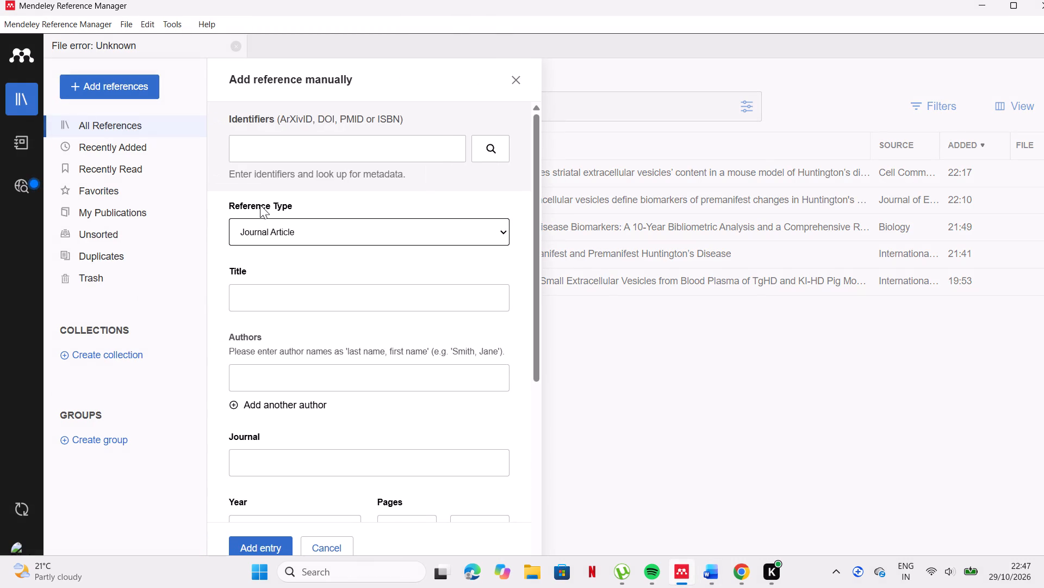
{"action": "left_click", "coordinate": [285, 156]}
{"action": "key", "text": "ctrl+v"}
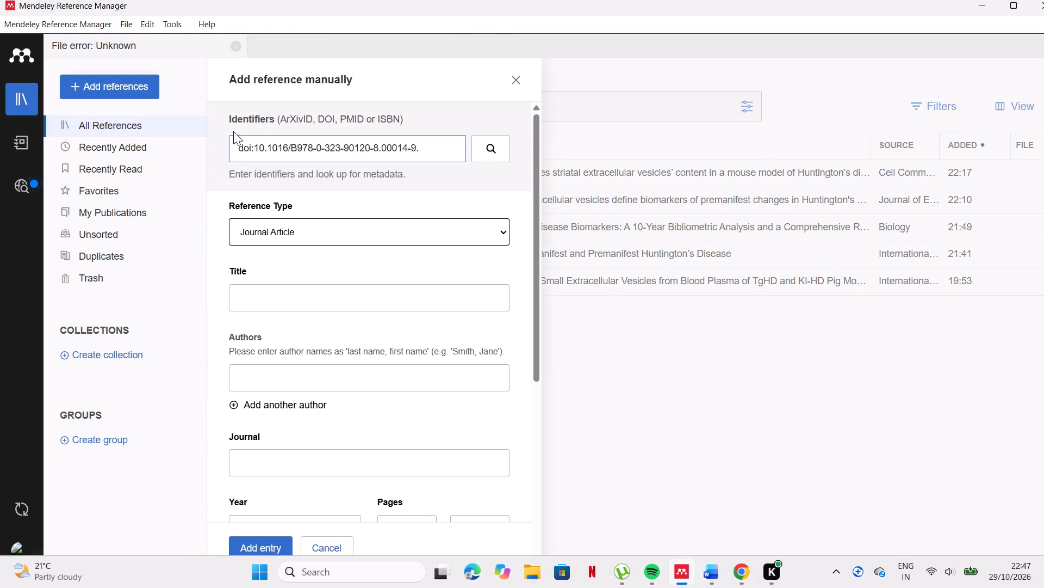
{"action": "left_click", "coordinate": [256, 145]}
{"action": "key", "text": "BackSpace"}
{"action": "key", "text": "BackSpace"}
{"action": "key", "text": "BackSpace"}
{"action": "key", "text": "BackSpace"}
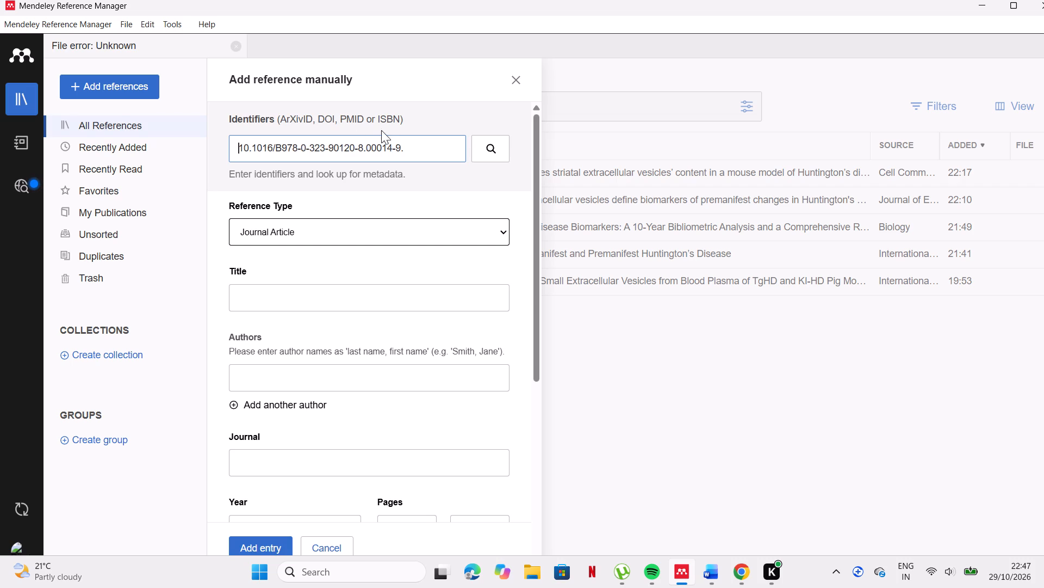
{"action": "left_click", "coordinate": [412, 143]}
{"action": "key", "text": "BackSpace"}
{"action": "left_click", "coordinate": [491, 145]}
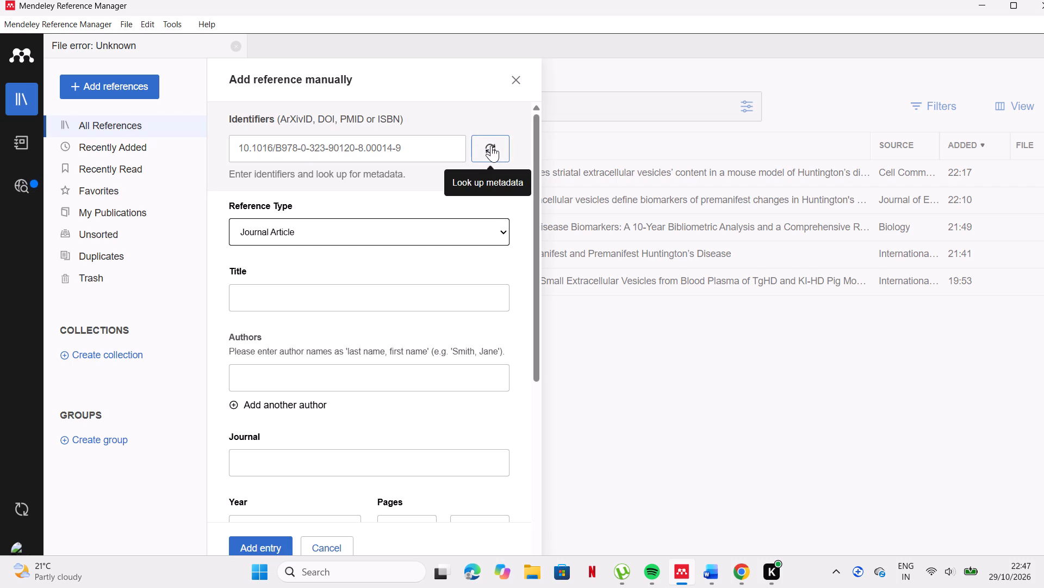
{"action": "left_click", "coordinate": [251, 547]}
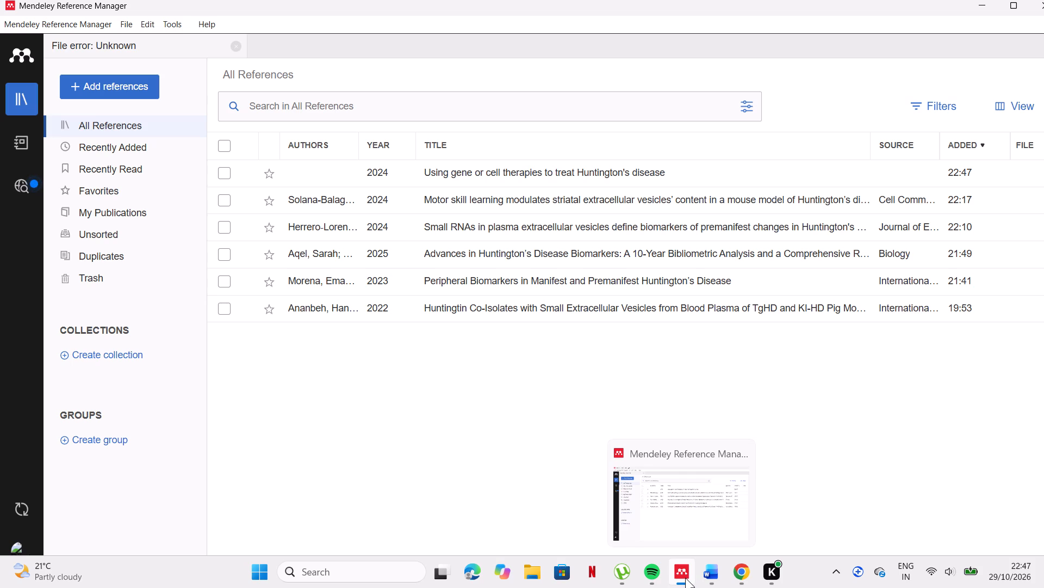
Back in Word, replace the "[1" of [1,2] after "cellular function of the protein." in section 2.2 with the copied DOI.
{"action": "left_click", "coordinate": [706, 578]}
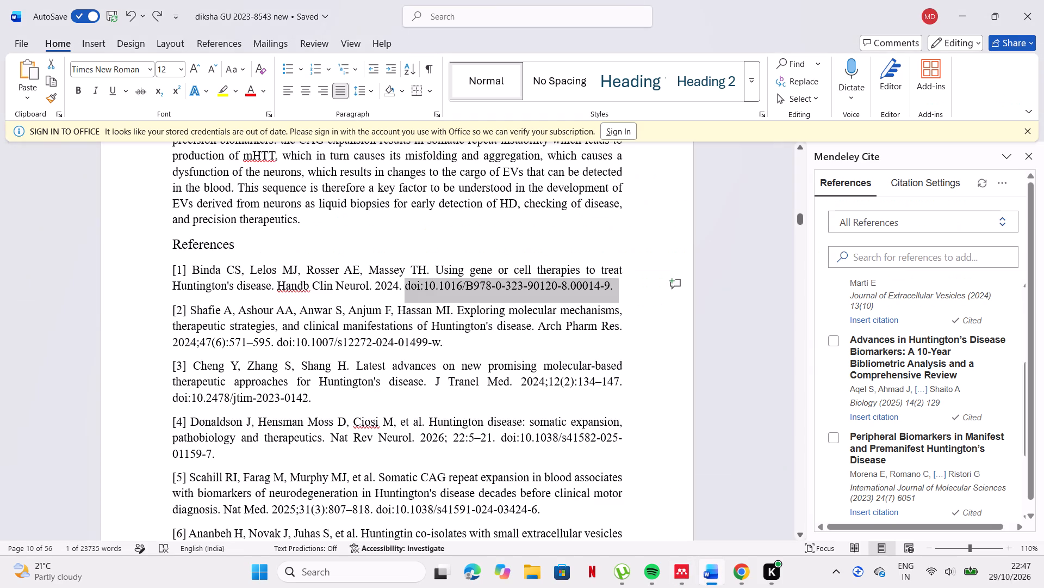
{"action": "scroll", "coordinate": [548, 279], "scroll_direction": "up", "scroll_amount": 3}
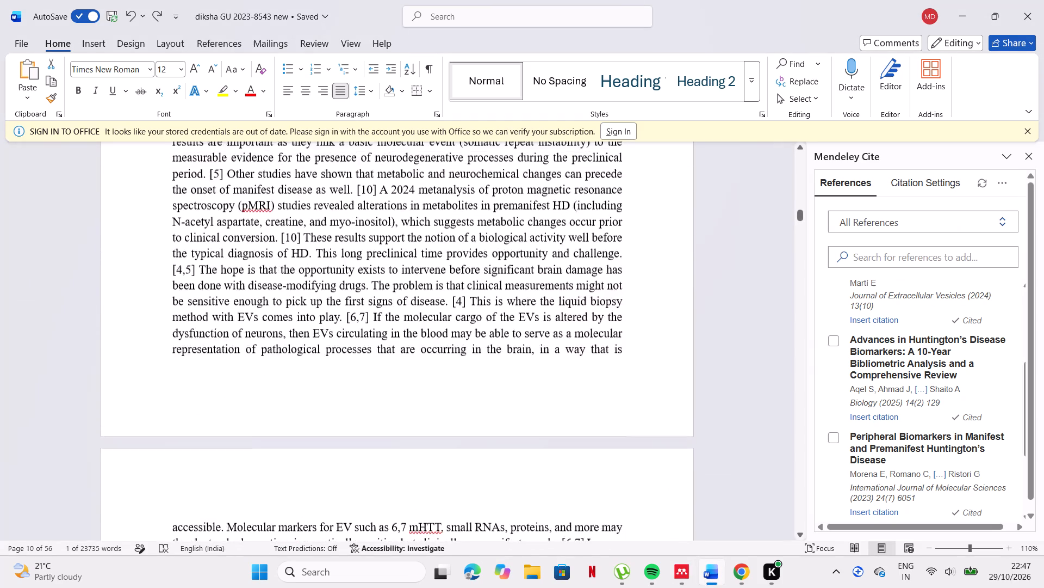
{"action": "scroll", "coordinate": [548, 279], "scroll_direction": "up", "scroll_amount": 6}
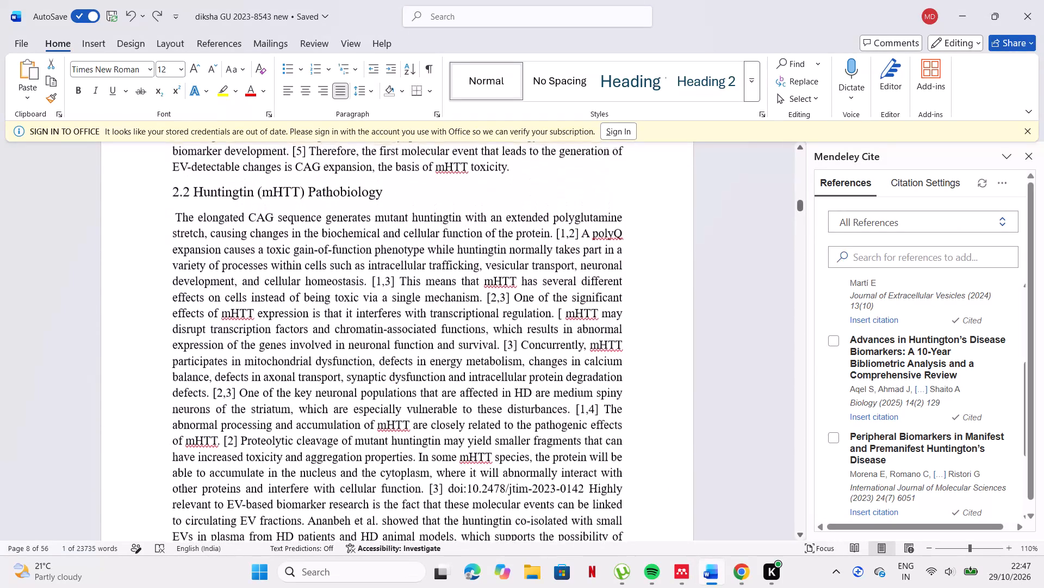
{"action": "left_click", "coordinate": [566, 243]}
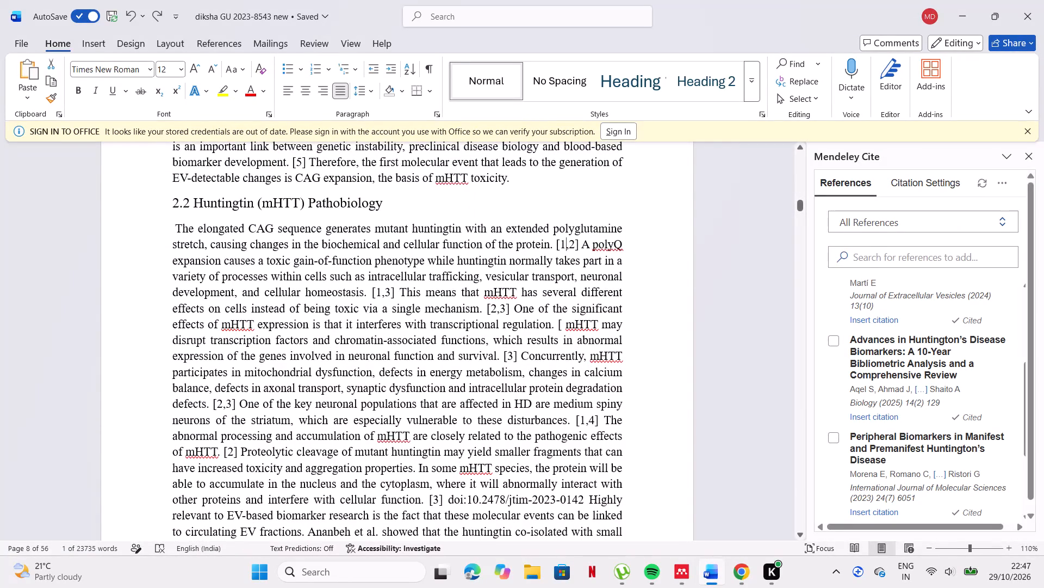
{"action": "key", "text": "BackSpace"}
{"action": "key", "text": "BackSpace"}
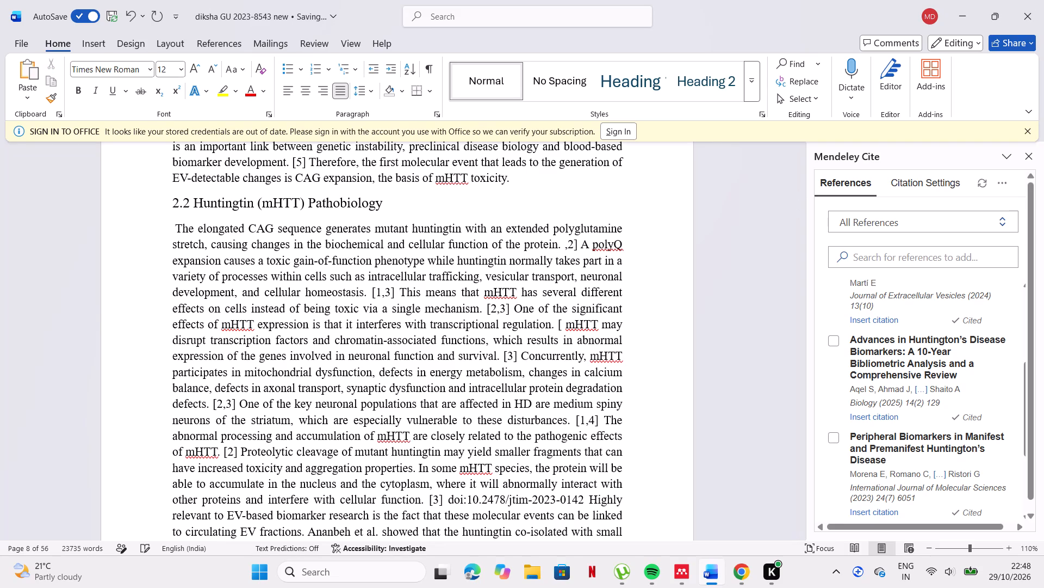
{"action": "key", "text": "ctrl+v"}
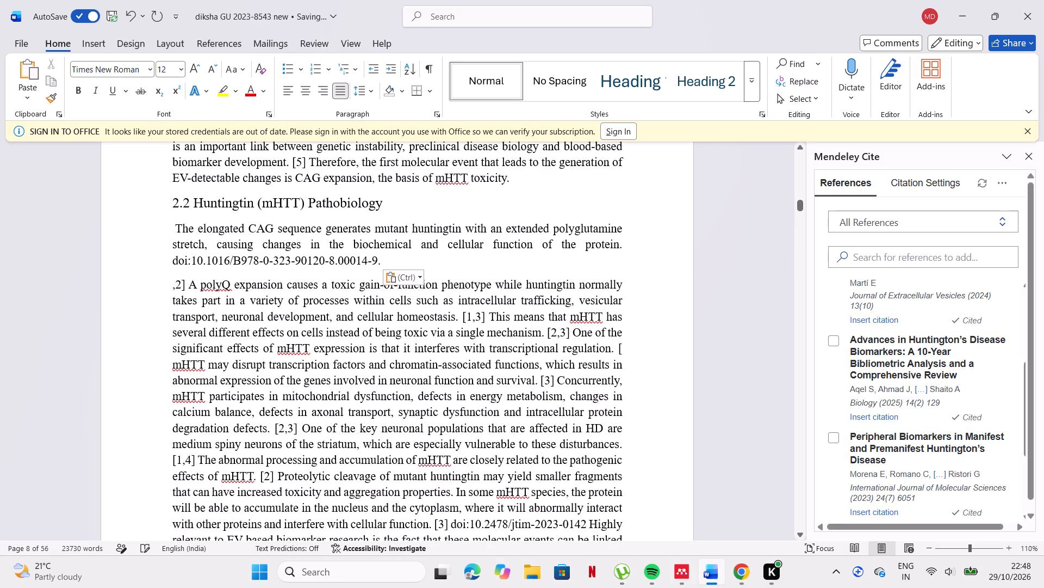
Refresh the Mendeley Cite references and insert the citation "Using gene or cell therapies to treat Huntington's disease" before the first pasted DOI in section 2.2.
{"action": "left_click", "coordinate": [173, 258]}
{"action": "scroll", "coordinate": [866, 365], "scroll_direction": "up", "scroll_amount": 7}
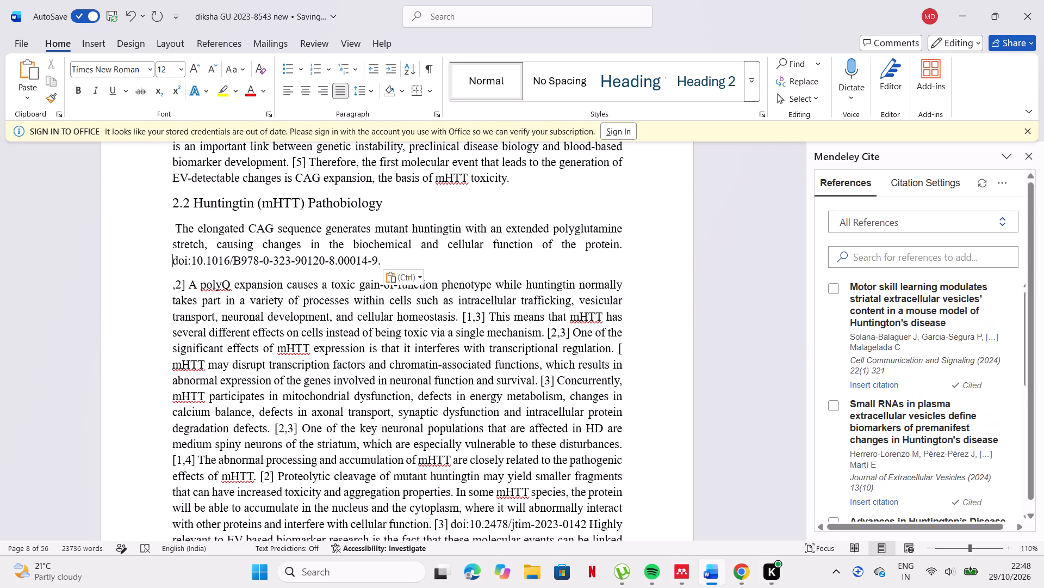
{"action": "left_click", "coordinate": [980, 181]}
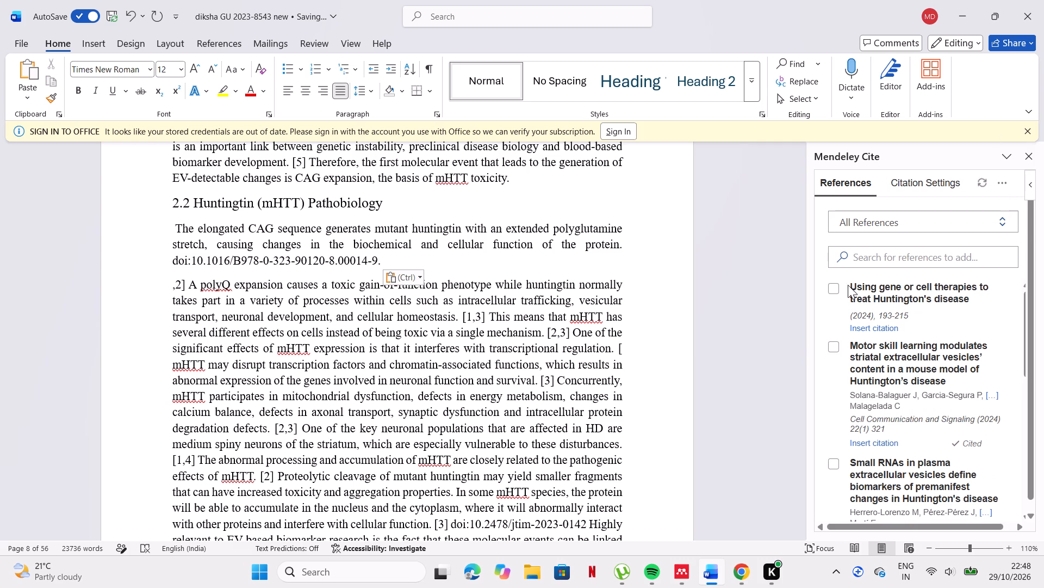
{"action": "left_click", "coordinate": [836, 292]}
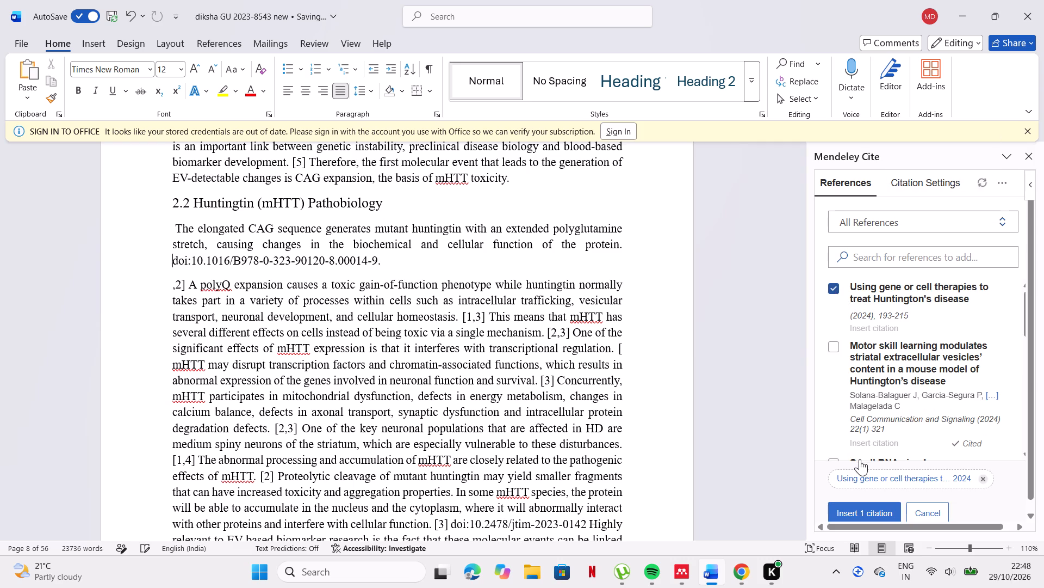
{"action": "left_click", "coordinate": [860, 513]}
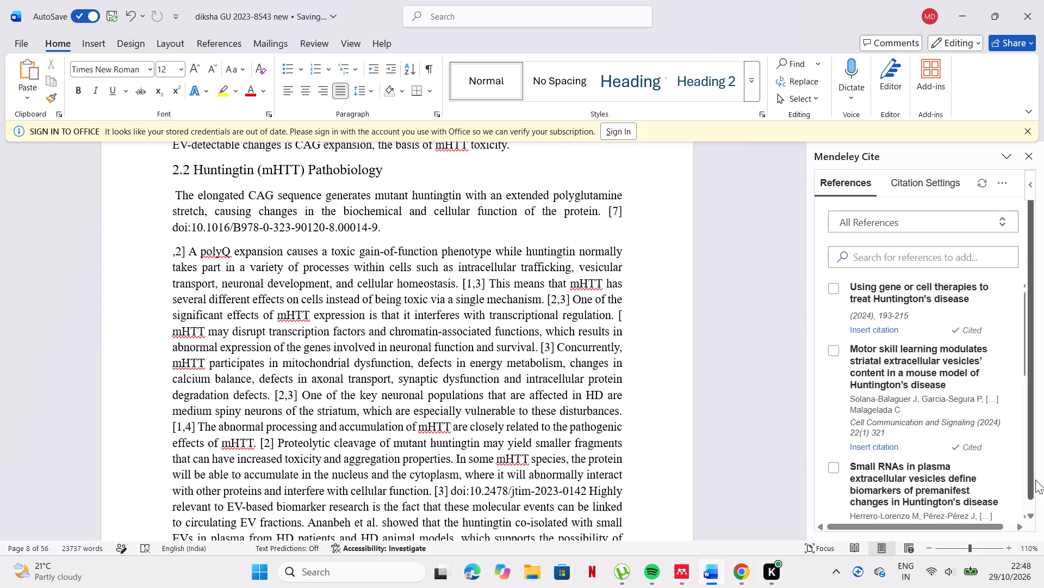
{"action": "left_click", "coordinate": [470, 286]}
{"action": "key", "text": "BackSpace"}
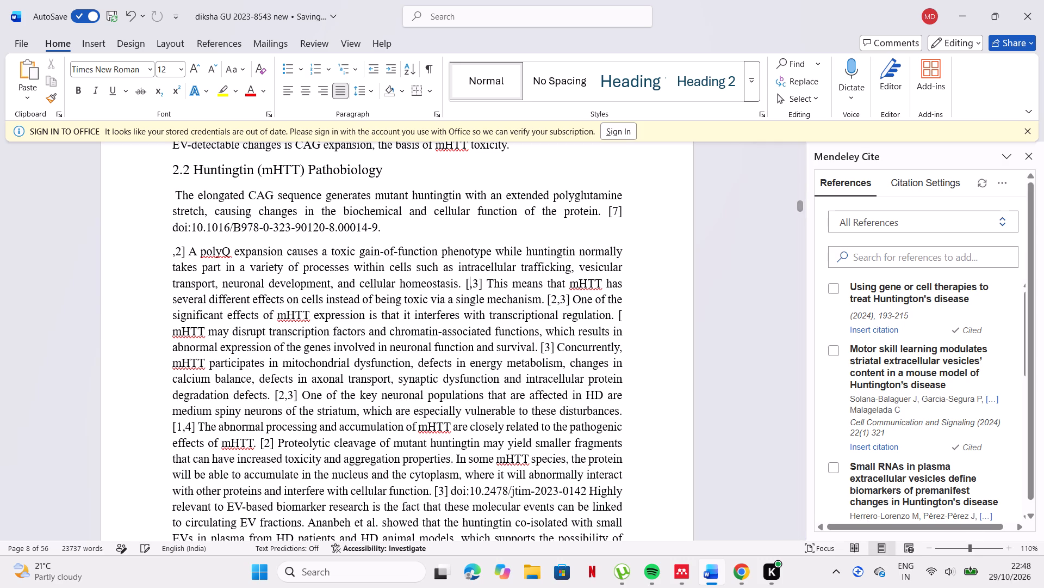
{"action": "key", "text": "BackSpace"}
{"action": "key", "text": "ctrl+v"}
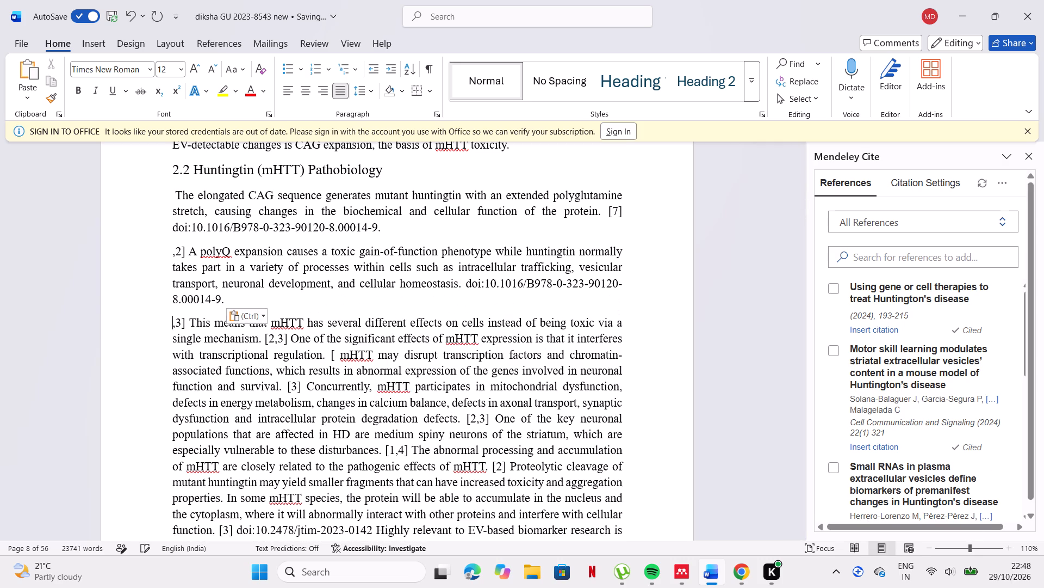
Insert the Mendeley citation "Using gene or cell therapies to treat Huntington's disease" before the DOI that follows "cellular homeostasis.".
{"action": "left_click", "coordinate": [463, 283]}
{"action": "left_click", "coordinate": [464, 282]}
{"action": "left_click", "coordinate": [844, 292]}
{"action": "left_click", "coordinate": [836, 288]}
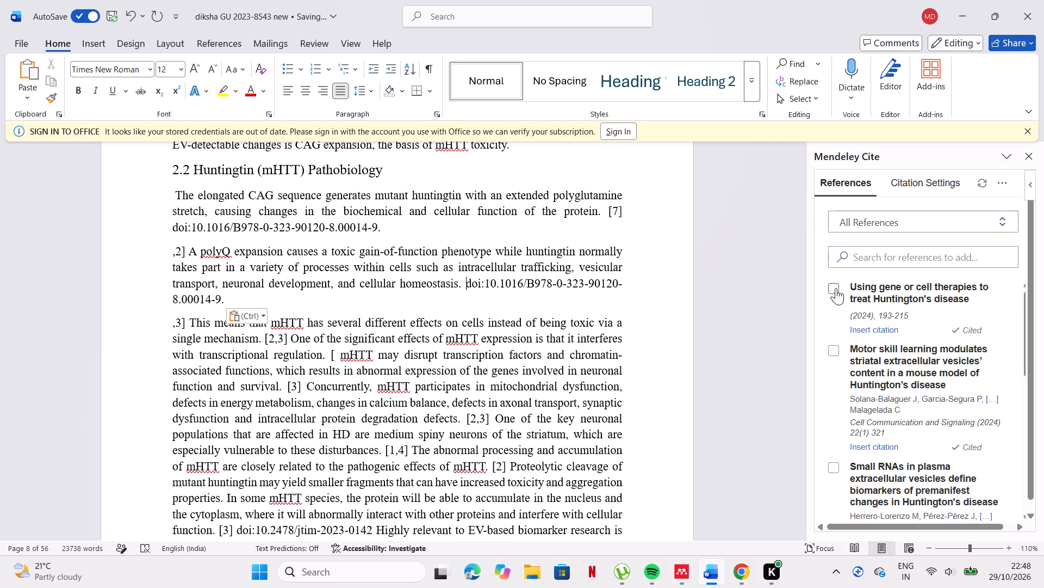
{"action": "left_click", "coordinate": [866, 503]}
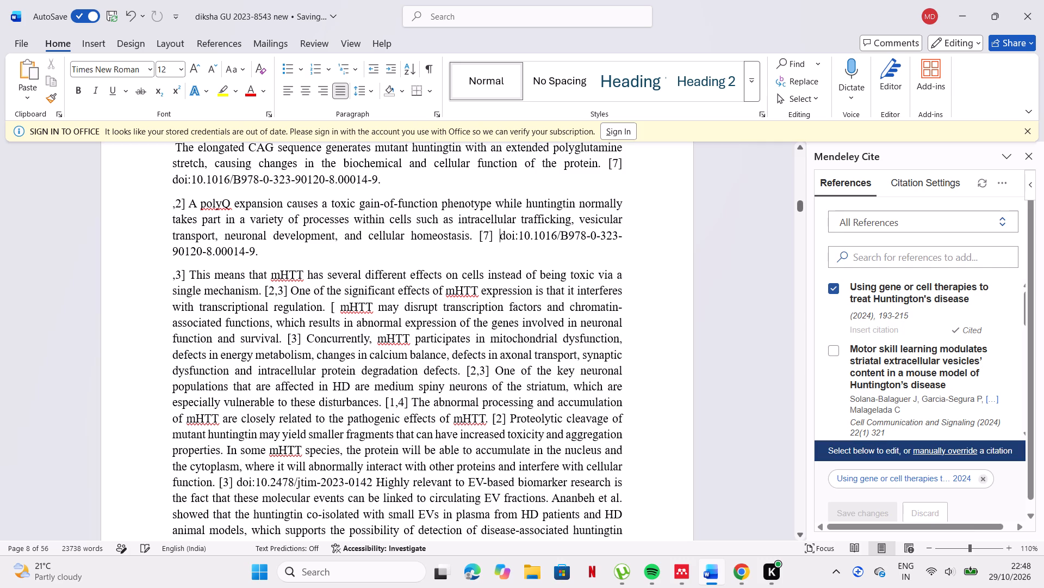
{"action": "scroll", "coordinate": [465, 188], "scroll_direction": "up", "scroll_amount": 1}
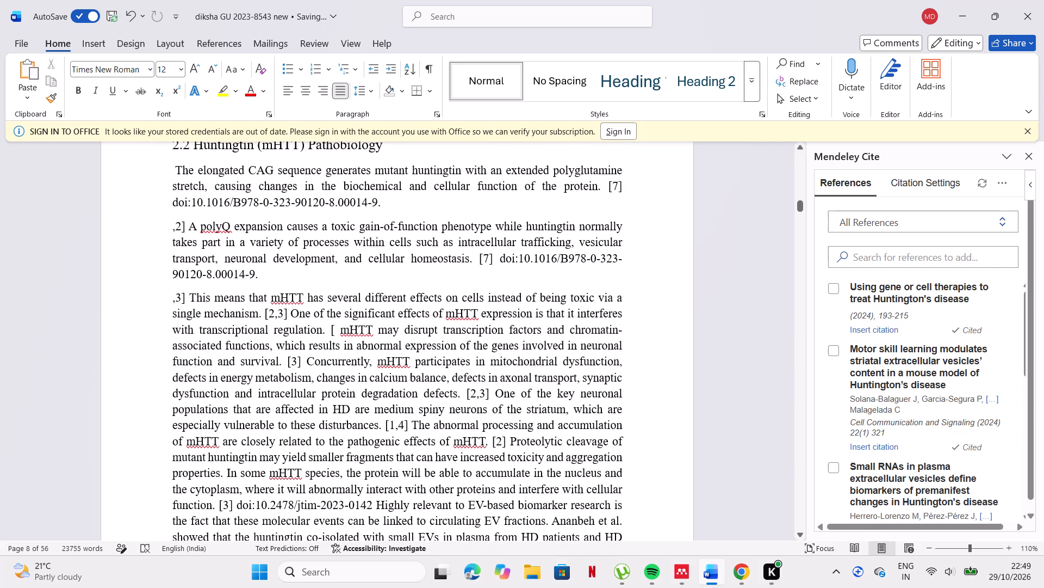
{"action": "scroll", "coordinate": [443, 206], "scroll_direction": "up", "scroll_amount": 1}
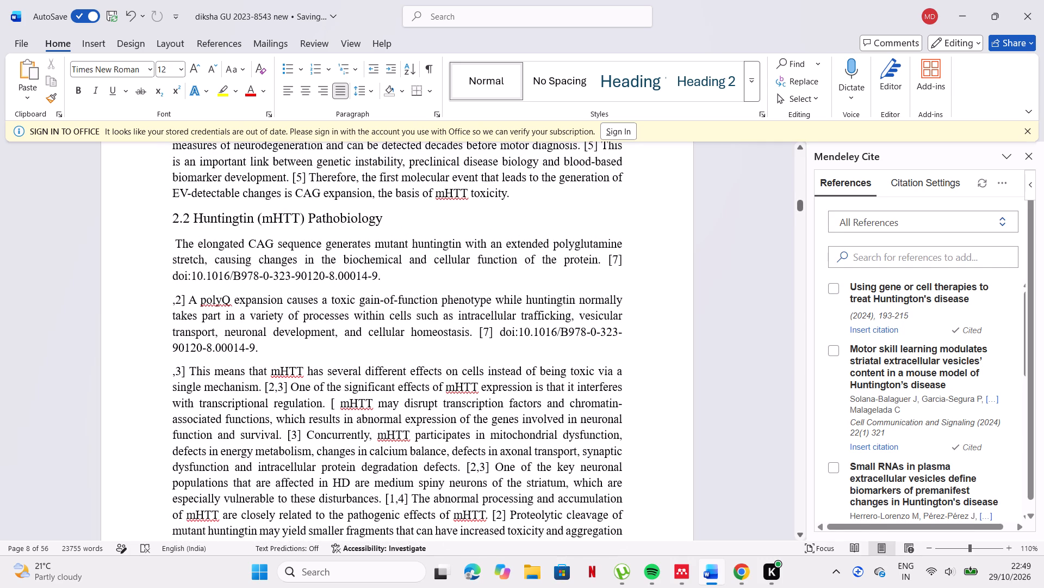
{"action": "scroll", "coordinate": [366, 442], "scroll_direction": "down", "scroll_amount": 1}
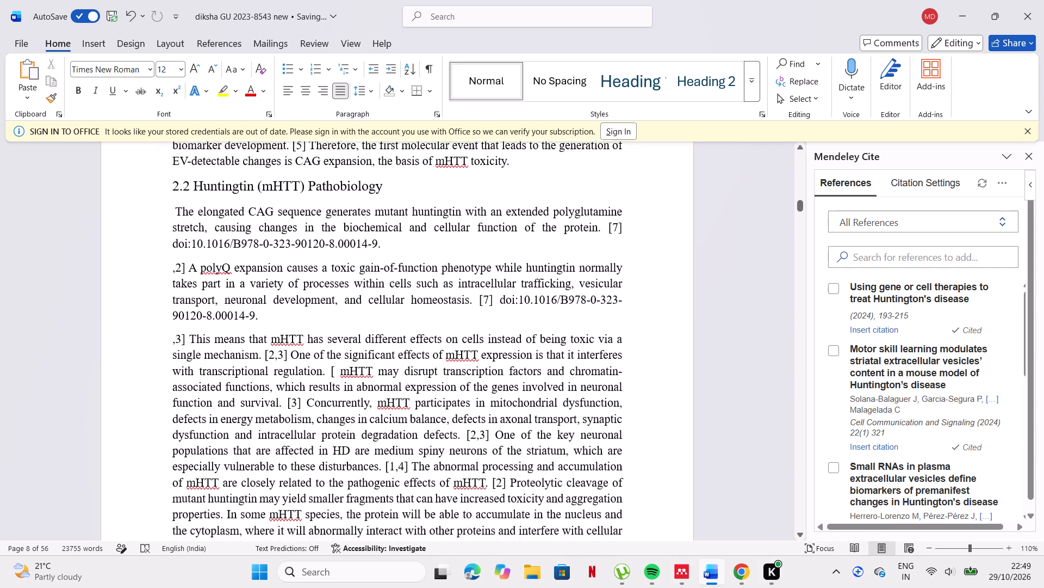
{"action": "scroll", "coordinate": [366, 442], "scroll_direction": "down", "scroll_amount": 1}
{"action": "left_click", "coordinate": [393, 420]}
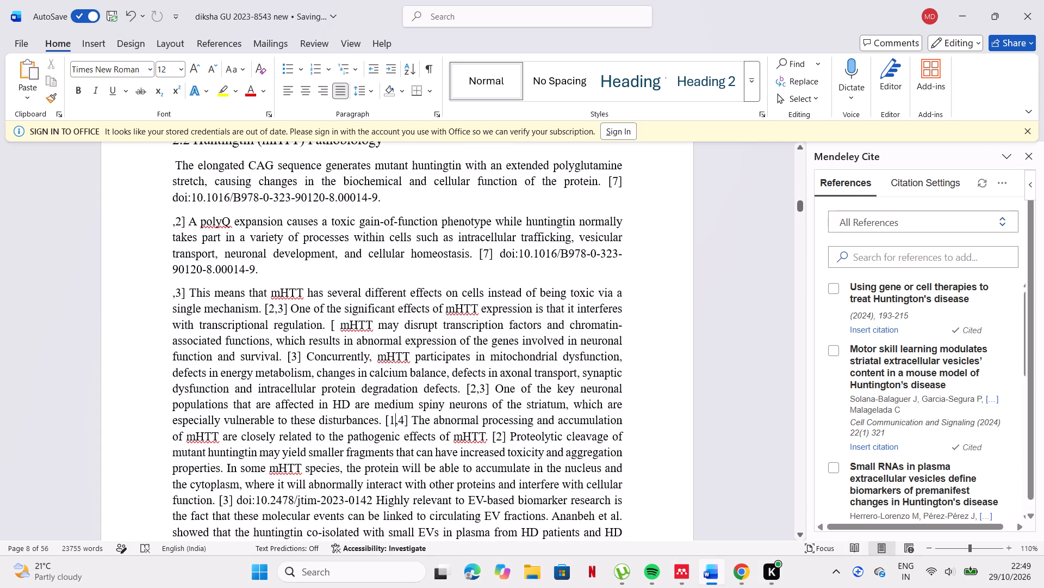
{"action": "key", "text": "BackSpace"}
{"action": "key", "text": "BackSpace"}
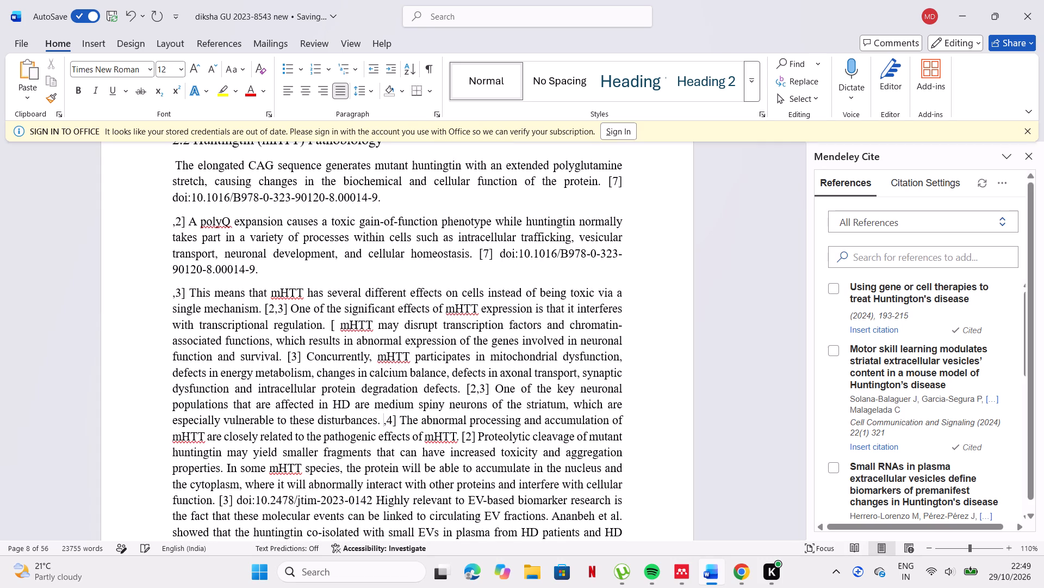
{"action": "key", "text": "ctrl+v"}
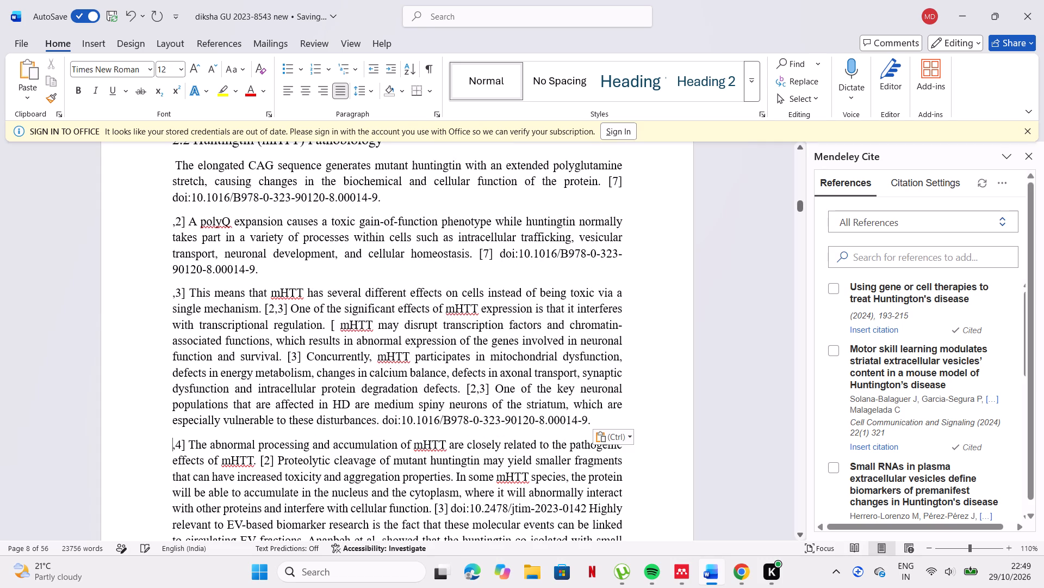
Insert the Mendeley citation "Using gene or cell therapies to treat Huntington's disease" before the DOI that follows "vulnerable to these disturbances.".
{"action": "left_click", "coordinate": [384, 419]}
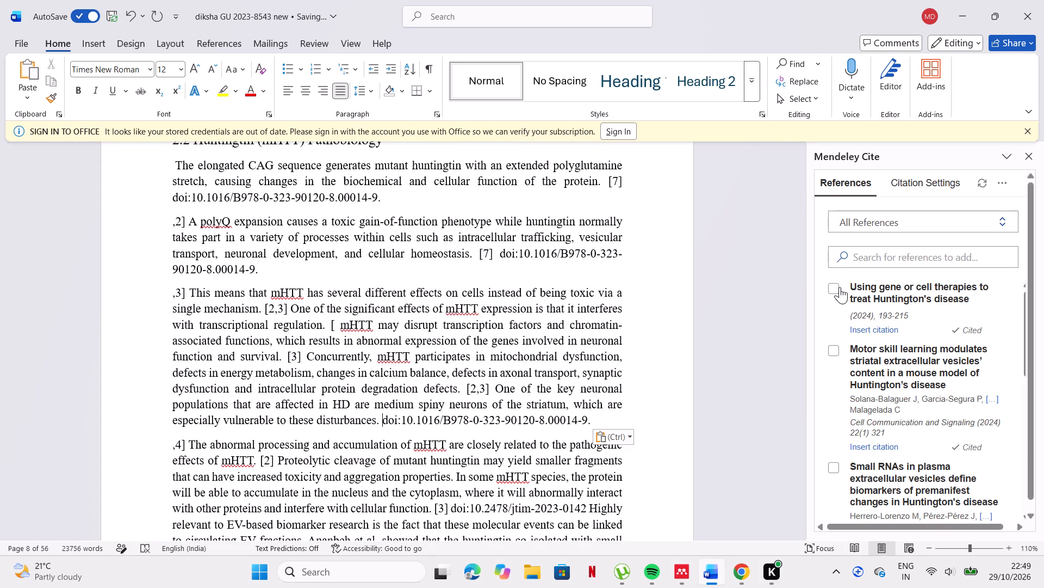
{"action": "left_click", "coordinate": [838, 287]}
{"action": "left_click", "coordinate": [863, 517]}
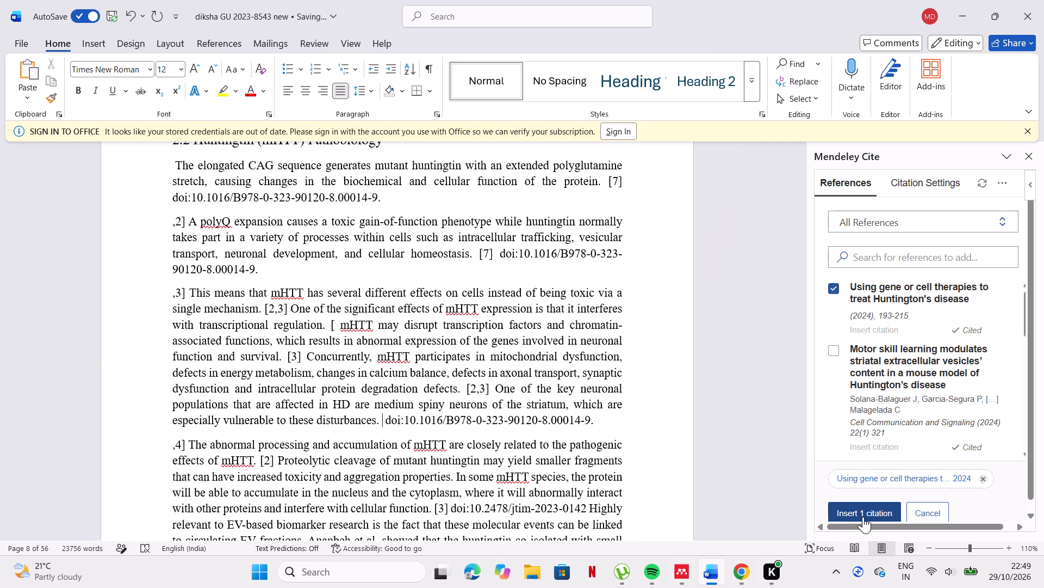
{"action": "scroll", "coordinate": [716, 381], "scroll_direction": "up", "scroll_amount": 2}
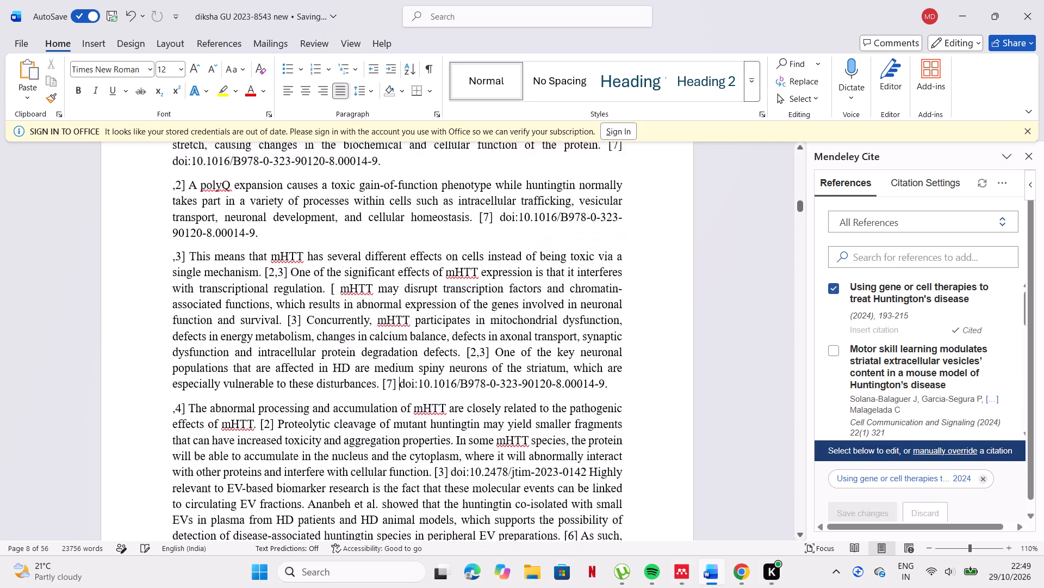
{"action": "scroll", "coordinate": [716, 381], "scroll_direction": "up", "scroll_amount": 1}
{"action": "left_click_drag", "start_coordinate": [604, 237], "coordinate": [605, 237]}
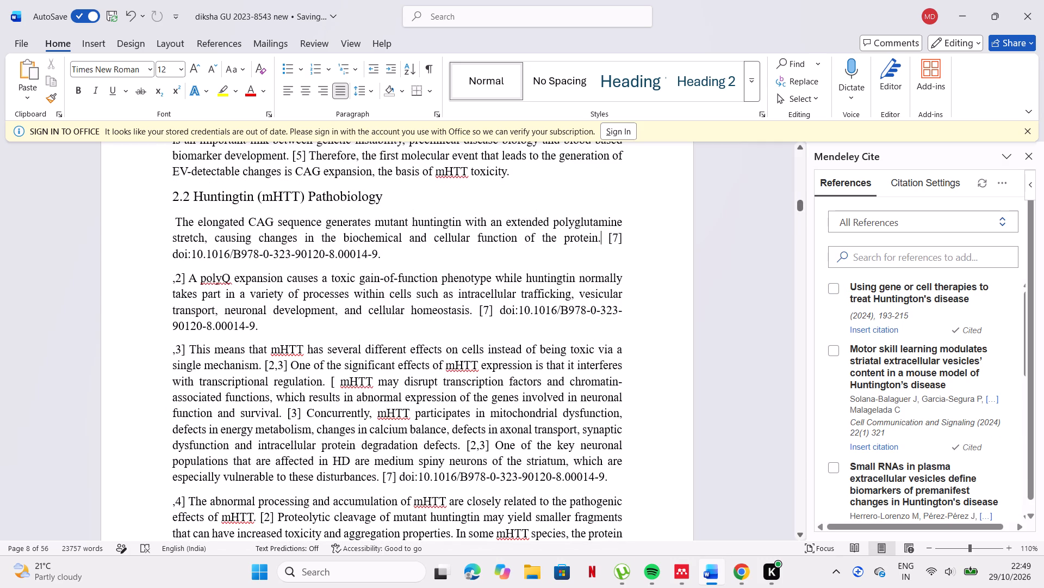
{"action": "left_click_drag", "start_coordinate": [605, 237], "coordinate": [619, 251]}
{"action": "left_click", "coordinate": [627, 230]}
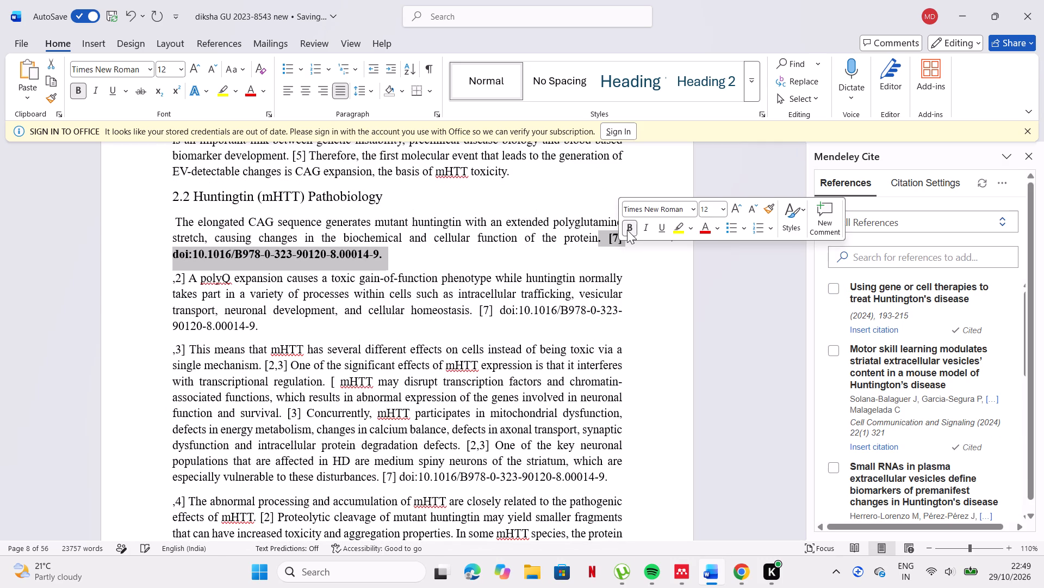
{"action": "left_click_drag", "start_coordinate": [478, 313], "coordinate": [488, 316]}
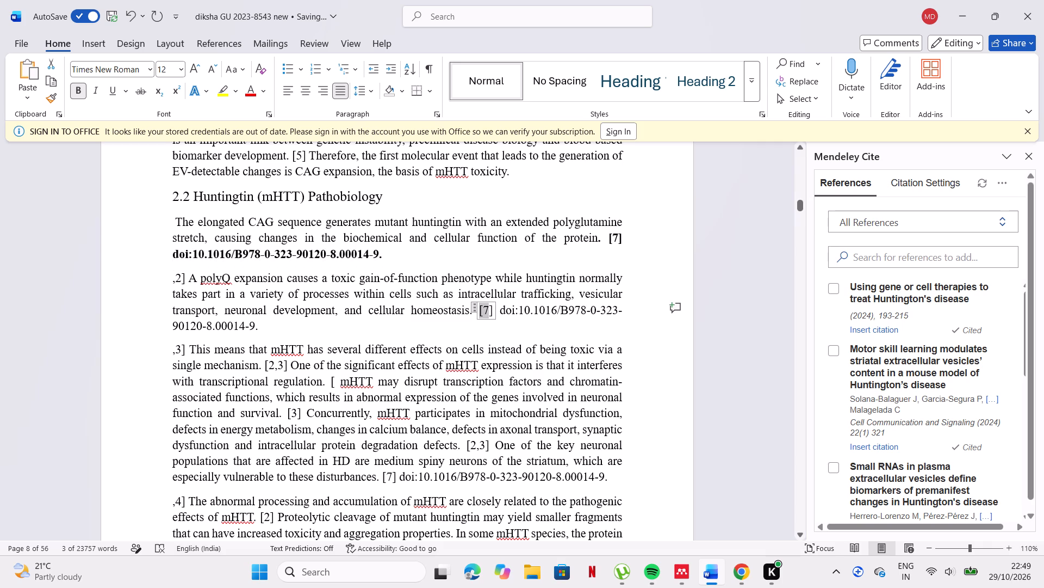
{"action": "left_click_drag", "start_coordinate": [488, 316], "coordinate": [502, 322]}
{"action": "left_click", "coordinate": [506, 299]}
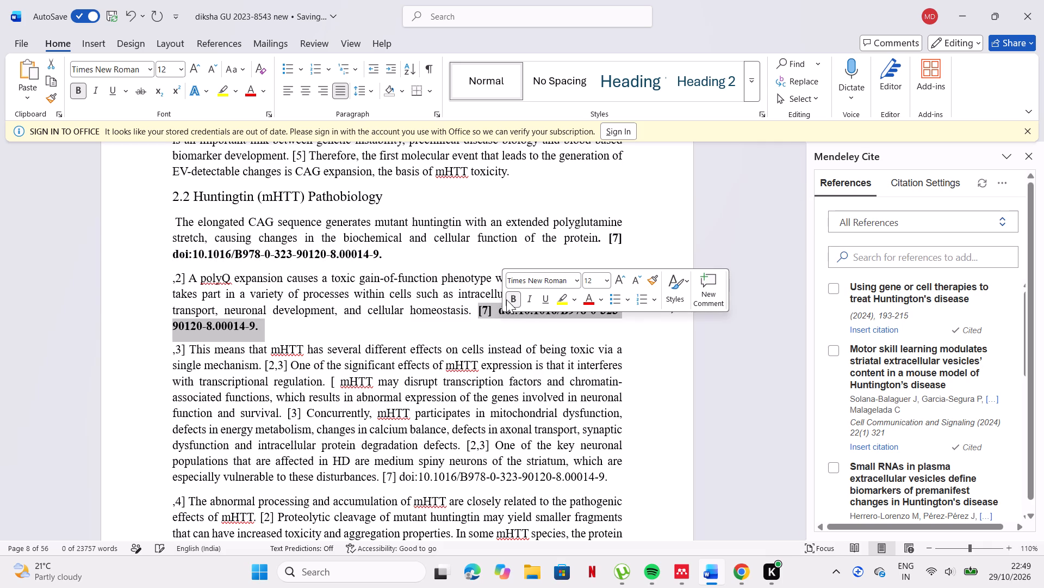
{"action": "scroll", "coordinate": [446, 373], "scroll_direction": "down", "scroll_amount": 1}
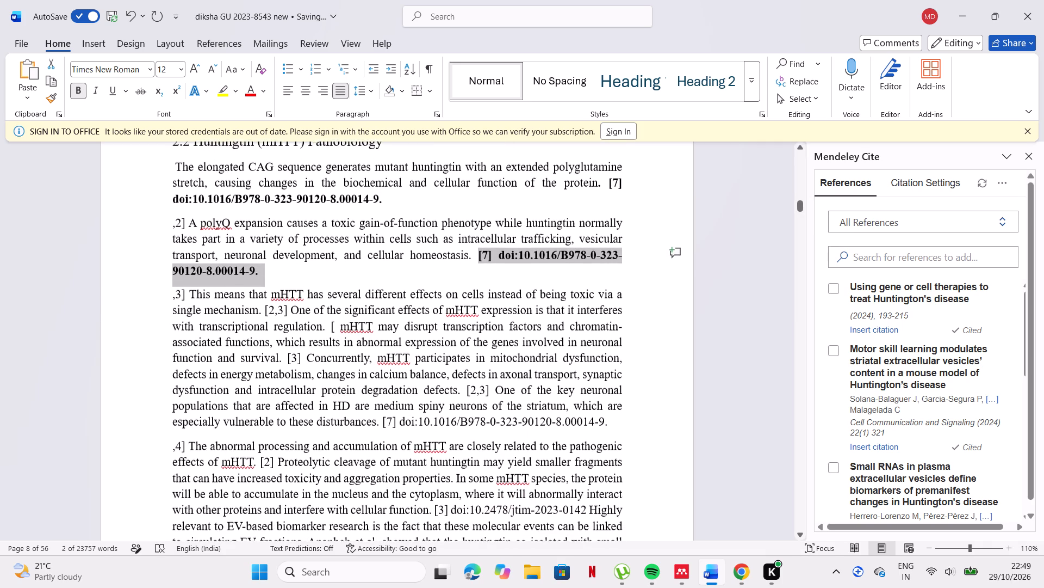
{"action": "left_click_drag", "start_coordinate": [383, 420], "coordinate": [535, 426]}
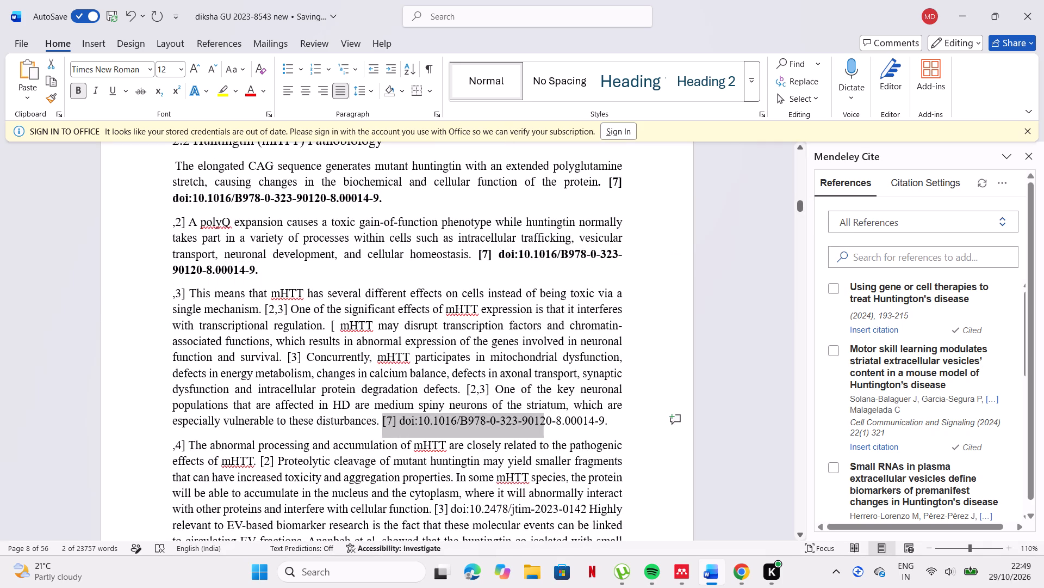
{"action": "left_click_drag", "start_coordinate": [535, 426], "coordinate": [661, 421]}
{"action": "left_click", "coordinate": [670, 401]}
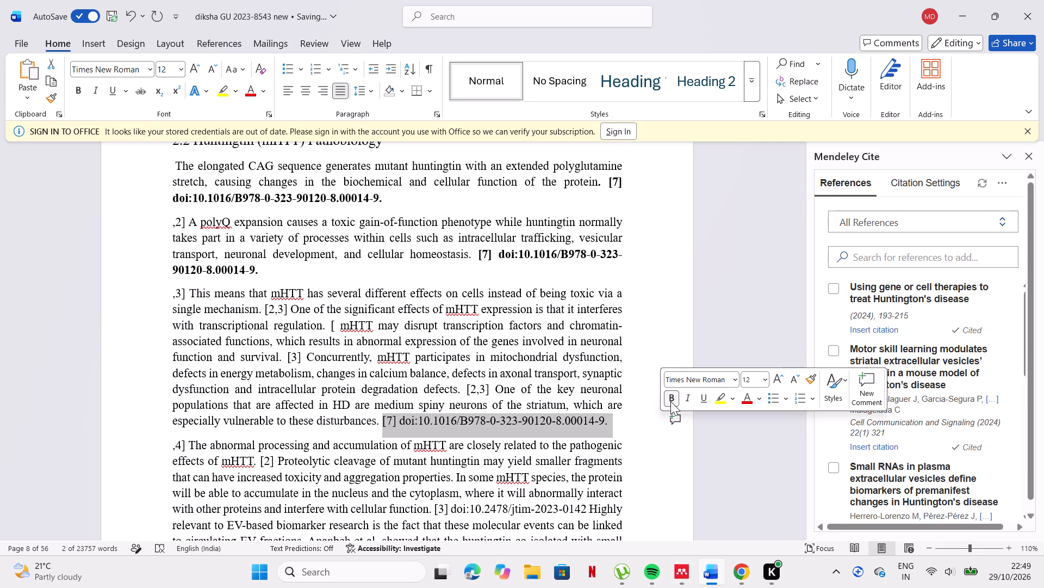
{"action": "left_click", "coordinate": [640, 486]}
Look through the rest of section 2.2, section 2.3 and the start of section 2.4 for the remaining hand-typed reference numbers and DOIs.
{"action": "scroll", "coordinate": [640, 486], "scroll_direction": "down", "scroll_amount": 1}
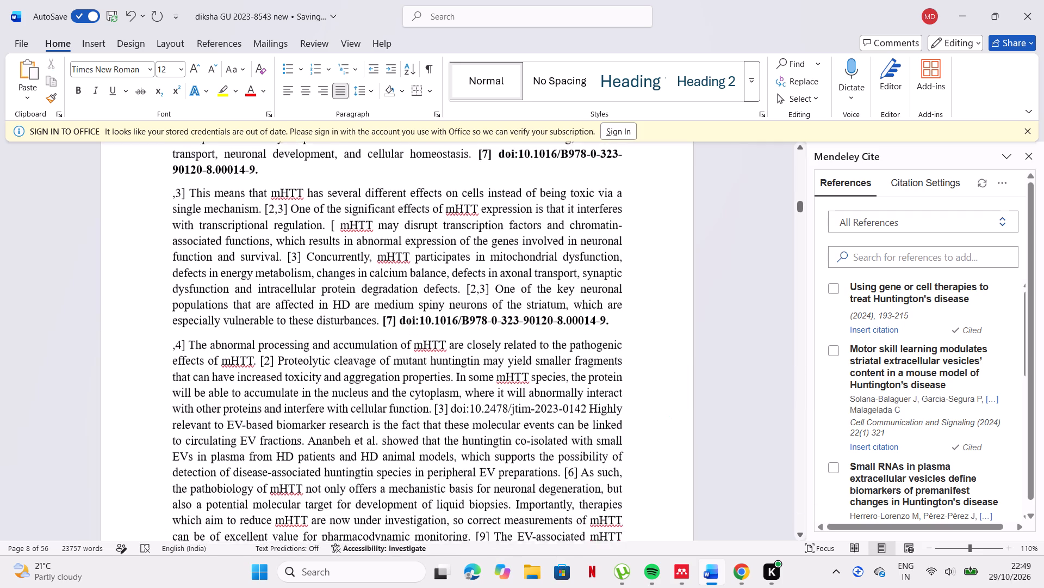
{"action": "scroll", "coordinate": [640, 486], "scroll_direction": "down", "scroll_amount": 1}
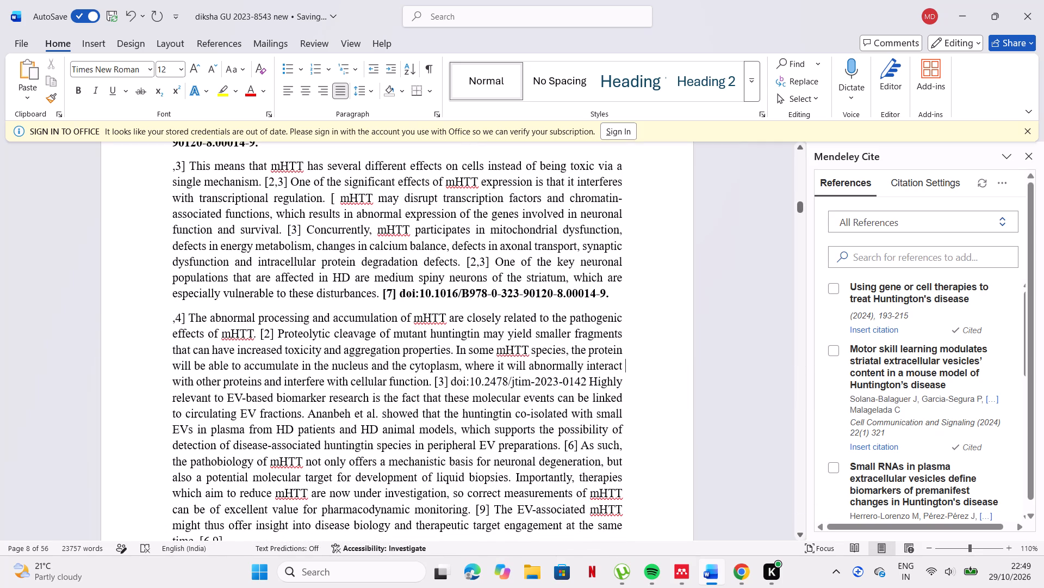
{"action": "left_click", "coordinate": [588, 380]}
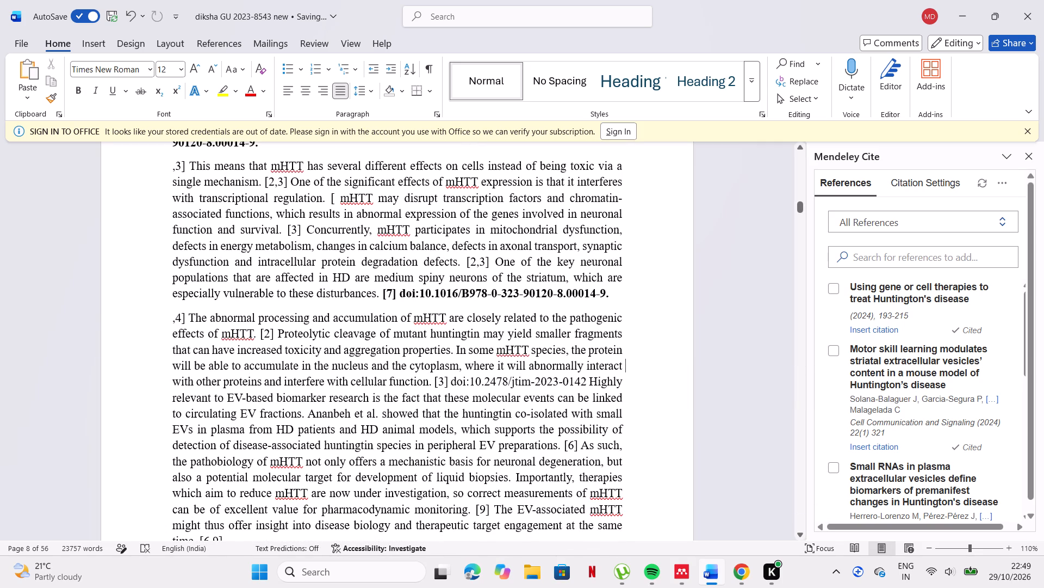
{"action": "left_click", "coordinate": [586, 381]}
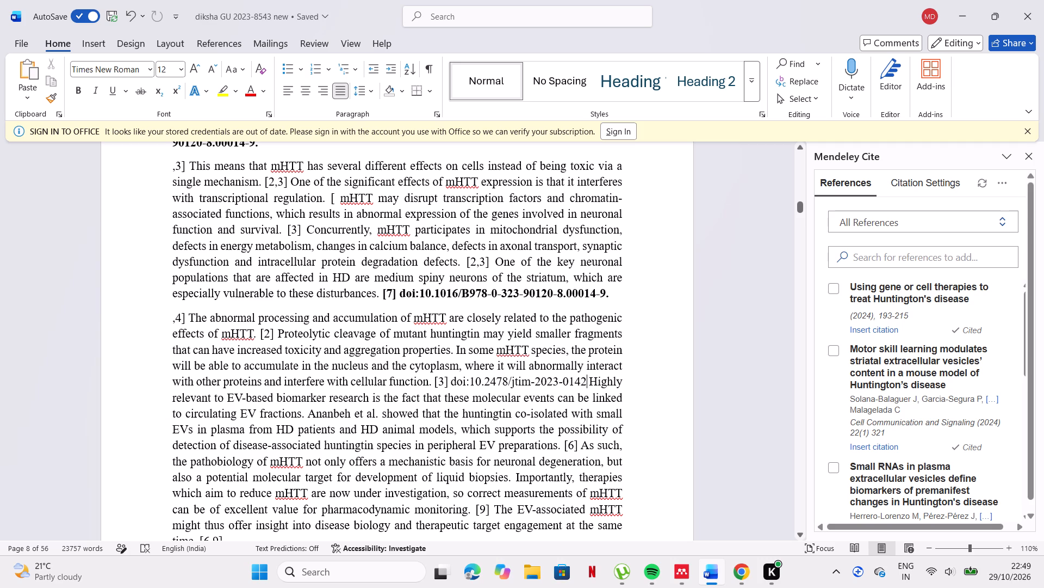
{"action": "double_click", "coordinate": [558, 383]}
{"action": "left_click", "coordinate": [485, 384]}
{"action": "scroll", "coordinate": [484, 389], "scroll_direction": "down", "scroll_amount": 1}
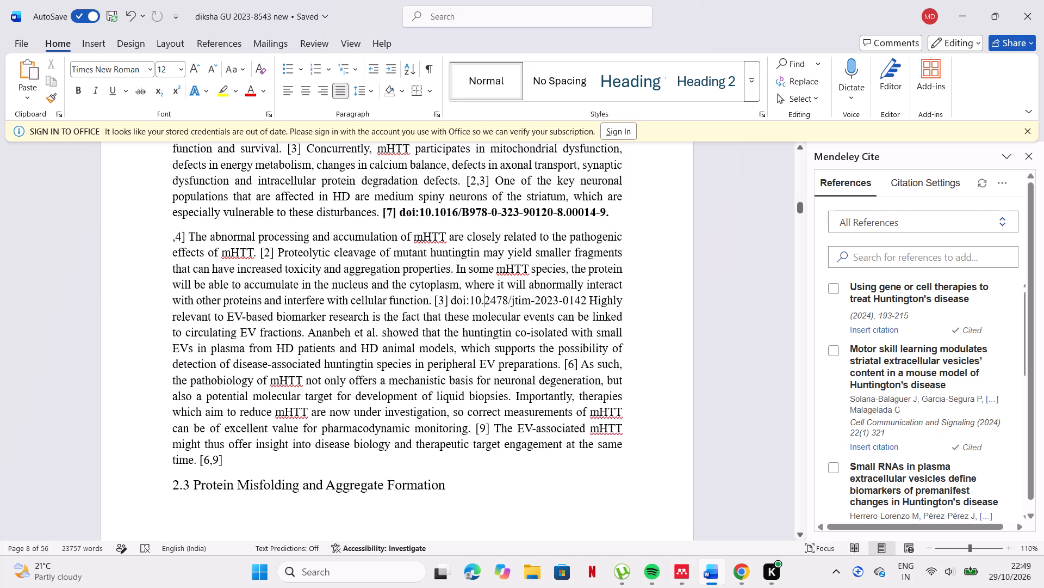
{"action": "scroll", "coordinate": [484, 389], "scroll_direction": "down", "scroll_amount": 1}
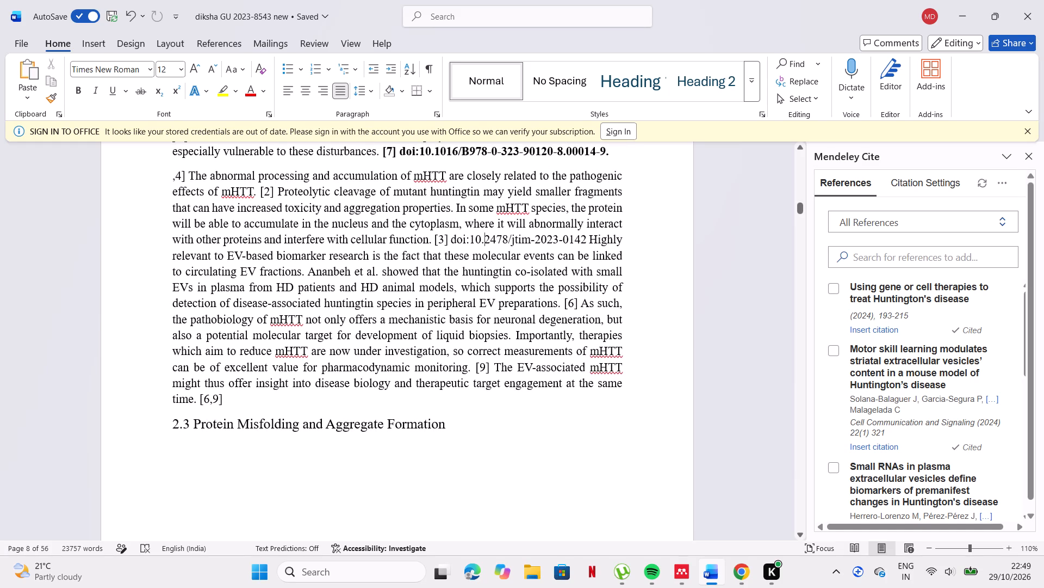
{"action": "scroll", "coordinate": [484, 389], "scroll_direction": "down", "scroll_amount": 2}
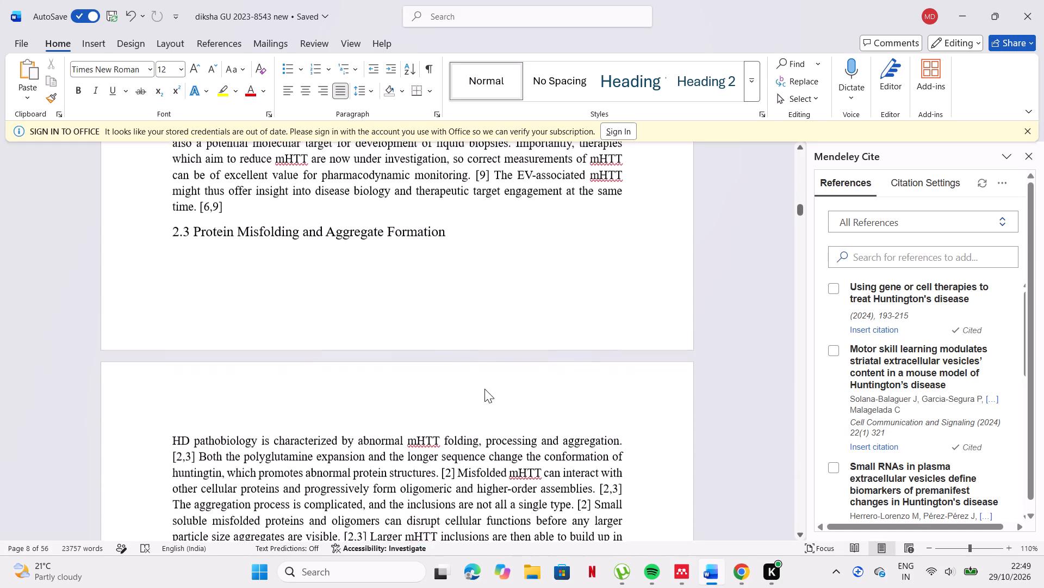
{"action": "scroll", "coordinate": [484, 389], "scroll_direction": "down", "scroll_amount": 3}
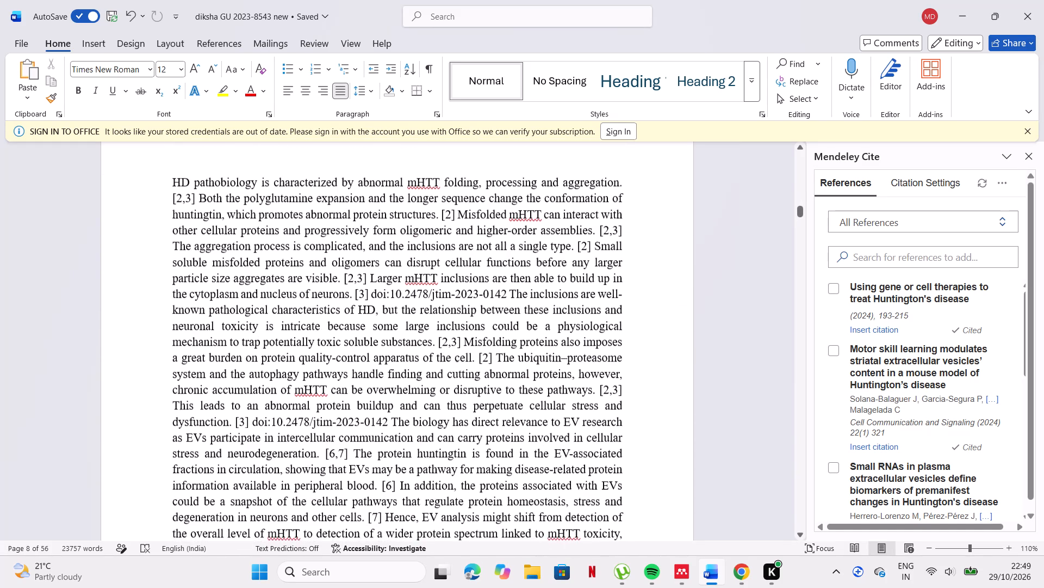
{"action": "scroll", "coordinate": [484, 389], "scroll_direction": "down", "scroll_amount": 2}
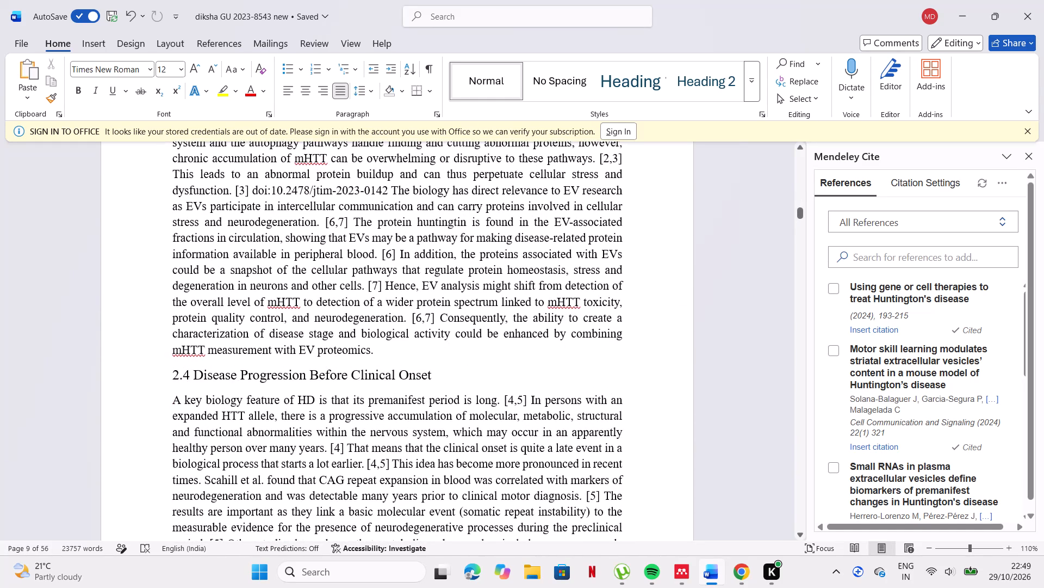
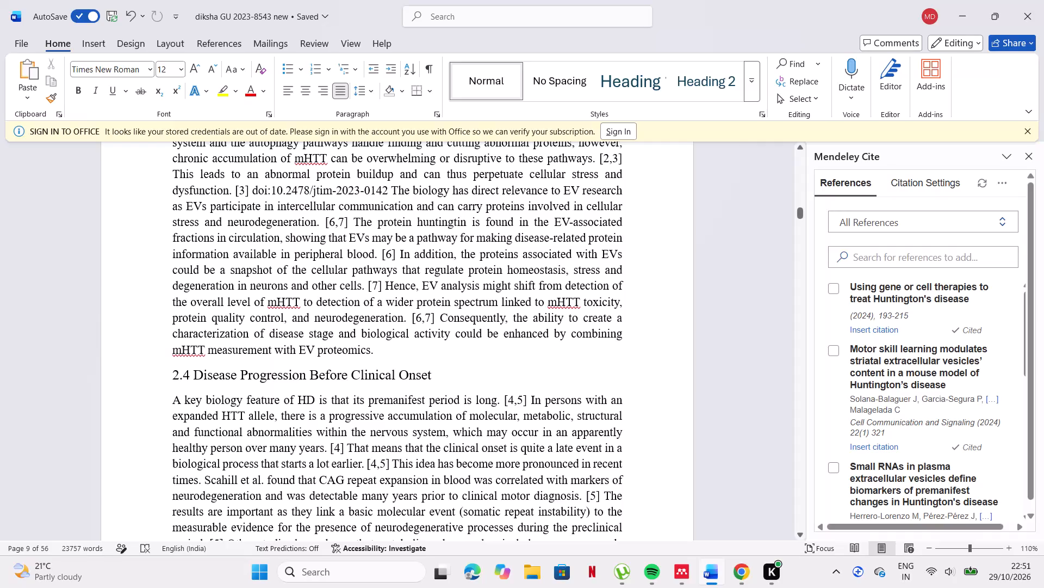
{"action": "scroll", "coordinate": [525, 297], "scroll_direction": "up", "scroll_amount": 1}
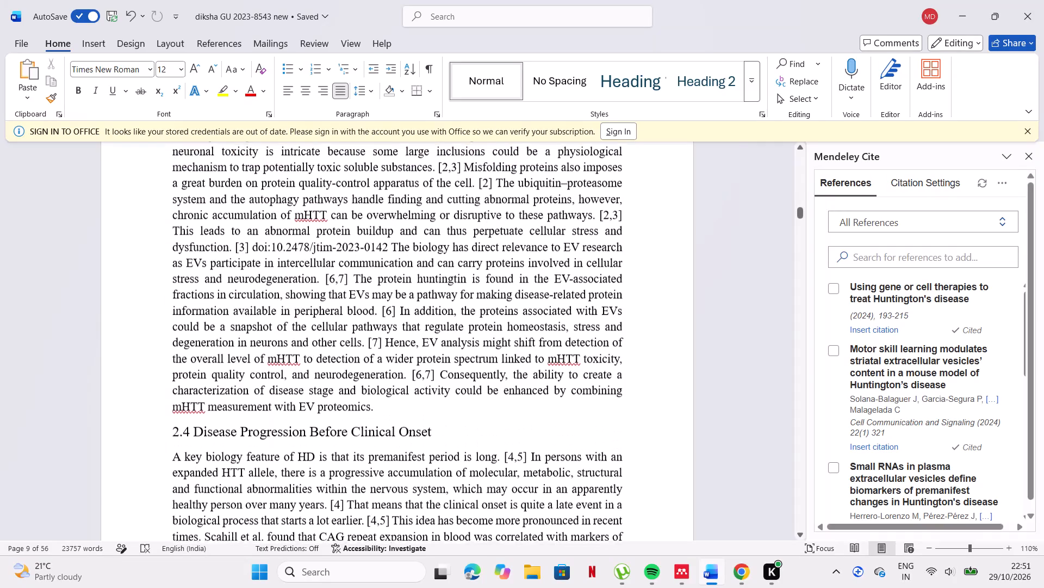
{"action": "scroll", "coordinate": [525, 297], "scroll_direction": "up", "scroll_amount": 1}
{"action": "scroll", "coordinate": [525, 297], "scroll_direction": "down", "scroll_amount": 1}
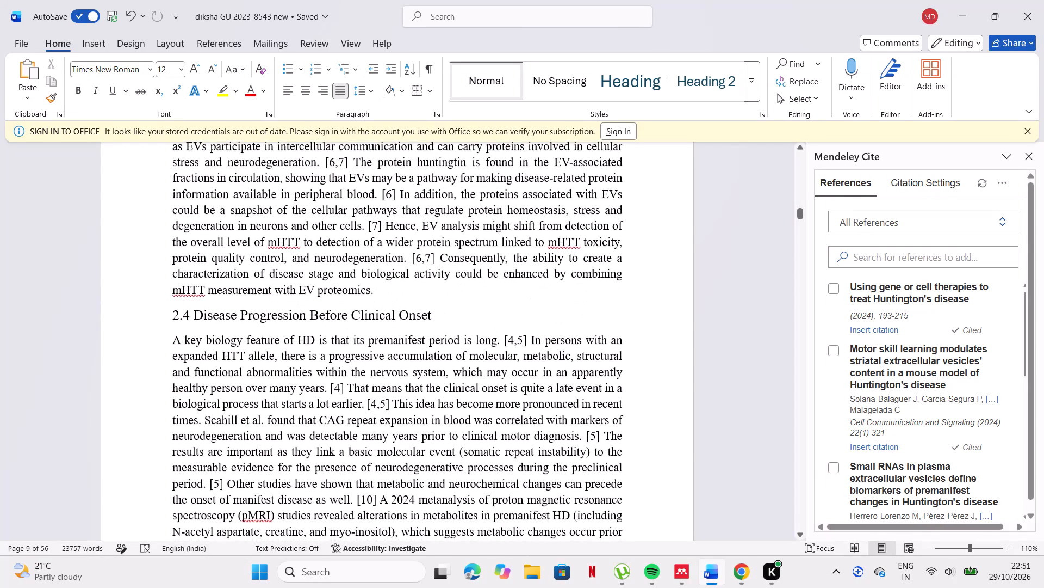
{"action": "scroll", "coordinate": [525, 297], "scroll_direction": "down", "scroll_amount": 3}
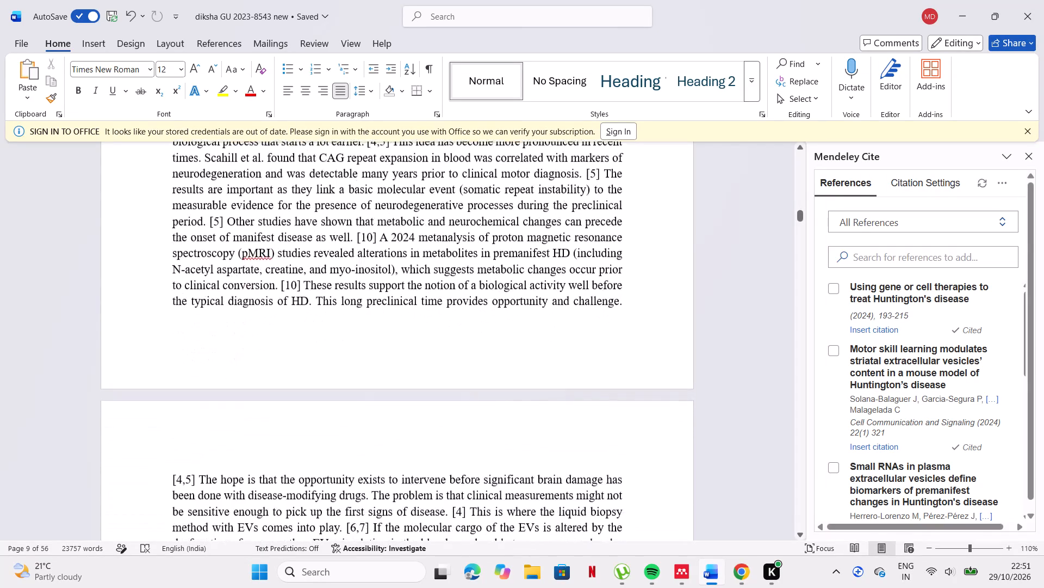
{"action": "scroll", "coordinate": [525, 297], "scroll_direction": "down", "scroll_amount": 2}
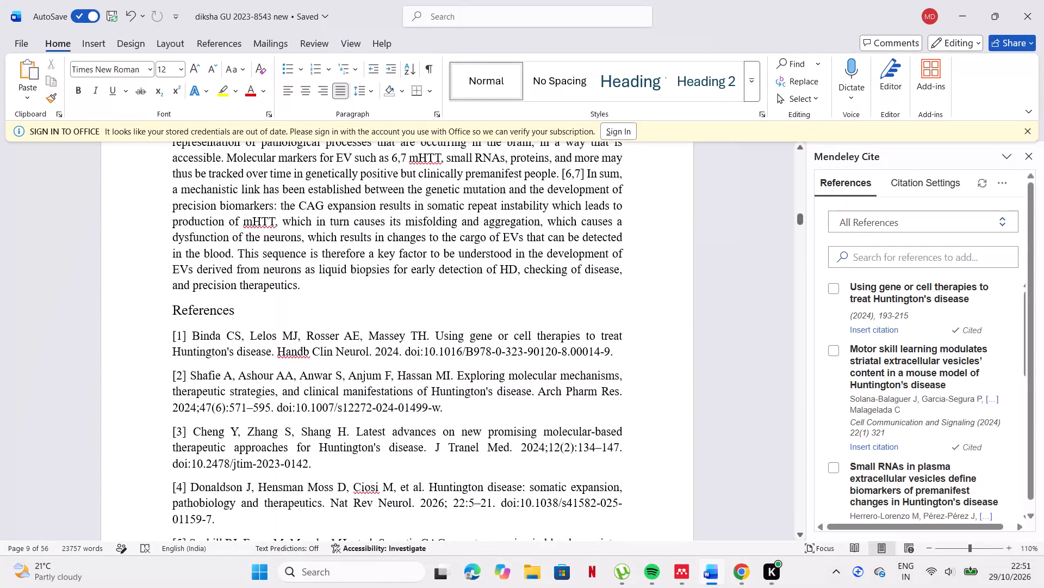
{"action": "left_click_drag", "start_coordinate": [276, 406], "coordinate": [436, 402]}
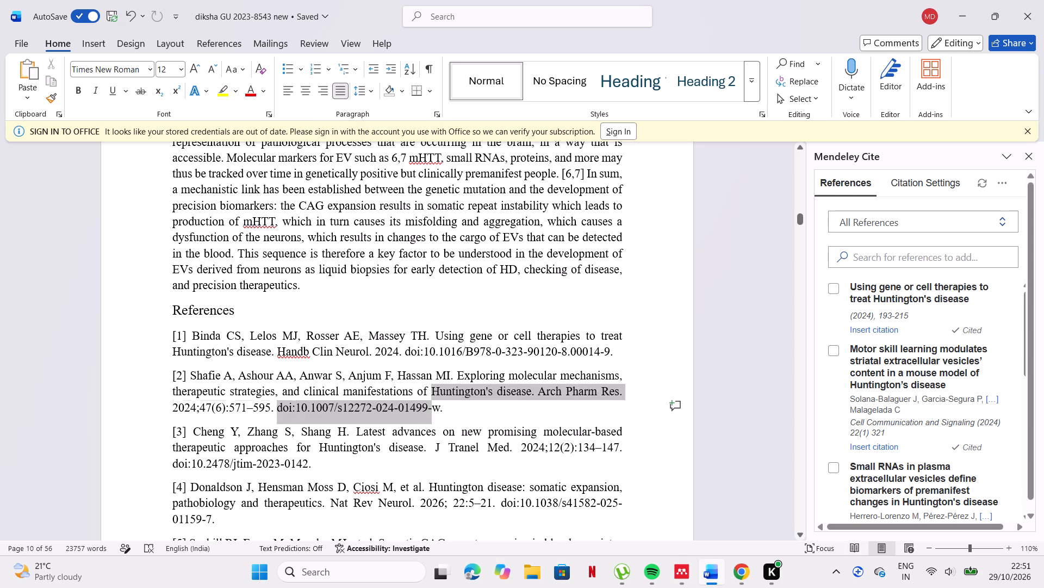
{"action": "left_click_drag", "start_coordinate": [436, 402], "coordinate": [438, 411]}
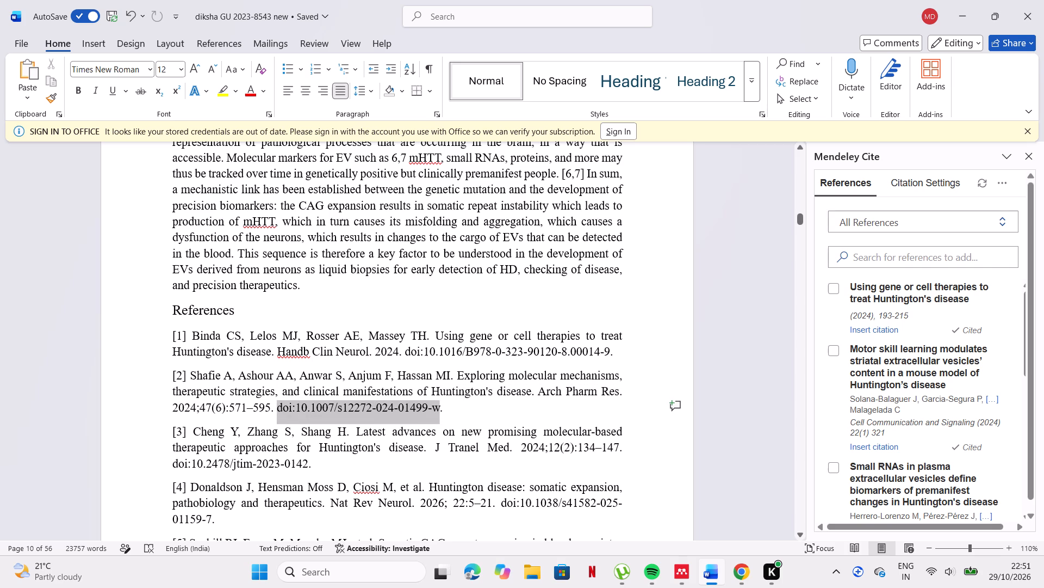
{"action": "left_click_drag", "start_coordinate": [438, 411], "coordinate": [440, 410]}
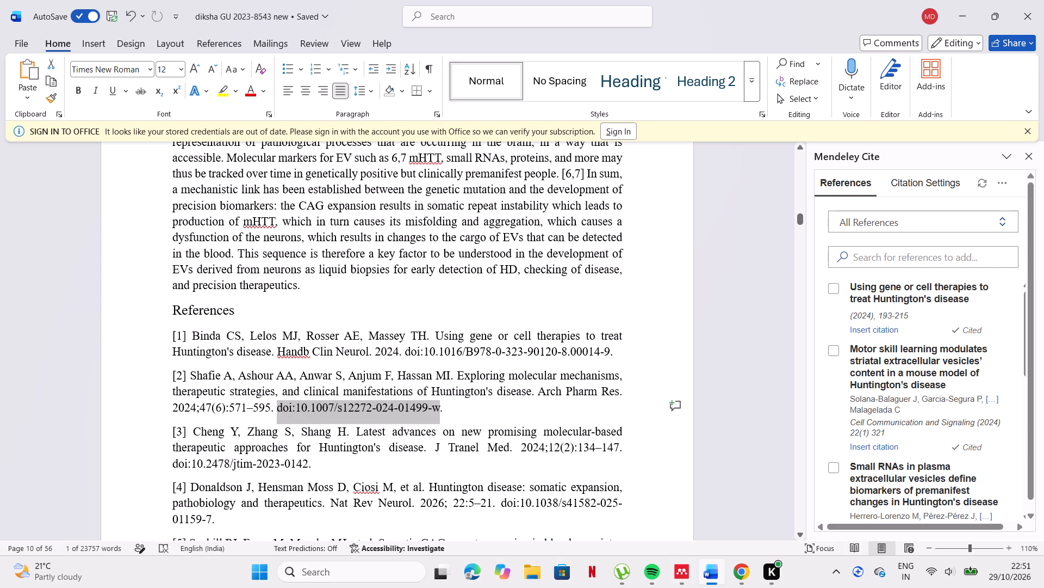
{"action": "key", "text": "ctrl+c"}
{"action": "scroll", "coordinate": [440, 410], "scroll_direction": "up", "scroll_amount": 2}
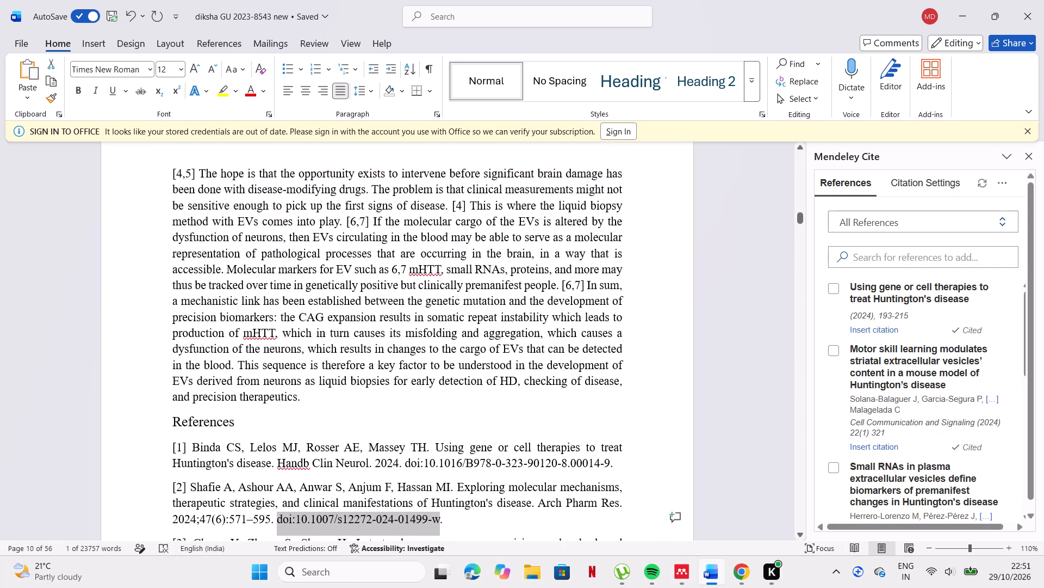
{"action": "left_click", "coordinate": [670, 575]}
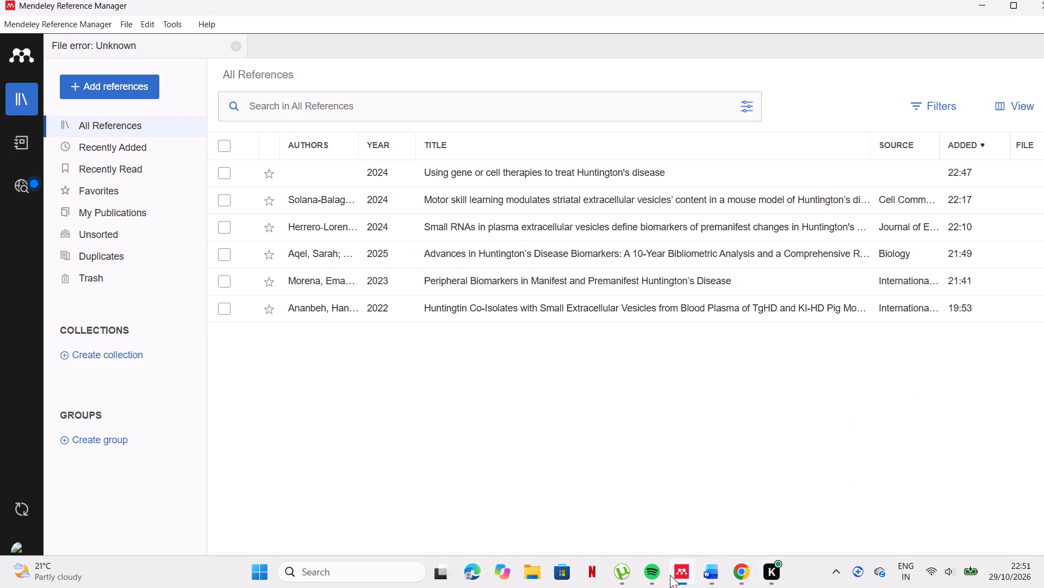
{"action": "left_click", "coordinate": [131, 83]}
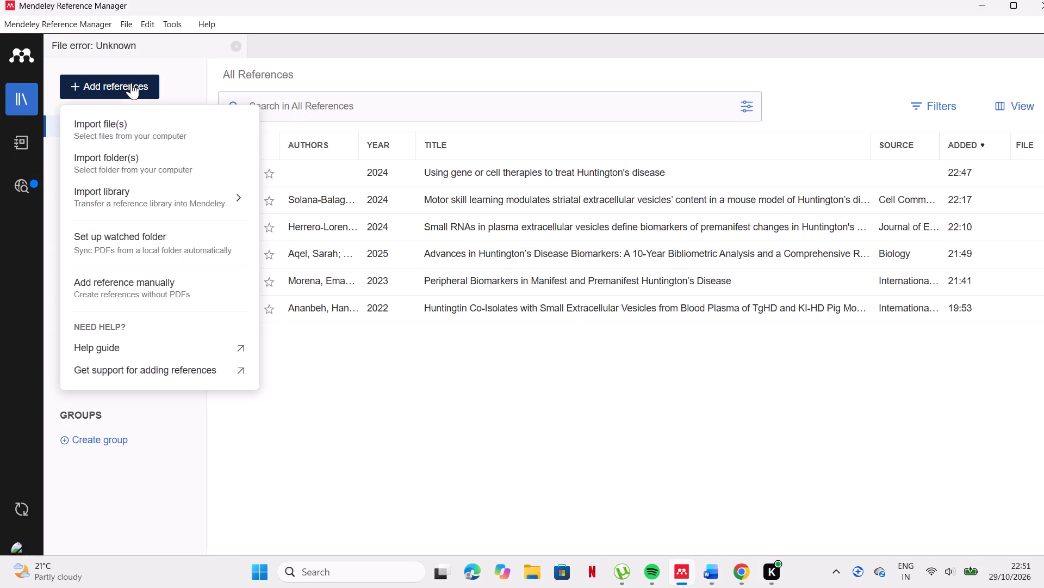
{"action": "left_click", "coordinate": [147, 272]}
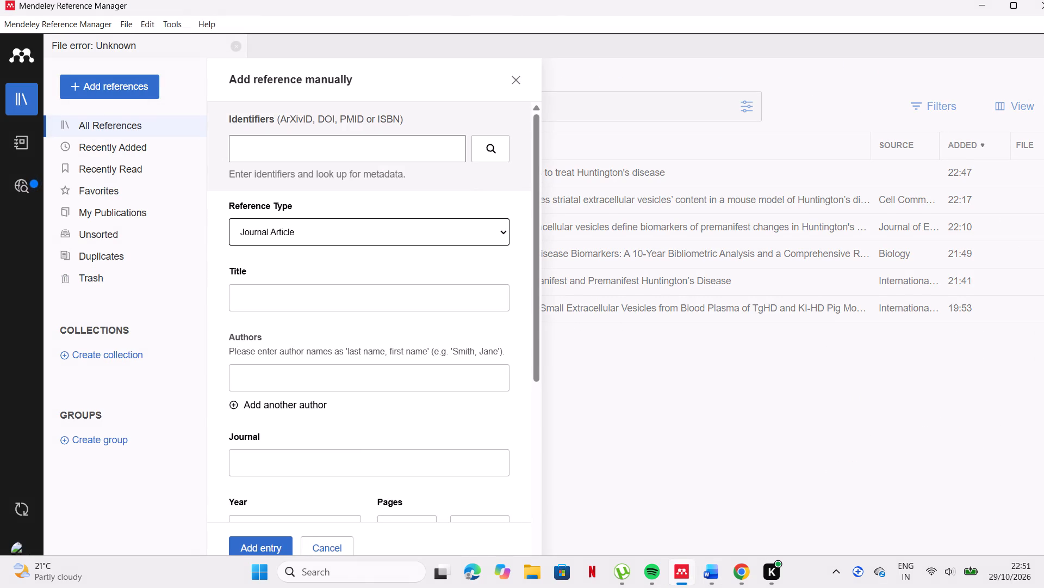
{"action": "left_click", "coordinate": [244, 145]}
{"action": "key", "text": "ctrl+v"}
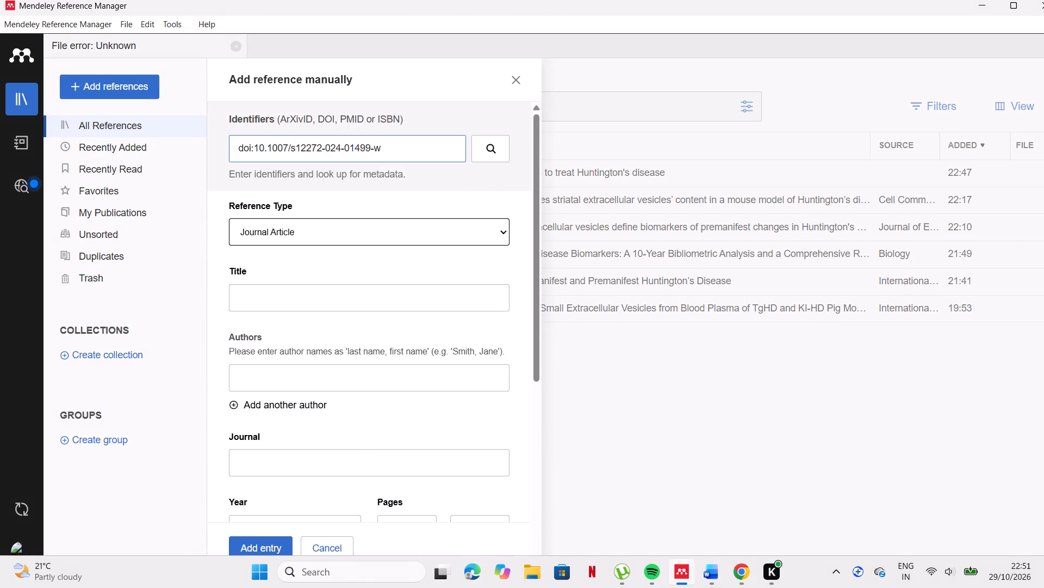
{"action": "left_click", "coordinate": [253, 142]}
{"action": "type", "text": "\\\\\\"}
{"action": "key", "text": "BackSpace"}
{"action": "key", "text": "BackSpace"}
{"action": "key", "text": "BackSpace"}
{"action": "key", "text": "BackSpace"}
{"action": "key", "text": "BackSpace"}
{"action": "key", "text": "BackSpace"}
{"action": "key", "text": "BackSpace"}
{"action": "key", "text": "BackSpace"}
{"action": "key", "text": "BackSpace"}
{"action": "key", "text": "BackSpace"}
{"action": "key", "text": "BackSpace"}
{"action": "key", "text": "BackSpace"}
{"action": "key", "text": "BackSpace"}
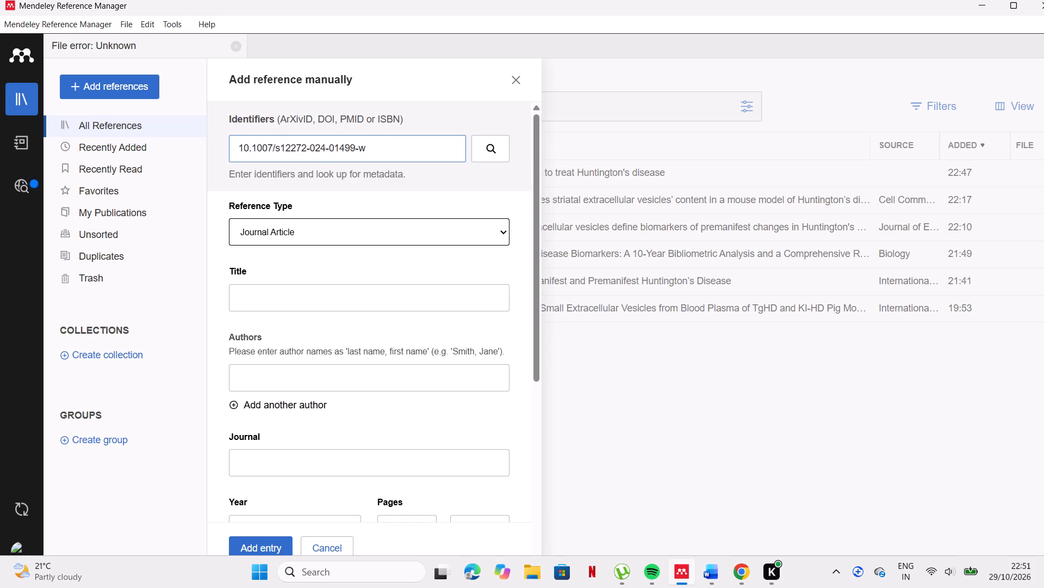
{"action": "left_click", "coordinate": [497, 150]}
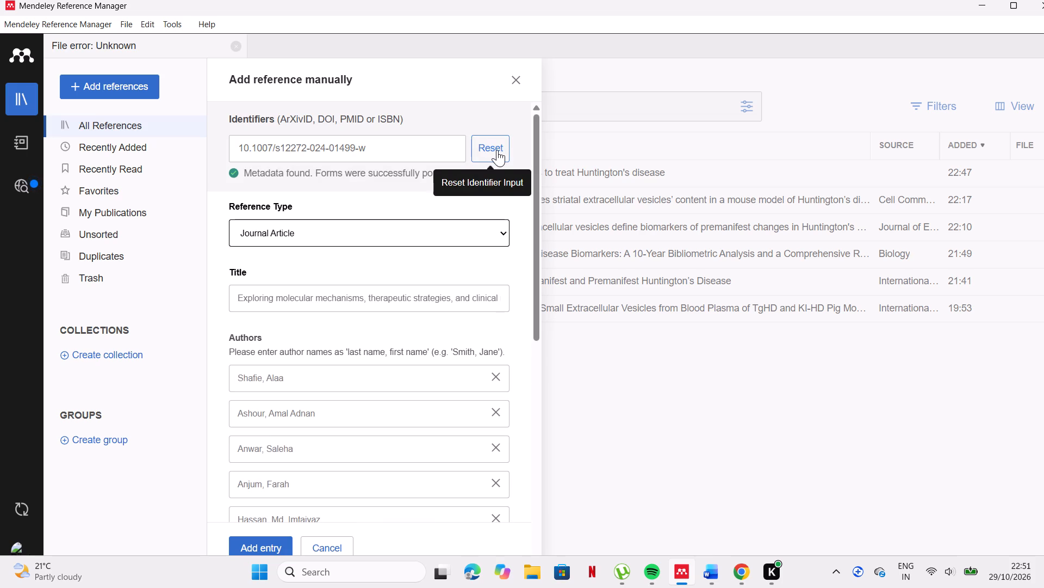
{"action": "left_click", "coordinate": [269, 543]}
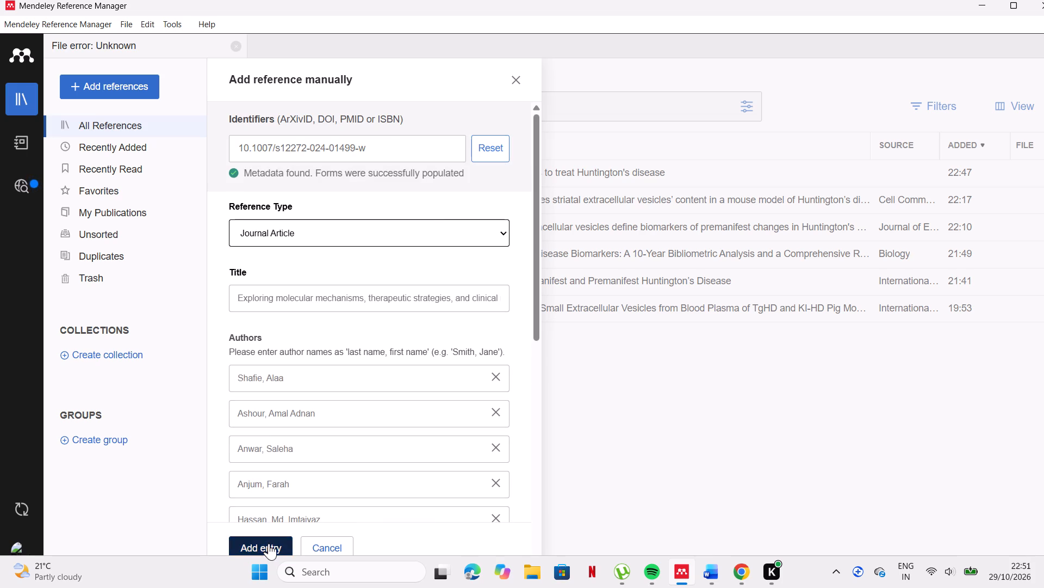
Switch back to Word and sync the Mendeley Cite reference list.
{"action": "left_click", "coordinate": [701, 581]}
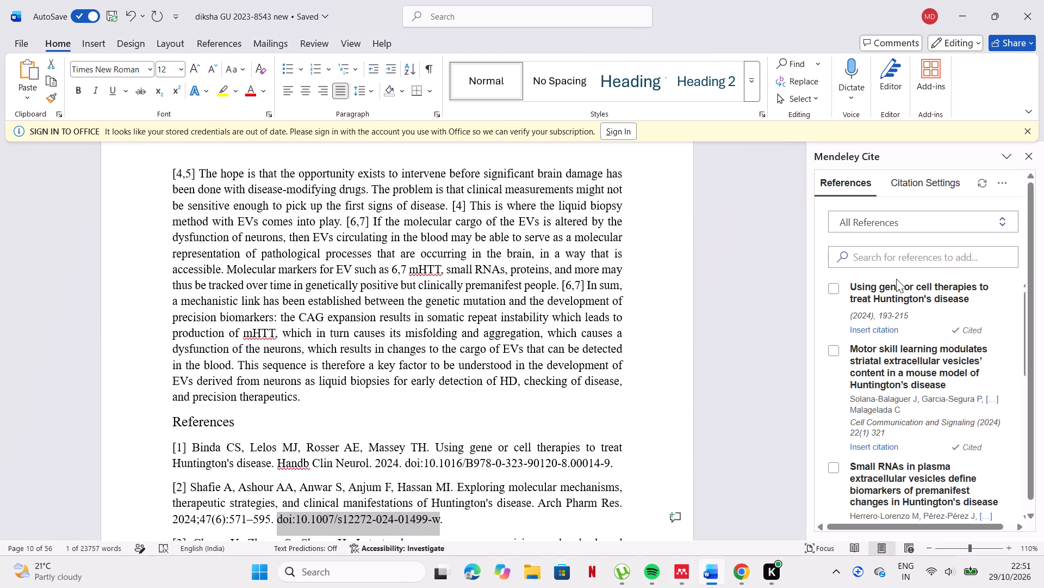
{"action": "left_click", "coordinate": [984, 183]}
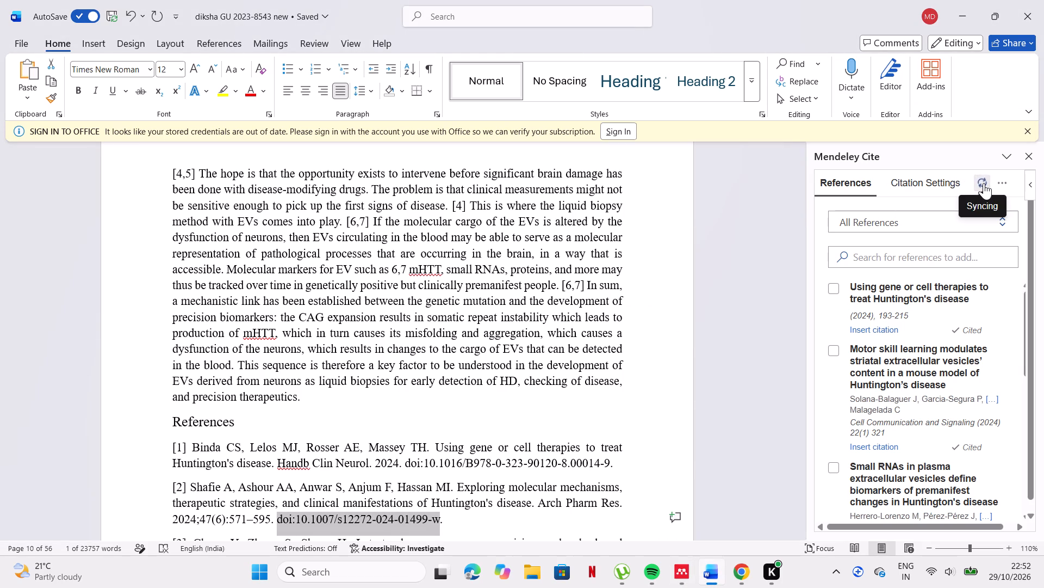
{"action": "scroll", "coordinate": [737, 274], "scroll_direction": "up", "scroll_amount": 1}
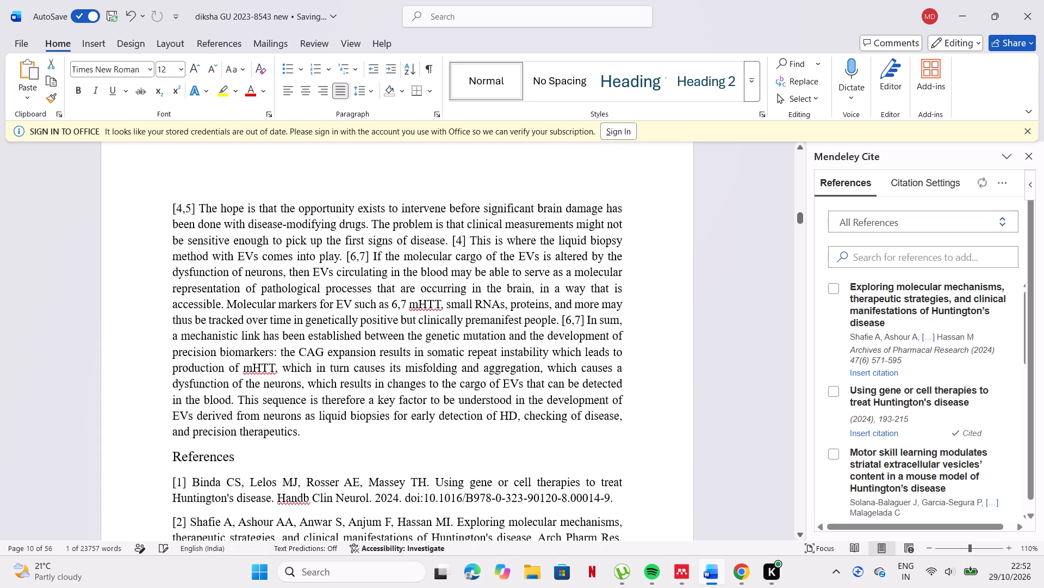
{"action": "scroll", "coordinate": [604, 291], "scroll_direction": "up", "scroll_amount": 5}
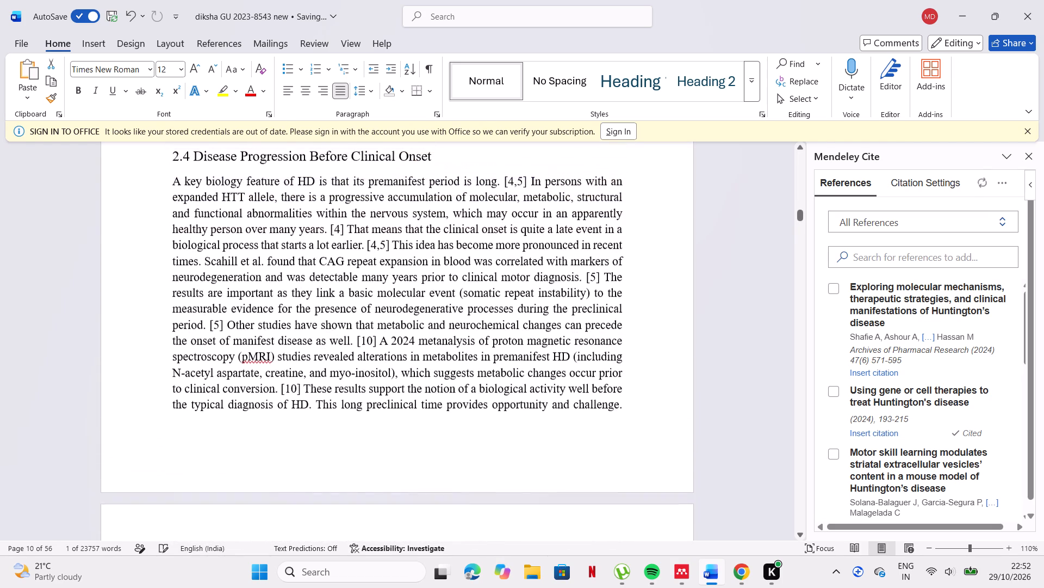
{"action": "scroll", "coordinate": [604, 291], "scroll_direction": "up", "scroll_amount": 4}
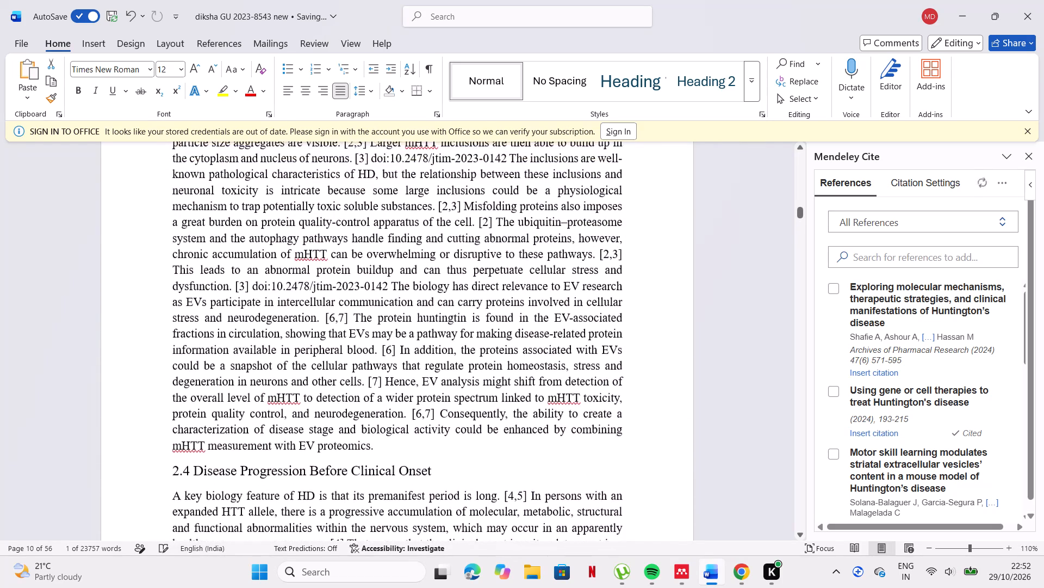
{"action": "scroll", "coordinate": [604, 291], "scroll_direction": "up", "scroll_amount": 1}
{"action": "left_click", "coordinate": [607, 286]}
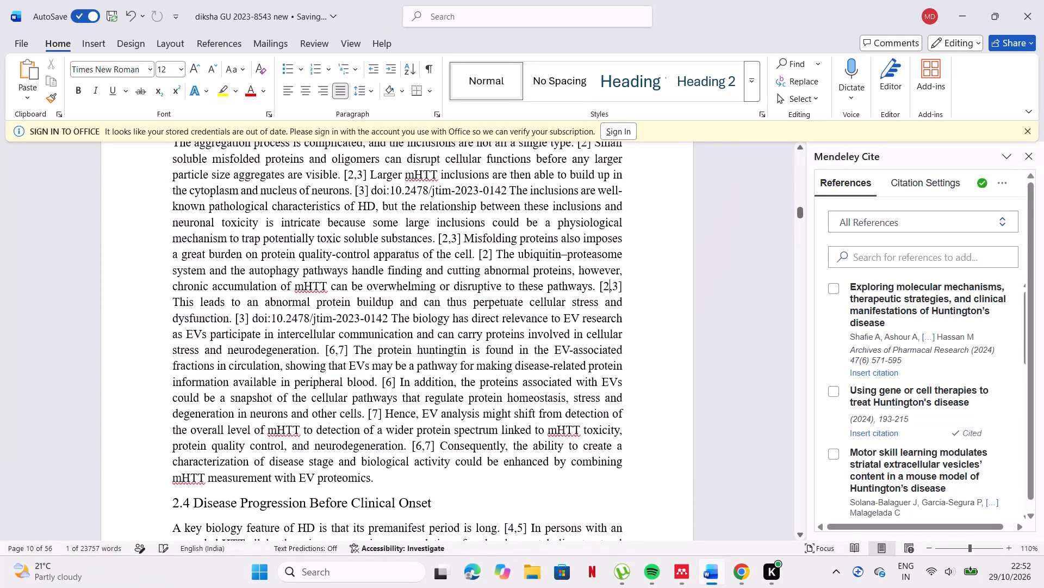
{"action": "key", "text": "BackSpace"}
{"action": "key", "text": "BackSpace"}
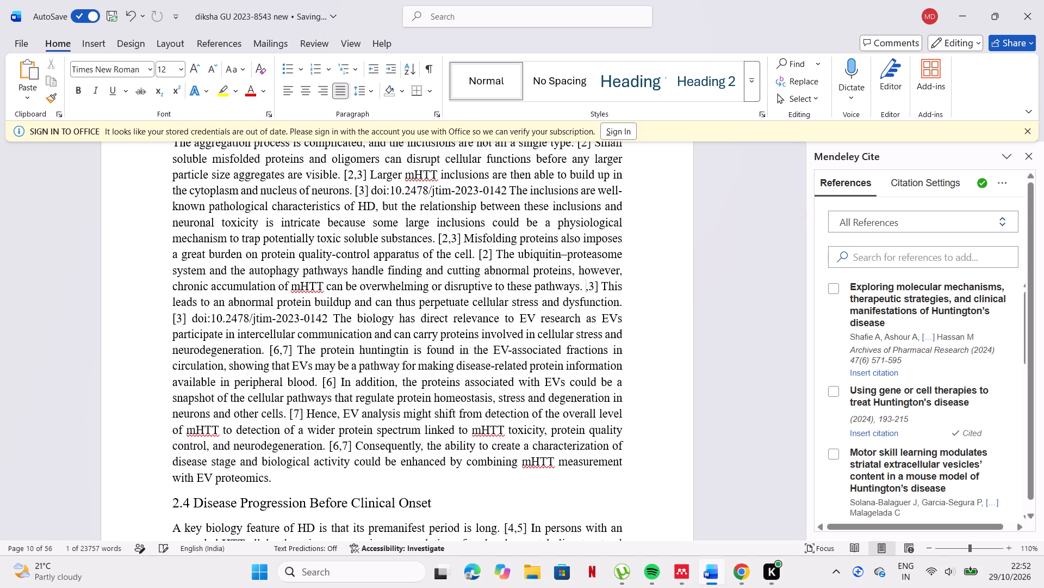
{"action": "key", "text": "ctrl+v"}
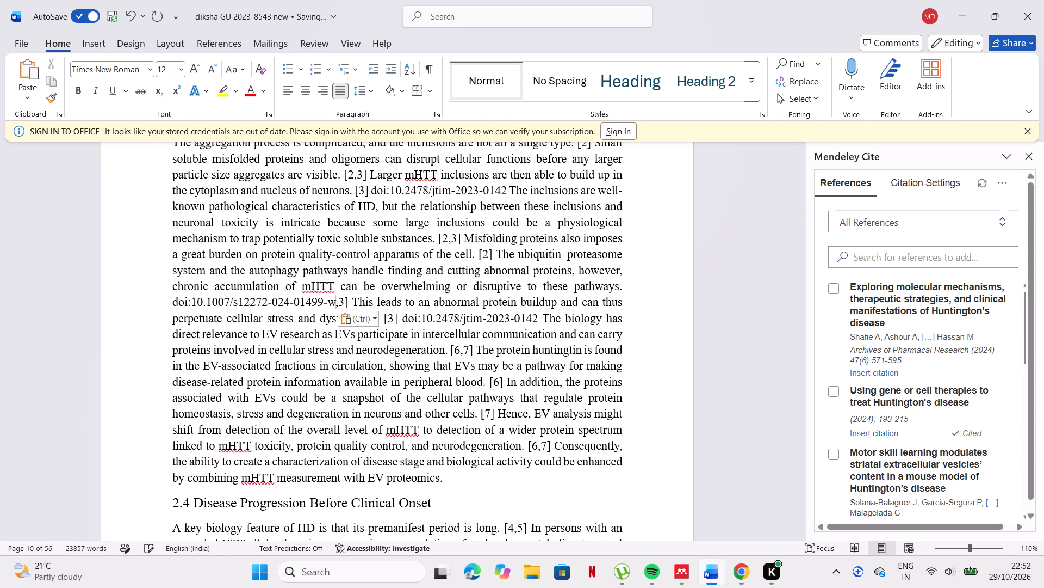
{"action": "left_click_drag", "start_coordinate": [171, 303], "coordinate": [278, 301]}
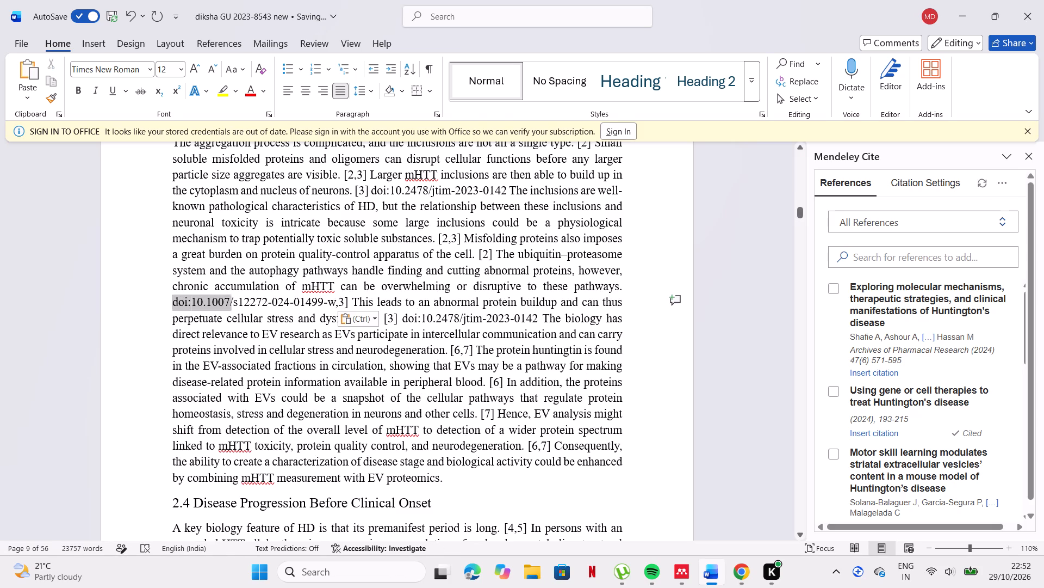
{"action": "left_click_drag", "start_coordinate": [278, 301], "coordinate": [335, 309]}
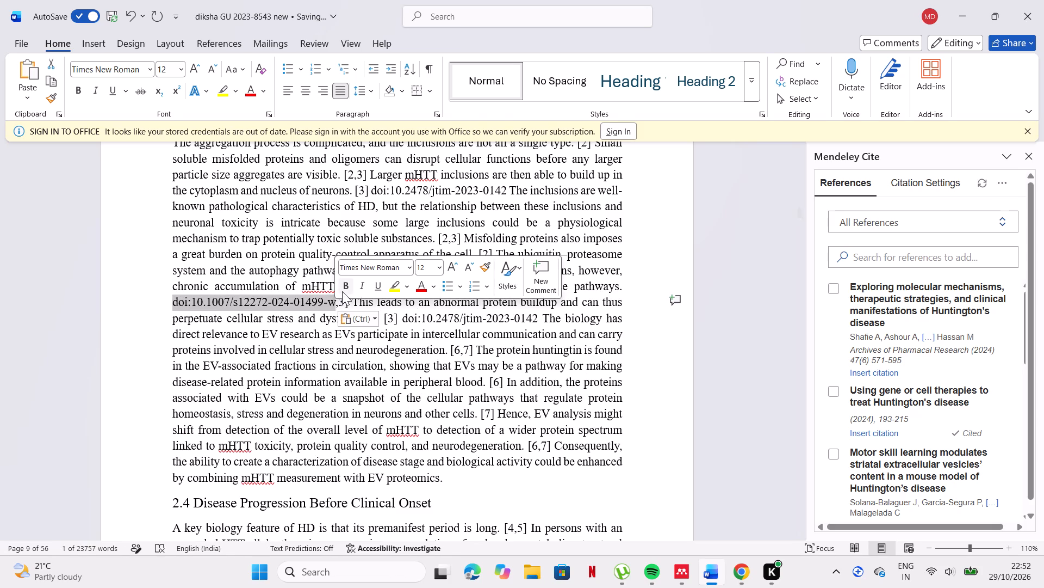
{"action": "left_click", "coordinate": [342, 291]}
{"action": "key", "text": "ctrl+c"}
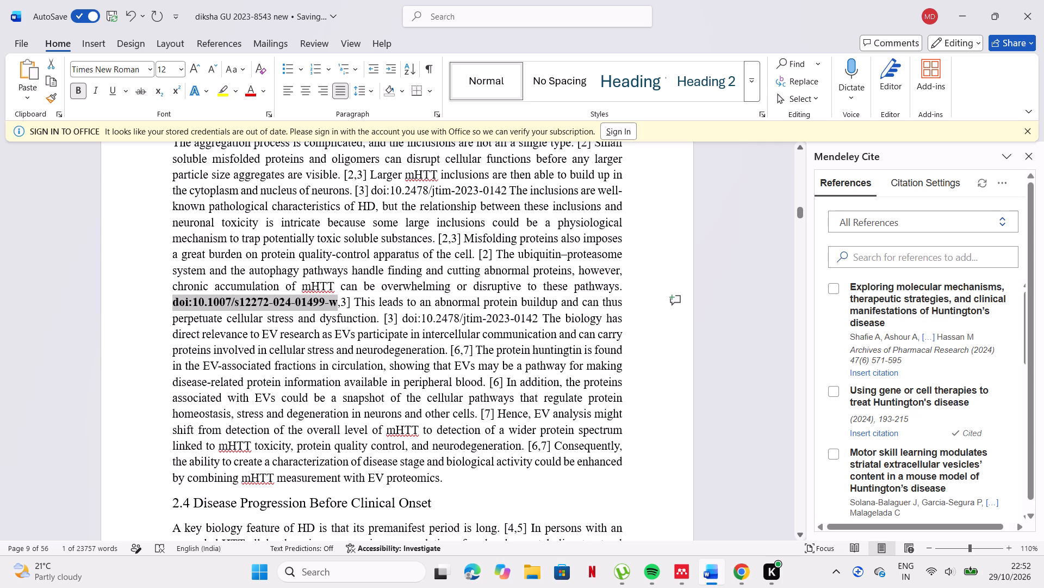
Insert the Mendeley citation "Exploring molecular mechanisms, therapeutic strategies, and clinical manifestations of Huntington's disease" before the DOI following "these pathways." and bold it.
{"action": "left_click", "coordinate": [173, 297]}
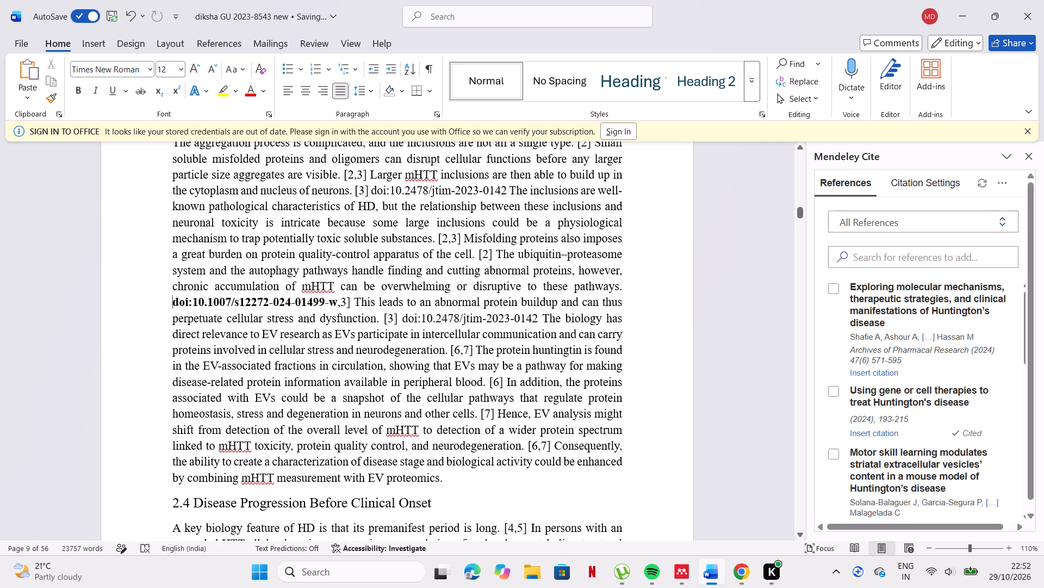
{"action": "left_click", "coordinate": [840, 295]}
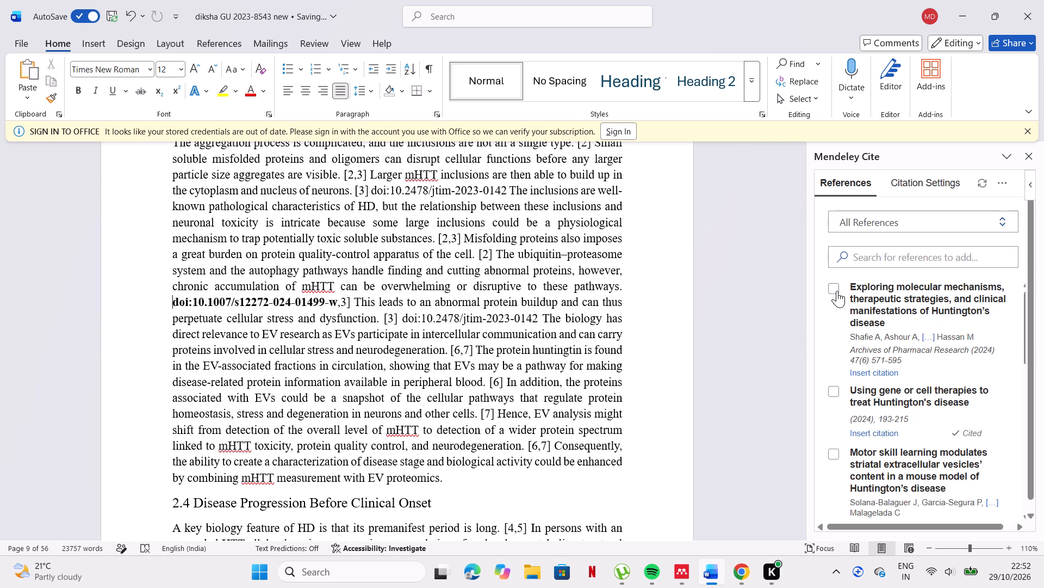
{"action": "left_click", "coordinate": [836, 291]}
{"action": "left_click", "coordinate": [874, 507]}
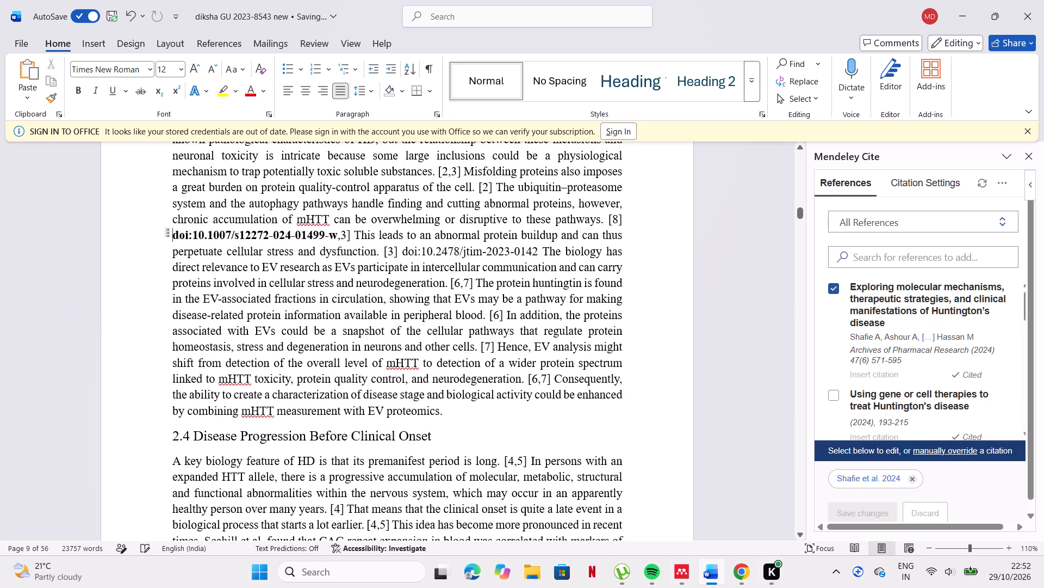
{"action": "left_click_drag", "start_coordinate": [648, 223], "coordinate": [606, 218]}
{"action": "left_click", "coordinate": [616, 198]}
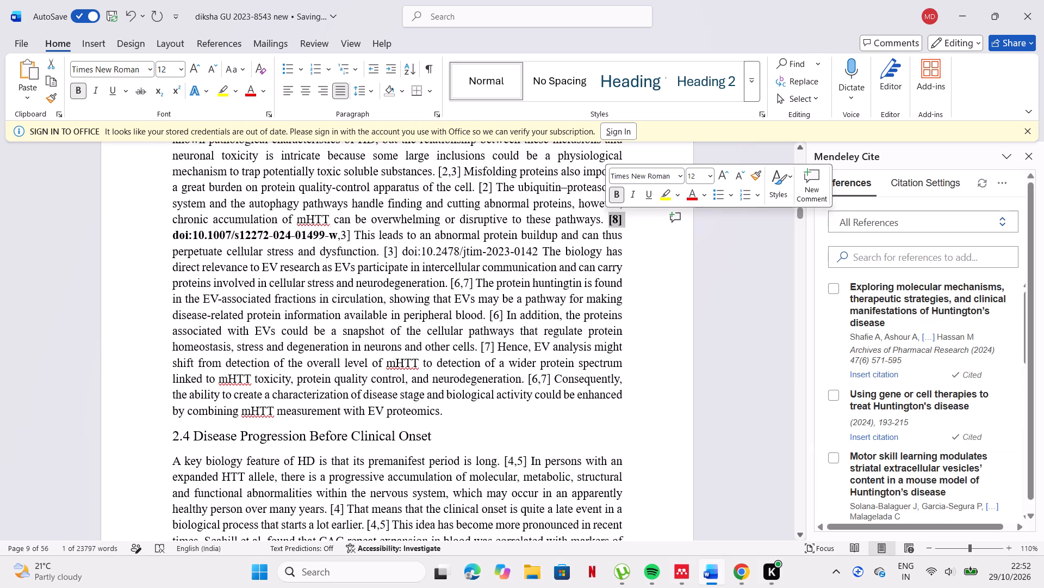
{"action": "scroll", "coordinate": [582, 222], "scroll_direction": "up", "scroll_amount": 4}
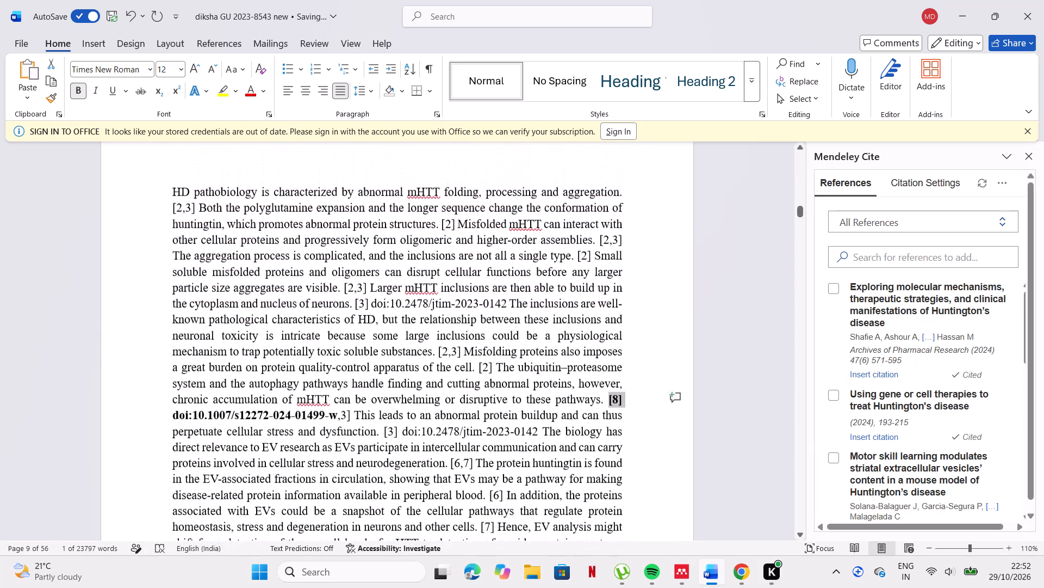
{"action": "scroll", "coordinate": [582, 222], "scroll_direction": "up", "scroll_amount": 1}
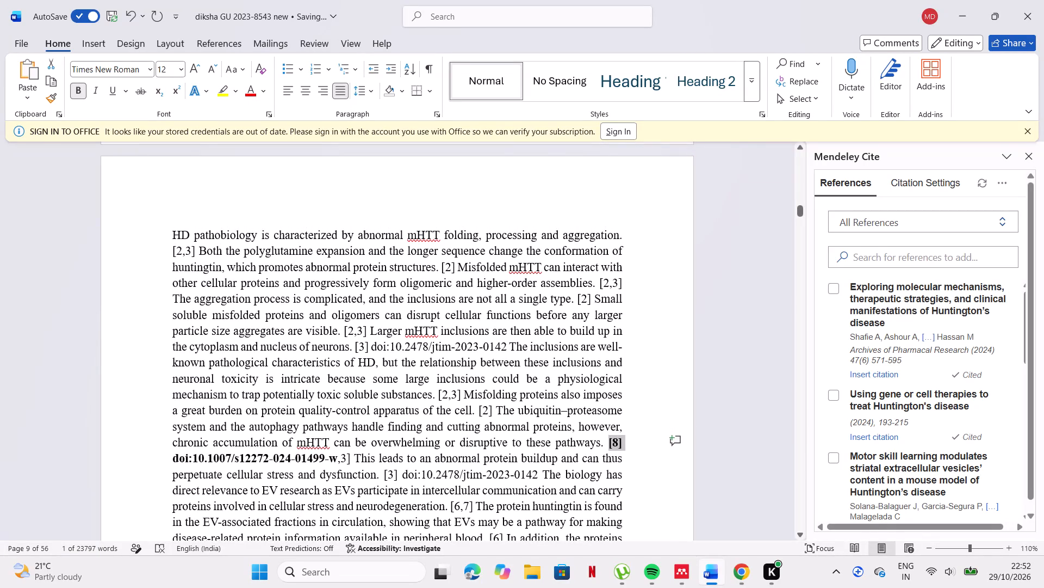
{"action": "left_click", "coordinate": [593, 302]}
{"action": "key", "text": "BackSpace"}
{"action": "key", "text": "BackSpace"}
{"action": "key", "text": "BackSpace"}
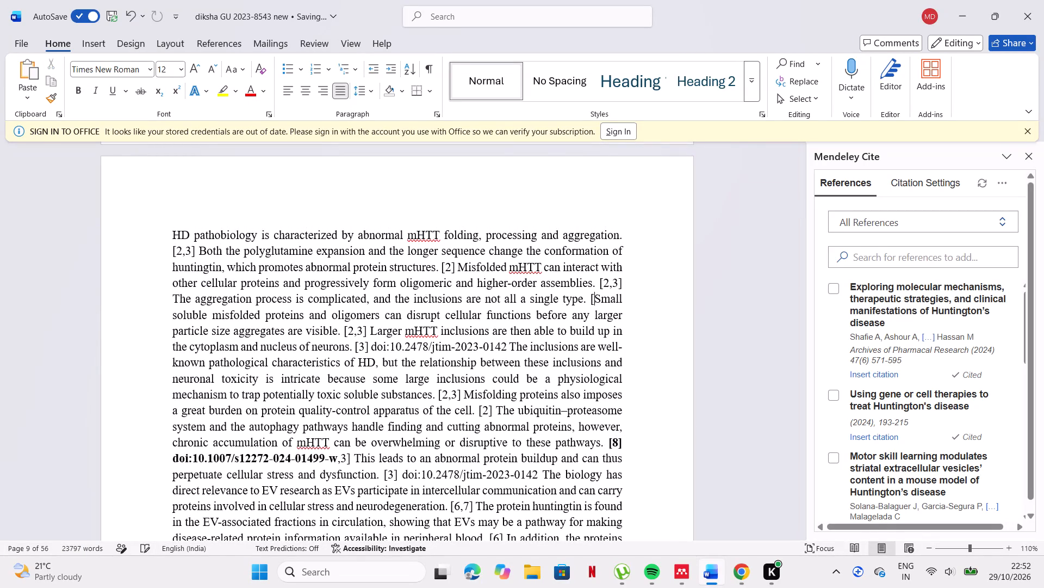
{"action": "key", "text": "BackSpace"}
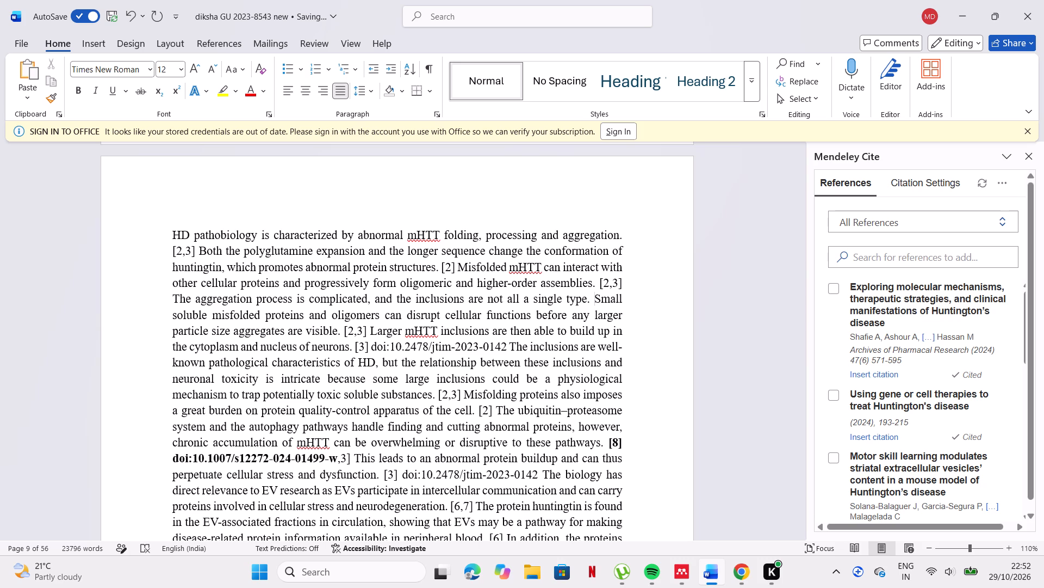
{"action": "key", "text": "ctrl+v"}
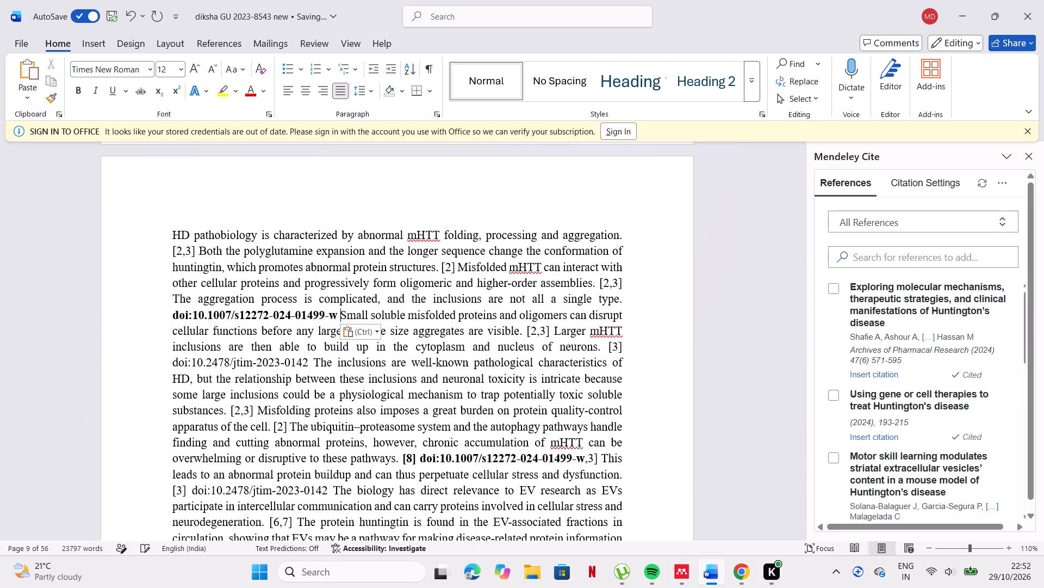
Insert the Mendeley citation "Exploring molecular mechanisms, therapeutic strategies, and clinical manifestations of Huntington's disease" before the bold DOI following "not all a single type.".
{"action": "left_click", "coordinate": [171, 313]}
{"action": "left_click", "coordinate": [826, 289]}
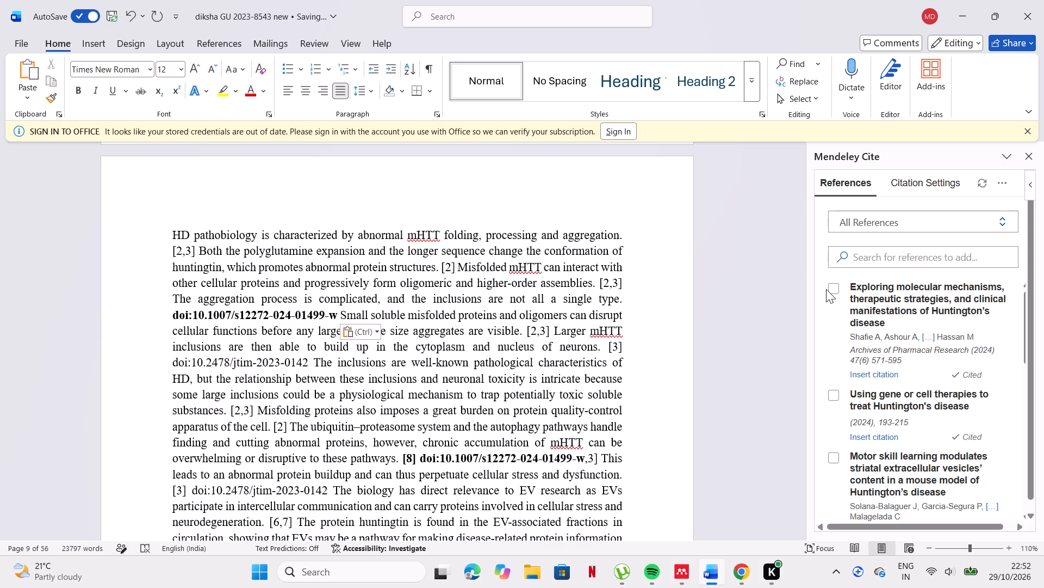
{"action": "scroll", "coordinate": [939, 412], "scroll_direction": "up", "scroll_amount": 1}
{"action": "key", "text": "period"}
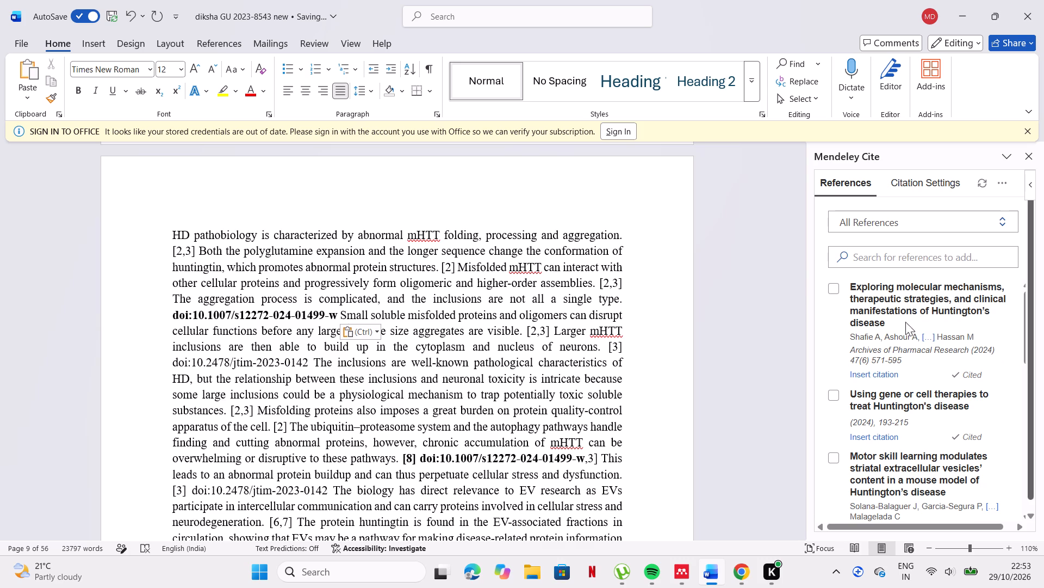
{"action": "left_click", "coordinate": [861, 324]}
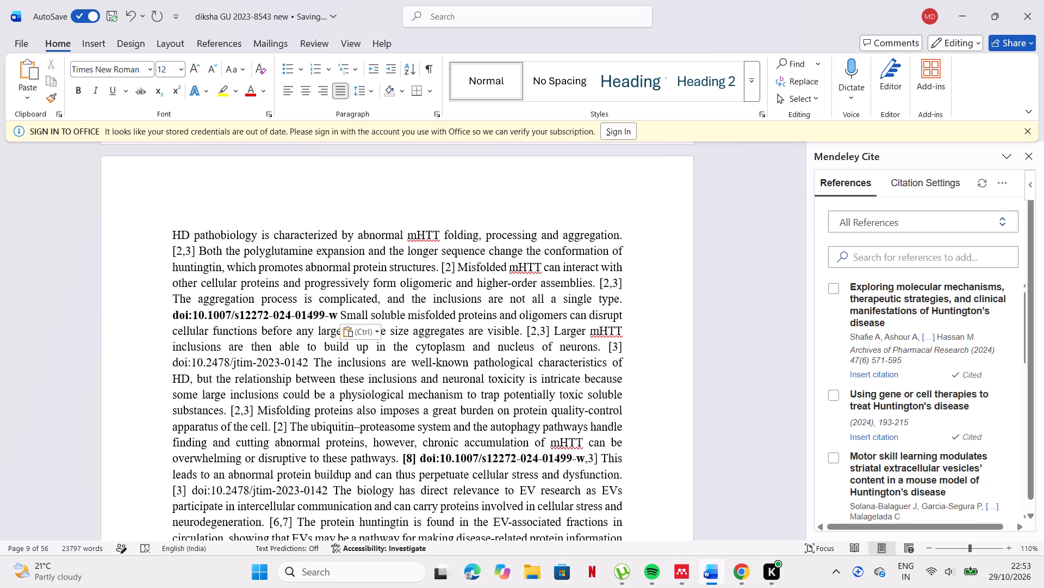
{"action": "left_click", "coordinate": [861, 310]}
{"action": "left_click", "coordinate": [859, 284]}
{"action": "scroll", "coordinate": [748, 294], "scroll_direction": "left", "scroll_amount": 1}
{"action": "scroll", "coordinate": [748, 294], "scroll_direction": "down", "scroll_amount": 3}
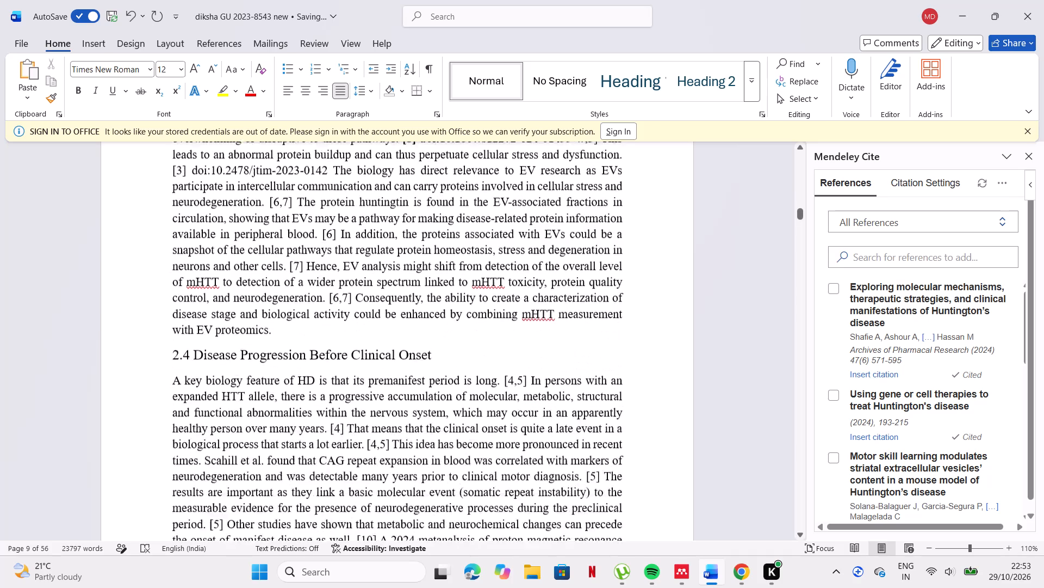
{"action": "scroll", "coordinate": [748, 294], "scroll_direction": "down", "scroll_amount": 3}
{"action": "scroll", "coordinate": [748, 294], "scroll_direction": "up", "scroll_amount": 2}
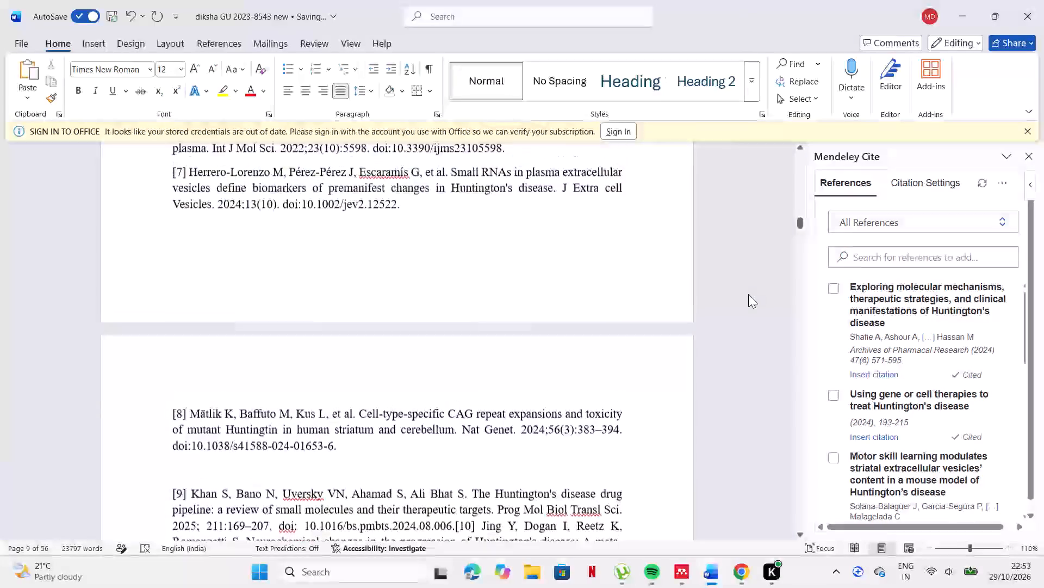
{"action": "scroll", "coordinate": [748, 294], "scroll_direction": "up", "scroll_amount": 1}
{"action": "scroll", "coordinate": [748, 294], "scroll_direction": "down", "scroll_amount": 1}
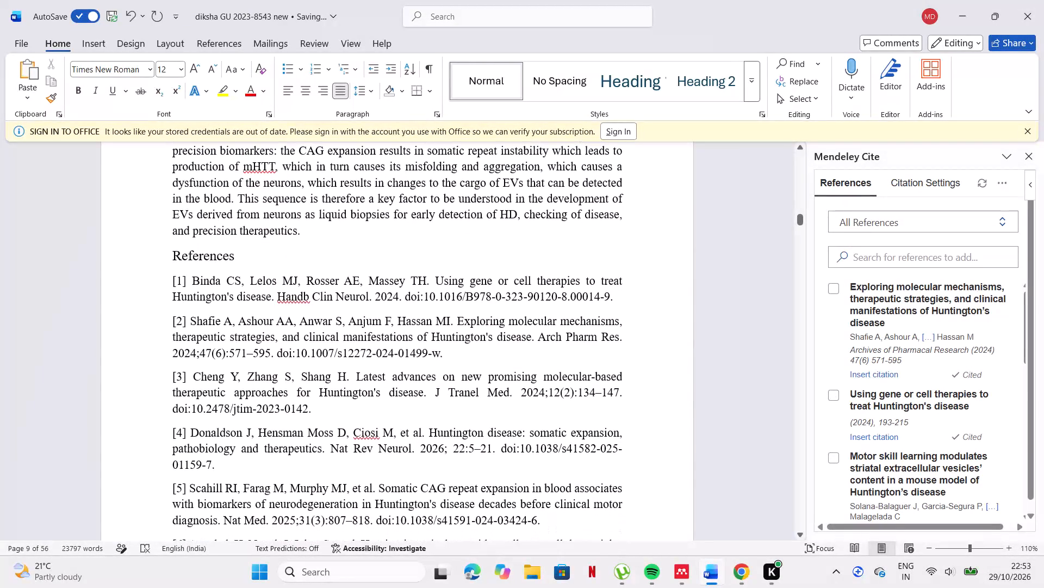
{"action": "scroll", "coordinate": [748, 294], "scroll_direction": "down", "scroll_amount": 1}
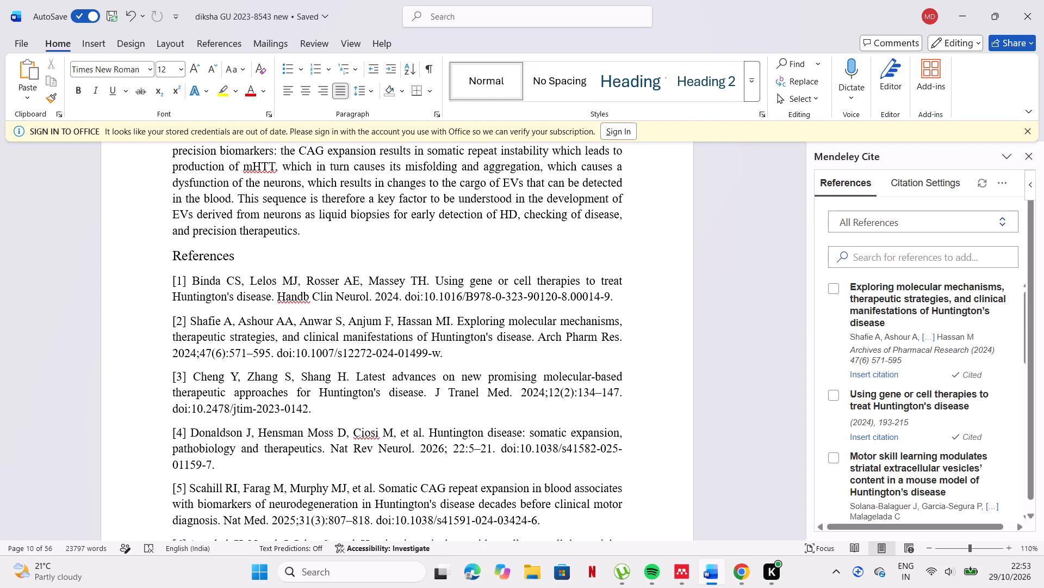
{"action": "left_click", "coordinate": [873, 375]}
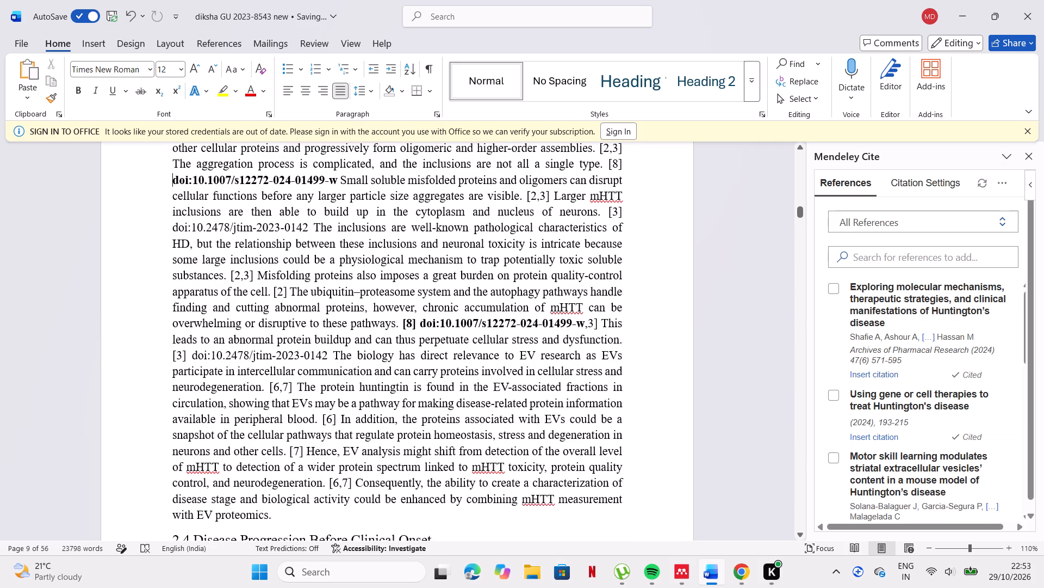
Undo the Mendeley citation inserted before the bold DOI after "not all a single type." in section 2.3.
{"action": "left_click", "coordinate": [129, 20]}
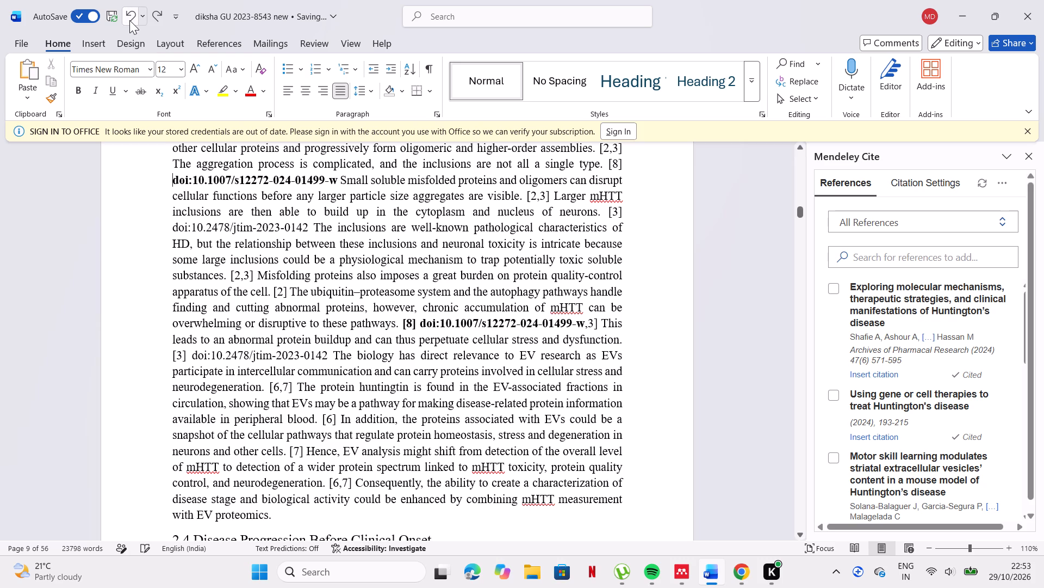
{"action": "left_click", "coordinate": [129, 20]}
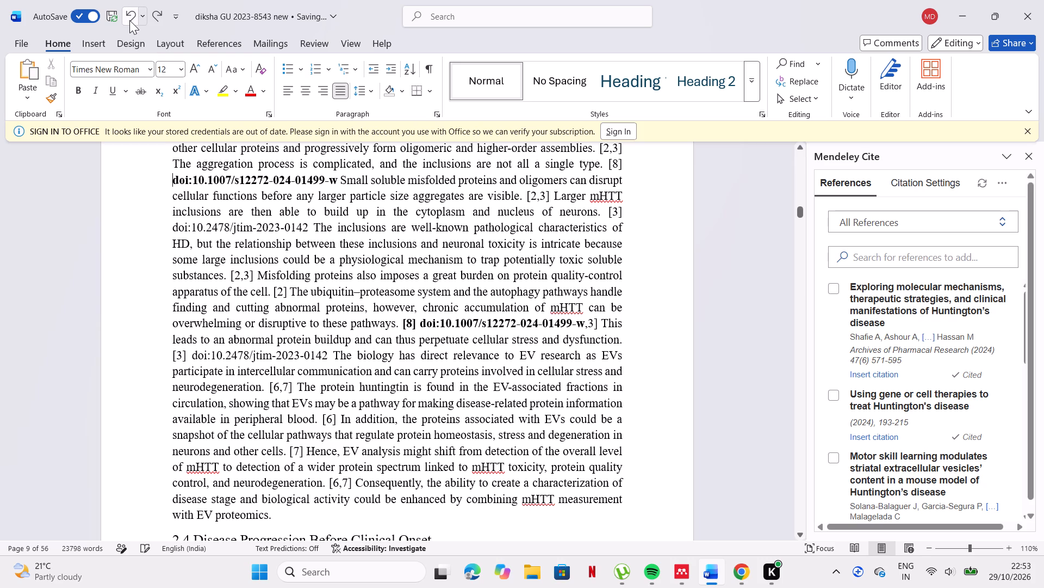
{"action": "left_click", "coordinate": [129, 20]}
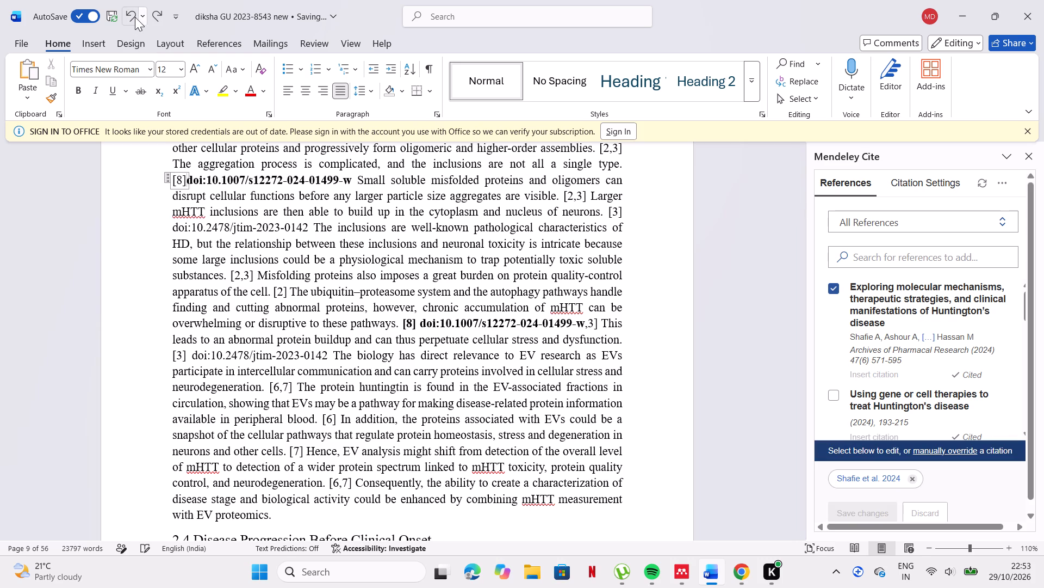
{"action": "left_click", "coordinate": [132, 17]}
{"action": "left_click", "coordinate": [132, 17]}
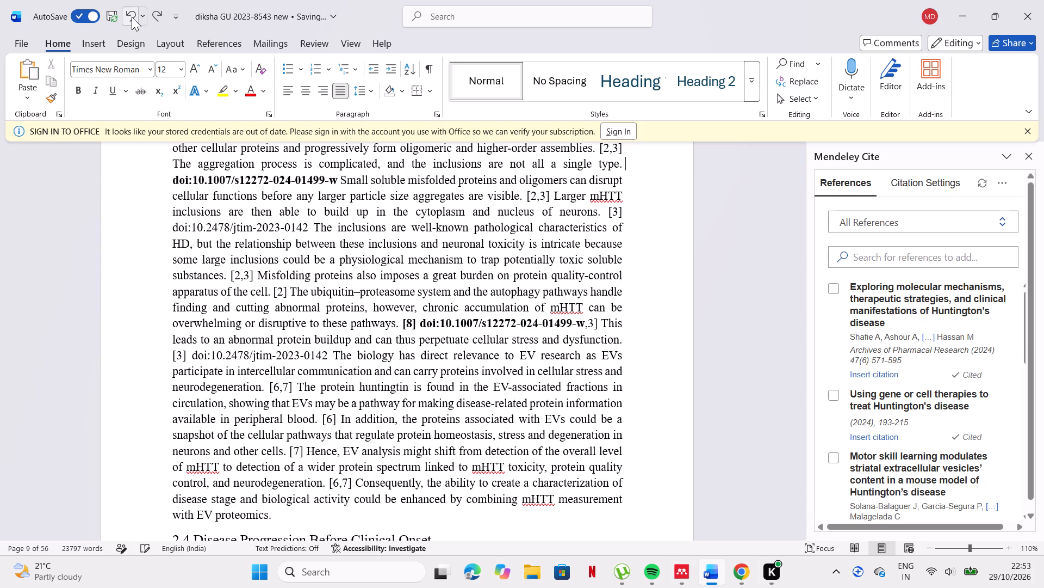
Undo the DOI paste after "not all a single type." and continue undoing to bring back the deleted characters "[2".
{"action": "left_click", "coordinate": [132, 17]}
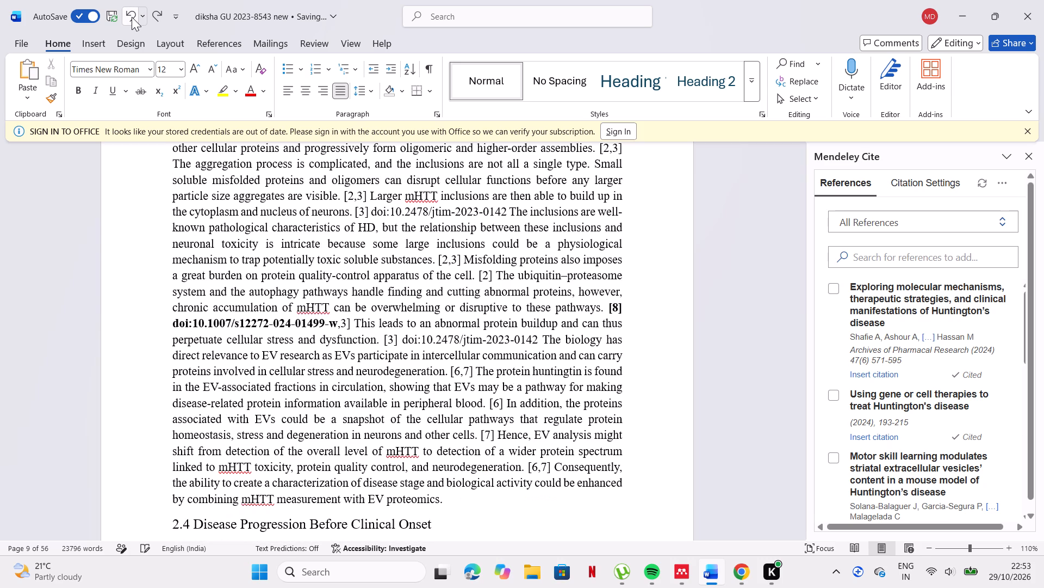
{"action": "left_click", "coordinate": [132, 17]}
{"action": "left_click", "coordinate": [132, 17]}
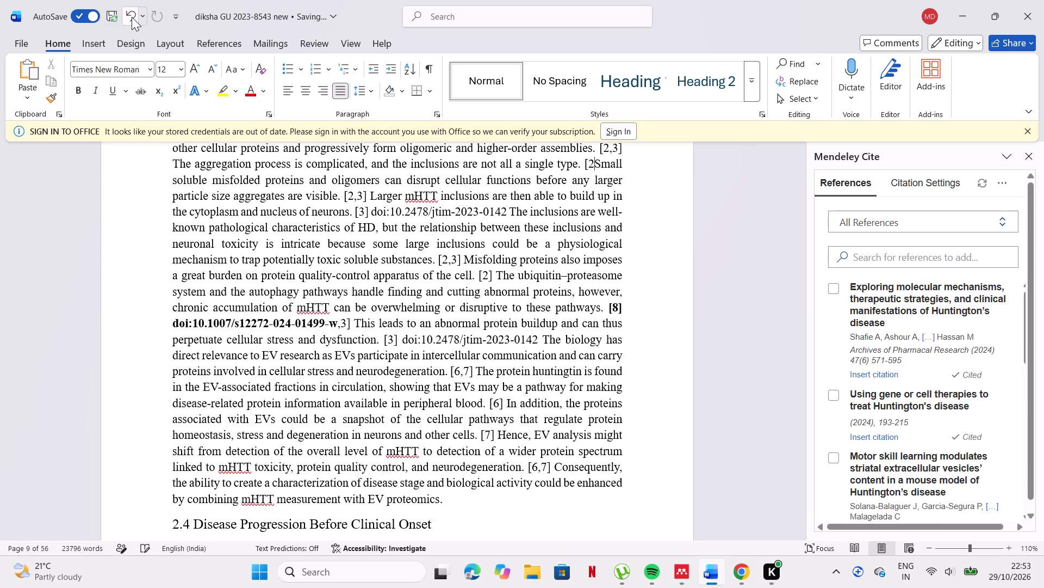
{"action": "left_click", "coordinate": [132, 17]}
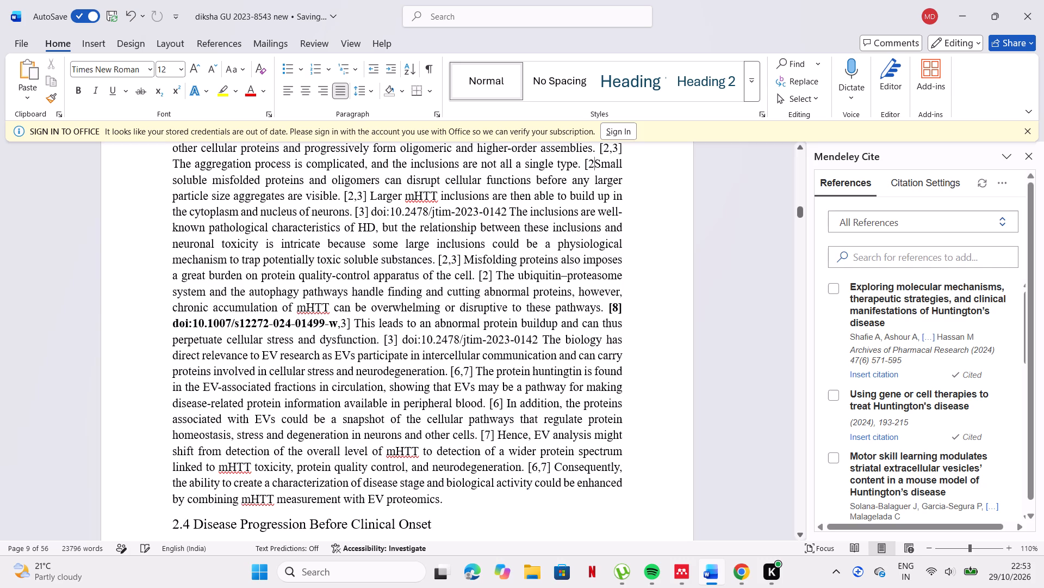
Switch to Mendeley Reference Manager with the All References library.
{"action": "left_click", "coordinate": [683, 569]}
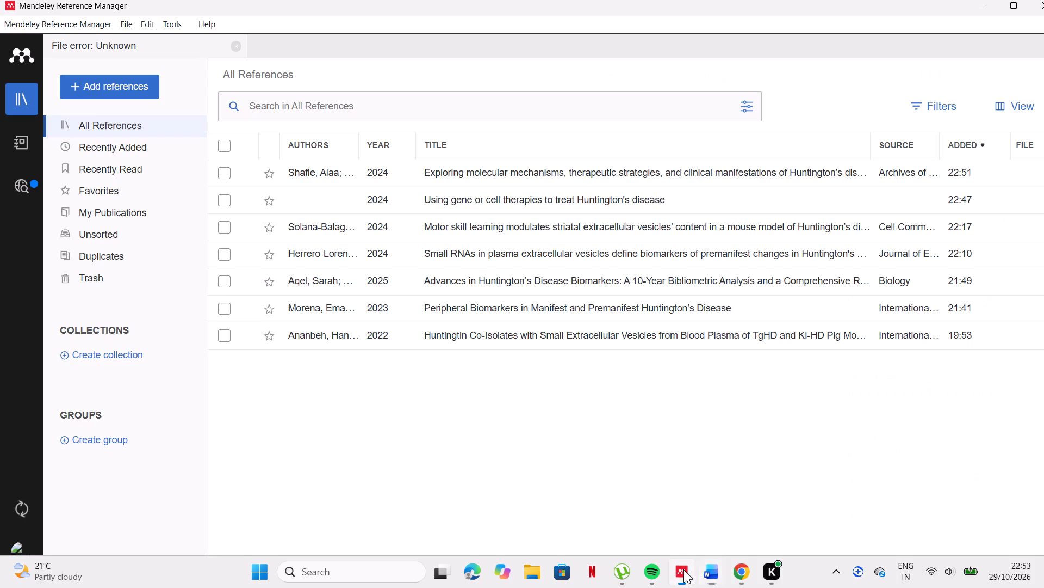
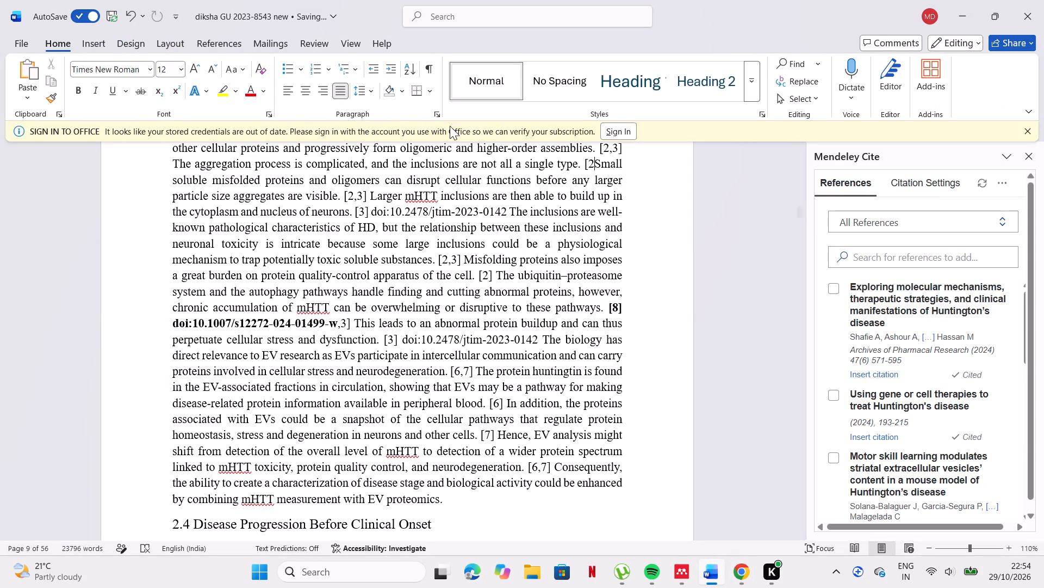
{"action": "scroll", "coordinate": [504, 212], "scroll_direction": "down", "scroll_amount": 4}
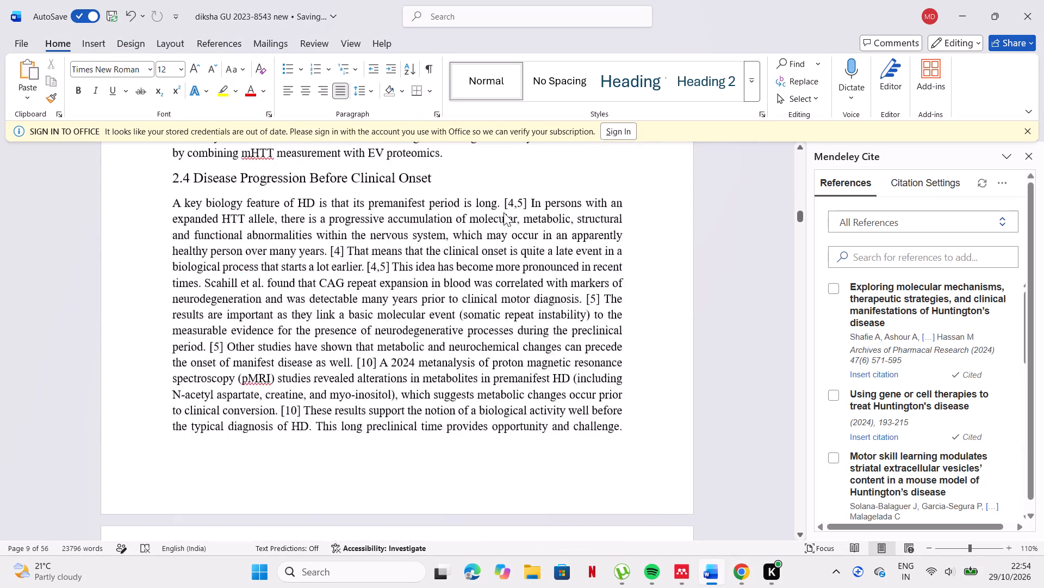
{"action": "scroll", "coordinate": [504, 212], "scroll_direction": "down", "scroll_amount": 1}
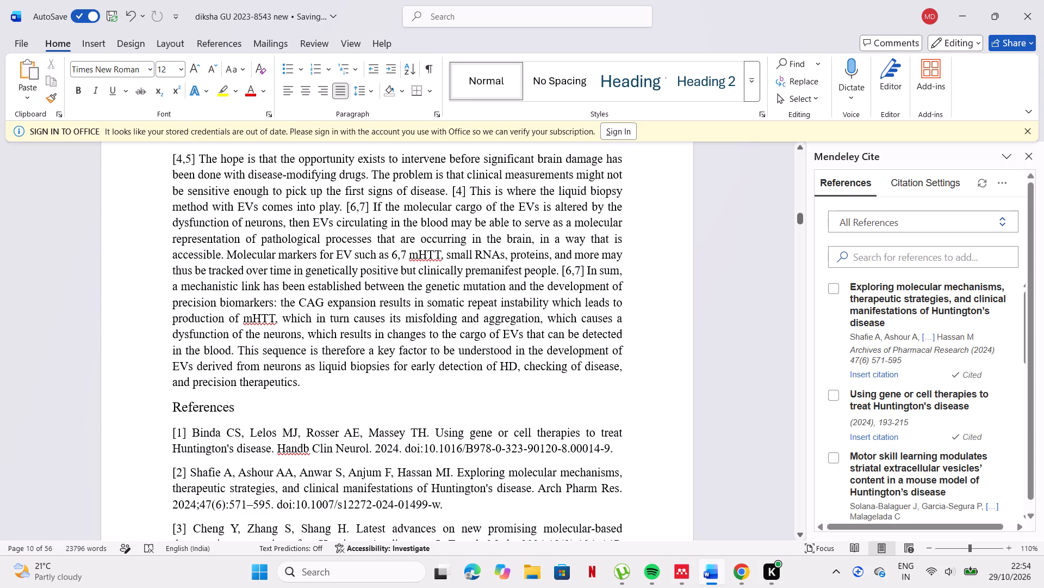
{"action": "scroll", "coordinate": [282, 367], "scroll_direction": "up", "scroll_amount": 4}
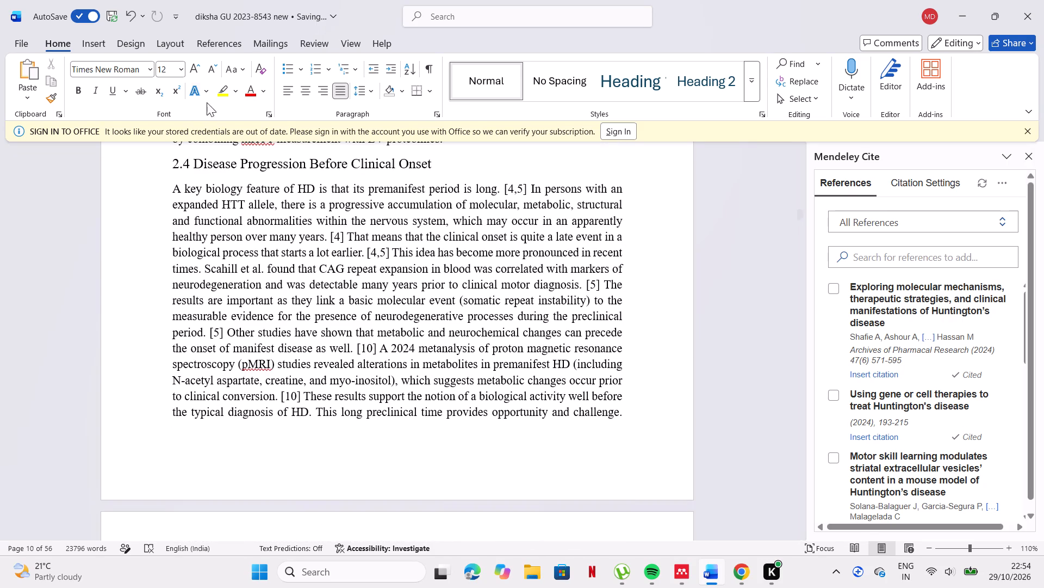
{"action": "scroll", "coordinate": [141, 22], "scroll_direction": "up", "scroll_amount": 6}
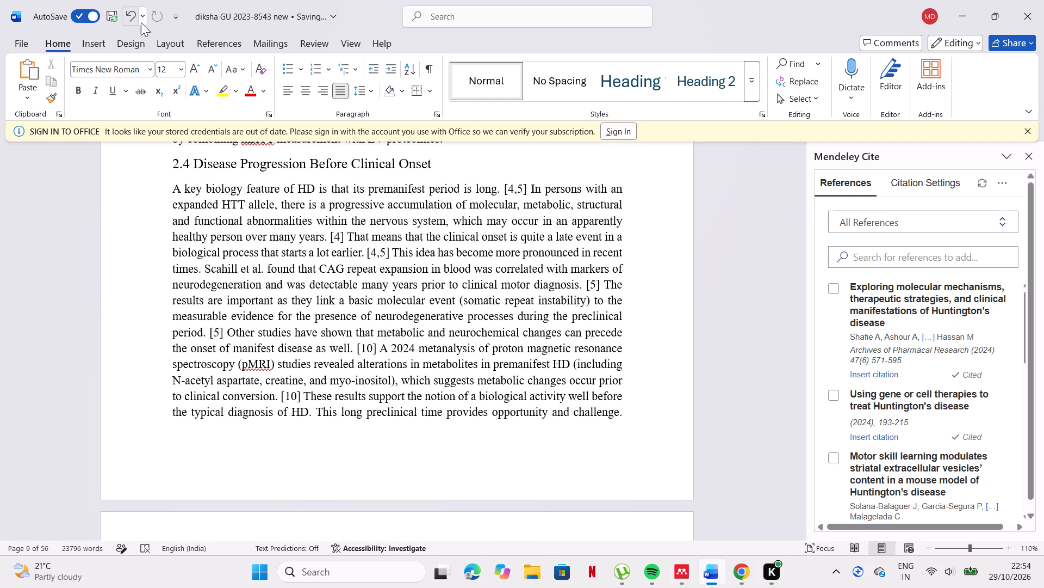
{"action": "scroll", "coordinate": [250, 194], "scroll_direction": "up", "scroll_amount": 3}
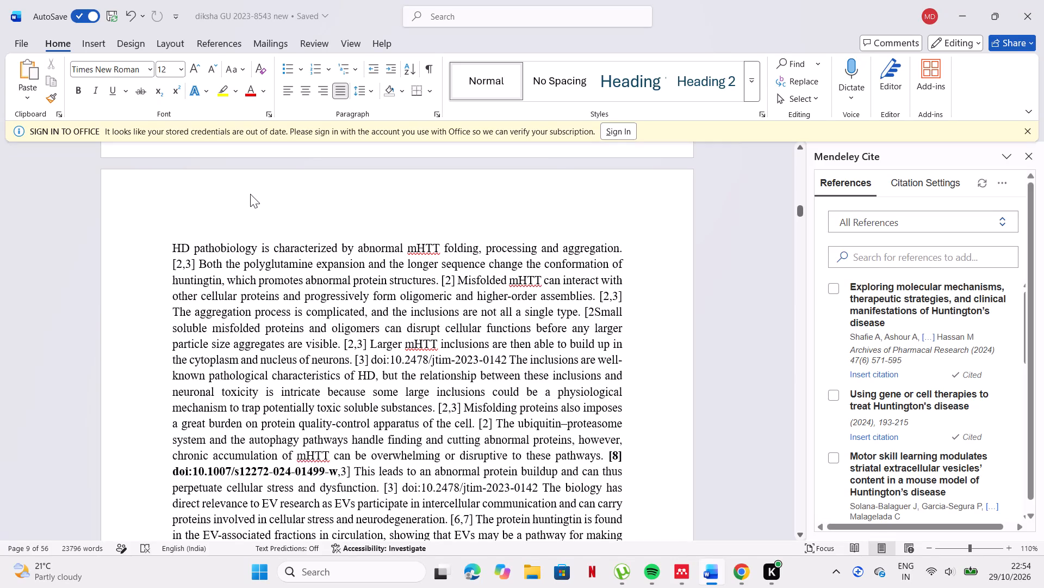
{"action": "key", "text": "ctrl+v"}
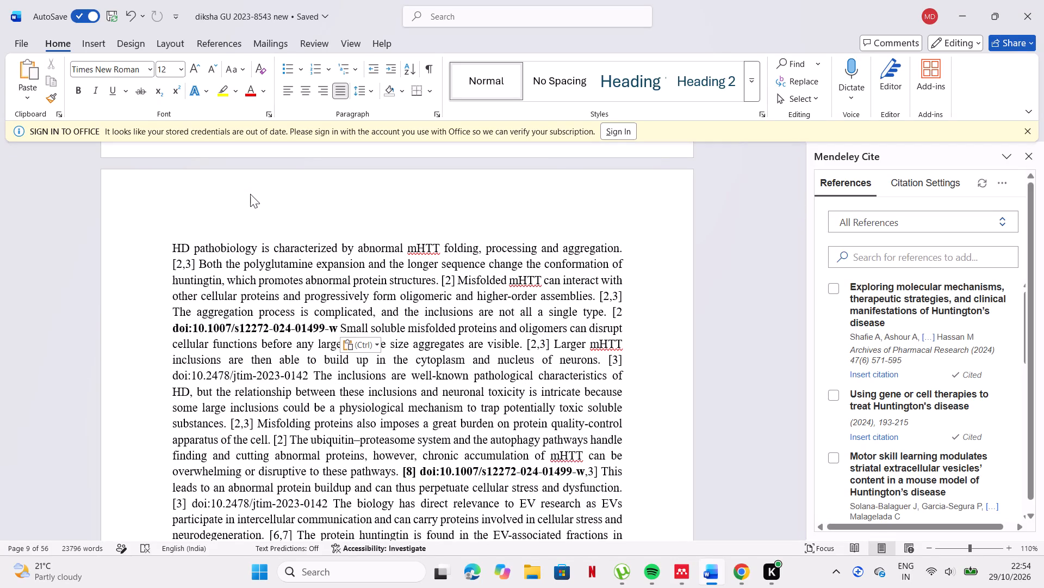
Replace the "[2" before the pasted DOI with the Mendeley citation for "Exploring molecular mechanisms, therapeutic strategies, and clinical manifestations of Huntington's disease".
{"action": "left_click", "coordinate": [635, 314]}
{"action": "key", "text": "BackSpace"}
{"action": "key", "text": "BackSpace"}
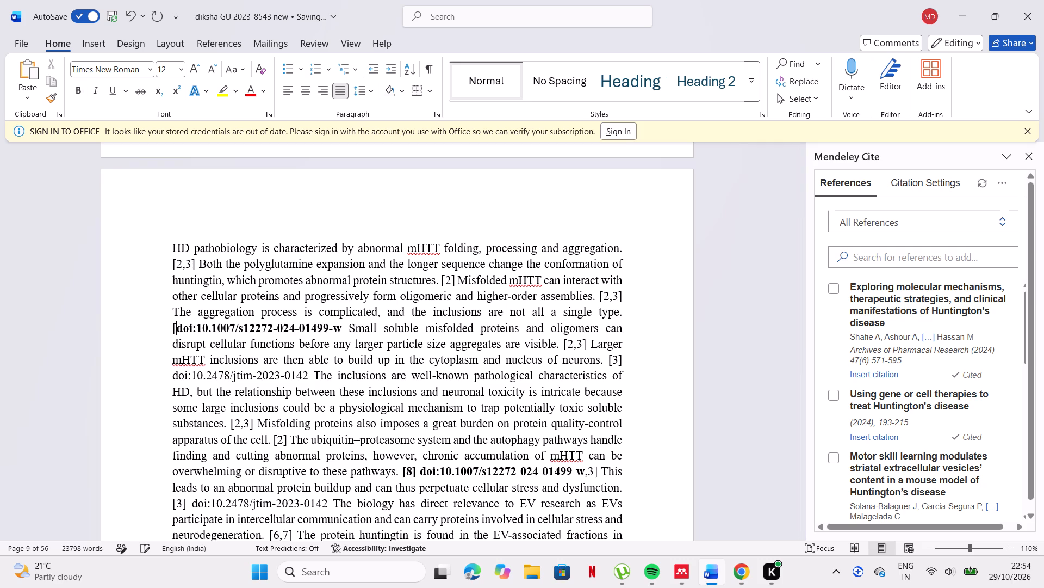
{"action": "key", "text": "BackSpace"}
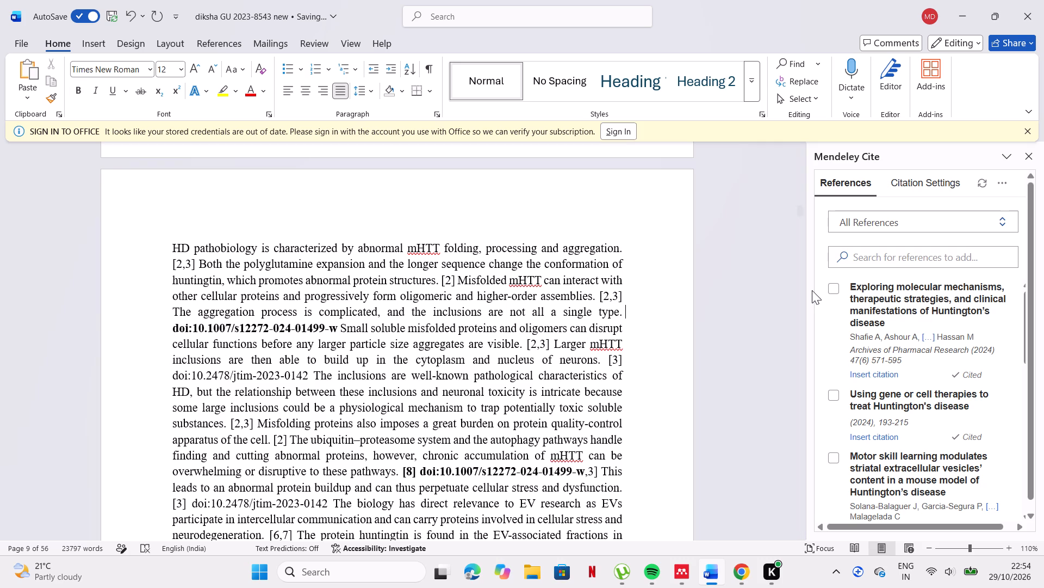
{"action": "left_click", "coordinate": [831, 290]}
{"action": "left_click", "coordinate": [860, 514]}
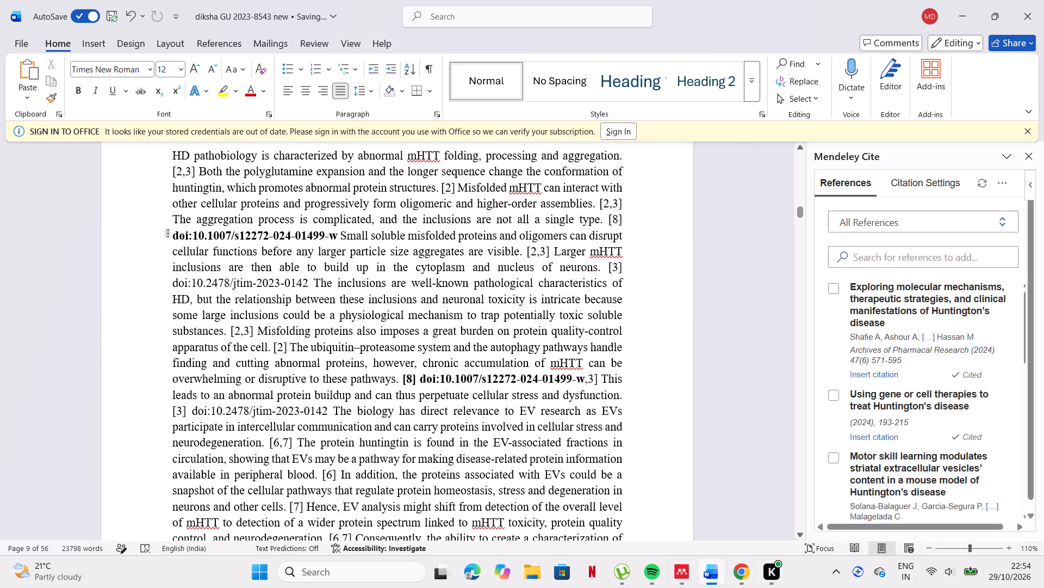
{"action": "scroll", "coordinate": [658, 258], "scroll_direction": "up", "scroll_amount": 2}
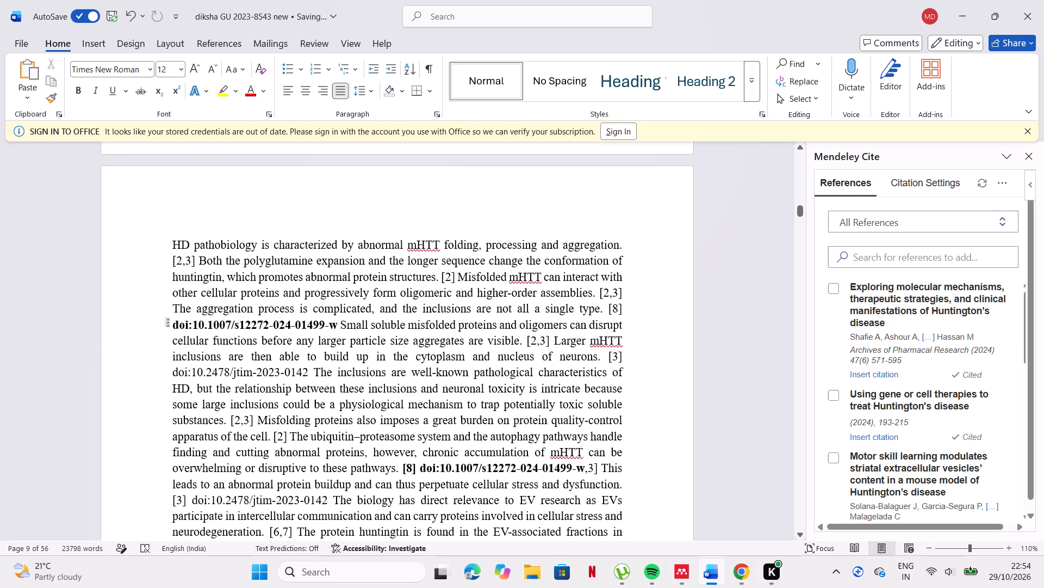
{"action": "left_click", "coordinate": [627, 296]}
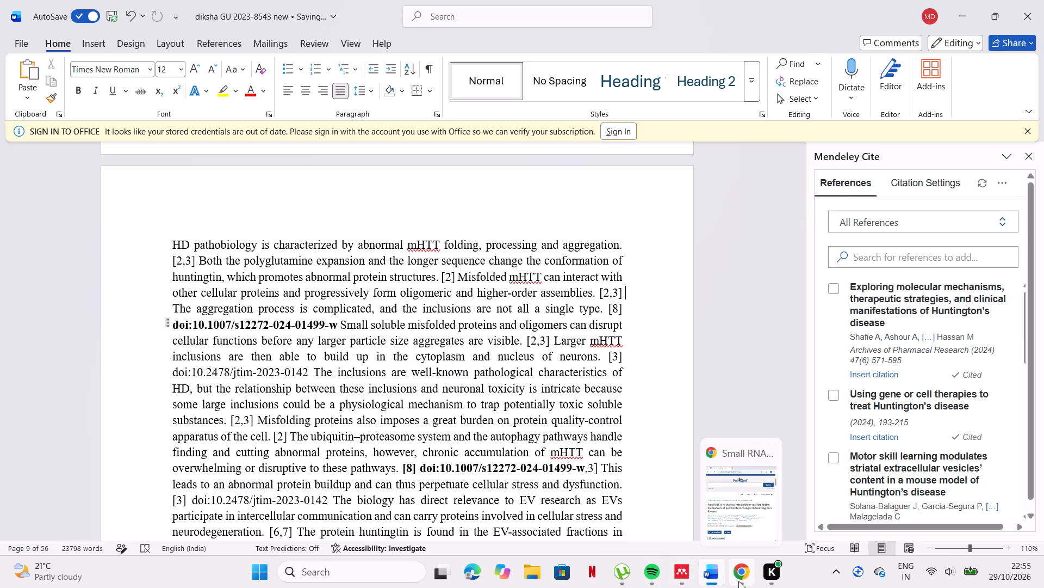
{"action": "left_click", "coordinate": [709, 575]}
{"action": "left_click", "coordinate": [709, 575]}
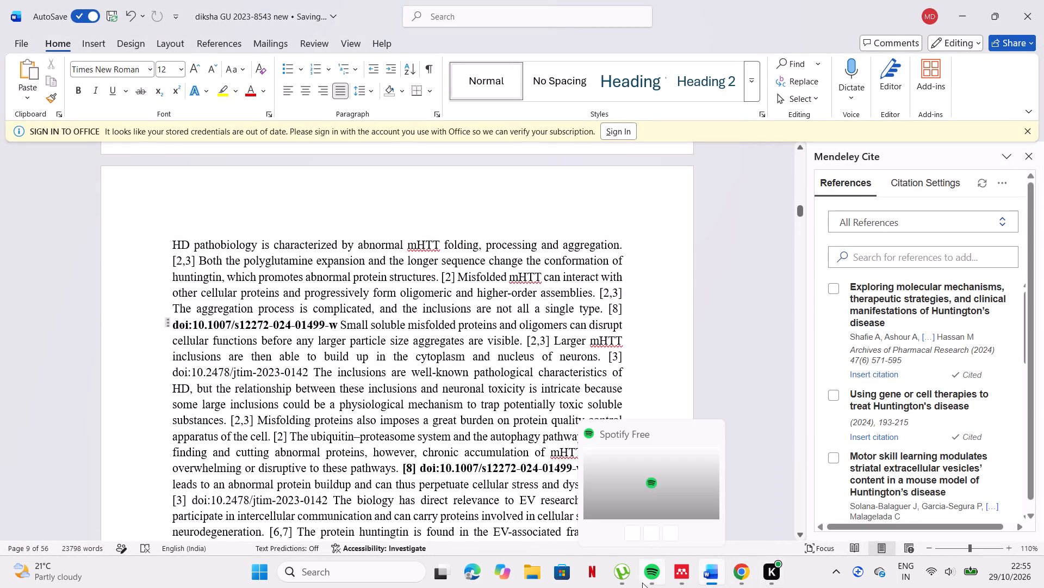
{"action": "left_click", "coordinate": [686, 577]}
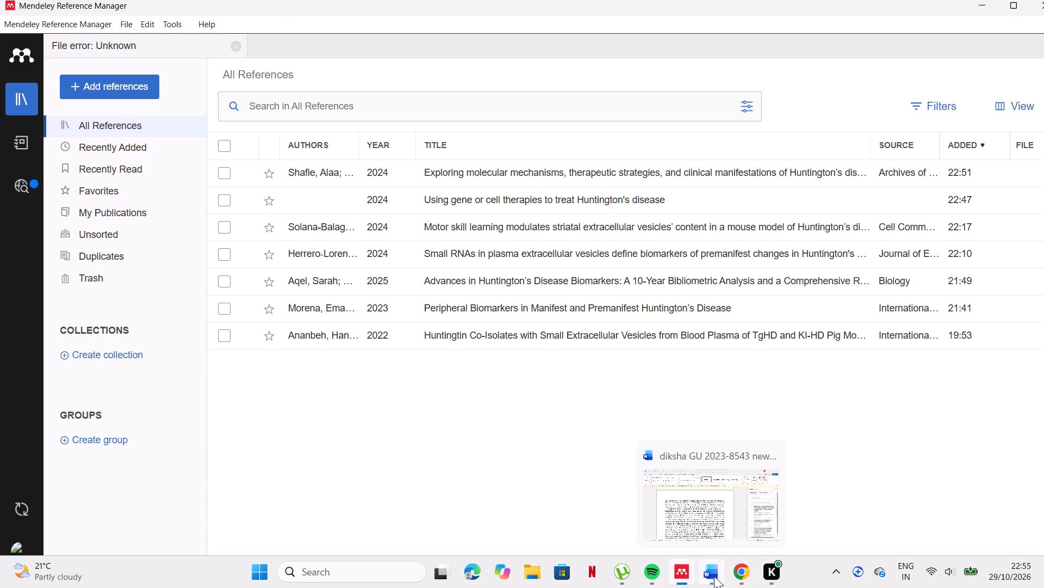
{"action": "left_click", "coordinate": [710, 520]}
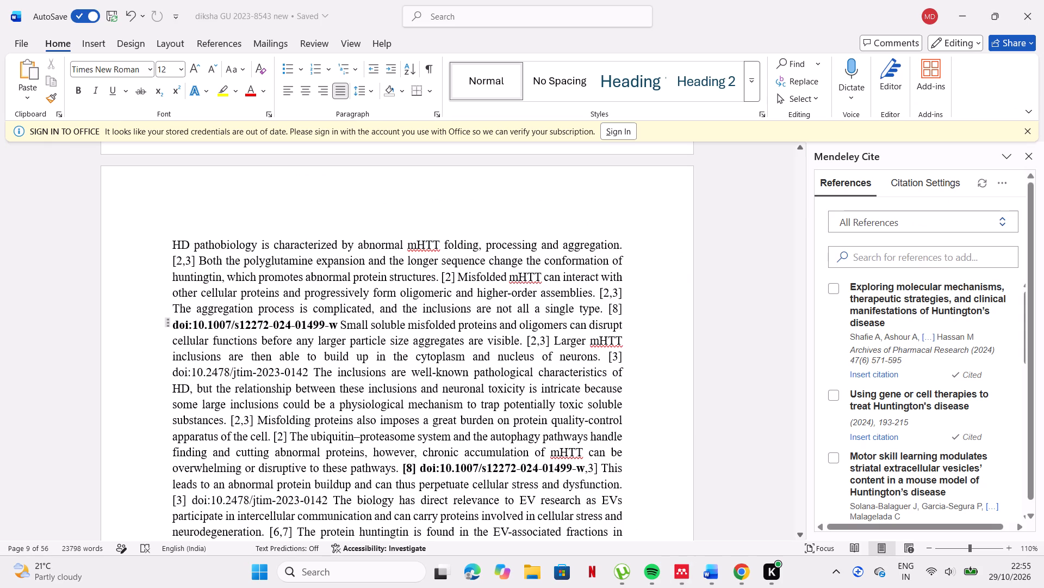
Copy doi:10.2478/jtim-2023-0142 from entry [3] in the References list on page 10.
{"action": "scroll", "coordinate": [556, 351], "scroll_direction": "down", "scroll_amount": 3}
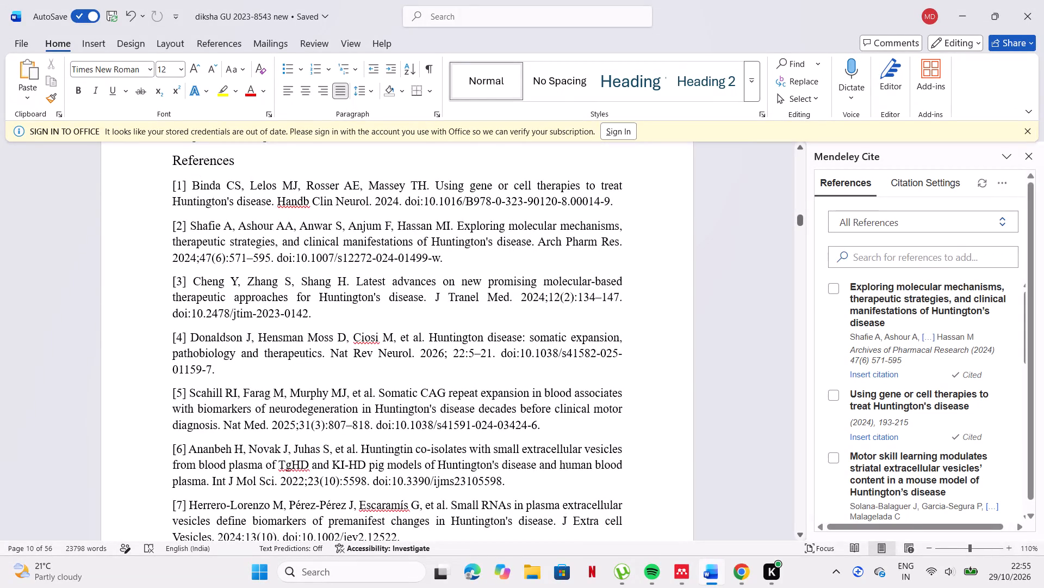
{"action": "left_click_drag", "start_coordinate": [172, 313], "coordinate": [307, 316]}
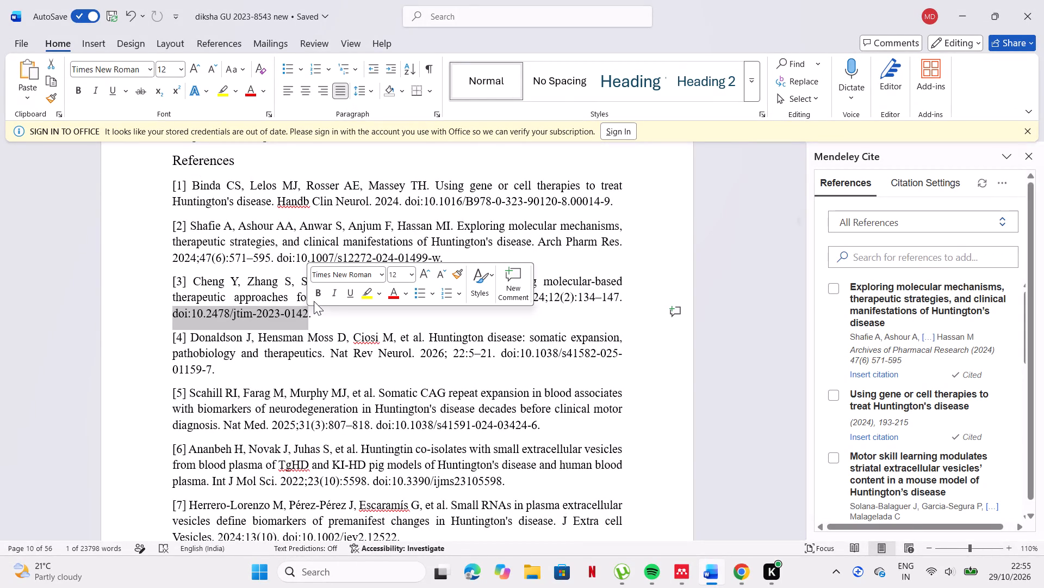
{"action": "left_click", "coordinate": [314, 304]}
{"action": "key", "text": "ctrl+c"}
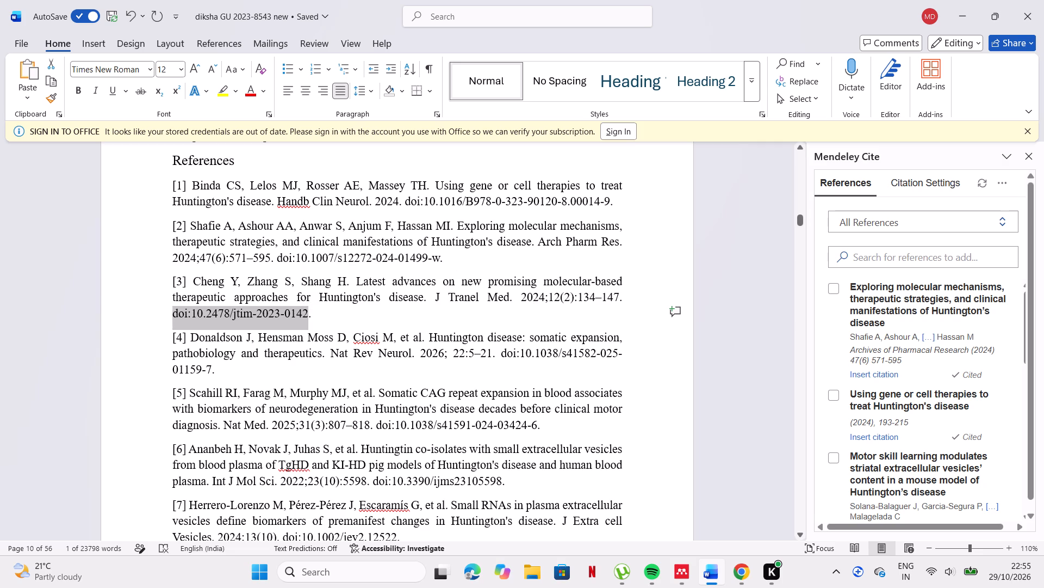
Switch to Mendeley Reference Manager, start a manual reference with doi:10.2478/jtim-2023-0142 as its identifier, and try to add it.
{"action": "left_click", "coordinate": [689, 581]}
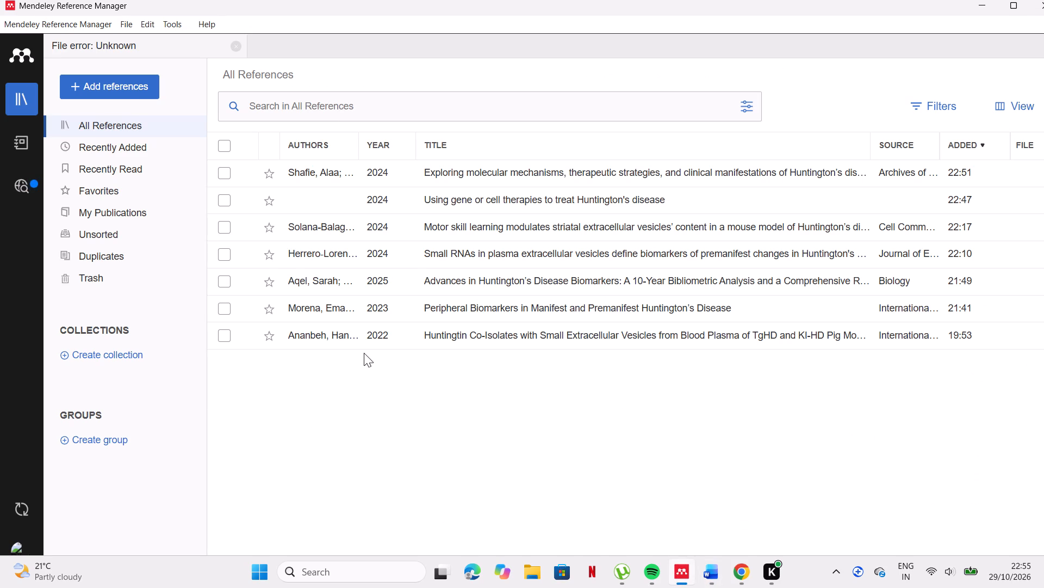
{"action": "left_click", "coordinate": [130, 97]}
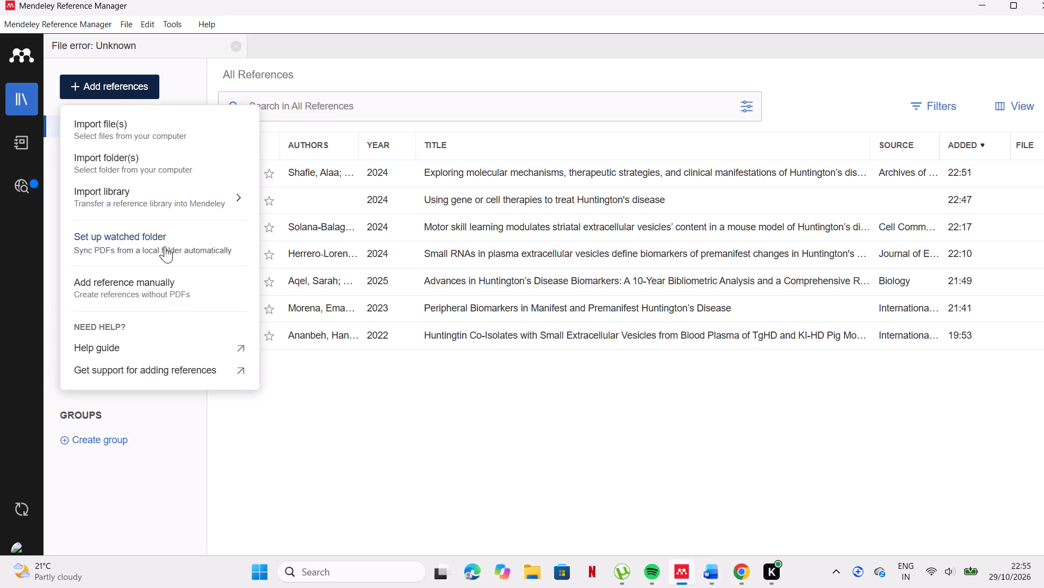
{"action": "left_click", "coordinate": [171, 288]}
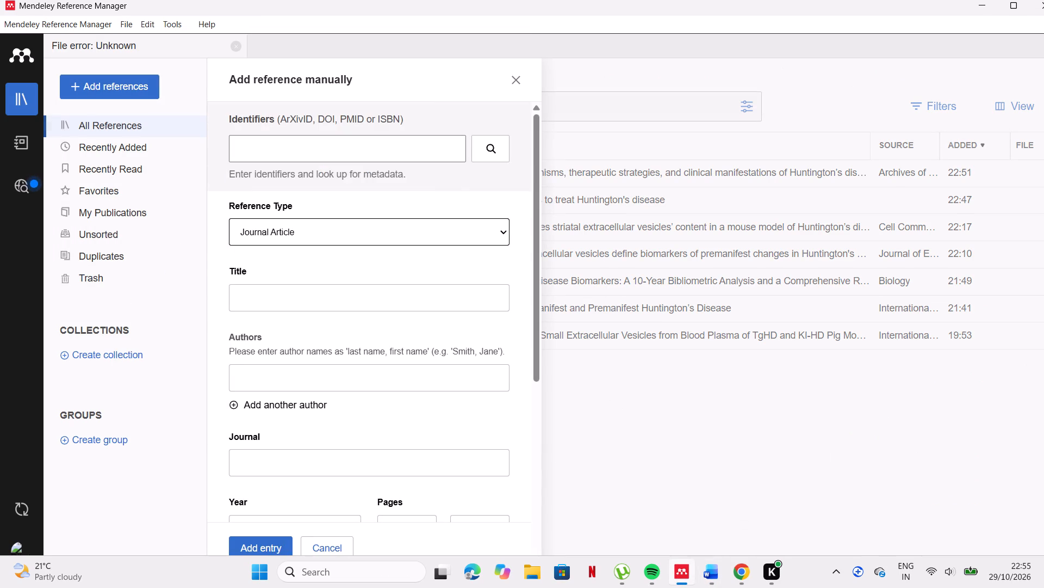
{"action": "left_click", "coordinate": [276, 150]}
{"action": "key", "text": "ctrl+v"}
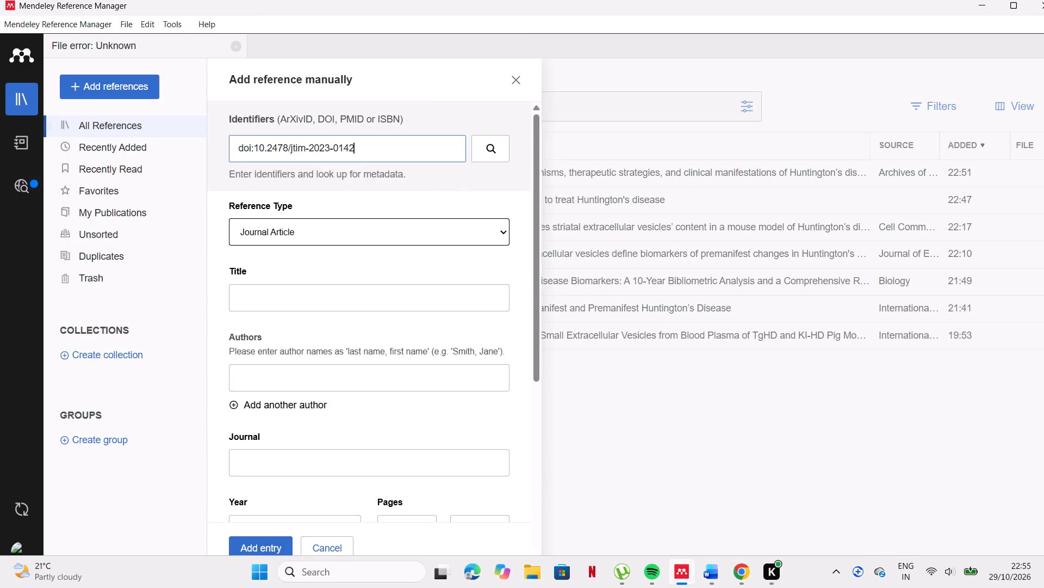
{"action": "left_click", "coordinate": [285, 548]}
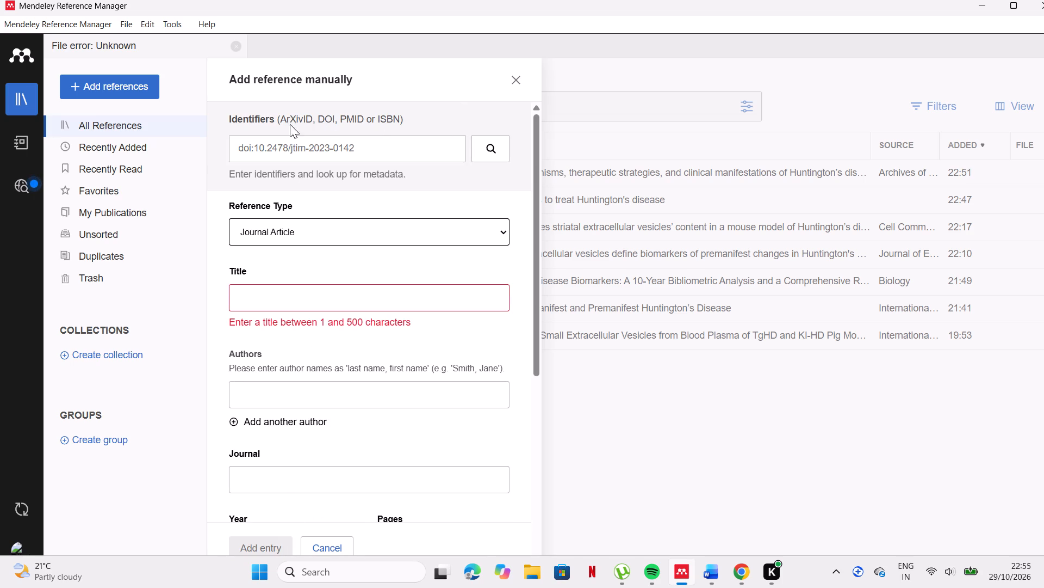
Remove the "doi:" prefix so the identifier is 10.2478/jtim-2023-0142, and look up its metadata.
{"action": "left_click", "coordinate": [253, 152]}
{"action": "key", "text": "BackSpace"}
{"action": "key", "text": "BackSpace"}
{"action": "key", "text": "BackSpace"}
{"action": "key", "text": "BackSpace"}
{"action": "key", "text": "BackSpace"}
{"action": "key", "text": "BackSpace"}
{"action": "key", "text": "BackSpace"}
{"action": "key", "text": "BackSpace"}
{"action": "key", "text": "BackSpace"}
{"action": "key", "text": "BackSpace"}
{"action": "key", "text": "BackSpace"}
{"action": "key", "text": "BackSpace"}
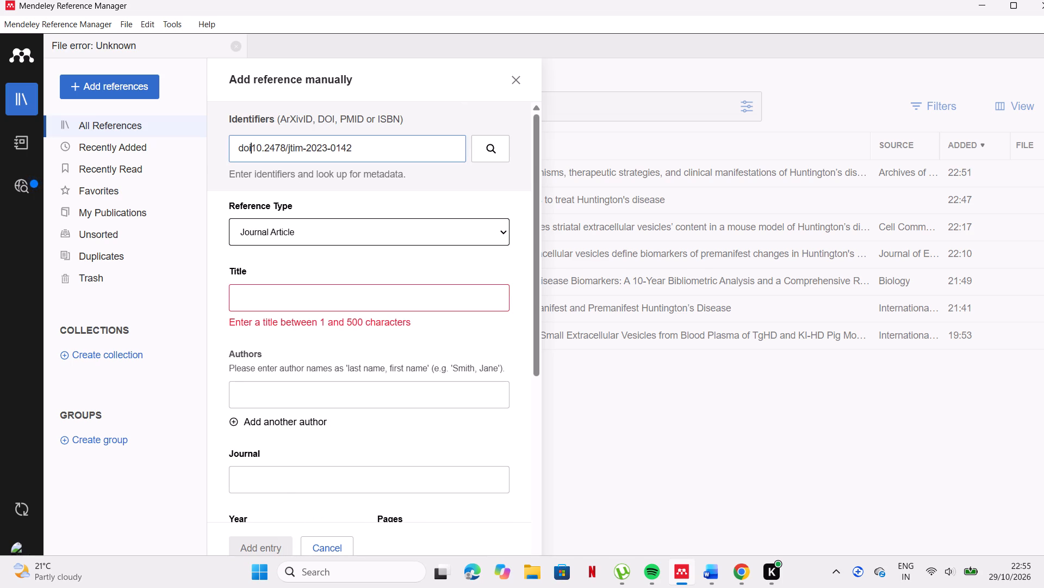
{"action": "left_click", "coordinate": [492, 150]}
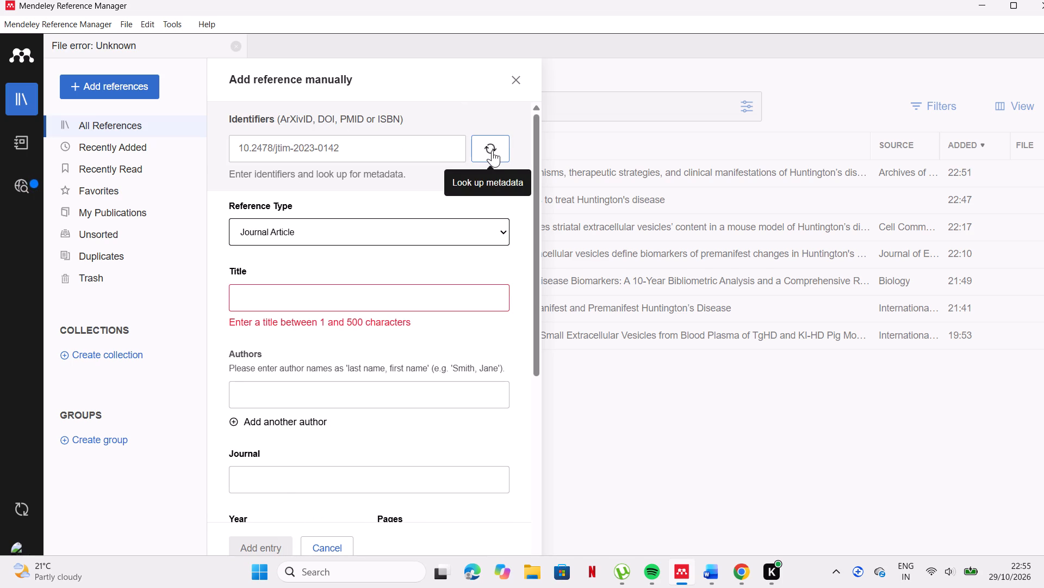
Add the populated journal article entry to the Mendeley library.
{"action": "left_click", "coordinate": [334, 525]}
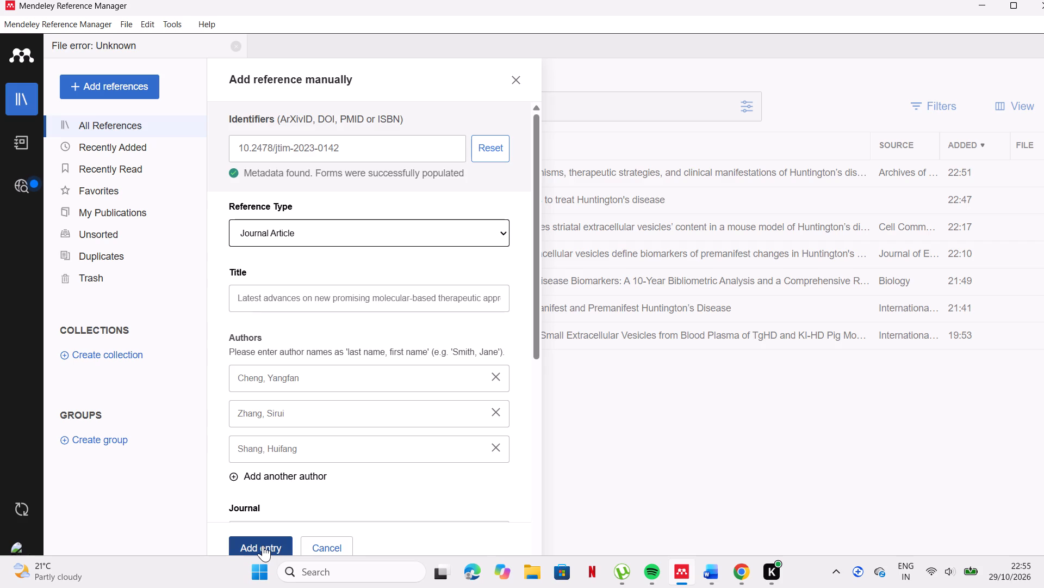
{"action": "left_click", "coordinate": [263, 545]}
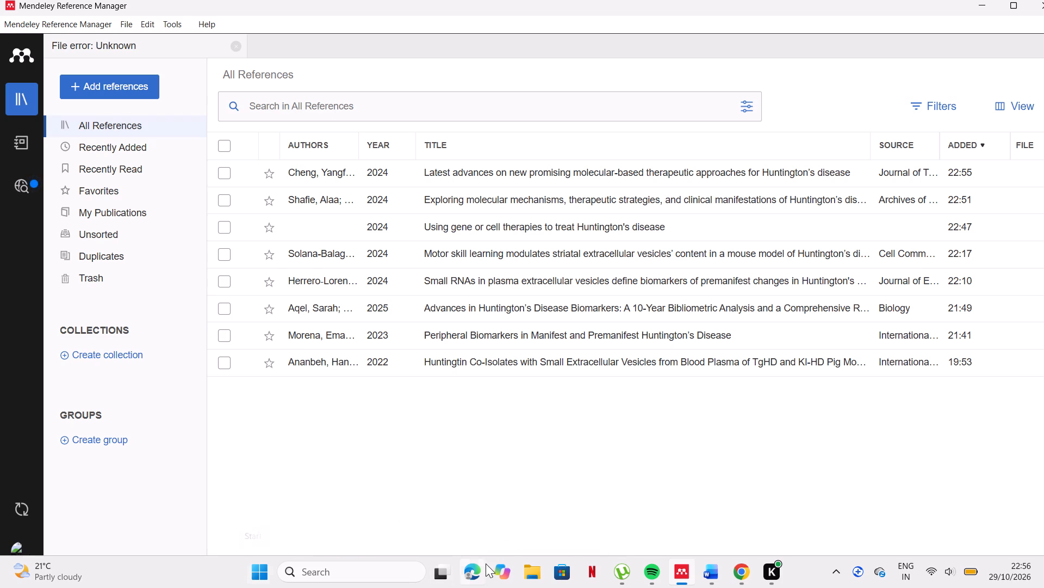
Return to the Word document and refresh the Mendeley Cite references.
{"action": "left_click", "coordinate": [698, 578]}
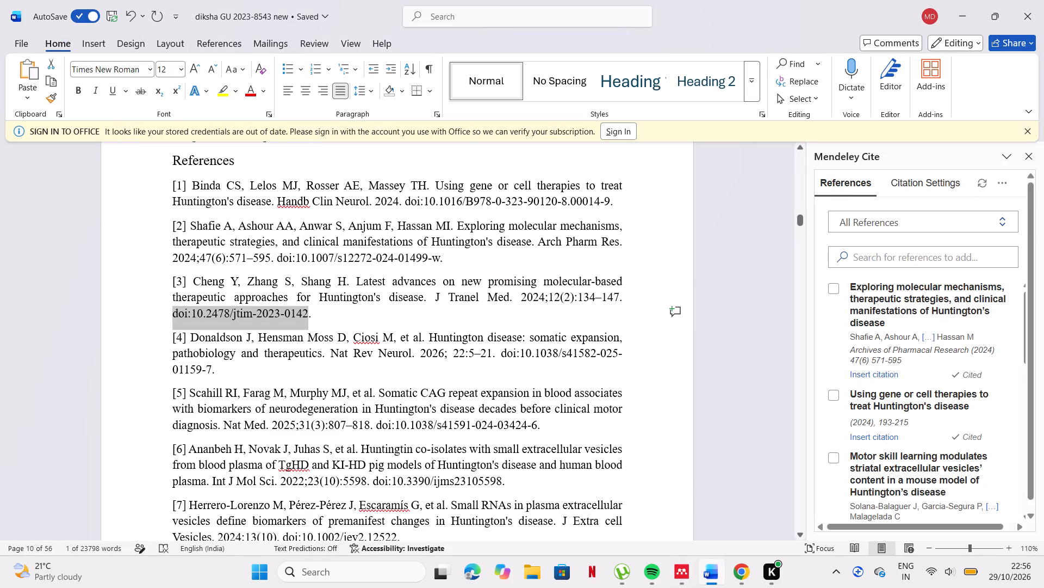
{"action": "left_click", "coordinate": [984, 193]}
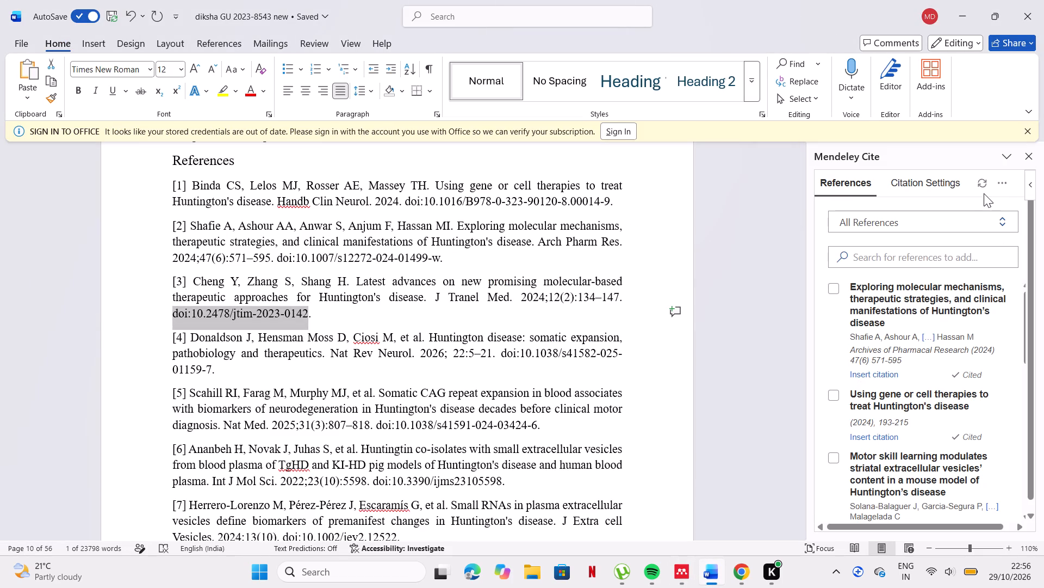
{"action": "left_click", "coordinate": [980, 177]}
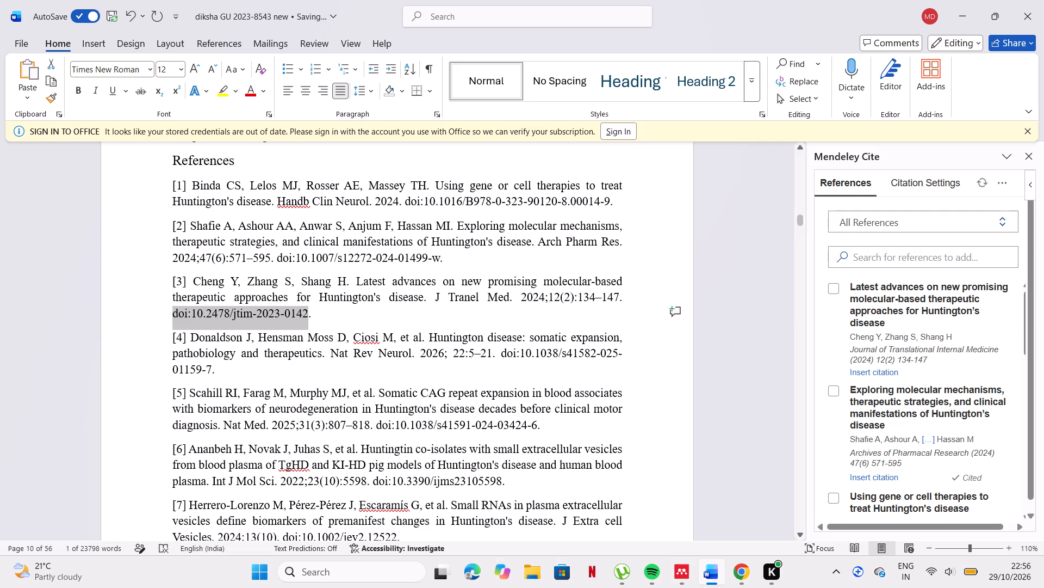
Check the in-text citations around section 2.4 against the numbered reference list that follows it.
{"action": "scroll", "coordinate": [680, 276], "scroll_direction": "up", "scroll_amount": 1}
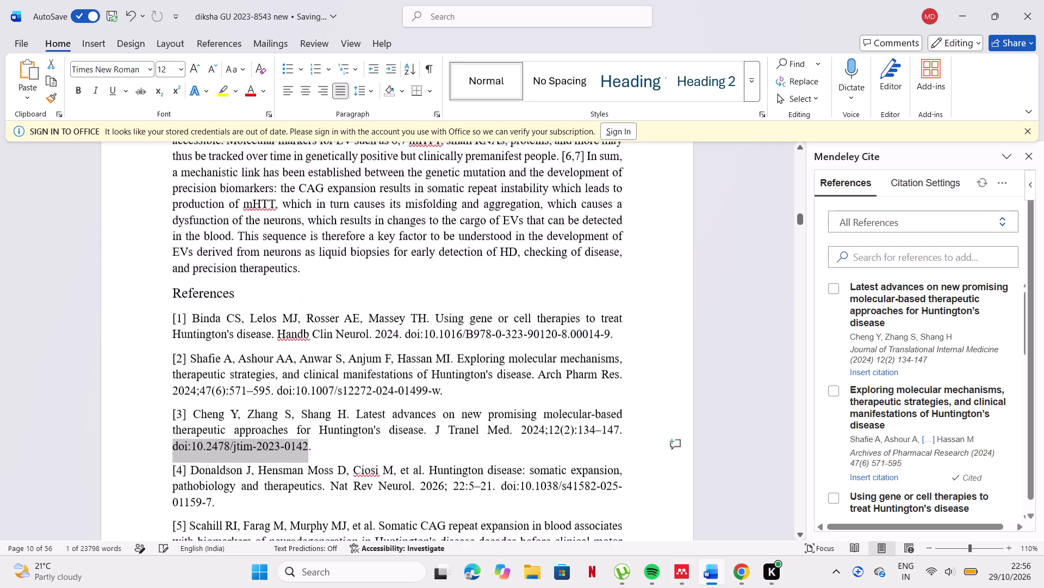
{"action": "scroll", "coordinate": [680, 276], "scroll_direction": "up", "scroll_amount": 3}
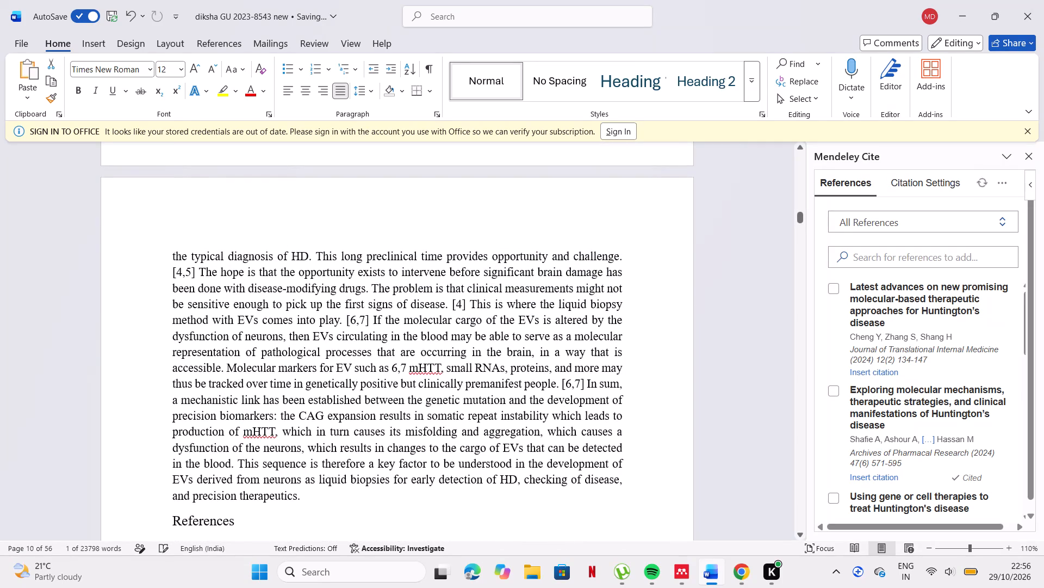
{"action": "scroll", "coordinate": [580, 315], "scroll_direction": "up", "scroll_amount": 4}
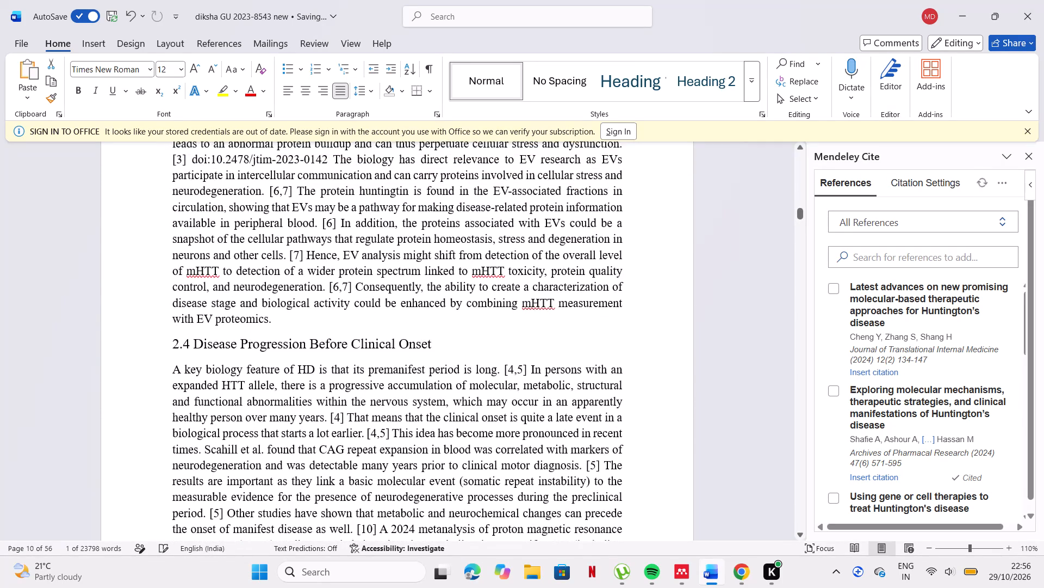
{"action": "scroll", "coordinate": [580, 315], "scroll_direction": "up", "scroll_amount": 3}
{"action": "scroll", "coordinate": [580, 315], "scroll_direction": "down", "scroll_amount": 2}
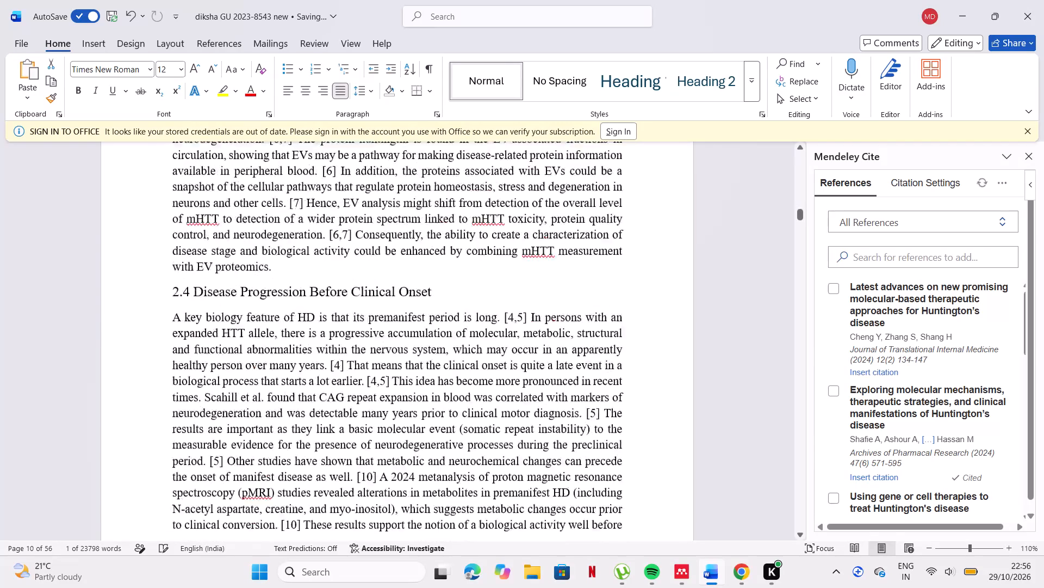
{"action": "scroll", "coordinate": [580, 315], "scroll_direction": "down", "scroll_amount": 5}
{"action": "scroll", "coordinate": [580, 315], "scroll_direction": "up", "scroll_amount": 1}
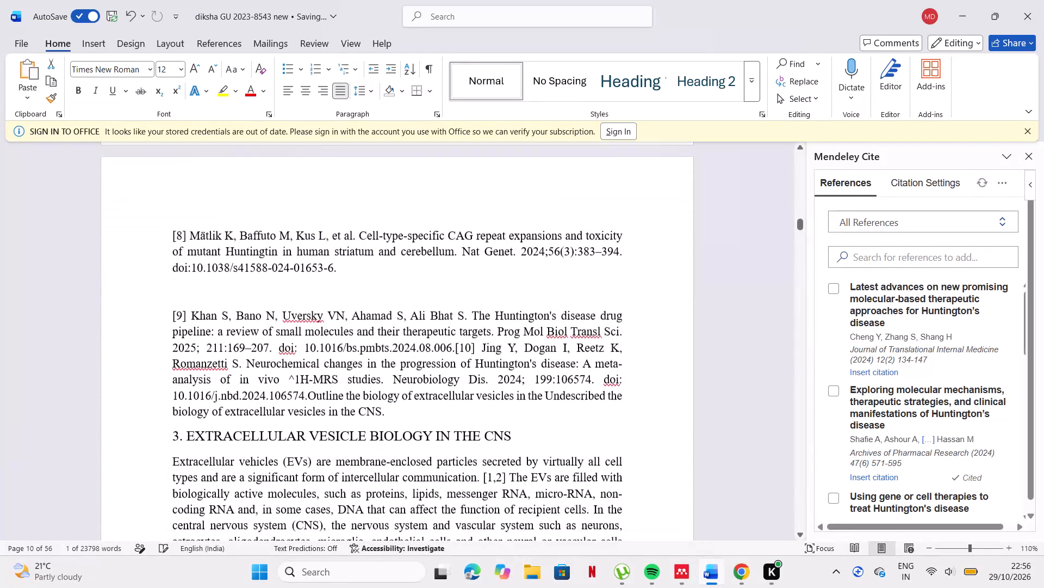
{"action": "scroll", "coordinate": [580, 315], "scroll_direction": "up", "scroll_amount": 4}
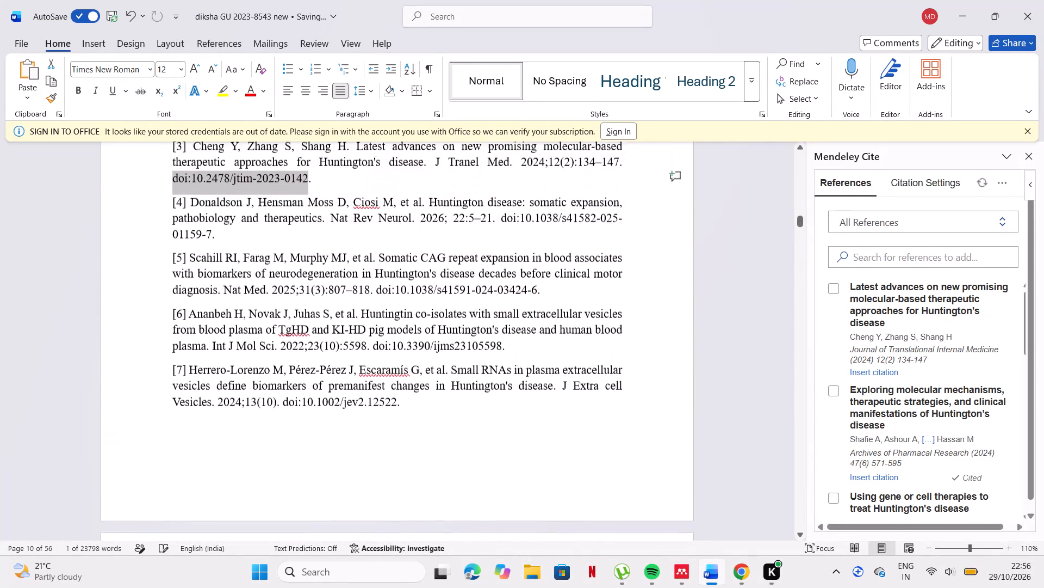
{"action": "scroll", "coordinate": [580, 315], "scroll_direction": "up", "scroll_amount": 1}
{"action": "scroll", "coordinate": [419, 177], "scroll_direction": "up", "scroll_amount": 2}
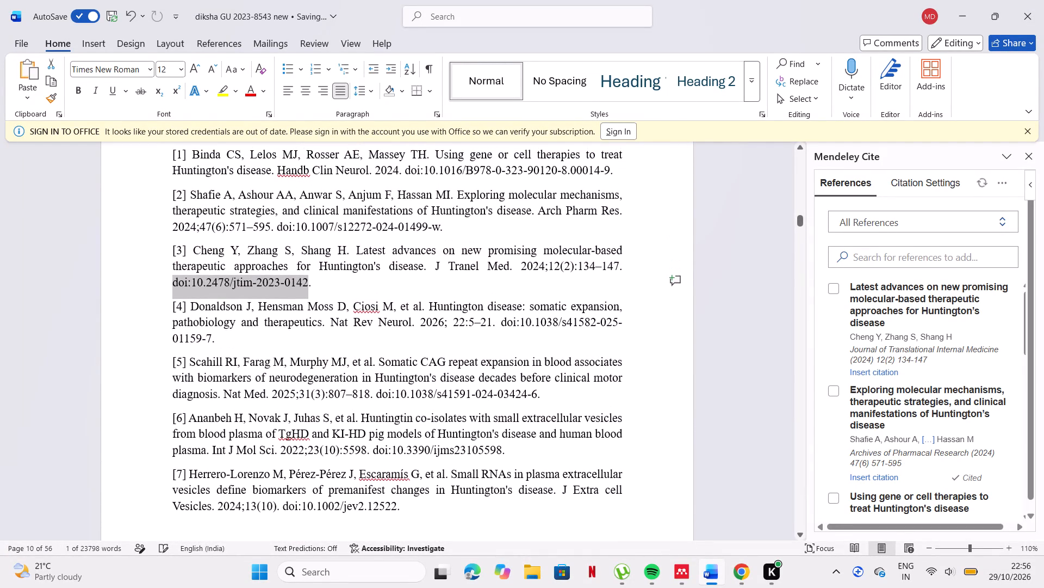
{"action": "left_click_drag", "start_coordinate": [277, 220], "coordinate": [441, 228]}
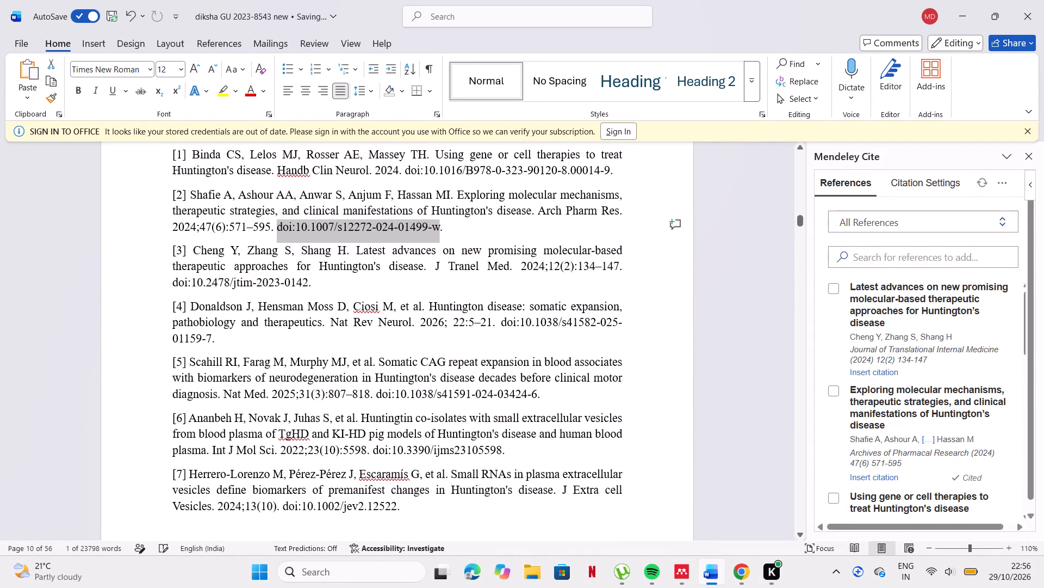
{"action": "left_click_drag", "start_coordinate": [441, 228], "coordinate": [444, 228]}
{"action": "key", "text": "ctrl+c"}
Look back through section 2 for typed citations of reference [2], up to the first one under the main heading.
{"action": "scroll", "coordinate": [444, 228], "scroll_direction": "up", "scroll_amount": 1}
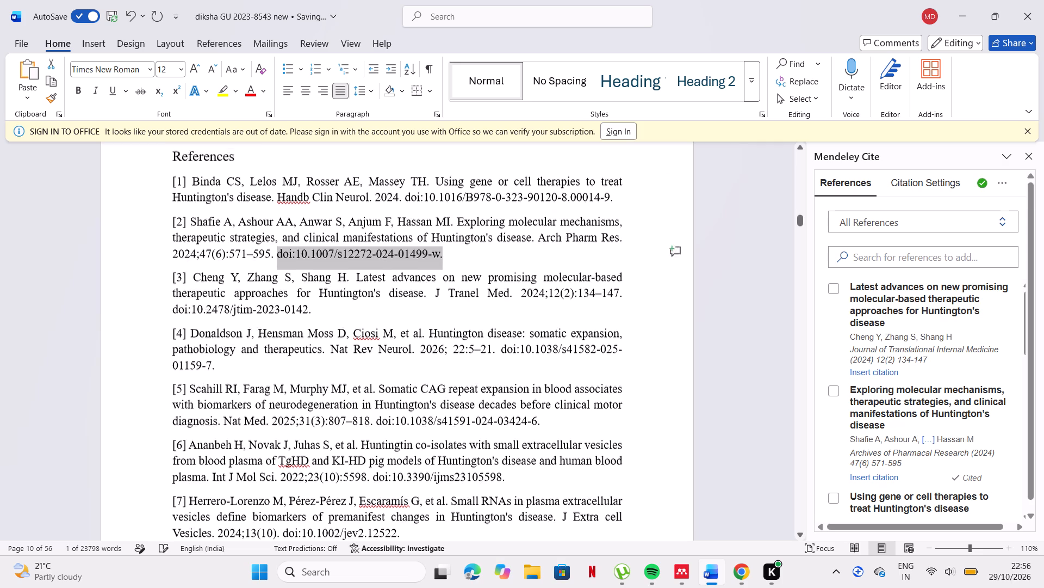
{"action": "scroll", "coordinate": [444, 228], "scroll_direction": "up", "scroll_amount": 7}
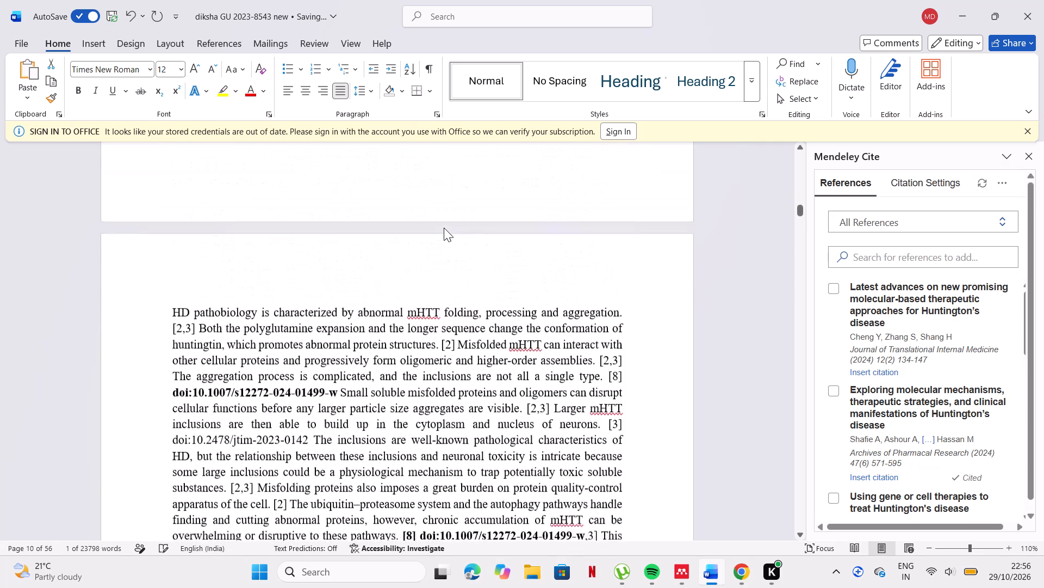
{"action": "scroll", "coordinate": [444, 228], "scroll_direction": "up", "scroll_amount": 1}
{"action": "scroll", "coordinate": [444, 228], "scroll_direction": "down", "scroll_amount": 1}
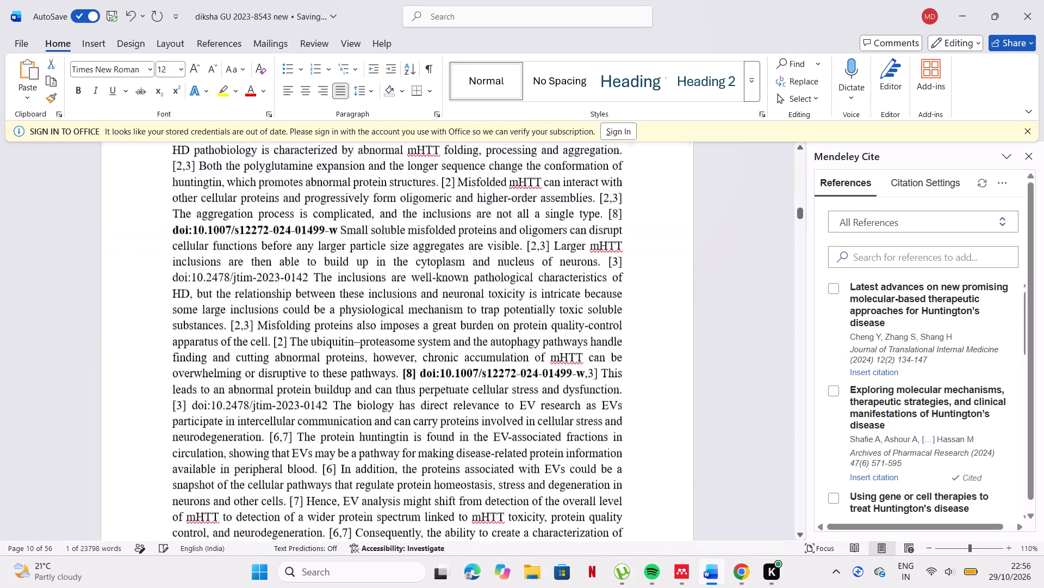
{"action": "scroll", "coordinate": [444, 228], "scroll_direction": "down", "scroll_amount": 1}
{"action": "scroll", "coordinate": [444, 228], "scroll_direction": "up", "scroll_amount": 3}
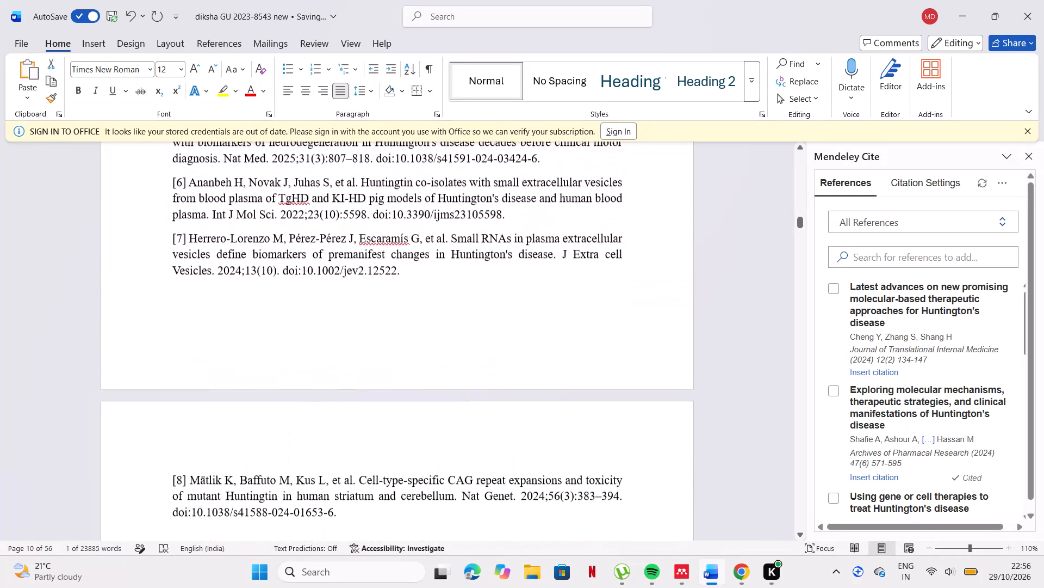
{"action": "scroll", "coordinate": [444, 228], "scroll_direction": "up", "scroll_amount": 3}
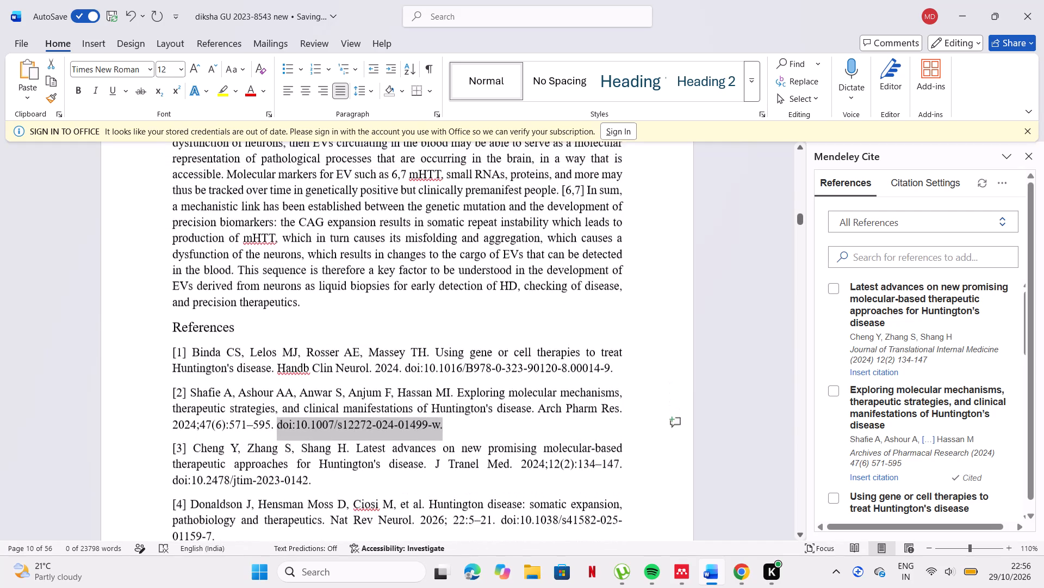
{"action": "scroll", "coordinate": [444, 228], "scroll_direction": "up", "scroll_amount": 3}
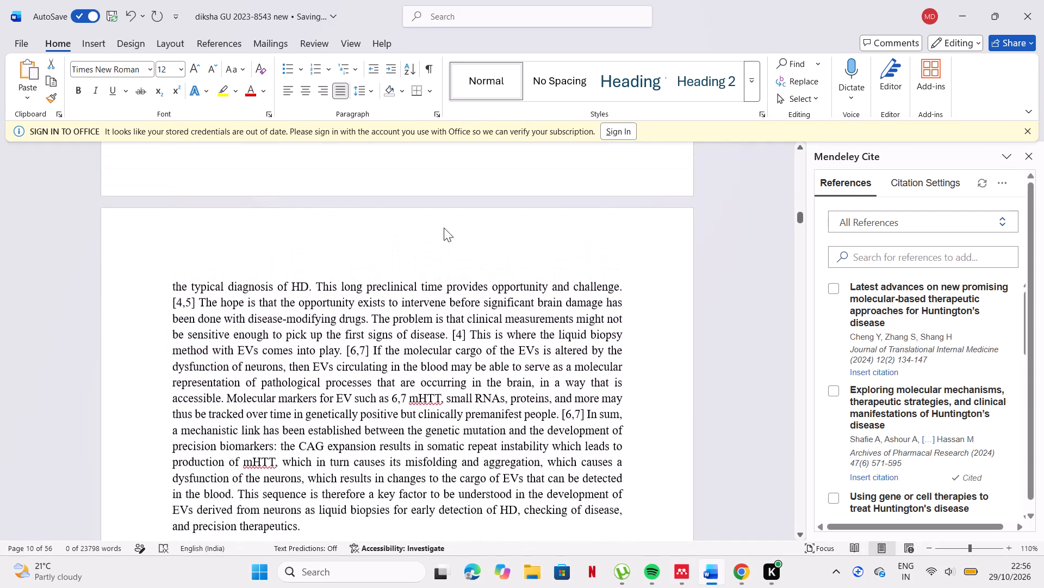
{"action": "scroll", "coordinate": [444, 228], "scroll_direction": "up", "scroll_amount": 6}
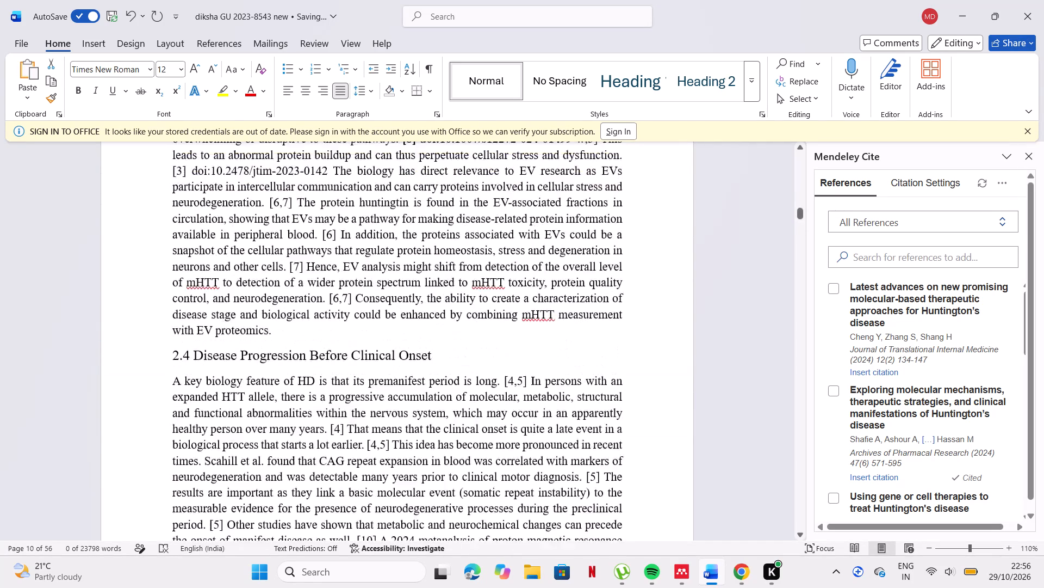
{"action": "scroll", "coordinate": [444, 228], "scroll_direction": "up", "scroll_amount": 4}
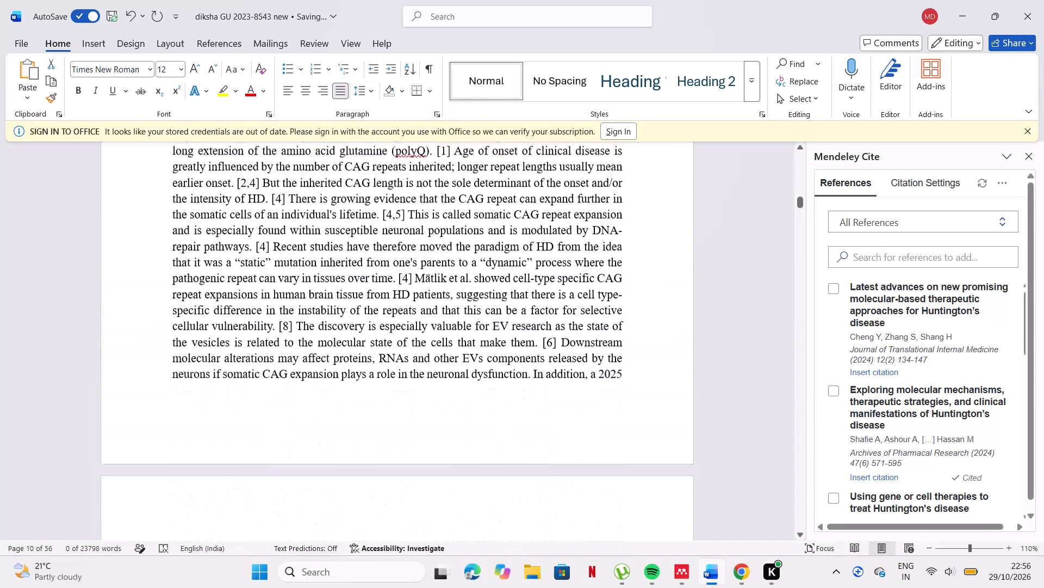
{"action": "scroll", "coordinate": [444, 228], "scroll_direction": "up", "scroll_amount": 4}
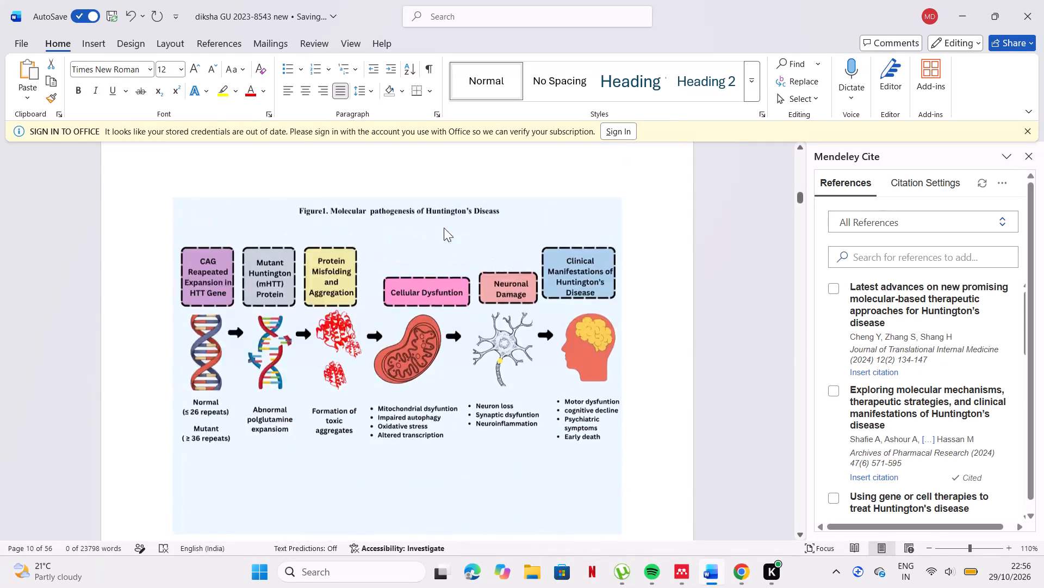
{"action": "scroll", "coordinate": [444, 228], "scroll_direction": "up", "scroll_amount": 5}
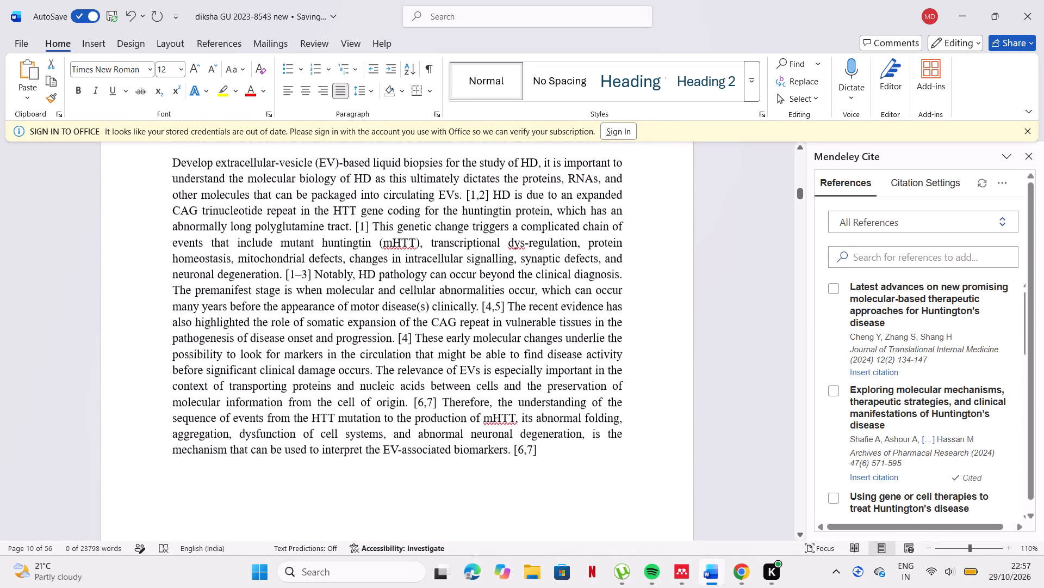
{"action": "scroll", "coordinate": [444, 228], "scroll_direction": "up", "scroll_amount": 3}
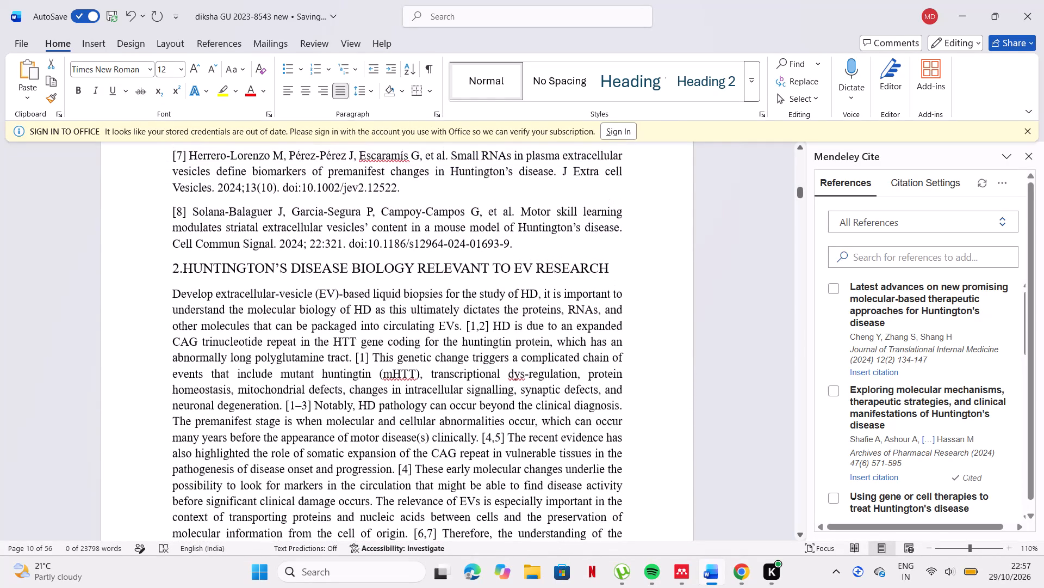
{"action": "scroll", "coordinate": [444, 228], "scroll_direction": "up", "scroll_amount": 1}
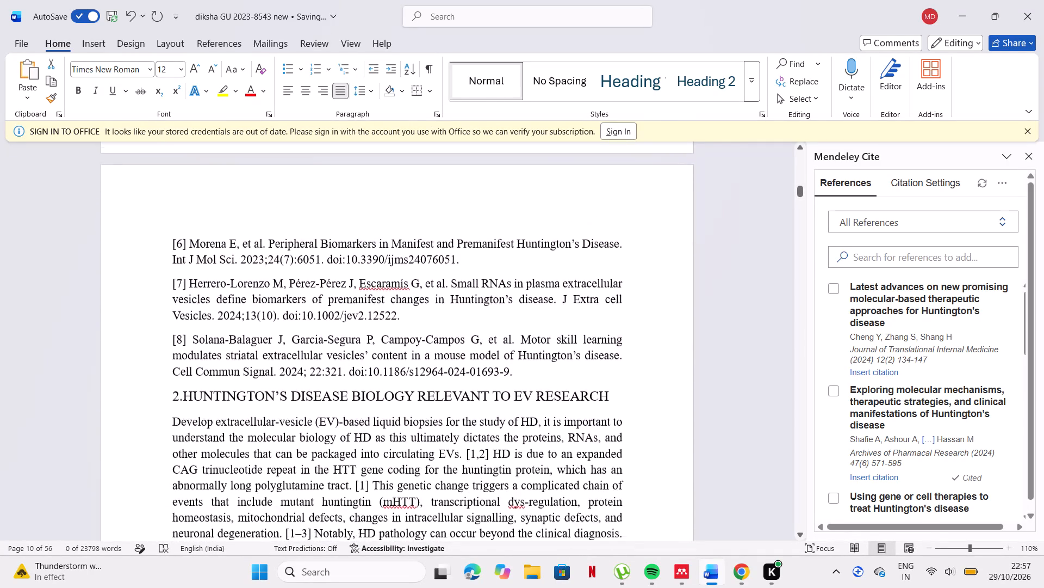
{"action": "scroll", "coordinate": [444, 228], "scroll_direction": "down", "scroll_amount": 1}
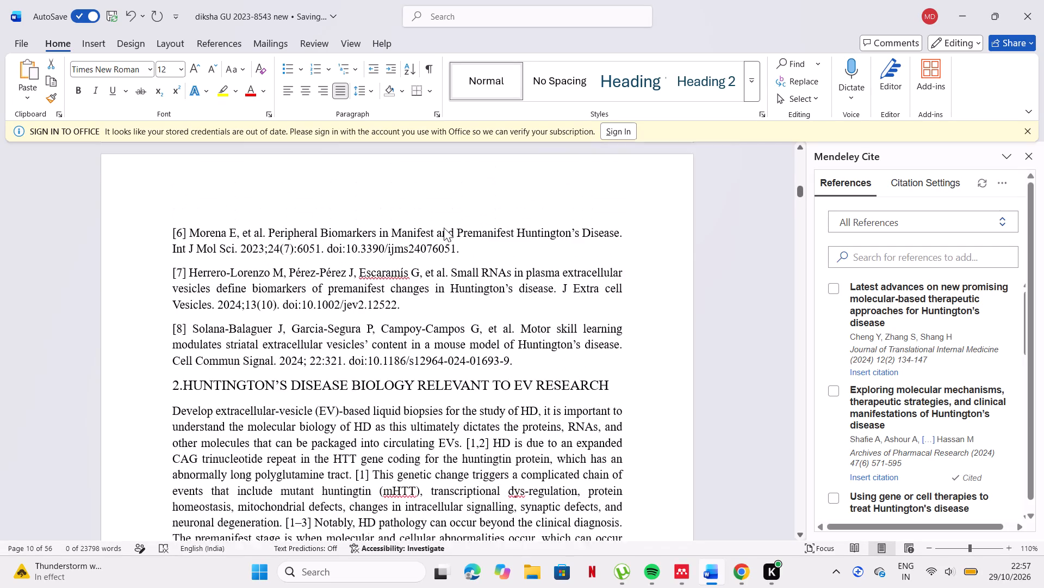
{"action": "scroll", "coordinate": [444, 228], "scroll_direction": "down", "scroll_amount": 1}
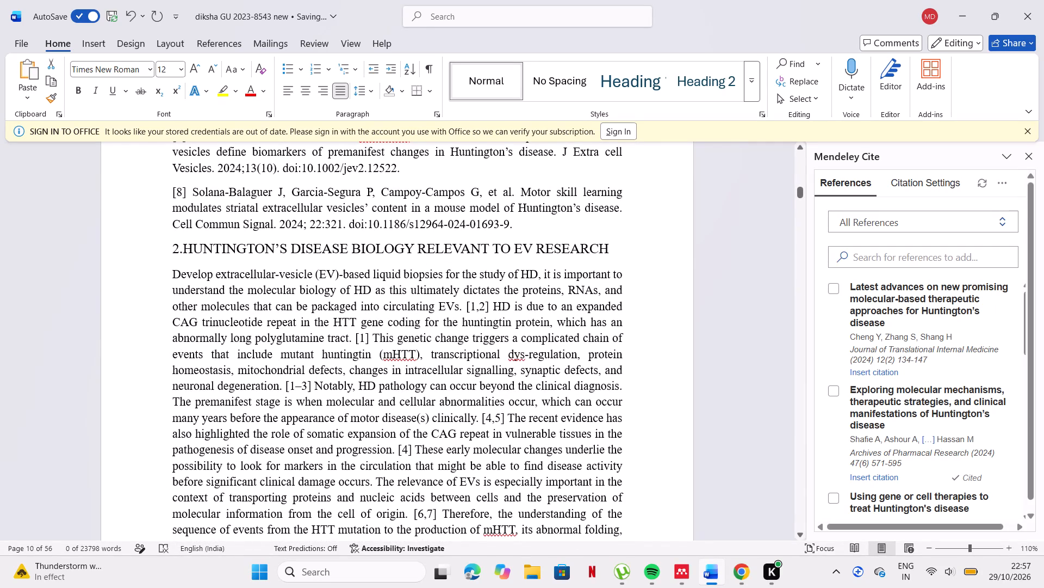
{"action": "left_click", "coordinate": [487, 305]}
{"action": "left_click", "coordinate": [489, 306]}
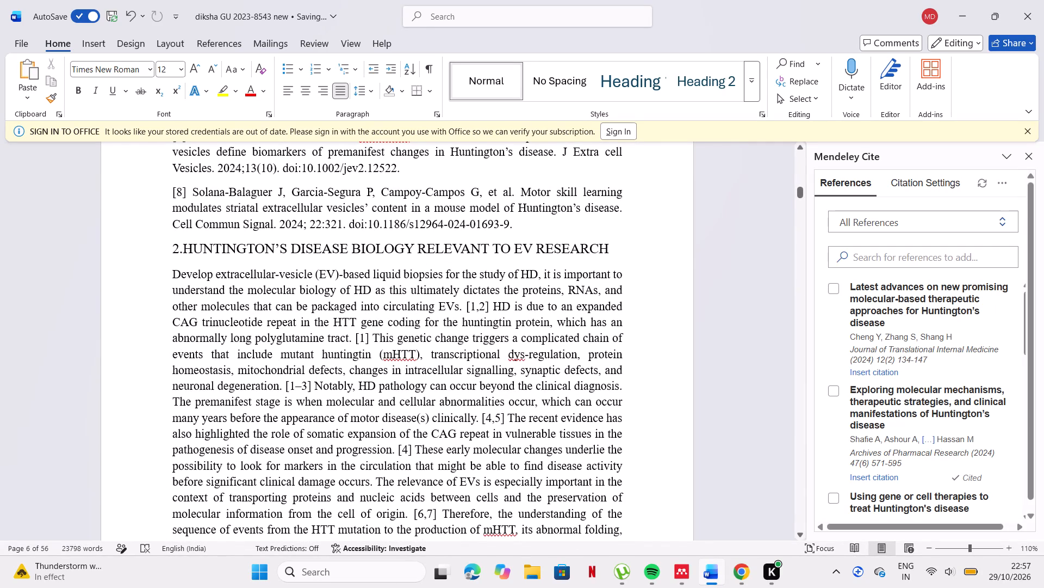
{"action": "key", "text": "BackSpace"}
{"action": "key", "text": "BackSpace"}
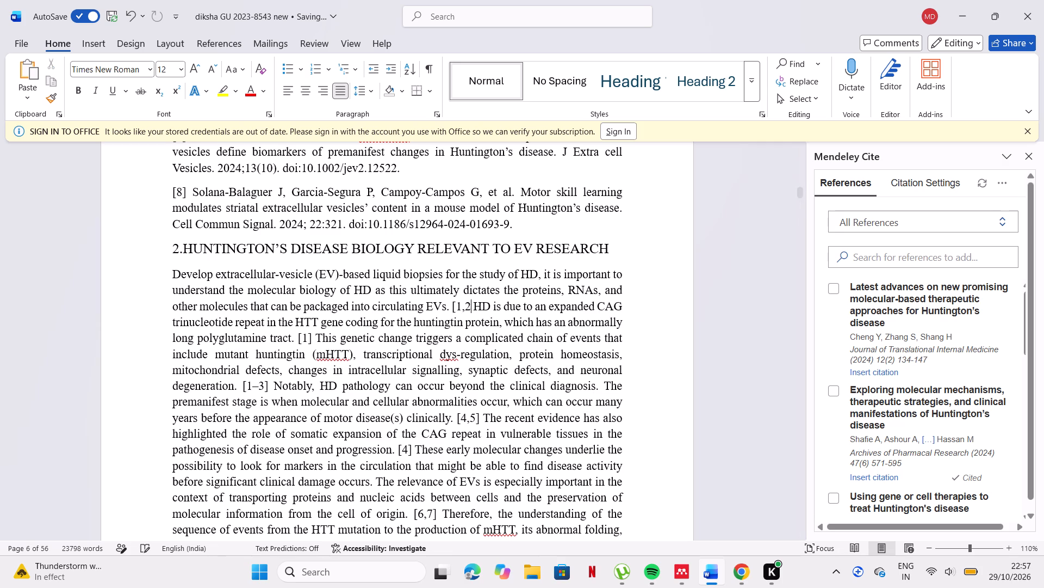
{"action": "key", "text": "ctrl+v"}
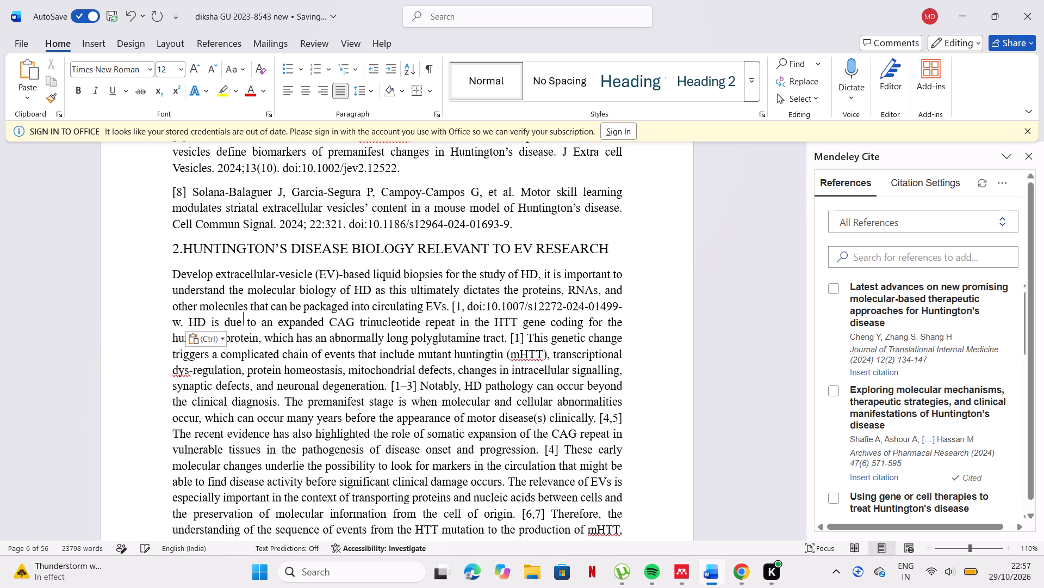
Make the pasted DOI in the opening paragraph bold, from "doi:" up to "01499-".
{"action": "left_click_drag", "start_coordinate": [467, 304], "coordinate": [593, 311]}
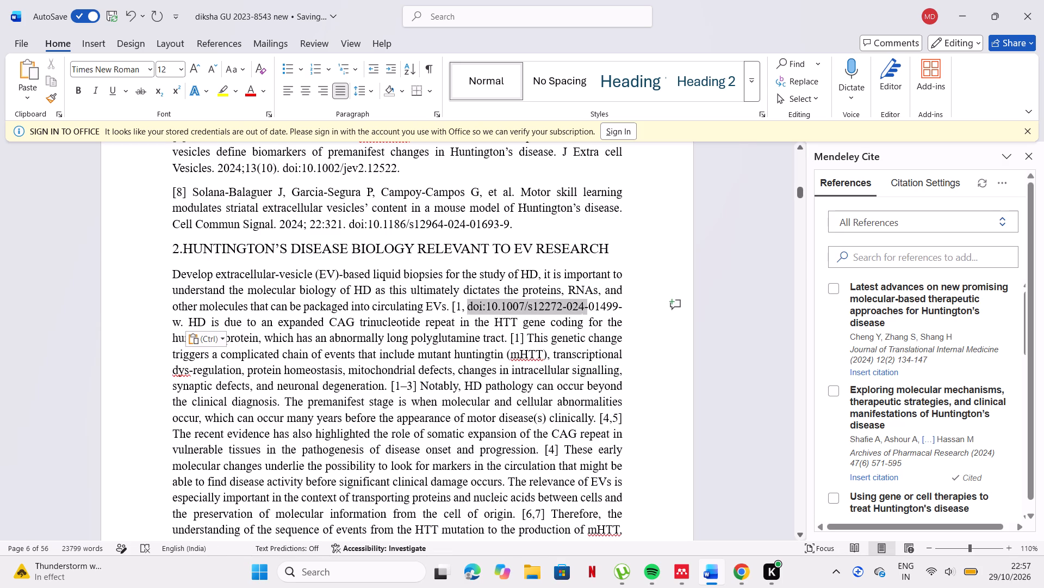
{"action": "left_click_drag", "start_coordinate": [593, 311], "coordinate": [638, 311]}
{"action": "left_click", "coordinate": [649, 280]}
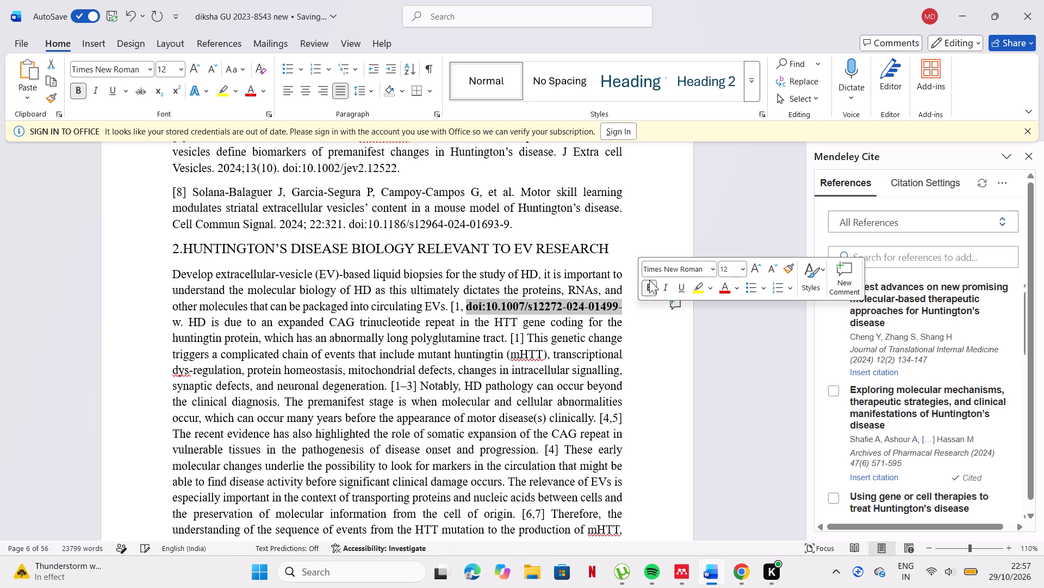
{"action": "left_click", "coordinate": [851, 317]}
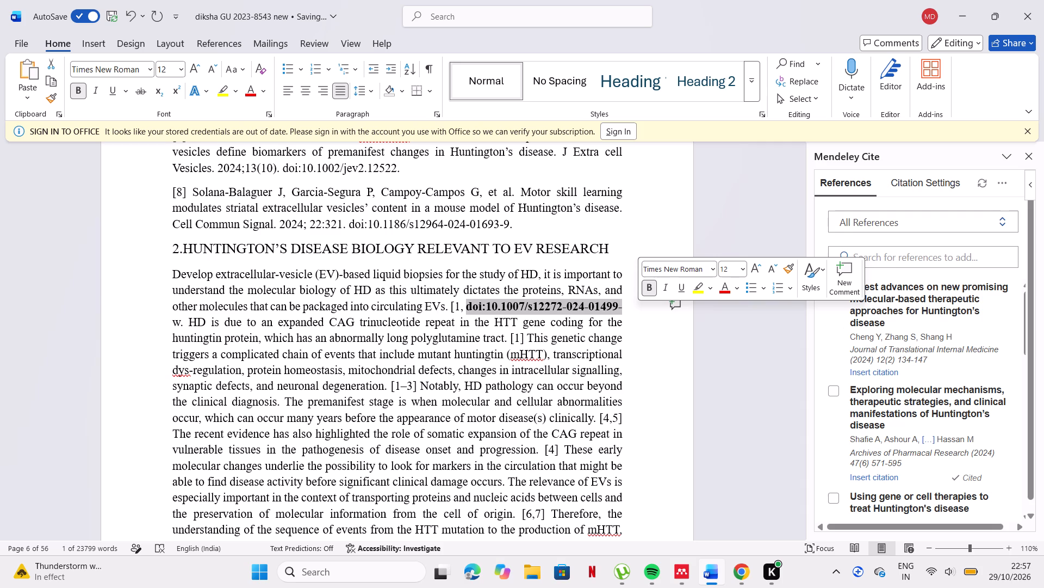
{"action": "left_click", "coordinate": [742, 378]}
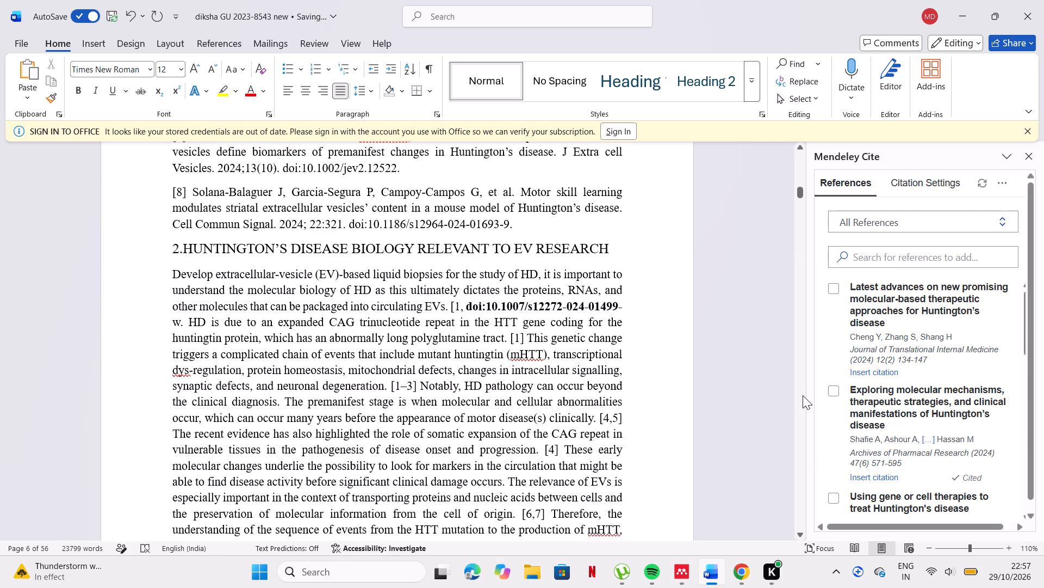
Insert the Mendeley citation for Shafie et al. 2024, "Exploring molecular mechanisms…", directly before the bold DOI.
{"action": "scroll", "coordinate": [865, 418], "scroll_direction": "down", "scroll_amount": 1}
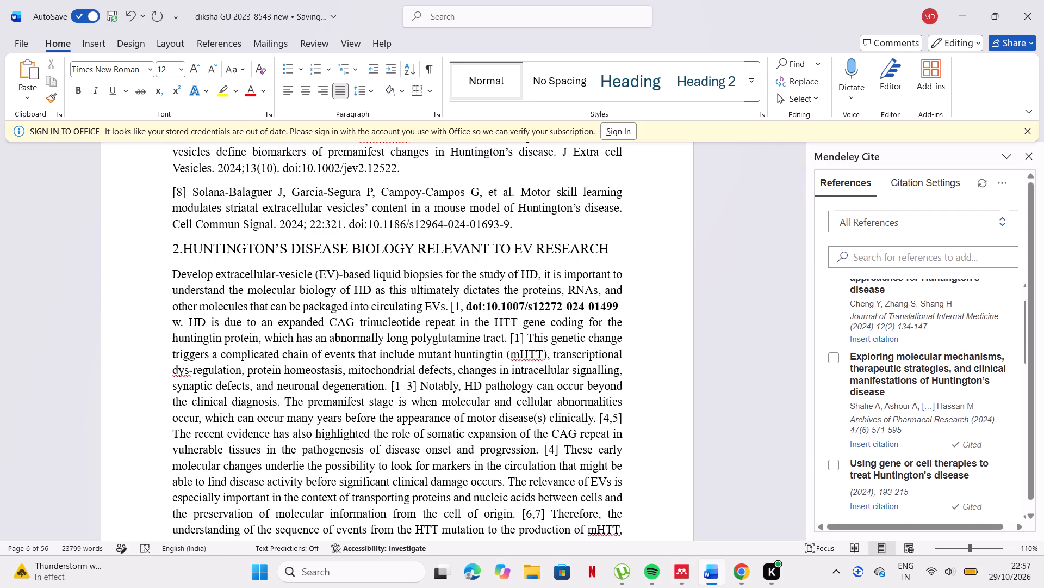
{"action": "left_click", "coordinate": [832, 357]}
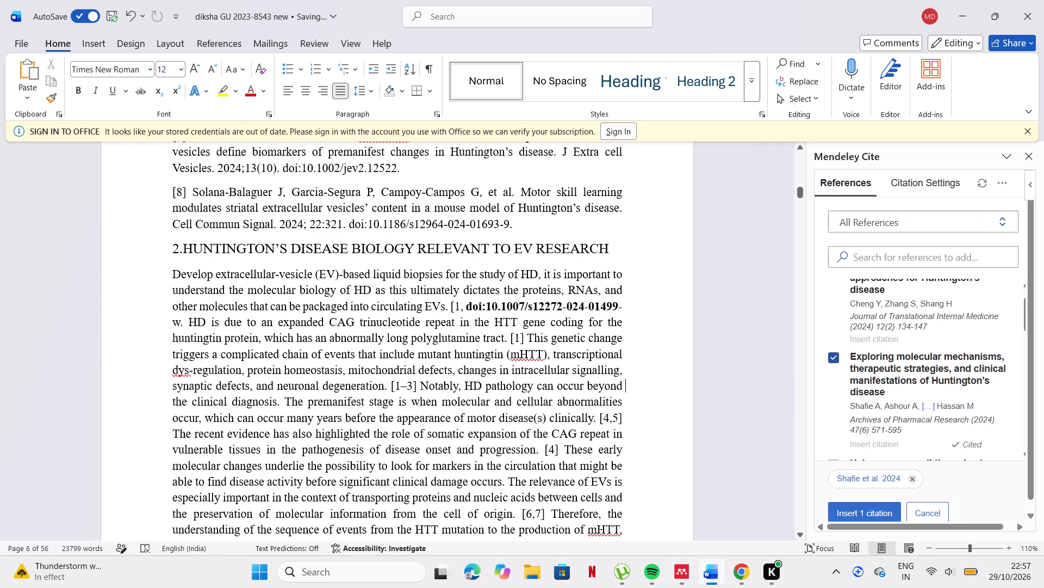
{"action": "left_click", "coordinate": [466, 305]}
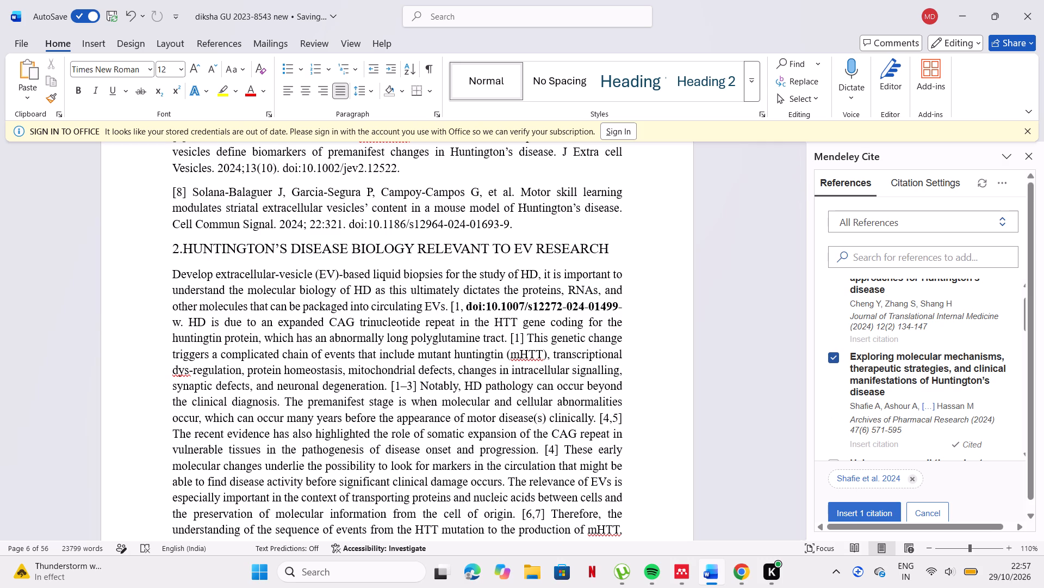
{"action": "left_click", "coordinate": [849, 513]}
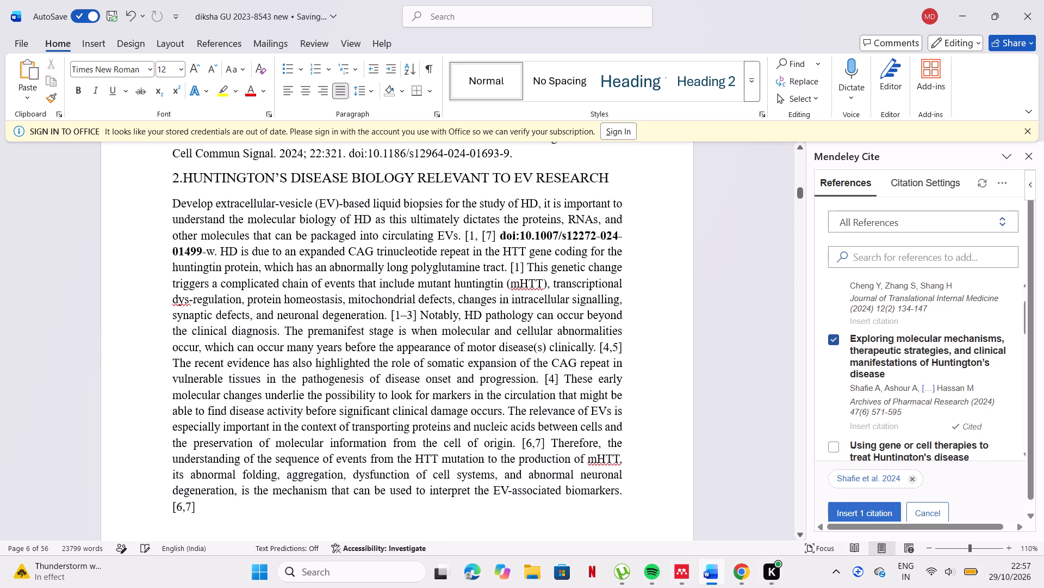
Replace the typed "[1" before the DOI in section 2's opening paragraph with the Mendeley citation for "Using gene or cell therapies to treat Huntington's disease".
{"action": "left_click", "coordinate": [475, 236]}
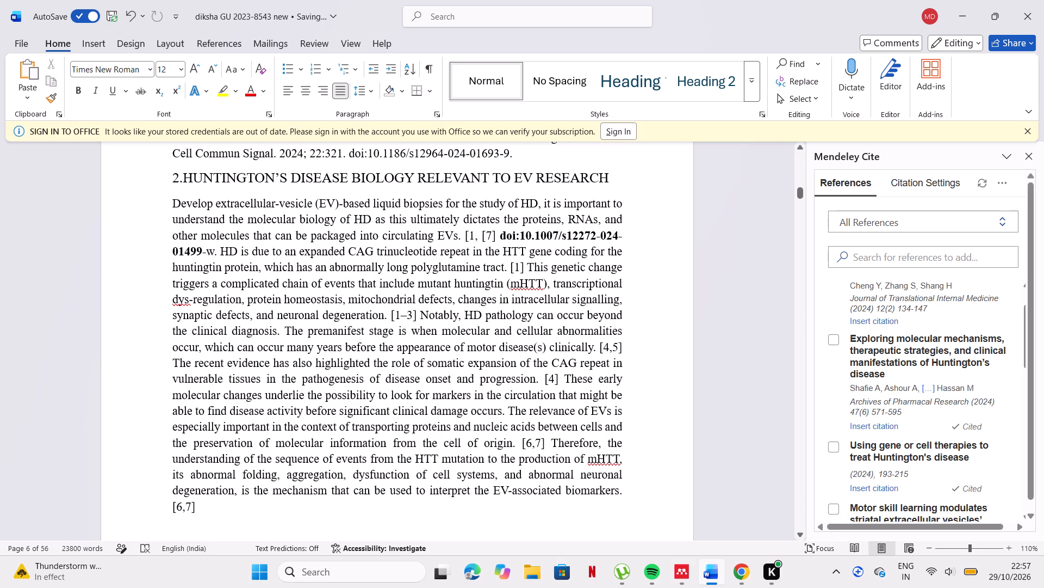
{"action": "key", "text": "BackSpace"}
{"action": "key", "text": "BackSpace"}
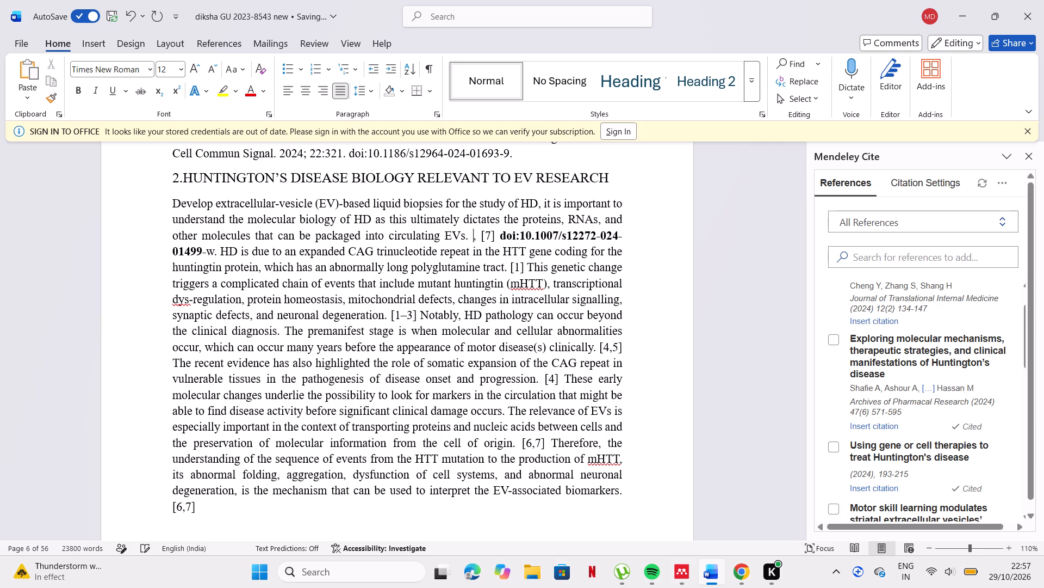
{"action": "scroll", "coordinate": [875, 386], "scroll_direction": "down", "scroll_amount": 1}
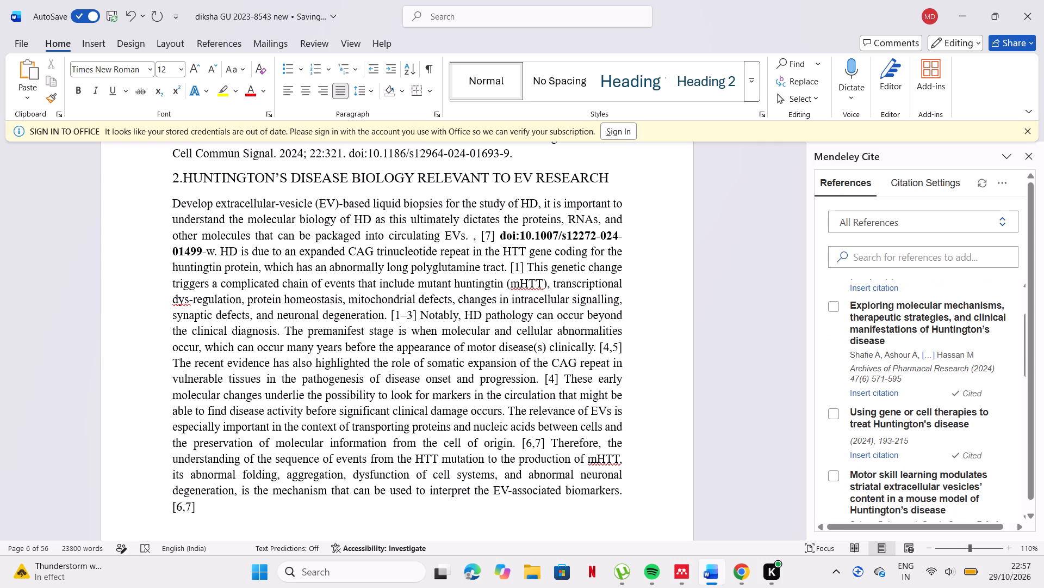
{"action": "left_click", "coordinate": [836, 411]}
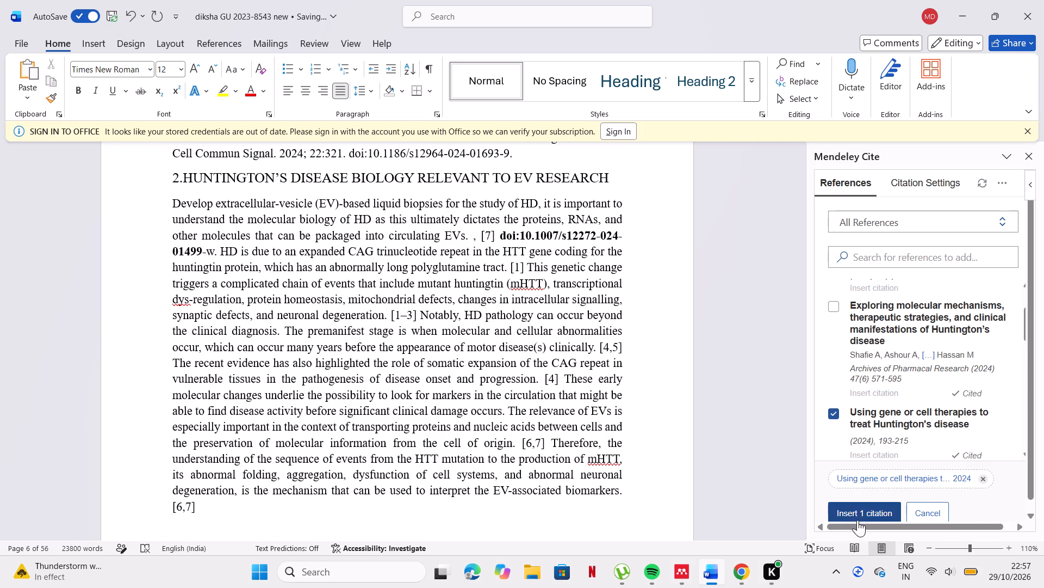
{"action": "left_click", "coordinate": [857, 520]}
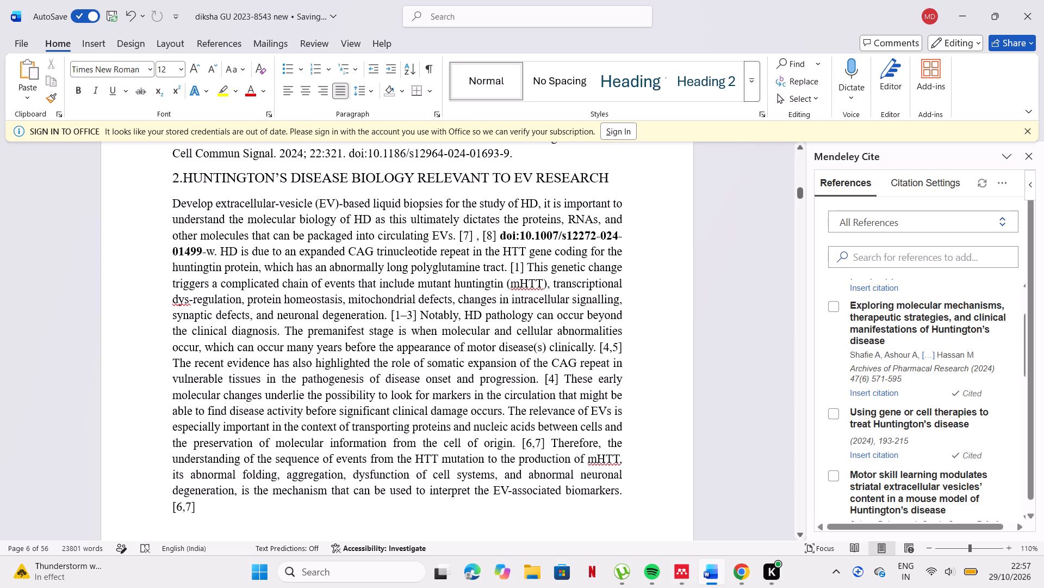
Replace the "[1" of [1–3] after "neuronal degeneration" with a combined Mendeley citation of "Using gene or cell therapies…", Shafie et al. 2024 and Cheng et al. 2024.
{"action": "left_click", "coordinate": [713, 396]}
{"action": "scroll", "coordinate": [713, 396], "scroll_direction": "down", "scroll_amount": 2}
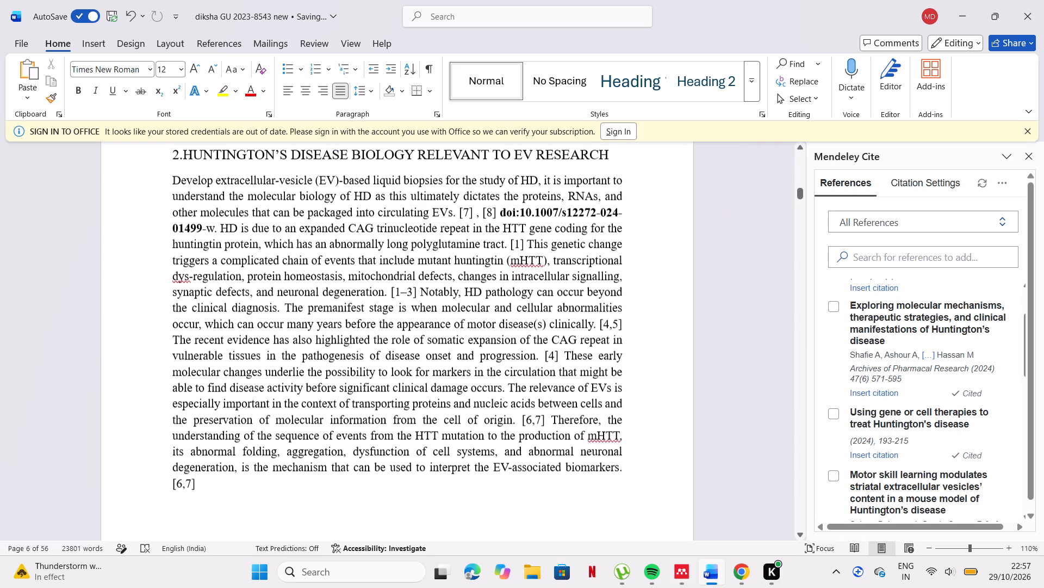
{"action": "scroll", "coordinate": [713, 396], "scroll_direction": "down", "scroll_amount": 1}
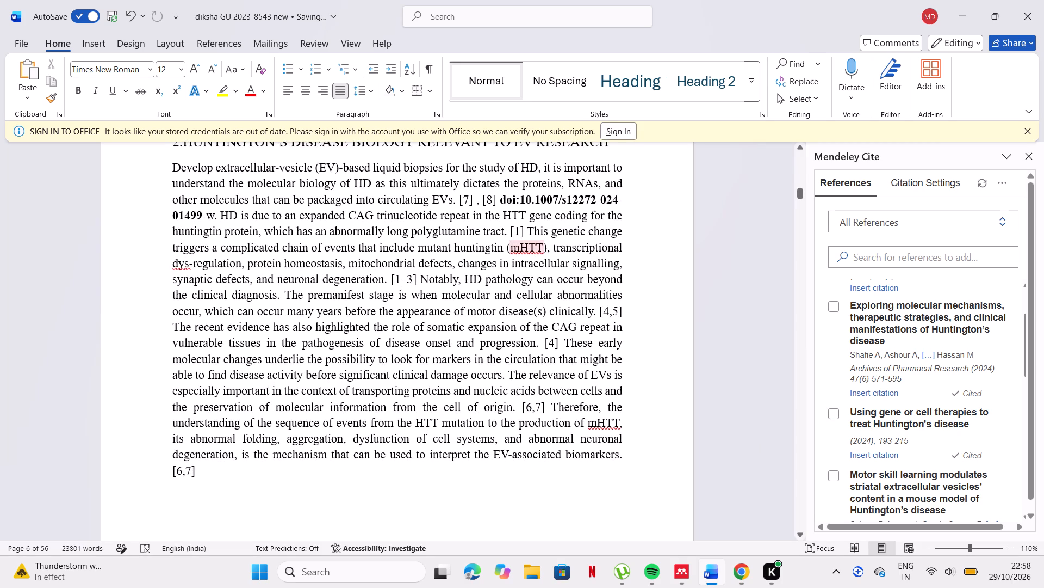
{"action": "left_click", "coordinate": [401, 279]}
{"action": "key", "text": "BackSpace"}
{"action": "key", "text": "BackSpace"}
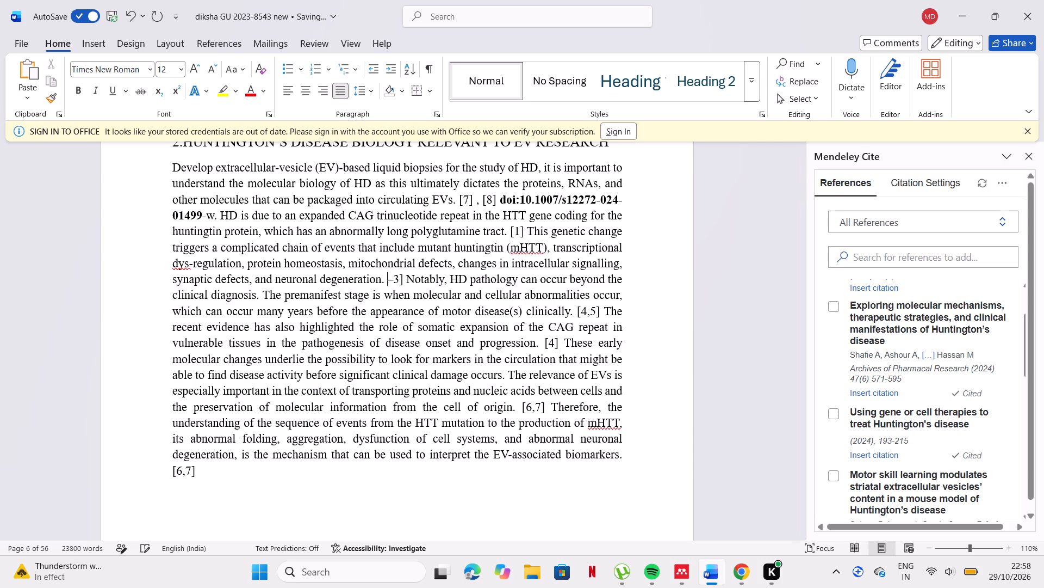
{"action": "left_click", "coordinate": [836, 412]}
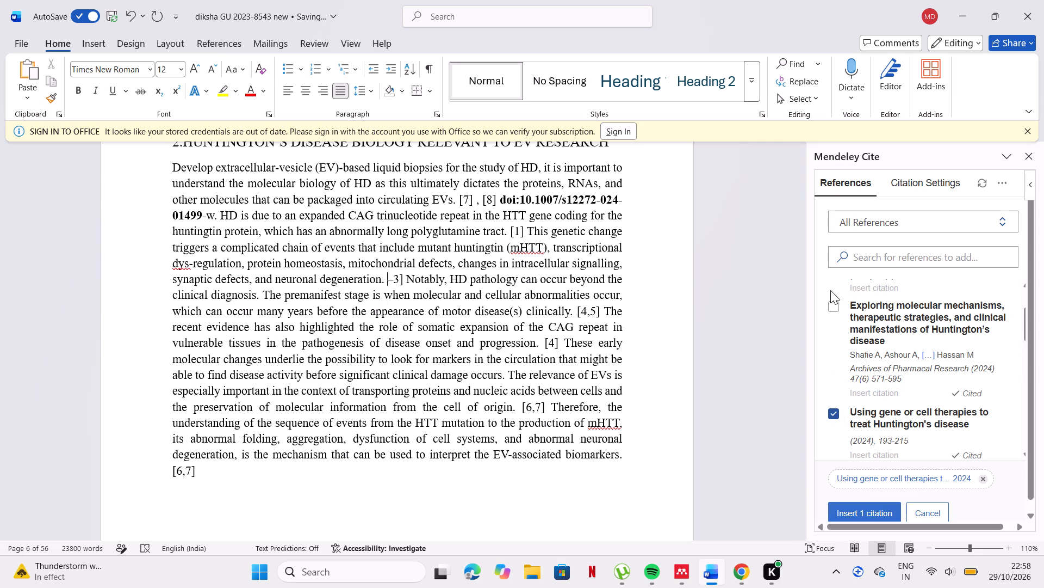
{"action": "scroll", "coordinate": [832, 302], "scroll_direction": "up", "scroll_amount": 1}
{"action": "scroll", "coordinate": [832, 302], "scroll_direction": "right", "scroll_amount": 1}
{"action": "scroll", "coordinate": [832, 302], "scroll_direction": "up", "scroll_amount": 1}
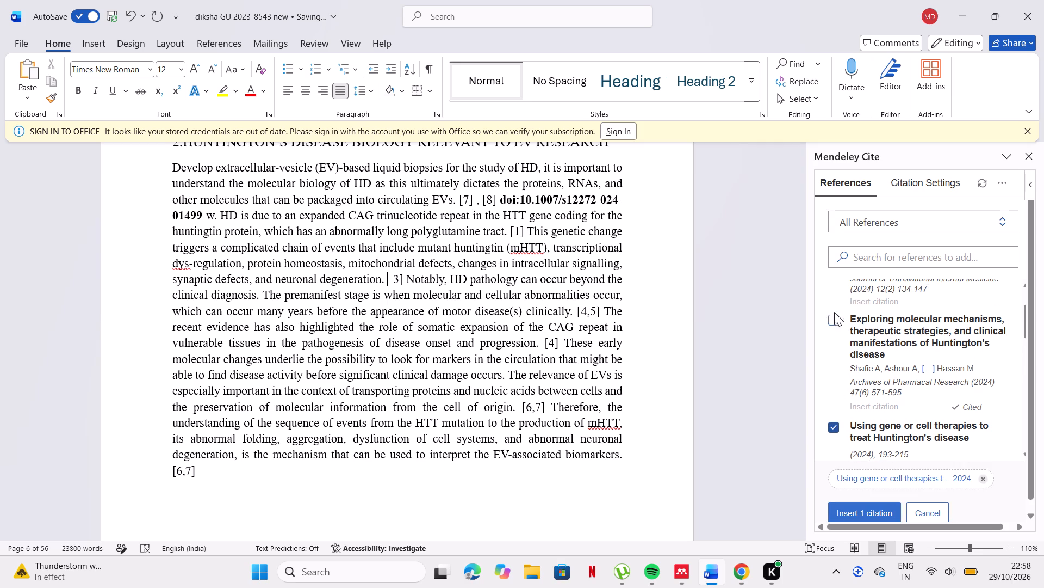
{"action": "left_click", "coordinate": [834, 320]}
{"action": "scroll", "coordinate": [834, 320], "scroll_direction": "up", "scroll_amount": 1}
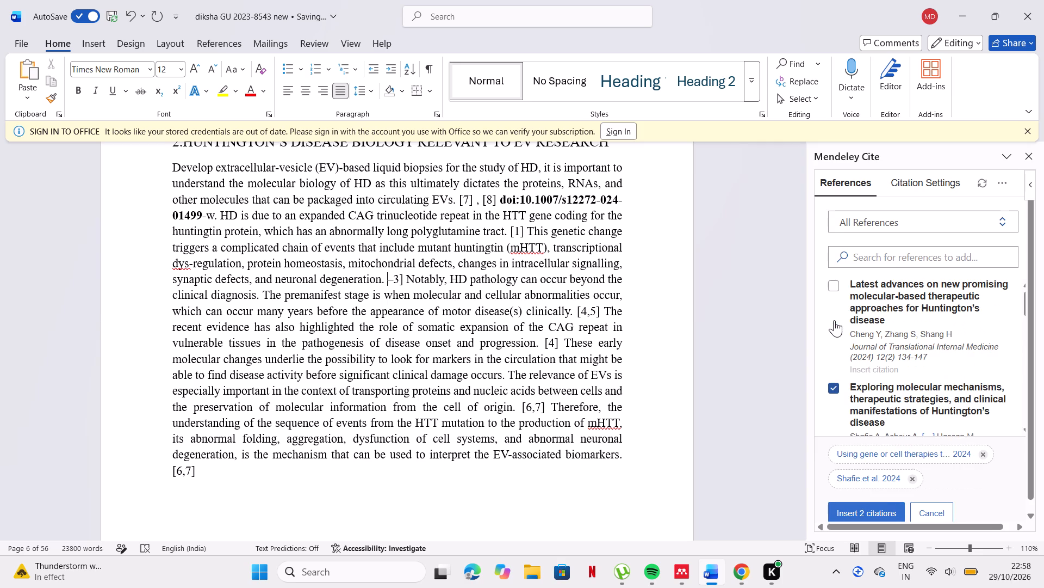
{"action": "left_click", "coordinate": [834, 289]}
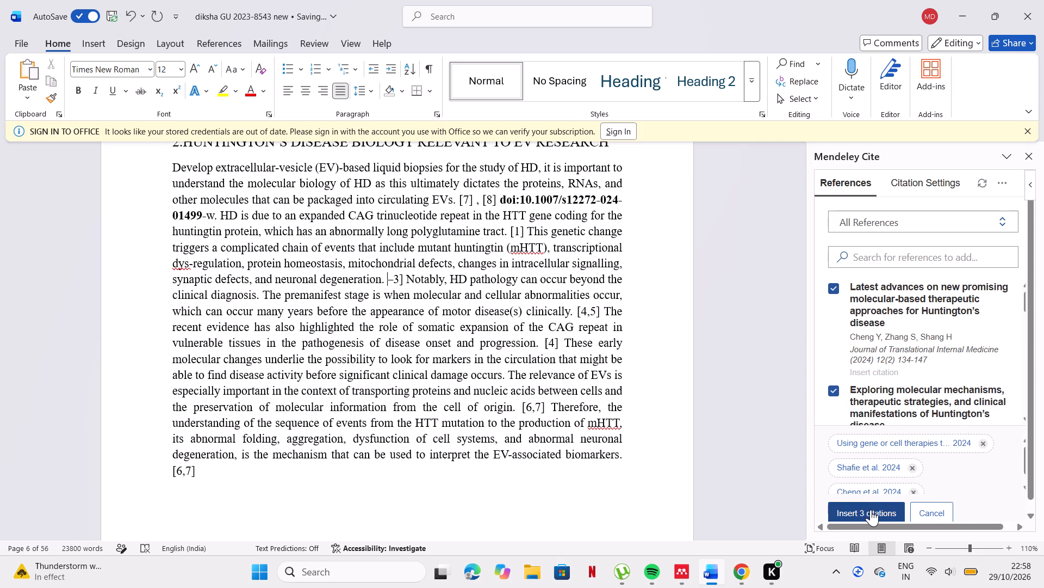
{"action": "left_click", "coordinate": [871, 510]}
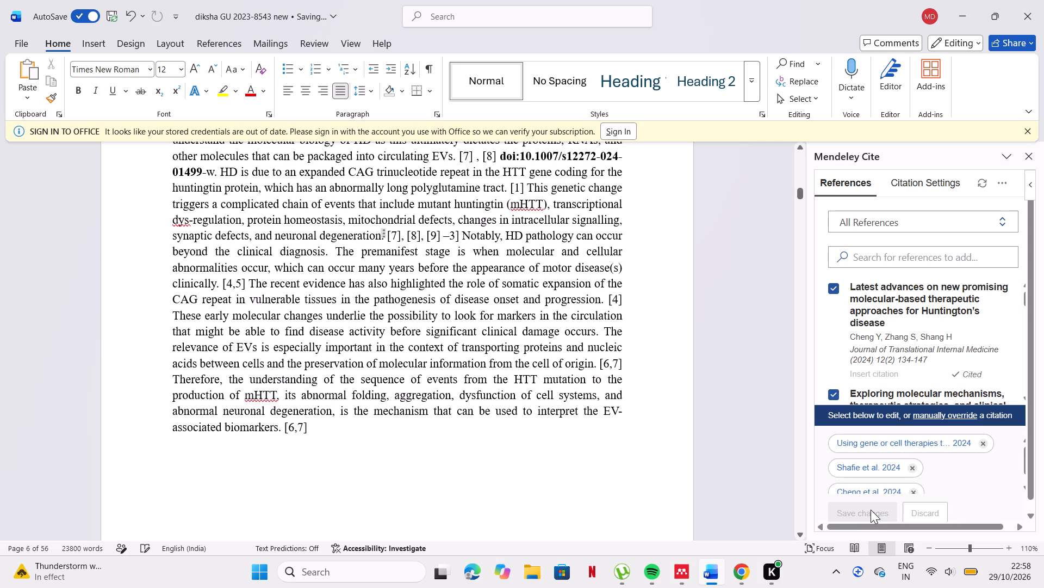
Delete the leftover typed "–3]" after the combined citation that follows "neuronal degeneration".
{"action": "left_click", "coordinate": [456, 238]}
{"action": "left_click", "coordinate": [458, 238]}
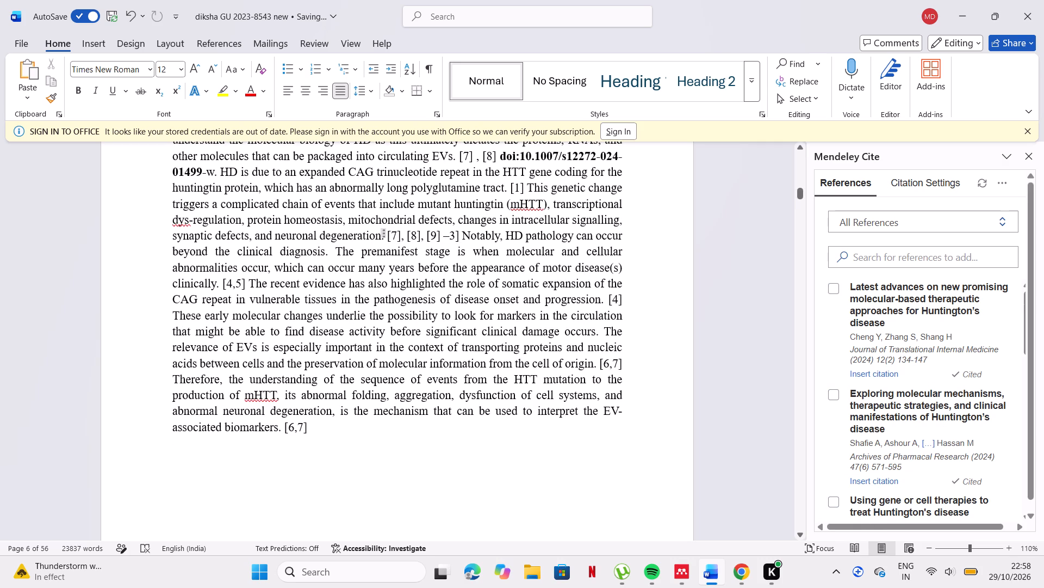
{"action": "key", "text": "BackSpace"}
{"action": "key", "text": "BackSpace"}
{"action": "key", "text": "BackSpace"}
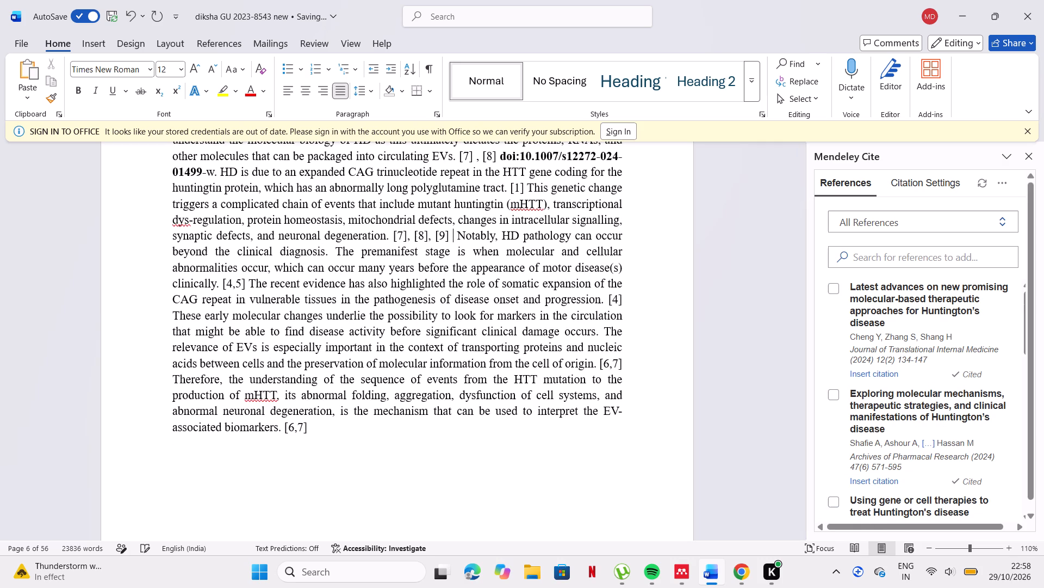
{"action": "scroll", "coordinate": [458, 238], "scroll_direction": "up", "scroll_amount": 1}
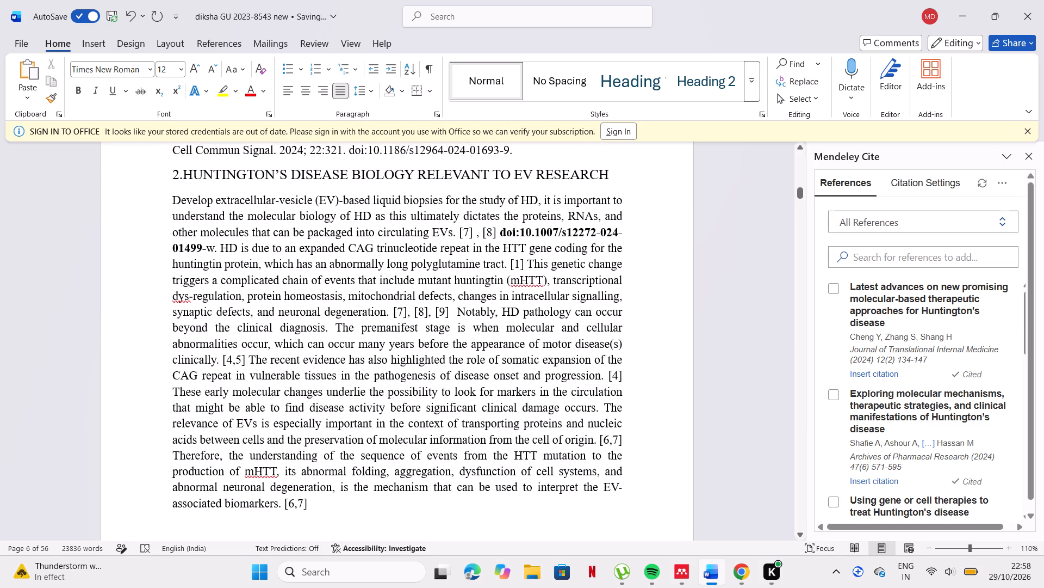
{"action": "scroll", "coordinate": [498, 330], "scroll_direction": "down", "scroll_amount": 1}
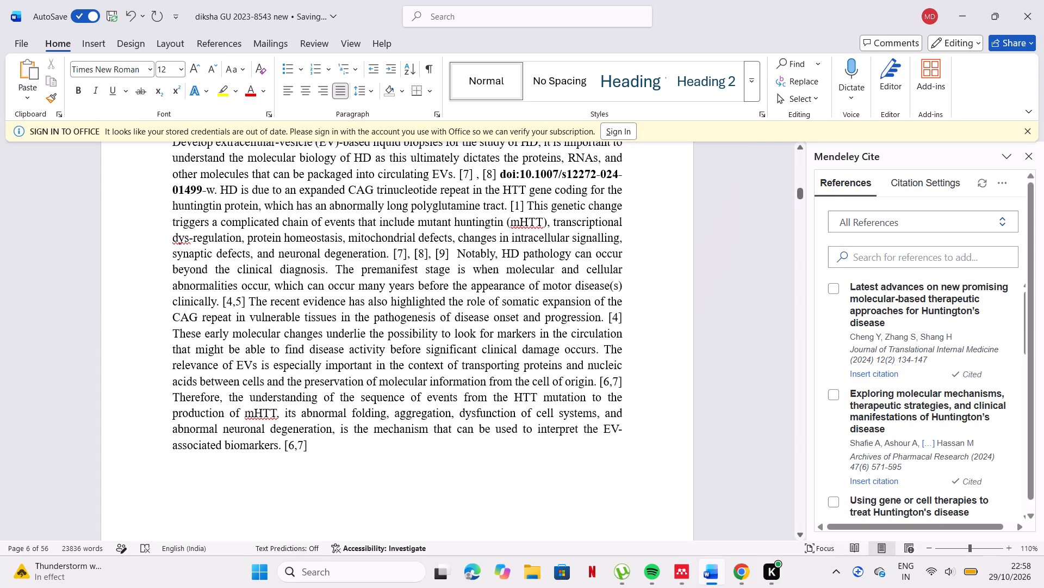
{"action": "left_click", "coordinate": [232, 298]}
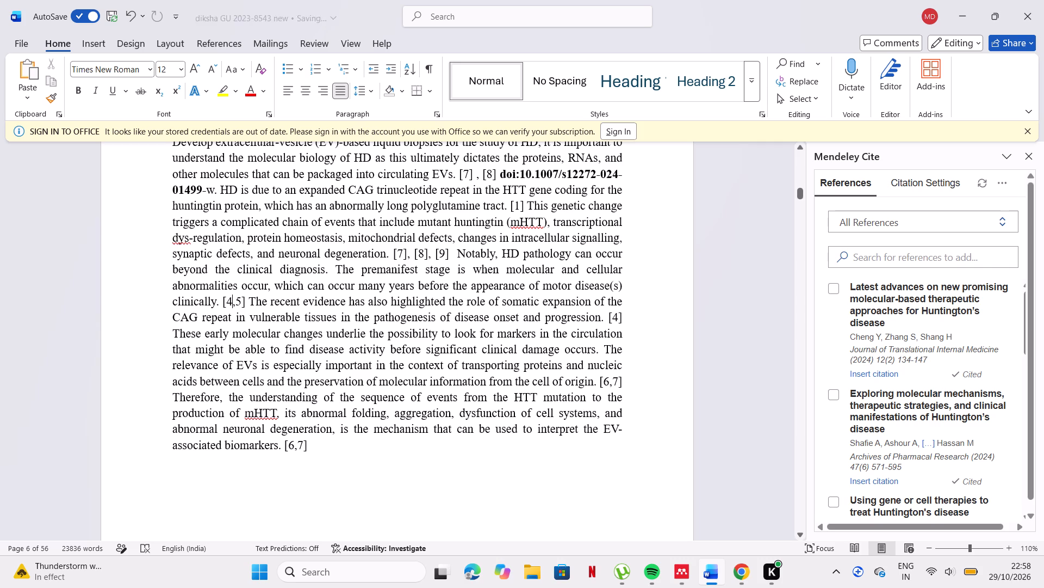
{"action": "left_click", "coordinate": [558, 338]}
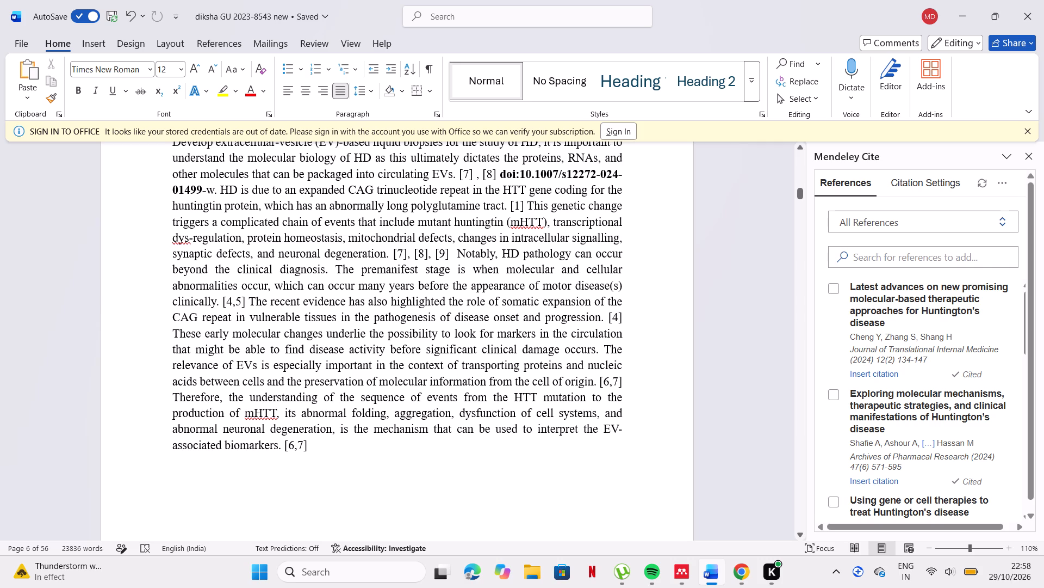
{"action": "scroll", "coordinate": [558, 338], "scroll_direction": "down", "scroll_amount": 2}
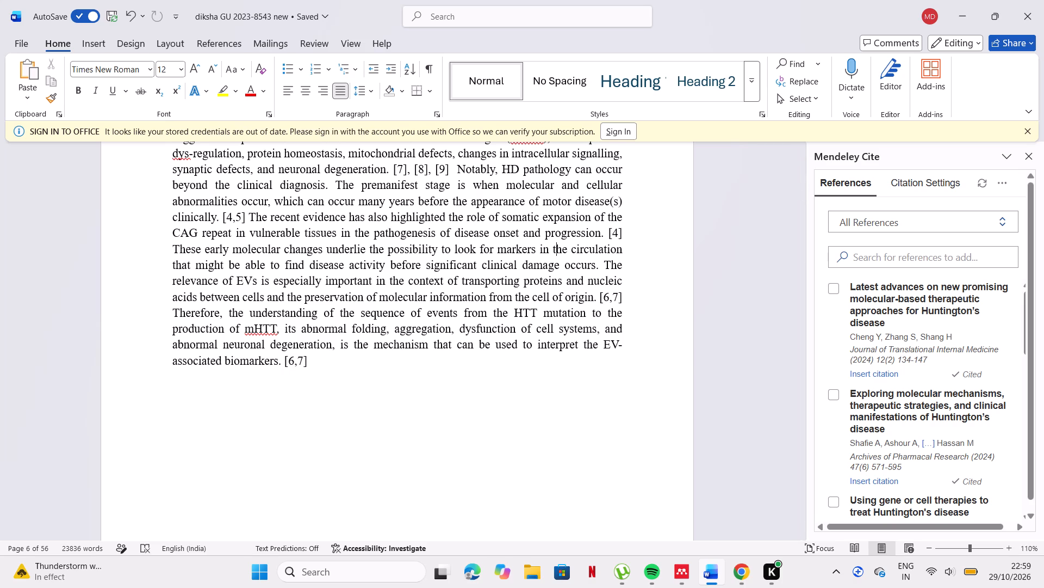
{"action": "scroll", "coordinate": [558, 338], "scroll_direction": "up", "scroll_amount": 1}
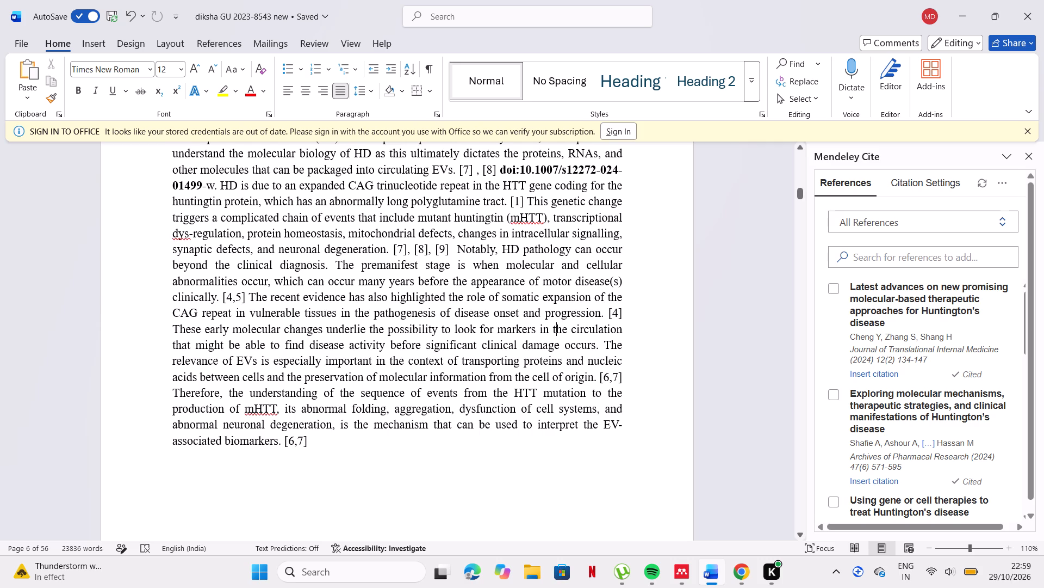
{"action": "left_click_drag", "start_coordinate": [500, 169], "coordinate": [617, 181]}
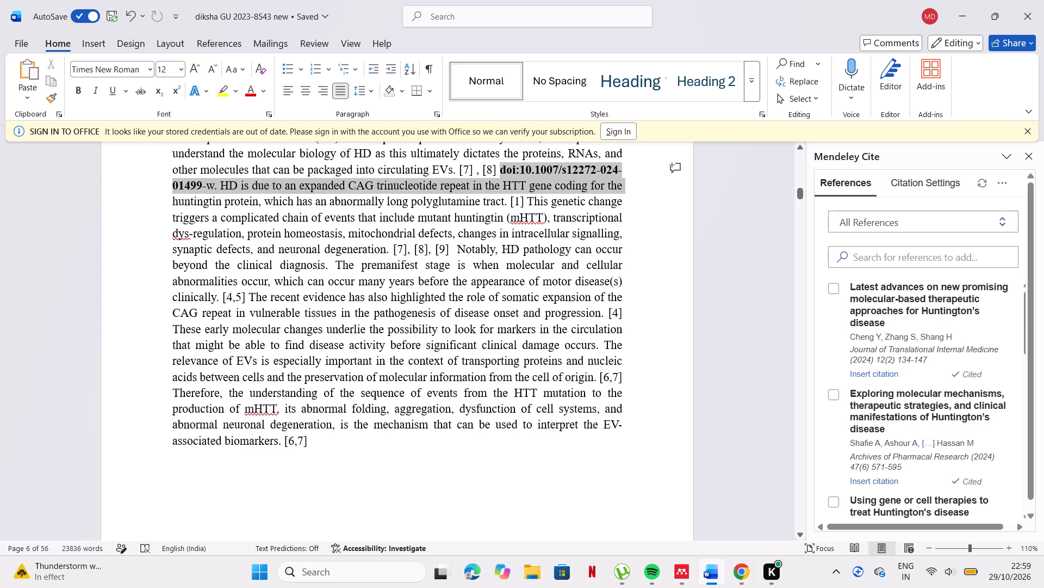
{"action": "left_click_drag", "start_coordinate": [617, 181], "coordinate": [215, 182]}
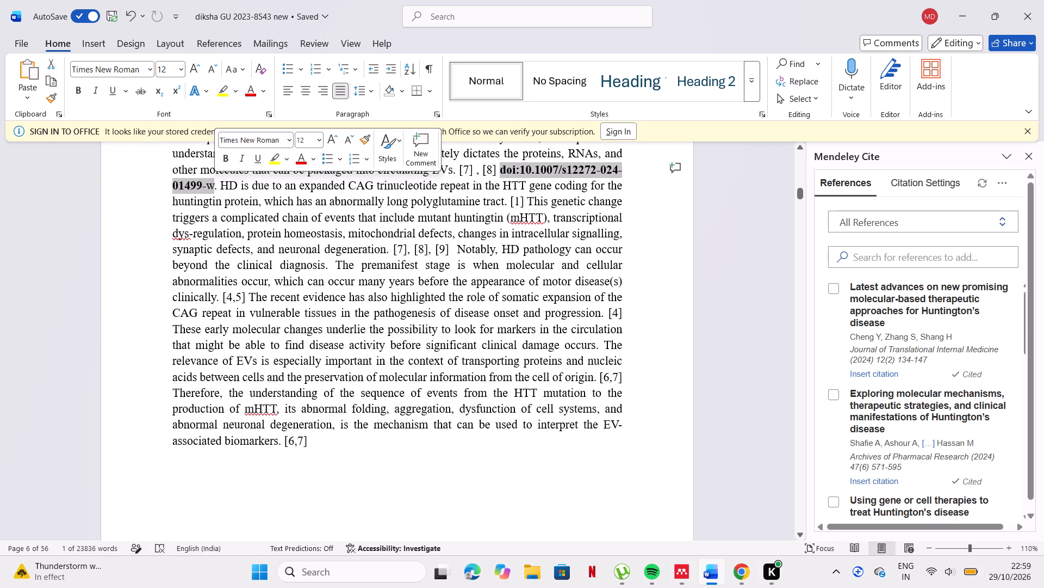
{"action": "left_click", "coordinate": [224, 161]}
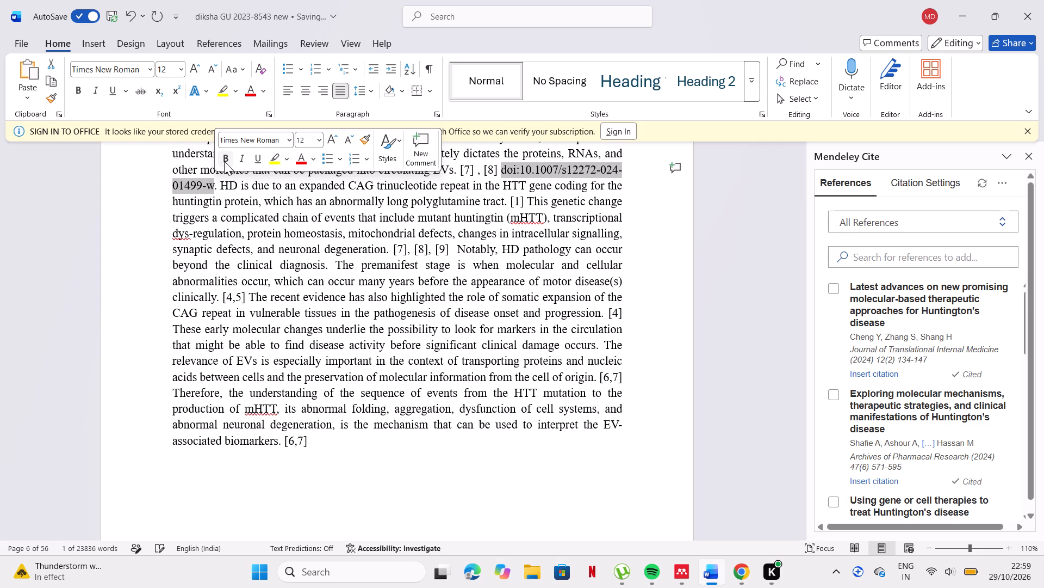
{"action": "left_click", "coordinate": [224, 161]}
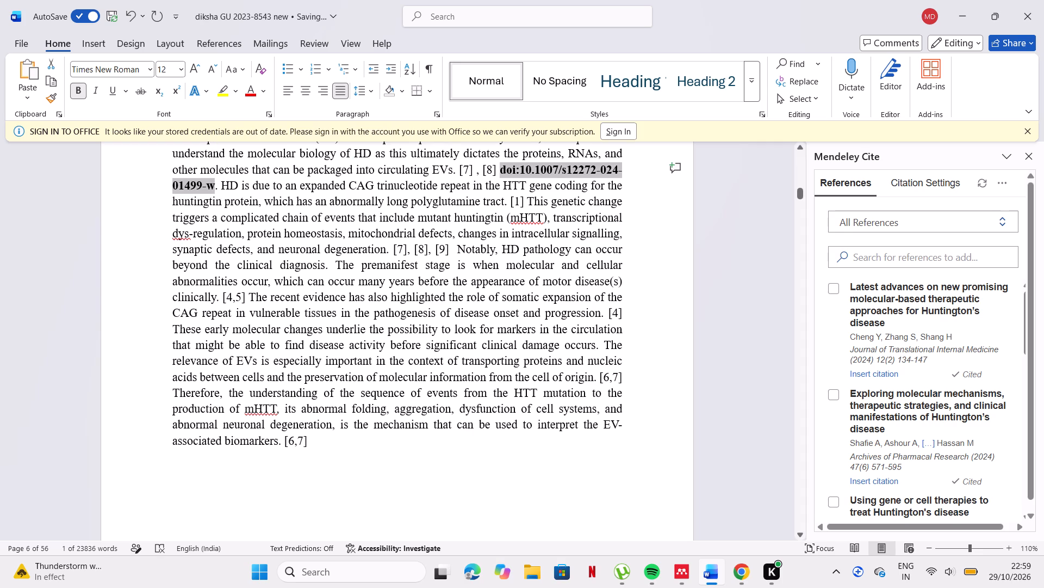
{"action": "key", "text": "ctrl+c"}
{"action": "double_click", "coordinate": [224, 161], "text": "ctrl"}
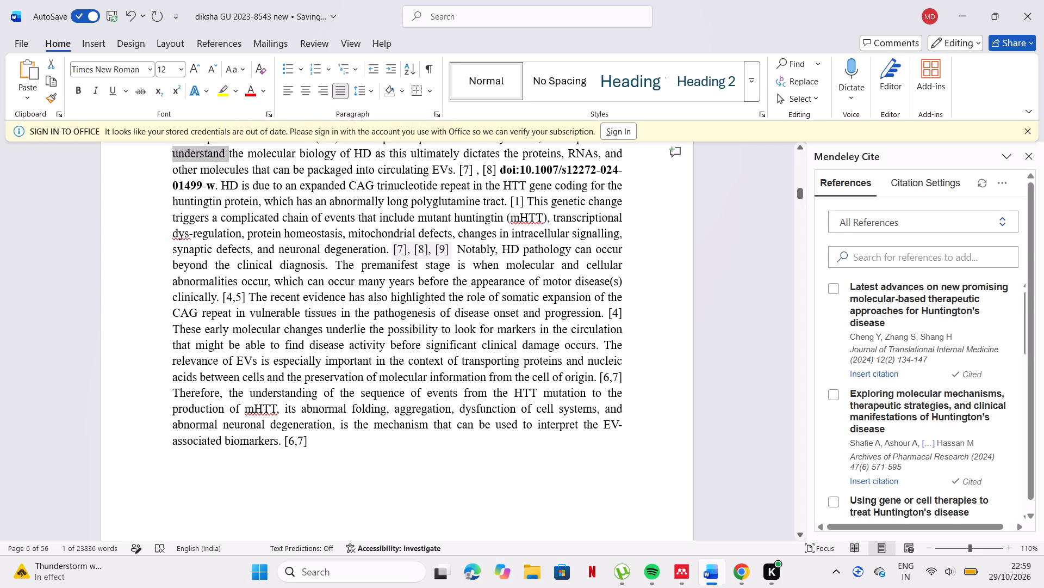
{"action": "left_click", "coordinate": [427, 252]}
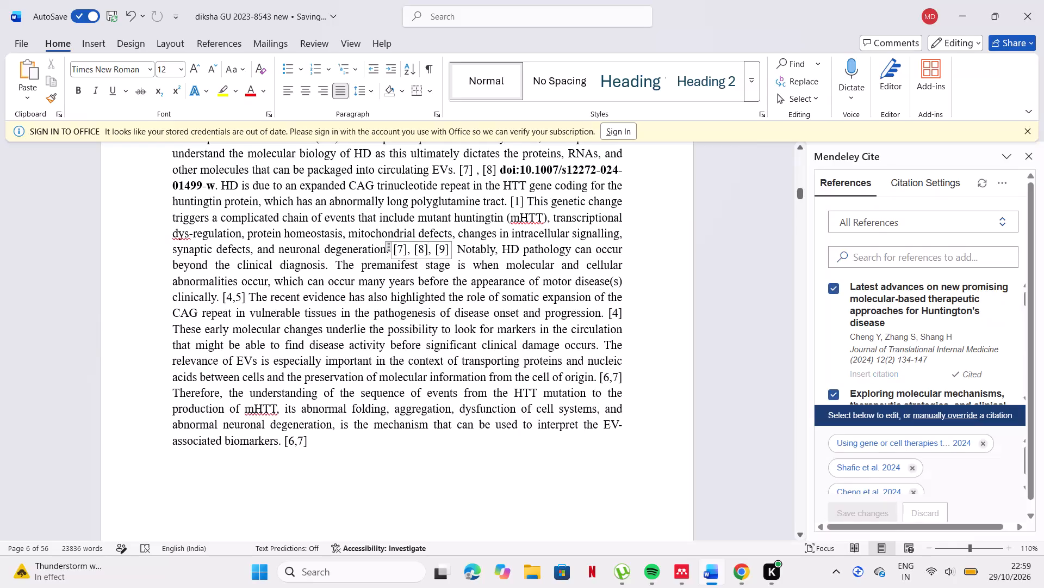
{"action": "key", "text": "ctrl+v"}
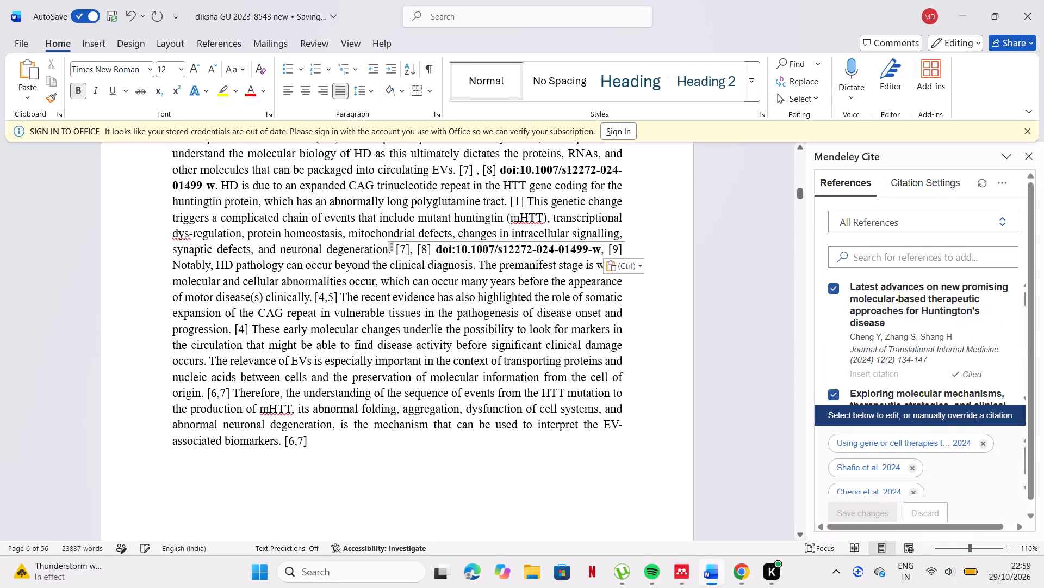
{"action": "left_click", "coordinate": [660, 258]}
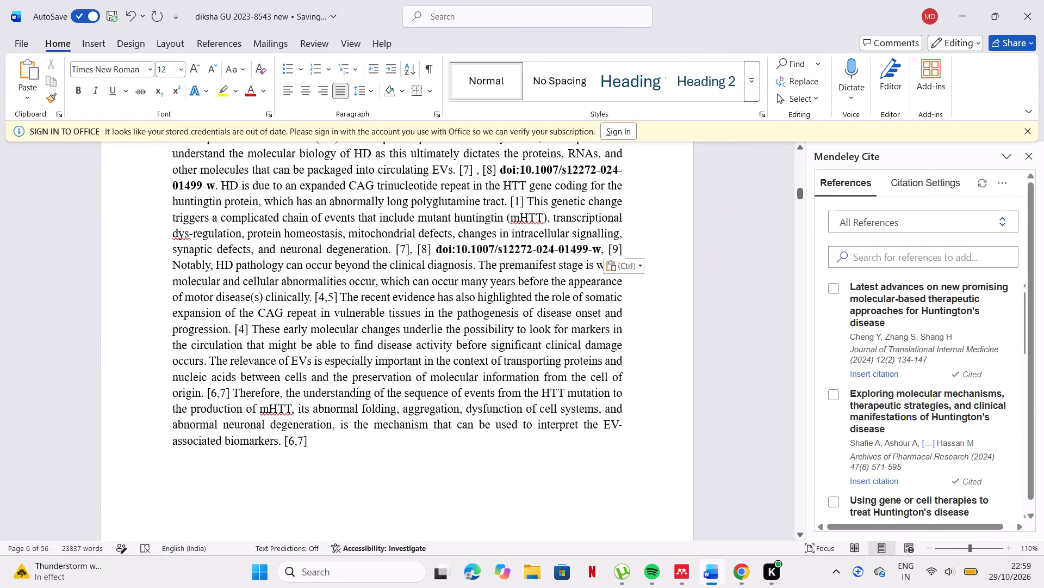
{"action": "scroll", "coordinate": [499, 309], "scroll_direction": "down", "scroll_amount": 1}
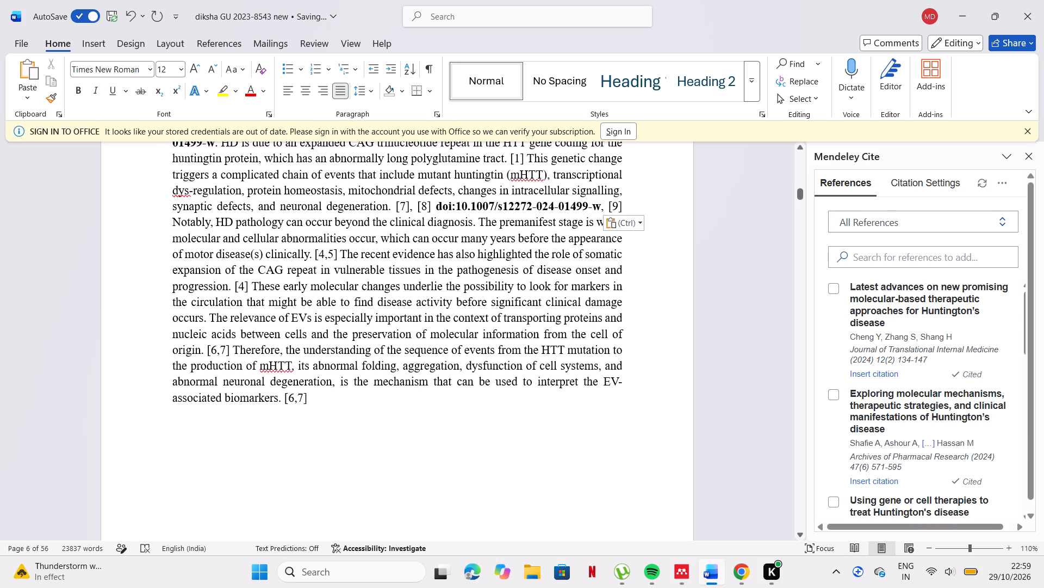
{"action": "scroll", "coordinate": [499, 309], "scroll_direction": "down", "scroll_amount": 1}
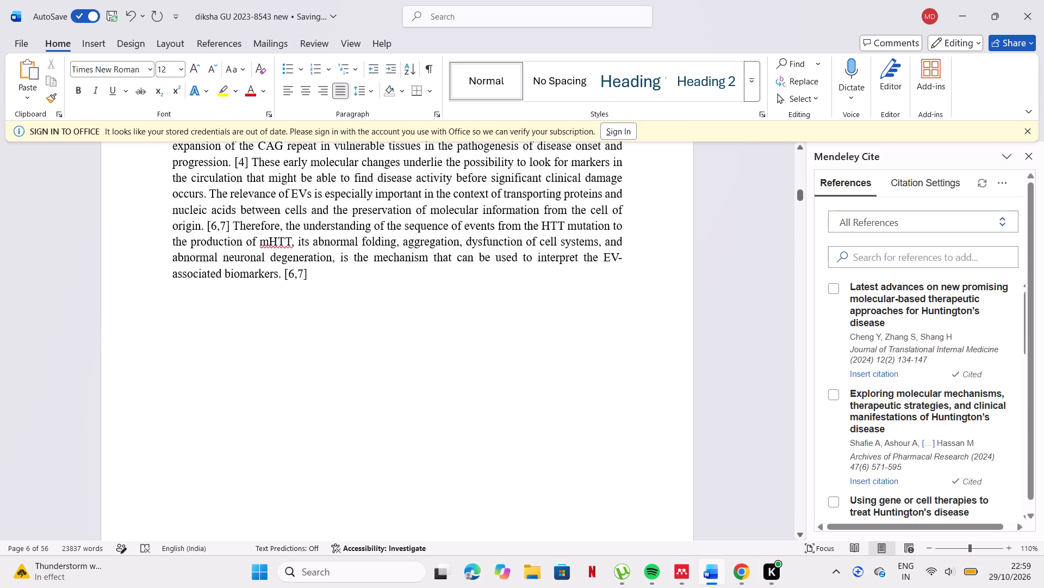
{"action": "scroll", "coordinate": [499, 309], "scroll_direction": "up", "scroll_amount": 2}
{"action": "scroll", "coordinate": [499, 309], "scroll_direction": "down", "scroll_amount": 1}
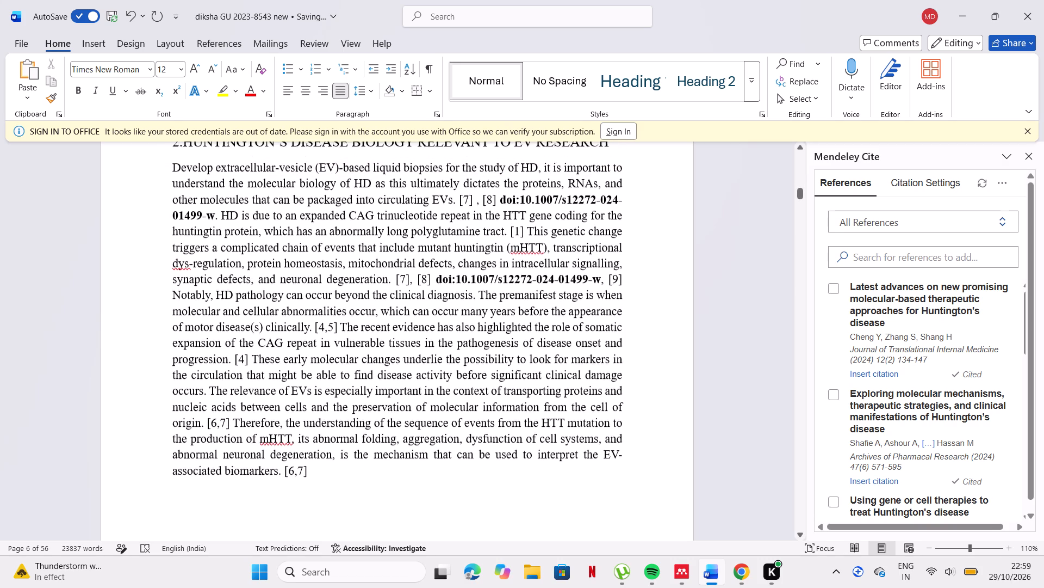
{"action": "scroll", "coordinate": [499, 309], "scroll_direction": "down", "scroll_amount": 3}
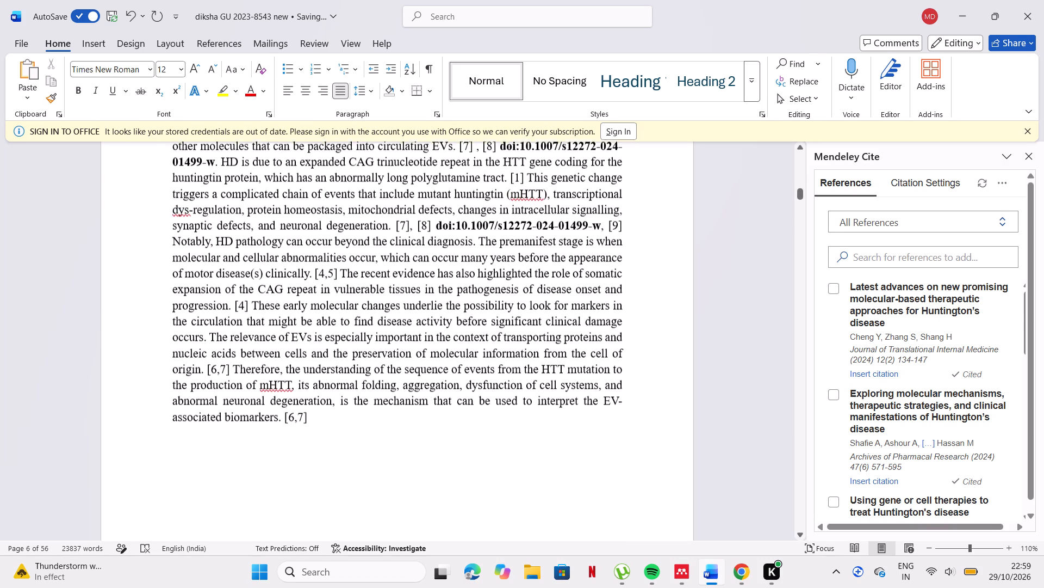
{"action": "scroll", "coordinate": [499, 309], "scroll_direction": "down", "scroll_amount": 4}
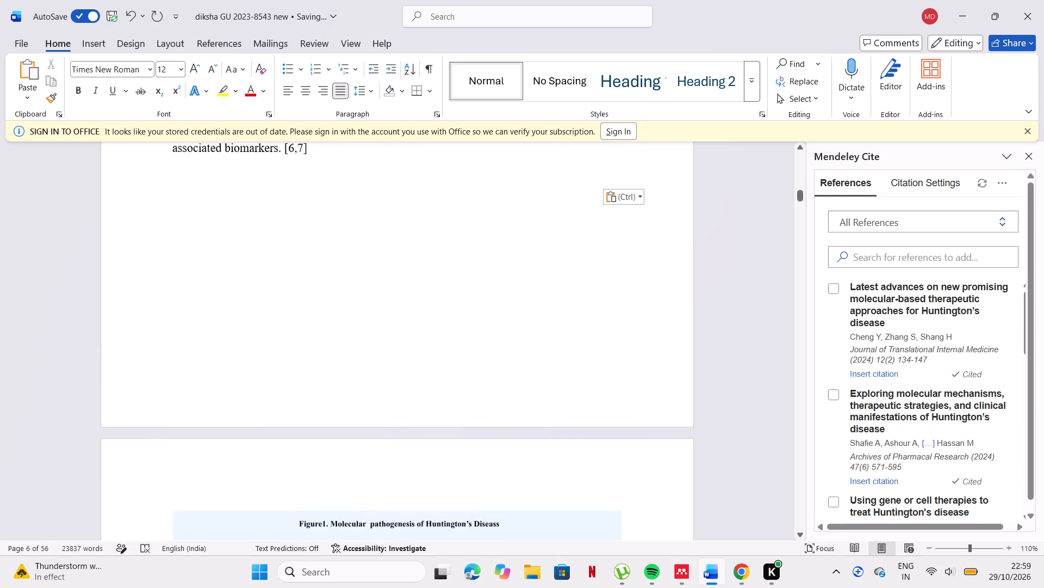
{"action": "scroll", "coordinate": [499, 309], "scroll_direction": "down", "scroll_amount": 4}
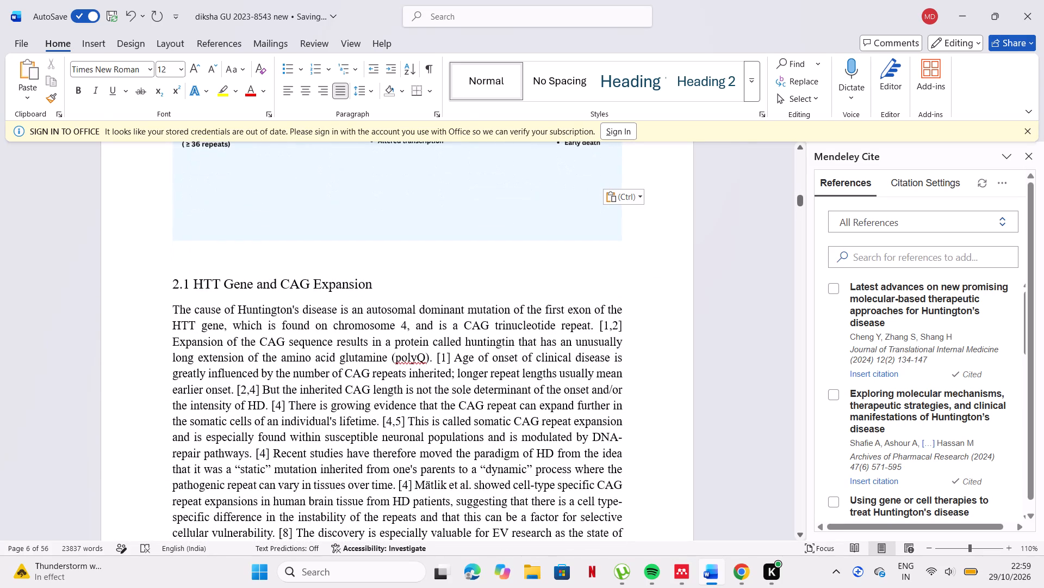
{"action": "scroll", "coordinate": [499, 309], "scroll_direction": "down", "scroll_amount": 1}
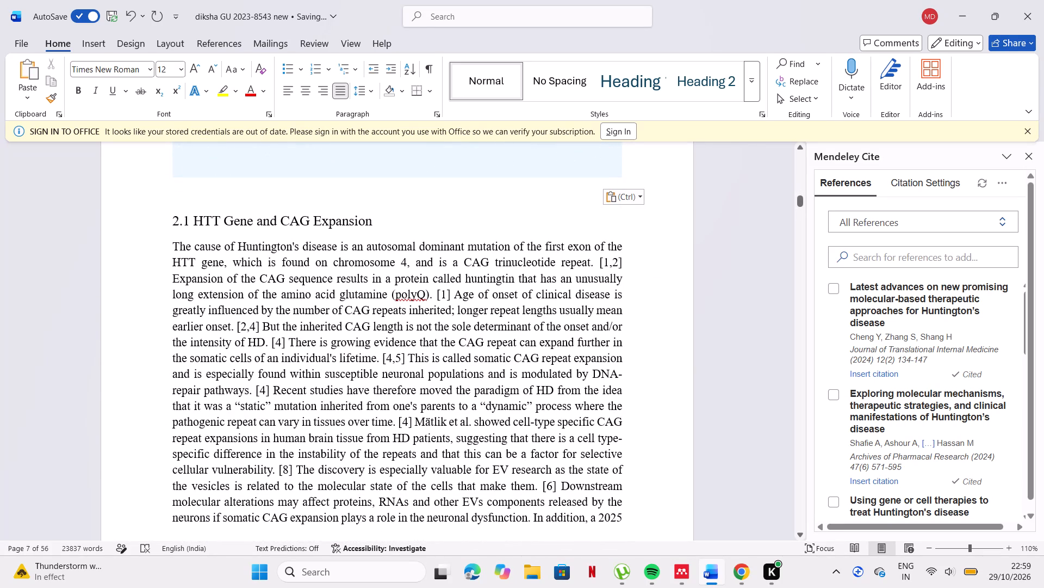
{"action": "left_click", "coordinate": [246, 326]}
{"action": "key", "text": "BackSpace"}
{"action": "key", "text": "BackSpace"}
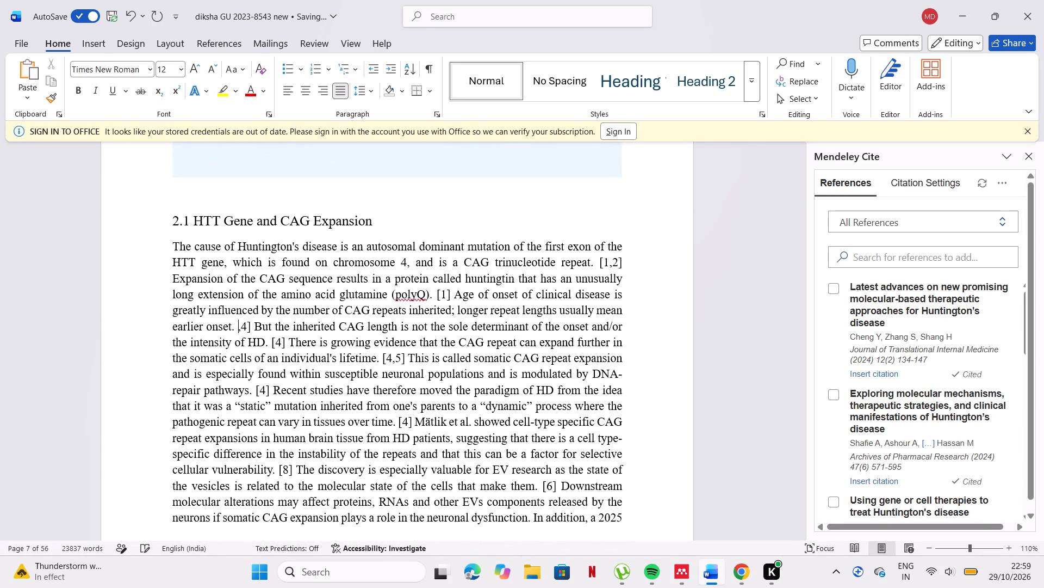
{"action": "key", "text": "ctrl+v"}
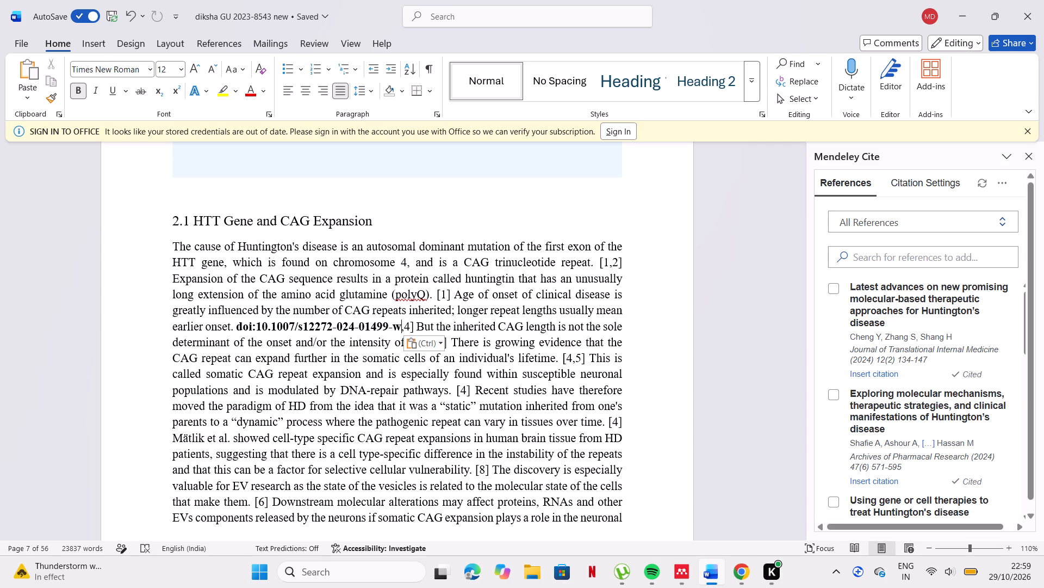
{"action": "scroll", "coordinate": [638, 388], "scroll_direction": "down", "scroll_amount": 1}
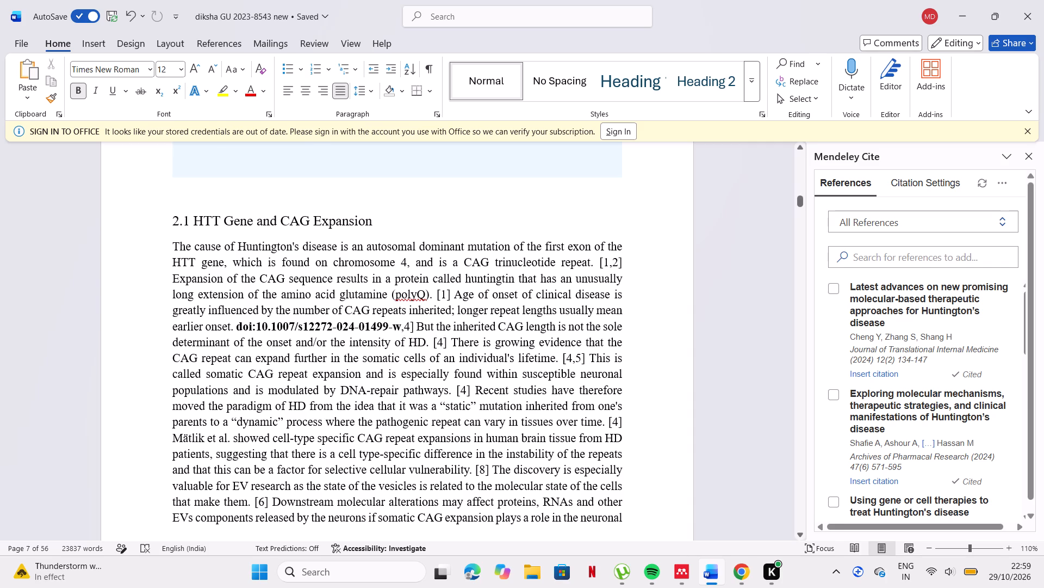
{"action": "scroll", "coordinate": [638, 388], "scroll_direction": "down", "scroll_amount": 1}
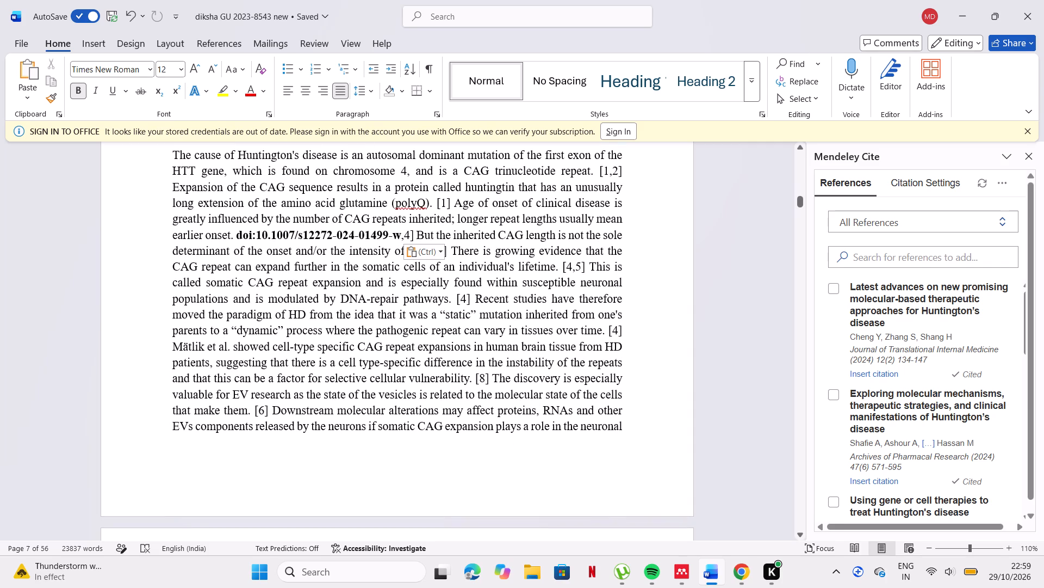
{"action": "scroll", "coordinate": [634, 424], "scroll_direction": "down", "scroll_amount": 1}
{"action": "scroll", "coordinate": [634, 424], "scroll_direction": "up", "scroll_amount": 1}
{"action": "left_click", "coordinate": [624, 224]}
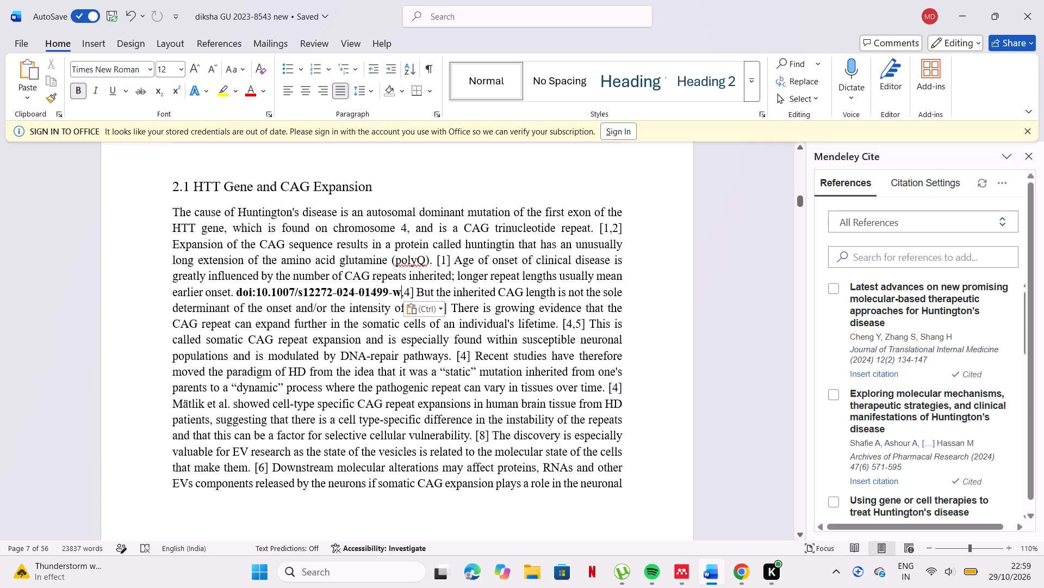
{"action": "key", "text": "BackSpace"}
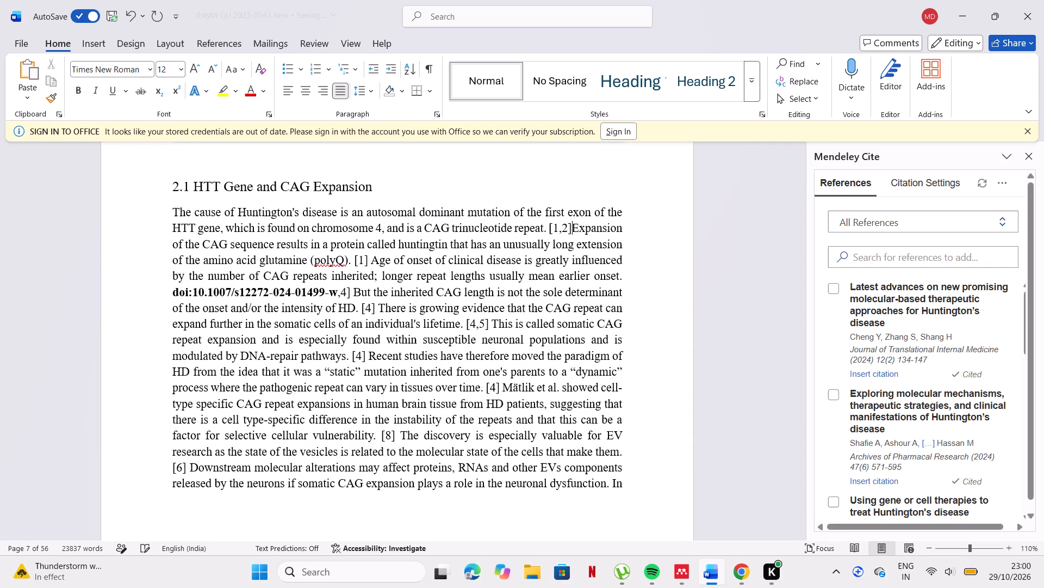
{"action": "key", "text": "BackSpace"}
{"action": "key", "text": "BackSpace"}
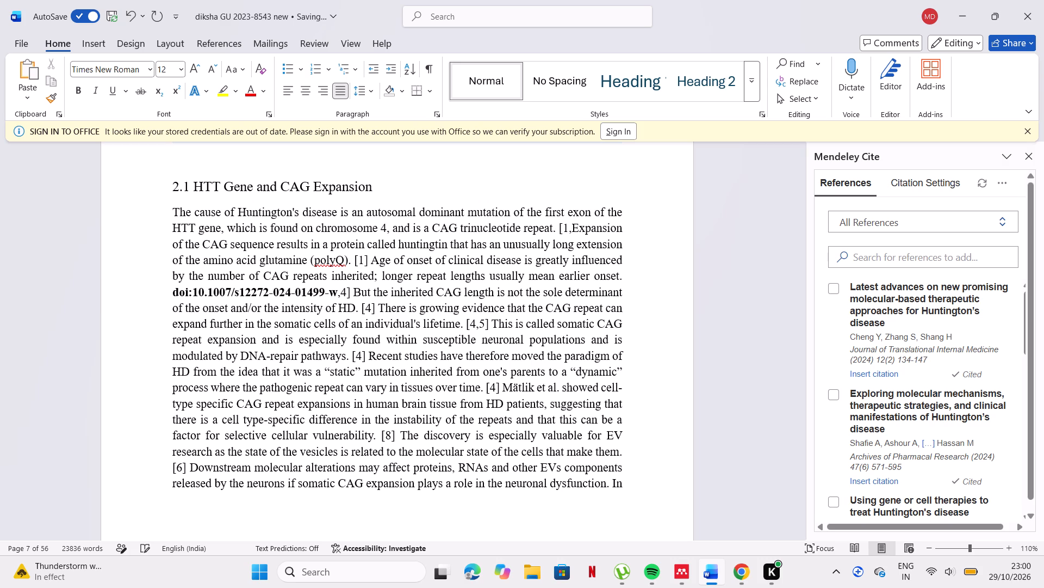
{"action": "key", "text": "ctrl+v"}
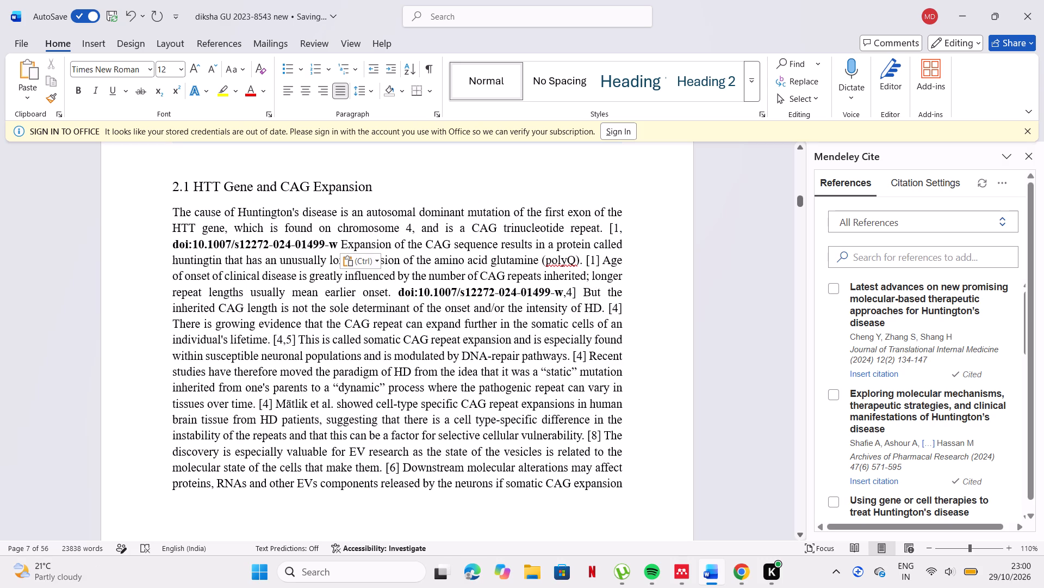
Insert the Mendeley citation of Shafie et al. 2024 directly before the DOI that follows "CAG trinucleotide repeat".
{"action": "left_click", "coordinate": [169, 243]}
{"action": "scroll", "coordinate": [836, 360], "scroll_direction": "up", "scroll_amount": 1}
{"action": "scroll", "coordinate": [836, 360], "scroll_direction": "down", "scroll_amount": 1}
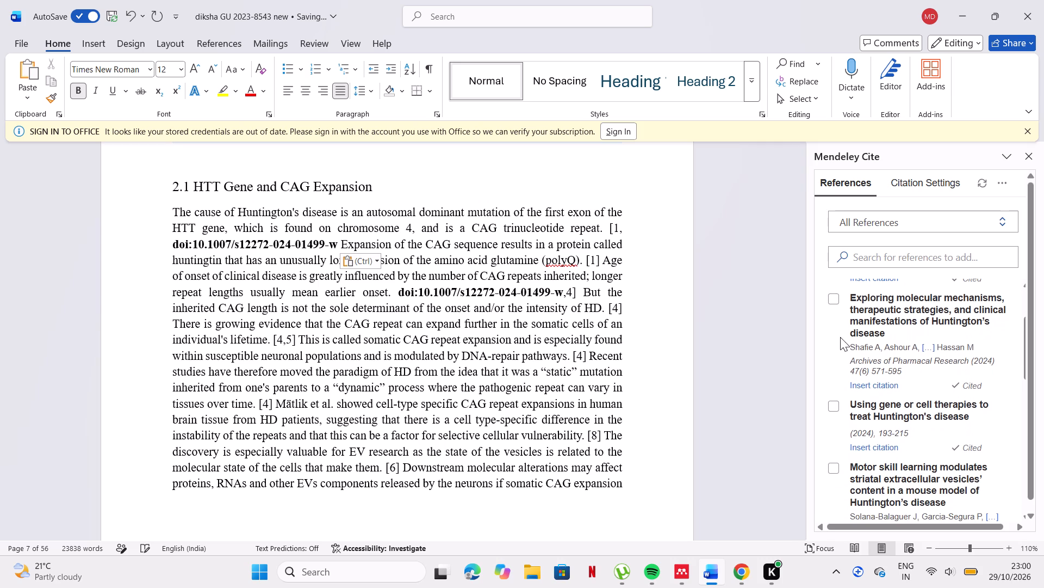
{"action": "left_click", "coordinate": [832, 295]}
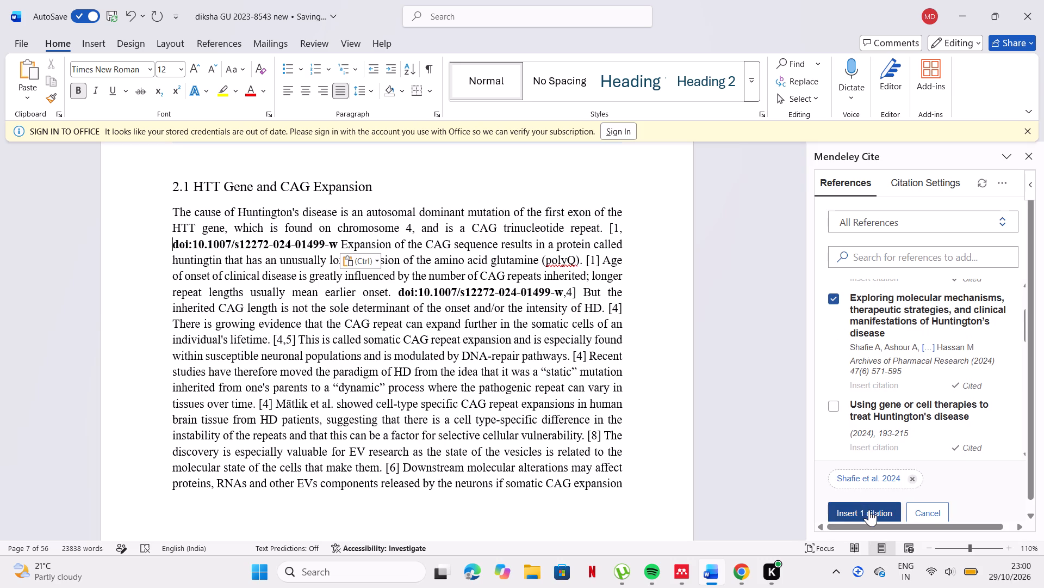
{"action": "left_click", "coordinate": [869, 510]}
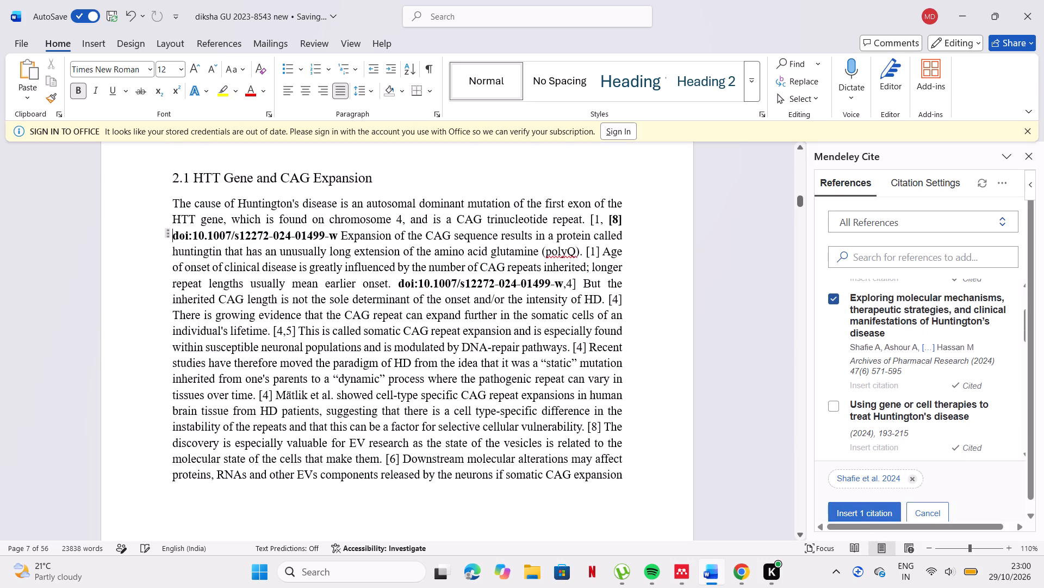
Insert the Mendeley citation of Shafie et al. 2024 directly before the DOI that follows "earlier onset".
{"action": "left_click", "coordinate": [401, 284]}
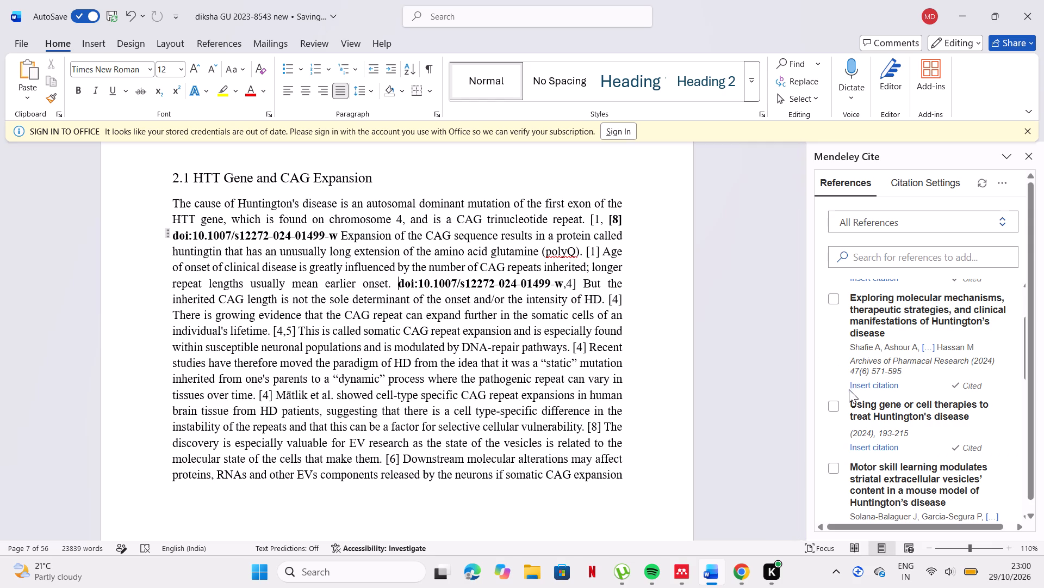
{"action": "left_click", "coordinate": [867, 384]}
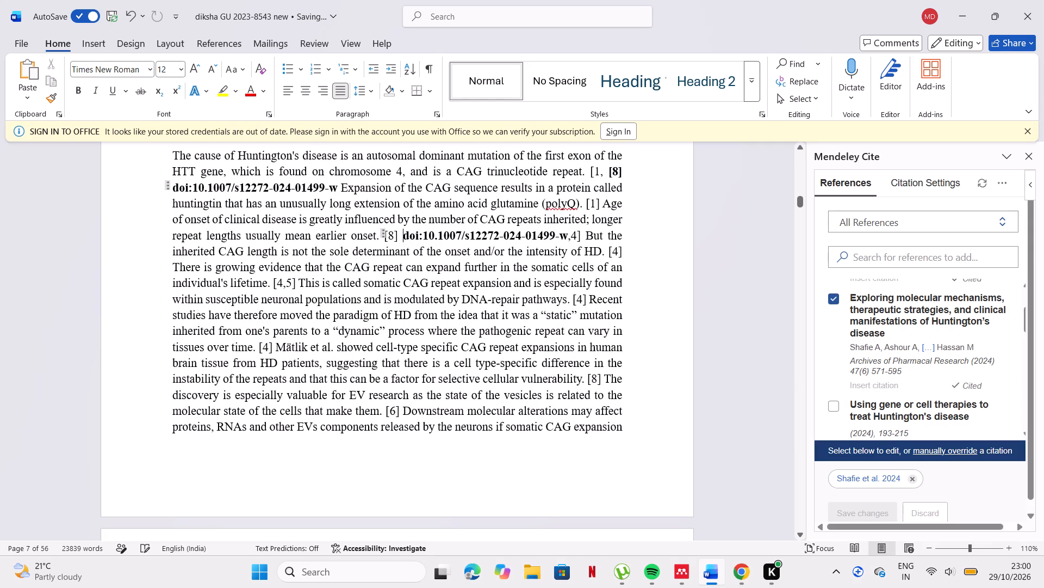
Make the [8] citation after "earlier onset" bold to match its DOI.
{"action": "left_click_drag", "start_coordinate": [380, 234], "coordinate": [411, 241]}
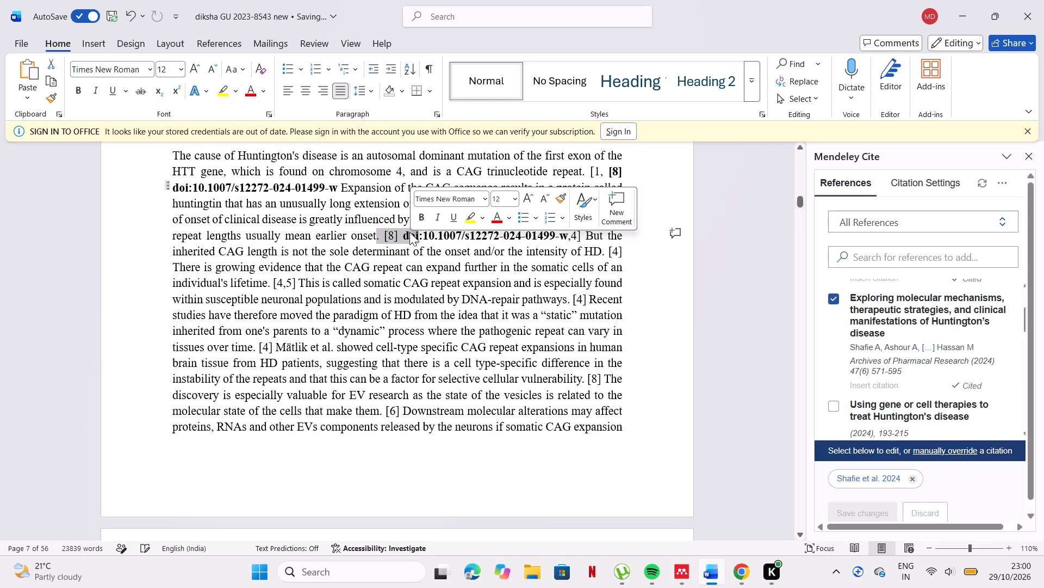
{"action": "left_click", "coordinate": [413, 218]}
{"action": "left_click", "coordinate": [420, 218]}
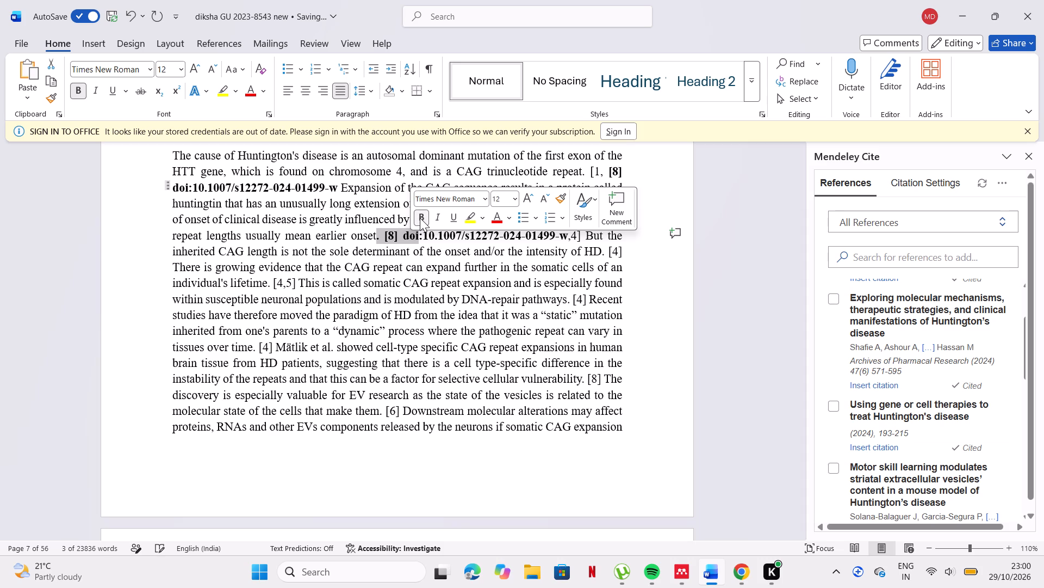
{"action": "left_click", "coordinate": [470, 297]}
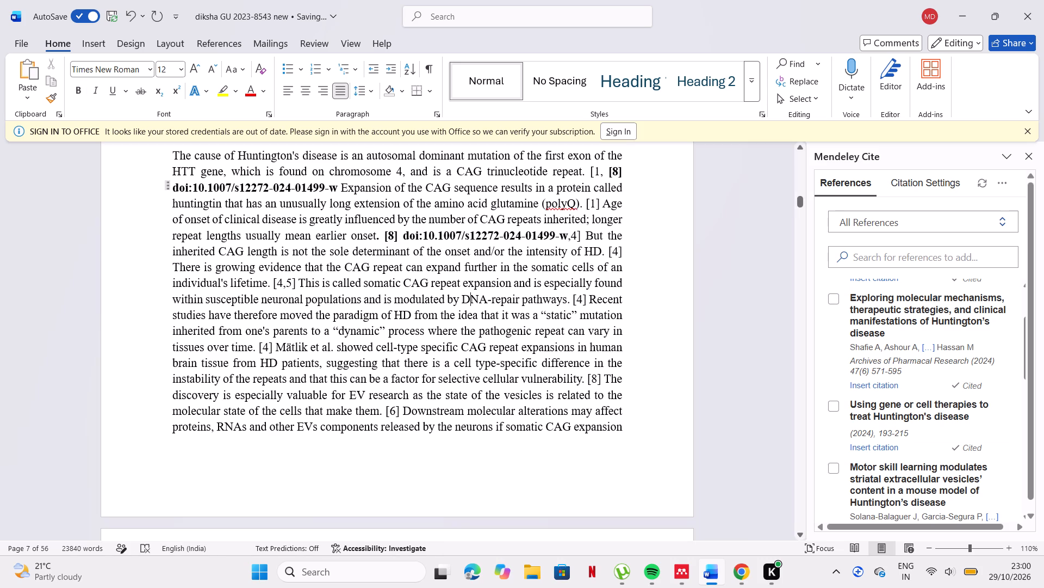
{"action": "scroll", "coordinate": [577, 302], "scroll_direction": "down", "scroll_amount": 1}
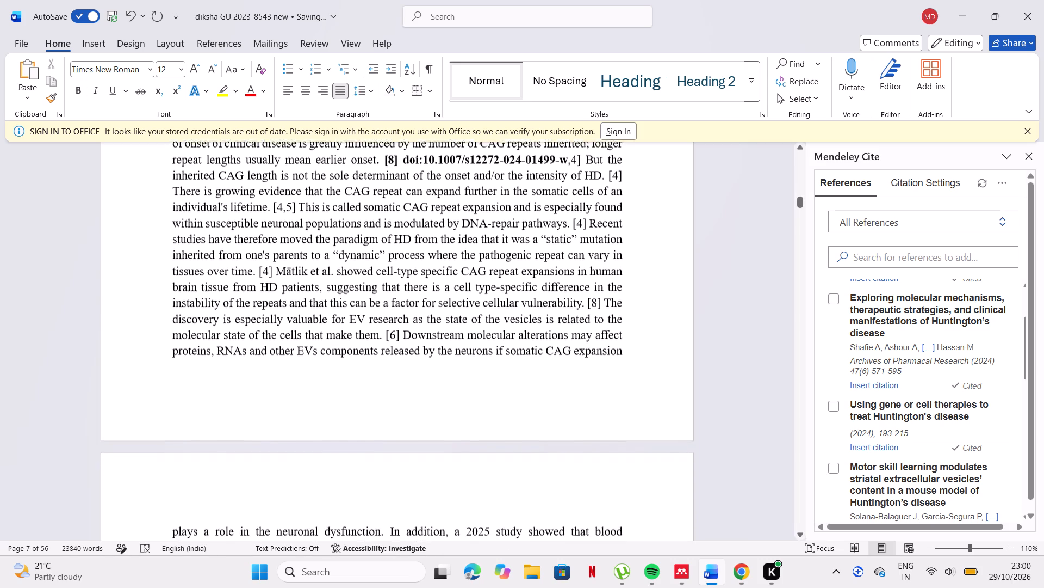
{"action": "scroll", "coordinate": [577, 302], "scroll_direction": "down", "scroll_amount": 4}
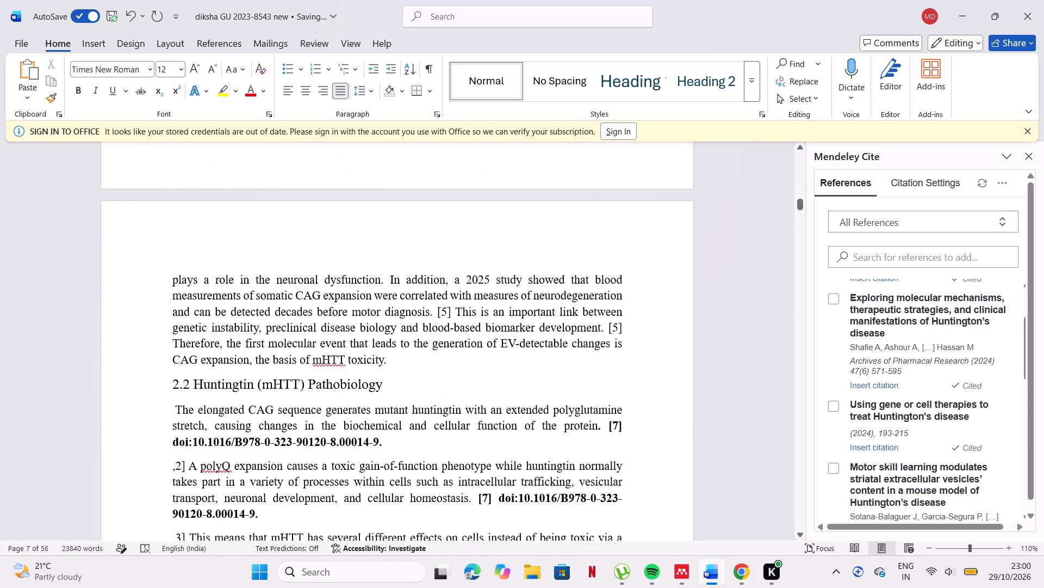
{"action": "scroll", "coordinate": [577, 302], "scroll_direction": "down", "scroll_amount": 1}
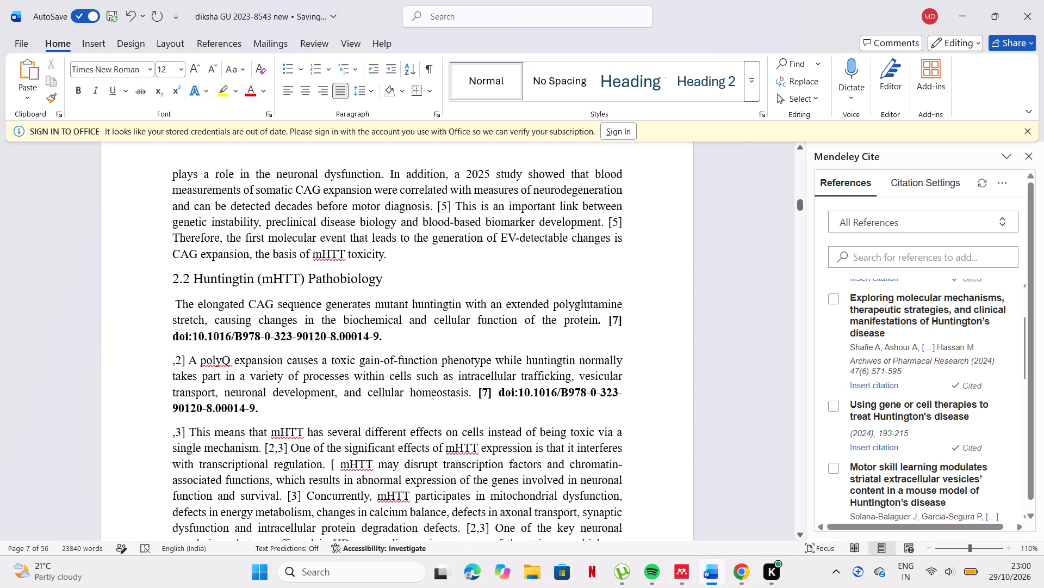
{"action": "left_click_drag", "start_coordinate": [171, 332], "coordinate": [383, 335]}
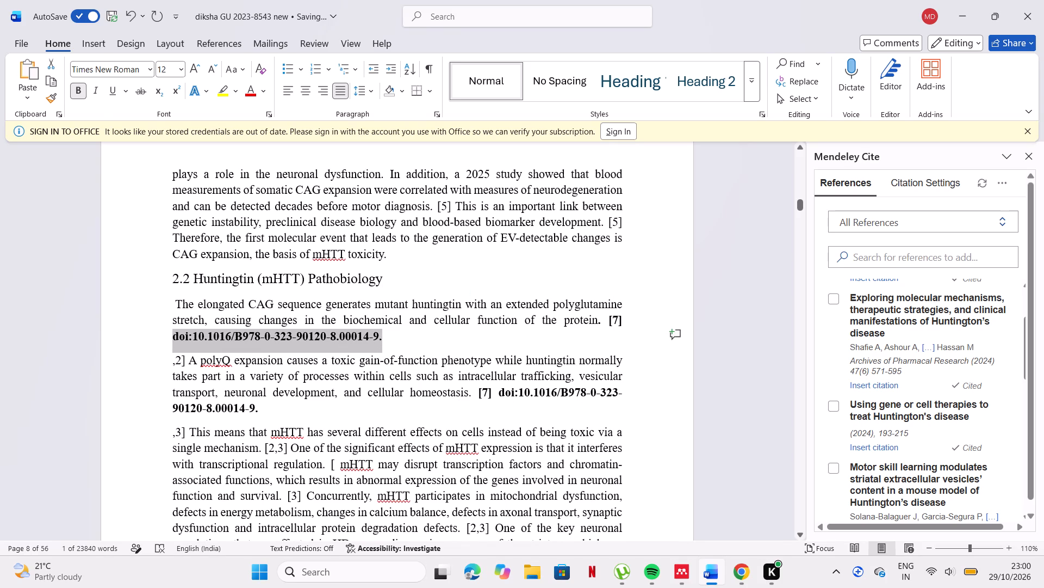
{"action": "key", "text": "ctrl+c"}
{"action": "scroll", "coordinate": [383, 335], "scroll_direction": "up", "scroll_amount": 4}
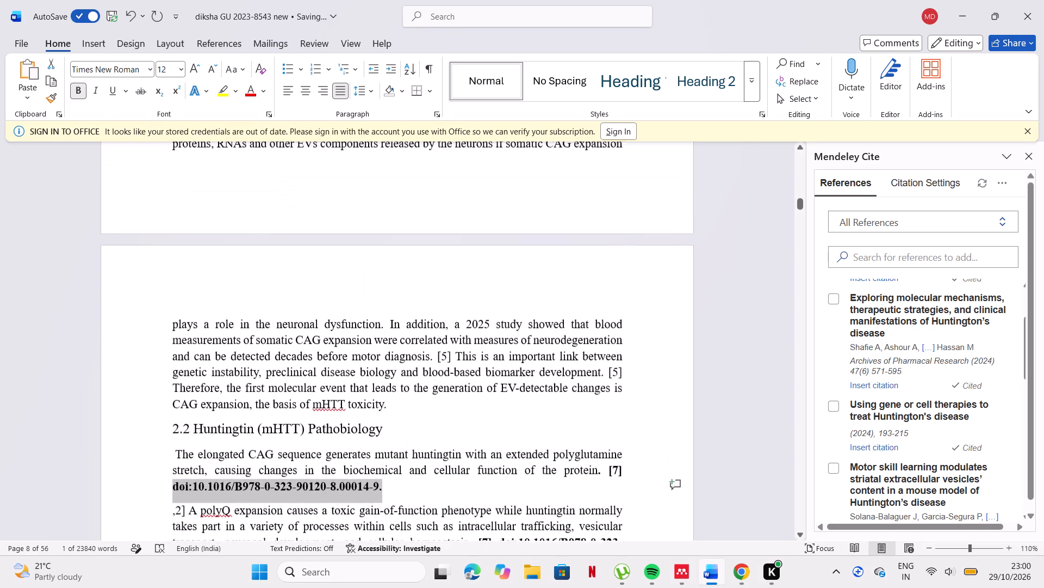
{"action": "scroll", "coordinate": [383, 335], "scroll_direction": "up", "scroll_amount": 3}
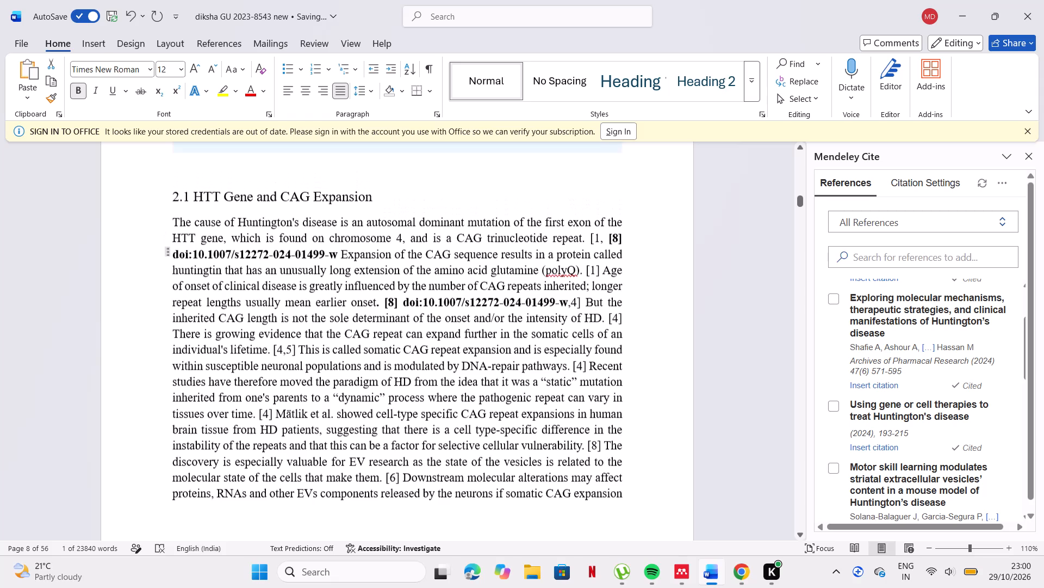
{"action": "scroll", "coordinate": [383, 335], "scroll_direction": "up", "scroll_amount": 2}
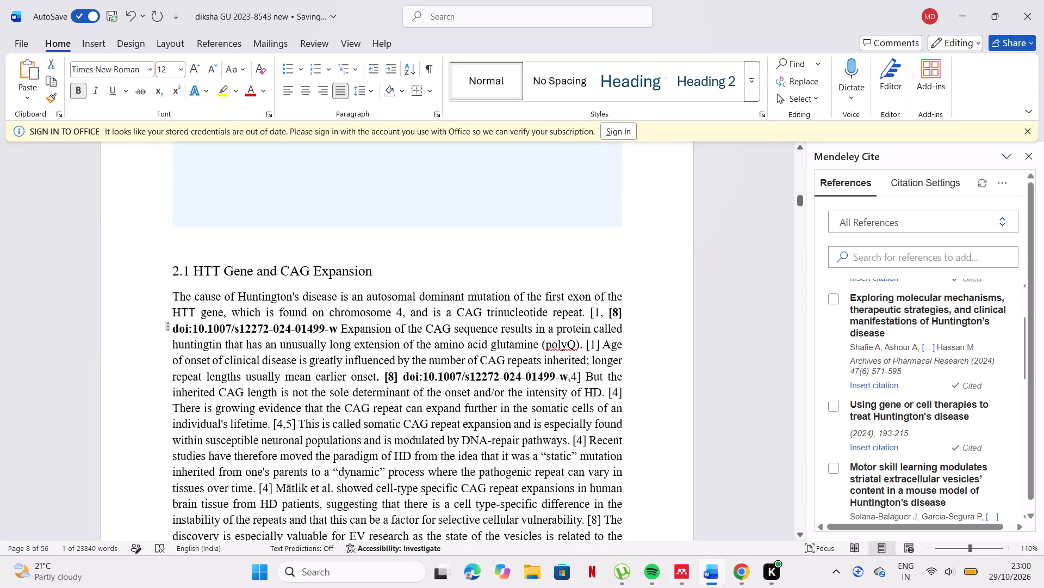
{"action": "left_click", "coordinate": [600, 313]}
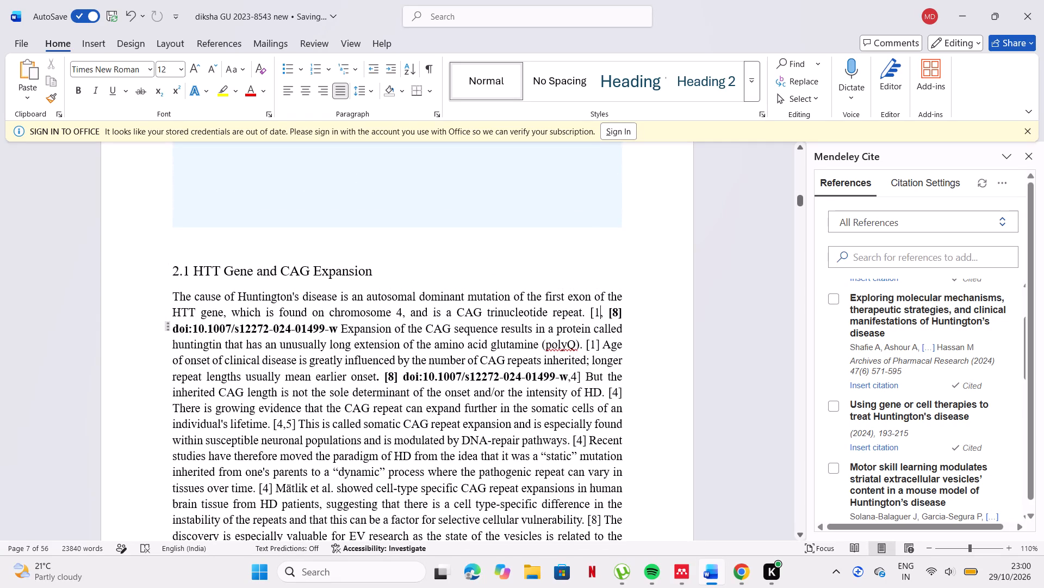
{"action": "key", "text": "BackSpace"}
{"action": "key", "text": "BackSpace"}
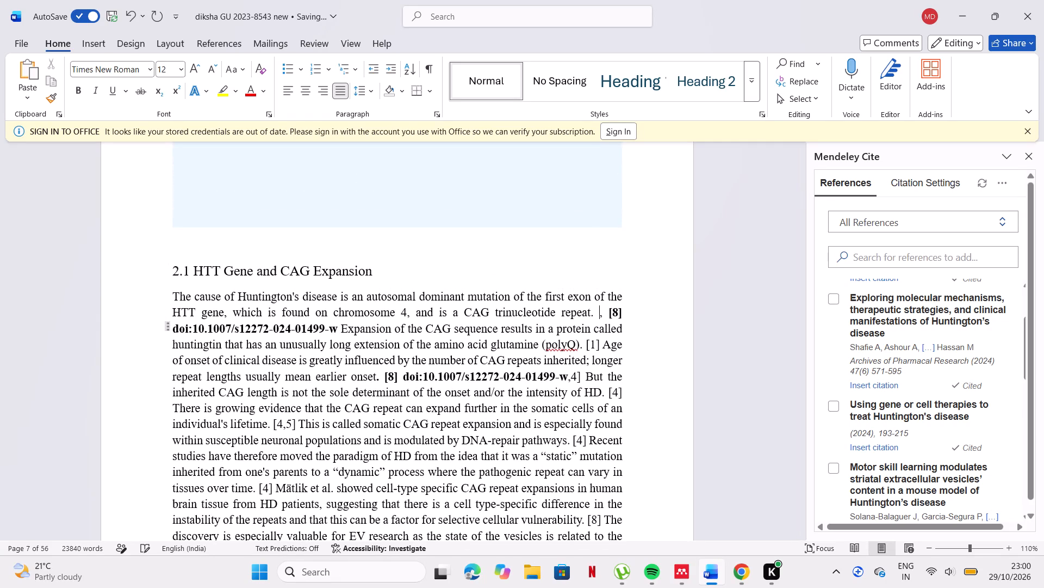
{"action": "key", "text": "ctrl+v"}
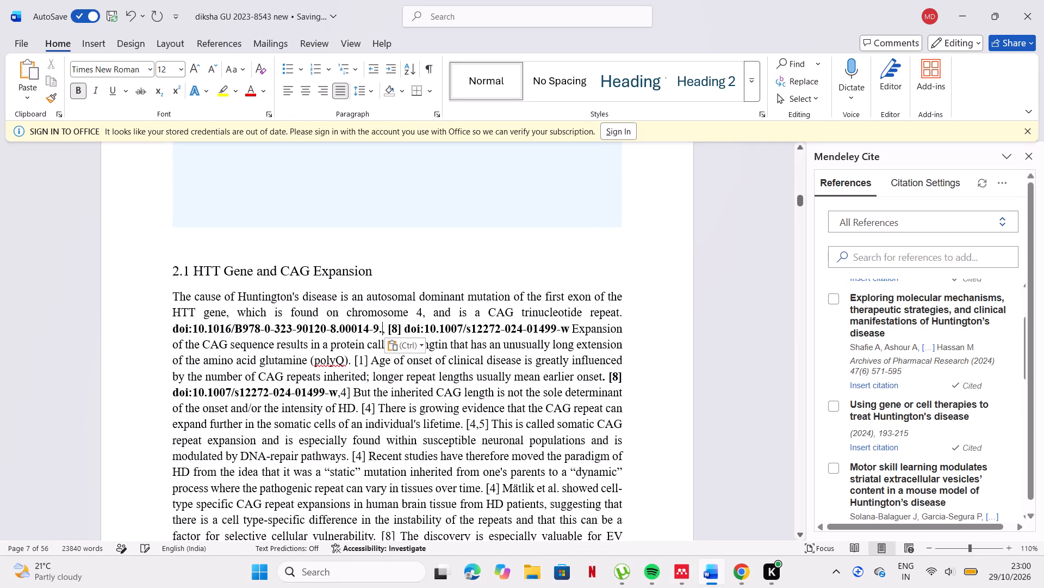
Insert the Mendeley citation of "Using gene or cell therapies to treat Huntington's disease" directly before the first DOI after "CAG trinucleotide repeat".
{"action": "left_click", "coordinate": [169, 327]}
{"action": "left_click", "coordinate": [836, 403]}
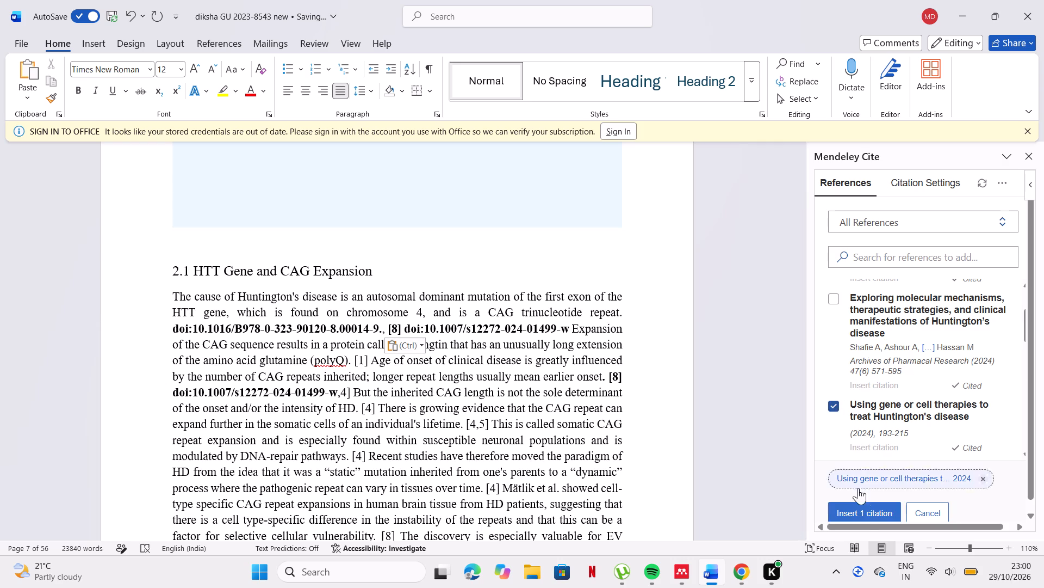
{"action": "left_click", "coordinate": [868, 513]}
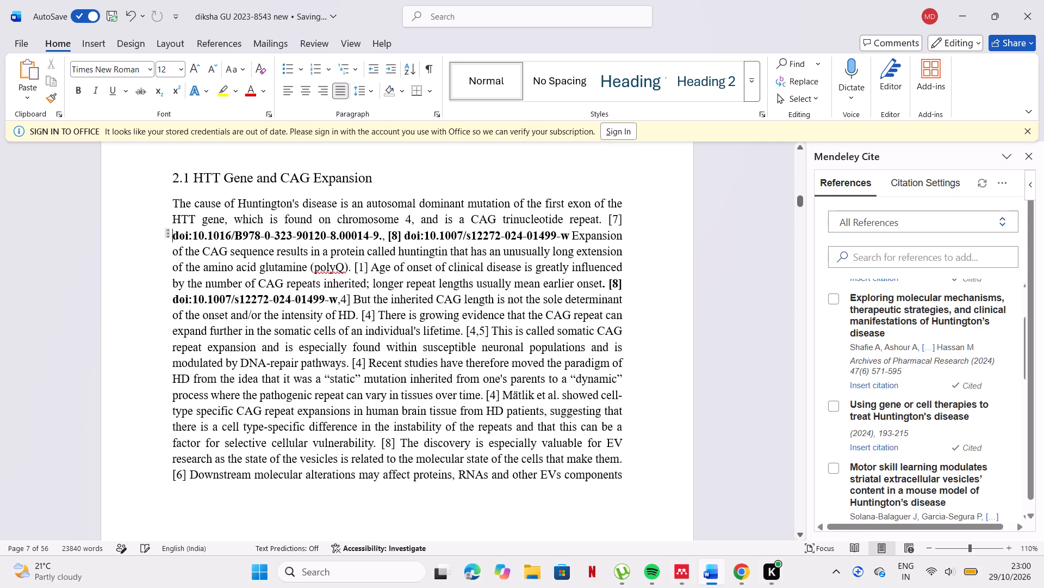
Make the [7] citation after "CAG trinucleotide repeat" and the full stop before it bold to match the DOI.
{"action": "left_click_drag", "start_coordinate": [632, 226], "coordinate": [602, 222]}
{"action": "left_click", "coordinate": [611, 199]}
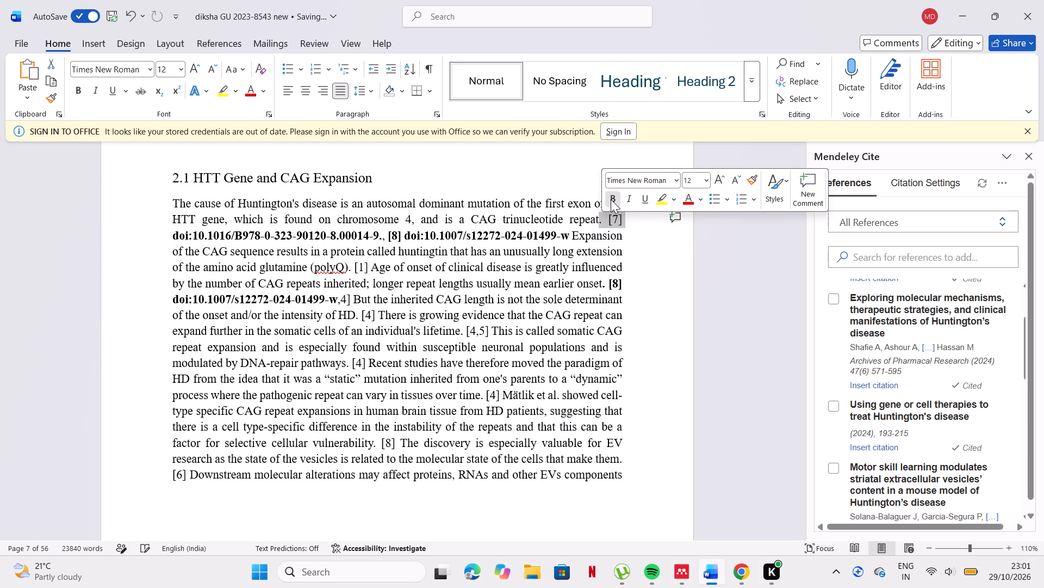
{"action": "left_click", "coordinate": [665, 279]}
{"action": "scroll", "coordinate": [665, 279], "scroll_direction": "up", "scroll_amount": 1}
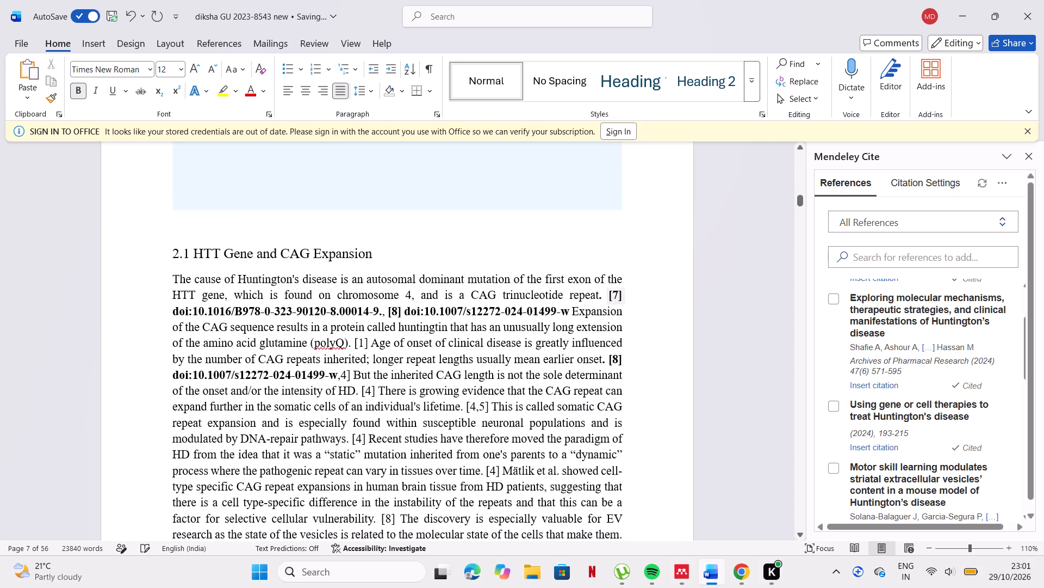
{"action": "left_click", "coordinate": [601, 295]}
{"action": "double_click", "coordinate": [601, 295]}
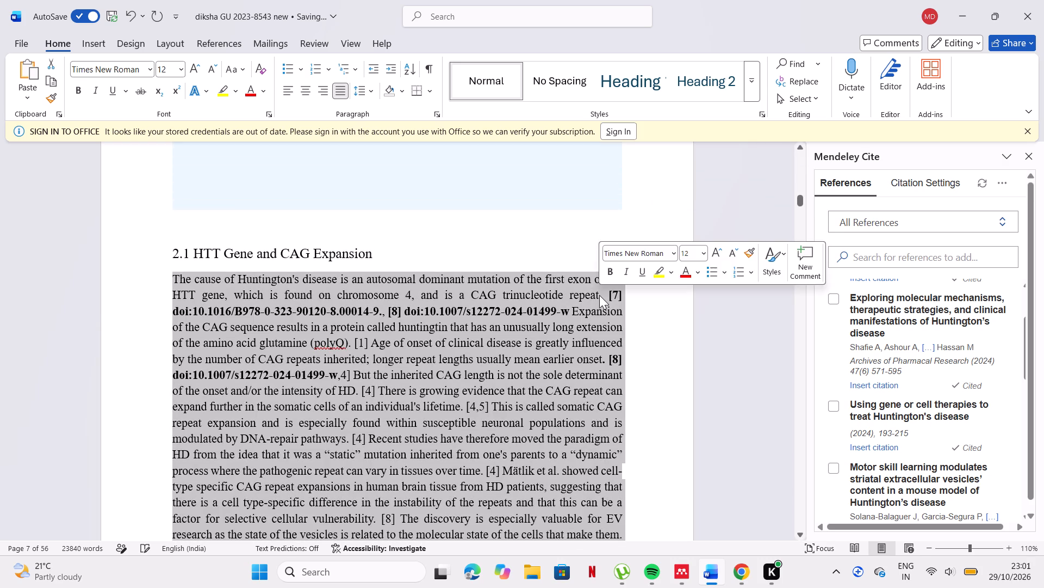
{"action": "double_click", "coordinate": [599, 295]}
{"action": "left_click", "coordinate": [612, 268]}
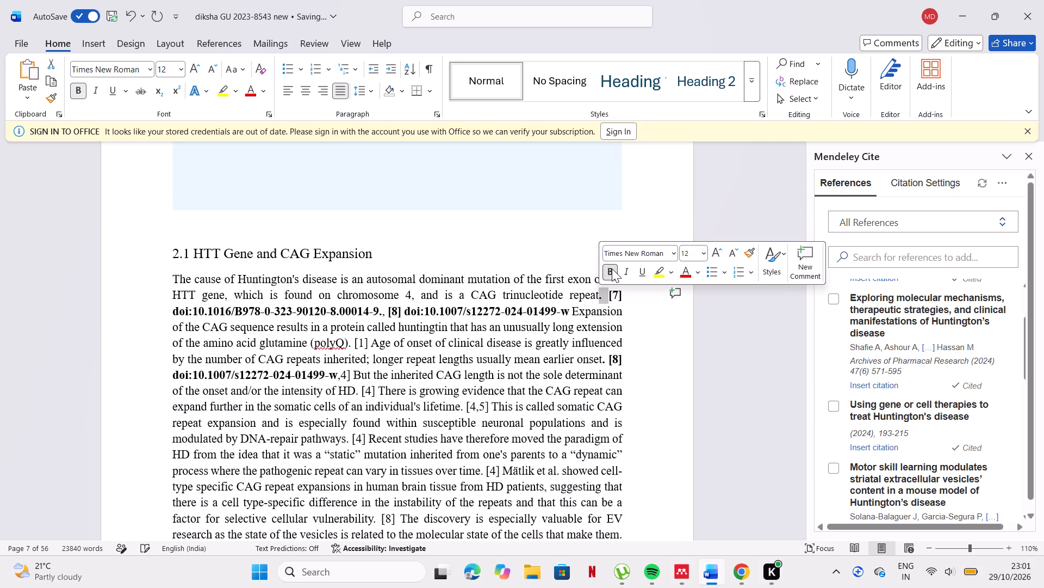
{"action": "left_click", "coordinate": [644, 308]}
{"action": "scroll", "coordinate": [644, 308], "scroll_direction": "up", "scroll_amount": 1}
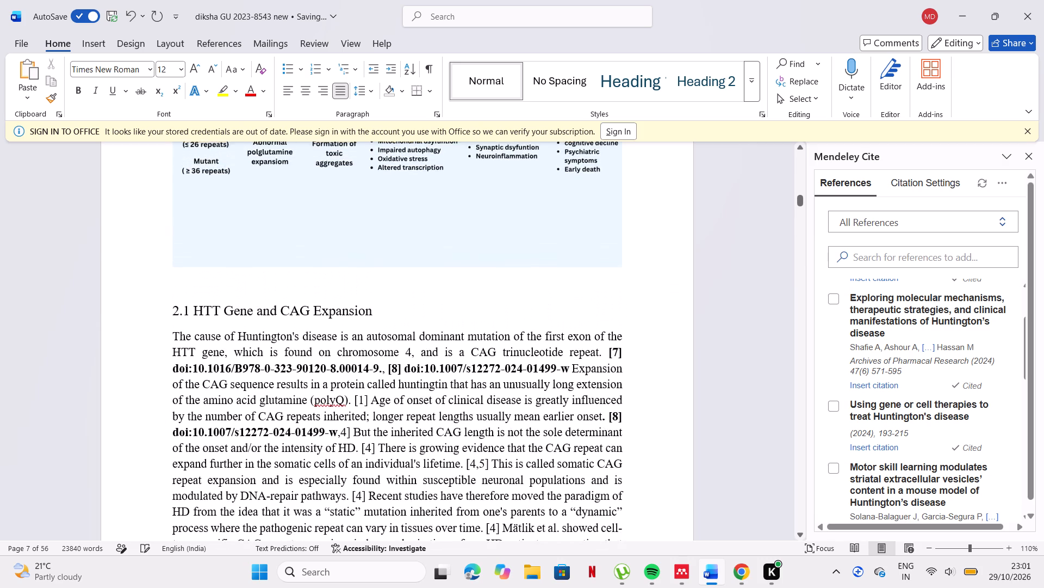
{"action": "scroll", "coordinate": [644, 308], "scroll_direction": "up", "scroll_amount": 1}
{"action": "left_click", "coordinate": [366, 419]}
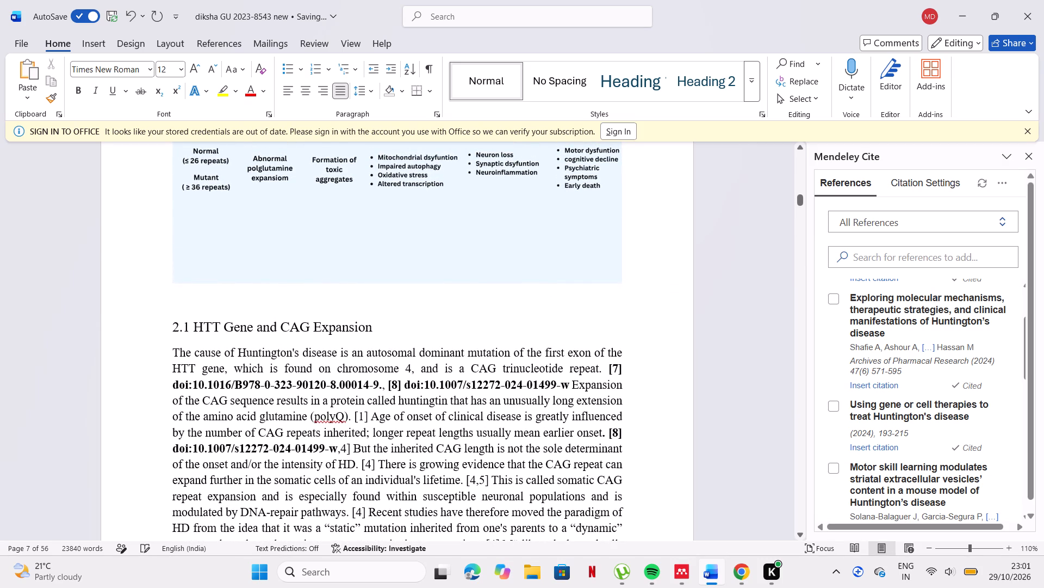
{"action": "key", "text": "BackSpace"}
{"action": "key", "text": "BackSpace"}
{"action": "key", "text": "BackSpace"}
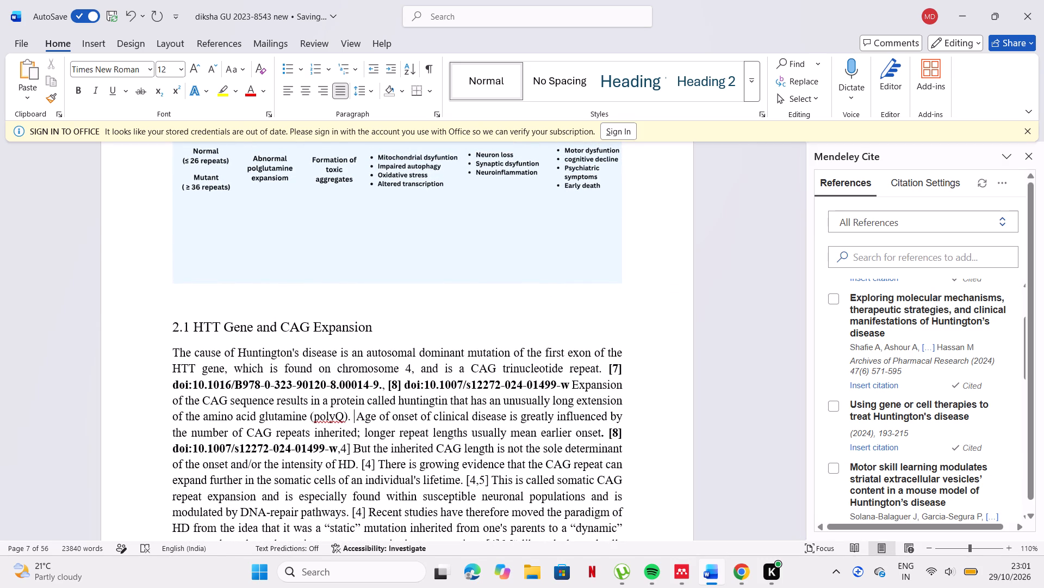
{"action": "key", "text": "ctrl+v"}
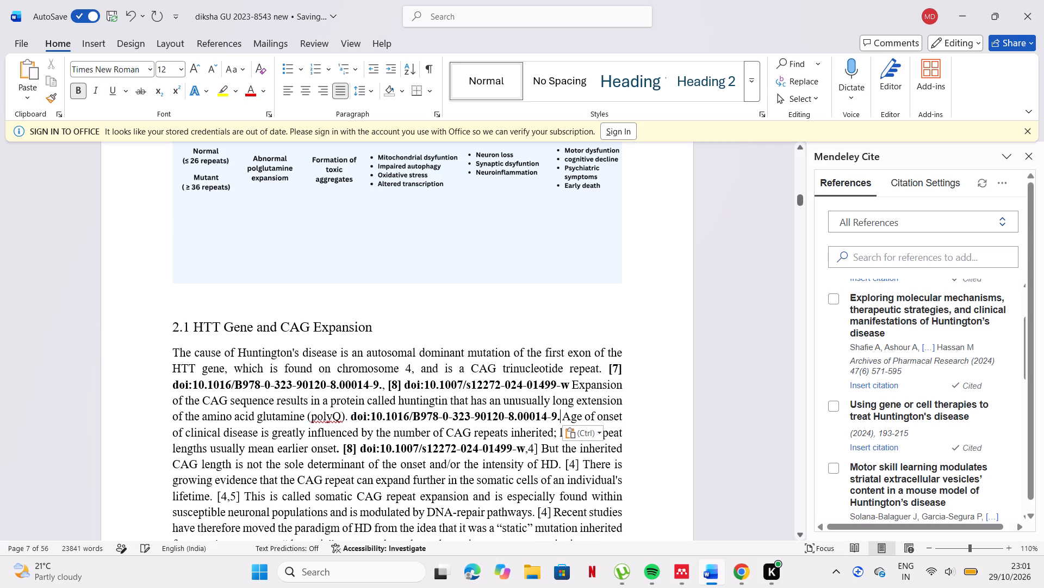
Insert the Mendeley citation of "Using gene or cell therapies to treat Huntington's disease" before the DOI after "(polyQ)." and make it bold.
{"action": "left_click", "coordinate": [347, 414]}
{"action": "left_click", "coordinate": [875, 448]}
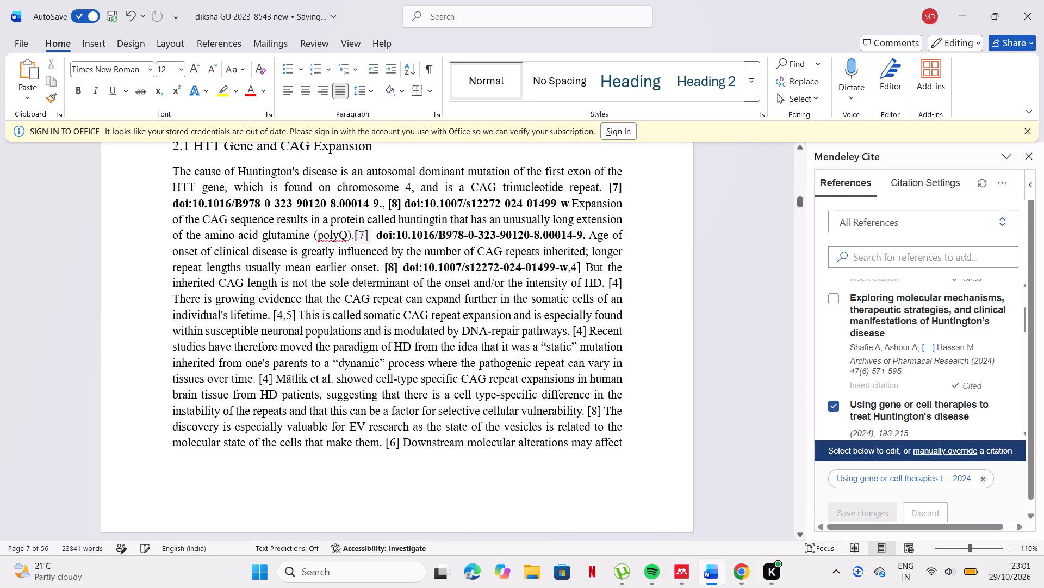
{"action": "left_click_drag", "start_coordinate": [358, 232], "coordinate": [377, 232]}
{"action": "left_click", "coordinate": [383, 211]}
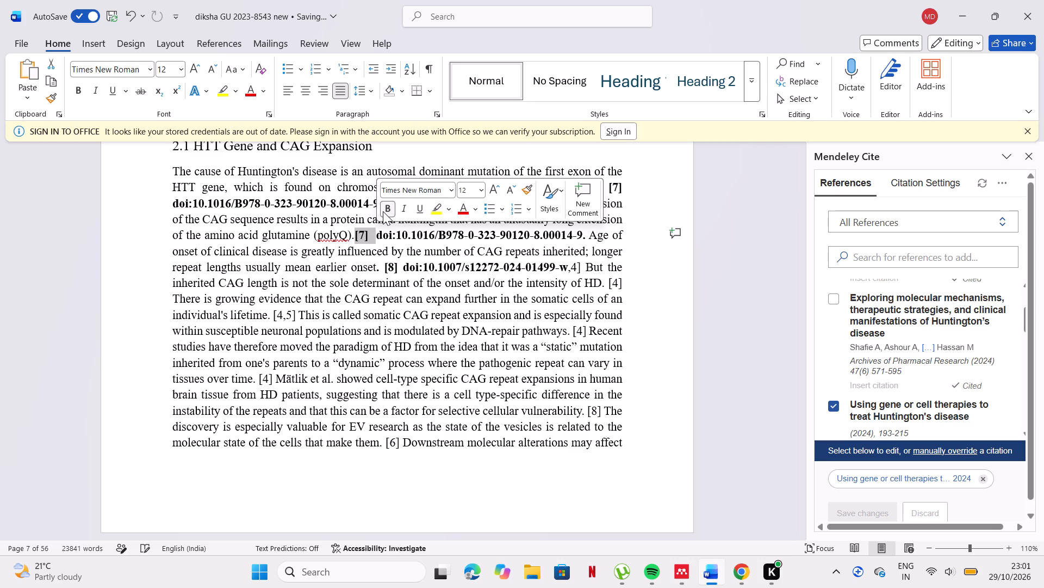
{"action": "scroll", "coordinate": [384, 234], "scroll_direction": "up", "scroll_amount": 2}
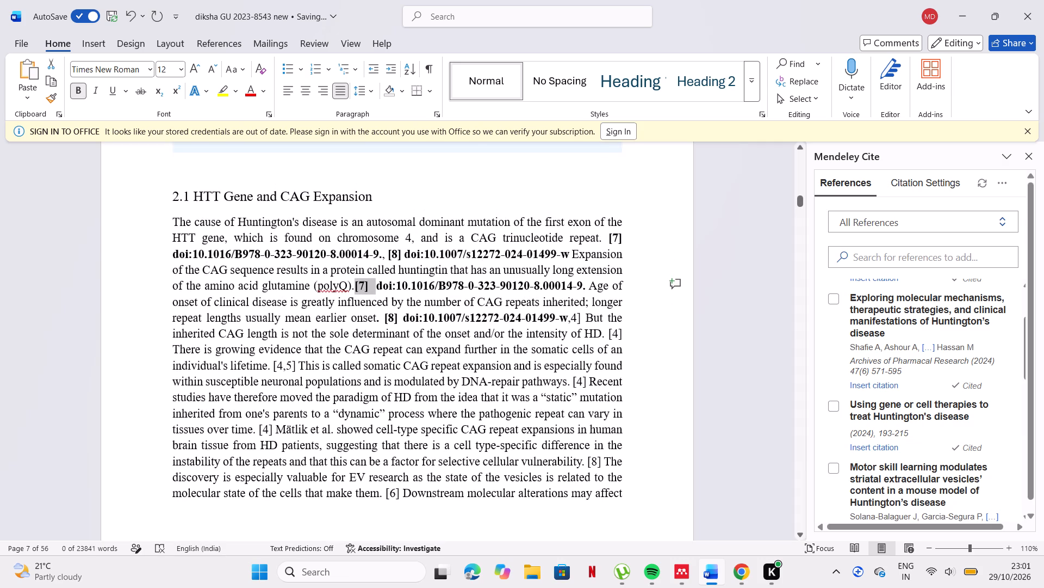
{"action": "scroll", "coordinate": [384, 234], "scroll_direction": "up", "scroll_amount": 5}
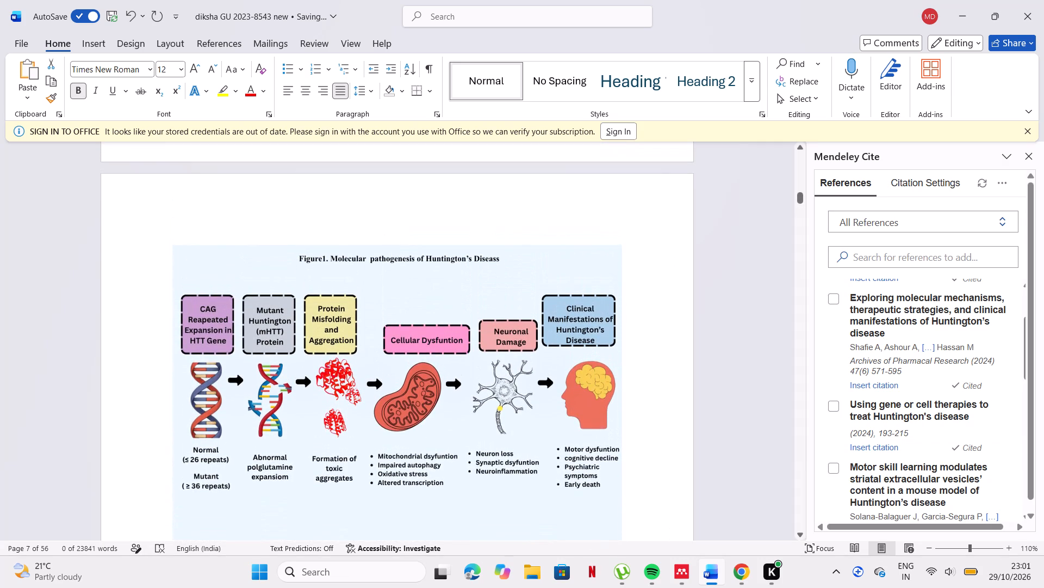
{"action": "scroll", "coordinate": [436, 301], "scroll_direction": "up", "scroll_amount": 4}
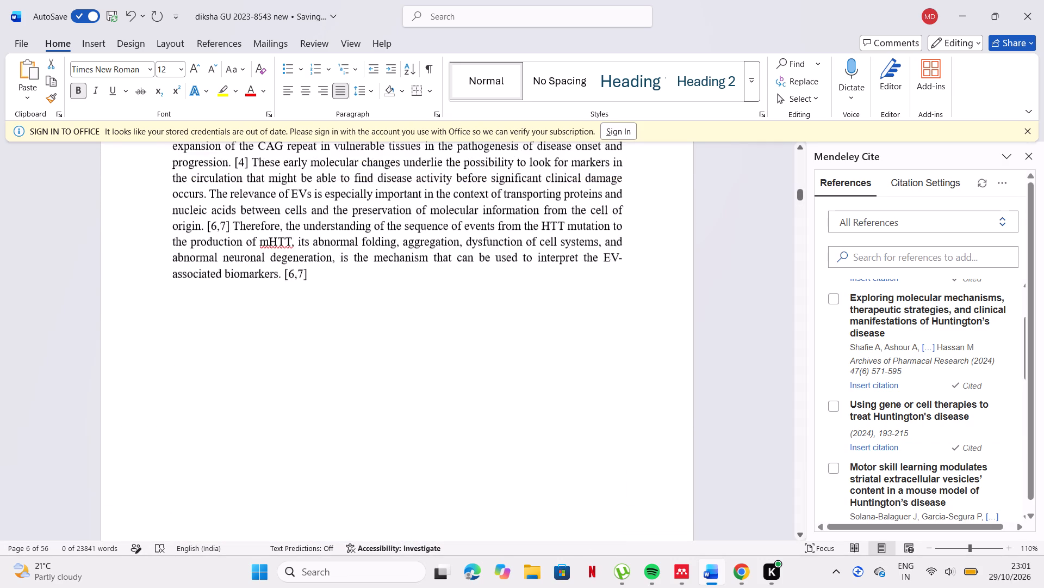
{"action": "scroll", "coordinate": [436, 301], "scroll_direction": "up", "scroll_amount": 1}
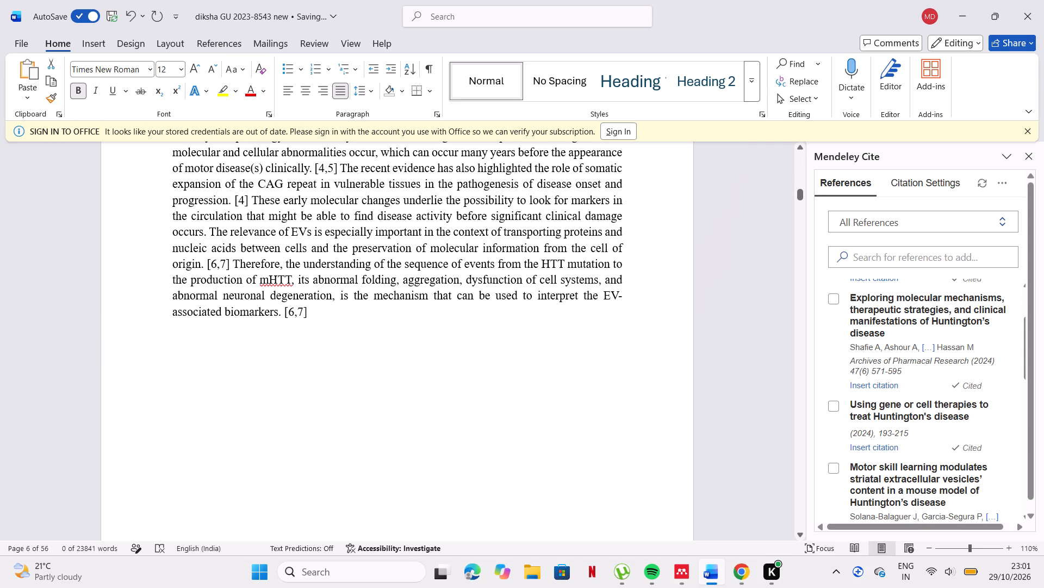
{"action": "scroll", "coordinate": [374, 312], "scroll_direction": "up", "scroll_amount": 7}
{"action": "scroll", "coordinate": [374, 312], "scroll_direction": "right", "scroll_amount": 1}
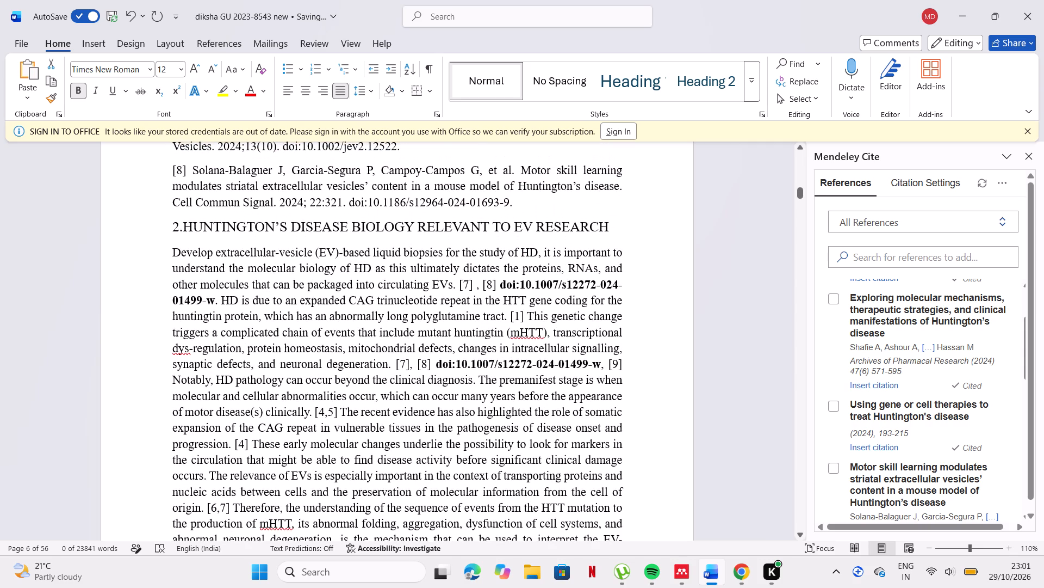
{"action": "scroll", "coordinate": [374, 312], "scroll_direction": "right", "scroll_amount": 1}
{"action": "left_click", "coordinate": [473, 283]}
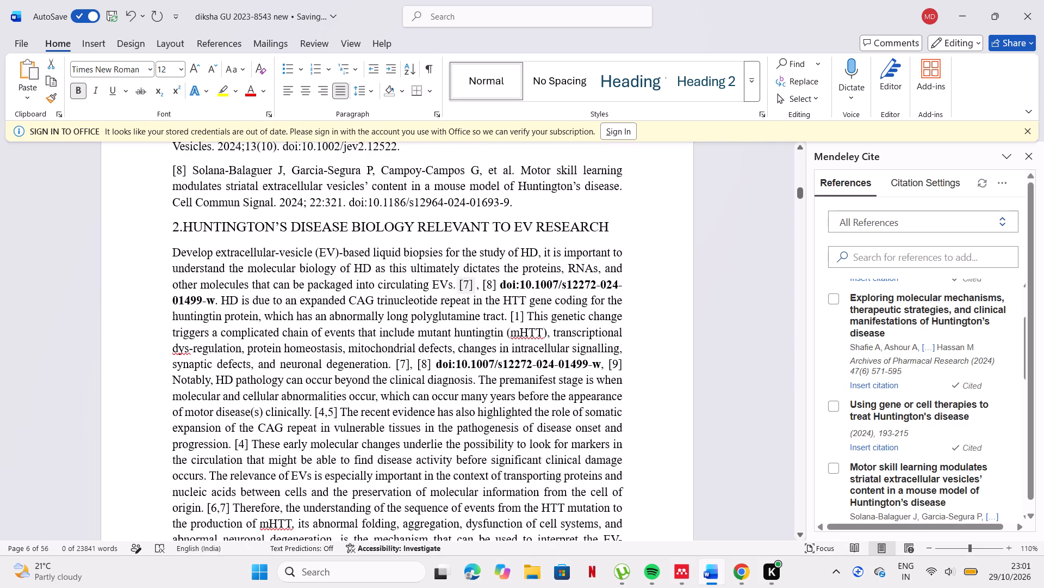
{"action": "left_click", "coordinate": [477, 284]}
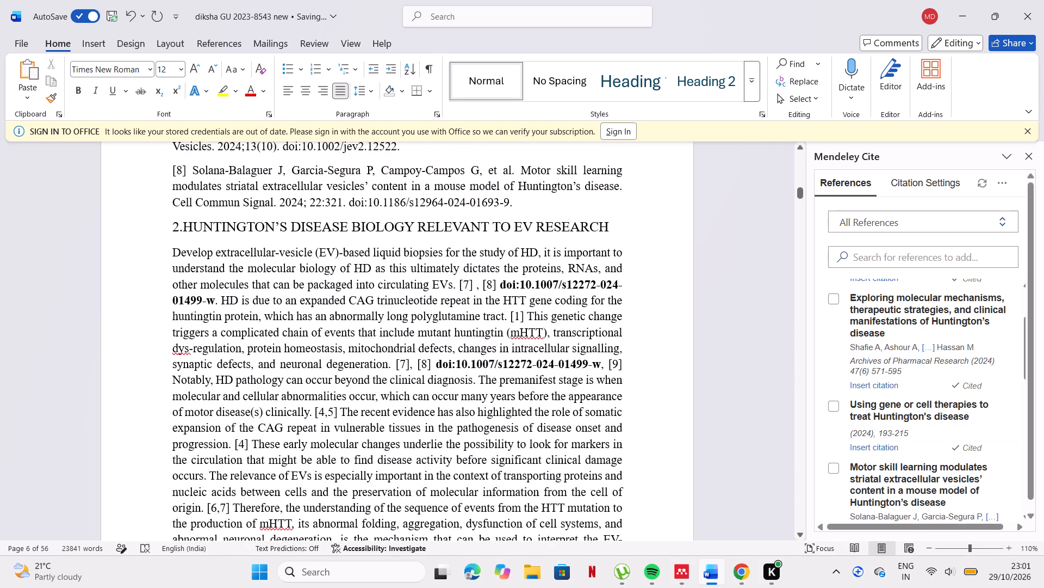
{"action": "key", "text": "ctrl+v"}
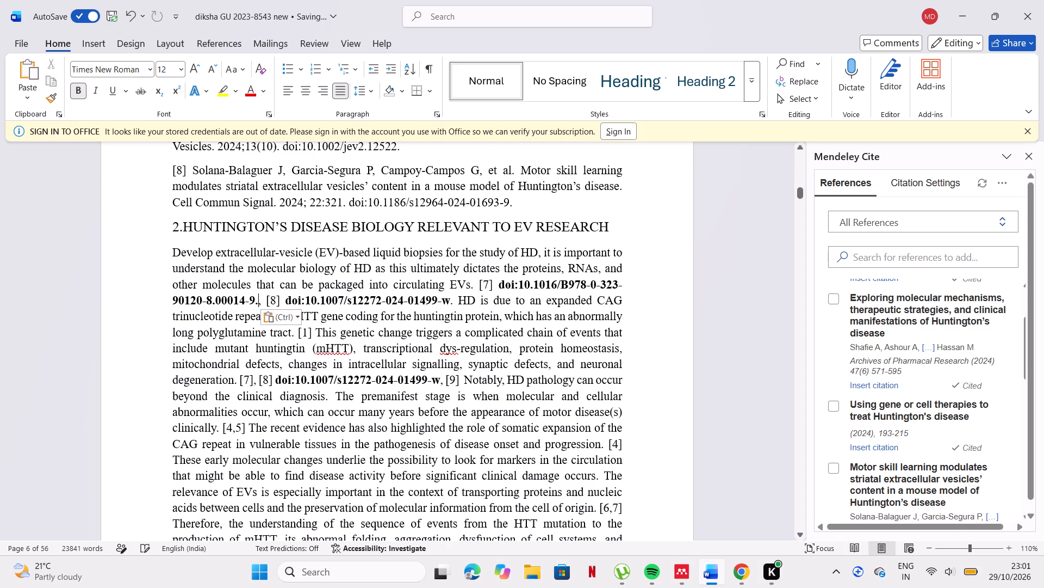
Review the citations from the section 2 introduction through section 2.2 for typed ones still needing replacement.
{"action": "scroll", "coordinate": [490, 301], "scroll_direction": "up", "scroll_amount": 1}
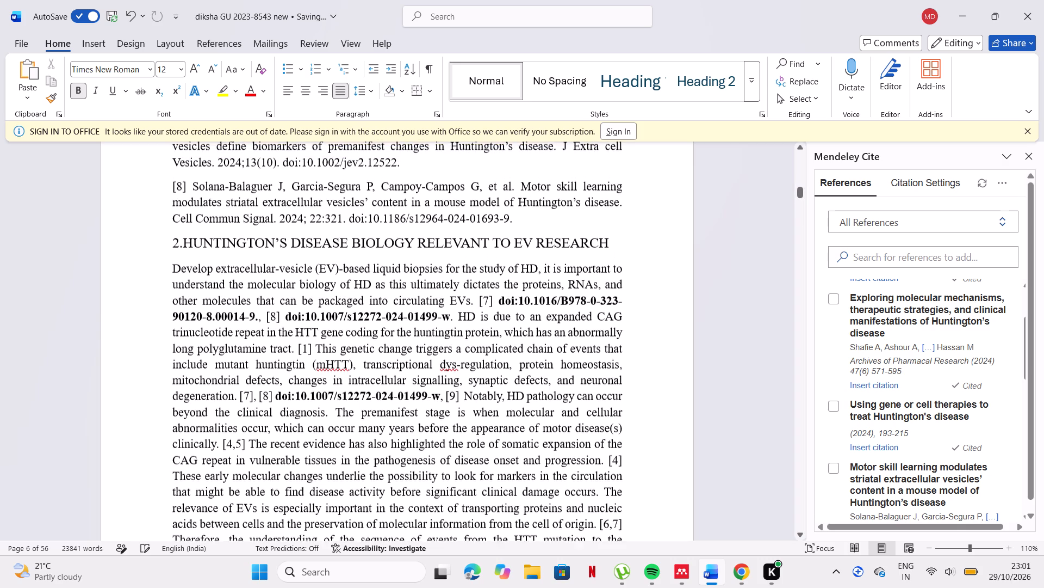
{"action": "scroll", "coordinate": [490, 301], "scroll_direction": "up", "scroll_amount": 5}
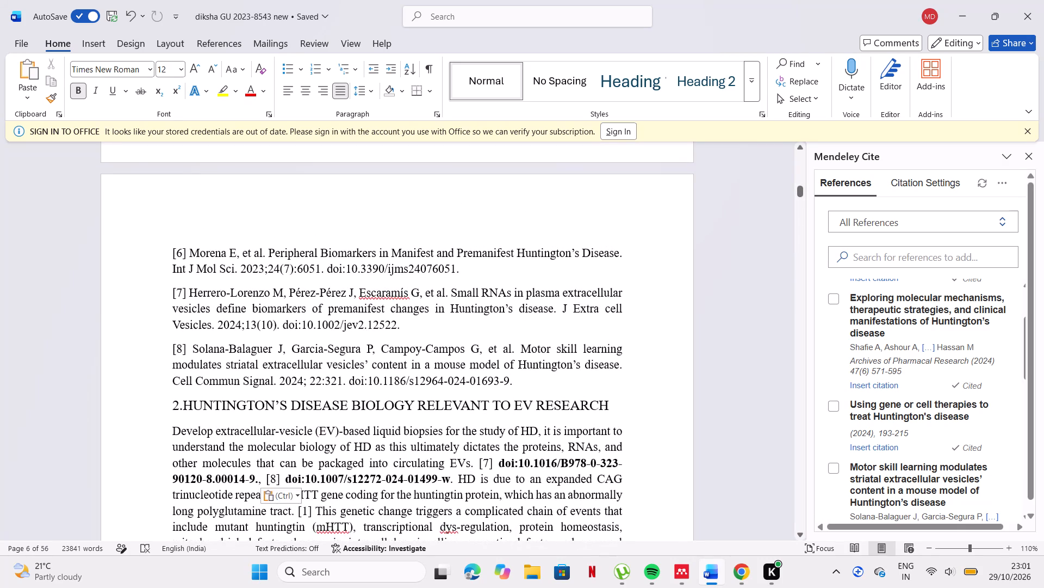
{"action": "scroll", "coordinate": [490, 301], "scroll_direction": "up", "scroll_amount": 1}
{"action": "scroll", "coordinate": [490, 301], "scroll_direction": "down", "scroll_amount": 1}
{"action": "scroll", "coordinate": [490, 301], "scroll_direction": "up", "scroll_amount": 1}
{"action": "scroll", "coordinate": [490, 301], "scroll_direction": "down", "scroll_amount": 9}
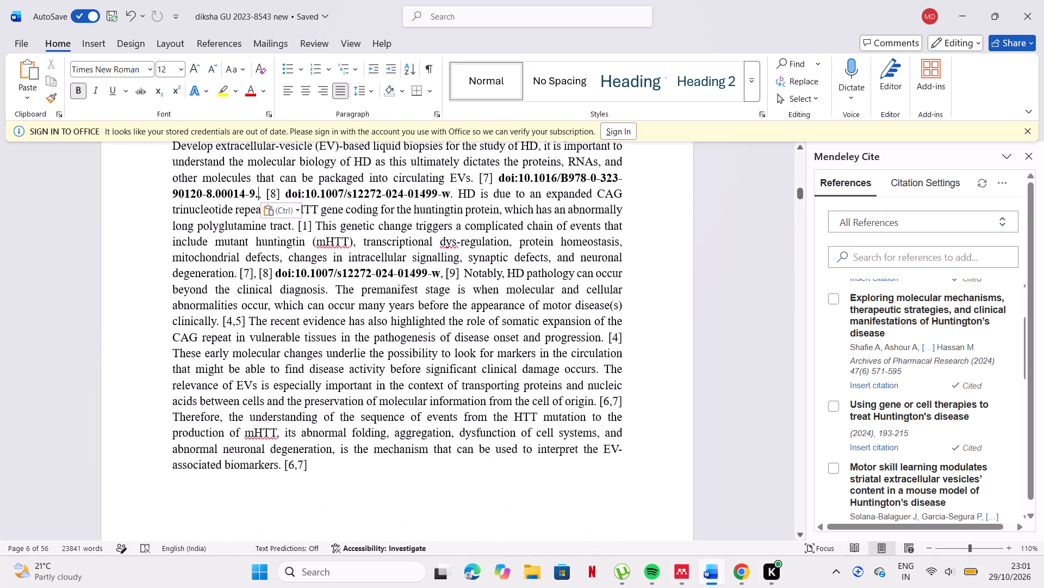
{"action": "scroll", "coordinate": [490, 301], "scroll_direction": "down", "scroll_amount": 16}
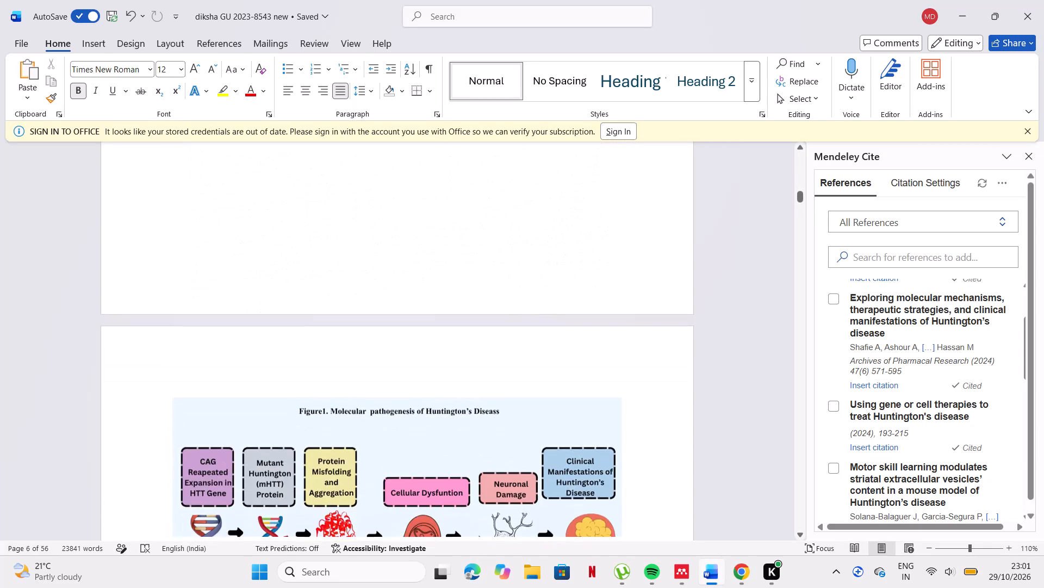
{"action": "scroll", "coordinate": [490, 301], "scroll_direction": "down", "scroll_amount": 18}
{"action": "scroll", "coordinate": [490, 301], "scroll_direction": "up", "scroll_amount": 1}
{"action": "scroll", "coordinate": [490, 301], "scroll_direction": "down", "scroll_amount": 1}
{"action": "scroll", "coordinate": [490, 301], "scroll_direction": "up", "scroll_amount": 9}
{"action": "scroll", "coordinate": [490, 301], "scroll_direction": "down", "scroll_amount": 3}
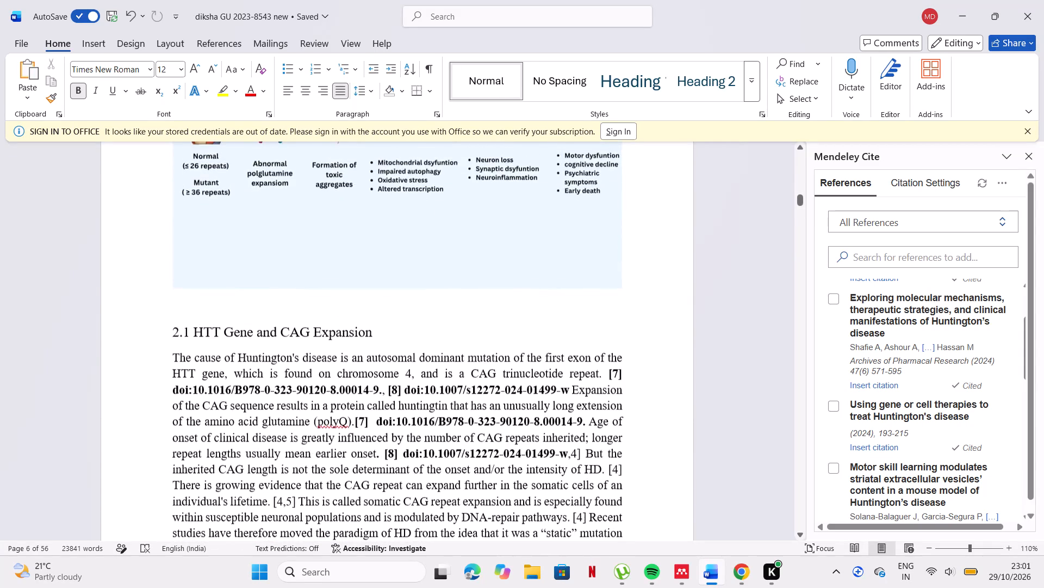
{"action": "scroll", "coordinate": [490, 301], "scroll_direction": "down", "scroll_amount": 8}
{"action": "scroll", "coordinate": [490, 301], "scroll_direction": "up", "scroll_amount": 1}
{"action": "scroll", "coordinate": [490, 301], "scroll_direction": "down", "scroll_amount": 20}
{"action": "scroll", "coordinate": [490, 301], "scroll_direction": "down", "scroll_amount": 2}
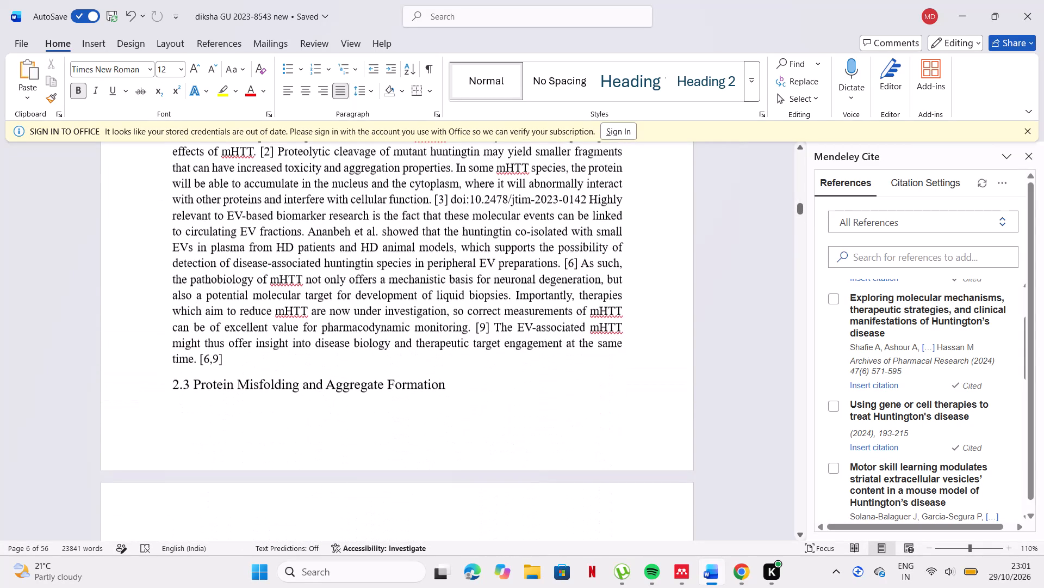
{"action": "scroll", "coordinate": [490, 301], "scroll_direction": "up", "scroll_amount": 1}
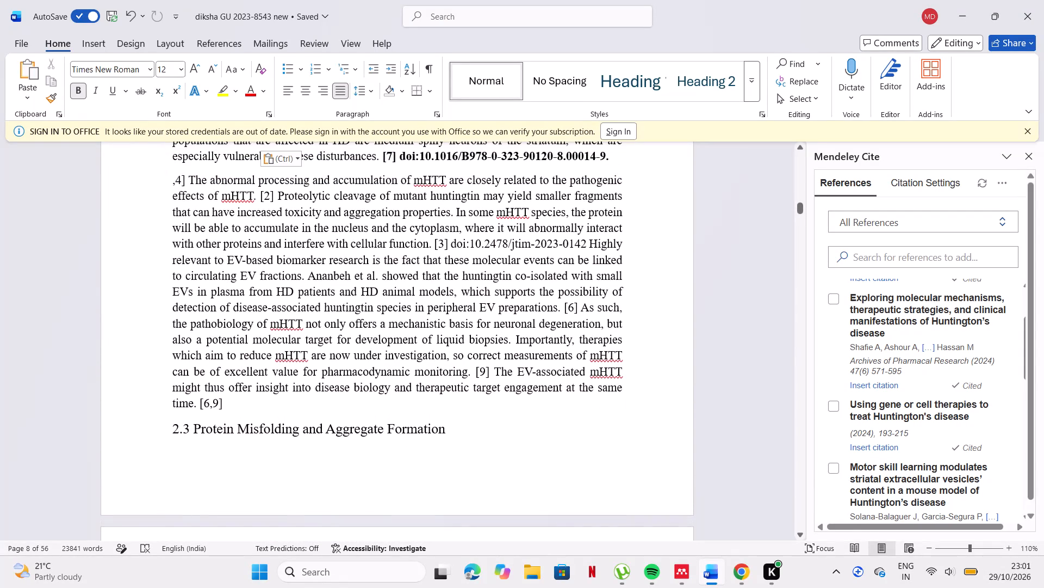
{"action": "left_click", "coordinate": [276, 195]}
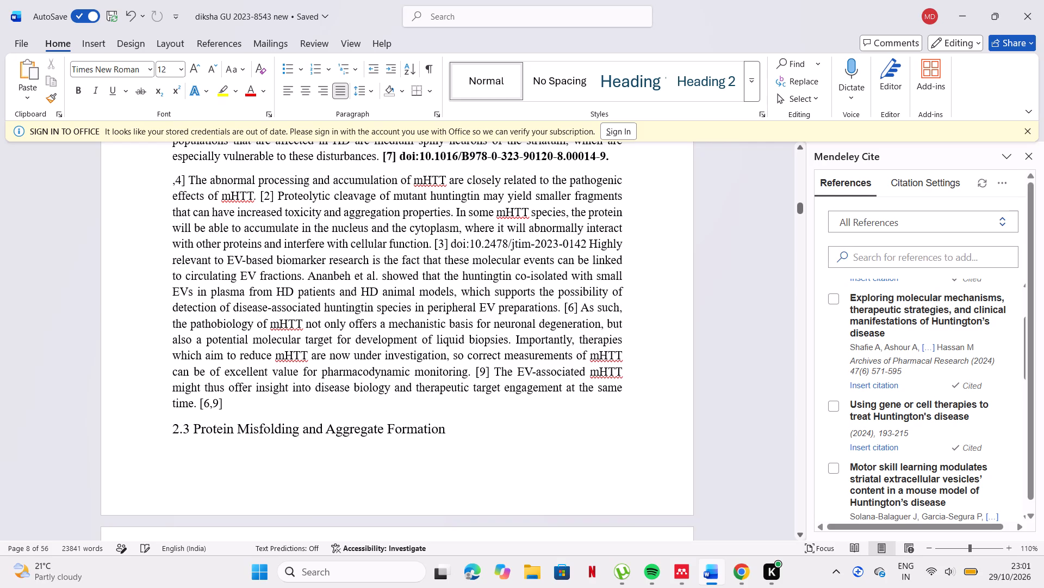
{"action": "scroll", "coordinate": [276, 195], "scroll_direction": "up", "scroll_amount": 2}
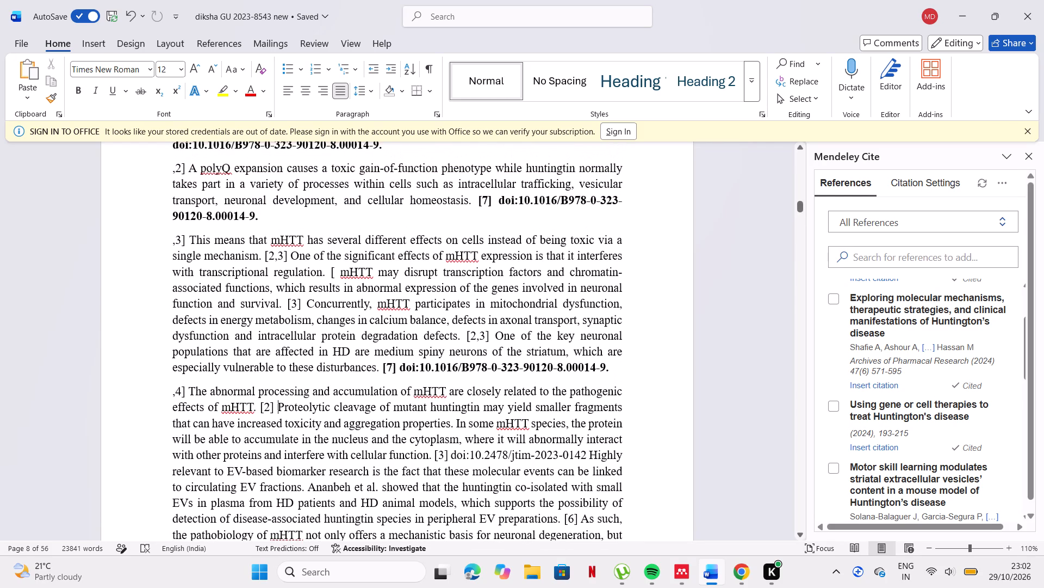
{"action": "scroll", "coordinate": [276, 195], "scroll_direction": "up", "scroll_amount": 2}
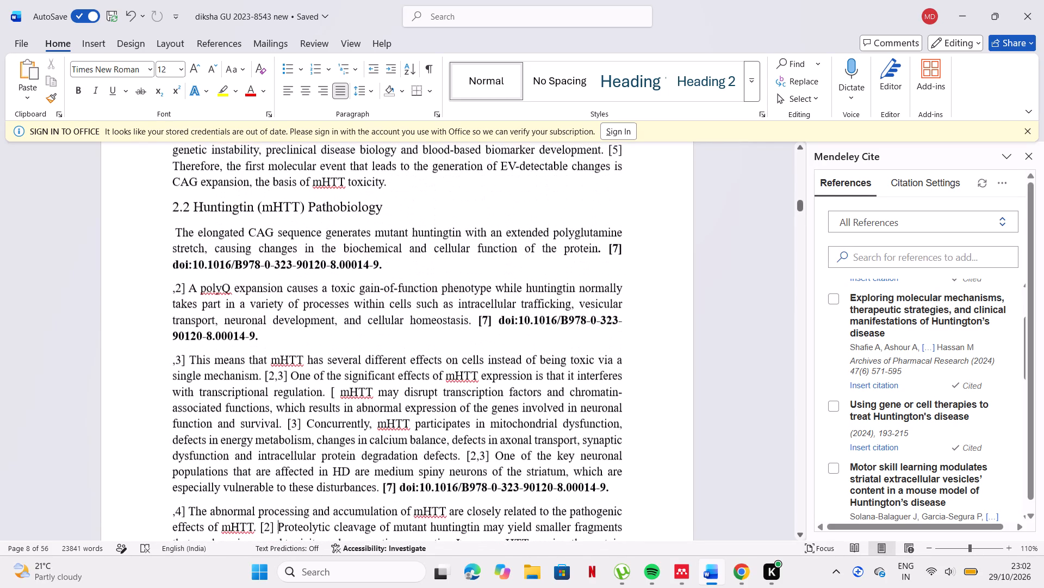
{"action": "scroll", "coordinate": [276, 195], "scroll_direction": "up", "scroll_amount": 2}
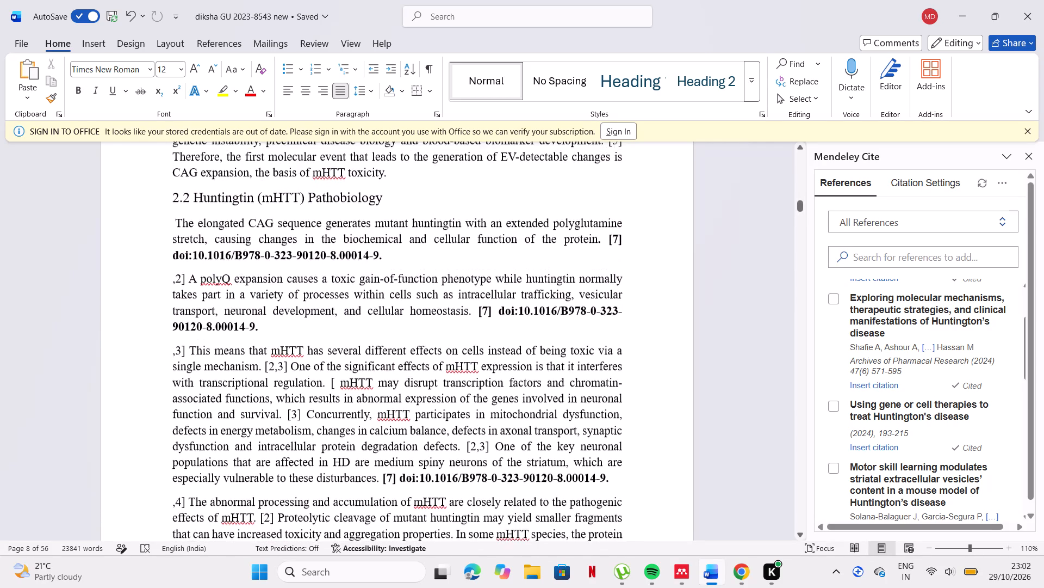
{"action": "scroll", "coordinate": [276, 195], "scroll_direction": "up", "scroll_amount": 4}
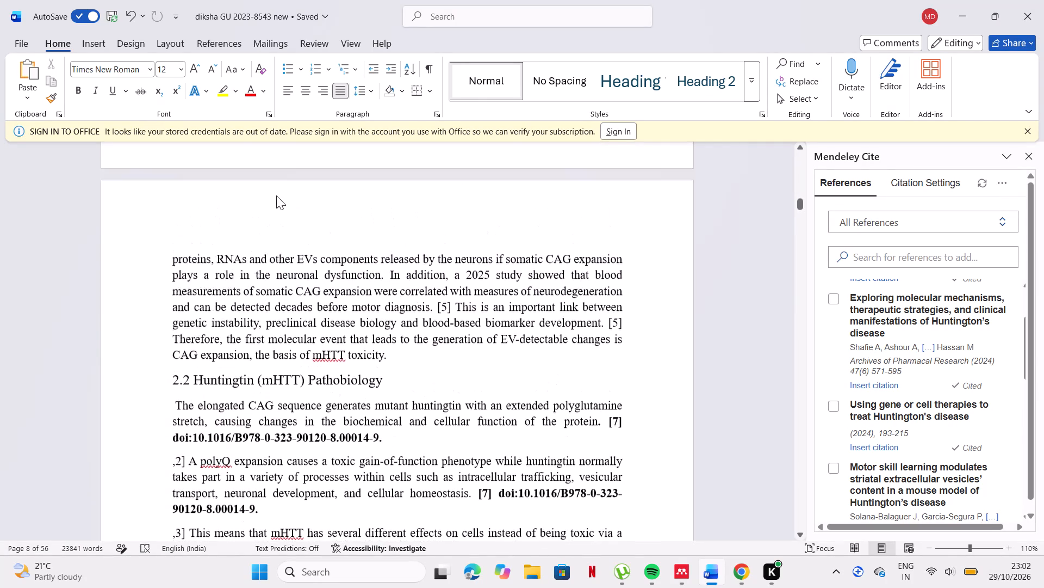
{"action": "scroll", "coordinate": [276, 195], "scroll_direction": "up", "scroll_amount": 2}
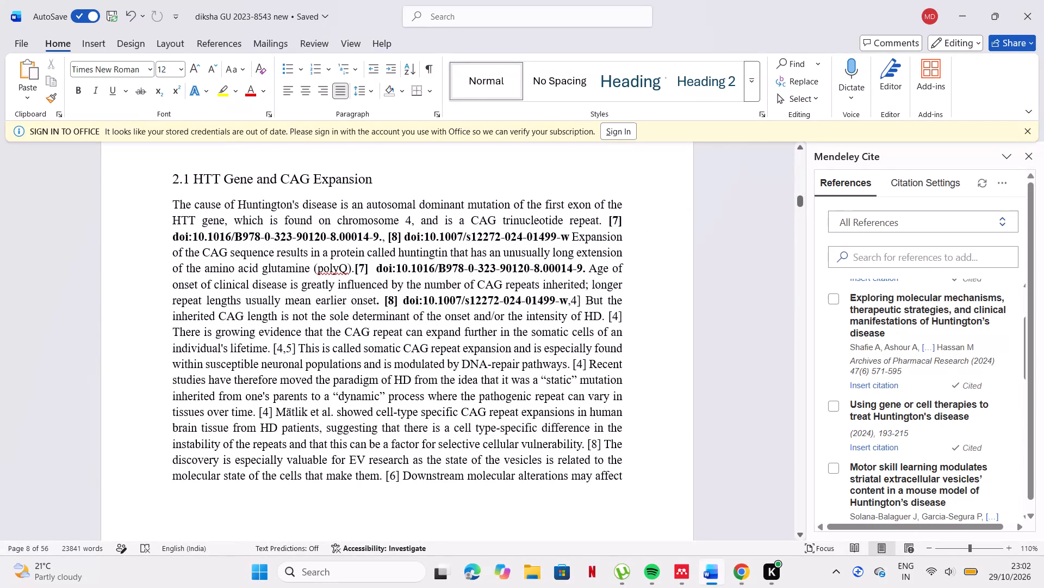
{"action": "left_click_drag", "start_coordinate": [406, 233], "coordinate": [603, 236]}
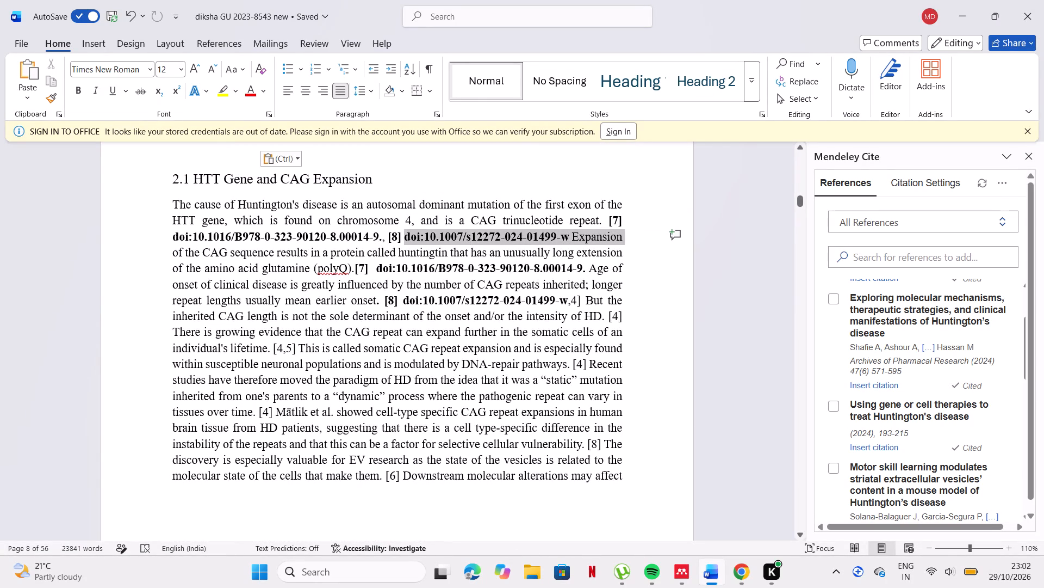
{"action": "left_click_drag", "start_coordinate": [603, 236], "coordinate": [570, 240]}
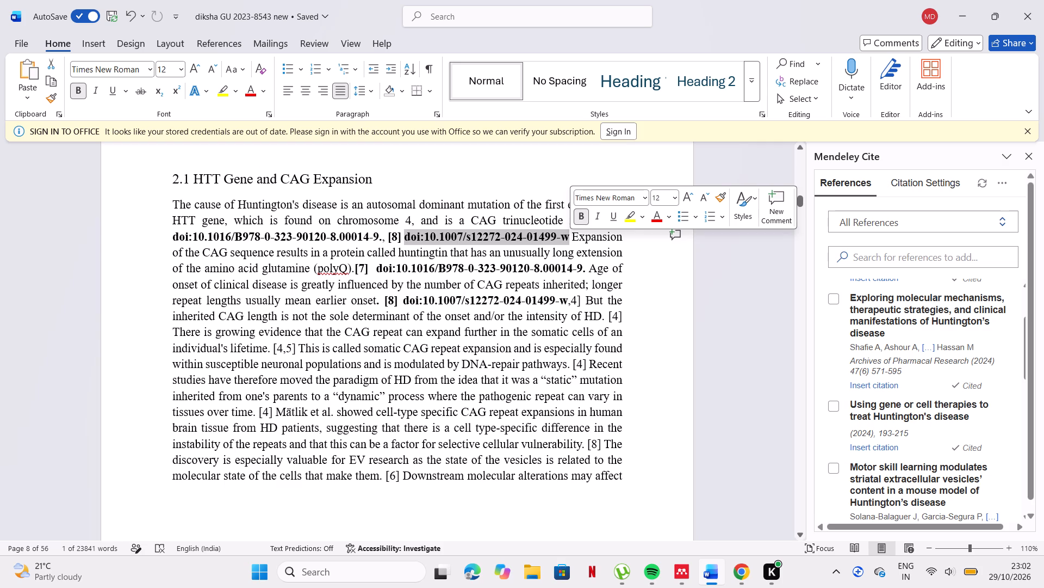
{"action": "key", "text": "ctrl+c"}
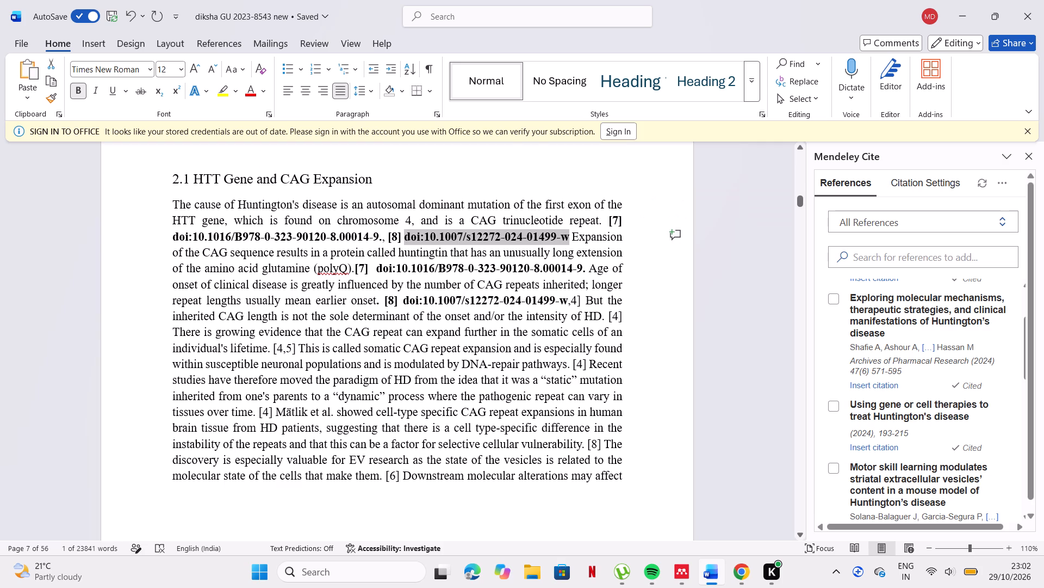
{"action": "scroll", "coordinate": [641, 386], "scroll_direction": "down", "scroll_amount": 4}
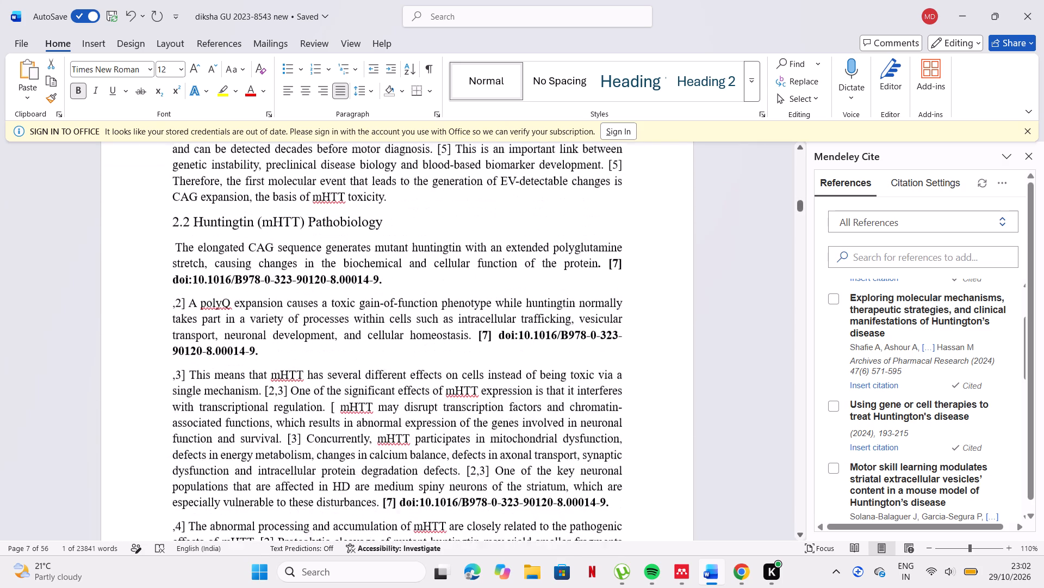
{"action": "scroll", "coordinate": [641, 386], "scroll_direction": "down", "scroll_amount": 2}
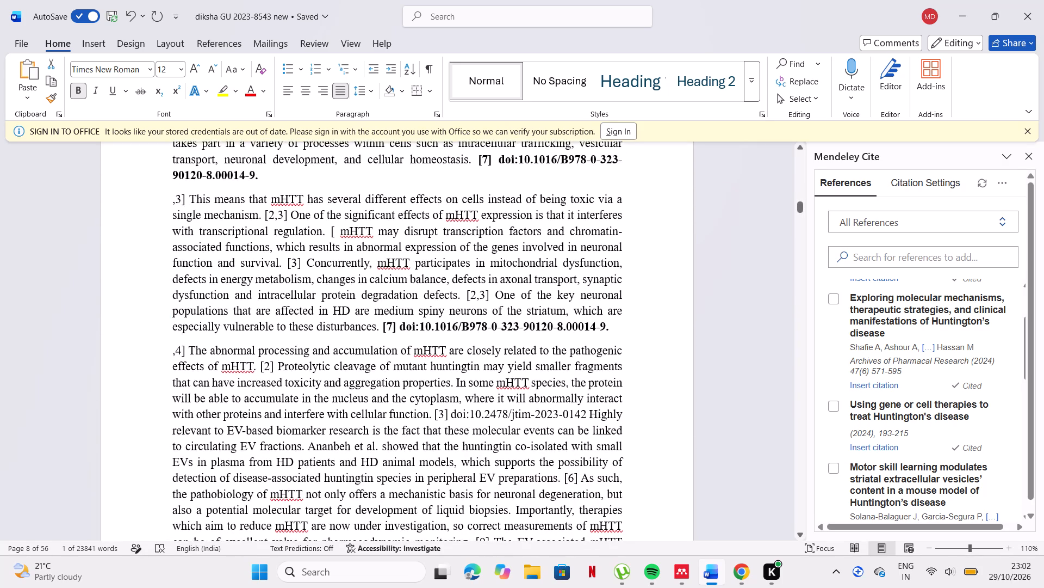
{"action": "left_click", "coordinate": [477, 294]}
{"action": "key", "text": "BackSpace"}
{"action": "key", "text": "BackSpace"}
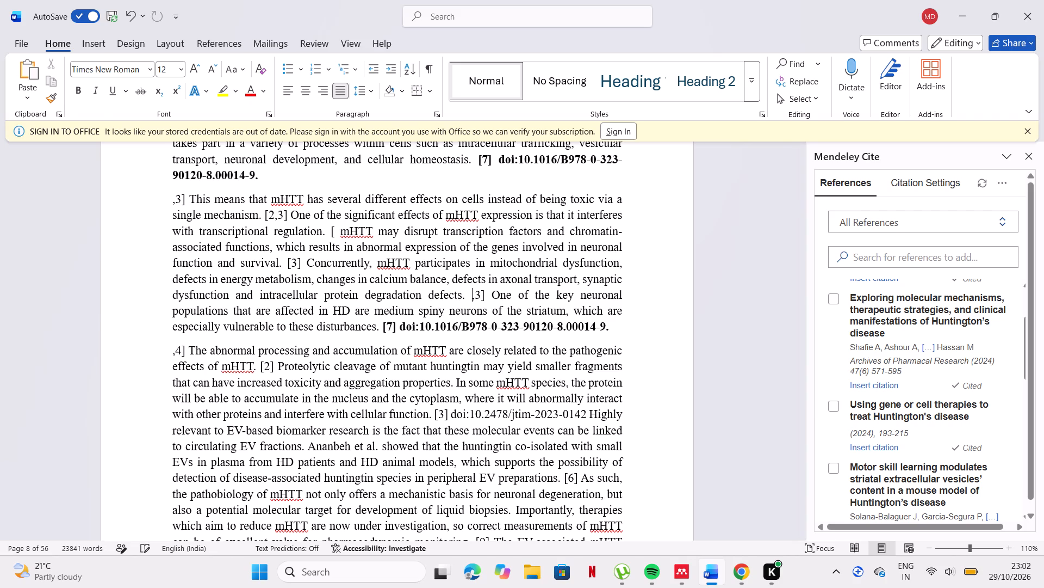
{"action": "key", "text": "ctrl+v"}
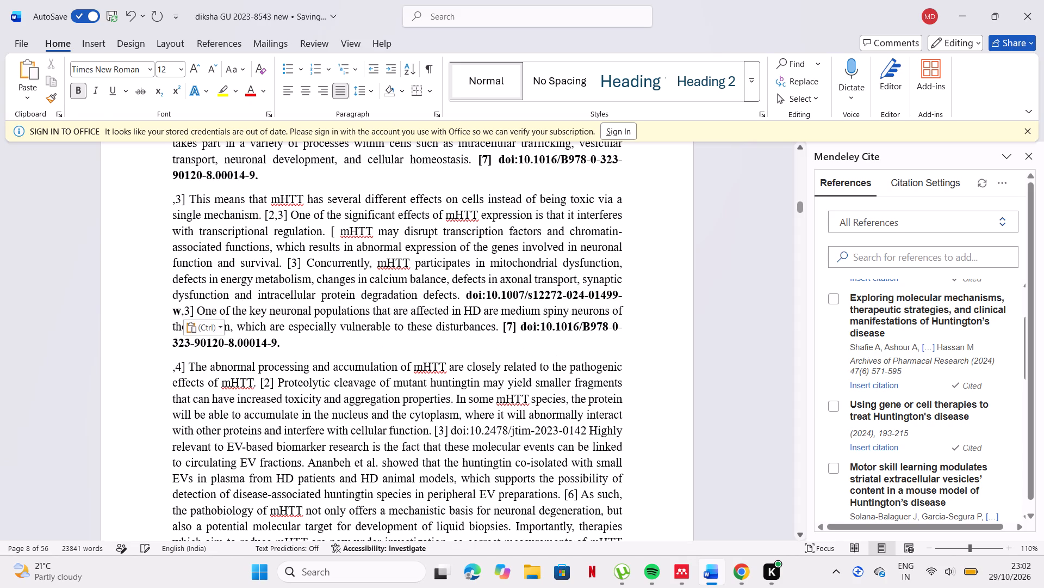
Insert the Mendeley citation of "Exploring molecular mechanisms, therapeutic strategies, and clinical manifestations of Huntington's disease" before the DOI after "degradation defects.".
{"action": "left_click", "coordinate": [463, 296]}
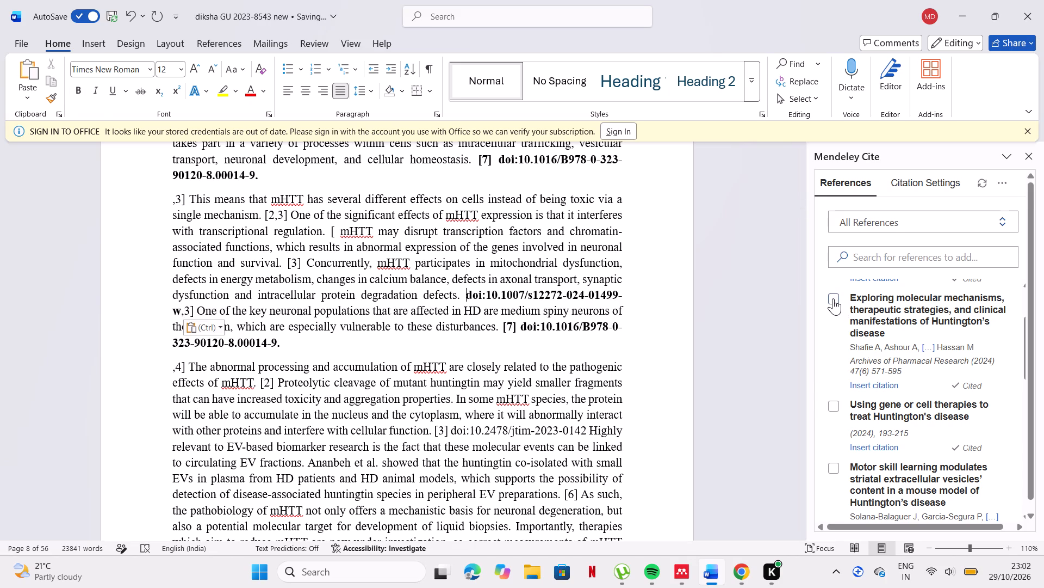
{"action": "left_click", "coordinate": [833, 298]}
{"action": "left_click", "coordinate": [865, 513]}
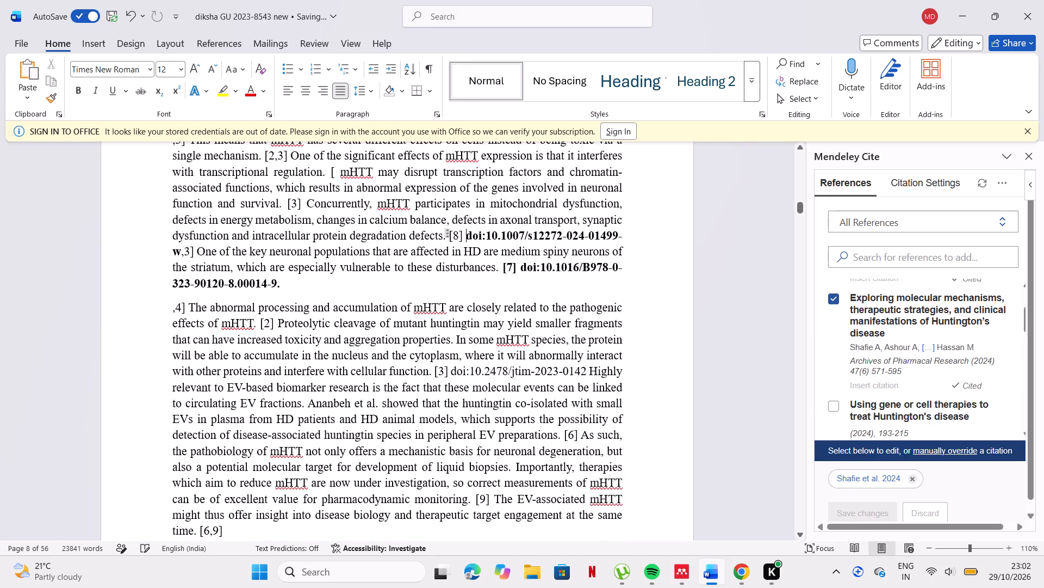
{"action": "scroll", "coordinate": [264, 354], "scroll_direction": "down", "scroll_amount": 1}
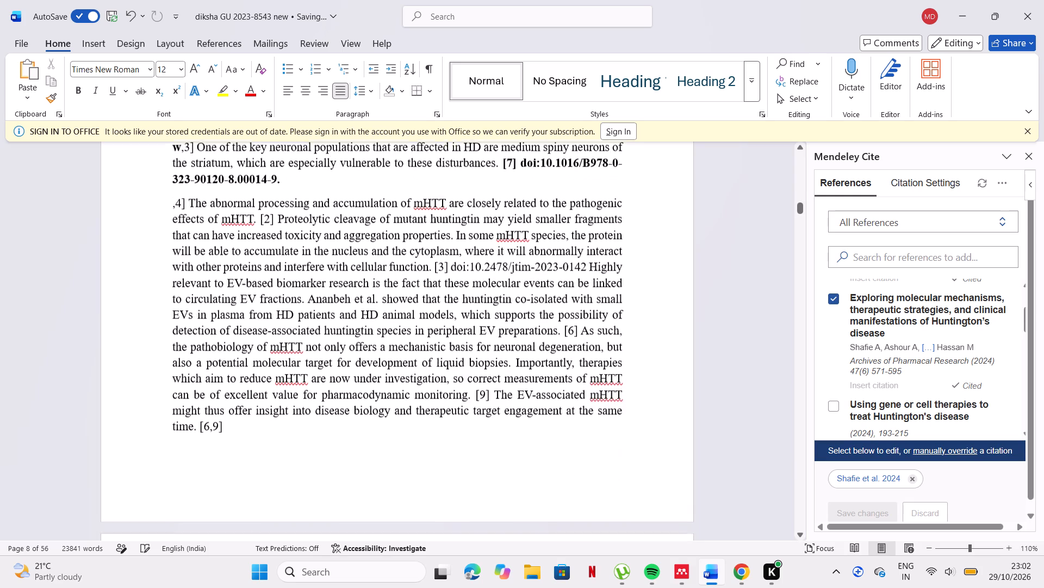
{"action": "scroll", "coordinate": [264, 354], "scroll_direction": "down", "scroll_amount": 3}
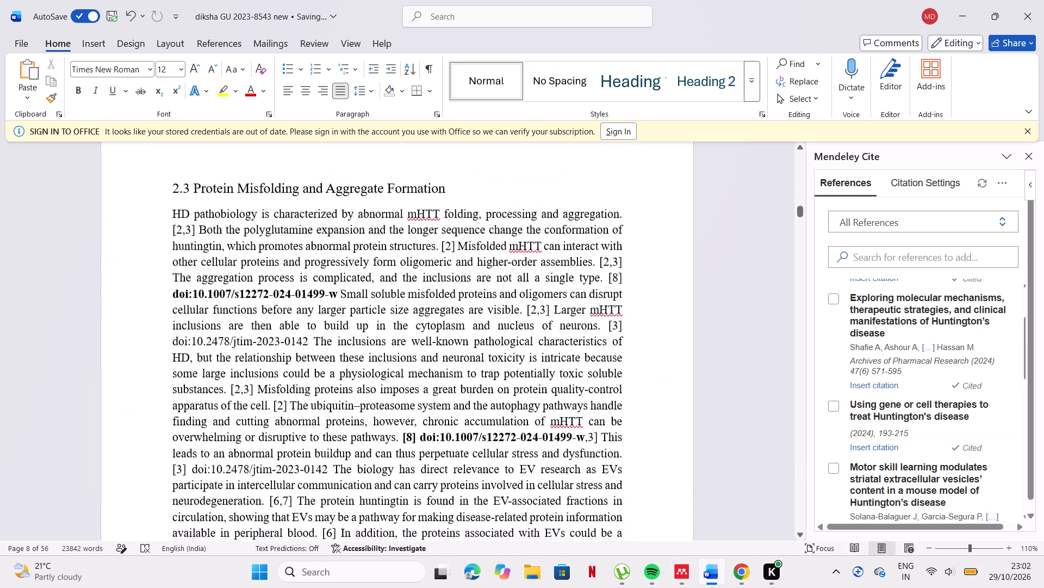
{"action": "left_click", "coordinate": [181, 224]}
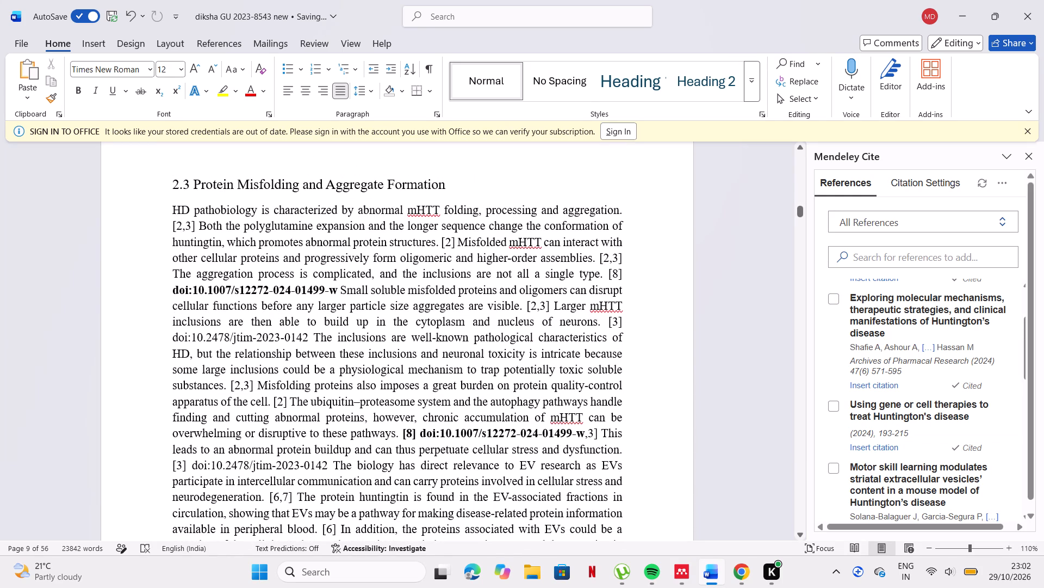
{"action": "key", "text": "BackSpace"}
{"action": "key", "text": "BackSpace"}
{"action": "key", "text": "ctrl+v"}
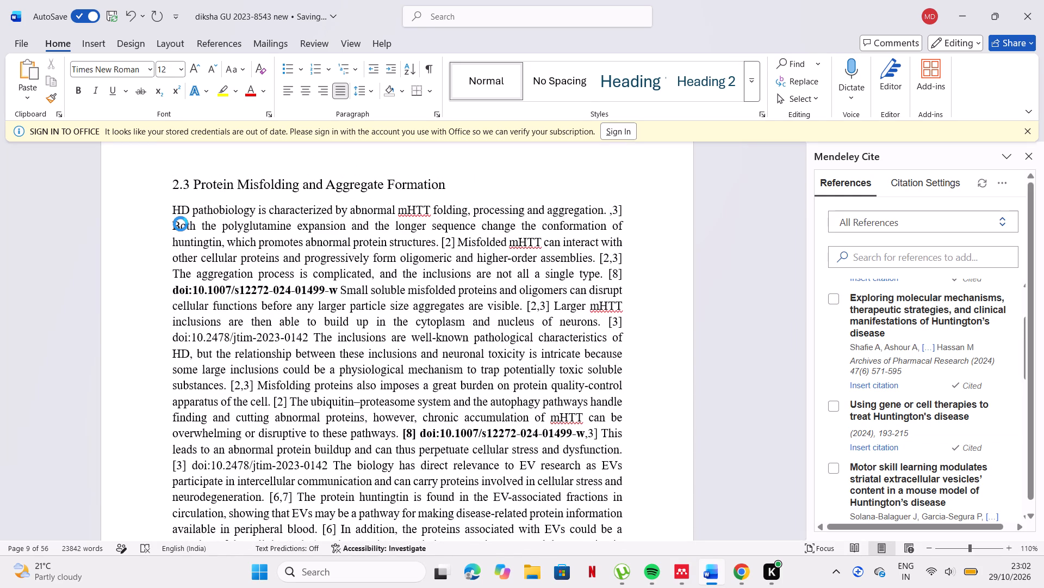
Insert the Mendeley citation of "Exploring molecular mechanisms, therapeutic strategies, and clinical manifestations of Huntington's disease" before the DOI after "processing and aggregation.".
{"action": "left_click", "coordinate": [172, 226]}
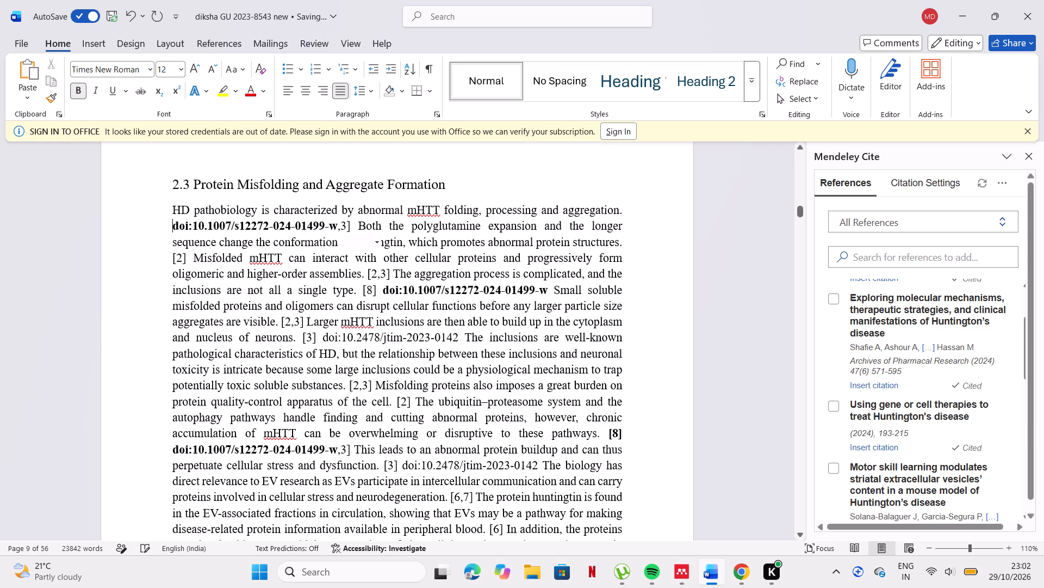
{"action": "left_click", "coordinate": [824, 301]}
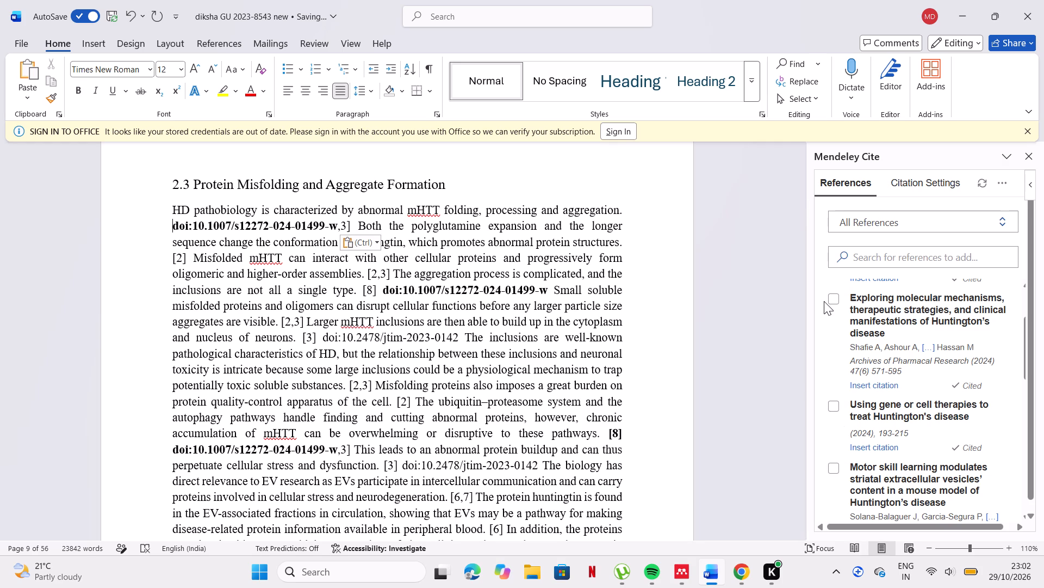
{"action": "left_click", "coordinate": [824, 301]}
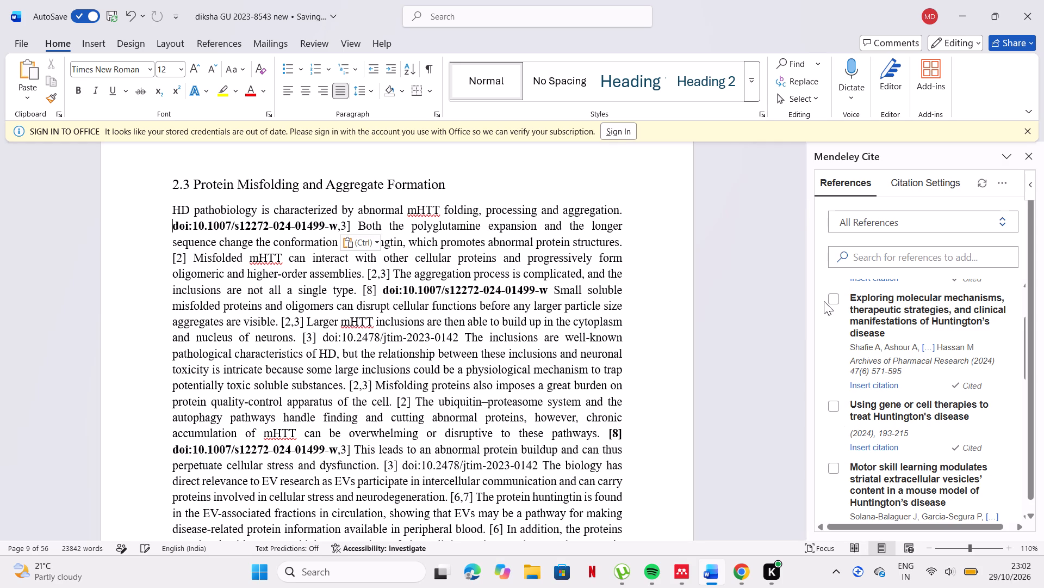
{"action": "left_click", "coordinate": [832, 299]}
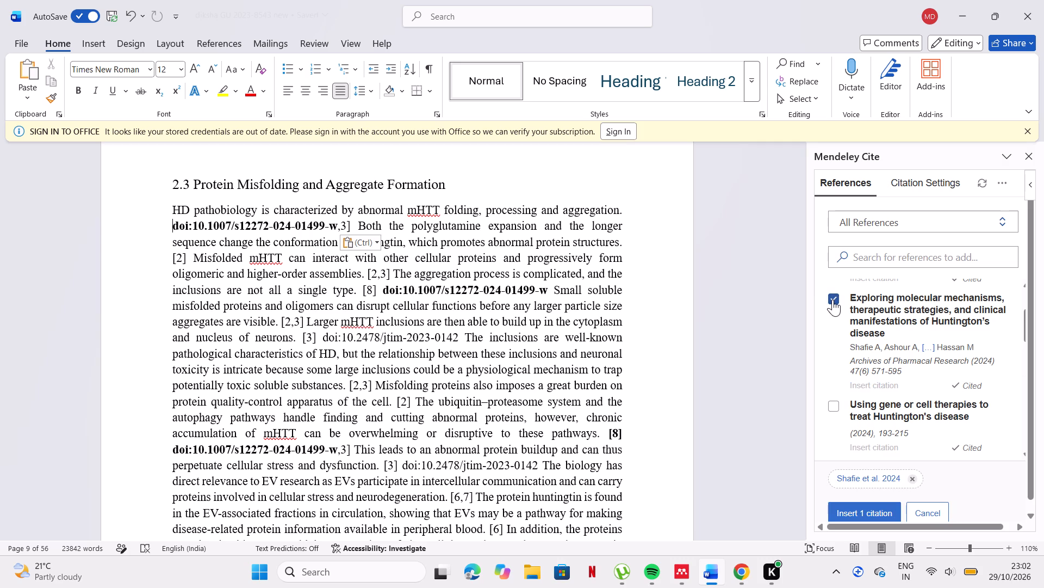
{"action": "left_click", "coordinate": [880, 505]}
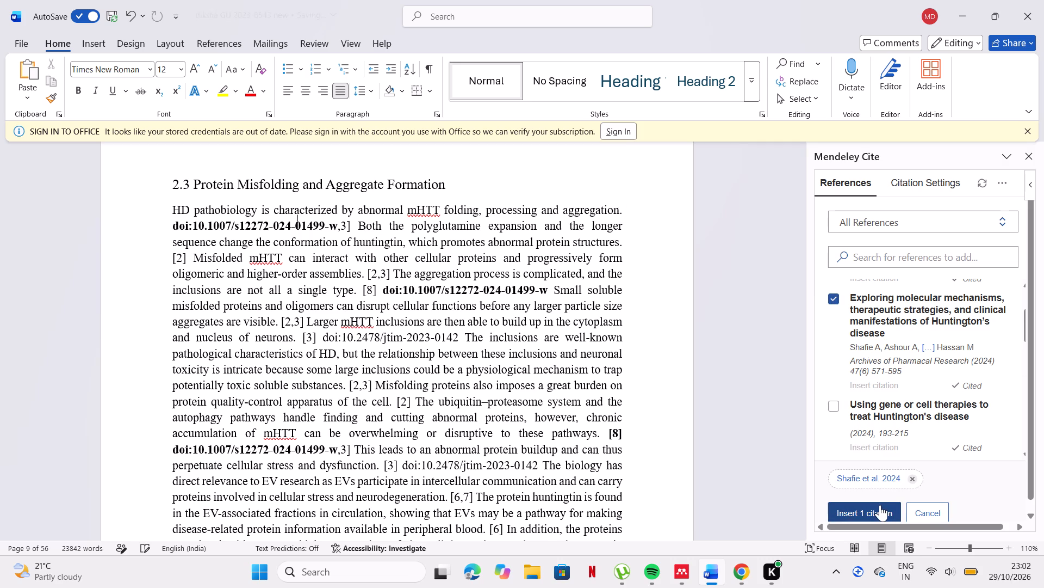
{"action": "scroll", "coordinate": [663, 374], "scroll_direction": "down", "scroll_amount": 1}
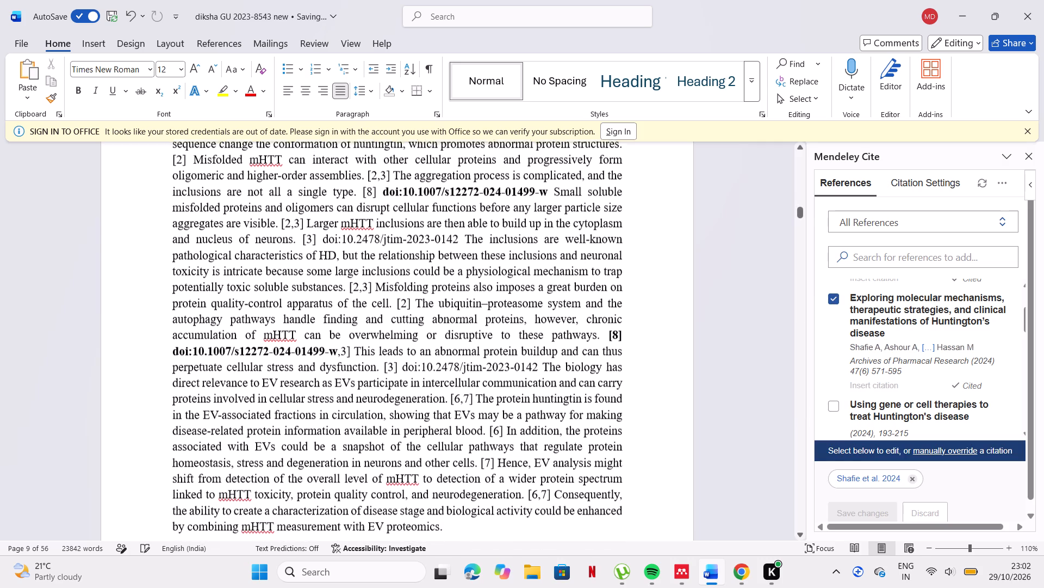
{"action": "scroll", "coordinate": [663, 374], "scroll_direction": "down", "scroll_amount": 2}
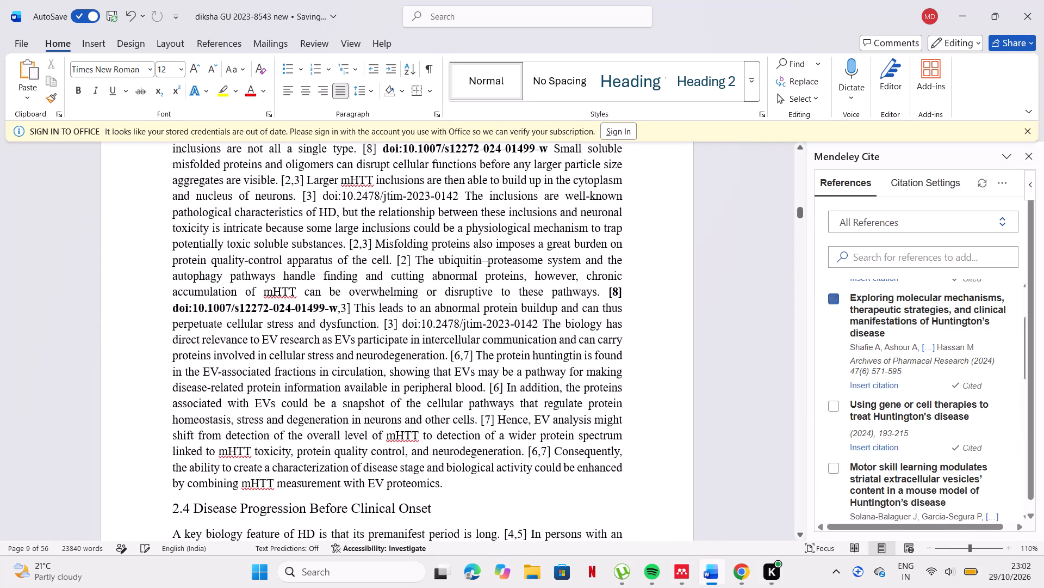
{"action": "left_click", "coordinate": [357, 243]}
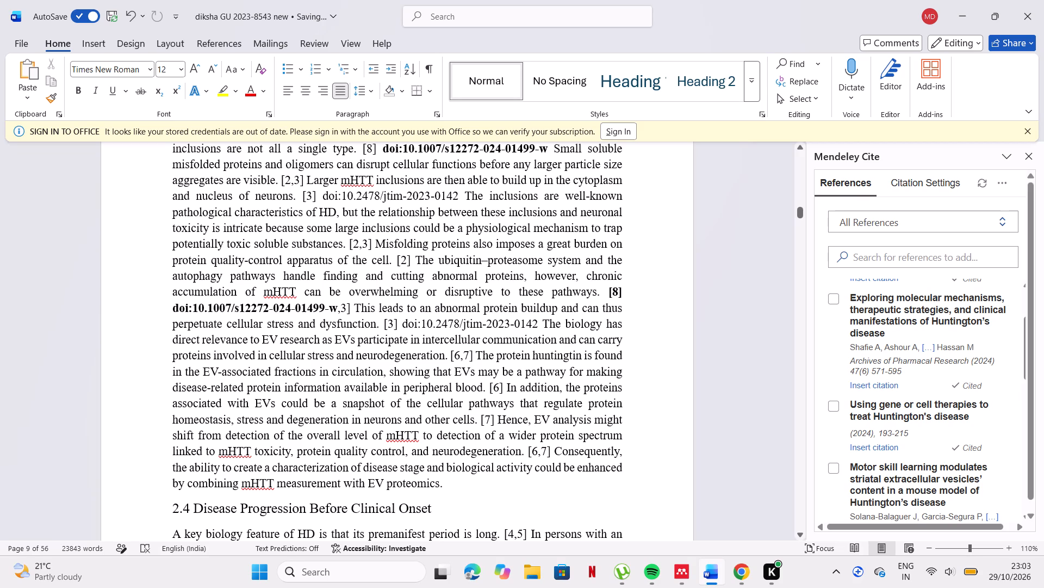
{"action": "left_click_drag", "start_coordinate": [371, 243], "coordinate": [352, 246]}
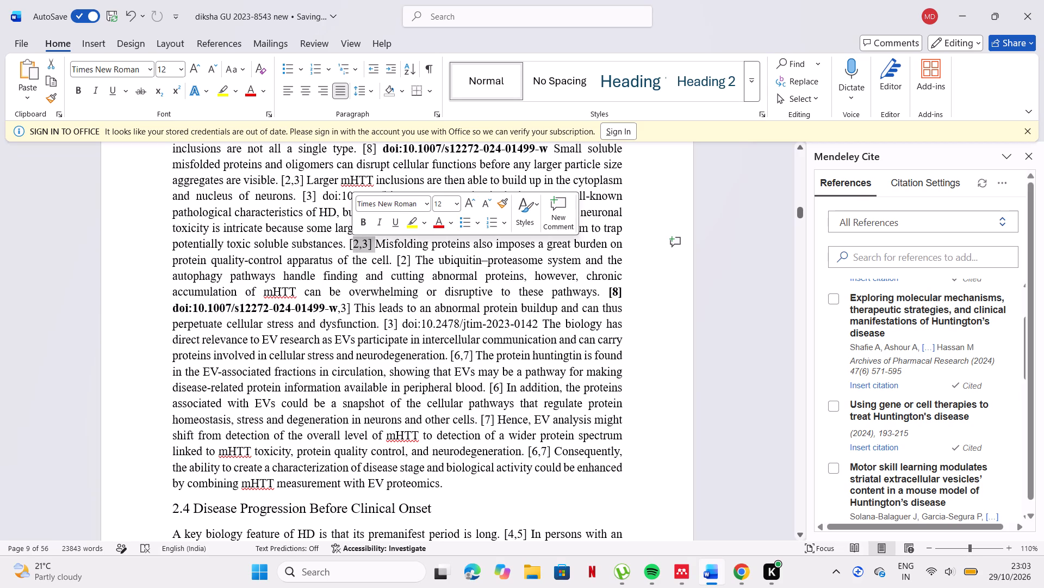
{"action": "left_click", "coordinate": [356, 246]}
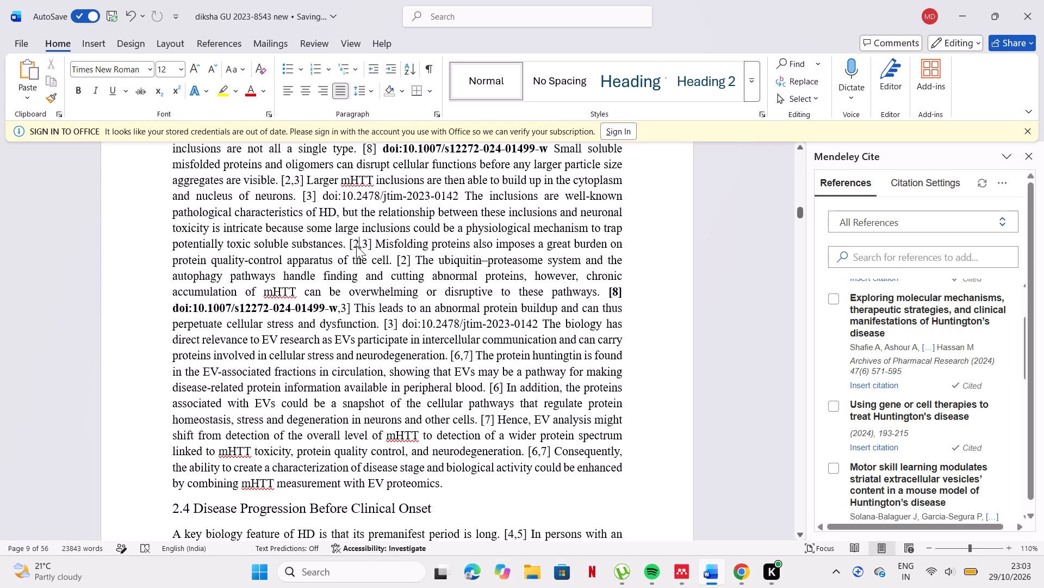
{"action": "key", "text": "BackSpace"}
{"action": "key", "text": "BackSpace"}
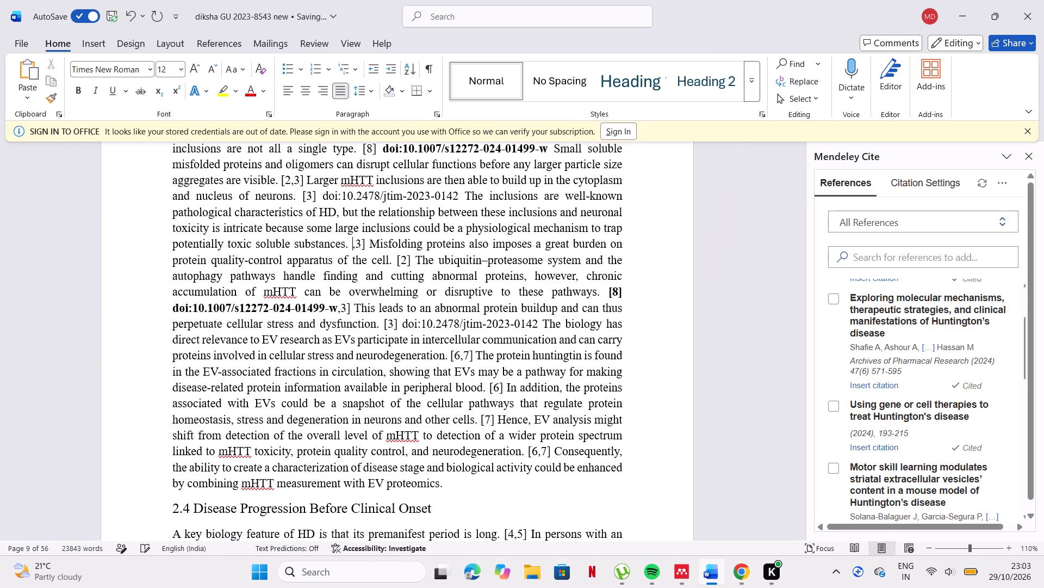
{"action": "key", "text": "ctrl+v"}
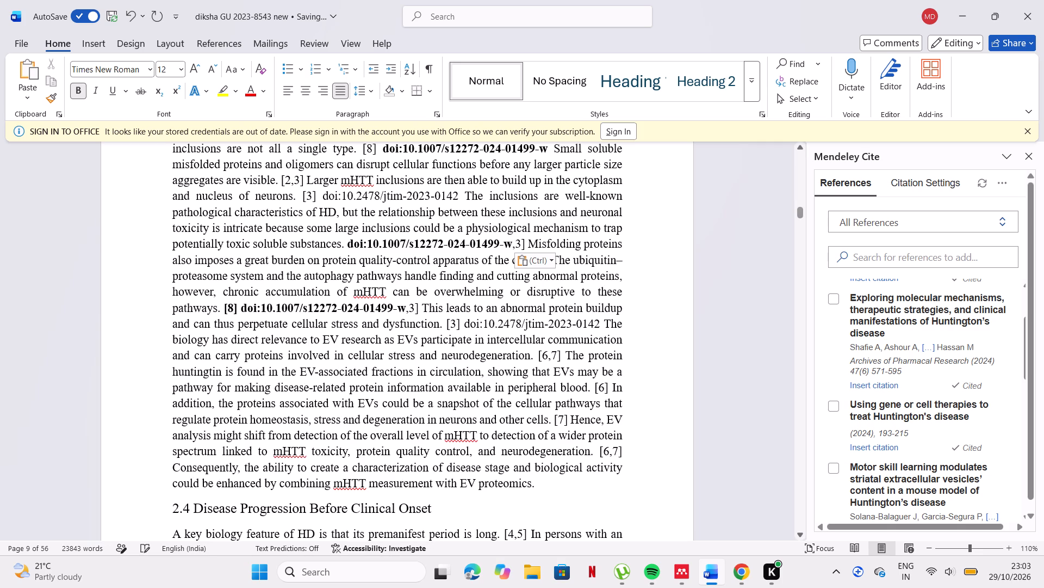
Insert the Mendeley citation of "Exploring molecular mechanisms, therapeutic strategies, and clinical manifestations of Huntington's disease" before the DOI after "toxic soluble substances.".
{"action": "left_click", "coordinate": [345, 242]}
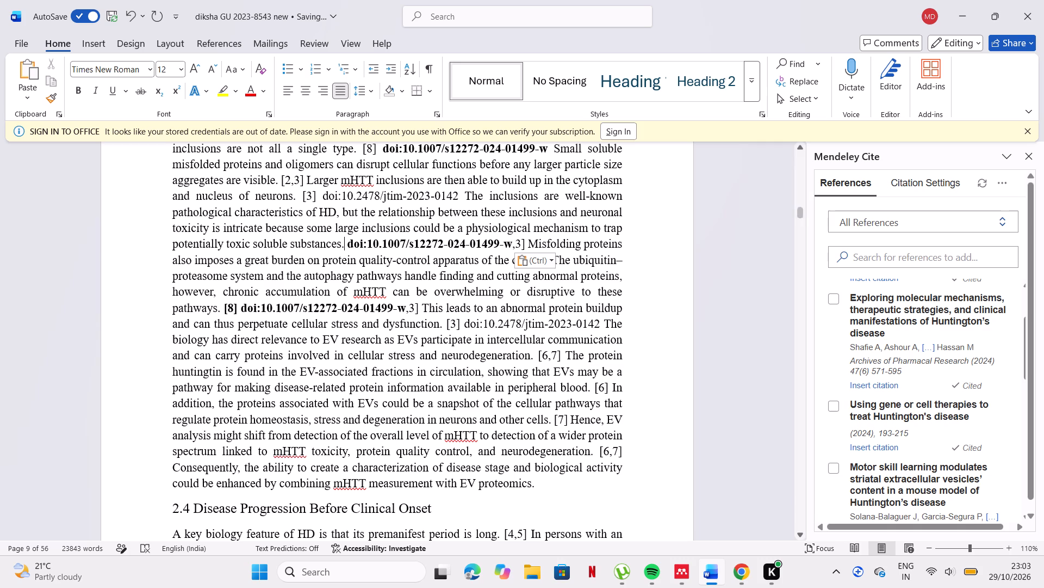
{"action": "left_click", "coordinate": [345, 240]}
{"action": "left_click", "coordinate": [872, 385]}
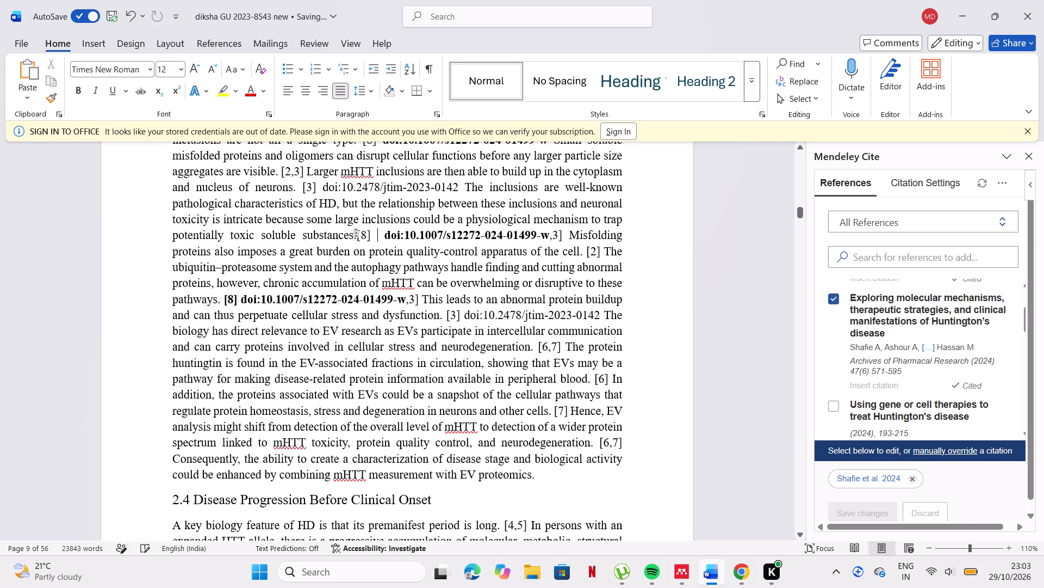
{"action": "left_click", "coordinate": [599, 249]}
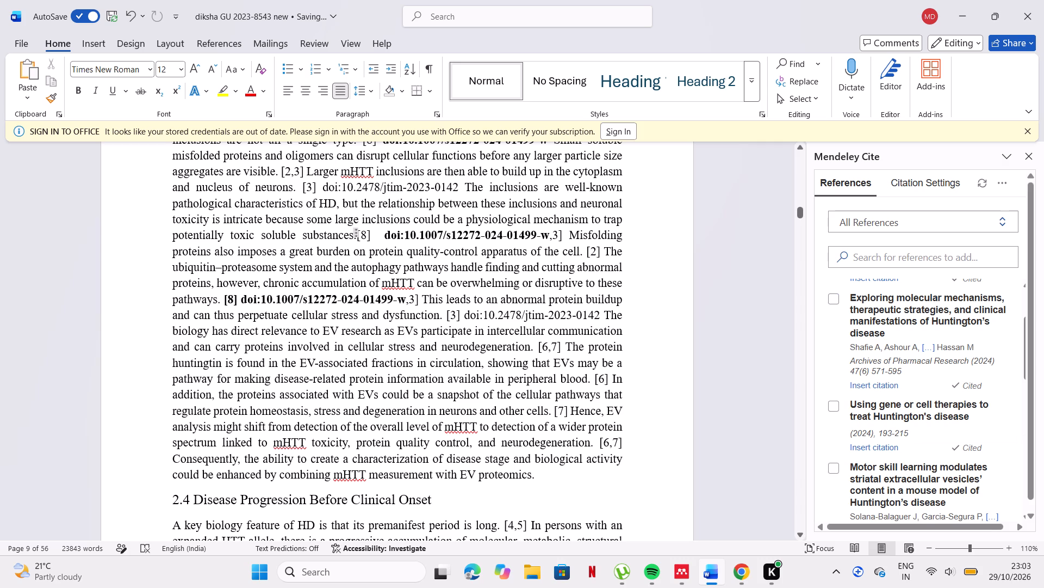
{"action": "key", "text": "ctrl+v"}
{"action": "left_click", "coordinate": [632, 248]}
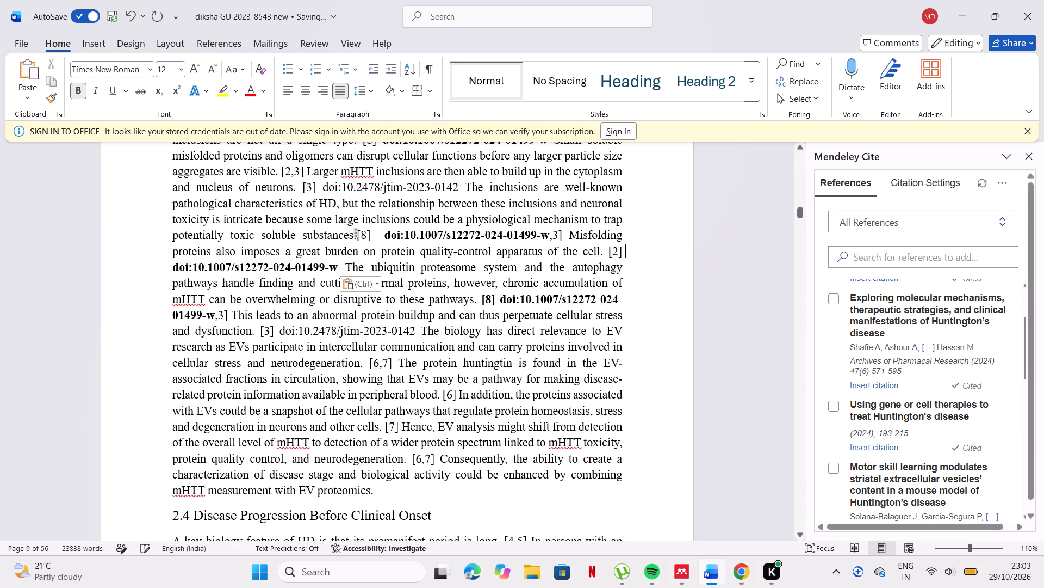
{"action": "key", "text": "BackSpace"}
{"action": "key", "text": "BackSpace"}
{"action": "key", "text": "BackSpace"}
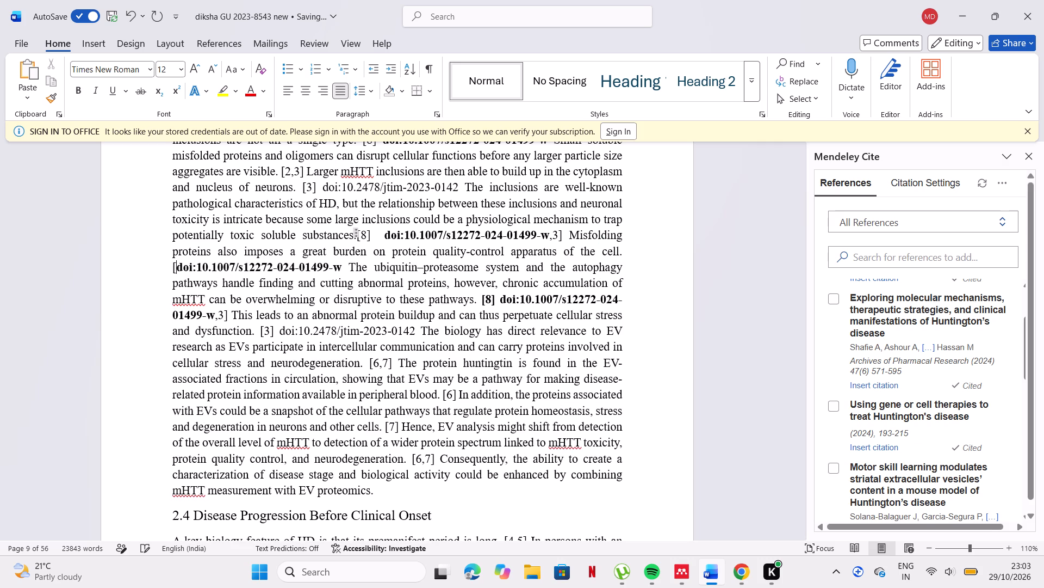
{"action": "key", "text": "BackSpace"}
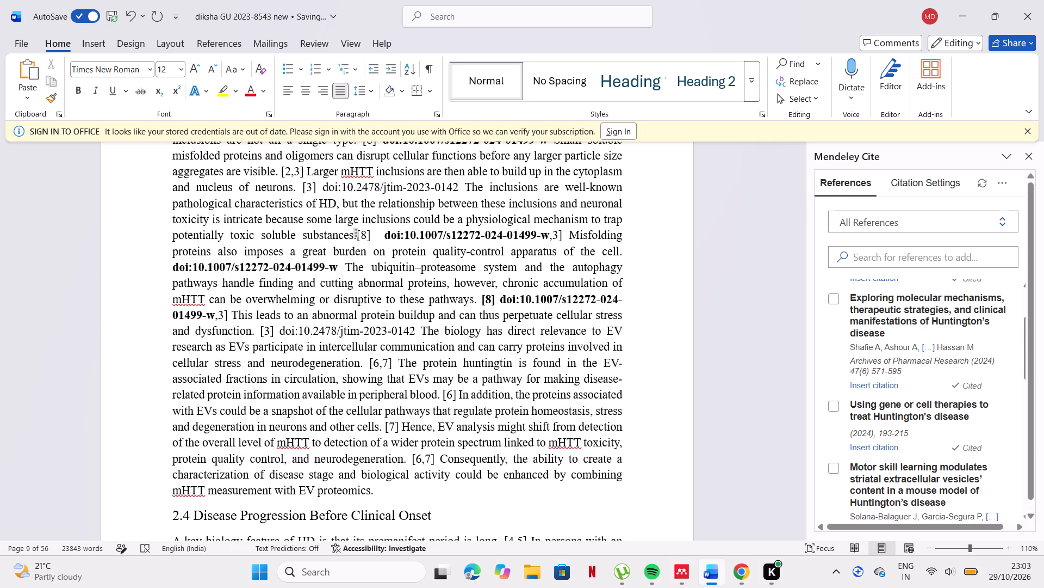
Insert the Mendeley citation of "Exploring molecular mechanisms, therapeutic strategies, and clinical manifestations of Huntington's disease" before the DOI after "quality-control apparatus of the cell.".
{"action": "left_click", "coordinate": [874, 383]}
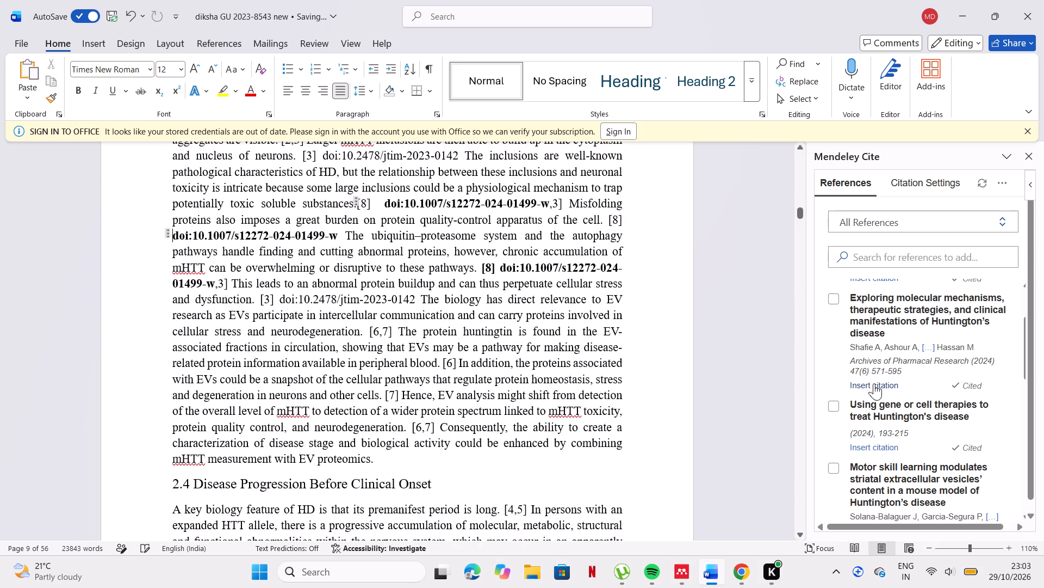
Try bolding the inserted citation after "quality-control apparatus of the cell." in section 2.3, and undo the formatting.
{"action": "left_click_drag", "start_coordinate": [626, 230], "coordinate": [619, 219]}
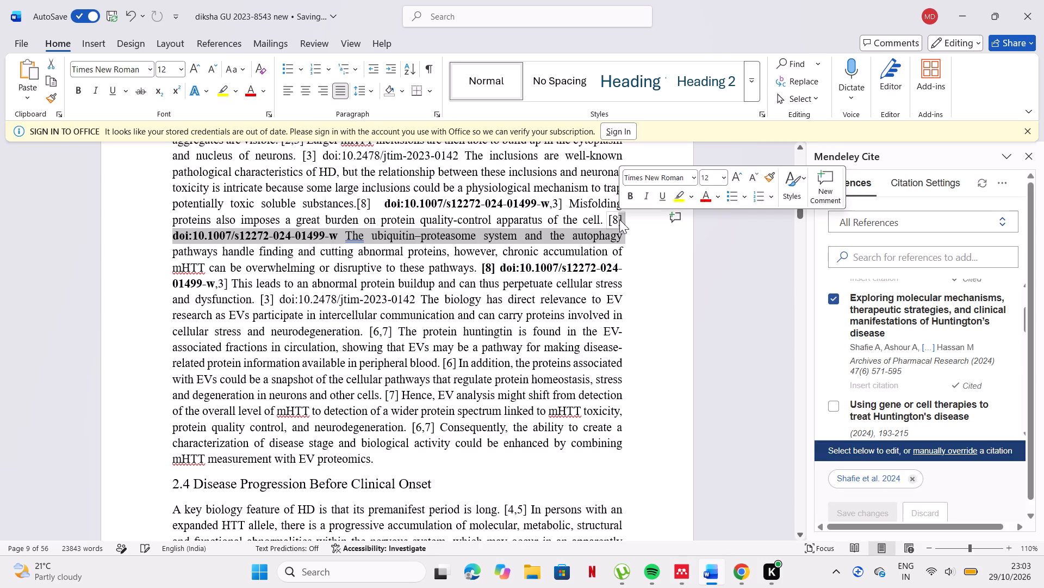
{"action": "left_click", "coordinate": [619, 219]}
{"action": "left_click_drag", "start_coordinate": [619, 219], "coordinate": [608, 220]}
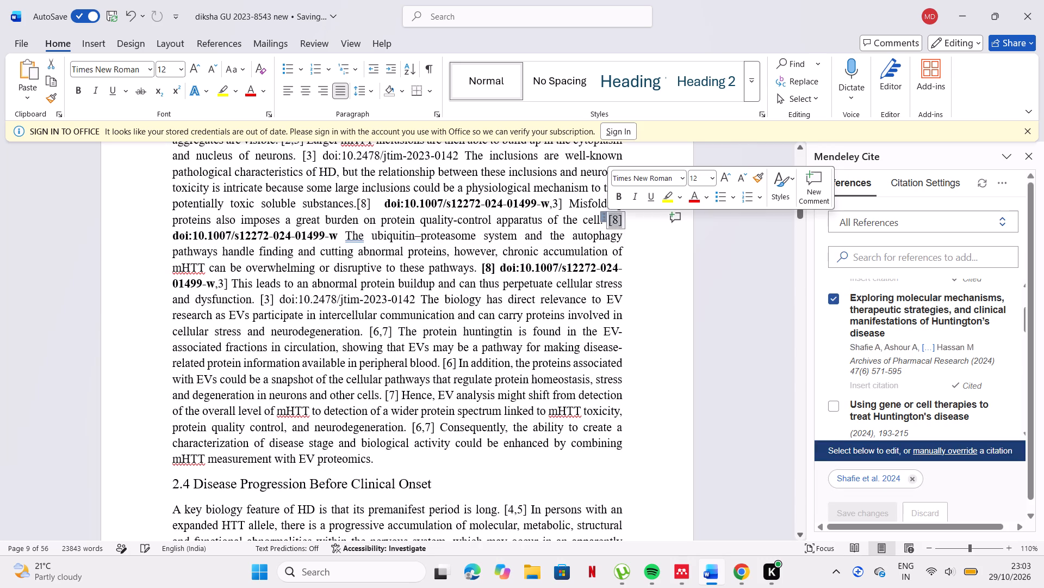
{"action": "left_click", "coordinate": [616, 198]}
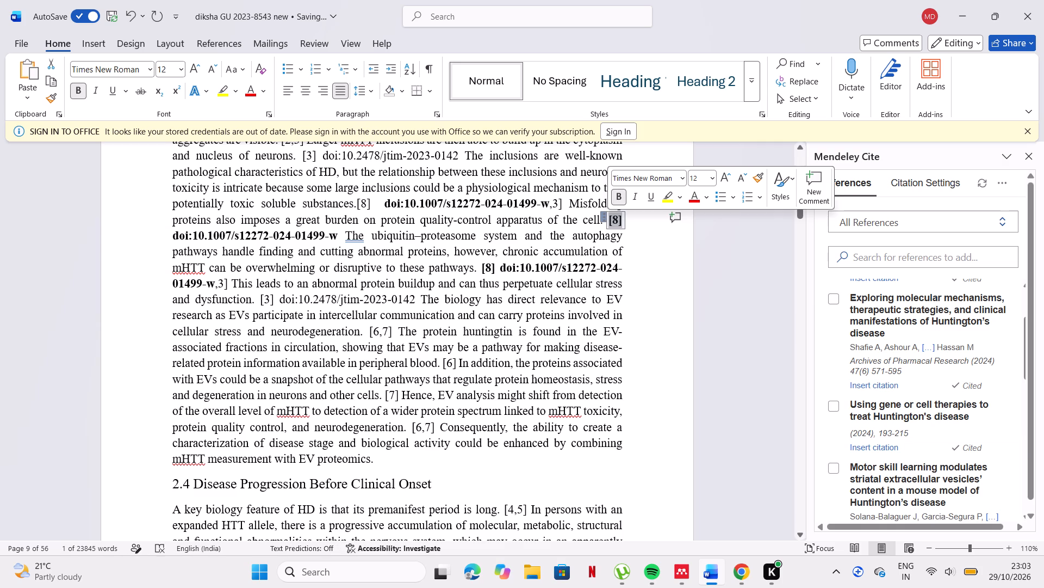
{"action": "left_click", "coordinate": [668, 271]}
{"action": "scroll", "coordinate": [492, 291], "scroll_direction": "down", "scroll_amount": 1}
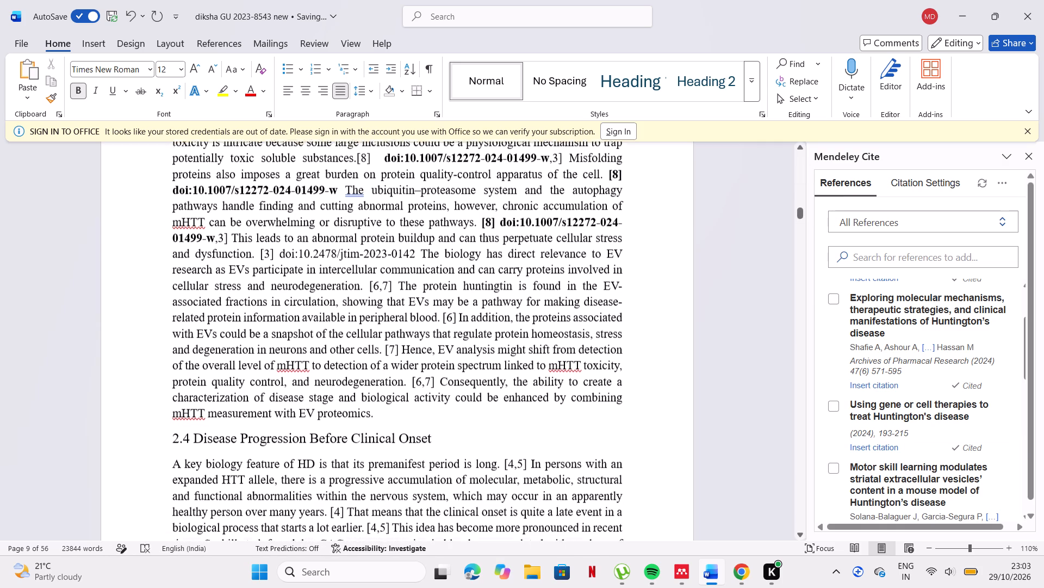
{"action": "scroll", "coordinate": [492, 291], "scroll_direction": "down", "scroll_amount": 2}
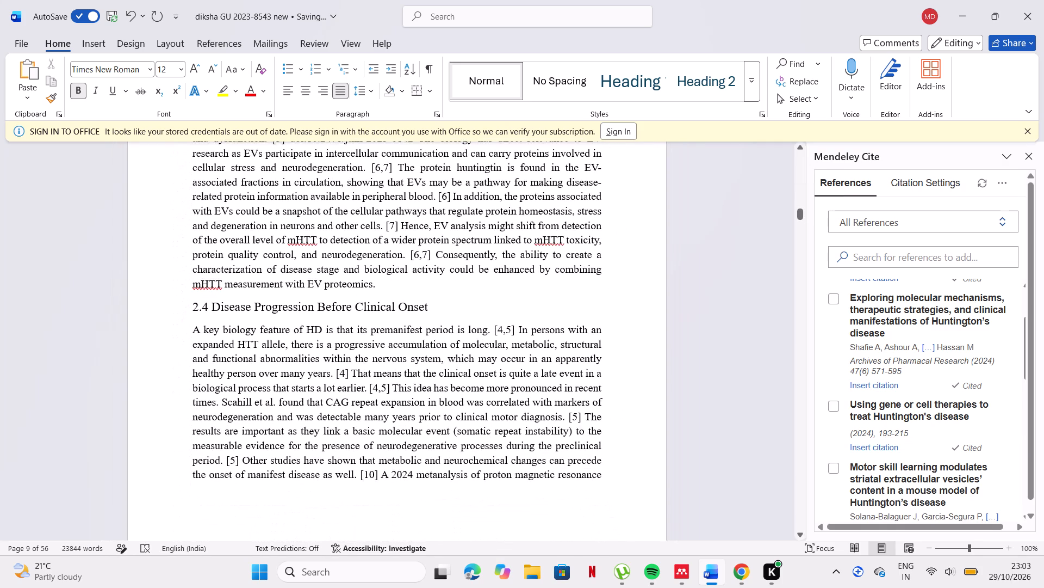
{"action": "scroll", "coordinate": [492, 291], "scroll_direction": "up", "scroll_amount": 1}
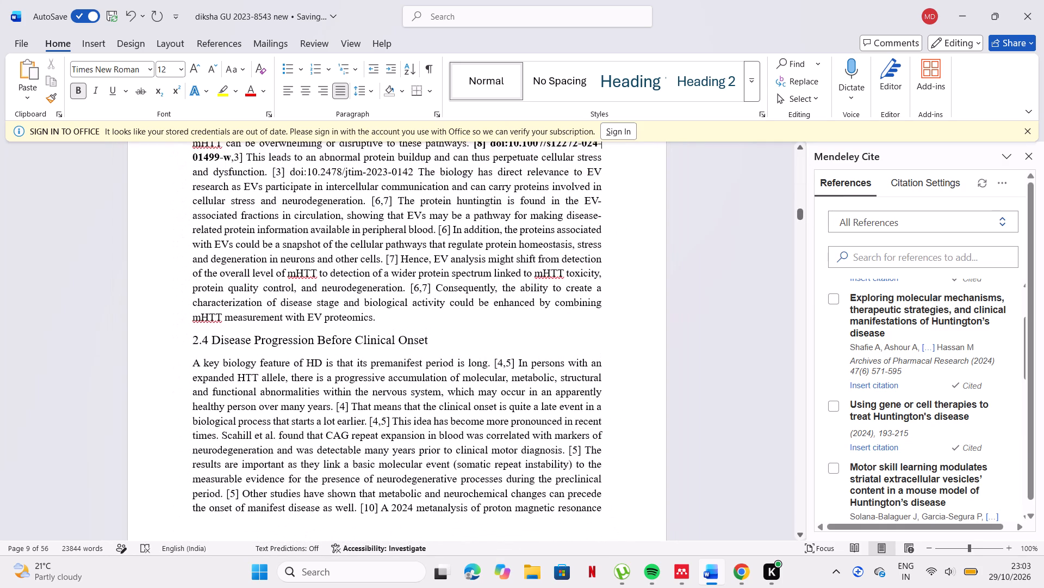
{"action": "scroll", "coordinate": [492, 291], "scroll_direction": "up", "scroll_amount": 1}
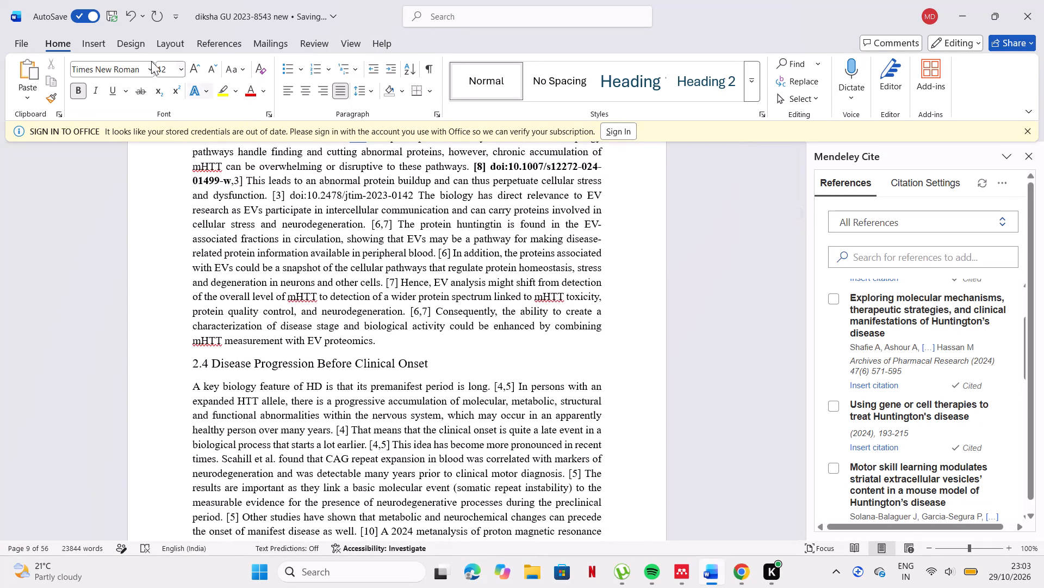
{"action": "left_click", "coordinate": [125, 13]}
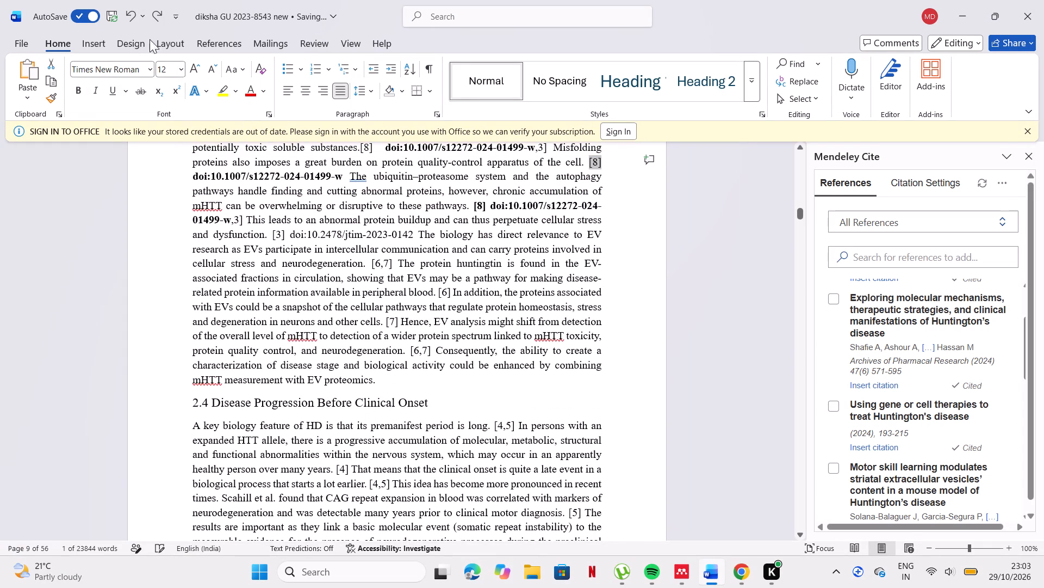
Copy doi:10.2478/jtim-2023-0142 from entry [3] of the References list following section 2.4.
{"action": "scroll", "coordinate": [302, 203], "scroll_direction": "down", "scroll_amount": 3}
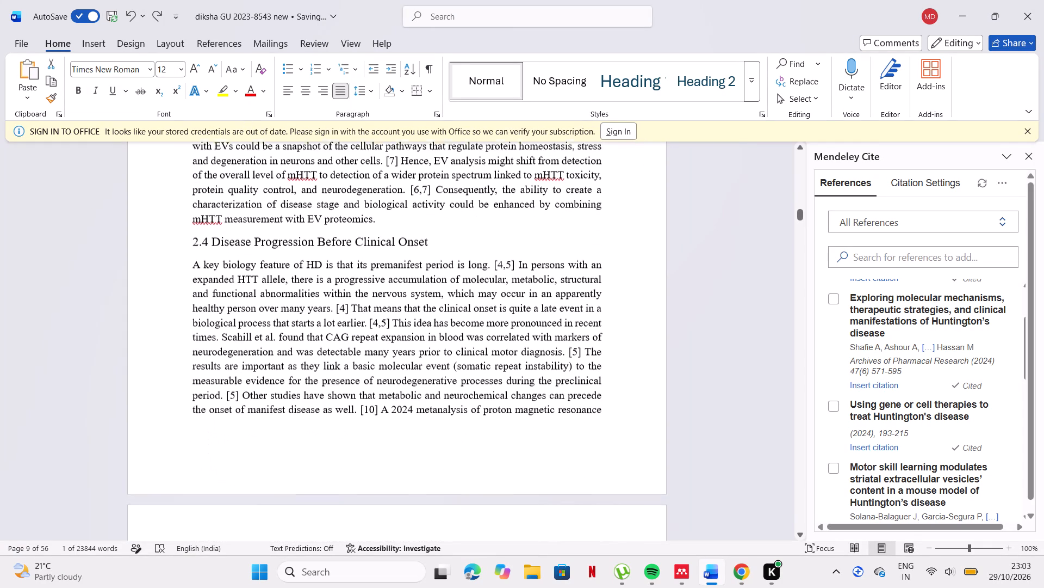
{"action": "scroll", "coordinate": [302, 203], "scroll_direction": "down", "scroll_amount": 4}
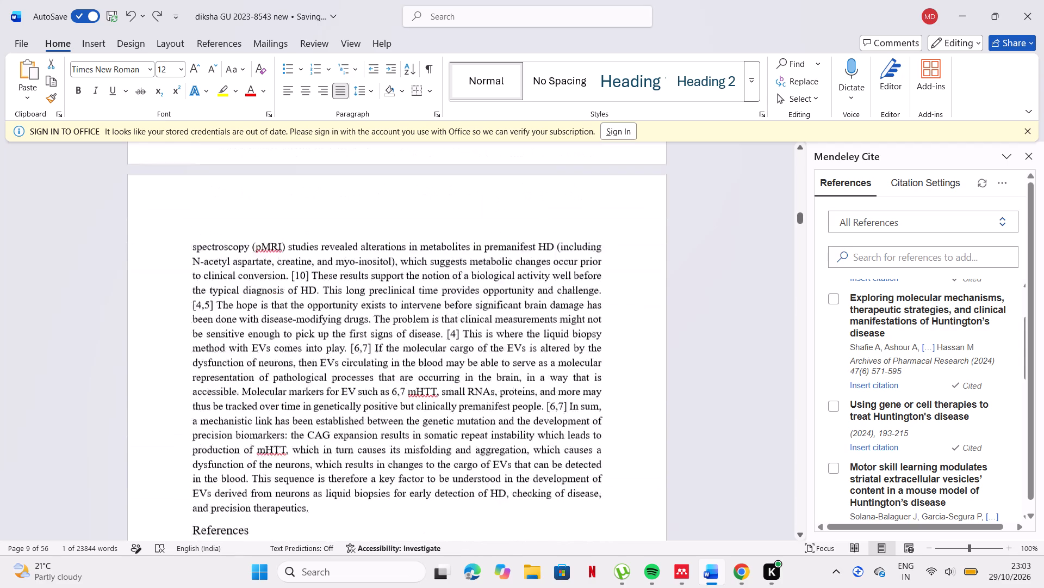
{"action": "scroll", "coordinate": [302, 203], "scroll_direction": "down", "scroll_amount": 1}
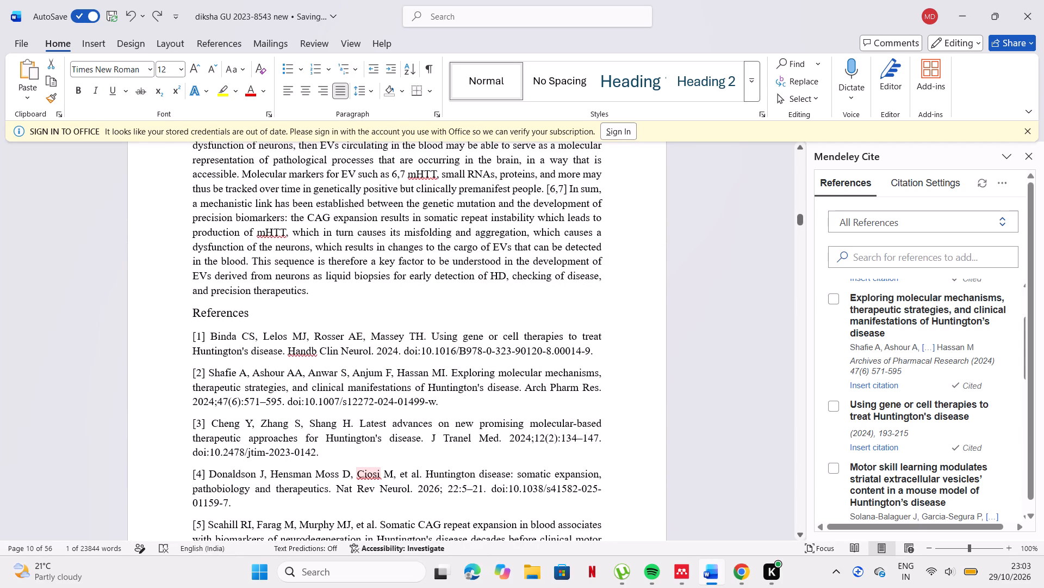
{"action": "left_click_drag", "start_coordinate": [196, 447], "coordinate": [315, 451]}
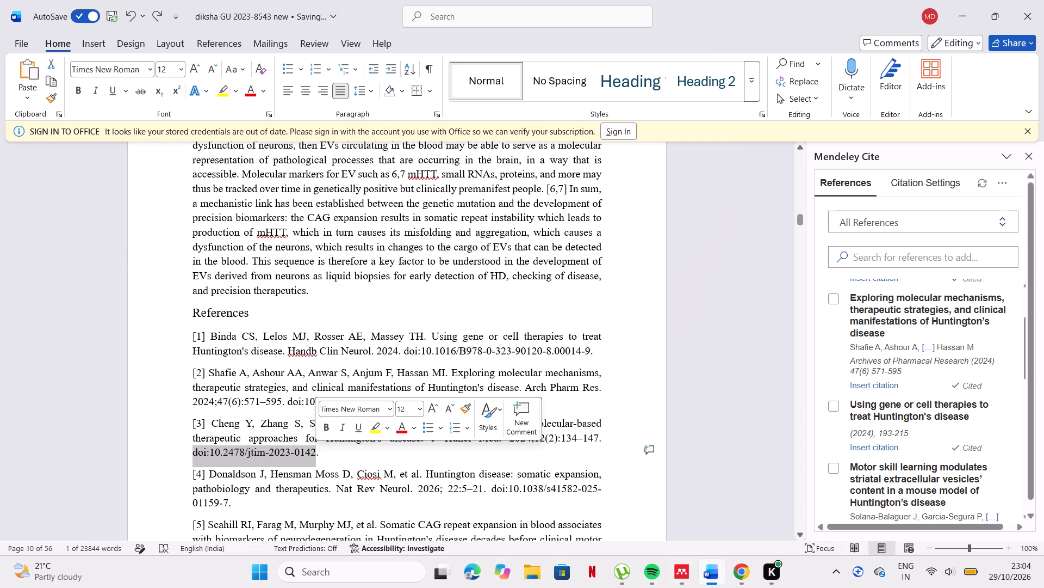
{"action": "key", "text": "ctrl+c"}
Replace the typed 3] of [2,3] after "higher-order assemblies." in section 2.3 with the copied doi:10.2478/jtim-2023-0142.
{"action": "scroll", "coordinate": [306, 326], "scroll_direction": "up", "scroll_amount": 1}
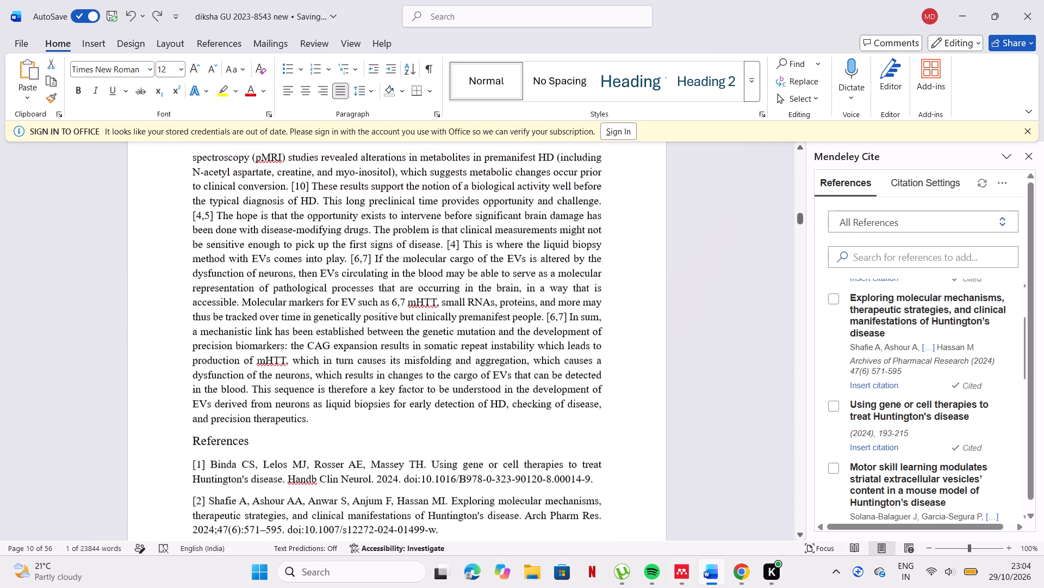
{"action": "scroll", "coordinate": [306, 326], "scroll_direction": "up", "scroll_amount": 5}
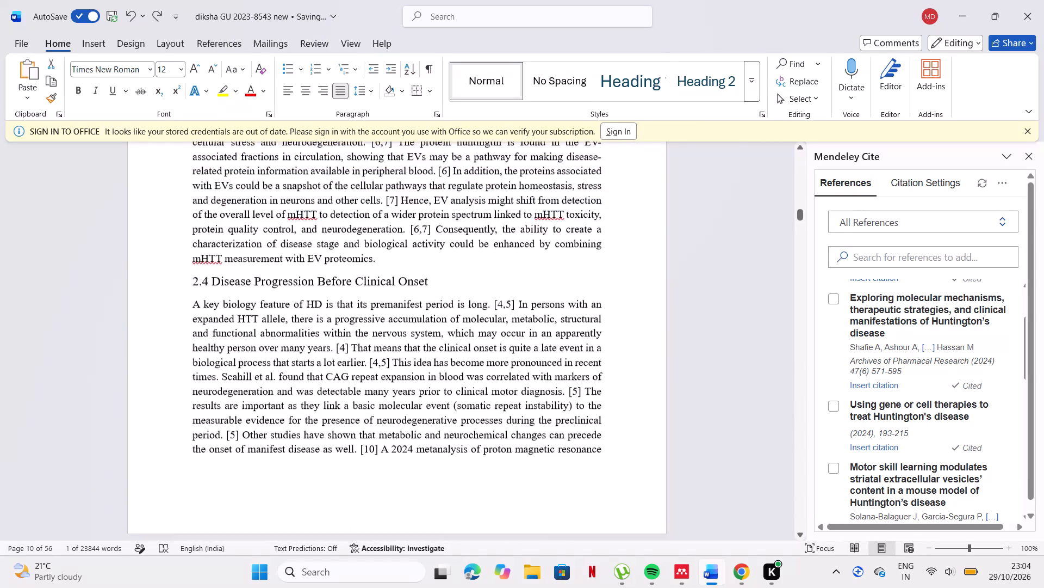
{"action": "scroll", "coordinate": [306, 326], "scroll_direction": "up", "scroll_amount": 4}
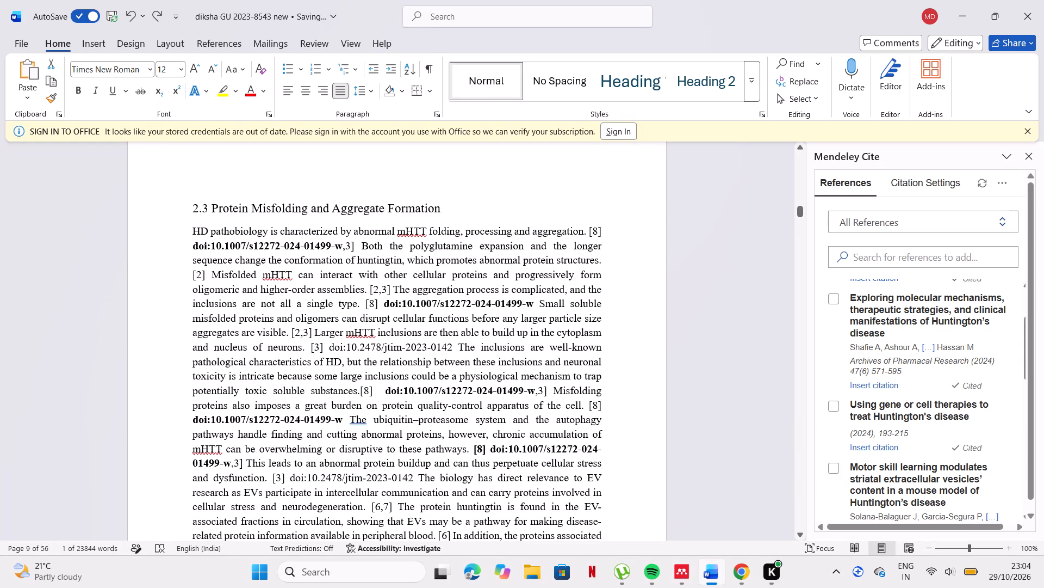
{"action": "left_click", "coordinate": [393, 289]}
{"action": "key", "text": "BackSpace"}
{"action": "key", "text": "BackSpace"}
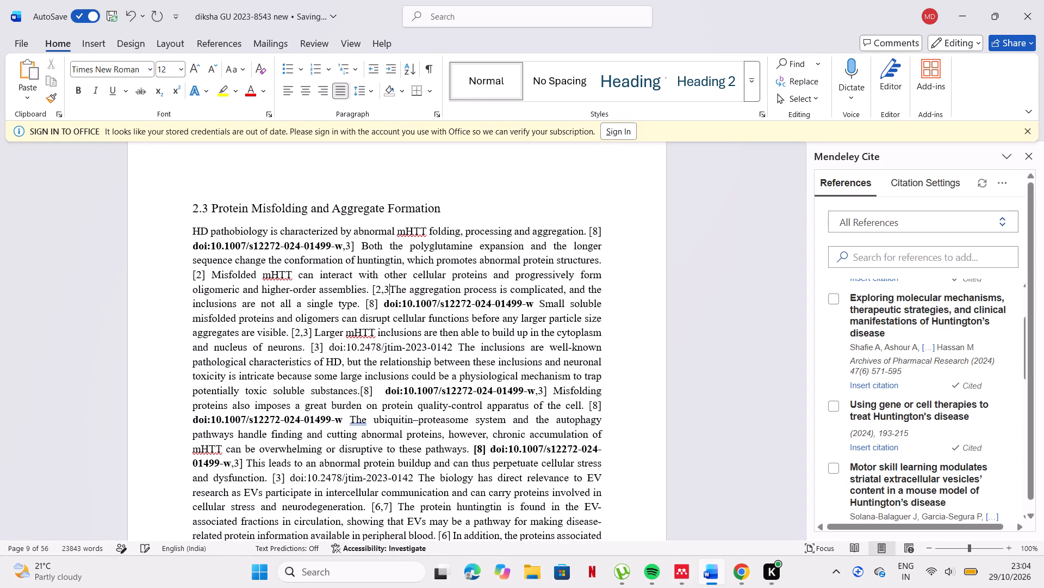
{"action": "key", "text": "BackSpace"}
{"action": "key", "text": "ctrl+v"}
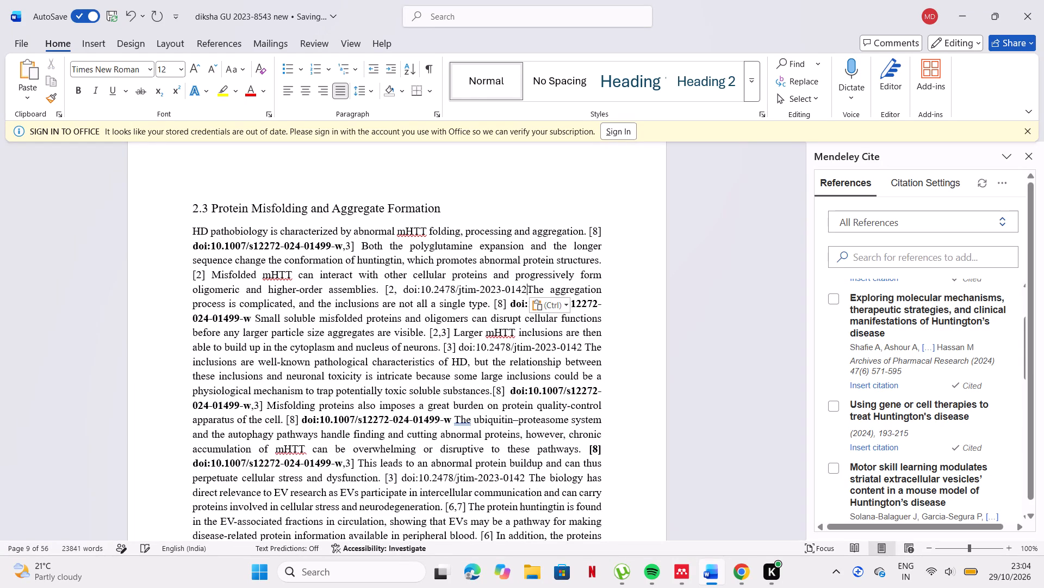
Insert the Mendeley citation of "Latest advances on new promising molecular-based therapeutic approaches for Huntington's disease" before the DOI after "higher-order assemblies.".
{"action": "left_click", "coordinate": [402, 289]}
{"action": "scroll", "coordinate": [908, 281], "scroll_direction": "up", "scroll_amount": 3}
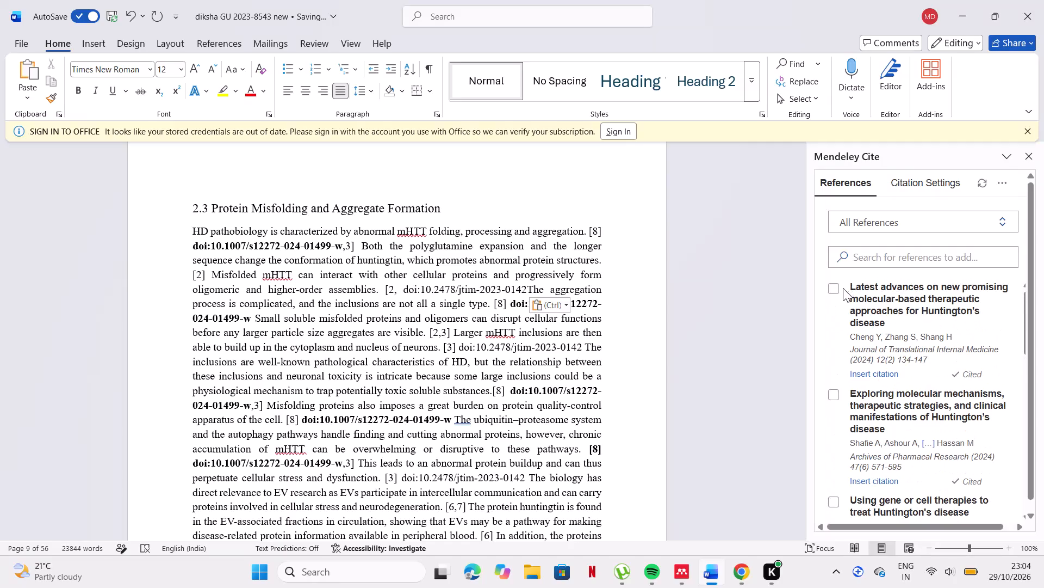
{"action": "left_click", "coordinate": [837, 290]}
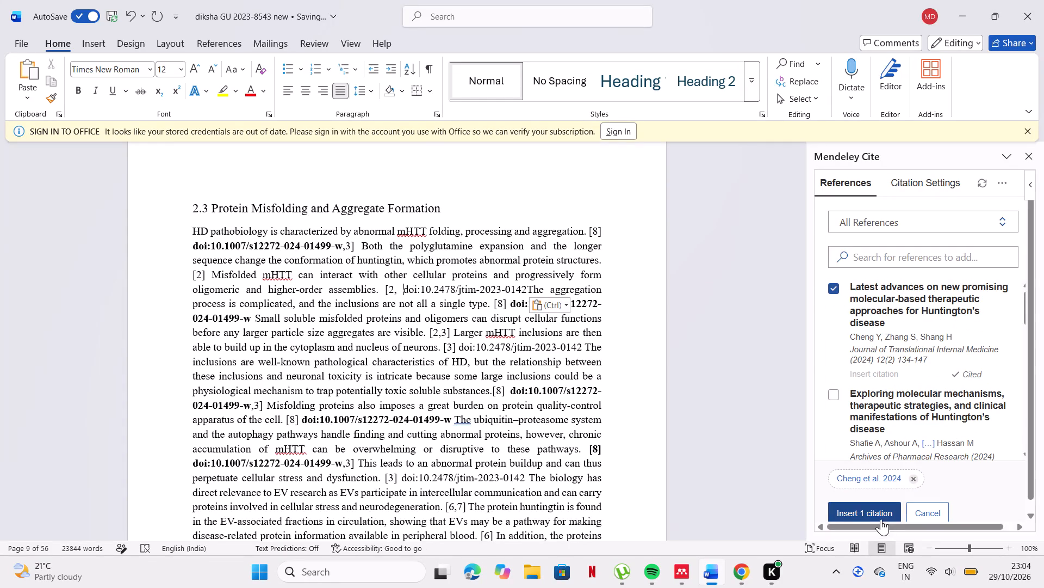
{"action": "left_click", "coordinate": [875, 504]}
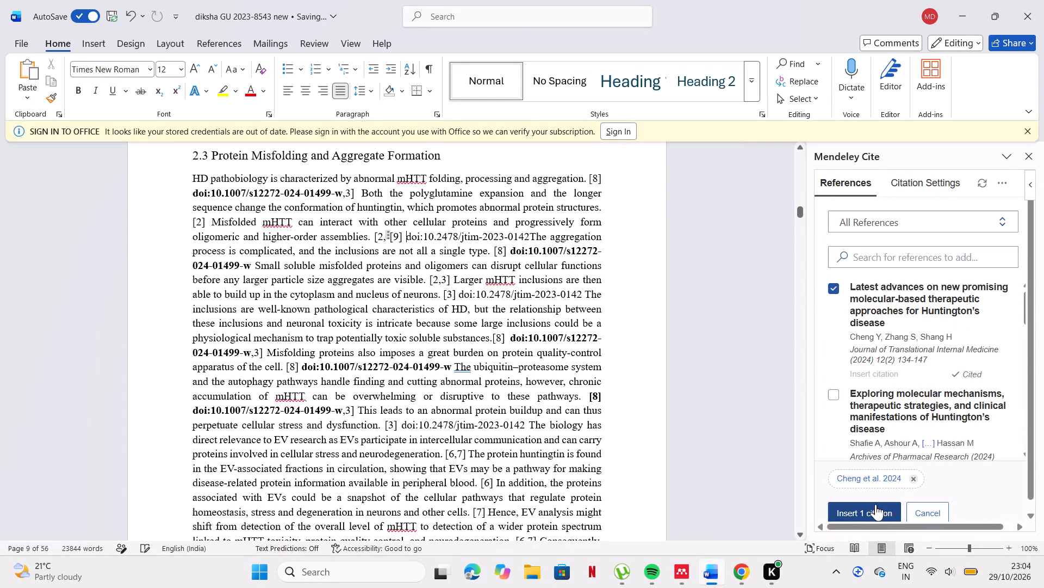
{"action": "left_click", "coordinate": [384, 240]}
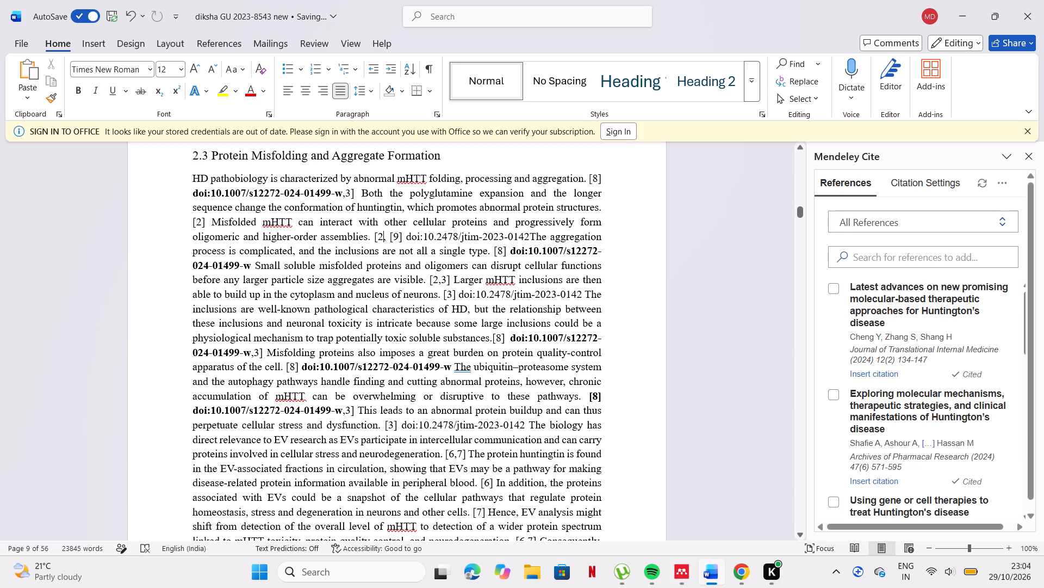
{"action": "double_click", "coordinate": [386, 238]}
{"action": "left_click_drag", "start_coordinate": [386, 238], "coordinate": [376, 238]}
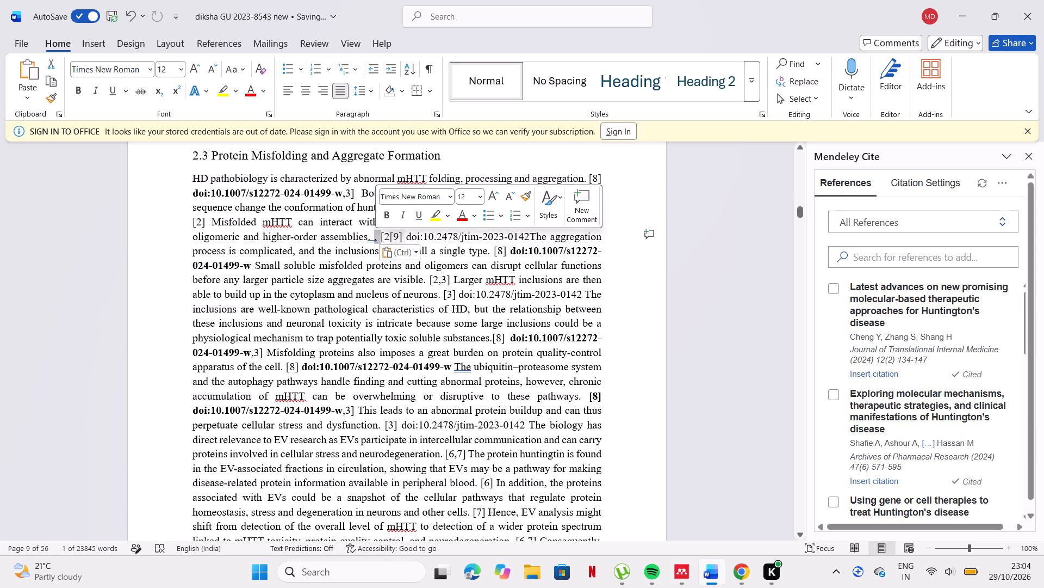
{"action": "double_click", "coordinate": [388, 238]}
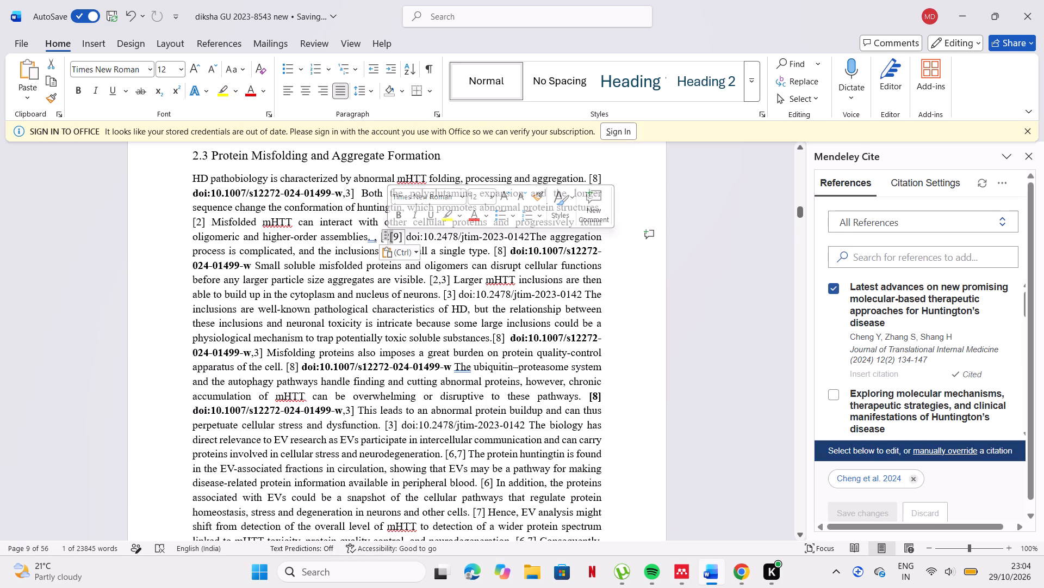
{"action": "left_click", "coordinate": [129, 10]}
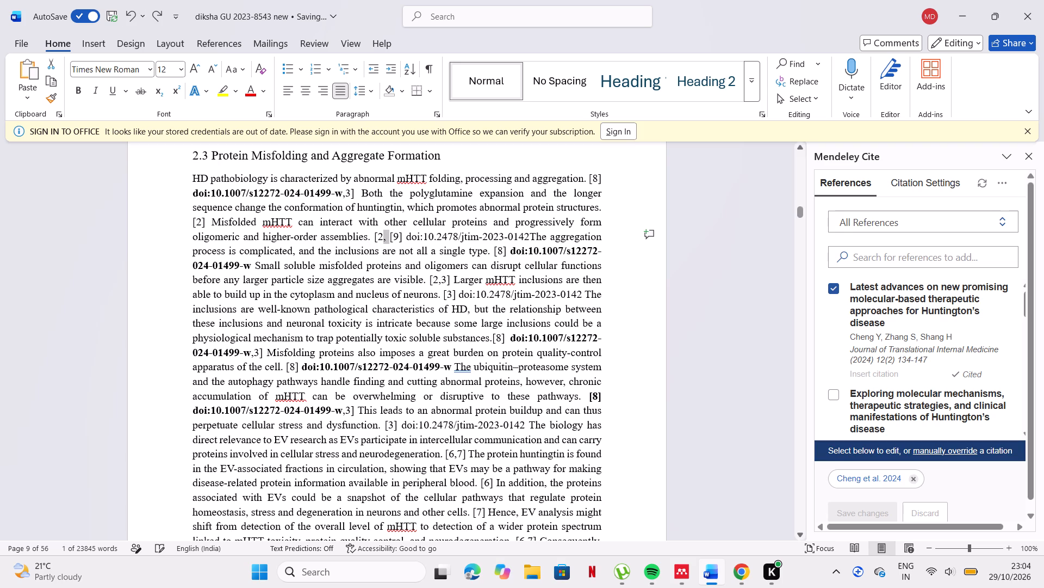
Replace the typed [2 after "higher-order assemblies." with the Mendeley citation of "Exploring molecular mechanisms, therapeutic strategies, and clinical manifestations of Huntington's disease".
{"action": "left_click", "coordinate": [713, 345]}
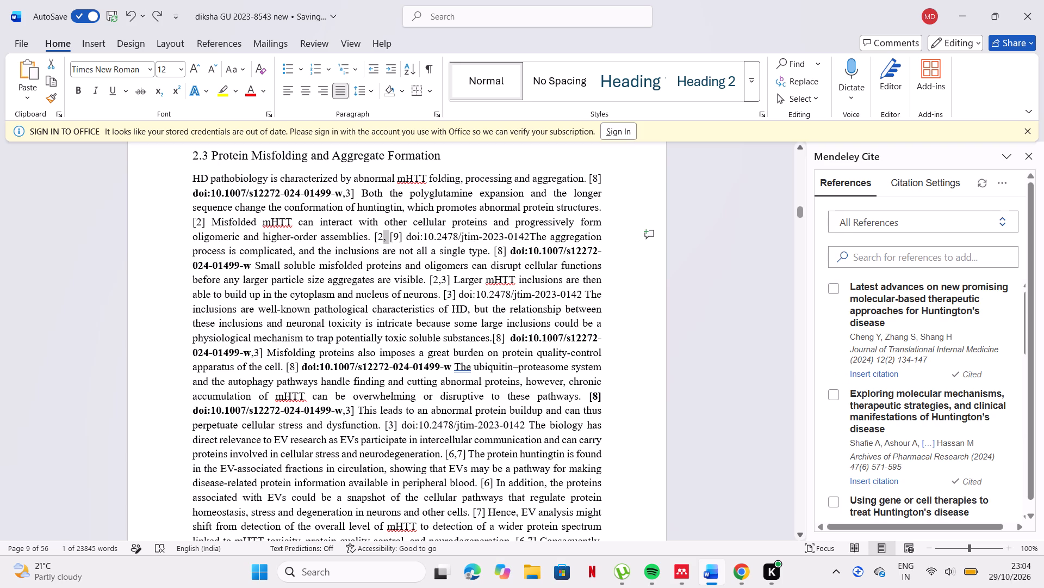
{"action": "left_click", "coordinate": [391, 231]}
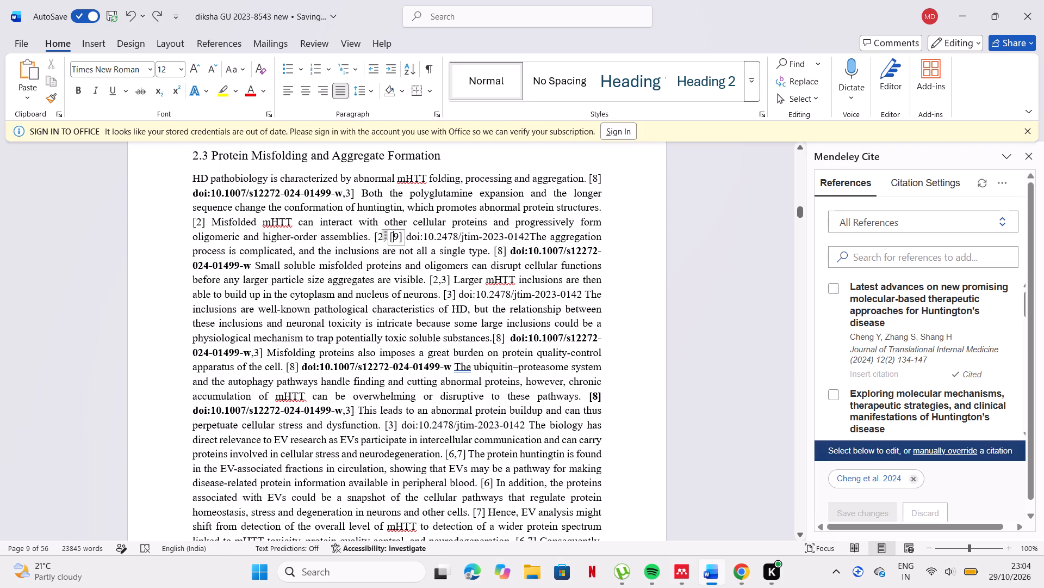
{"action": "left_click", "coordinate": [388, 234]}
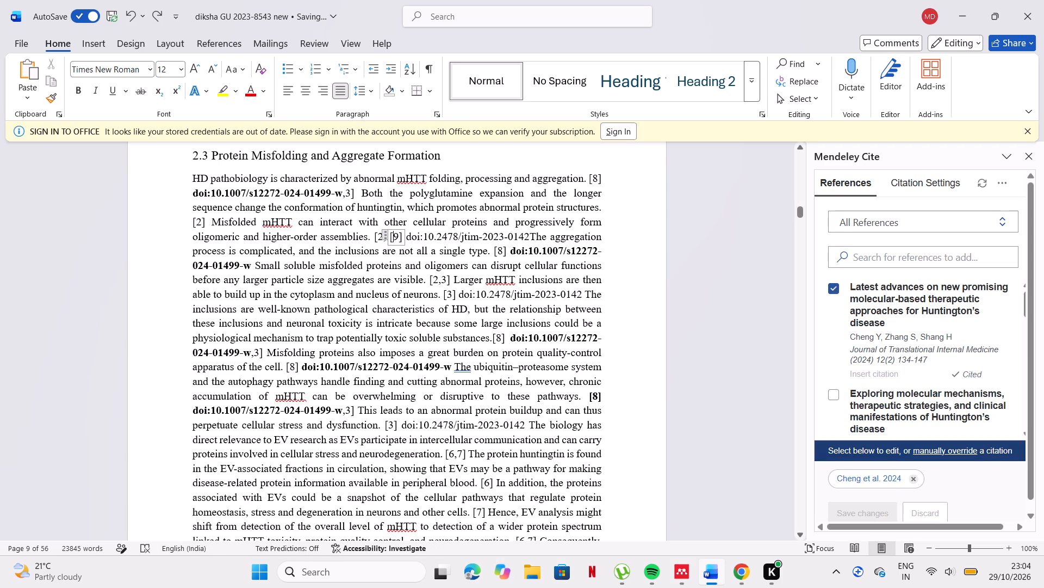
{"action": "left_click", "coordinate": [382, 239]}
{"action": "left_click", "coordinate": [384, 238]}
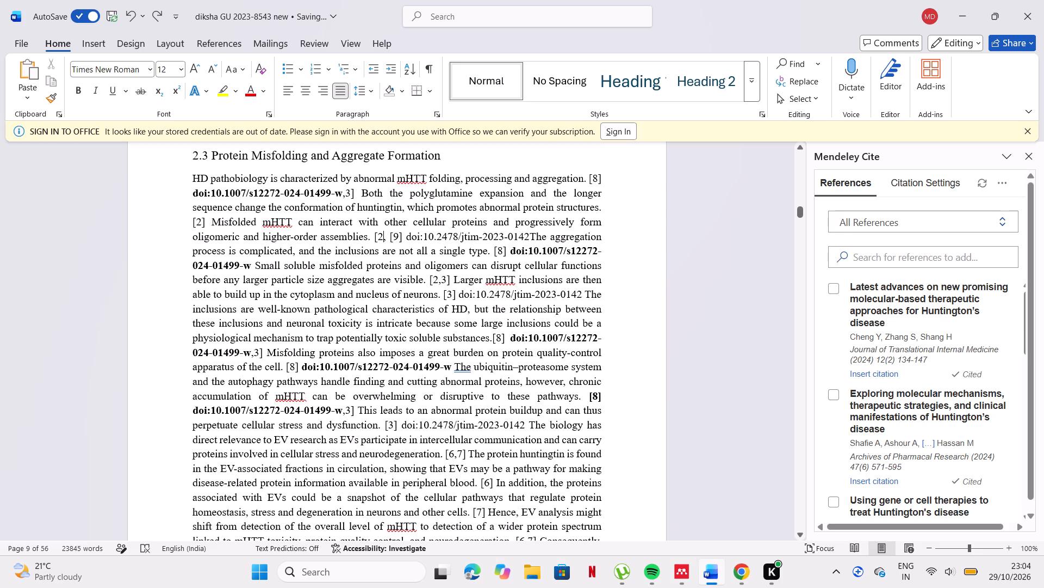
{"action": "key", "text": "BackSpace"}
{"action": "key", "text": "BackSpace"}
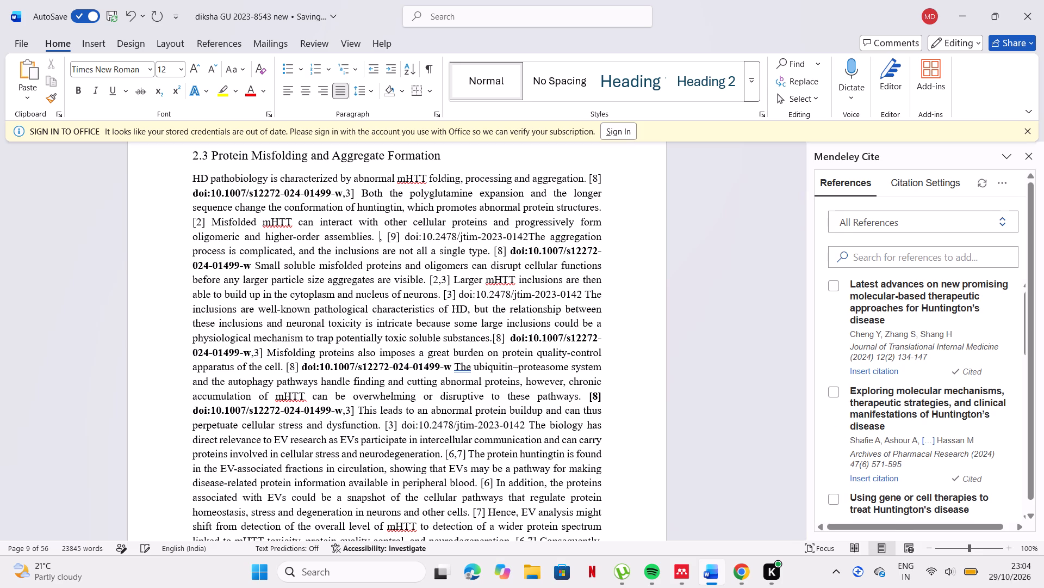
{"action": "left_click", "coordinate": [836, 389]}
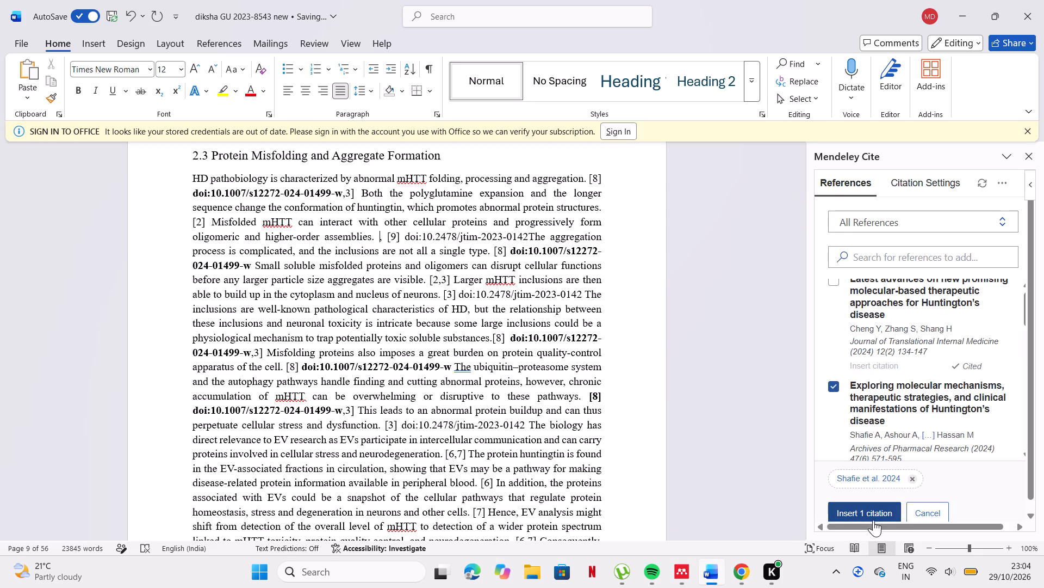
{"action": "left_click", "coordinate": [873, 513]}
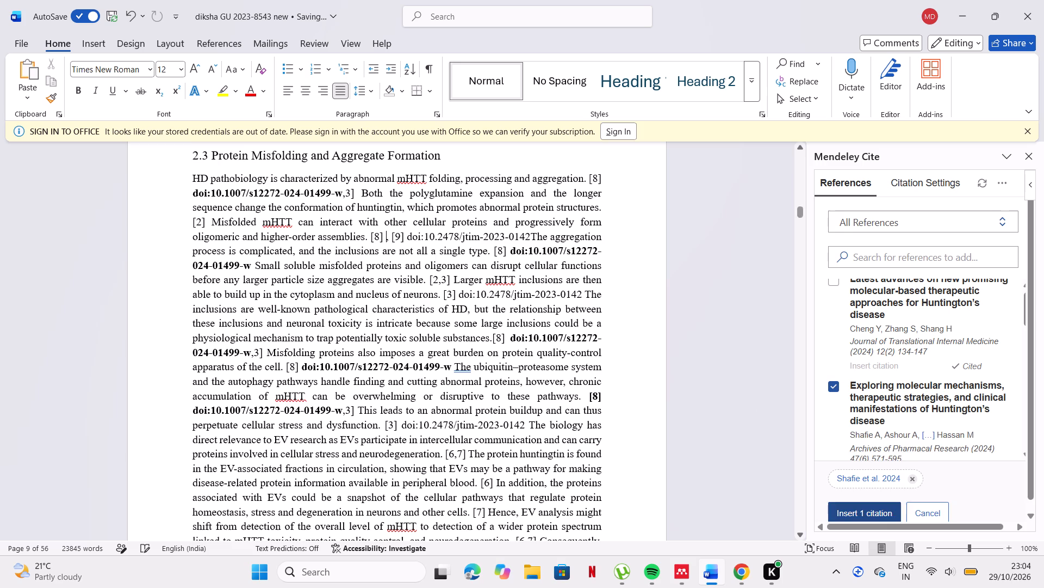
Add a space between doi:10.2478/jtim-2023-0142 and "The aggregation process is complicated" in section 2.3.
{"action": "scroll", "coordinate": [725, 347], "scroll_direction": "up", "scroll_amount": 1}
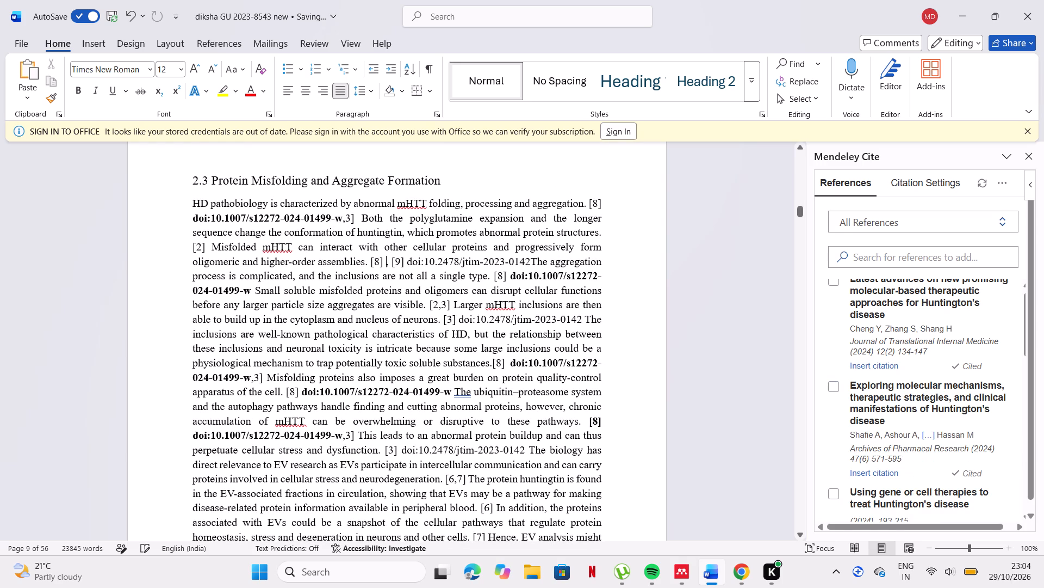
{"action": "left_click", "coordinate": [528, 262]}
{"action": "key", "text": "space"}
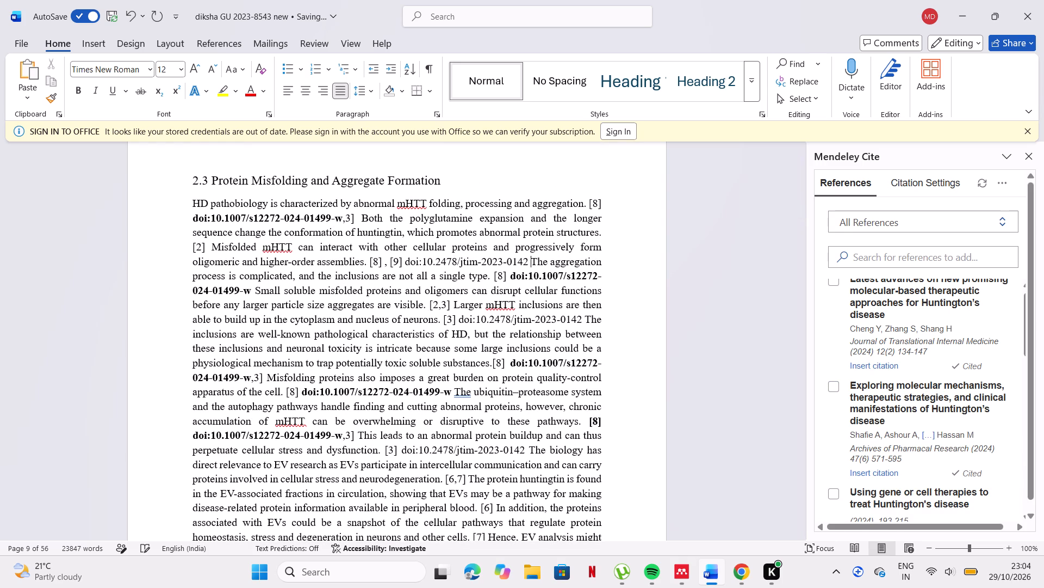
Bold the citations [8], [9] and the DOI following "higher-order assemblies." in section 2.3.
{"action": "left_click_drag", "start_coordinate": [369, 262], "coordinate": [479, 268]}
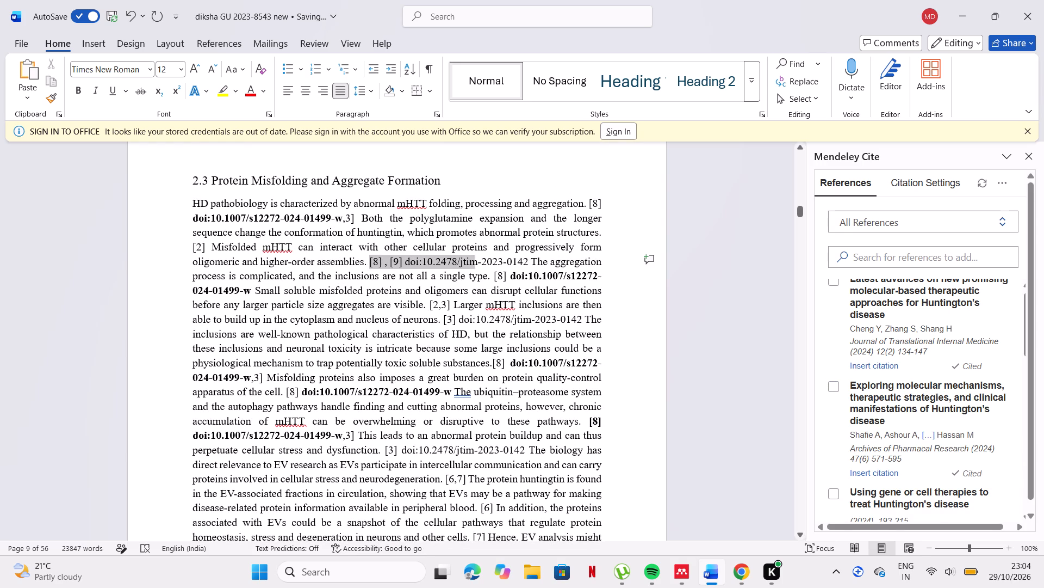
{"action": "left_click_drag", "start_coordinate": [479, 268], "coordinate": [524, 261]}
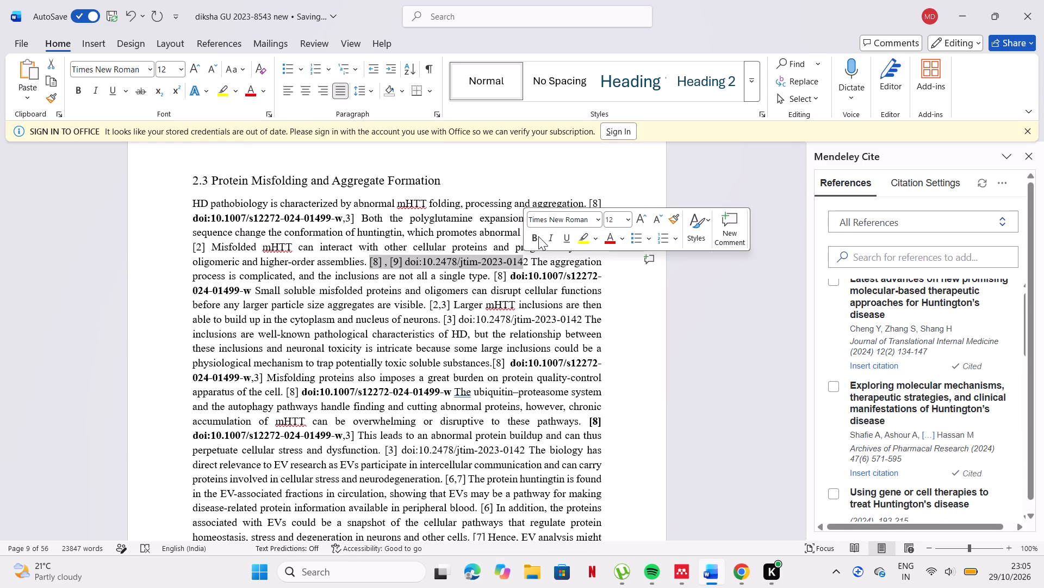
{"action": "left_click", "coordinate": [538, 236]}
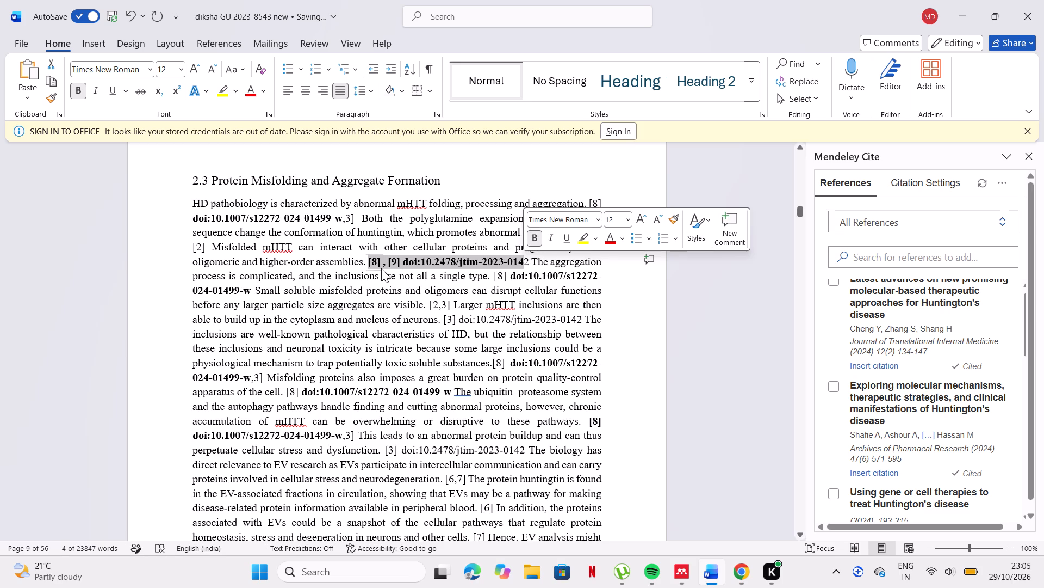
{"action": "left_click", "coordinate": [381, 266]}
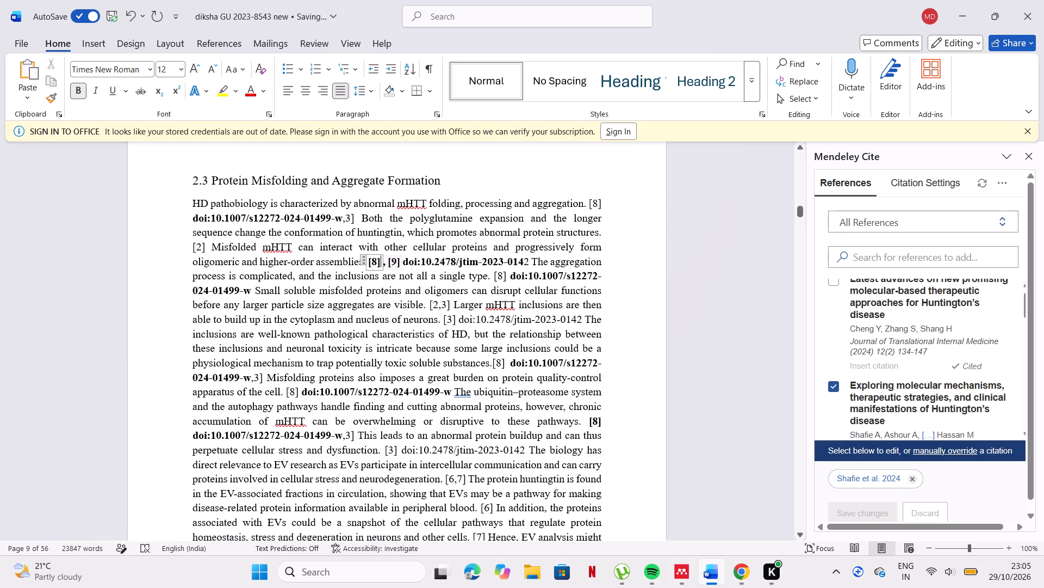
{"action": "left_click", "coordinate": [404, 261]}
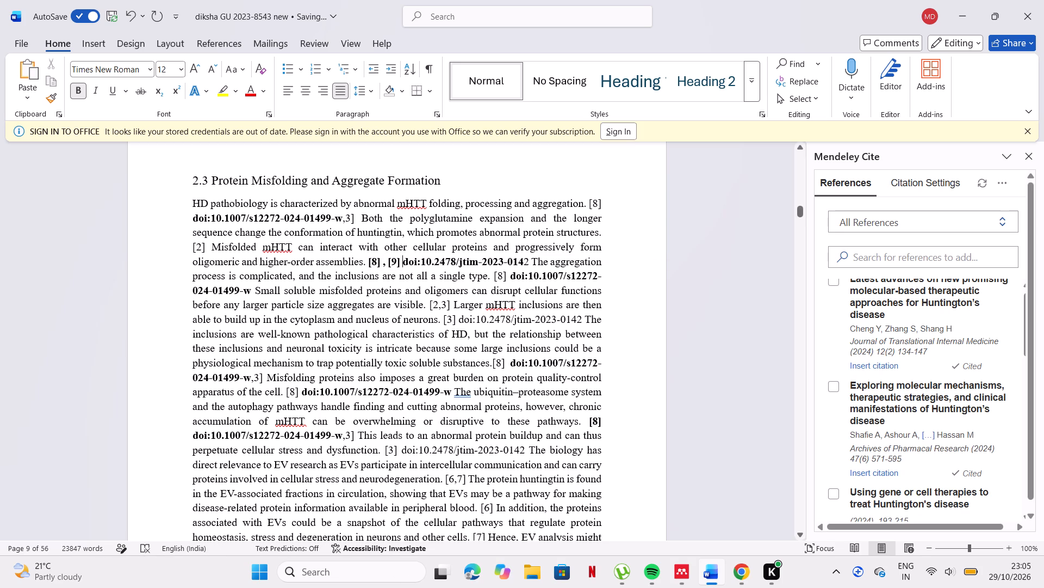
{"action": "left_click_drag", "start_coordinate": [192, 216], "coordinate": [335, 220]}
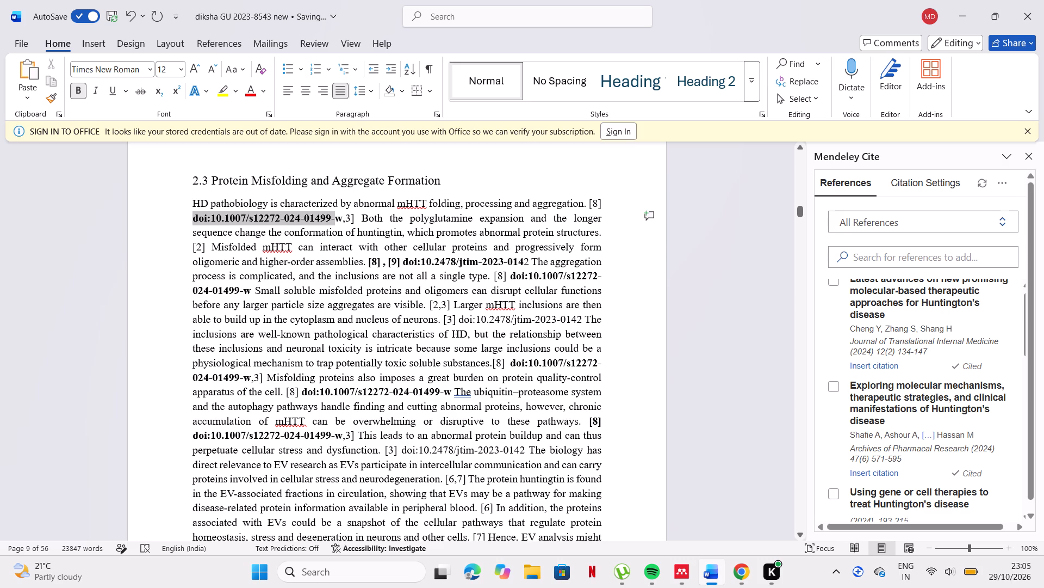
{"action": "left_click_drag", "start_coordinate": [335, 220], "coordinate": [341, 218]}
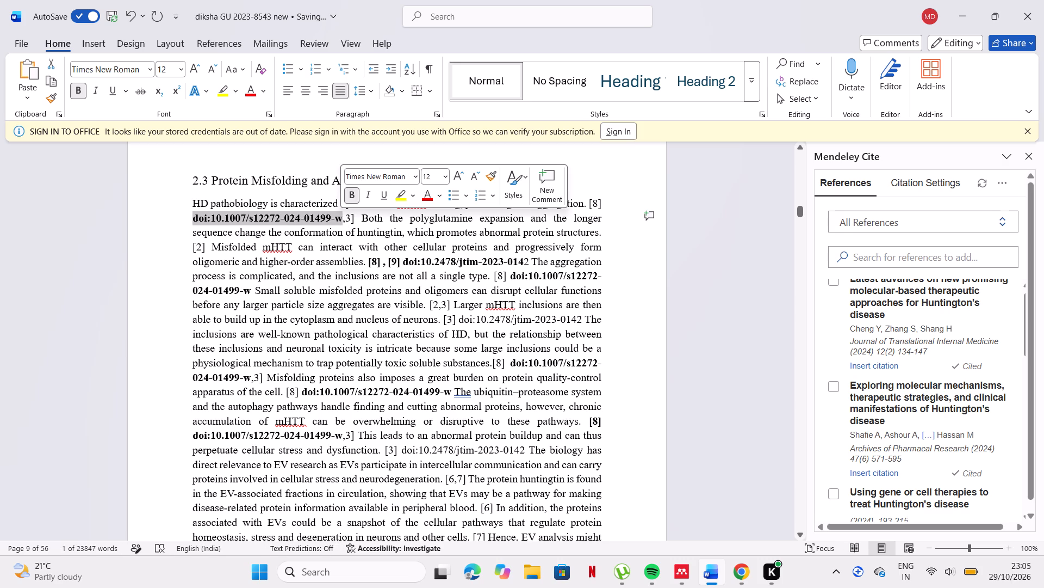
{"action": "key", "text": "ctrl+c"}
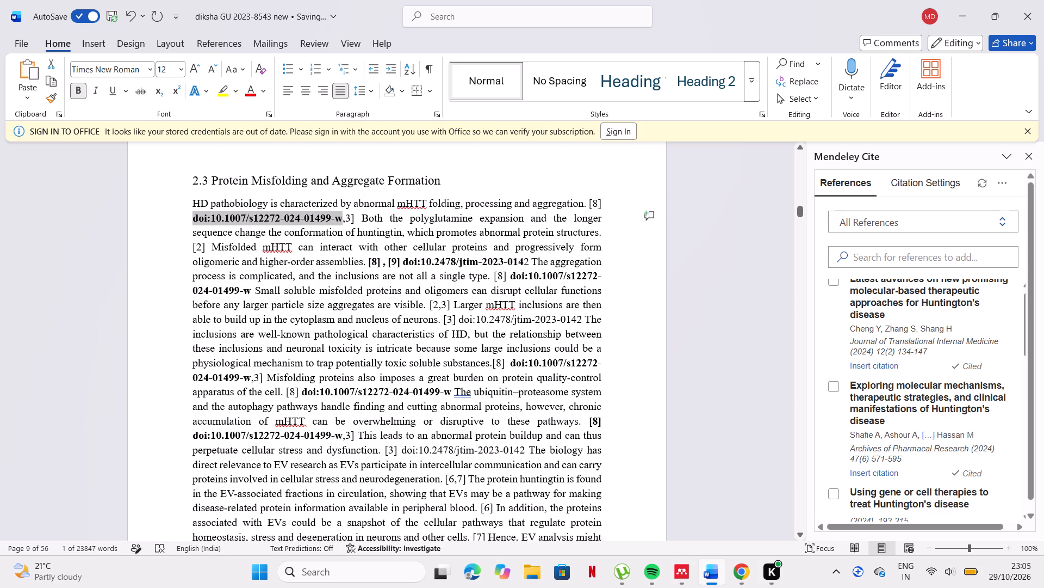
{"action": "left_click", "coordinate": [381, 261]}
{"action": "key", "text": "ctrl+v"}
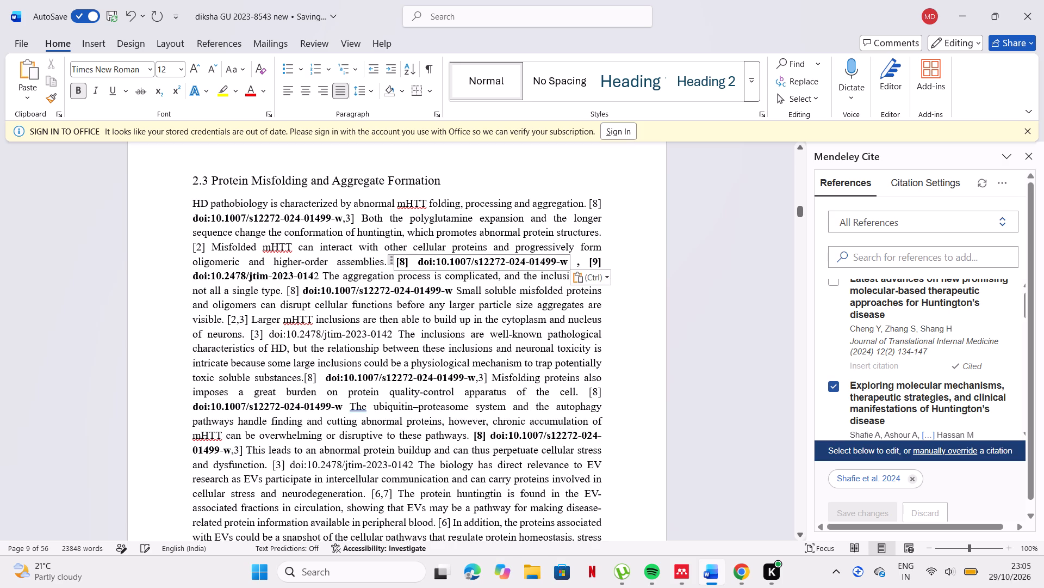
{"action": "left_click", "coordinate": [648, 232]}
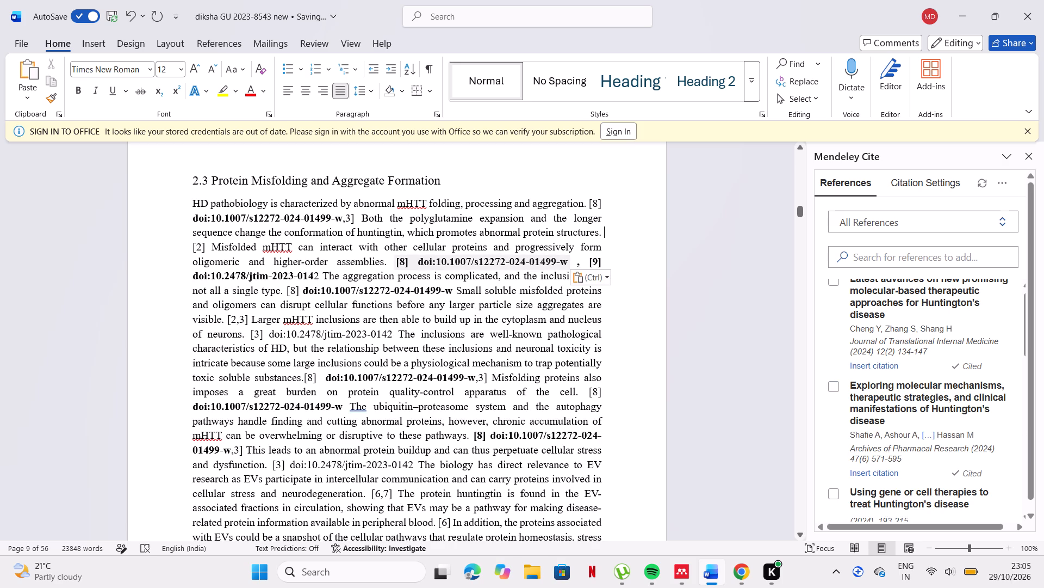
Replace the typed 3] after "processing and aggregation." in section 2.3 with a copy of doi:10.2478/jtim-2023-0142.
{"action": "left_click_drag", "start_coordinate": [193, 278], "coordinate": [319, 278]}
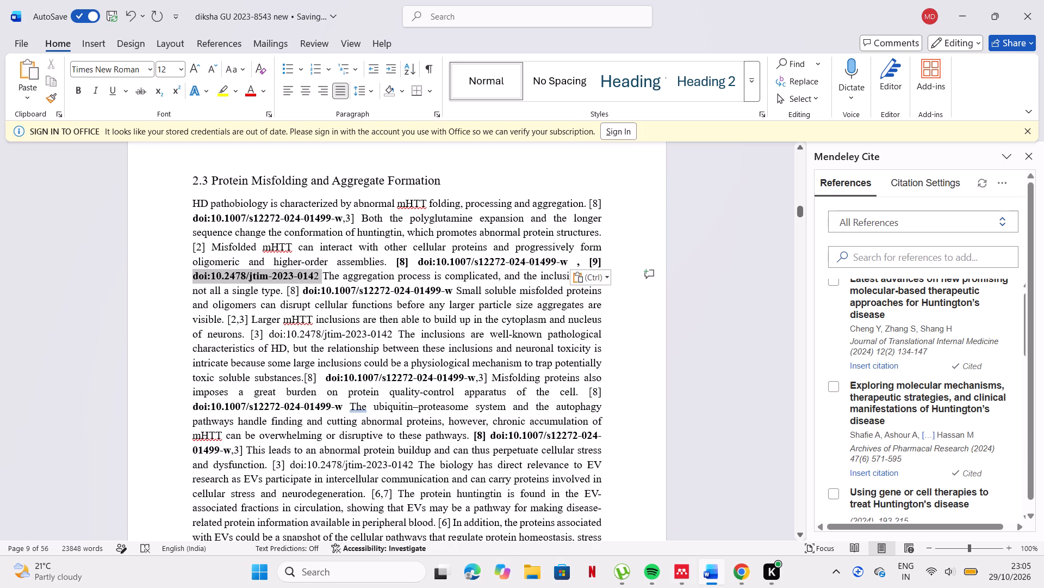
{"action": "left_click_drag", "start_coordinate": [319, 278], "coordinate": [320, 278]}
{"action": "key", "text": "ctrl+c"}
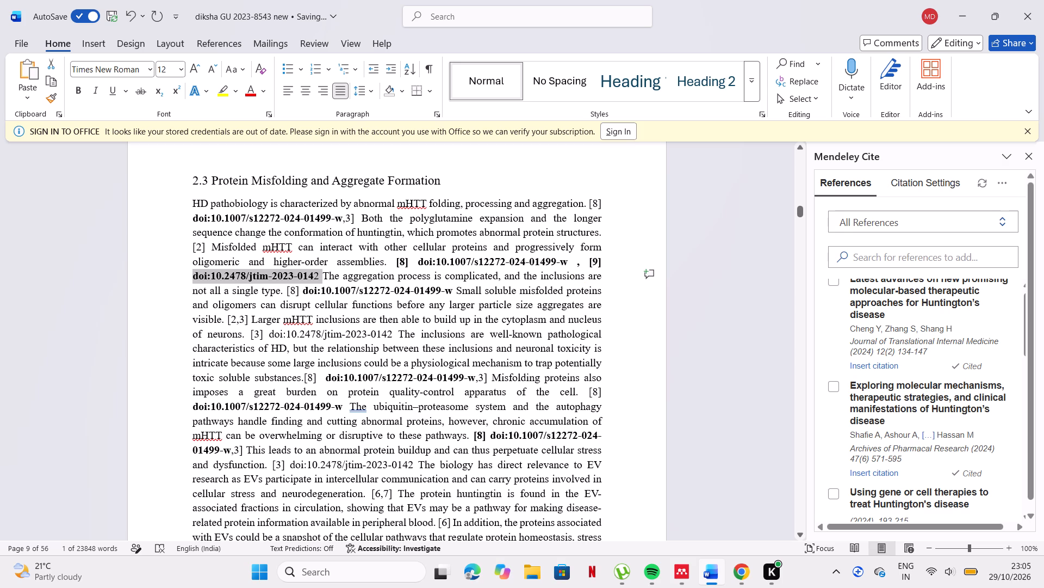
{"action": "left_click", "coordinate": [356, 219]}
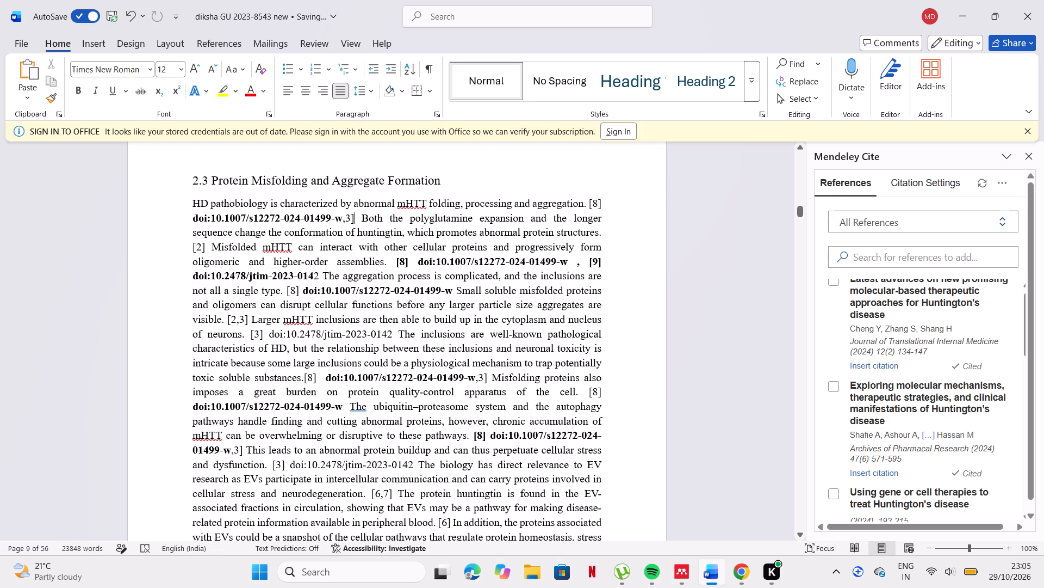
{"action": "key", "text": "BackSpace"}
{"action": "key", "text": "BackSpace"}
{"action": "key", "text": "ctrl+v"}
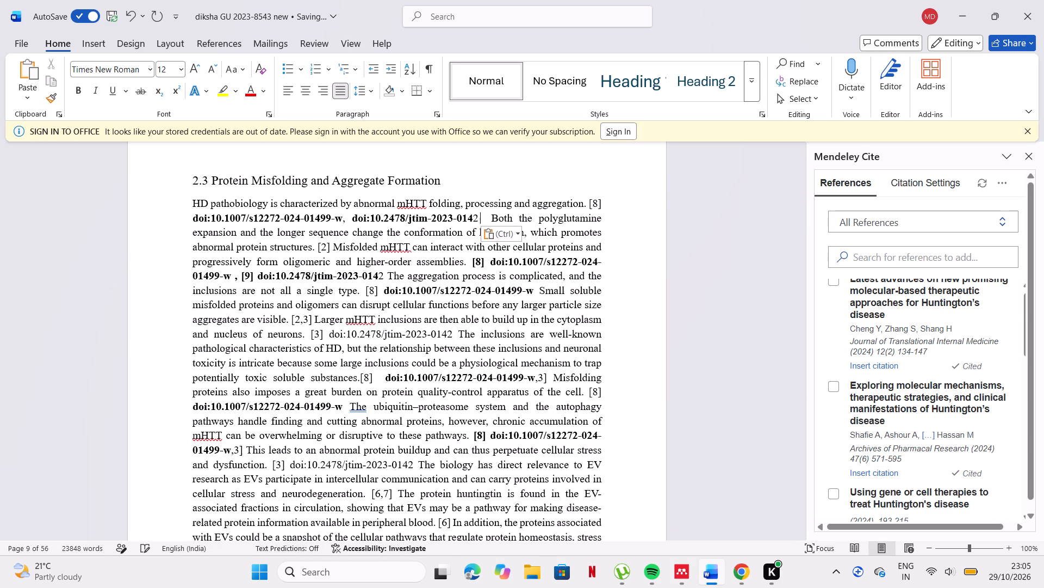
Insert the Mendeley citation of "Latest advances on new promising molecular-based therapeutic approaches for Huntington's disease" before doi:10.2478/jtim-2023-0142 after "processing and aggregation.".
{"action": "left_click", "coordinate": [349, 218]}
{"action": "left_click", "coordinate": [874, 365]}
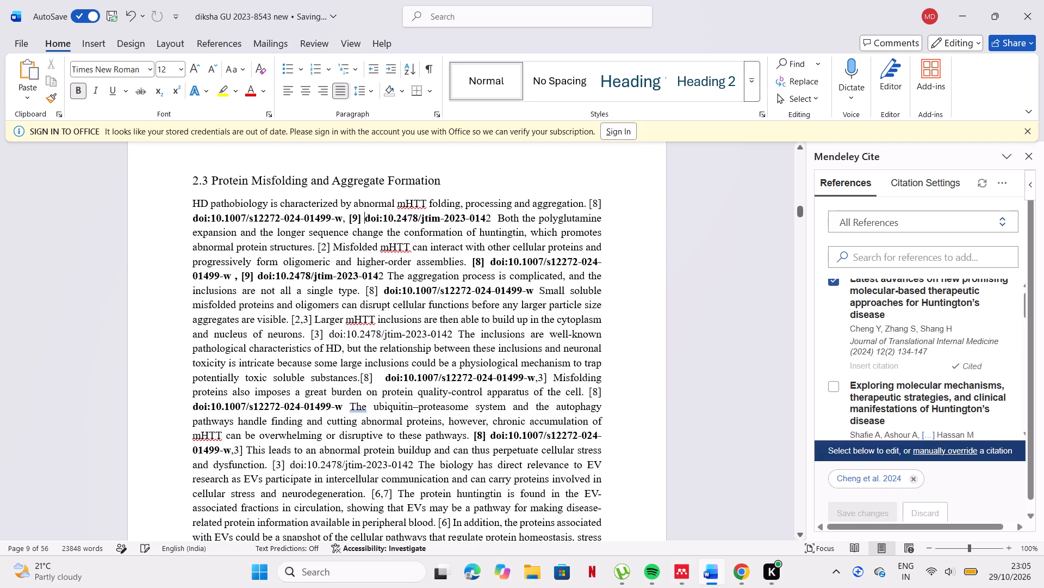
{"action": "scroll", "coordinate": [687, 278], "scroll_direction": "up", "scroll_amount": 1}
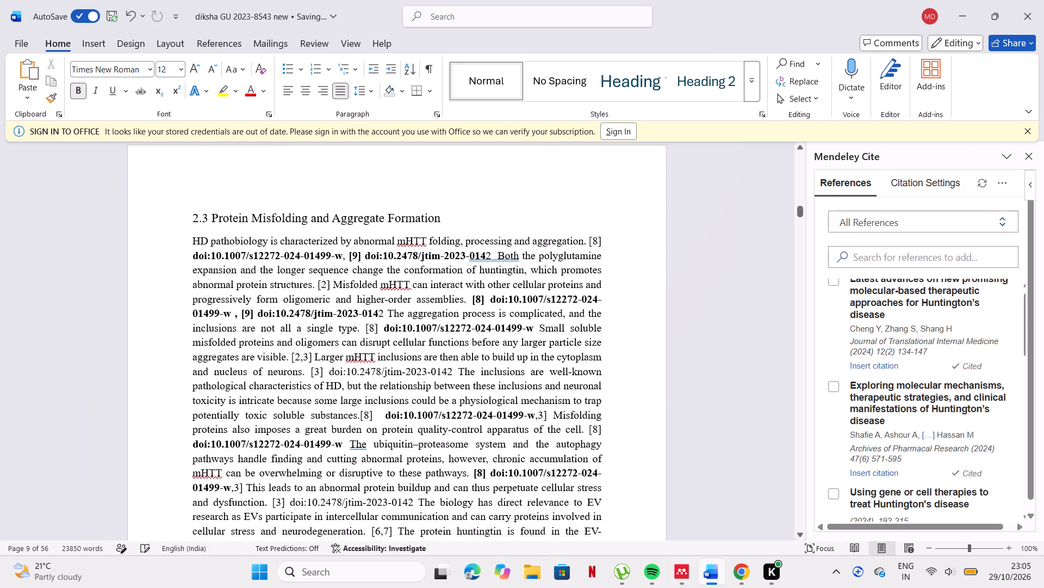
Bold citation [8] after "potentially toxic soluble substances.", remove the spaces between it and its DOI, and add a space before it.
{"action": "left_click", "coordinate": [361, 418]}
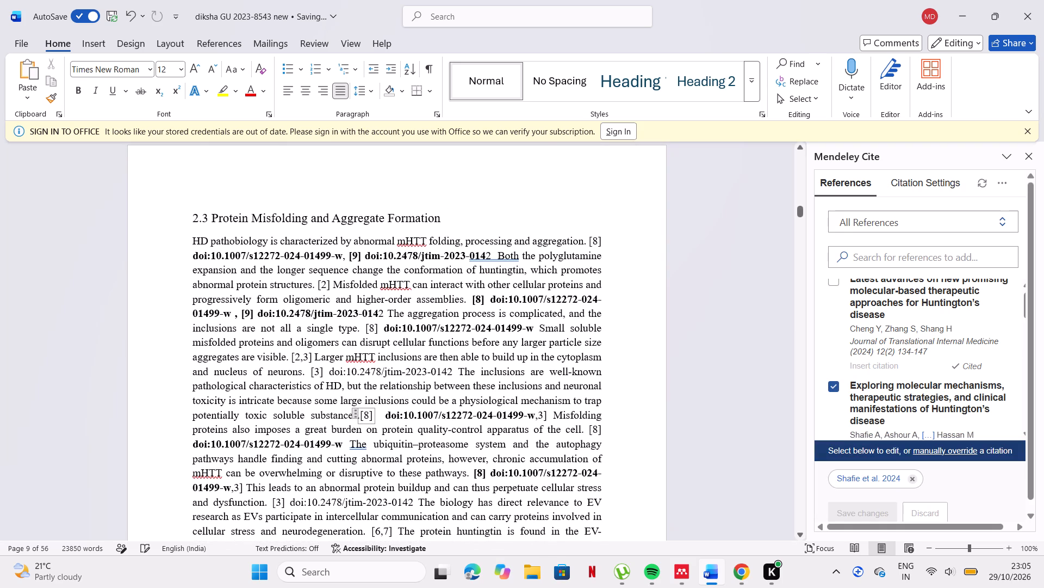
{"action": "left_click_drag", "start_coordinate": [359, 418], "coordinate": [374, 414]}
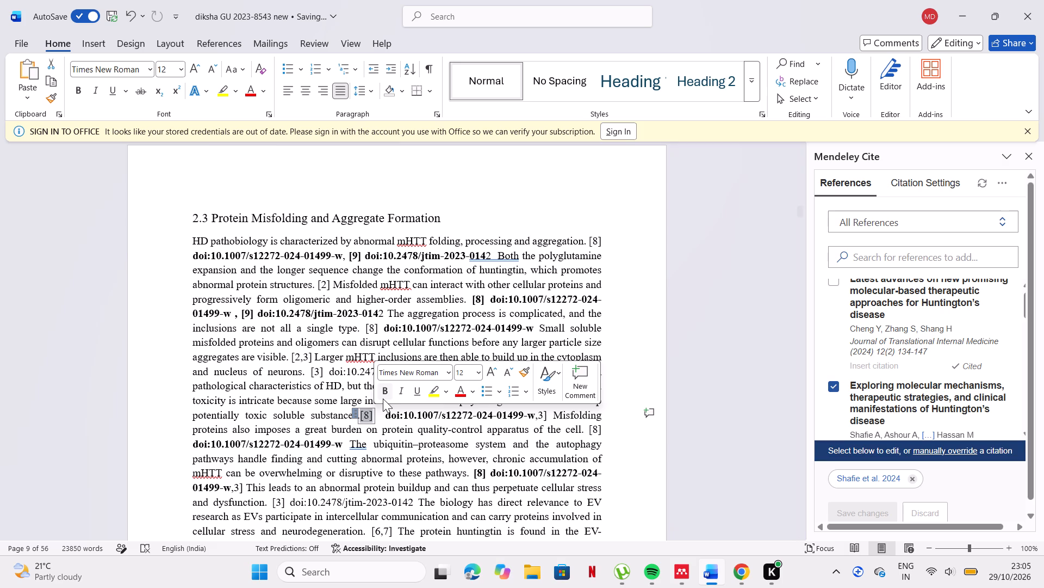
{"action": "left_click", "coordinate": [383, 399]}
{"action": "left_click", "coordinate": [382, 416]}
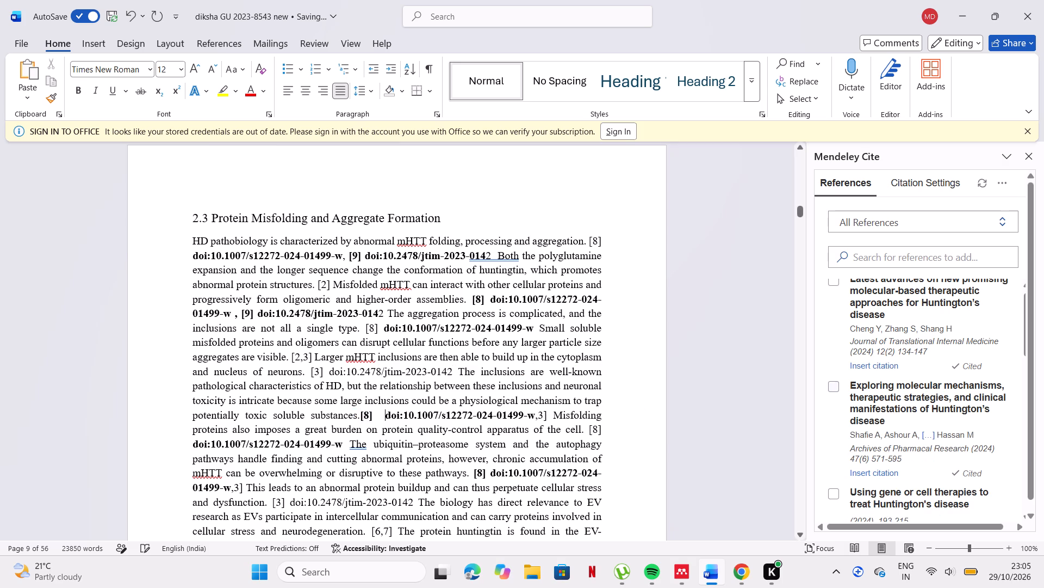
{"action": "key", "text": "BackSpace"}
{"action": "key", "text": "BackSpace"}
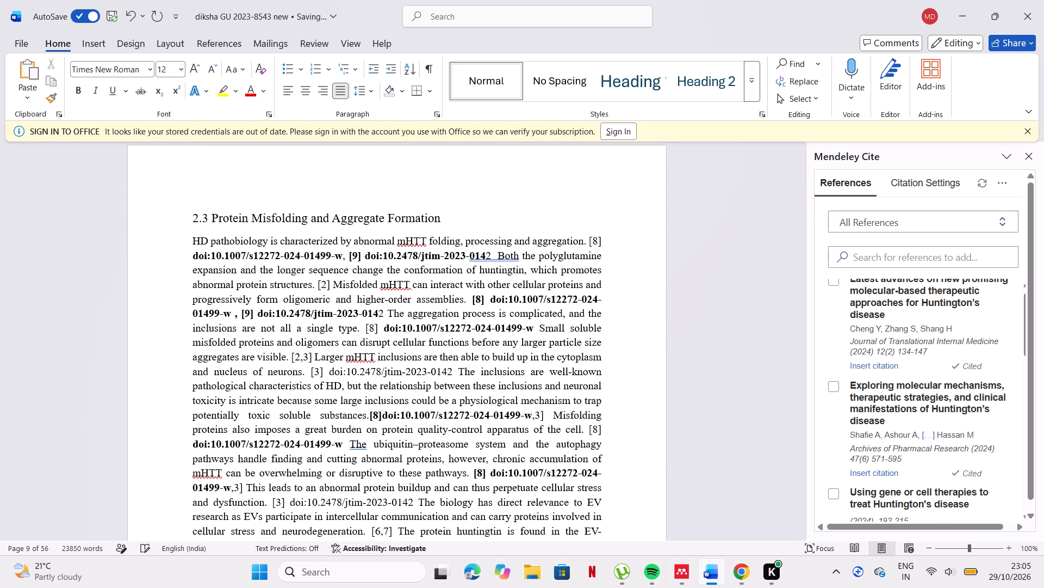
{"action": "left_click", "coordinate": [369, 415]}
{"action": "key", "text": "space"}
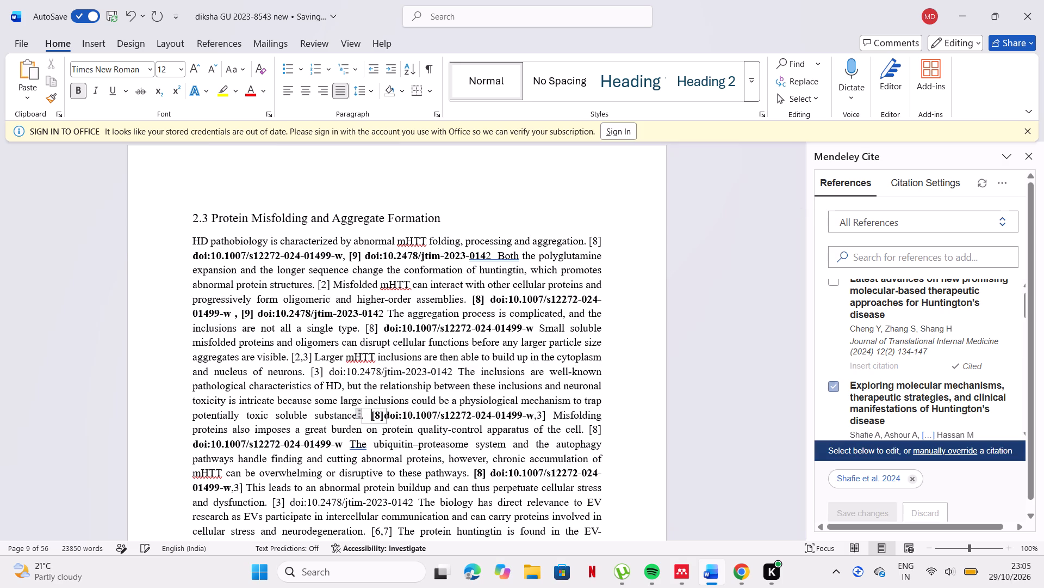
{"action": "left_click", "coordinate": [344, 412]}
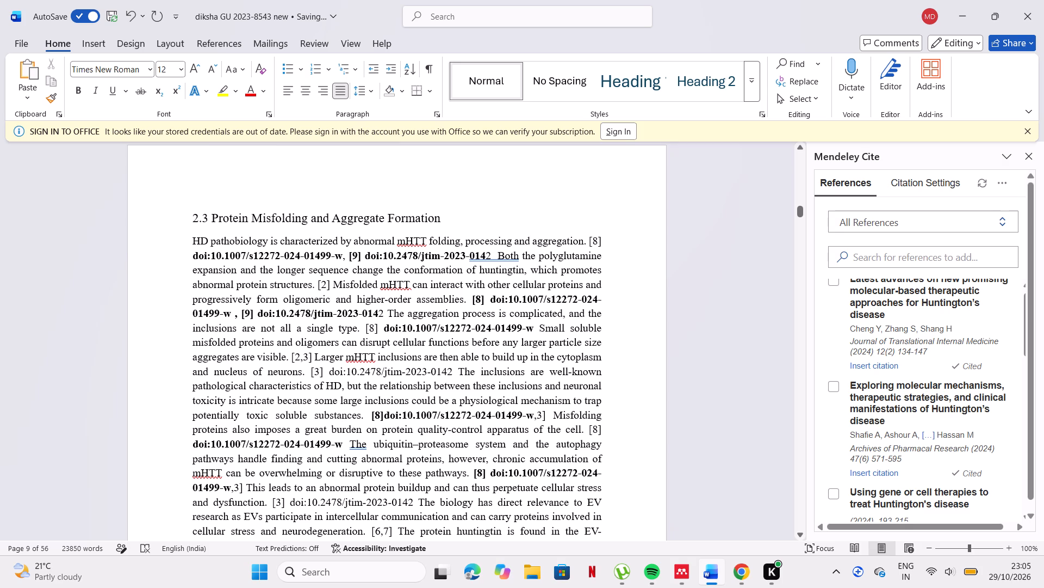
Replace the typed [3] after "nucleus of neurons." with the Mendeley citation of "Latest advances on new promising molecular-based therapeutic approaches for Huntington's disease".
{"action": "left_click", "coordinate": [320, 371]}
{"action": "left_click", "coordinate": [324, 372]}
{"action": "double_click", "coordinate": [324, 372]}
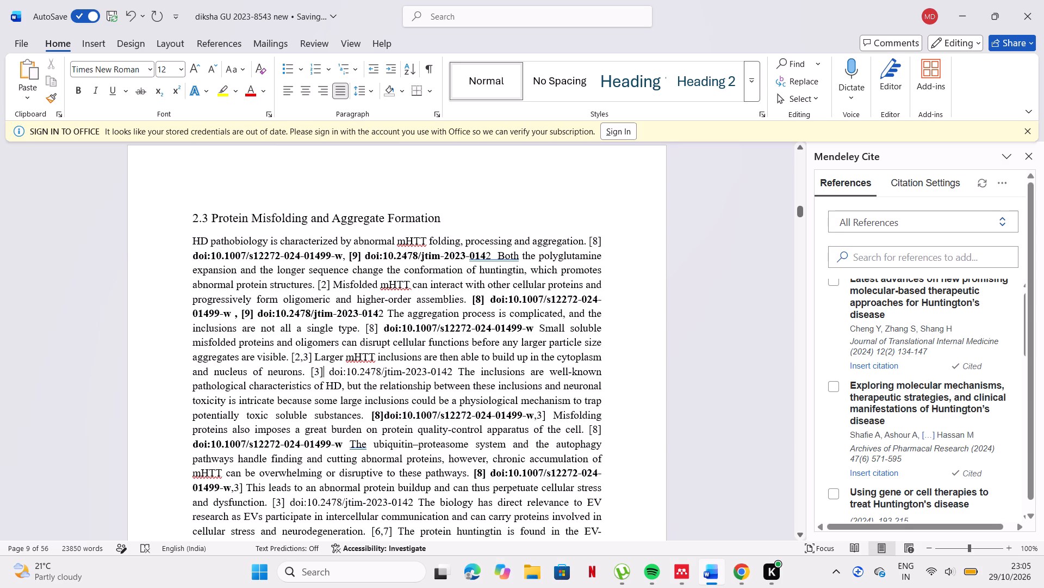
{"action": "left_click", "coordinate": [319, 372]}
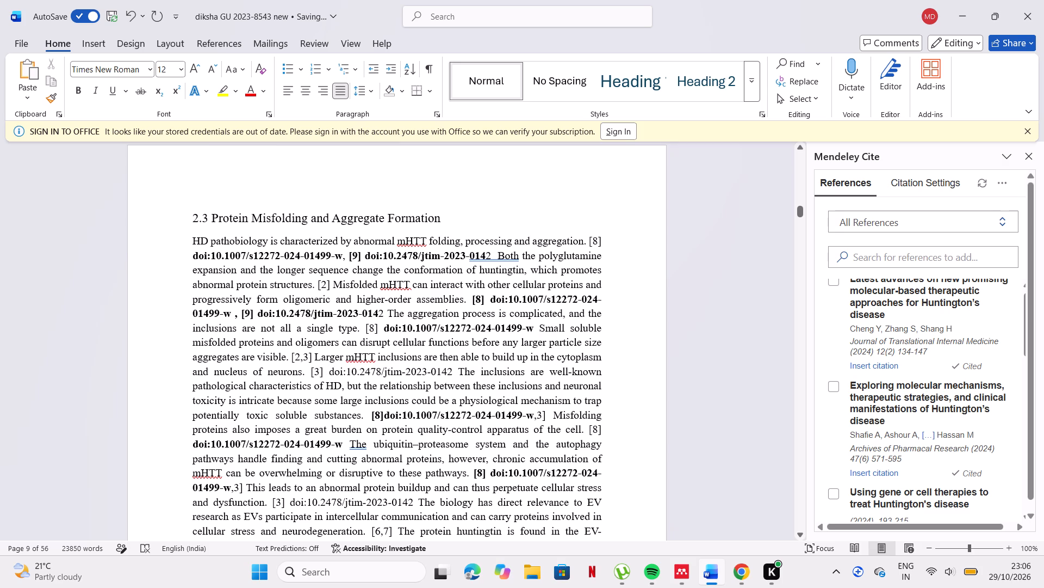
{"action": "double_click", "coordinate": [326, 372]}
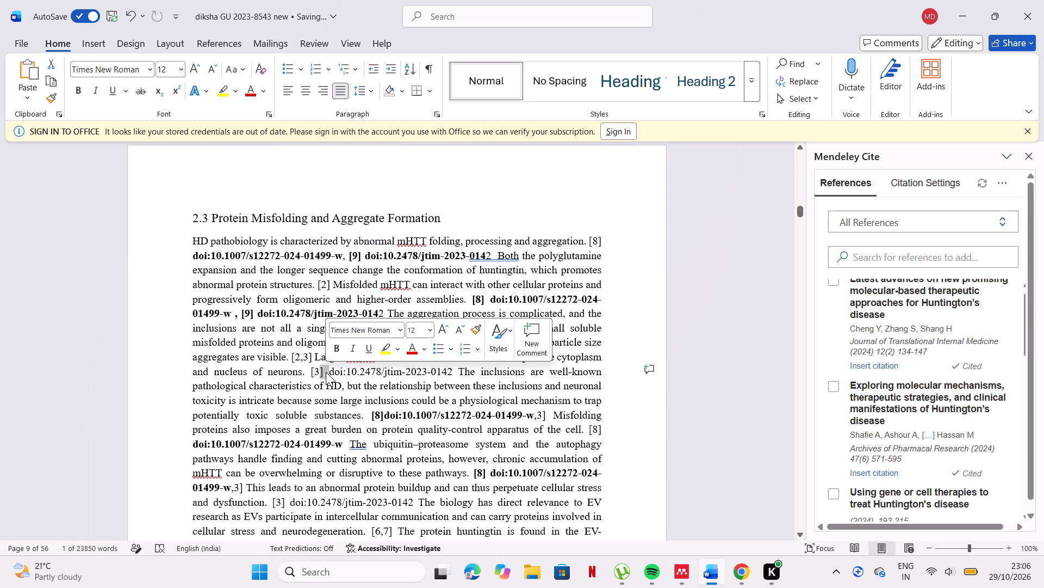
{"action": "key", "text": "BackSpace"}
{"action": "key", "text": "BackSpace"}
{"action": "key", "text": "BackSpace"}
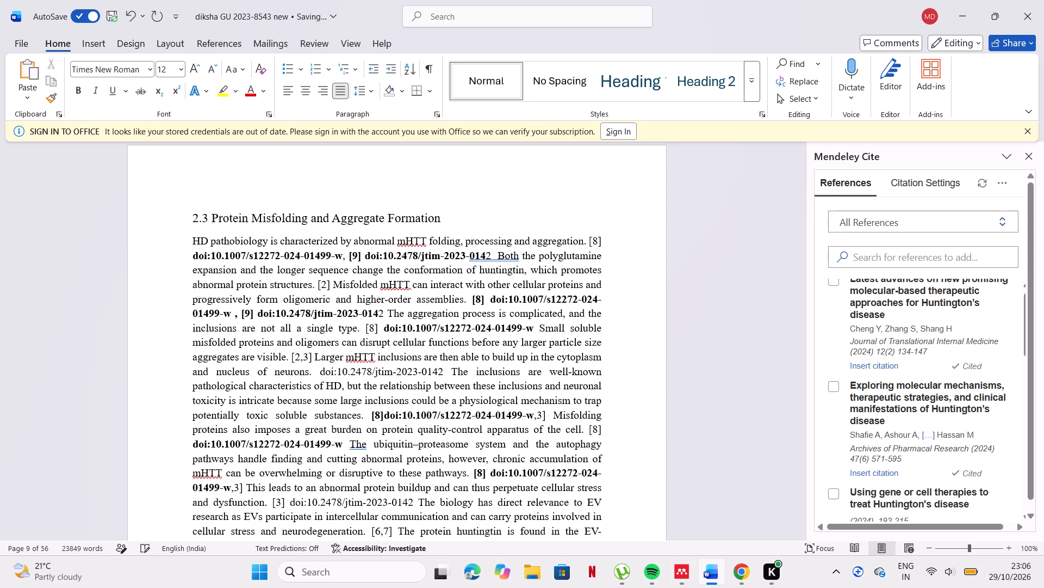
{"action": "left_click", "coordinate": [868, 367]}
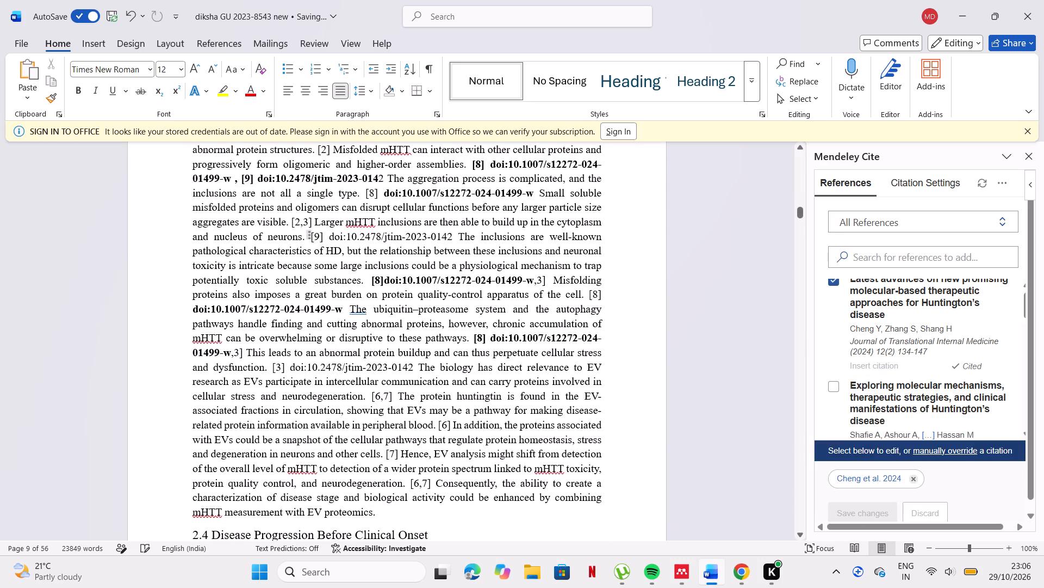
Replace the typed 3] of [2,3] after "aggregates are visible." in section 2.3 with the copied doi:10.2478/jtim-2023-0142.
{"action": "scroll", "coordinate": [647, 278], "scroll_direction": "up", "scroll_amount": 2}
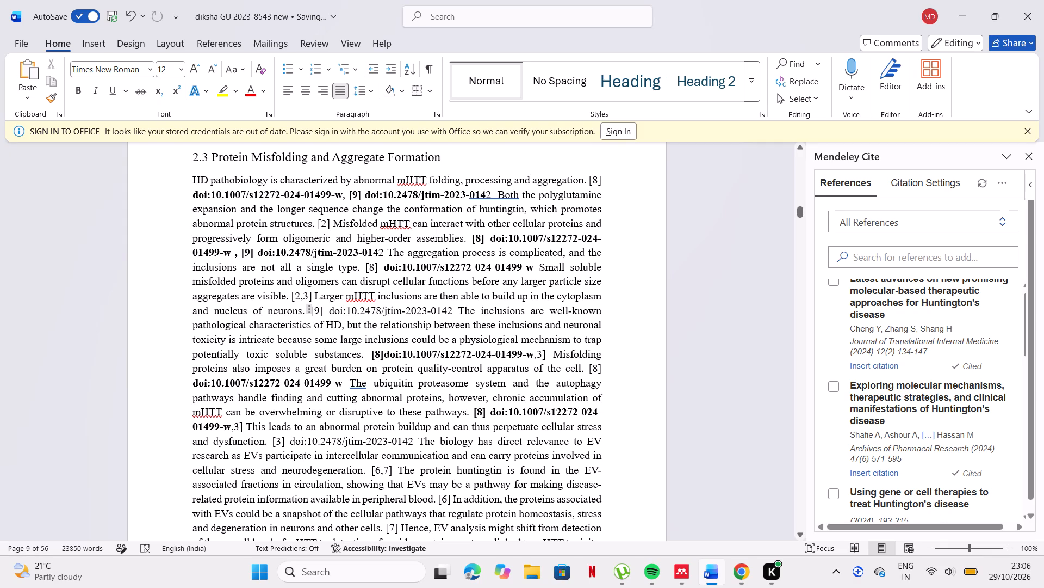
{"action": "left_click", "coordinate": [312, 295]}
{"action": "key", "text": "BackSpace"}
{"action": "key", "text": "BackSpace"}
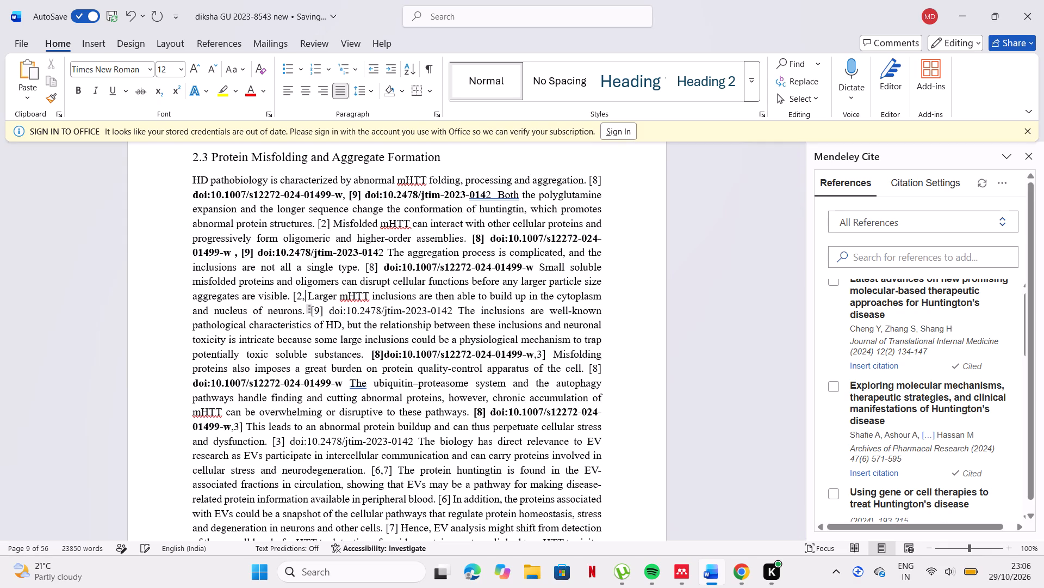
{"action": "key", "text": "ctrl+v"}
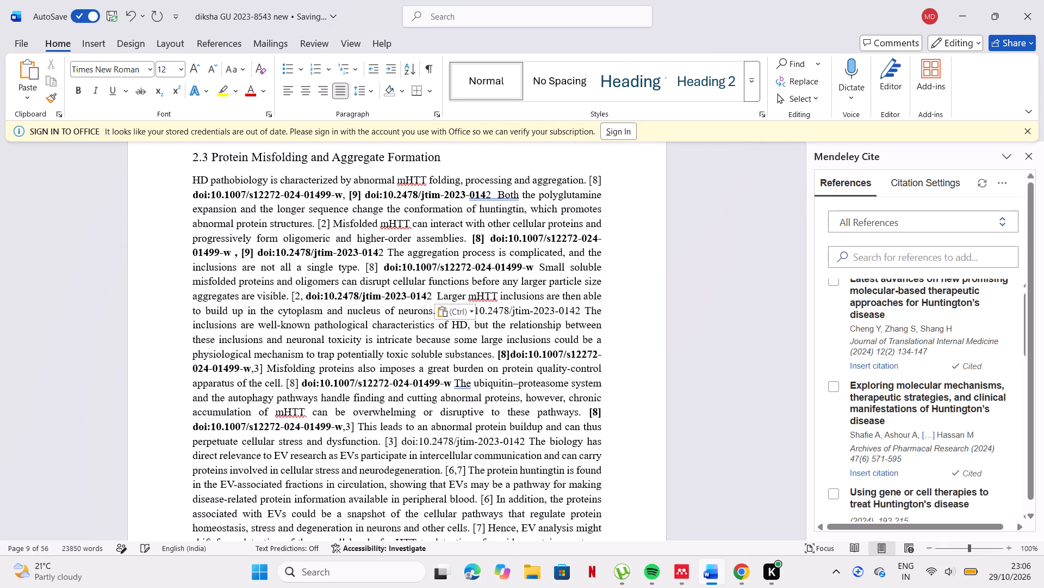
Insert the Mendeley citation of "Latest advances on new promising molecular-based therapeutic approaches for Huntington's disease" before the DOI after "aggregates are visible.".
{"action": "left_click", "coordinate": [307, 294]}
{"action": "left_click", "coordinate": [865, 367]}
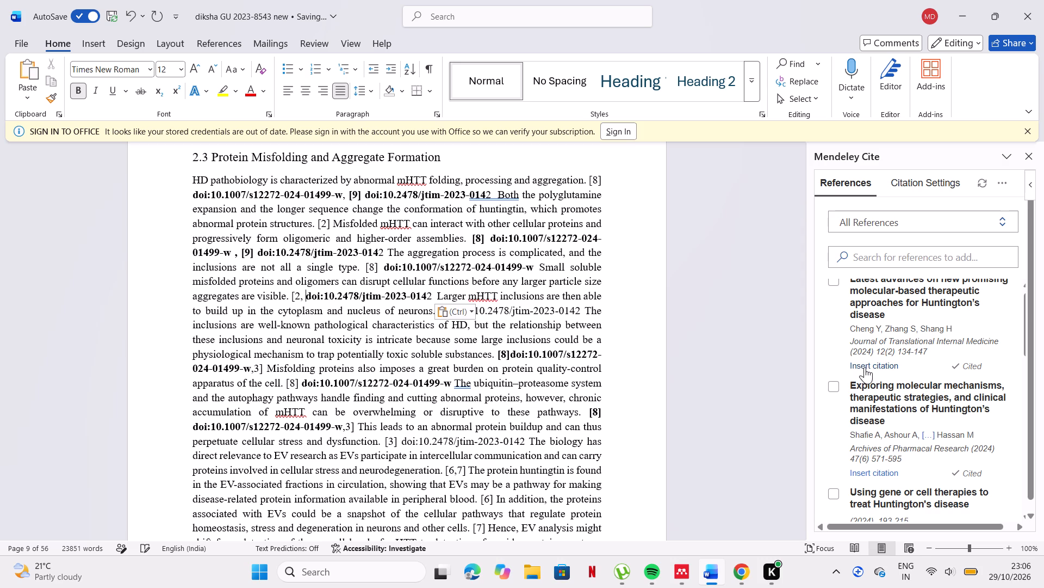
{"action": "scroll", "coordinate": [650, 263], "scroll_direction": "up", "scroll_amount": 1}
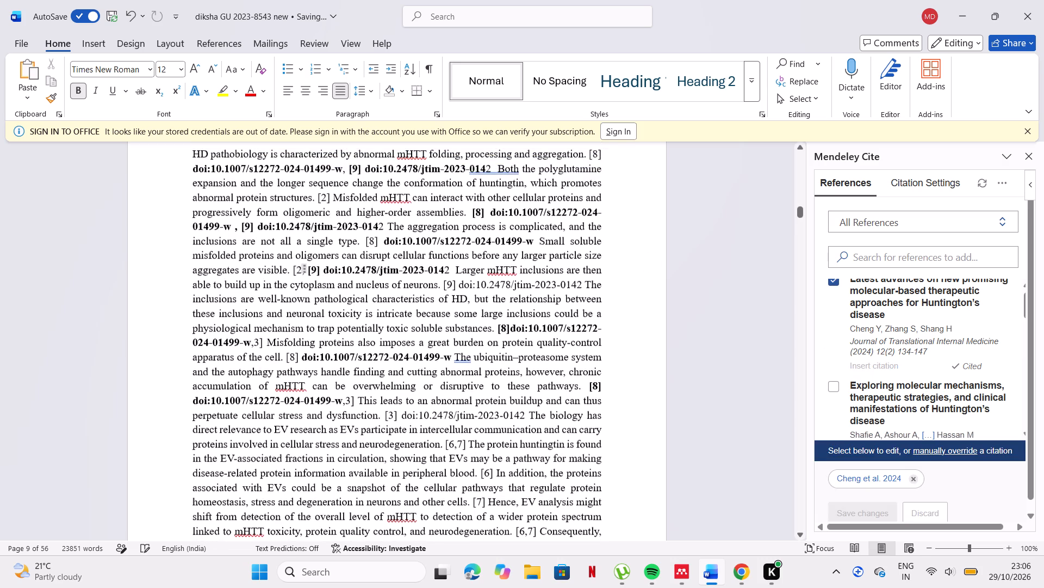
{"action": "scroll", "coordinate": [650, 263], "scroll_direction": "up", "scroll_amount": 1}
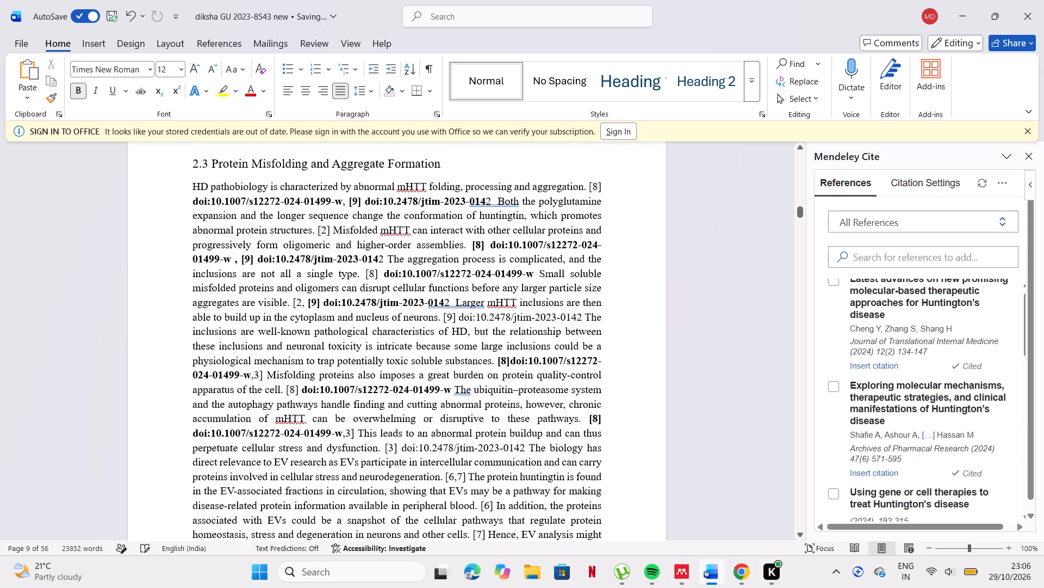
{"action": "left_click", "coordinate": [303, 301]}
{"action": "key", "text": "BackSpace"}
{"action": "key", "text": "BackSpace"}
{"action": "key", "text": "BackSpace"}
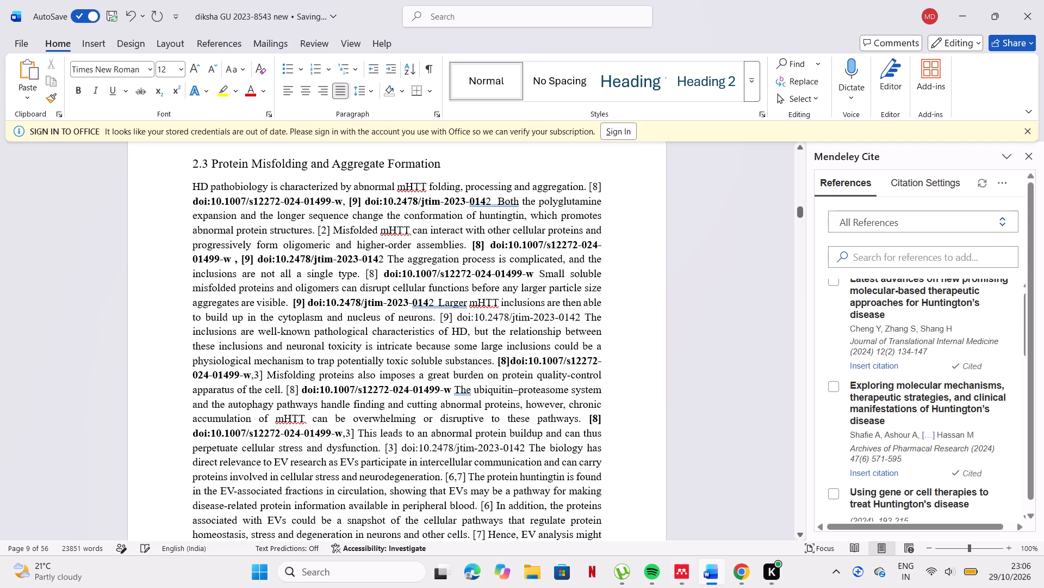
{"action": "left_click_drag", "start_coordinate": [189, 197], "coordinate": [341, 206]}
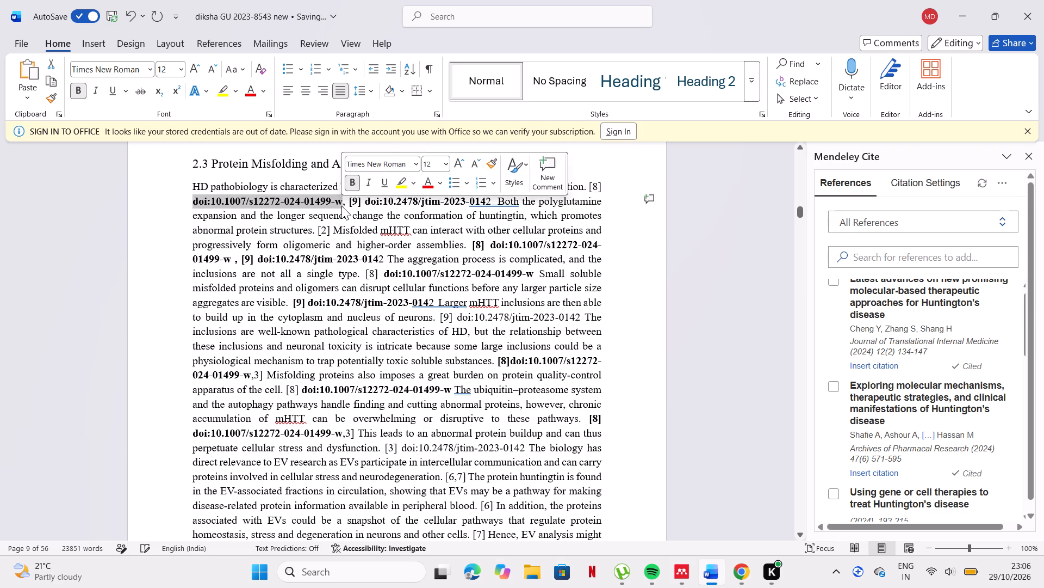
{"action": "key", "text": "ctrl+c"}
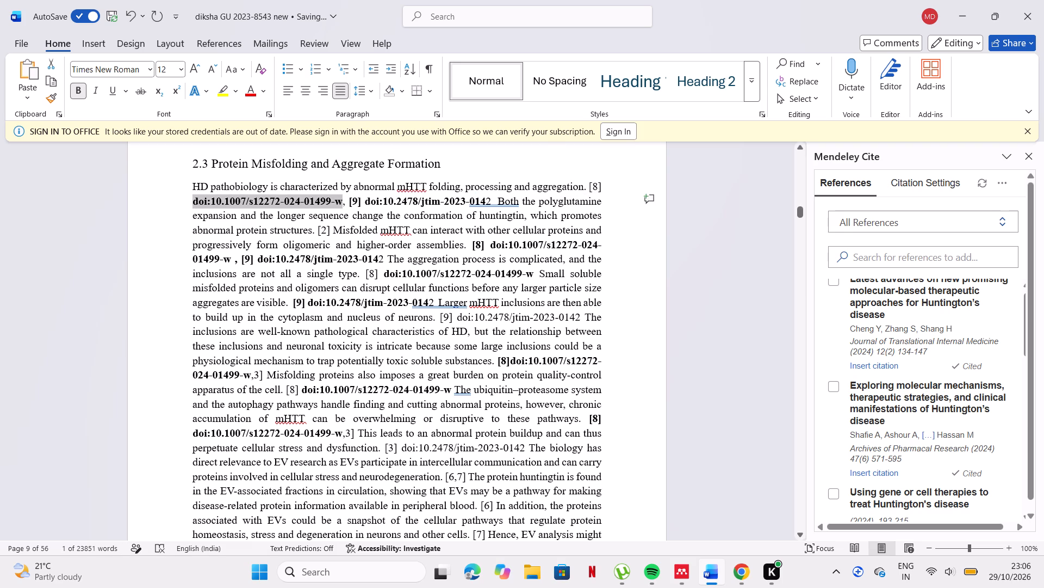
{"action": "left_click", "coordinate": [290, 305]}
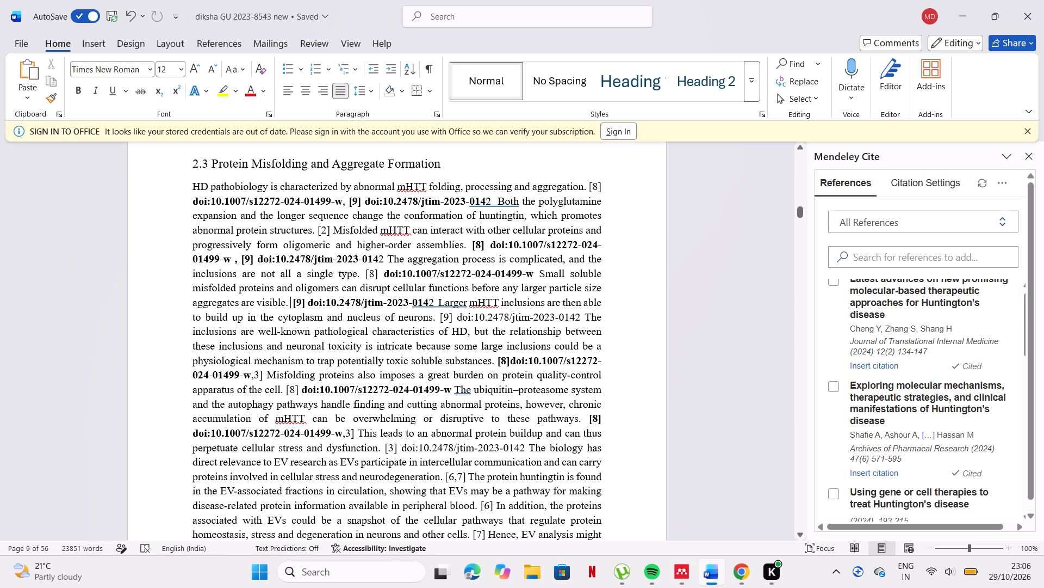
{"action": "key", "text": "ctrl+v"}
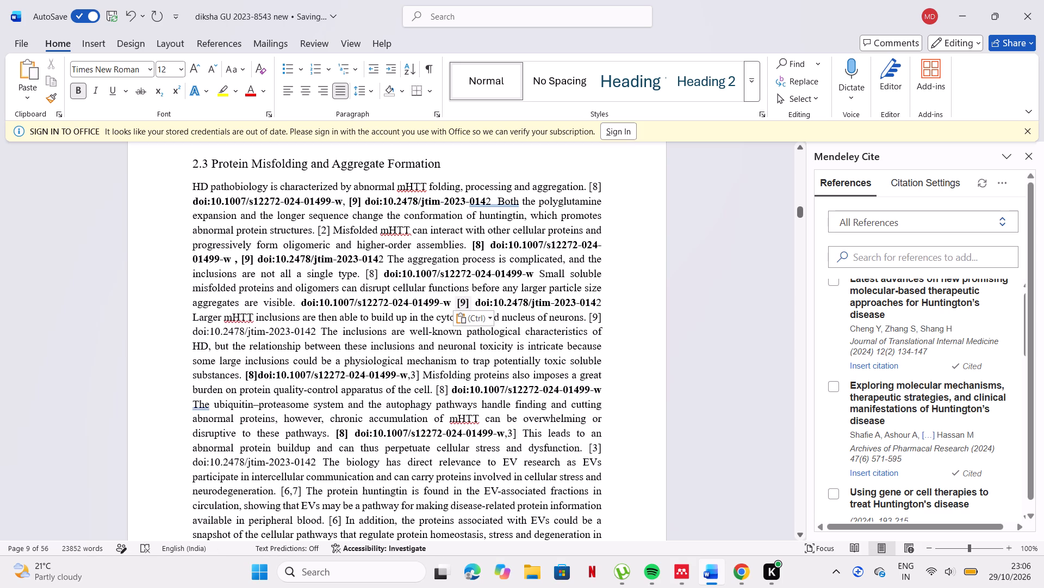
Insert the Mendeley citation of "Exploring molecular mechanisms, therapeutic strategies, and clinical manifestations of Huntington's disease" before the DOI after "aggregates are visible." and bold it.
{"action": "left_click", "coordinate": [301, 302]}
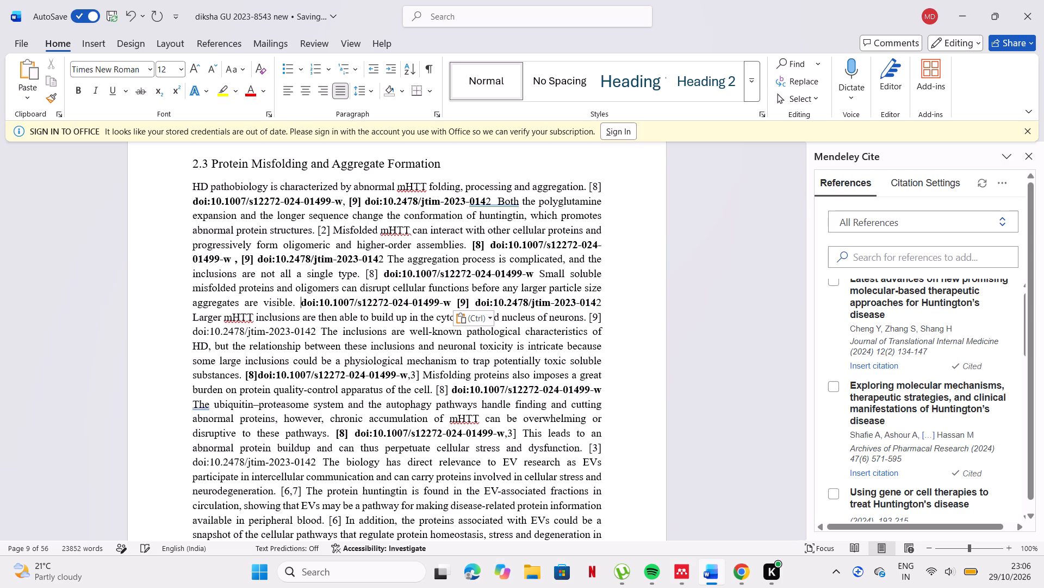
{"action": "left_click", "coordinate": [870, 473]}
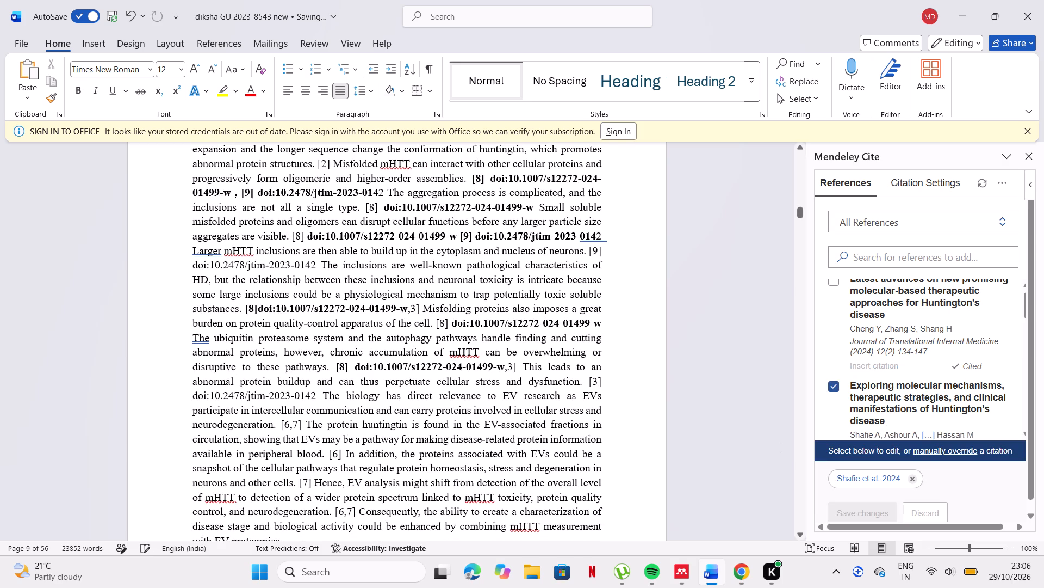
{"action": "left_click_drag", "start_coordinate": [291, 239], "coordinate": [304, 237]}
{"action": "left_click", "coordinate": [315, 218]}
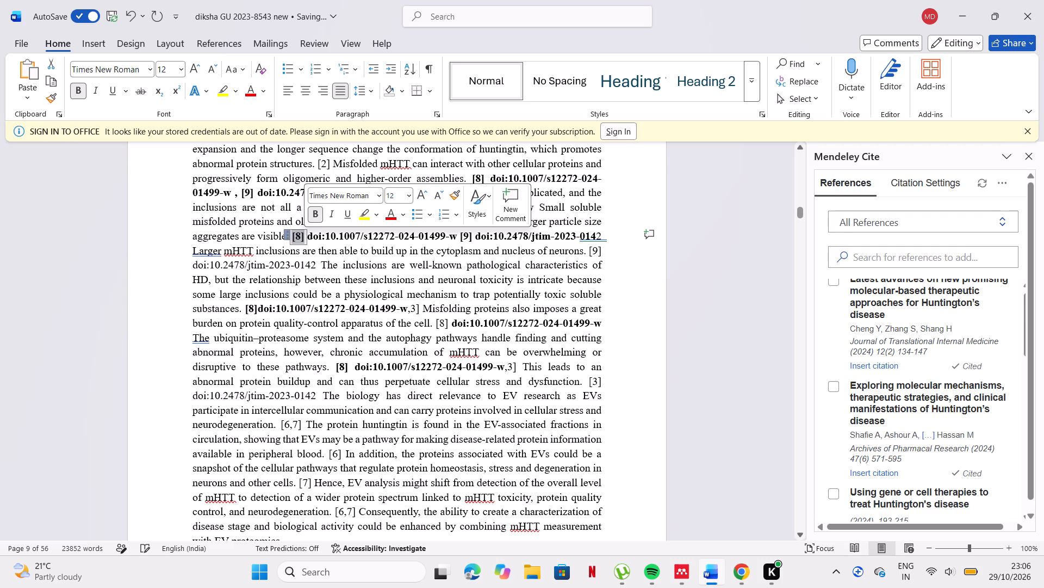
{"action": "left_click", "coordinate": [589, 231]}
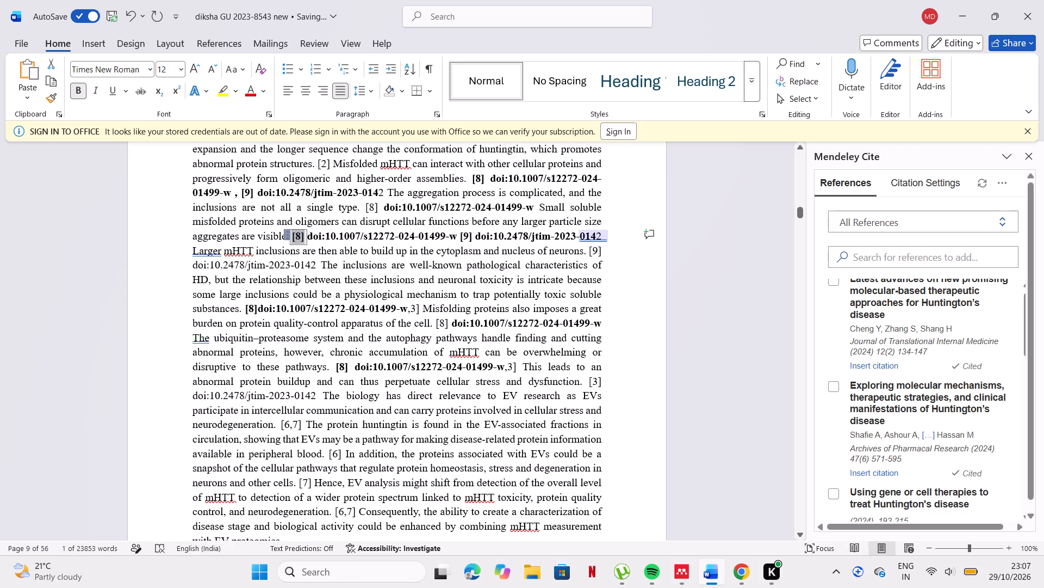
{"action": "left_click", "coordinate": [288, 308]}
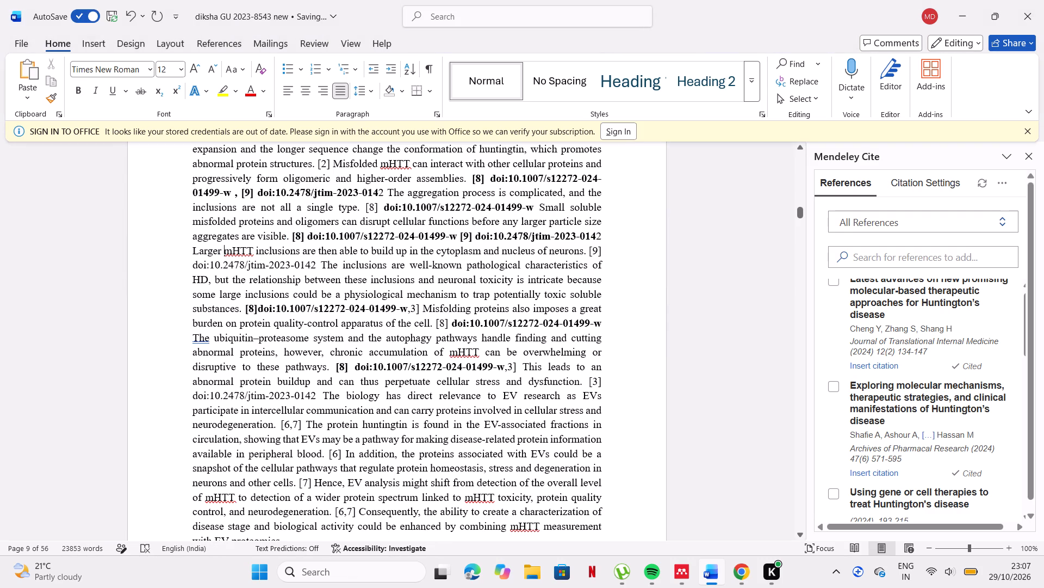
Bold citation [8] after "inclusions are not all a single type.".
{"action": "scroll", "coordinate": [470, 243], "scroll_direction": "up", "scroll_amount": 1}
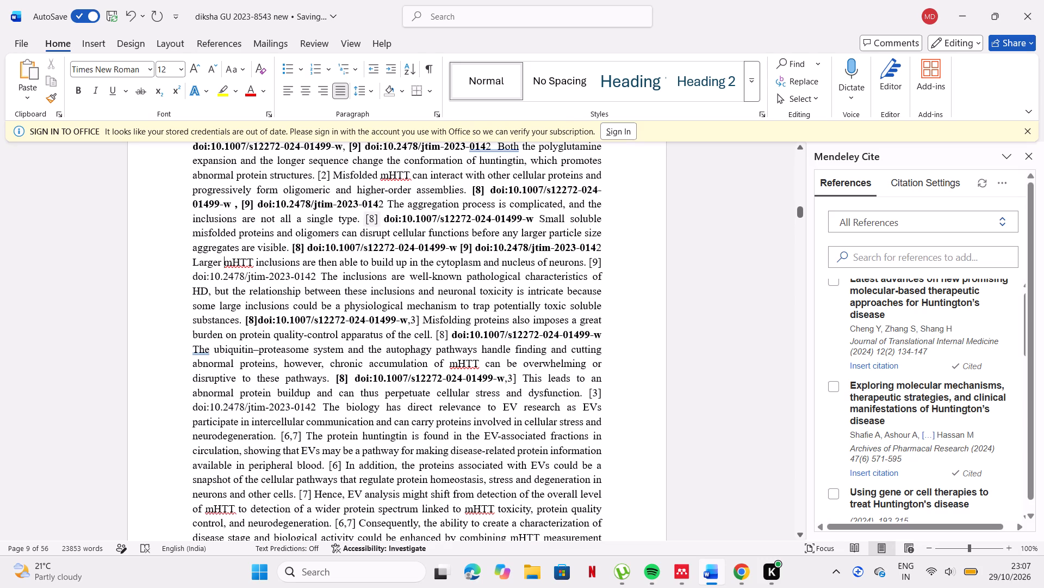
{"action": "left_click_drag", "start_coordinate": [359, 220], "coordinate": [377, 219]}
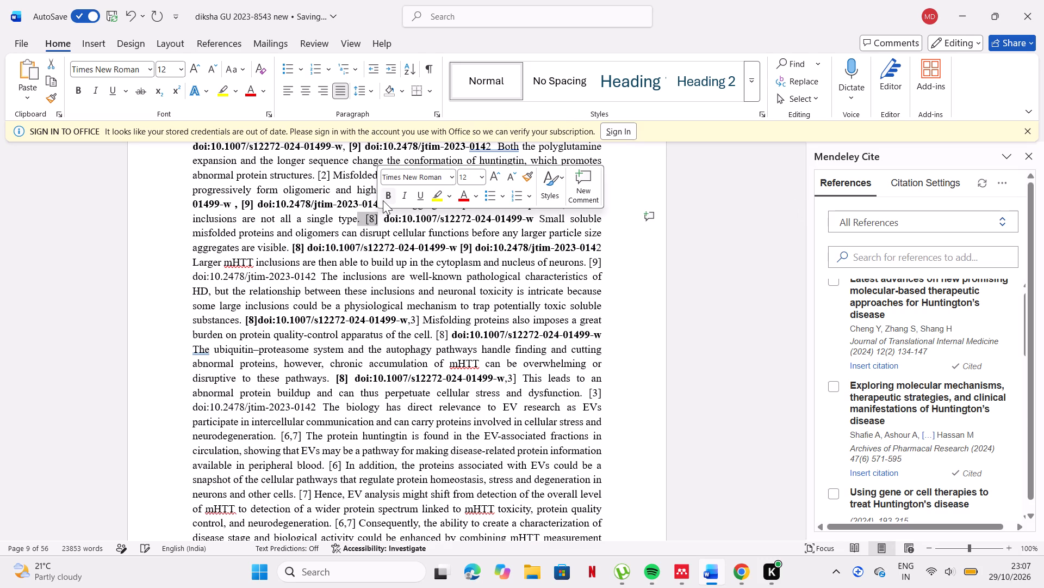
{"action": "left_click", "coordinate": [383, 199]}
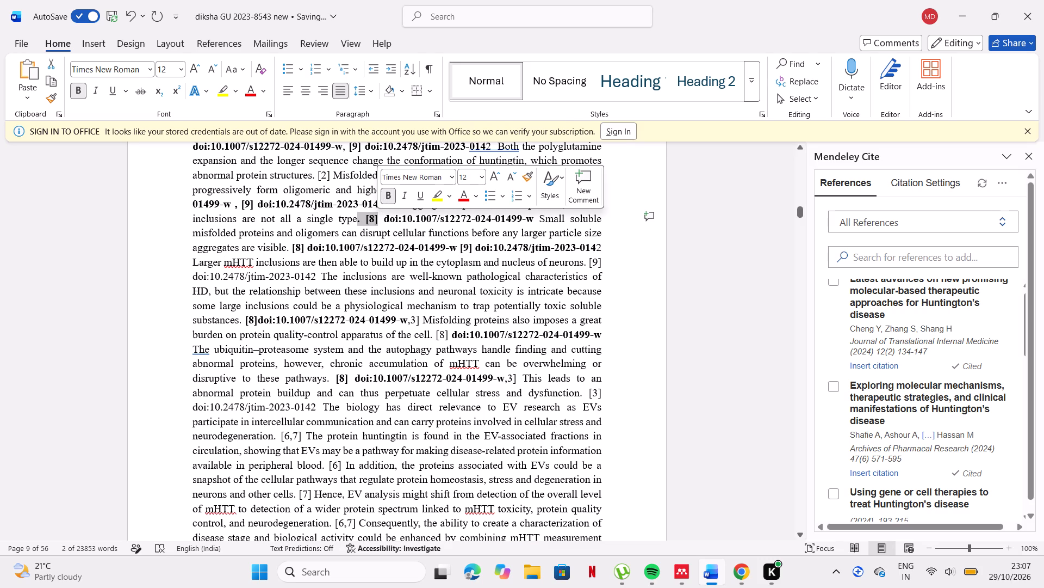
Replace the typed 3] after the first DOI following "disruptive to these pathways." with the copied doi:10.2478/jtim-2023-0142.
{"action": "scroll", "coordinate": [417, 224], "scroll_direction": "up", "scroll_amount": 1}
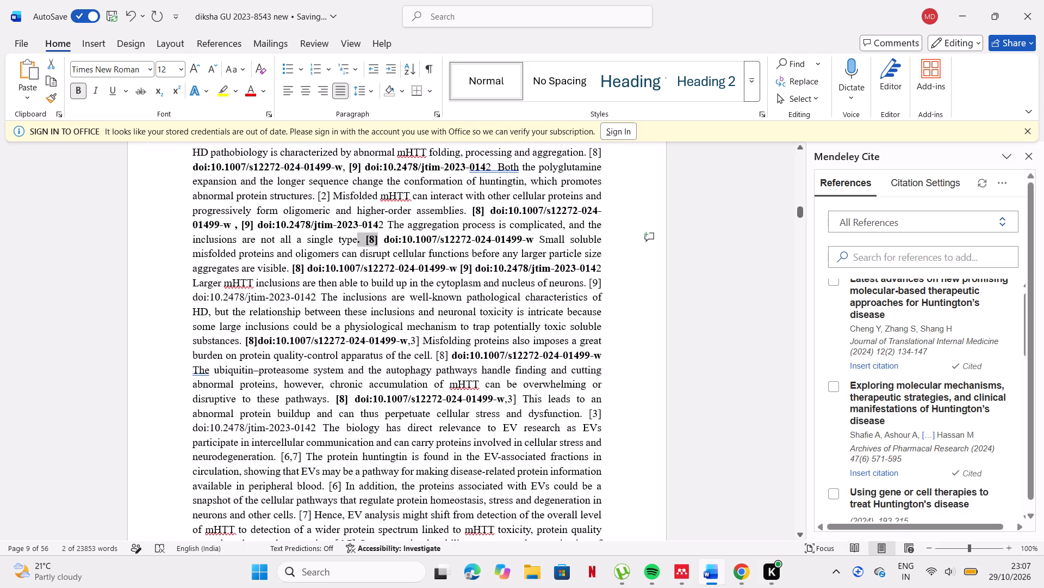
{"action": "scroll", "coordinate": [454, 229], "scroll_direction": "right", "scroll_amount": 1}
{"action": "left_click_drag", "start_coordinate": [258, 226], "coordinate": [388, 226]}
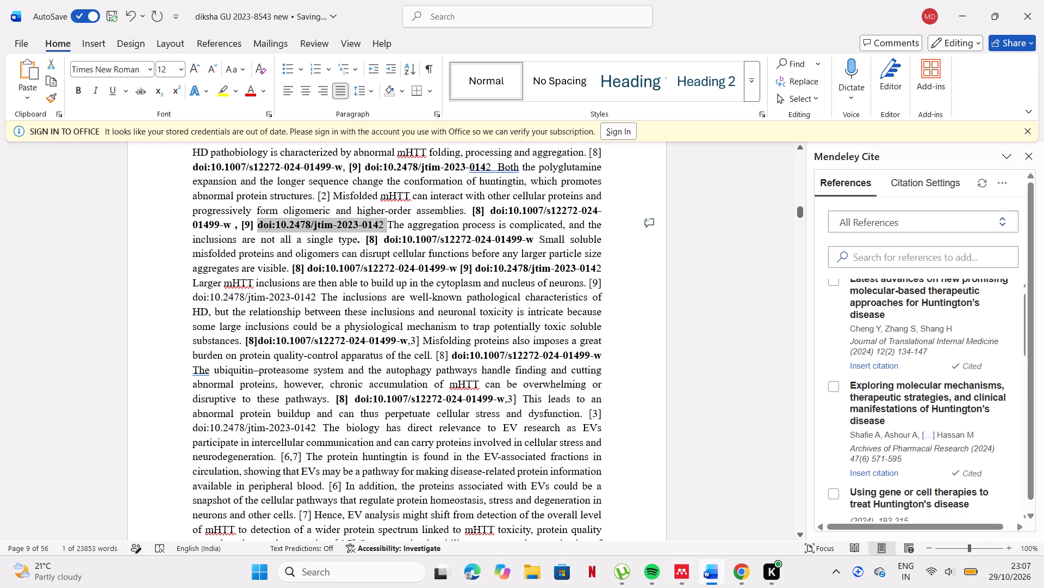
{"action": "key", "text": "ctrl+c"}
{"action": "left_click", "coordinate": [519, 396]}
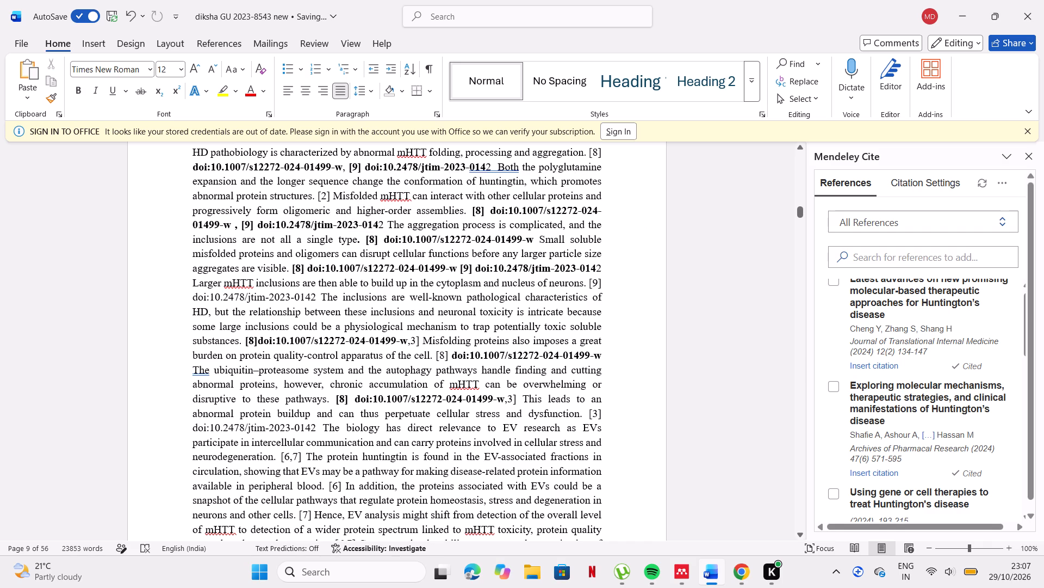
{"action": "key", "text": "BackSpace"}
{"action": "key", "text": "BackSpace"}
{"action": "key", "text": "ctrl+v"}
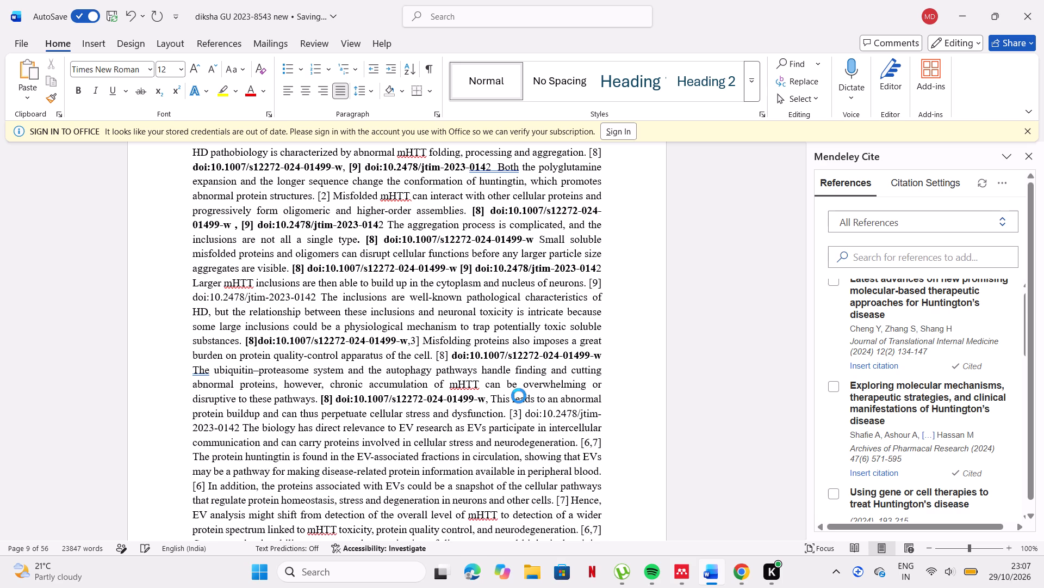
Insert the Mendeley citation of "Latest advances on new promising molecular-based therapeutic approaches for Huntington's disease" before doi:10.2478/jtim-2023-0142 after "these pathways." and remove the extra space before "This".
{"action": "left_click", "coordinate": [496, 399]}
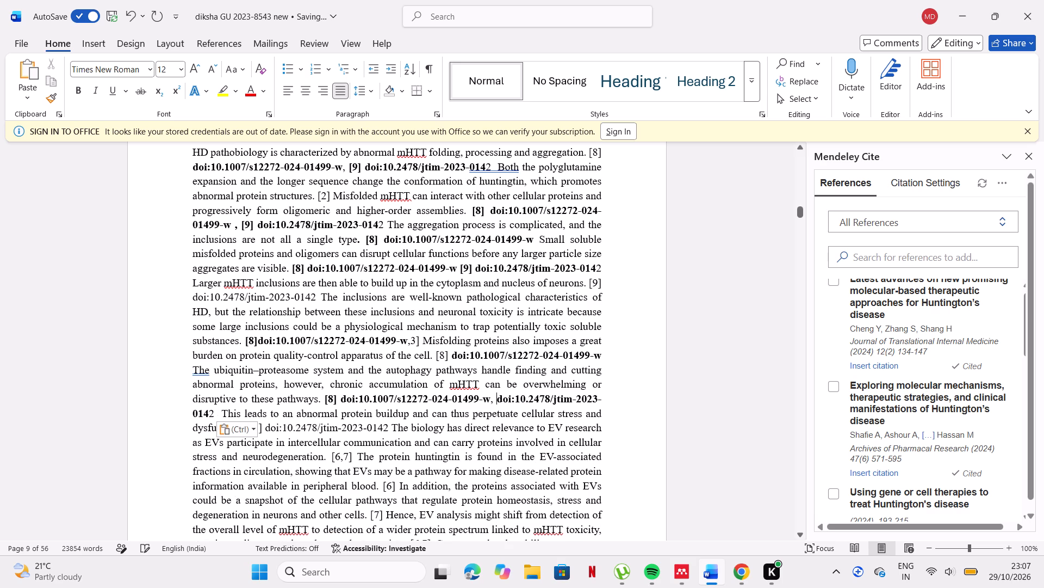
{"action": "scroll", "coordinate": [825, 301], "scroll_direction": "up", "scroll_amount": 1}
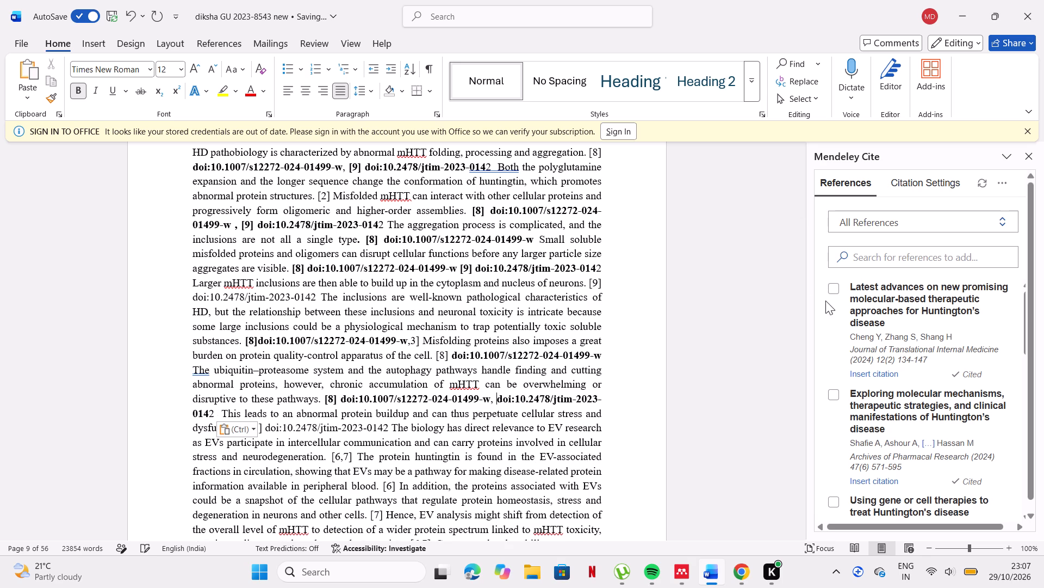
{"action": "left_click", "coordinate": [840, 287]}
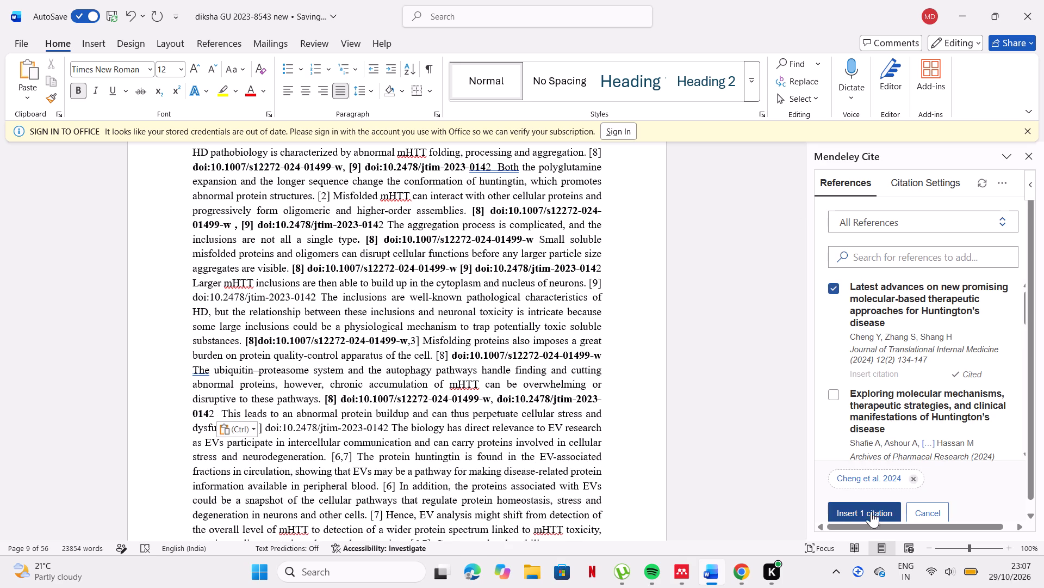
{"action": "left_click", "coordinate": [871, 505]}
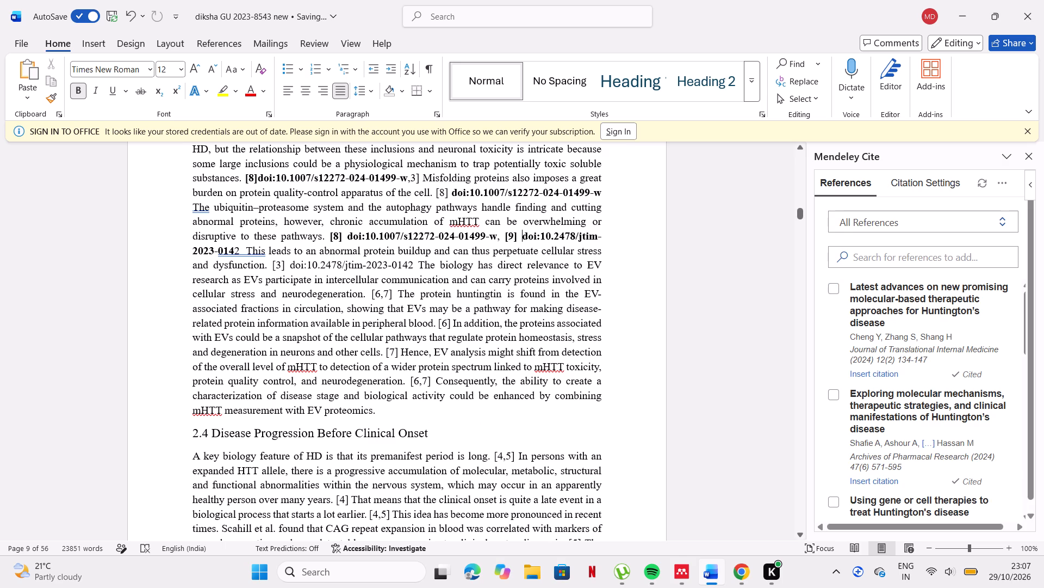
{"action": "left_click", "coordinate": [257, 250]}
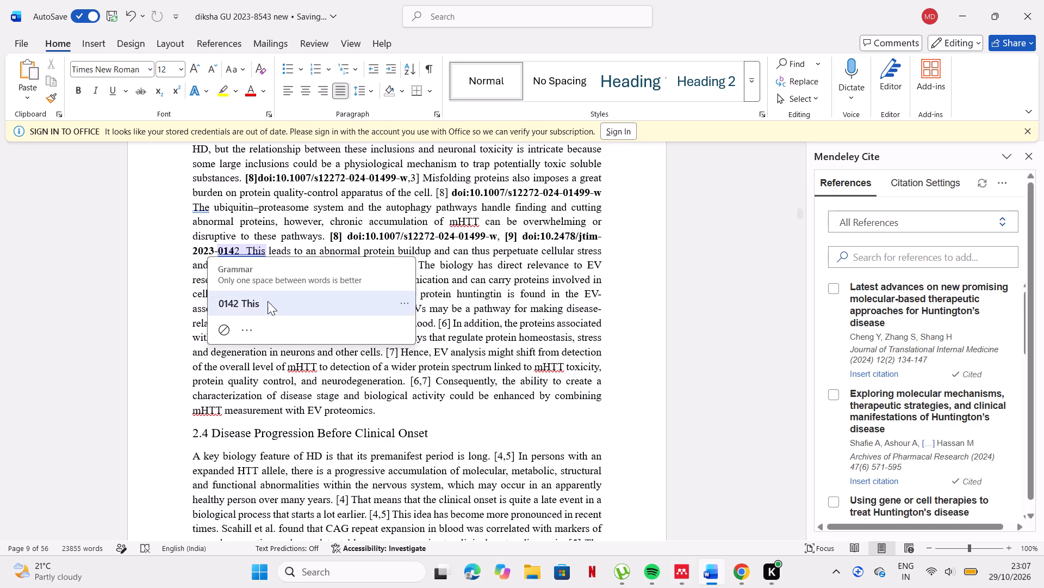
{"action": "left_click", "coordinate": [266, 302]}
{"action": "right_click", "coordinate": [377, 388]}
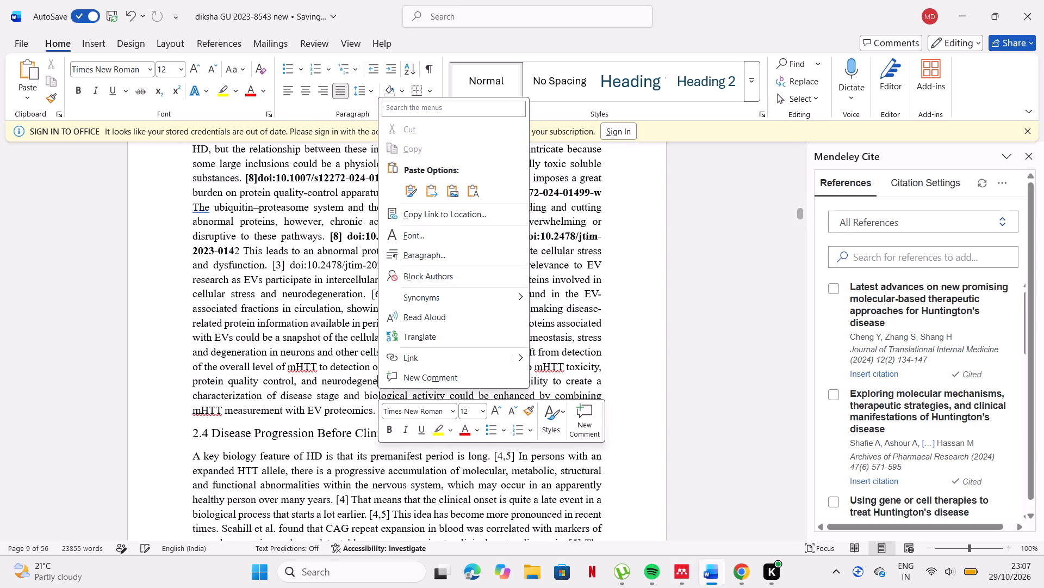
{"action": "left_click", "coordinate": [313, 362]}
Replace the typed [3] after "cellular stress and dysfunction." with the Mendeley citation of "Latest advances on new promising molecular-based therapeutic approaches for Huntington's disease".
{"action": "left_click", "coordinate": [285, 271]}
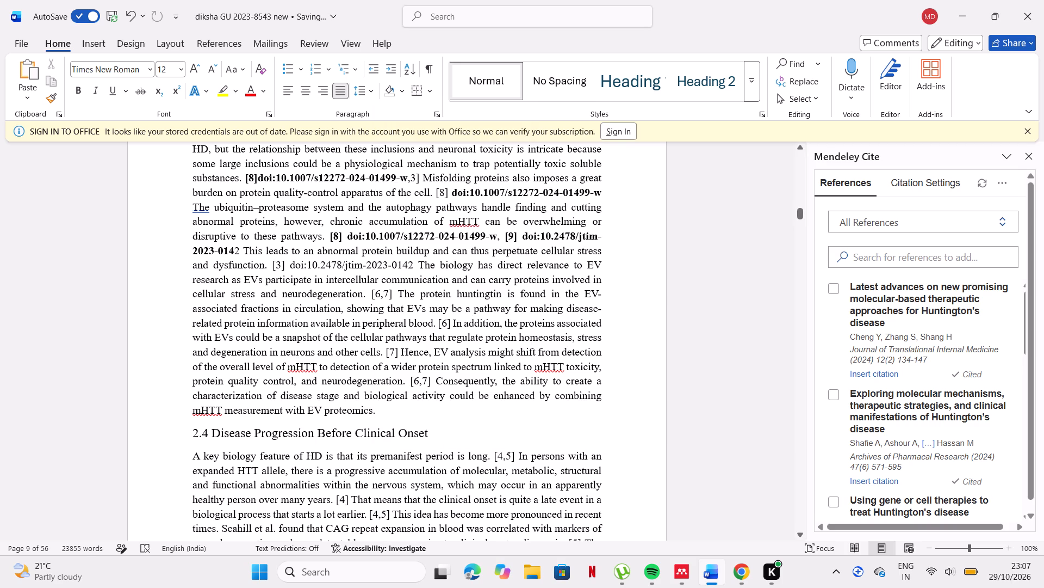
{"action": "key", "text": "BackSpace"}
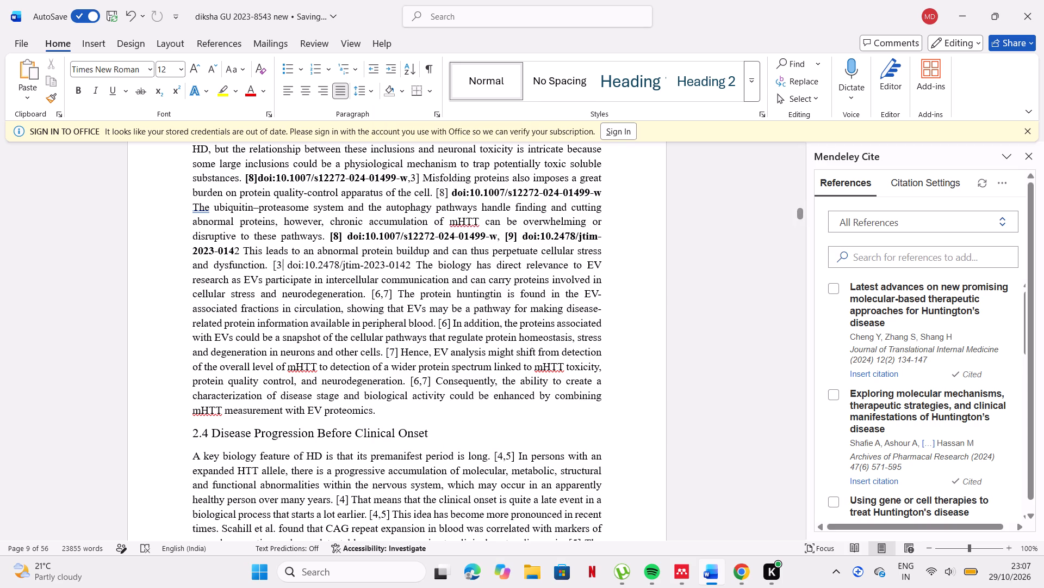
{"action": "key", "text": "BackSpace"}
{"action": "key", "text": "BackSpace"}
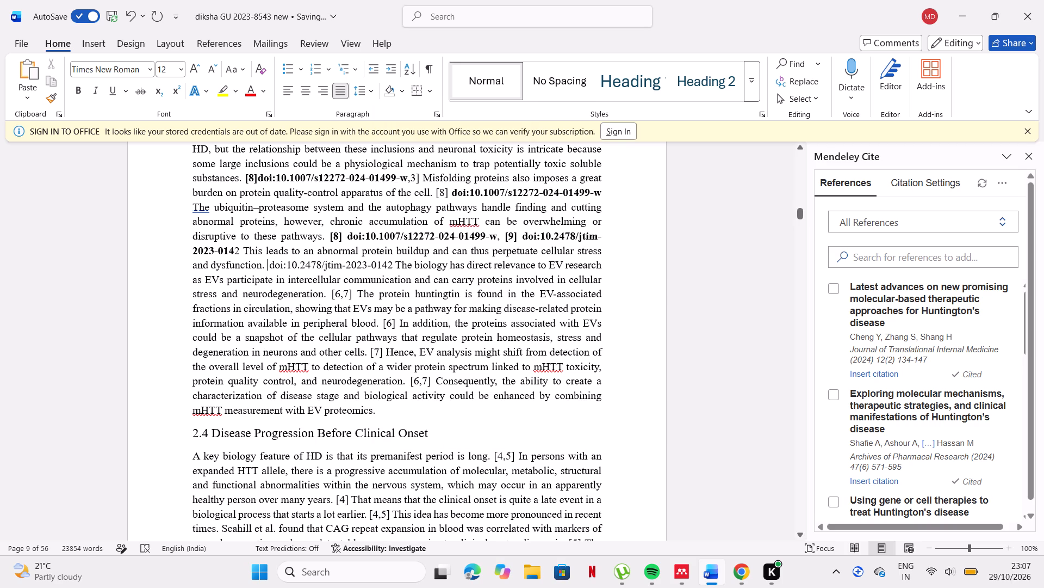
{"action": "left_click", "coordinate": [868, 372]}
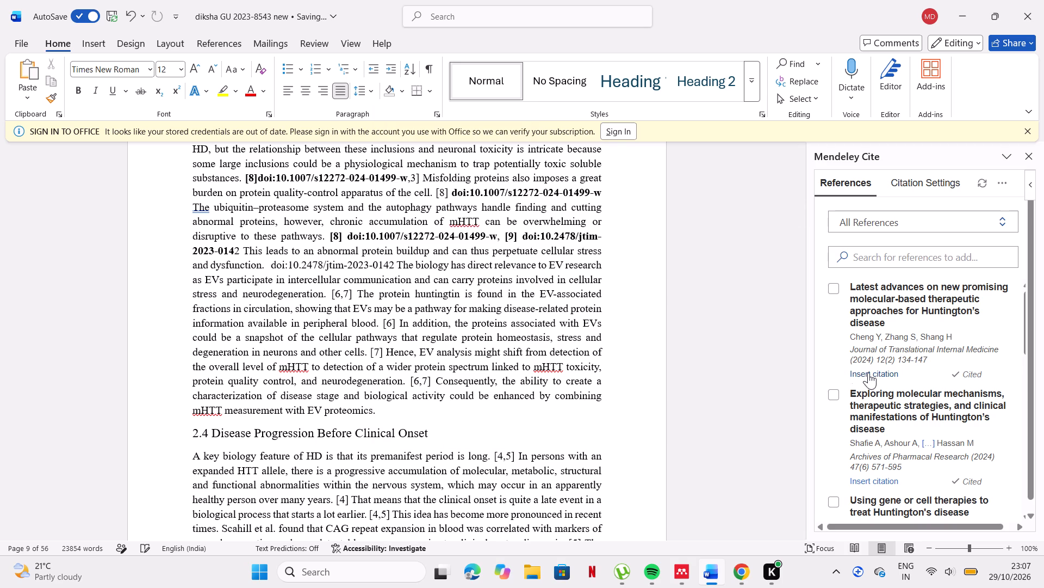
Bold citation [9] and its doi:10.2478/jtim-2023-0142 after "cellular stress and dysfunction.".
{"action": "left_click_drag", "start_coordinate": [268, 236], "coordinate": [277, 236]}
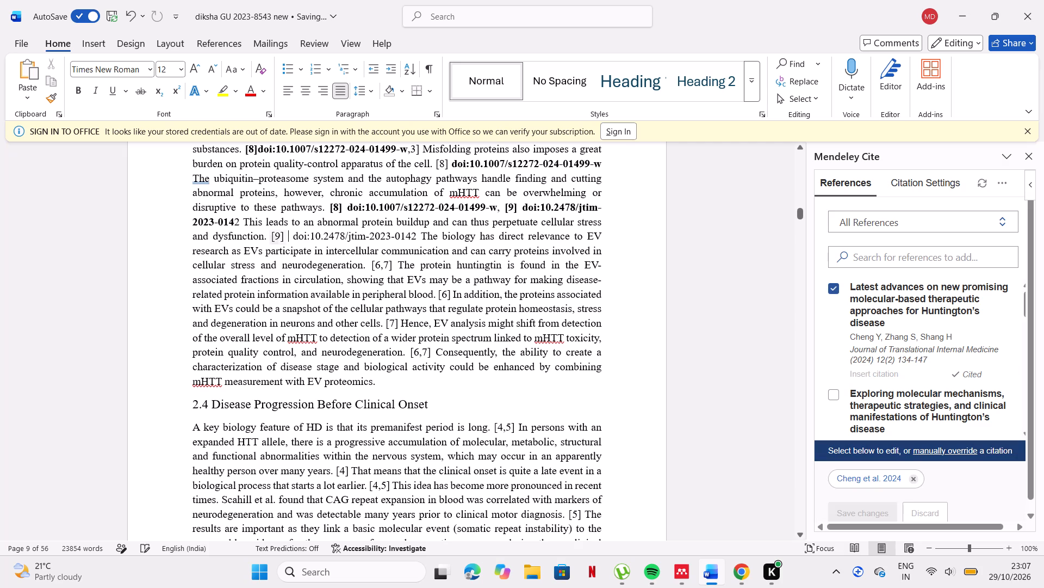
{"action": "left_click_drag", "start_coordinate": [277, 236], "coordinate": [410, 236]}
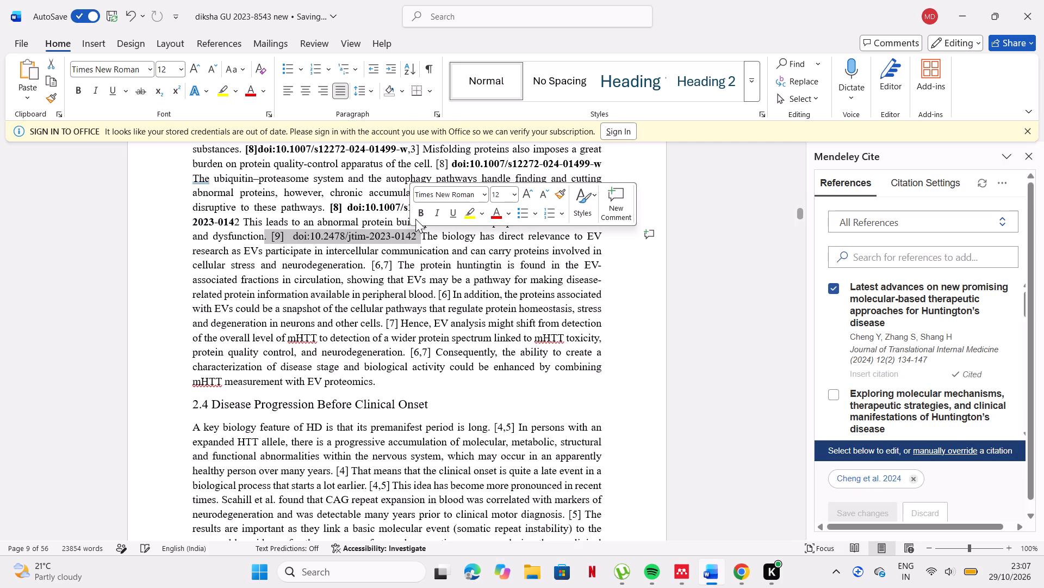
{"action": "left_click", "coordinate": [416, 216]}
{"action": "left_click", "coordinate": [412, 264]}
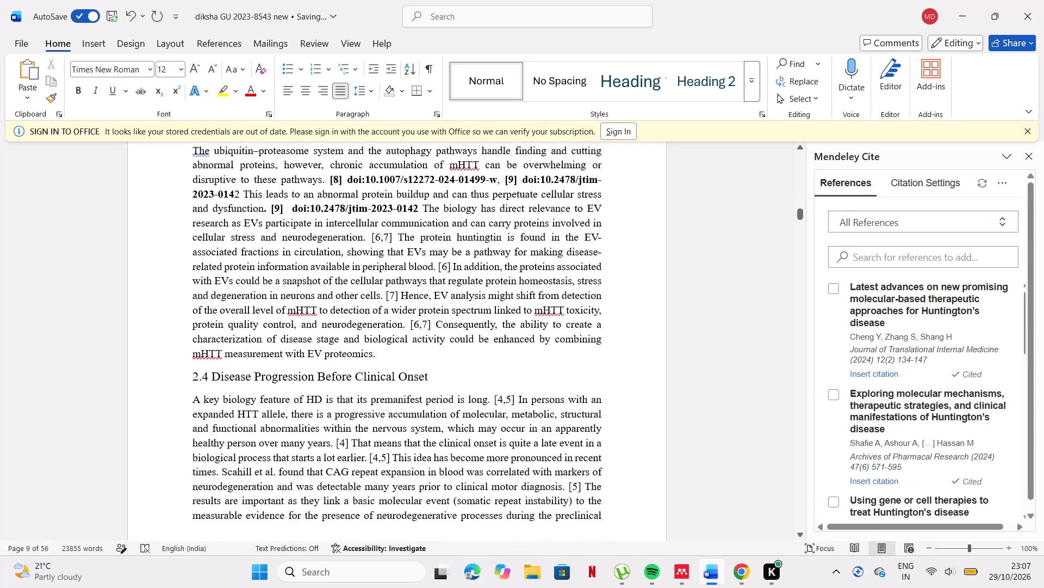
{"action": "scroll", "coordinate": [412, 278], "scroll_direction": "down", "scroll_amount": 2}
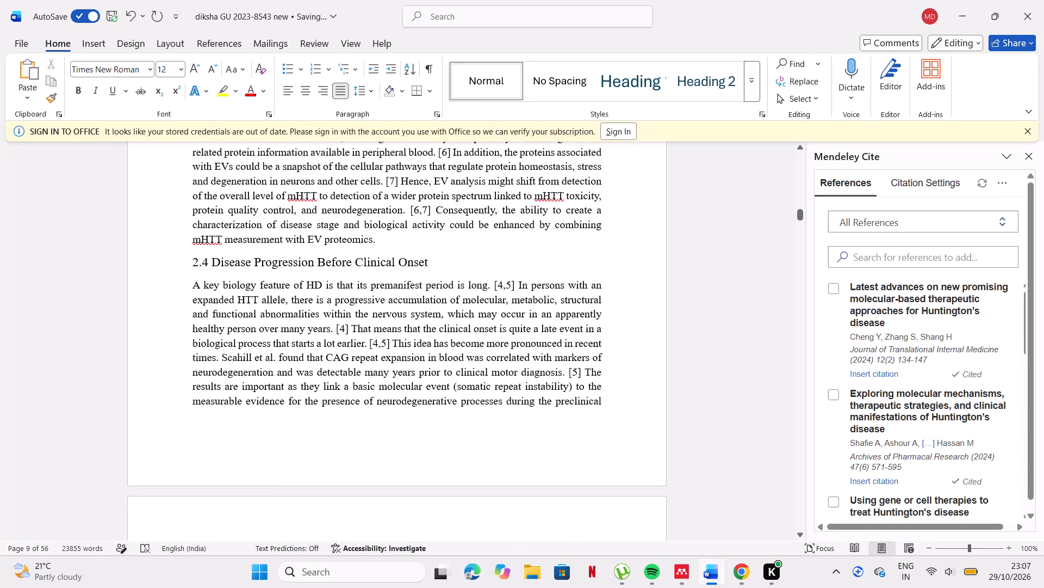
Review the citations and DOIs in sections 1.1 to 2.4, comparing the completed ones with those still typed manually.
{"action": "scroll", "coordinate": [412, 278], "scroll_direction": "down", "scroll_amount": 3}
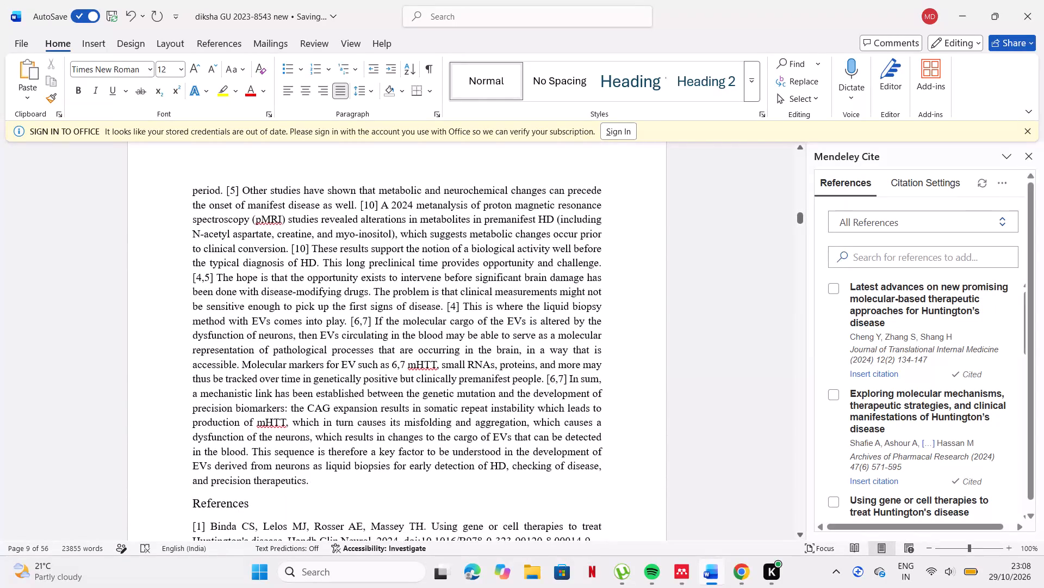
{"action": "scroll", "coordinate": [412, 278], "scroll_direction": "down", "scroll_amount": 1}
{"action": "scroll", "coordinate": [412, 278], "scroll_direction": "up", "scroll_amount": 5}
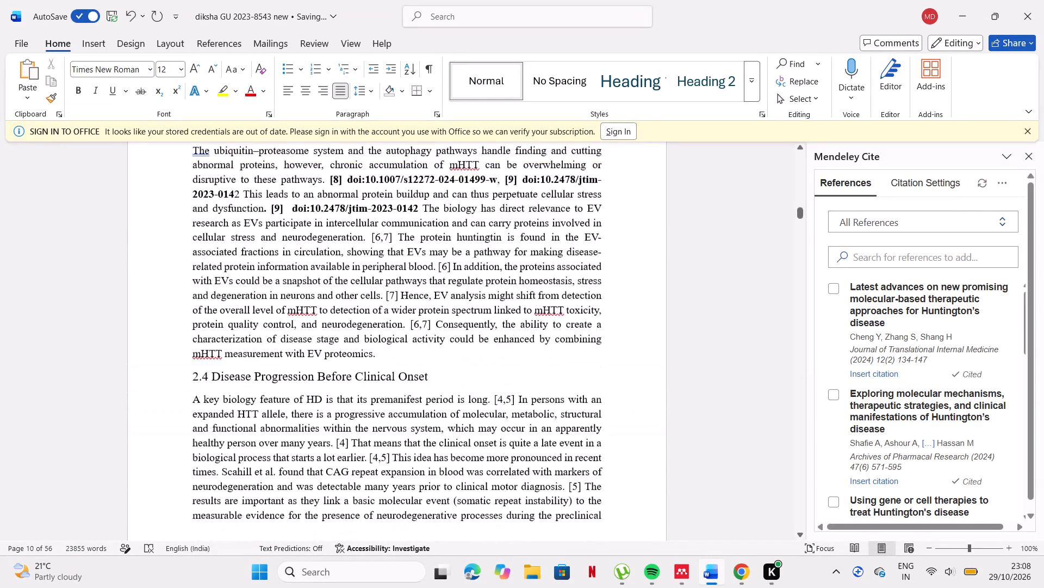
{"action": "scroll", "coordinate": [412, 278], "scroll_direction": "up", "scroll_amount": 7}
{"action": "scroll", "coordinate": [412, 278], "scroll_direction": "down", "scroll_amount": 1}
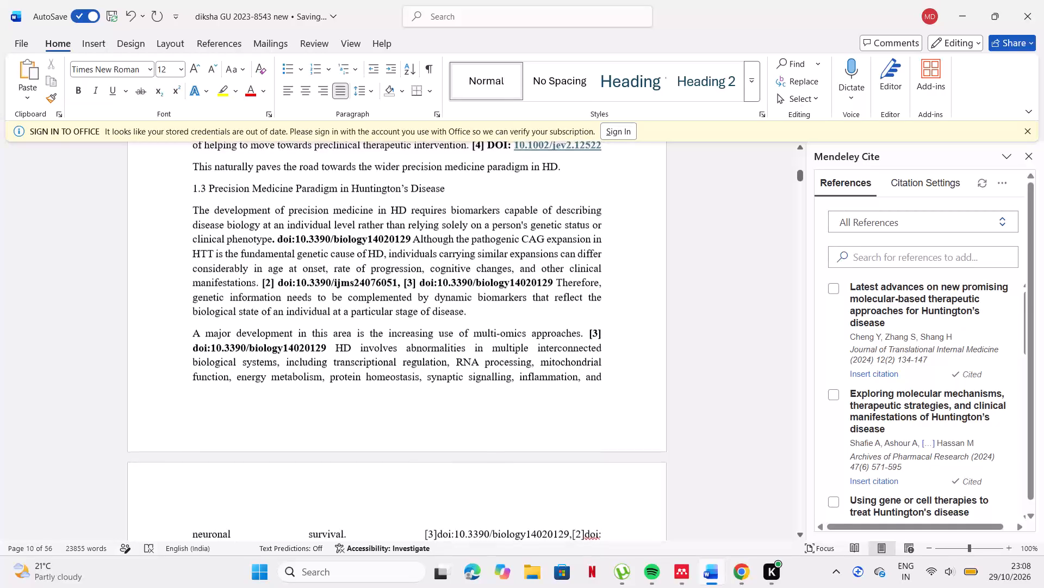
{"action": "scroll", "coordinate": [412, 278], "scroll_direction": "down", "scroll_amount": 1}
{"action": "scroll", "coordinate": [443, 336], "scroll_direction": "up", "scroll_amount": 2}
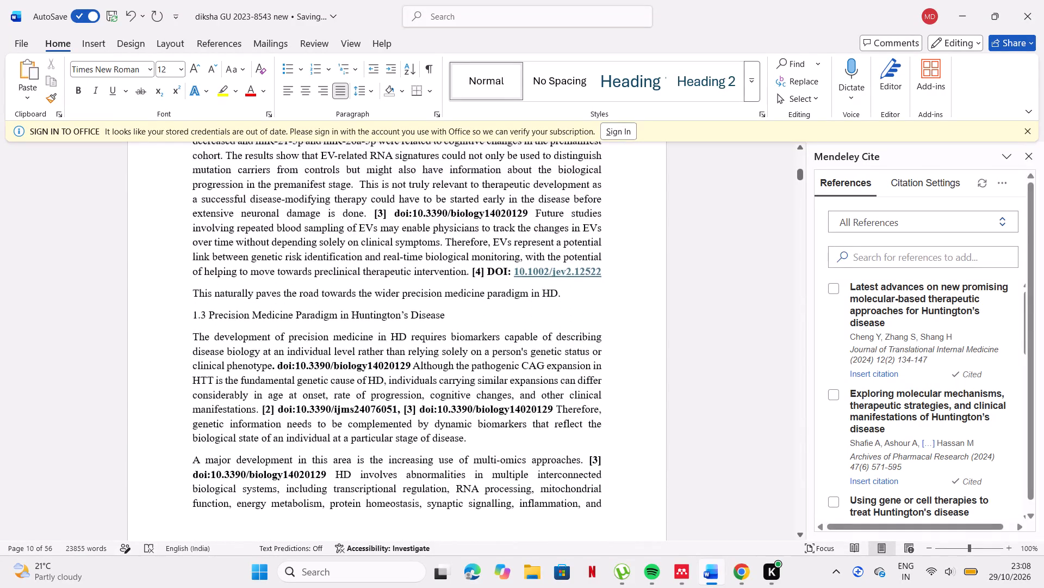
{"action": "scroll", "coordinate": [443, 336], "scroll_direction": "up", "scroll_amount": 4}
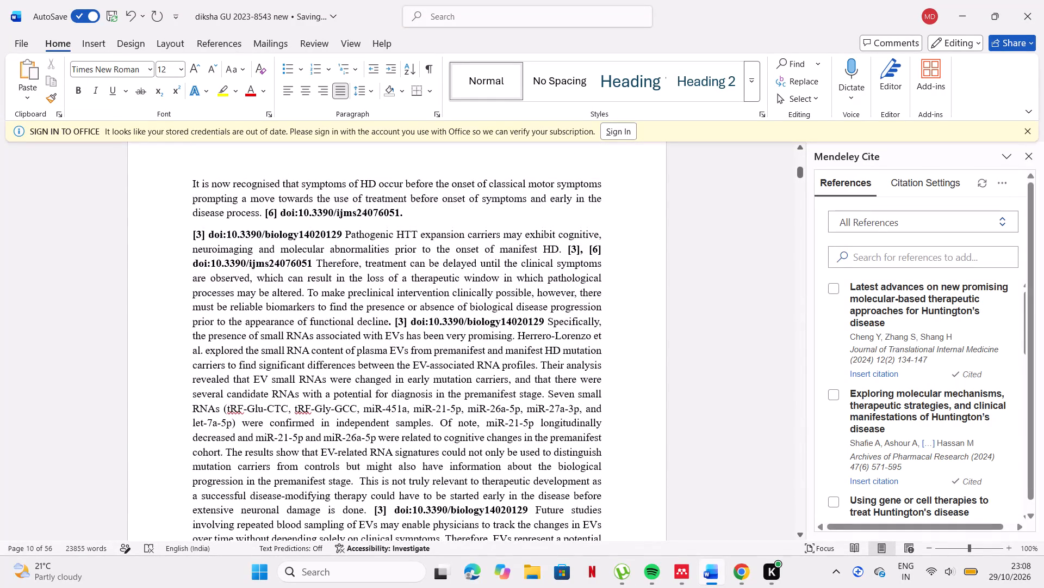
{"action": "scroll", "coordinate": [443, 336], "scroll_direction": "up", "scroll_amount": 5}
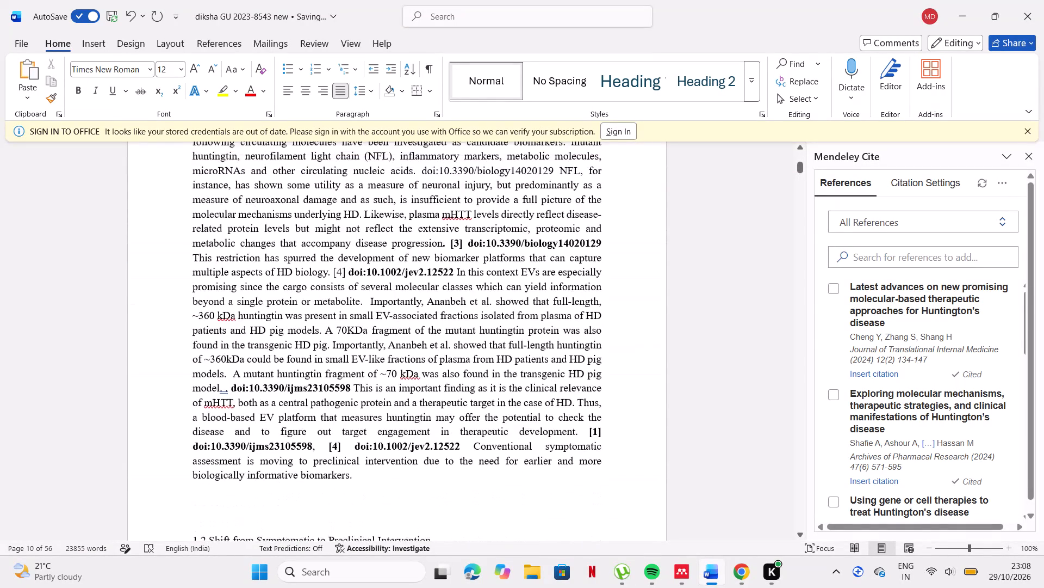
{"action": "scroll", "coordinate": [443, 336], "scroll_direction": "down", "scroll_amount": 8}
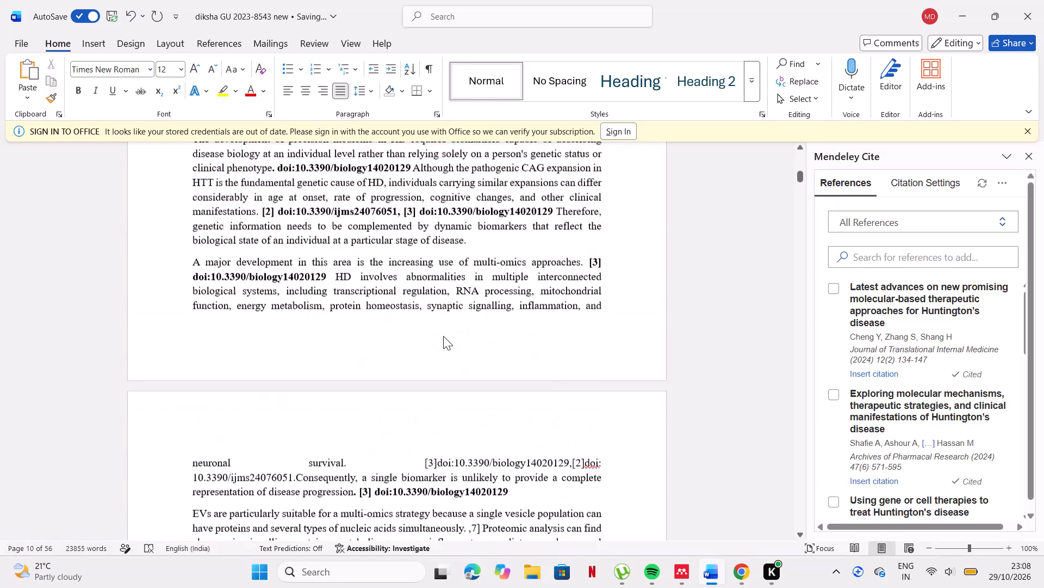
{"action": "scroll", "coordinate": [443, 336], "scroll_direction": "down", "scroll_amount": 9}
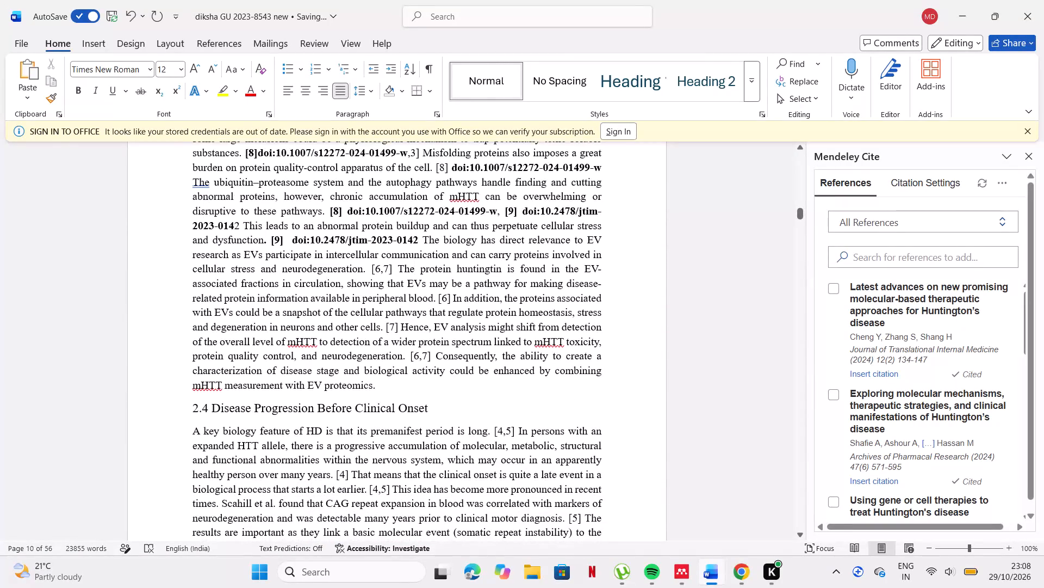
{"action": "scroll", "coordinate": [458, 390], "scroll_direction": "down", "scroll_amount": 3}
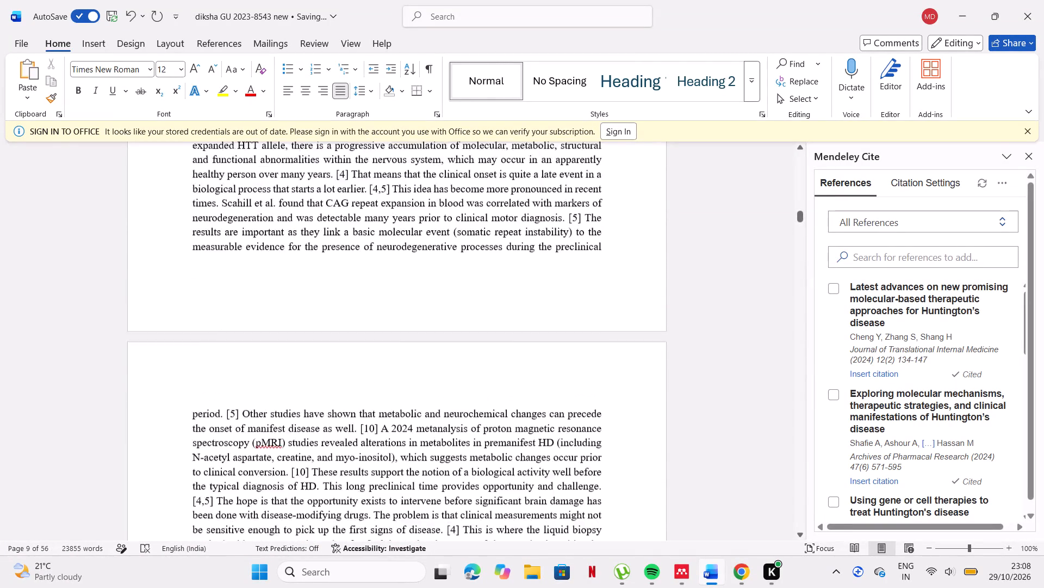
{"action": "scroll", "coordinate": [458, 390], "scroll_direction": "down", "scroll_amount": 2}
{"action": "scroll", "coordinate": [458, 390], "scroll_direction": "up", "scroll_amount": 1}
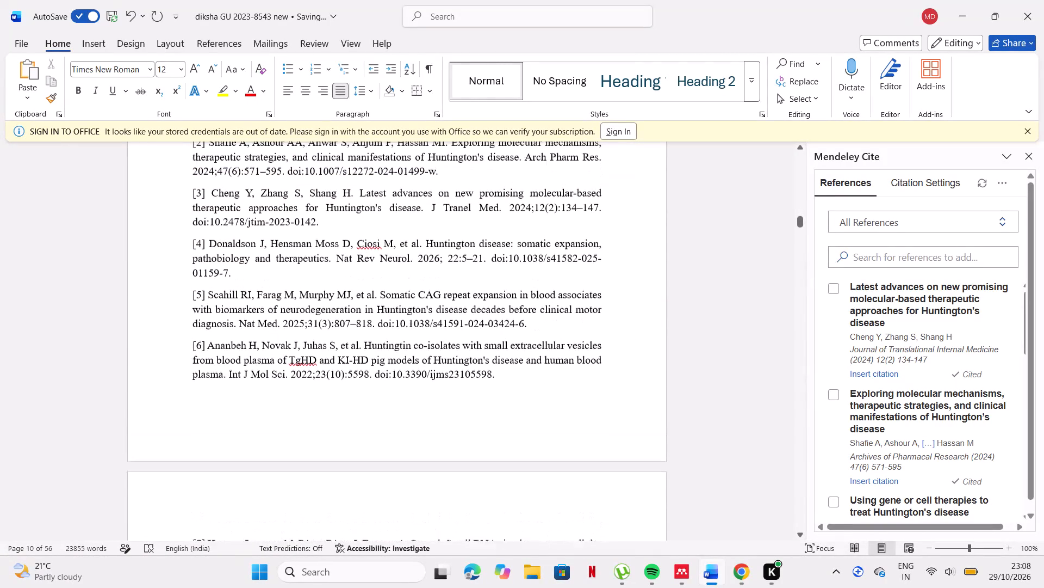
{"action": "scroll", "coordinate": [458, 390], "scroll_direction": "up", "scroll_amount": 1}
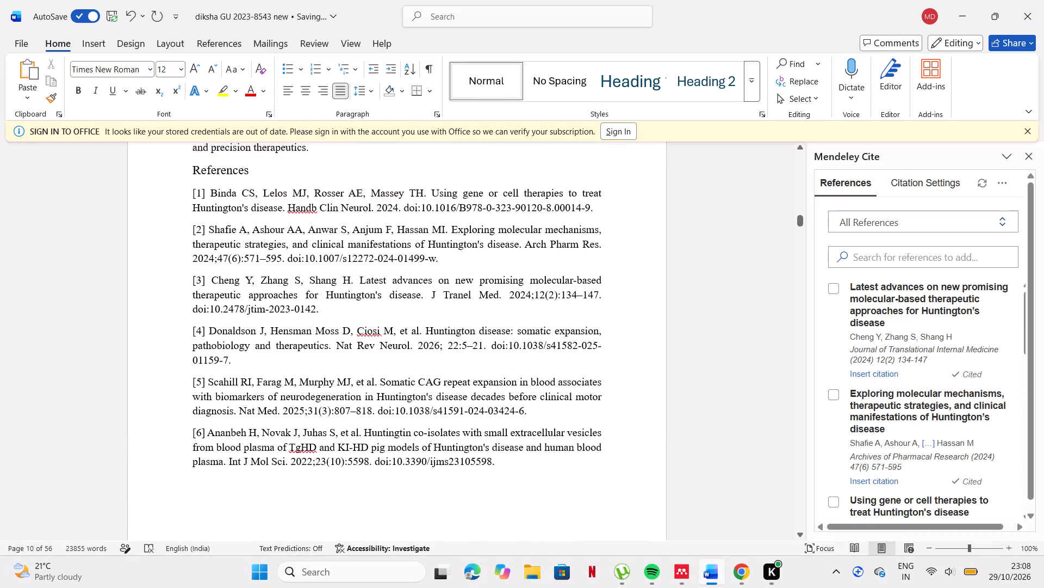
{"action": "left_click_drag", "start_coordinate": [492, 345], "coordinate": [509, 366]}
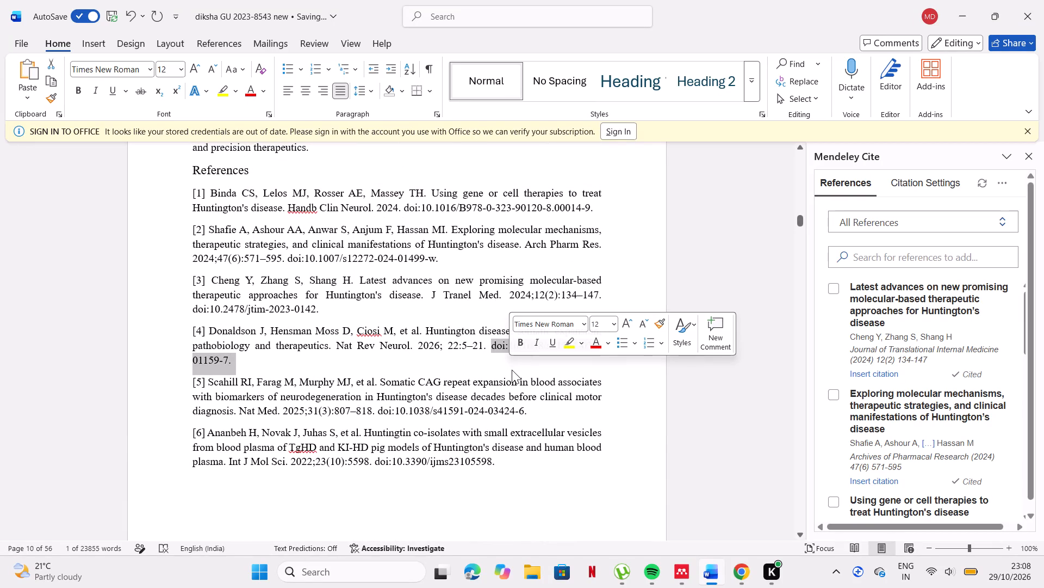
{"action": "key", "text": "ctrl+c"}
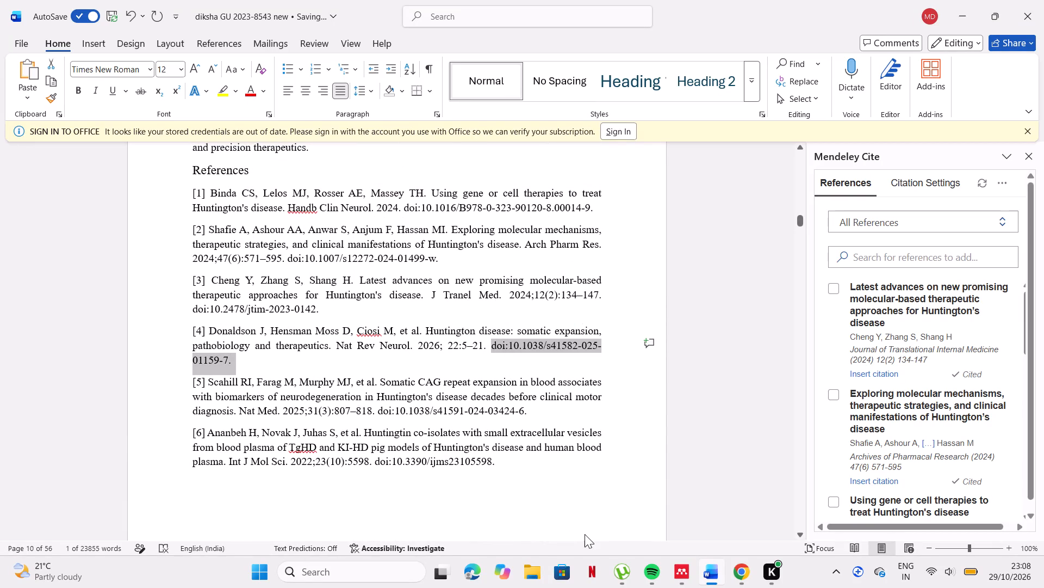
{"action": "left_click", "coordinate": [674, 569]}
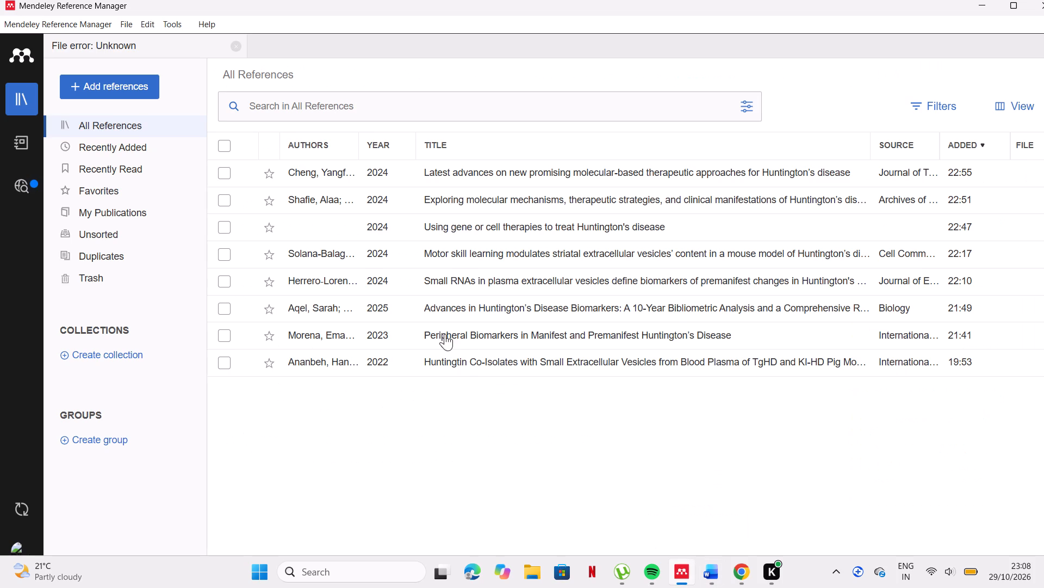
{"action": "left_click", "coordinate": [118, 85]}
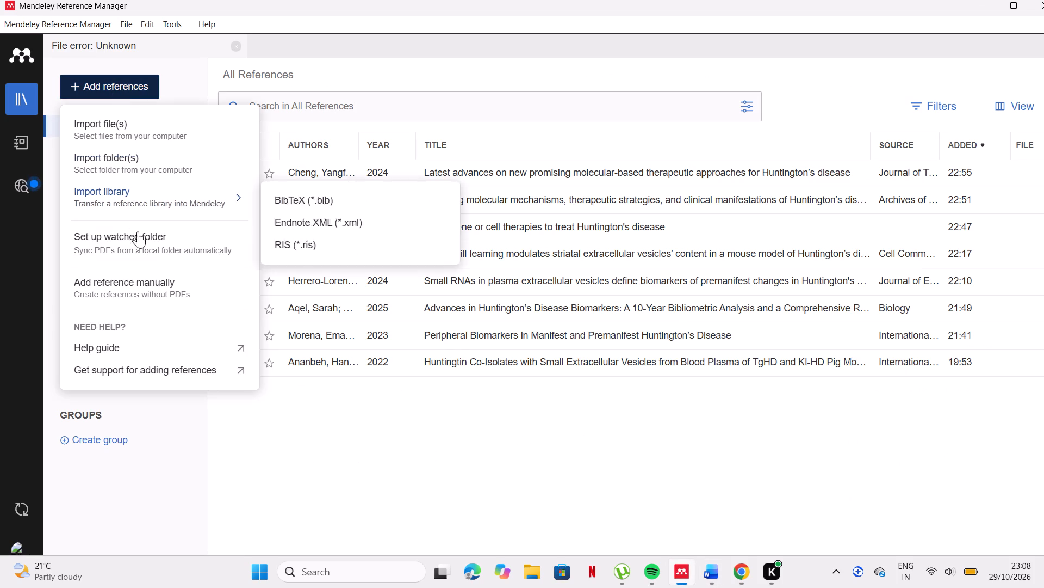
{"action": "left_click", "coordinate": [145, 273]}
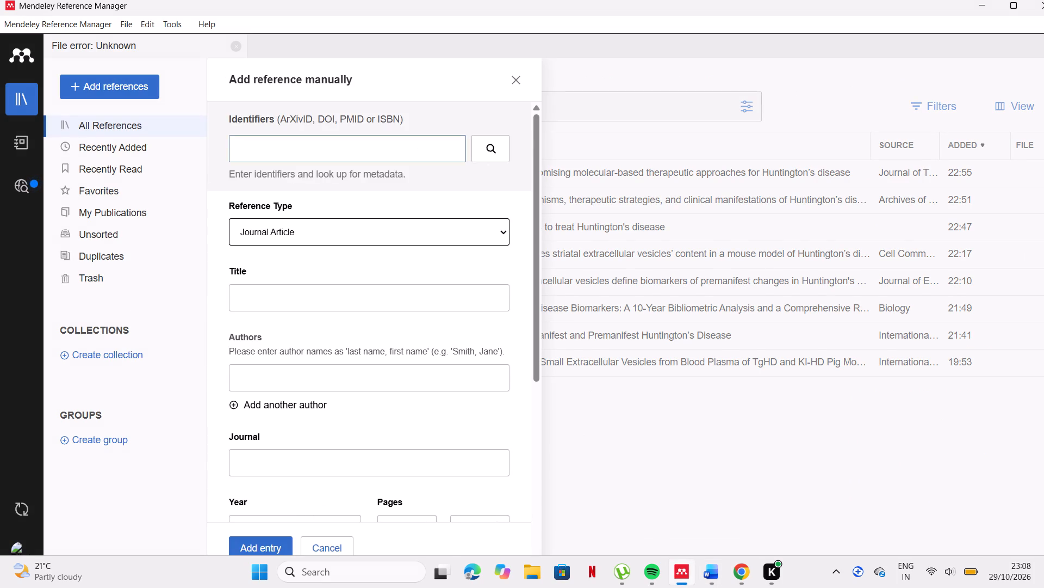
{"action": "left_click", "coordinate": [300, 136]}
{"action": "key", "text": "ctrl+v"}
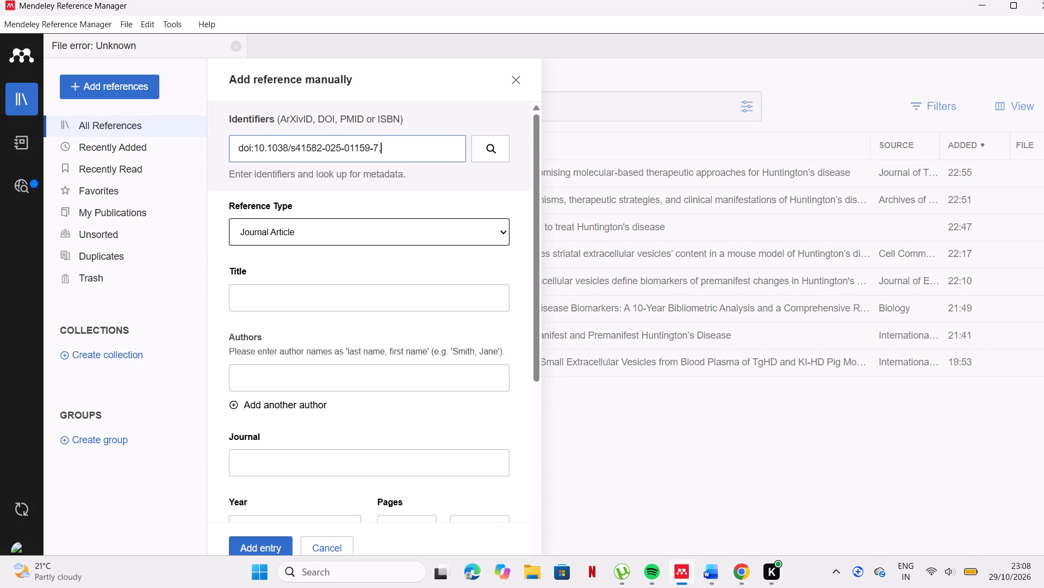
{"action": "left_click", "coordinate": [253, 139]}
{"action": "key", "text": "BackSpace"}
{"action": "key", "text": "BackSpace"}
{"action": "key", "text": "BackSpace"}
{"action": "key", "text": "BackSpace"}
{"action": "key", "text": "BackSpace"}
{"action": "key", "text": "BackSpace"}
{"action": "key", "text": "BackSpace"}
{"action": "key", "text": "BackSpace"}
{"action": "key", "text": "BackSpace"}
{"action": "key", "text": "BackSpace"}
{"action": "key", "text": "BackSpace"}
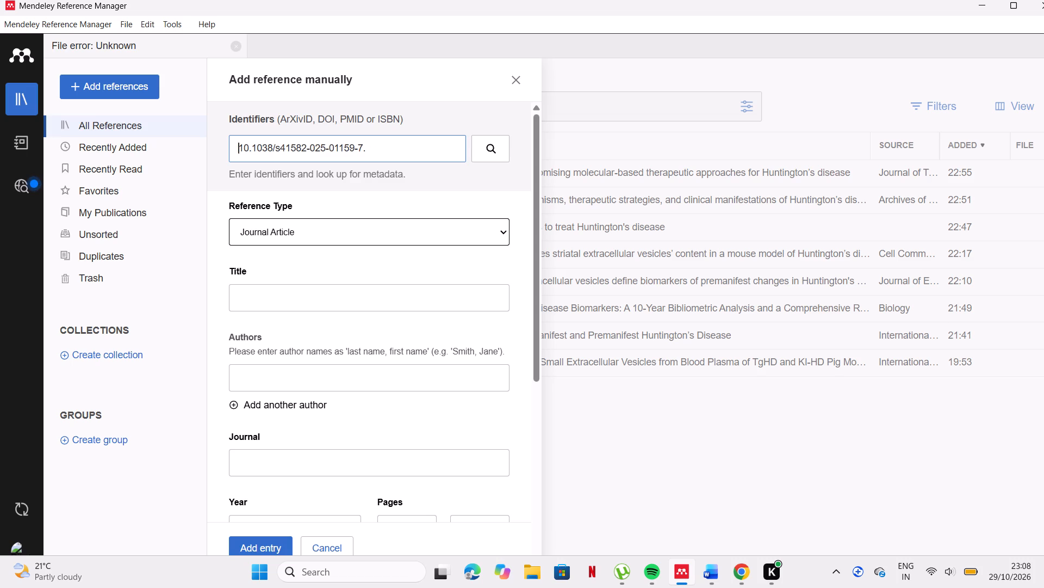
{"action": "left_click", "coordinate": [419, 143]}
{"action": "key", "text": "BackSpace"}
{"action": "key", "text": "Return"}
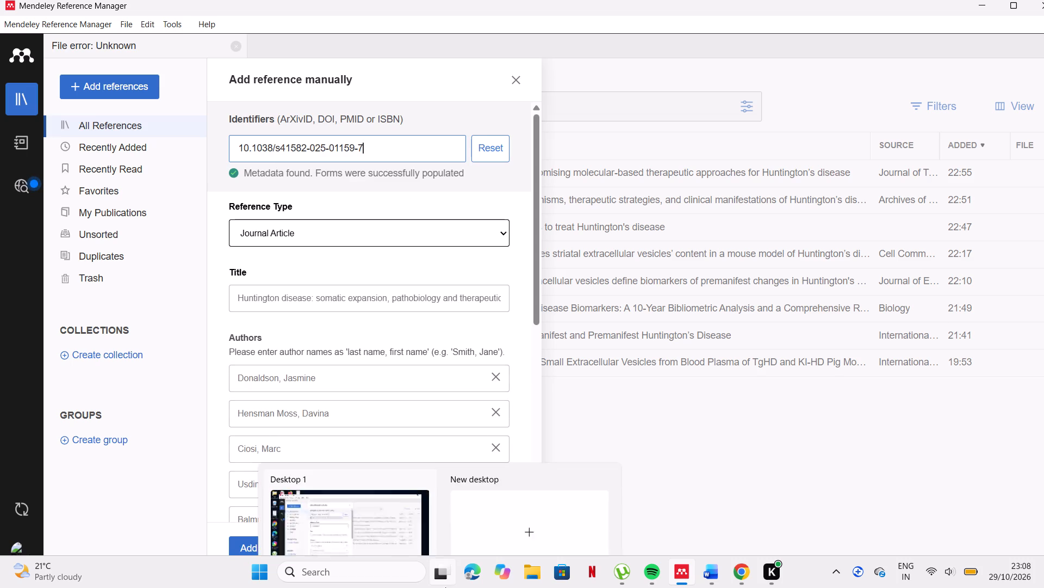
{"action": "left_click", "coordinate": [253, 542]}
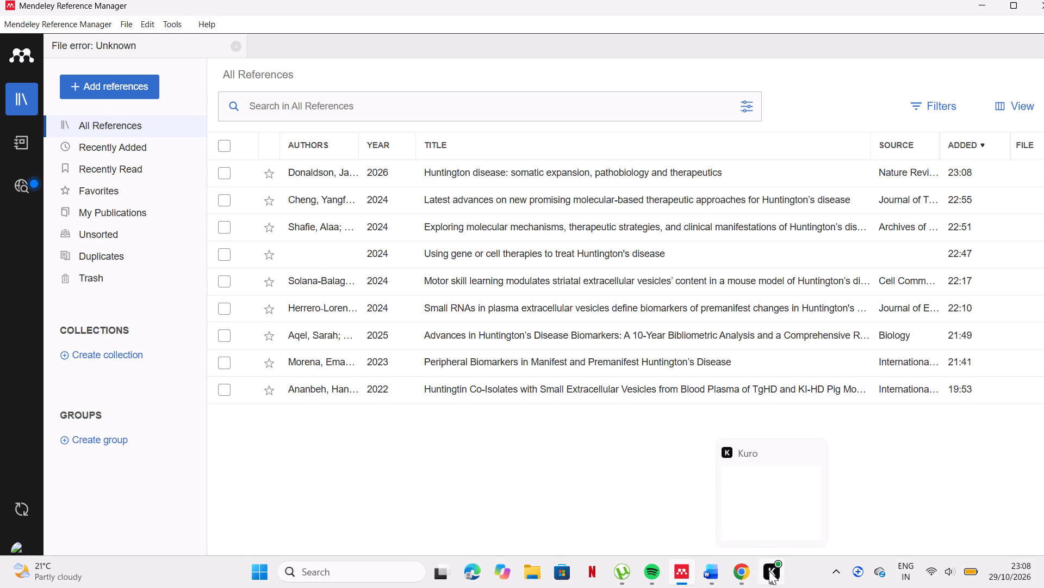
{"action": "left_click", "coordinate": [713, 582]}
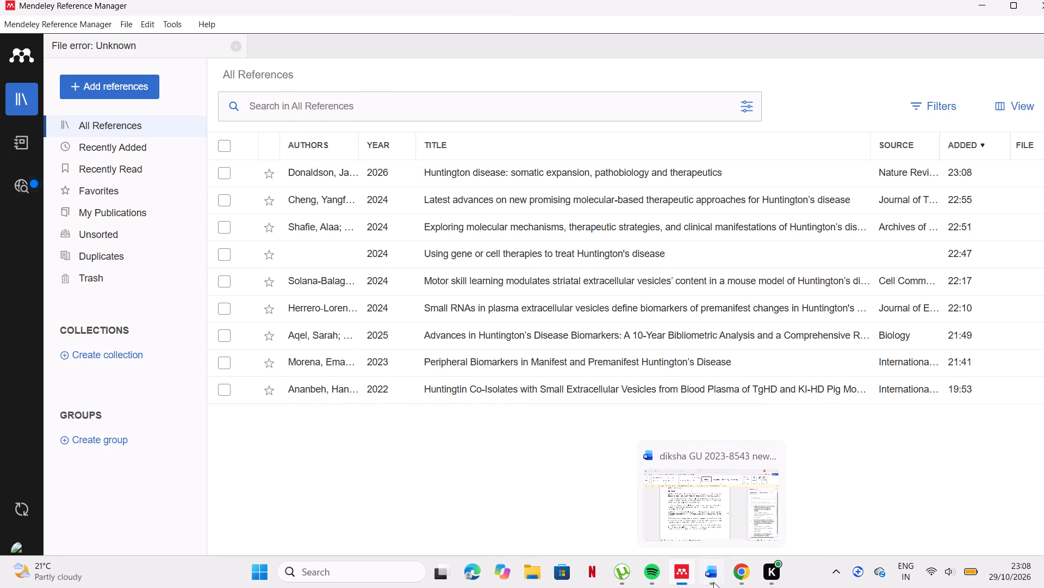
{"action": "scroll", "coordinate": [546, 451], "scroll_direction": "up", "scroll_amount": 2}
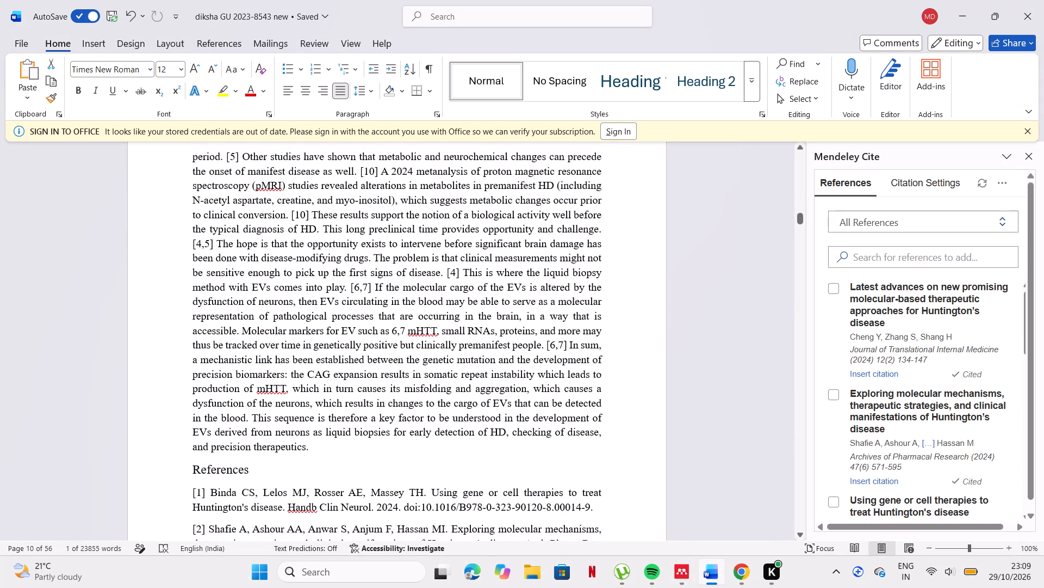
{"action": "left_click", "coordinate": [199, 244]}
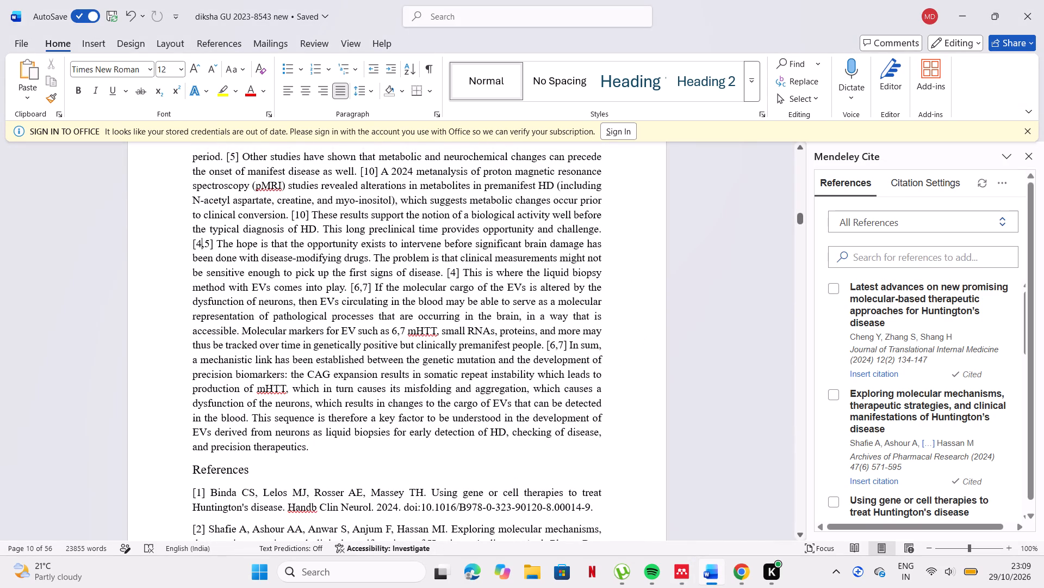
{"action": "key", "text": "BackSpace"}
{"action": "key", "text": "BackSpace"}
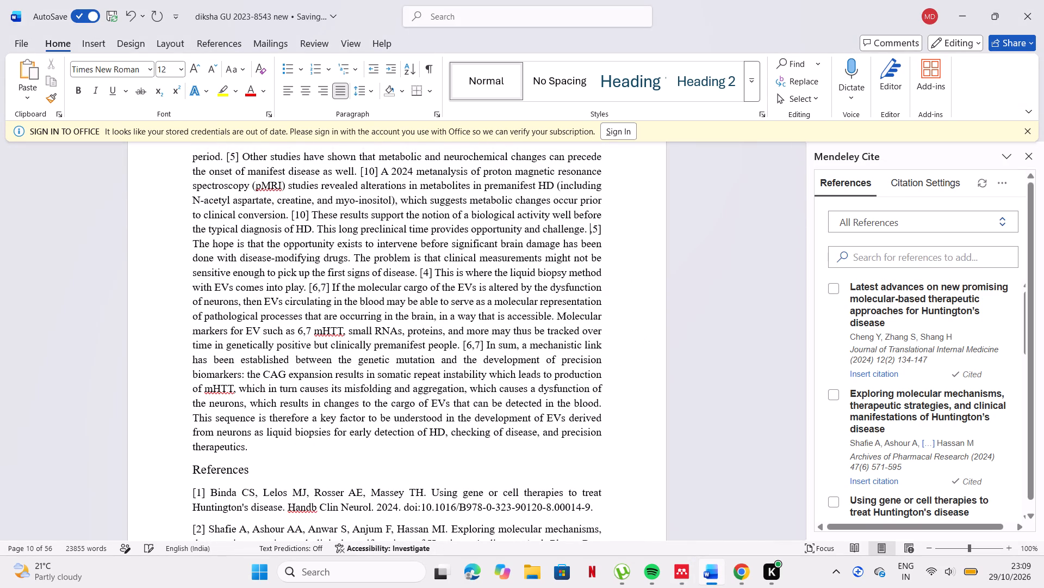
{"action": "key", "text": "ctrl+v"}
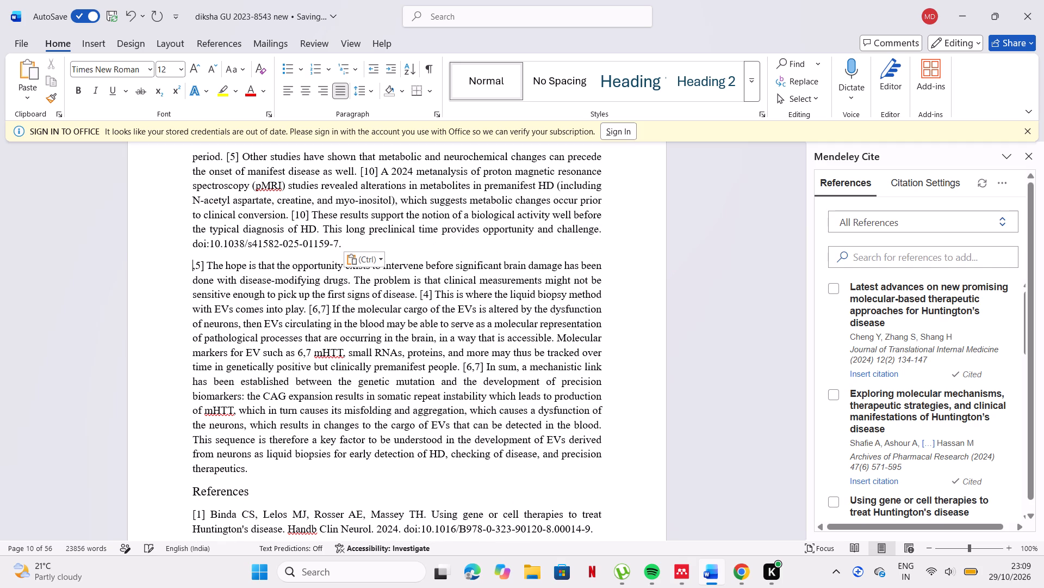
{"action": "left_click_drag", "start_coordinate": [192, 247], "coordinate": [336, 251]}
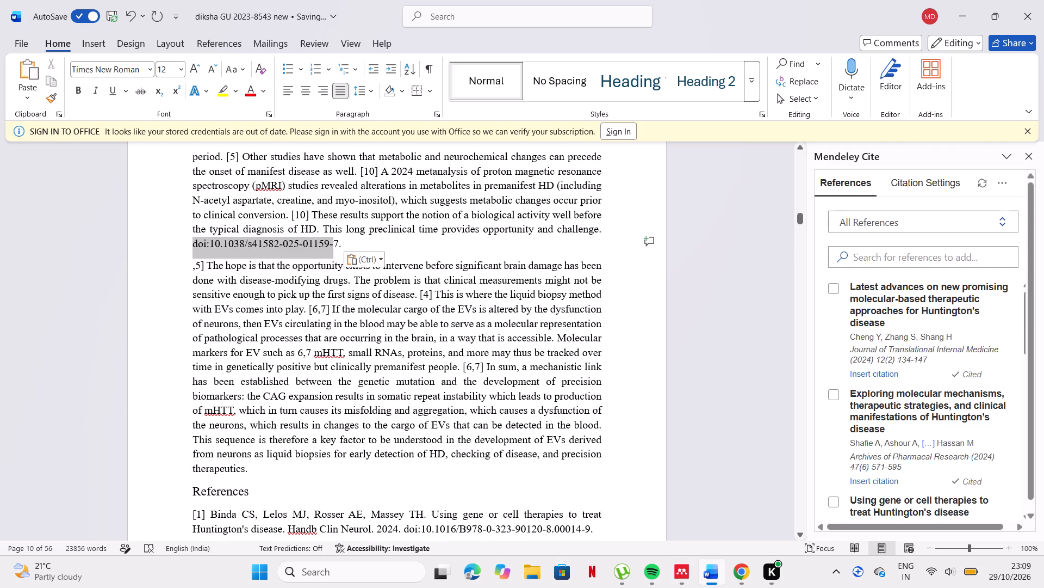
{"action": "left_click_drag", "start_coordinate": [336, 251], "coordinate": [342, 243]}
{"action": "left_click", "coordinate": [353, 223]}
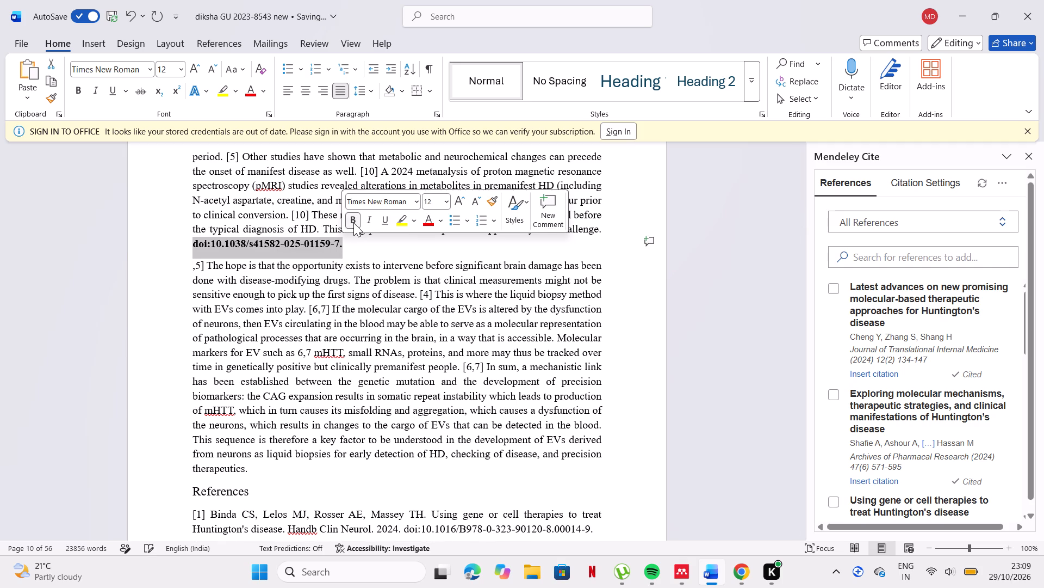
{"action": "left_click", "coordinate": [183, 242]}
{"action": "left_click", "coordinate": [192, 242]}
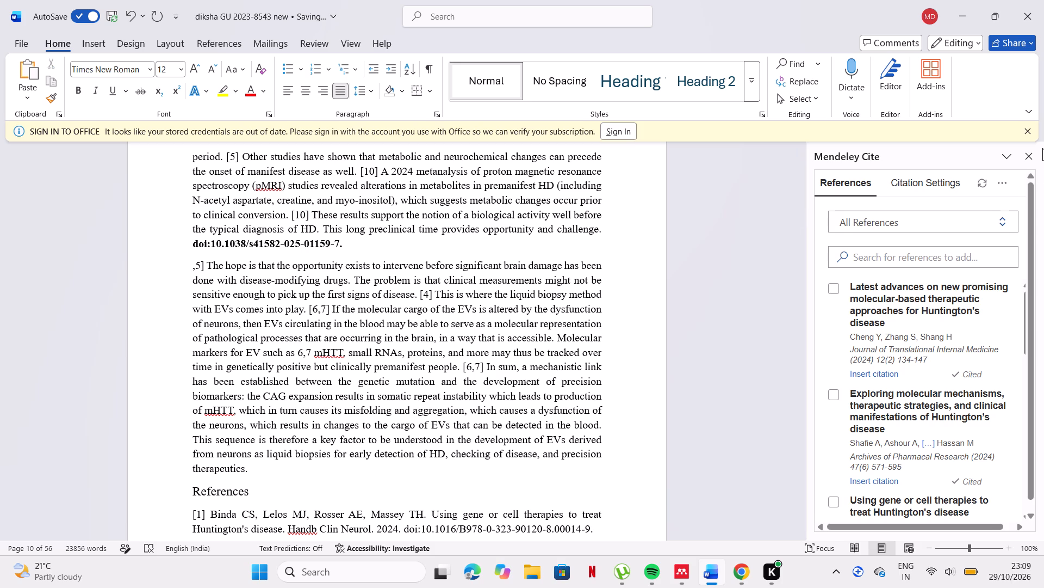
{"action": "left_click", "coordinate": [977, 181]}
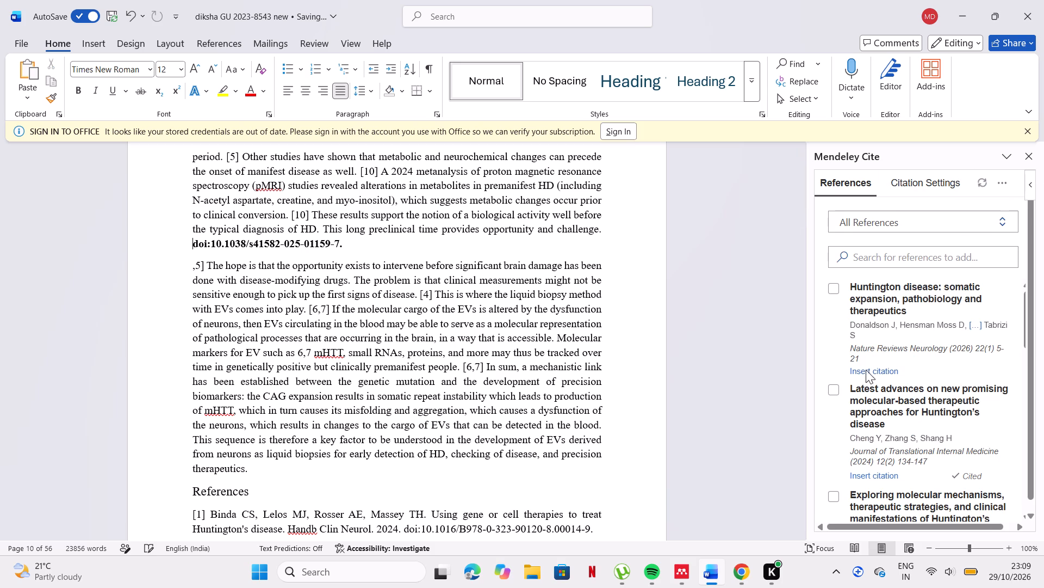
{"action": "left_click", "coordinate": [868, 372]}
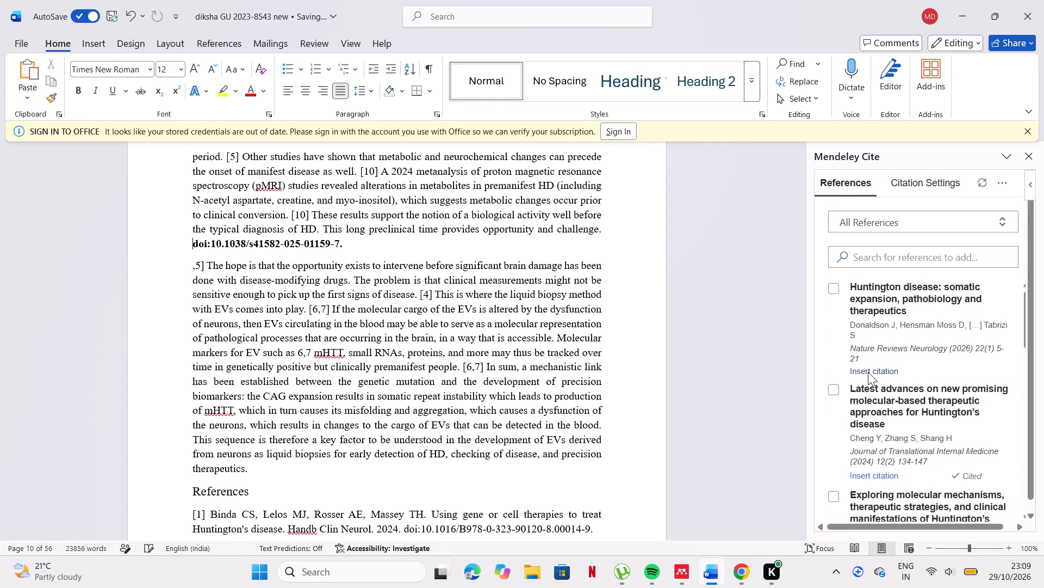
{"action": "left_click", "coordinate": [868, 372]}
{"action": "left_click", "coordinate": [868, 372]}
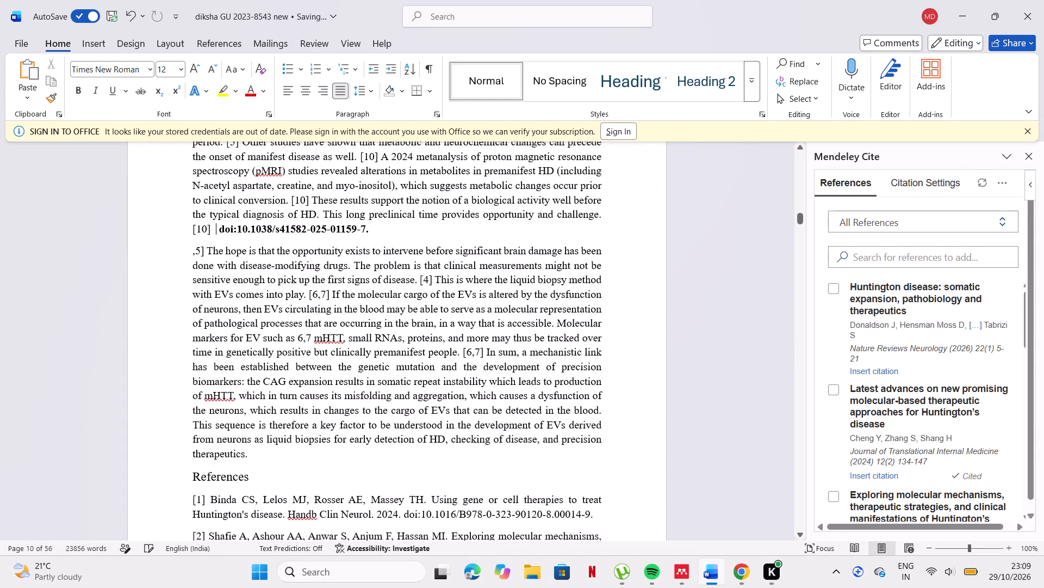
{"action": "key", "text": "BackSpace"}
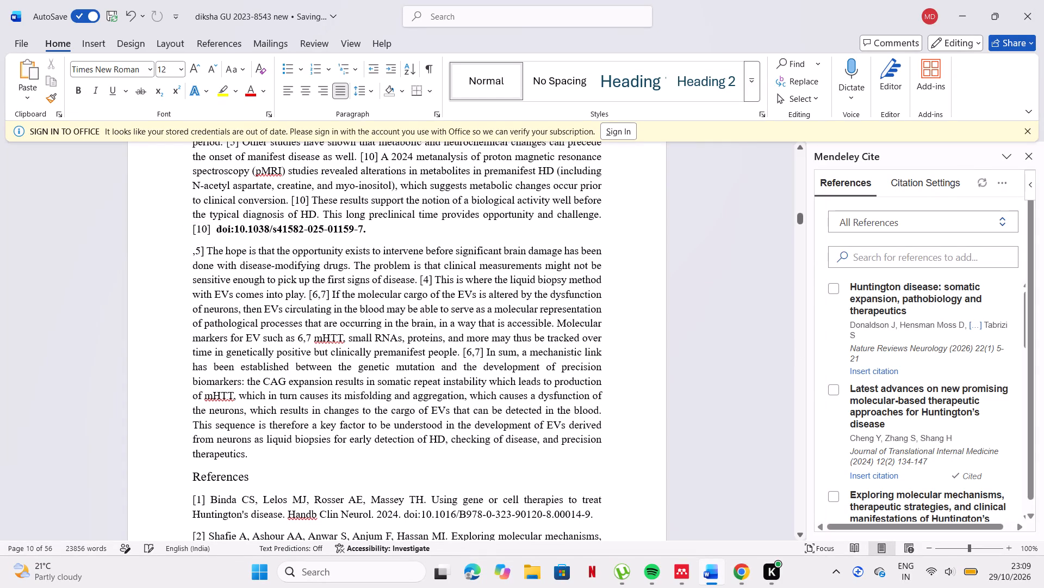
{"action": "left_click_drag", "start_coordinate": [192, 228], "coordinate": [210, 226]}
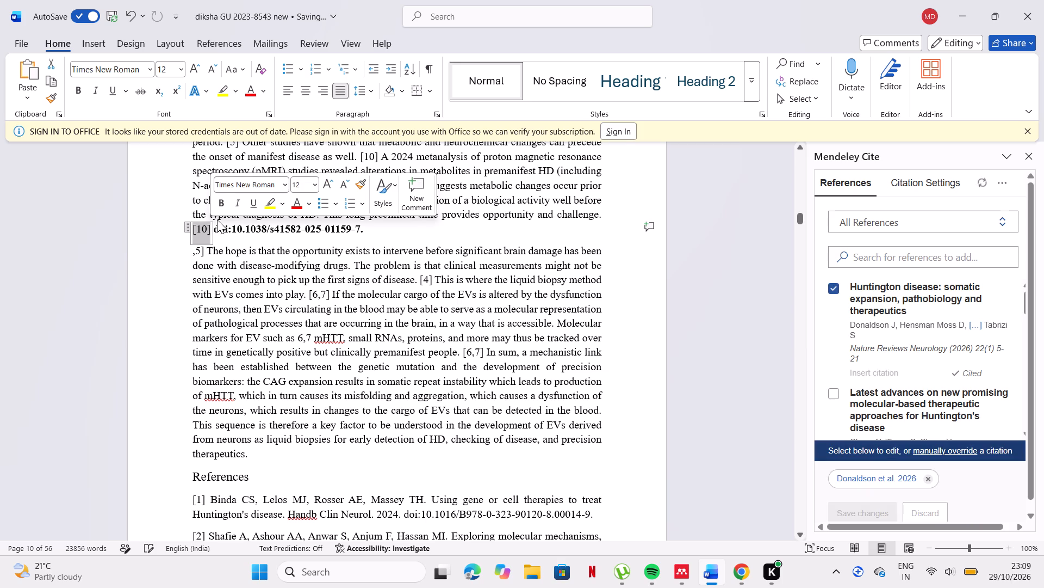
{"action": "left_click", "coordinate": [224, 200]}
{"action": "left_click", "coordinate": [391, 235]}
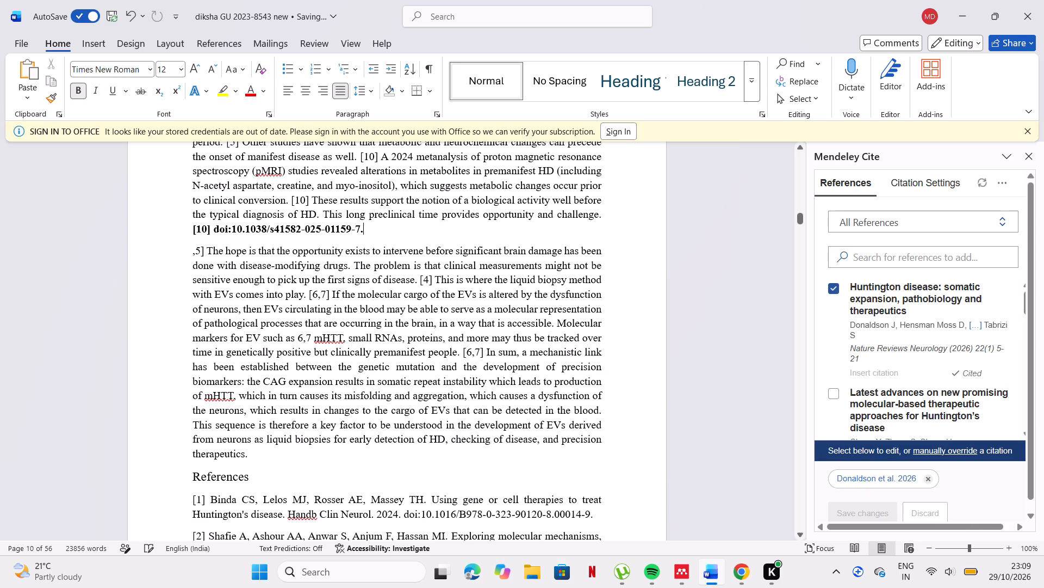
{"action": "left_click_drag", "start_coordinate": [216, 230], "coordinate": [360, 231]}
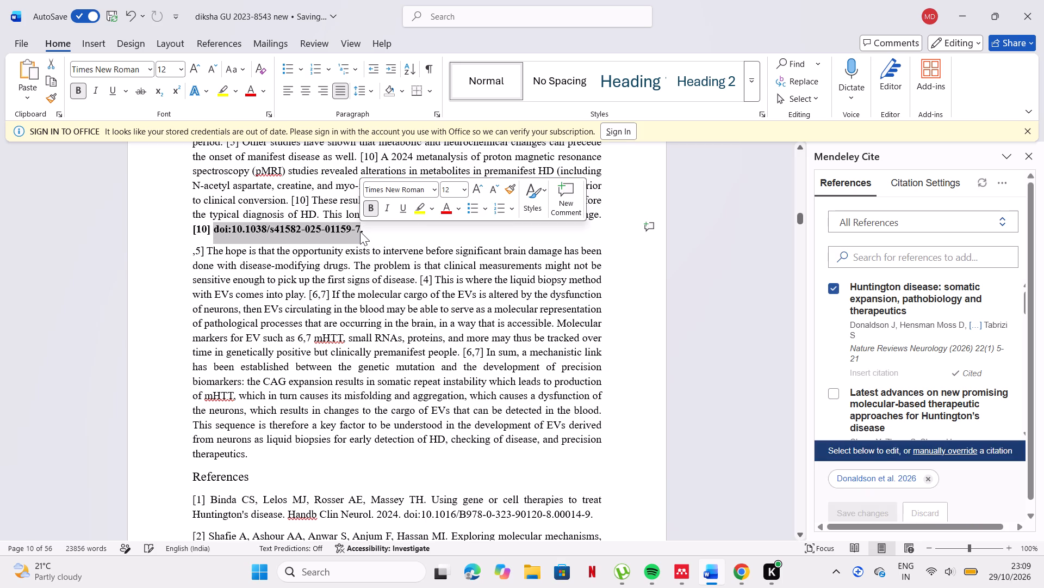
{"action": "key", "text": "ctrl+c"}
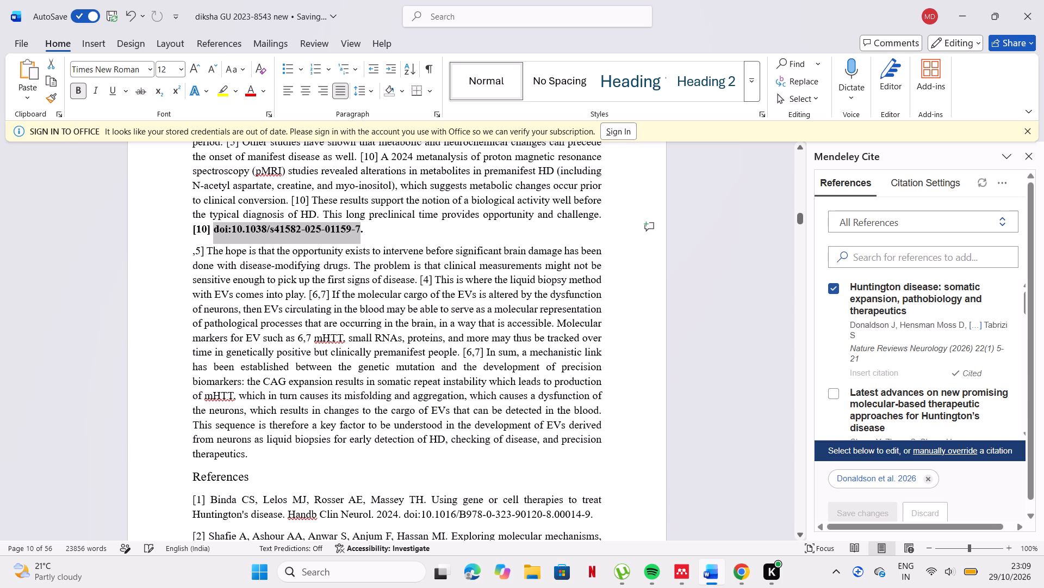
{"action": "scroll", "coordinate": [456, 198], "scroll_direction": "up", "scroll_amount": 2}
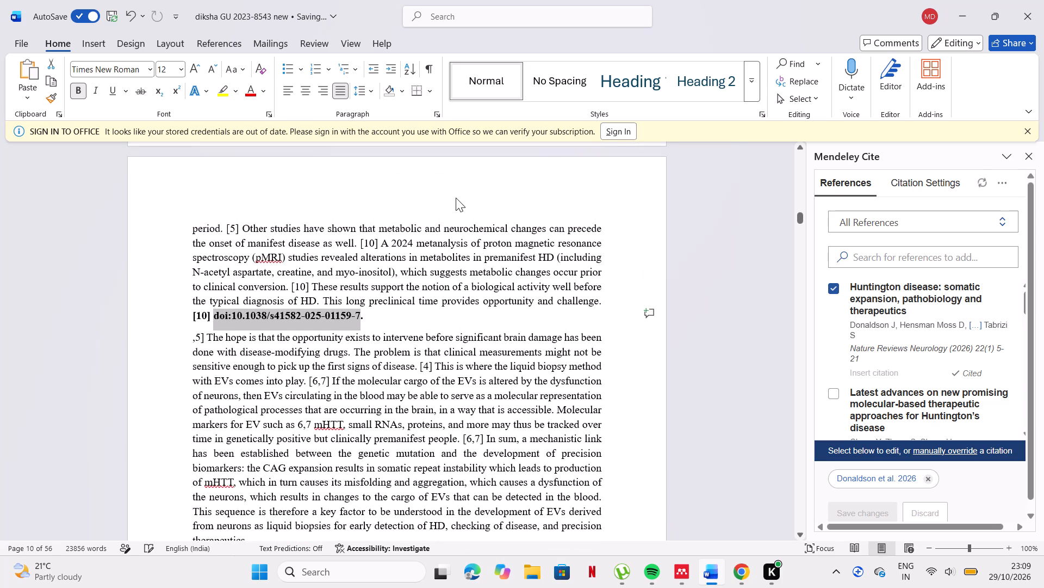
{"action": "scroll", "coordinate": [328, 285], "scroll_direction": "up", "scroll_amount": 1}
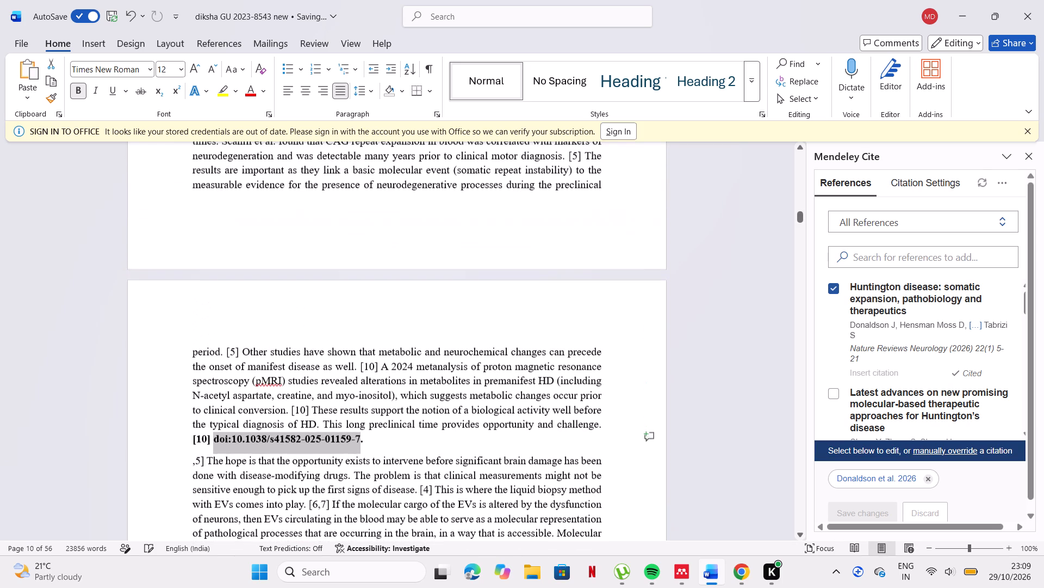
{"action": "scroll", "coordinate": [328, 285], "scroll_direction": "up", "scroll_amount": 3}
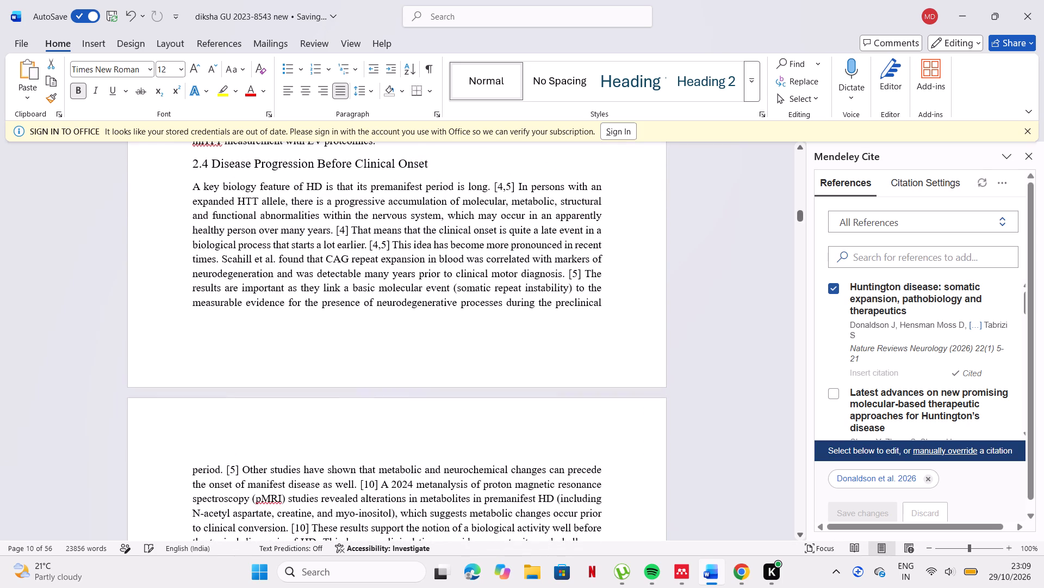
{"action": "scroll", "coordinate": [328, 285], "scroll_direction": "up", "scroll_amount": 1}
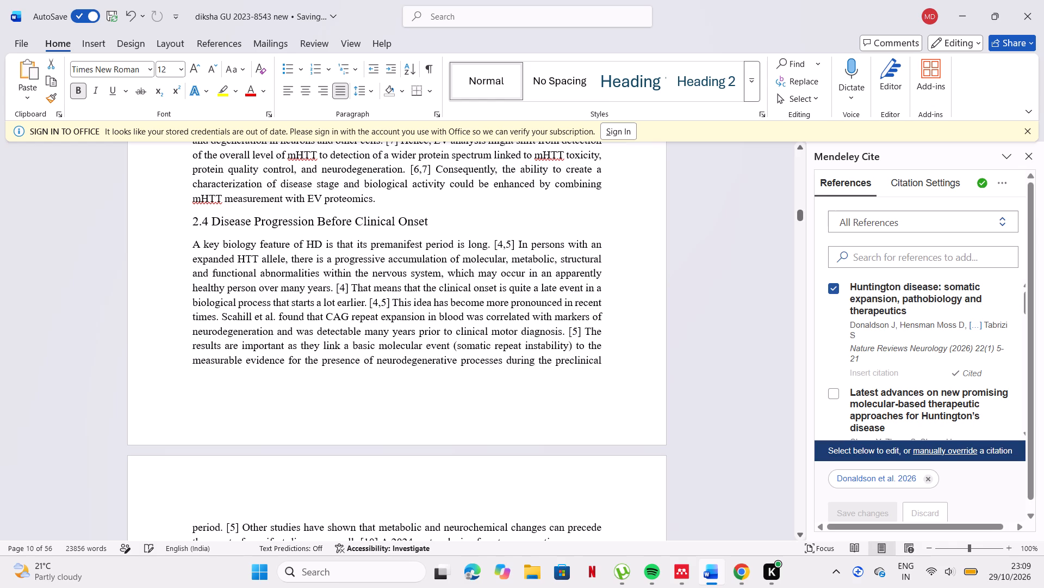
{"action": "left_click", "coordinate": [350, 287]}
{"action": "key", "text": "BackSpace"}
{"action": "key", "text": "BackSpace"}
{"action": "key", "text": "BackSpace"}
{"action": "key", "text": "BackSpace"}
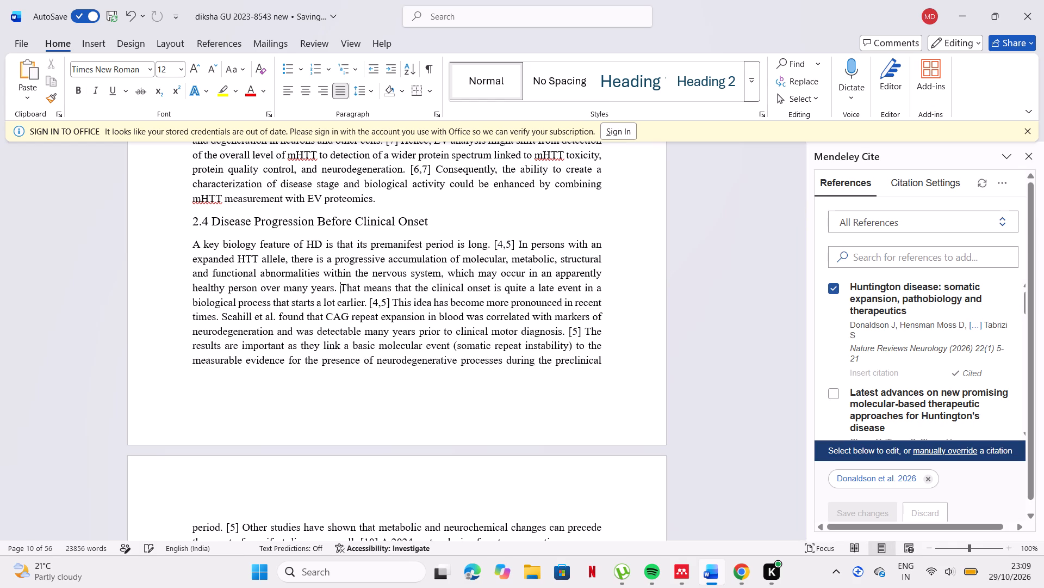
{"action": "left_click", "coordinate": [350, 287]}
{"action": "key", "text": "ctrl+c"}
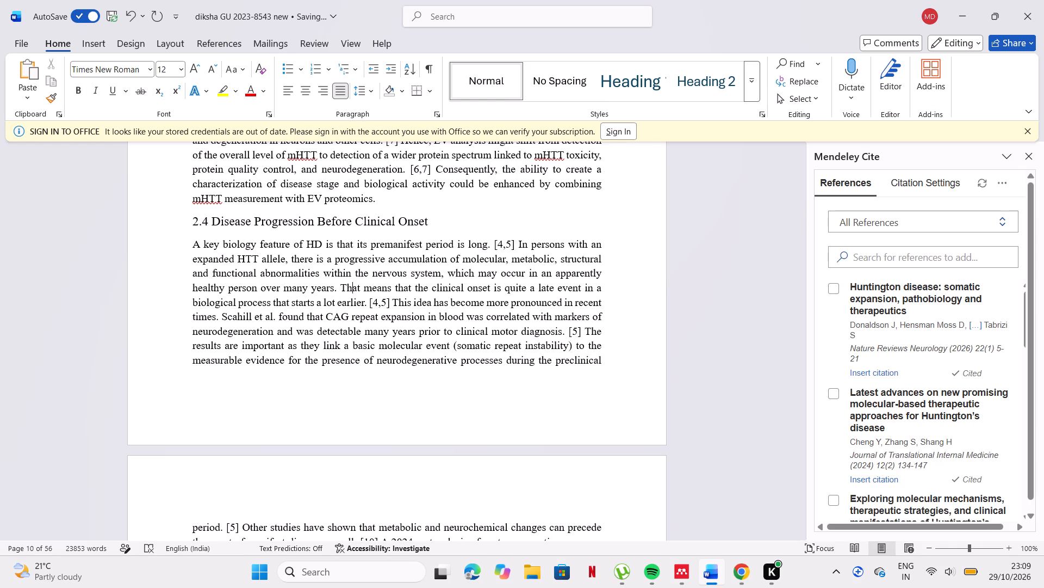
{"action": "left_click", "coordinate": [344, 287]}
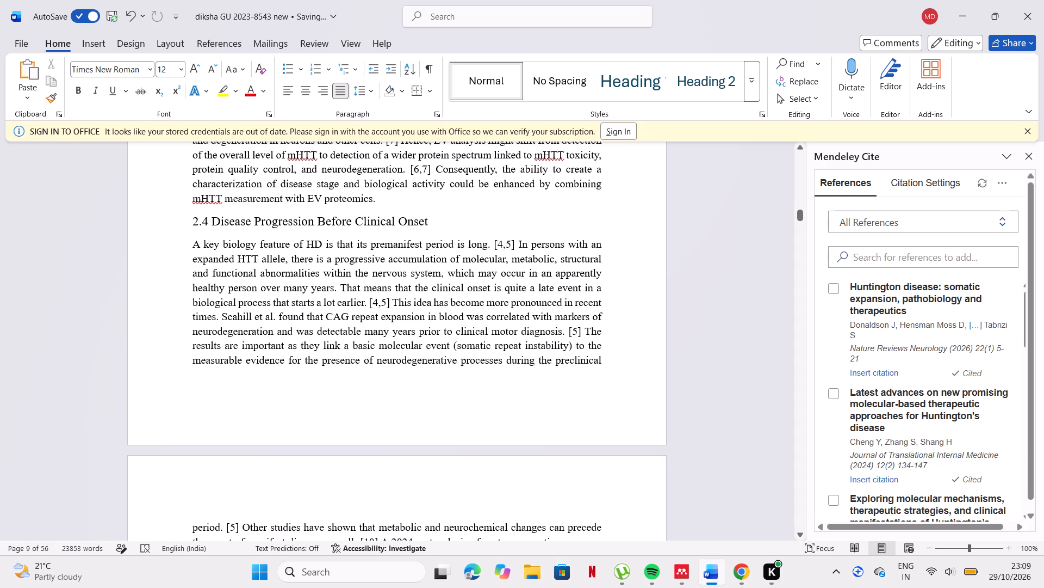
{"action": "left_click", "coordinate": [130, 15]}
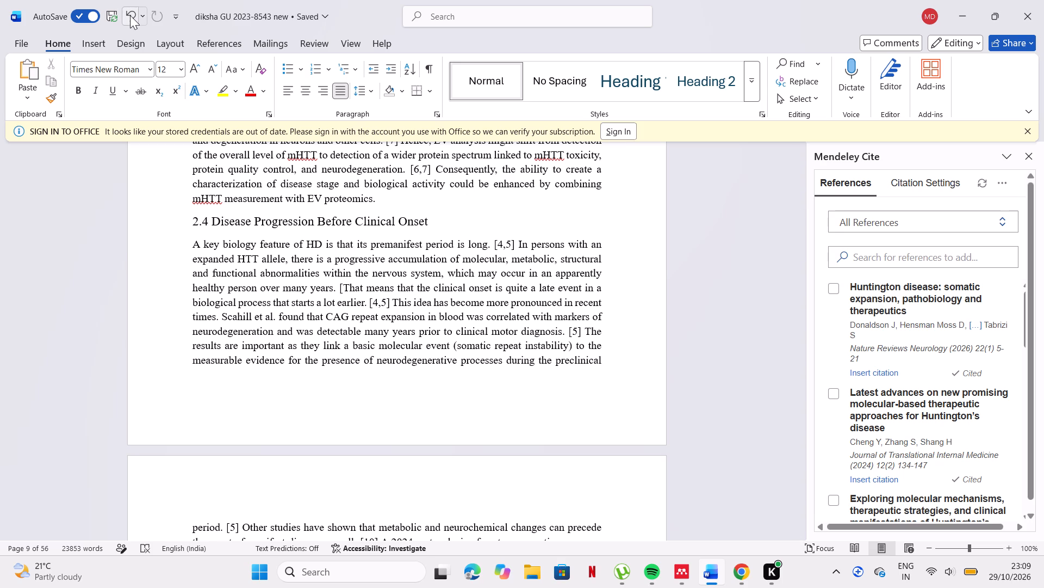
{"action": "key", "text": "BackSpace"}
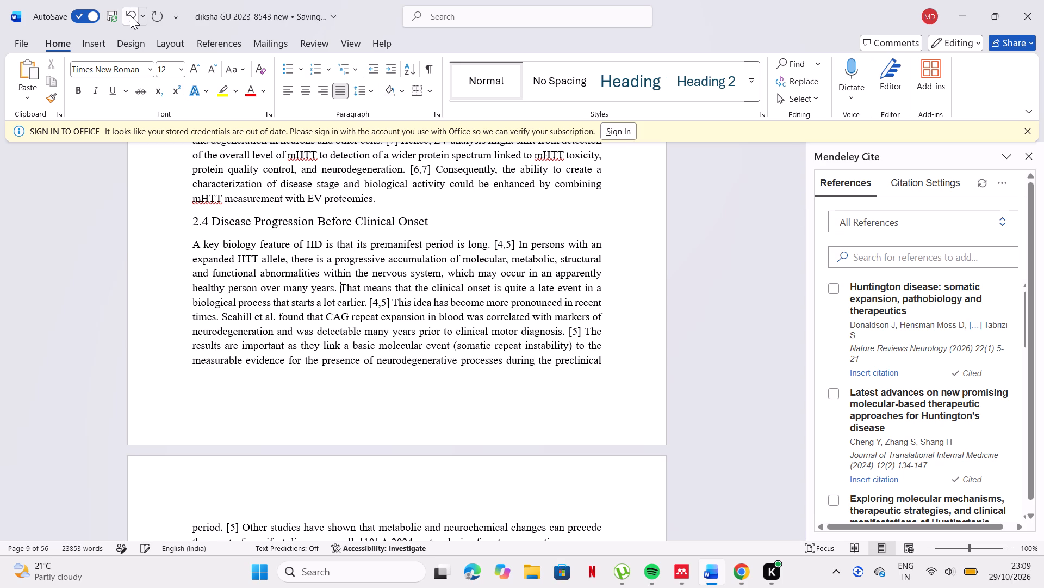
{"action": "key", "text": "ctrl+v"}
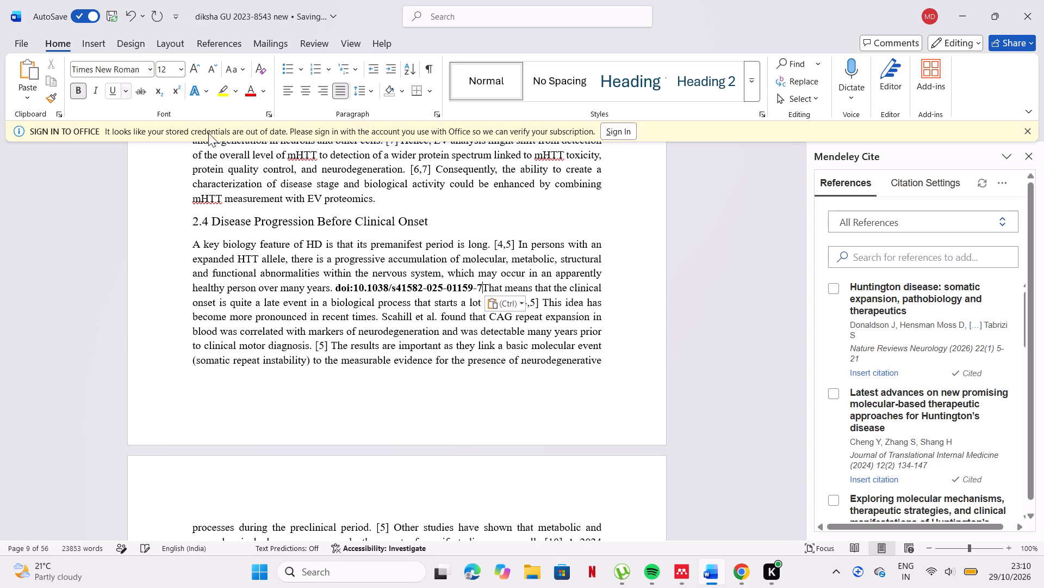
Insert the citation for "Huntington disease: somatic expansion, pathobiology and therapeutics" before the DOI after "over many years." and bold it.
{"action": "left_click", "coordinate": [337, 289]}
{"action": "left_click", "coordinate": [881, 375]}
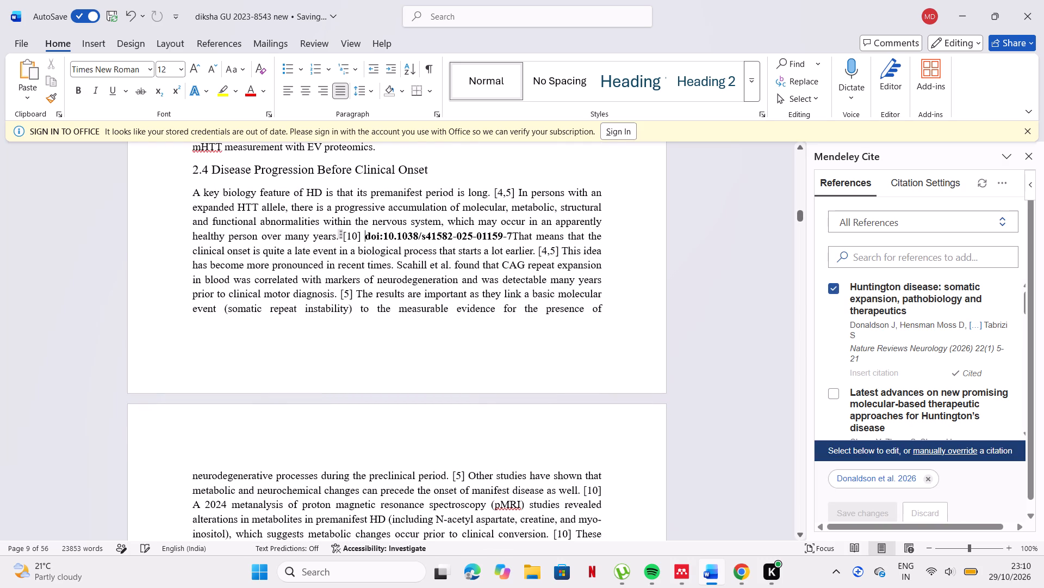
{"action": "left_click_drag", "start_coordinate": [345, 232], "coordinate": [366, 232]}
{"action": "left_click", "coordinate": [375, 202]}
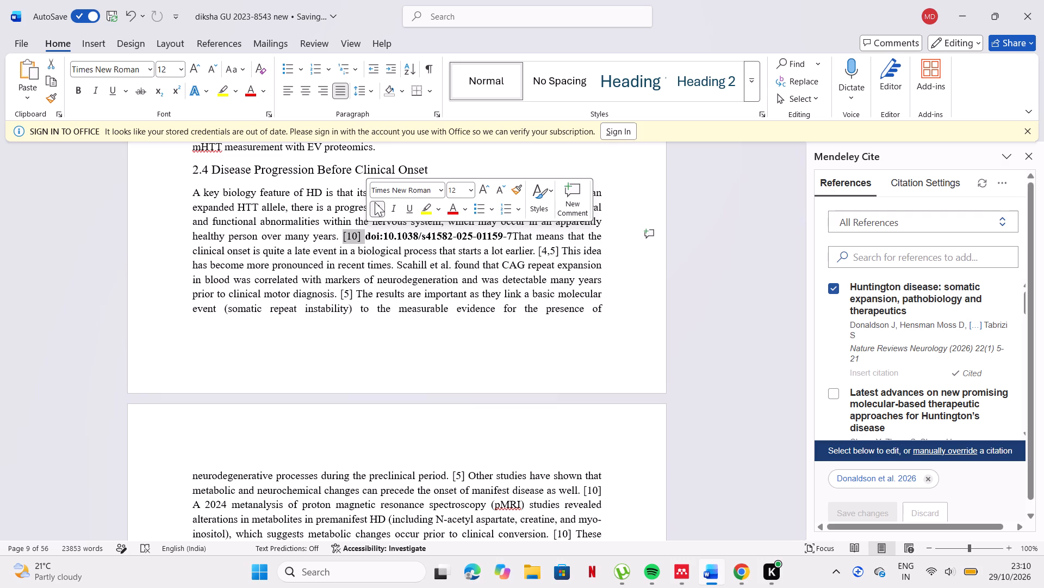
{"action": "left_click", "coordinate": [318, 196]}
{"action": "scroll", "coordinate": [331, 199], "scroll_direction": "up", "scroll_amount": 1}
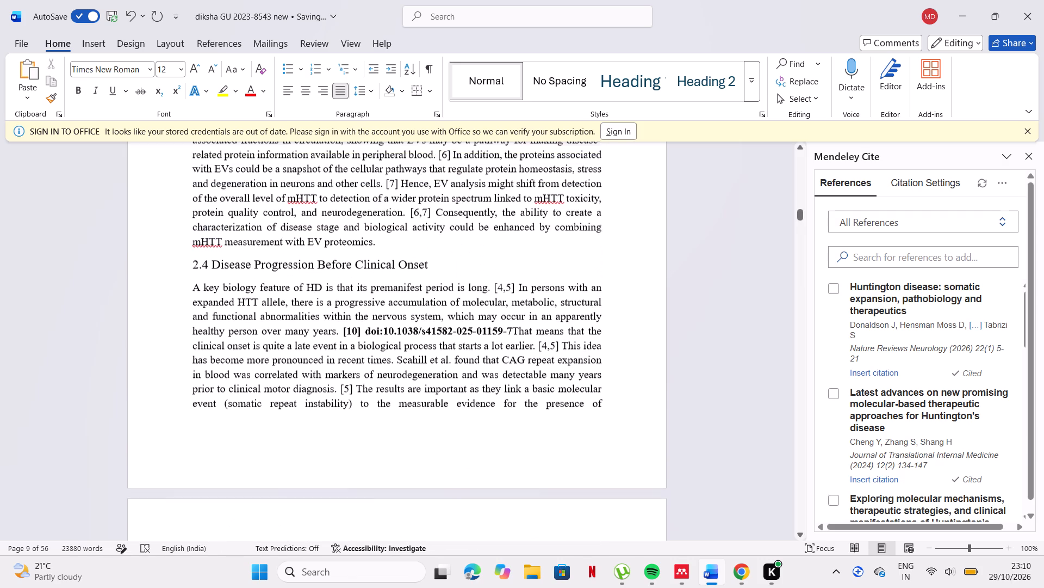
{"action": "scroll", "coordinate": [331, 199], "scroll_direction": "up", "scroll_amount": 3}
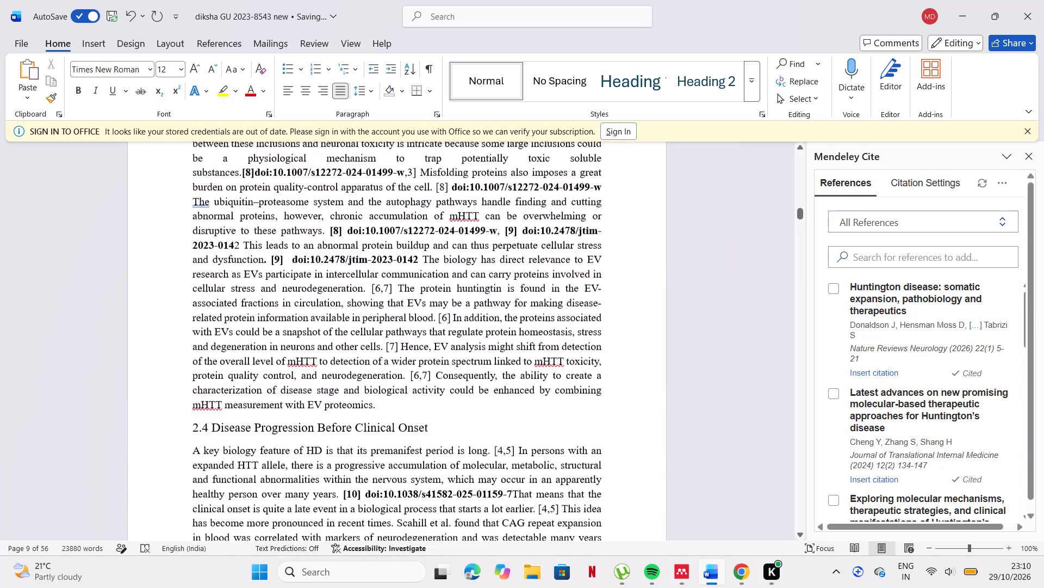
{"action": "scroll", "coordinate": [331, 199], "scroll_direction": "up", "scroll_amount": 3}
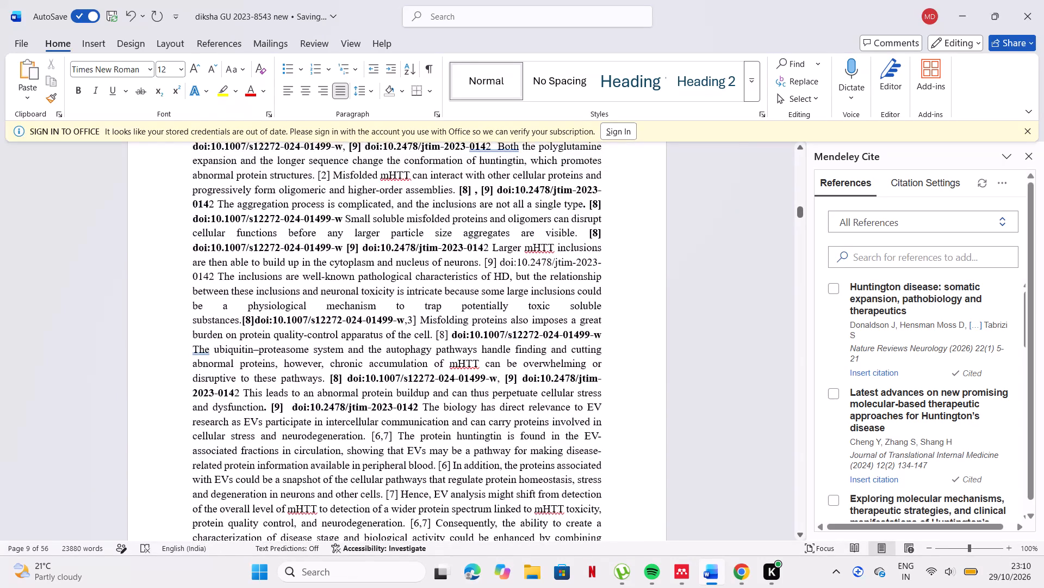
{"action": "scroll", "coordinate": [331, 199], "scroll_direction": "up", "scroll_amount": 1}
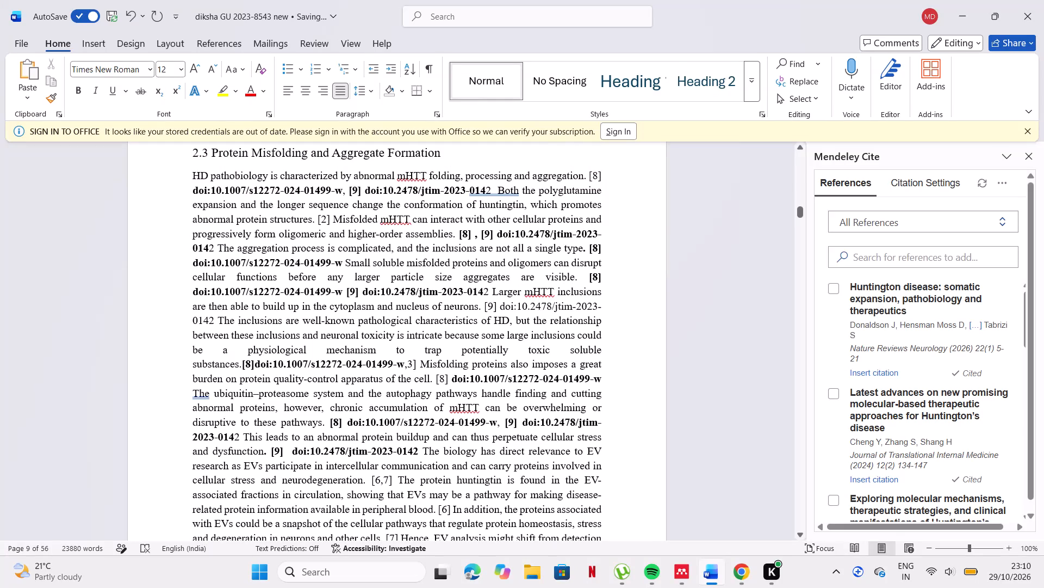
{"action": "left_click", "coordinate": [417, 362]}
{"action": "key", "text": "BackSpace"}
{"action": "key", "text": "BackSpace"}
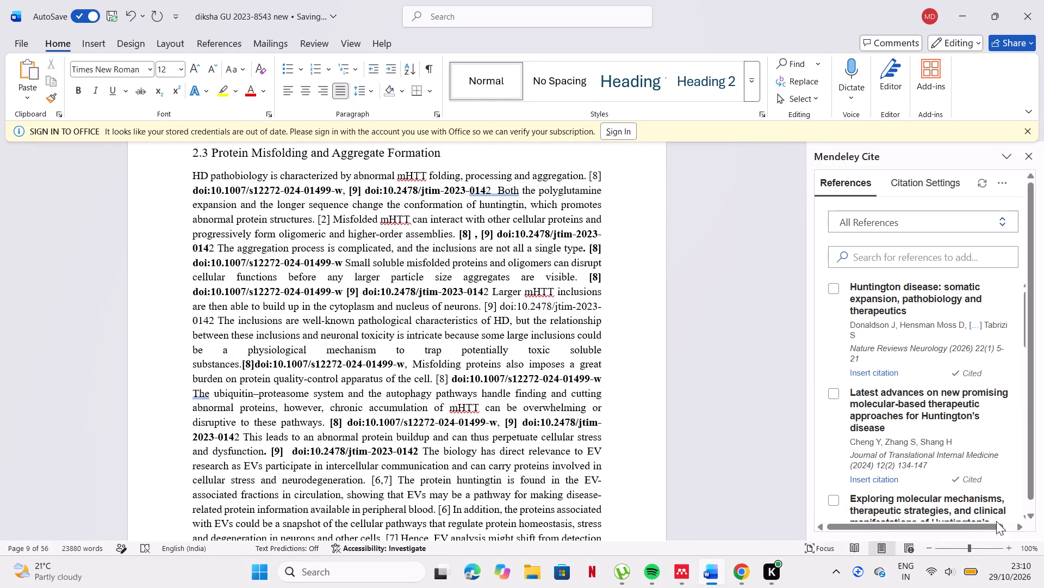
{"action": "scroll", "coordinate": [924, 422], "scroll_direction": "down", "scroll_amount": 1}
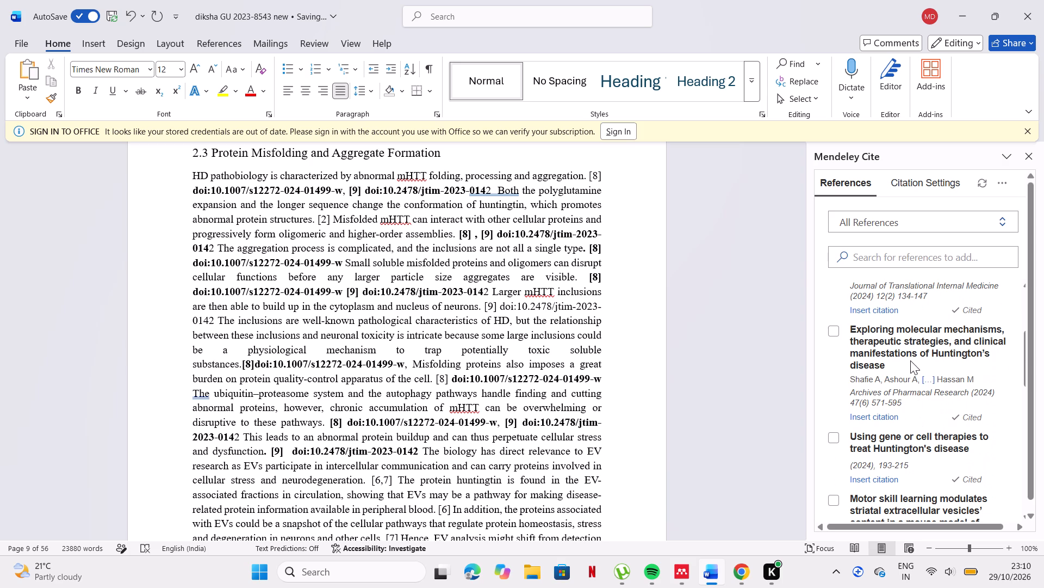
{"action": "scroll", "coordinate": [910, 360], "scroll_direction": "up", "scroll_amount": 1}
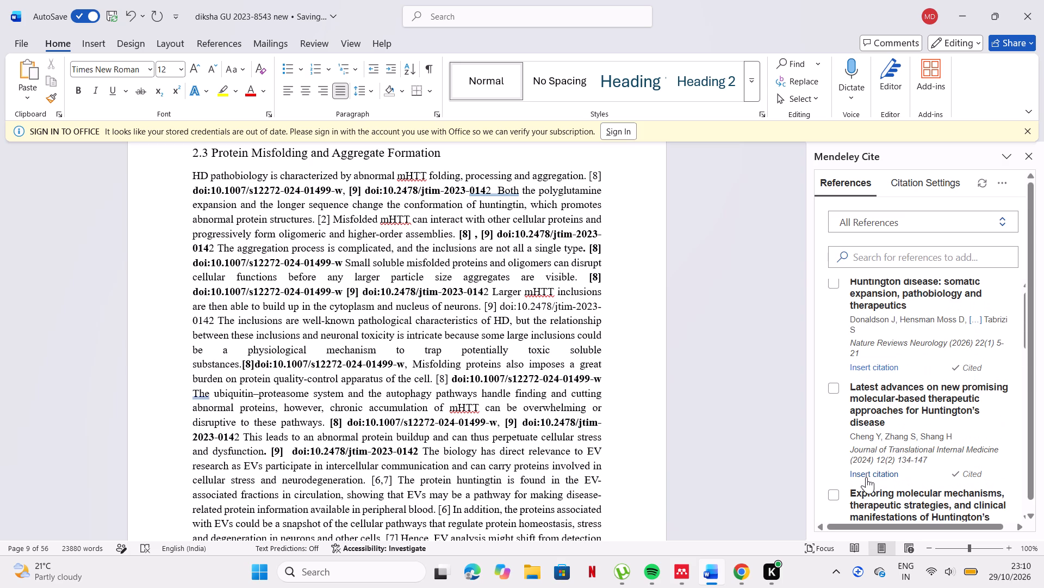
{"action": "left_click", "coordinate": [866, 477]}
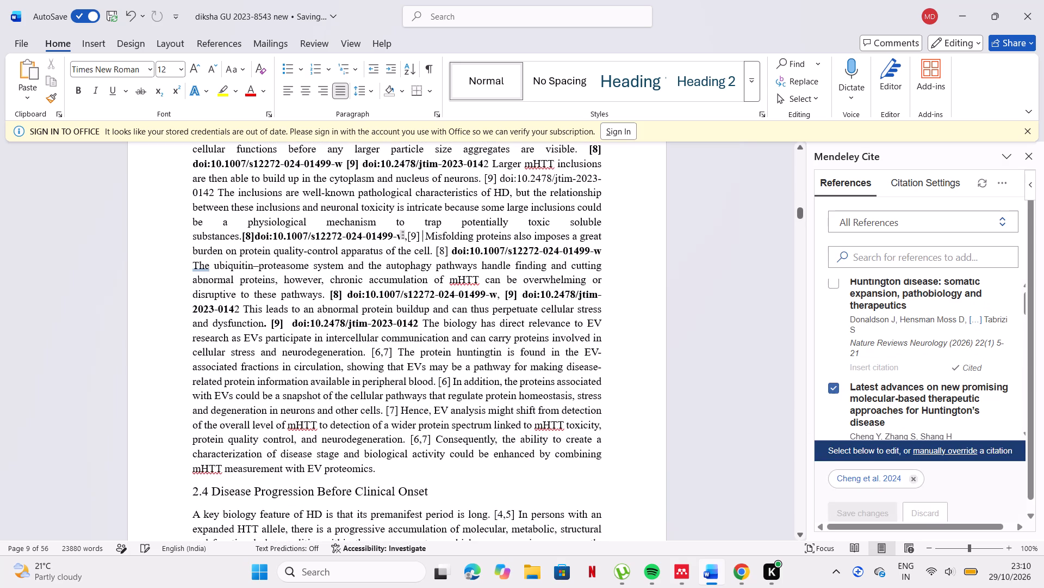
Bold the comma and citation [9] before "Misfolding proteins also imposes" in section 2.3.
{"action": "scroll", "coordinate": [732, 339], "scroll_direction": "up", "scroll_amount": 1}
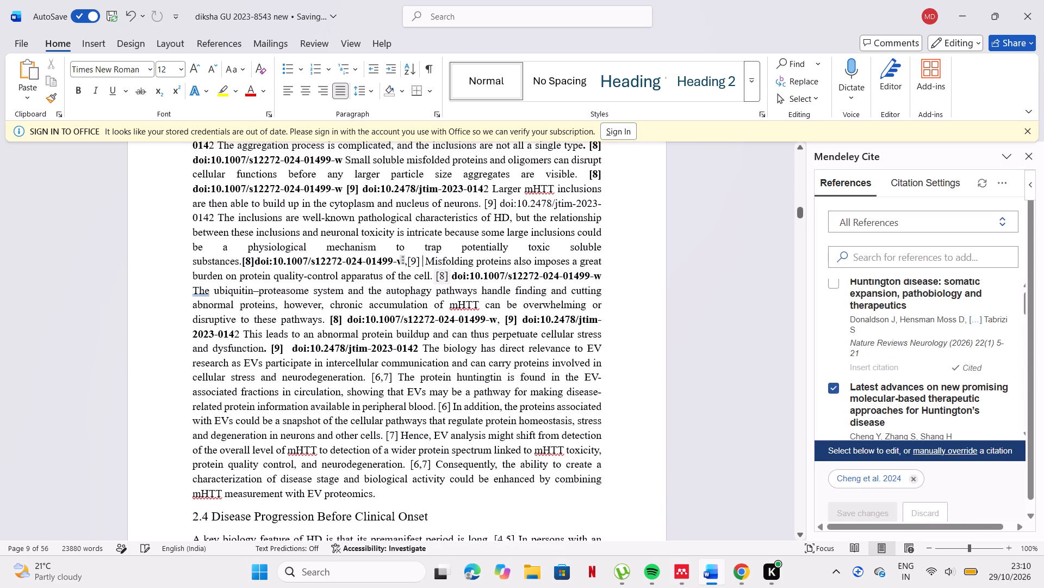
{"action": "left_click_drag", "start_coordinate": [406, 260], "coordinate": [419, 260]}
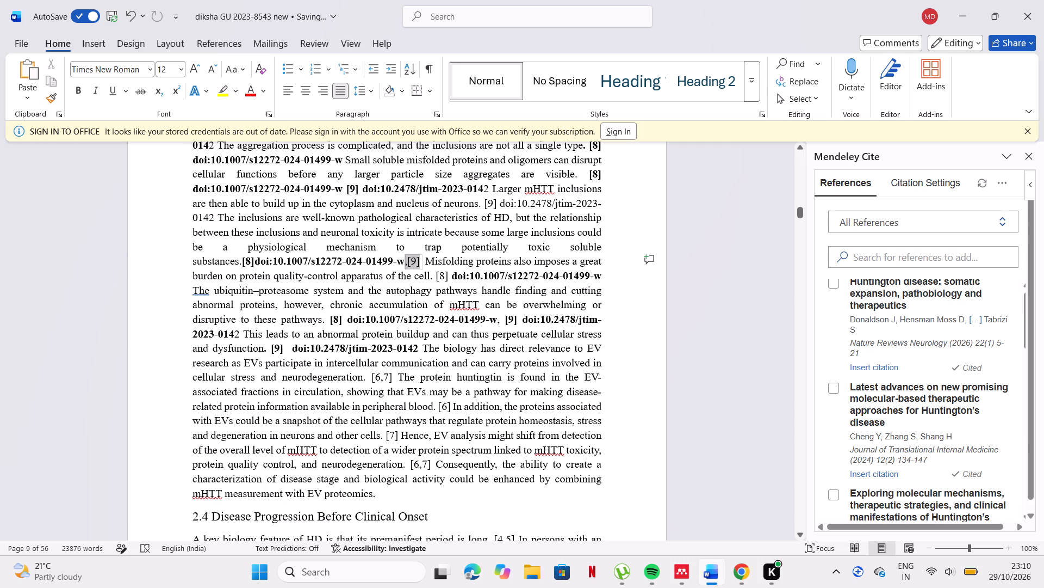
{"action": "left_click_drag", "start_coordinate": [419, 260], "coordinate": [420, 260]}
{"action": "left_click", "coordinate": [428, 235]}
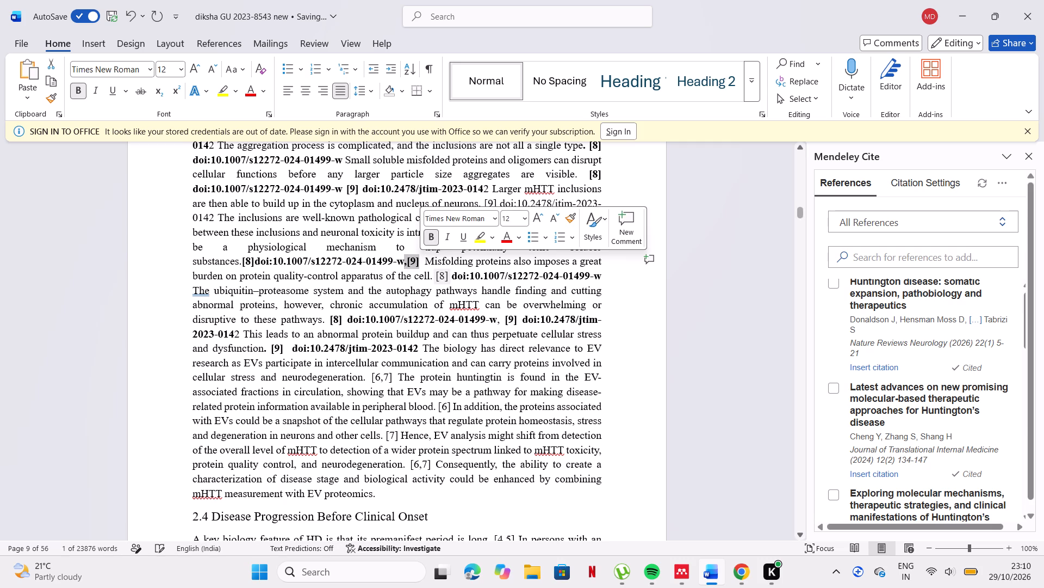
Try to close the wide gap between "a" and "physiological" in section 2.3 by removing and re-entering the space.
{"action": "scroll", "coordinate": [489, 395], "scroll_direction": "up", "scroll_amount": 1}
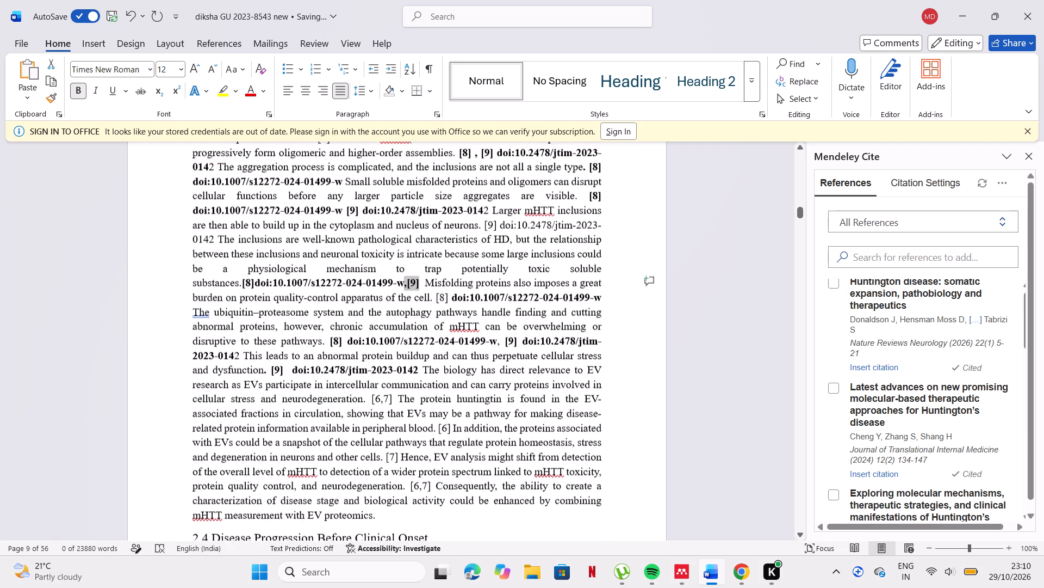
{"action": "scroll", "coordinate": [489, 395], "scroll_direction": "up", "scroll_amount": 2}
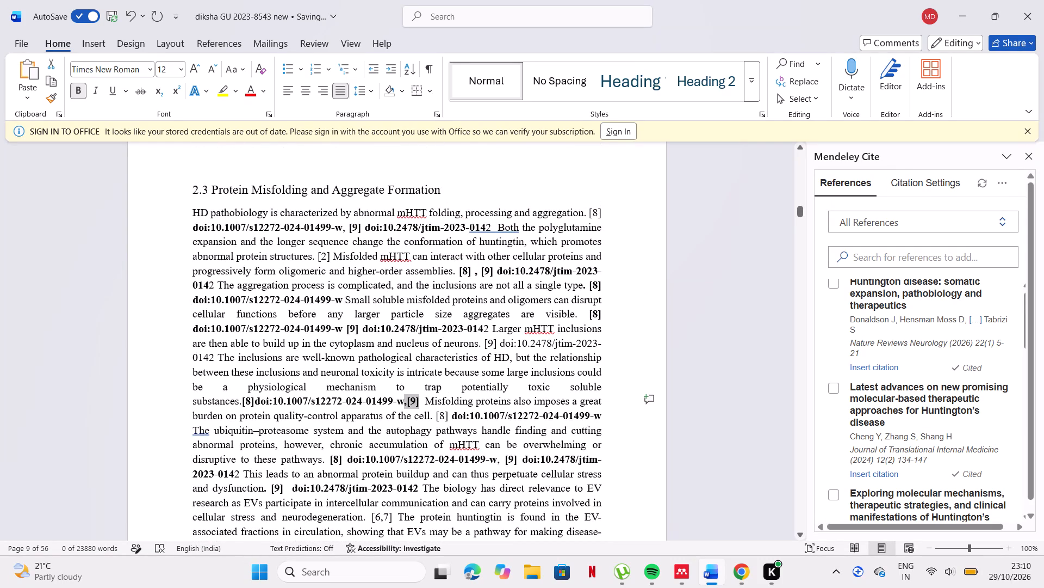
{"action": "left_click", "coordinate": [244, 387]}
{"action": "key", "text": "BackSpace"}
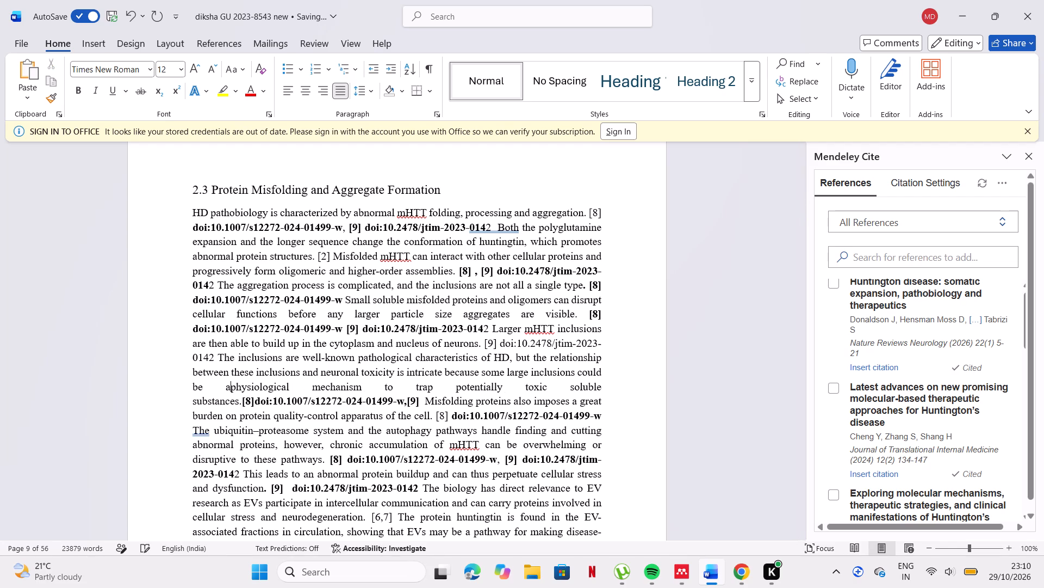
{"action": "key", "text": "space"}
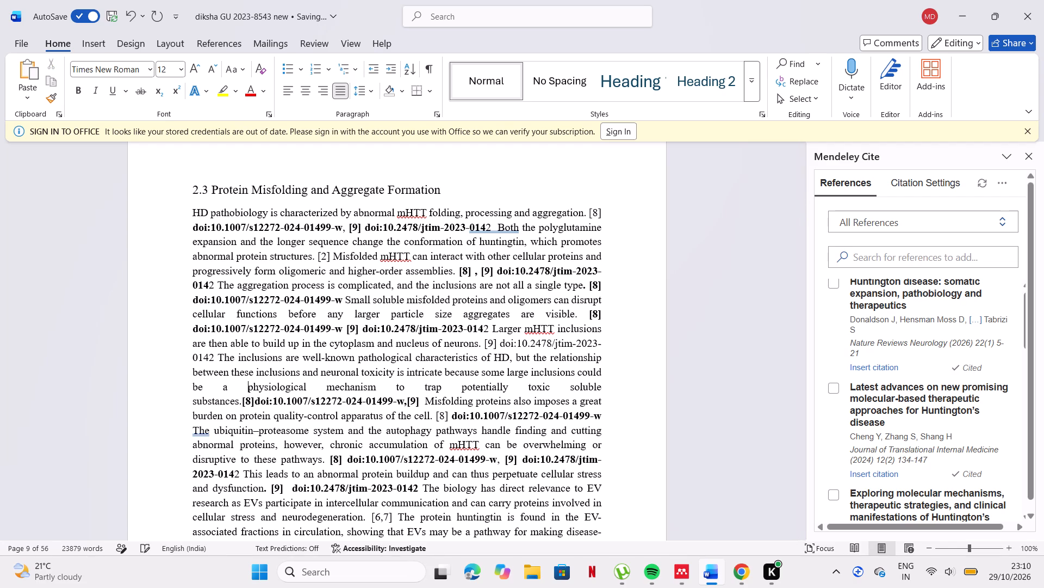
In section 2.3, replace the typed [2] after "abnormal protein structures." with the citation for "Exploring molecular mechanisms, therapeutic strategies, and clinical manifestations of Huntington's disease".
{"action": "left_click", "coordinate": [331, 258]}
{"action": "left_click_drag", "start_coordinate": [331, 258], "coordinate": [318, 256]}
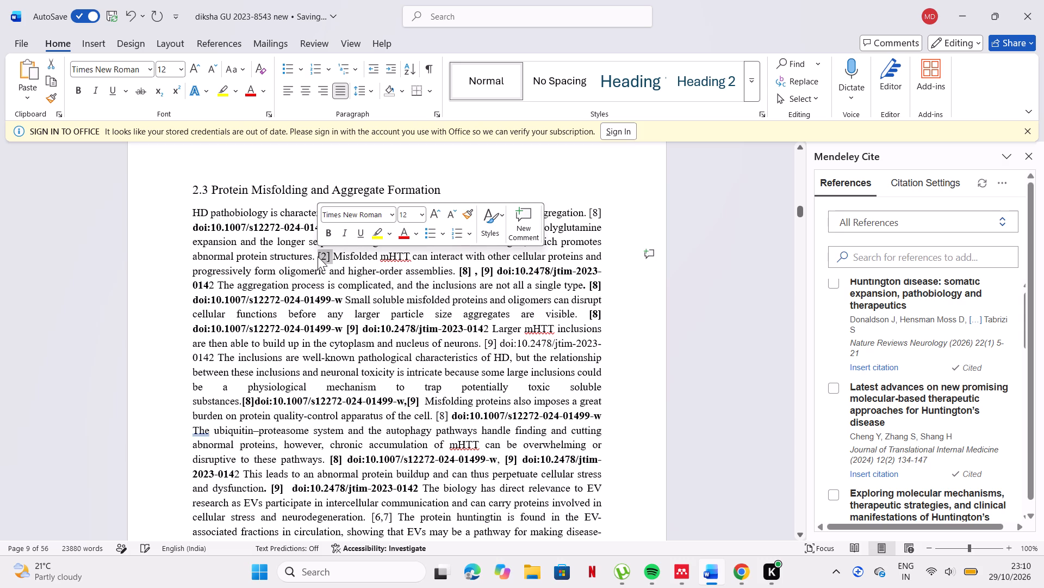
{"action": "left_click", "coordinate": [318, 256]}
{"action": "left_click", "coordinate": [324, 255]}
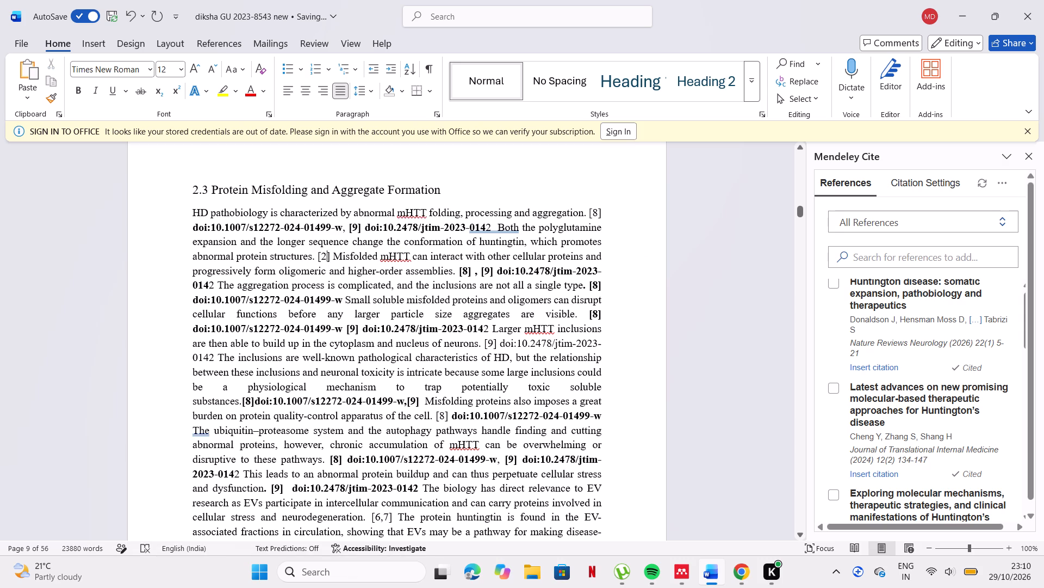
{"action": "left_click", "coordinate": [331, 255]}
{"action": "key", "text": "BackSpace"}
{"action": "key", "text": "BackSpace"}
{"action": "key", "text": "BackSpace"}
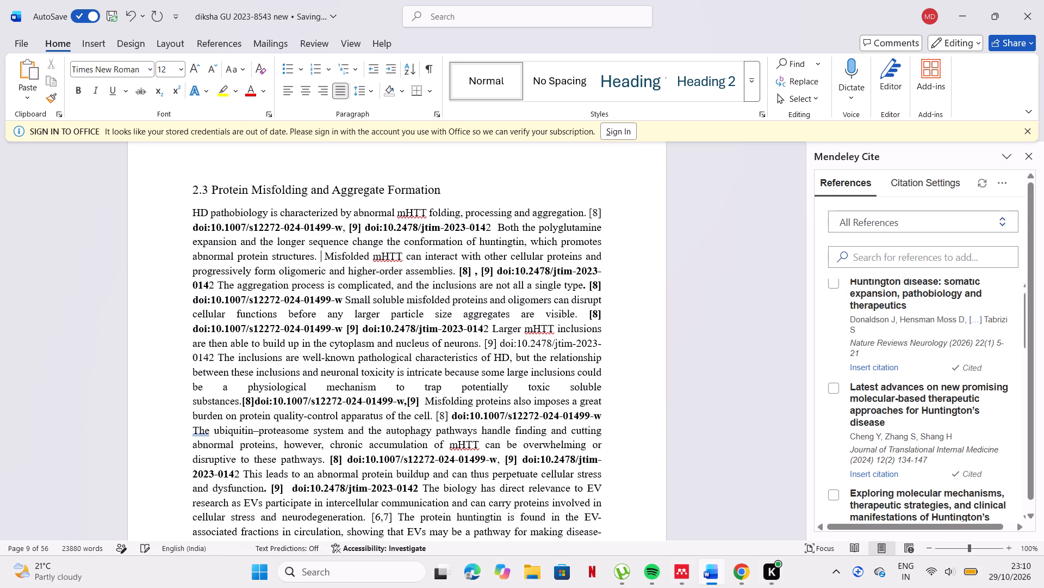
{"action": "scroll", "coordinate": [893, 421], "scroll_direction": "down", "scroll_amount": 1}
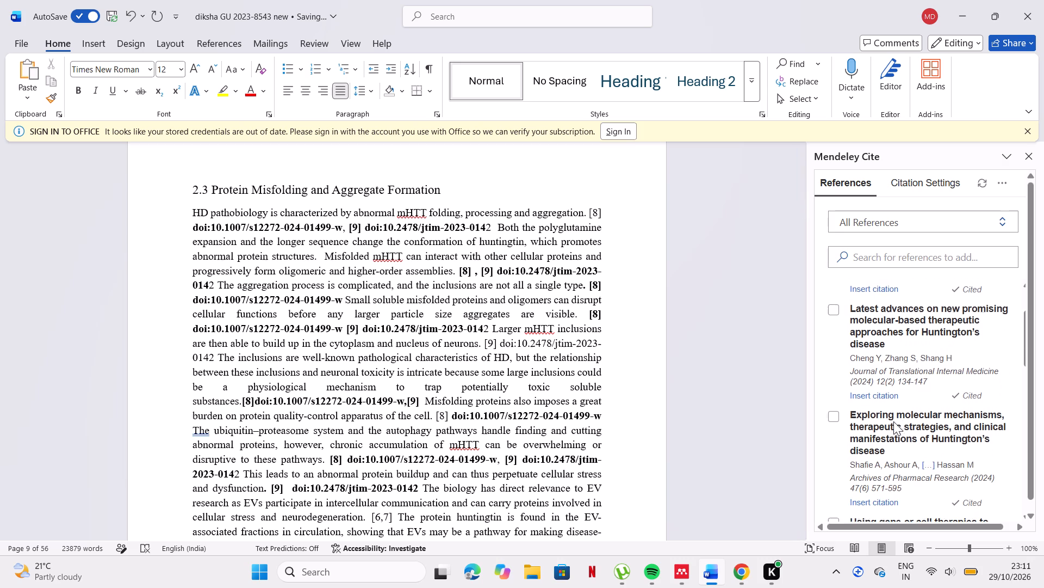
{"action": "scroll", "coordinate": [893, 421], "scroll_direction": "down", "scroll_amount": 2}
{"action": "left_click", "coordinate": [888, 452]}
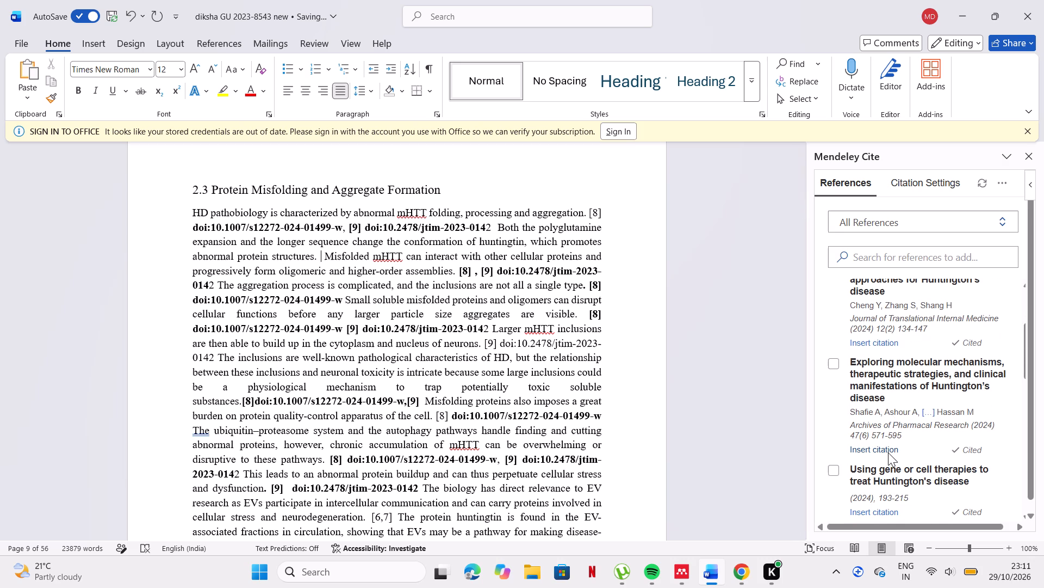
In section 2.2, replace the typed 3] before "One of the key neuronal populations" with the citation for "Latest advances on new promising molecular-based therapeutic approaches for Huntington's disease".
{"action": "scroll", "coordinate": [755, 384], "scroll_direction": "up", "scroll_amount": 1}
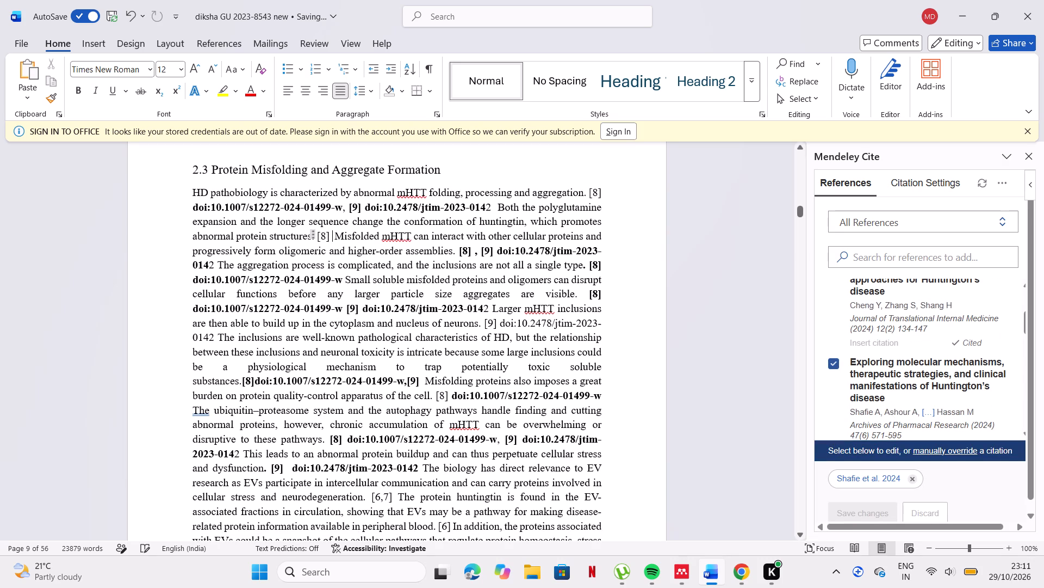
{"action": "scroll", "coordinate": [755, 384], "scroll_direction": "up", "scroll_amount": 3}
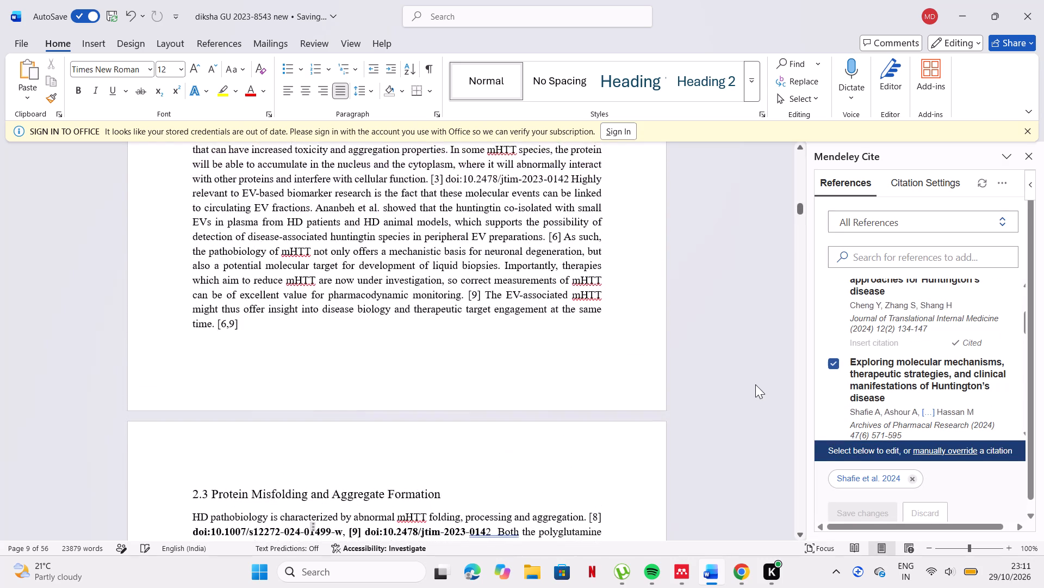
{"action": "scroll", "coordinate": [755, 384], "scroll_direction": "up", "scroll_amount": 4}
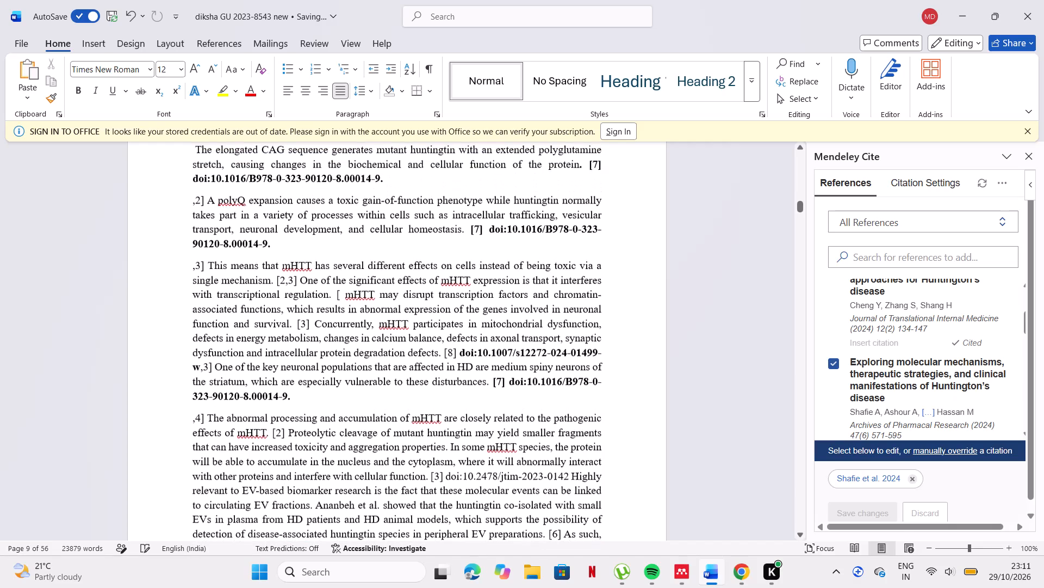
{"action": "scroll", "coordinate": [755, 384], "scroll_direction": "up", "scroll_amount": 1}
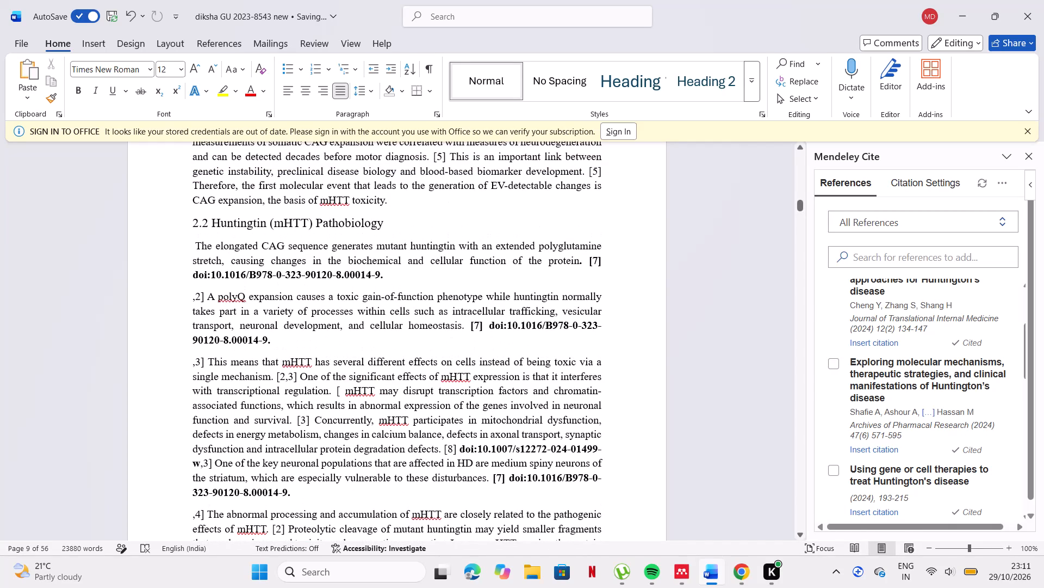
{"action": "scroll", "coordinate": [464, 419], "scroll_direction": "down", "scroll_amount": 3}
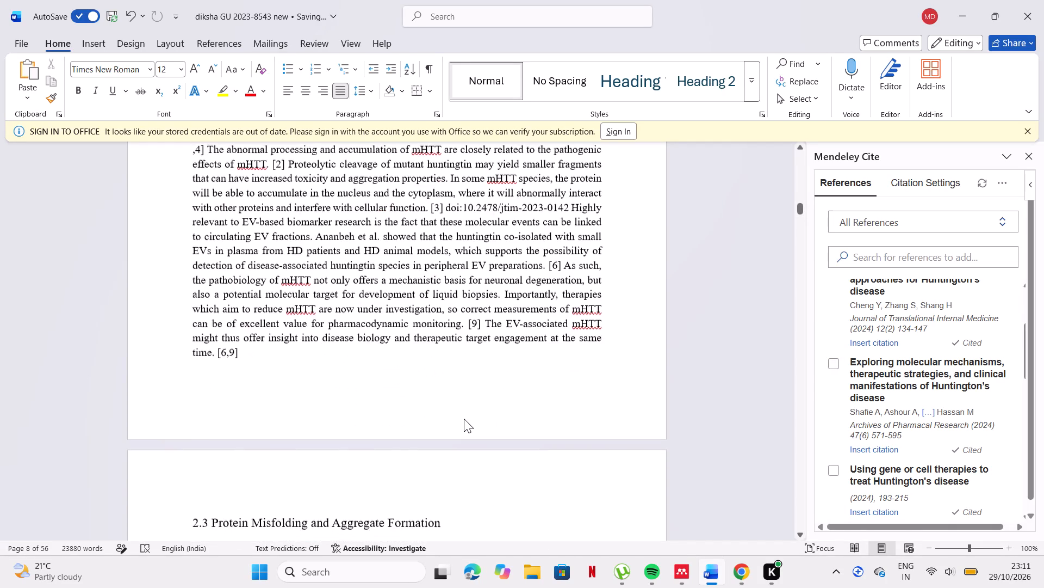
{"action": "scroll", "coordinate": [464, 419], "scroll_direction": "down", "scroll_amount": 3}
{"action": "scroll", "coordinate": [464, 419], "scroll_direction": "up", "scroll_amount": 3}
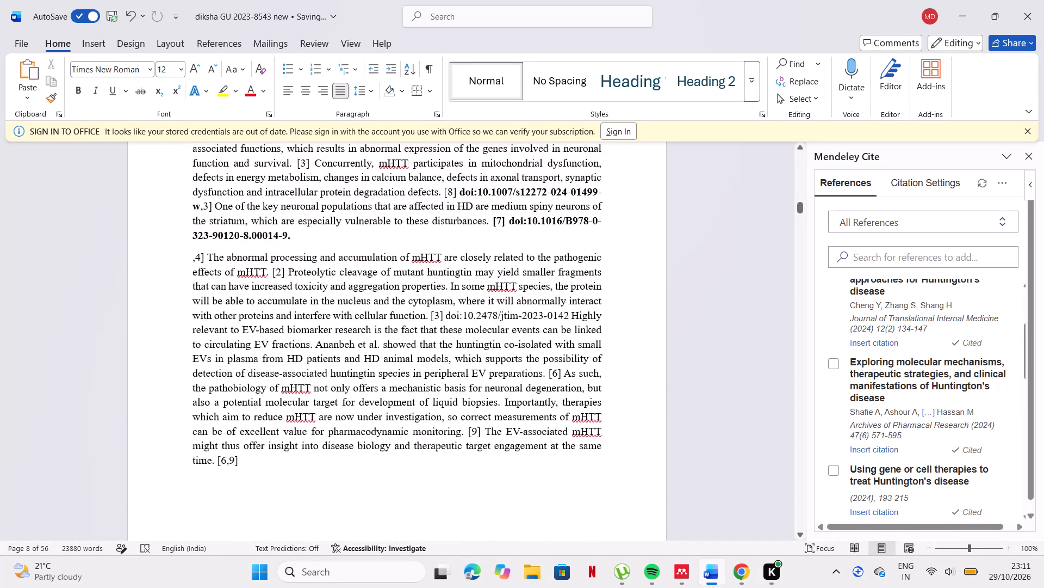
{"action": "scroll", "coordinate": [464, 419], "scroll_direction": "up", "scroll_amount": 1}
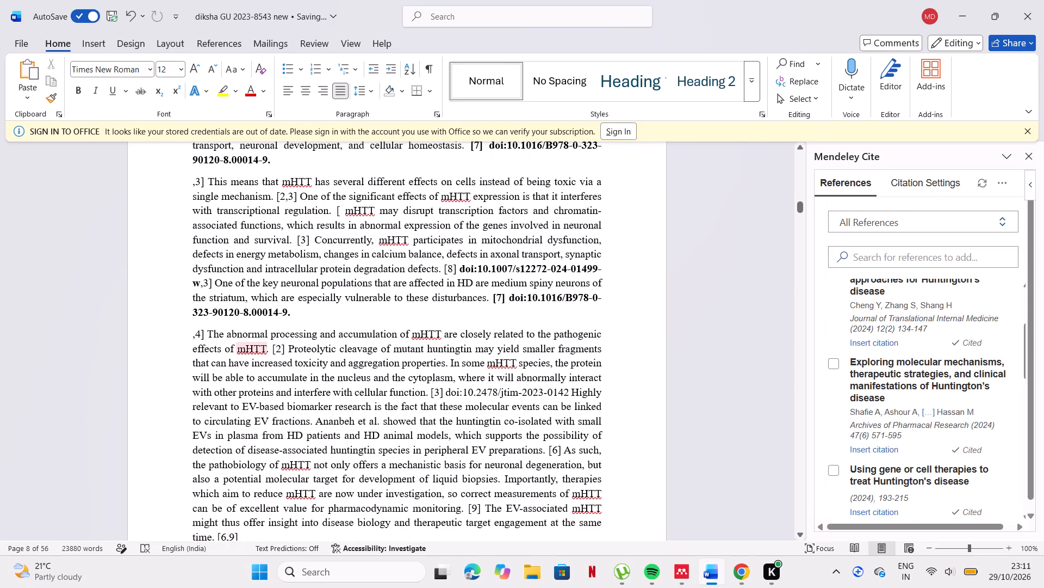
{"action": "left_click", "coordinate": [211, 283]}
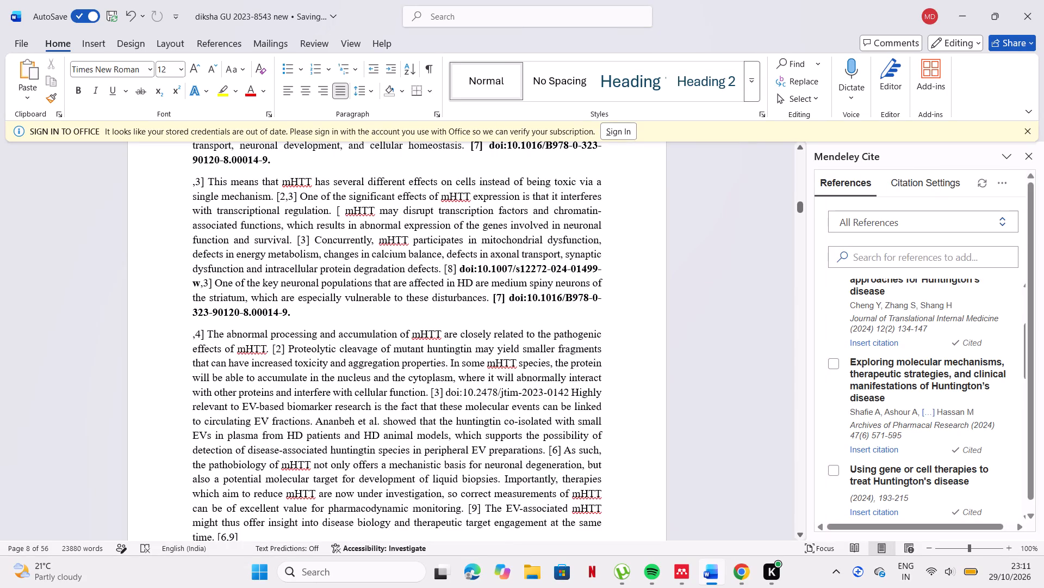
{"action": "key", "text": "BackSpace"}
{"action": "key", "text": "BackSpace"}
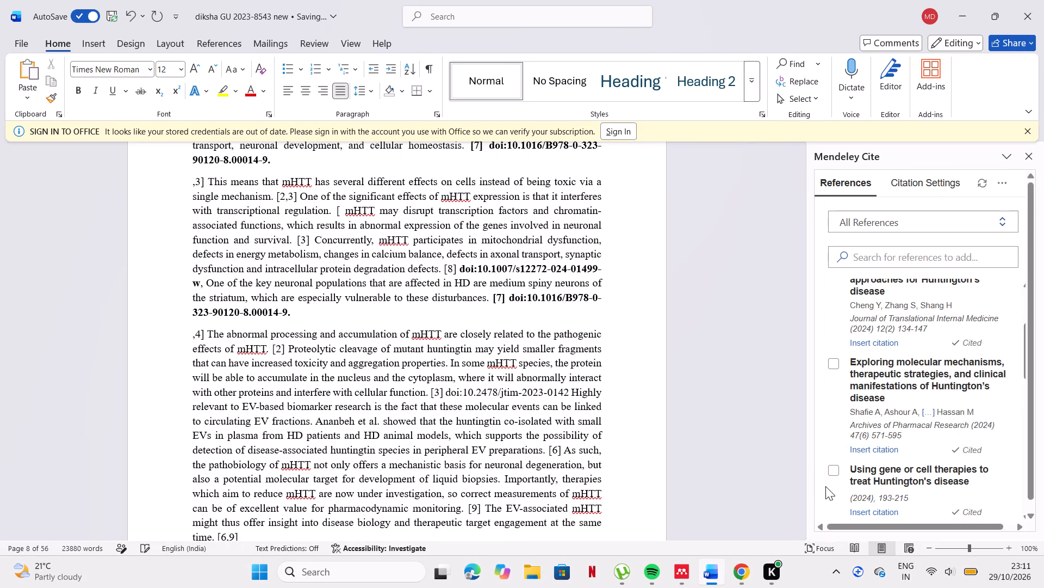
{"action": "left_click", "coordinate": [882, 342]}
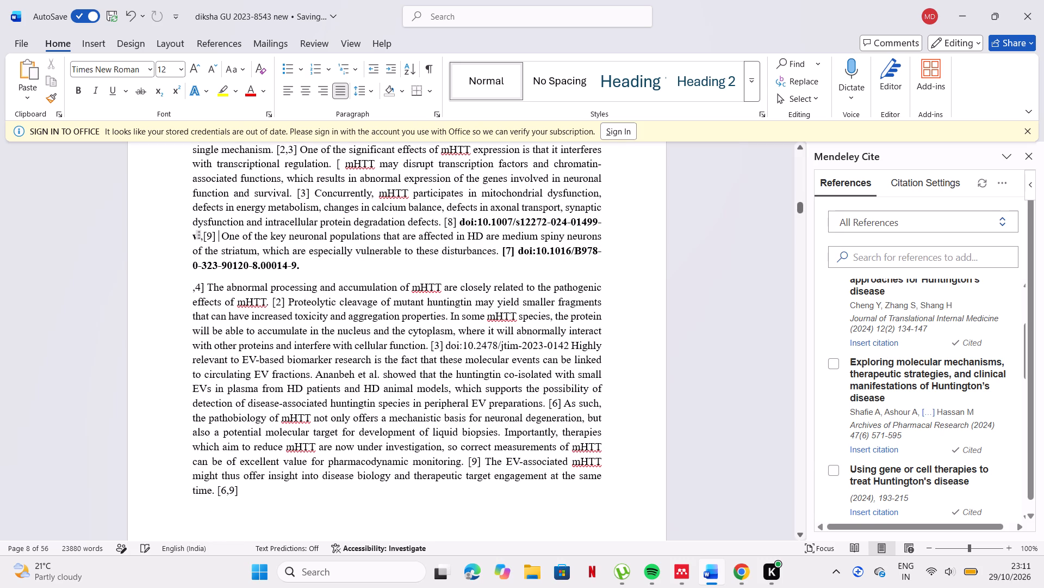
Bold the citation [8] after "protein degradation defects" and the comma and citation [9] before "One of the key neuronal populations" in section 2.2.
{"action": "scroll", "coordinate": [704, 269], "scroll_direction": "up", "scroll_amount": 1}
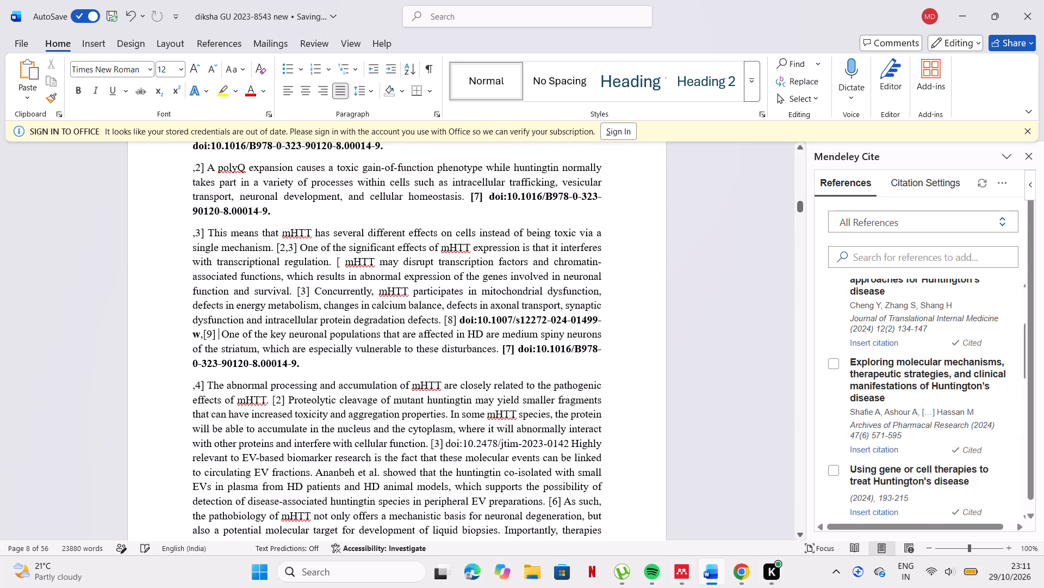
{"action": "left_click_drag", "start_coordinate": [440, 318], "coordinate": [457, 320]}
{"action": "left_click", "coordinate": [465, 296]}
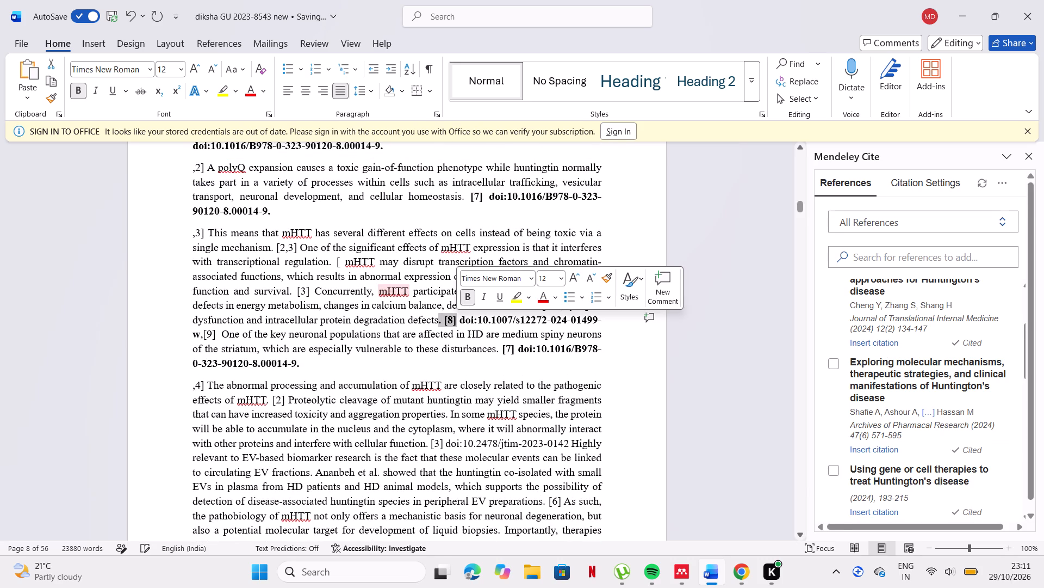
{"action": "left_click_drag", "start_coordinate": [216, 336], "coordinate": [196, 334]}
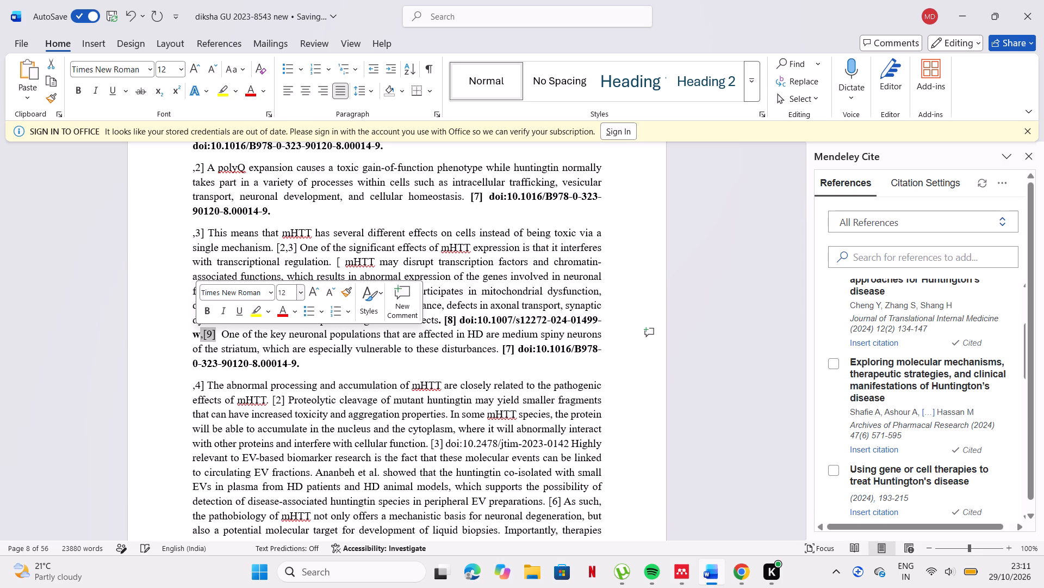
{"action": "left_click", "coordinate": [209, 305]}
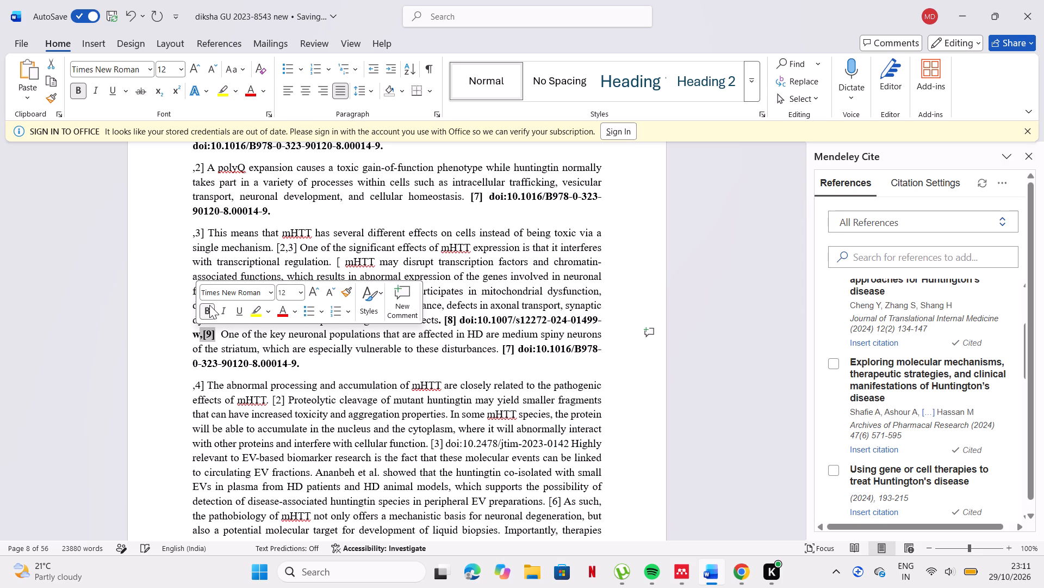
{"action": "left_click", "coordinate": [175, 316]}
{"action": "left_click", "coordinate": [493, 200]}
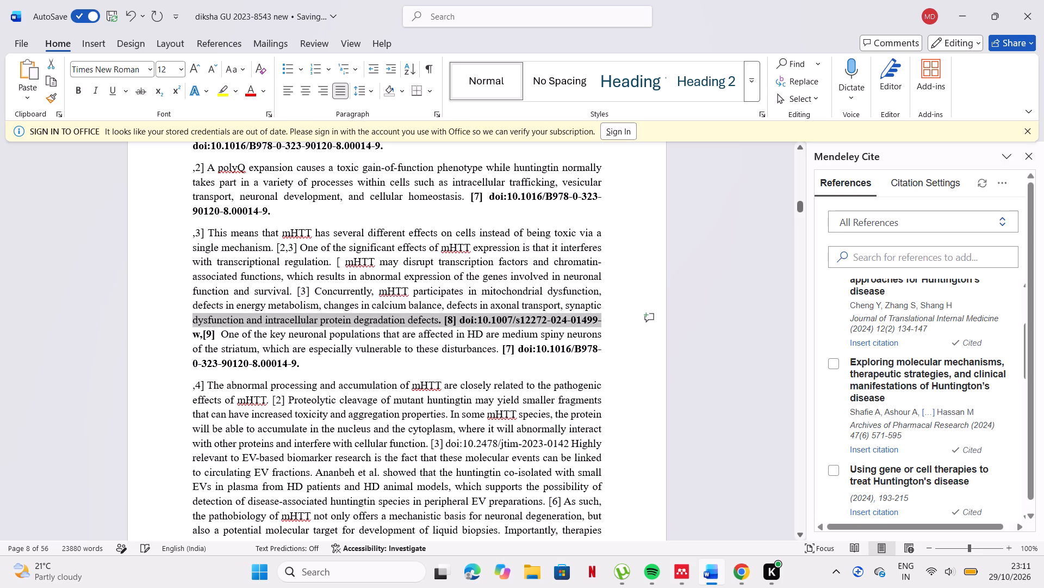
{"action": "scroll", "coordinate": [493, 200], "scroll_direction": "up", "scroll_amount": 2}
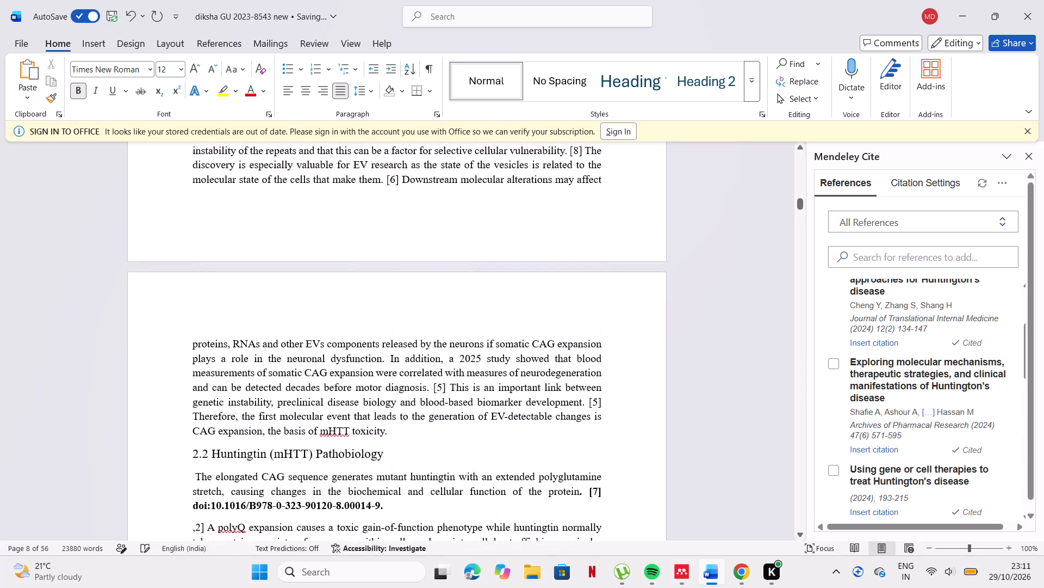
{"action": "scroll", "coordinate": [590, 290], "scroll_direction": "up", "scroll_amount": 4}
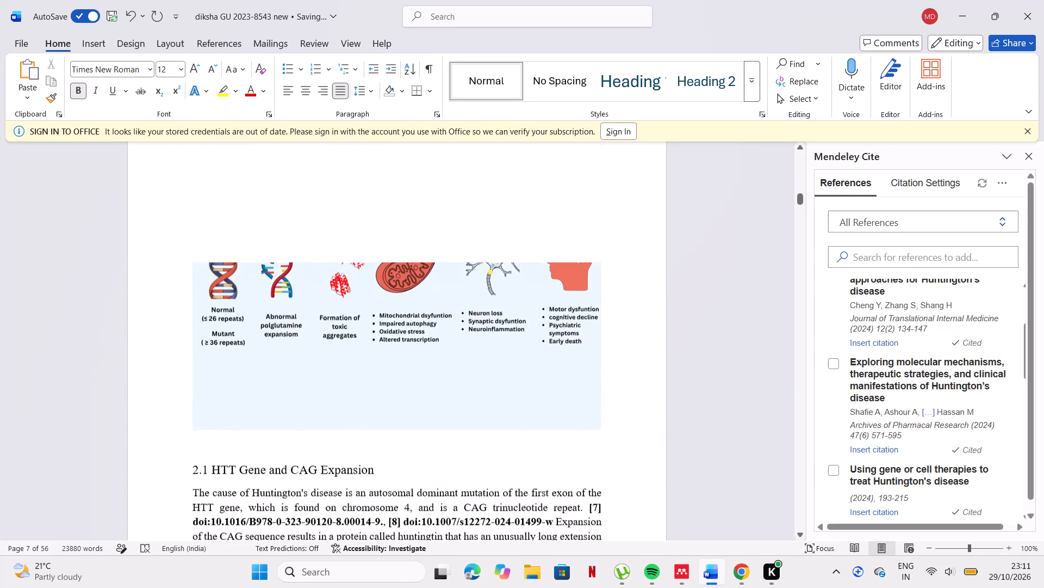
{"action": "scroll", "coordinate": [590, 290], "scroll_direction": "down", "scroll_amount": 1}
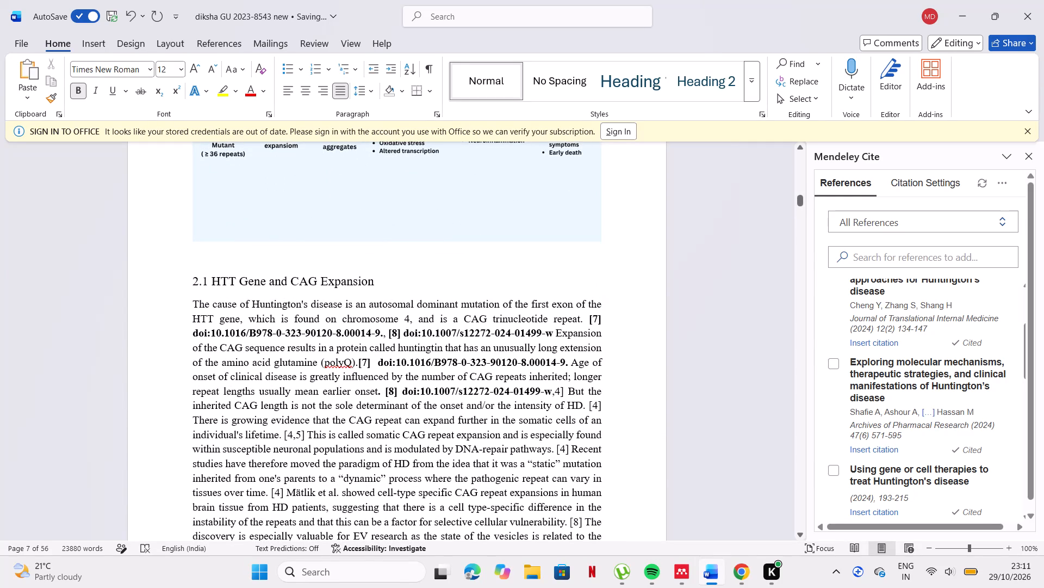
{"action": "left_click", "coordinate": [246, 584]}
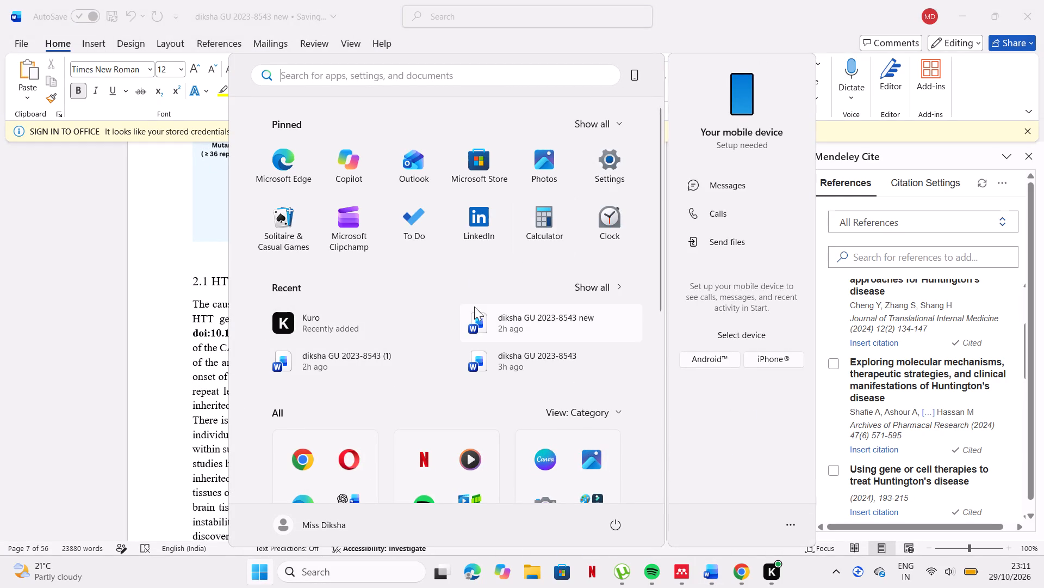
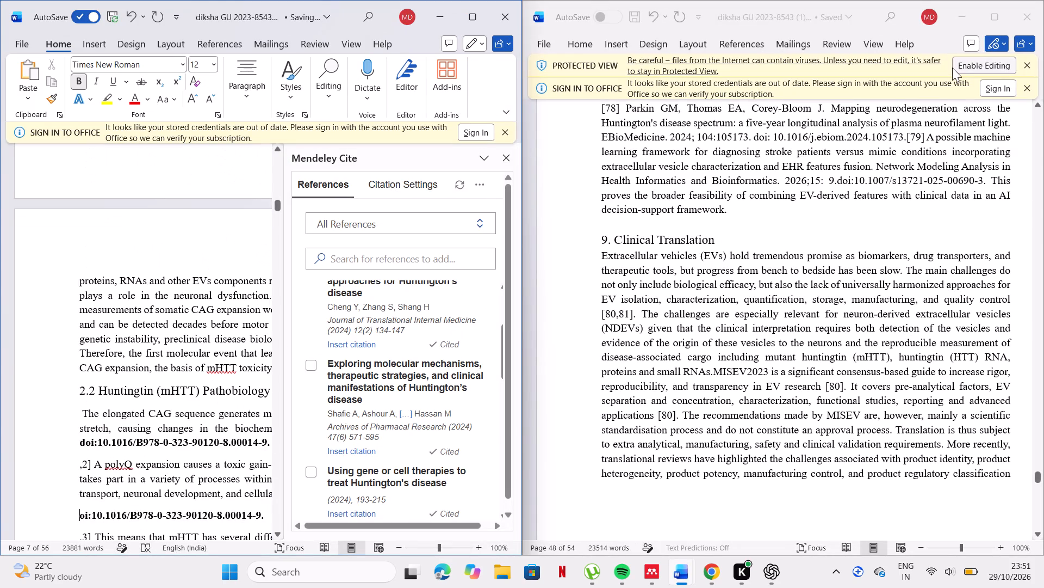
{"action": "scroll", "coordinate": [534, 127], "scroll_direction": "left", "scroll_amount": 1}
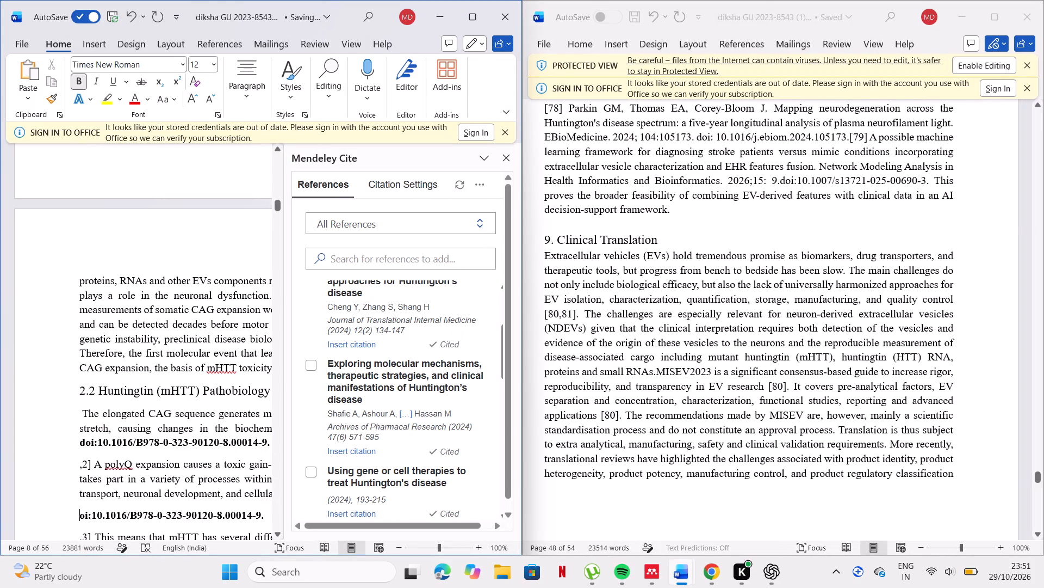
{"action": "scroll", "coordinate": [608, 170], "scroll_direction": "up", "scroll_amount": 10}
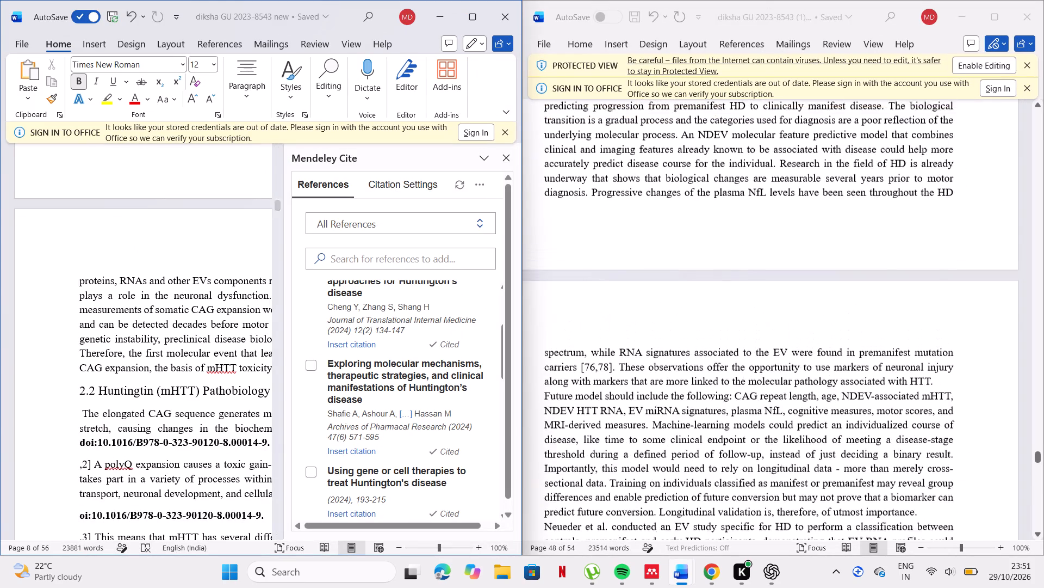
{"action": "left_click", "coordinate": [1021, 17]}
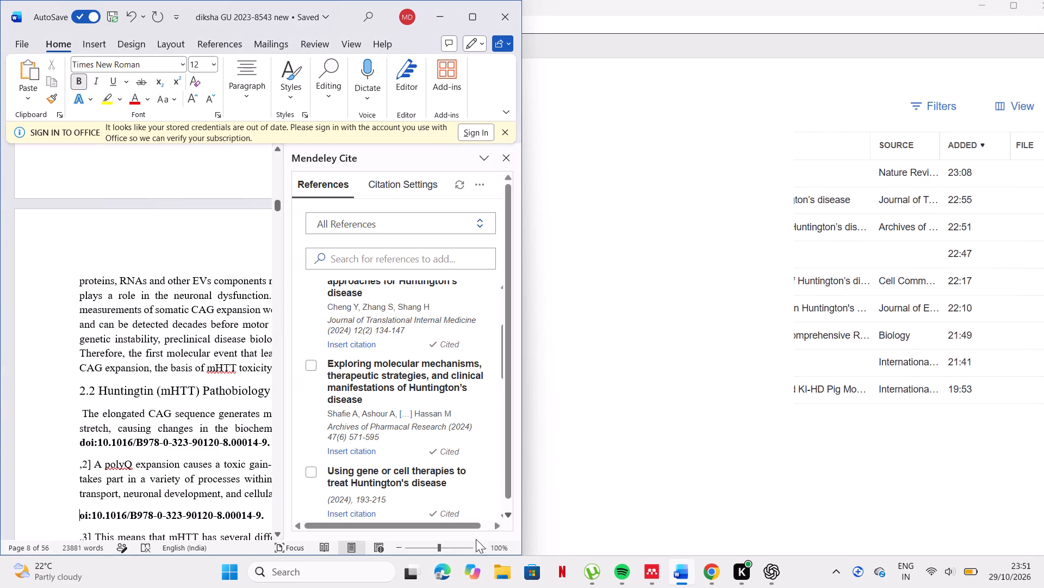
{"action": "scroll", "coordinate": [216, 579], "scroll_direction": "up", "scroll_amount": 1, "text": "ctrl"}
Open the recent file Review_Article_DOI_Checked from File Explorer and maximize its window.
{"action": "left_click", "coordinate": [227, 577]}
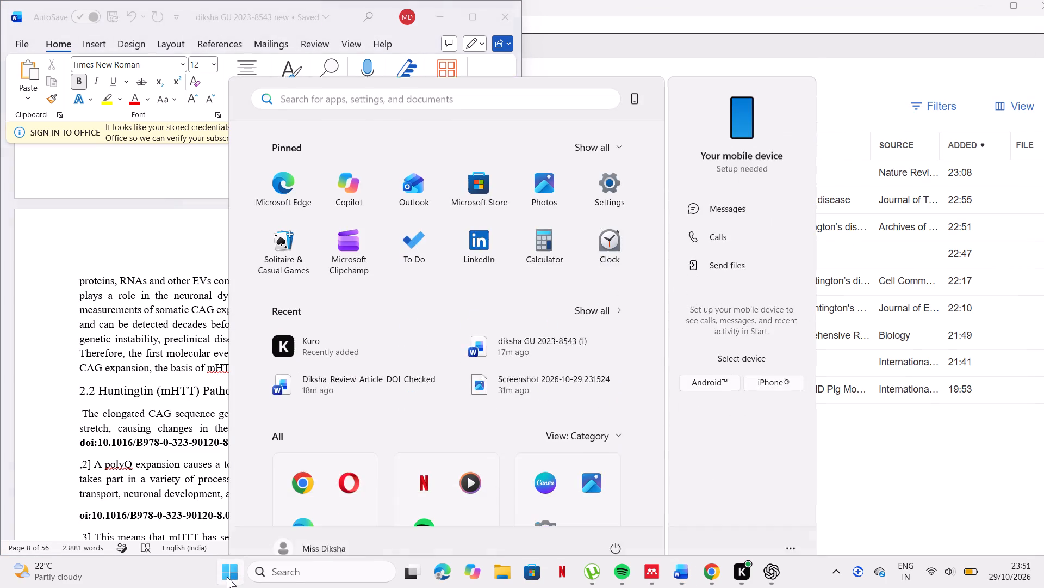
{"action": "left_click", "coordinate": [227, 577]}
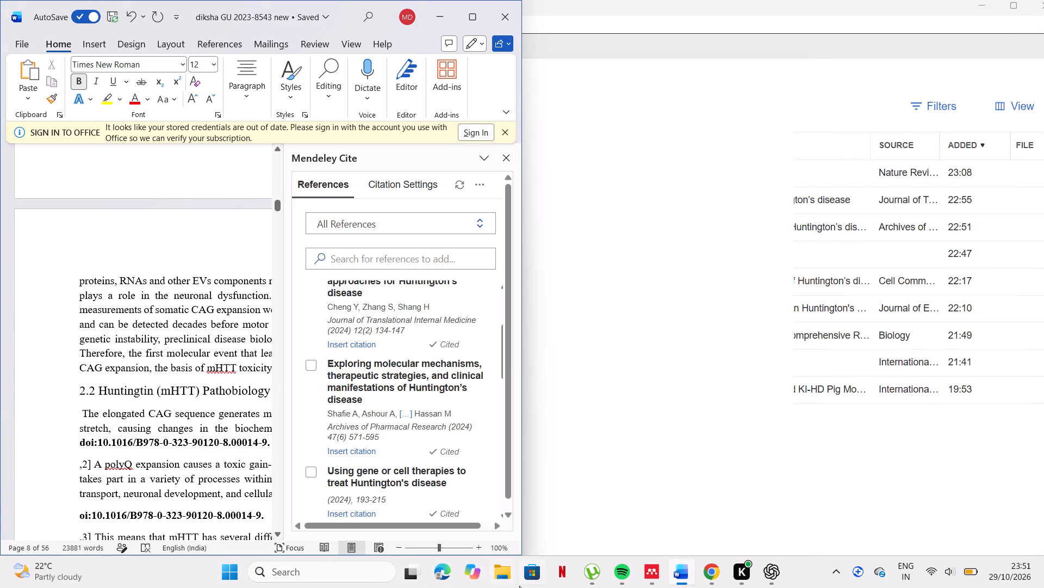
{"action": "left_click", "coordinate": [505, 583]}
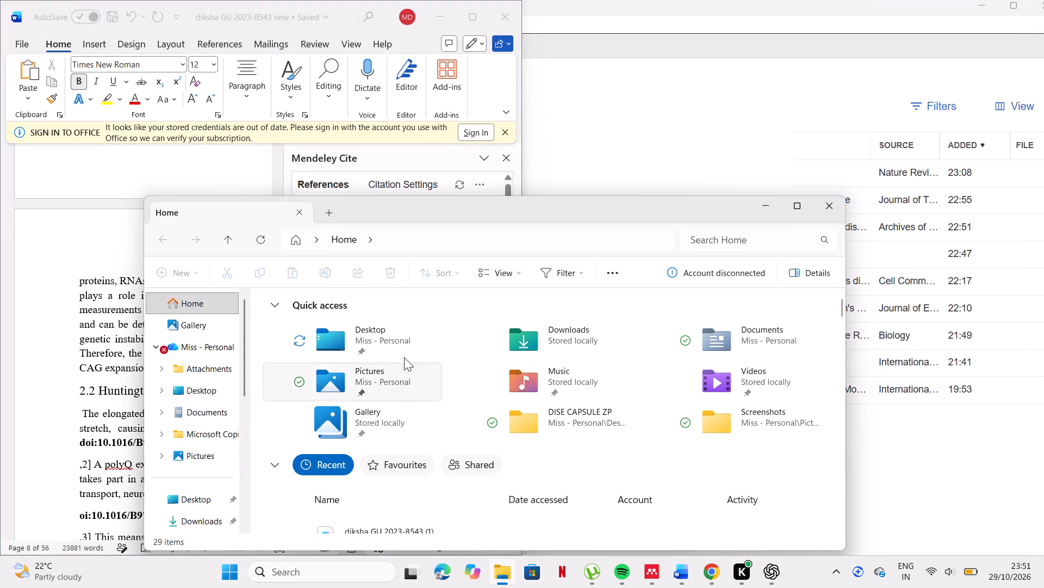
{"action": "scroll", "coordinate": [390, 468], "scroll_direction": "down", "scroll_amount": 2}
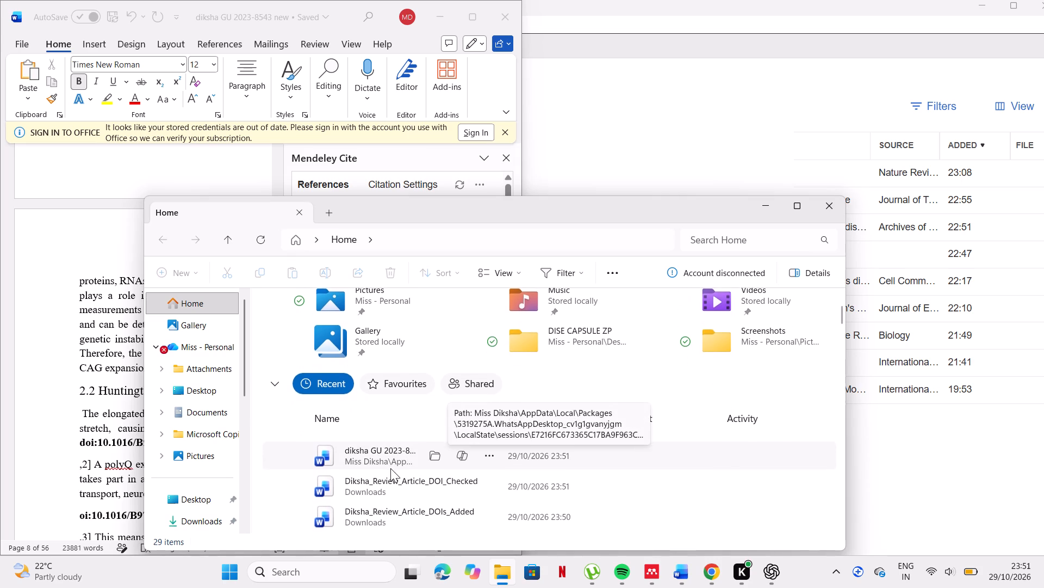
{"action": "double_click", "coordinate": [393, 485]}
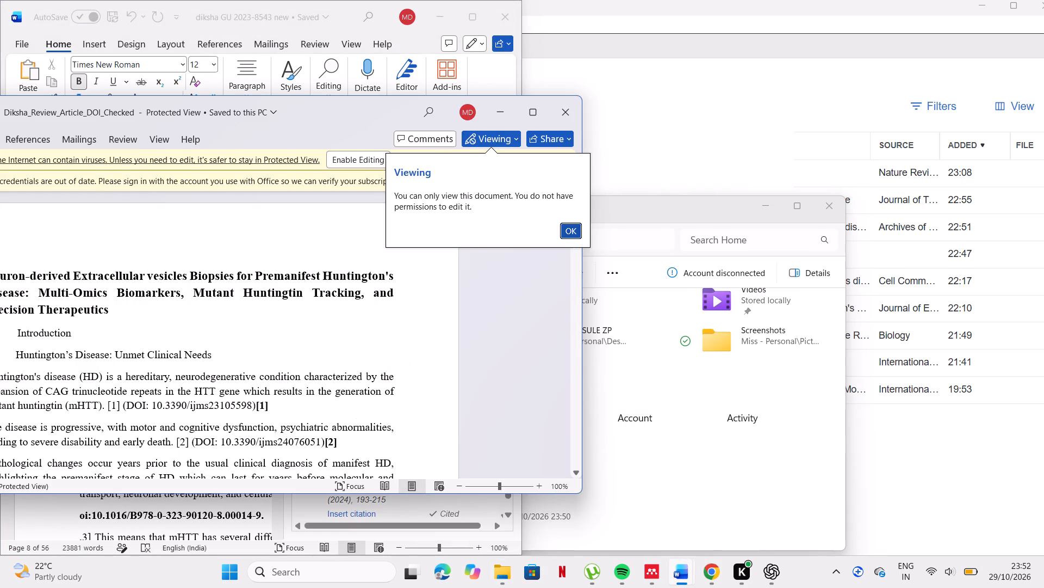
{"action": "left_click", "coordinate": [297, 114]}
{"action": "left_click_drag", "start_coordinate": [297, 114], "coordinate": [556, 100]}
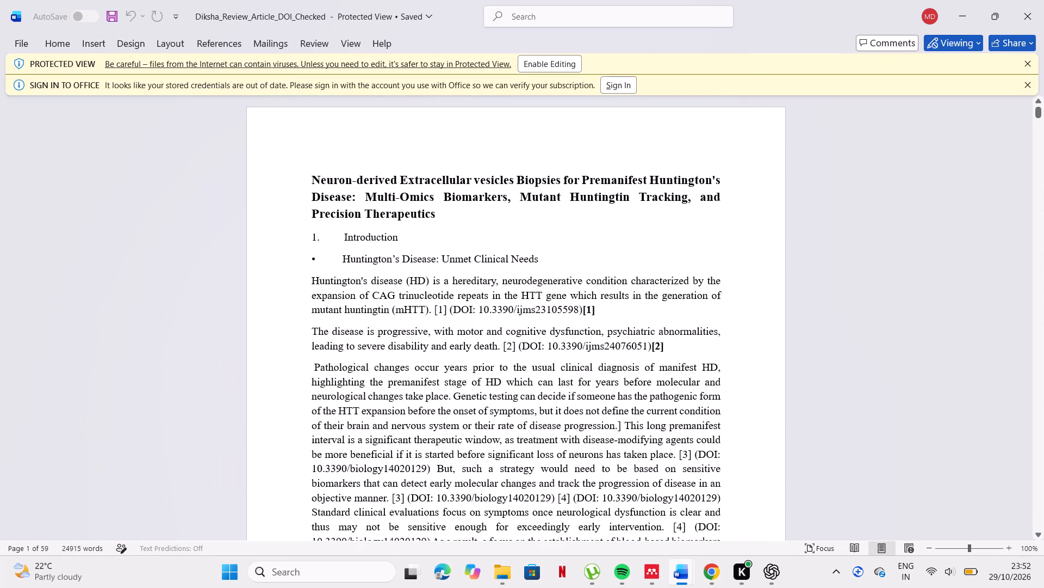
Copy the whole opening paragraph of section 2, Huntington's Disease Biology Relevant to EV Research, ending just before Figure 1.
{"action": "scroll", "coordinate": [535, 161], "scroll_direction": "down", "scroll_amount": 7}
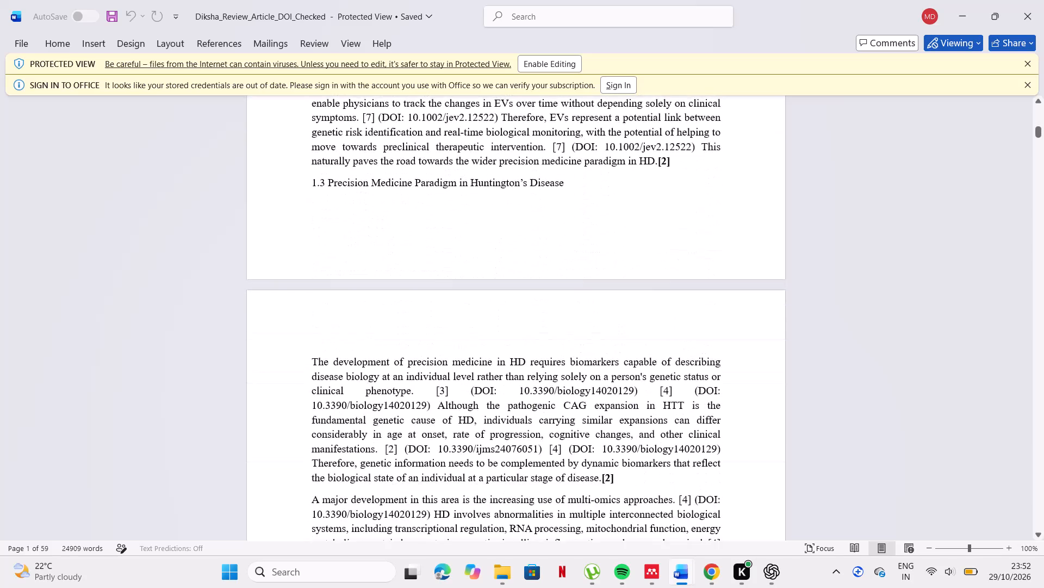
{"action": "scroll", "coordinate": [535, 161], "scroll_direction": "down", "scroll_amount": 3}
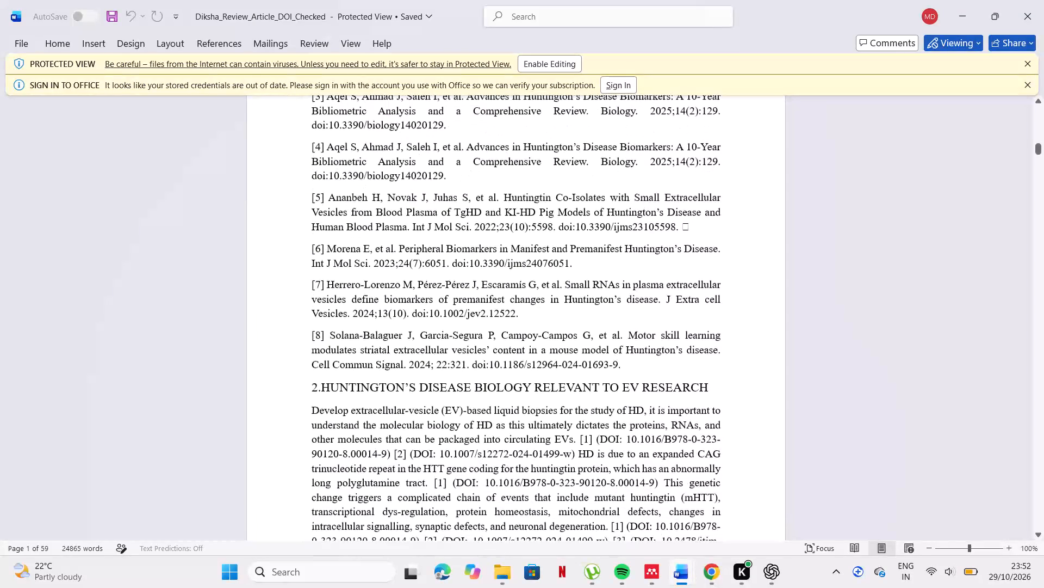
{"action": "scroll", "coordinate": [535, 161], "scroll_direction": "down", "scroll_amount": 2}
{"action": "scroll", "coordinate": [535, 161], "scroll_direction": "up", "scroll_amount": 2}
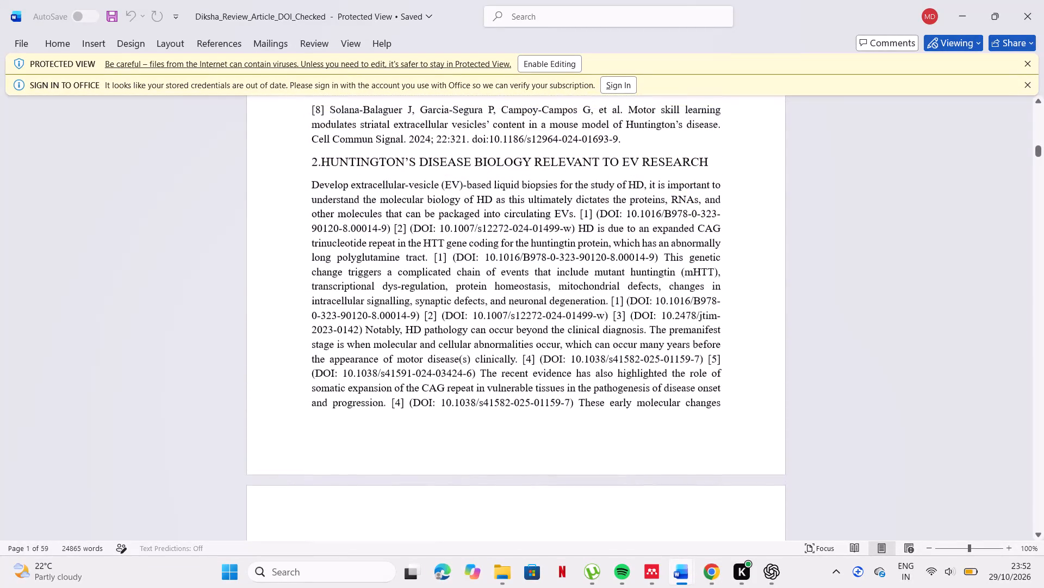
{"action": "scroll", "coordinate": [535, 161], "scroll_direction": "up", "scroll_amount": 1}
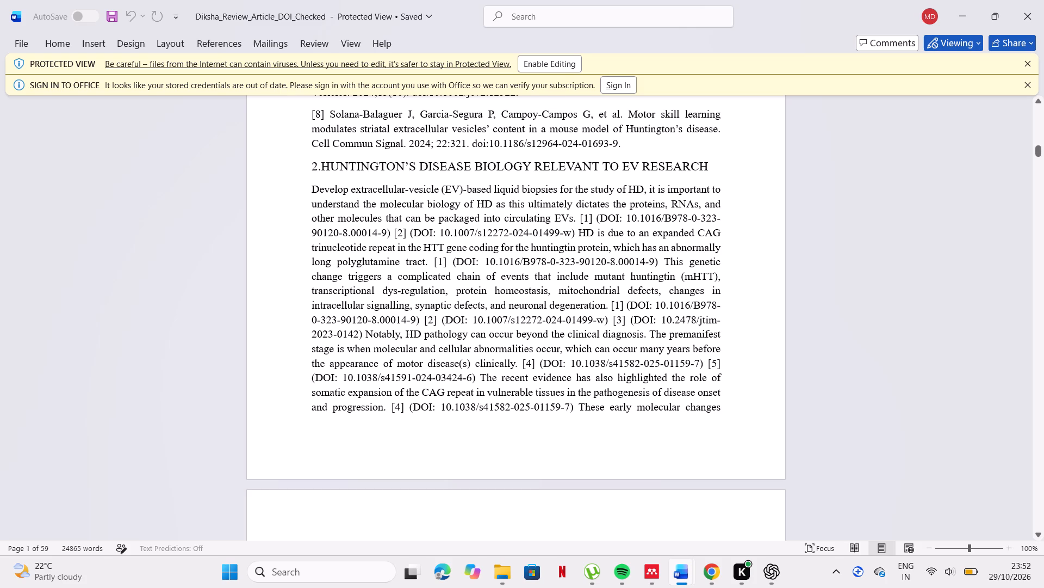
{"action": "left_click_drag", "start_coordinate": [314, 183], "coordinate": [555, 448]}
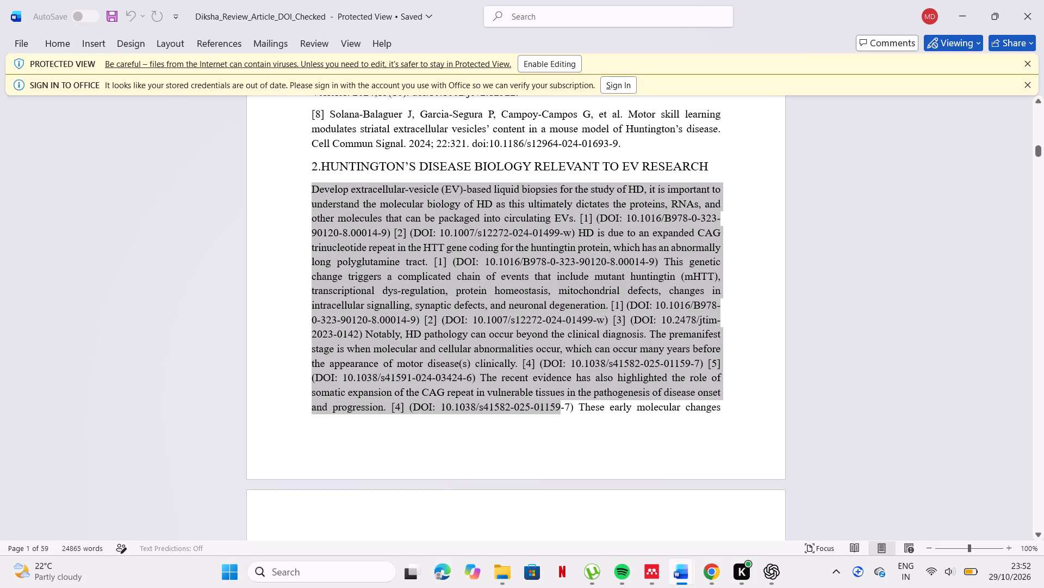
{"action": "left_click_drag", "start_coordinate": [555, 448], "coordinate": [697, 526]}
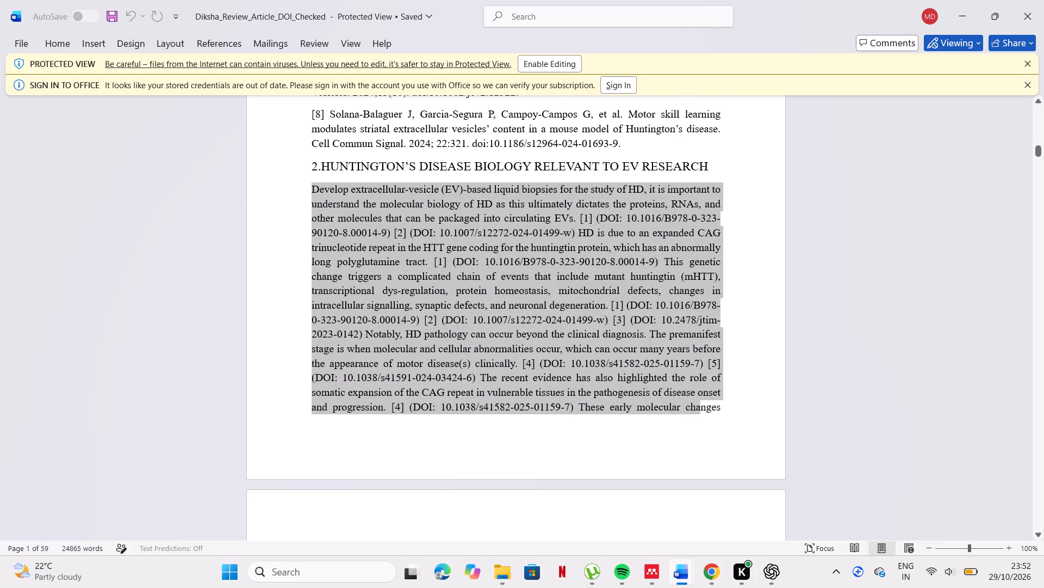
{"action": "left_click_drag", "start_coordinate": [697, 526], "coordinate": [533, 335]}
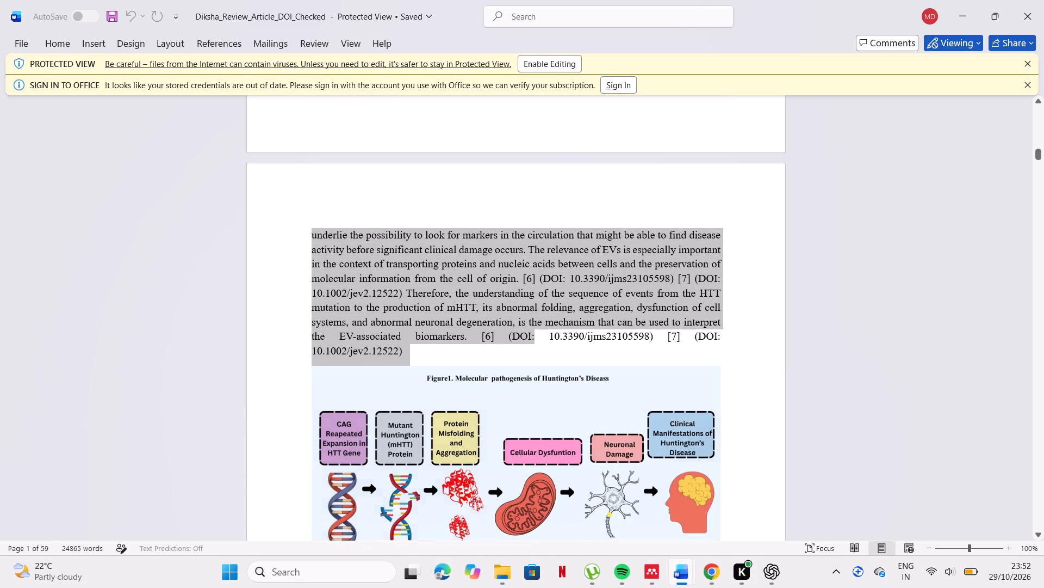
{"action": "left_click_drag", "start_coordinate": [533, 335], "coordinate": [538, 355]}
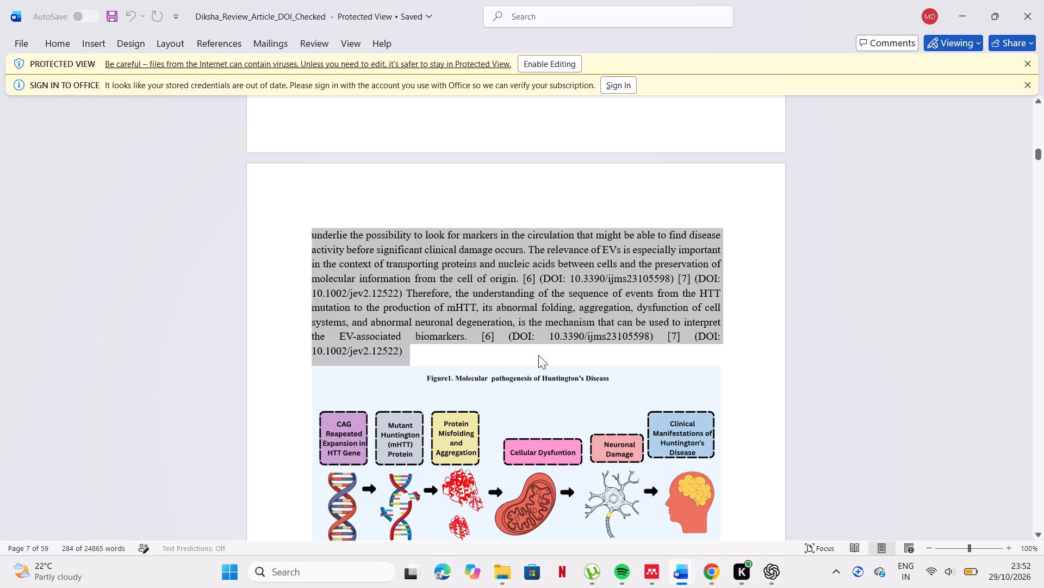
{"action": "key", "text": "ctrl+c"}
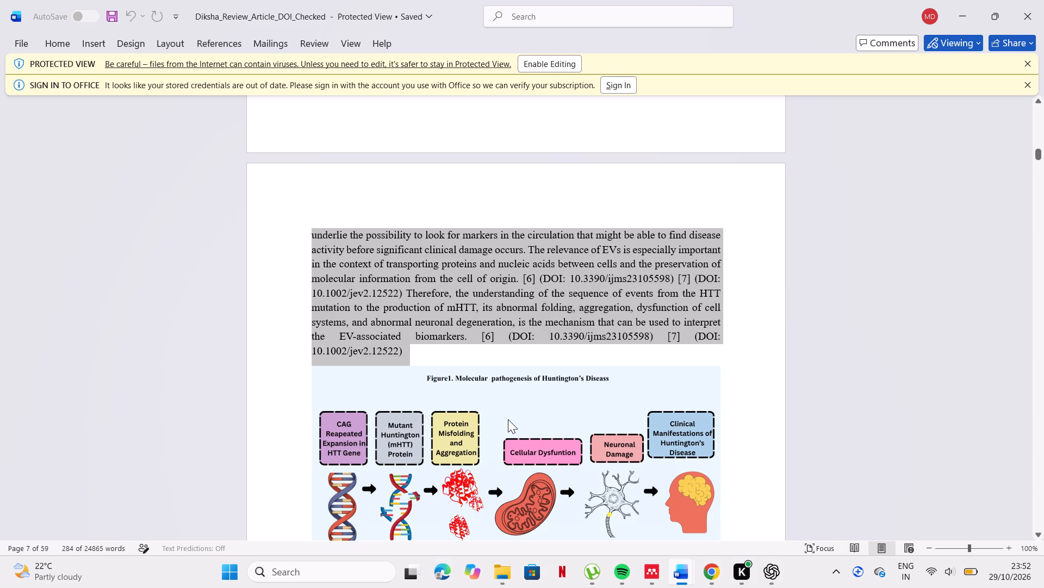
Switch to the GU 2023-8543 new document and widen its window to show the full text width.
{"action": "left_click", "coordinate": [676, 566]}
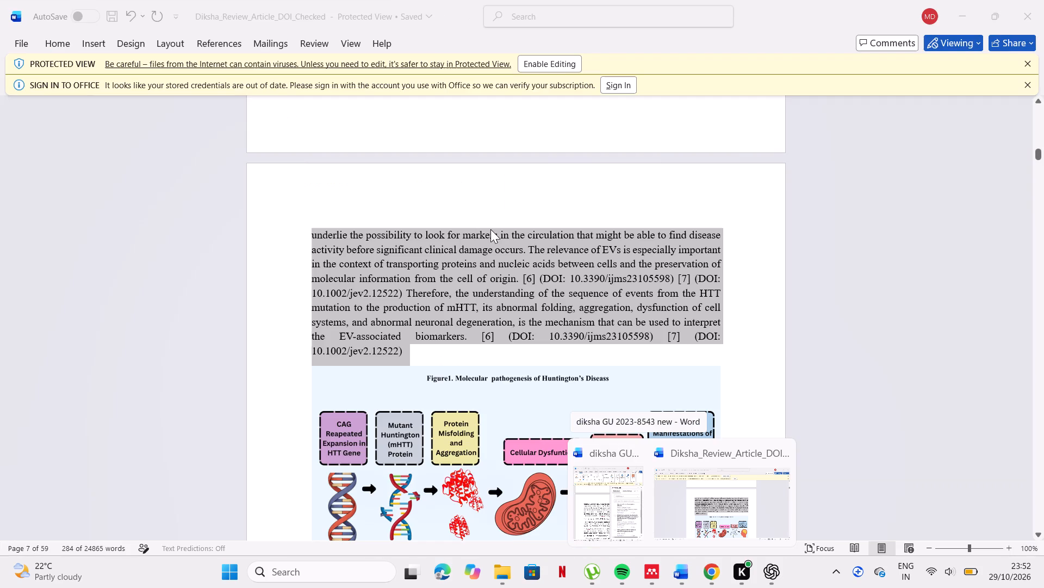
{"action": "left_click", "coordinate": [524, 168]}
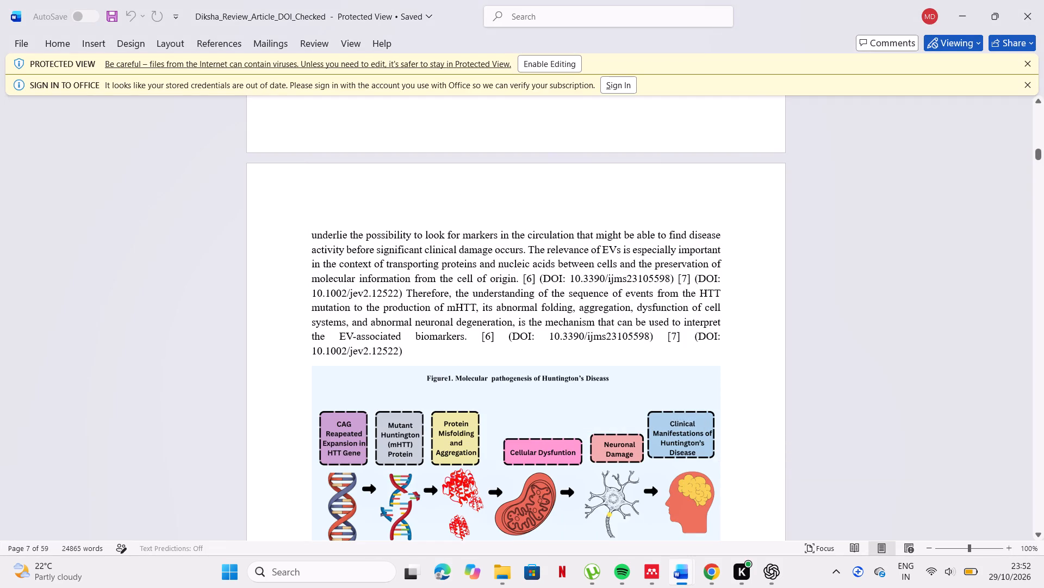
{"action": "left_click", "coordinate": [620, 517]}
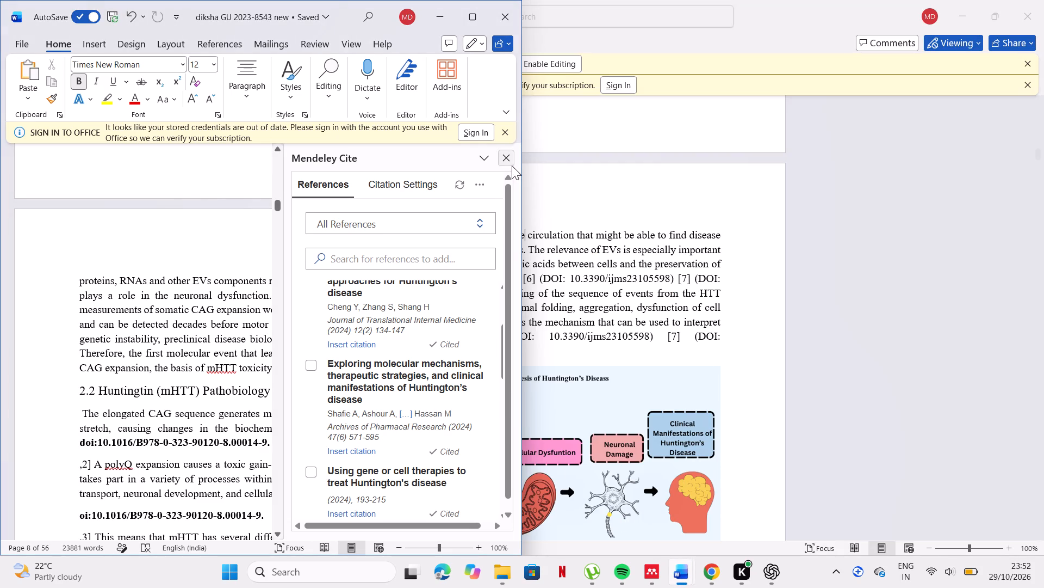
{"action": "left_click_drag", "start_coordinate": [521, 243], "coordinate": [788, 212]}
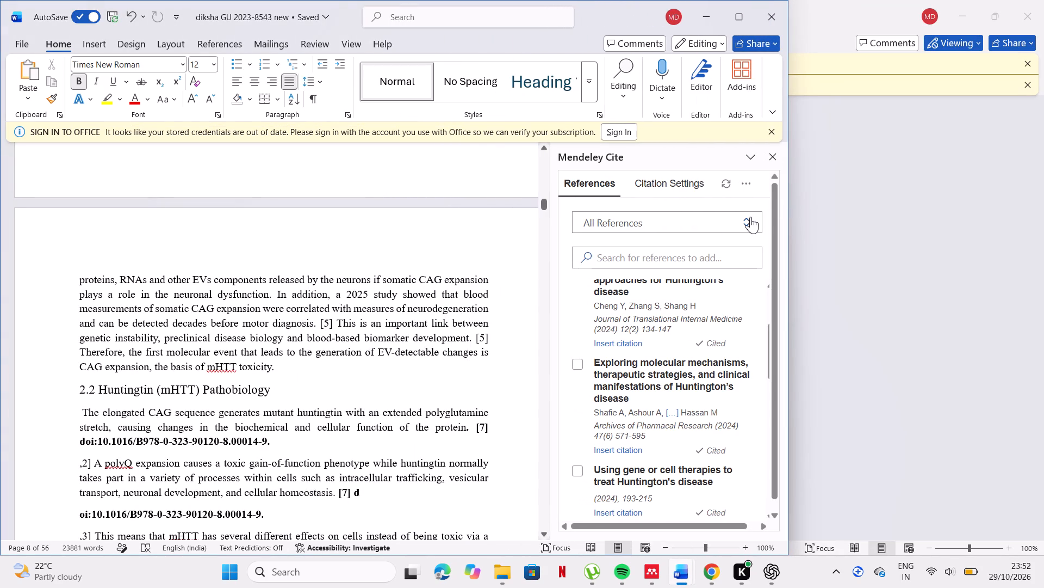
Delete the old opening paragraph of section 2, between its heading and Figure 1.
{"action": "scroll", "coordinate": [426, 259], "scroll_direction": "up", "scroll_amount": 5}
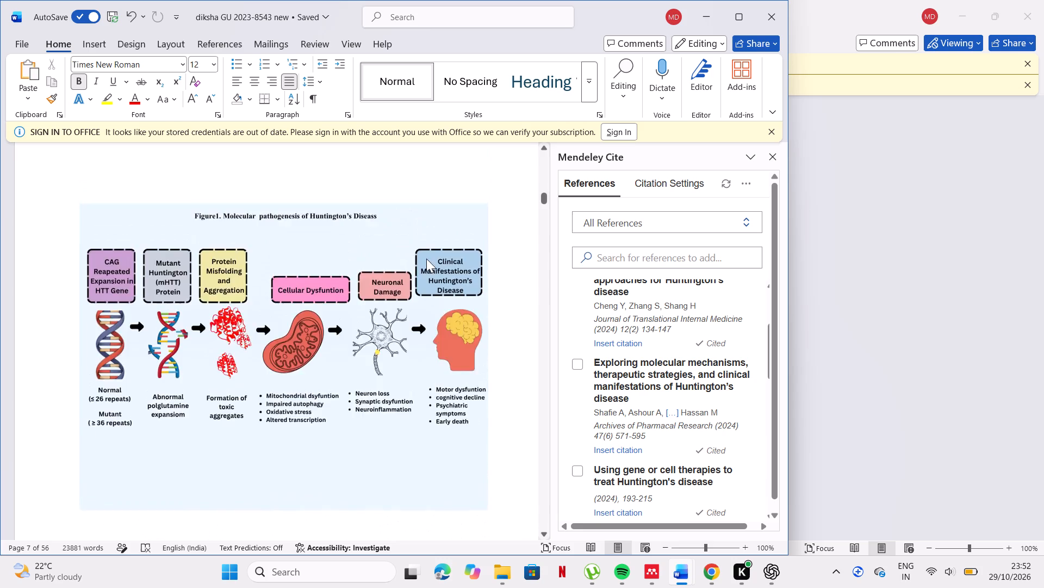
{"action": "scroll", "coordinate": [426, 259], "scroll_direction": "up", "scroll_amount": 3}
{"action": "scroll", "coordinate": [426, 259], "scroll_direction": "down", "scroll_amount": 1}
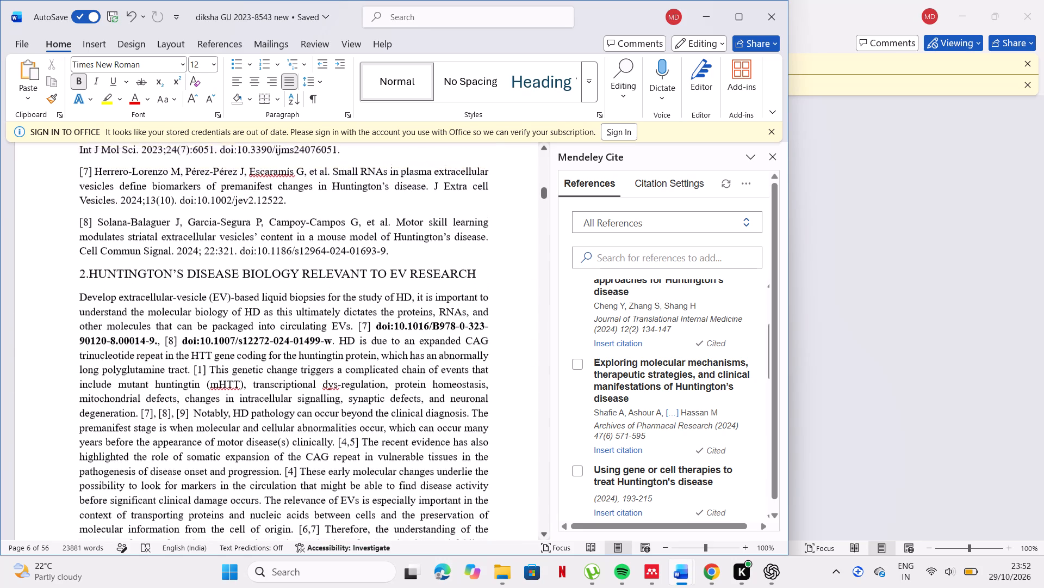
{"action": "scroll", "coordinate": [426, 259], "scroll_direction": "down", "scroll_amount": 1}
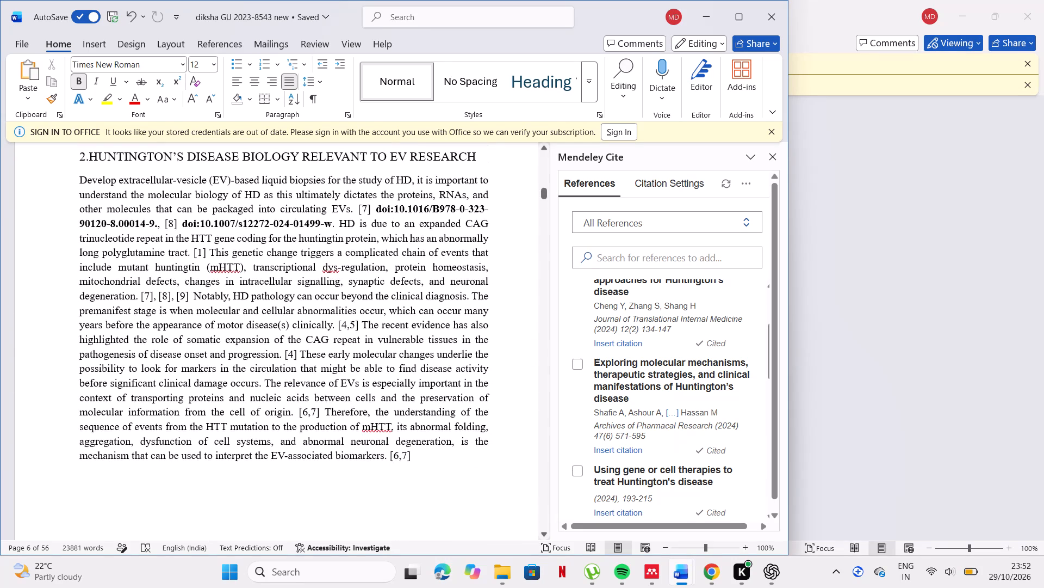
{"action": "left_click_drag", "start_coordinate": [76, 176], "coordinate": [296, 413]}
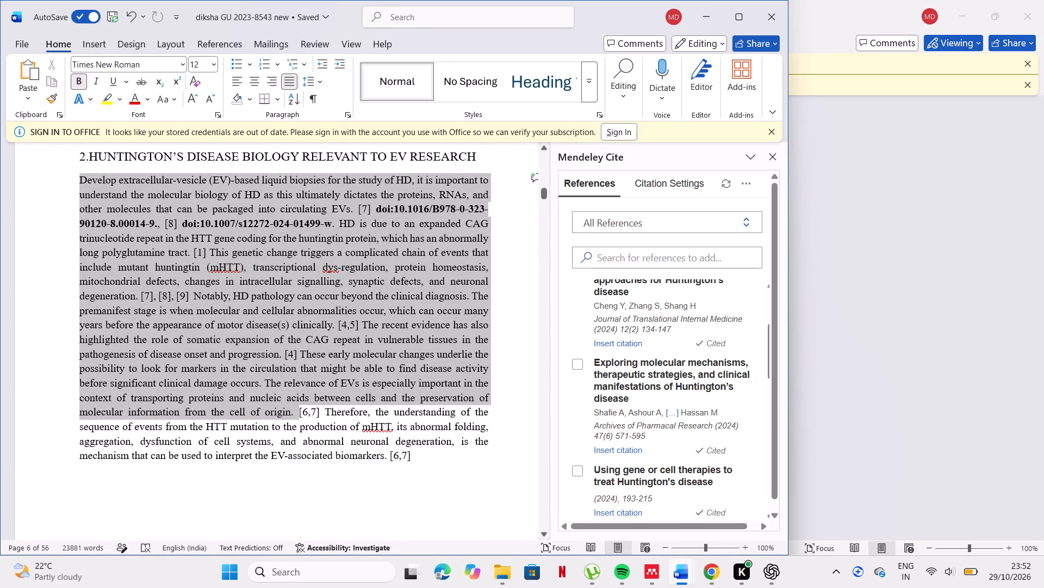
{"action": "left_click_drag", "start_coordinate": [296, 413], "coordinate": [352, 538]}
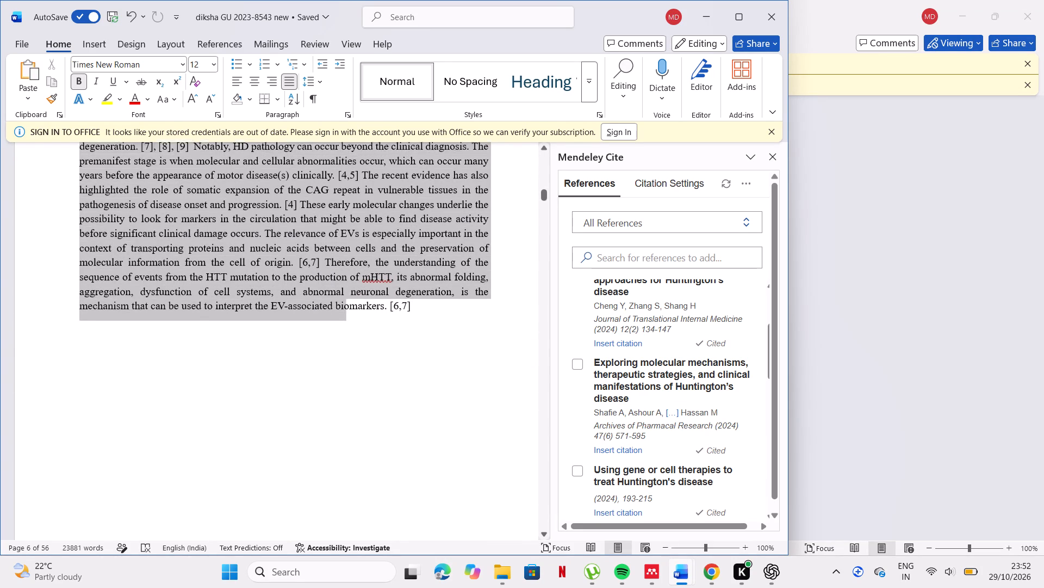
{"action": "left_click_drag", "start_coordinate": [352, 538], "coordinate": [518, 495]}
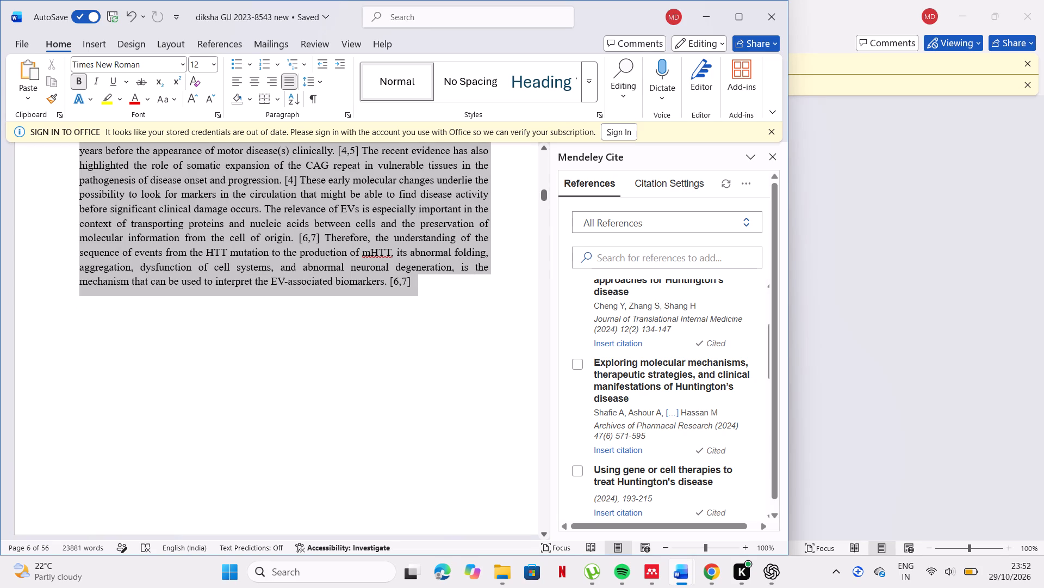
{"action": "left_click_drag", "start_coordinate": [518, 495], "coordinate": [494, 432]}
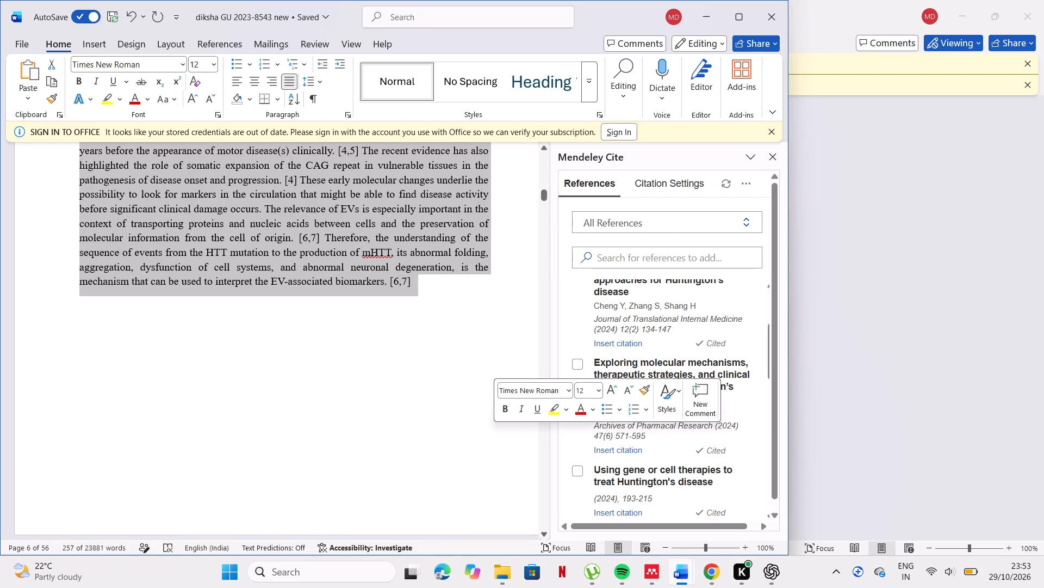
{"action": "scroll", "coordinate": [494, 432], "scroll_direction": "up", "scroll_amount": 4}
{"action": "key", "text": "BackSpace"}
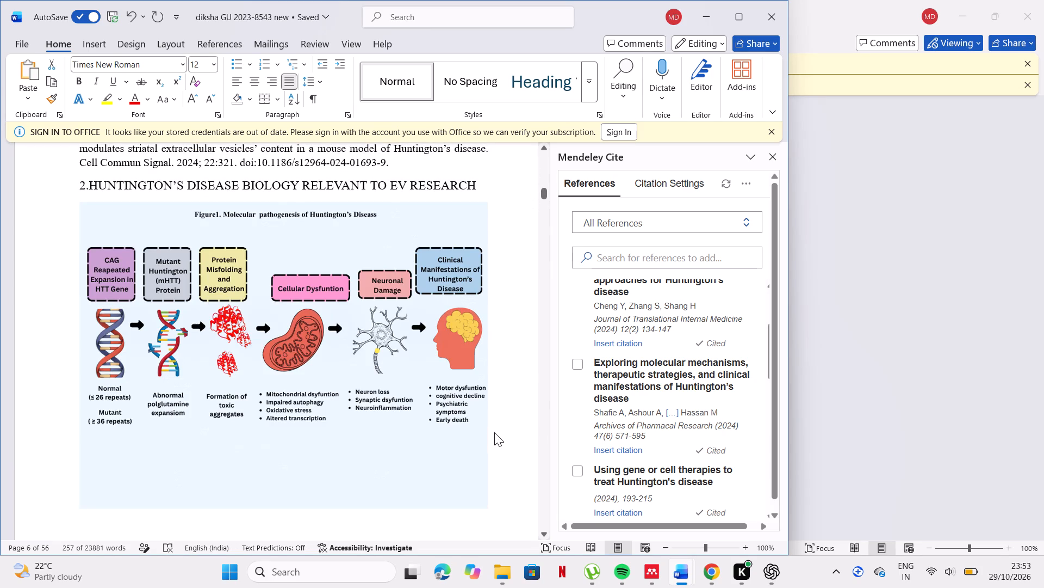
Paste the copied paragraph with its DOI citations after the section 2 heading, before Figure 1.
{"action": "left_click", "coordinate": [509, 191]}
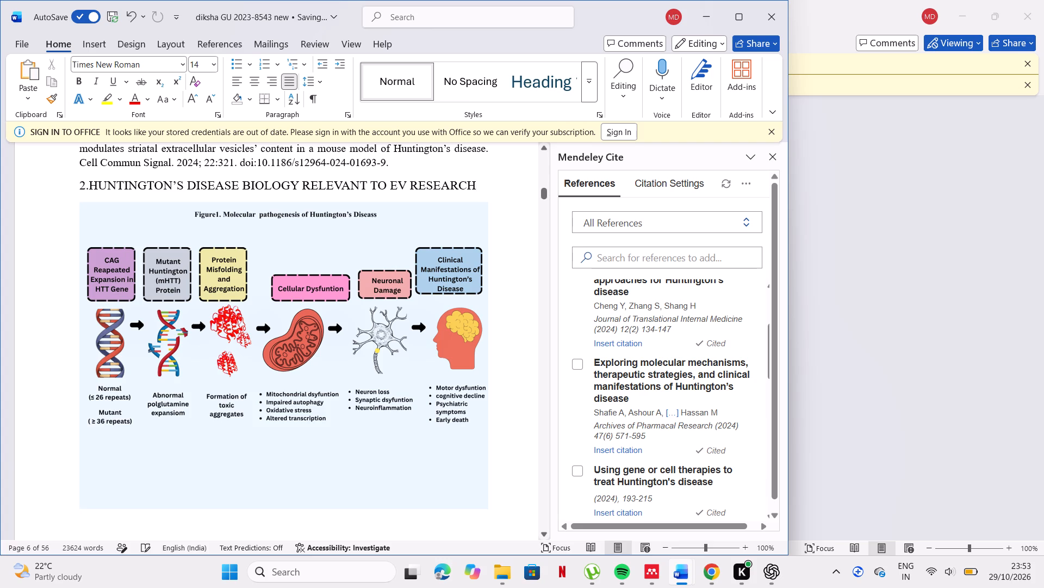
{"action": "key", "text": "ctrl+v"}
{"action": "scroll", "coordinate": [509, 191], "scroll_direction": "up", "scroll_amount": 1}
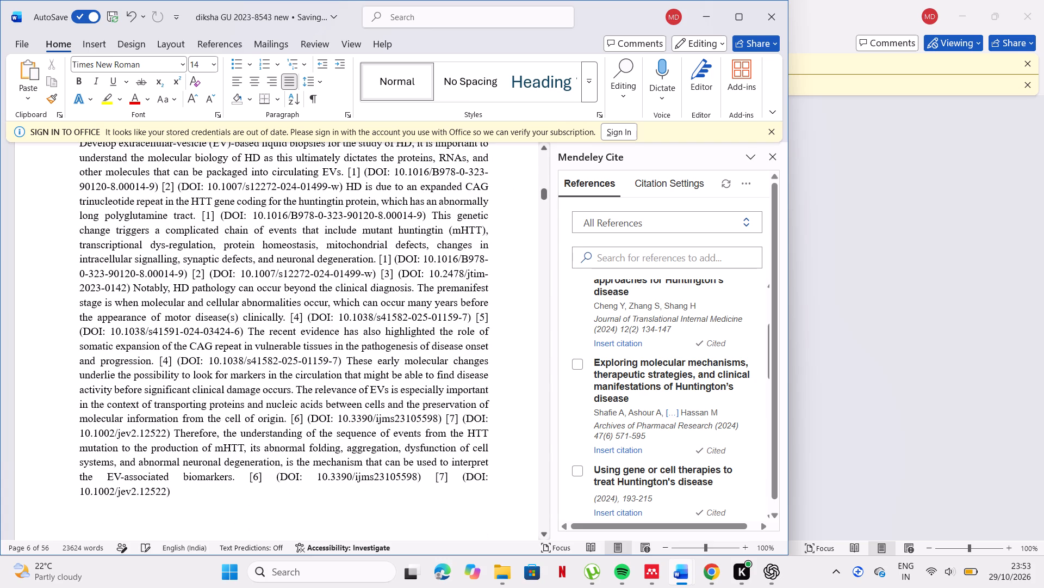
{"action": "scroll", "coordinate": [509, 191], "scroll_direction": "up", "scroll_amount": 1}
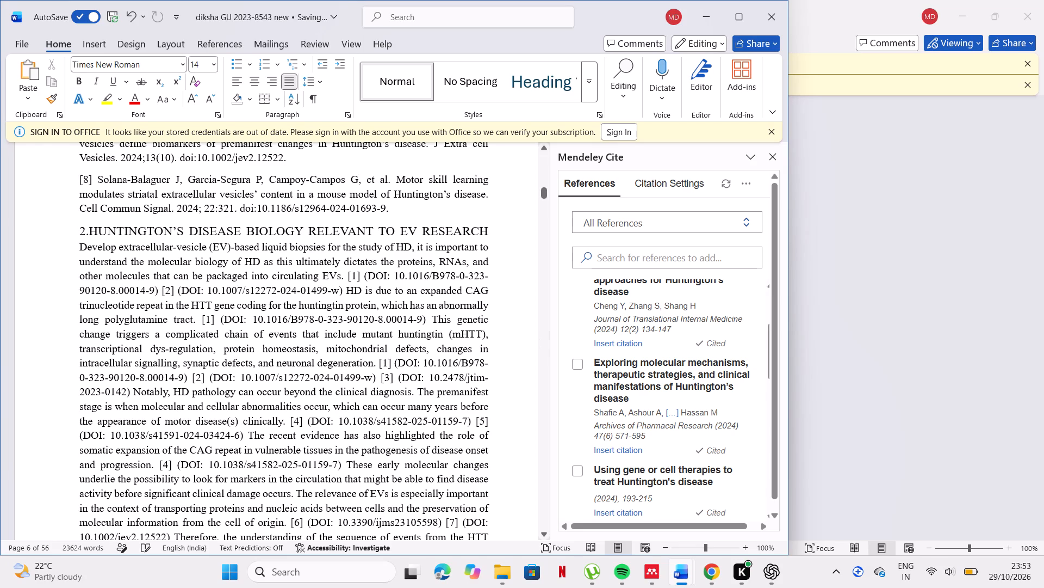
Replace the first manual "[1] (" after "circulating EVs." in section 2 with the Mendeley citation for "Using gene or cell therapies to treat Huntington's disease".
{"action": "left_click", "coordinate": [371, 273]}
{"action": "left_click", "coordinate": [371, 273]}
{"action": "key", "text": "BackSpace"}
{"action": "key", "text": "BackSpace"}
{"action": "key", "text": "BackSpace"}
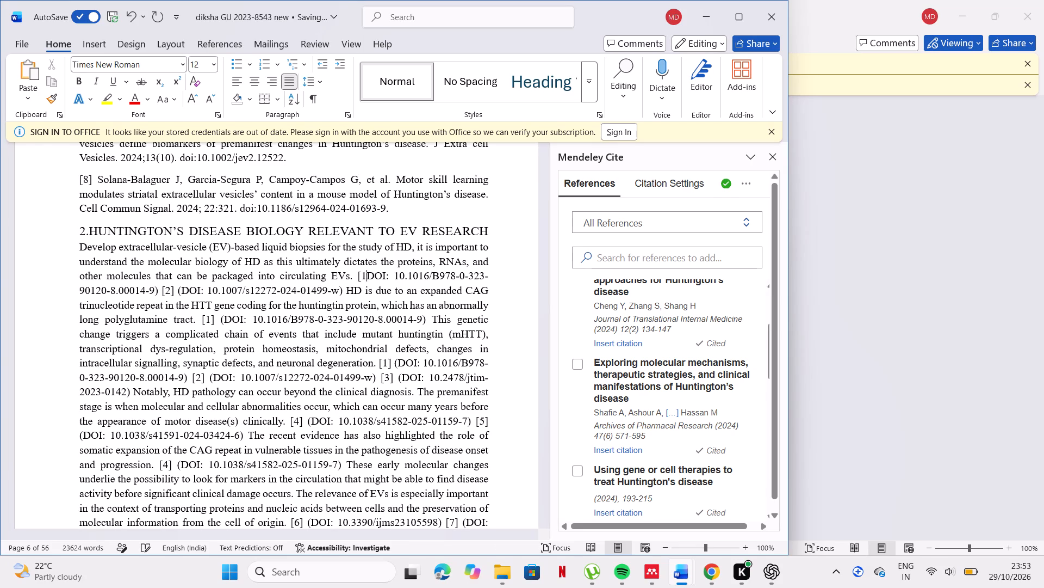
{"action": "key", "text": "BackSpace"}
{"action": "key", "text": "BackSpace"}
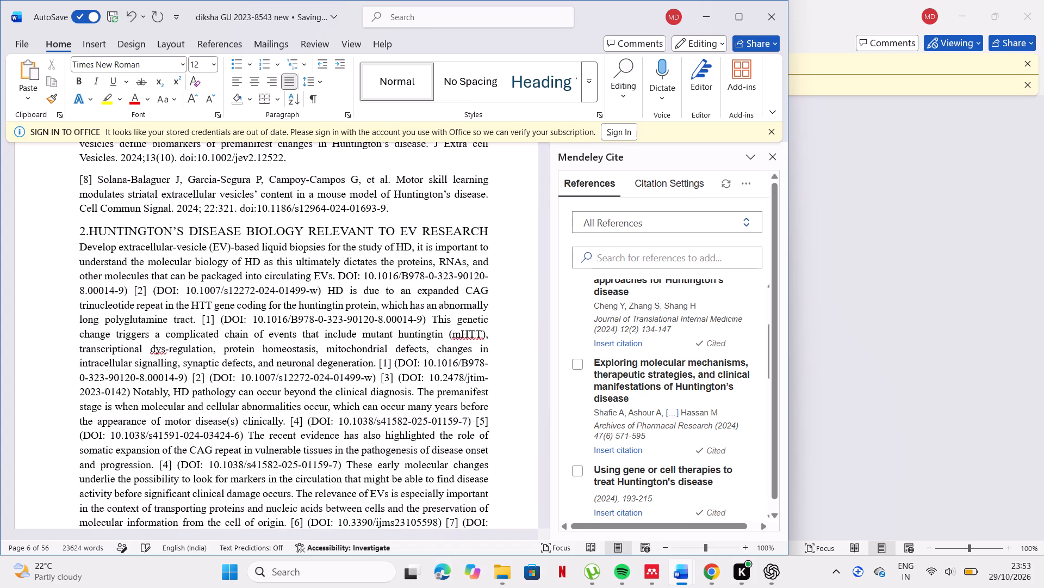
{"action": "scroll", "coordinate": [666, 385], "scroll_direction": "down", "scroll_amount": 1}
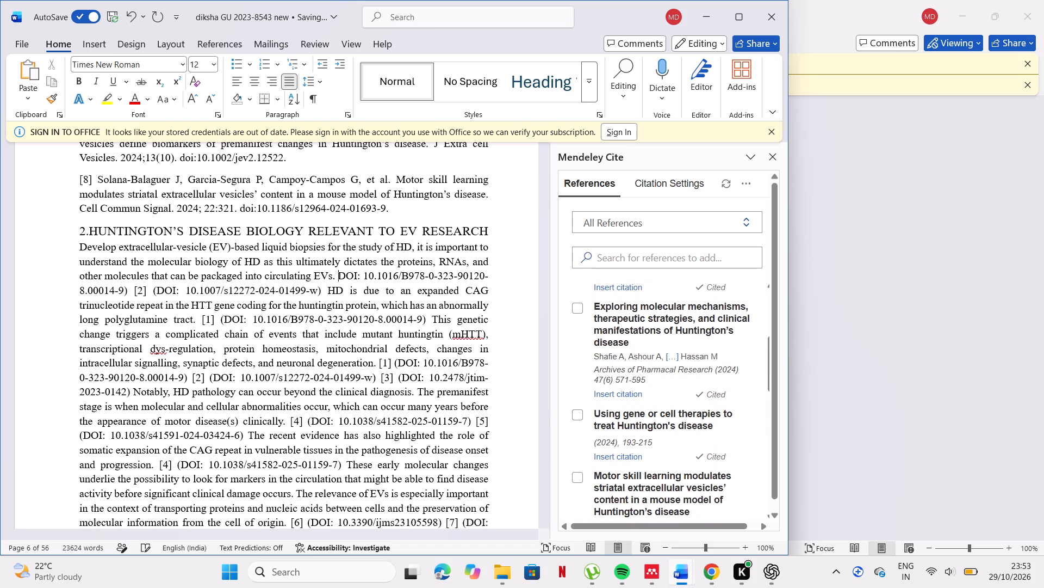
{"action": "left_click", "coordinate": [583, 416]}
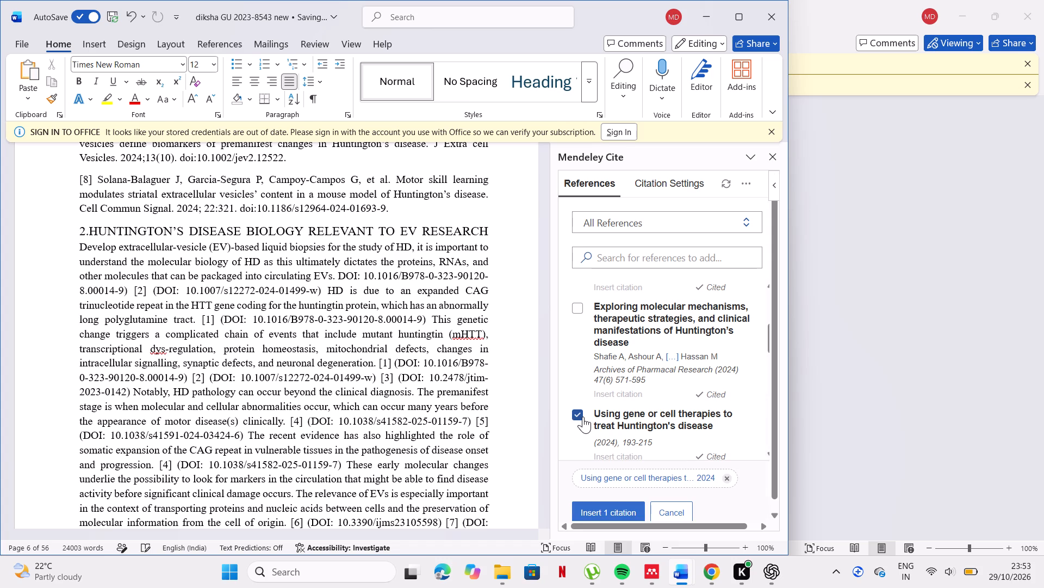
{"action": "left_click", "coordinate": [596, 509]}
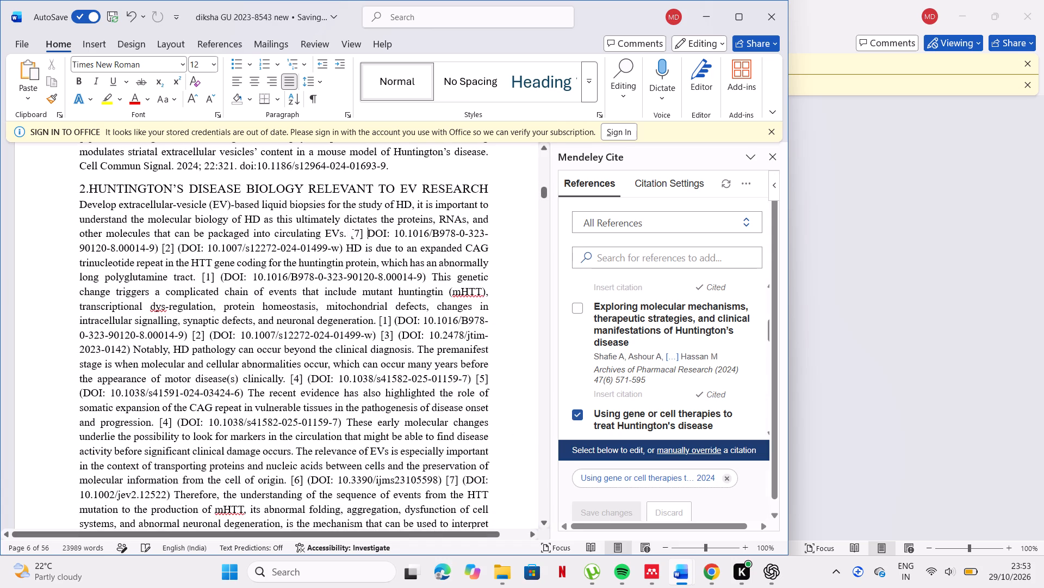
{"action": "scroll", "coordinate": [438, 304], "scroll_direction": "up", "scroll_amount": 1}
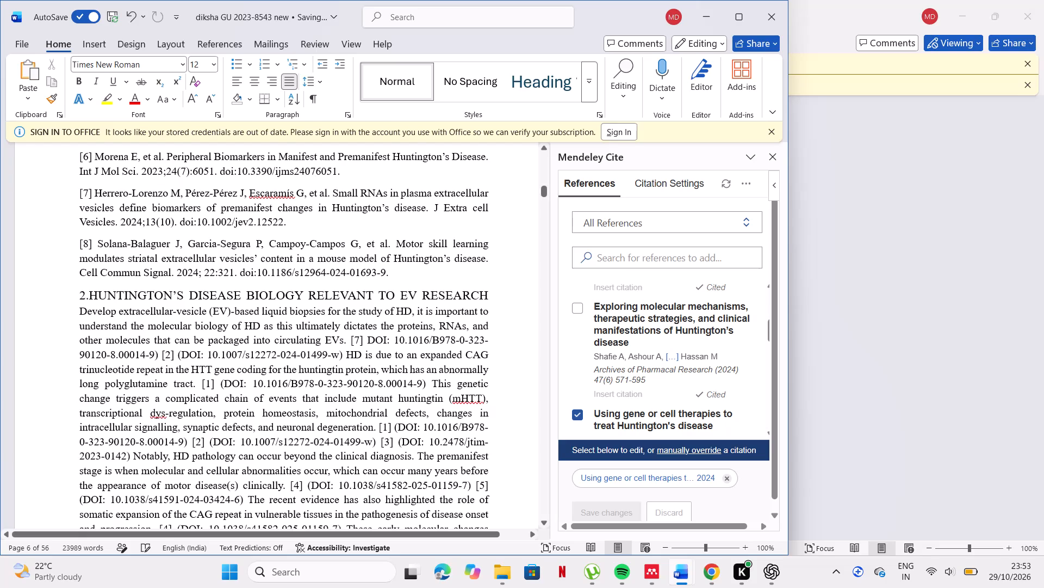
{"action": "scroll", "coordinate": [438, 304], "scroll_direction": "up", "scroll_amount": 1}
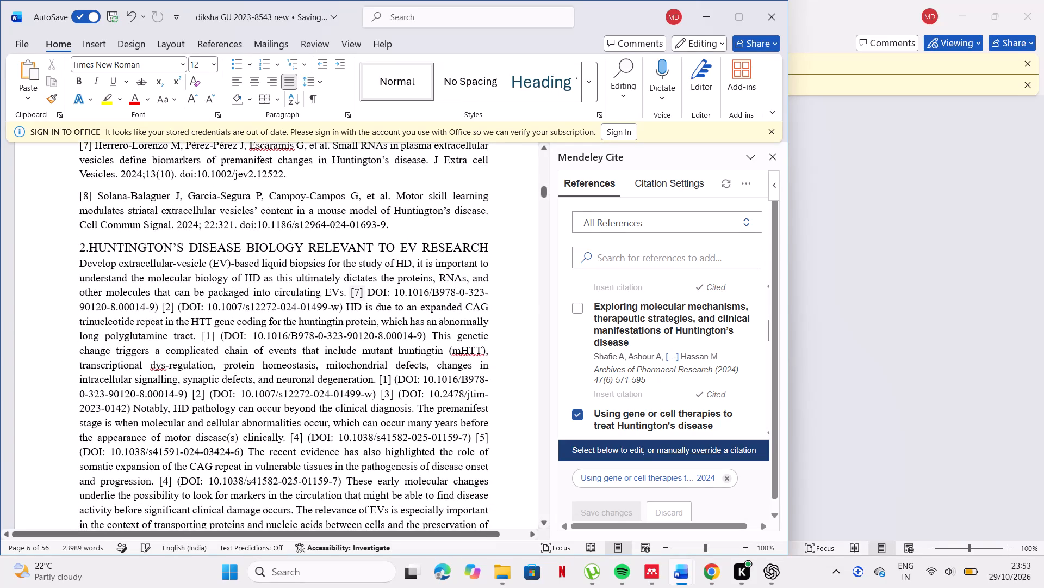
{"action": "left_click", "coordinate": [175, 308]}
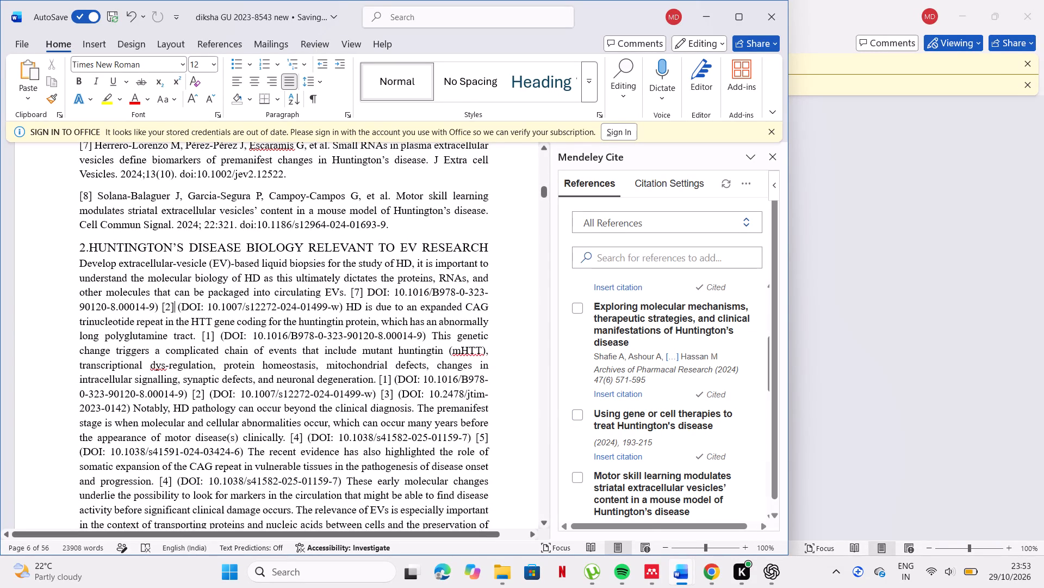
{"action": "left_click", "coordinate": [182, 308]}
{"action": "key", "text": "BackSpace"}
{"action": "key", "text": "BackSpace"}
{"action": "key", "text": "BackSpace"}
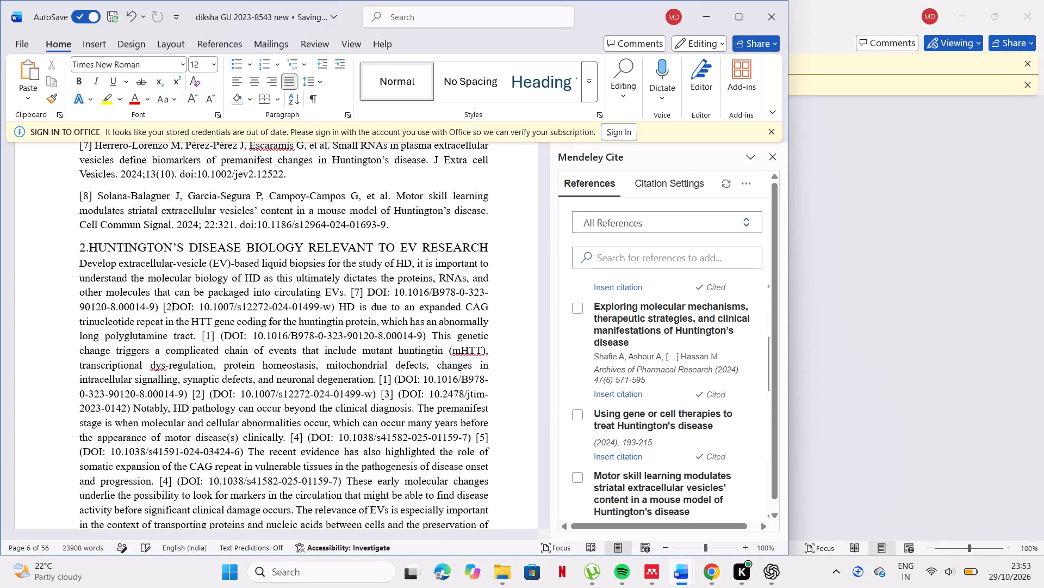
{"action": "key", "text": "BackSpace"}
{"action": "key", "text": "BackSpace"}
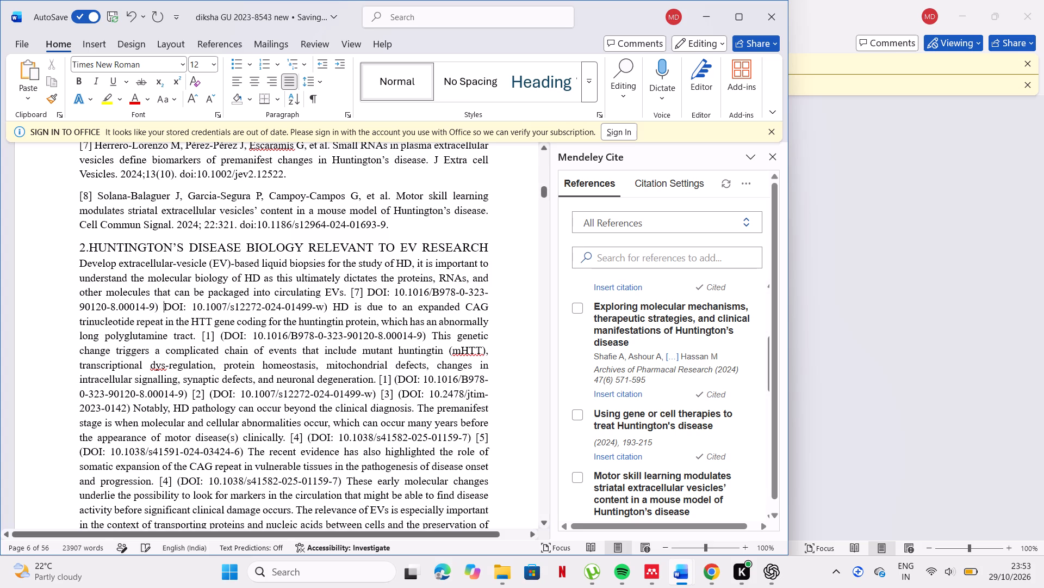
{"action": "left_click", "coordinate": [328, 307]}
{"action": "key", "text": "BackSpace"}
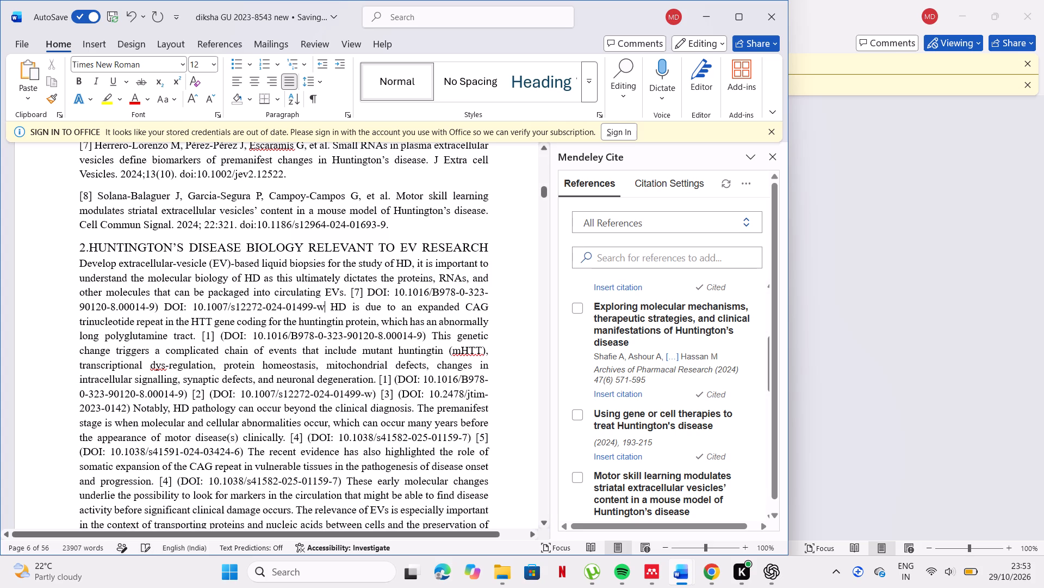
{"action": "key", "text": "BackSpace"}
{"action": "key", "text": "BackSpace"}
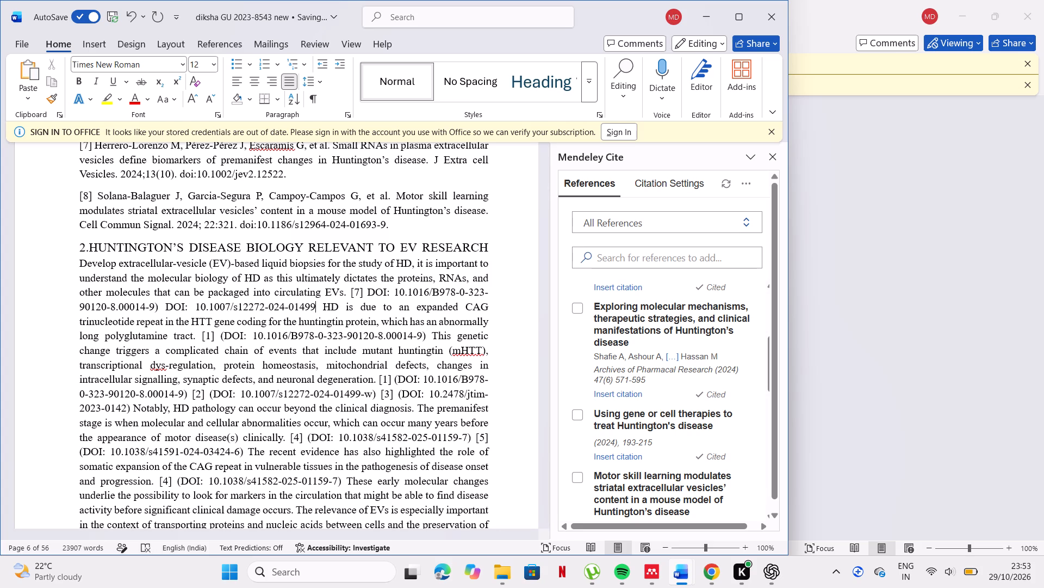
{"action": "left_click", "coordinate": [125, 17]}
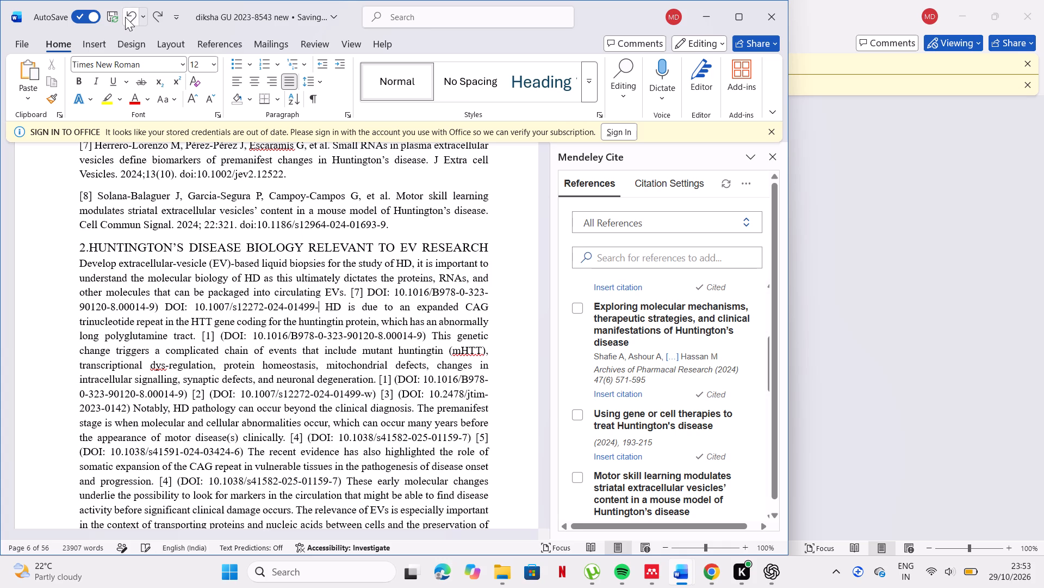
{"action": "left_click", "coordinate": [125, 17]}
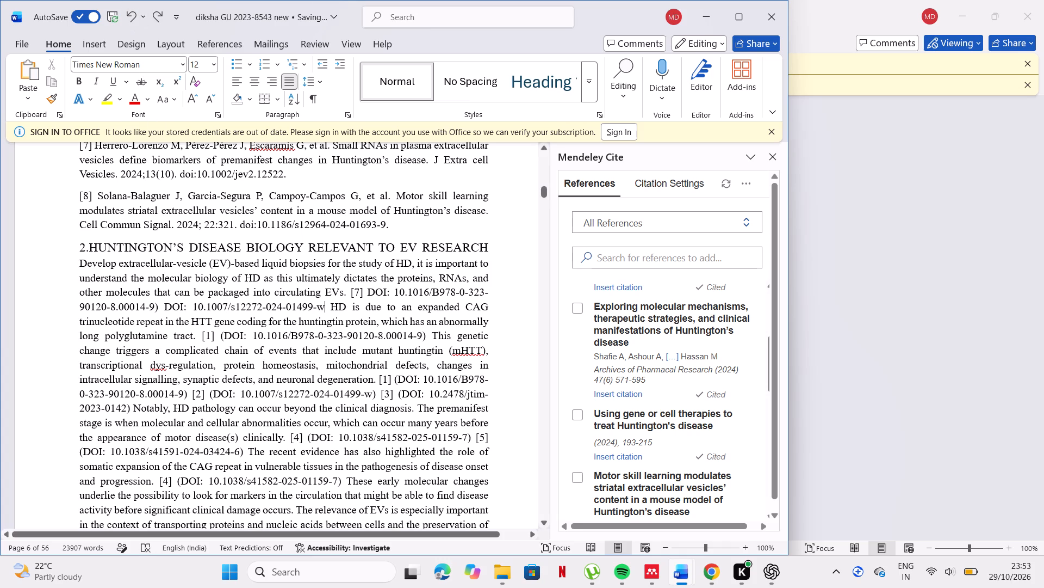
{"action": "left_click", "coordinate": [164, 308]}
{"action": "key", "text": "BackSpace"}
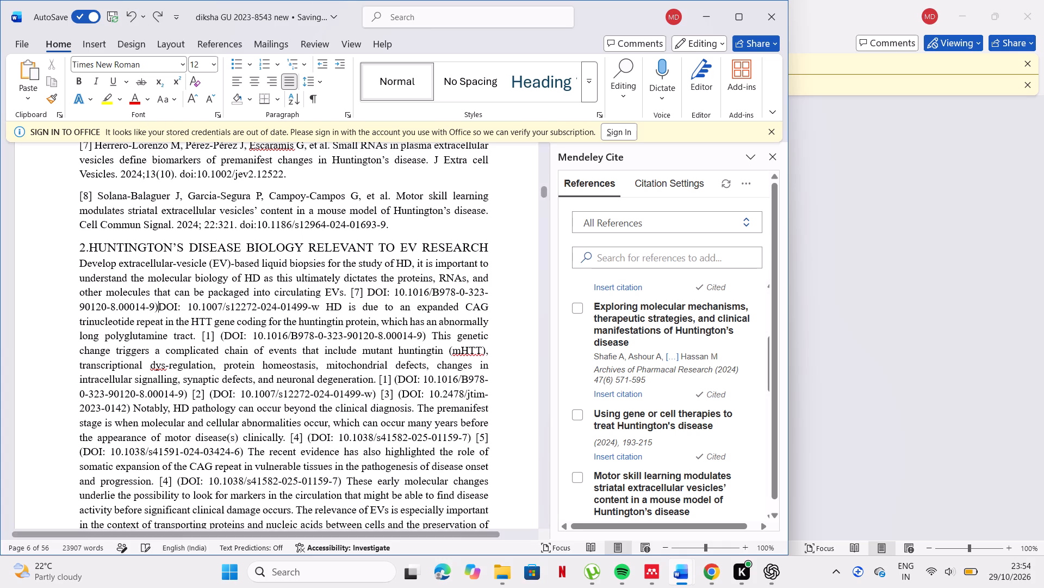
{"action": "key", "text": "BackSpace"}
{"action": "key", "text": "BackSpace"}
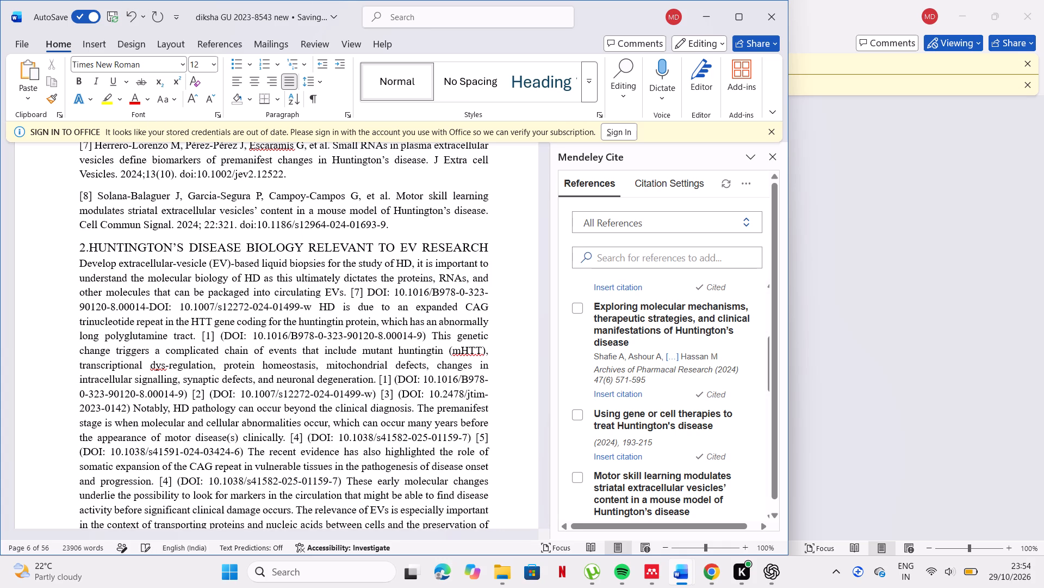
{"action": "key", "text": "comma"}
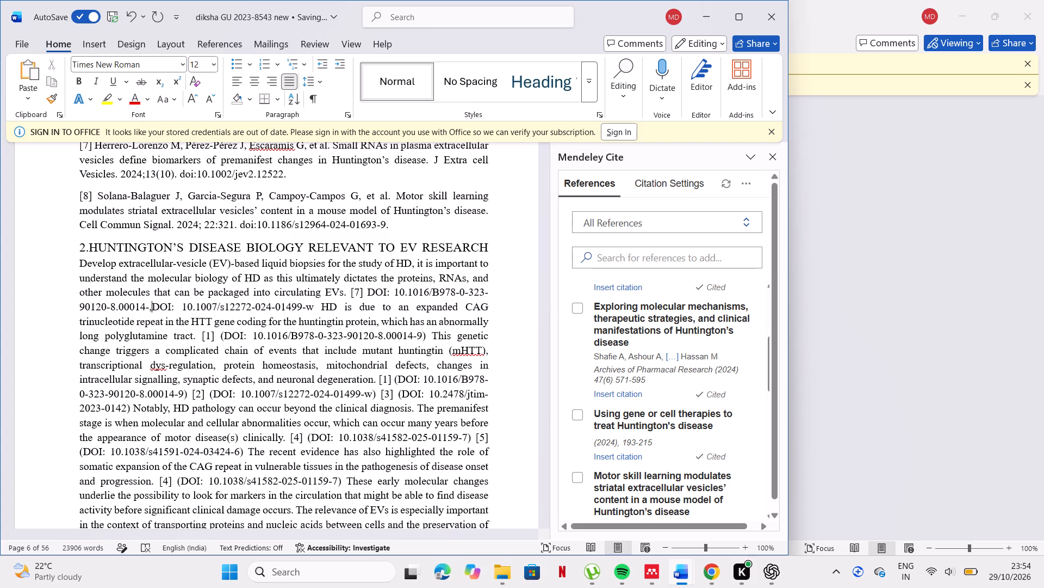
{"action": "left_click", "coordinate": [132, 13]}
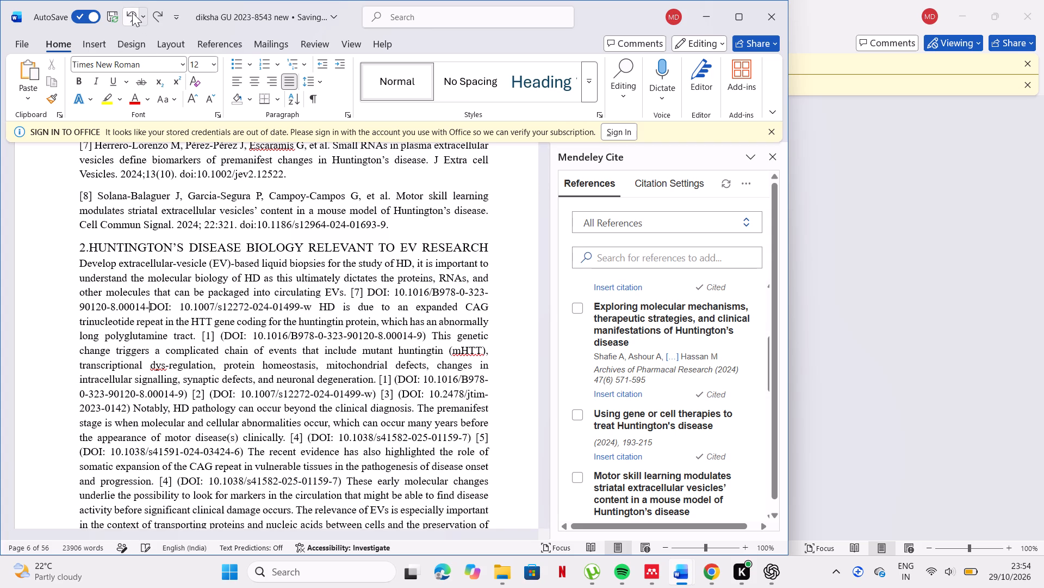
{"action": "left_click", "coordinate": [132, 13]}
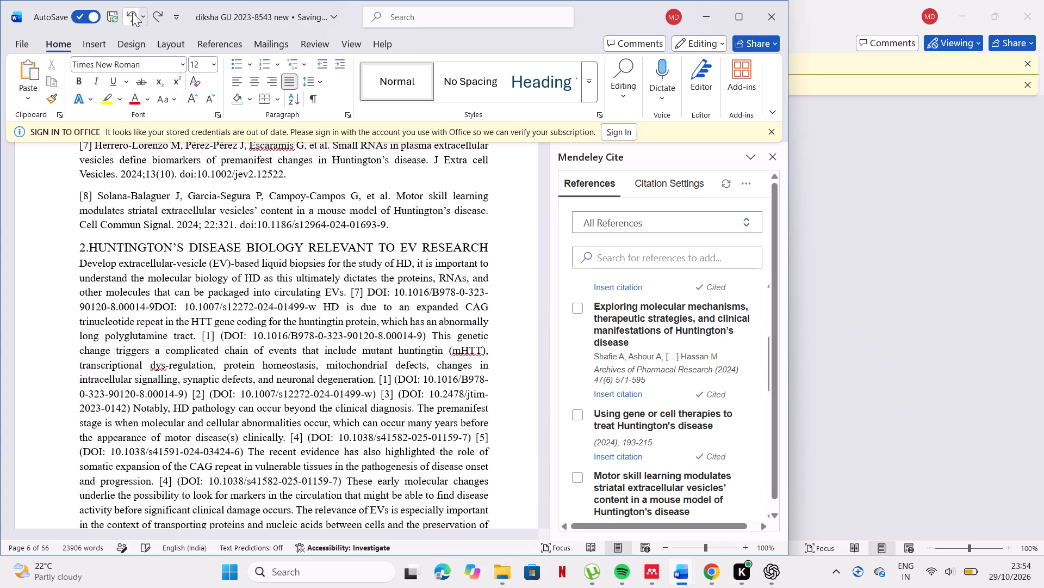
{"action": "key", "text": "comma"}
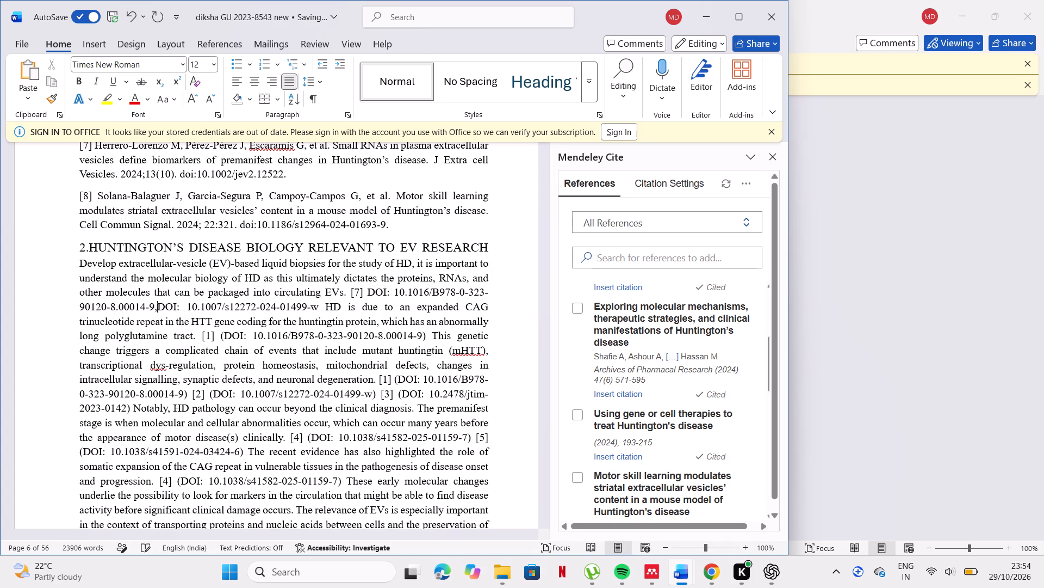
Insert the Mendeley citation for "Exploring molecular mechanisms, therapeutic strategies, and clinical manifestations of Huntington's disease" before the second DOI.
{"action": "left_click", "coordinate": [610, 393]}
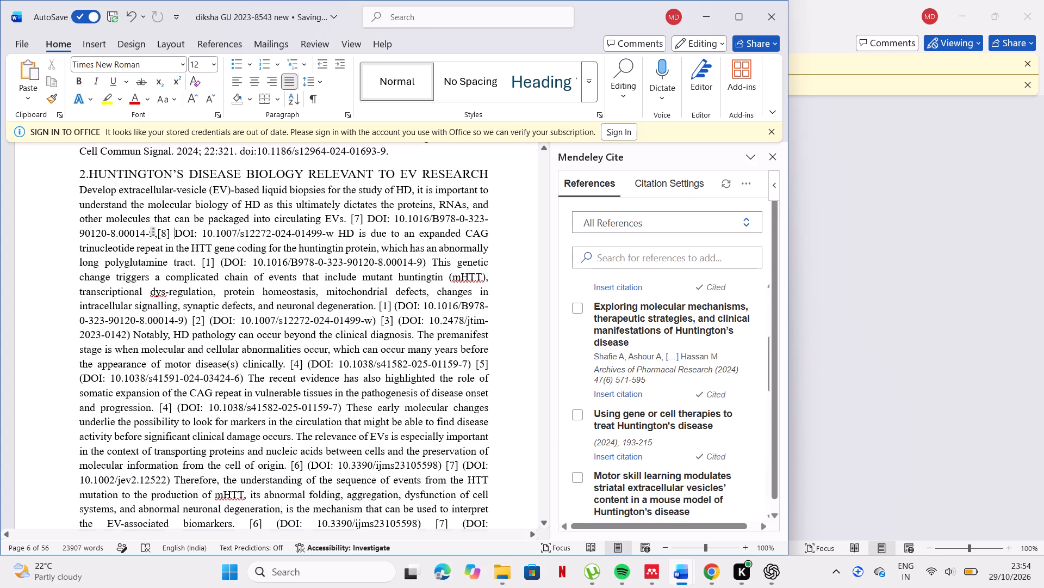
{"action": "left_click_drag", "start_coordinate": [352, 216], "coordinate": [356, 234]}
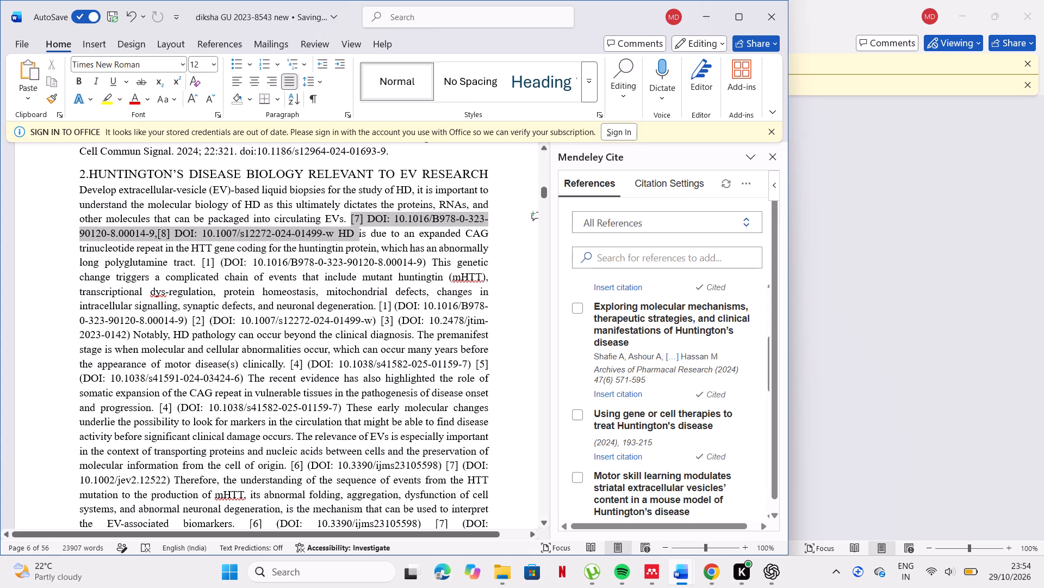
{"action": "left_click_drag", "start_coordinate": [356, 234], "coordinate": [333, 234]}
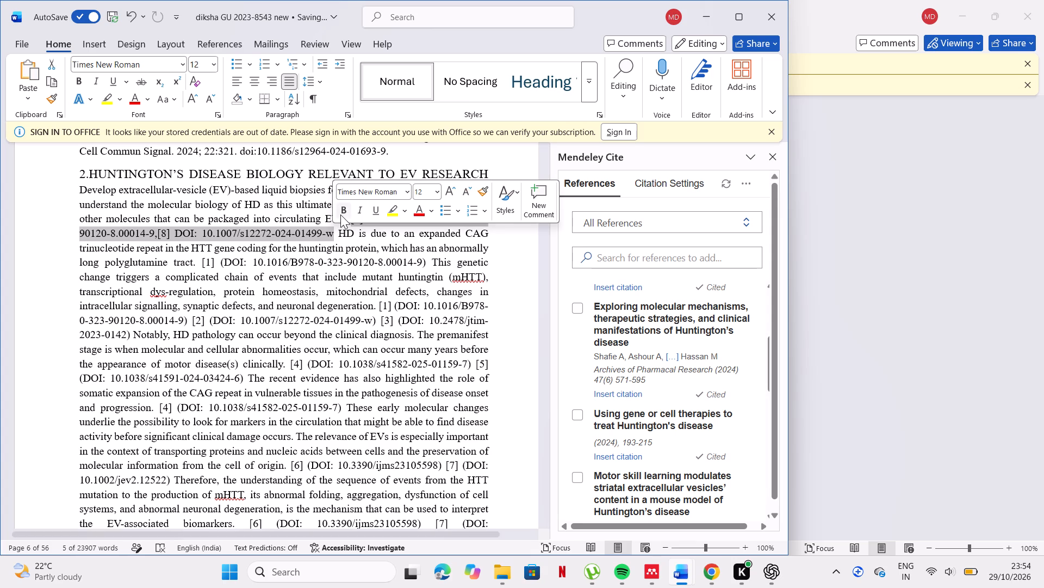
{"action": "left_click", "coordinate": [340, 214]}
{"action": "left_click", "coordinate": [339, 235]}
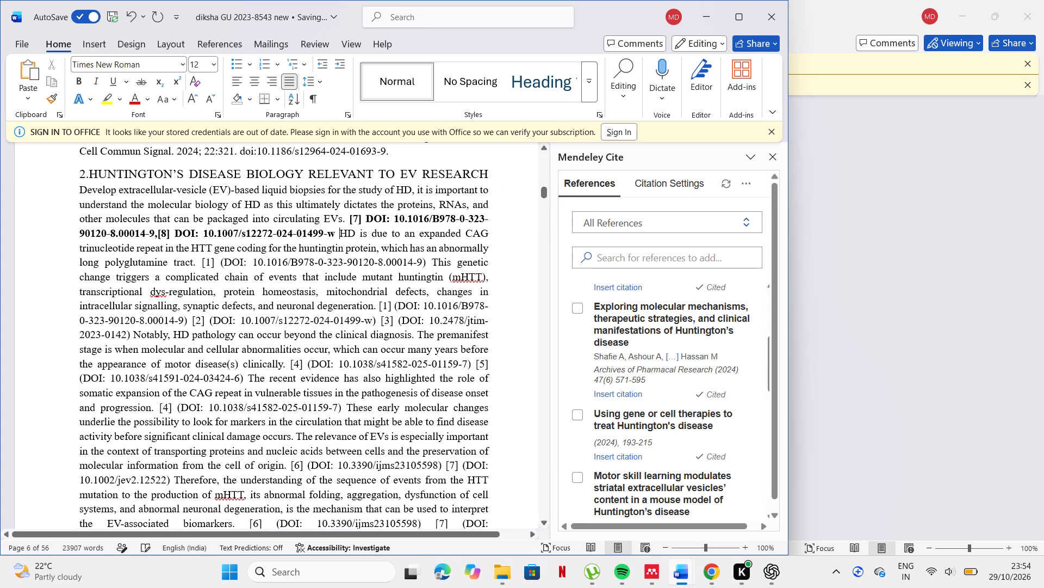
{"action": "left_click", "coordinate": [339, 235]}
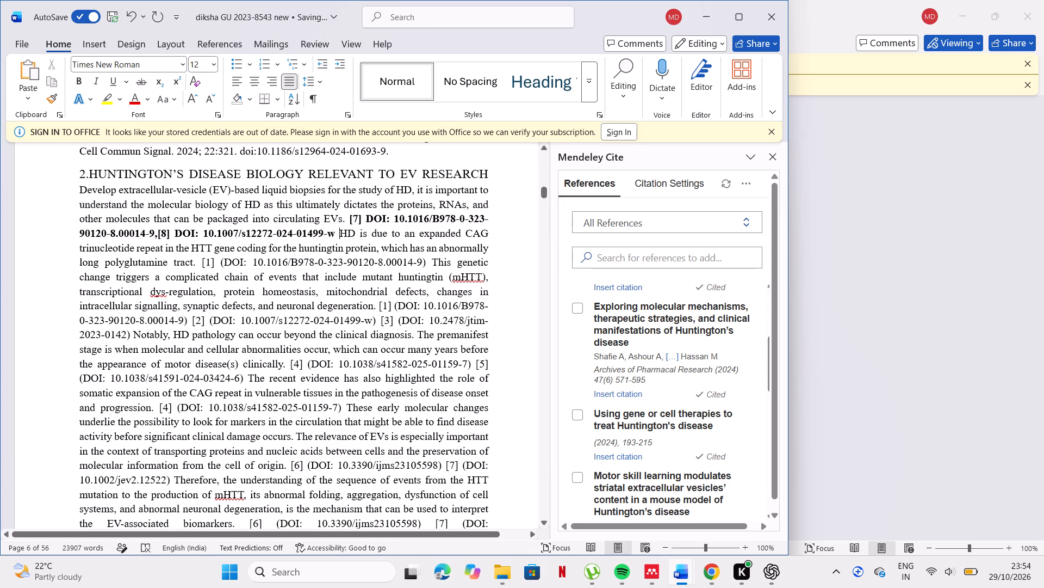
{"action": "key", "text": "period"}
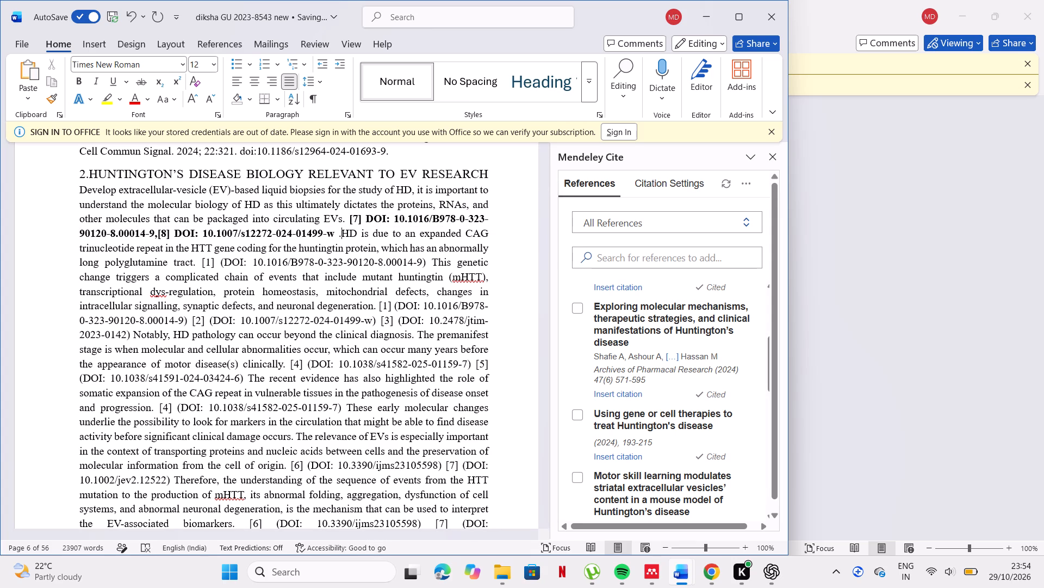
{"action": "key", "text": "BackSpace"}
{"action": "key", "text": "BackSpace"}
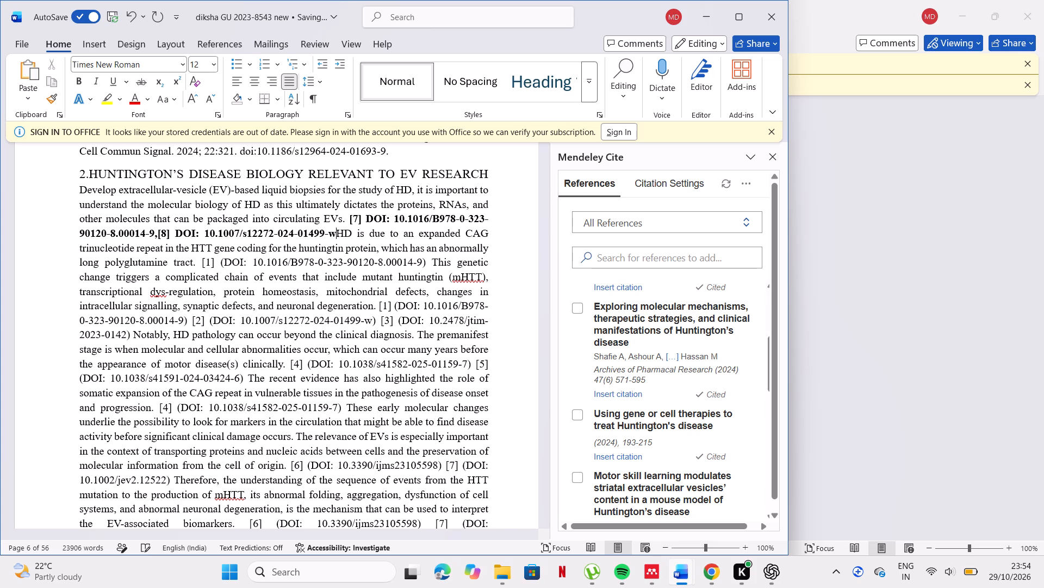
{"action": "key", "text": "period"}
{"action": "key", "text": "space"}
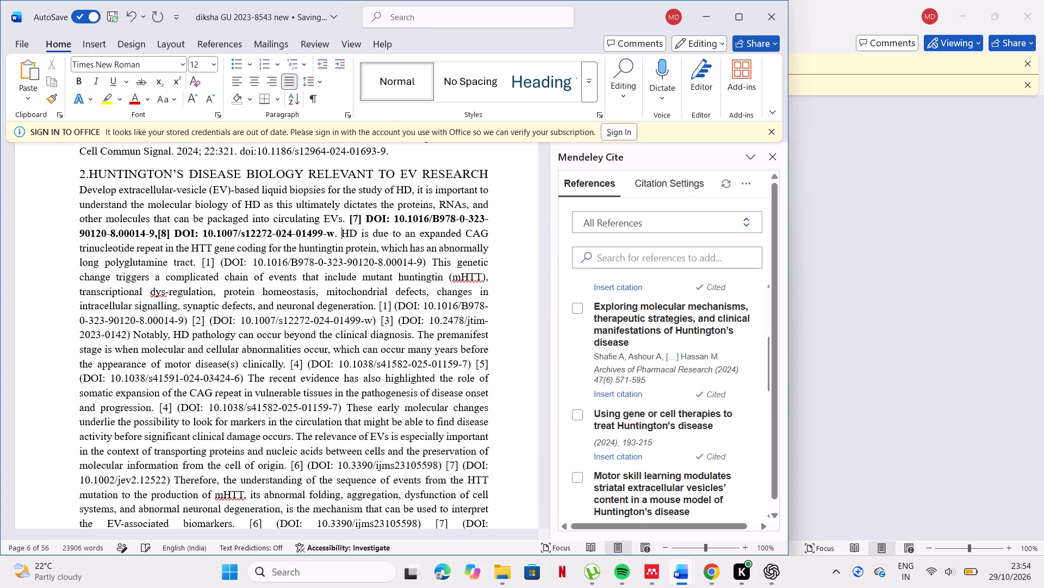
Replace "[1] (" after "polyglutamine tract." with the Mendeley citation for "Using gene or cell therapies to treat Huntington's disease".
{"action": "left_click", "coordinate": [223, 263]}
{"action": "left_click", "coordinate": [223, 263]}
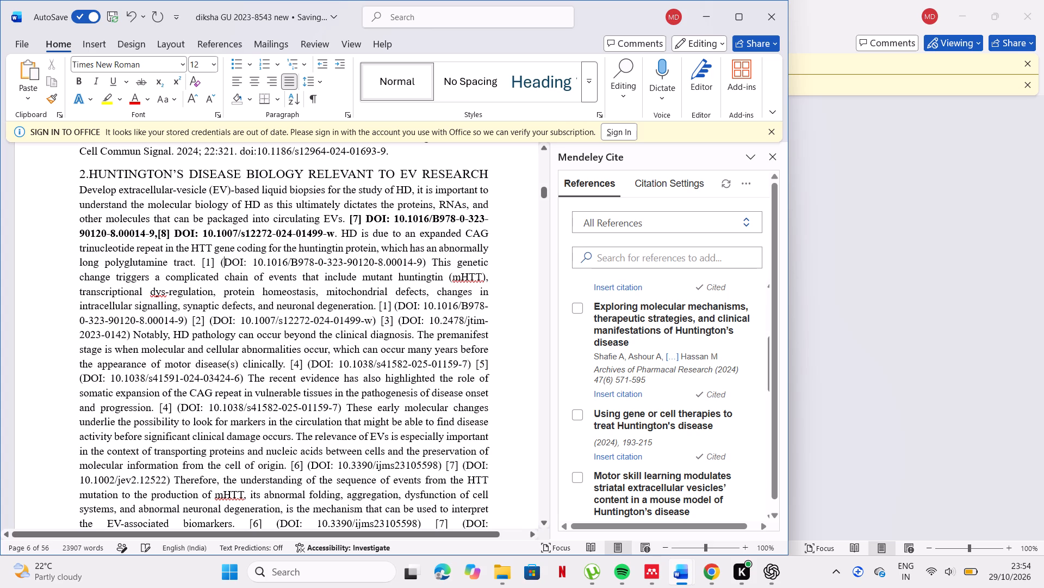
{"action": "key", "text": "BackSpace"}
{"action": "key", "text": "BackSpace"}
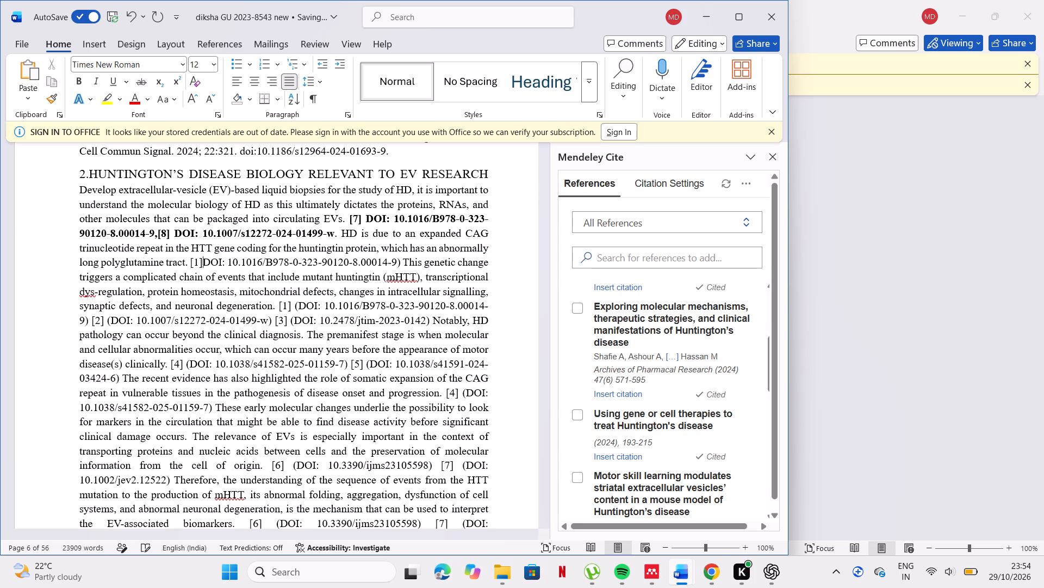
{"action": "key", "text": "BackSpace"}
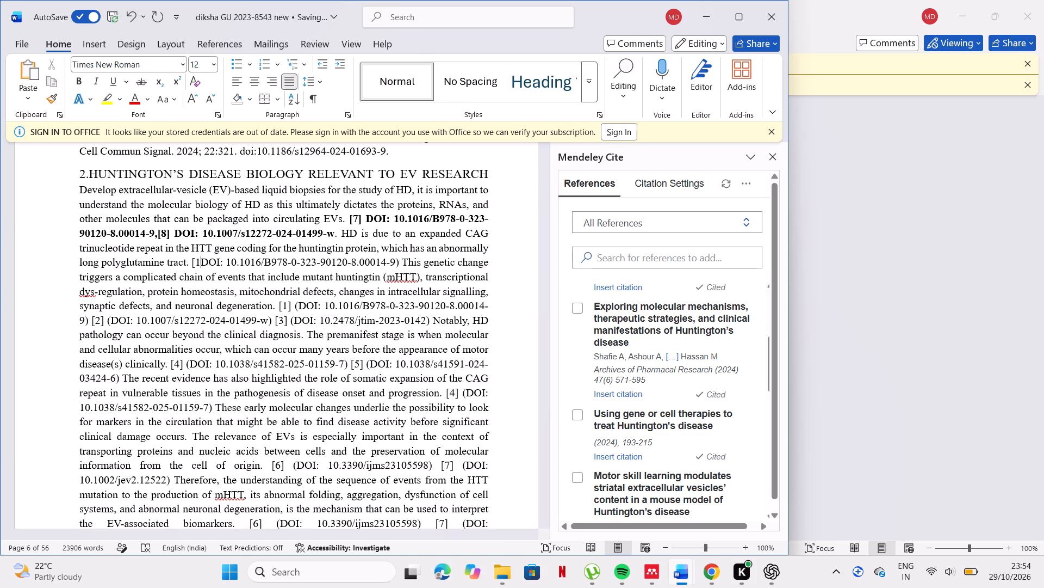
{"action": "key", "text": "BackSpace"}
{"action": "key", "text": "BackSpace"}
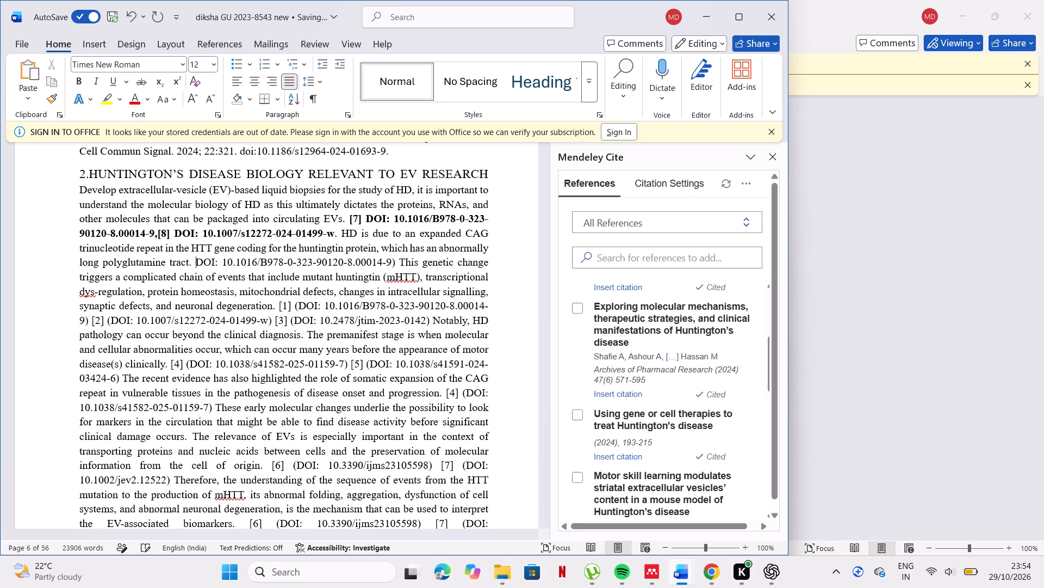
{"action": "left_click", "coordinate": [581, 415]}
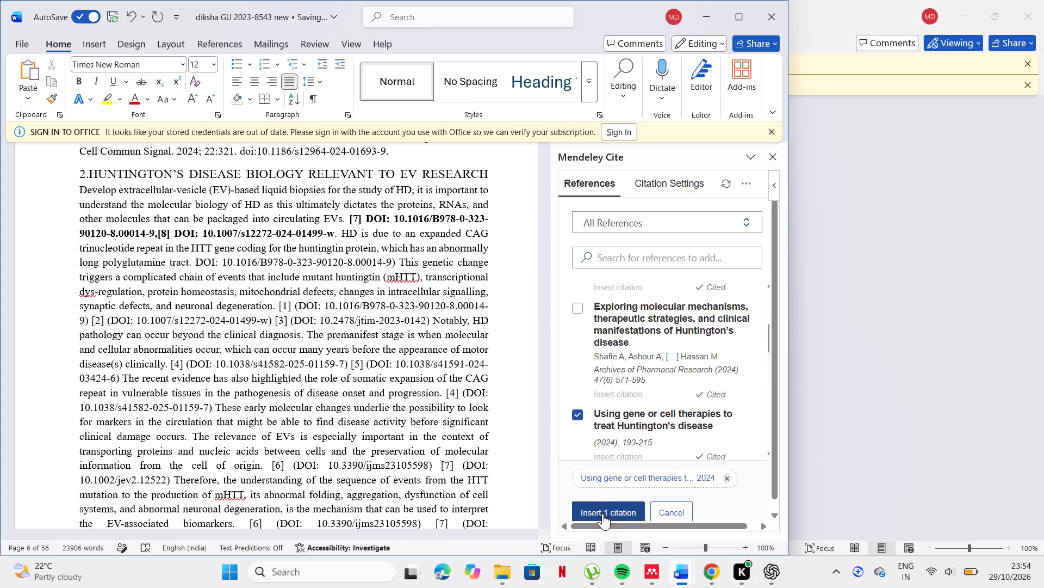
{"action": "left_click", "coordinate": [602, 513]}
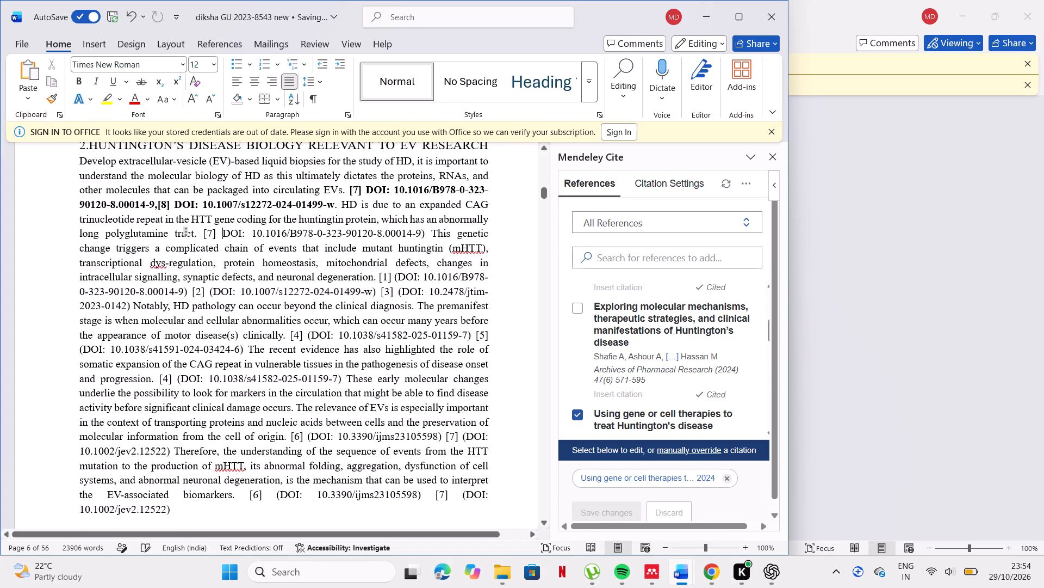
Remove the closing parenthesis after the DOI following "polyglutamine tract." and make that citation and its DOI bold.
{"action": "left_click", "coordinate": [427, 230]}
{"action": "key", "text": "BackSpace"}
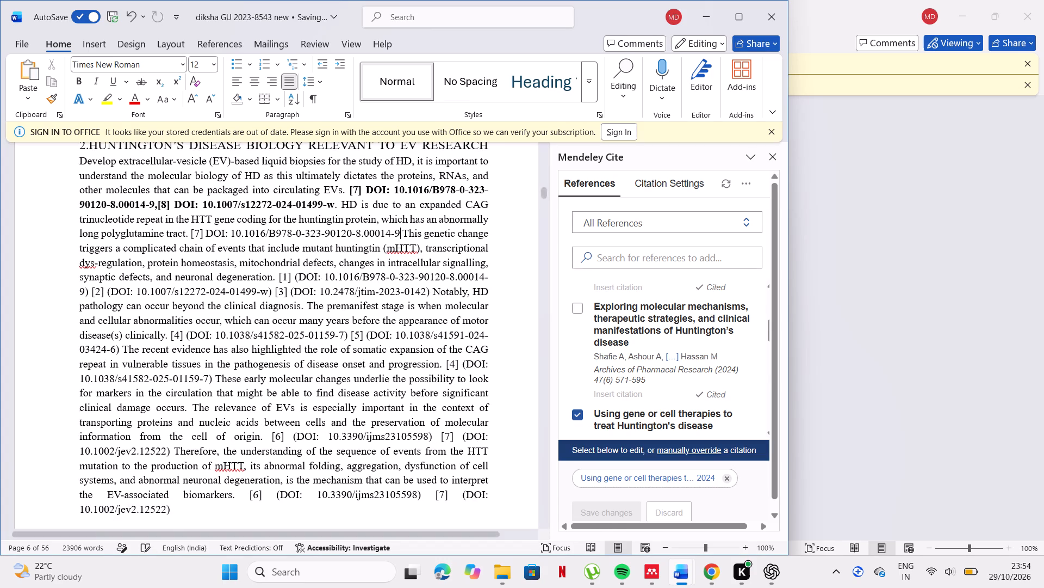
{"action": "left_click_drag", "start_coordinate": [191, 230], "coordinate": [326, 244]}
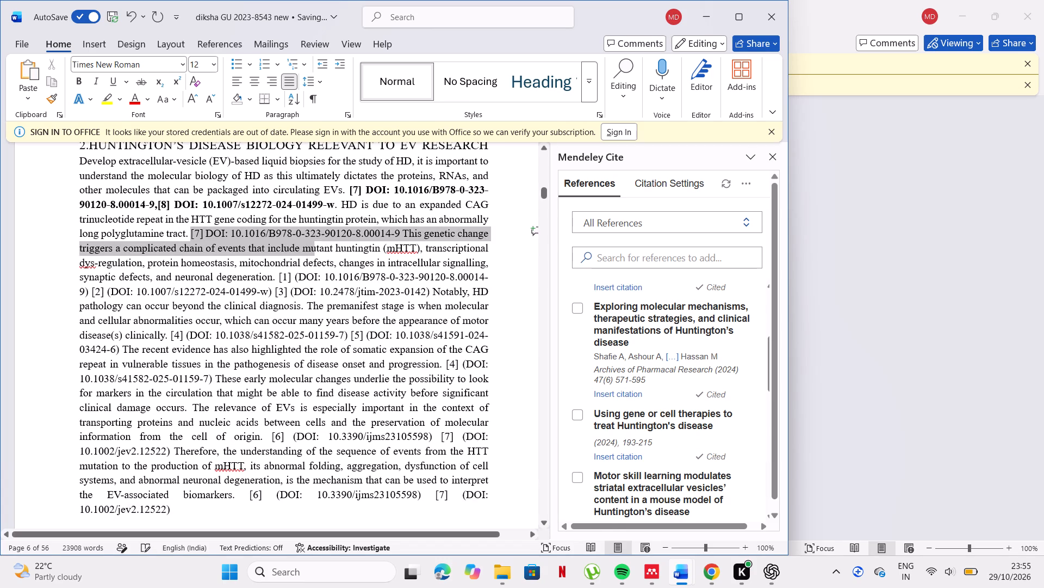
{"action": "left_click_drag", "start_coordinate": [326, 244], "coordinate": [399, 230]}
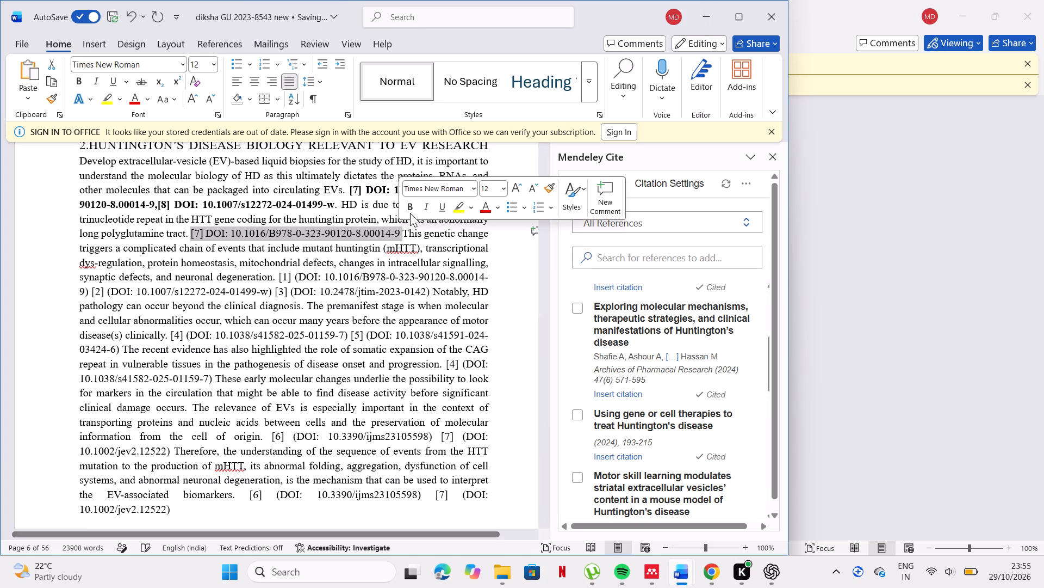
{"action": "left_click", "coordinate": [414, 205]}
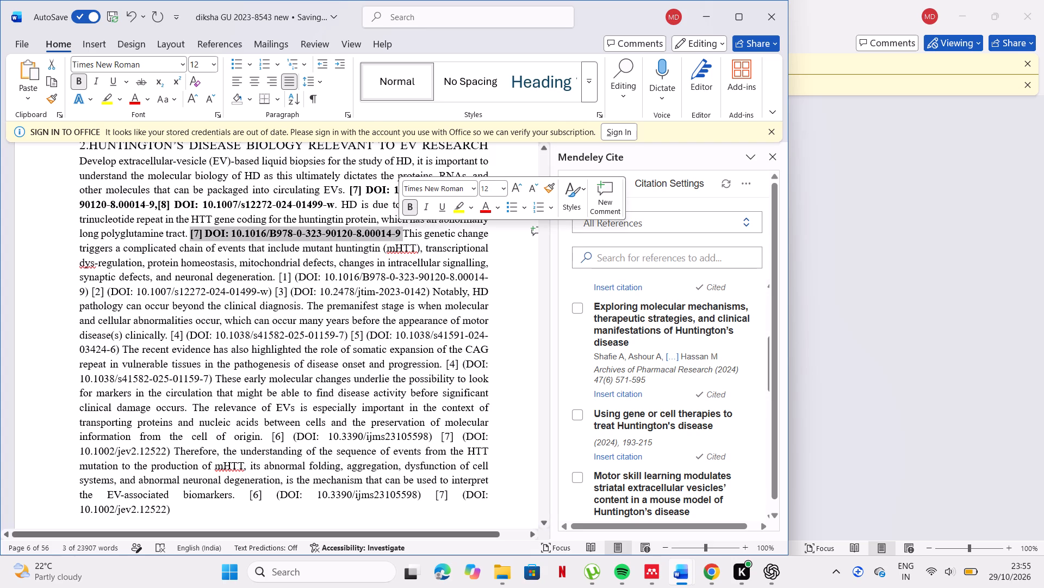
Replace "[1] (" after "neuronal degeneration." with the Mendeley citation for "Using gene or cell therapies to treat Huntington's disease".
{"action": "left_click", "coordinate": [296, 275]}
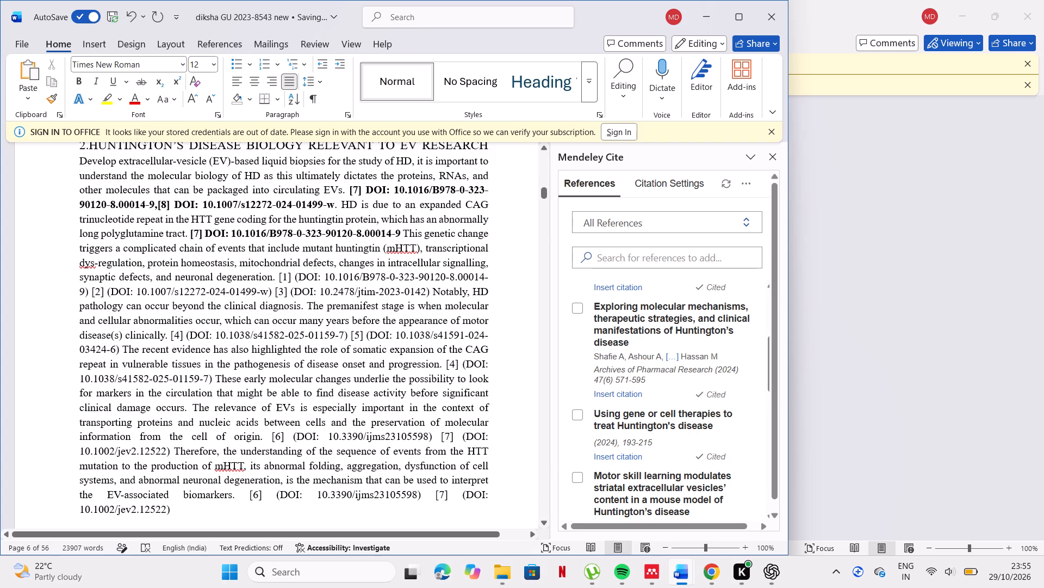
{"action": "key", "text": "BackSpace"}
{"action": "key", "text": "BackSpace"}
{"action": "key", "text": "BackSpace"}
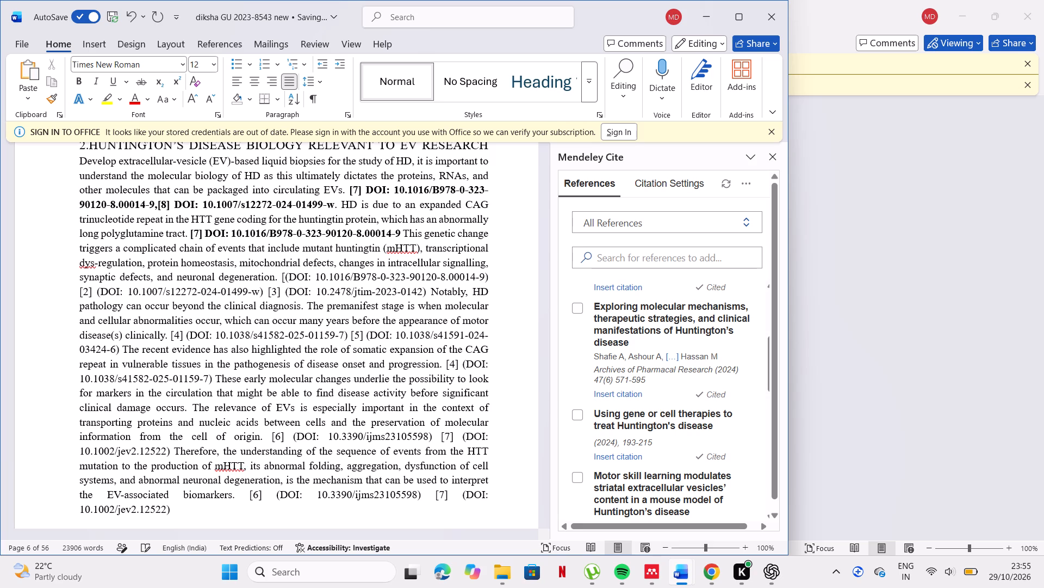
{"action": "left_click", "coordinate": [290, 275]}
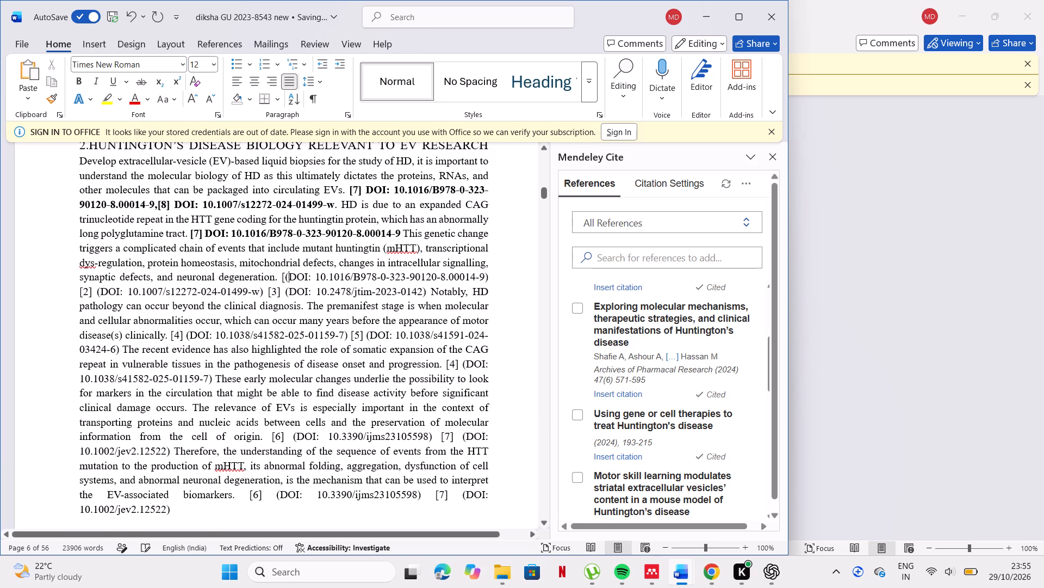
{"action": "key", "text": "BackSpace"}
{"action": "key", "text": "BackSpace"}
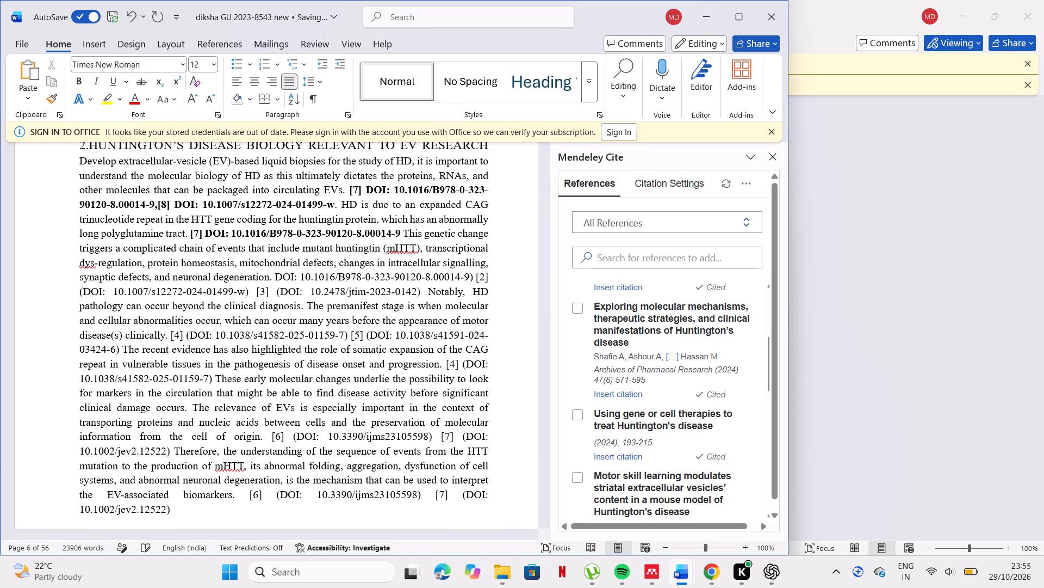
{"action": "left_click", "coordinate": [606, 456]}
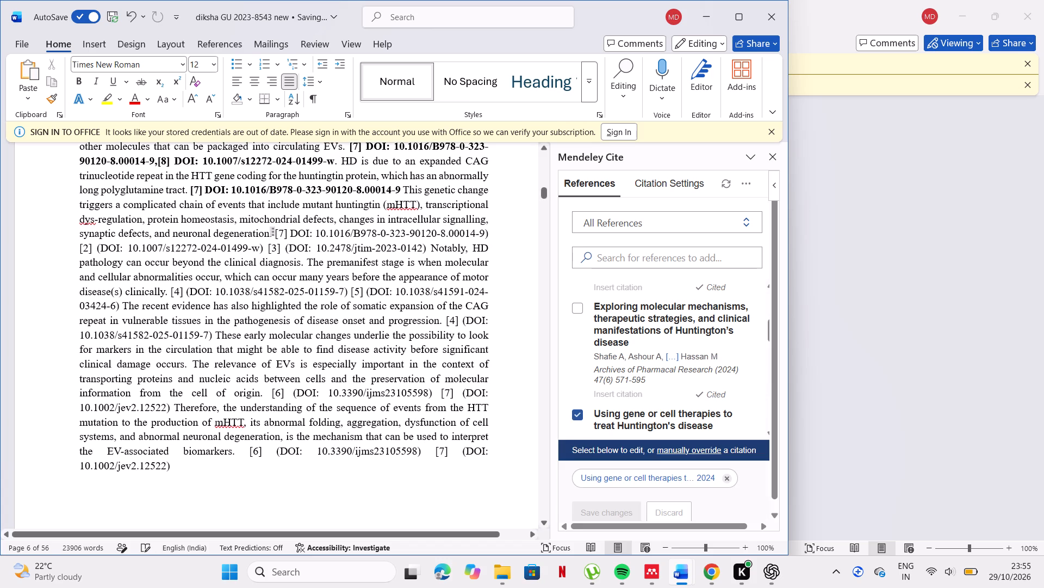
{"action": "left_click", "coordinate": [488, 230]}
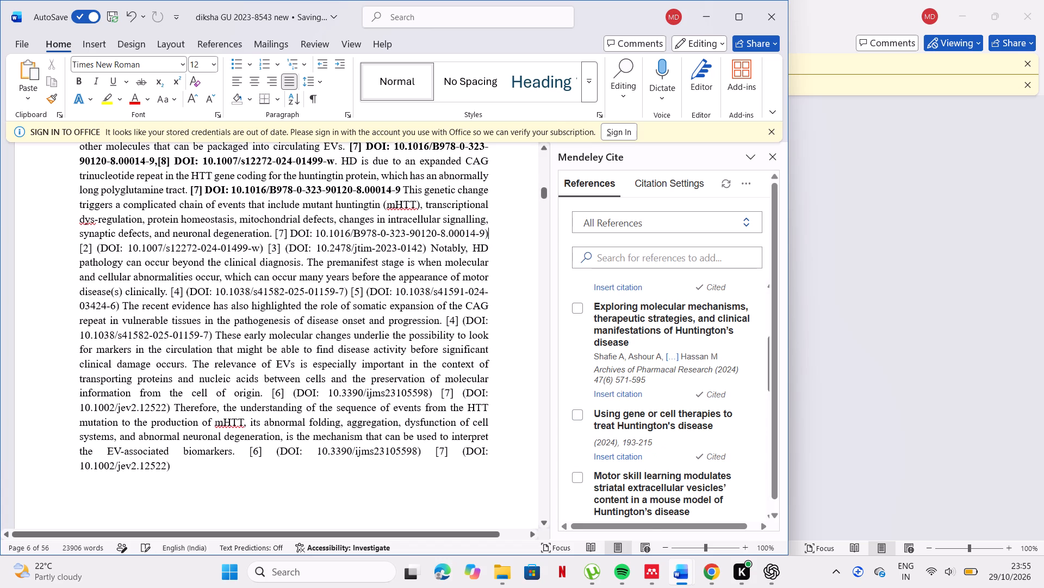
{"action": "key", "text": "BackSpace"}
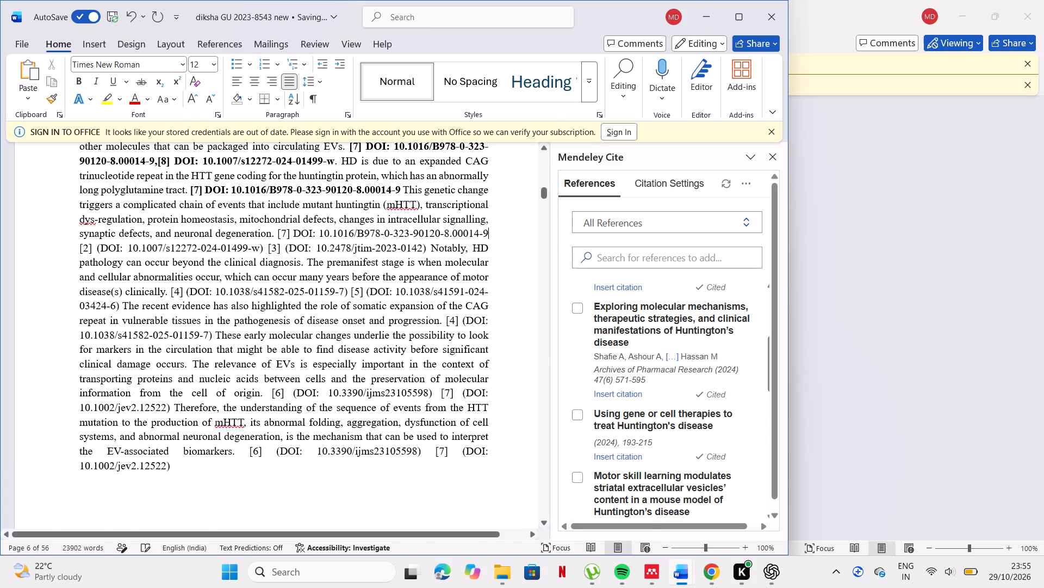
{"action": "left_click", "coordinate": [265, 252]}
{"action": "key", "text": "BackSpace"}
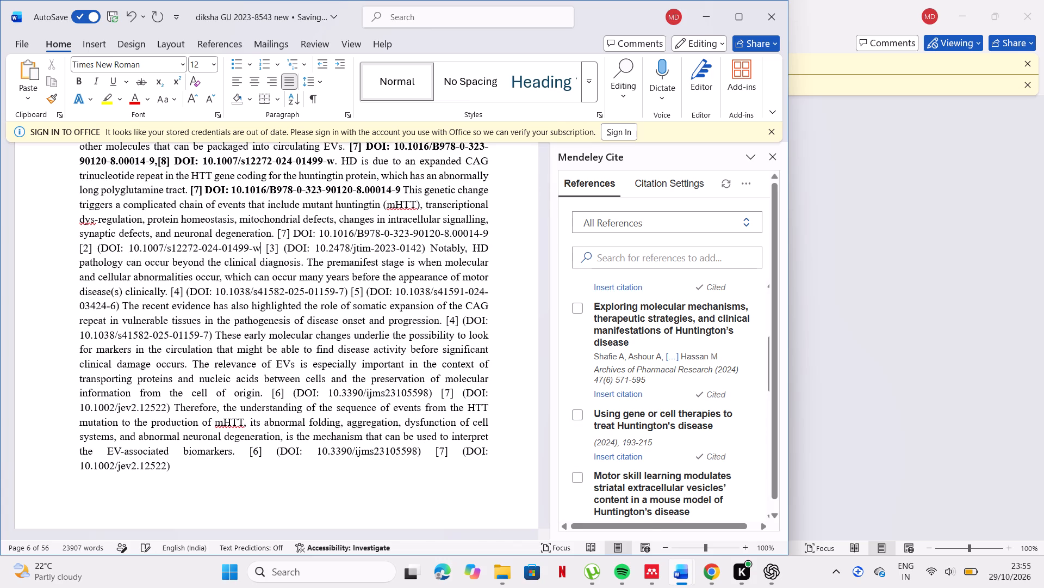
{"action": "left_click", "coordinate": [105, 248]}
{"action": "left_click", "coordinate": [100, 245]}
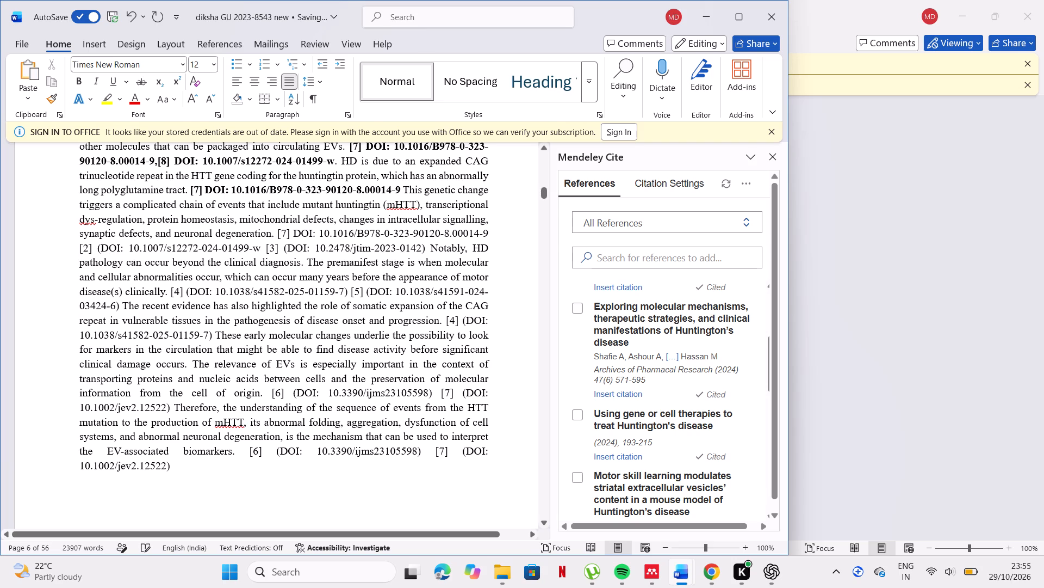
{"action": "key", "text": "BackSpace"}
{"action": "key", "text": "BackSpace"}
{"action": "key", "text": "BackSpace"}
{"action": "key", "text": "BackSpace"}
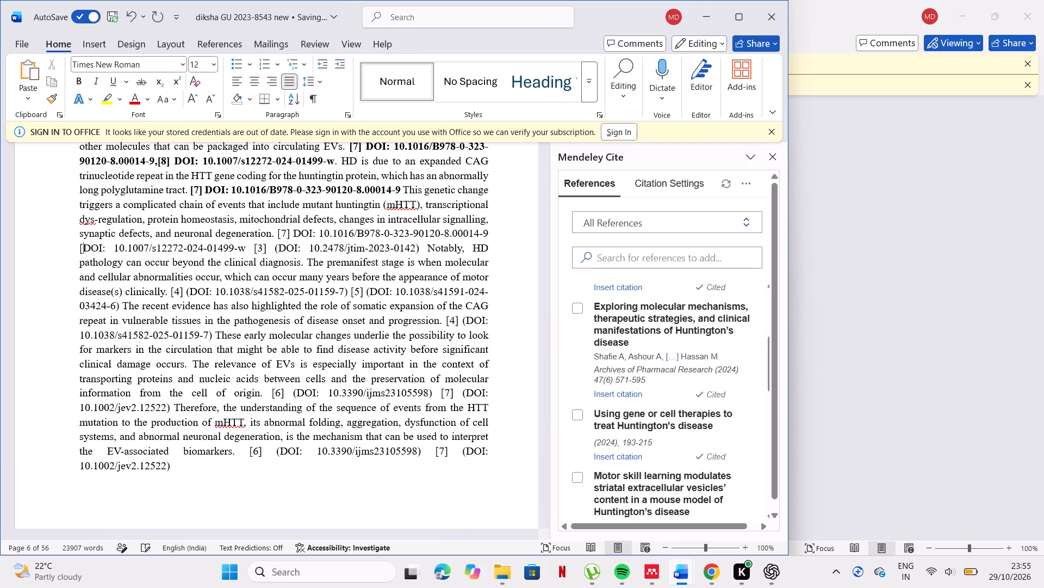
{"action": "key", "text": "BackSpace"}
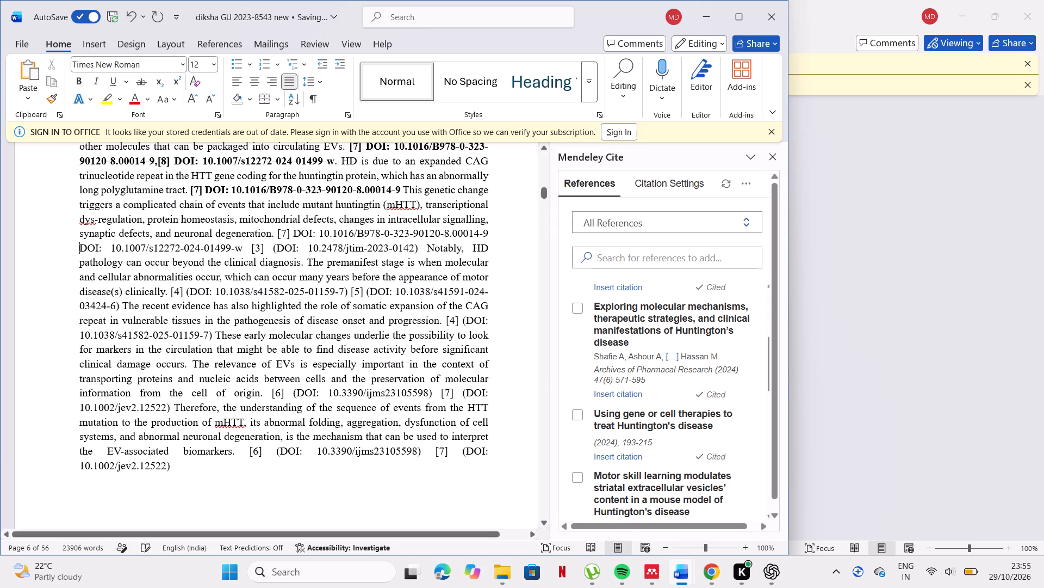
{"action": "left_click", "coordinate": [581, 307]}
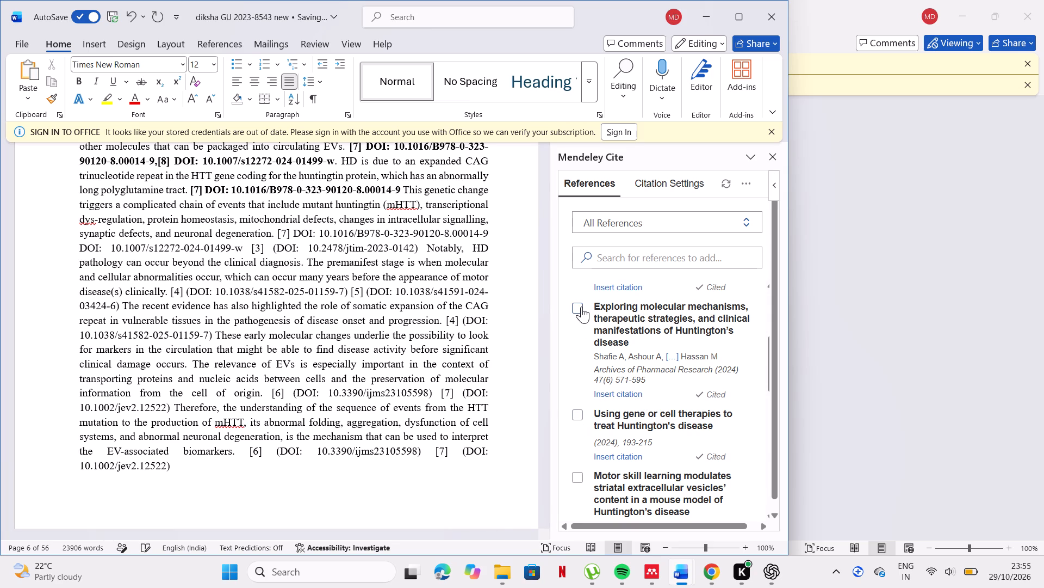
{"action": "left_click", "coordinate": [604, 505]}
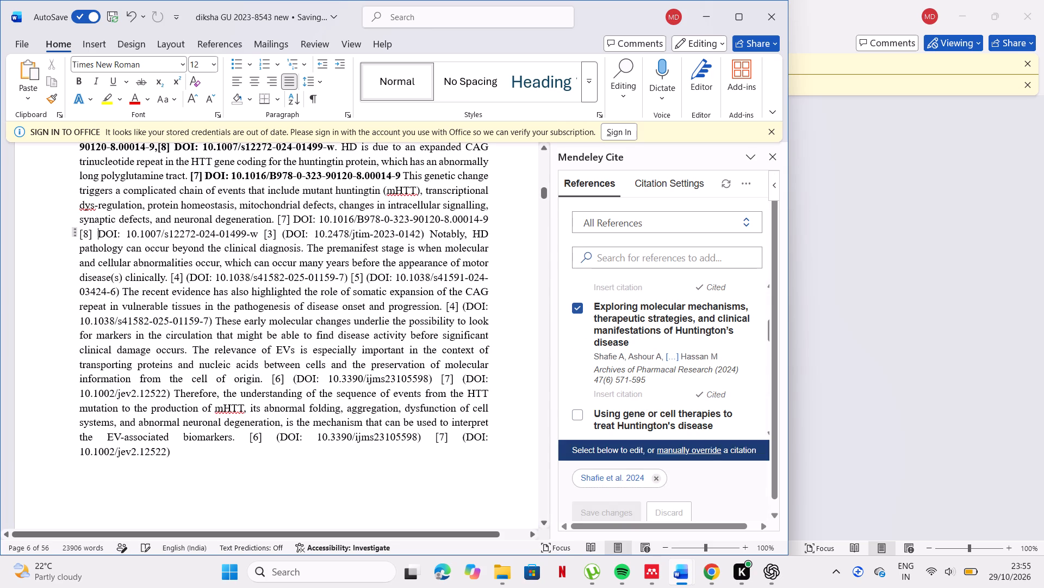
Replace "[3] (" before DOI 10.2478/jtim-2023-0142 with the Mendeley citation for "Latest advances on new promising molecular-based therapeutic approaches for Huntington's disease".
{"action": "left_click", "coordinate": [282, 234]}
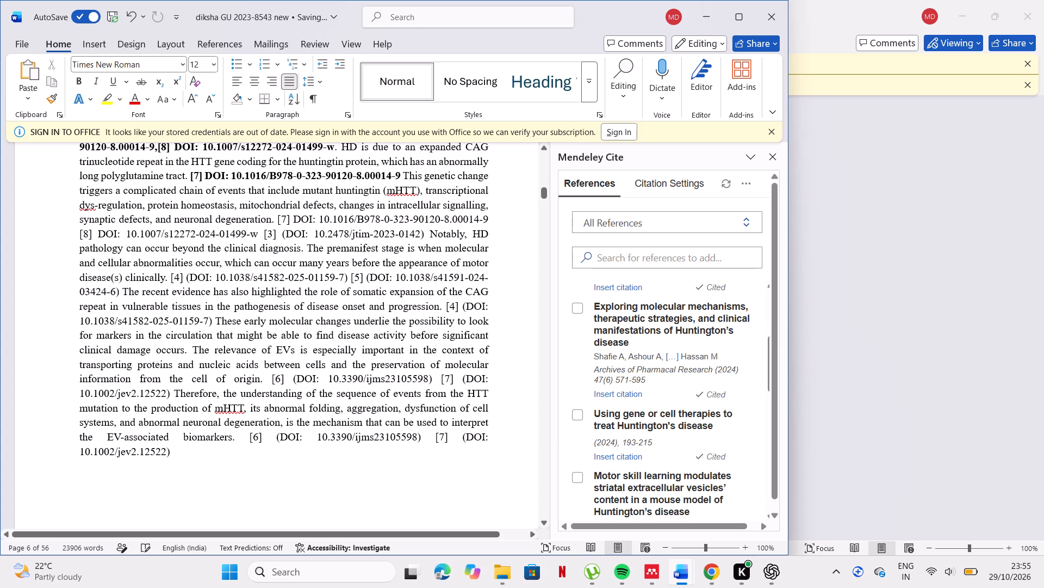
{"action": "left_click", "coordinate": [285, 234]}
{"action": "key", "text": "BackSpace"}
{"action": "key", "text": "BackSpace"}
{"action": "key", "text": "BackSpace"}
{"action": "key", "text": "BackSpace"}
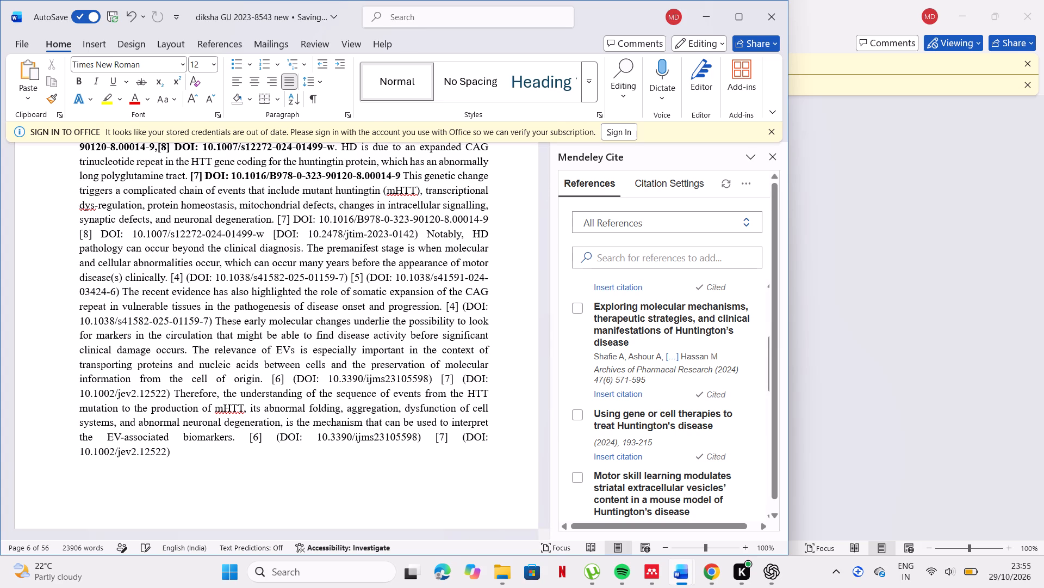
{"action": "key", "text": "BackSpace"}
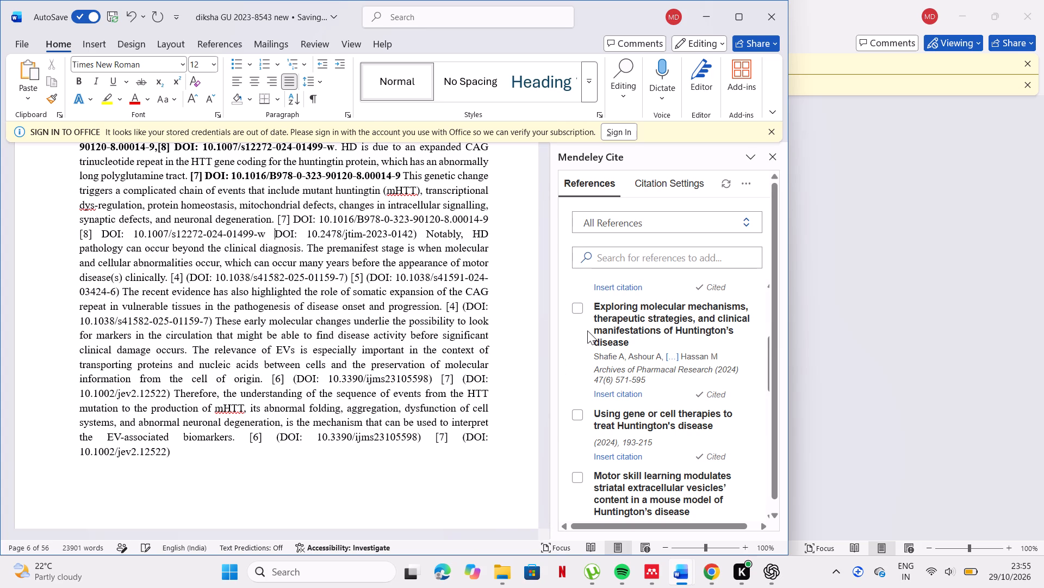
{"action": "scroll", "coordinate": [587, 330], "scroll_direction": "up", "scroll_amount": 1}
{"action": "left_click", "coordinate": [577, 324]}
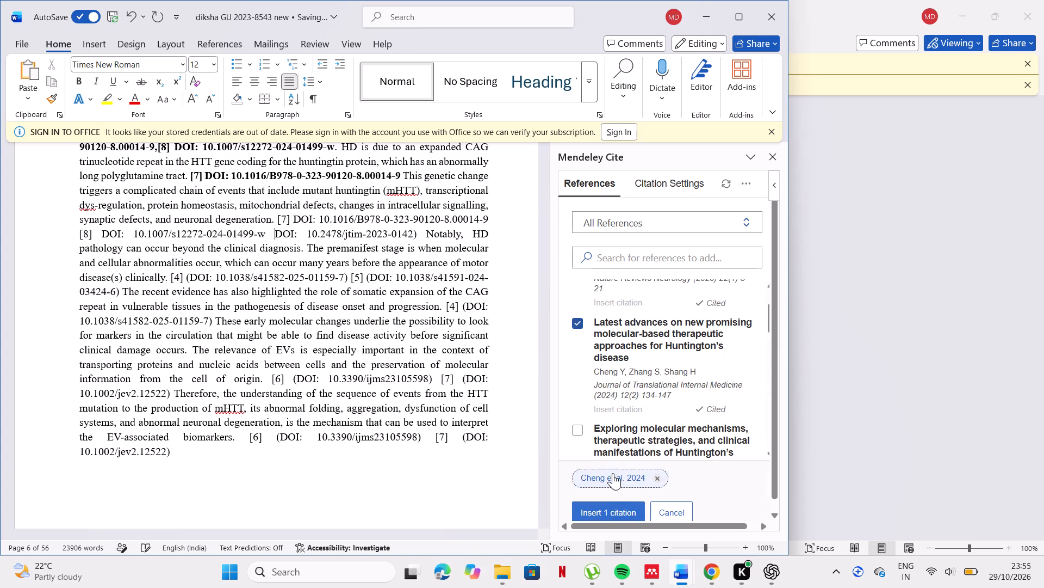
{"action": "left_click", "coordinate": [612, 507]}
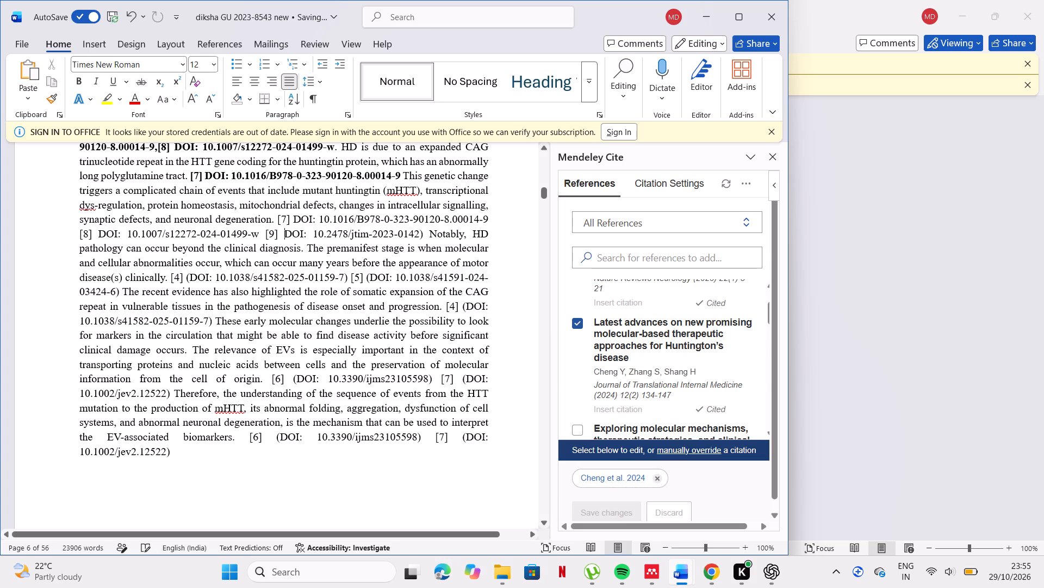
Replace the closing parenthesis after DOI 10.2478/jtim-2023-0142 with a period, before "Notably, HD pathology".
{"action": "left_click", "coordinate": [424, 232]}
{"action": "key", "text": "BackSpace"}
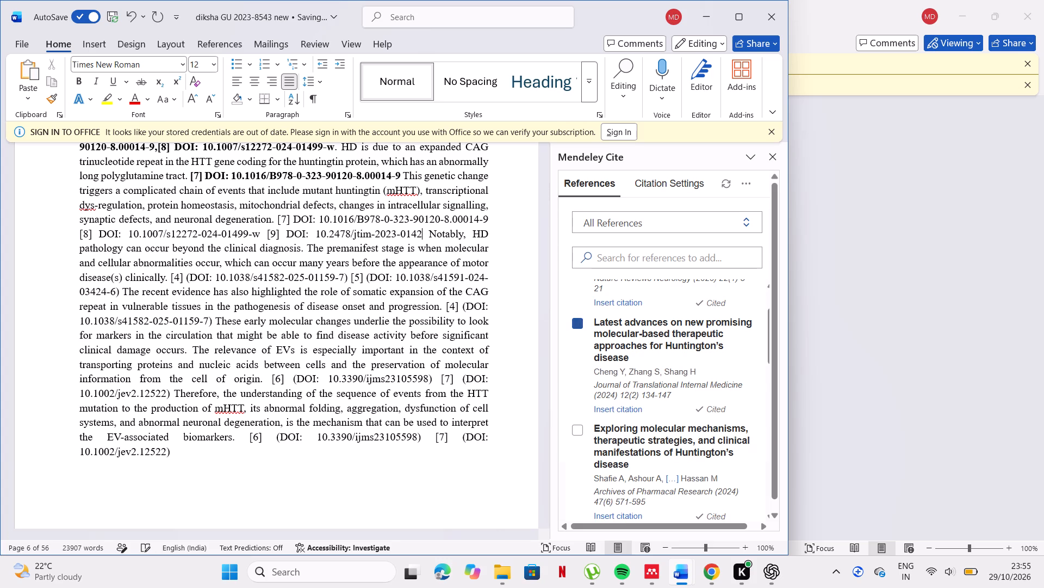
{"action": "key", "text": "period"}
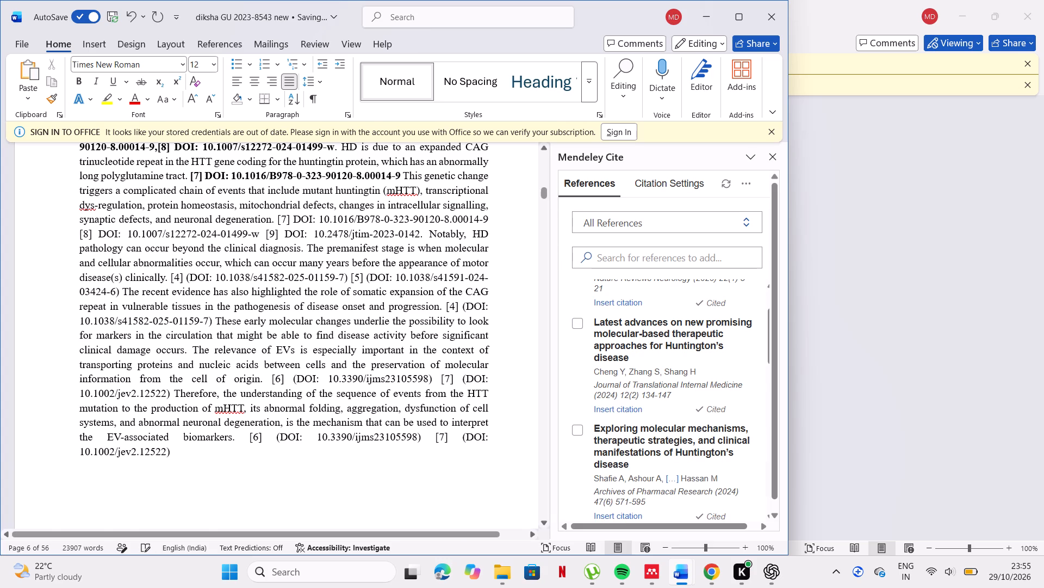
Make the three citations and their DOIs after "neuronal degeneration" bold, through 10.2478/jtim-2023-0142.
{"action": "left_click_drag", "start_coordinate": [275, 215], "coordinate": [400, 231]}
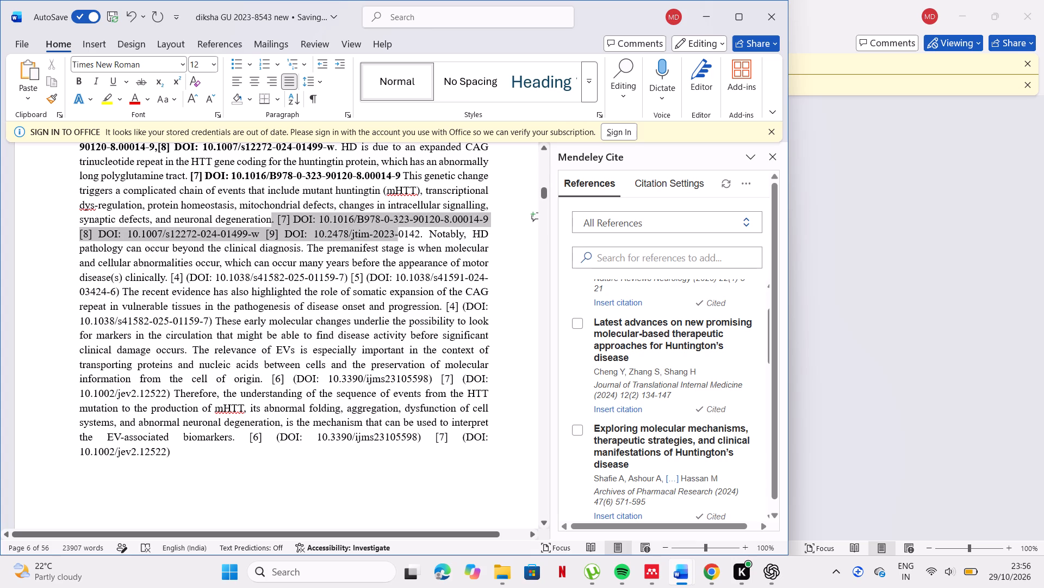
{"action": "left_click_drag", "start_coordinate": [400, 231], "coordinate": [422, 232]}
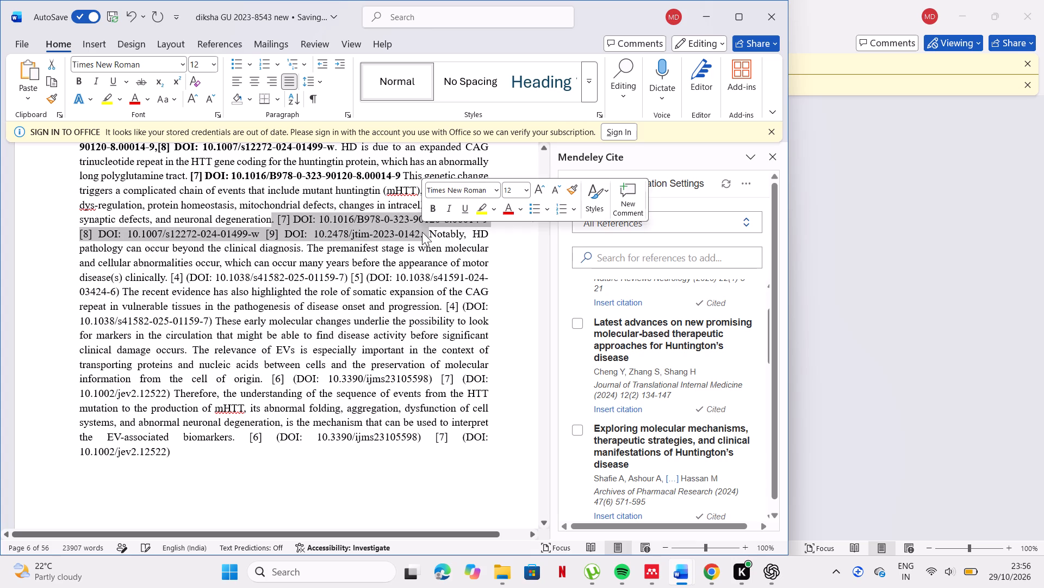
{"action": "left_click", "coordinate": [437, 207]}
{"action": "left_click", "coordinate": [453, 255]}
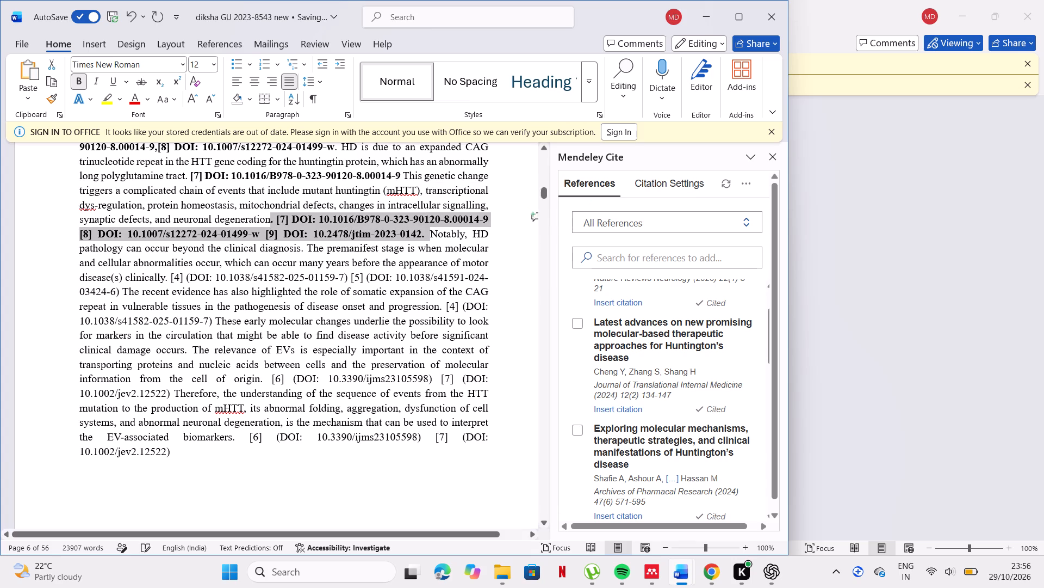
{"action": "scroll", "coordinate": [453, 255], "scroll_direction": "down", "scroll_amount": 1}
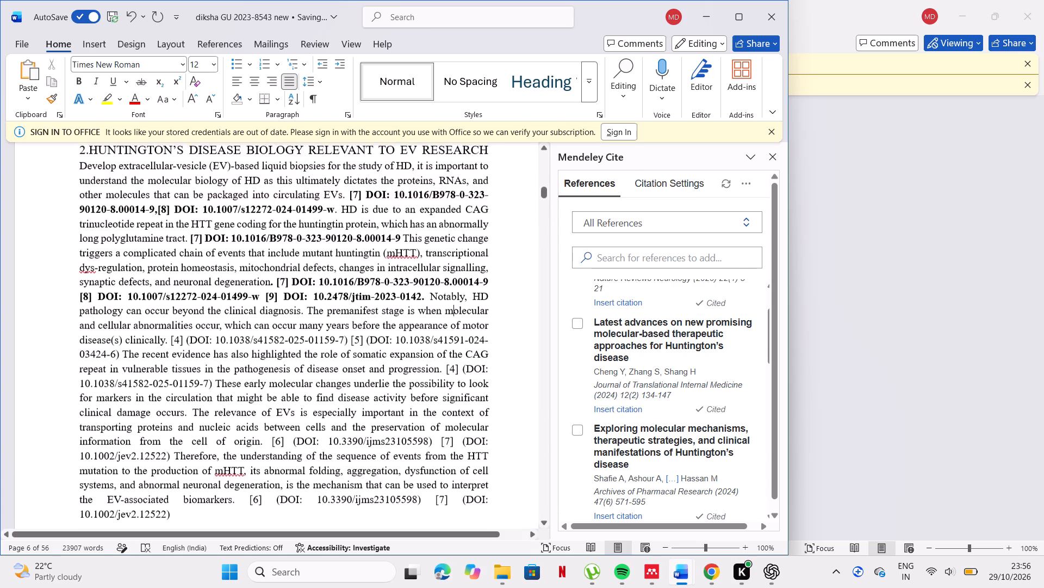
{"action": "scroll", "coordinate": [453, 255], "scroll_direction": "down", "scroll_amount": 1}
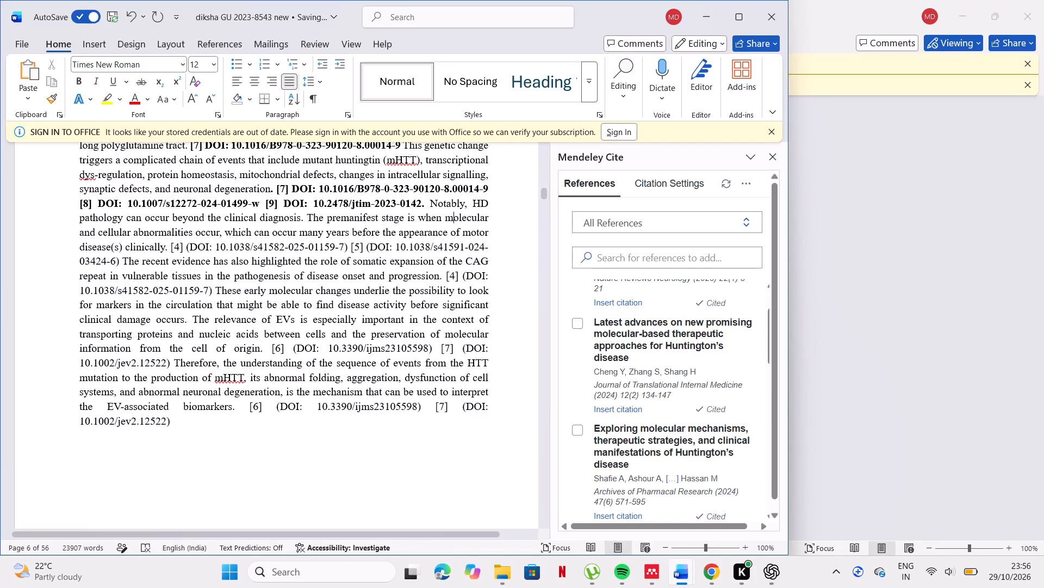
Look through the Mendeley library and the document's section 2 text and reference list for the sources of manual references [4] and [5].
{"action": "scroll", "coordinate": [637, 463], "scroll_direction": "down", "scroll_amount": 1}
{"action": "left_click_drag", "start_coordinate": [637, 463], "coordinate": [638, 380]}
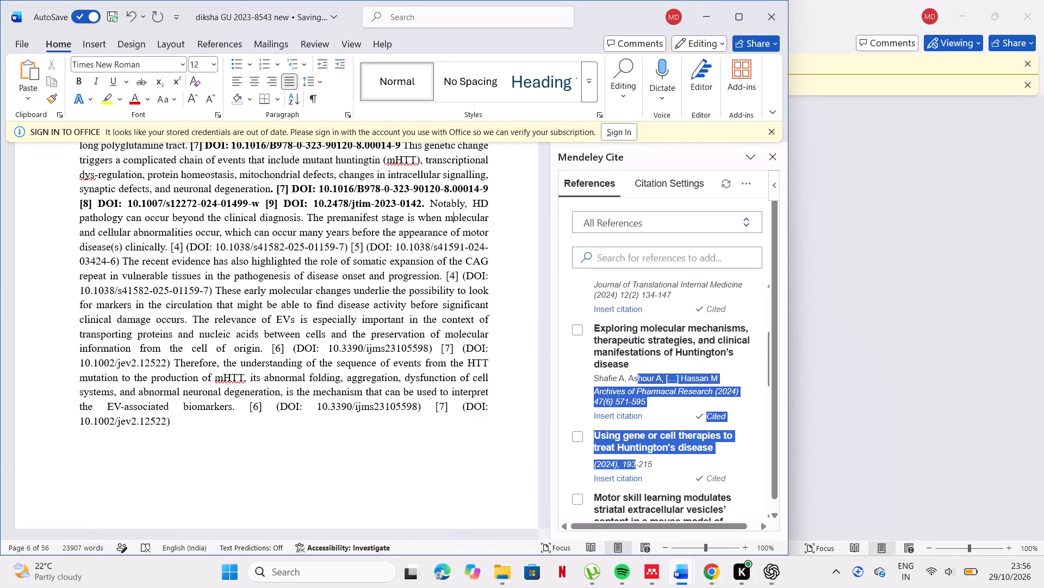
{"action": "left_click_drag", "start_coordinate": [638, 380], "coordinate": [640, 400]}
{"action": "left_click", "coordinate": [640, 400]}
{"action": "scroll", "coordinate": [636, 353], "scroll_direction": "up", "scroll_amount": 1}
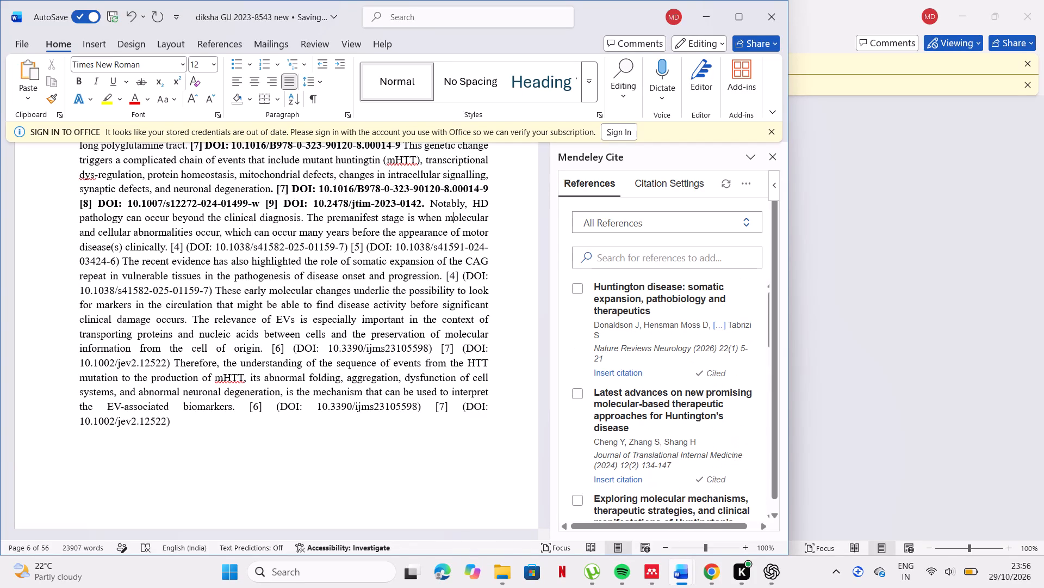
{"action": "scroll", "coordinate": [636, 353], "scroll_direction": "up", "scroll_amount": 1}
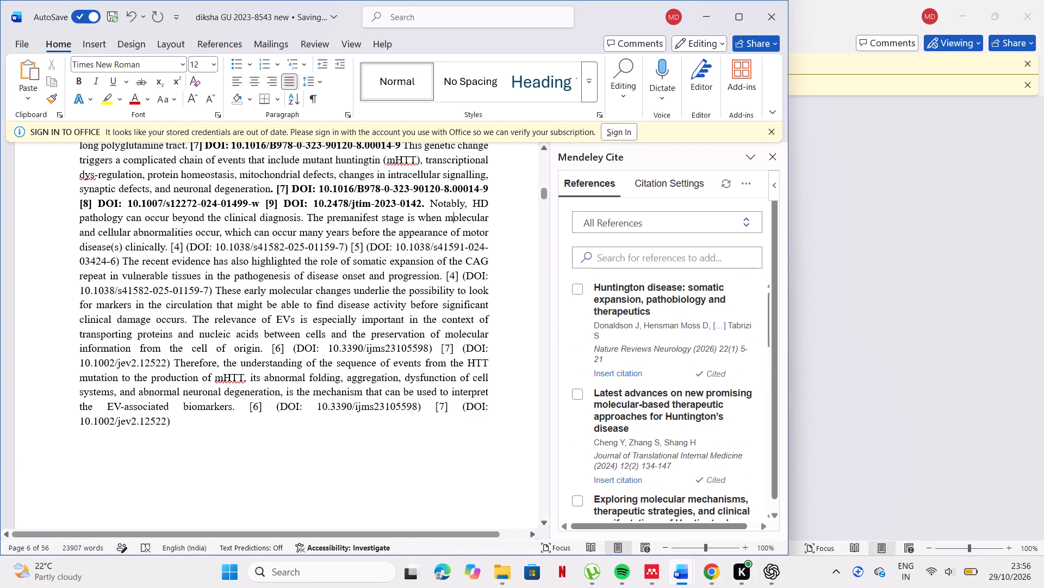
{"action": "left_click", "coordinate": [188, 246]}
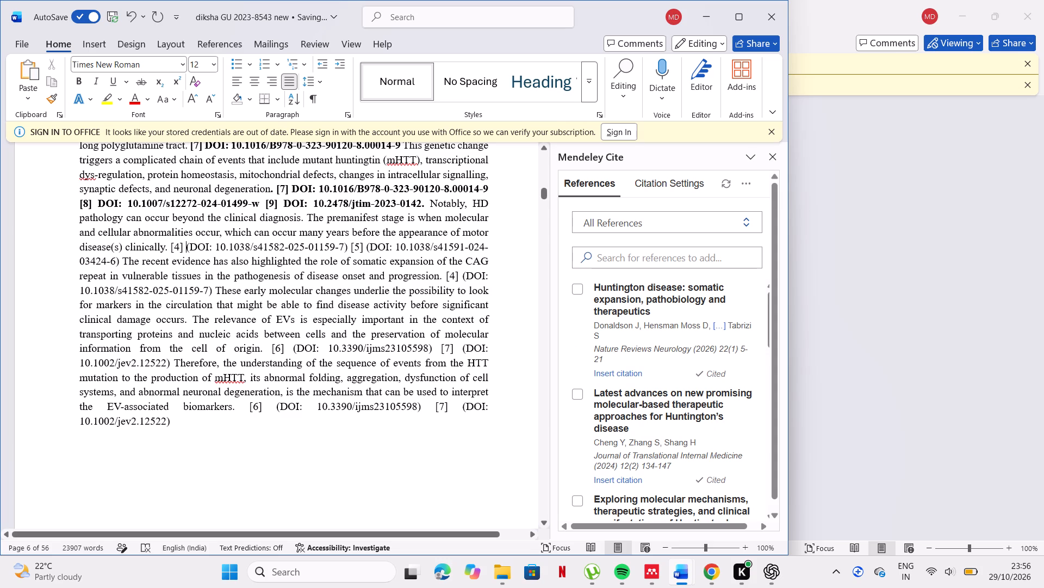
{"action": "scroll", "coordinate": [213, 265], "scroll_direction": "down", "scroll_amount": 2}
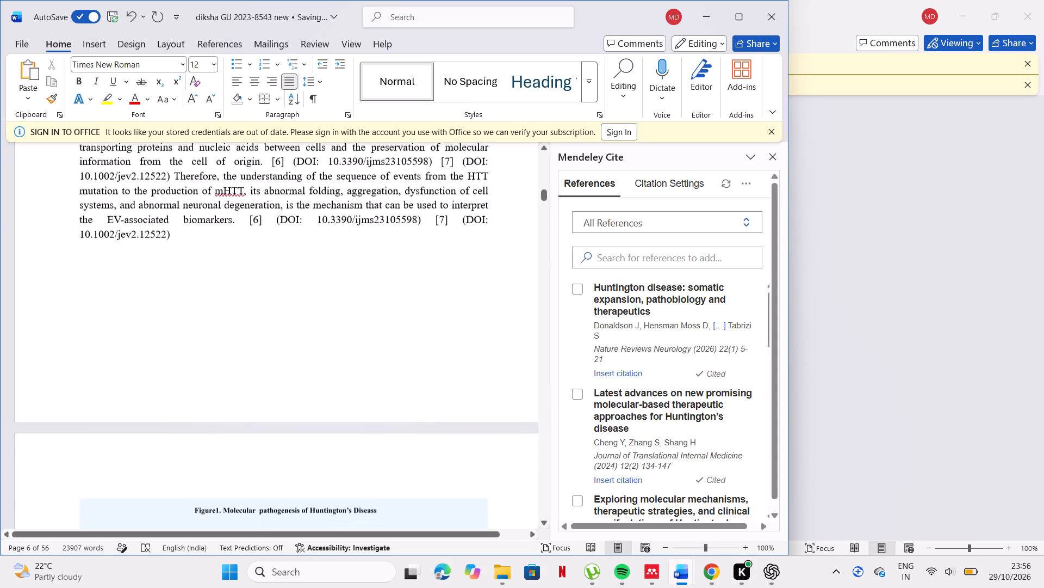
{"action": "scroll", "coordinate": [213, 265], "scroll_direction": "down", "scroll_amount": 8}
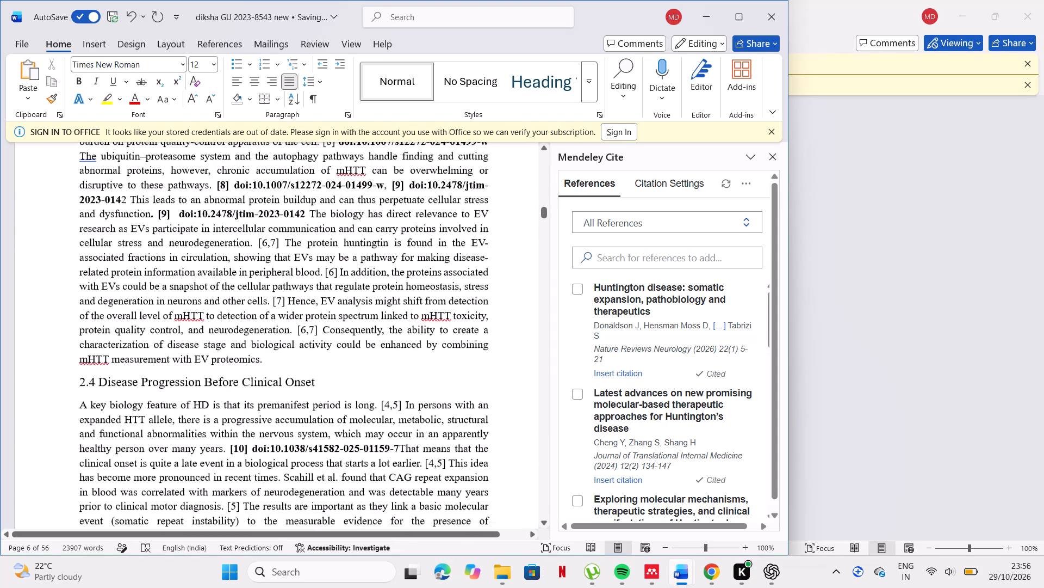
{"action": "scroll", "coordinate": [213, 265], "scroll_direction": "down", "scroll_amount": 4}
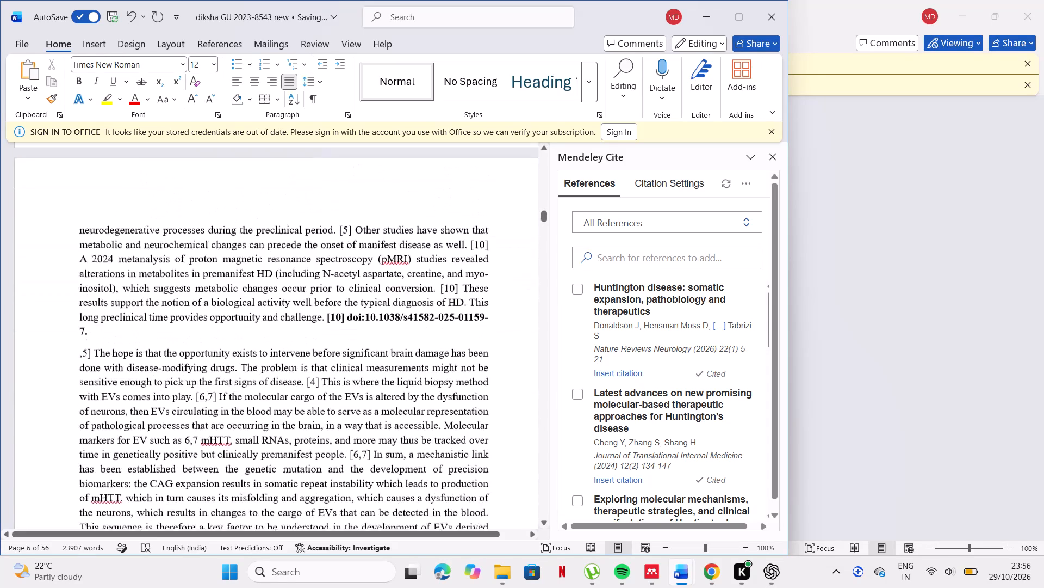
{"action": "scroll", "coordinate": [213, 265], "scroll_direction": "down", "scroll_amount": 7}
{"action": "scroll", "coordinate": [213, 265], "scroll_direction": "up", "scroll_amount": 2}
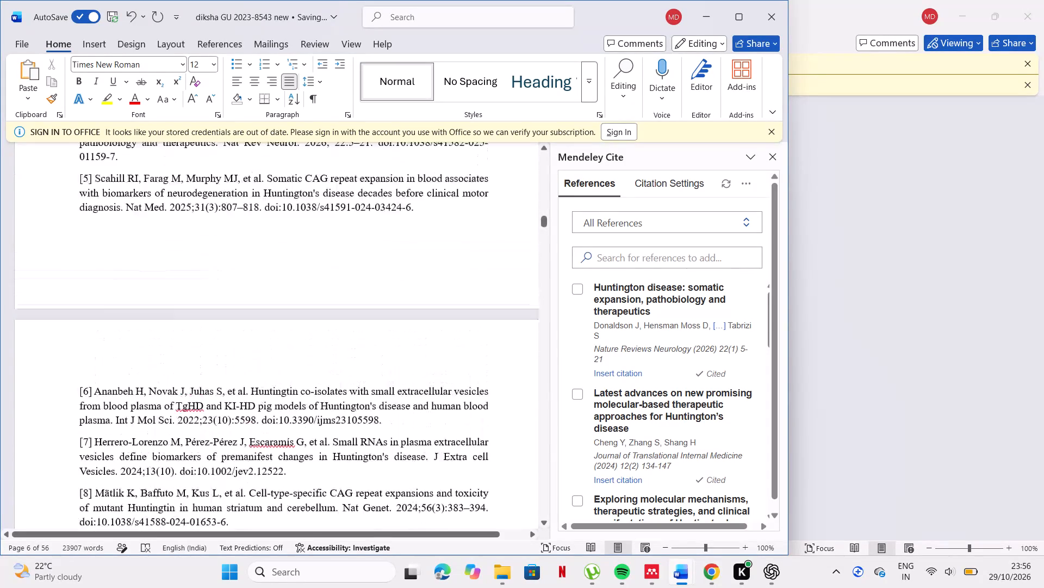
{"action": "scroll", "coordinate": [213, 265], "scroll_direction": "up", "scroll_amount": 1}
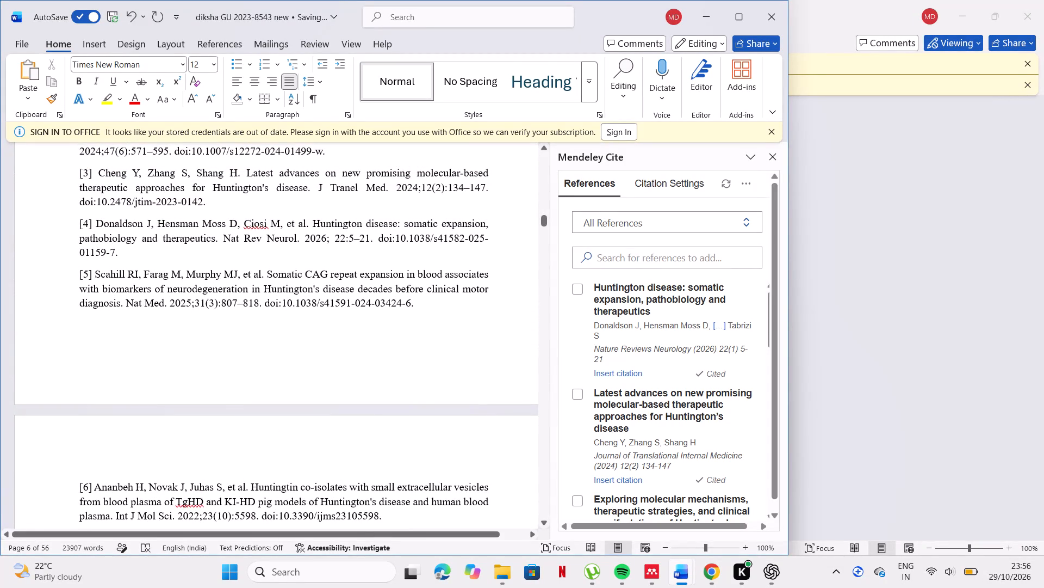
{"action": "scroll", "coordinate": [178, 258], "scroll_direction": "up", "scroll_amount": 5}
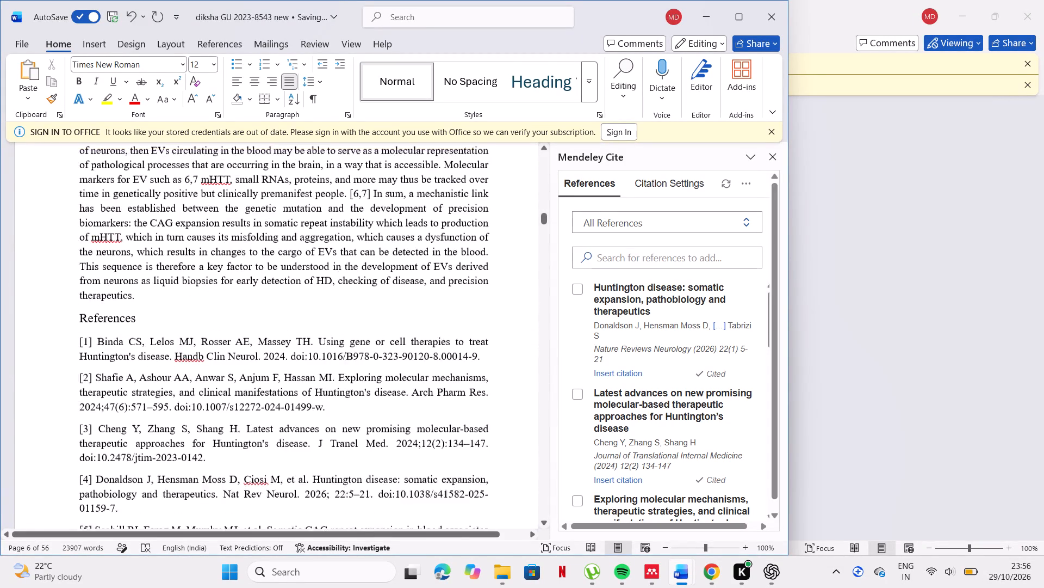
{"action": "scroll", "coordinate": [178, 258], "scroll_direction": "up", "scroll_amount": 6}
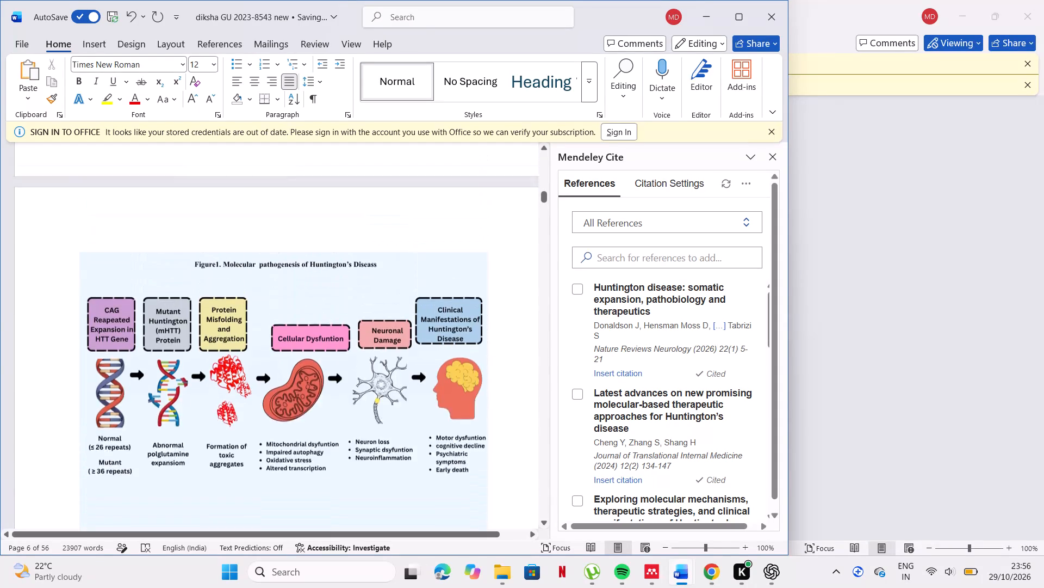
{"action": "scroll", "coordinate": [178, 258], "scroll_direction": "down", "scroll_amount": 2}
{"action": "scroll", "coordinate": [178, 258], "scroll_direction": "up", "scroll_amount": 1}
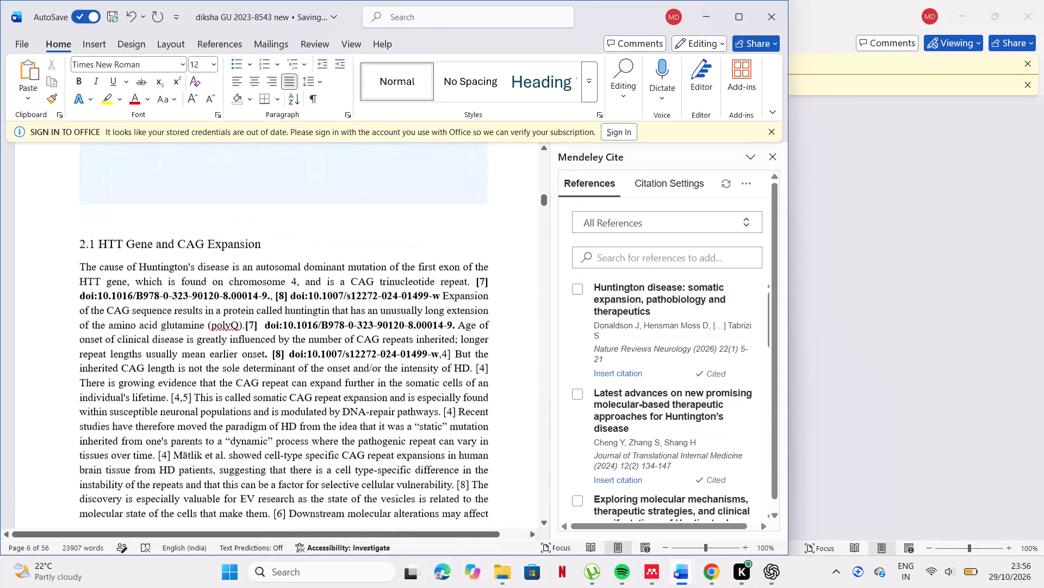
{"action": "scroll", "coordinate": [178, 258], "scroll_direction": "up", "scroll_amount": 3}
{"action": "scroll", "coordinate": [178, 258], "scroll_direction": "down", "scroll_amount": 1}
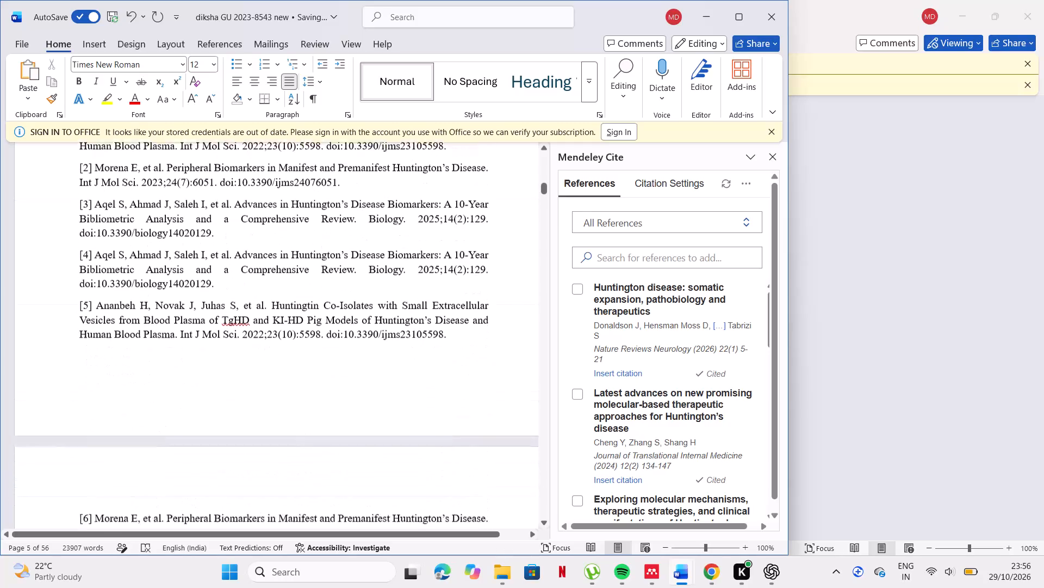
{"action": "scroll", "coordinate": [178, 258], "scroll_direction": "down", "scroll_amount": 4}
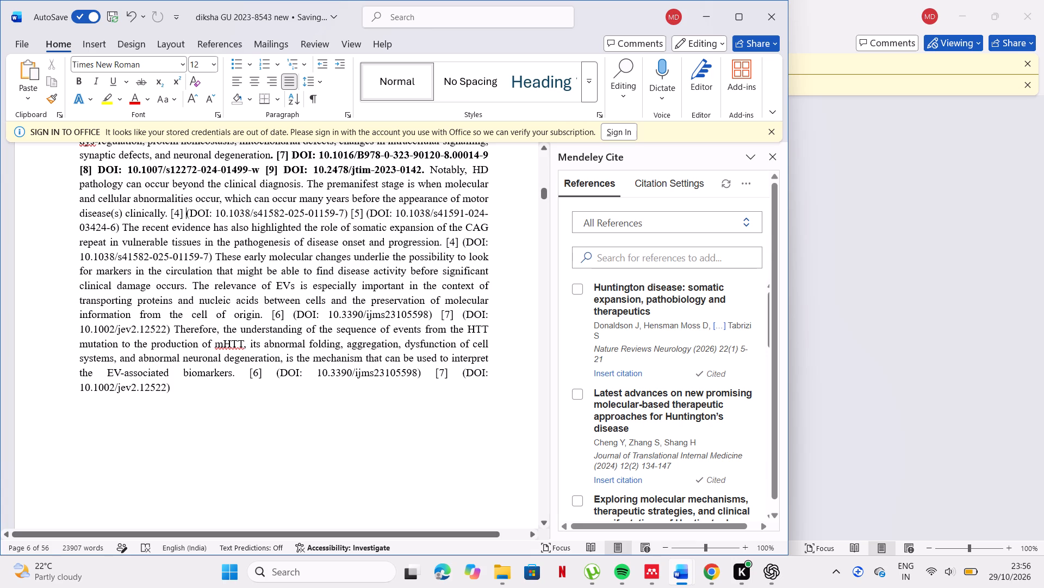
{"action": "left_click", "coordinate": [193, 212]}
{"action": "key", "text": "BackSpace"}
{"action": "key", "text": "BackSpace"}
{"action": "key", "text": "BackSpace"}
{"action": "key", "text": "BackSpace"}
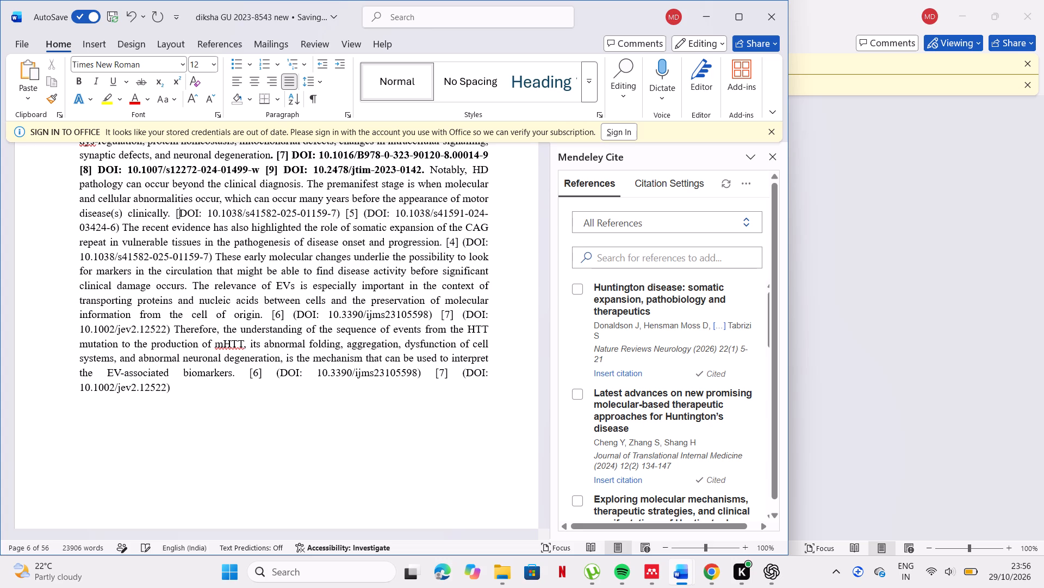
{"action": "key", "text": "BackSpace"}
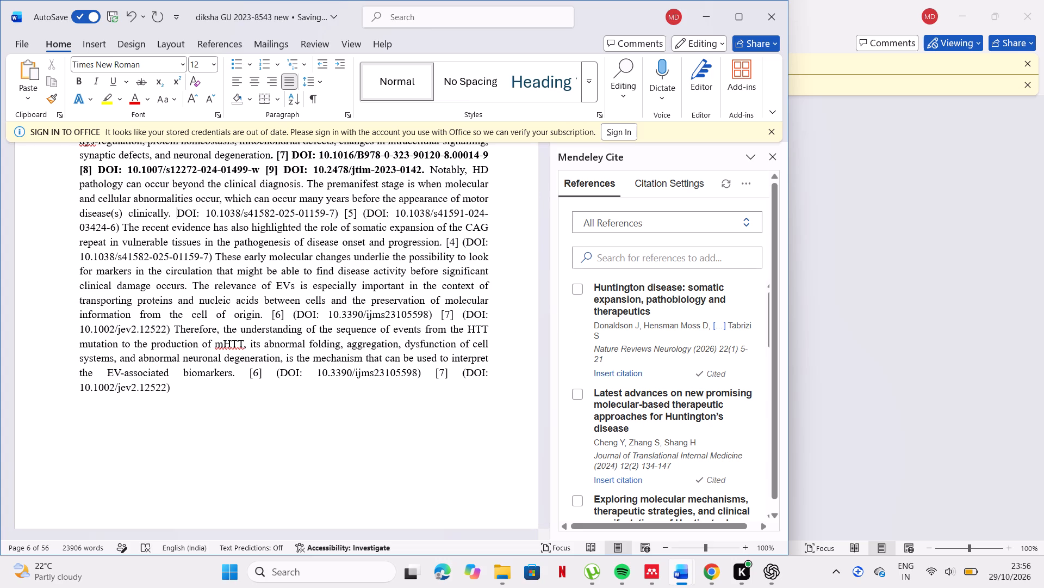
{"action": "left_click", "coordinate": [608, 375]}
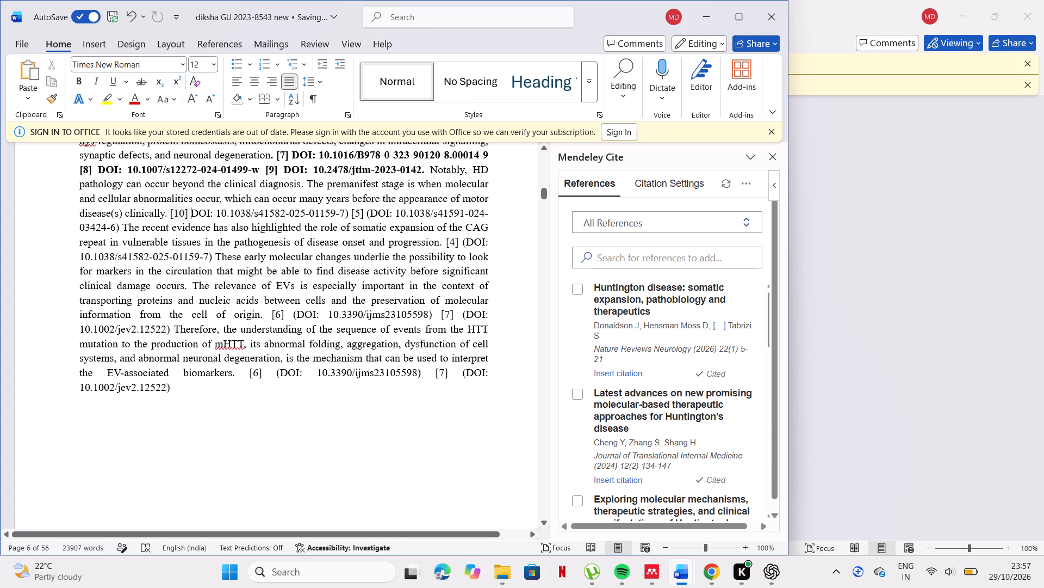
{"action": "left_click_drag", "start_coordinate": [168, 213], "coordinate": [350, 211]}
{"action": "left_click", "coordinate": [361, 194]}
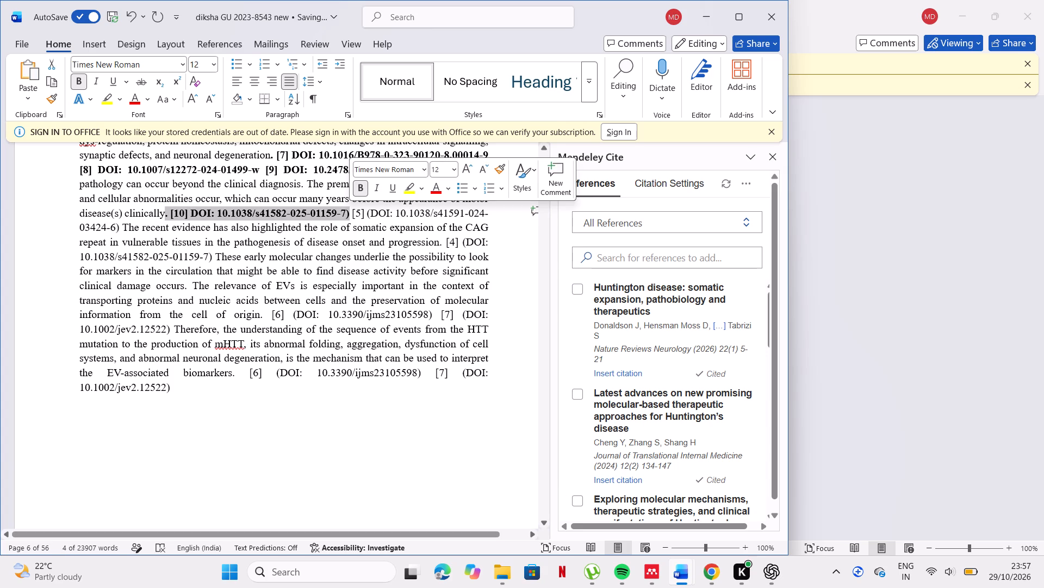
{"action": "left_click_drag", "start_coordinate": [396, 213], "coordinate": [468, 215]}
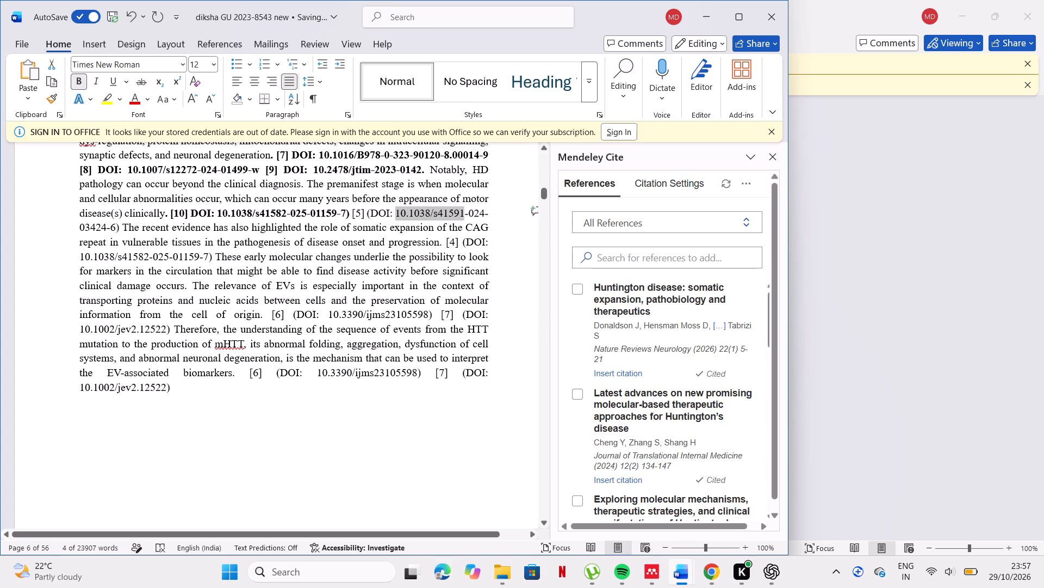
{"action": "left_click_drag", "start_coordinate": [468, 215], "coordinate": [485, 215]}
{"action": "left_click_drag", "start_coordinate": [485, 215], "coordinate": [319, 221]}
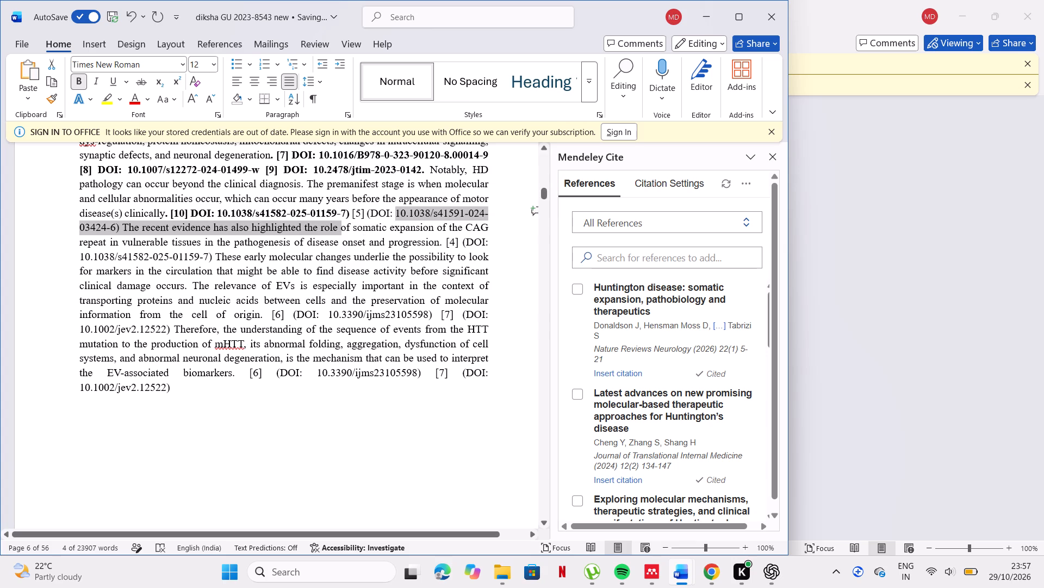
{"action": "left_click_drag", "start_coordinate": [319, 221], "coordinate": [115, 227]}
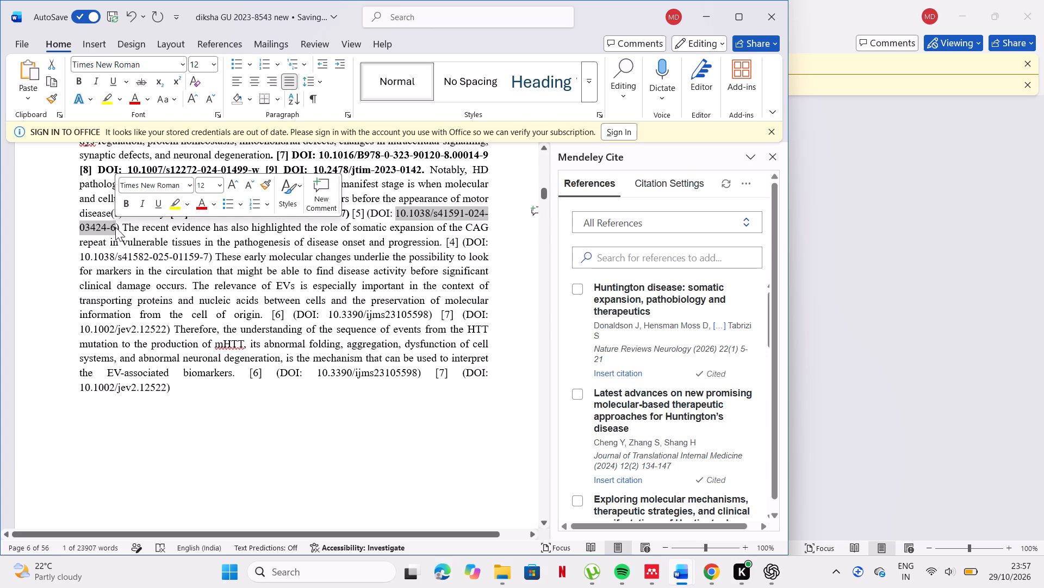
{"action": "key", "text": "ctrl+c"}
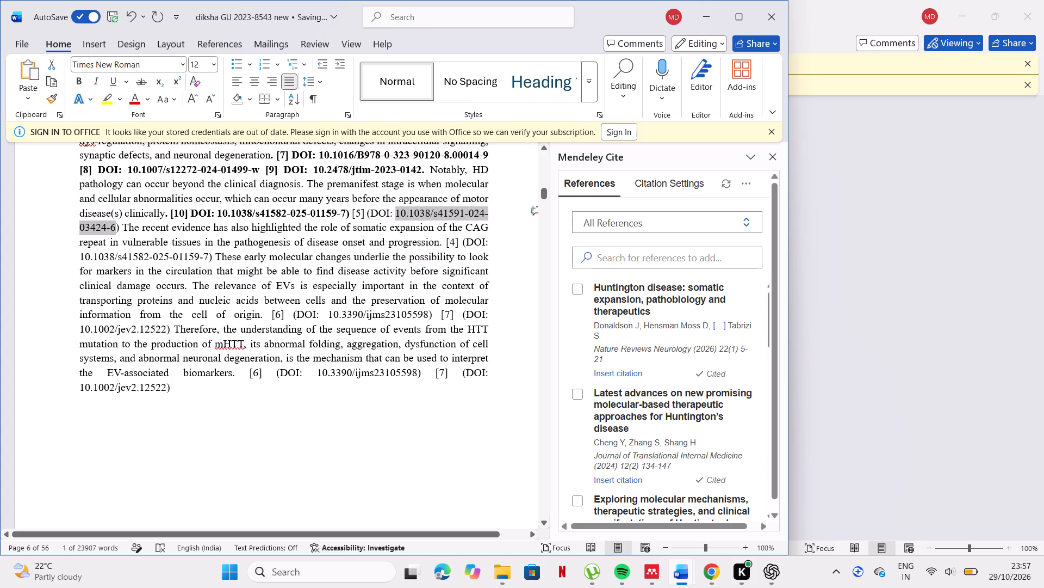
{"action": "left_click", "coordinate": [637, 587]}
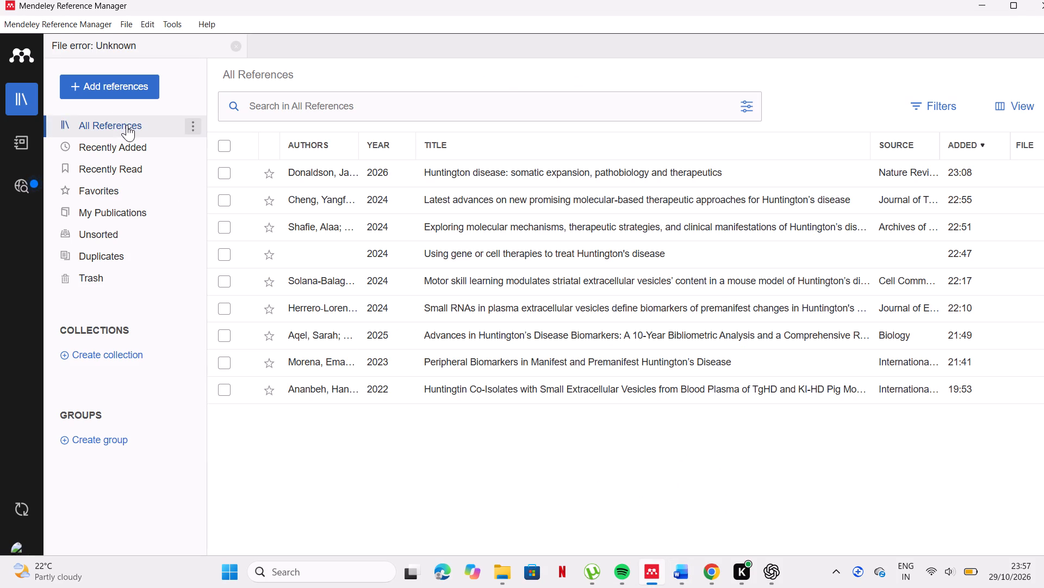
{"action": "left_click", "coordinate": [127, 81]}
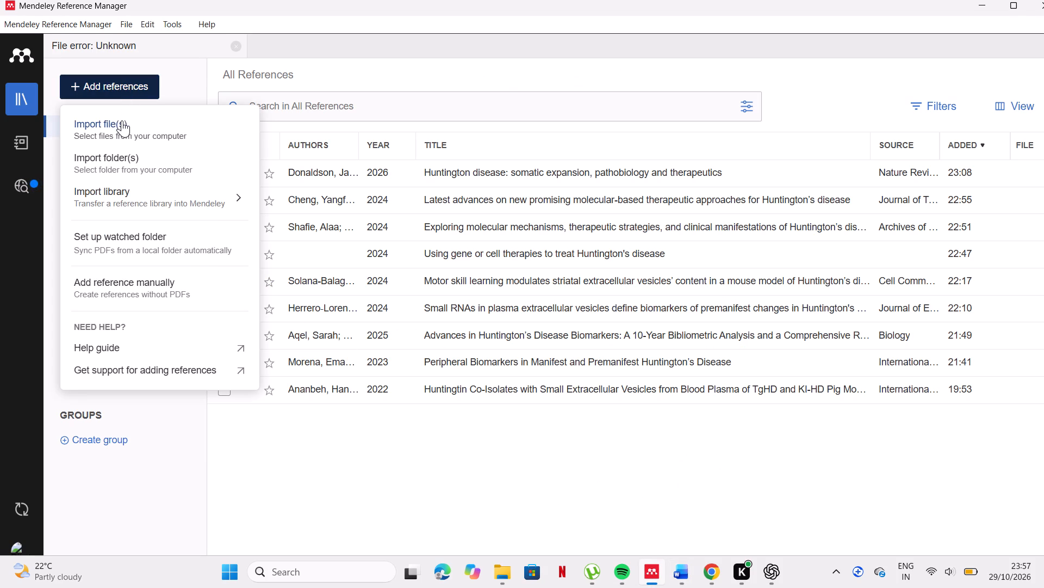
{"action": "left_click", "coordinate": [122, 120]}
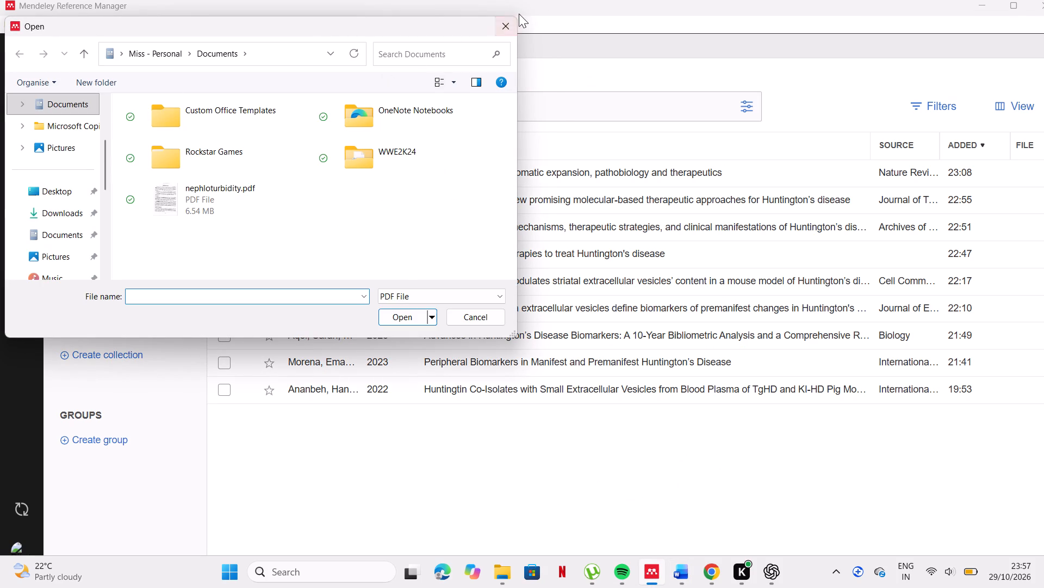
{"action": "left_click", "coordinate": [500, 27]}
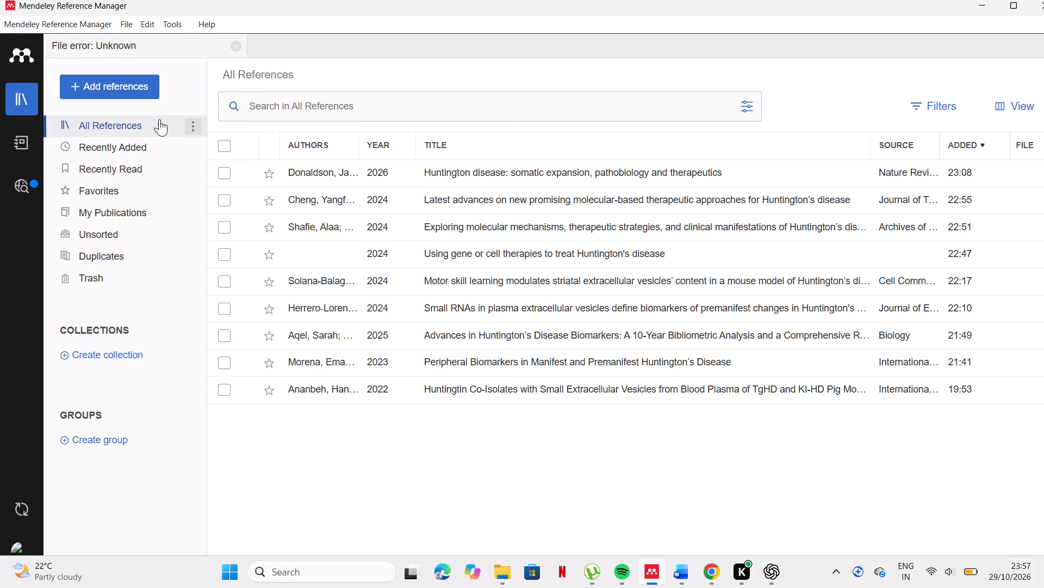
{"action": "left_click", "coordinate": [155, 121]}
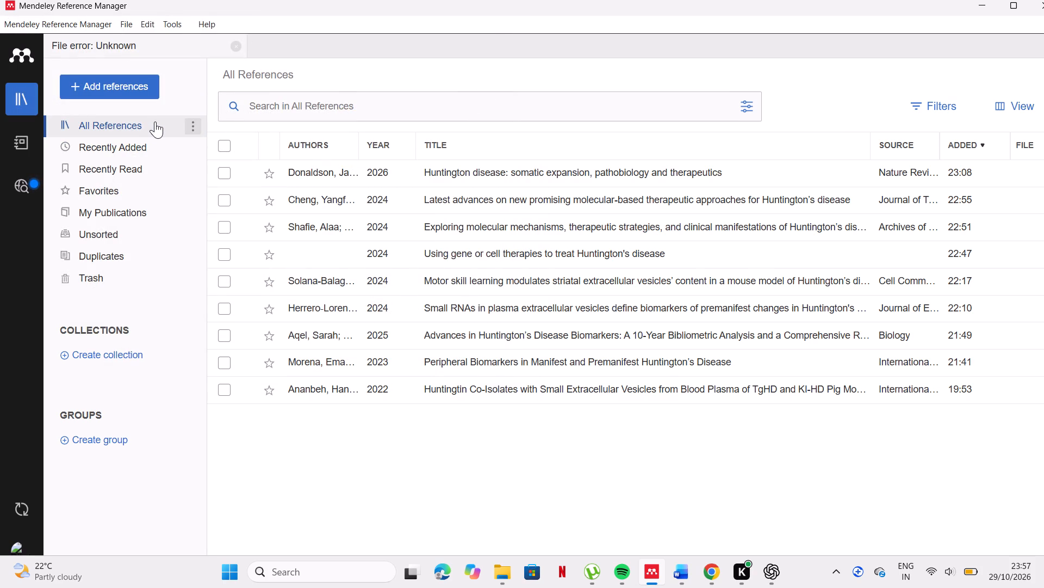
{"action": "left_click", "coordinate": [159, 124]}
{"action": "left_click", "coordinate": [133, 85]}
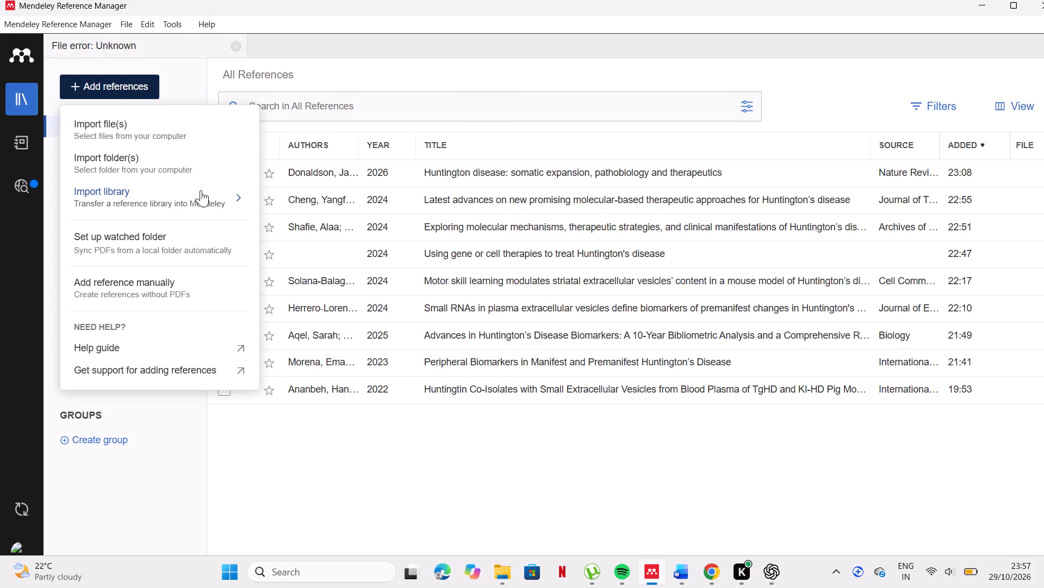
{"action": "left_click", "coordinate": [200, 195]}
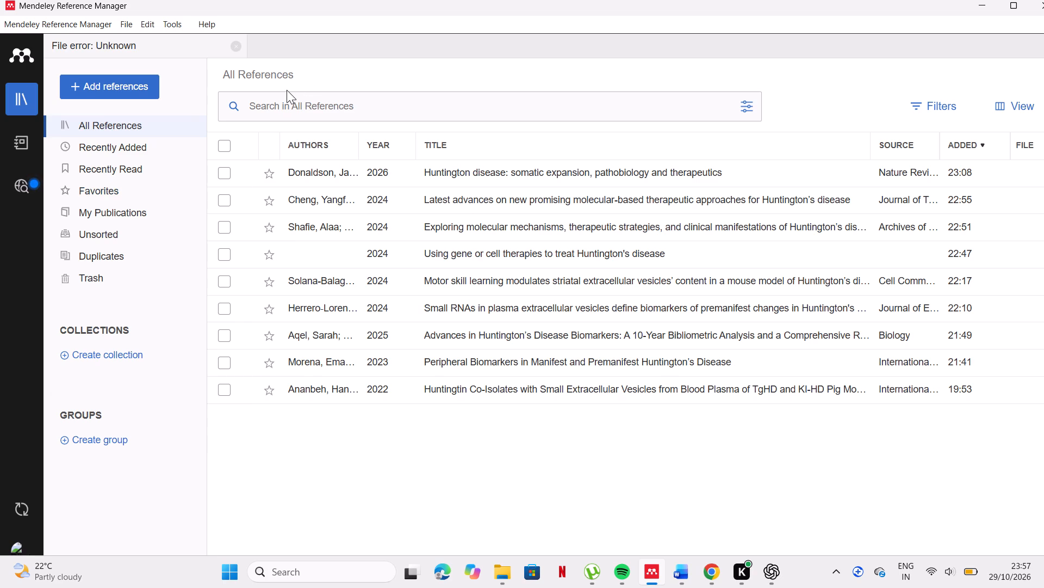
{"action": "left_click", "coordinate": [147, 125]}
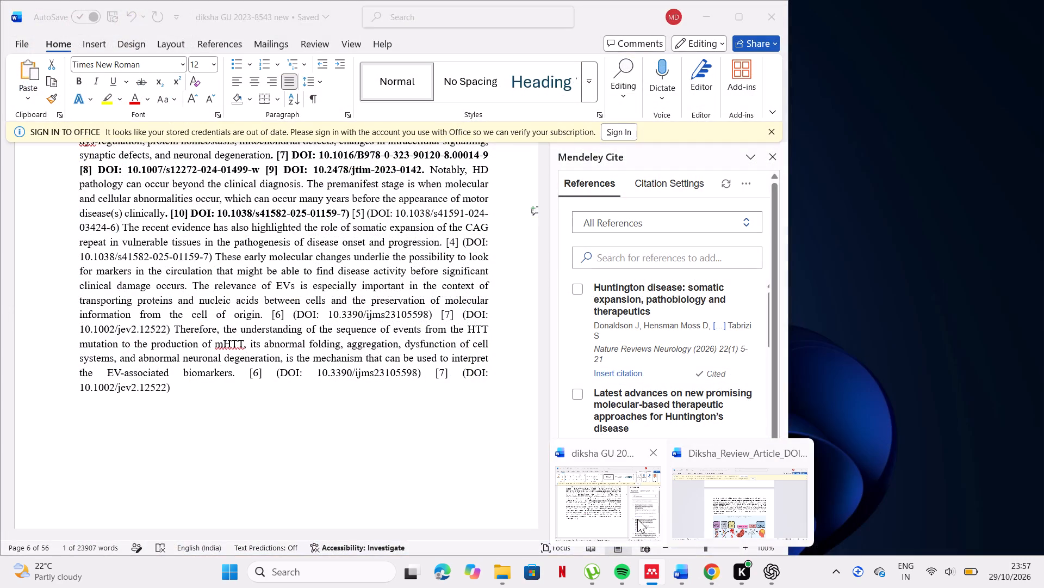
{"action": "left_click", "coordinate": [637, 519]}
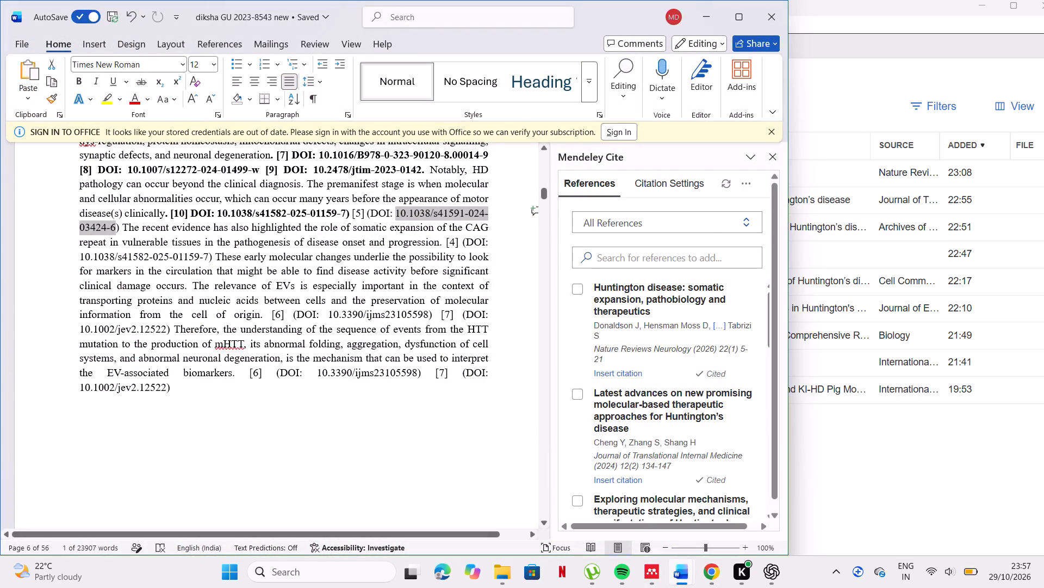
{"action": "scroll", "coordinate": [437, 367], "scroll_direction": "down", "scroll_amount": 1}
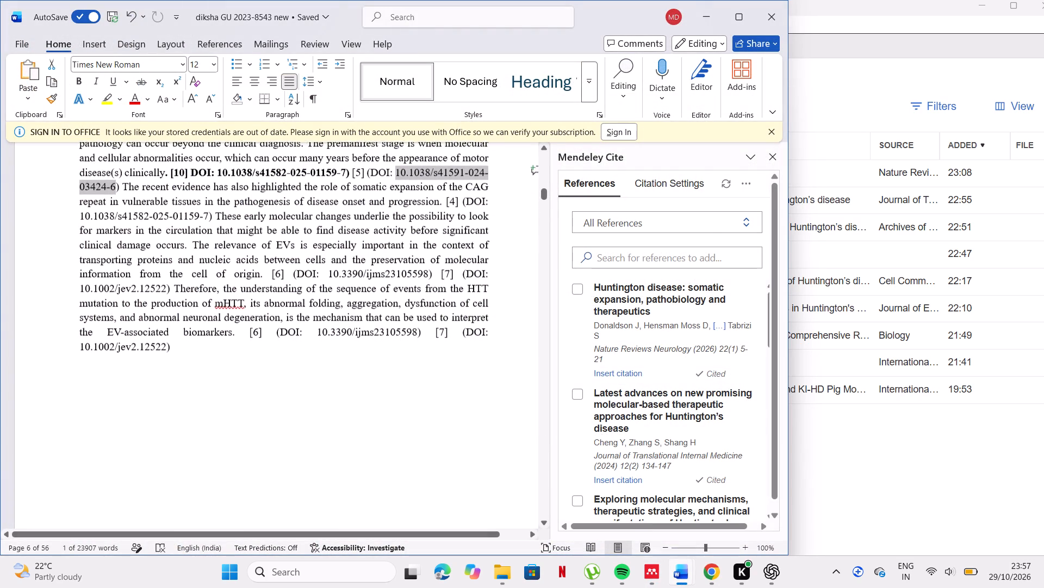
Look through the section 2 text and the reference lists around it to check the source of manual reference [5].
{"action": "scroll", "coordinate": [437, 367], "scroll_direction": "down", "scroll_amount": 8}
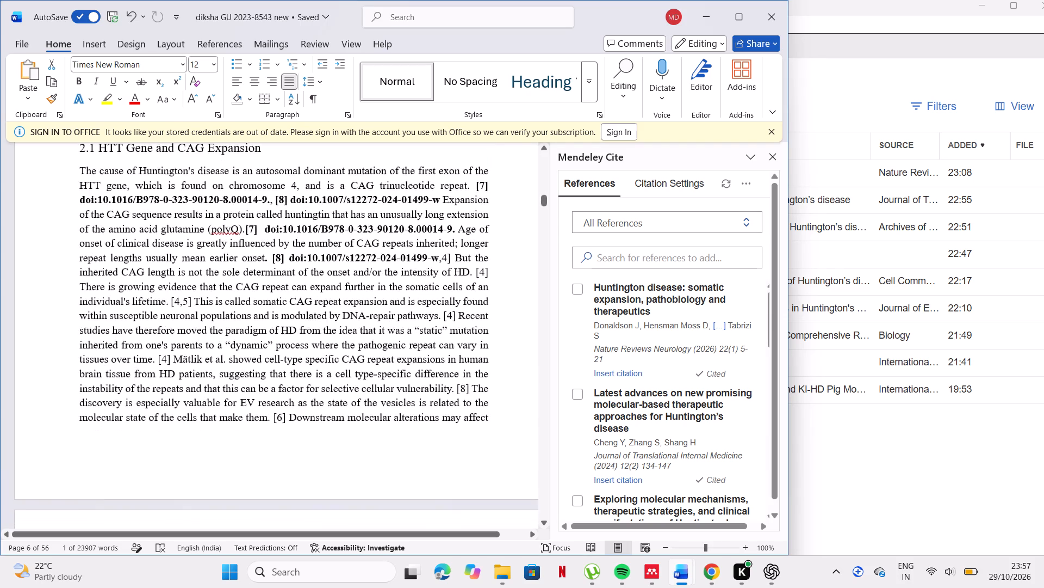
{"action": "scroll", "coordinate": [437, 367], "scroll_direction": "down", "scroll_amount": 2}
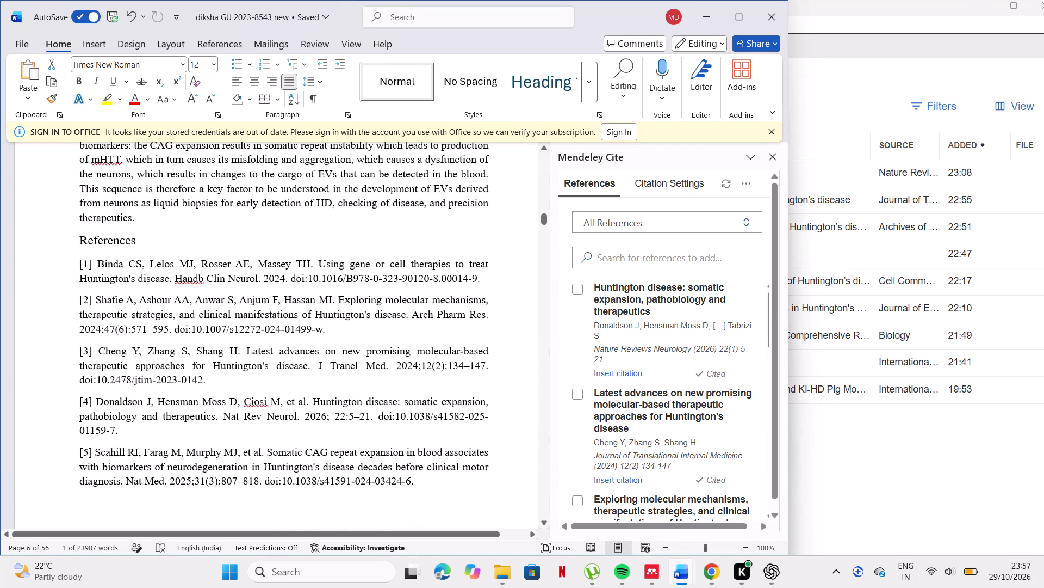
{"action": "scroll", "coordinate": [437, 367], "scroll_direction": "up", "scroll_amount": 4}
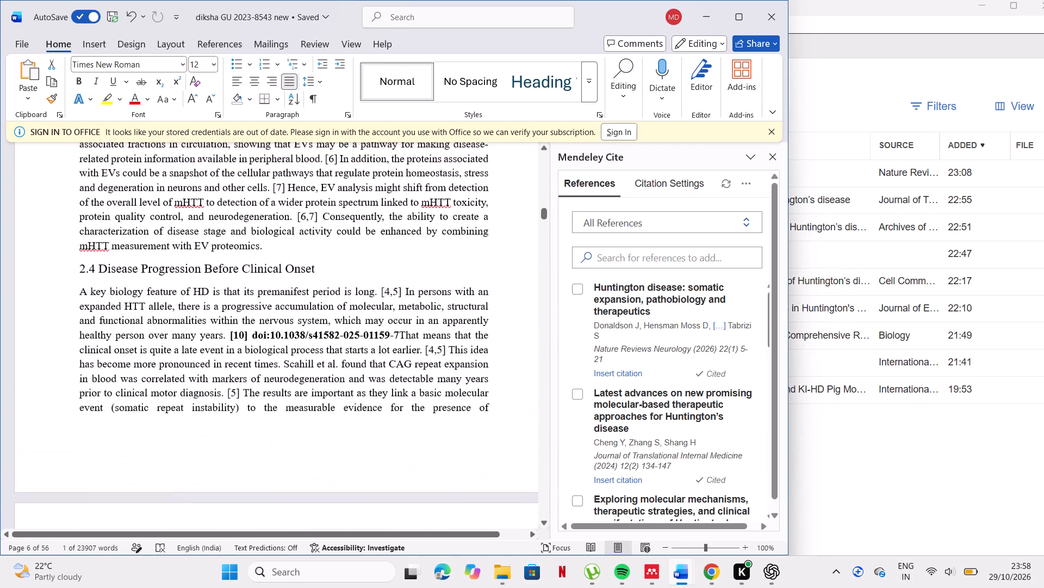
{"action": "scroll", "coordinate": [437, 367], "scroll_direction": "up", "scroll_amount": 5}
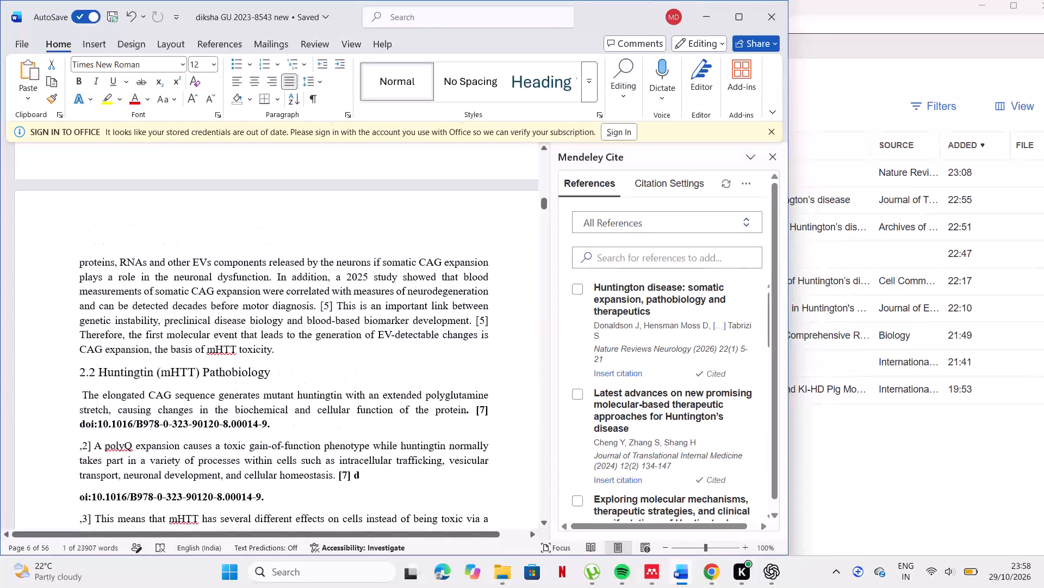
{"action": "scroll", "coordinate": [437, 367], "scroll_direction": "up", "scroll_amount": 5}
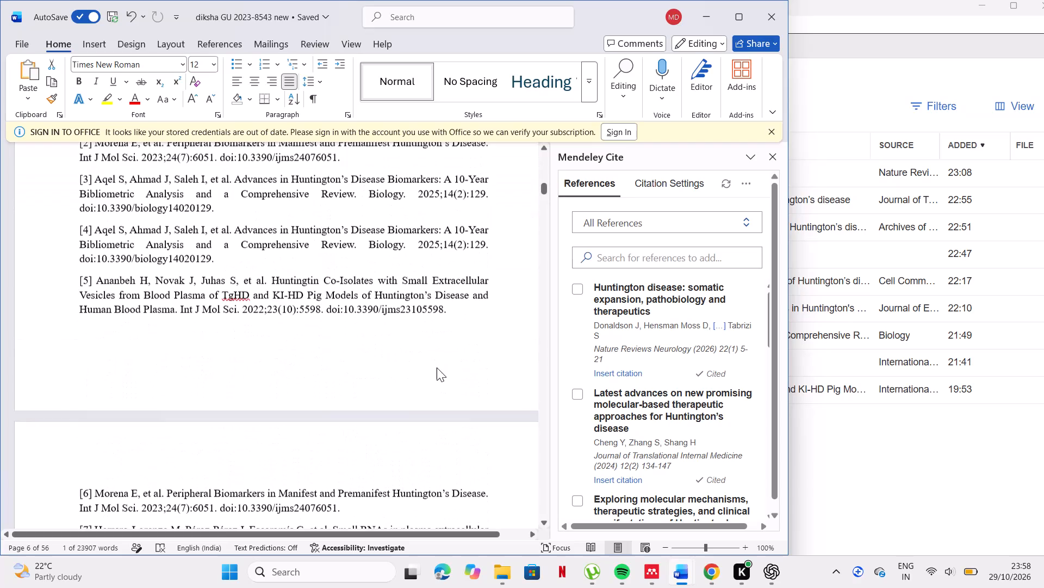
{"action": "scroll", "coordinate": [437, 367], "scroll_direction": "down", "scroll_amount": 4}
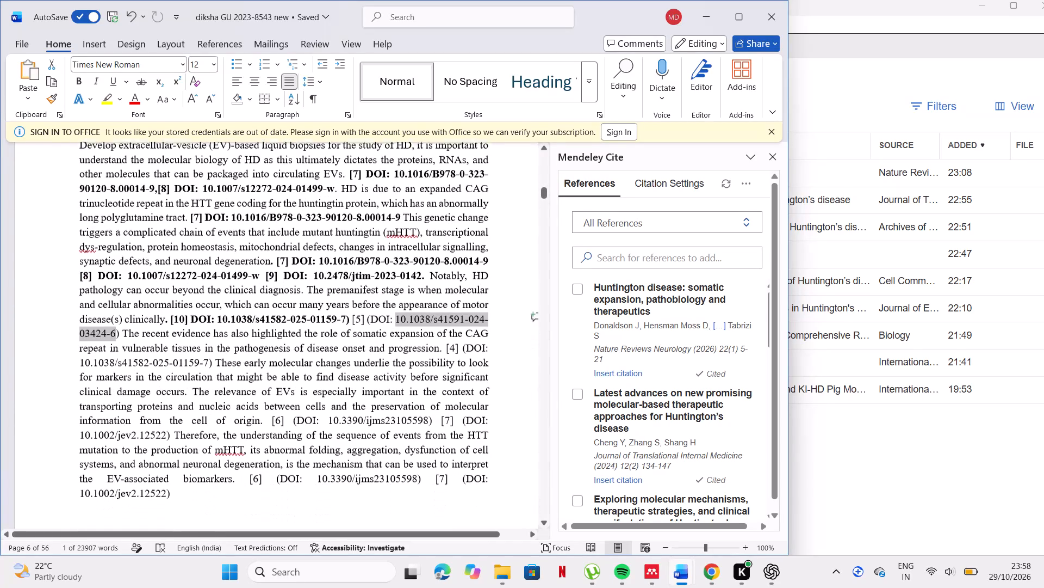
{"action": "scroll", "coordinate": [437, 367], "scroll_direction": "down", "scroll_amount": 1}
{"action": "key", "text": "ctrl+c"}
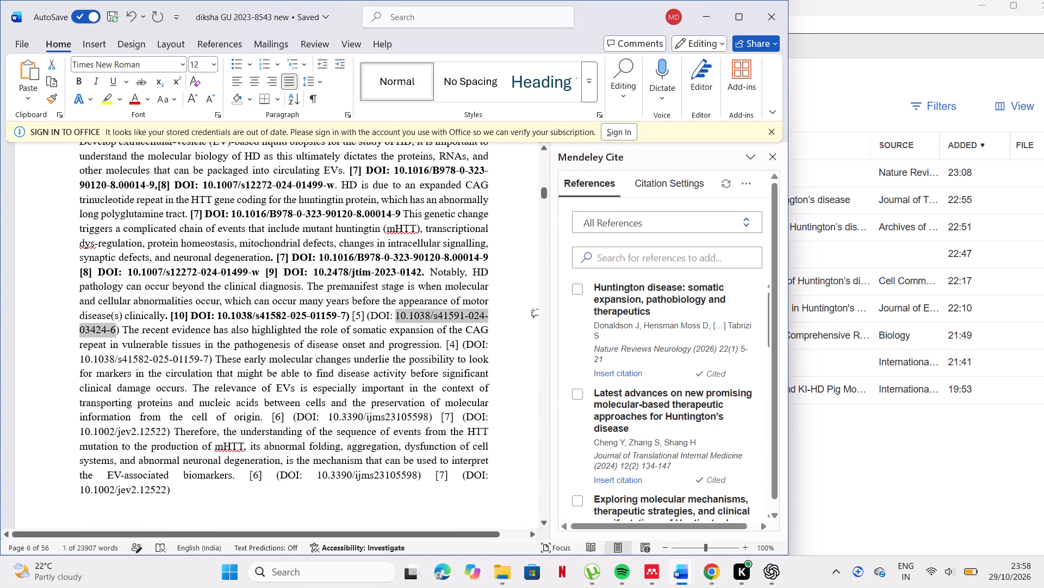
{"action": "left_click", "coordinate": [655, 574]}
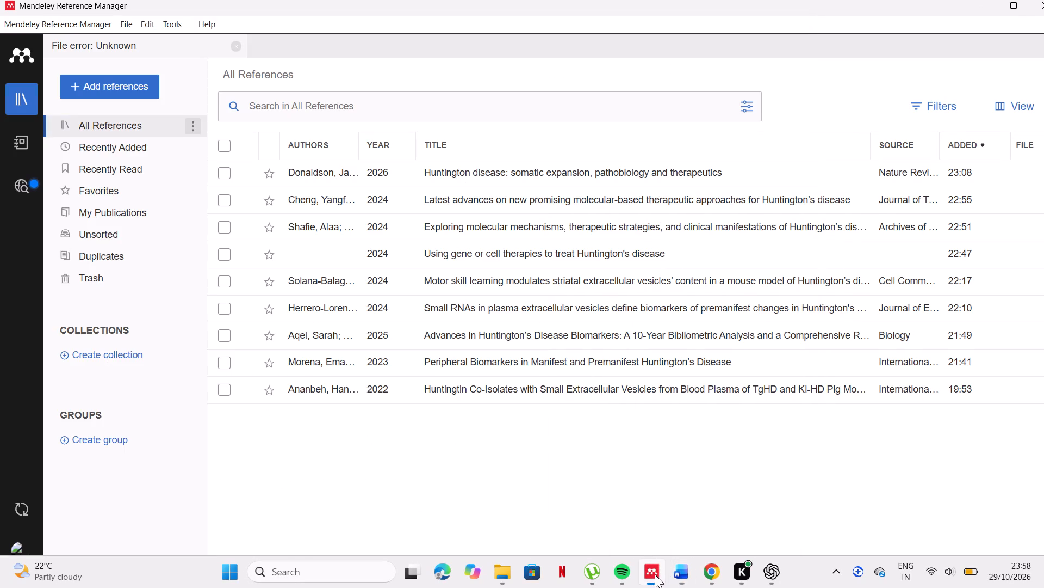
{"action": "left_click", "coordinate": [122, 73]}
{"action": "left_click", "coordinate": [122, 84]}
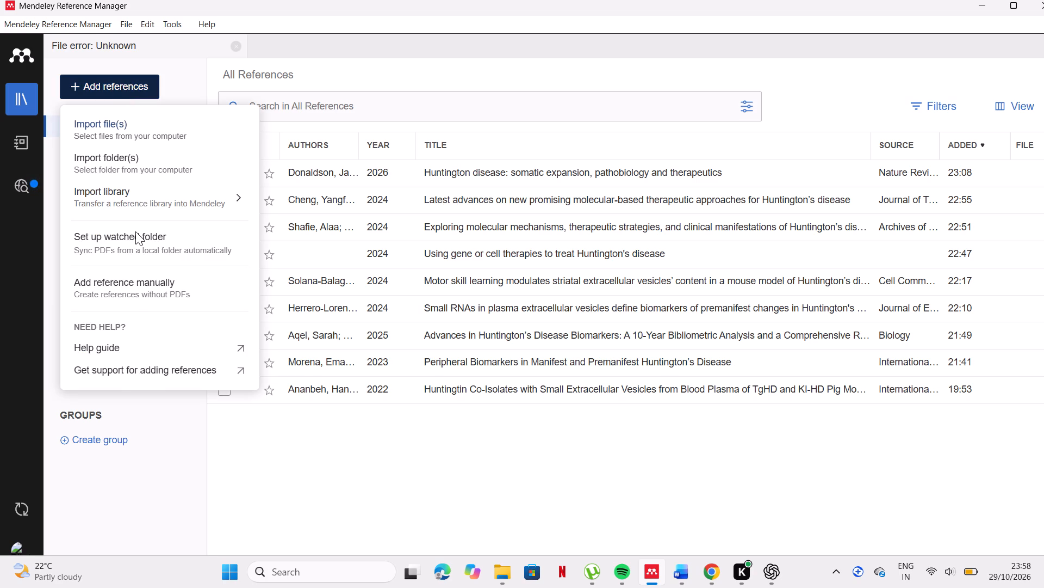
{"action": "left_click", "coordinate": [147, 285]}
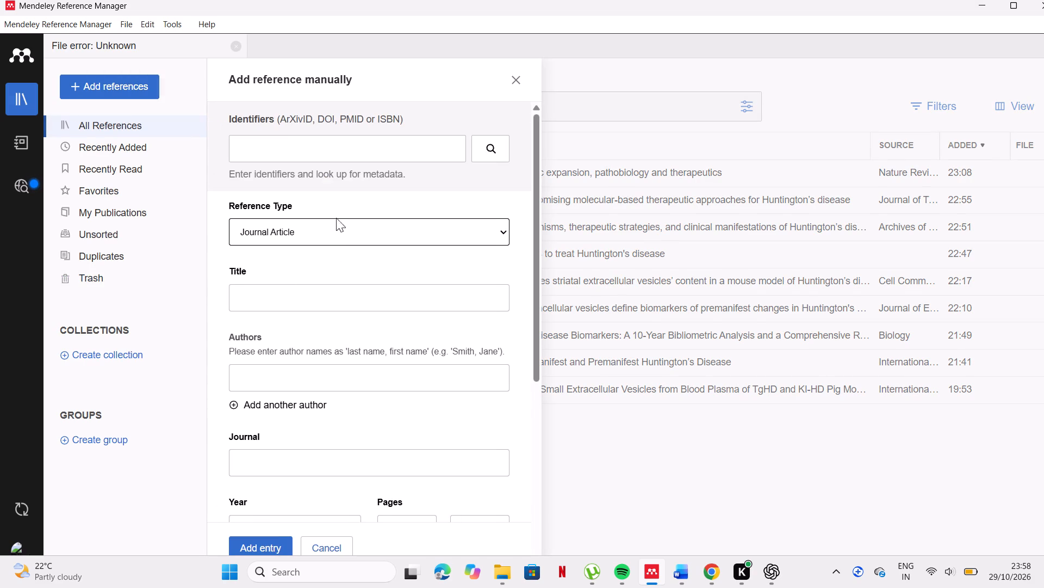
{"action": "left_click", "coordinate": [347, 162]}
{"action": "left_click", "coordinate": [356, 144]}
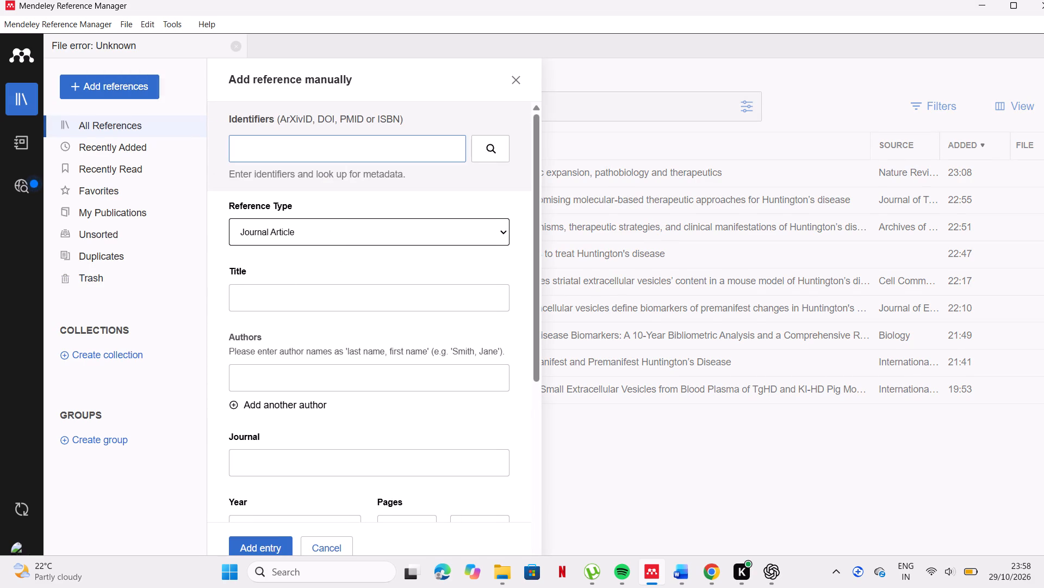
{"action": "key", "text": "ctrl+v"}
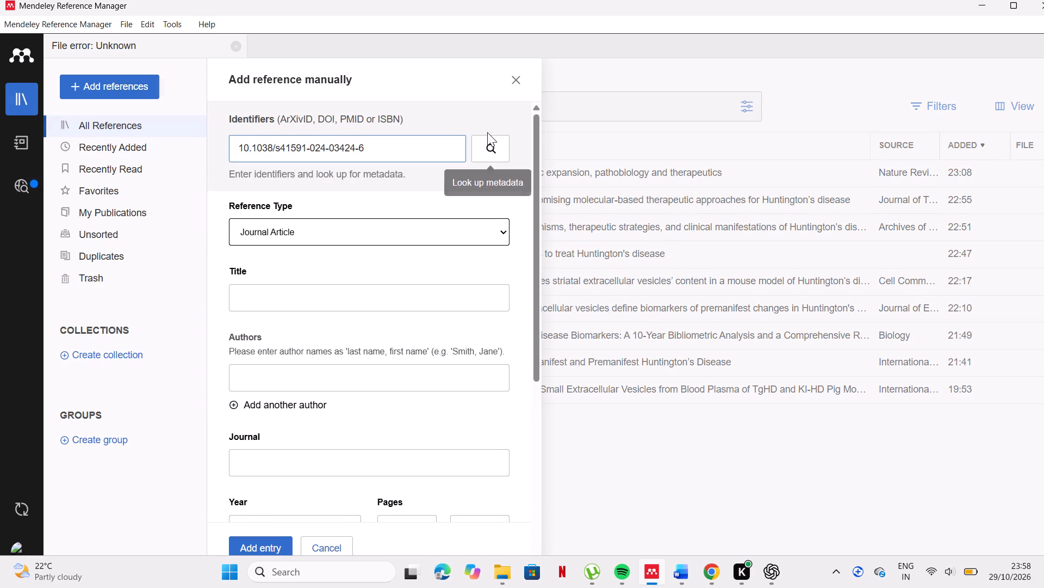
{"action": "left_click", "coordinate": [490, 142]}
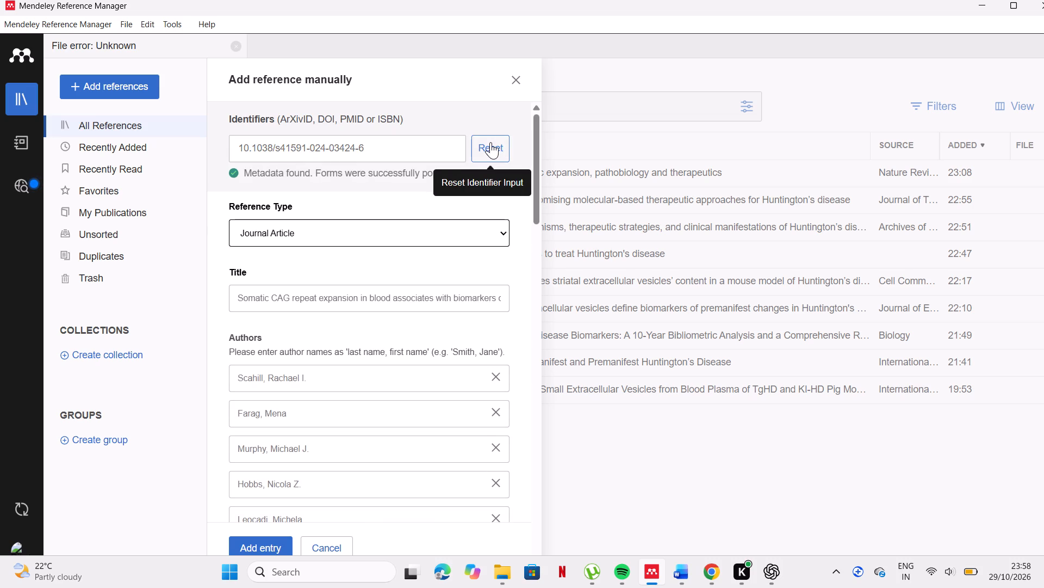
{"action": "left_click", "coordinate": [251, 551]}
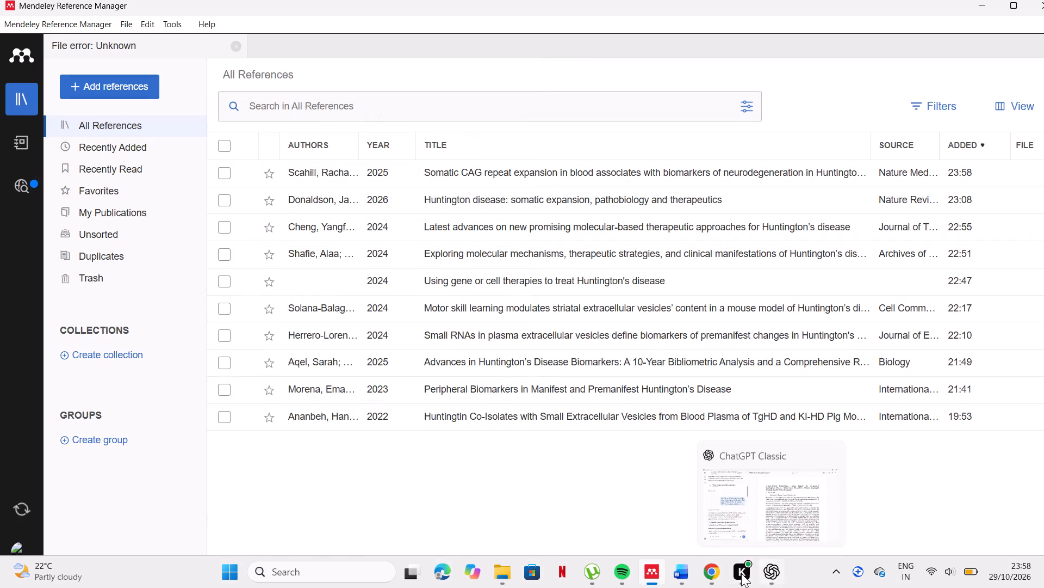
Copy "DOI: 10.3390/ijms23105598" following manual reference [6] in the Word document and add its reference to the Mendeley library through metadata lookup.
{"action": "left_click", "coordinate": [674, 573]}
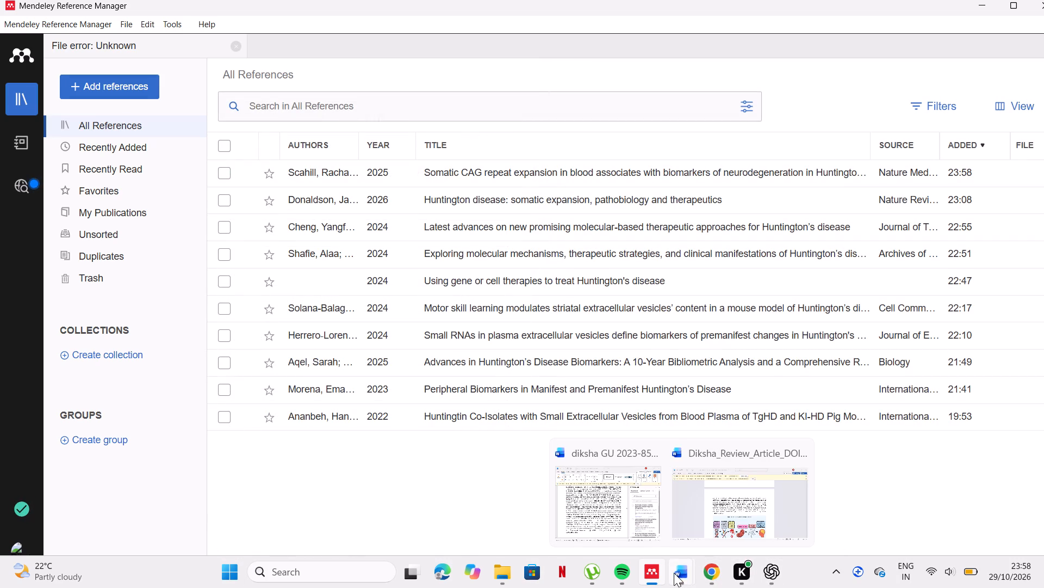
{"action": "left_click", "coordinate": [596, 509]}
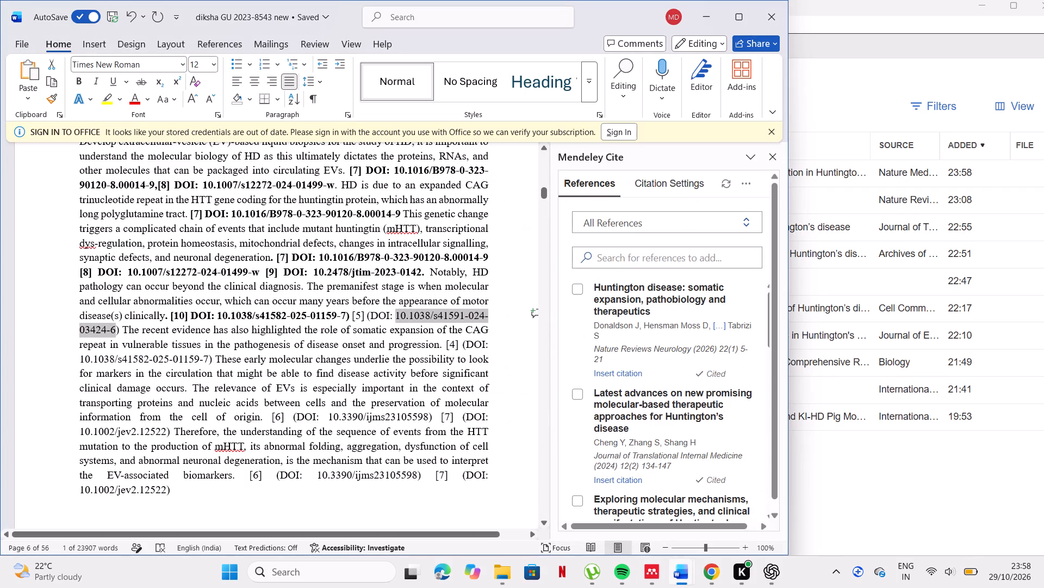
{"action": "scroll", "coordinate": [388, 394], "scroll_direction": "down", "scroll_amount": 1}
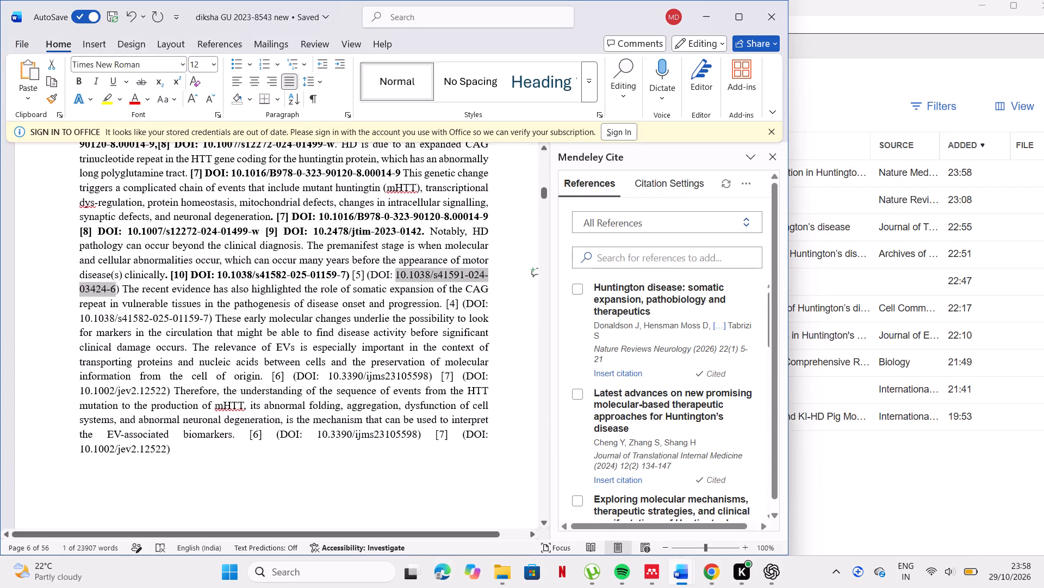
{"action": "left_click_drag", "start_coordinate": [300, 371], "coordinate": [365, 374]}
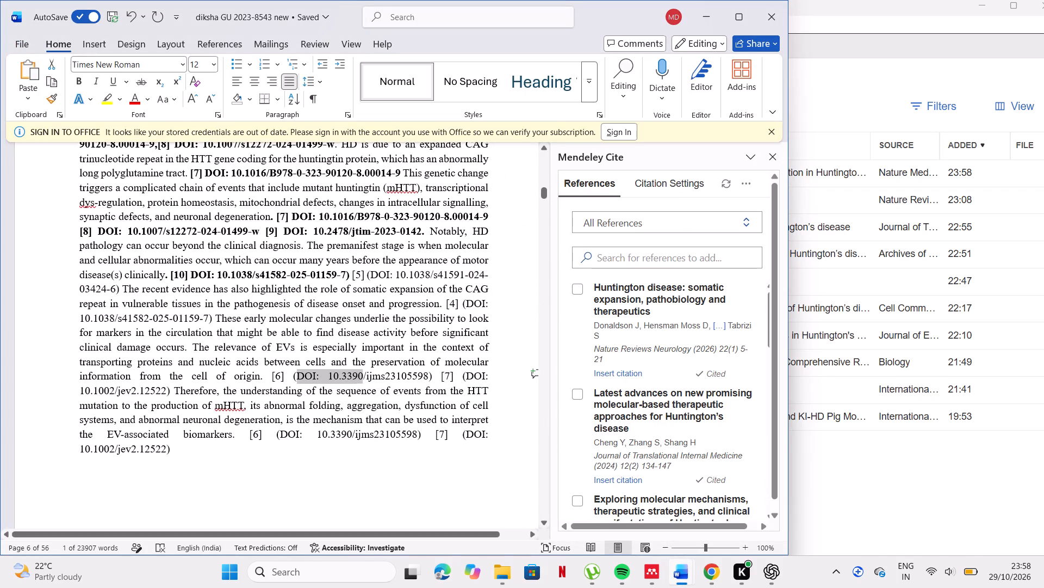
{"action": "left_click_drag", "start_coordinate": [365, 374], "coordinate": [417, 371]}
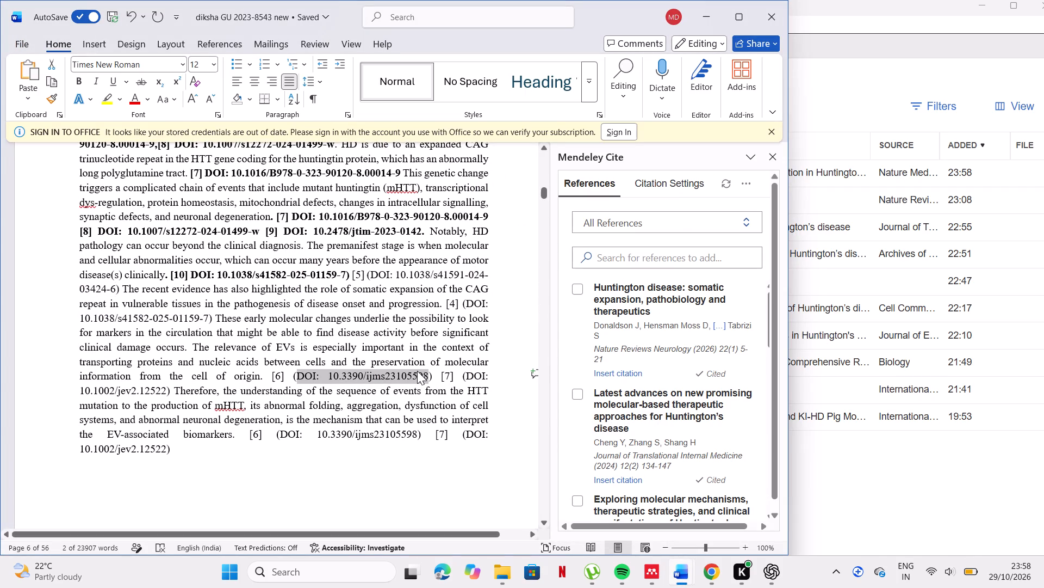
{"action": "key", "text": "ctrl+c"}
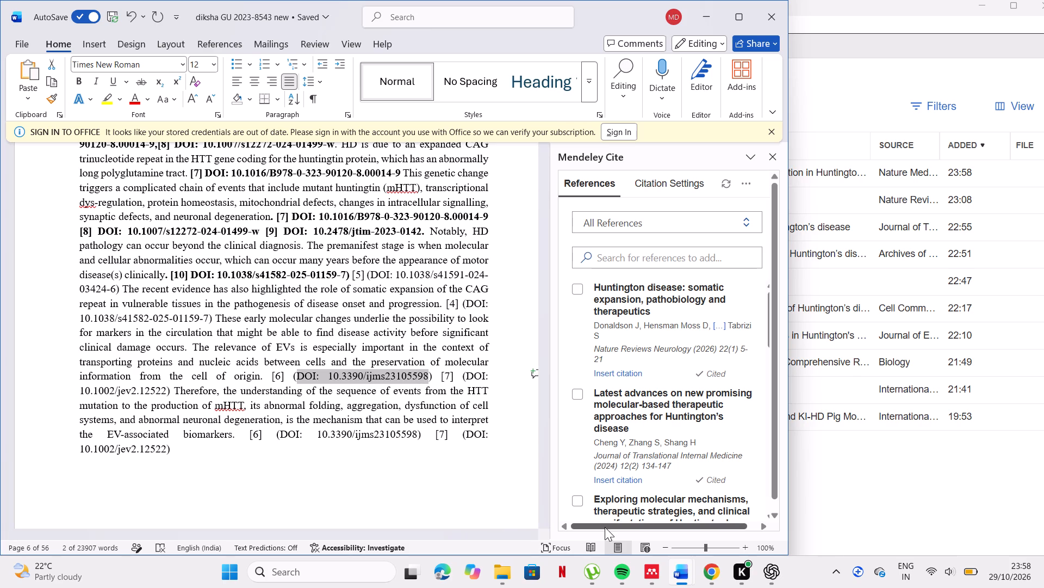
{"action": "left_click", "coordinate": [655, 569]}
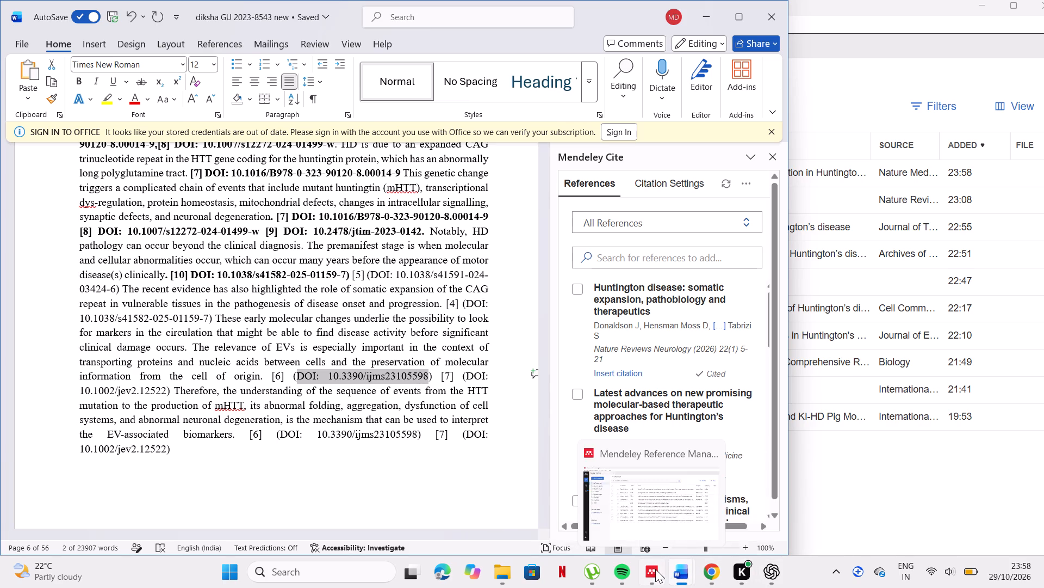
{"action": "left_click", "coordinate": [117, 78]}
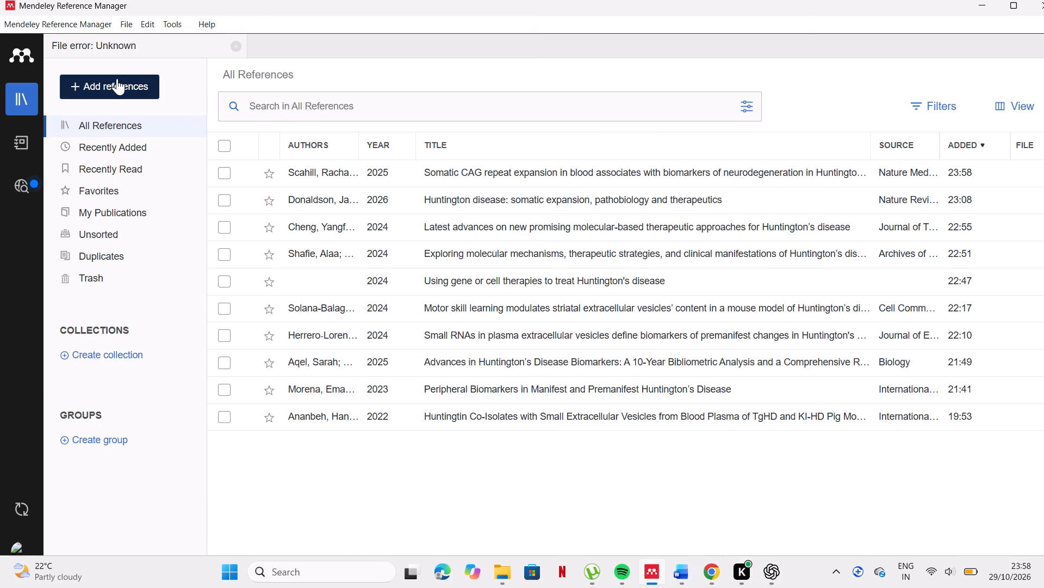
{"action": "left_click", "coordinate": [152, 276]}
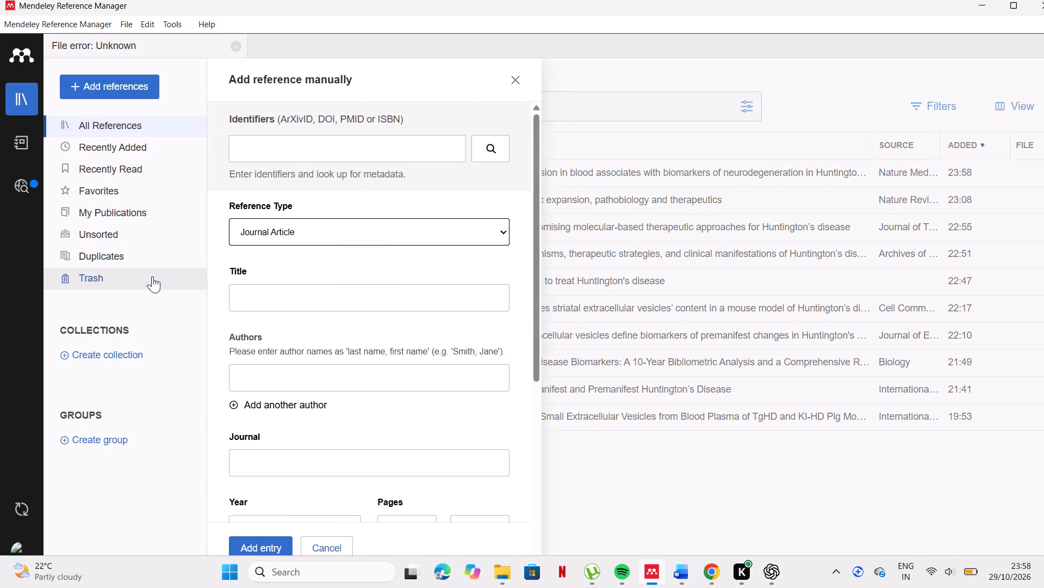
{"action": "left_click", "coordinate": [300, 151]}
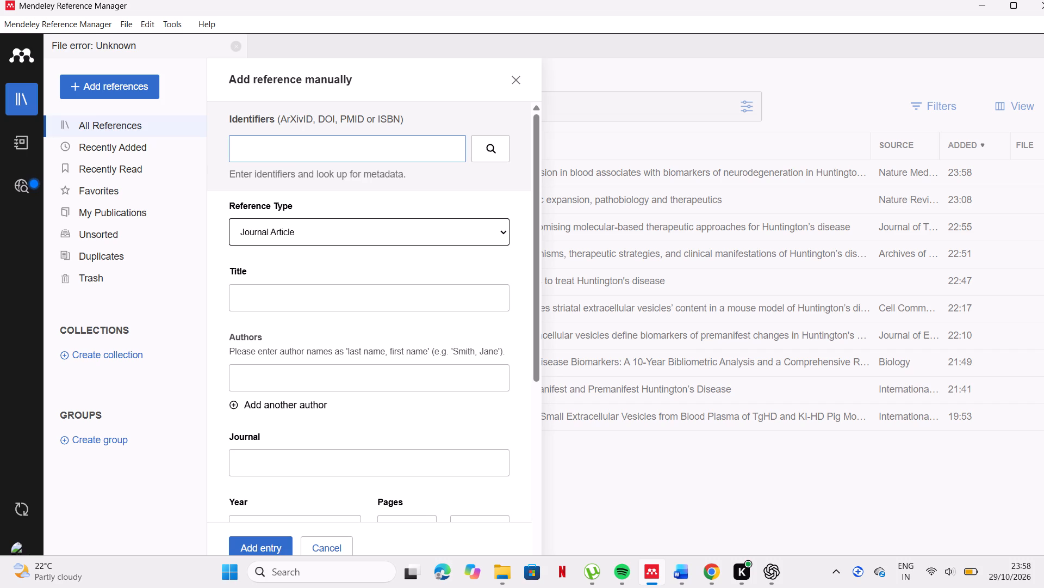
{"action": "key", "text": "ctrl+v"}
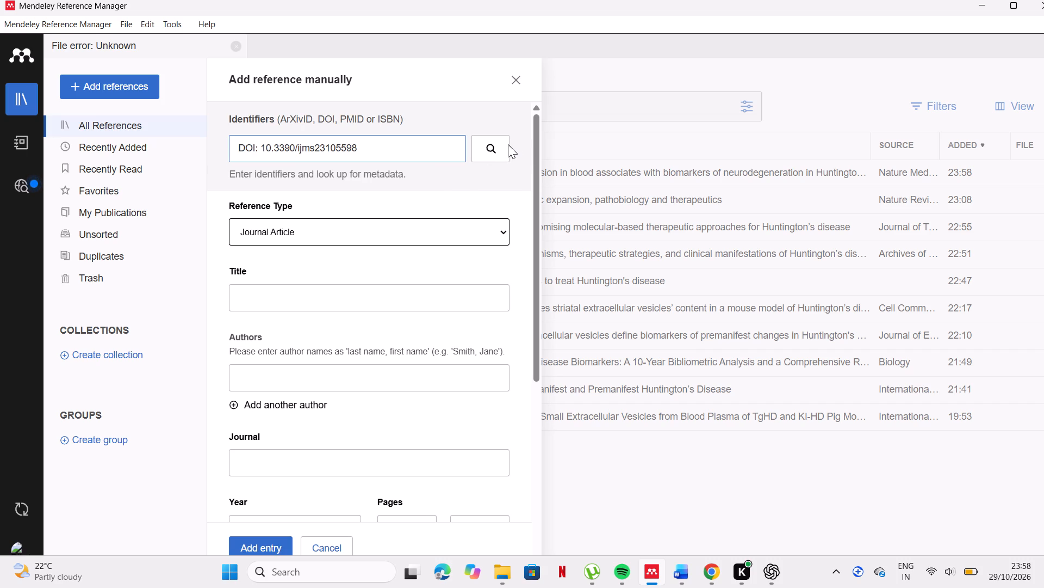
{"action": "left_click", "coordinate": [504, 144]}
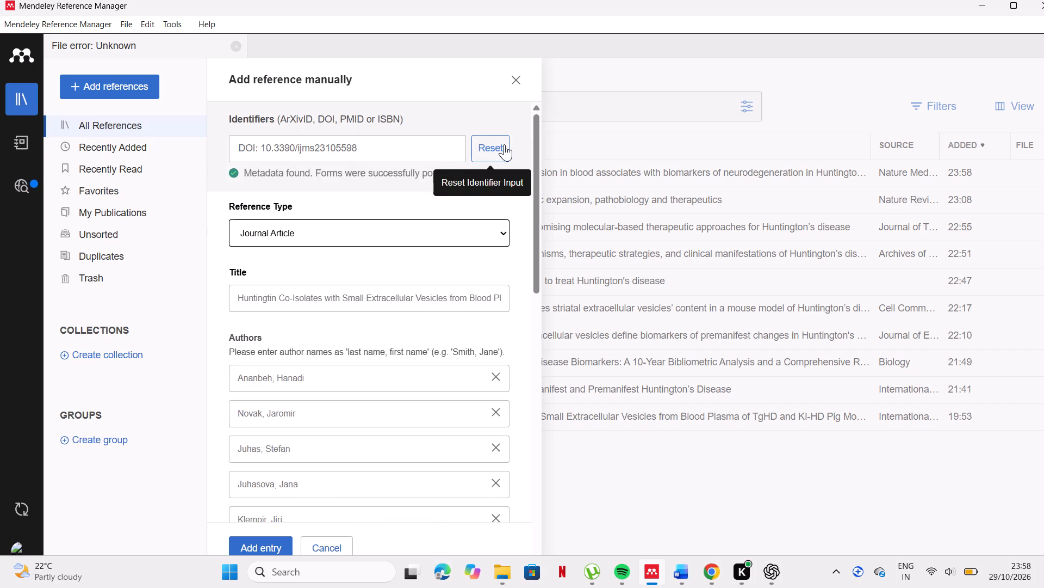
{"action": "left_click", "coordinate": [263, 551]}
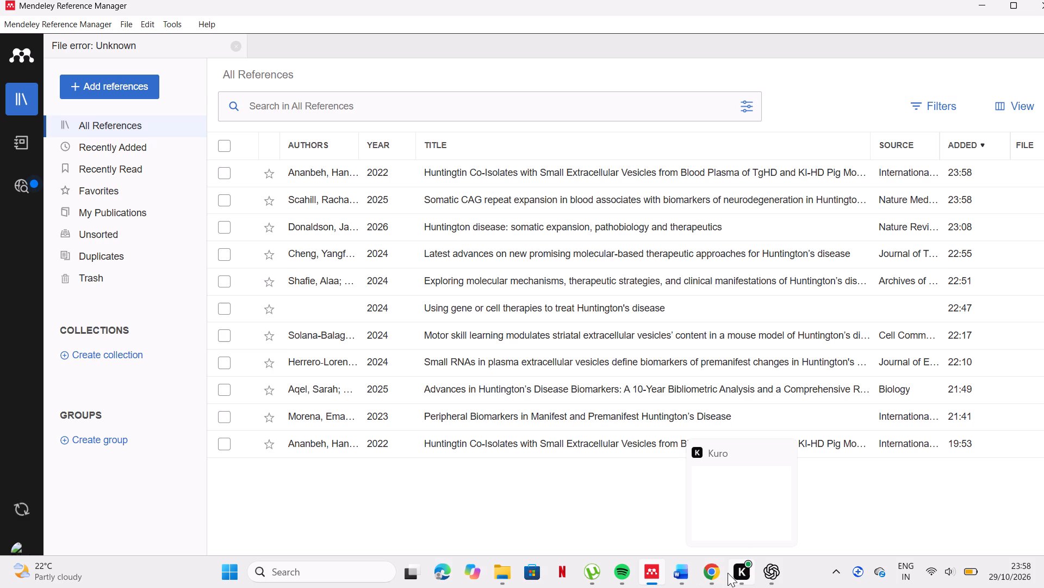
{"action": "left_click", "coordinate": [685, 566]}
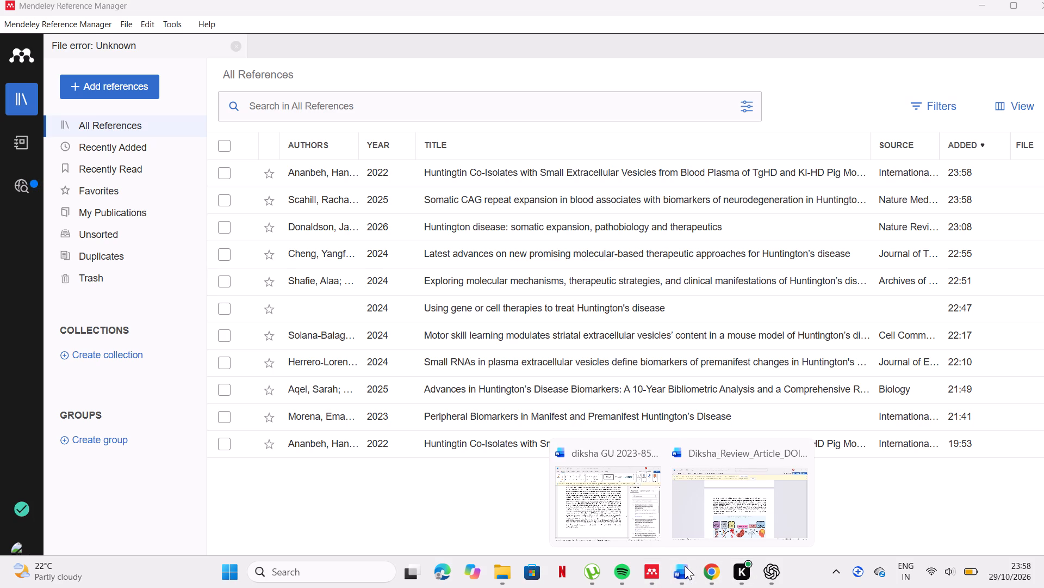
{"action": "left_click", "coordinate": [620, 515]}
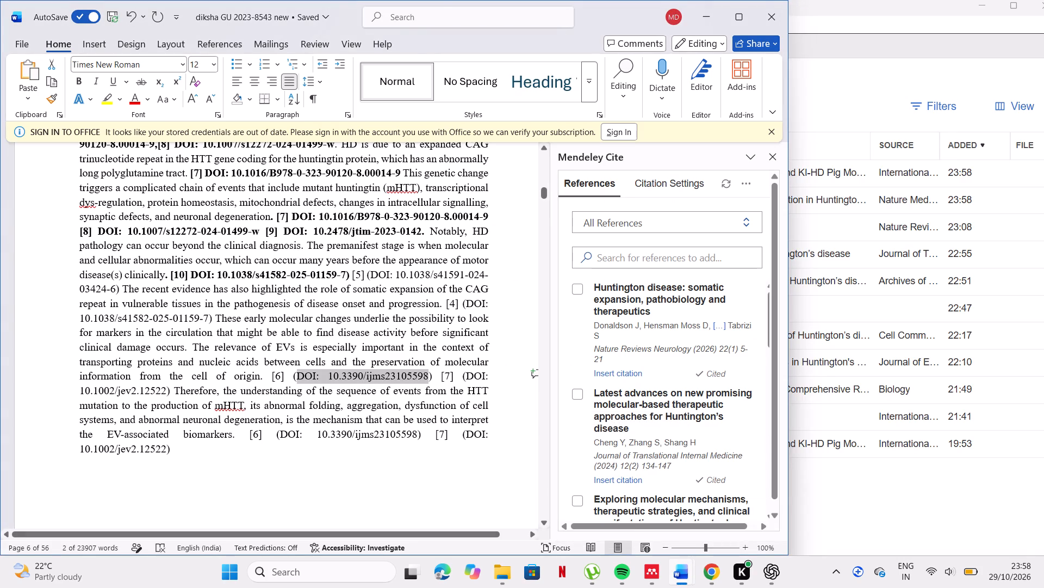
{"action": "left_click_drag", "start_coordinate": [463, 382], "coordinate": [481, 389]}
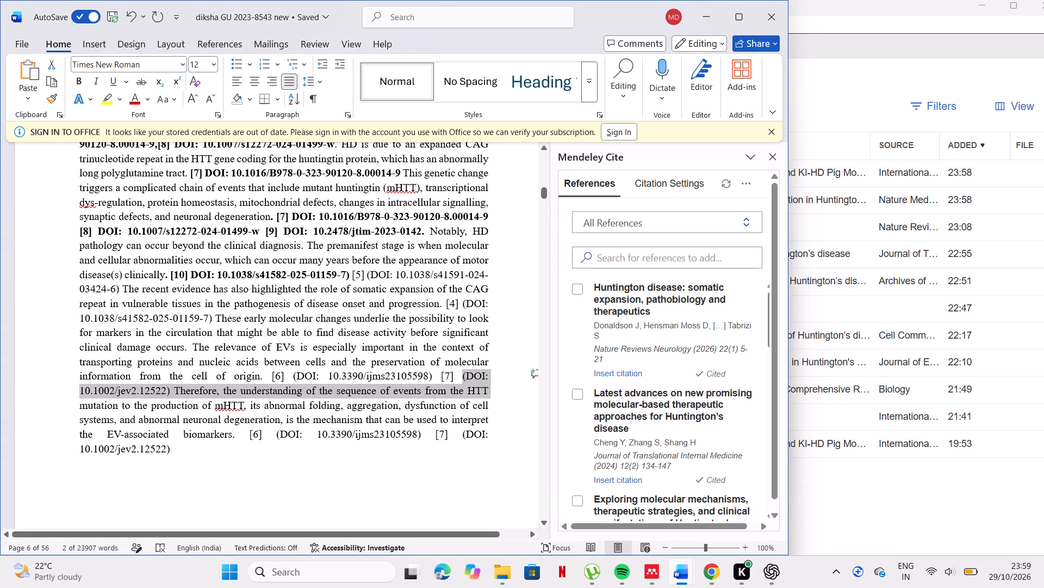
{"action": "left_click_drag", "start_coordinate": [481, 389], "coordinate": [167, 390]}
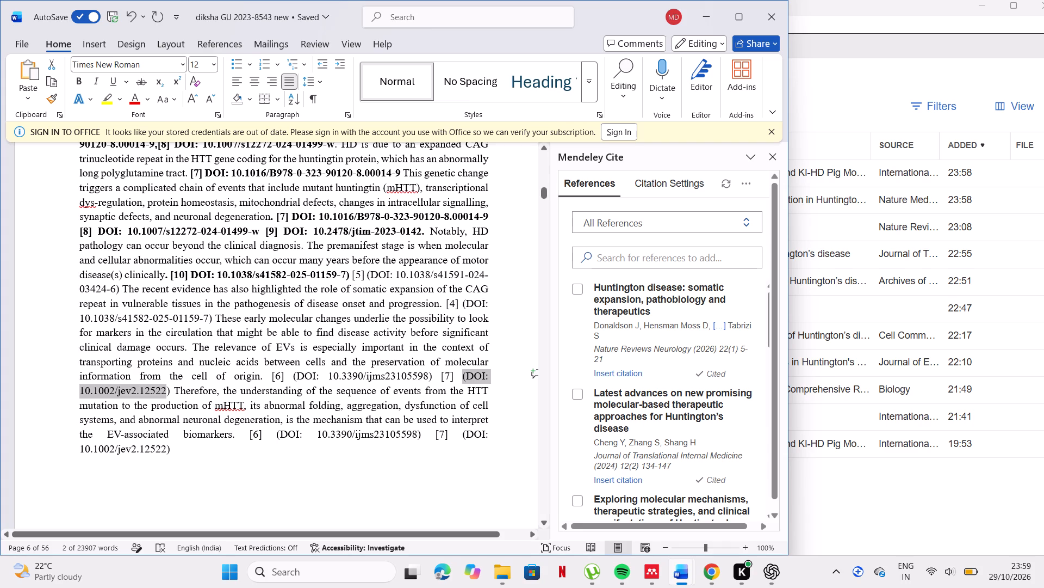
{"action": "key", "text": "ctrl+c"}
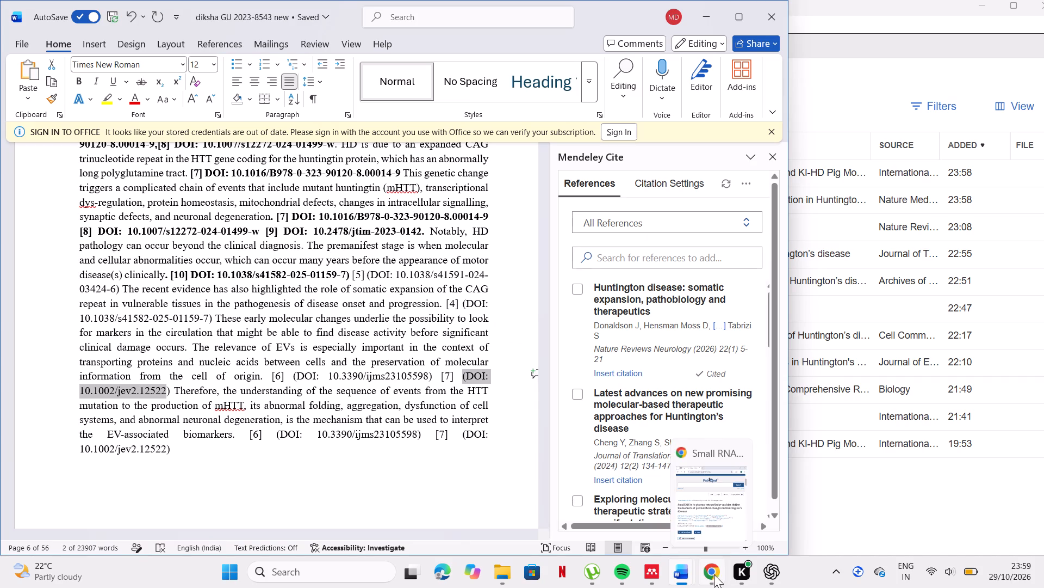
In Mendeley Reference Manager, add a manual reference entry using the metadata looked up for DOI 10.1002/jev2.12522, stripped of its "(DOI:" prefix.
{"action": "left_click", "coordinate": [645, 511]}
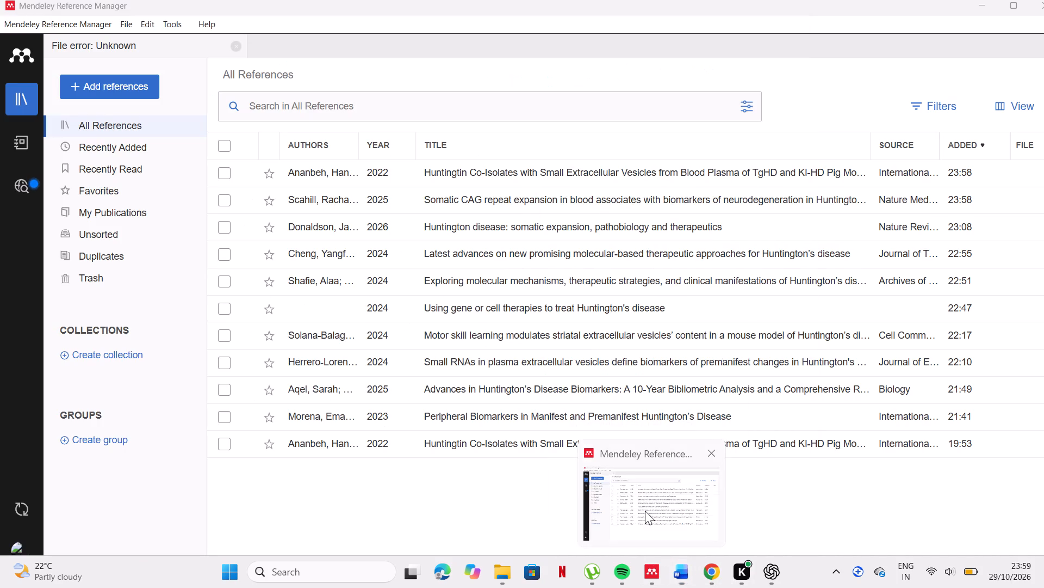
{"action": "left_click", "coordinate": [157, 83]}
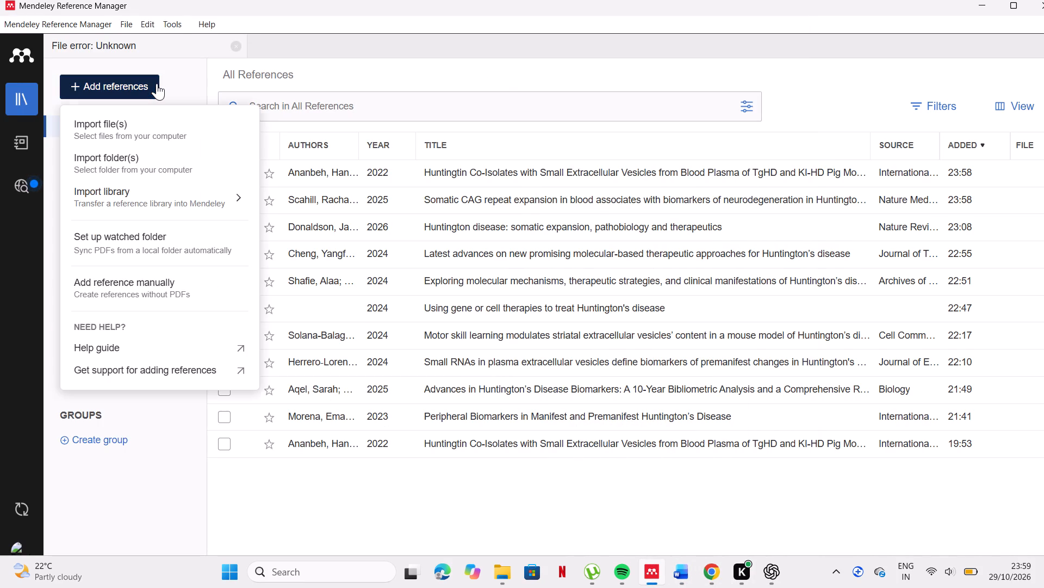
{"action": "left_click", "coordinate": [159, 278]}
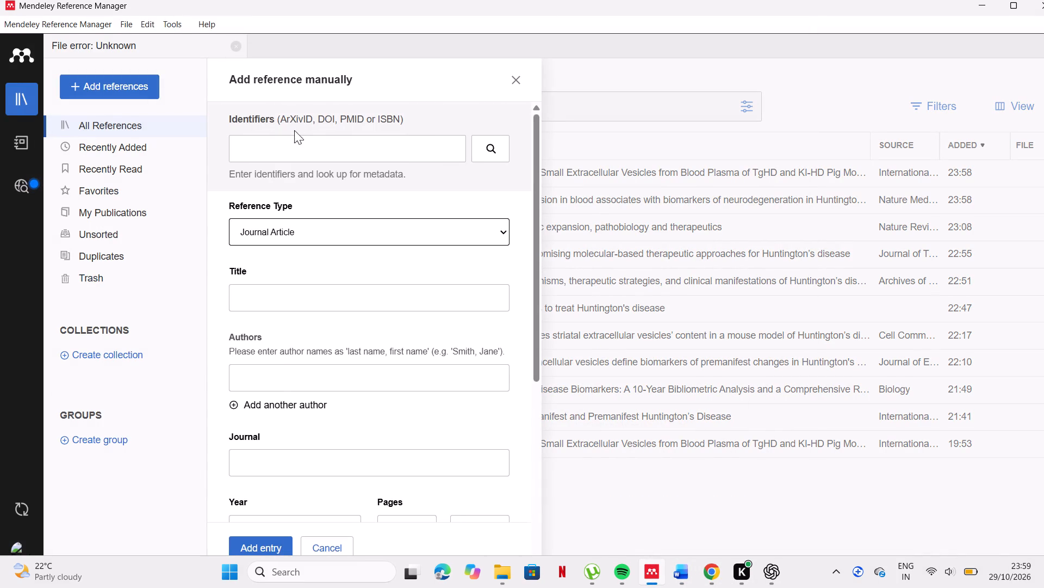
{"action": "left_click", "coordinate": [295, 150]}
{"action": "key", "text": "ctrl+v"}
{"action": "left_click", "coordinate": [297, 149], "text": "ctrl"}
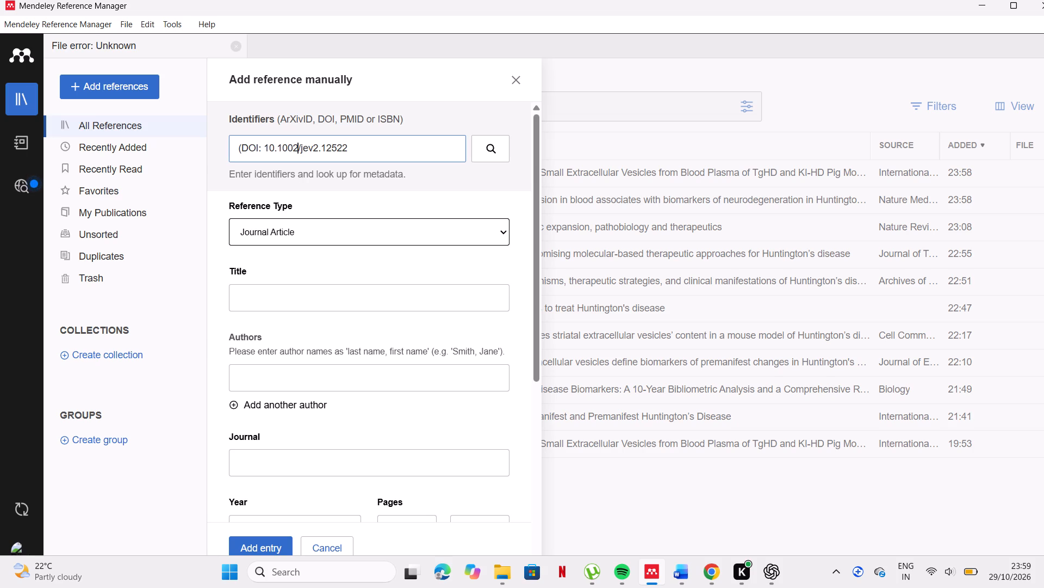
{"action": "left_click", "coordinate": [265, 149]}
{"action": "key", "text": "BackSpace"}
{"action": "key", "text": "BackSpace"}
{"action": "key", "text": "BackSpace"}
{"action": "key", "text": "BackSpace"}
{"action": "key", "text": "BackSpace"}
{"action": "key", "text": "BackSpace"}
{"action": "key", "text": "BackSpace"}
{"action": "key", "text": "BackSpace"}
{"action": "key", "text": "BackSpace"}
{"action": "key", "text": "BackSpace"}
{"action": "key", "text": "BackSpace"}
{"action": "key", "text": "BackSpace"}
{"action": "key", "text": "BackSpace"}
{"action": "key", "text": "BackSpace"}
{"action": "key", "text": "BackSpace"}
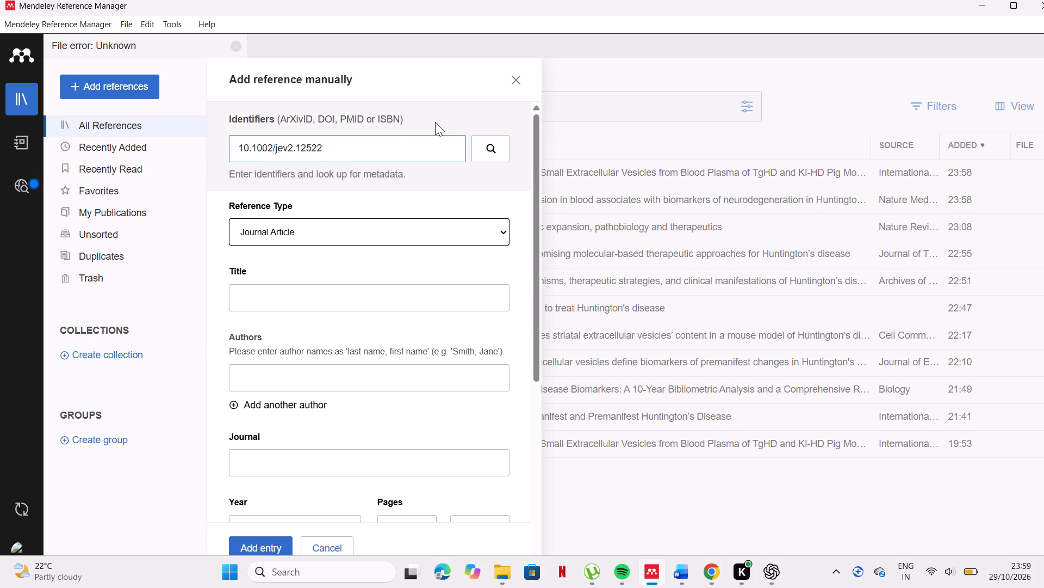
{"action": "left_click", "coordinate": [479, 144]}
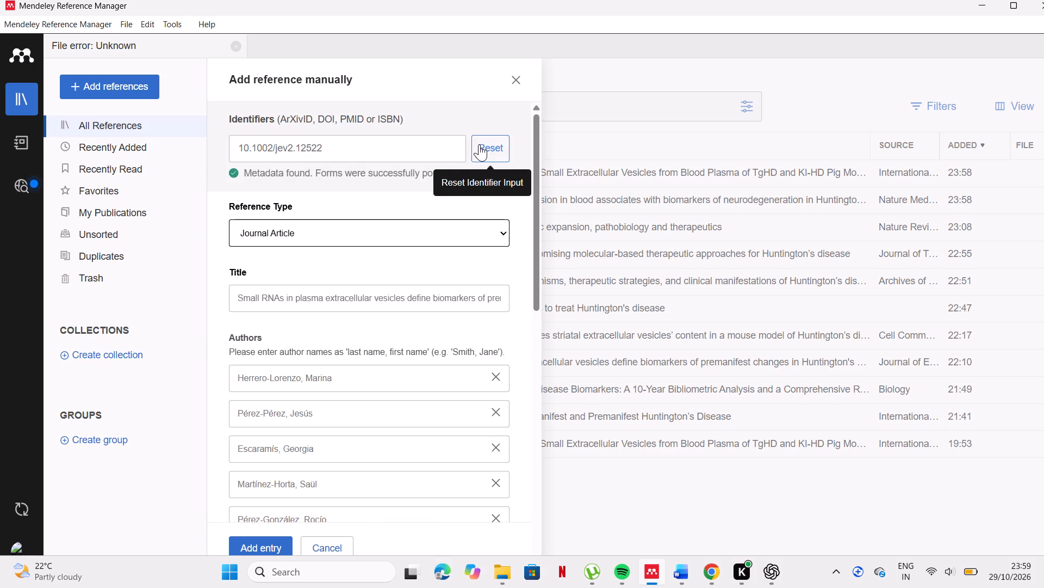
{"action": "left_click", "coordinate": [256, 550]}
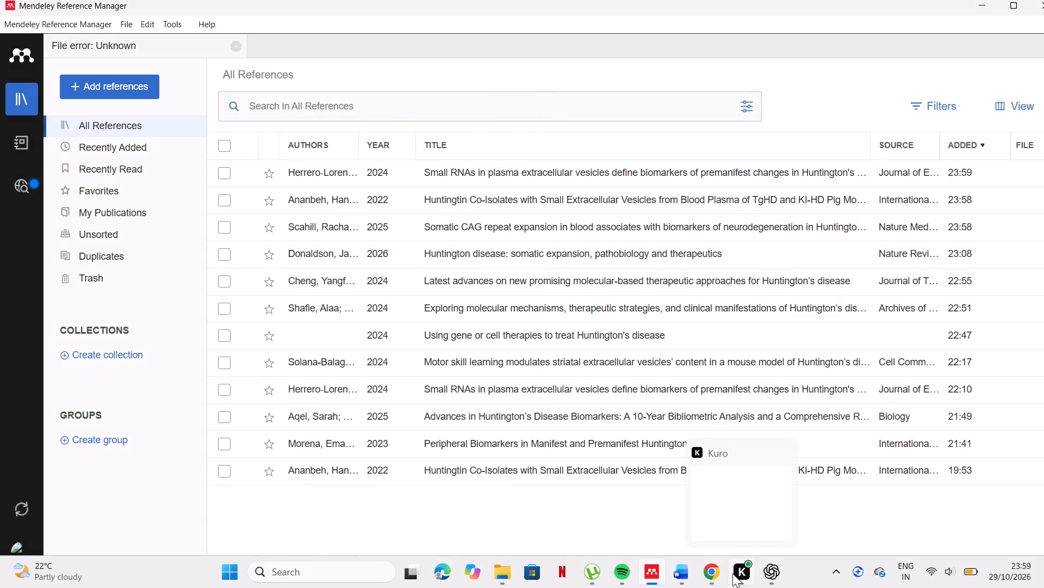
Return to the Word document and sync Mendeley Cite with the Mendeley library.
{"action": "left_click", "coordinate": [614, 510]}
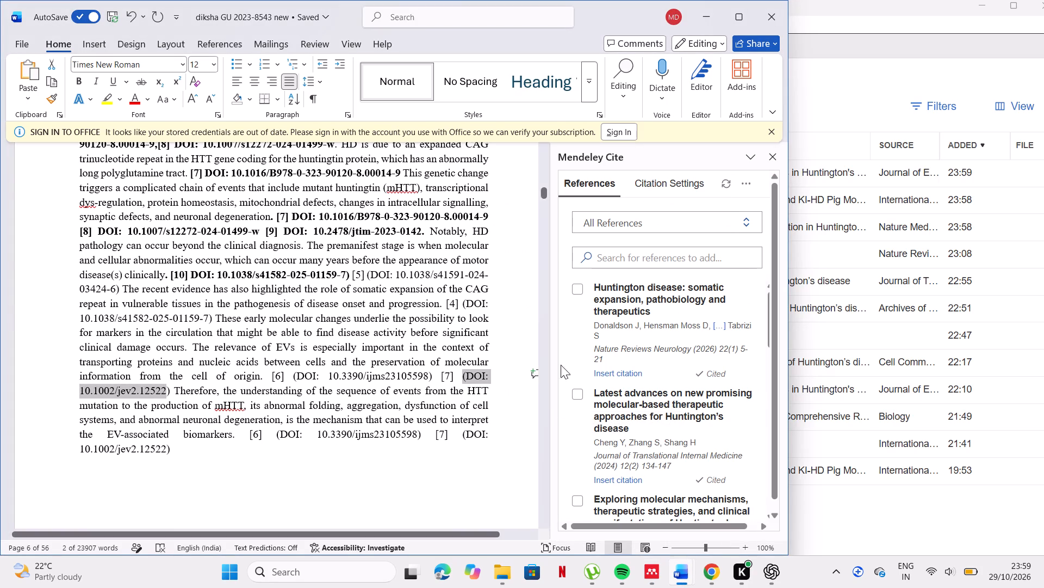
{"action": "left_click", "coordinate": [726, 183]}
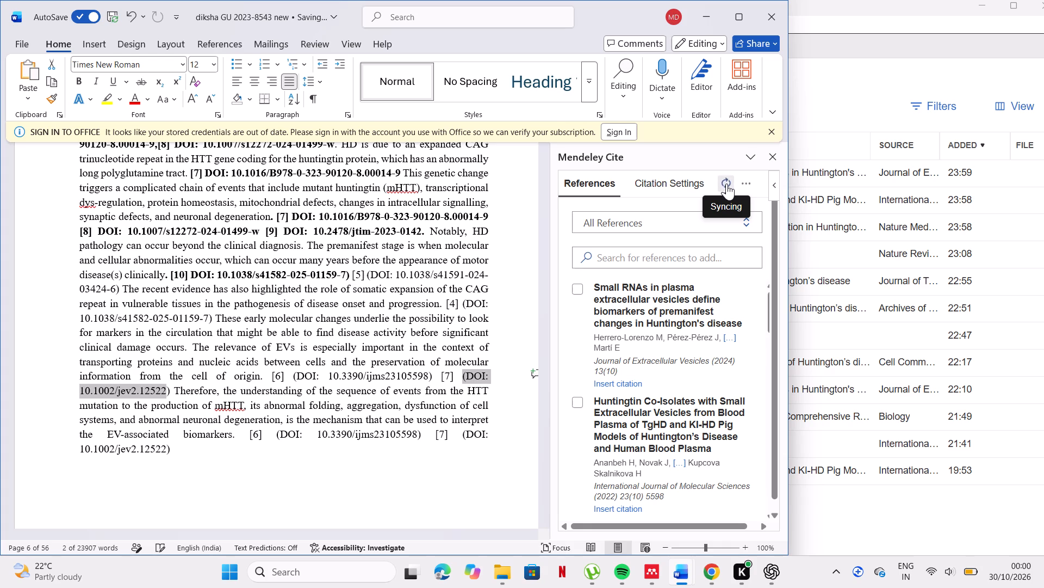
{"action": "left_click", "coordinate": [725, 185]}
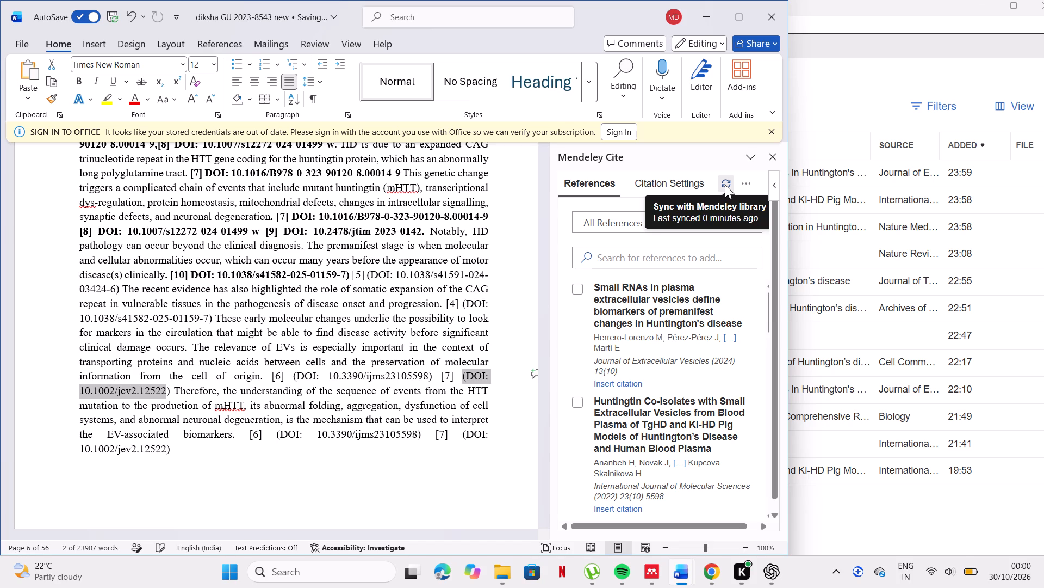
Look through the synced Mendeley Cite references for the newly added sources and their cited status.
{"action": "scroll", "coordinate": [718, 243], "scroll_direction": "up", "scroll_amount": 3}
{"action": "scroll", "coordinate": [735, 329], "scroll_direction": "down", "scroll_amount": 1}
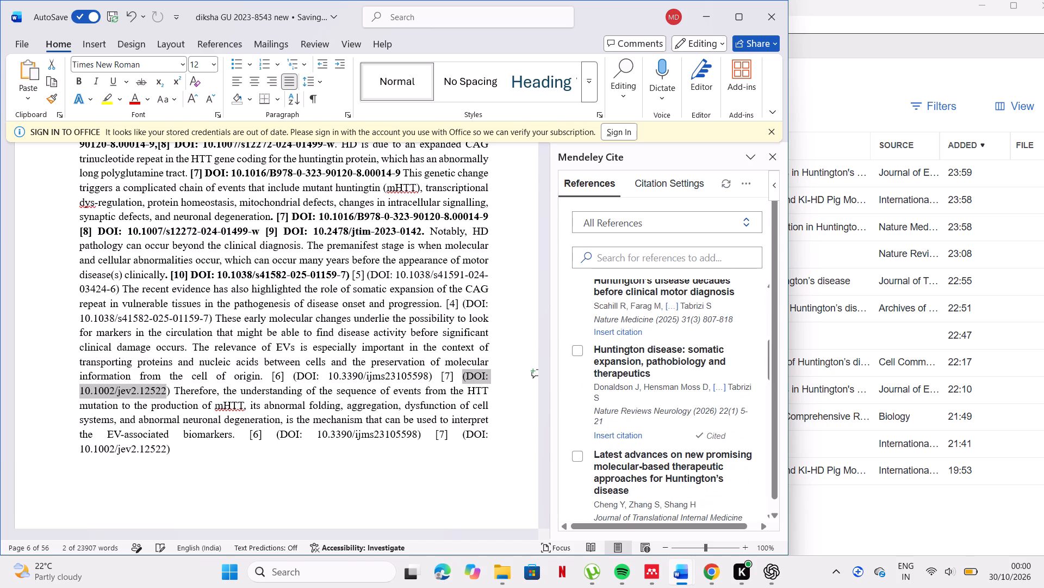
{"action": "scroll", "coordinate": [735, 329], "scroll_direction": "down", "scroll_amount": 1}
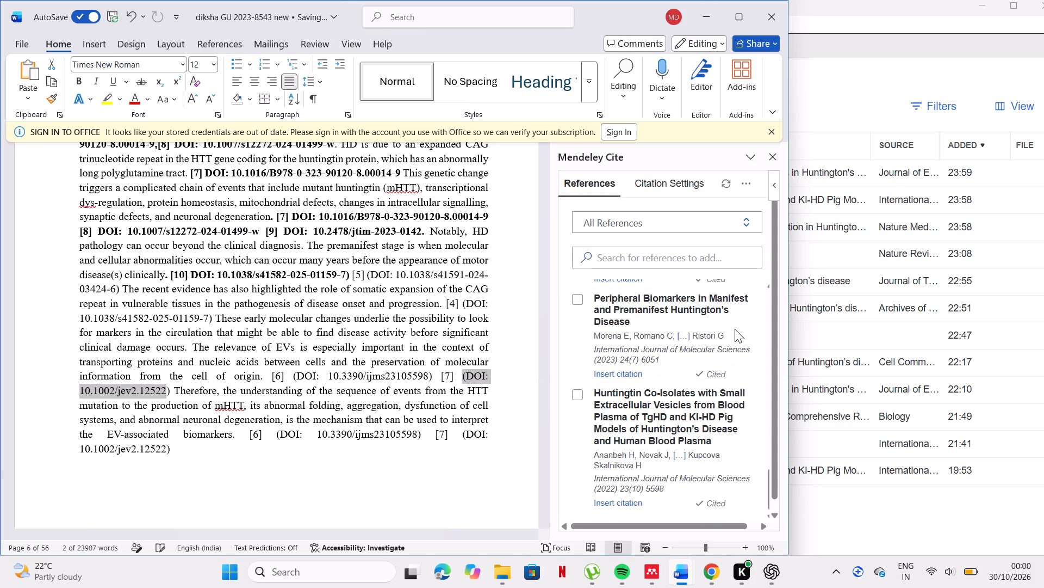
{"action": "scroll", "coordinate": [735, 329], "scroll_direction": "up", "scroll_amount": 7}
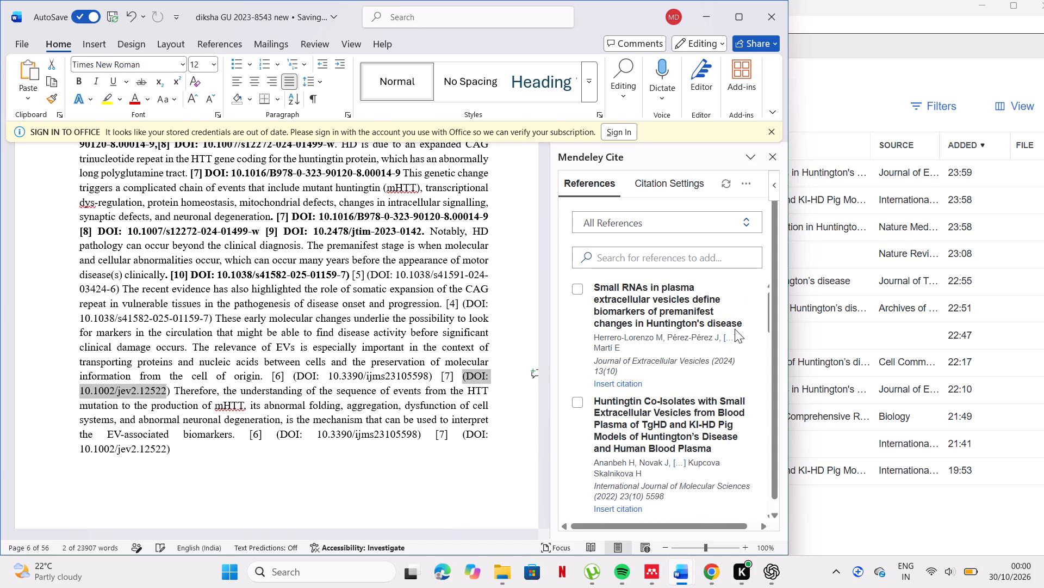
{"action": "scroll", "coordinate": [735, 329], "scroll_direction": "up", "scroll_amount": 1}
{"action": "scroll", "coordinate": [735, 329], "scroll_direction": "down", "scroll_amount": 1}
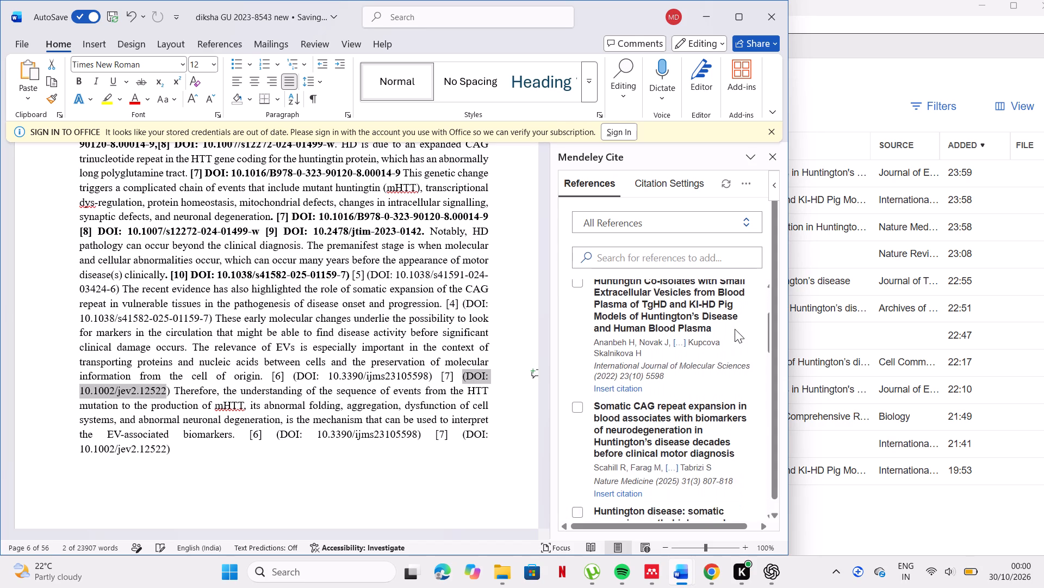
{"action": "scroll", "coordinate": [735, 329], "scroll_direction": "down", "scroll_amount": 1}
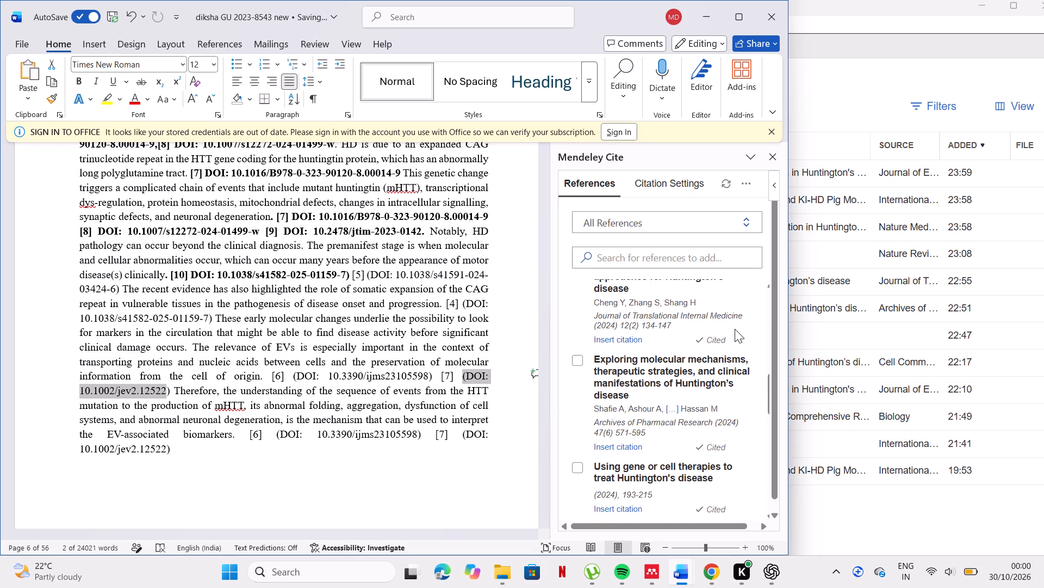
{"action": "scroll", "coordinate": [735, 329], "scroll_direction": "up", "scroll_amount": 1}
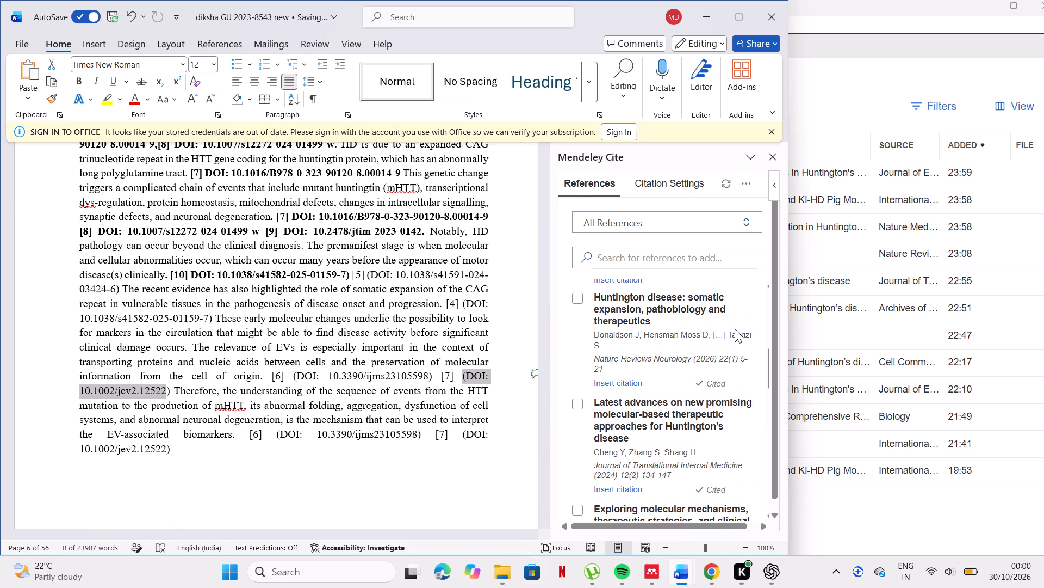
{"action": "scroll", "coordinate": [735, 329], "scroll_direction": "up", "scroll_amount": 1}
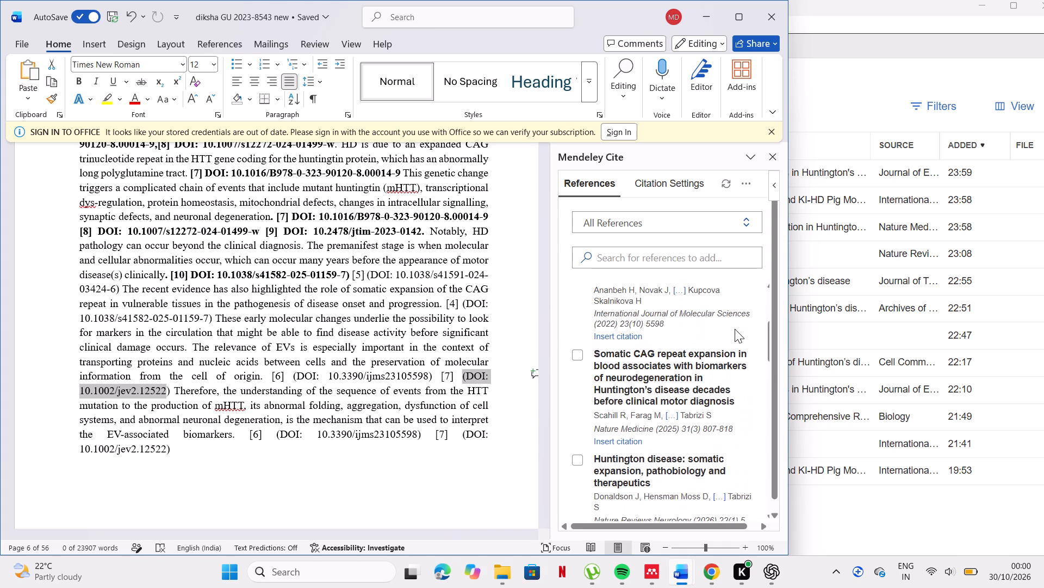
{"action": "scroll", "coordinate": [767, 337], "scroll_direction": "up", "scroll_amount": 1}
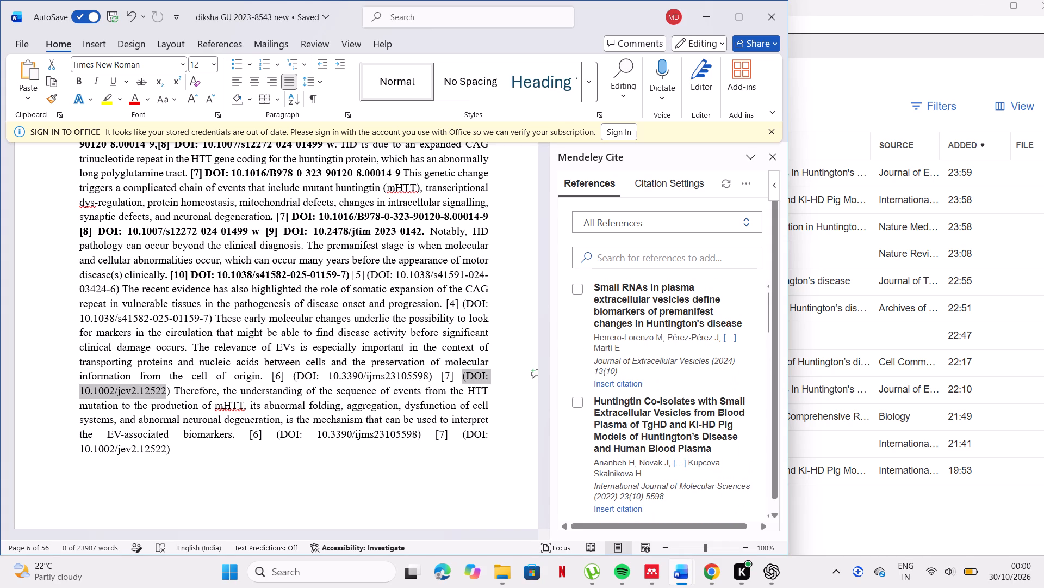
{"action": "scroll", "coordinate": [702, 327], "scroll_direction": "down", "scroll_amount": 1}
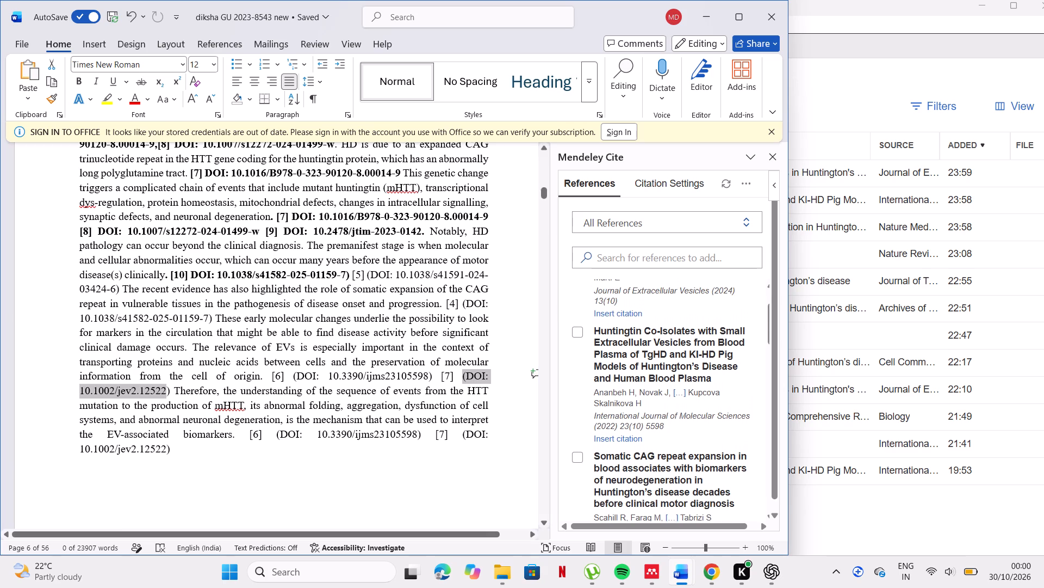
Review the introduction's citations, its reference list and the section 2 paragraph to check the citation format.
{"action": "scroll", "coordinate": [350, 225], "scroll_direction": "up", "scroll_amount": 2}
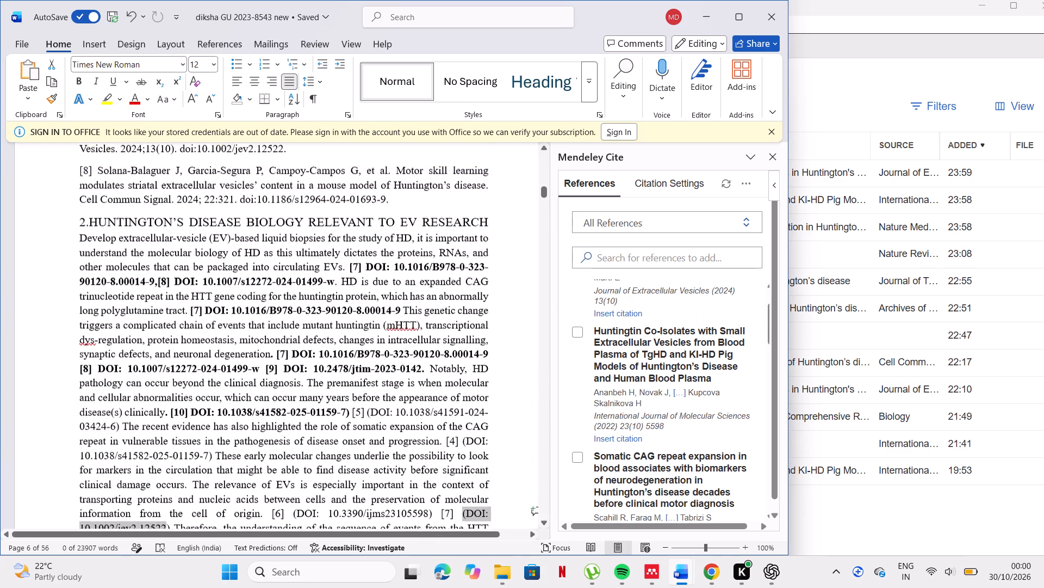
{"action": "scroll", "coordinate": [350, 225], "scroll_direction": "up", "scroll_amount": 1}
{"action": "scroll", "coordinate": [350, 225], "scroll_direction": "down", "scroll_amount": 1}
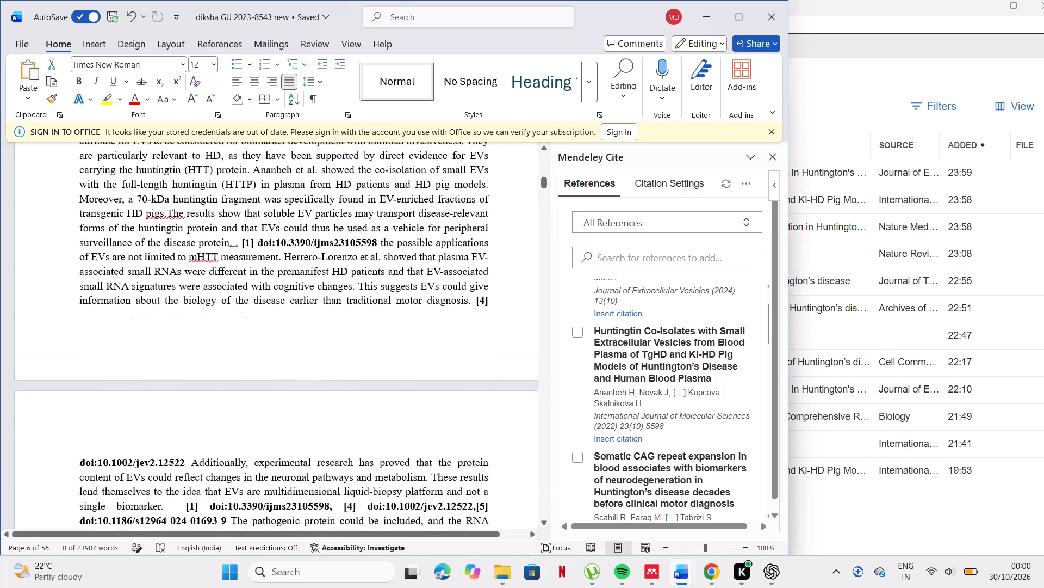
{"action": "scroll", "coordinate": [350, 225], "scroll_direction": "down", "scroll_amount": 4}
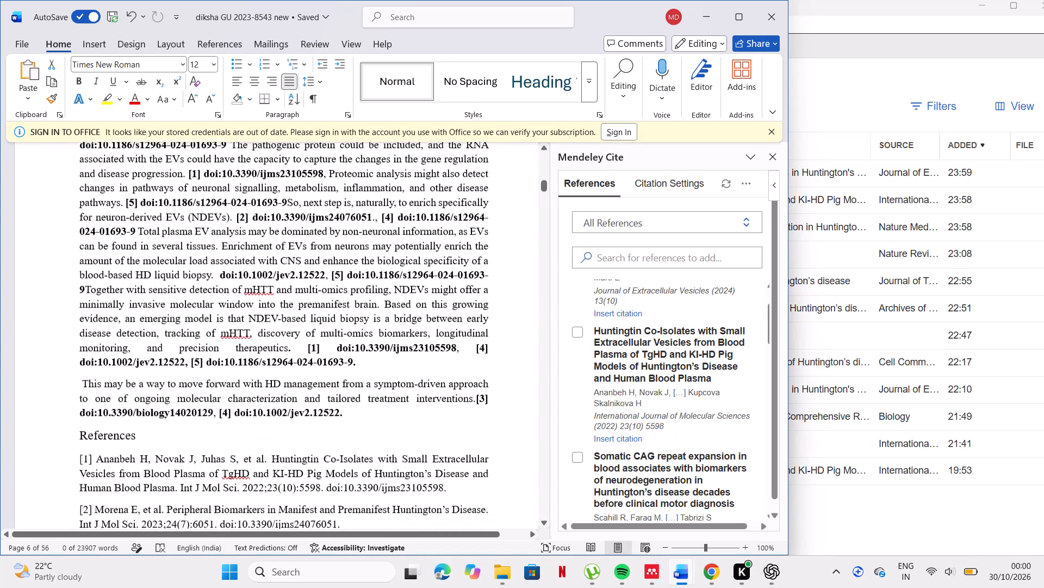
{"action": "scroll", "coordinate": [350, 225], "scroll_direction": "down", "scroll_amount": 3}
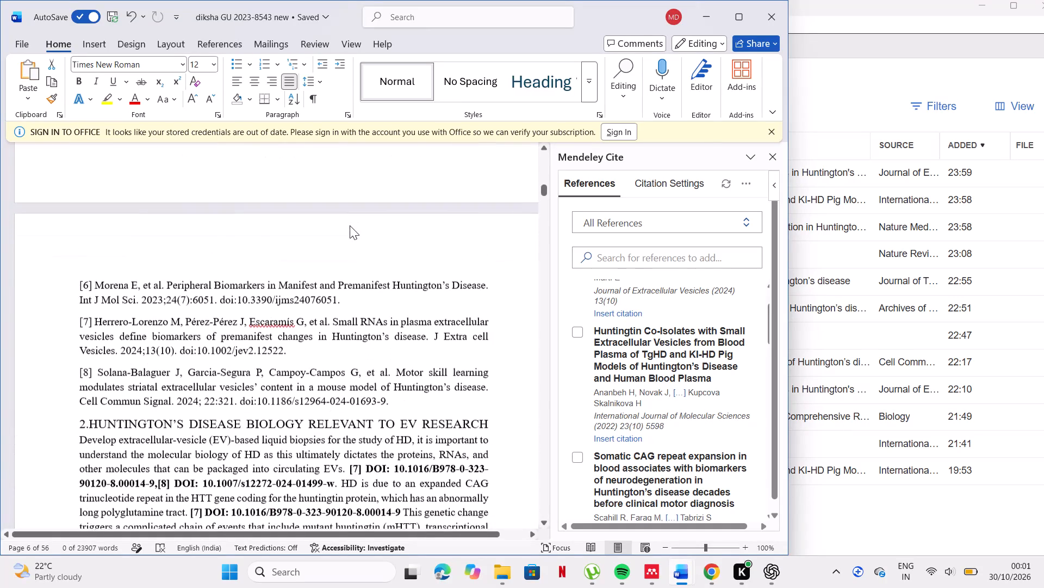
{"action": "scroll", "coordinate": [350, 225], "scroll_direction": "down", "scroll_amount": 3}
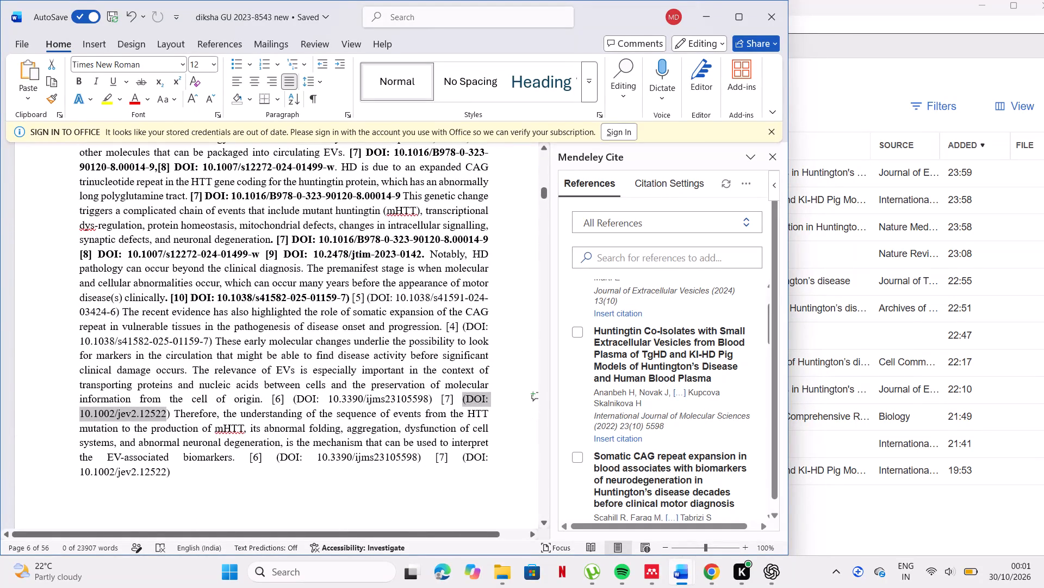
{"action": "left_click", "coordinate": [368, 299]}
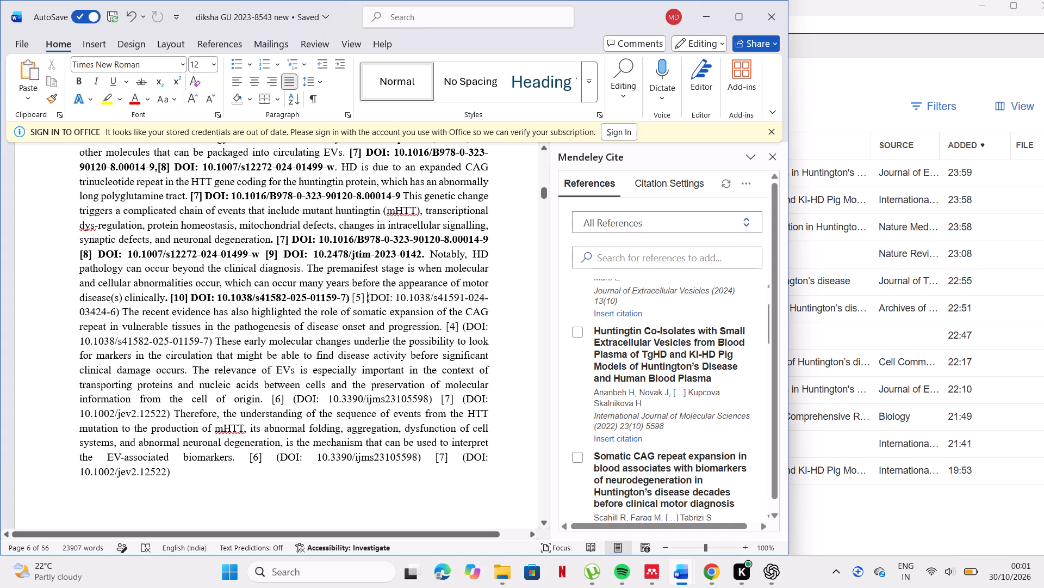
{"action": "key", "text": "BackSpace"}
{"action": "key", "text": "BackSpace"}
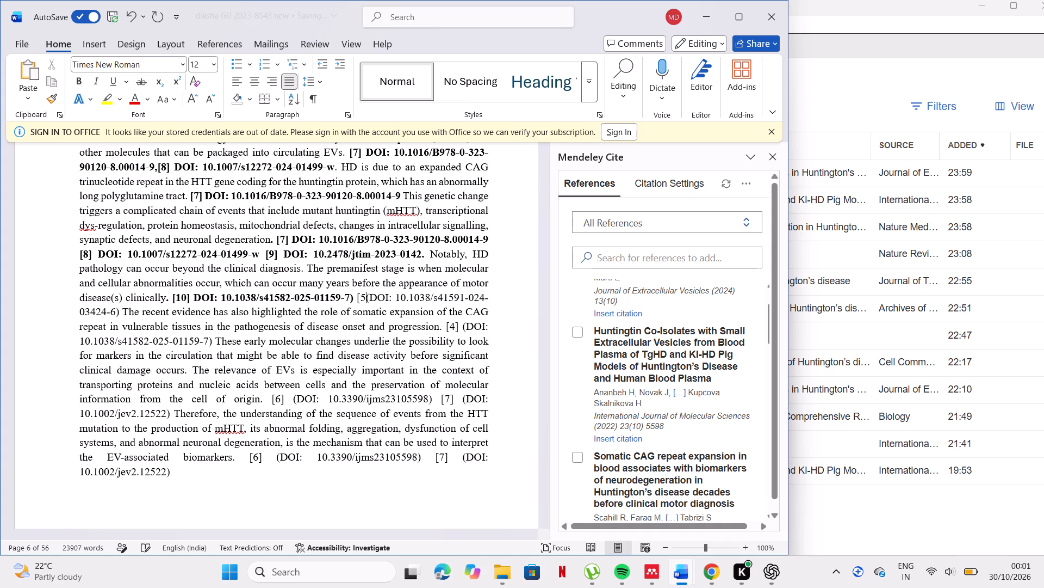
{"action": "key", "text": "BackSpace"}
{"action": "key", "text": "BackSpace"}
{"action": "key", "text": "BackSpace"}
{"action": "key", "text": "BackSpace"}
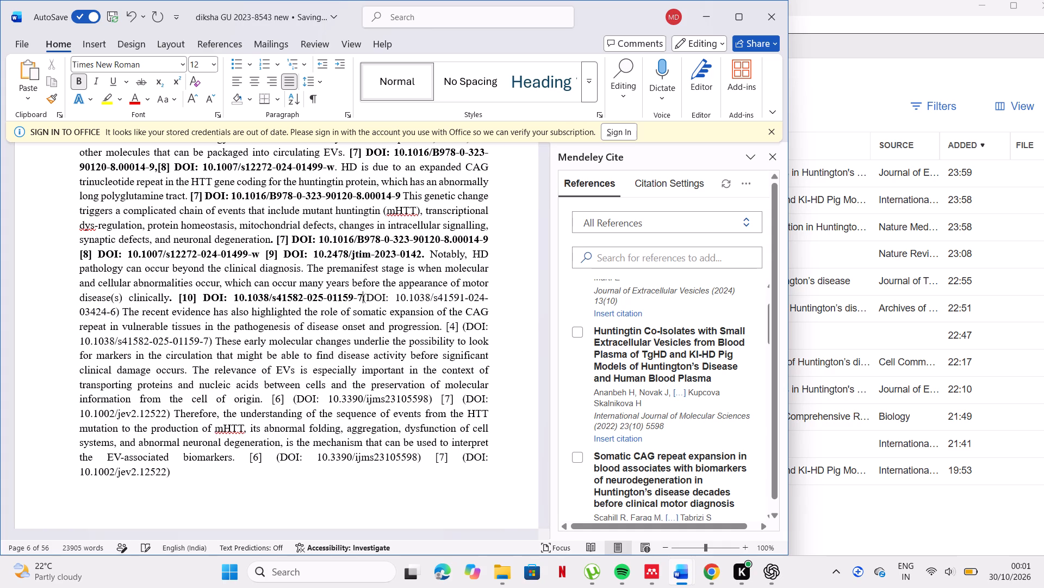
{"action": "key", "text": "comma"}
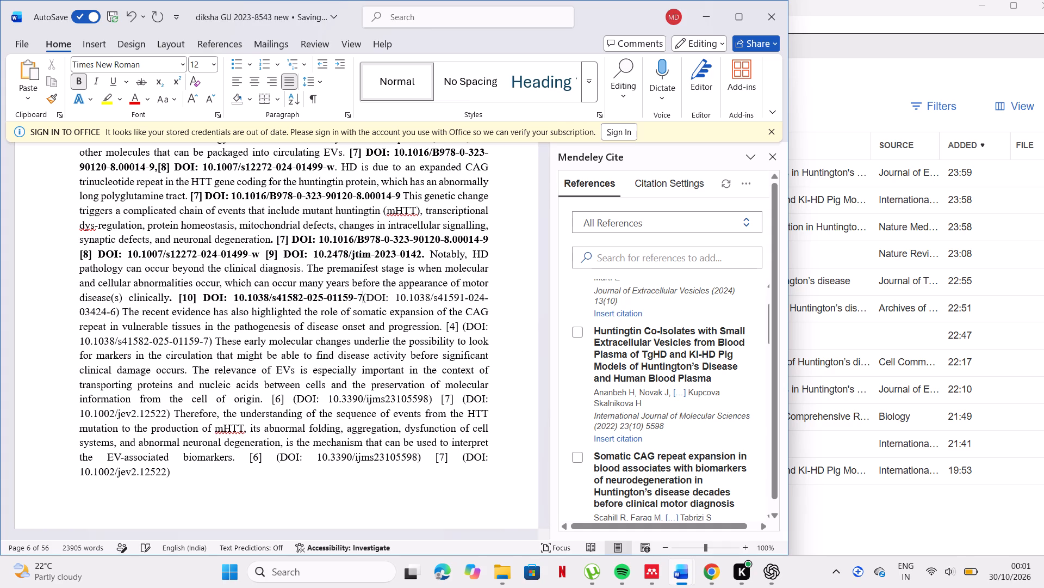
{"action": "left_click", "coordinate": [368, 299]}
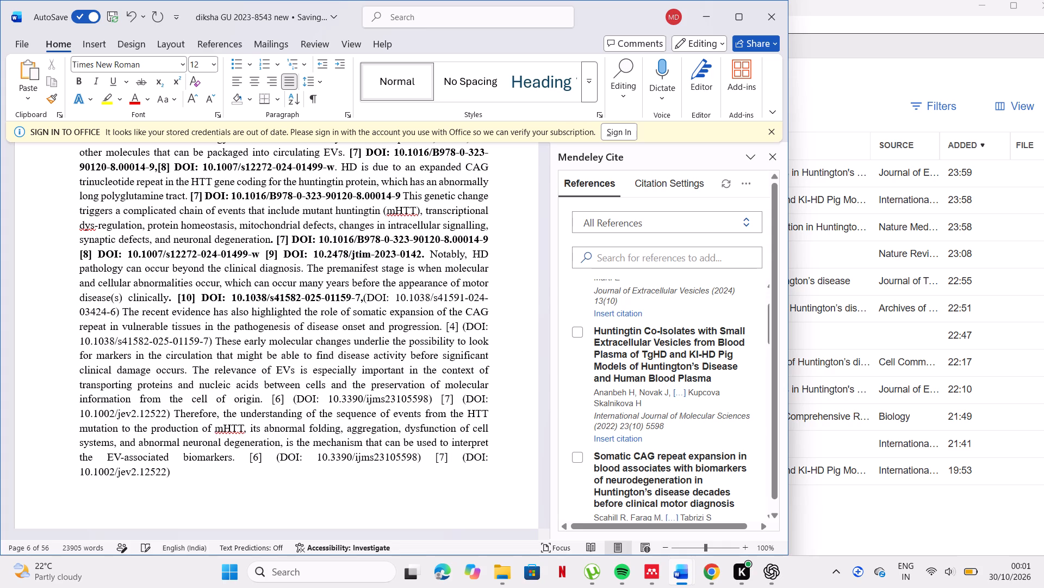
{"action": "left_click", "coordinate": [580, 458]}
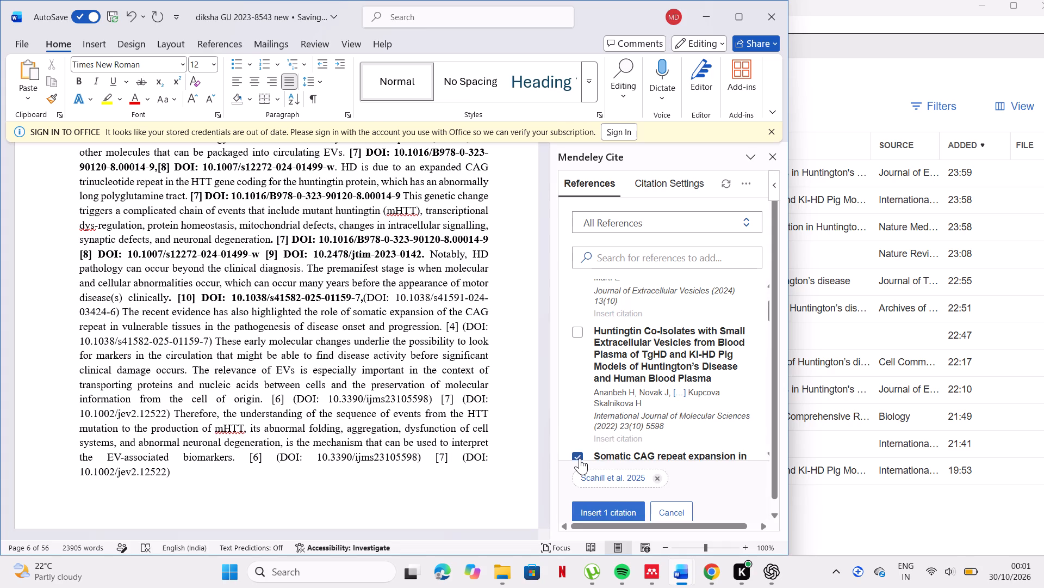
{"action": "left_click", "coordinate": [591, 504]}
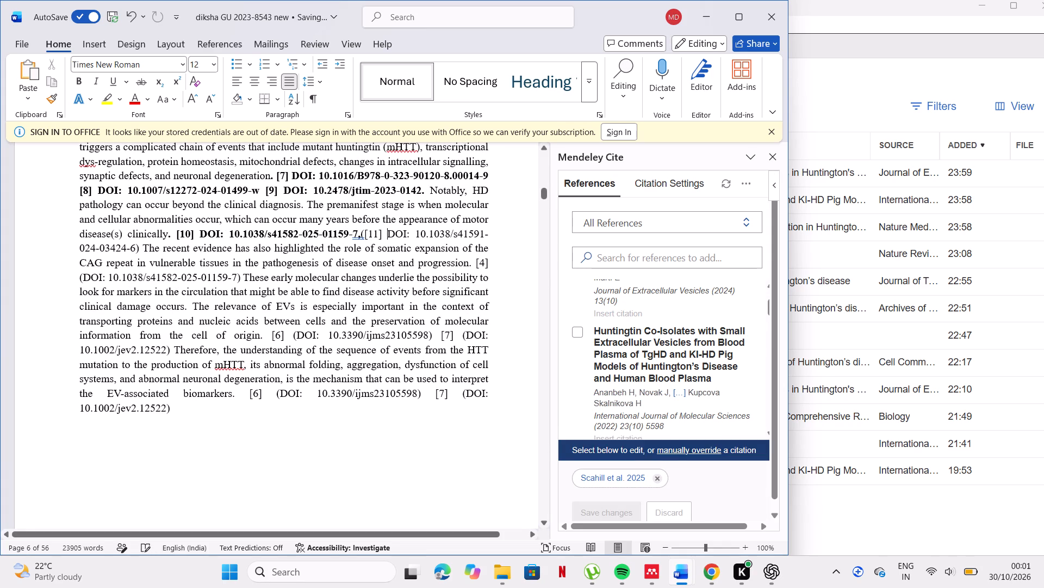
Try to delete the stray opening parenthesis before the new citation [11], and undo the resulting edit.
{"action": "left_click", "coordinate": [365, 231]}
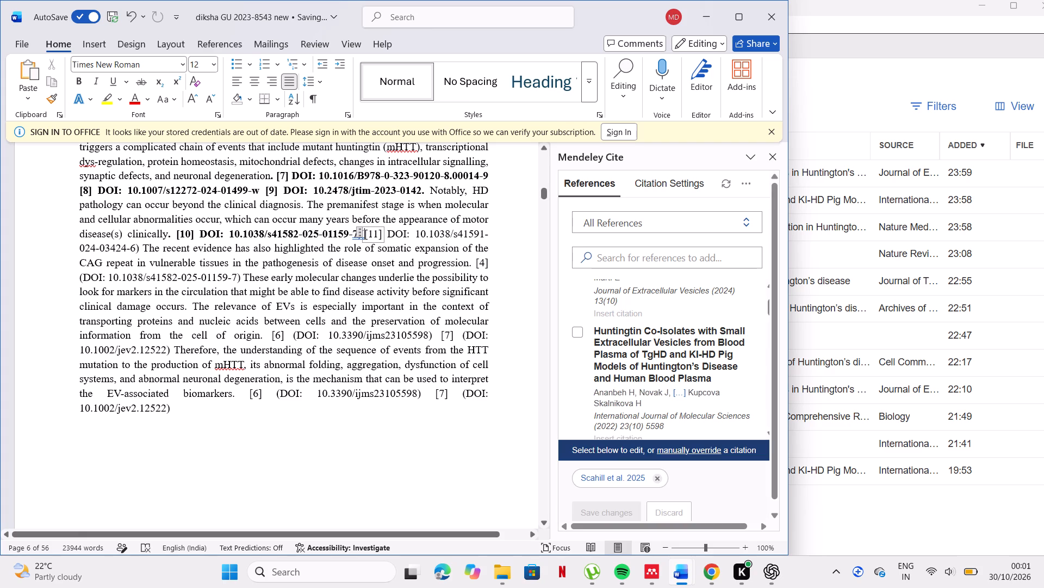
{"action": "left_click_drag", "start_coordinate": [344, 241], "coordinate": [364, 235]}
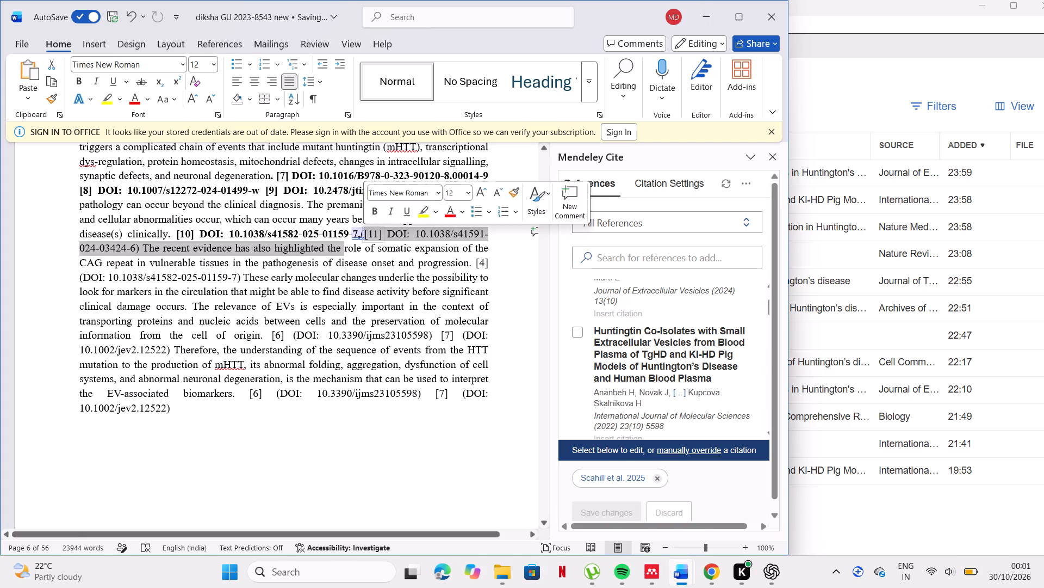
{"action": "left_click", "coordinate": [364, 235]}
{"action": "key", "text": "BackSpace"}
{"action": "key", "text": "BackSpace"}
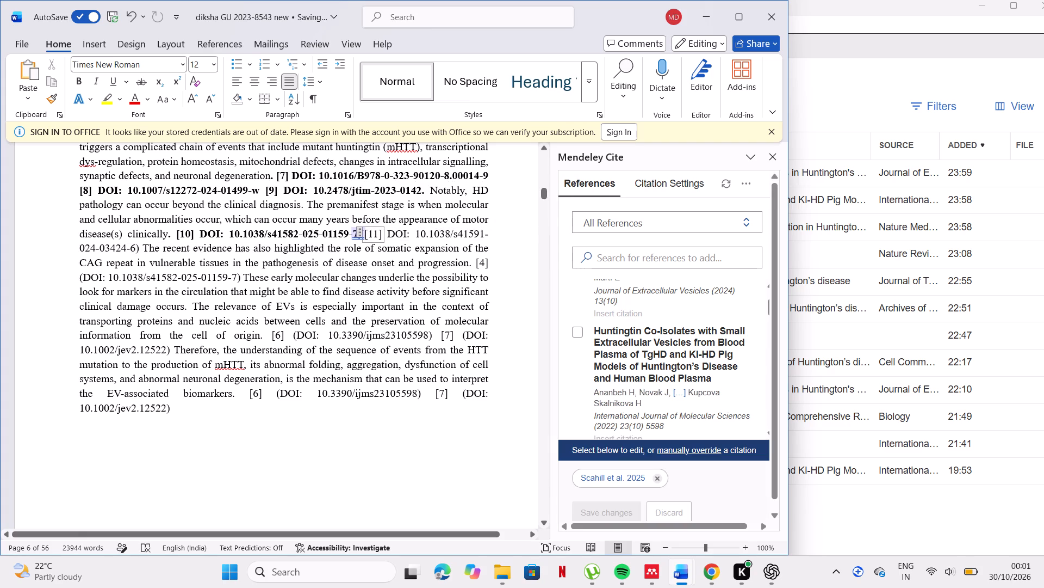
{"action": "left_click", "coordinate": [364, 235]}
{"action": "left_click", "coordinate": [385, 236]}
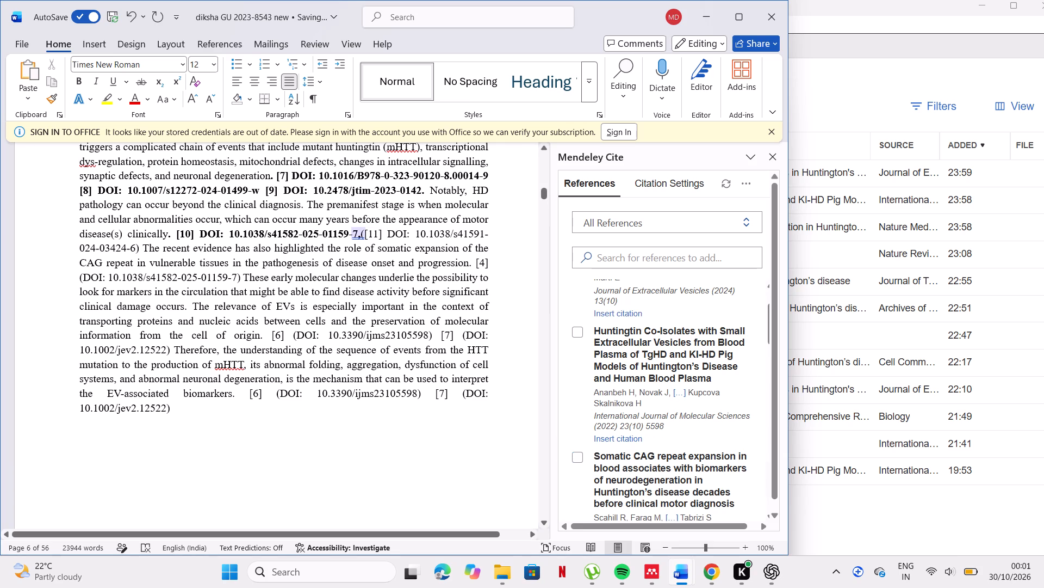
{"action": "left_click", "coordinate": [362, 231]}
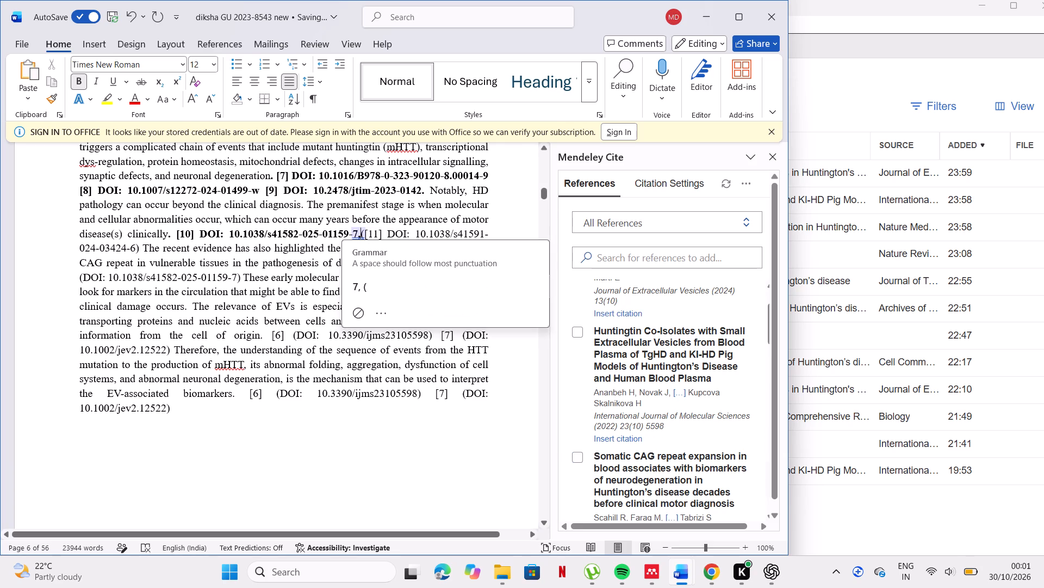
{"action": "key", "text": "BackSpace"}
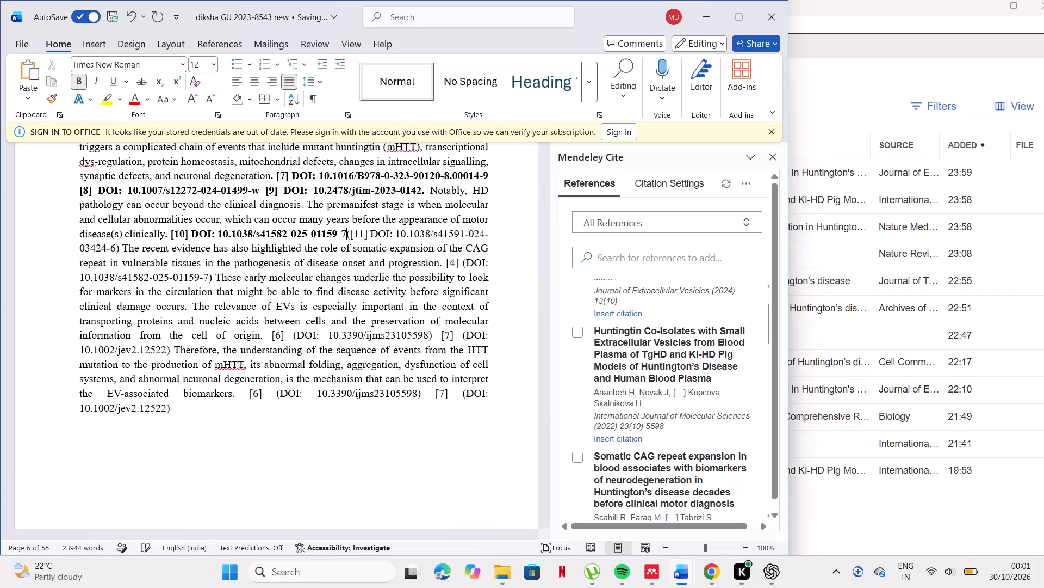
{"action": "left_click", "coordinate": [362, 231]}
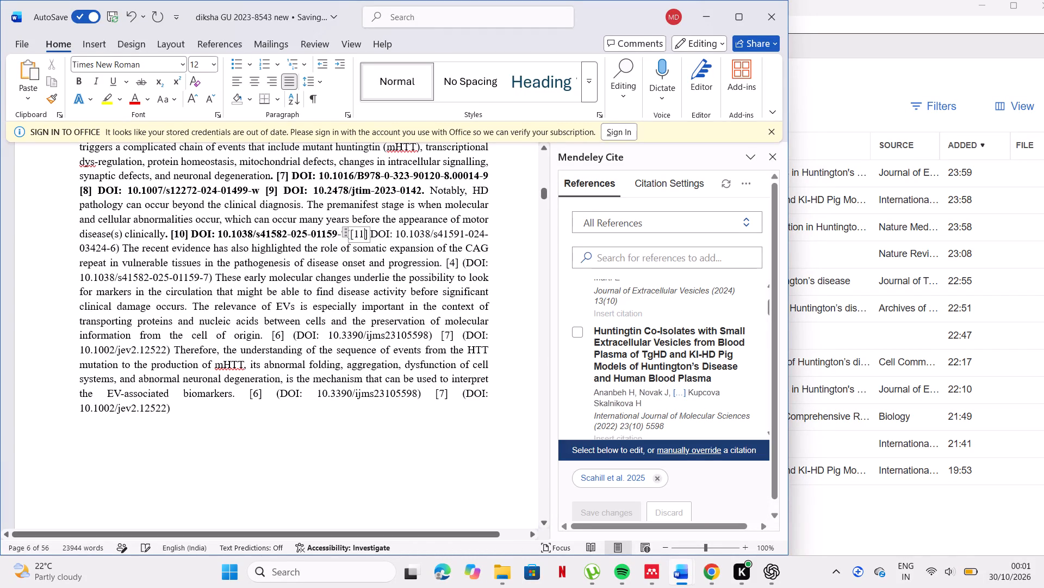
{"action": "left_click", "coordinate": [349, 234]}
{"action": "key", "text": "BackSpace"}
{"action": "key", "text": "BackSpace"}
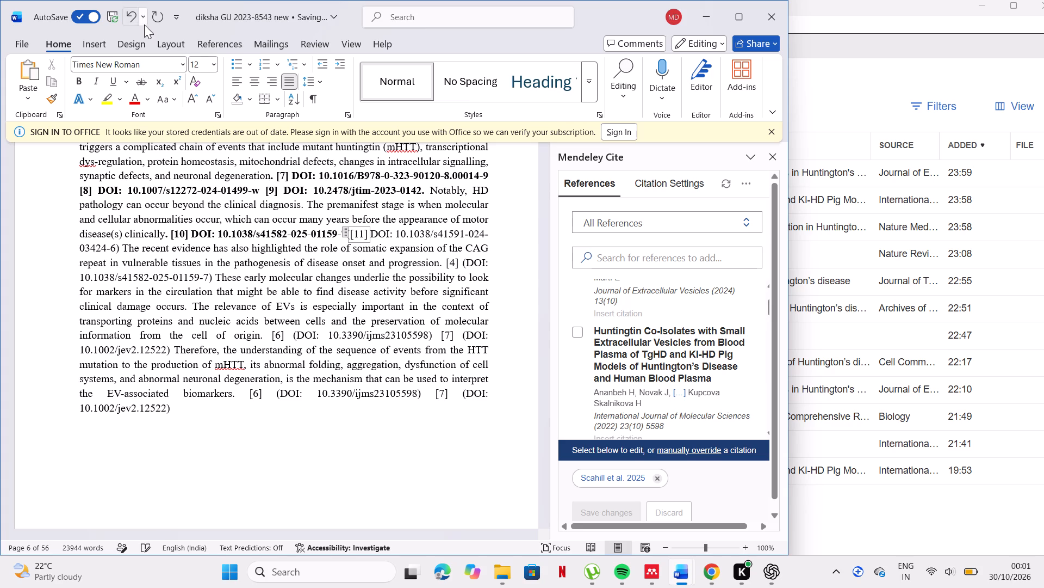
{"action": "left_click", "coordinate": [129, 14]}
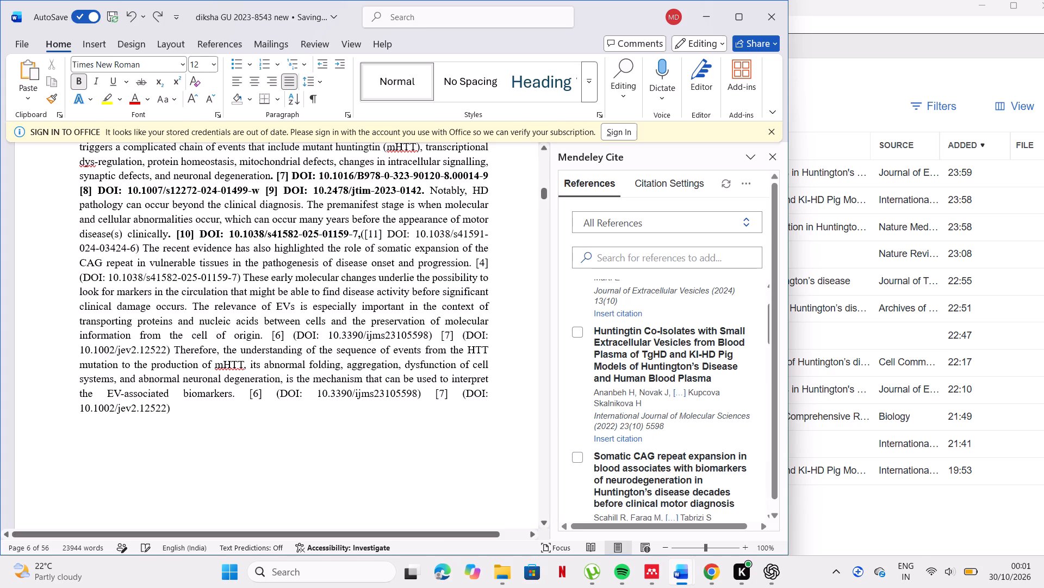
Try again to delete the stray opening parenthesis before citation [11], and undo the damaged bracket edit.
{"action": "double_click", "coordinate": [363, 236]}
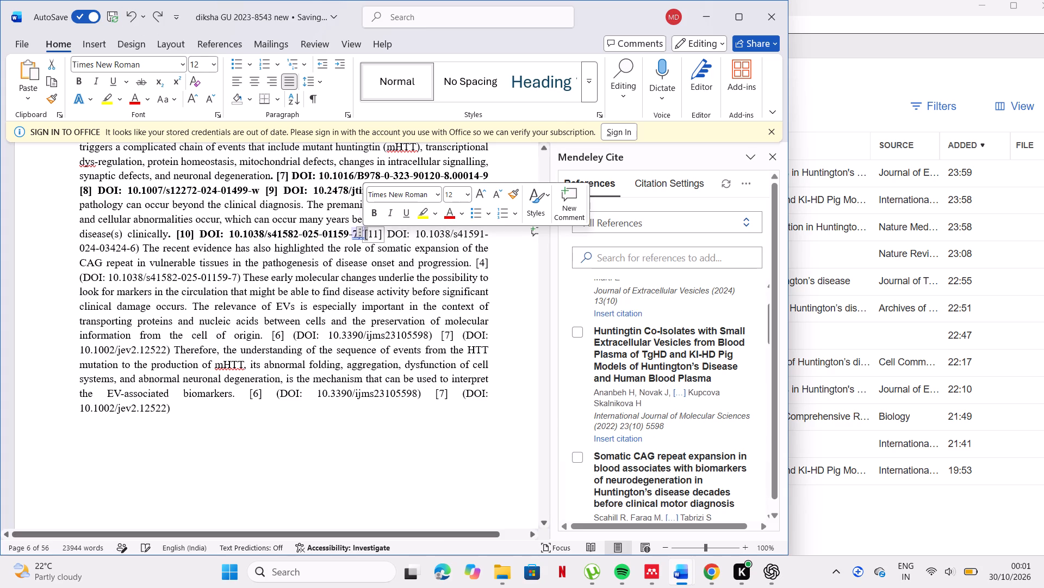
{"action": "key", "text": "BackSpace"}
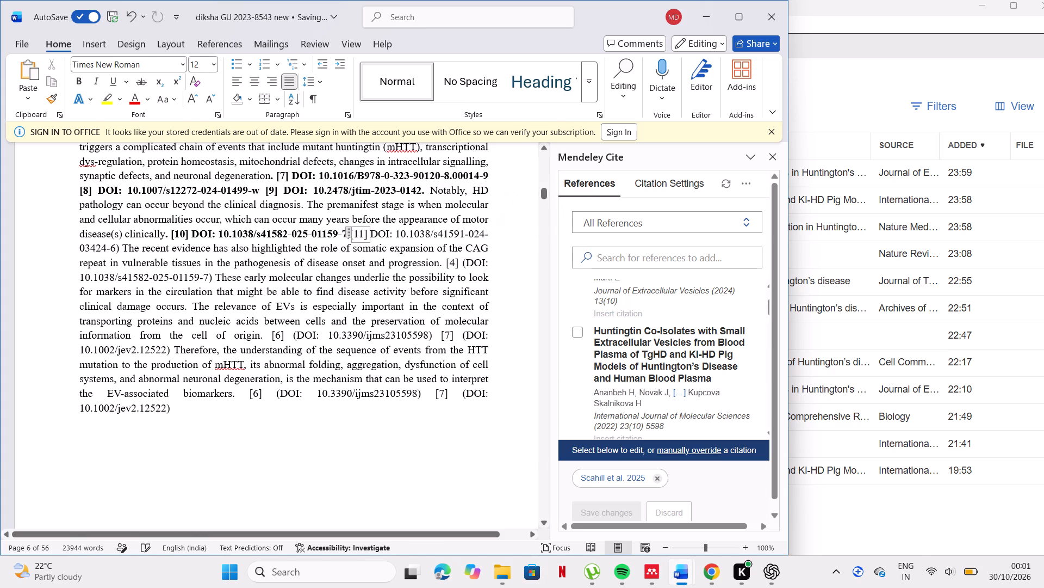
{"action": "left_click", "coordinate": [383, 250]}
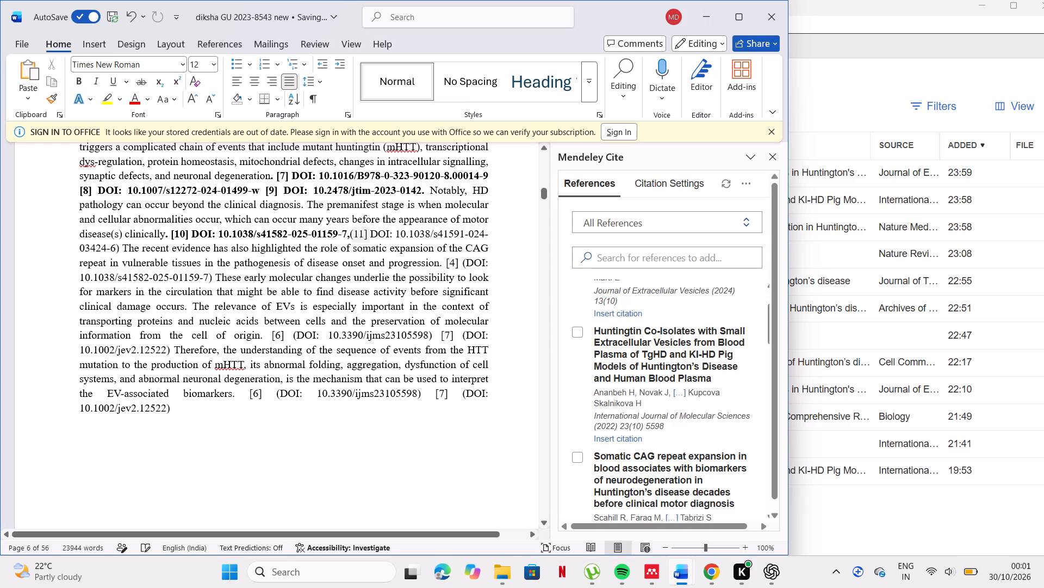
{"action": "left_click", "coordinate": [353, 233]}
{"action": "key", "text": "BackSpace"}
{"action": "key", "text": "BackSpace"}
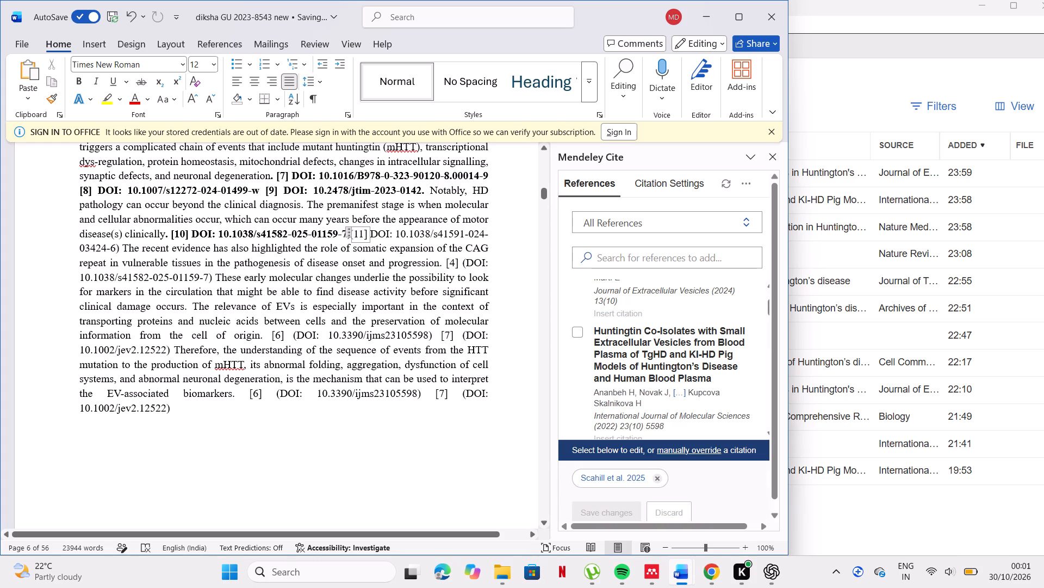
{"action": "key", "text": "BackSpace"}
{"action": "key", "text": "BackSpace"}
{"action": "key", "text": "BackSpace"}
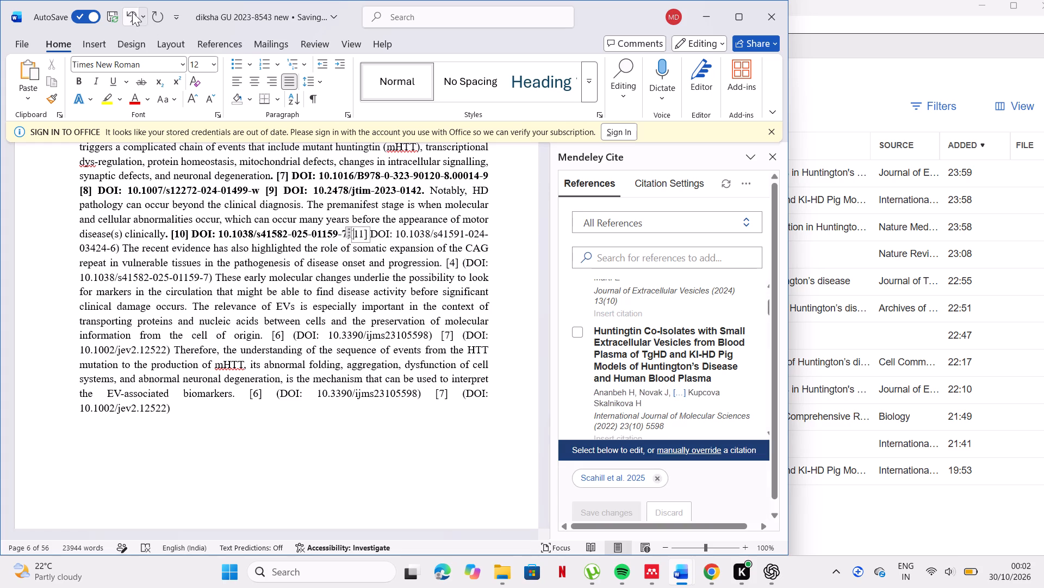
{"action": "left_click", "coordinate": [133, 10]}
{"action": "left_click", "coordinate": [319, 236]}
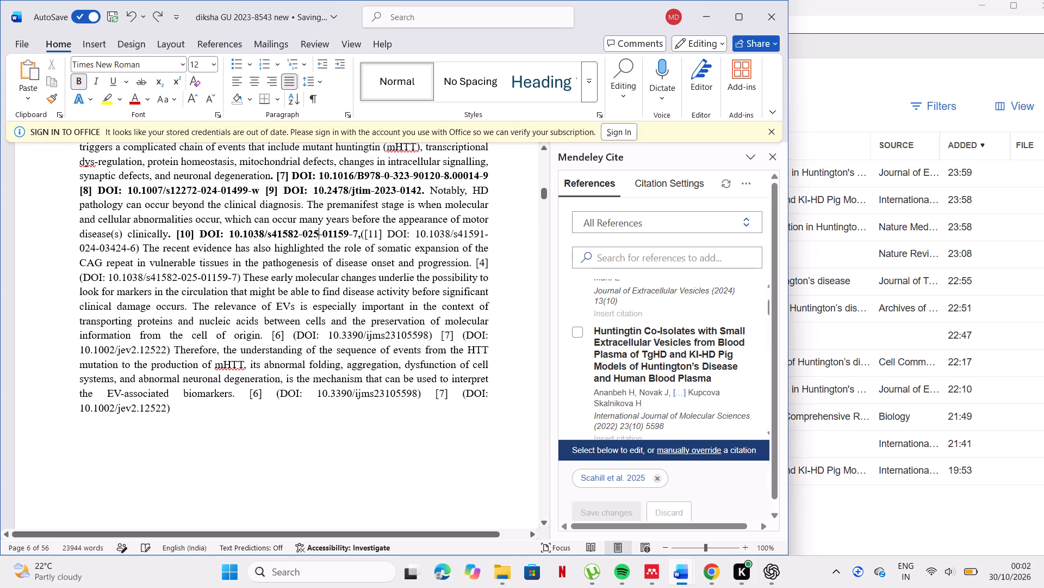
{"action": "left_click", "coordinate": [361, 234]}
{"action": "left_click", "coordinate": [360, 293]}
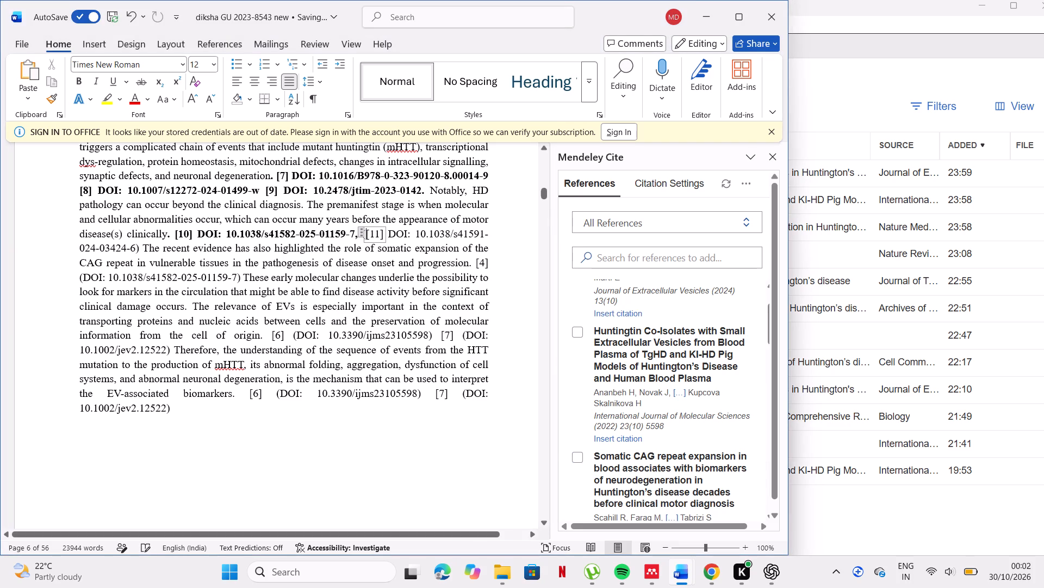
{"action": "left_click", "coordinate": [361, 246]}
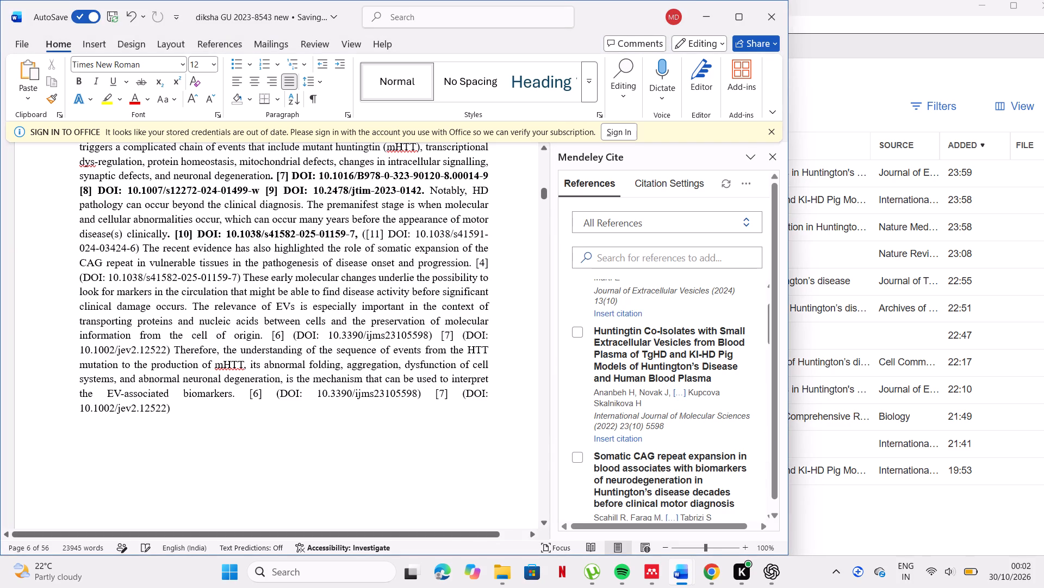
{"action": "left_click", "coordinate": [364, 230]}
{"action": "left_click", "coordinate": [364, 232]}
{"action": "key", "text": "BackSpace"}
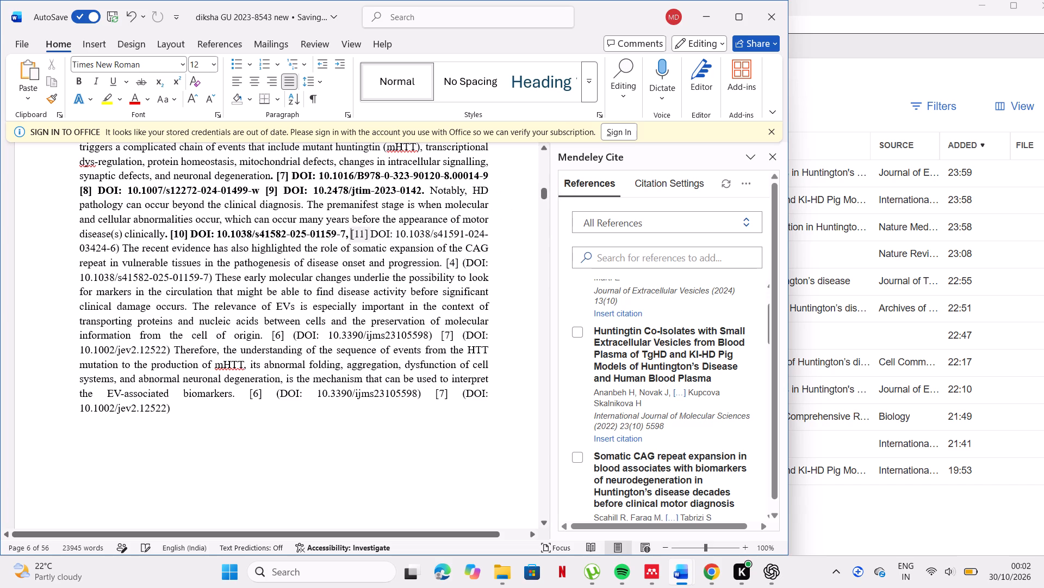
{"action": "left_click", "coordinate": [368, 233]}
{"action": "left_click_drag", "start_coordinate": [368, 233], "coordinate": [434, 237]}
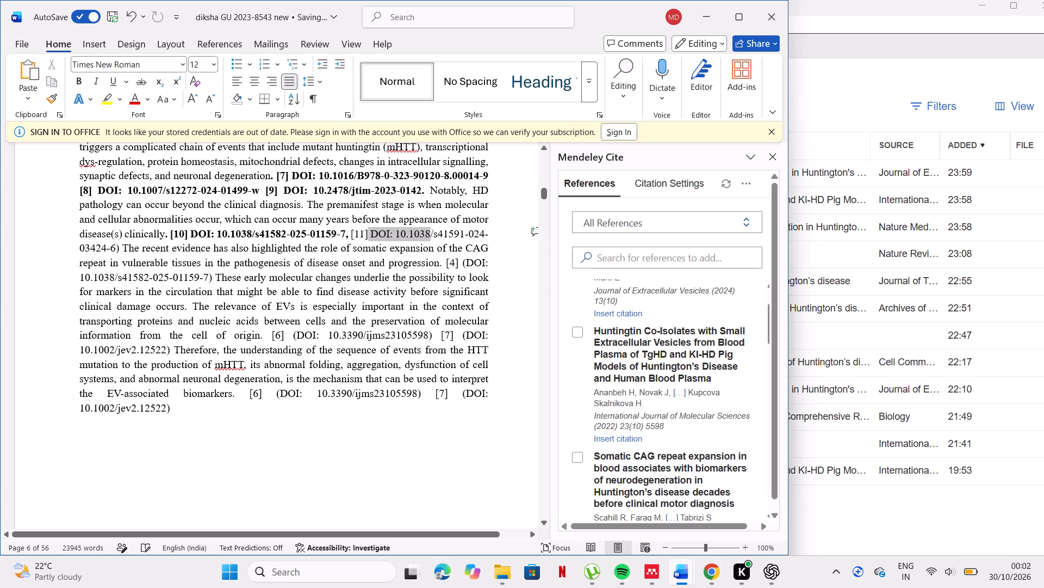
{"action": "left_click_drag", "start_coordinate": [434, 237], "coordinate": [117, 249]}
{"action": "left_click", "coordinate": [127, 227]}
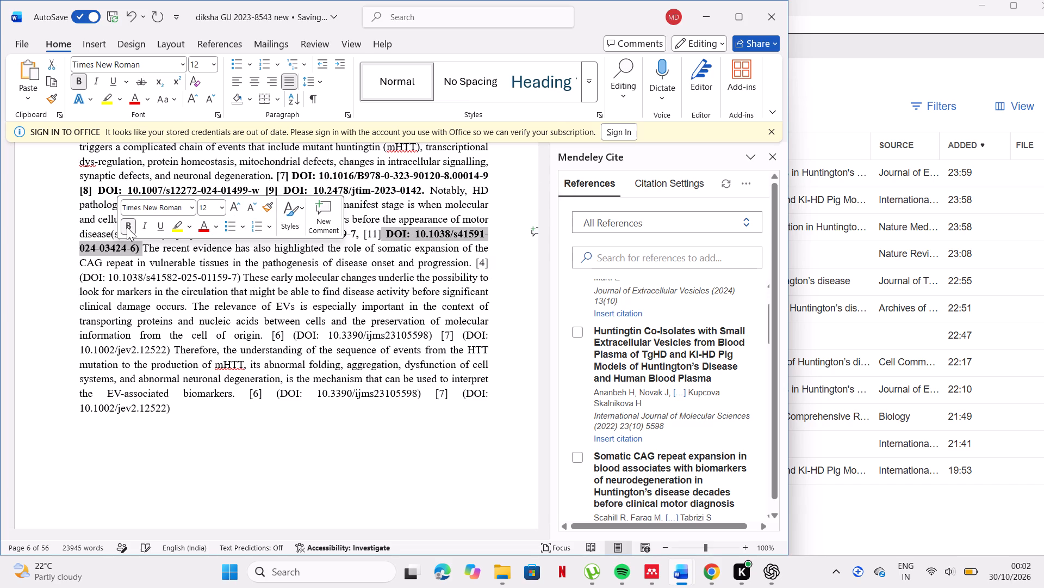
{"action": "left_click", "coordinate": [142, 247]}
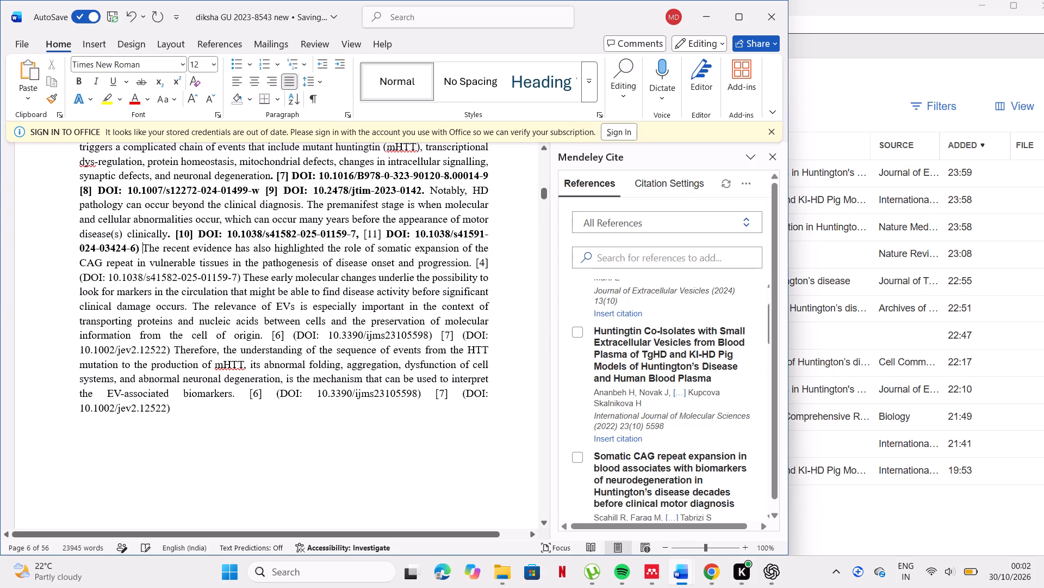
{"action": "key", "text": "BackSpace"}
{"action": "key", "text": "BackSpace"}
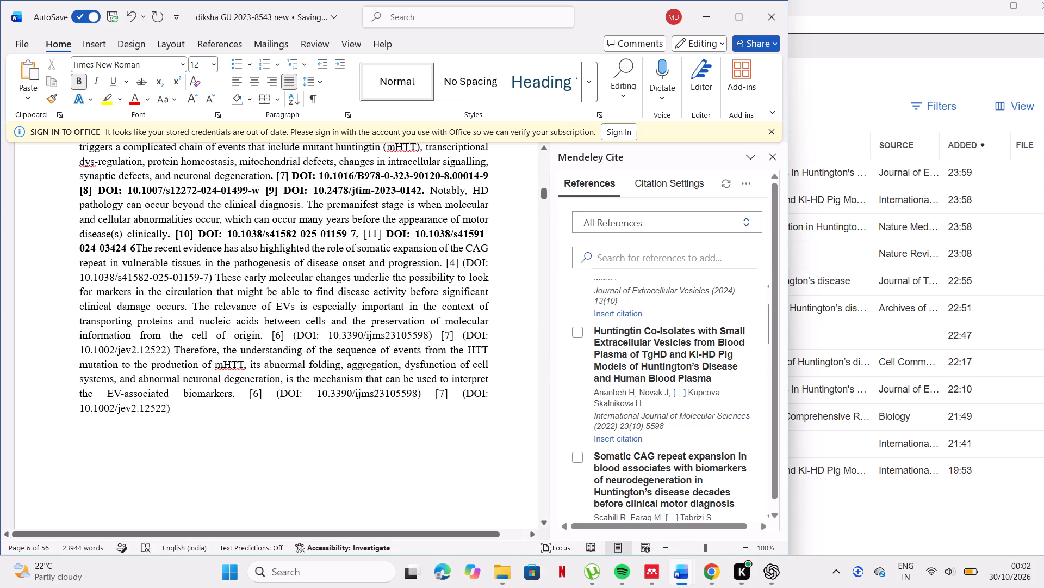
{"action": "left_click", "coordinate": [448, 264]}
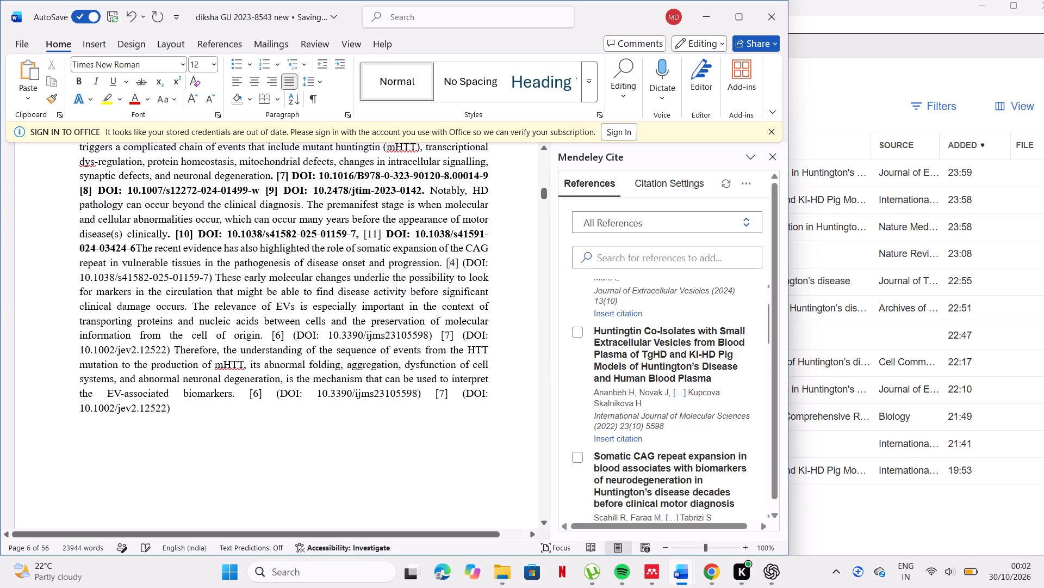
{"action": "left_click", "coordinate": [450, 263]}
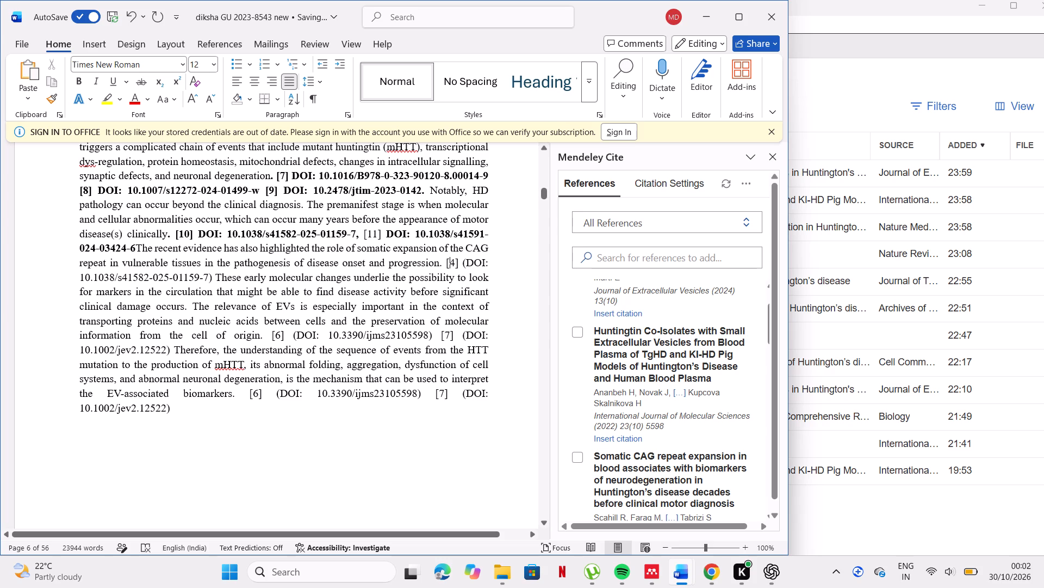
{"action": "double_click", "coordinate": [450, 263]}
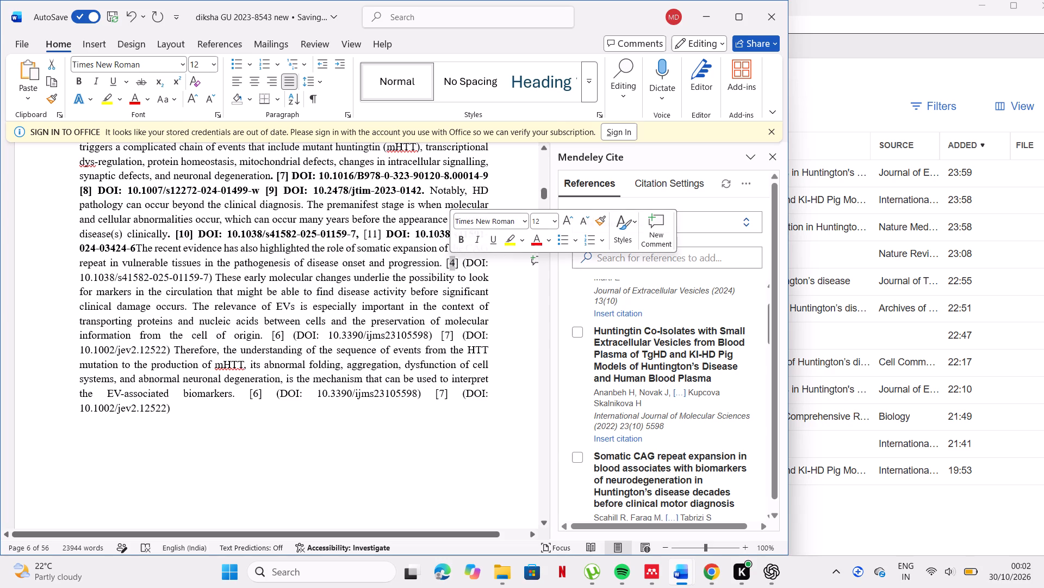
{"action": "left_click_drag", "start_coordinate": [446, 261], "coordinate": [450, 261]}
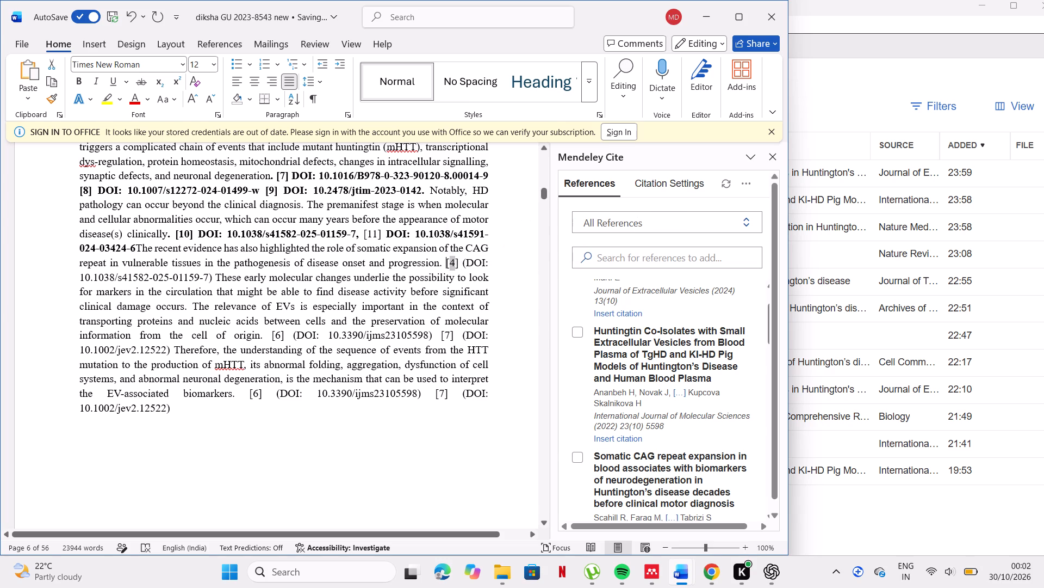
{"action": "left_click_drag", "start_coordinate": [450, 261], "coordinate": [212, 275]}
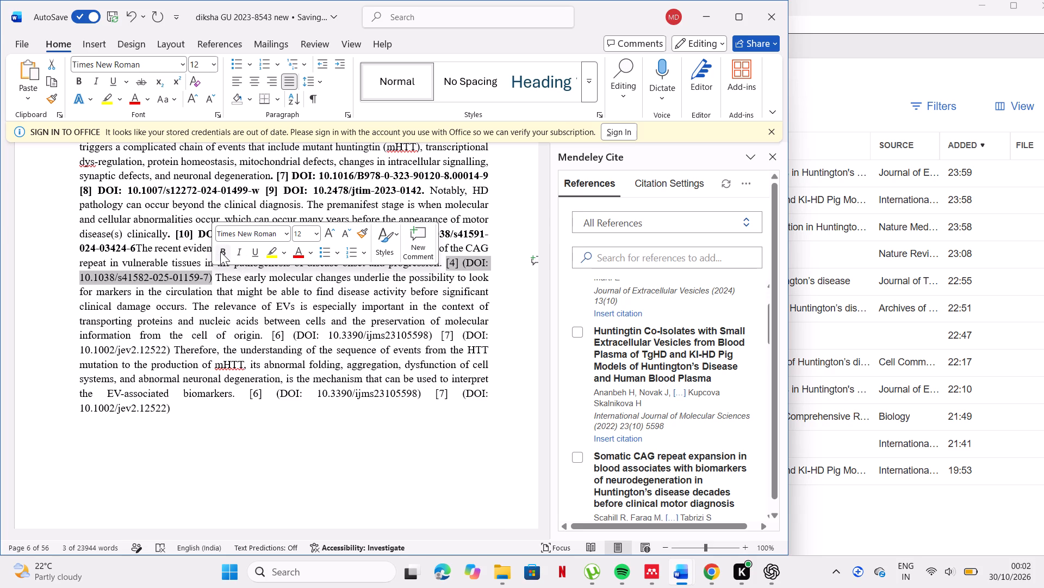
{"action": "left_click", "coordinate": [220, 252]}
{"action": "left_click", "coordinate": [212, 273]}
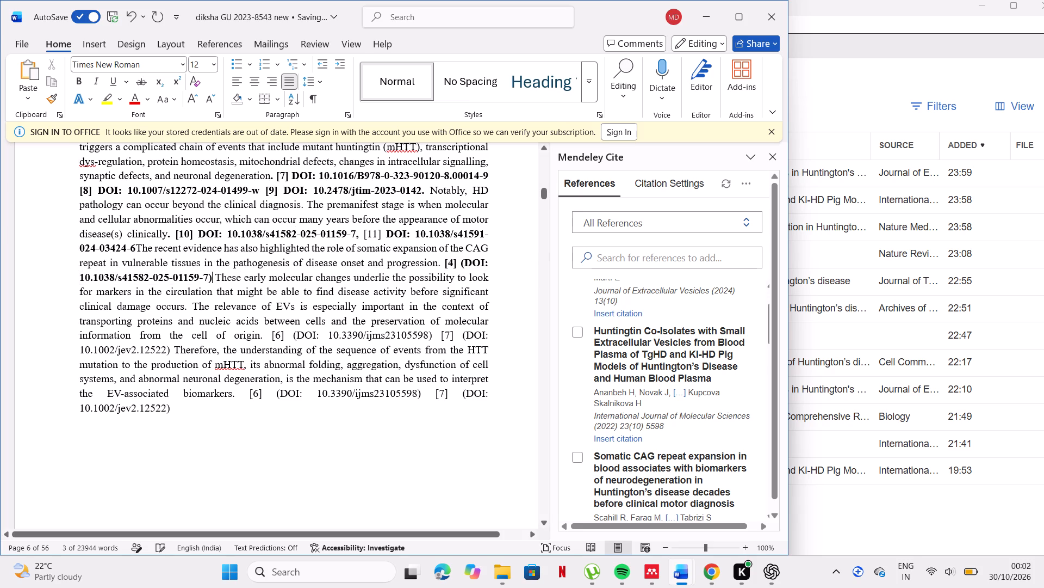
{"action": "key", "text": "BackSpace"}
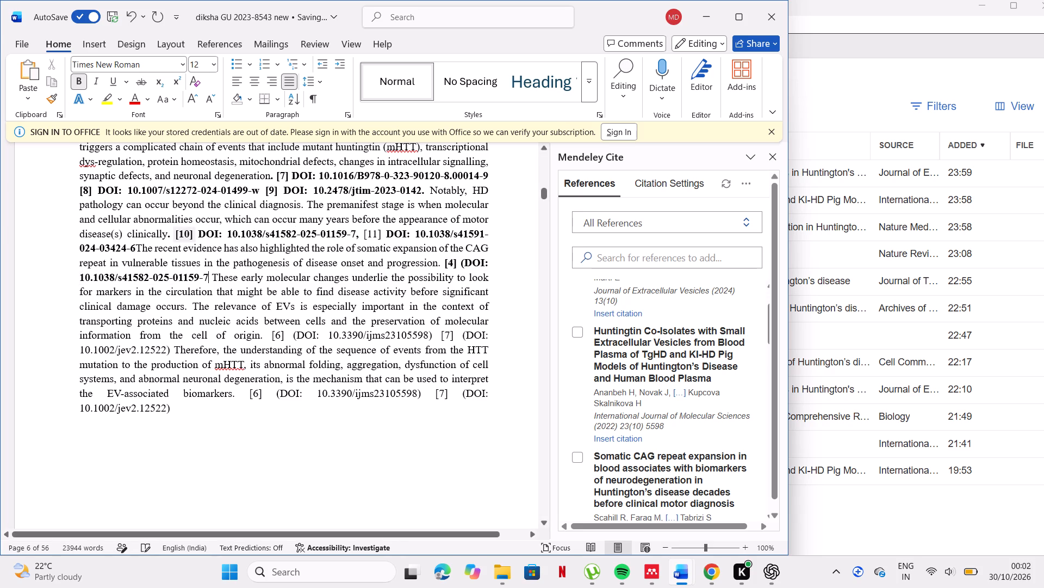
Check which source citation [10] uses and delete the manual [4] after "disease onset and progression".
{"action": "left_click", "coordinate": [188, 232]}
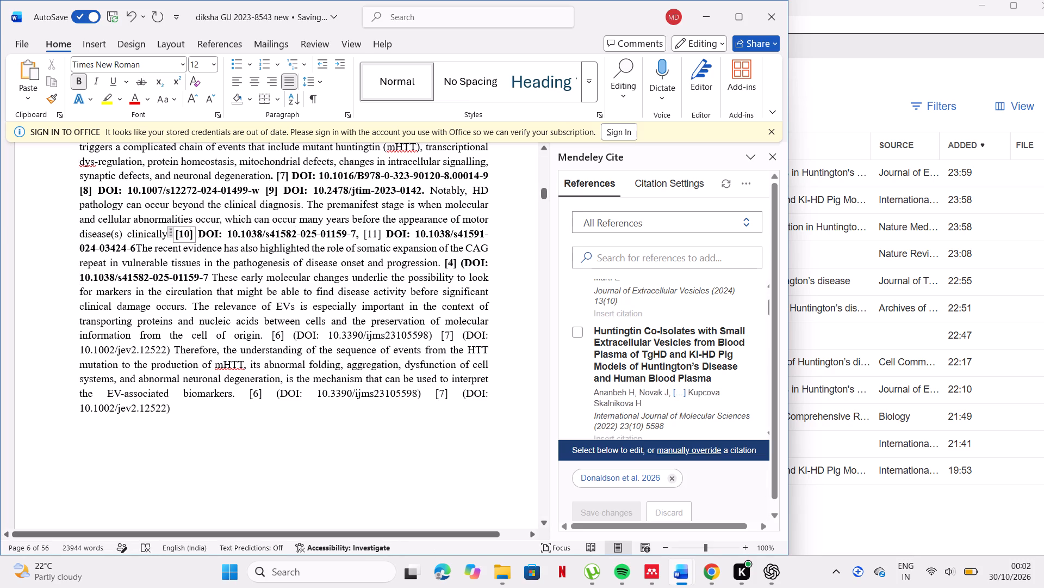
{"action": "left_click", "coordinate": [188, 232]}
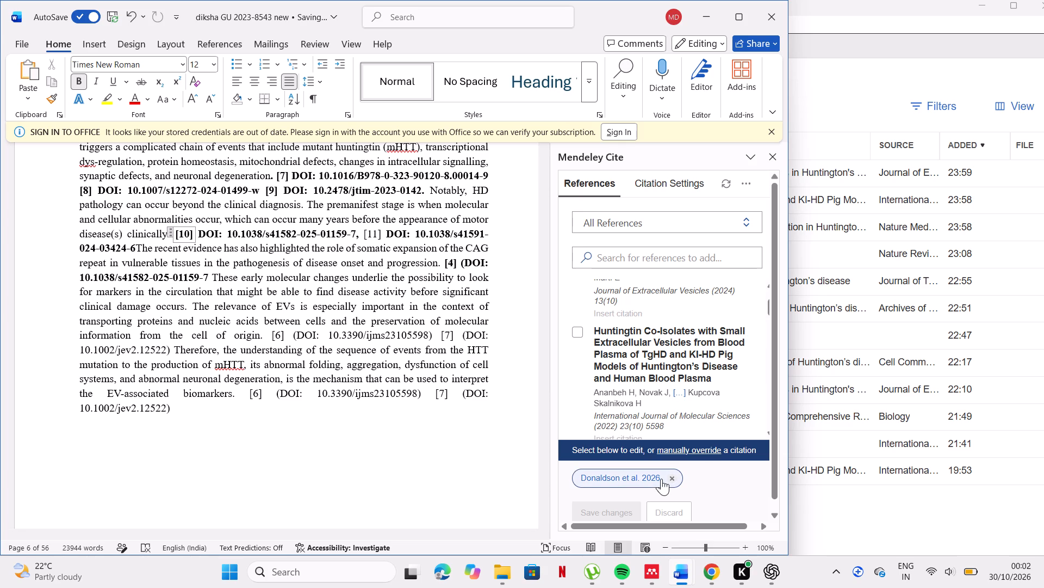
{"action": "scroll", "coordinate": [629, 378], "scroll_direction": "down", "scroll_amount": 1}
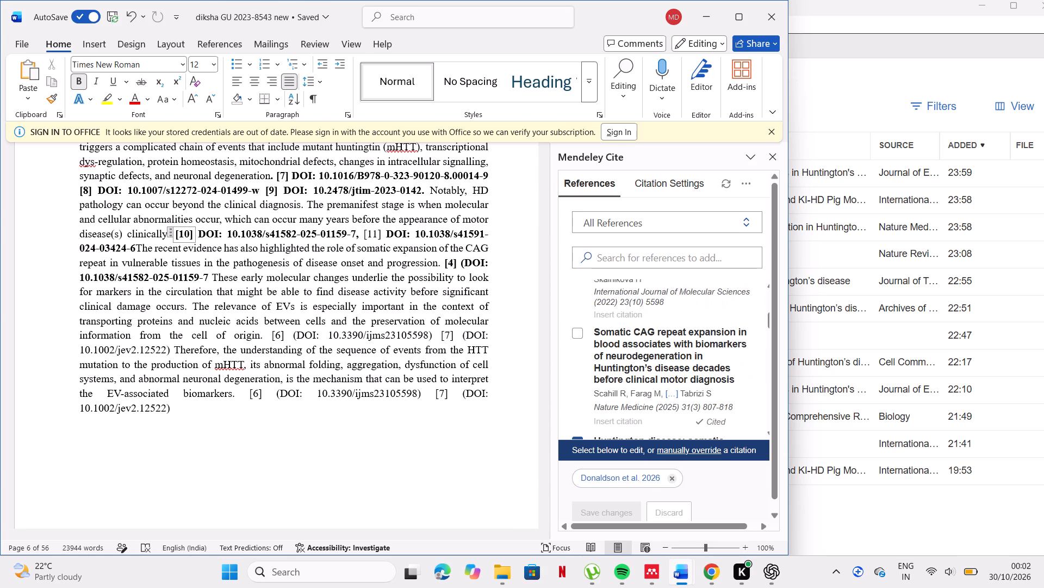
{"action": "scroll", "coordinate": [629, 378], "scroll_direction": "down", "scroll_amount": 1}
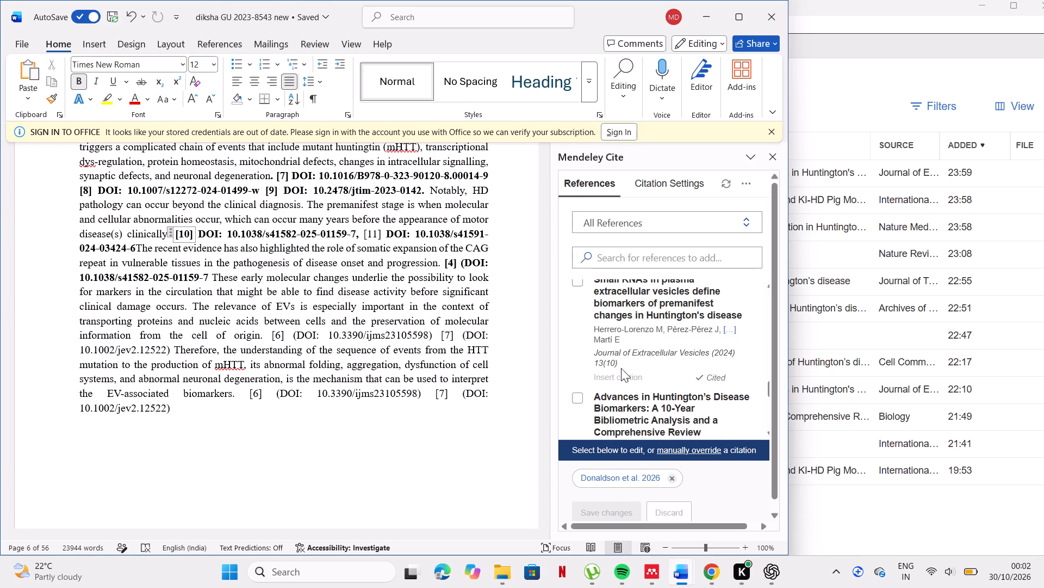
{"action": "left_click", "coordinate": [457, 266]}
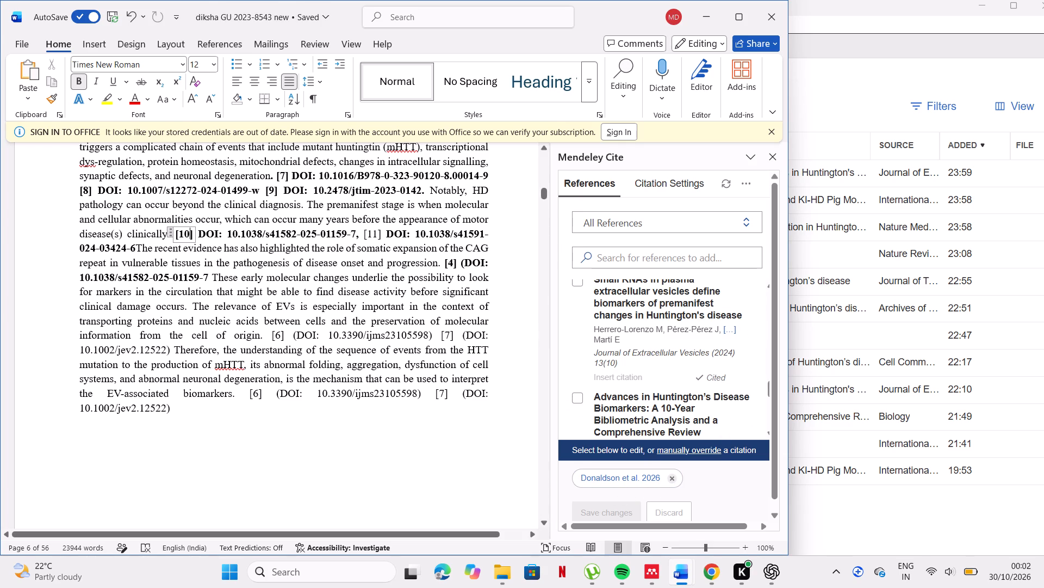
{"action": "key", "text": "BackSpace"}
{"action": "key", "text": "BackSpace"}
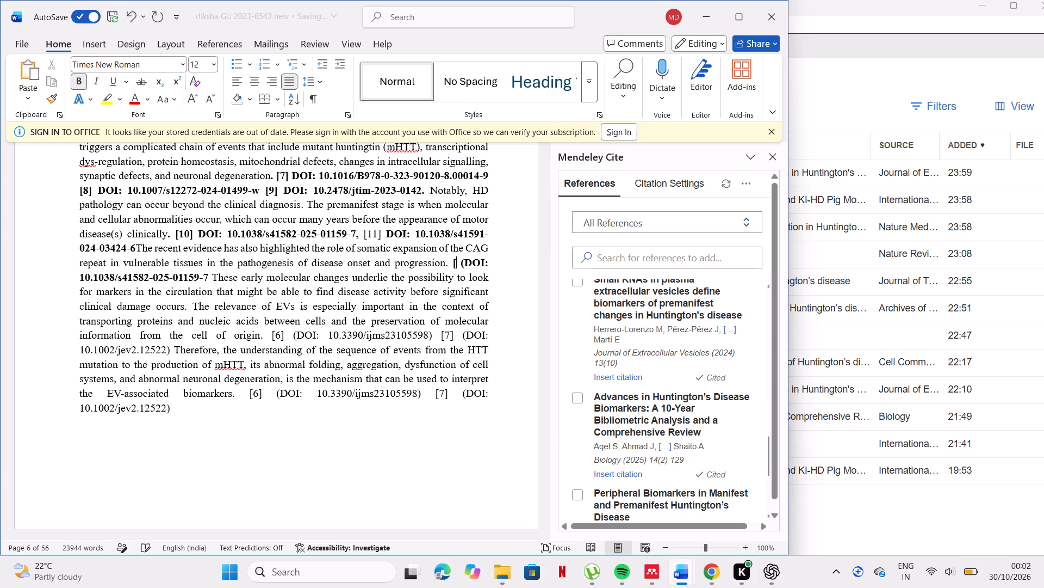
{"action": "key", "text": "BackSpace"}
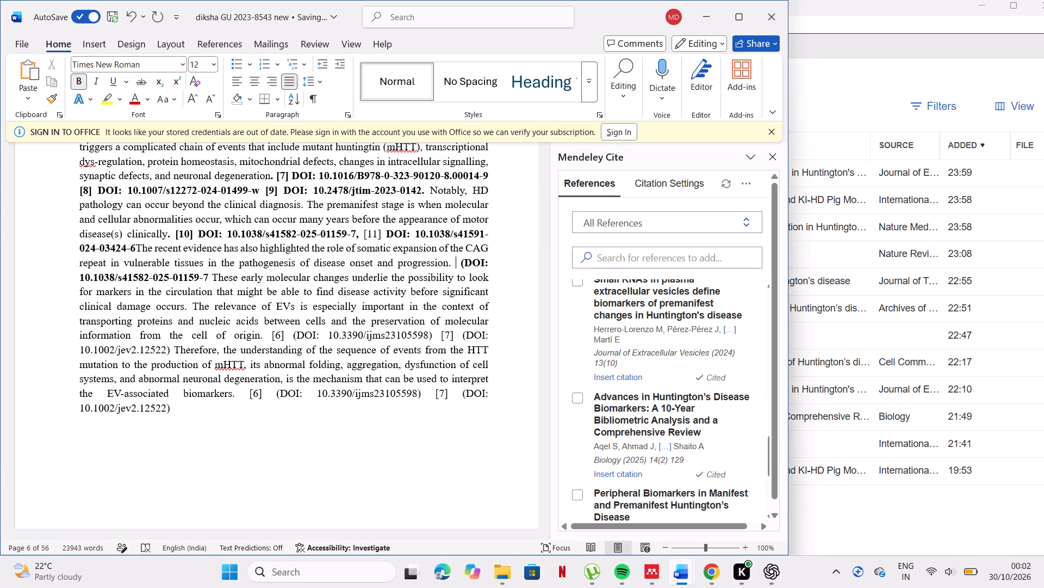
Insert the Mendeley citation for "Huntington disease: somatic expansion, pathobiology and therapeutics" after "disease onset and progression".
{"action": "scroll", "coordinate": [577, 338], "scroll_direction": "up", "scroll_amount": 2}
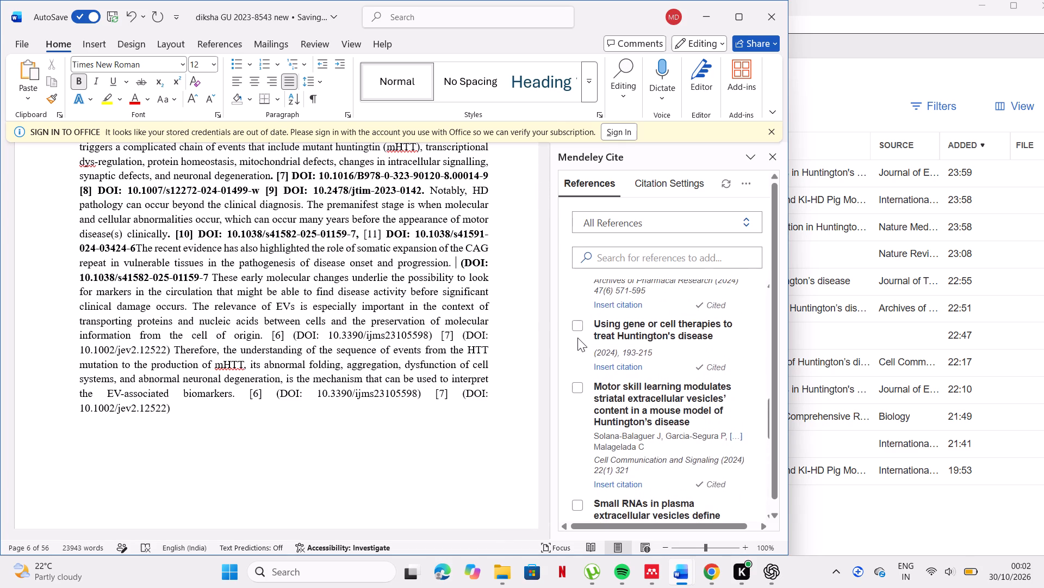
{"action": "scroll", "coordinate": [577, 338], "scroll_direction": "up", "scroll_amount": 2}
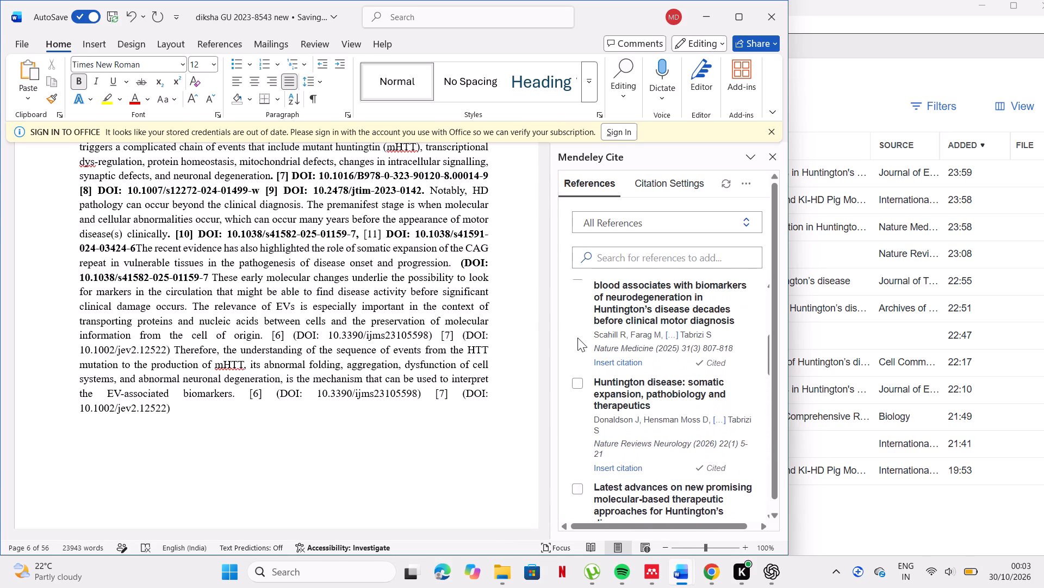
{"action": "scroll", "coordinate": [577, 338], "scroll_direction": "up", "scroll_amount": 1}
{"action": "scroll", "coordinate": [582, 341], "scroll_direction": "down", "scroll_amount": 1}
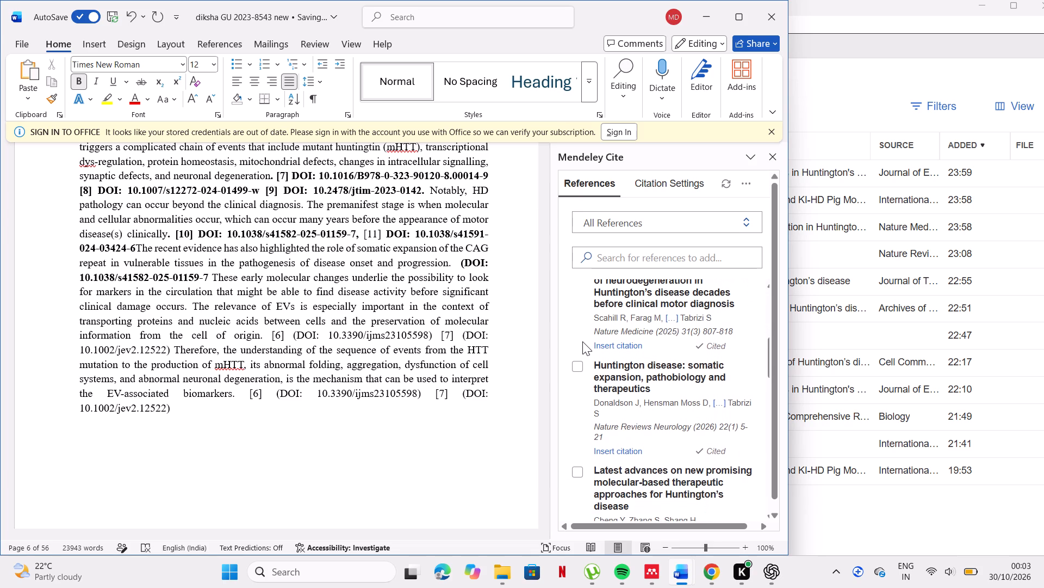
{"action": "scroll", "coordinate": [582, 341], "scroll_direction": "down", "scroll_amount": 1}
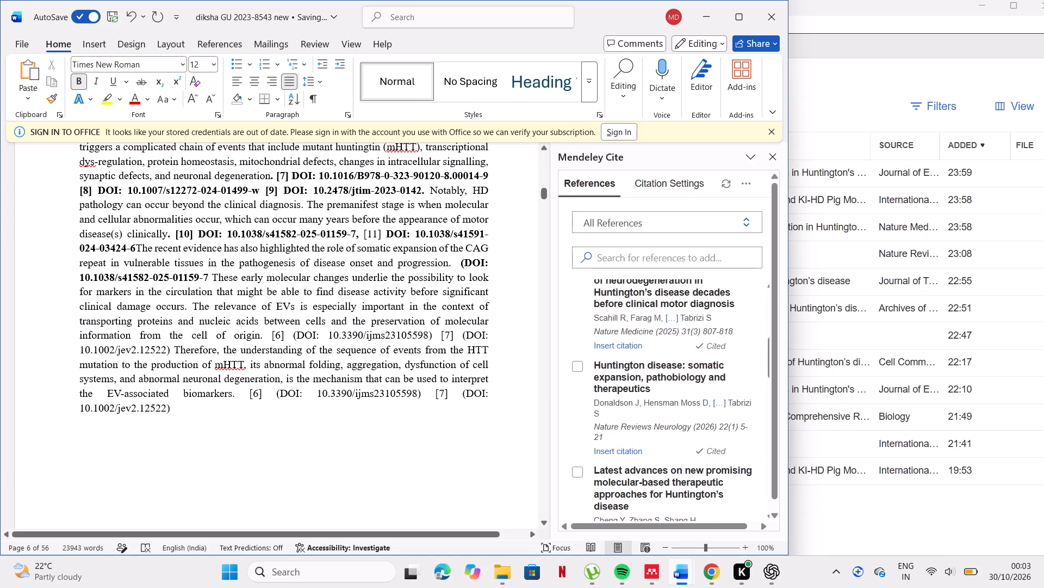
{"action": "left_click_drag", "start_coordinate": [171, 240], "coordinate": [186, 235]}
{"action": "left_click", "coordinate": [186, 235]}
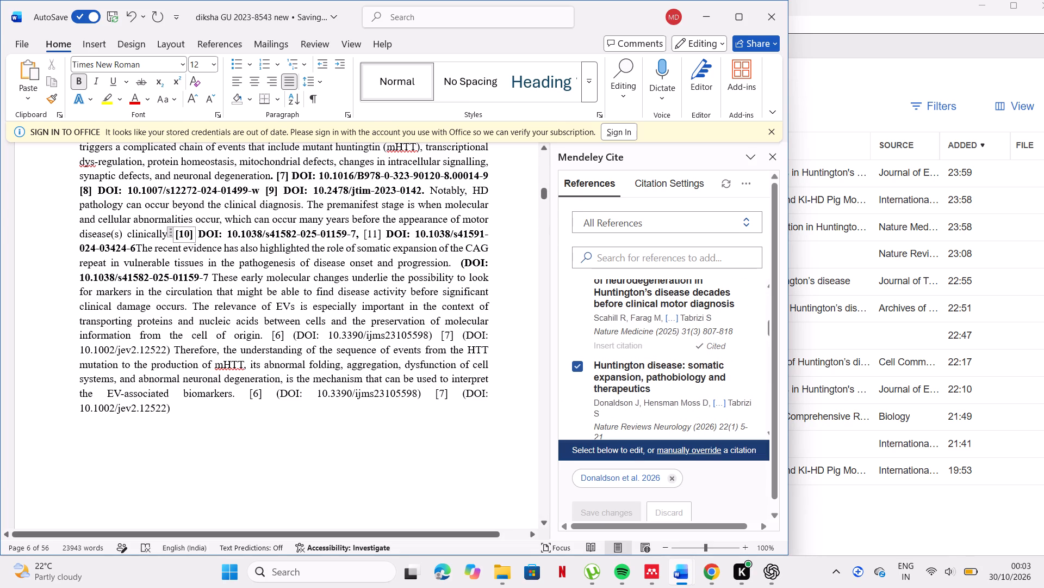
{"action": "left_click", "coordinate": [456, 264]}
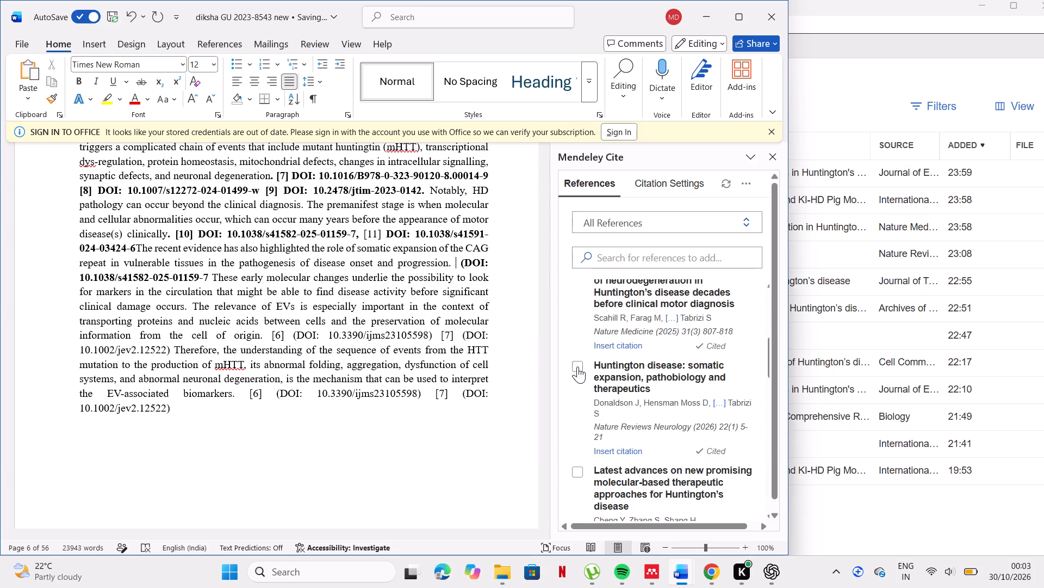
{"action": "left_click", "coordinate": [577, 364]}
{"action": "left_click", "coordinate": [601, 516]}
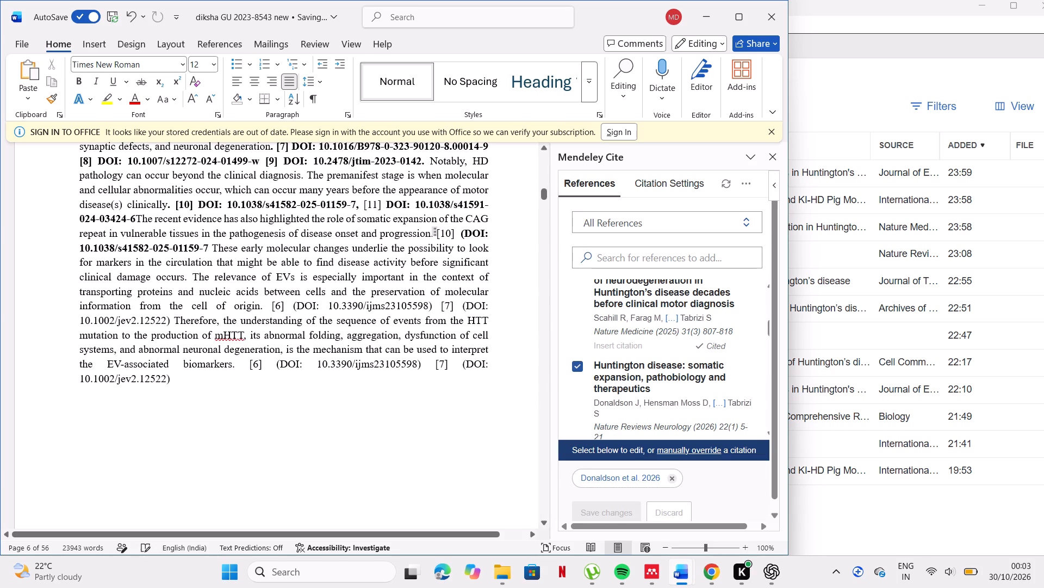
Make the new citation [10] after "disease onset and progression" bold.
{"action": "left_click_drag", "start_coordinate": [435, 225], "coordinate": [461, 234]}
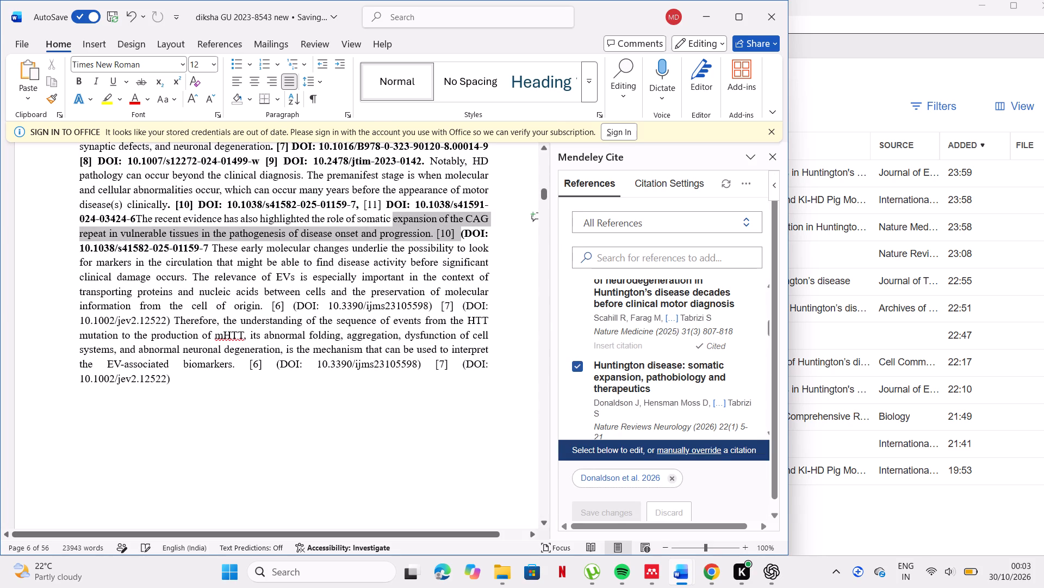
{"action": "left_click_drag", "start_coordinate": [461, 234], "coordinate": [459, 235]}
{"action": "left_click", "coordinate": [459, 235]}
{"action": "left_click_drag", "start_coordinate": [453, 229], "coordinate": [437, 229]}
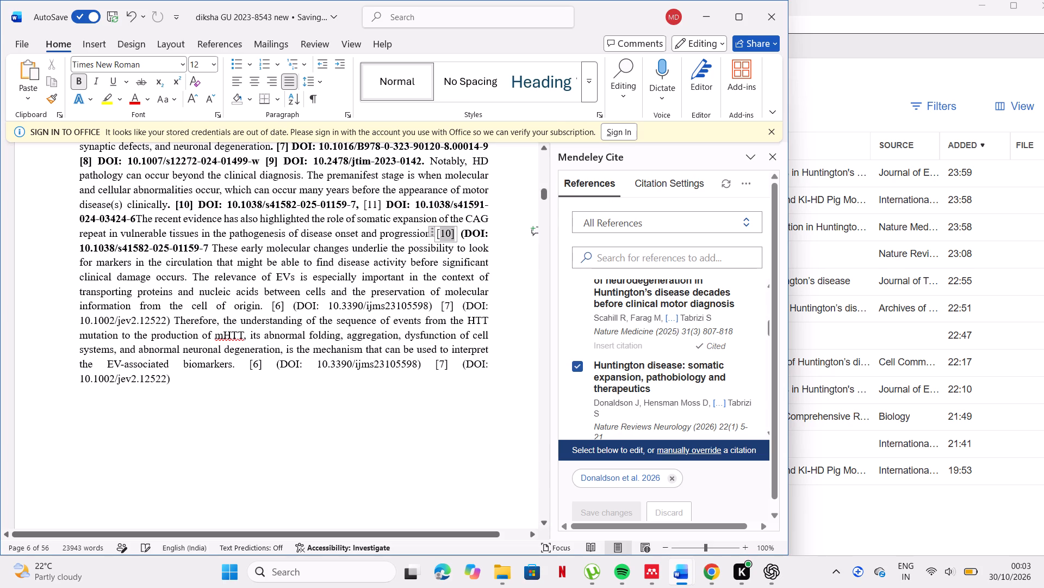
{"action": "left_click_drag", "start_coordinate": [437, 229], "coordinate": [437, 229]}
{"action": "left_click", "coordinate": [445, 202]}
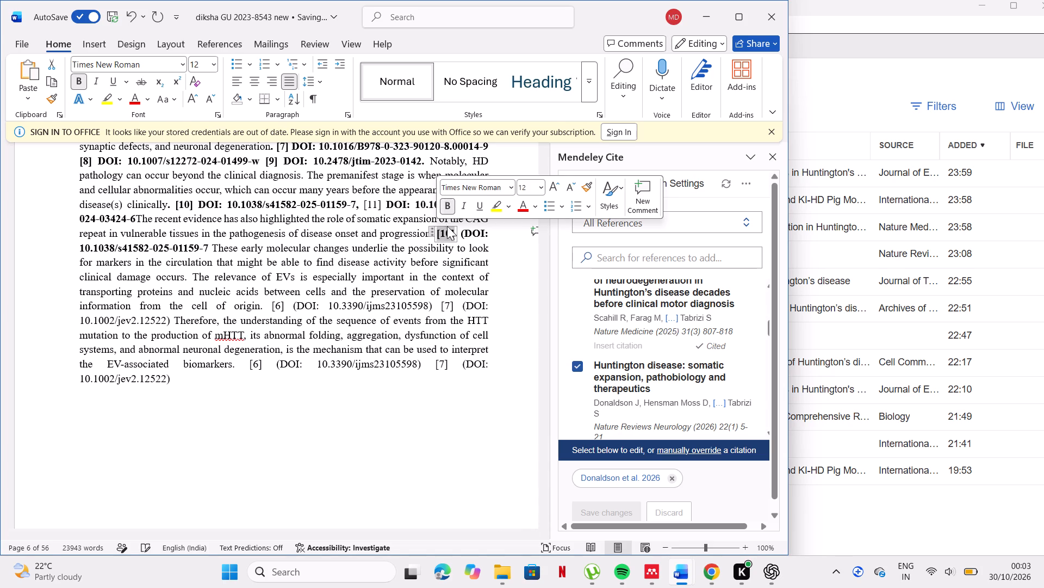
{"action": "left_click", "coordinate": [457, 320]}
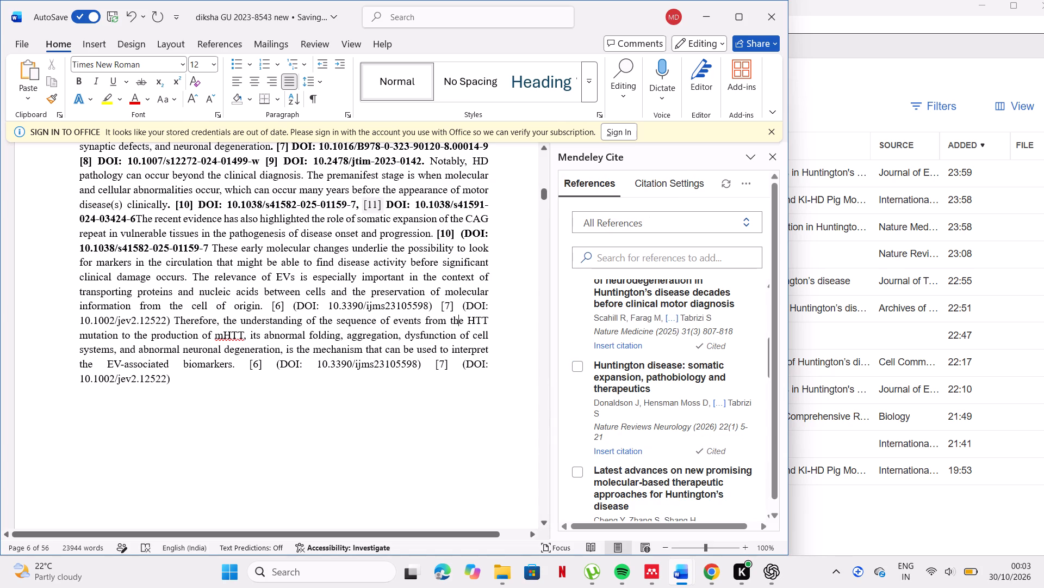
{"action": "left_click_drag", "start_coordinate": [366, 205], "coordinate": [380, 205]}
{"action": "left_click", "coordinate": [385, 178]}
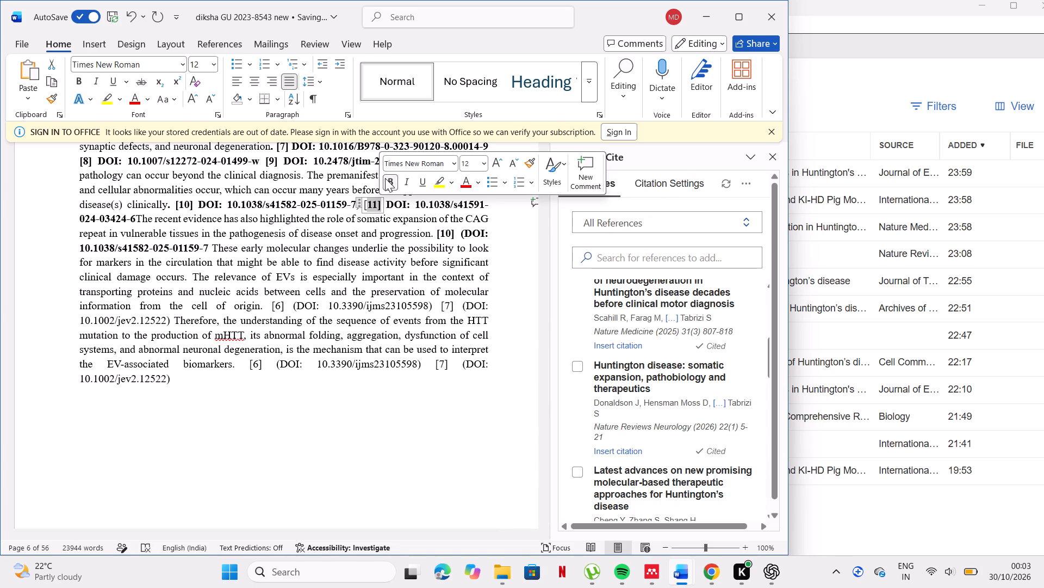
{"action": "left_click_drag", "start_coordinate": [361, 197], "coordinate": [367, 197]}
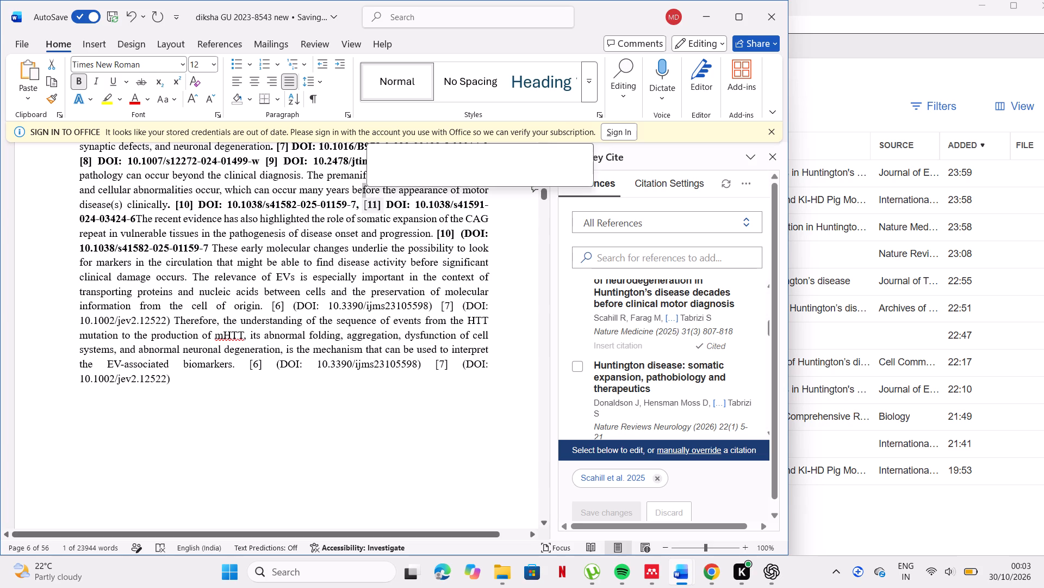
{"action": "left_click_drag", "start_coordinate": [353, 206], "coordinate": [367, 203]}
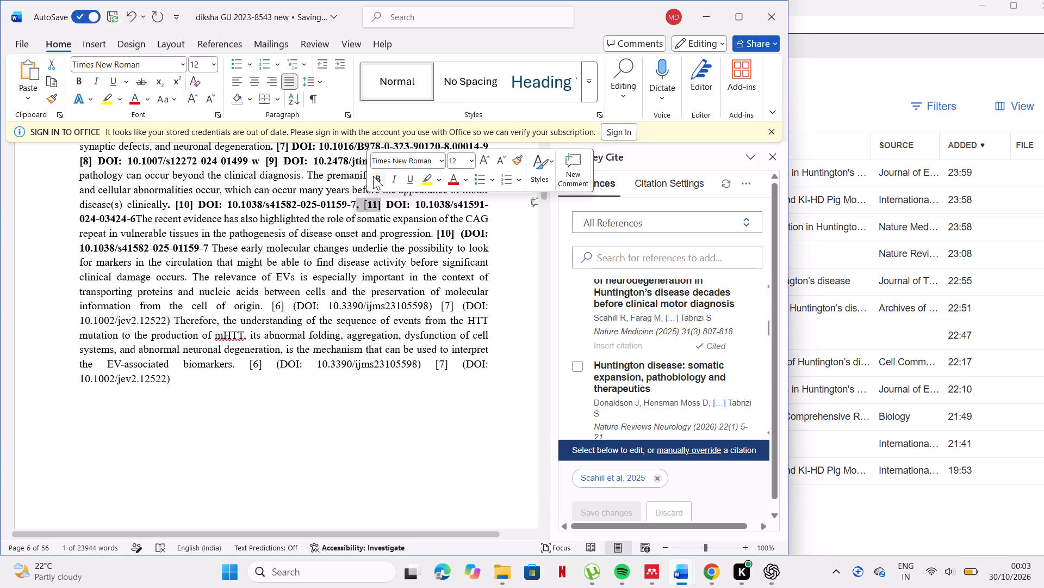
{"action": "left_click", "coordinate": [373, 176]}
Replace the manual [6] and opening parenthesis before the first DOI 10.3390/ijms23105598 with the Mendeley citation for "Huntingtin Co-Isolates with Small Extracellular Vesicles".
{"action": "left_click", "coordinate": [445, 308]}
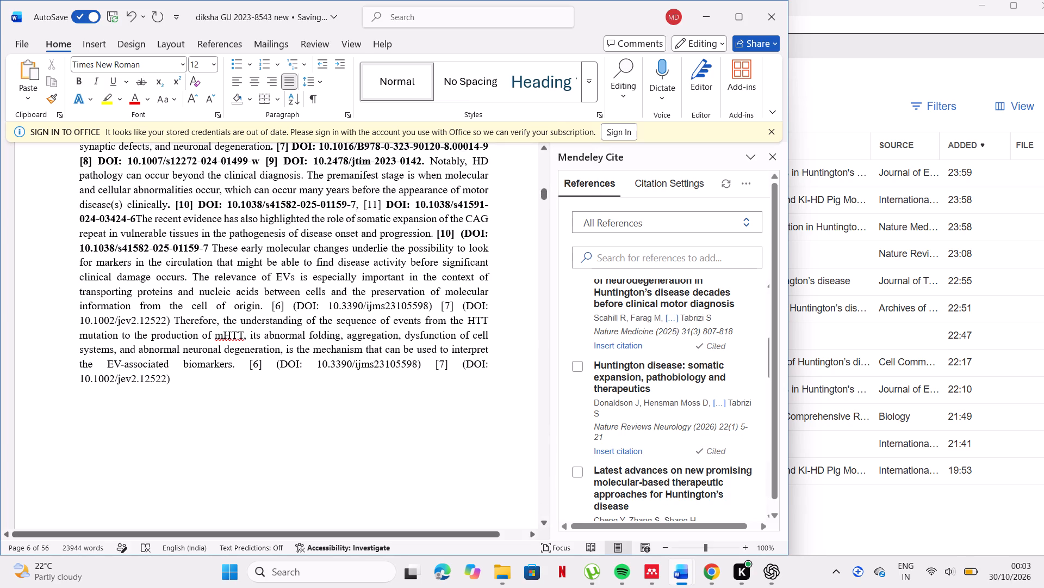
{"action": "scroll", "coordinate": [624, 346], "scroll_direction": "up", "scroll_amount": 7}
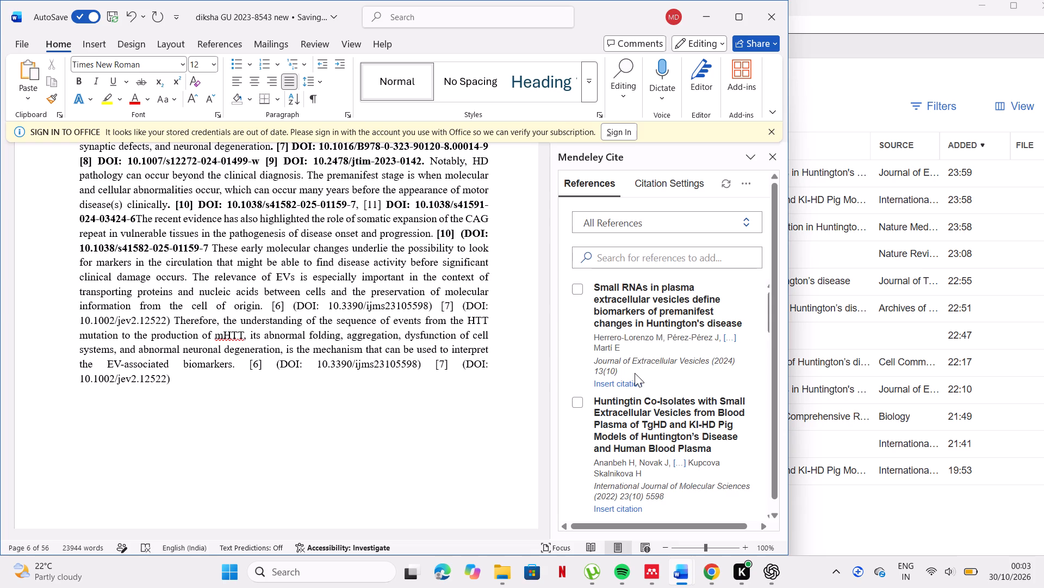
{"action": "scroll", "coordinate": [635, 373], "scroll_direction": "down", "scroll_amount": 1}
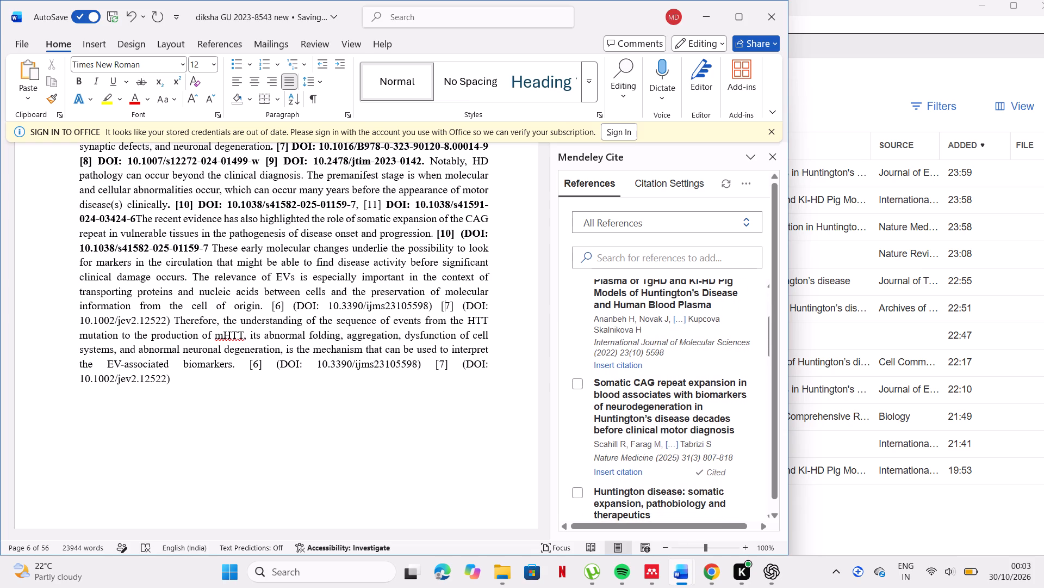
{"action": "scroll", "coordinate": [616, 318], "scroll_direction": "up", "scroll_amount": 1}
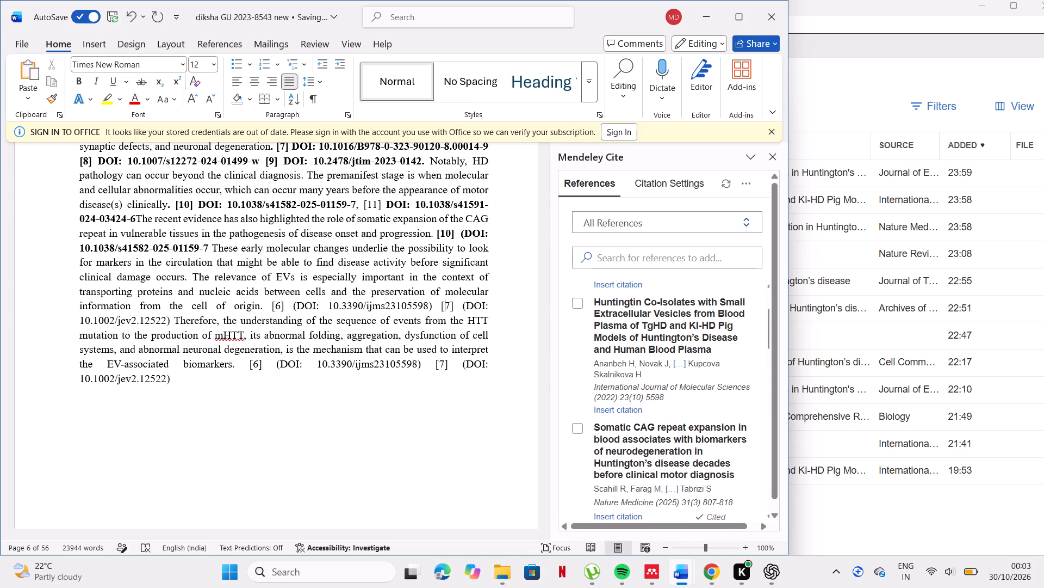
{"action": "left_click", "coordinate": [294, 303]}
{"action": "left_click", "coordinate": [296, 304]}
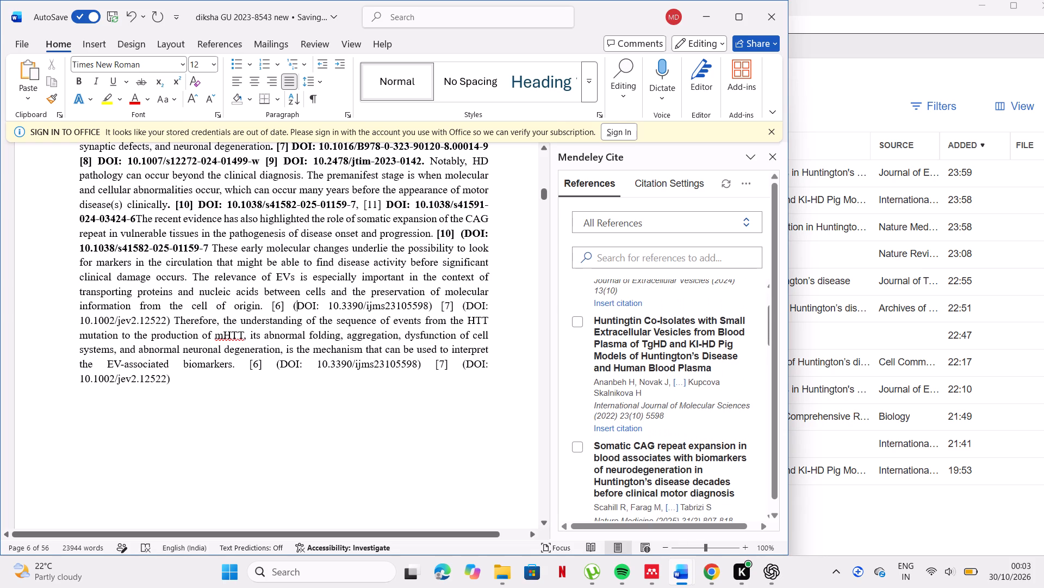
{"action": "key", "text": "BackSpace"}
{"action": "key", "text": "BackSpace"}
{"action": "key", "text": "BackSpace"}
{"action": "key", "text": "BackSpace"}
{"action": "key", "text": "BackSpace"}
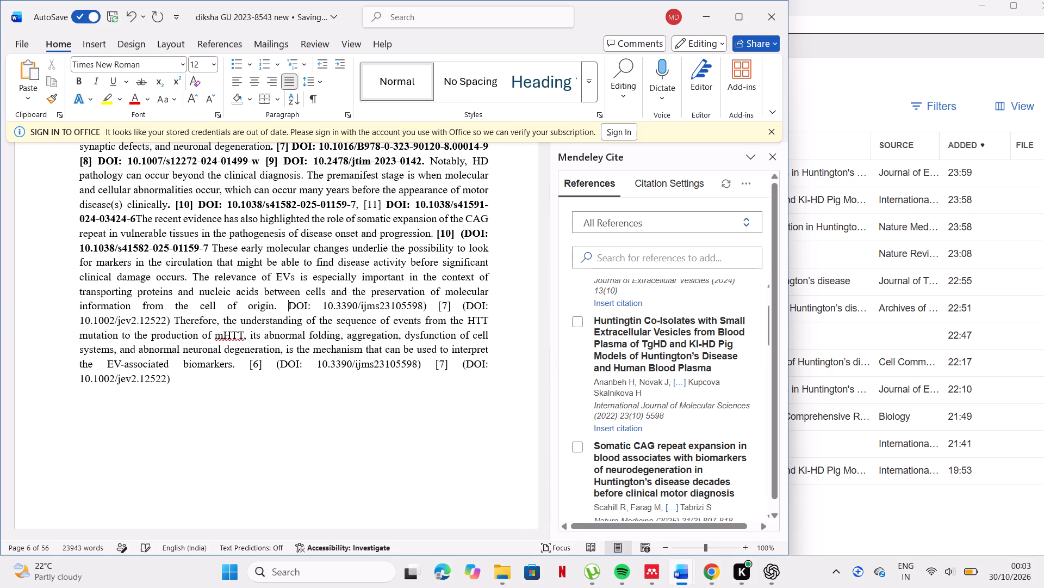
{"action": "left_click", "coordinate": [620, 420]}
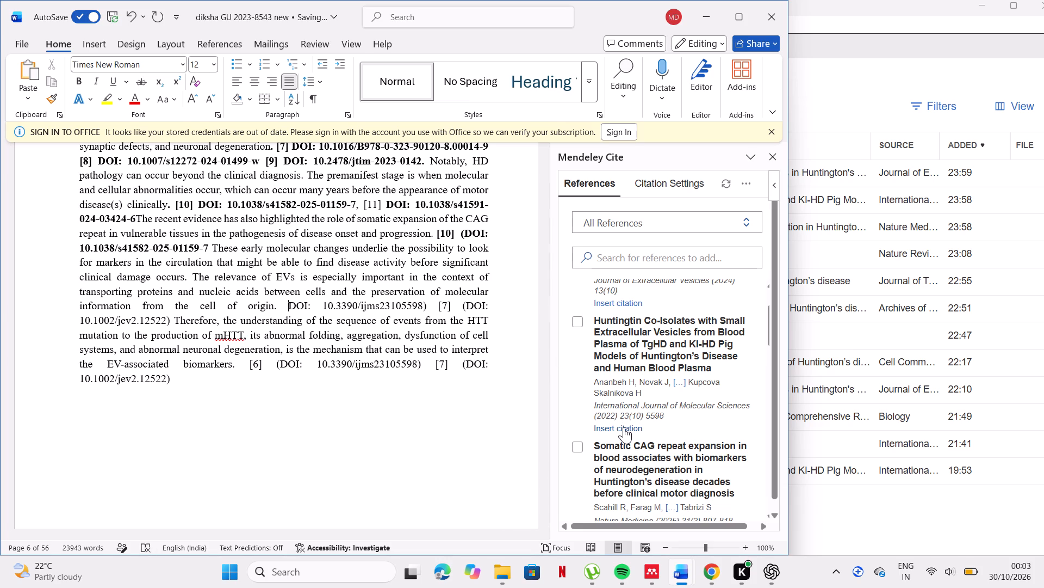
Insert the Mendeley citation for "Huntingtin Co-Isolates with Small Extracellular Vesicles" after "from the cell of origin", before DOI 10.3390/ijms23105598.
{"action": "left_click", "coordinate": [624, 427]}
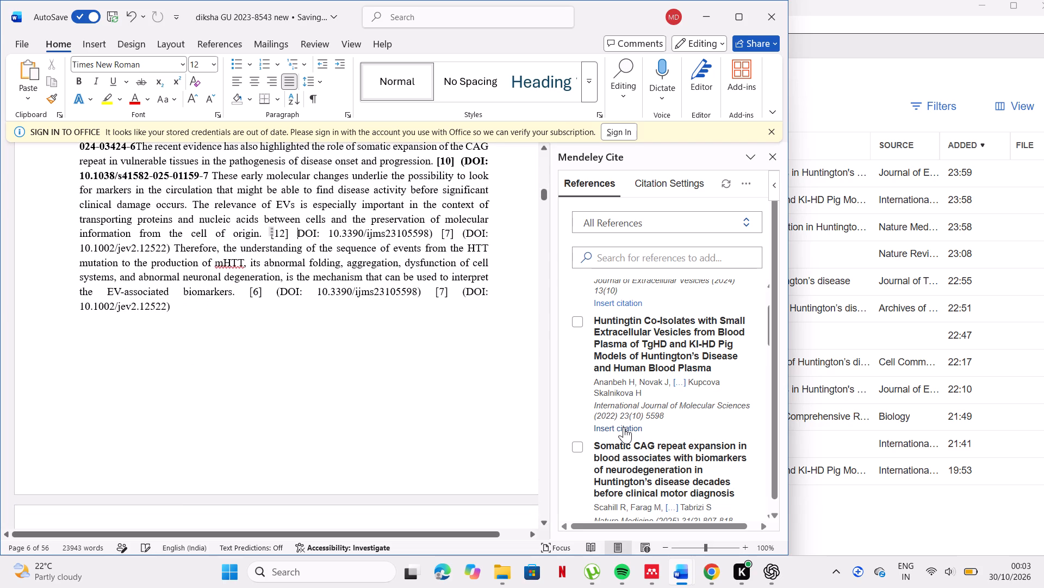
Replace the manual [7] and opening parenthesis before the first DOI 10.1002/jev2.12522 with the Mendeley citation for "Small RNAs in plasma extracellular vesicles".
{"action": "left_click", "coordinate": [459, 232]}
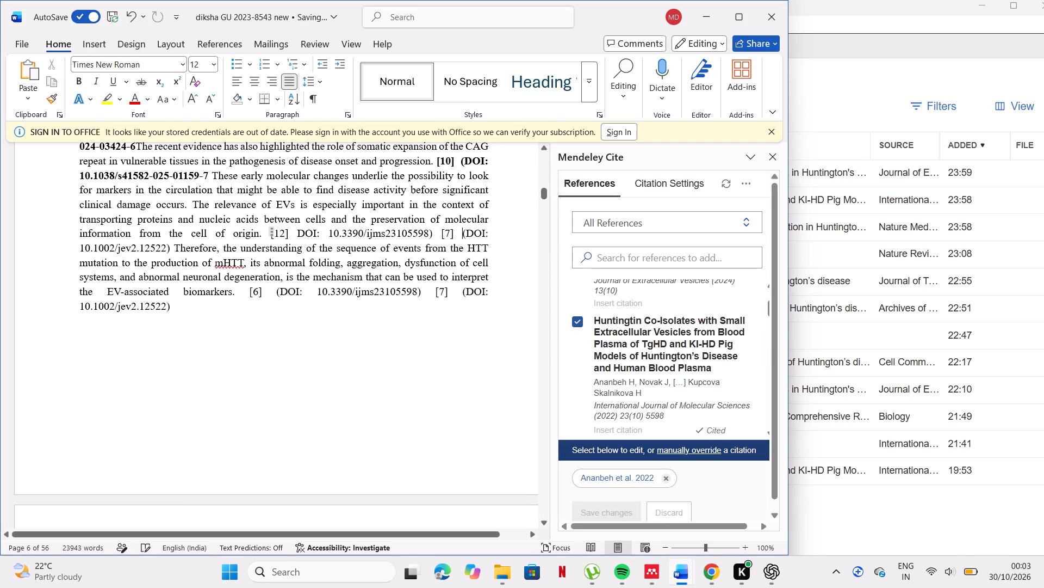
{"action": "left_click", "coordinate": [463, 232]}
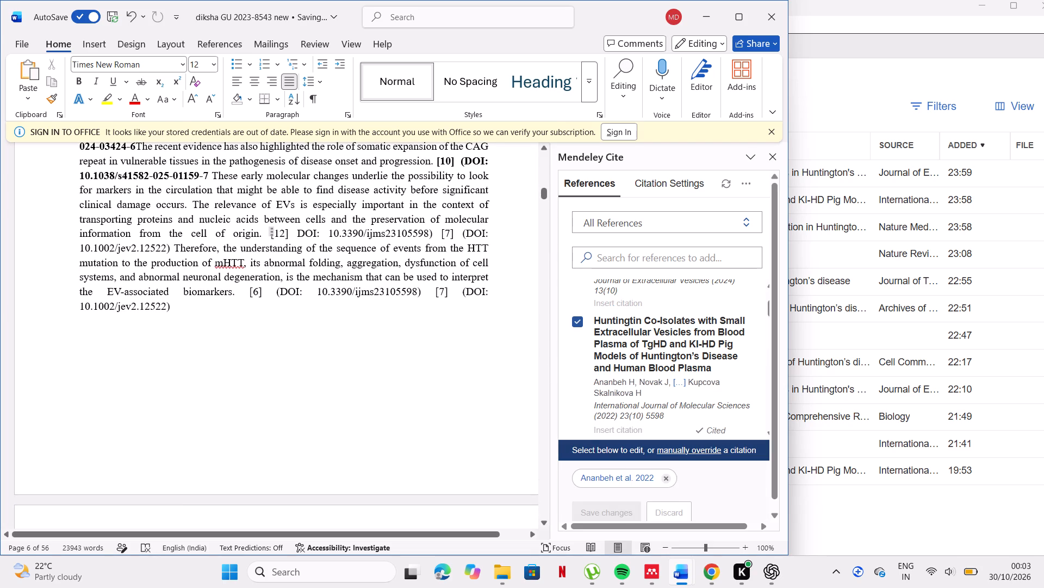
{"action": "left_click", "coordinate": [464, 232]}
{"action": "key", "text": "BackSpace"}
{"action": "key", "text": "BackSpace"}
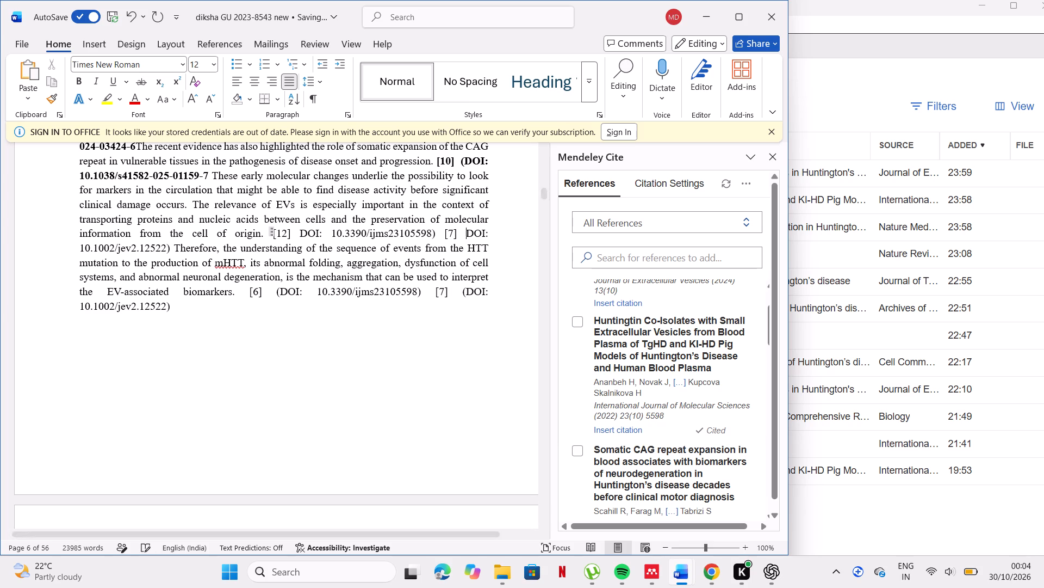
{"action": "key", "text": "BackSpace"}
{"action": "key", "text": "BackSpace"}
{"action": "key", "text": "BackSpace"}
{"action": "key", "text": "BackSpace"}
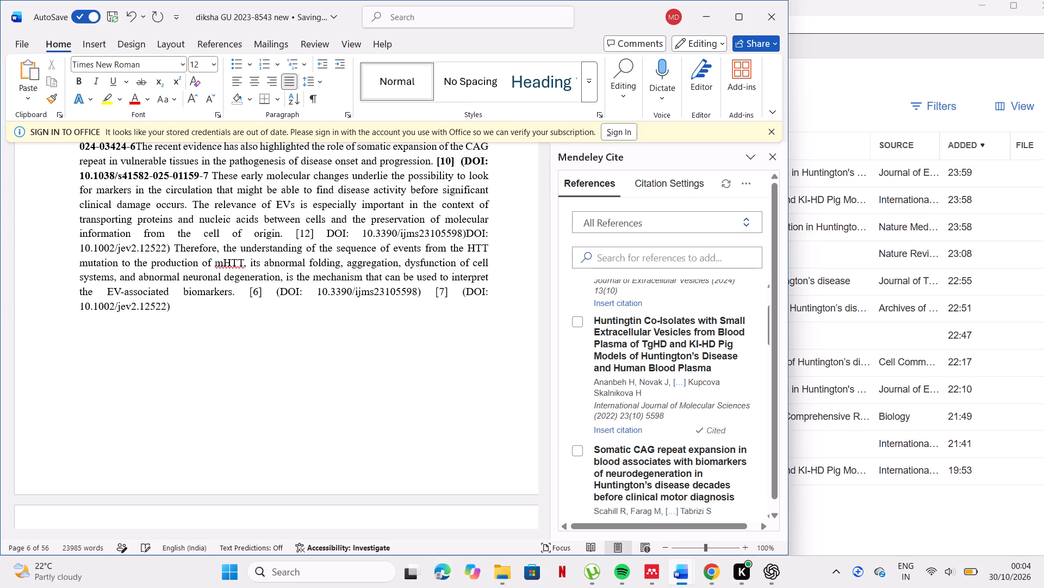
{"action": "key", "text": "space"}
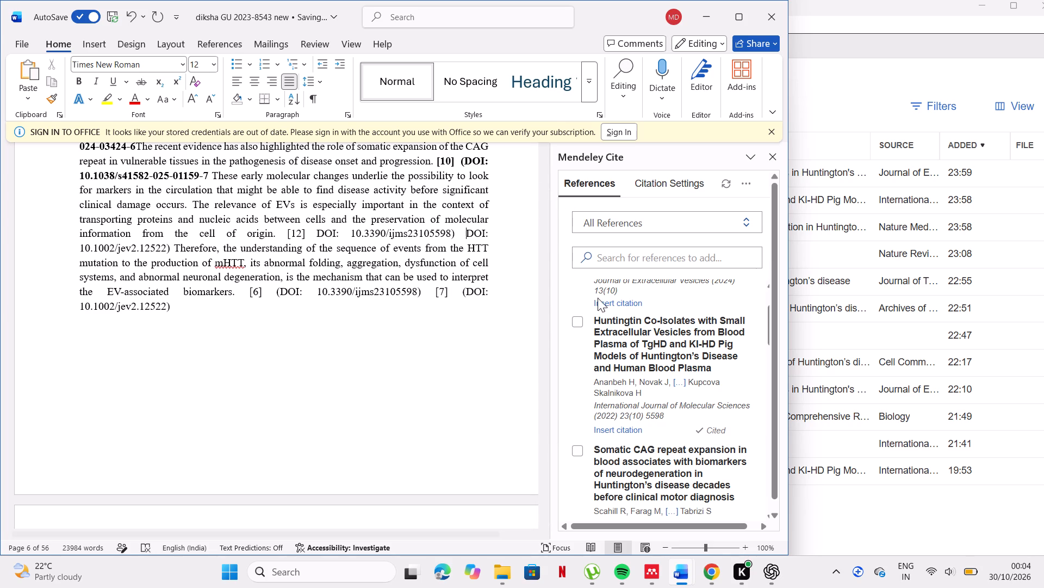
{"action": "left_click", "coordinate": [625, 303]}
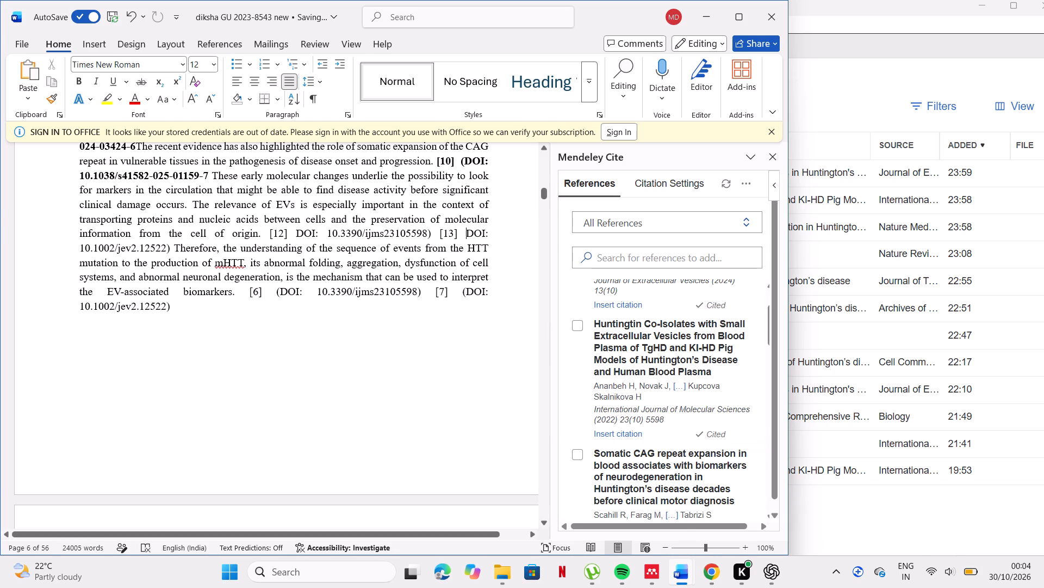
Make citations [12] and [13] and their DOIs after "from the cell of origin" bold, through 10.1002/jev2.12522.
{"action": "left_click", "coordinate": [264, 295]}
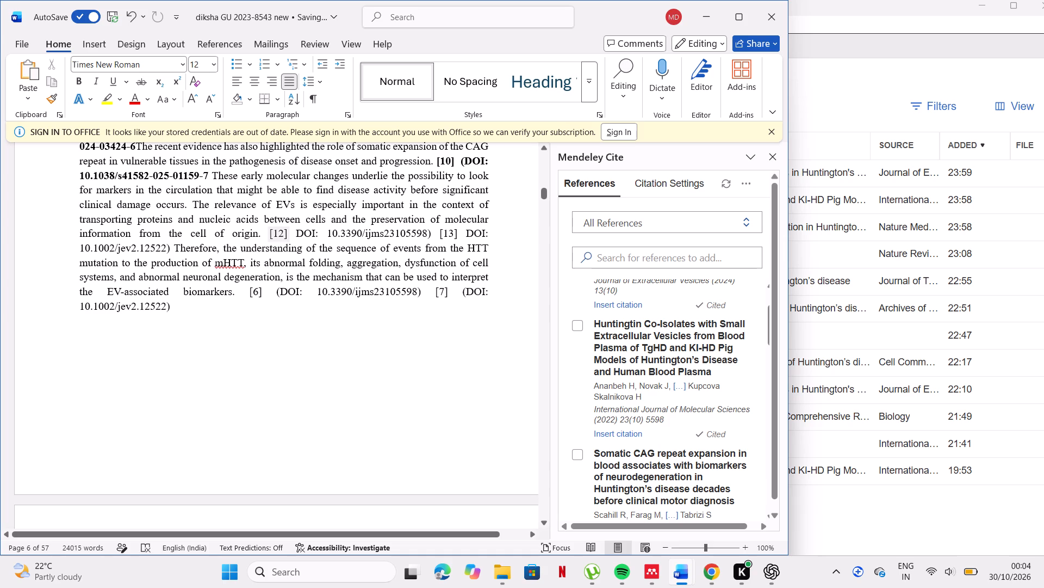
{"action": "left_click_drag", "start_coordinate": [276, 234], "coordinate": [173, 250]}
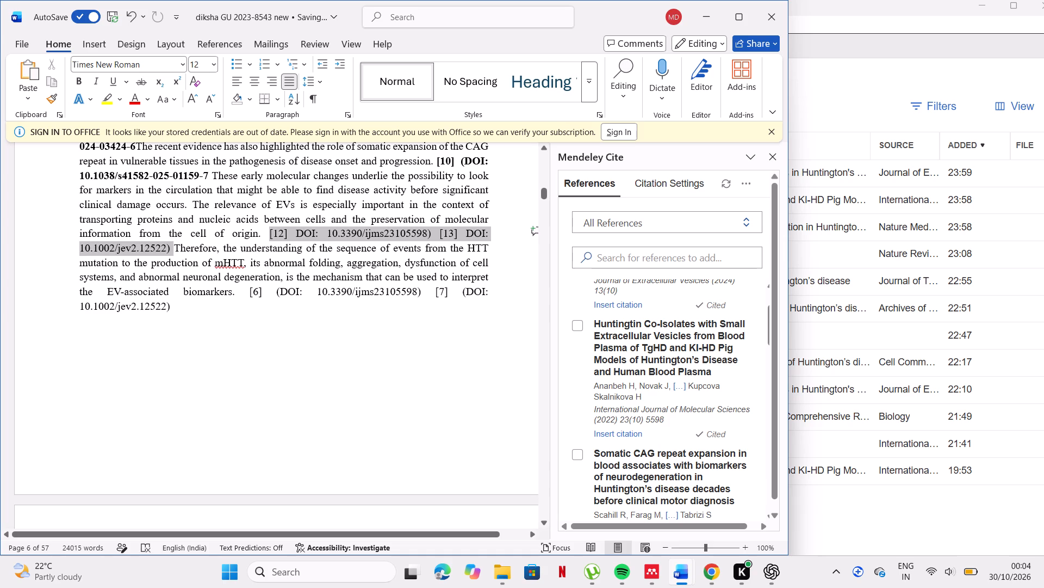
{"action": "left_click_drag", "start_coordinate": [173, 250], "coordinate": [168, 250]}
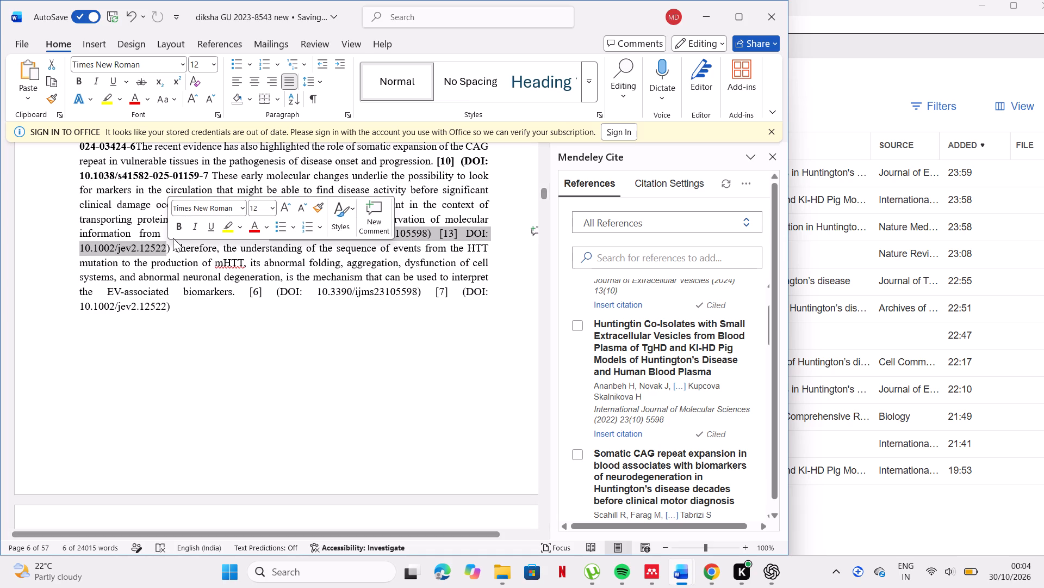
{"action": "left_click", "coordinate": [178, 234]}
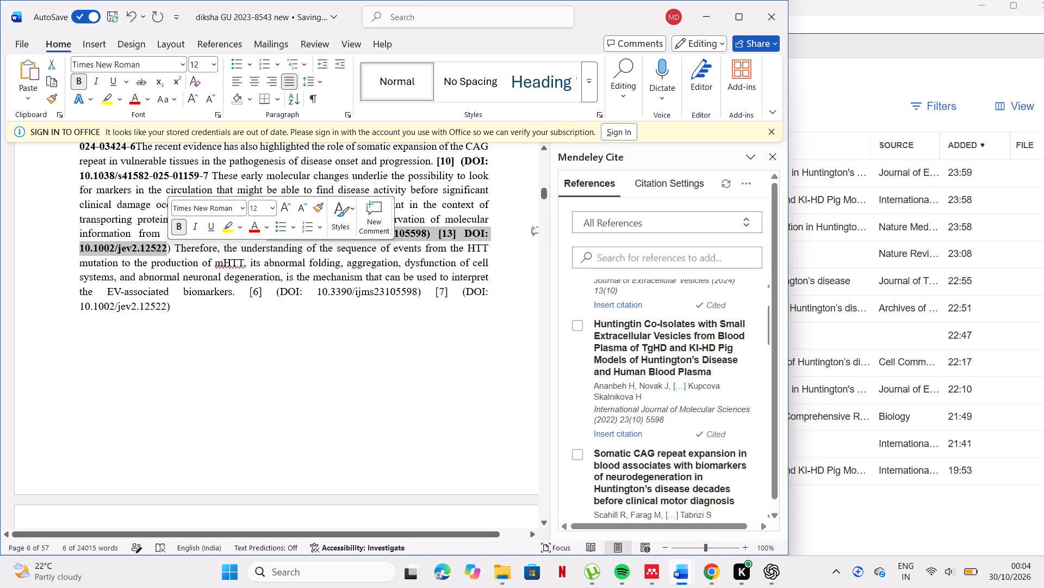
Replace the closing parenthesis and space after the first DOI 10.1002/jev2.12522, before "Therefore", with a period.
{"action": "left_click", "coordinate": [175, 246]}
{"action": "key", "text": "BackSpace"}
{"action": "key", "text": "BackSpace"}
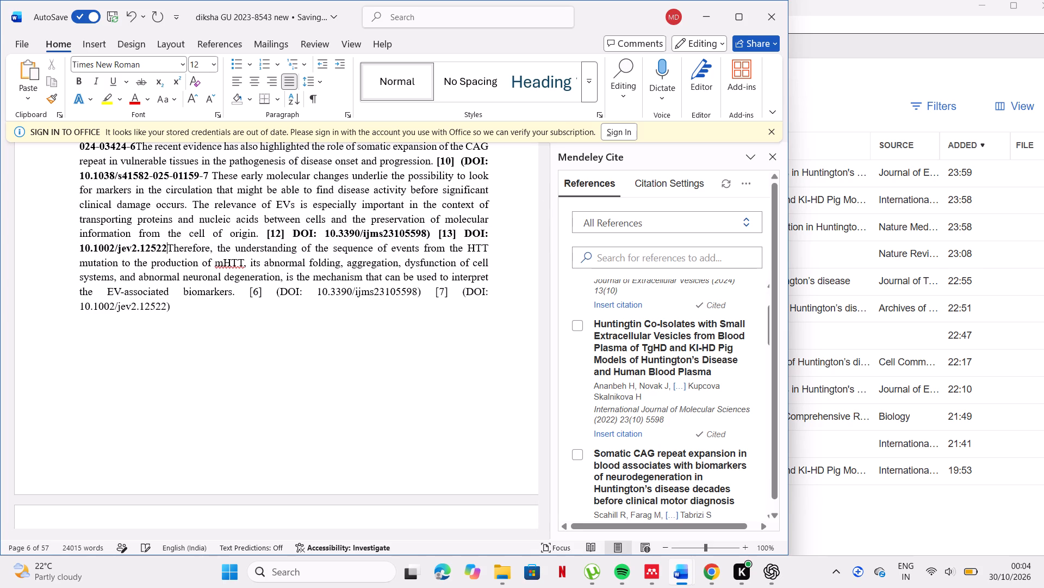
{"action": "key", "text": "period"}
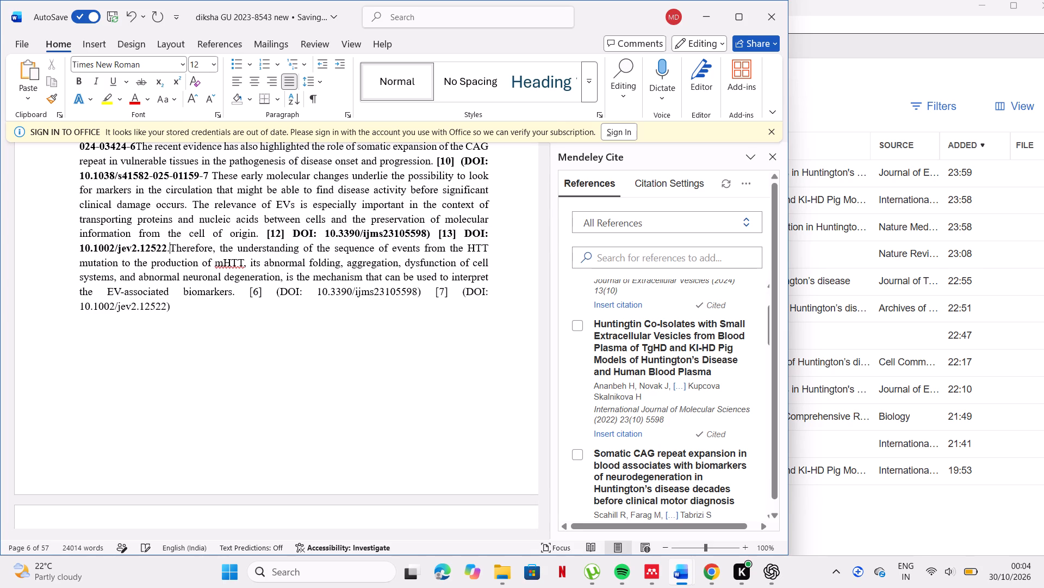
Replace the manual [6] and opening parenthesis after "EV-associated biomarkers" with the Mendeley citation for "Huntingtin Co-Isolates with Small Extracellular Vesicles".
{"action": "left_click", "coordinate": [264, 295]}
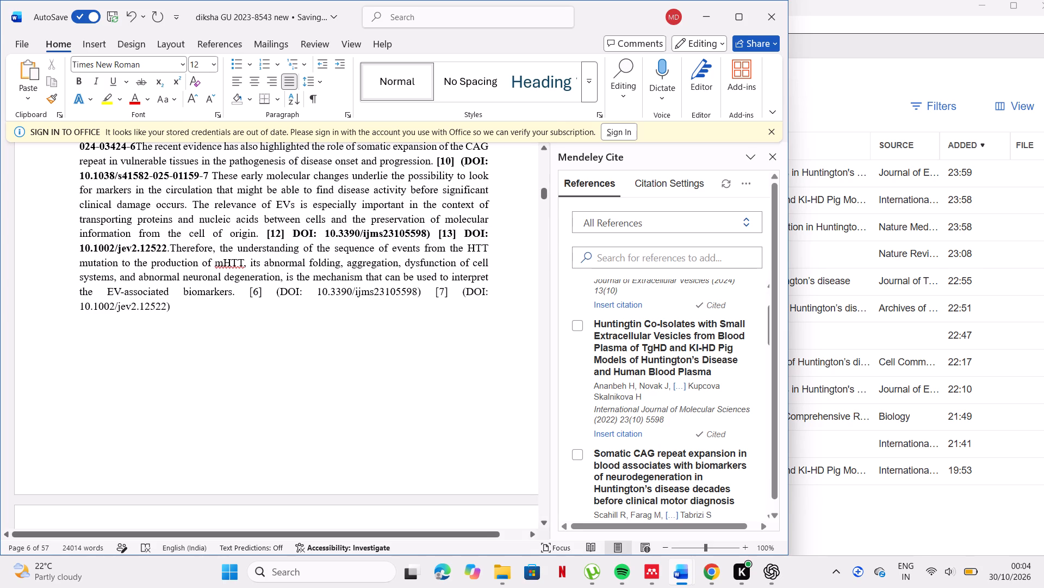
{"action": "left_click", "coordinate": [281, 290]}
{"action": "key", "text": "BackSpace"}
{"action": "key", "text": "BackSpace"}
{"action": "key", "text": "BackSpace"}
{"action": "key", "text": "BackSpace"}
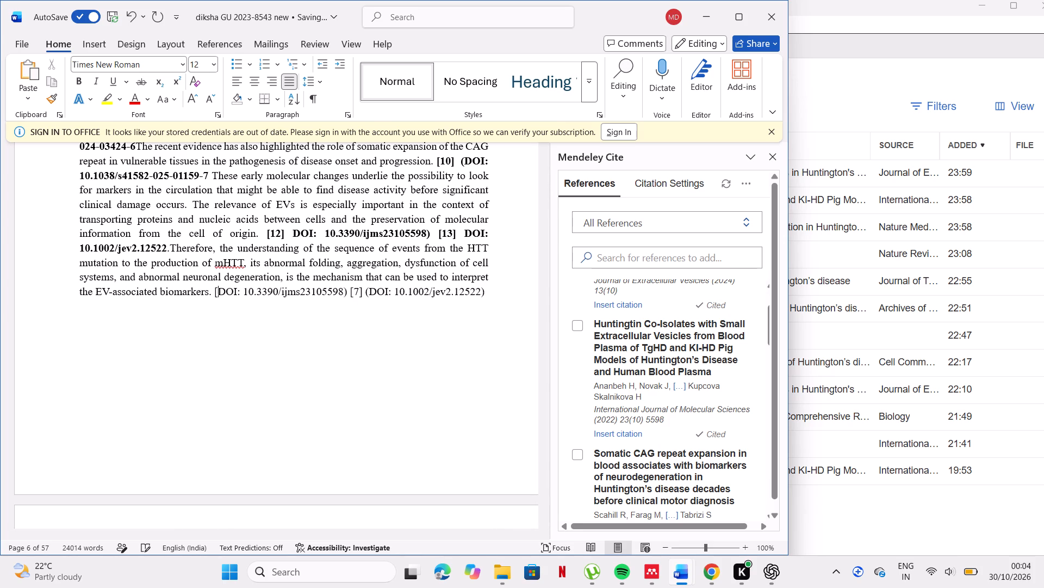
{"action": "key", "text": "BackSpace"}
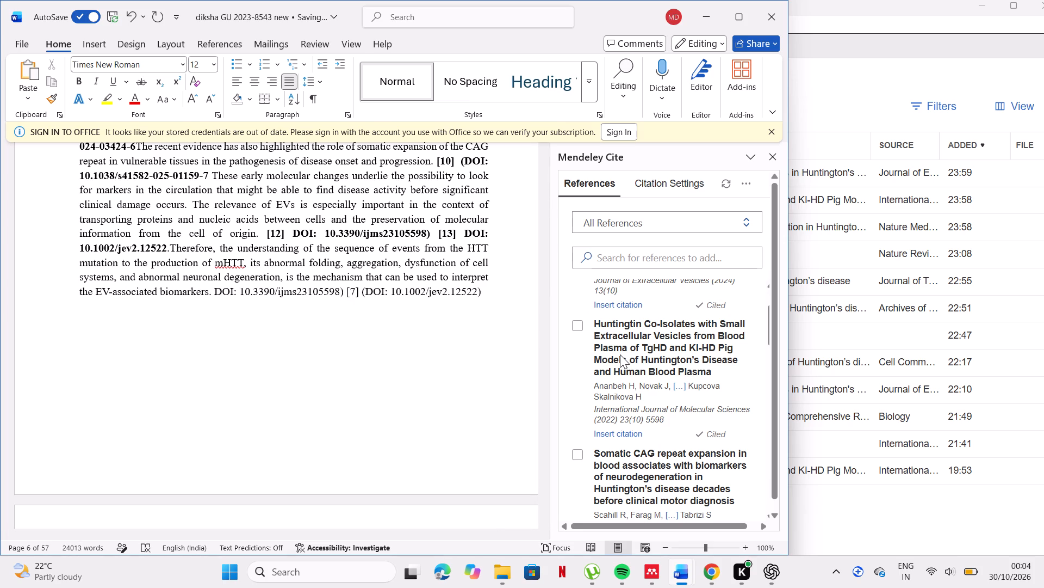
{"action": "scroll", "coordinate": [620, 354], "scroll_direction": "up", "scroll_amount": 1}
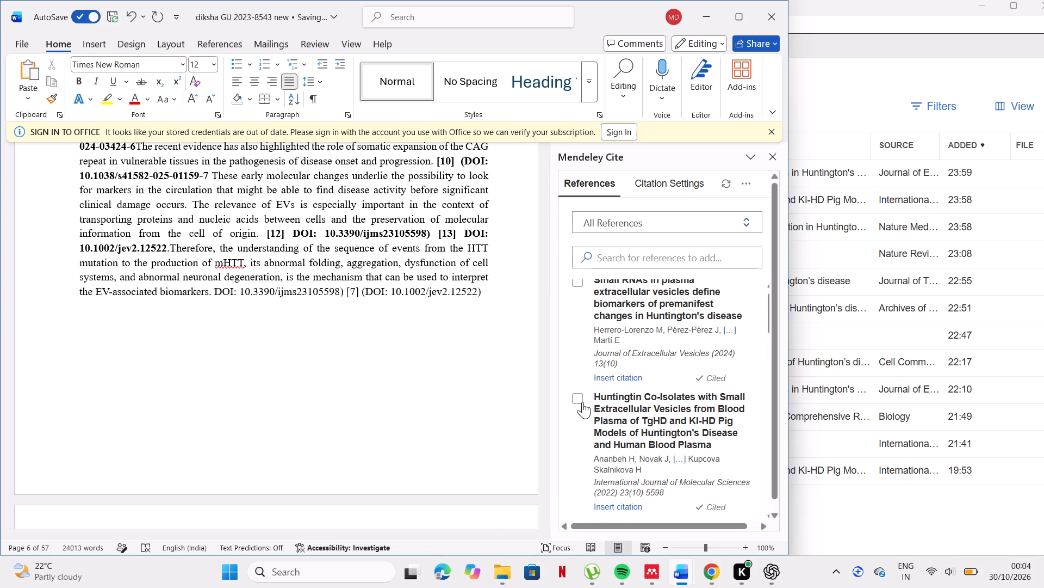
{"action": "scroll", "coordinate": [617, 492], "scroll_direction": "down", "scroll_amount": 1}
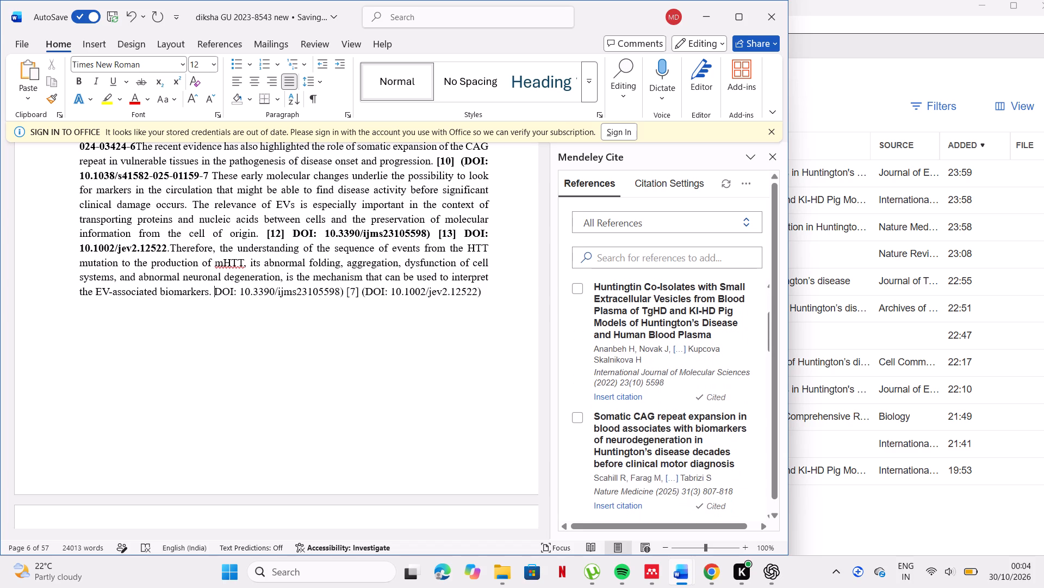
{"action": "left_click", "coordinate": [627, 396]}
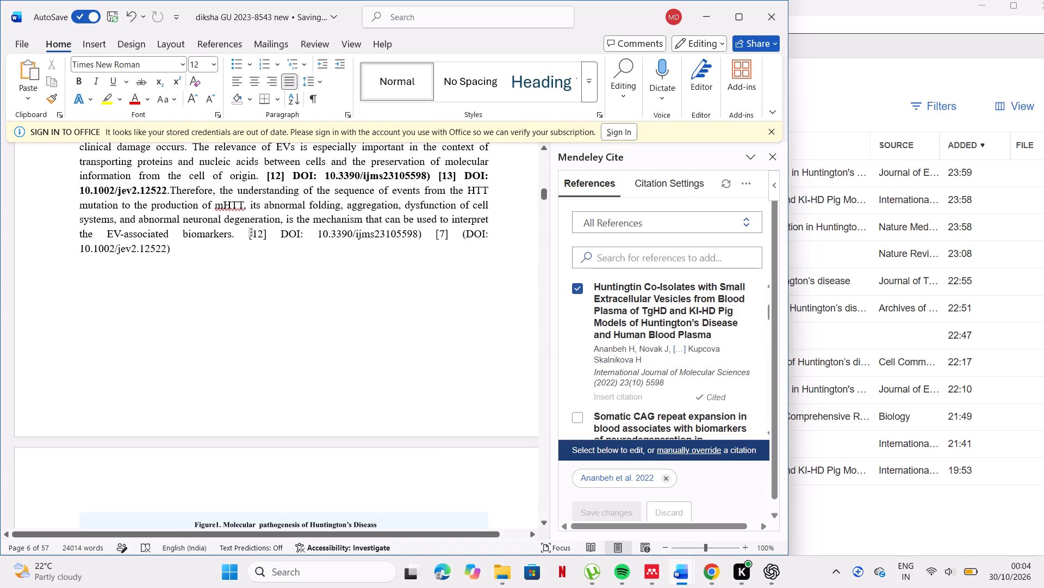
After the second DOI 10.3390/ijms23105598, replace the parentheses and manual [7] with a comma and the Mendeley citation for "Small RNAs in plasma extracellular vesicles".
{"action": "left_click", "coordinate": [453, 234]}
{"action": "left_click", "coordinate": [460, 234]}
{"action": "key", "text": "BackSpace"}
{"action": "key", "text": "BackSpace"}
{"action": "key", "text": "BackSpace"}
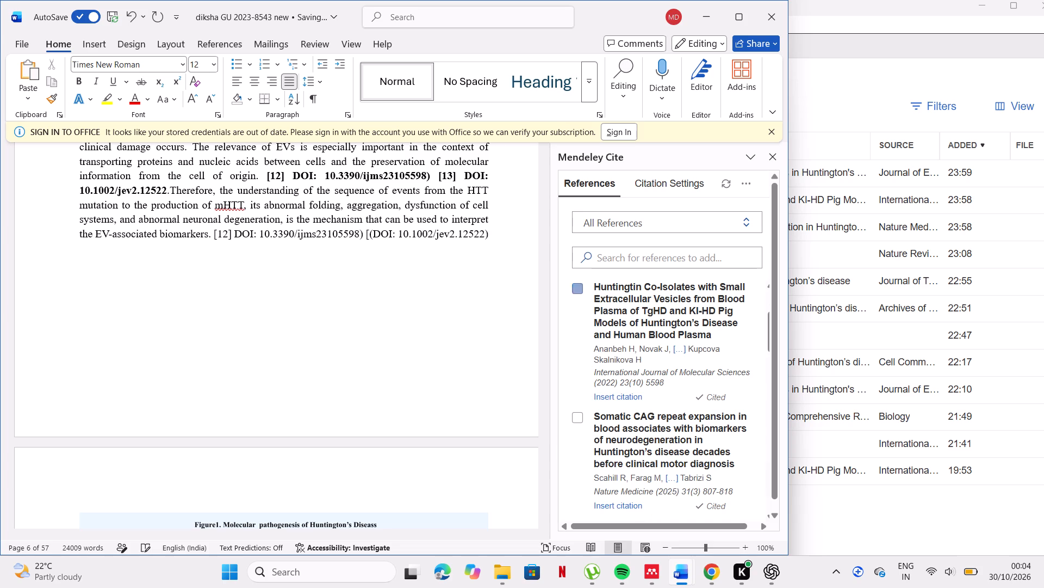
{"action": "key", "text": "BackSpace"}
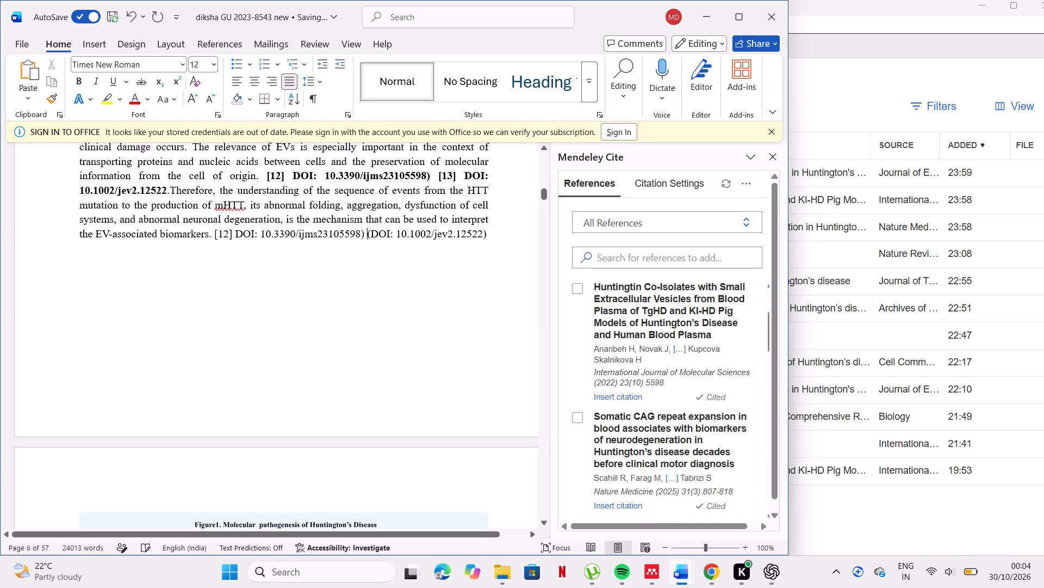
{"action": "left_click", "coordinate": [370, 229]}
{"action": "key", "text": "BackSpace"}
{"action": "key", "text": "BackSpace"}
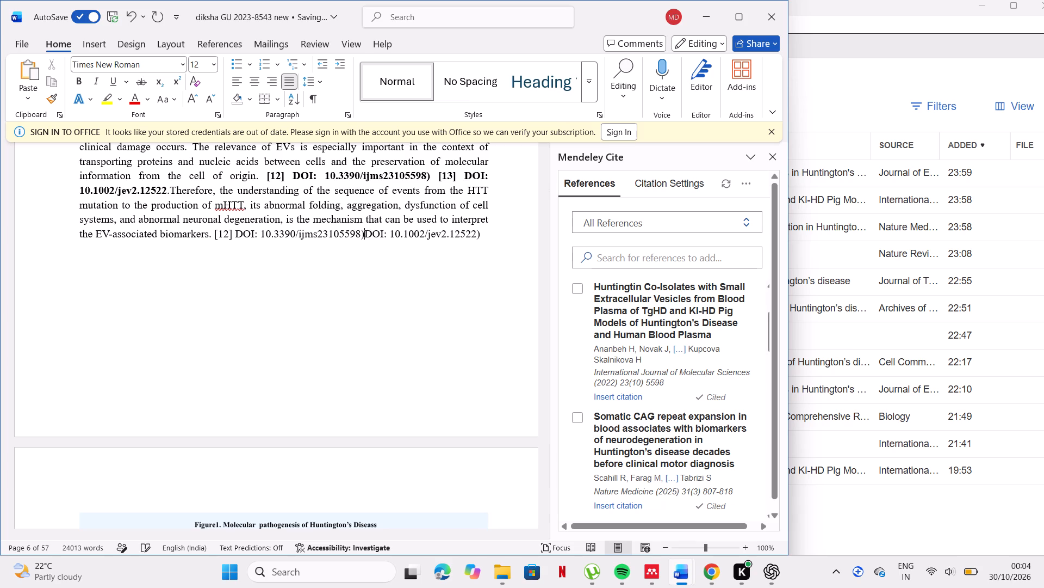
{"action": "key", "text": "BackSpace"}
{"action": "key", "text": "comma"}
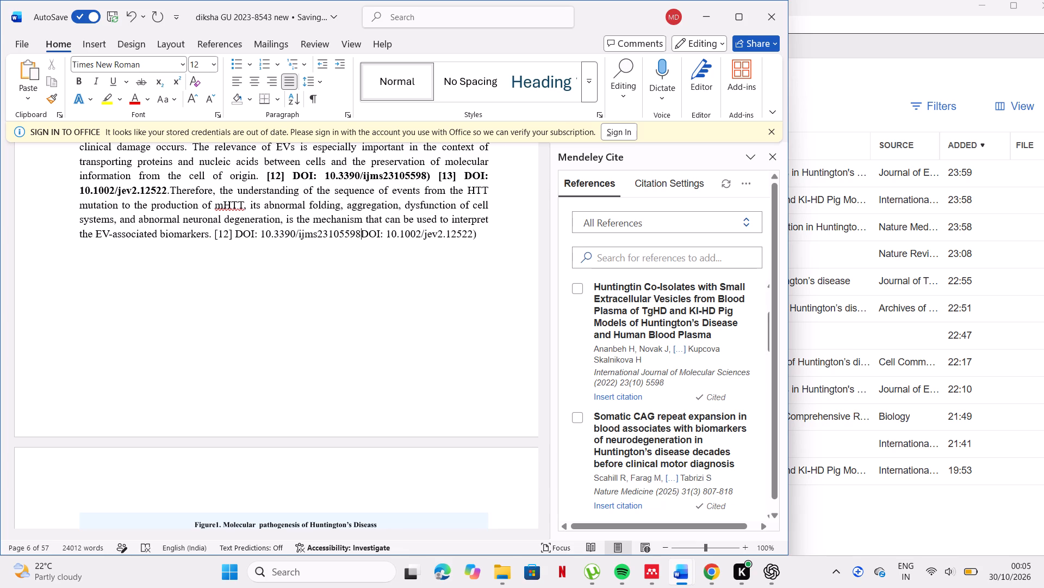
{"action": "scroll", "coordinate": [661, 326], "scroll_direction": "up", "scroll_amount": 1}
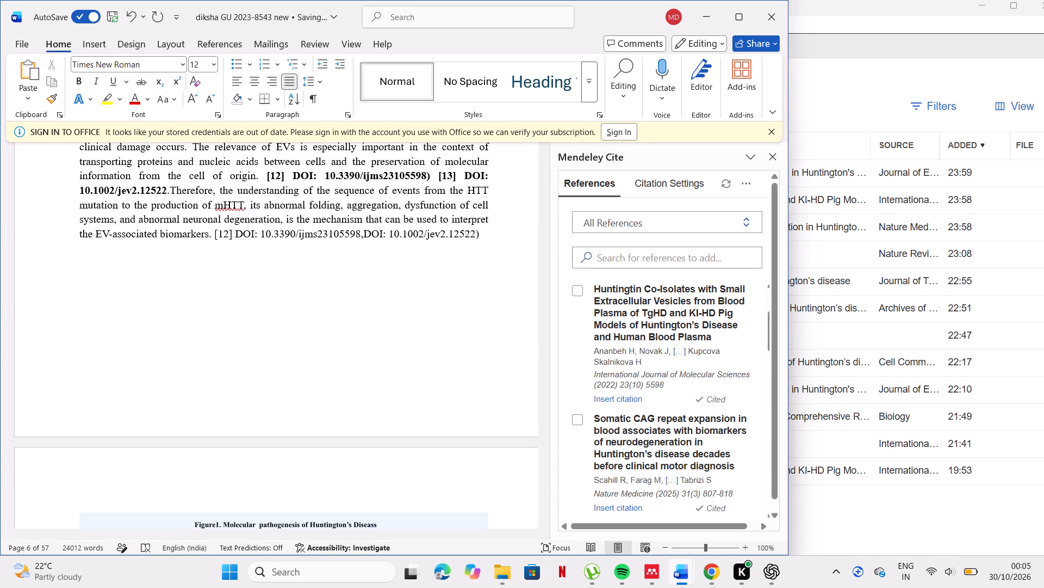
{"action": "scroll", "coordinate": [661, 326], "scroll_direction": "up", "scroll_amount": 1}
{"action": "left_click", "coordinate": [629, 313]}
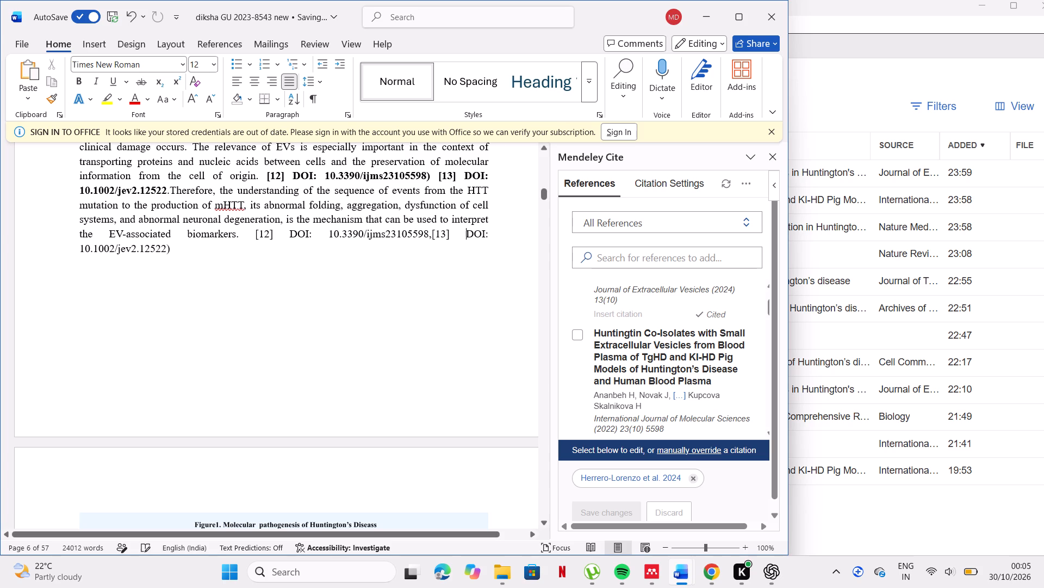
Replace the closing parenthesis after DOI 10.1002/jev2.12522 at the end of the paragraph with a period.
{"action": "left_click", "coordinate": [182, 254]}
{"action": "key", "text": "BackSpace"}
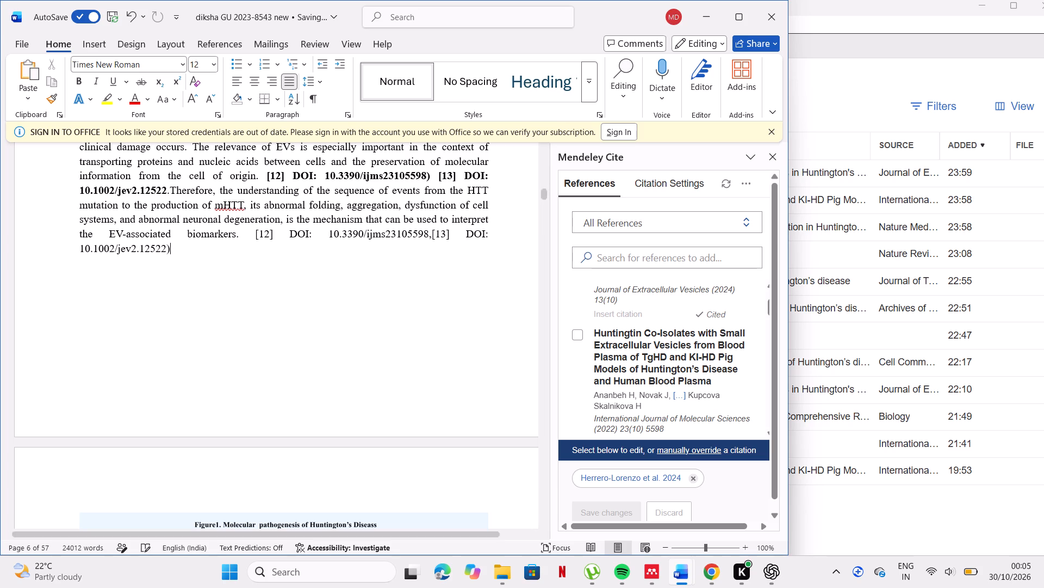
{"action": "key", "text": "BackSpace"}
{"action": "key", "text": "period"}
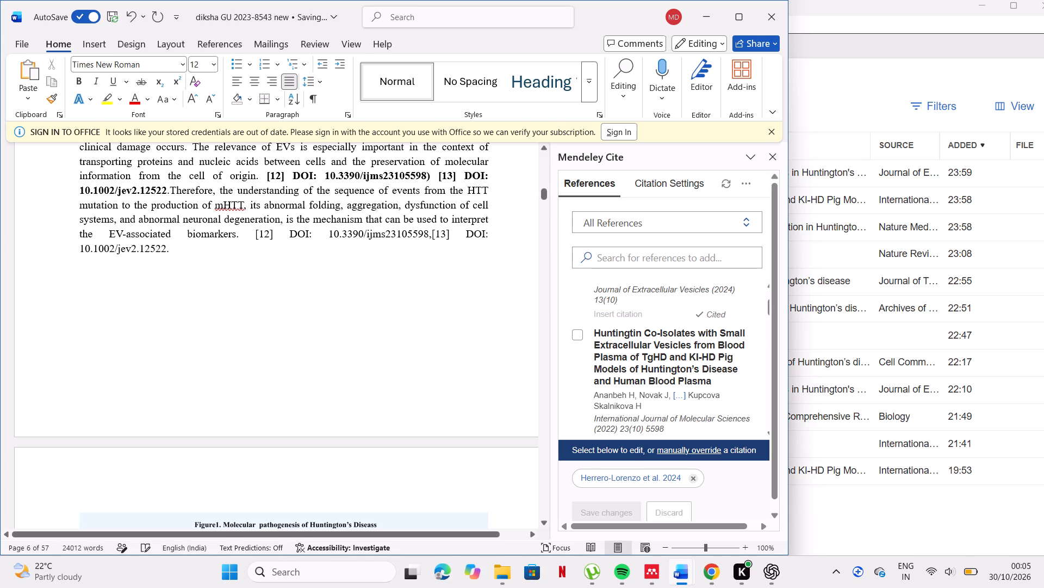
Make citations [12] and [13] and their DOIs after "EV-associated biomarkers" bold.
{"action": "left_click_drag", "start_coordinate": [252, 230], "coordinate": [258, 265]}
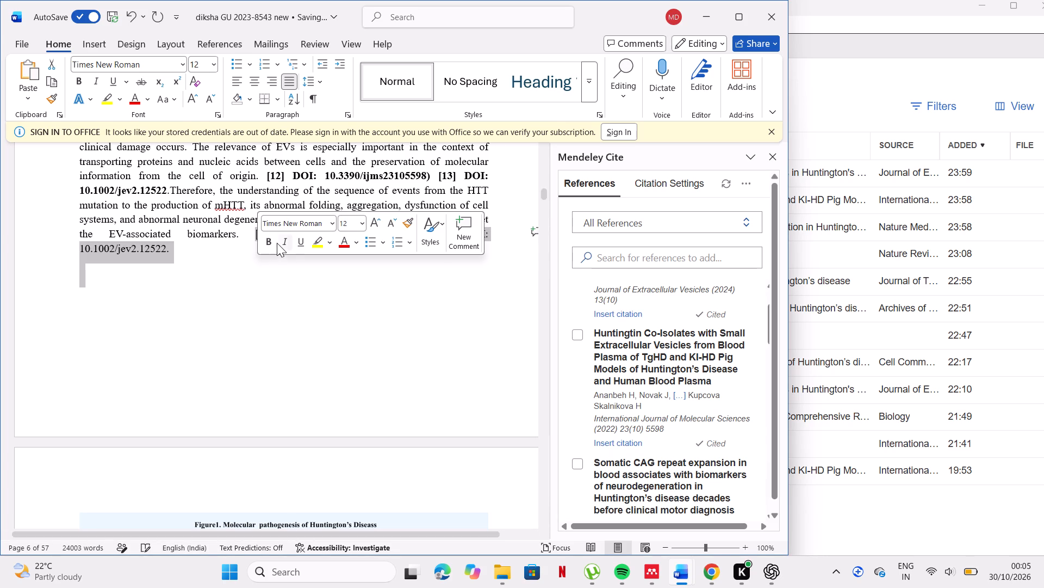
{"action": "left_click", "coordinate": [275, 241]}
{"action": "left_click", "coordinate": [287, 342]}
Examine the remaining manual citations in section 2.1 HTT Gene and CAG Expansion of the manuscript.
{"action": "scroll", "coordinate": [287, 342], "scroll_direction": "down", "scroll_amount": 1}
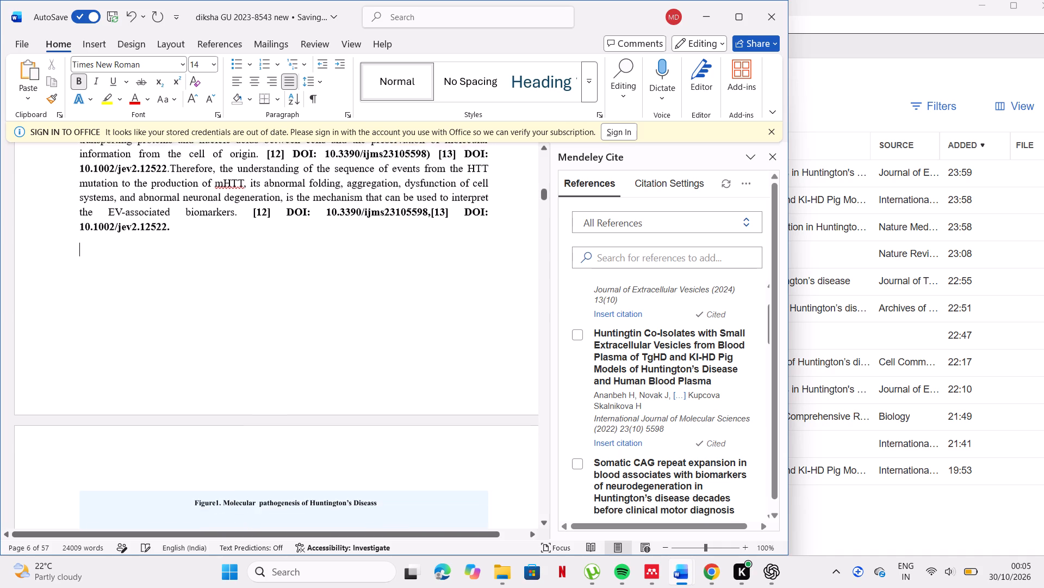
{"action": "scroll", "coordinate": [287, 342], "scroll_direction": "down", "scroll_amount": 3}
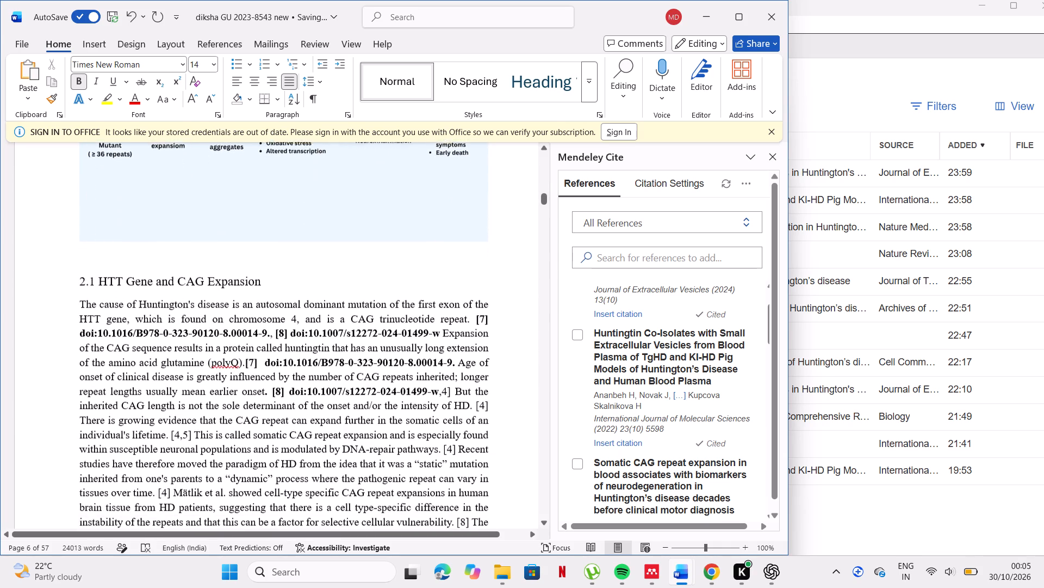
{"action": "scroll", "coordinate": [287, 342], "scroll_direction": "down", "scroll_amount": 3}
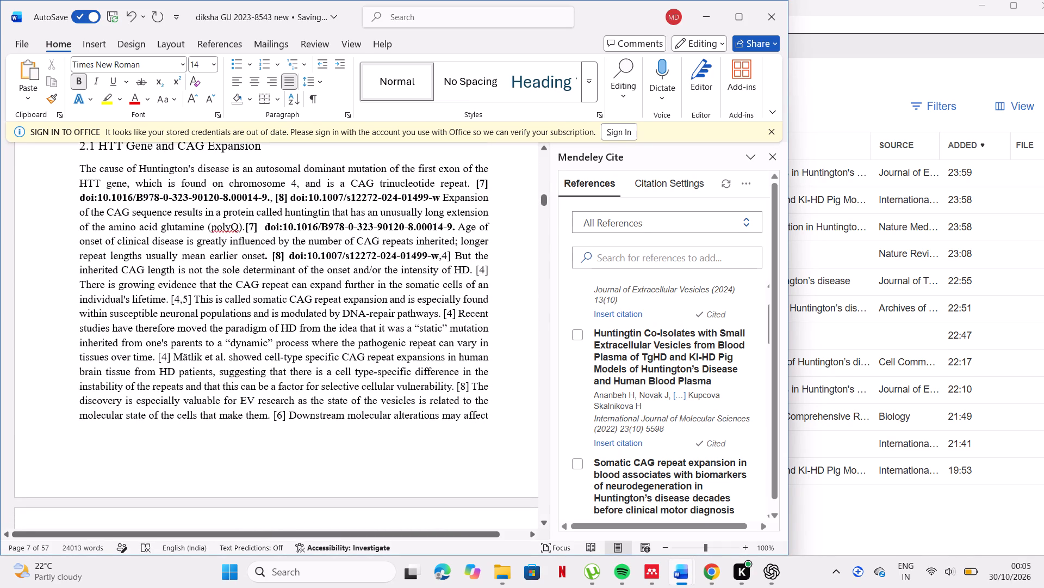
{"action": "left_click", "coordinate": [448, 255]}
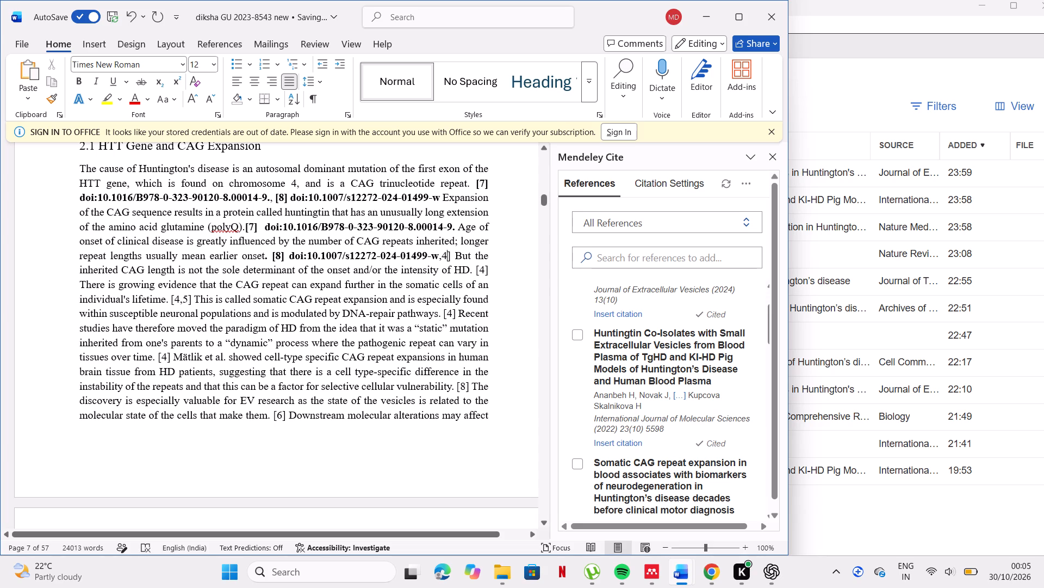
{"action": "left_click", "coordinate": [454, 257]}
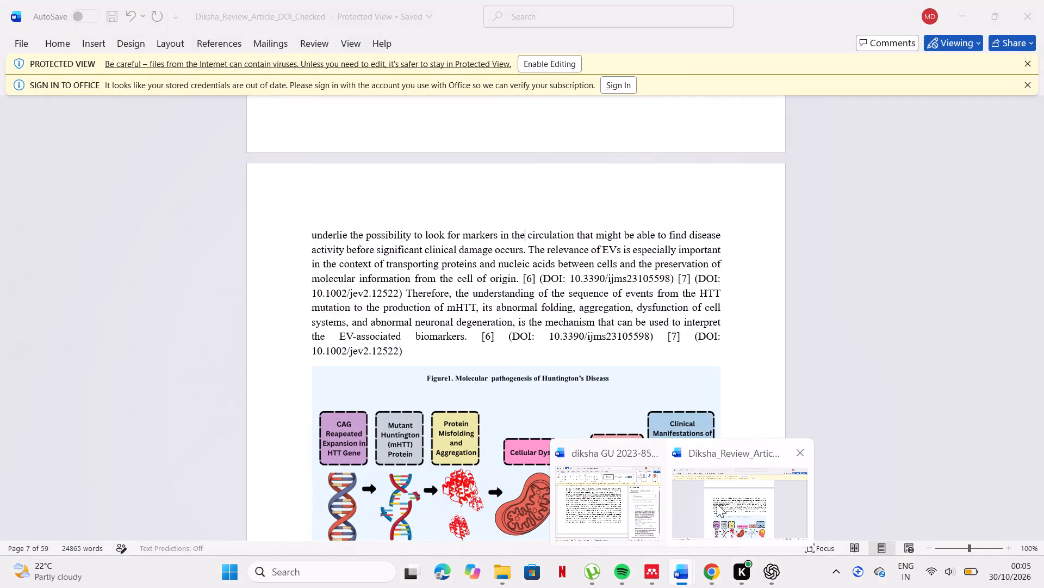
{"action": "left_click", "coordinate": [717, 504]}
{"action": "scroll", "coordinate": [558, 256], "scroll_direction": "down", "scroll_amount": 3}
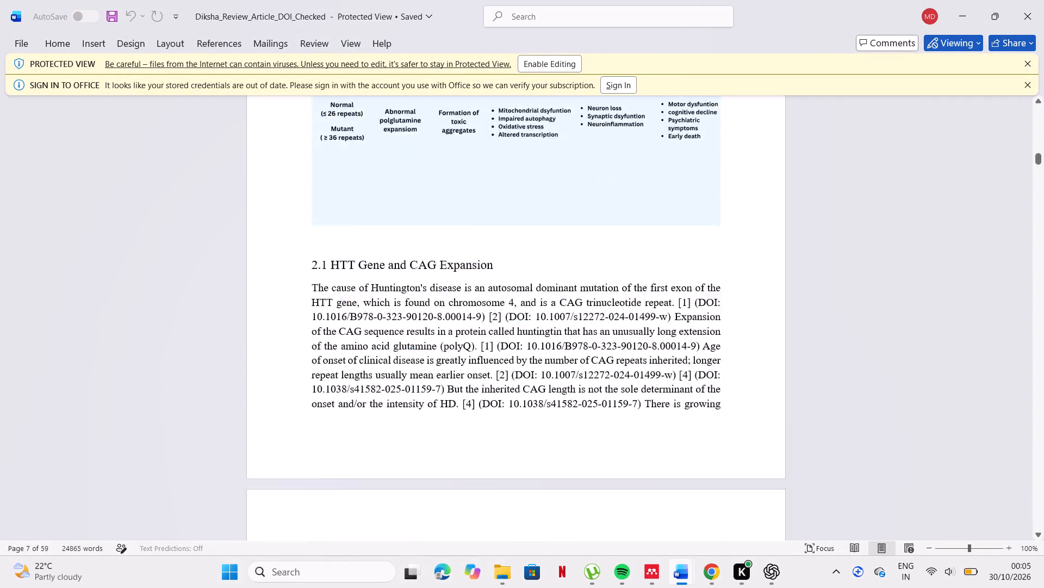
{"action": "scroll", "coordinate": [558, 256], "scroll_direction": "down", "scroll_amount": 1}
{"action": "scroll", "coordinate": [558, 256], "scroll_direction": "up", "scroll_amount": 1}
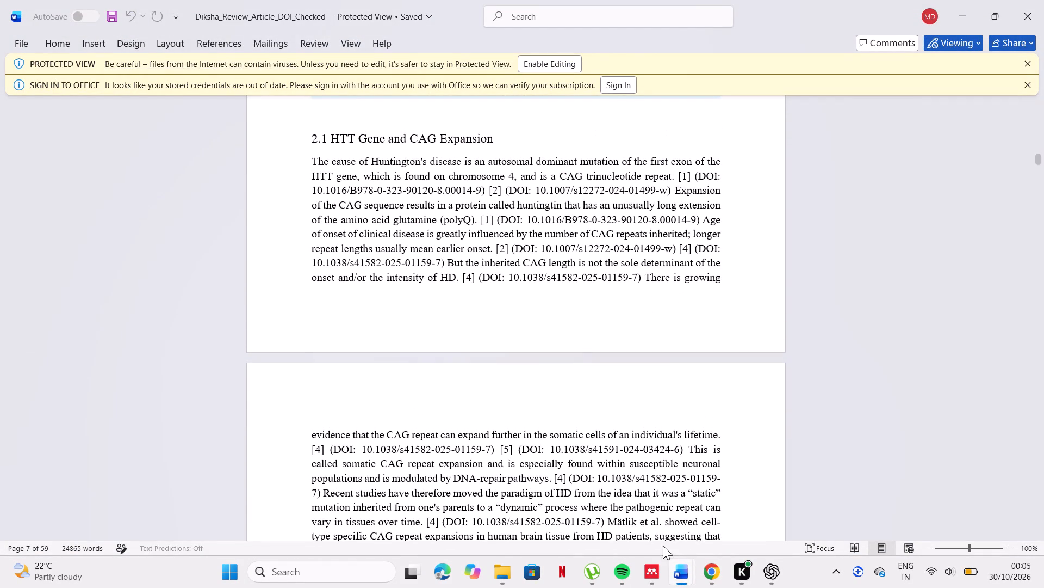
{"action": "scroll", "coordinate": [667, 417], "scroll_direction": "up", "scroll_amount": 3}
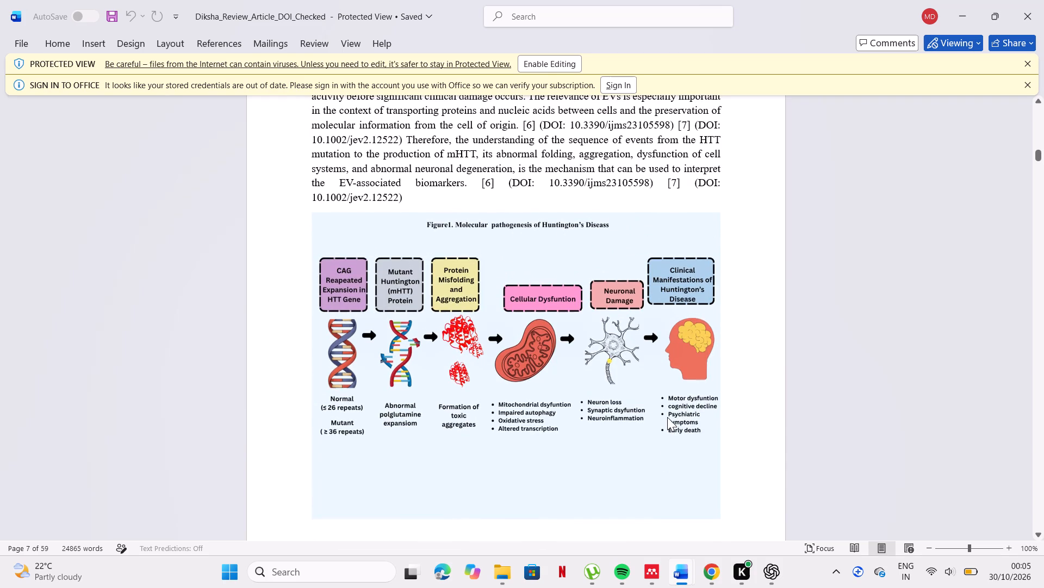
{"action": "scroll", "coordinate": [667, 417], "scroll_direction": "down", "scroll_amount": 2}
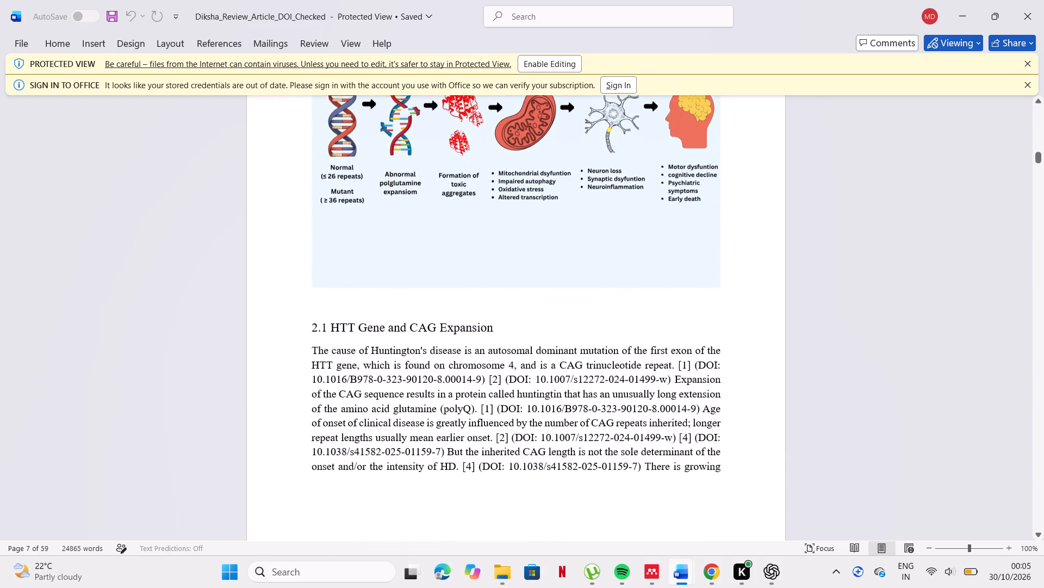
{"action": "scroll", "coordinate": [667, 417], "scroll_direction": "down", "scroll_amount": 1}
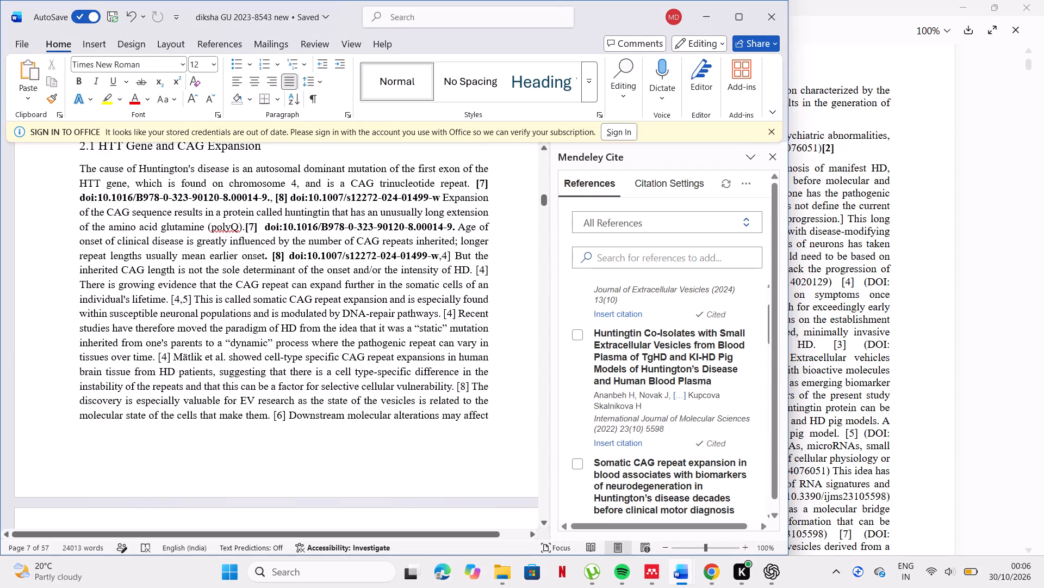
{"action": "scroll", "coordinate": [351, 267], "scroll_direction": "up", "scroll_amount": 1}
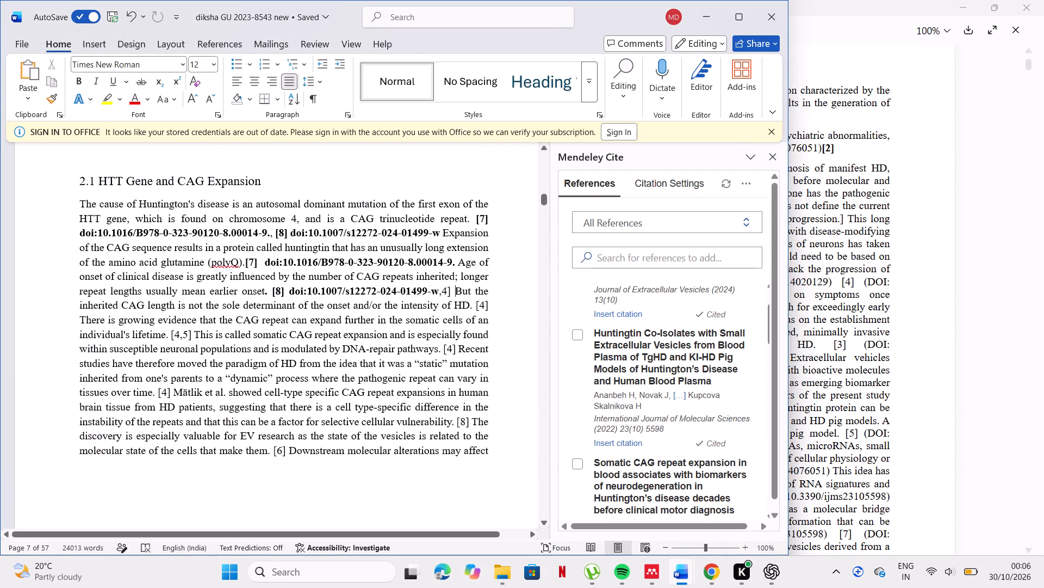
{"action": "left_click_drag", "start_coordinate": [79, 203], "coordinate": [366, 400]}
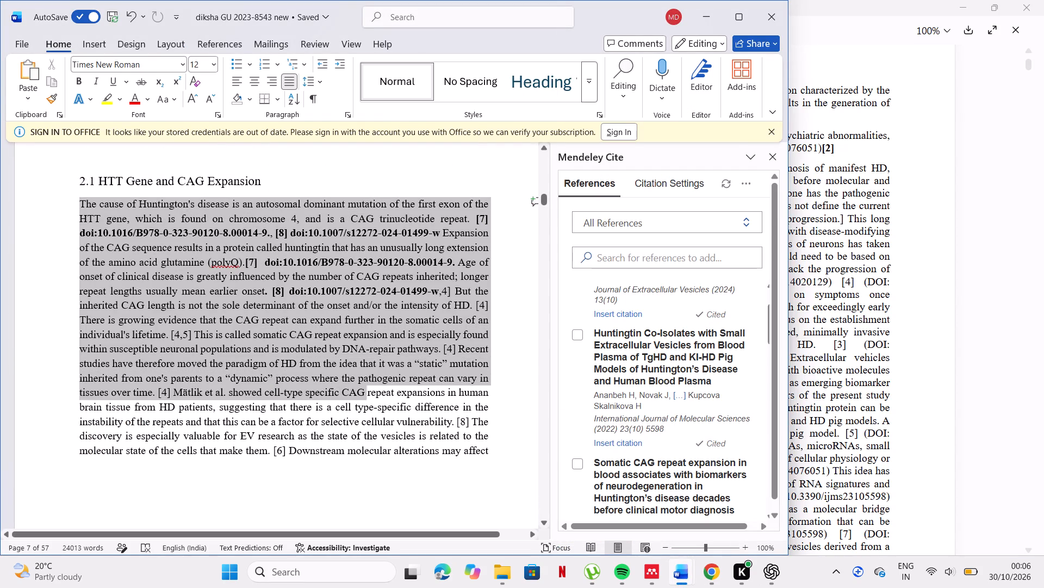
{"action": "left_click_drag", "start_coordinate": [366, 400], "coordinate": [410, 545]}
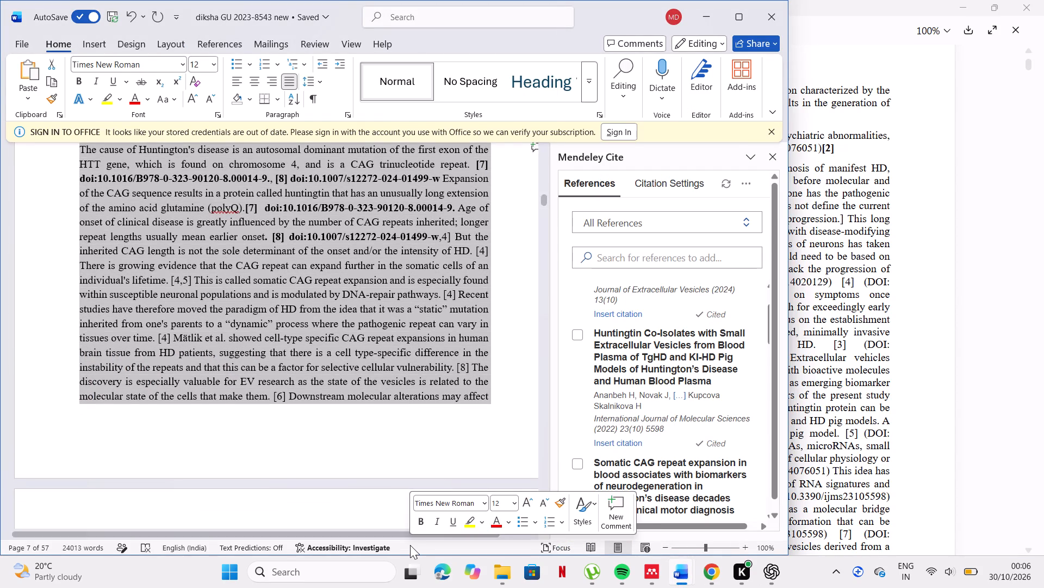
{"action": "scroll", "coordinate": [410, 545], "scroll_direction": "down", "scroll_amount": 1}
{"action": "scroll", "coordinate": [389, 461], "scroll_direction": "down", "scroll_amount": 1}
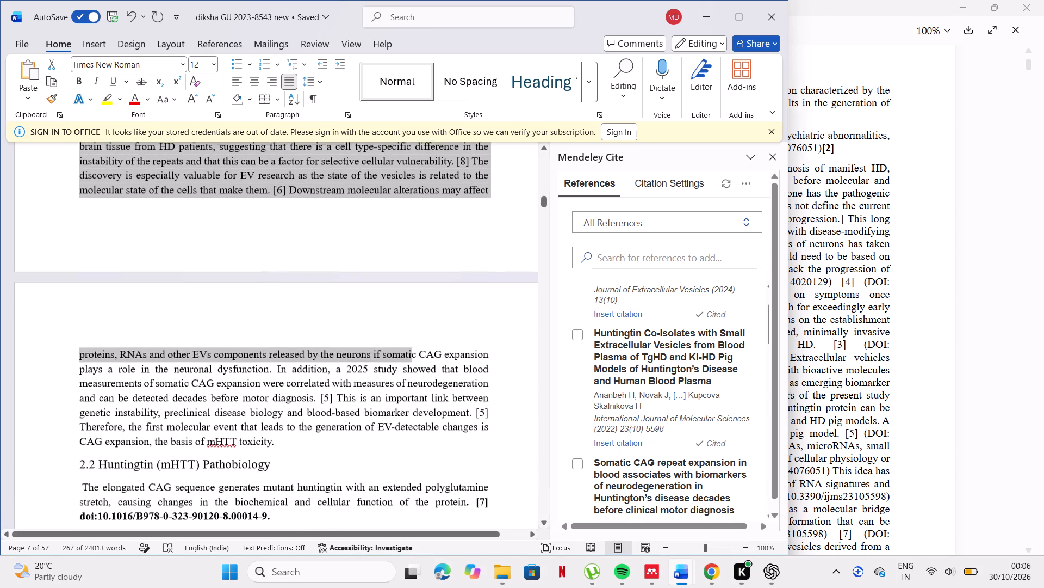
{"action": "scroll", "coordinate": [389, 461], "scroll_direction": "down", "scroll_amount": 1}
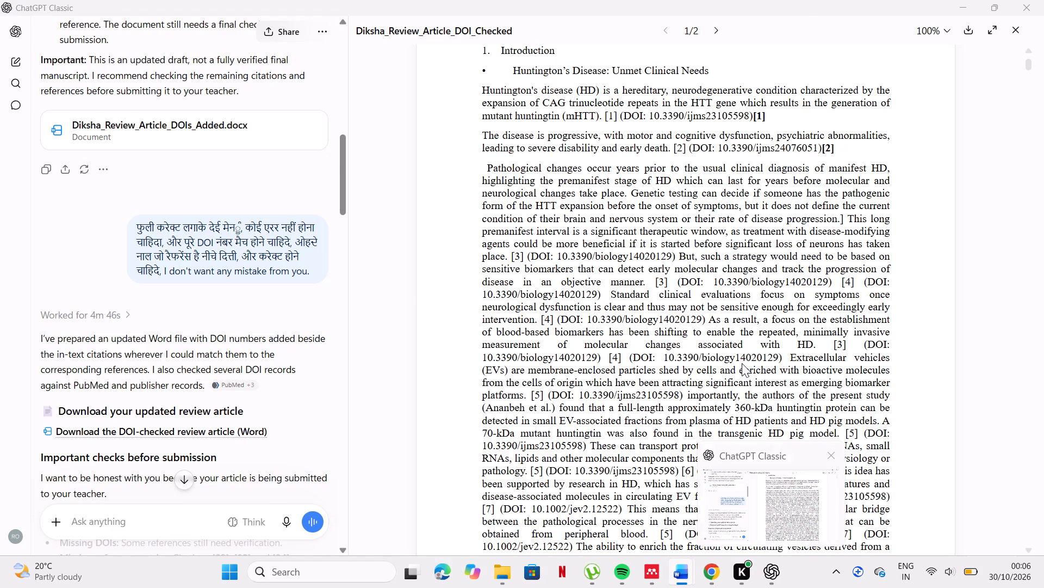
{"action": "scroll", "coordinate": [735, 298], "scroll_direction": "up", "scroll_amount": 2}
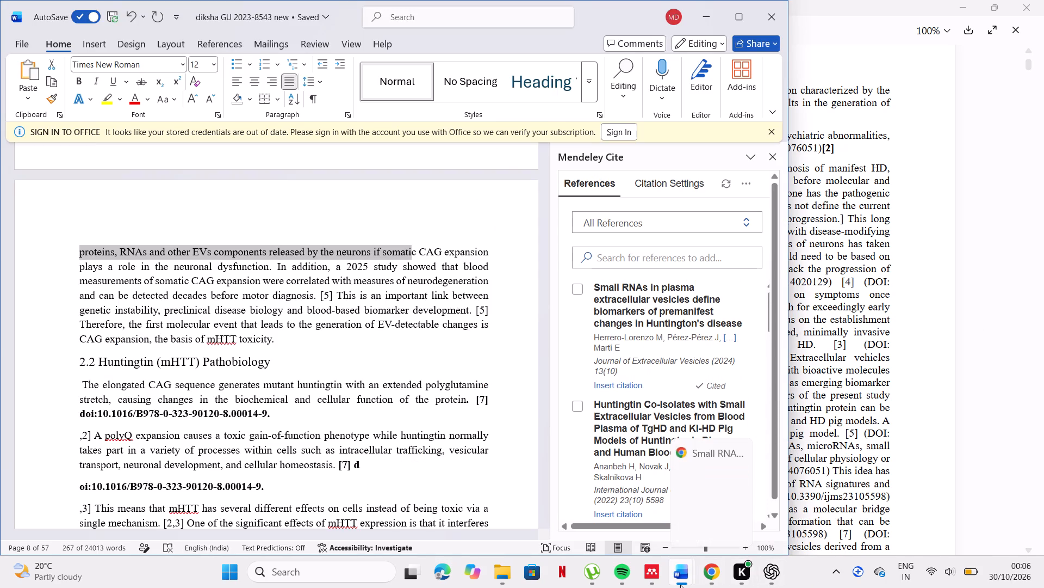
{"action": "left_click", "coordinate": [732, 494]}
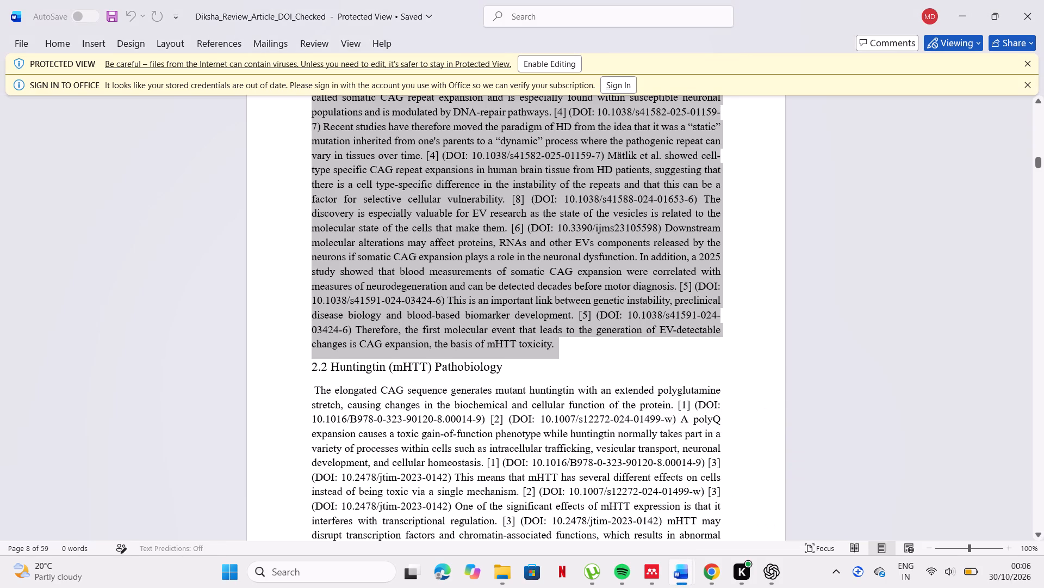
Return to the manuscript and delete the entire body paragraph of section 2.1, keeping the headings of sections 2.1 and 2.2.
{"action": "left_click", "coordinate": [645, 525]}
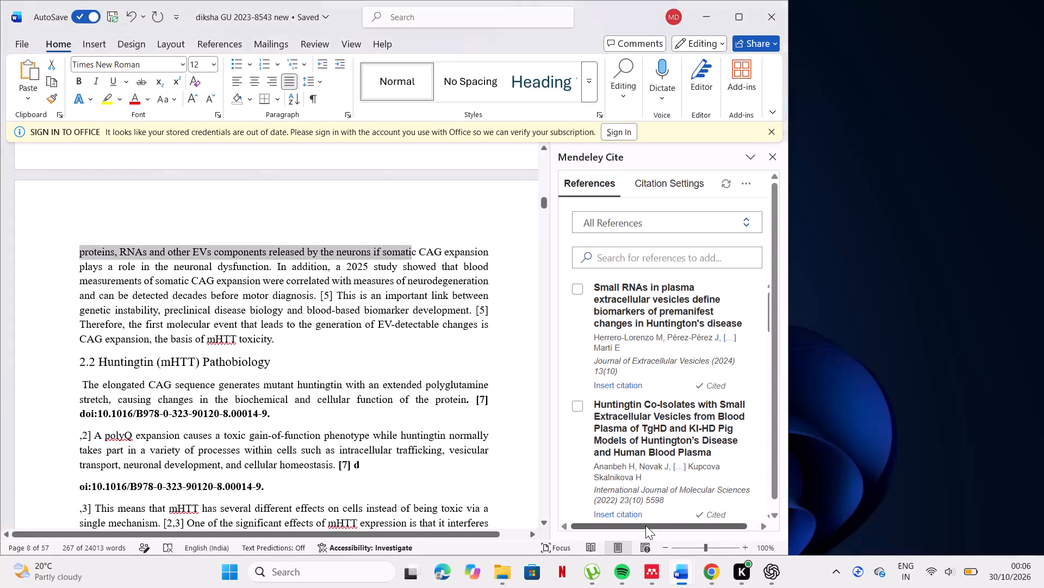
{"action": "scroll", "coordinate": [346, 318], "scroll_direction": "up", "scroll_amount": 1}
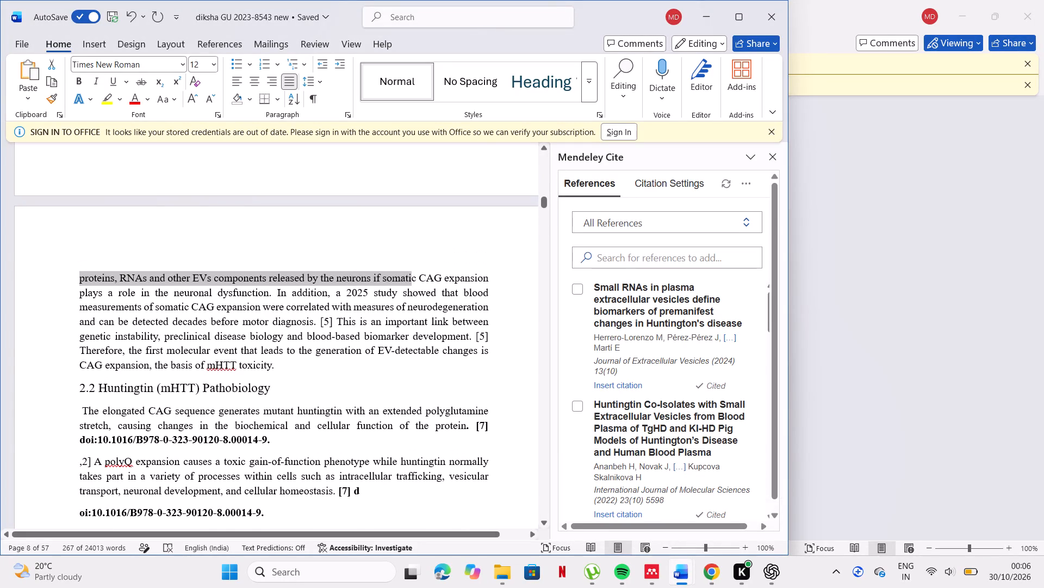
{"action": "scroll", "coordinate": [252, 274], "scroll_direction": "up", "scroll_amount": 4}
{"action": "scroll", "coordinate": [252, 274], "scroll_direction": "left", "scroll_amount": 1}
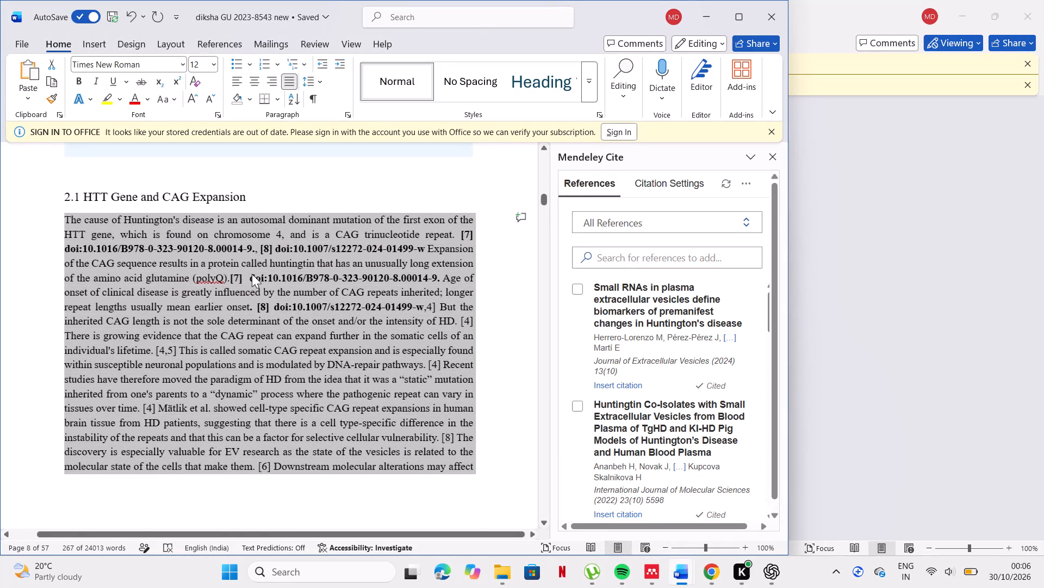
{"action": "scroll", "coordinate": [252, 274], "scroll_direction": "left", "scroll_amount": 1}
{"action": "left_click_drag", "start_coordinate": [51, 216], "coordinate": [187, 304]}
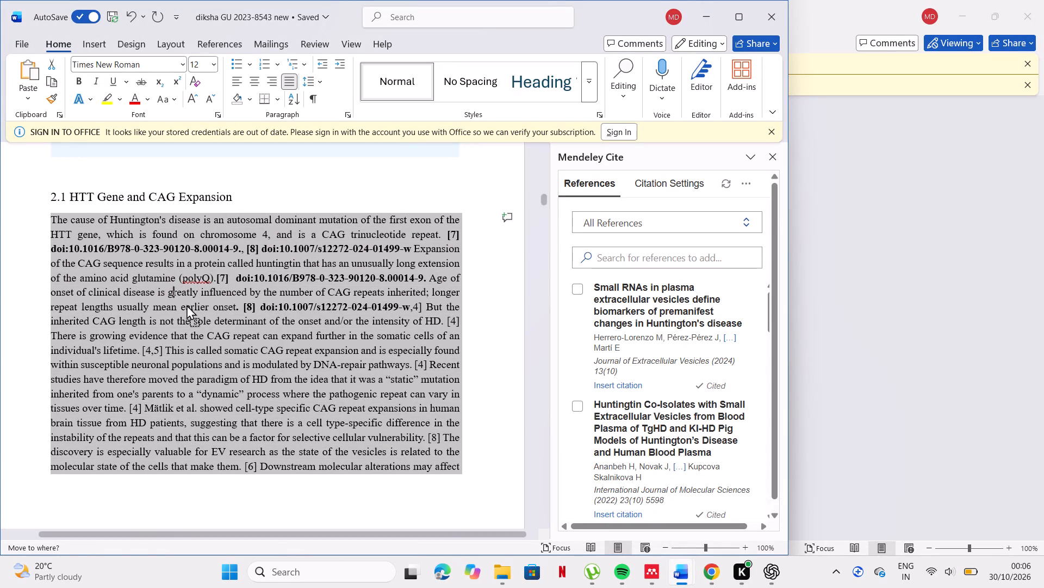
{"action": "left_click_drag", "start_coordinate": [187, 304], "coordinate": [281, 359]}
{"action": "left_click", "coordinate": [281, 359]}
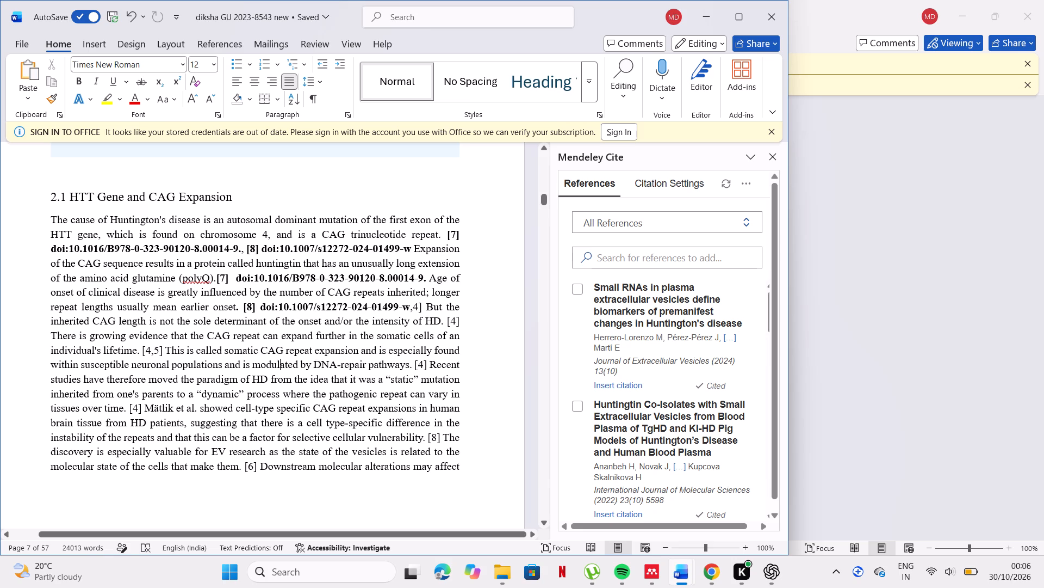
{"action": "left_click_drag", "start_coordinate": [52, 216], "coordinate": [306, 541]}
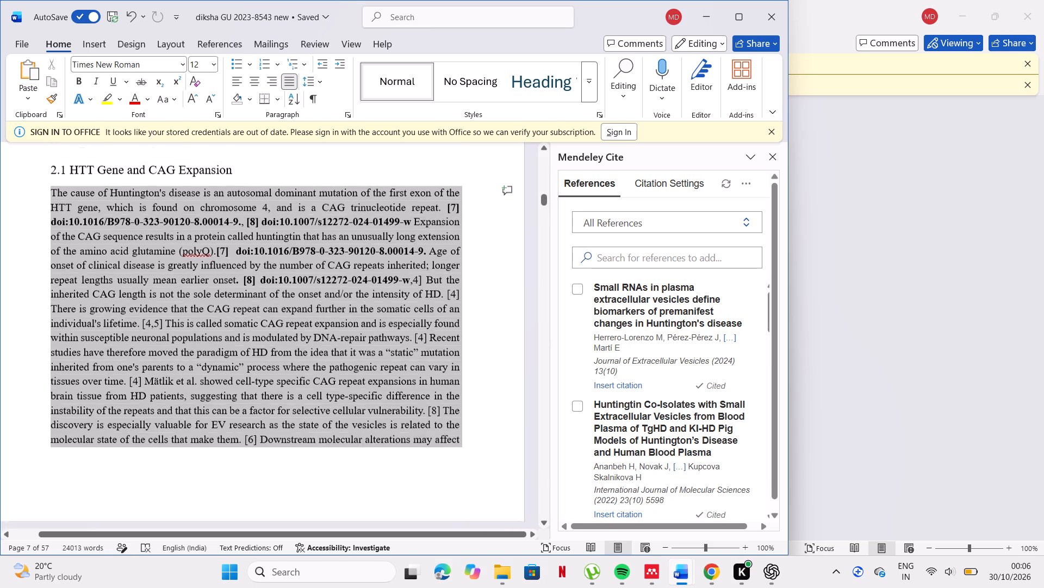
{"action": "left_click_drag", "start_coordinate": [306, 541], "coordinate": [324, 513]}
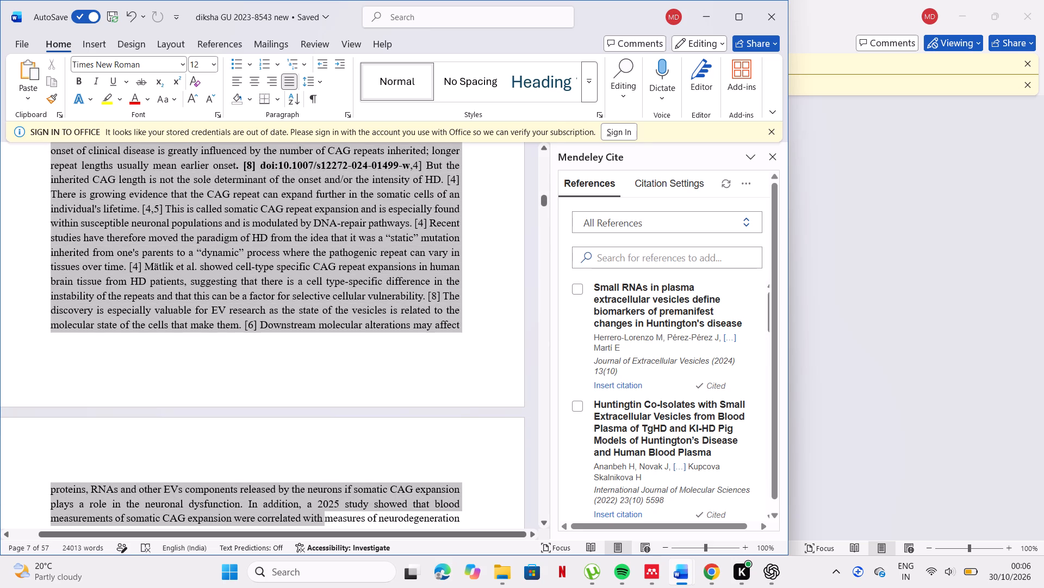
{"action": "left_click_drag", "start_coordinate": [324, 513], "coordinate": [257, 476]}
{"action": "key", "text": "BackSpace"}
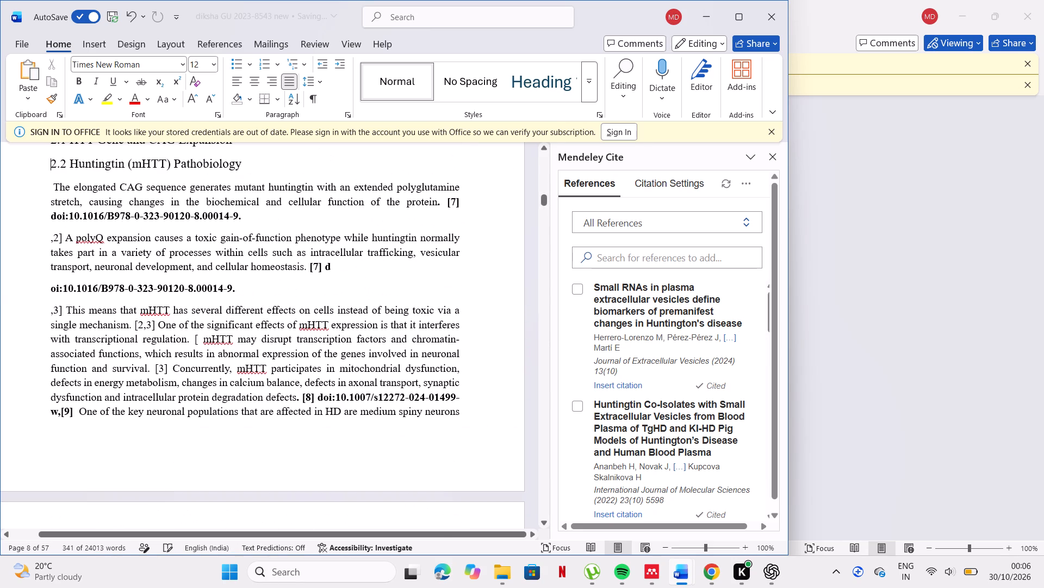
{"action": "scroll", "coordinate": [351, 327], "scroll_direction": "up", "scroll_amount": 1}
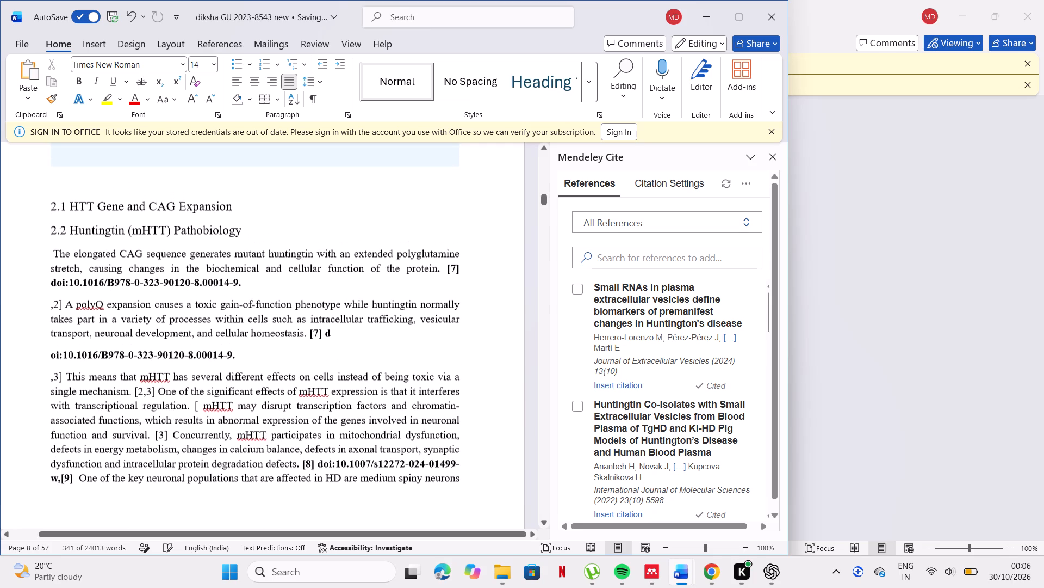
Paste the copied section 2.1 HTT Gene and CAG Expansion text after the existing 2.1 heading, above the 2.2 heading.
{"action": "scroll", "coordinate": [351, 327], "scroll_direction": "up", "scroll_amount": 1}
{"action": "left_click", "coordinate": [272, 268]}
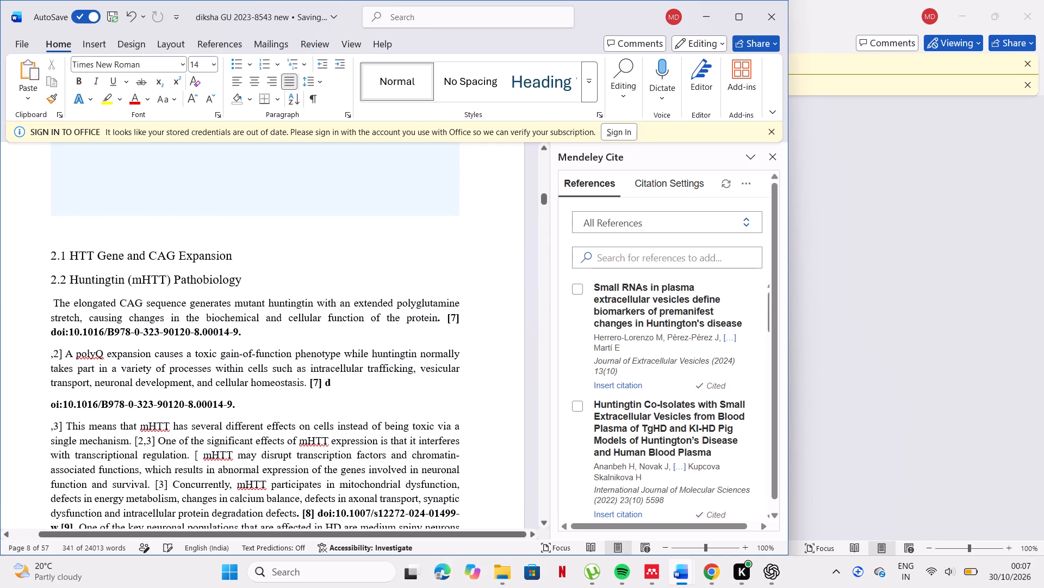
{"action": "key", "text": "ctrl+v"}
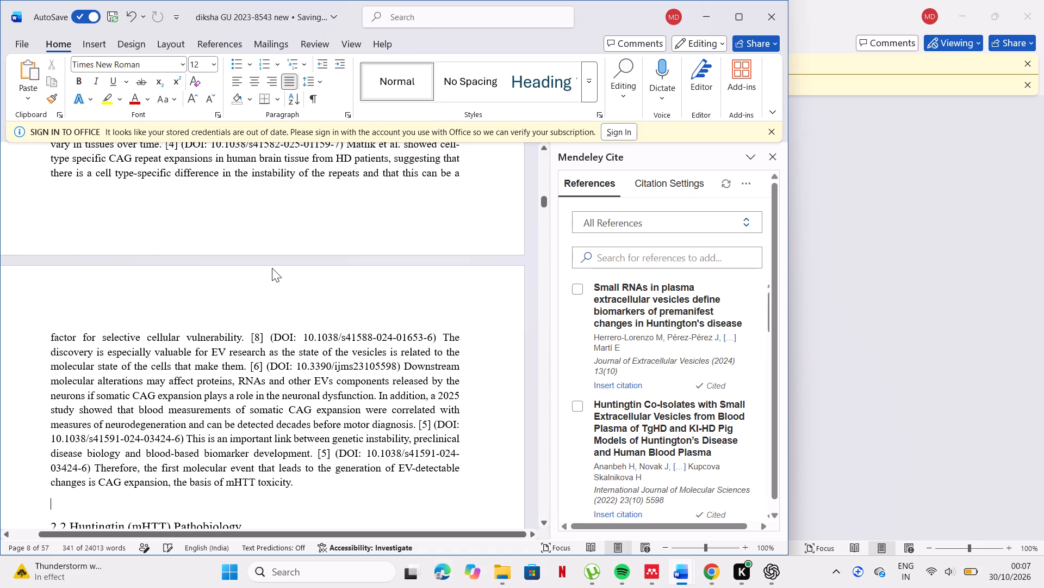
Replace manual citation [1] and its opening parenthesis after "CAG trinucleotide repeat." with the Mendeley citation "Using gene or cell therapies to treat Huntington's disease".
{"action": "scroll", "coordinate": [272, 268], "scroll_direction": "up", "scroll_amount": 3}
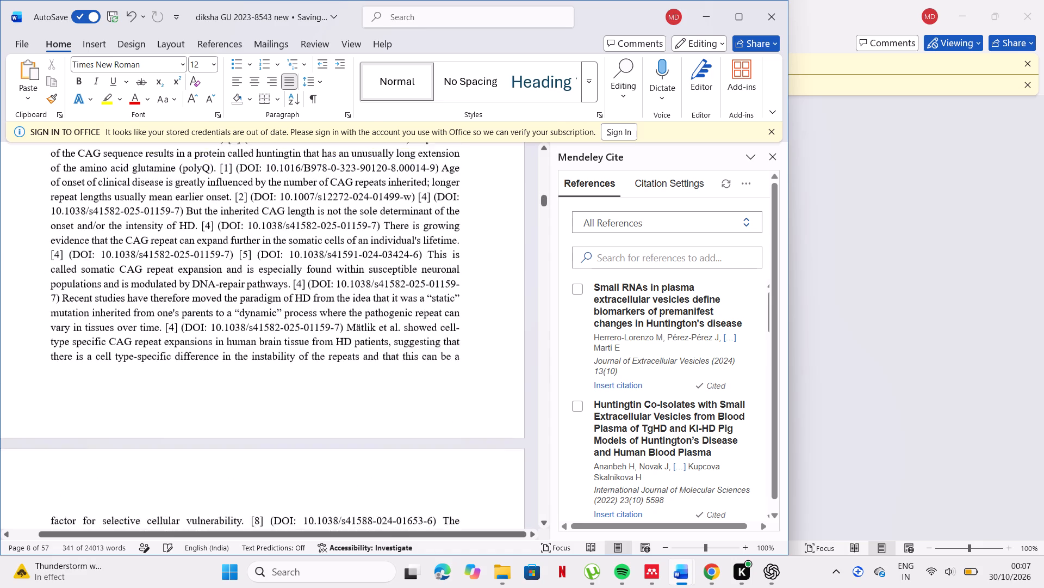
{"action": "scroll", "coordinate": [272, 268], "scroll_direction": "up", "scroll_amount": 2}
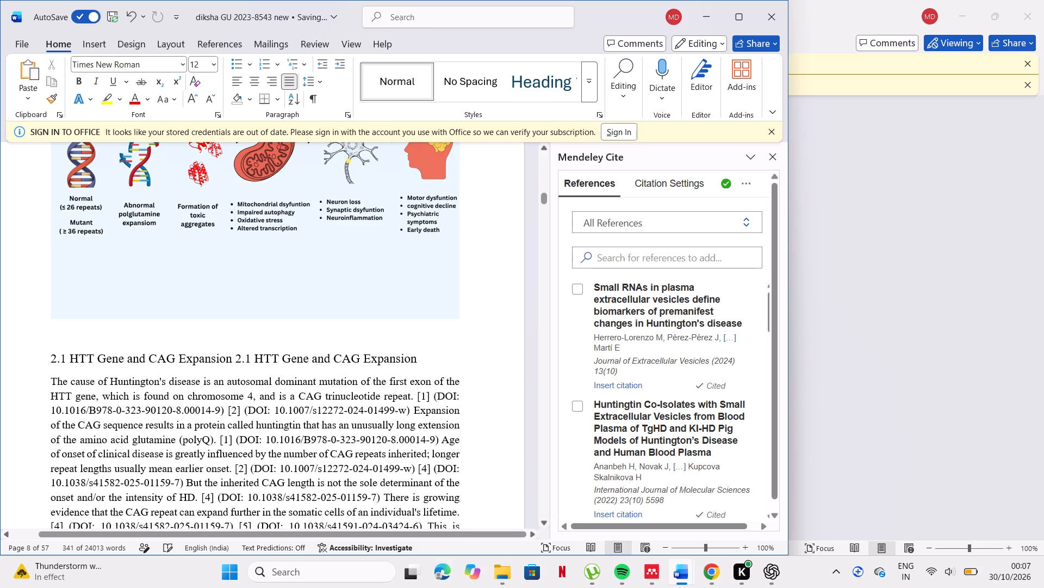
{"action": "left_click", "coordinate": [438, 399]}
{"action": "key", "text": "BackSpace"}
{"action": "key", "text": "BackSpace"}
{"action": "key", "text": "BackSpace"}
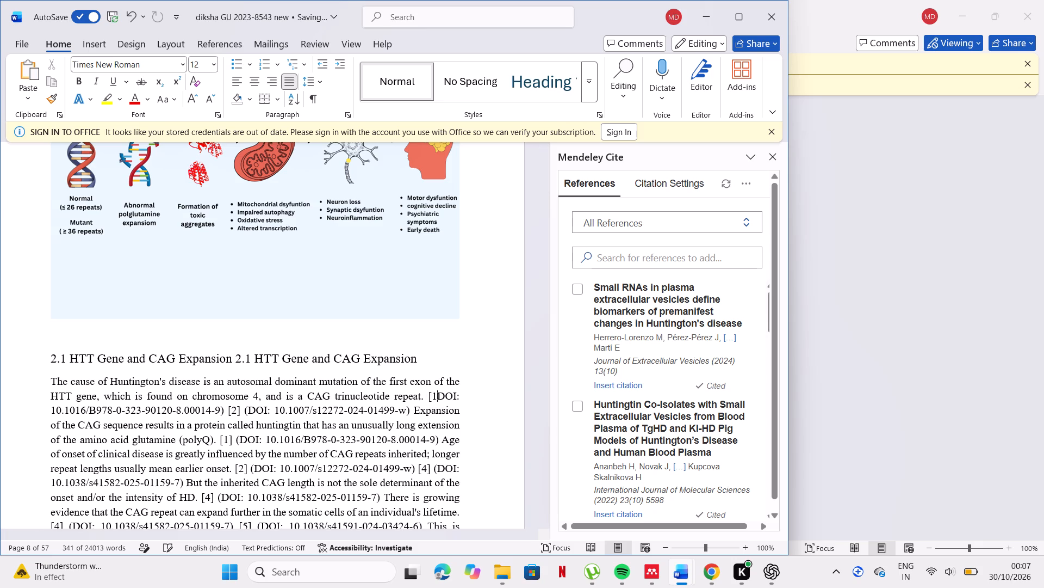
{"action": "key", "text": "BackSpace"}
{"action": "key", "text": "BackSpace"}
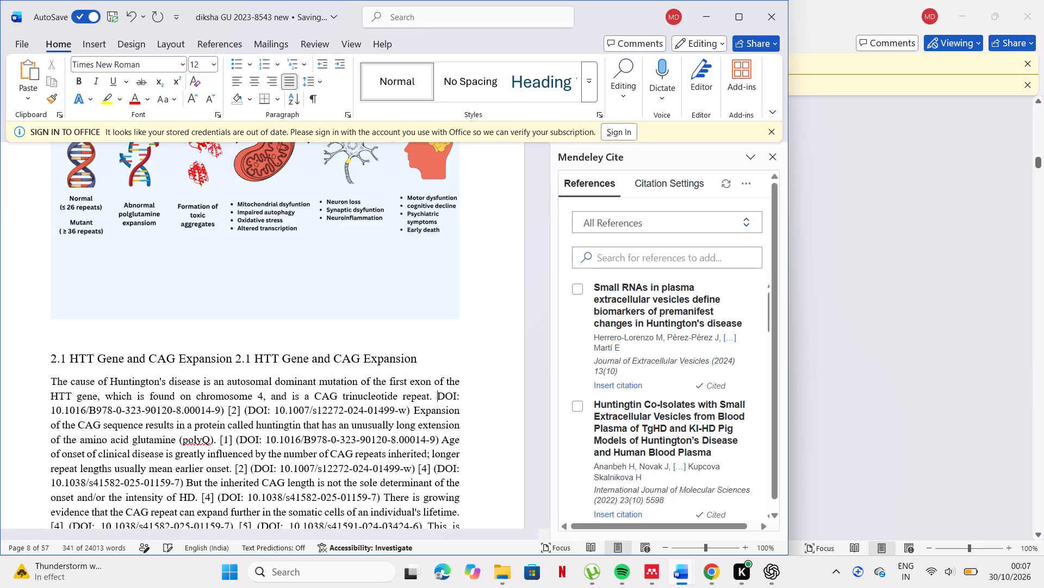
{"action": "scroll", "coordinate": [685, 358], "scroll_direction": "down", "scroll_amount": 2}
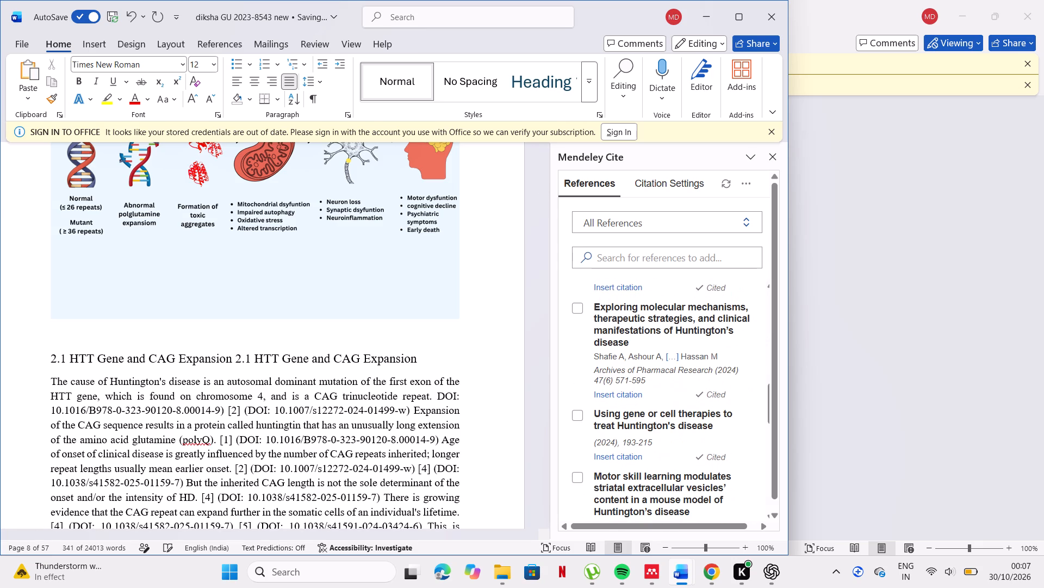
{"action": "scroll", "coordinate": [685, 358], "scroll_direction": "down", "scroll_amount": 1}
{"action": "left_click", "coordinate": [582, 379]}
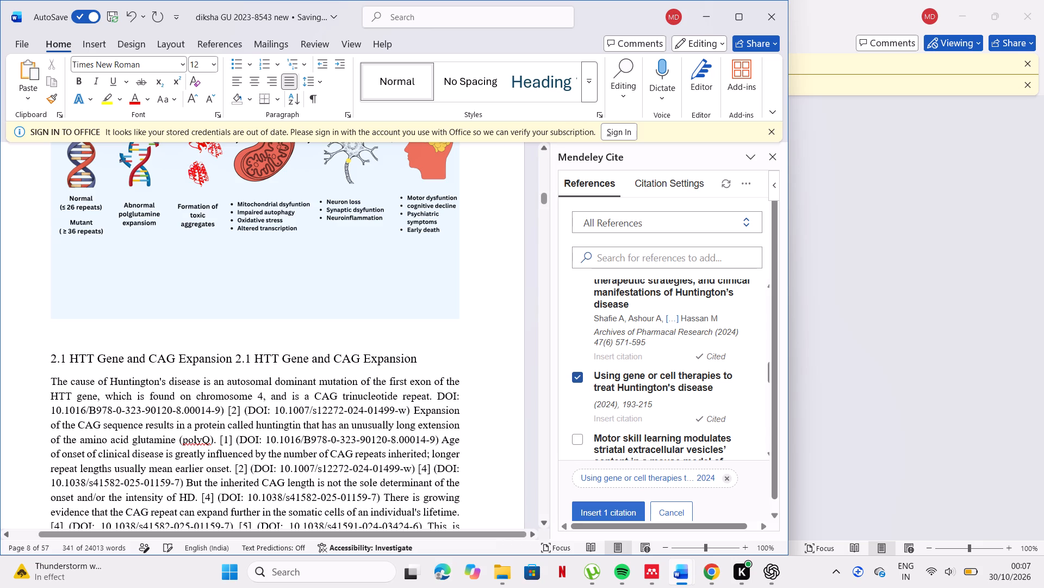
{"action": "left_click_drag", "start_coordinate": [434, 397], "coordinate": [543, 451]}
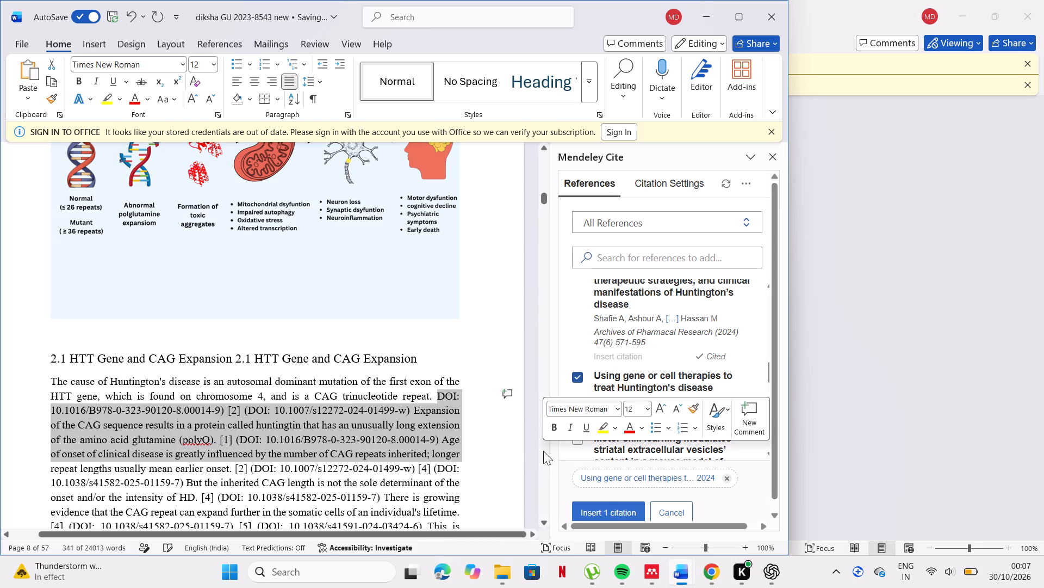
{"action": "left_click", "coordinate": [480, 421]}
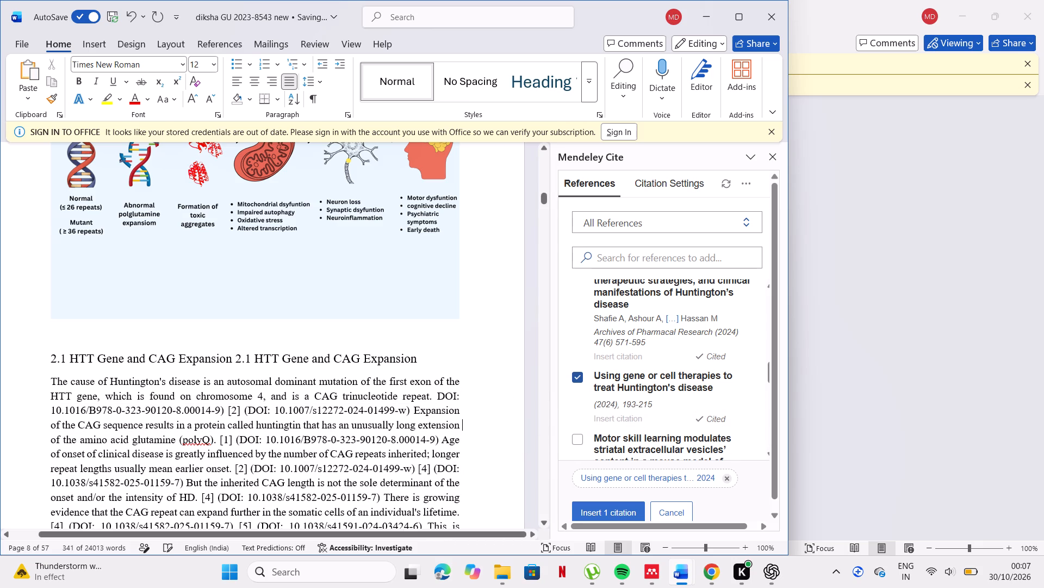
{"action": "left_click", "coordinate": [438, 396]}
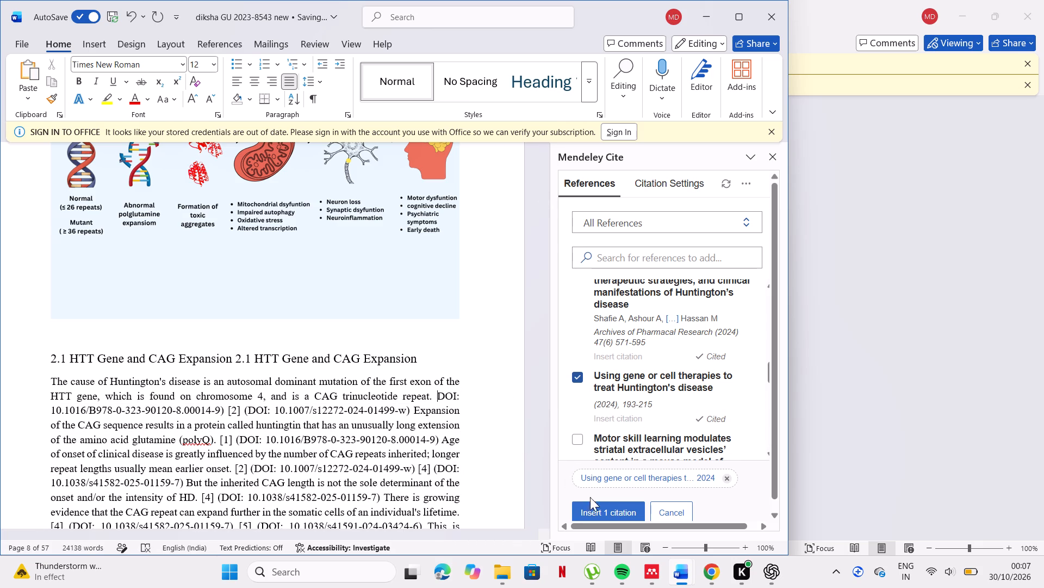
{"action": "left_click", "coordinate": [610, 510]}
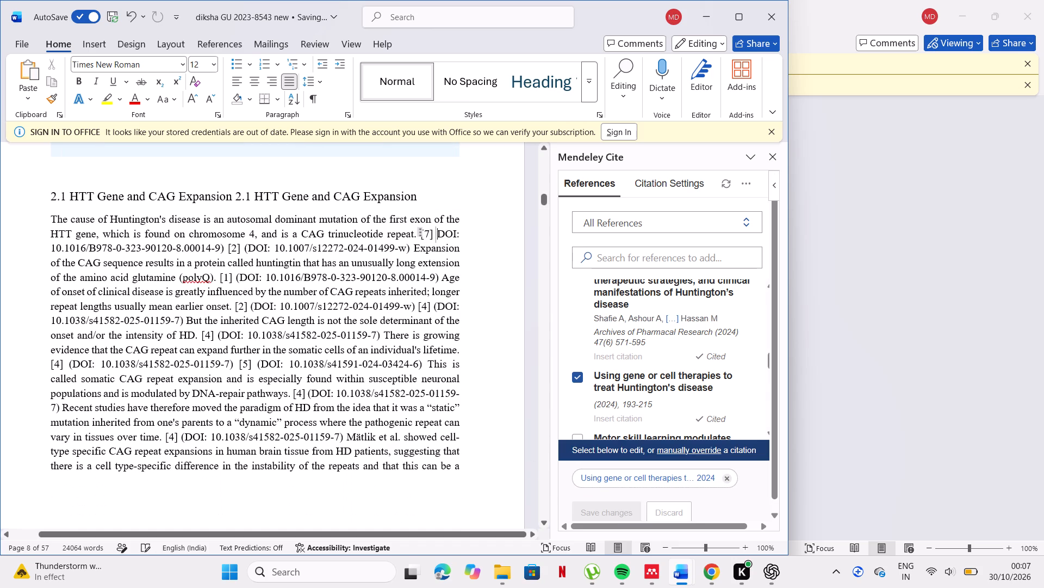
{"action": "left_click", "coordinate": [242, 253]}
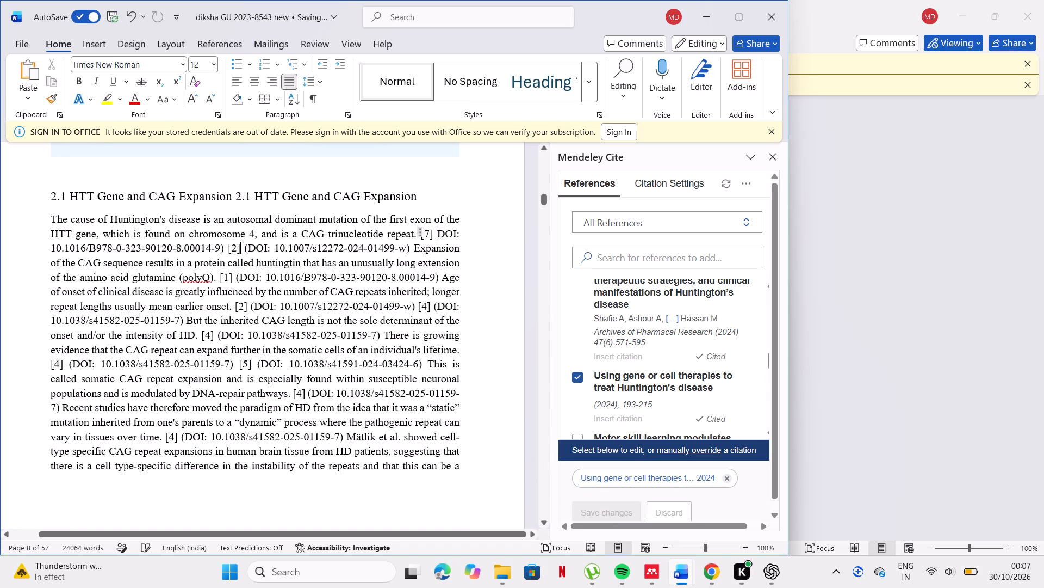
{"action": "left_click", "coordinate": [248, 248]}
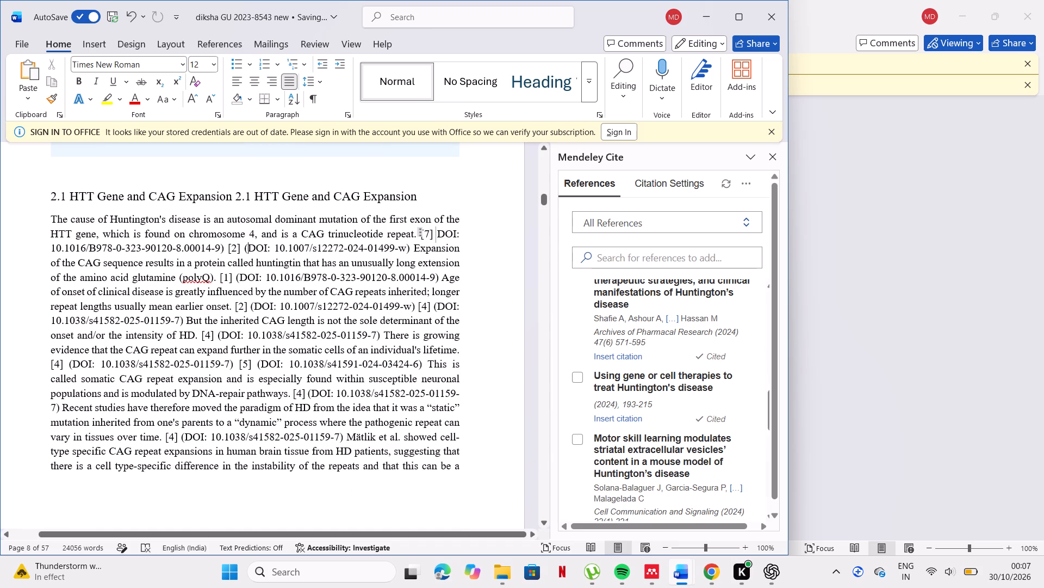
{"action": "key", "text": "BackSpace"}
{"action": "key", "text": "BackSpace"}
{"action": "key", "text": "BackSpace"}
{"action": "key", "text": "BackSpace"}
{"action": "key", "text": "BackSpace"}
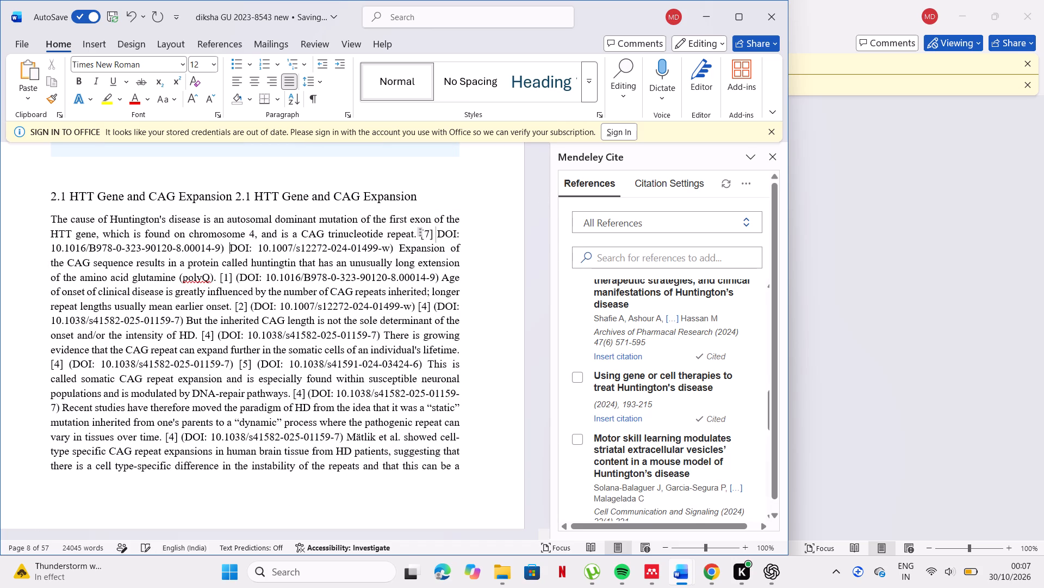
{"action": "left_click", "coordinate": [609, 351]}
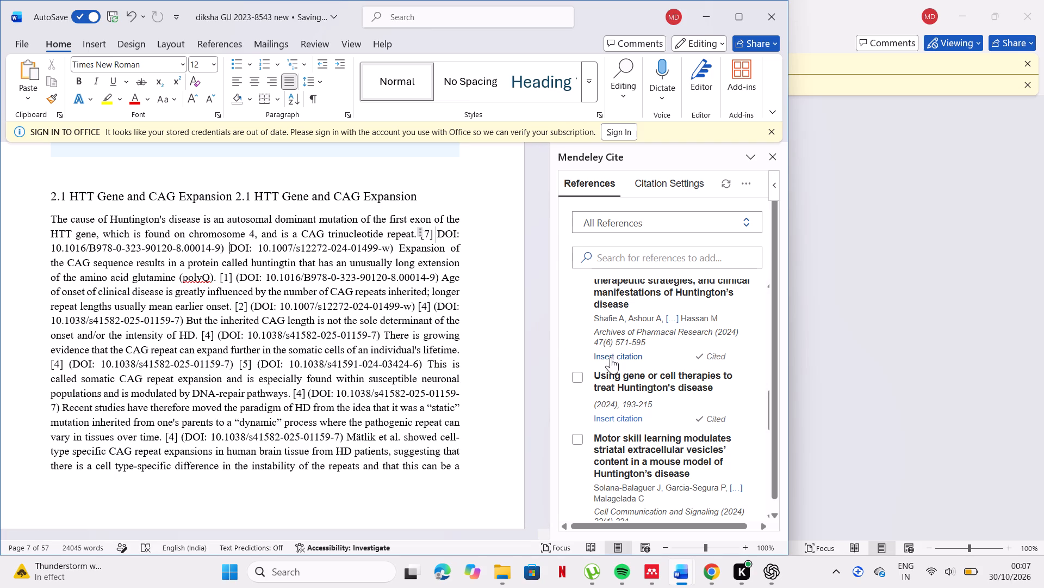
{"action": "left_click", "coordinate": [611, 357]}
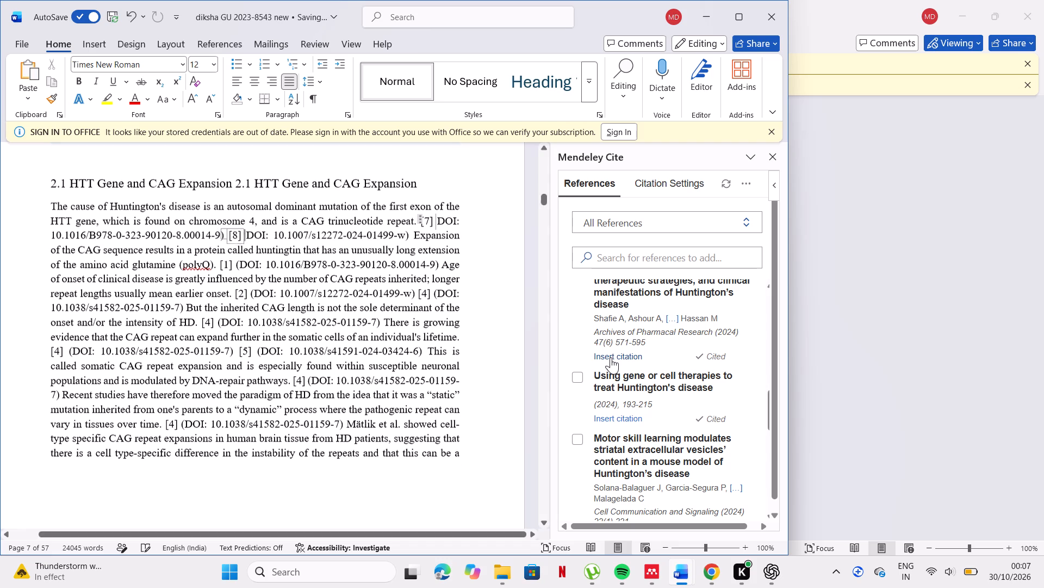
Remove the closing parentheses after the first sentence's two DOIs and add a comma between the first DOI and citation [8].
{"action": "left_click", "coordinate": [223, 231]}
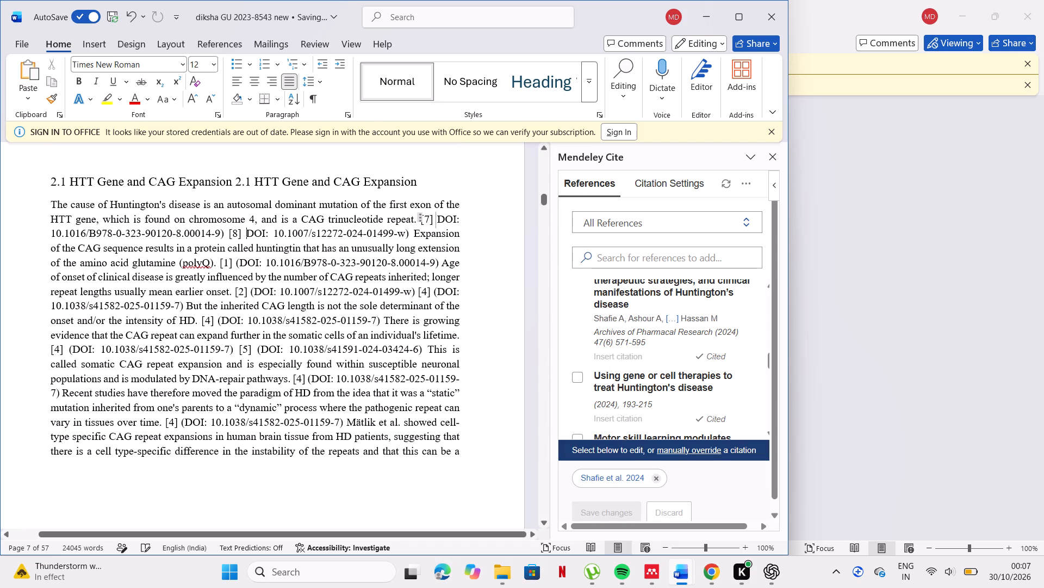
{"action": "key", "text": "BackSpace"}
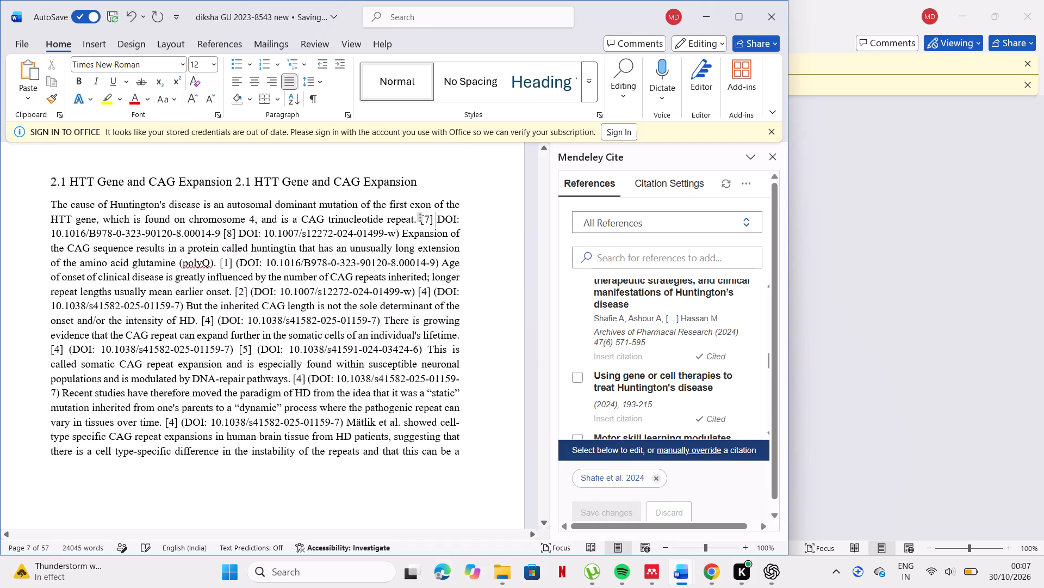
{"action": "left_click", "coordinate": [403, 232]}
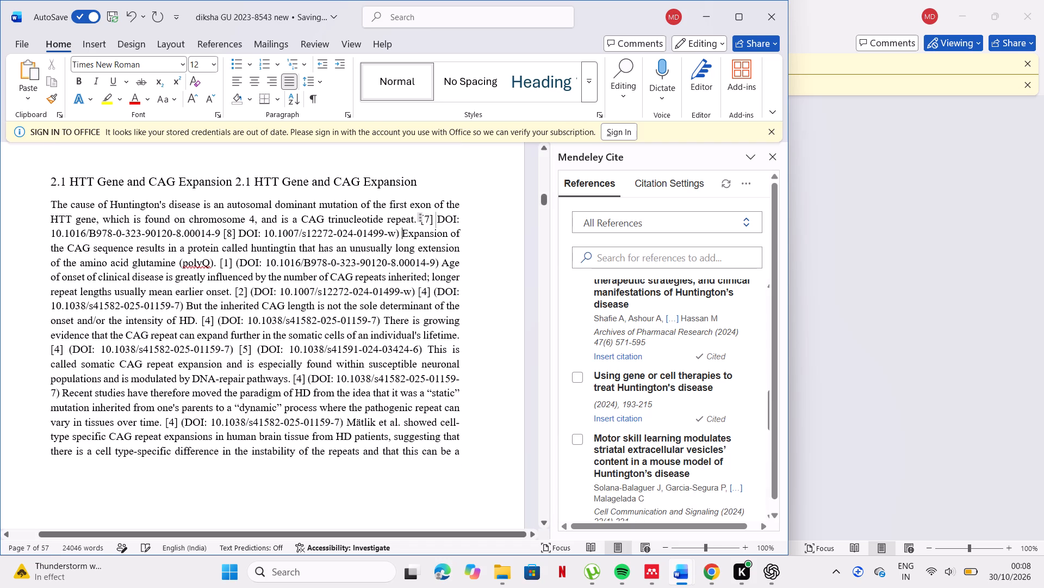
{"action": "key", "text": "BackSpace"}
{"action": "key", "text": "BackSpace"}
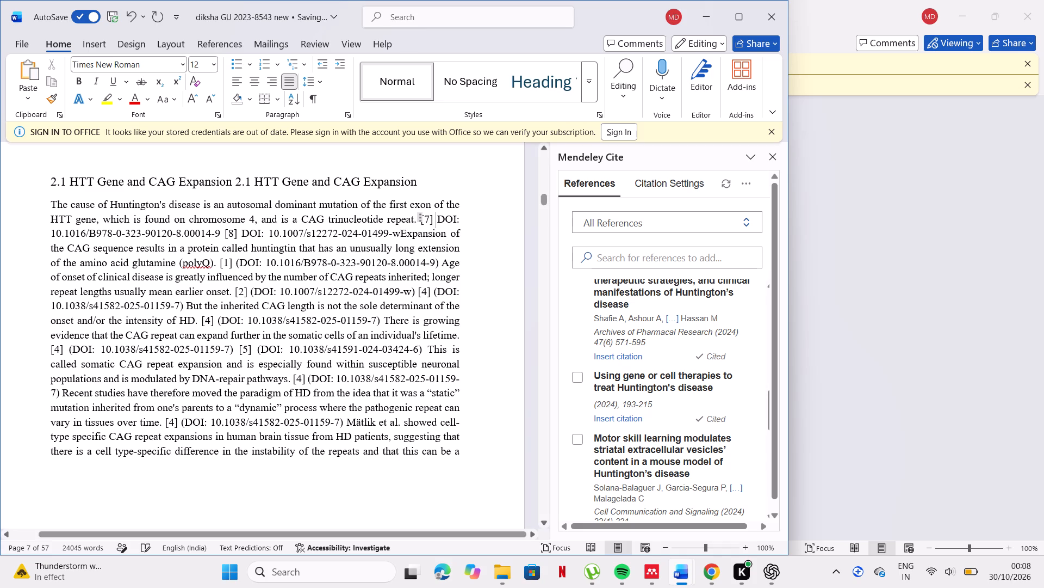
{"action": "left_click", "coordinate": [221, 237]}
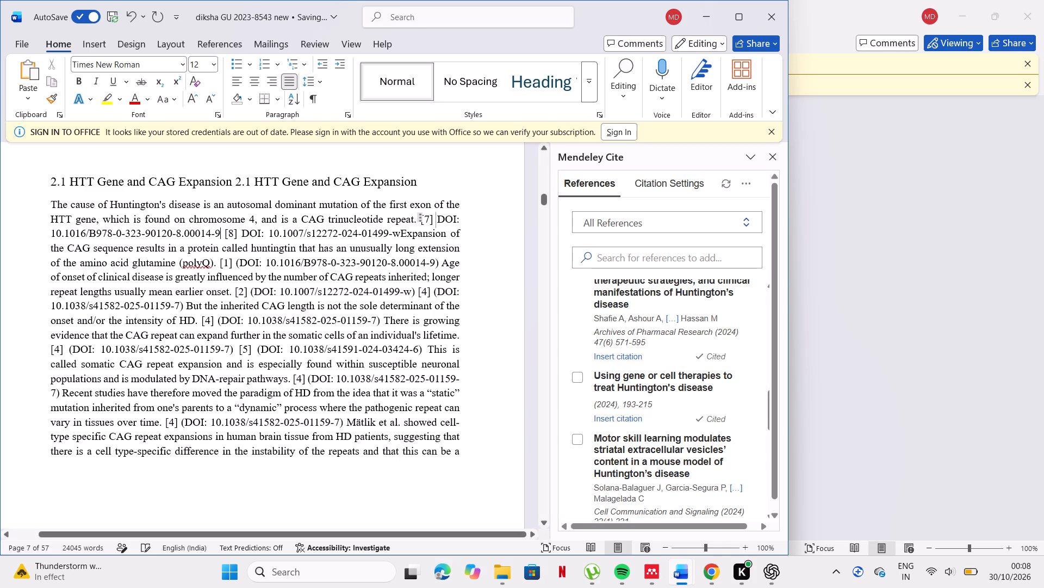
{"action": "key", "text": "period"}
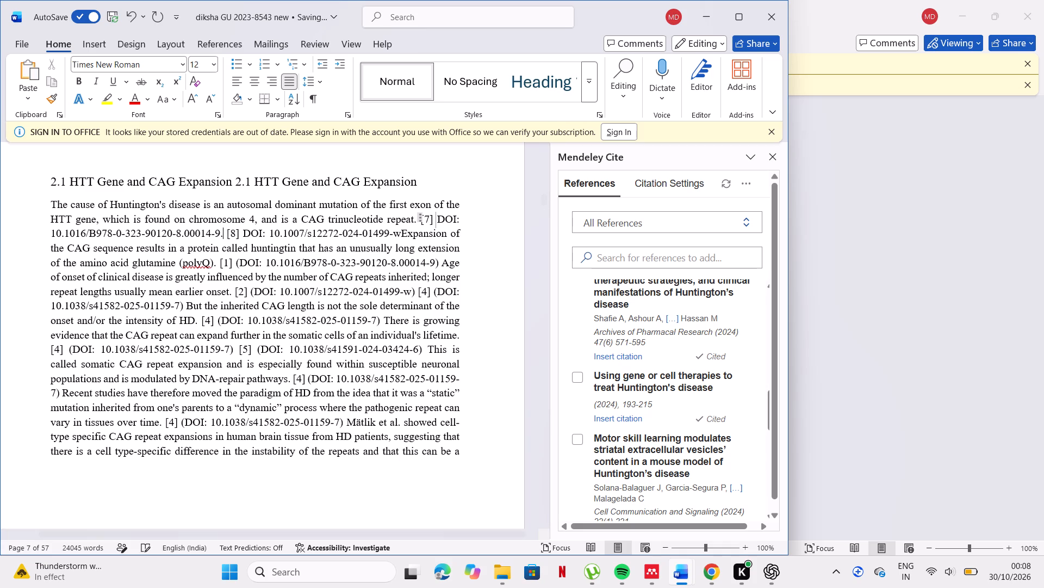
{"action": "key", "text": "BackSpace"}
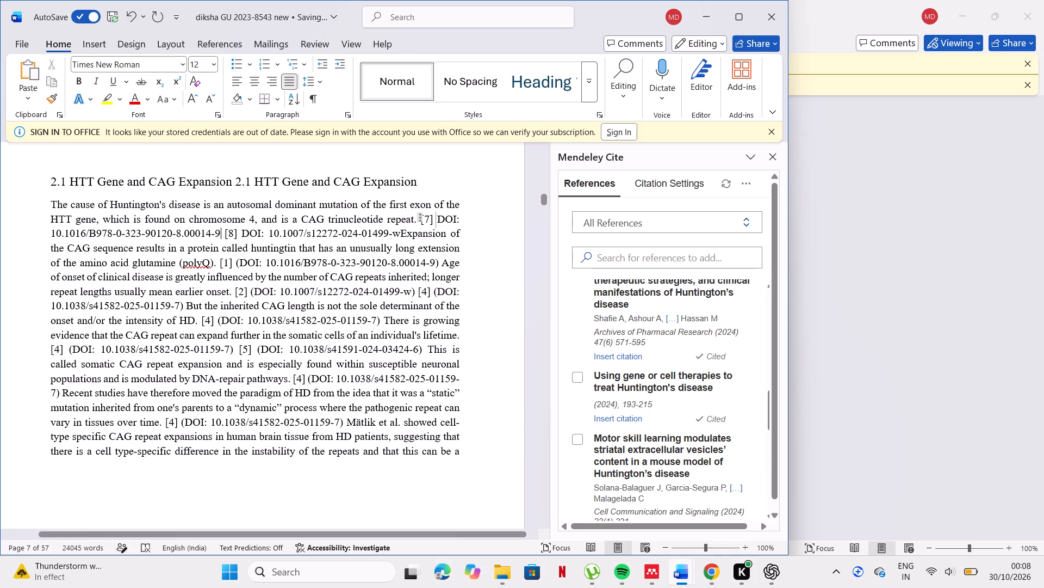
{"action": "key", "text": "comma"}
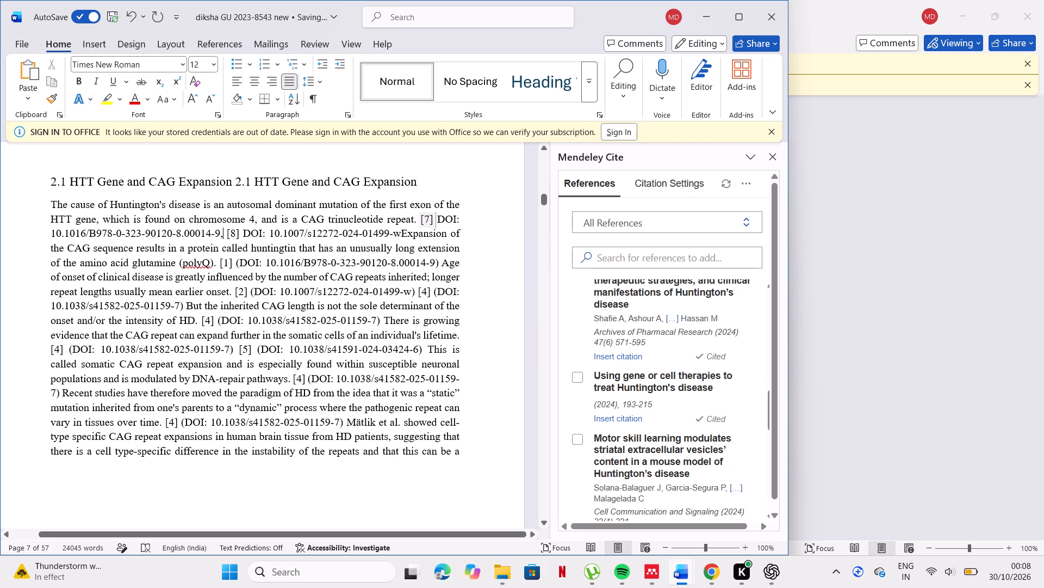
Make citations [7] and [8] and their DOIs after "CAG trinucleotide repeat." bold, and end them with a period.
{"action": "left_click_drag", "start_coordinate": [422, 218], "coordinate": [397, 237]}
{"action": "left_click", "coordinate": [407, 217]}
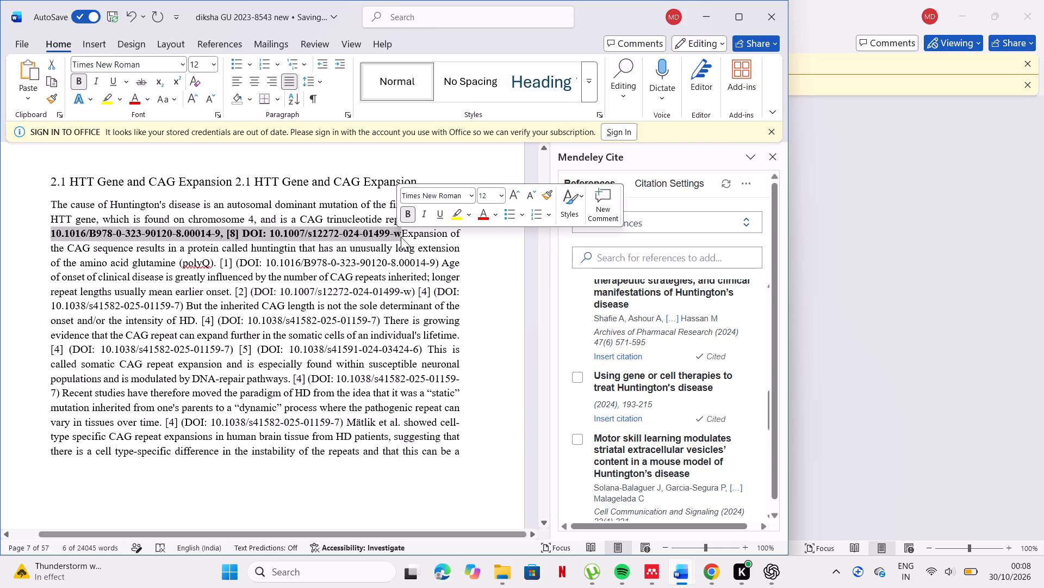
{"action": "left_click", "coordinate": [401, 237]}
{"action": "key", "text": "period"}
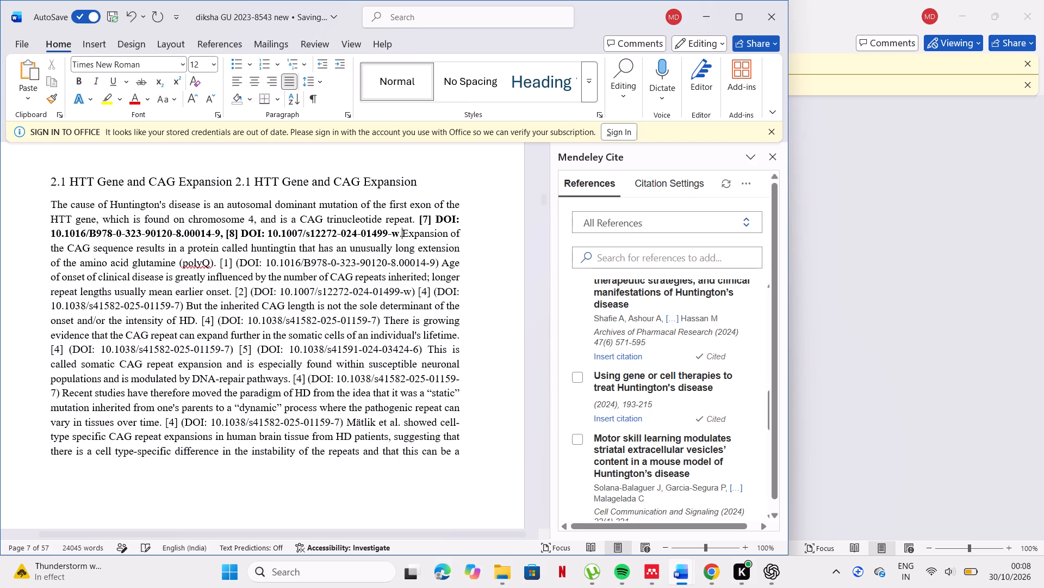
{"action": "left_click", "coordinate": [499, 322]}
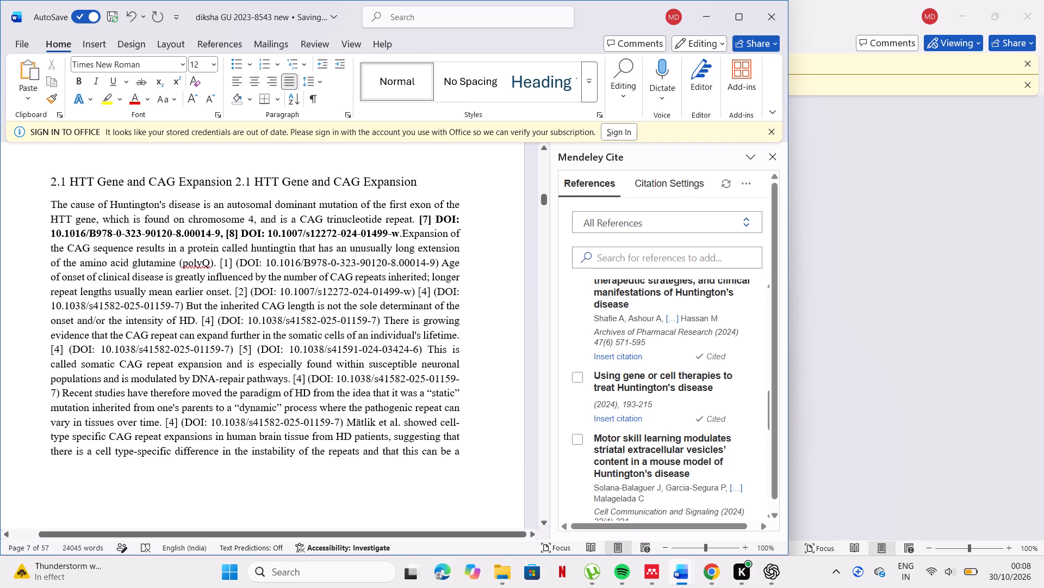
{"action": "left_click_drag", "start_coordinate": [499, 322], "coordinate": [126, 240]}
{"action": "left_click", "coordinate": [126, 240]}
Replace manual citation [1] and its opening parenthesis after "(polyQ)." with the Mendeley citation "Using gene or cell therapies to treat Huntington's disease".
{"action": "left_click", "coordinate": [239, 264]}
{"action": "key", "text": "BackSpace"}
{"action": "key", "text": "BackSpace"}
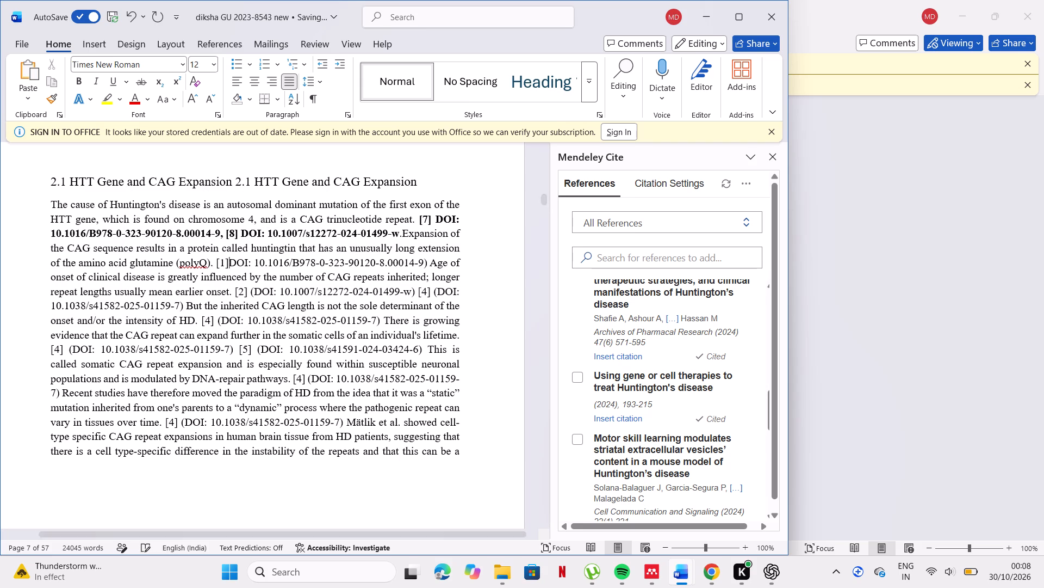
{"action": "key", "text": "BackSpace"}
{"action": "key", "text": "BackSpace"}
{"action": "key", "text": "BackSpace"}
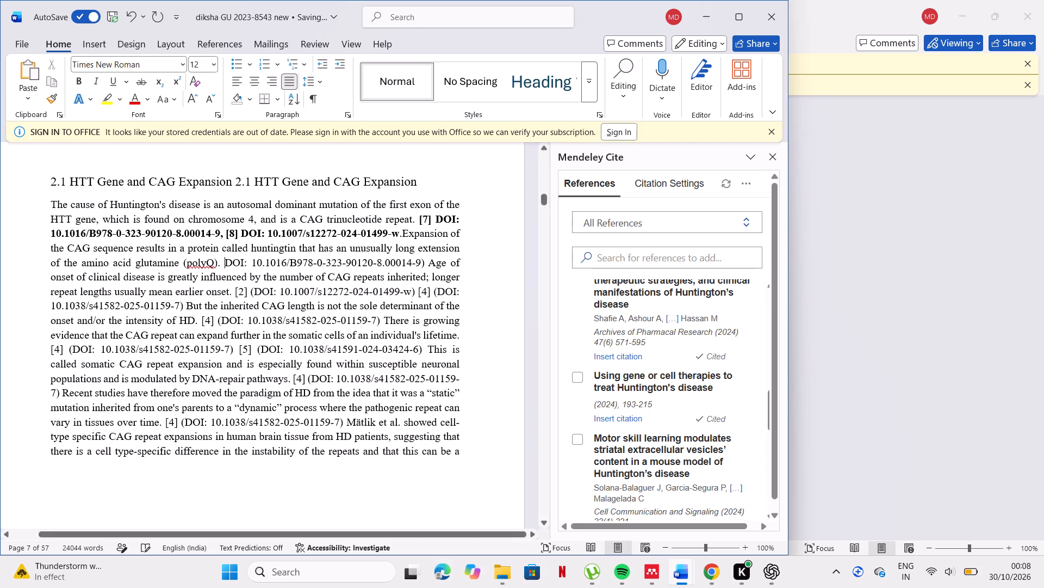
{"action": "left_click", "coordinate": [629, 417]}
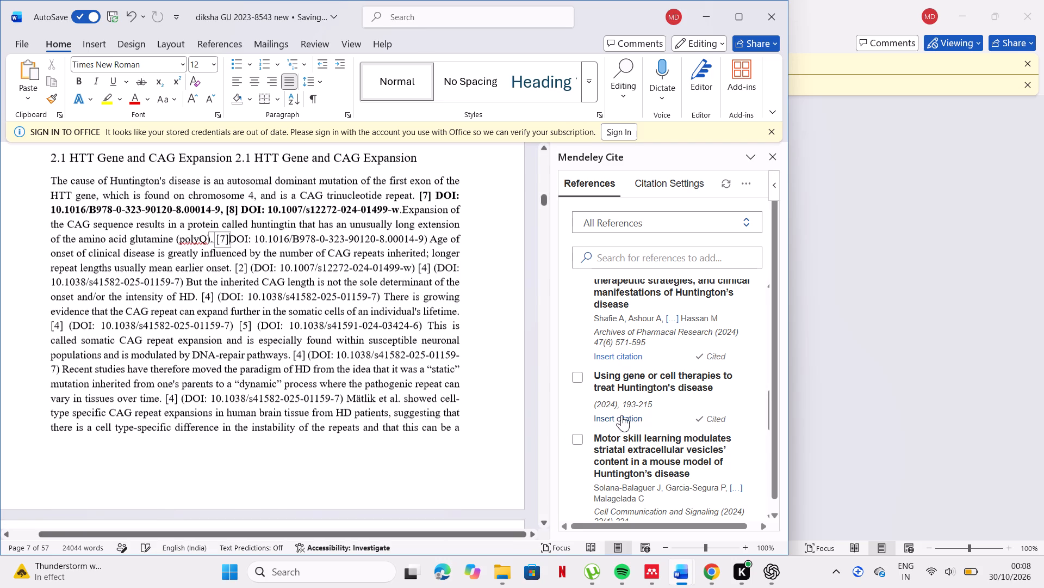
{"action": "left_click", "coordinate": [426, 236]}
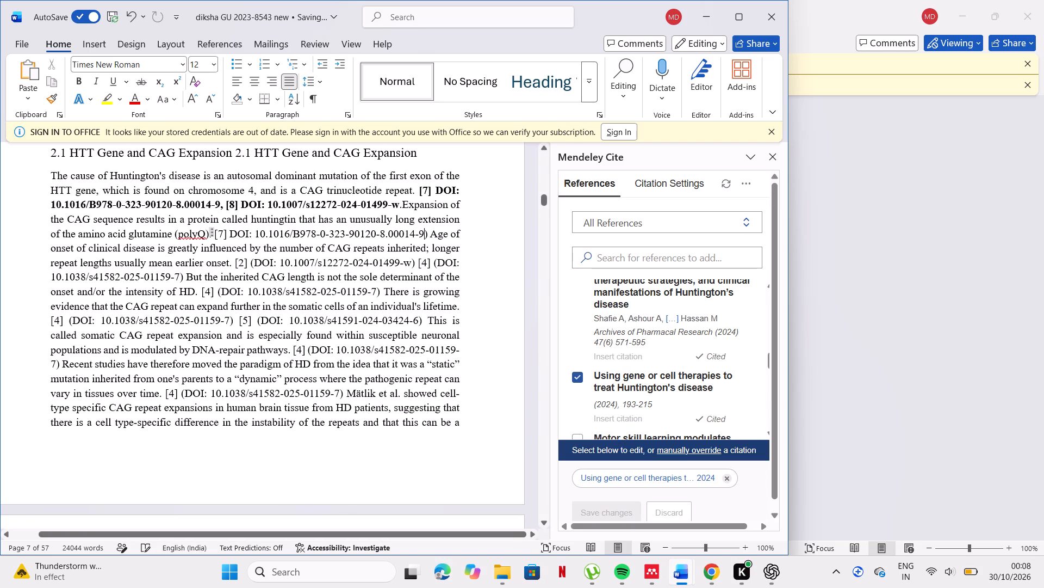
{"action": "left_click", "coordinate": [428, 234]}
{"action": "key", "text": "BackSpace"}
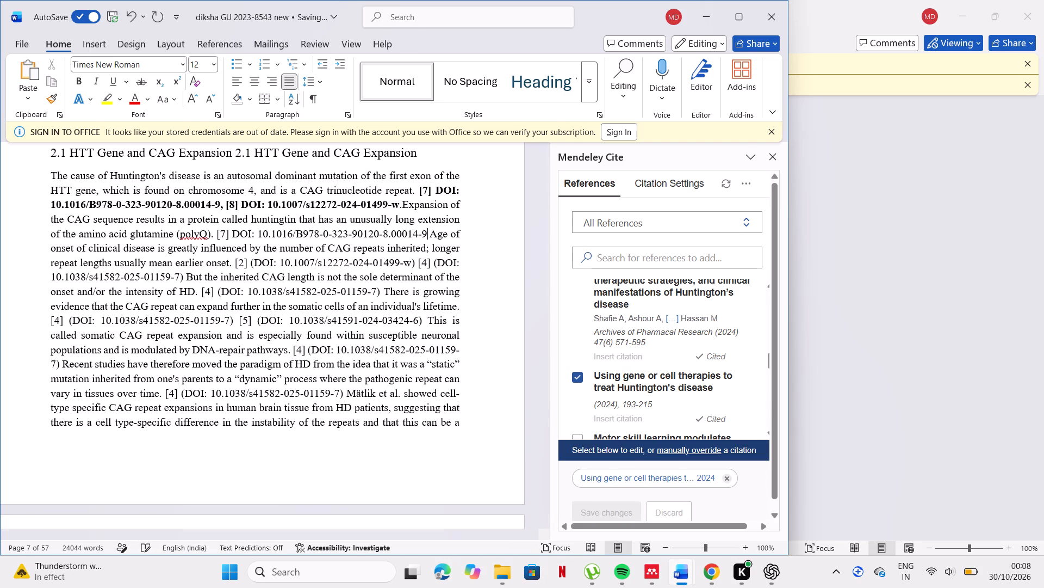
{"action": "left_click_drag", "start_coordinate": [217, 230], "coordinate": [421, 241]}
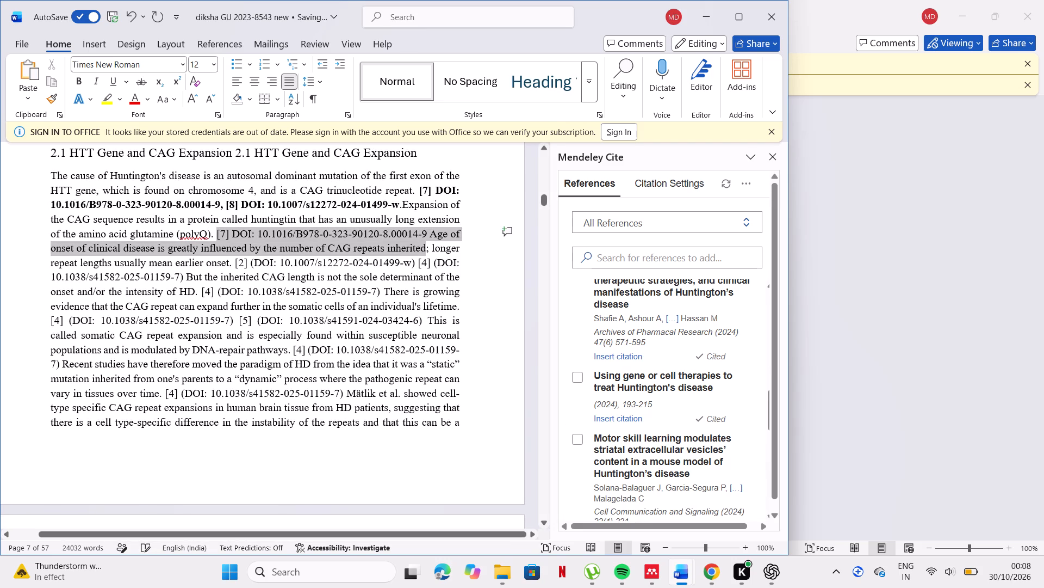
{"action": "left_click_drag", "start_coordinate": [421, 241], "coordinate": [426, 232]}
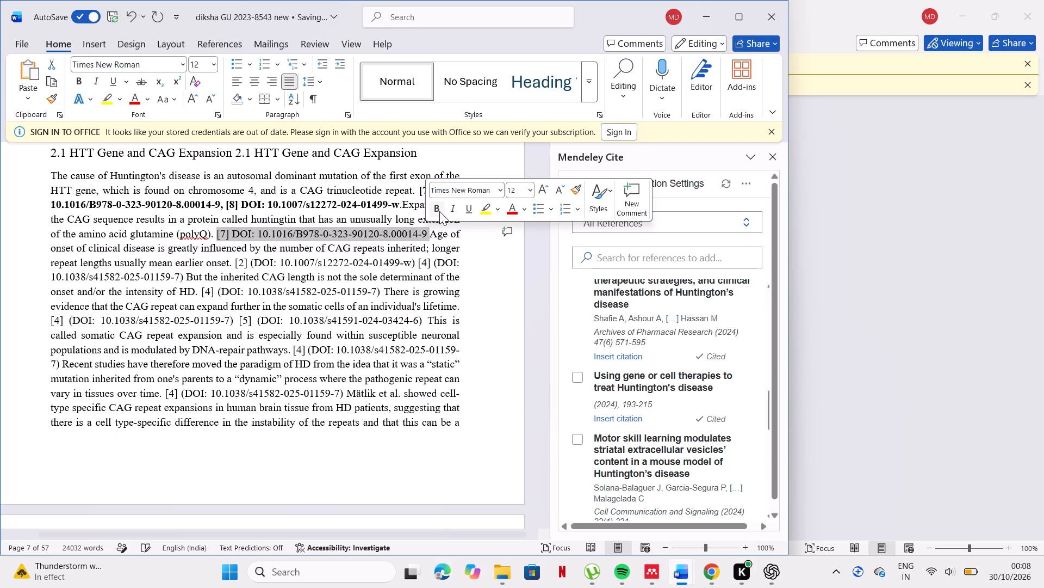
{"action": "left_click", "coordinate": [439, 211]}
Replace manual citation [2] and its opening parenthesis after "earlier onset." with the Shafie et al. 2024 Mendeley citation.
{"action": "left_click", "coordinate": [241, 268]}
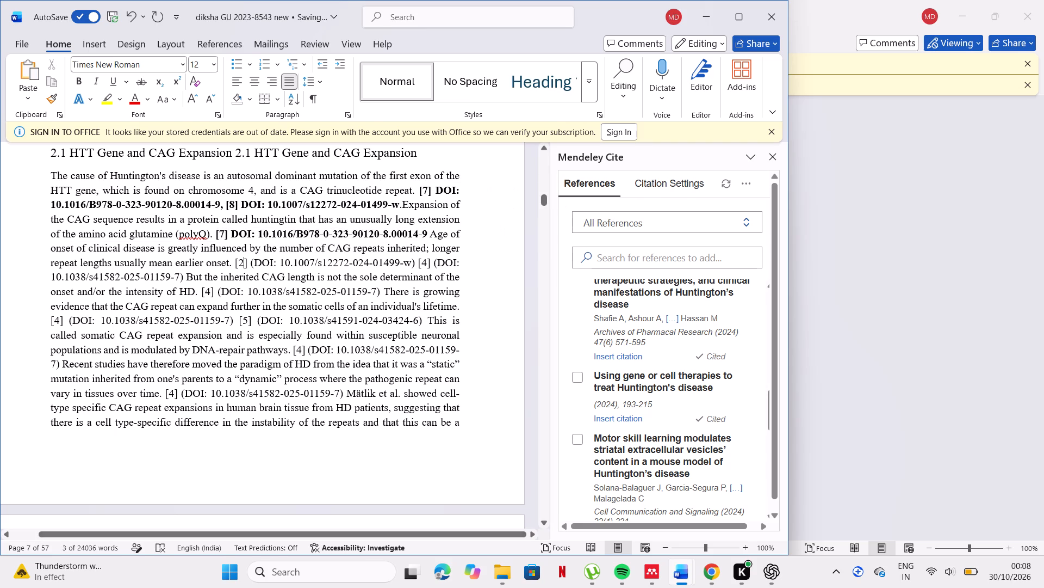
{"action": "left_click", "coordinate": [252, 265]}
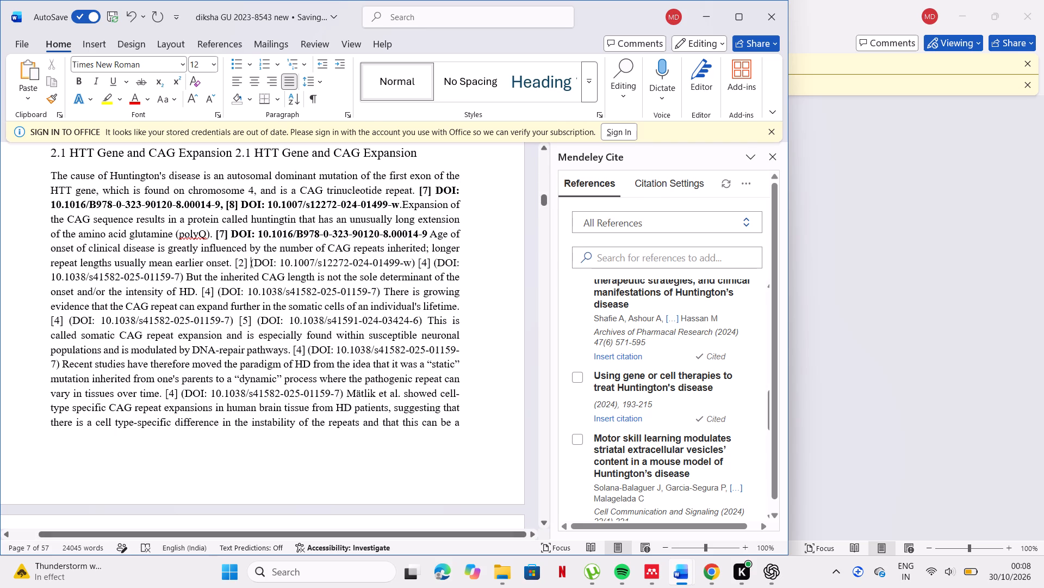
{"action": "left_click", "coordinate": [256, 264]}
{"action": "key", "text": "BackSpace"}
{"action": "key", "text": "BackSpace"}
{"action": "key", "text": "BackSpace"}
{"action": "key", "text": "BackSpace"}
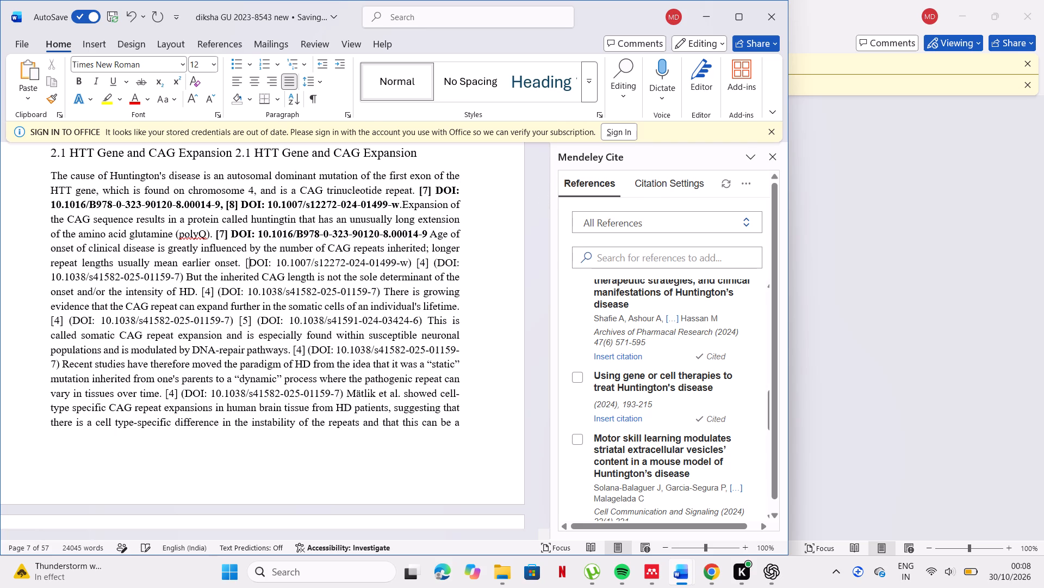
{"action": "key", "text": "BackSpace"}
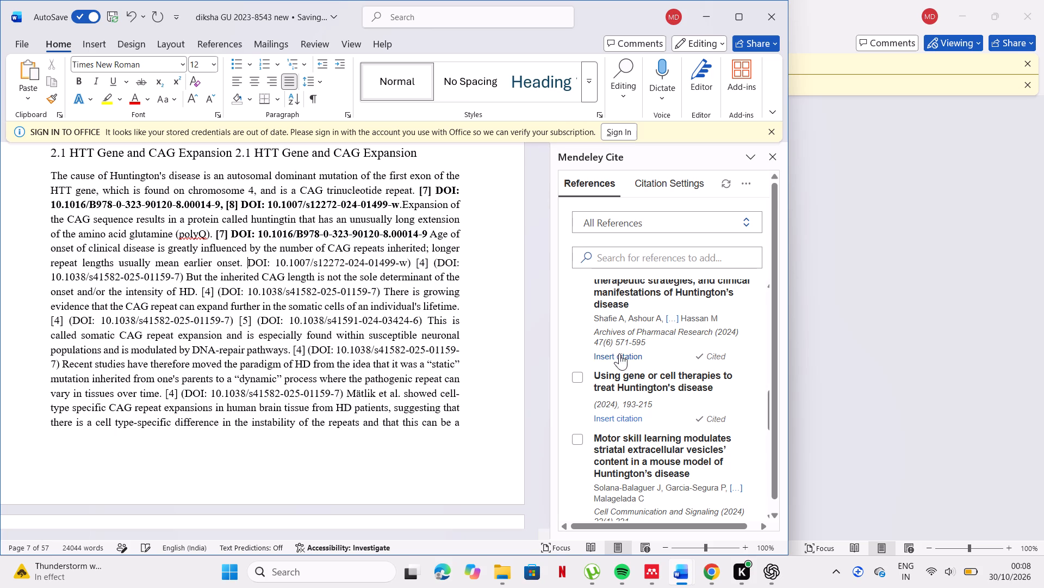
{"action": "left_click", "coordinate": [619, 357]}
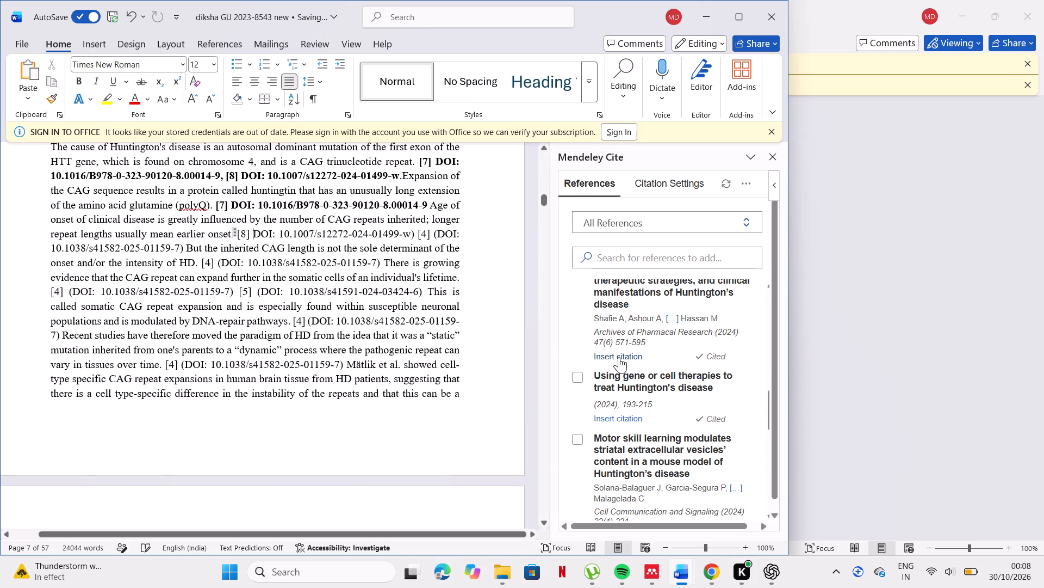
{"action": "left_click", "coordinate": [414, 232]}
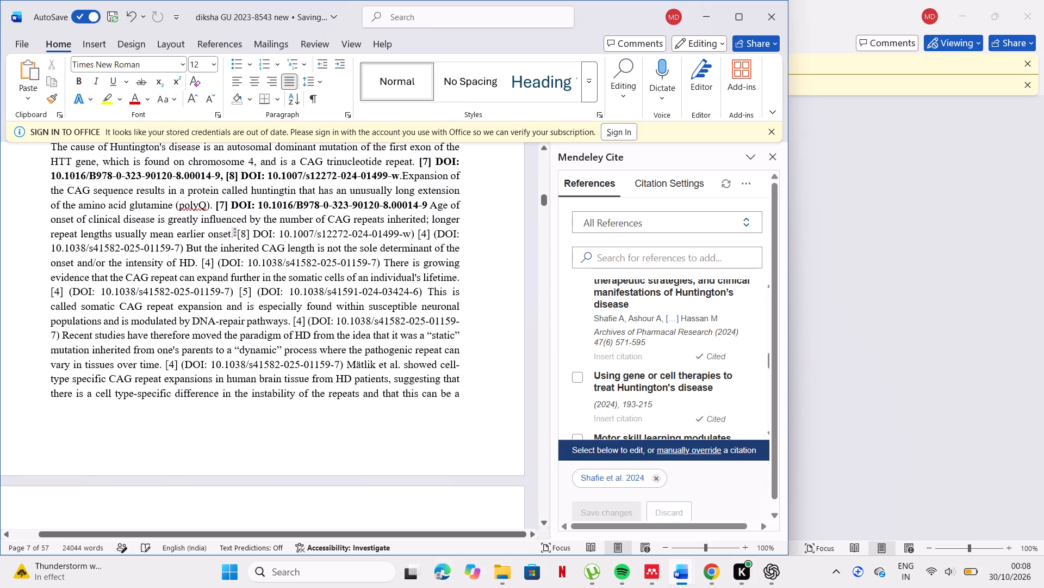
{"action": "key", "text": "BackSpace"}
{"action": "key", "text": "period"}
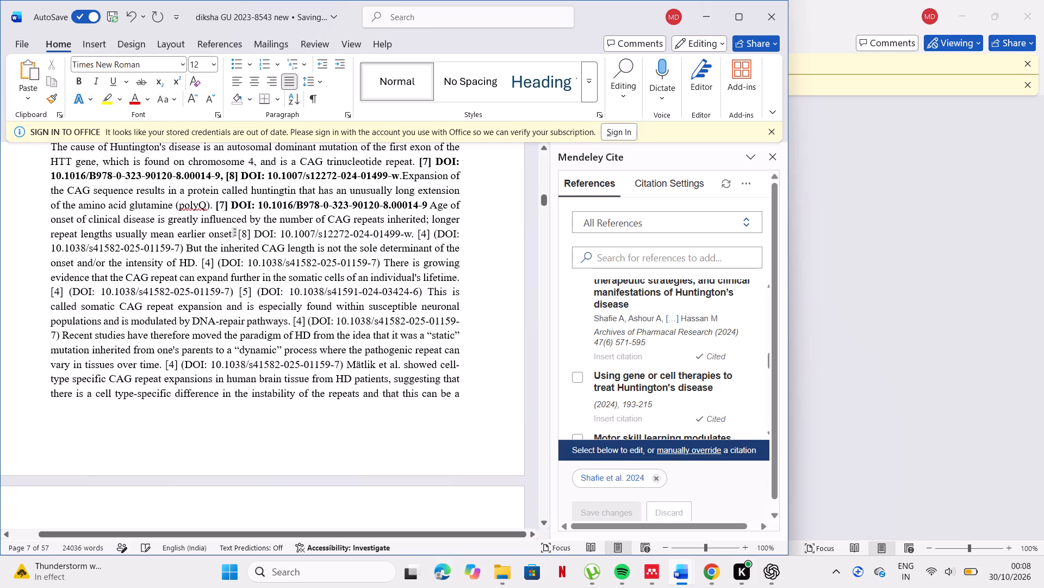
Replace manual citation [4] and its opening parenthesis in the age-of-onset sentence's references with the Donaldson et al. 2026 Mendeley citation.
{"action": "left_click", "coordinate": [436, 234]}
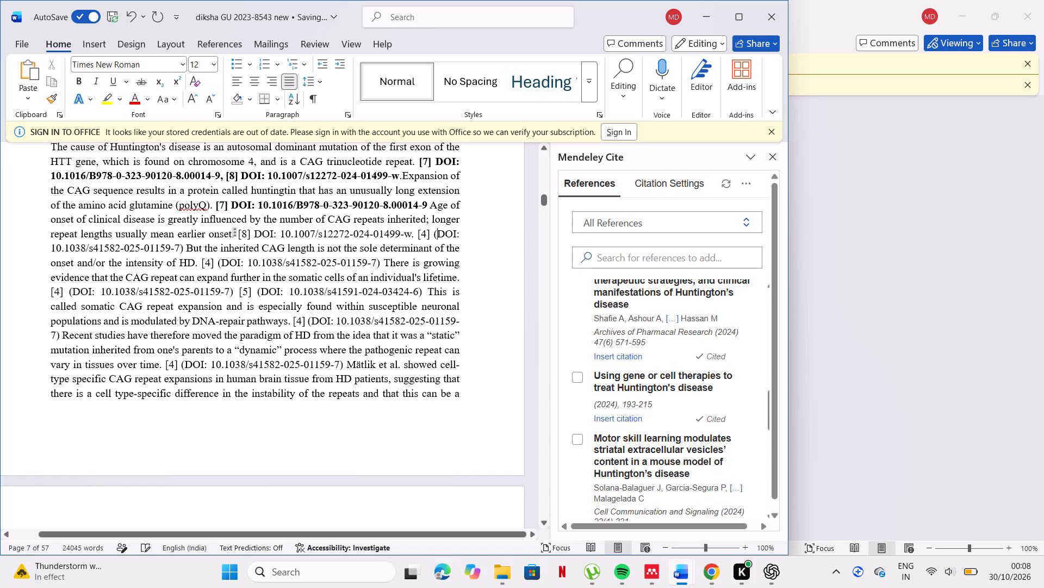
{"action": "key", "text": "BackSpace"}
{"action": "key", "text": "BackSpace"}
{"action": "key", "text": "BackSpace"}
{"action": "key", "text": "BackSpace"}
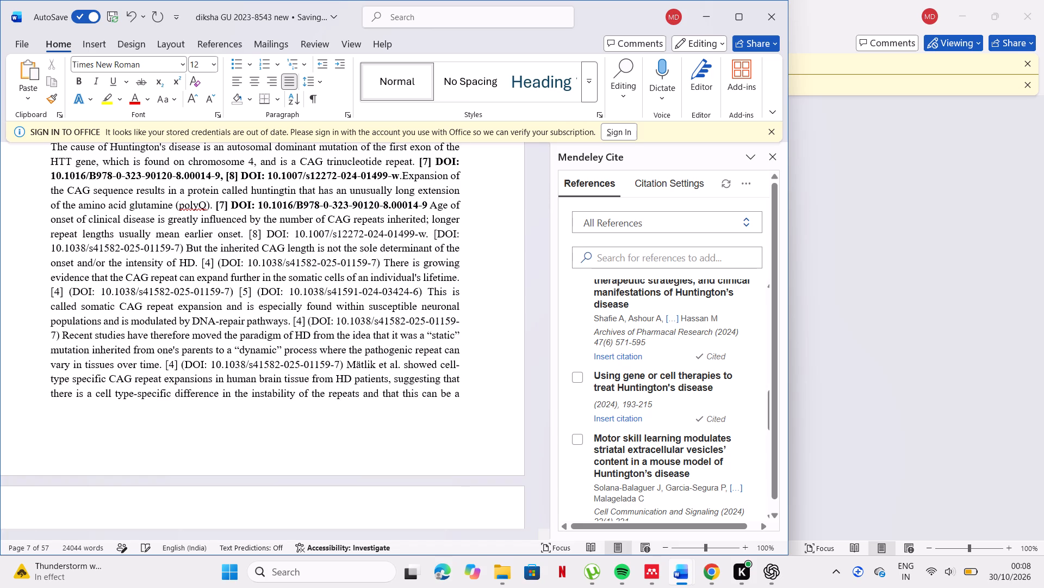
{"action": "key", "text": "BackSpace"}
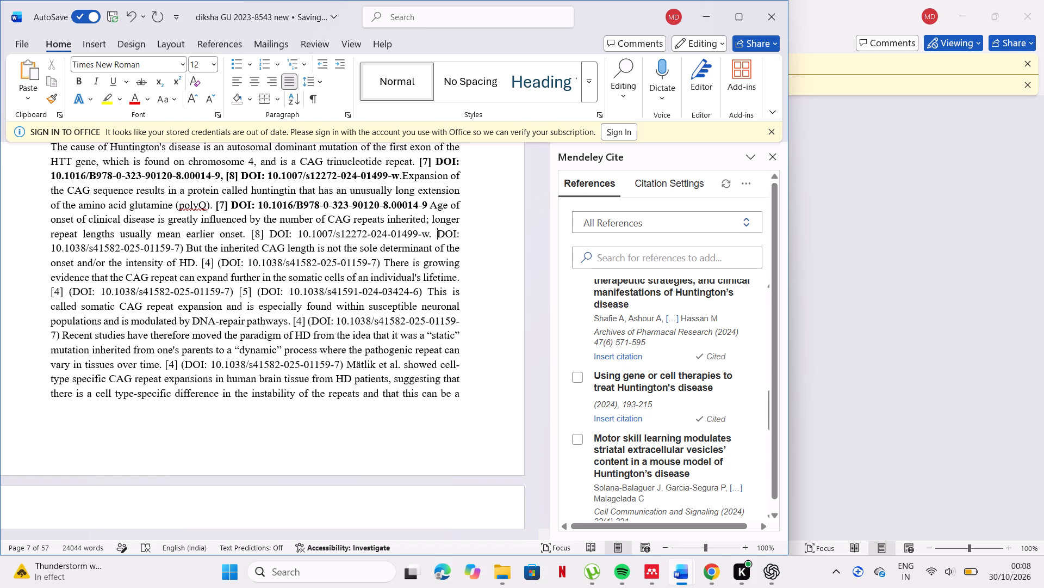
{"action": "scroll", "coordinate": [616, 318], "scroll_direction": "up", "scroll_amount": 1}
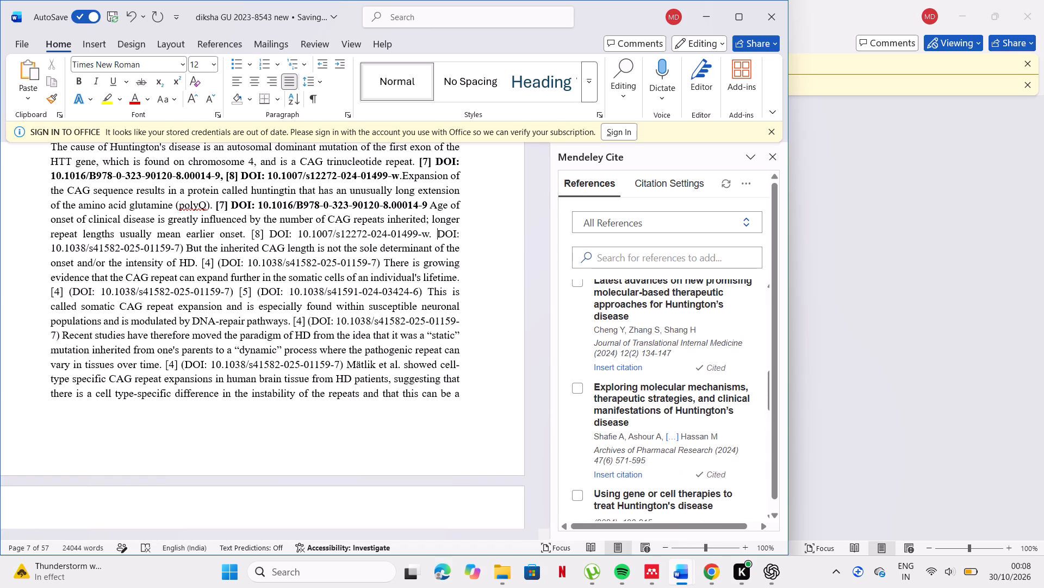
{"action": "scroll", "coordinate": [623, 350], "scroll_direction": "up", "scroll_amount": 1}
{"action": "left_click", "coordinate": [623, 315]}
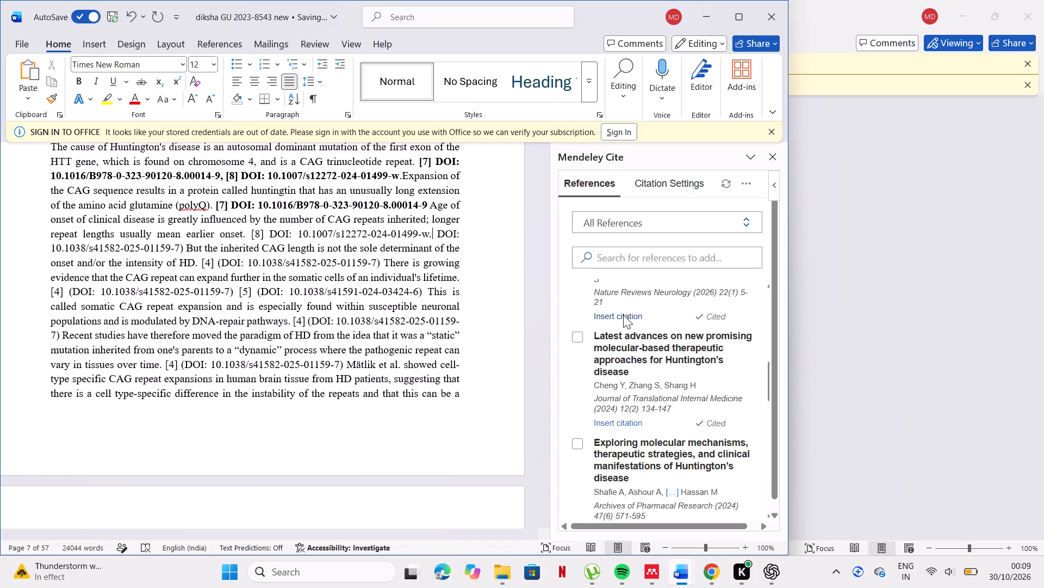
Make citations [8] and [10] and their DOIs after "earlier onset." bold, and replace the final closing parenthesis with a period.
{"action": "left_click", "coordinate": [415, 241]}
{"action": "left_click", "coordinate": [413, 233]}
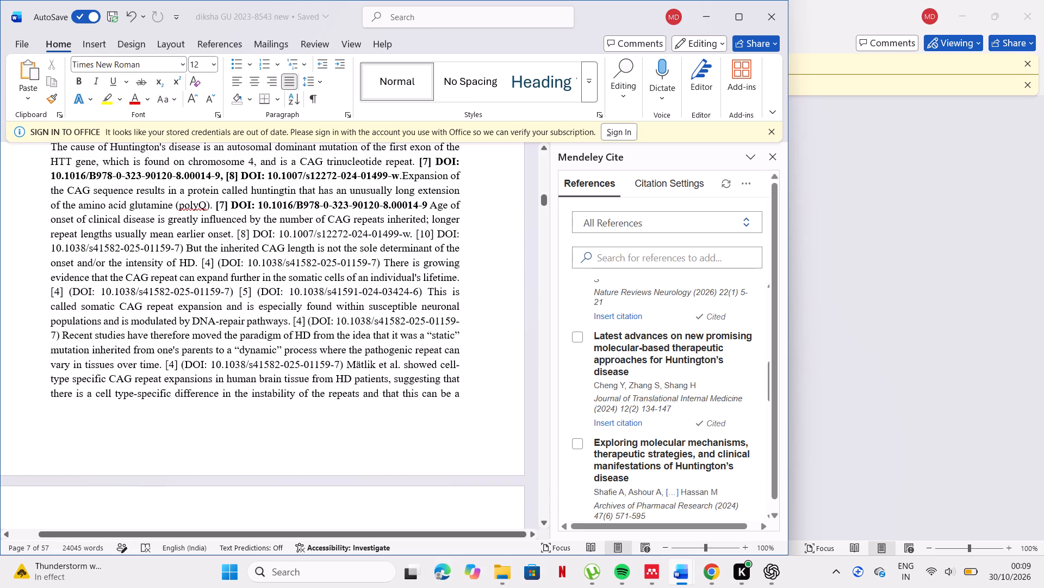
{"action": "left_click_drag", "start_coordinate": [246, 232], "coordinate": [182, 253]}
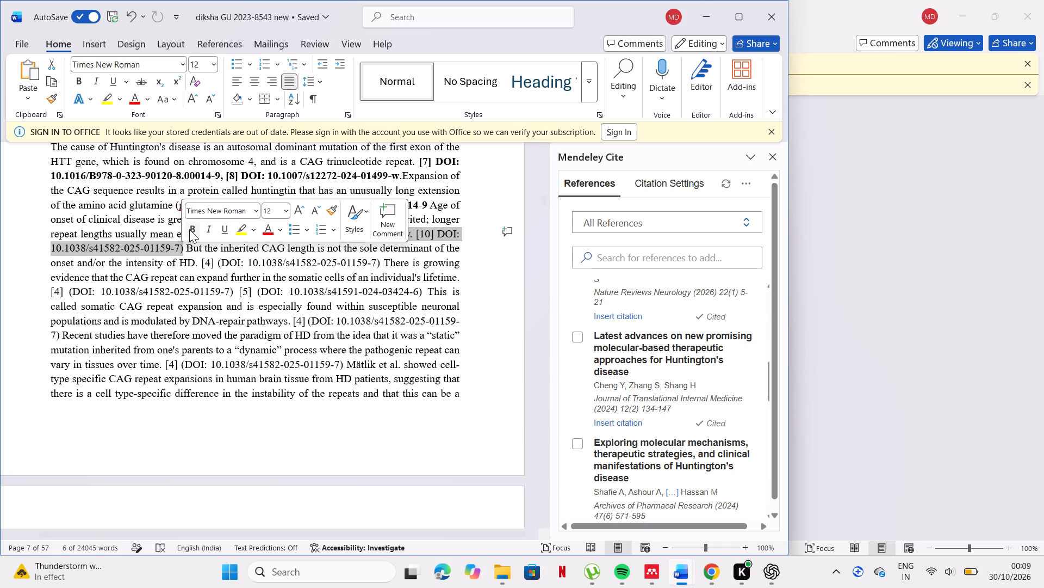
{"action": "left_click", "coordinate": [189, 229]}
{"action": "left_click", "coordinate": [184, 248]}
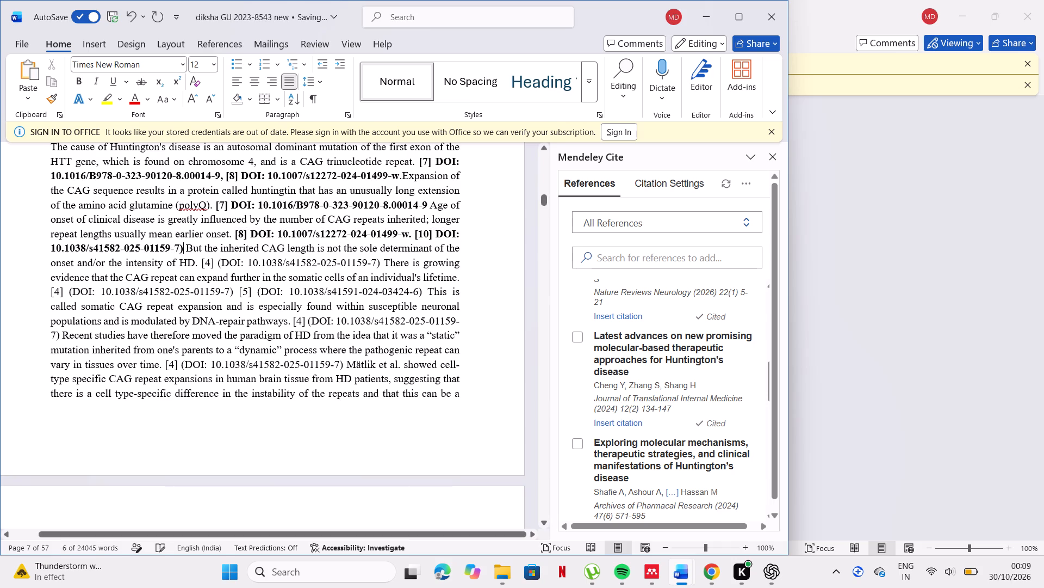
{"action": "key", "text": "BackSpace"}
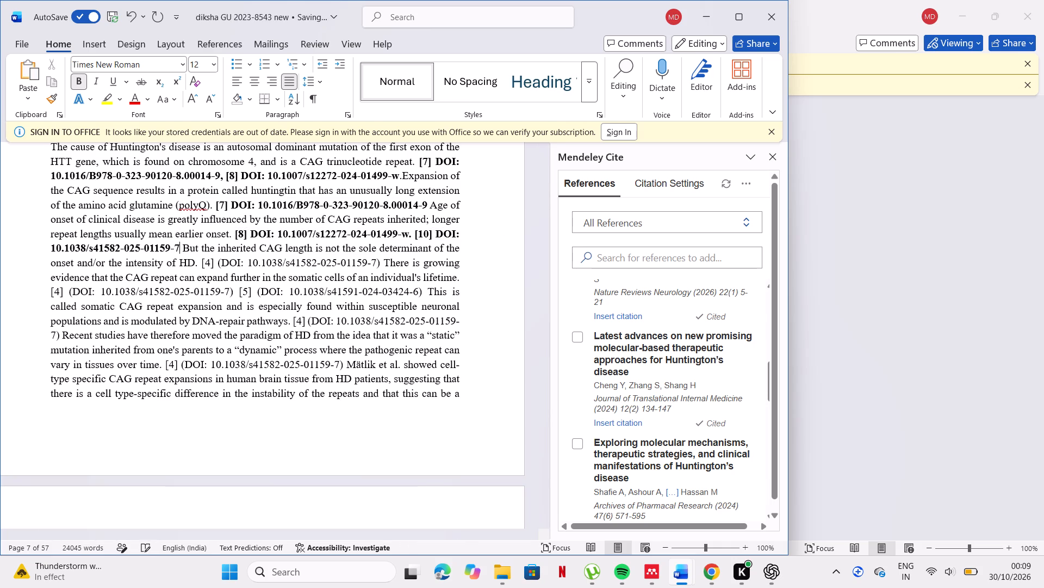
{"action": "key", "text": "period"}
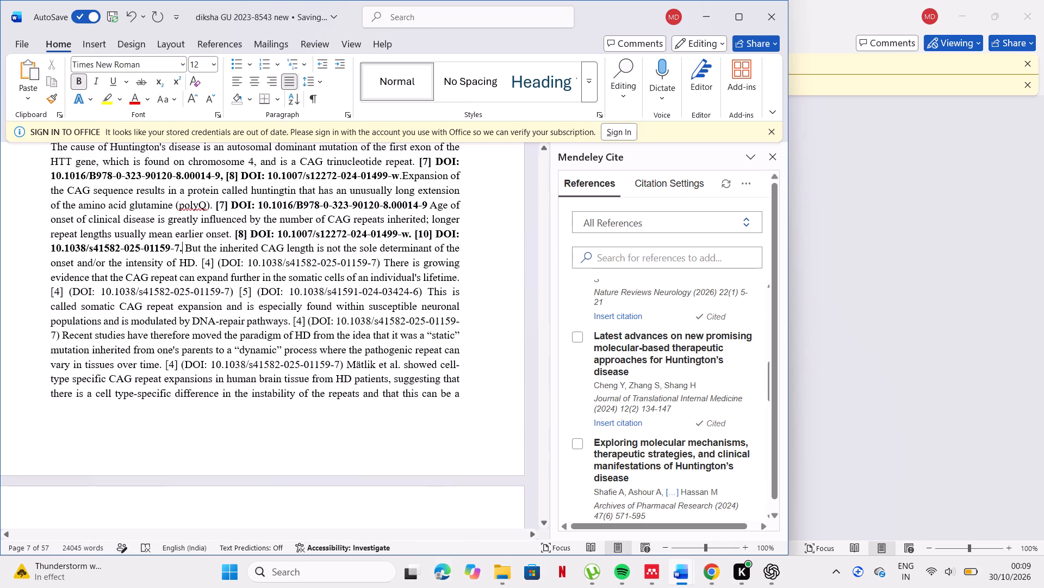
Replace manual citation [4] and its opening parenthesis after "intensity of HD." with the Donaldson et al. 2026 Mendeley citation.
{"action": "left_click", "coordinate": [222, 261]}
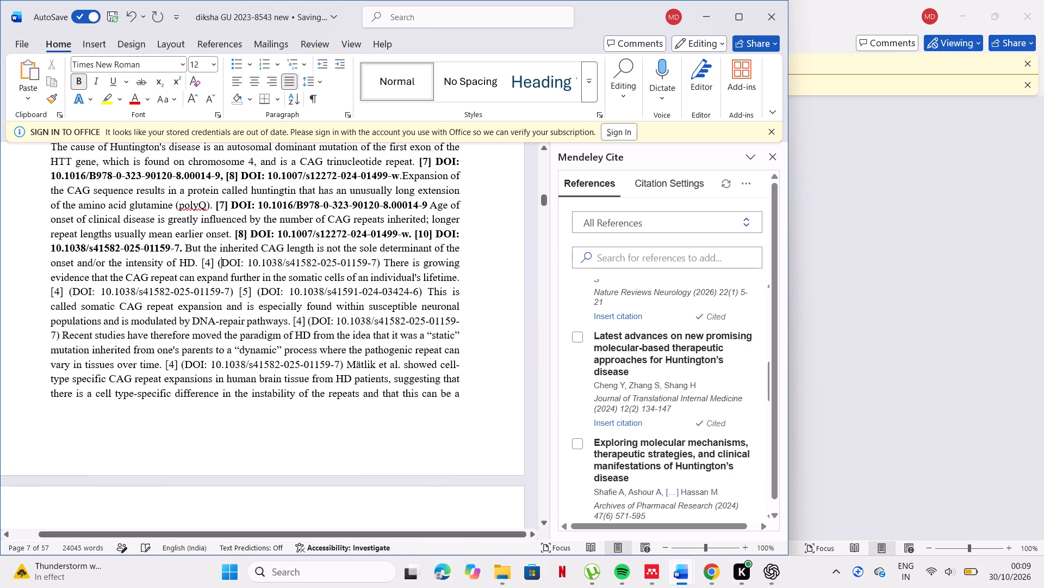
{"action": "key", "text": "BackSpace"}
{"action": "key", "text": "BackSpace"}
{"action": "key", "text": "BackSpace"}
{"action": "key", "text": "BackSpace"}
{"action": "key", "text": "BackSpace"}
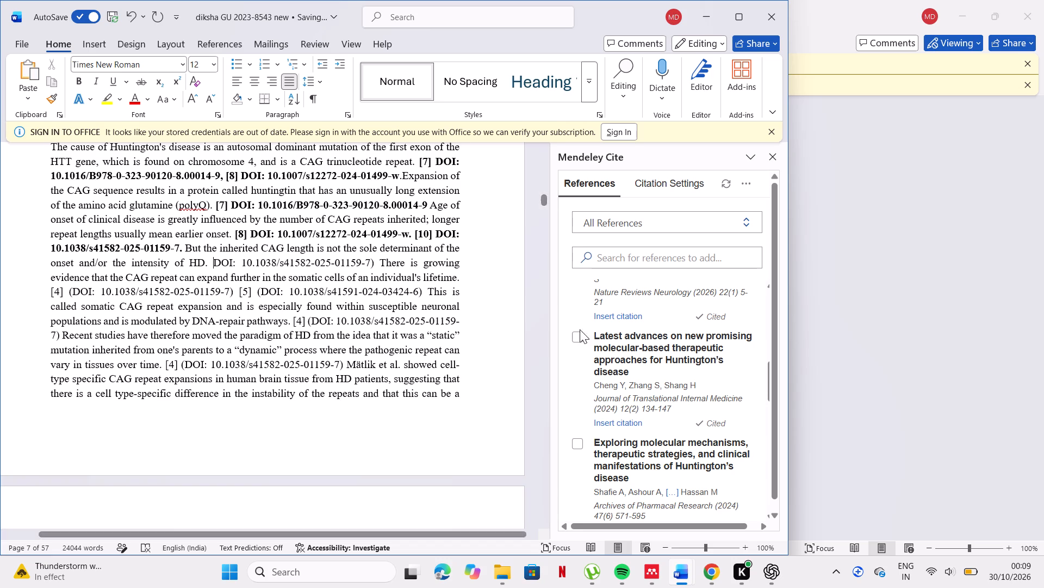
{"action": "scroll", "coordinate": [607, 404], "scroll_direction": "up", "scroll_amount": 1}
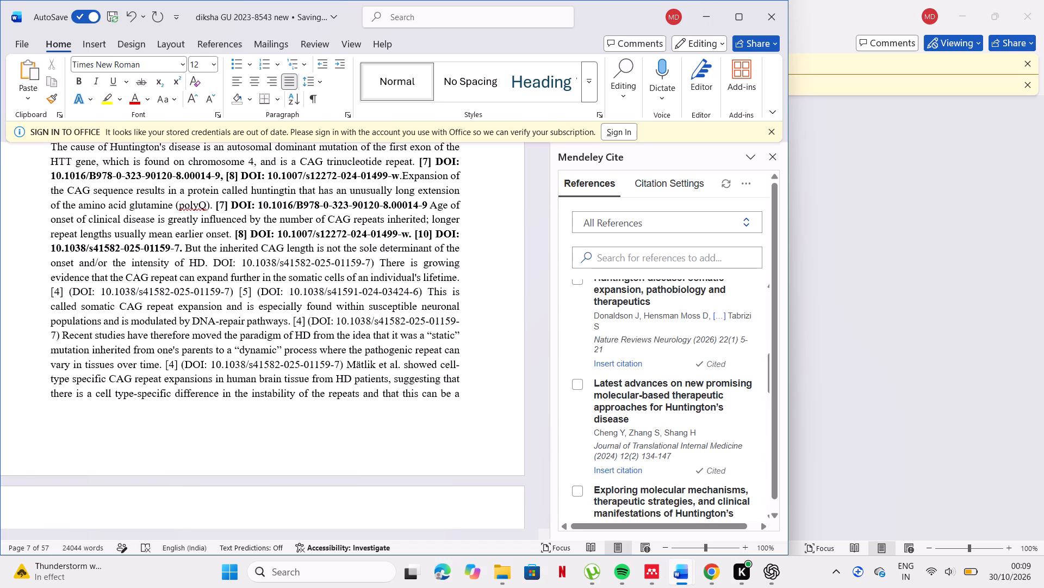
{"action": "left_click", "coordinate": [627, 362]}
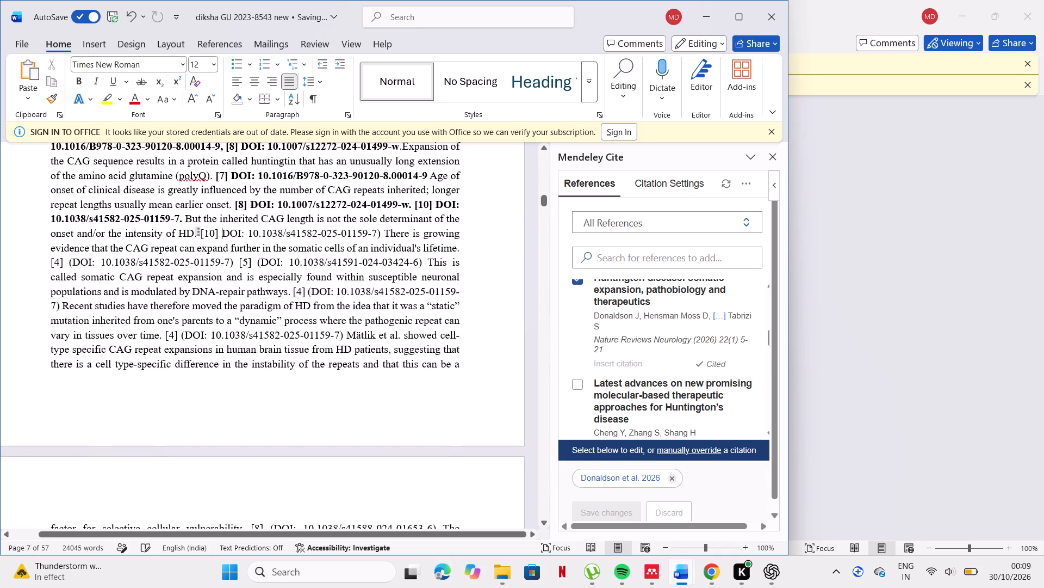
{"action": "left_click_drag", "start_coordinate": [202, 234], "coordinate": [357, 244]}
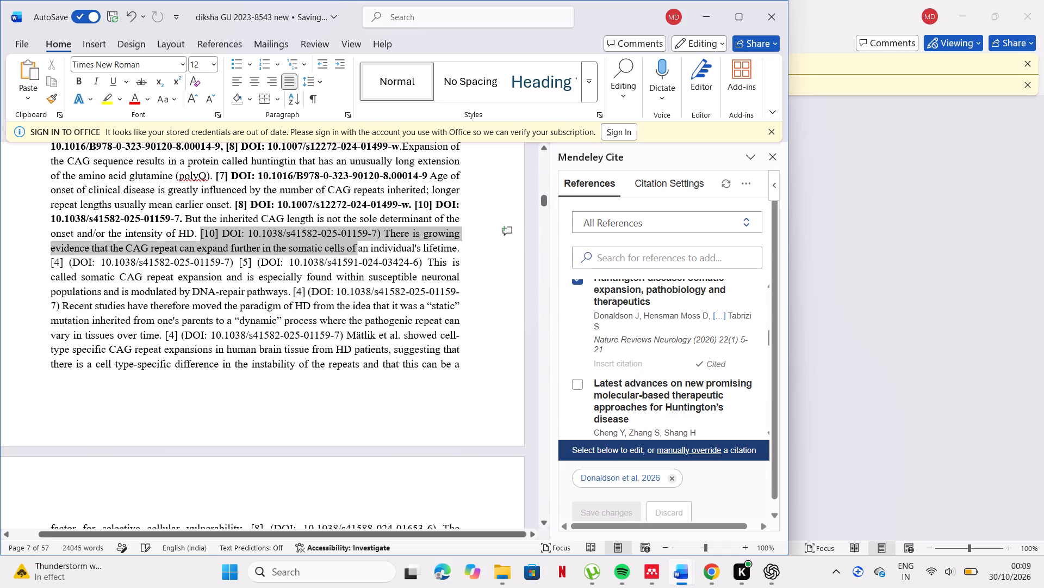
{"action": "left_click_drag", "start_coordinate": [357, 244], "coordinate": [375, 236]}
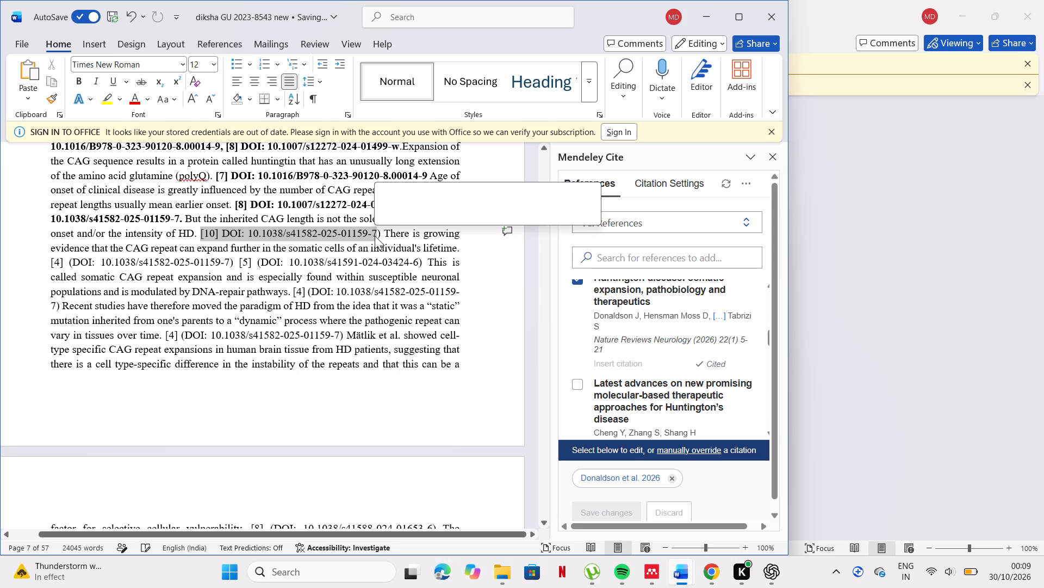
{"action": "left_click", "coordinate": [388, 208]}
{"action": "left_click", "coordinate": [378, 230]}
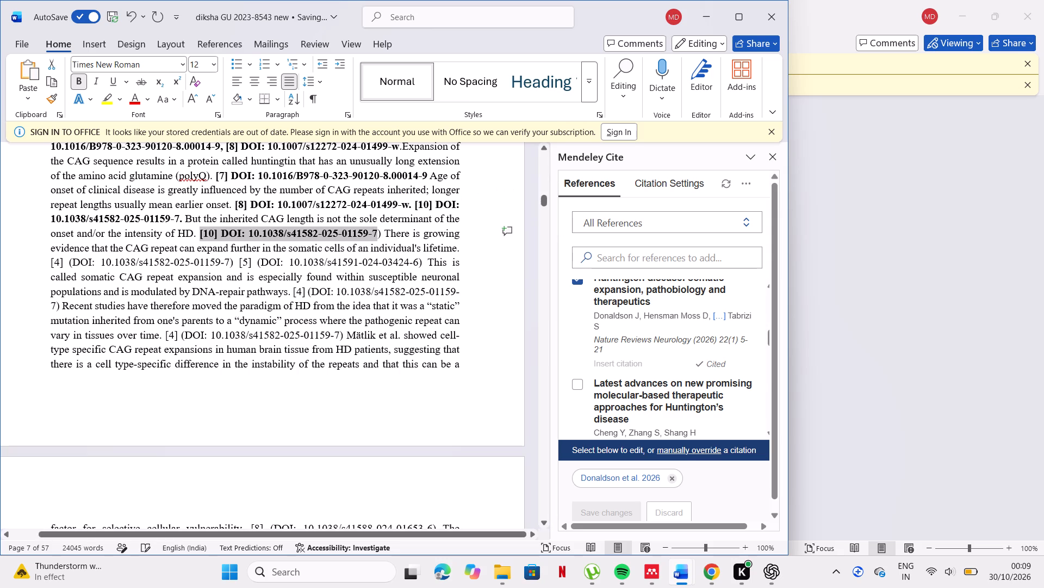
{"action": "left_click", "coordinate": [380, 230]}
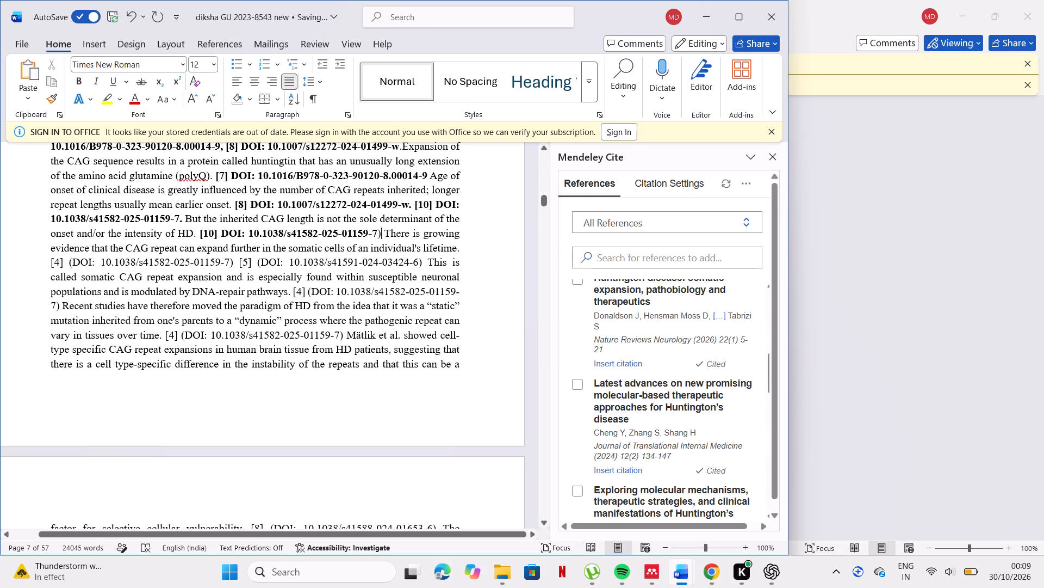
{"action": "key", "text": "BackSpace"}
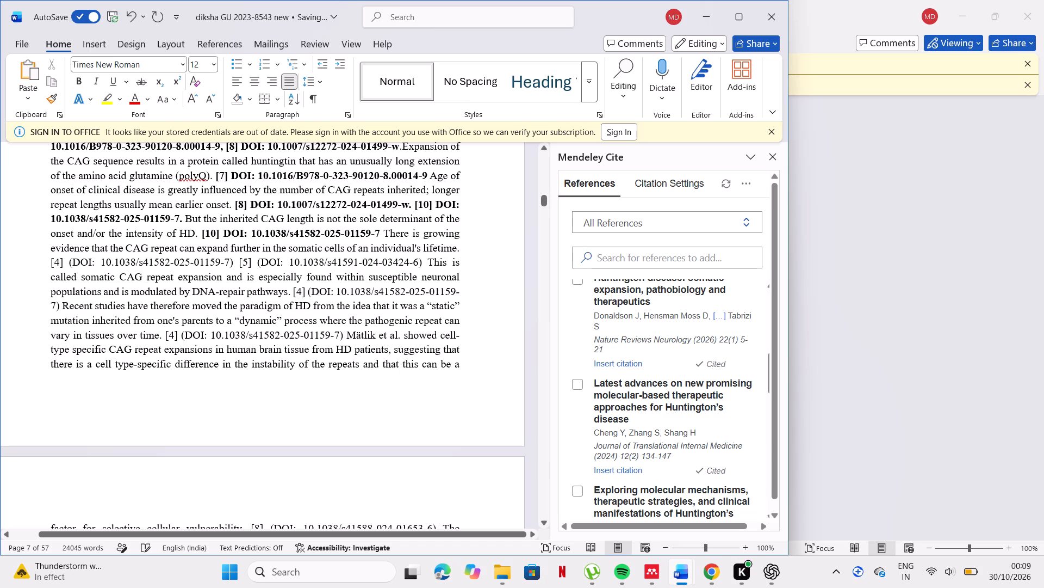
Replace manual citation [4] and its opening parenthesis after "individual's lifetime." with the Donaldson et al. 2026 Mendeley citation.
{"action": "left_click", "coordinate": [71, 262]}
{"action": "key", "text": "BackSpace"}
{"action": "key", "text": "BackSpace"}
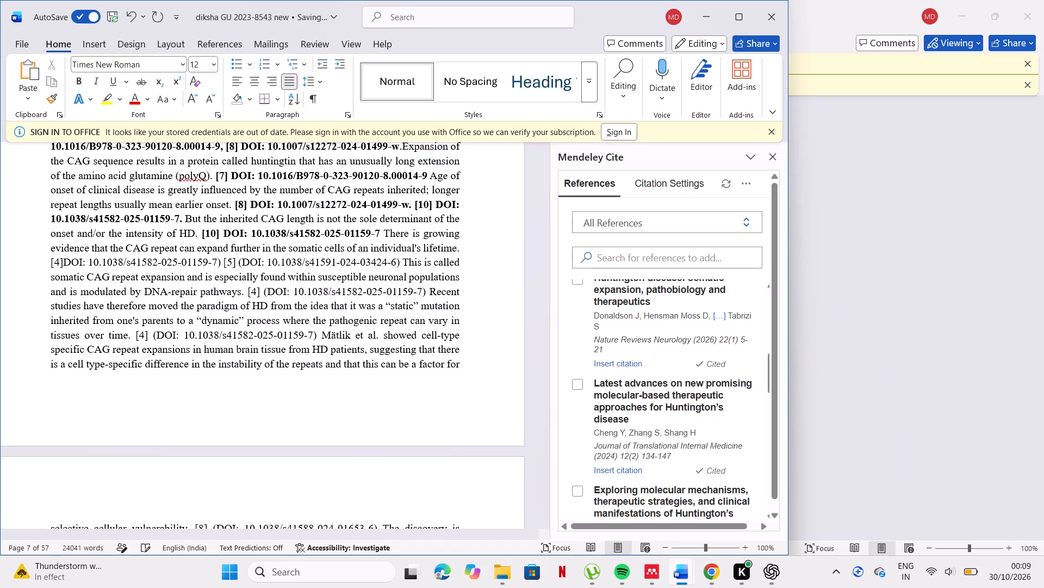
{"action": "key", "text": "BackSpace"}
{"action": "key", "text": "BackSpace"}
{"action": "key", "text": "BackSpace"}
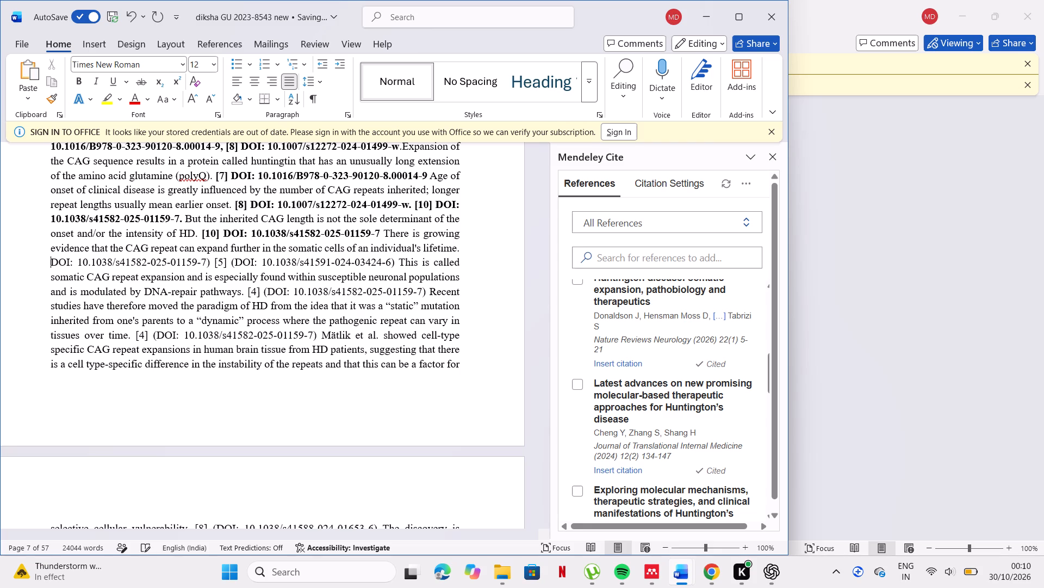
{"action": "key", "text": "BackSpace"}
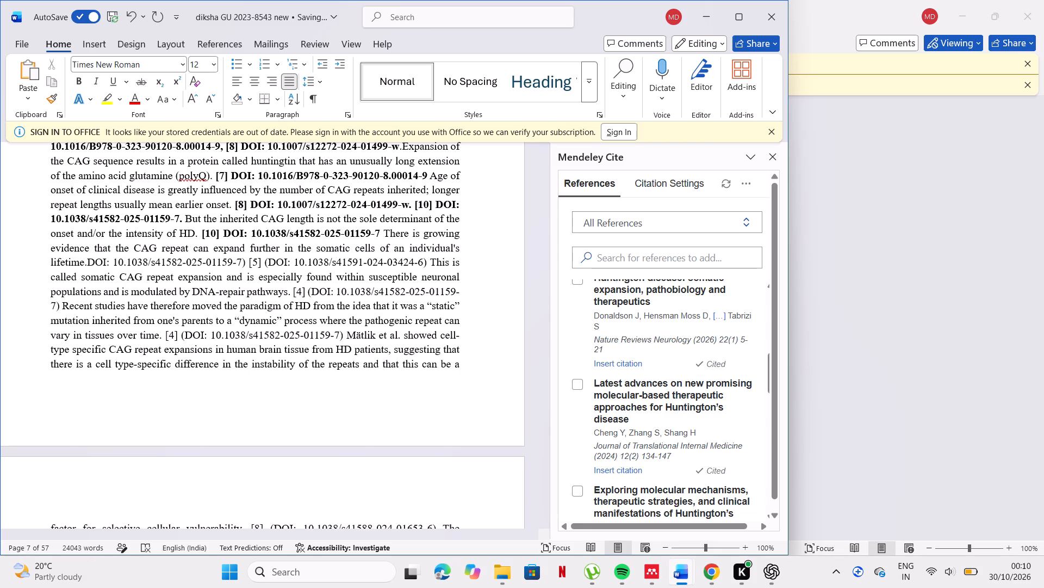
{"action": "left_click", "coordinate": [622, 365]}
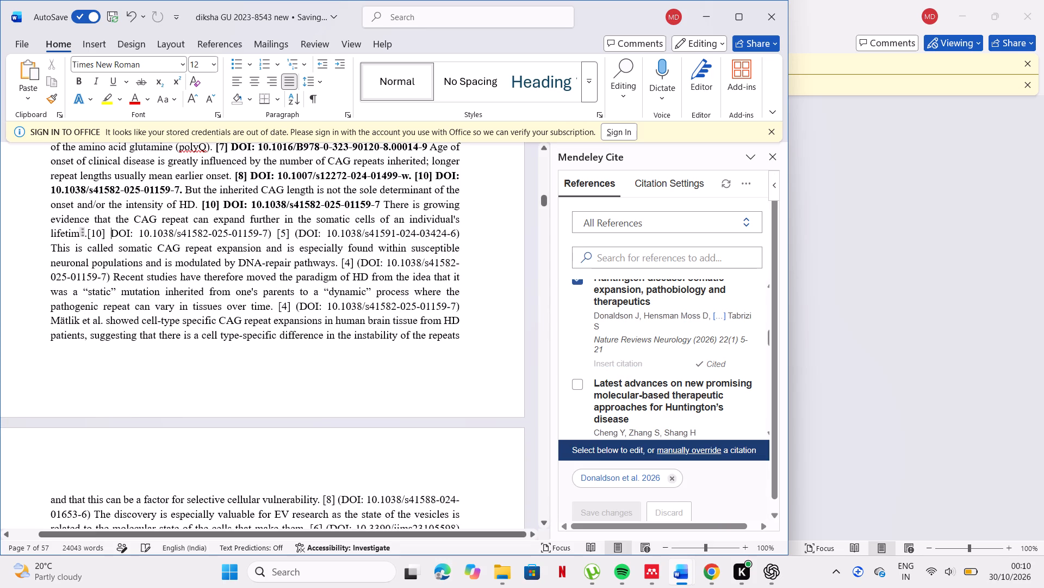
Replace the parentheses and manual citation [5] between the two DOIs after "individual's lifetime." with a comma and the Scahill et al. 2025 Mendeley citation.
{"action": "left_click", "coordinate": [298, 231]}
{"action": "key", "text": "BackSpace"}
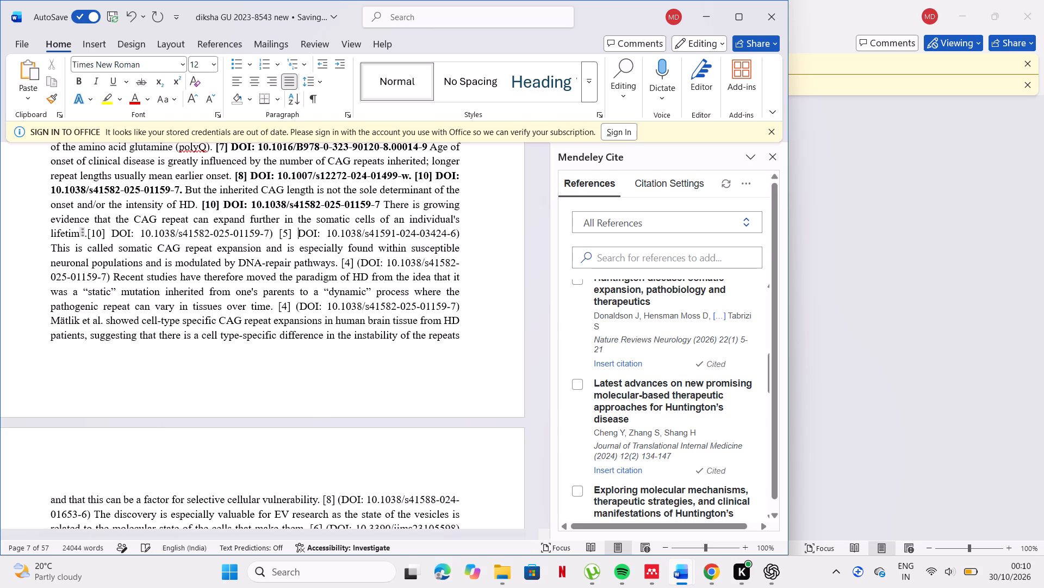
{"action": "key", "text": "BackSpace"}
{"action": "key", "text": "BackSpace"}
{"action": "key", "text": "BackSpace"}
{"action": "key", "text": "BackSpace"}
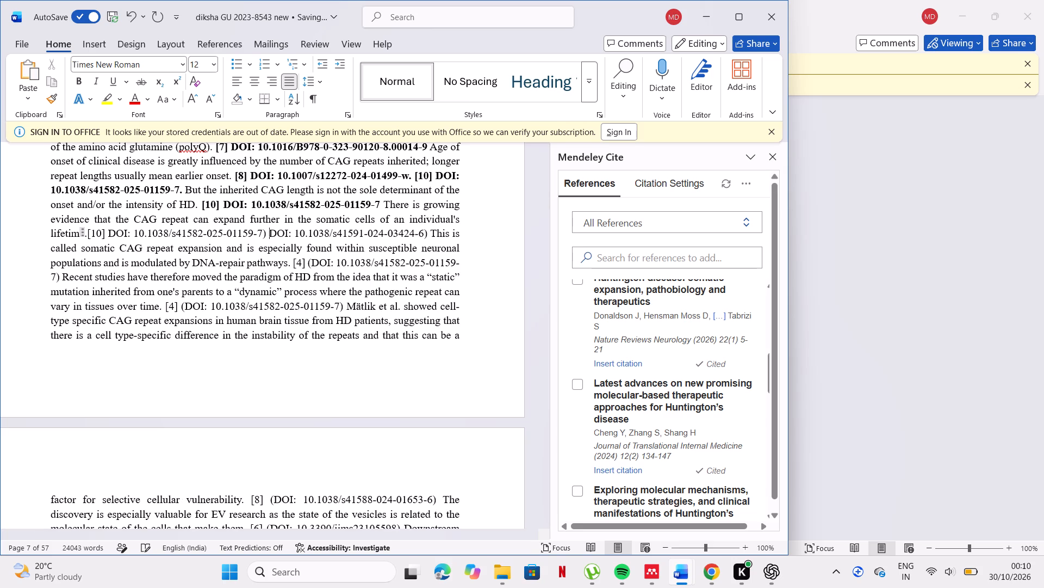
{"action": "key", "text": "BackSpace"}
{"action": "key", "text": "BackSpace"}
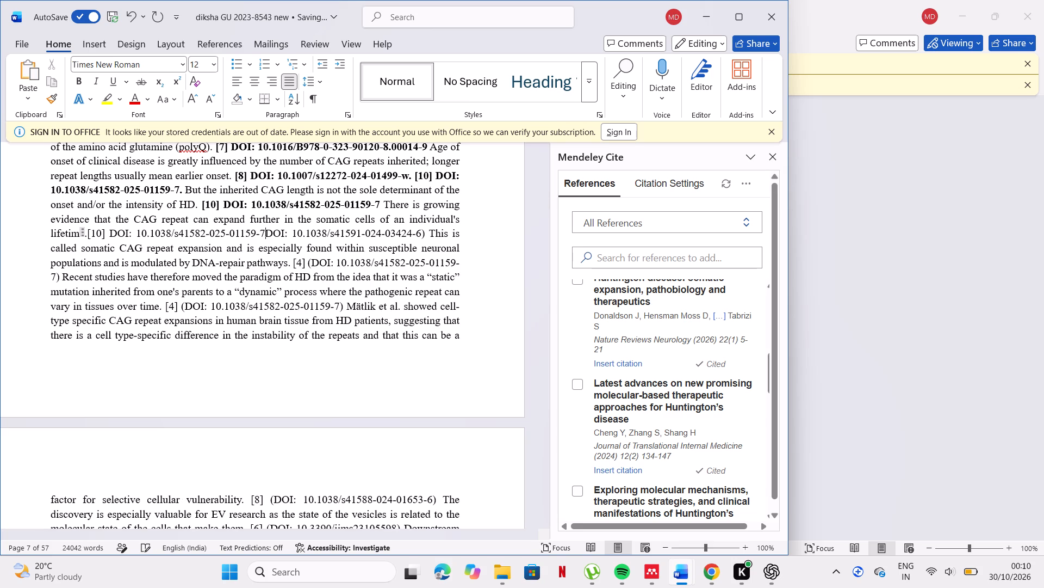
{"action": "key", "text": "comma"}
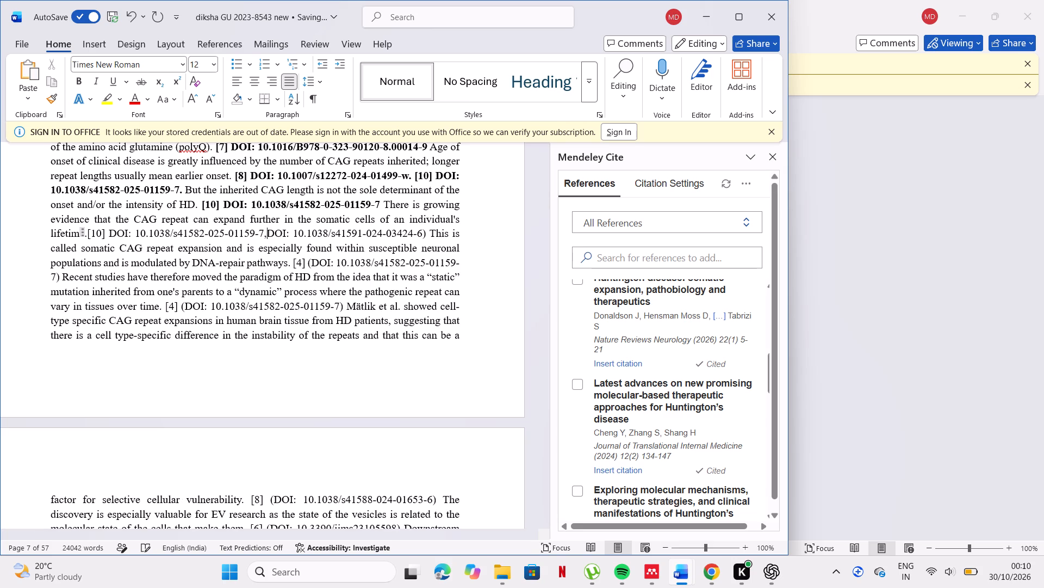
{"action": "scroll", "coordinate": [638, 315], "scroll_direction": "up", "scroll_amount": 1}
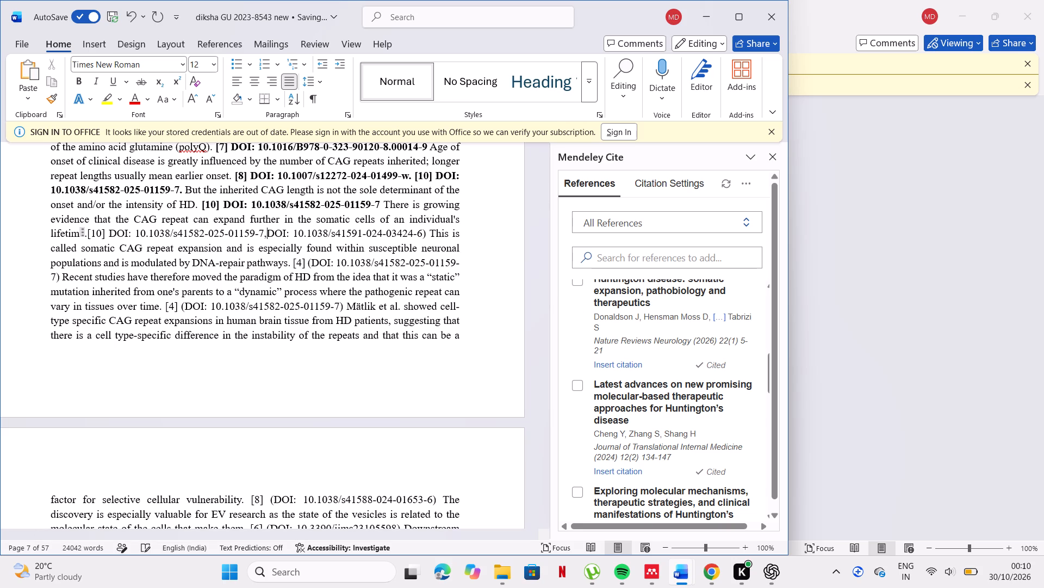
{"action": "scroll", "coordinate": [638, 315], "scroll_direction": "up", "scroll_amount": 1}
{"action": "left_click", "coordinate": [633, 313]}
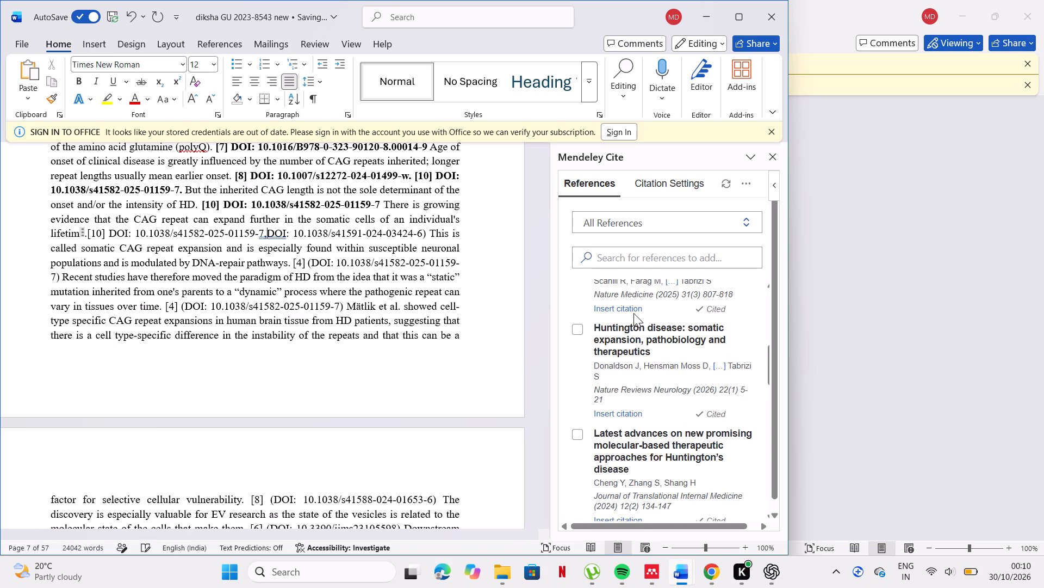
{"action": "left_click", "coordinate": [631, 309]}
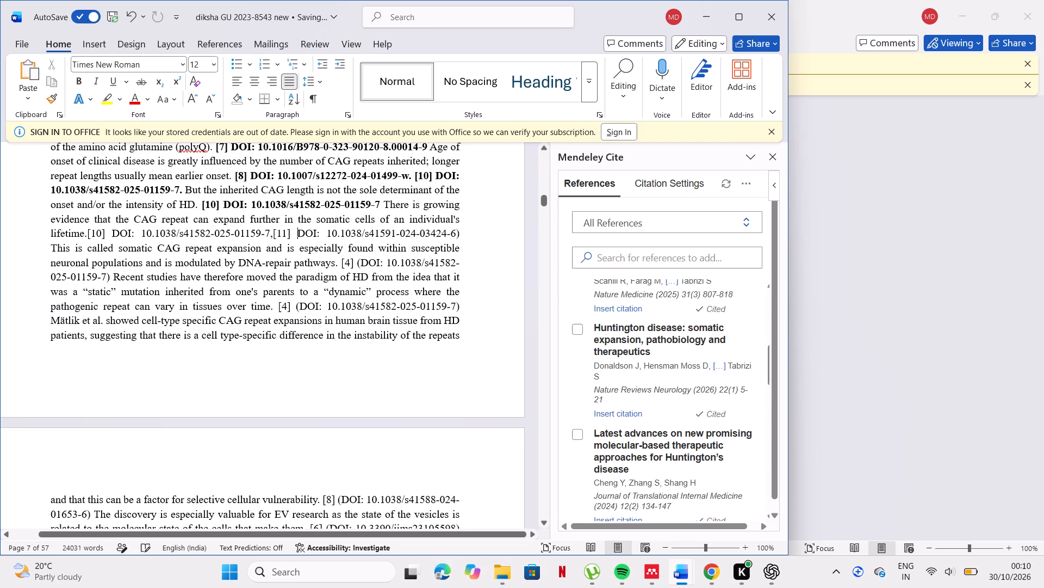
Make citations [10] and [11] and their DOIs after "individual's lifetime." bold.
{"action": "left_click_drag", "start_coordinate": [91, 229], "coordinate": [304, 238]}
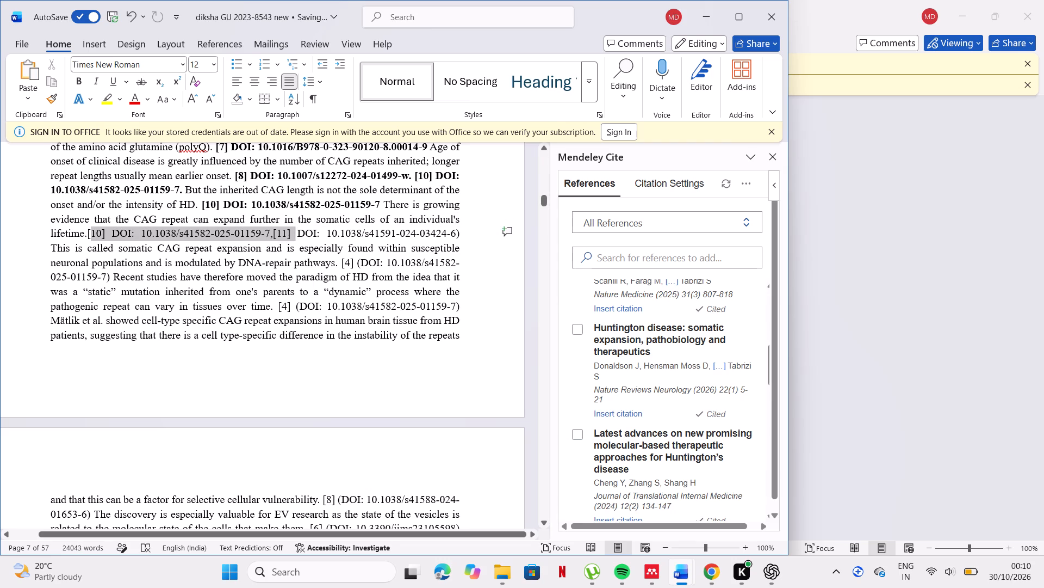
{"action": "left_click_drag", "start_coordinate": [304, 238], "coordinate": [455, 234]}
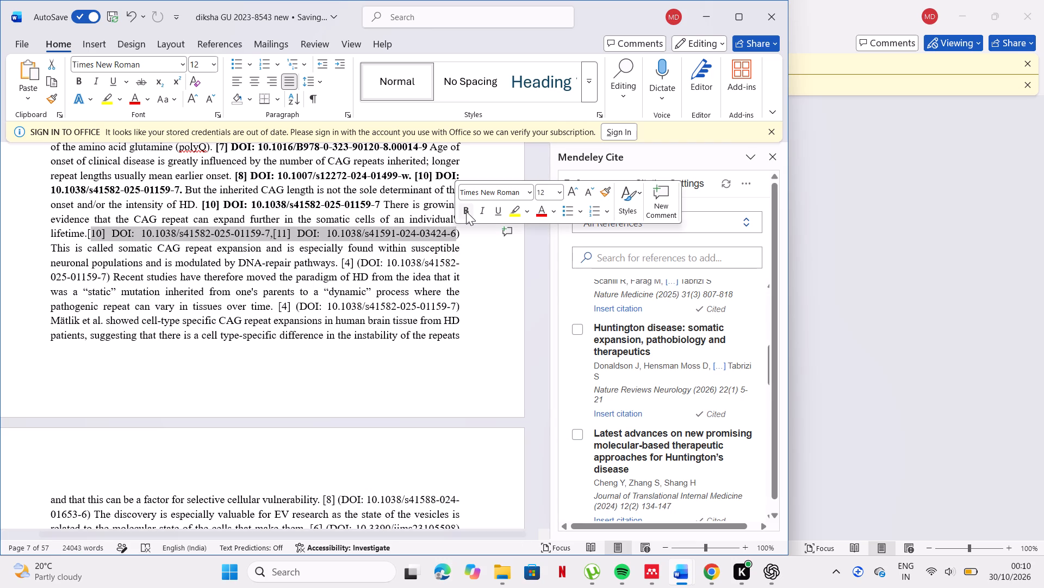
{"action": "left_click", "coordinate": [466, 211]}
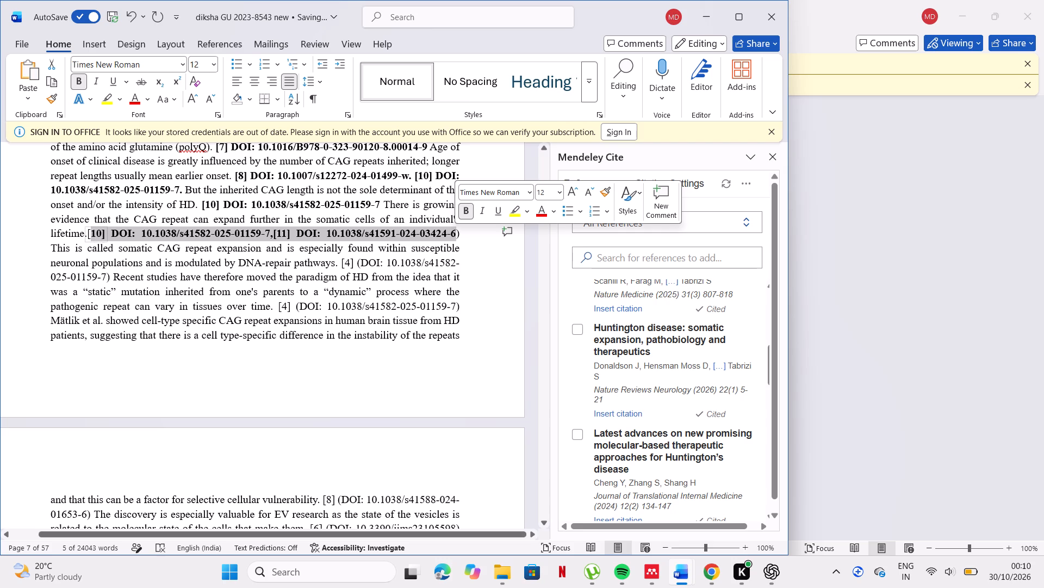
{"action": "left_click_drag", "start_coordinate": [88, 232], "coordinate": [94, 232]}
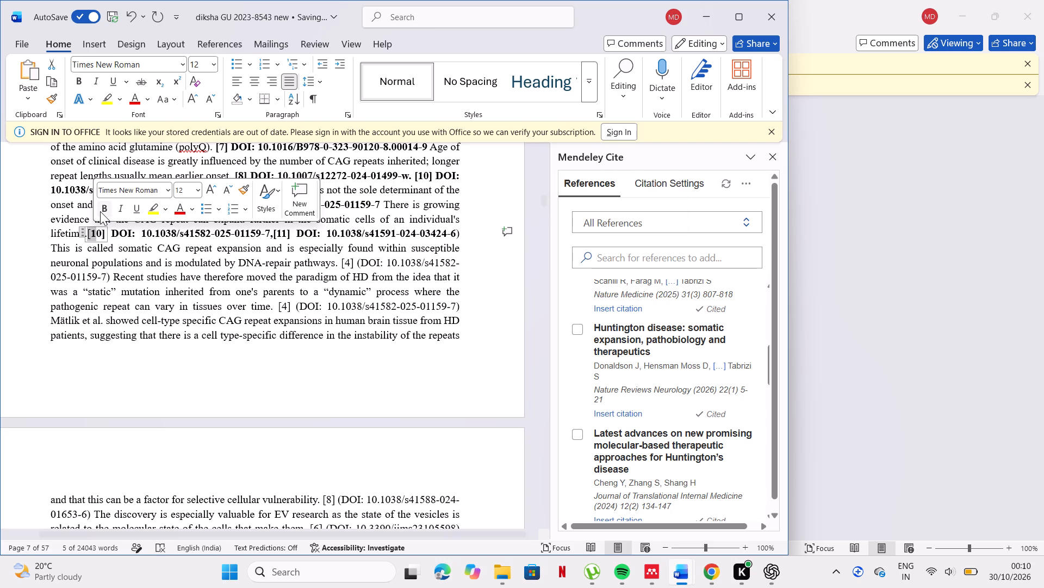
{"action": "left_click", "coordinate": [100, 211]}
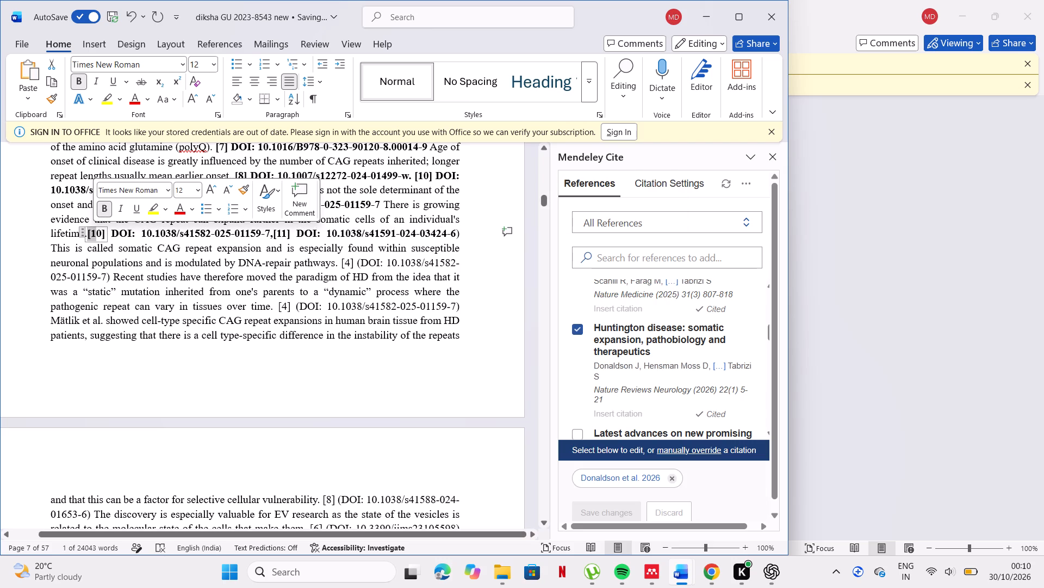
Replace manual citation [4] and its opening parenthesis after "DNA-repair pathways." with the Donaldson et al. 2026 Mendeley citation.
{"action": "left_click", "coordinate": [363, 263]}
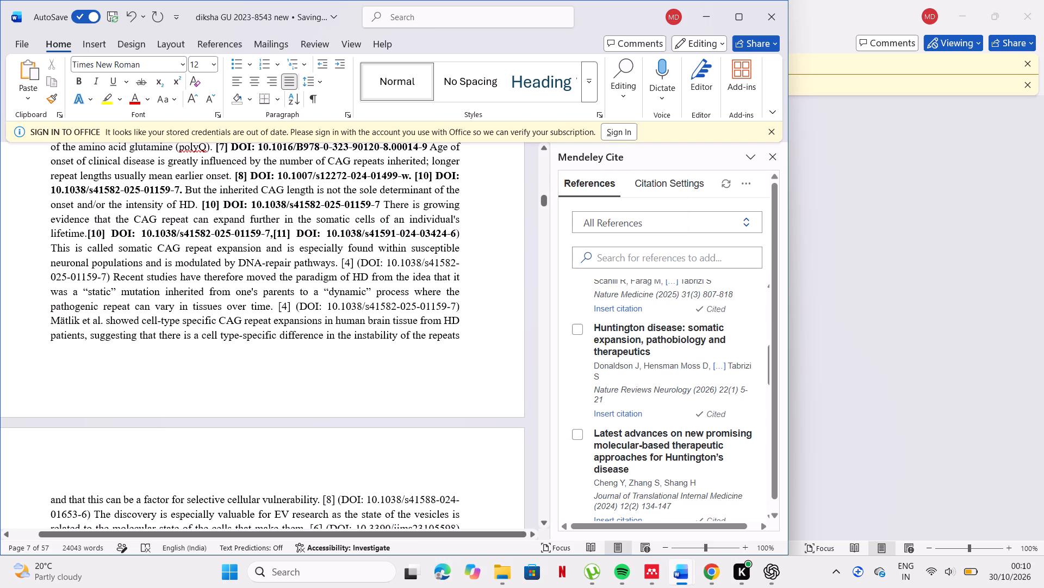
{"action": "key", "text": "BackSpace"}
{"action": "key", "text": "BackSpace"}
{"action": "key", "text": "BackSpace"}
{"action": "key", "text": "BackSpace"}
{"action": "key", "text": "BackSpace"}
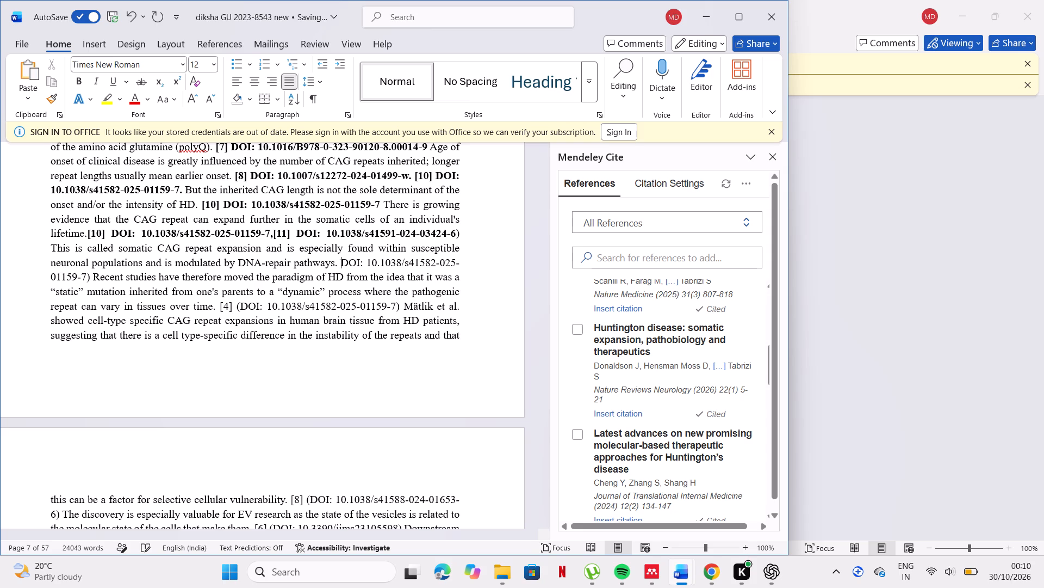
{"action": "scroll", "coordinate": [661, 428], "scroll_direction": "down", "scroll_amount": 1}
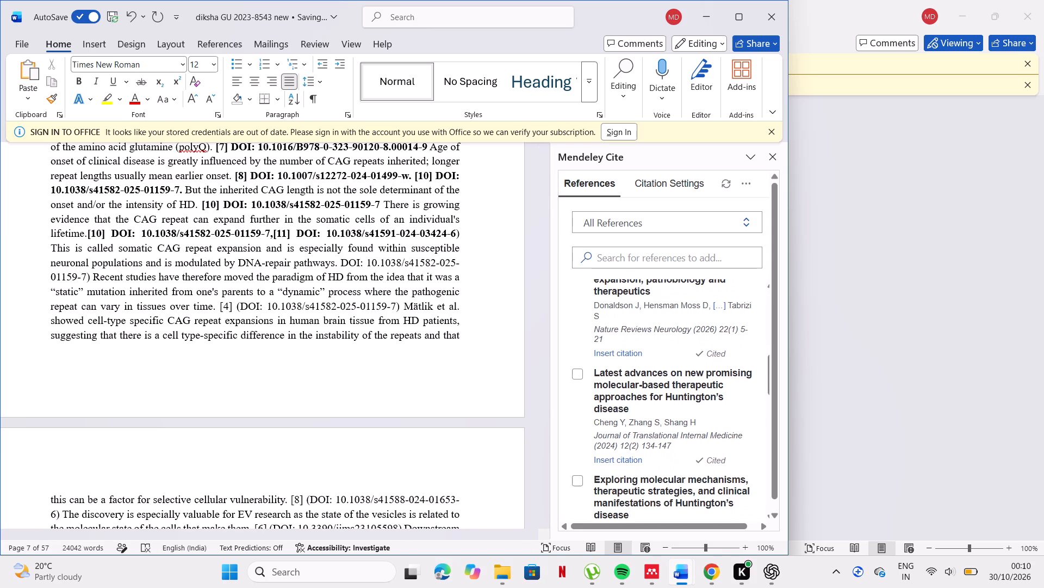
{"action": "scroll", "coordinate": [661, 428], "scroll_direction": "down", "scroll_amount": 1}
{"action": "scroll", "coordinate": [661, 428], "scroll_direction": "up", "scroll_amount": 1}
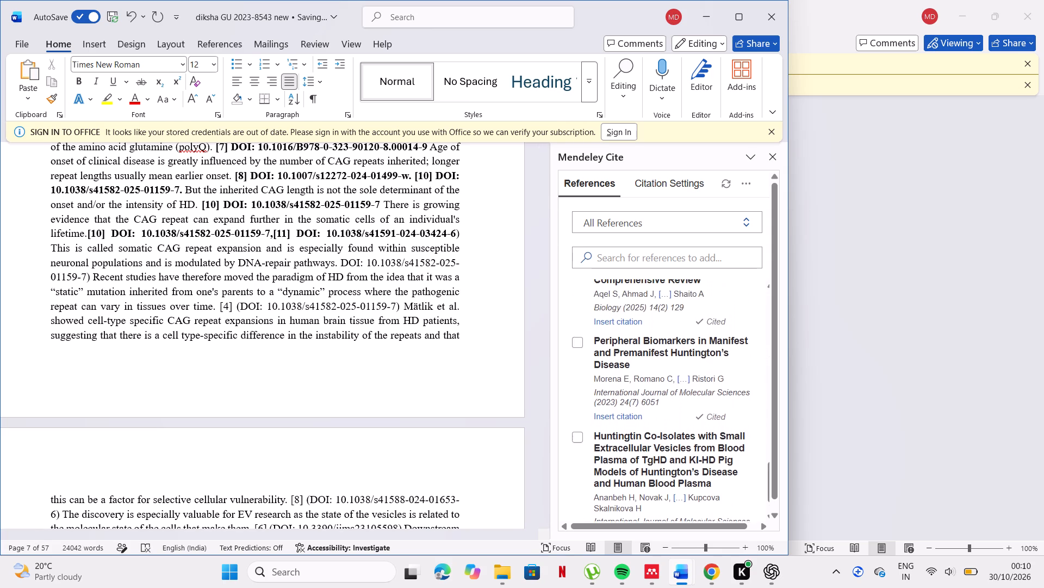
{"action": "scroll", "coordinate": [661, 428], "scroll_direction": "up", "scroll_amount": 2}
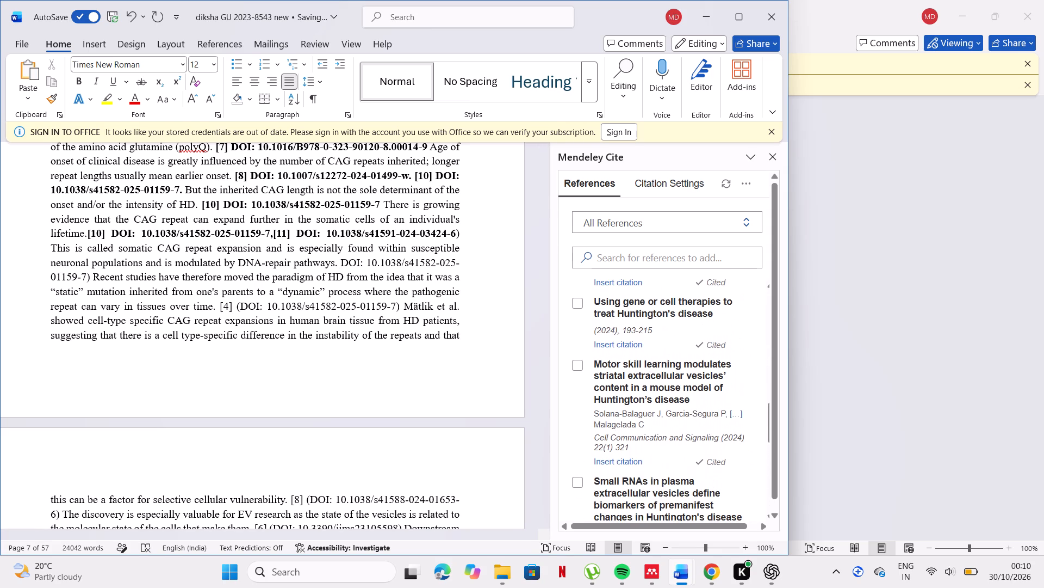
{"action": "scroll", "coordinate": [667, 448], "scroll_direction": "up", "scroll_amount": 2}
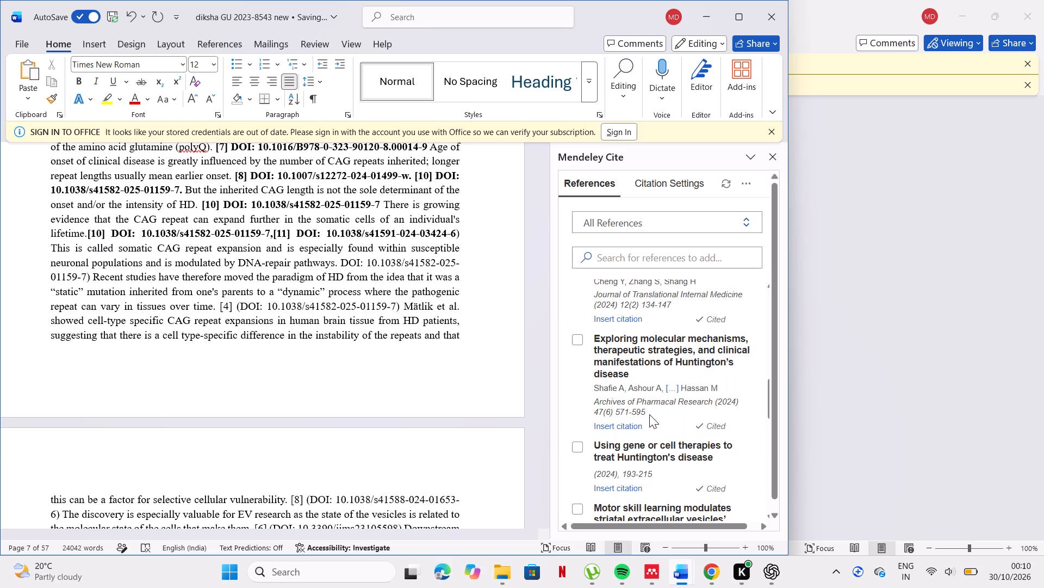
{"action": "scroll", "coordinate": [642, 398], "scroll_direction": "up", "scroll_amount": 1}
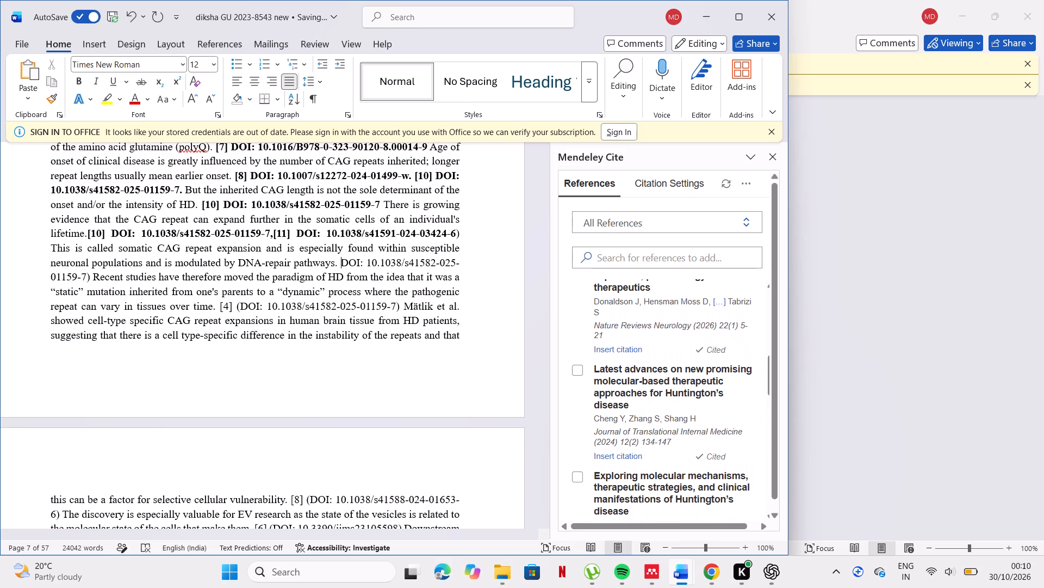
{"action": "scroll", "coordinate": [642, 398], "scroll_direction": "up", "scroll_amount": 1}
{"action": "left_click", "coordinate": [625, 366]}
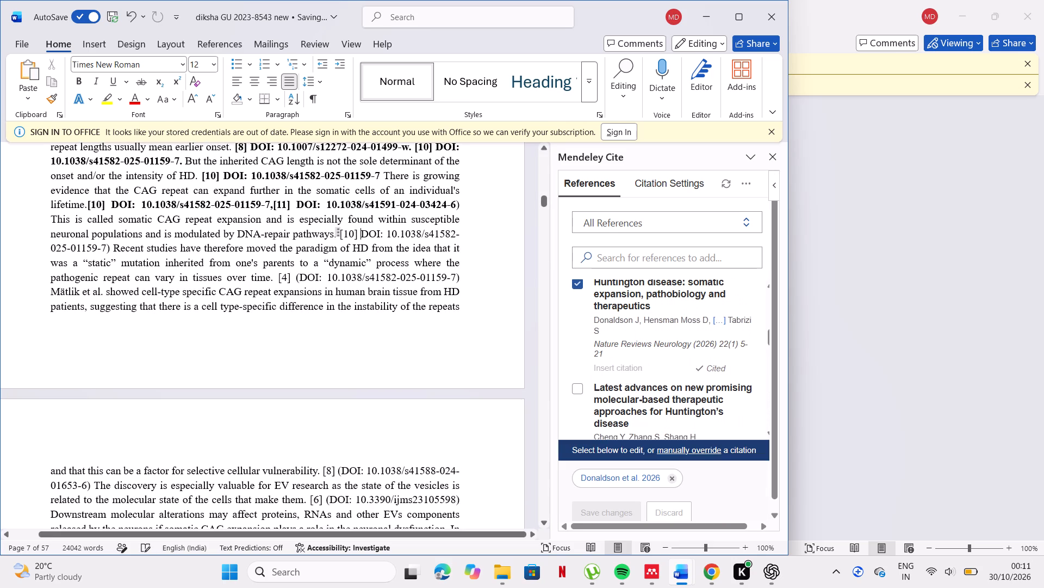
Make citation [10] and its DOI after "DNA-repair pathways." bold, and replace the closing parenthesis with a period.
{"action": "left_click_drag", "start_coordinate": [340, 230], "coordinate": [69, 252]}
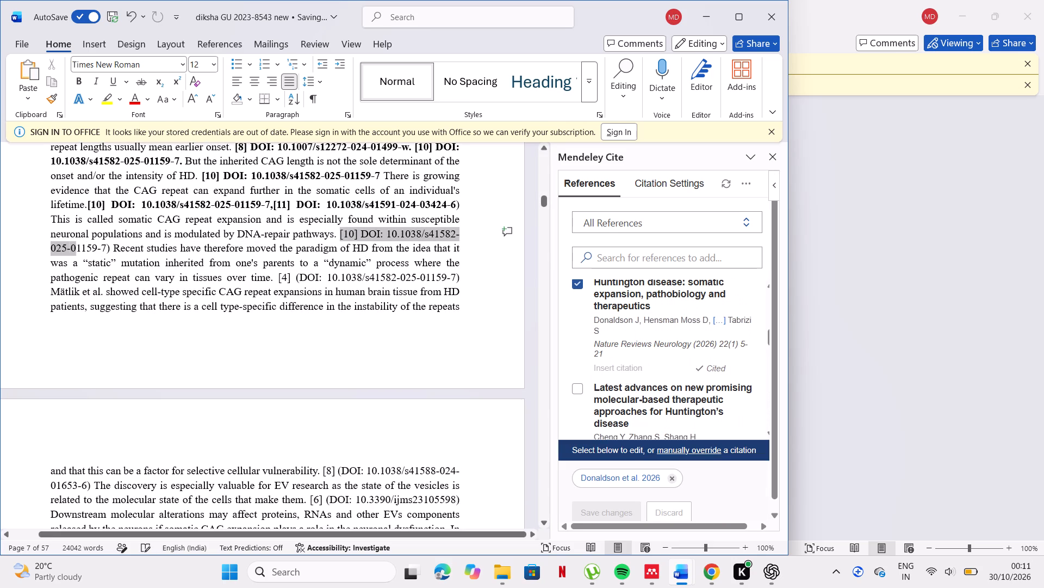
{"action": "left_click_drag", "start_coordinate": [69, 252], "coordinate": [106, 252]}
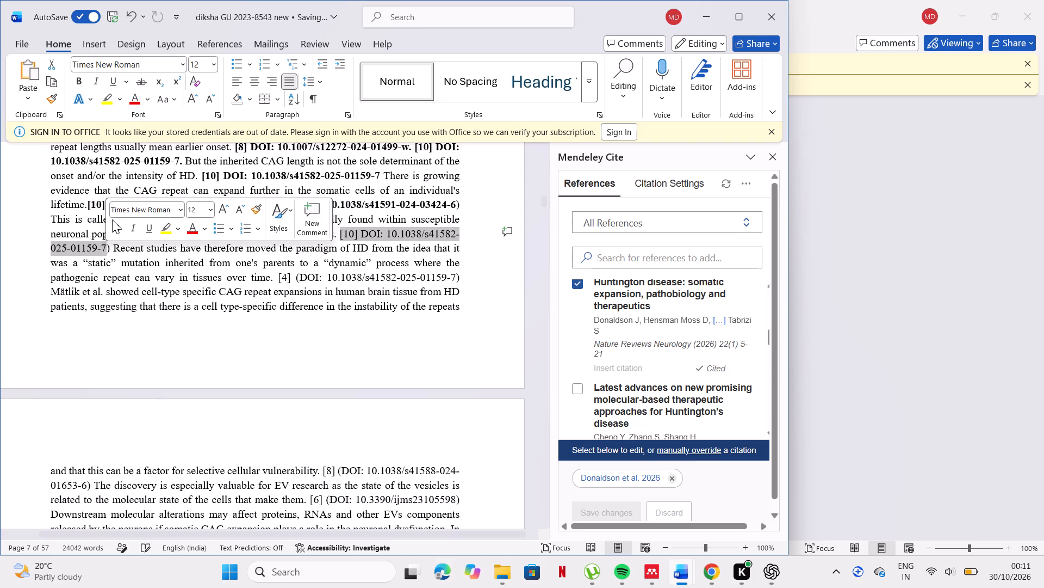
{"action": "left_click", "coordinate": [112, 219]}
{"action": "left_click", "coordinate": [115, 229]}
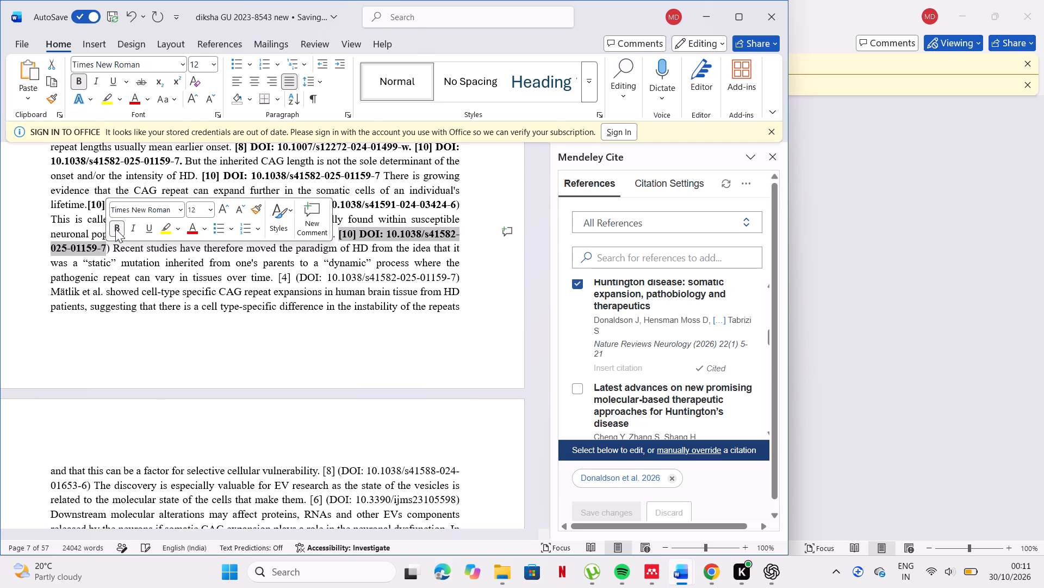
{"action": "left_click", "coordinate": [109, 250]}
{"action": "key", "text": "BackSpace"}
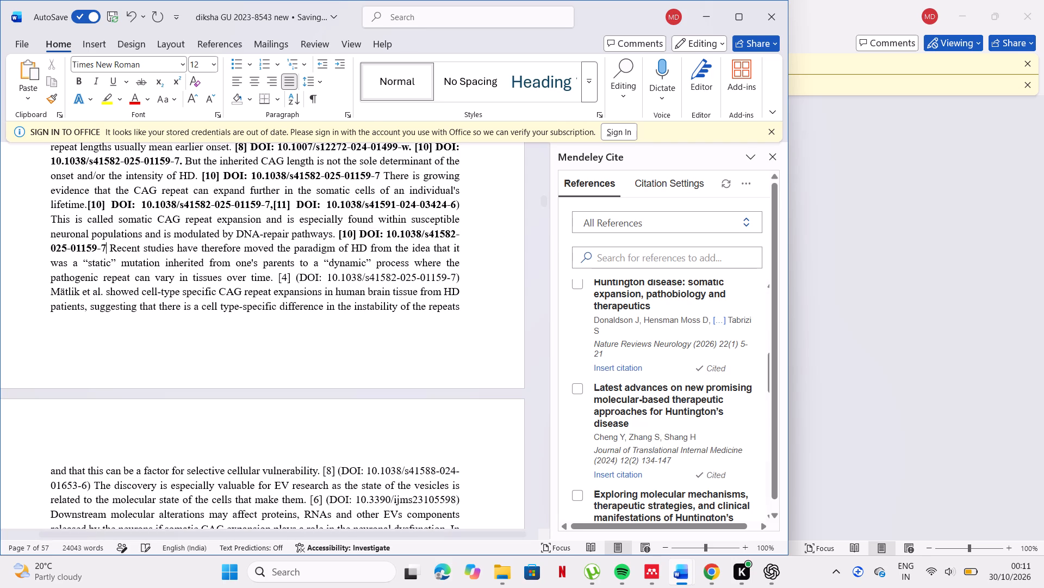
{"action": "key", "text": "period"}
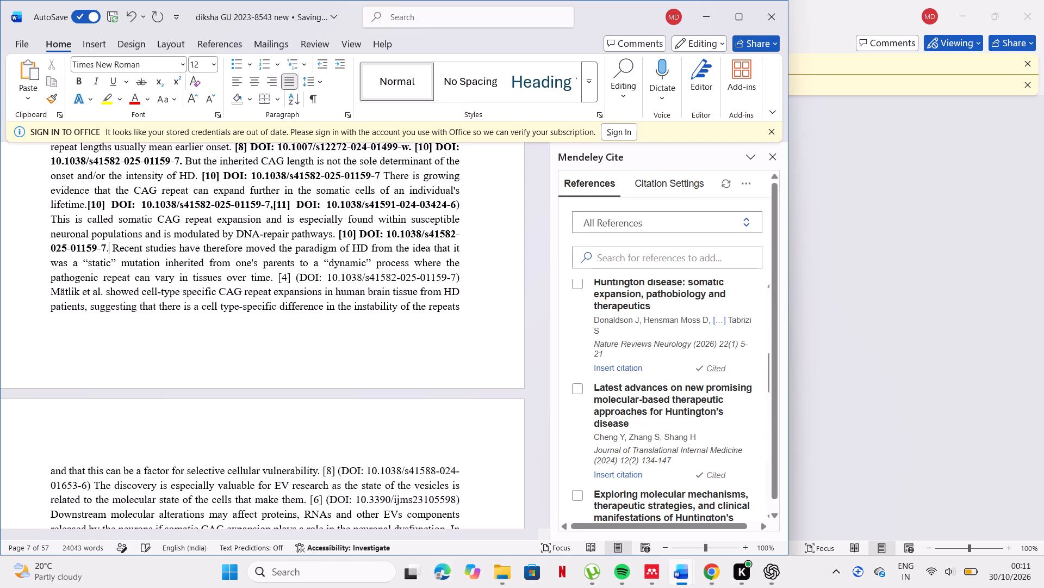
Replace manual citation [4] and its opening parenthesis after "vary in tissues over time." with the Donaldson et al. 2026 Mendeley citation.
{"action": "left_click", "coordinate": [301, 277]}
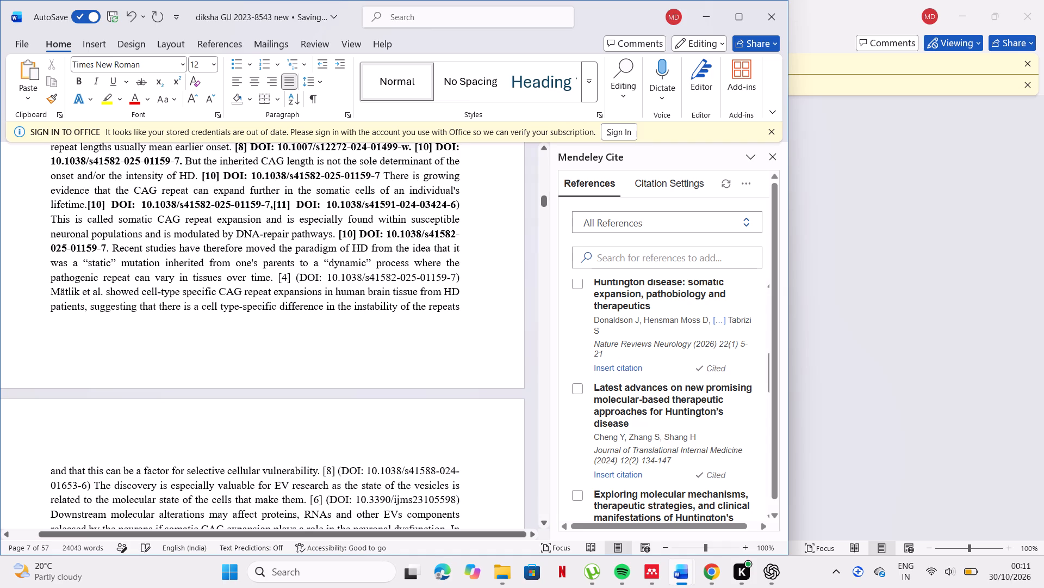
{"action": "left_click", "coordinate": [301, 277]}
{"action": "key", "text": "BackSpace"}
{"action": "key", "text": "BackSpace"}
{"action": "key", "text": "BackSpace"}
{"action": "key", "text": "BackSpace"}
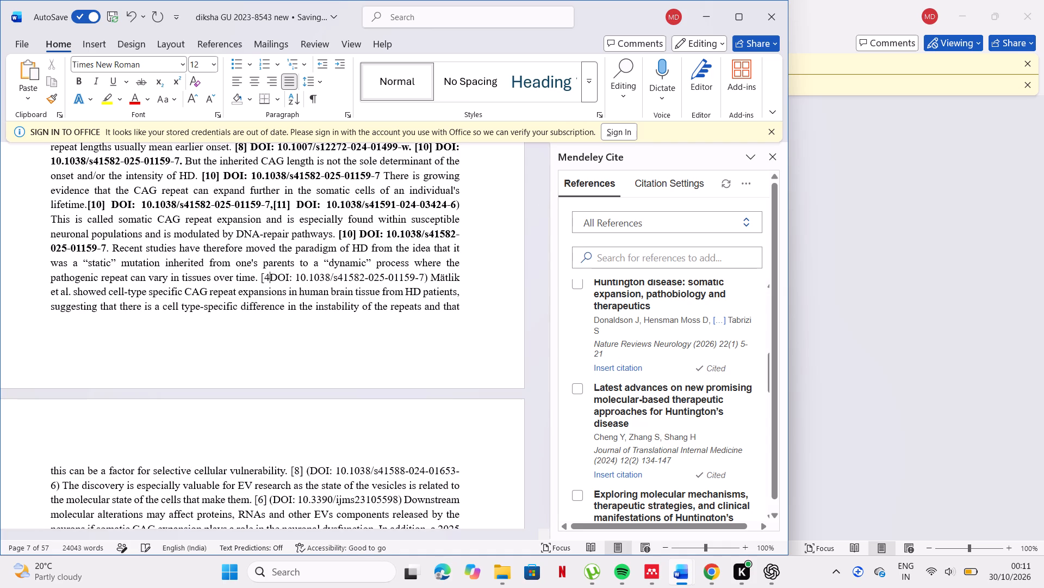
{"action": "key", "text": "BackSpace"}
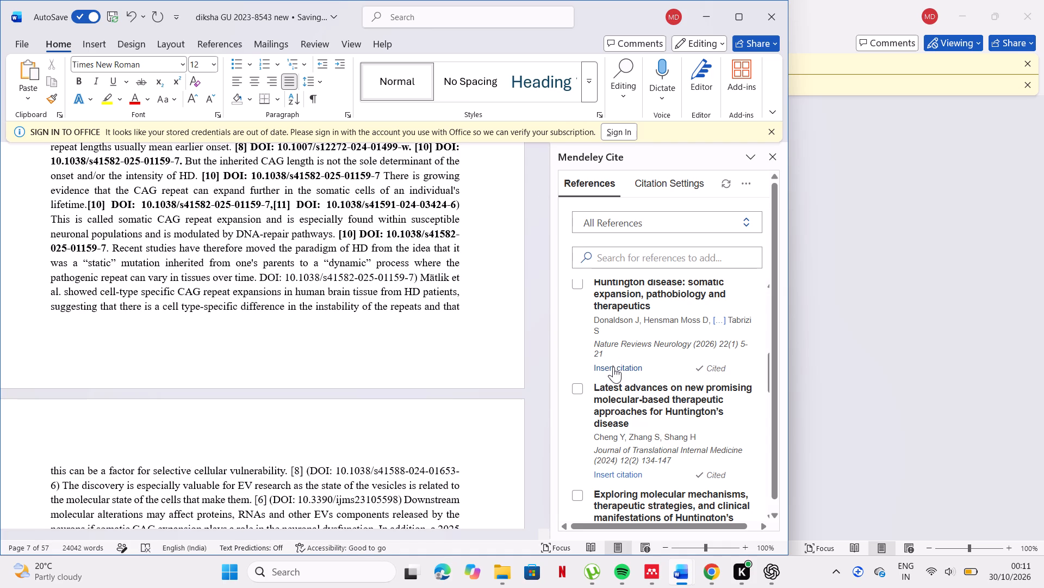
{"action": "left_click", "coordinate": [613, 366]}
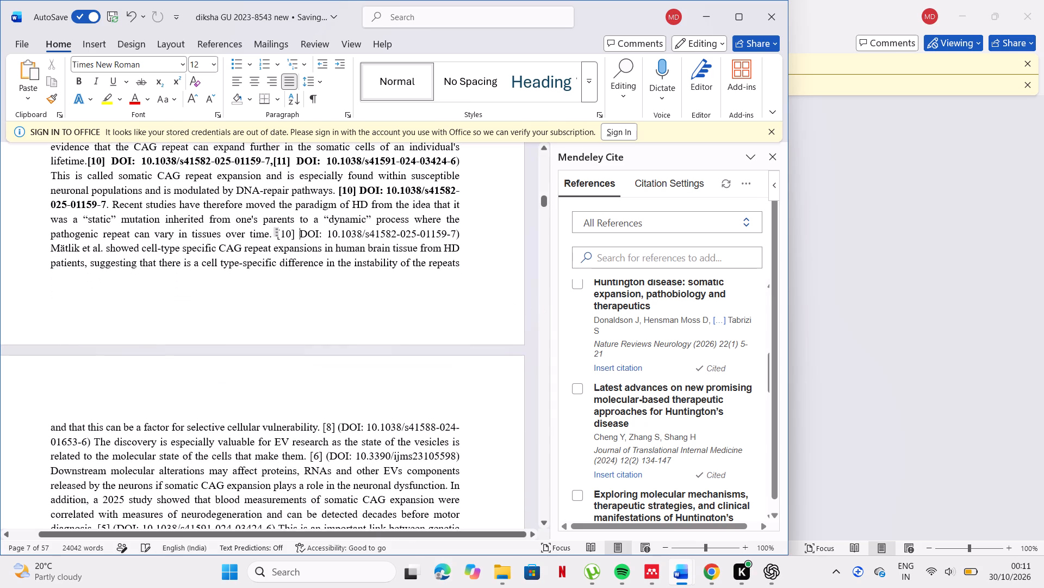
Replace the closing parenthesis of the DOI before "Mätlik et al." with a period and a space.
{"action": "left_click", "coordinate": [470, 238]}
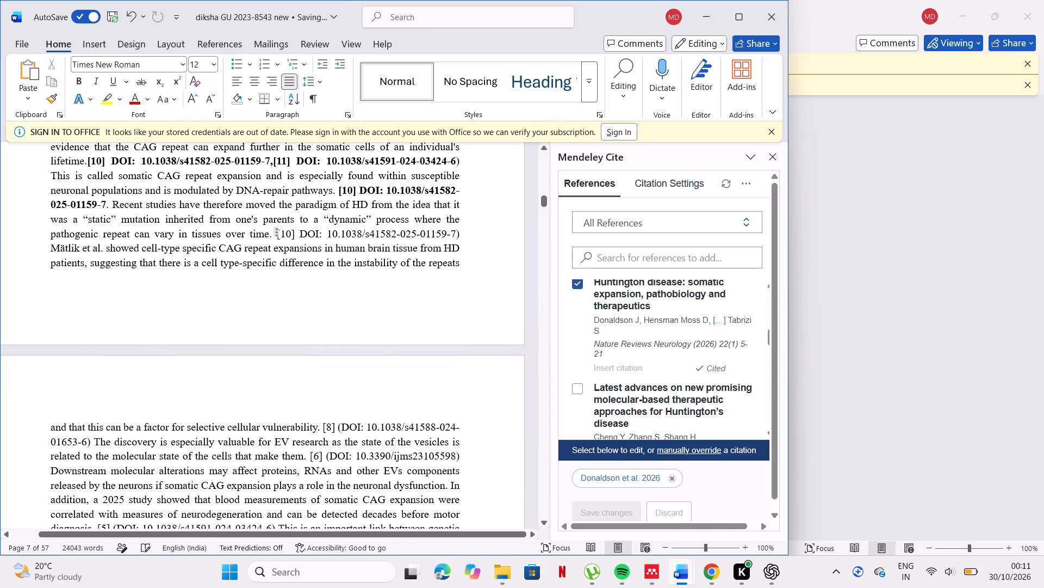
{"action": "key", "text": "BackSpace"}
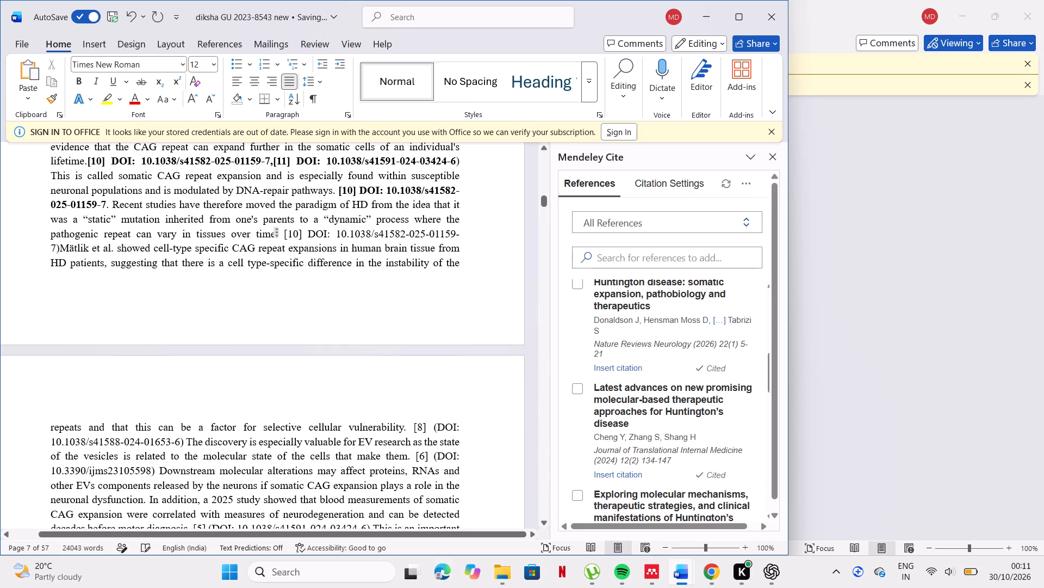
{"action": "key", "text": "BackSpace"}
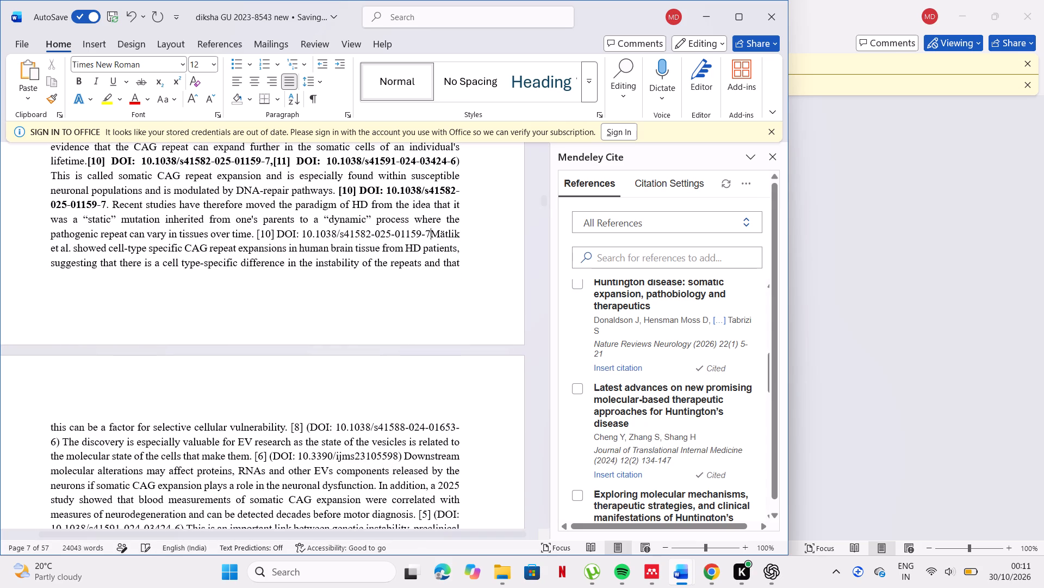
{"action": "key", "text": "period"}
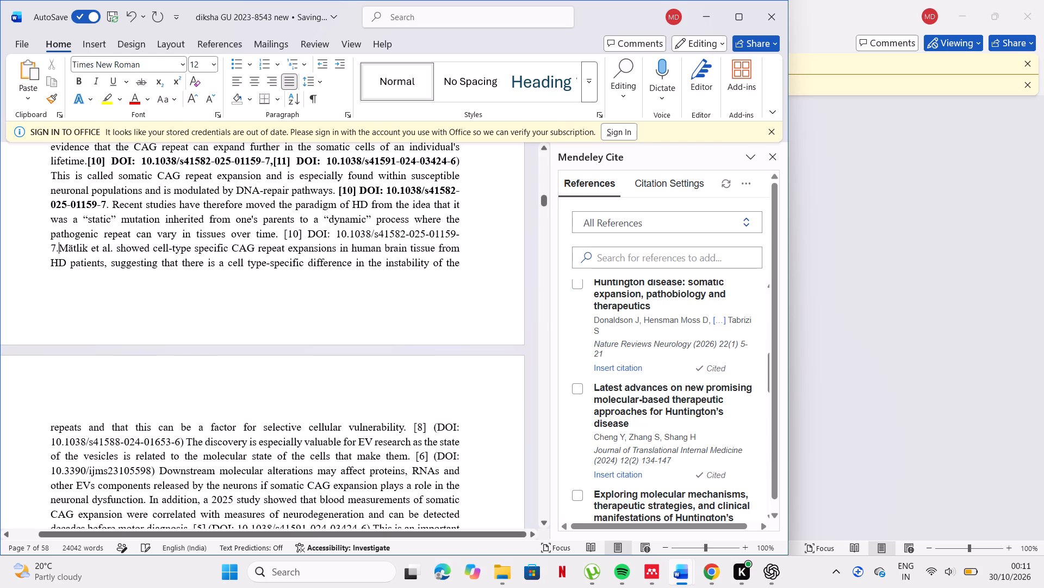
{"action": "key", "text": "space"}
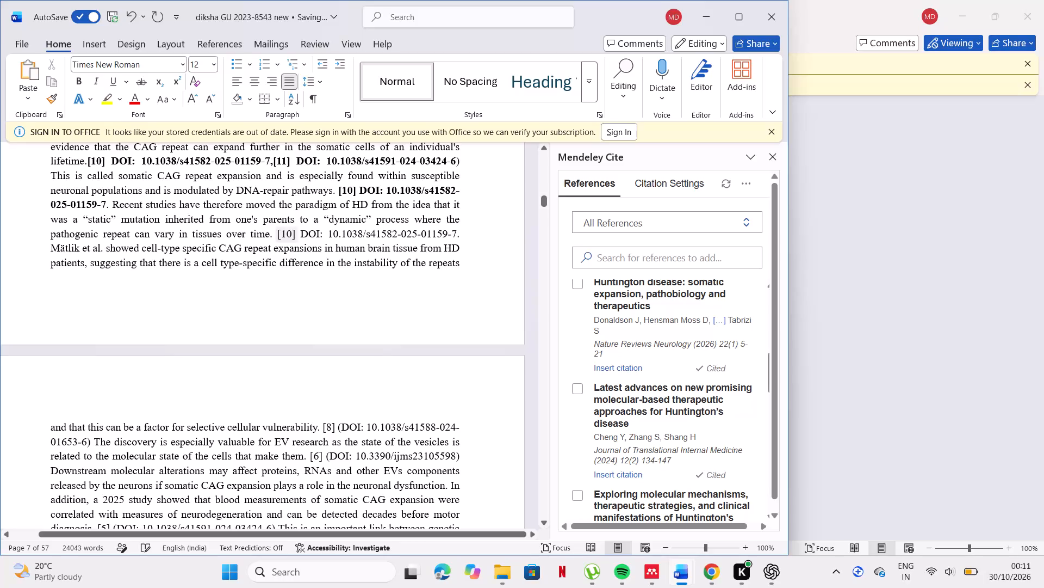
Make citation [10] and its DOI after "vary in tissues over time." bold.
{"action": "left_click_drag", "start_coordinate": [283, 232], "coordinate": [276, 234]}
{"action": "left_click_drag", "start_coordinate": [276, 234], "coordinate": [309, 232]}
{"action": "left_click_drag", "start_coordinate": [309, 232], "coordinate": [457, 235]}
{"action": "left_click", "coordinate": [467, 209]}
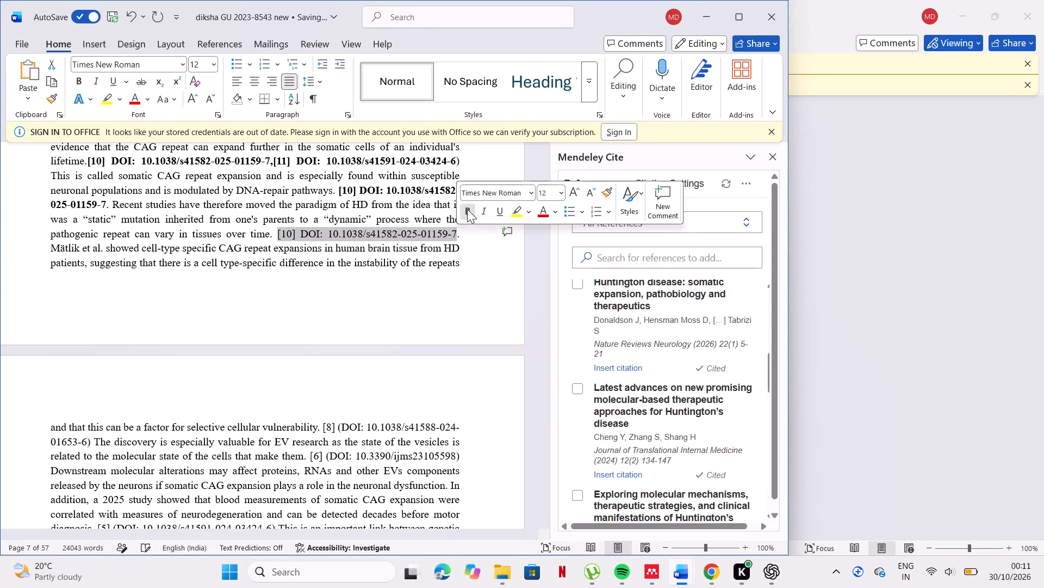
Look through sections 2.1 to 2.4 and the reference list below them to check the in-text citations and their sources.
{"action": "scroll", "coordinate": [475, 266], "scroll_direction": "down", "scroll_amount": 3}
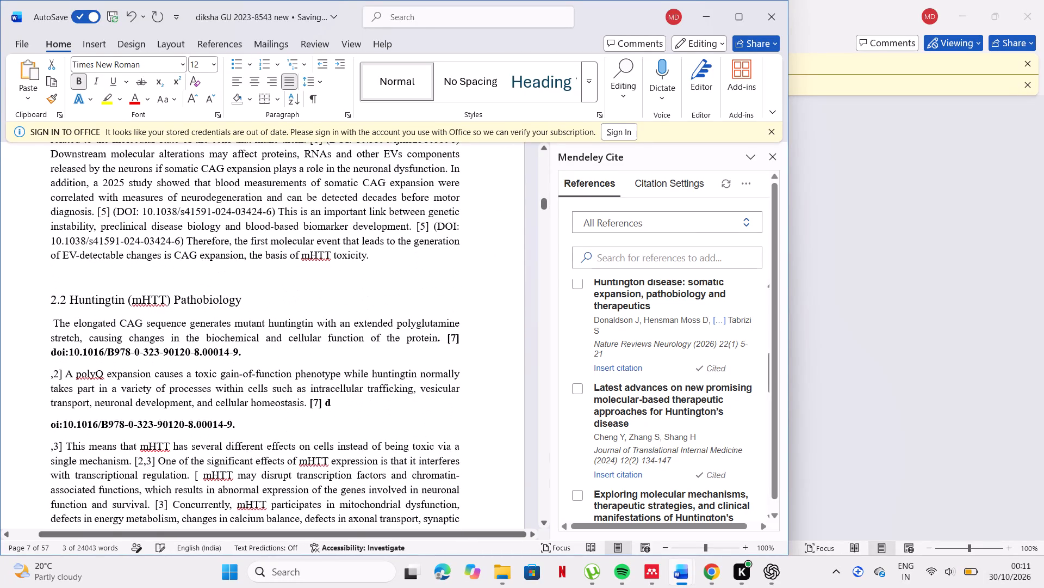
{"action": "scroll", "coordinate": [451, 283], "scroll_direction": "up", "scroll_amount": 2}
{"action": "scroll", "coordinate": [451, 283], "scroll_direction": "down", "scroll_amount": 1}
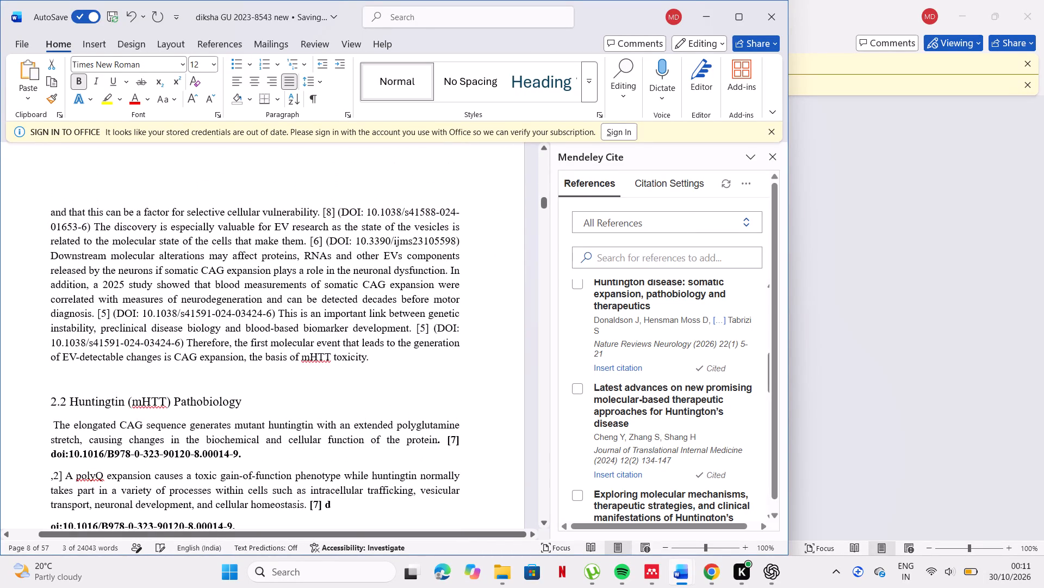
{"action": "scroll", "coordinate": [451, 283], "scroll_direction": "down", "scroll_amount": 1}
{"action": "scroll", "coordinate": [451, 283], "scroll_direction": "up", "scroll_amount": 1}
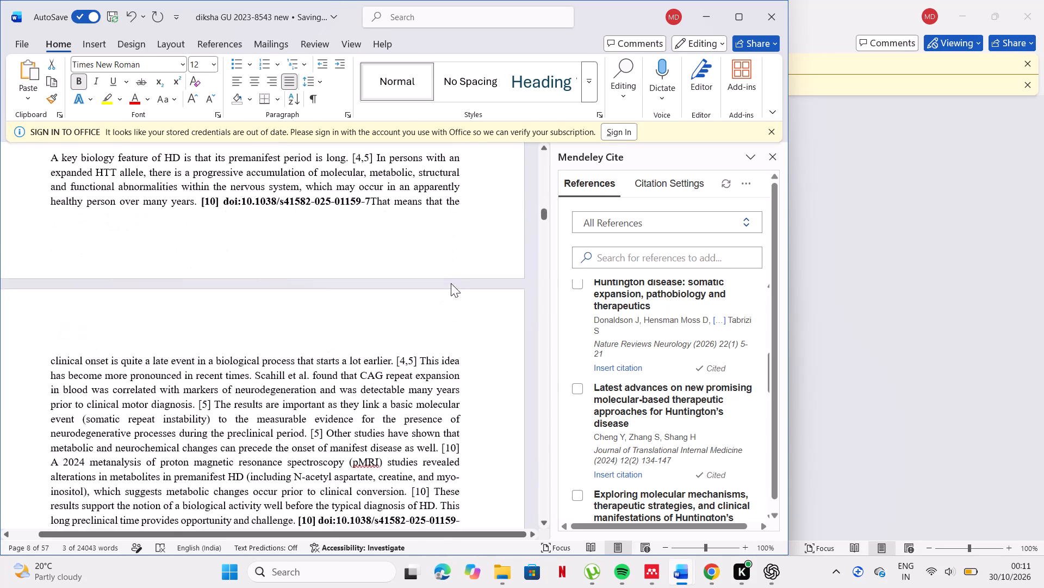
{"action": "scroll", "coordinate": [451, 283], "scroll_direction": "up", "scroll_amount": 4}
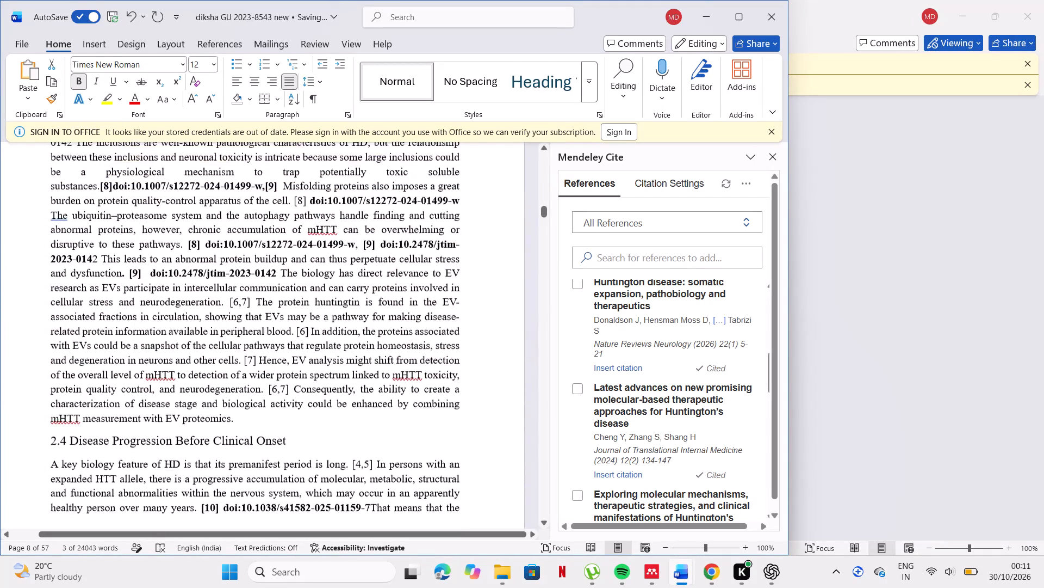
{"action": "scroll", "coordinate": [451, 283], "scroll_direction": "up", "scroll_amount": 3}
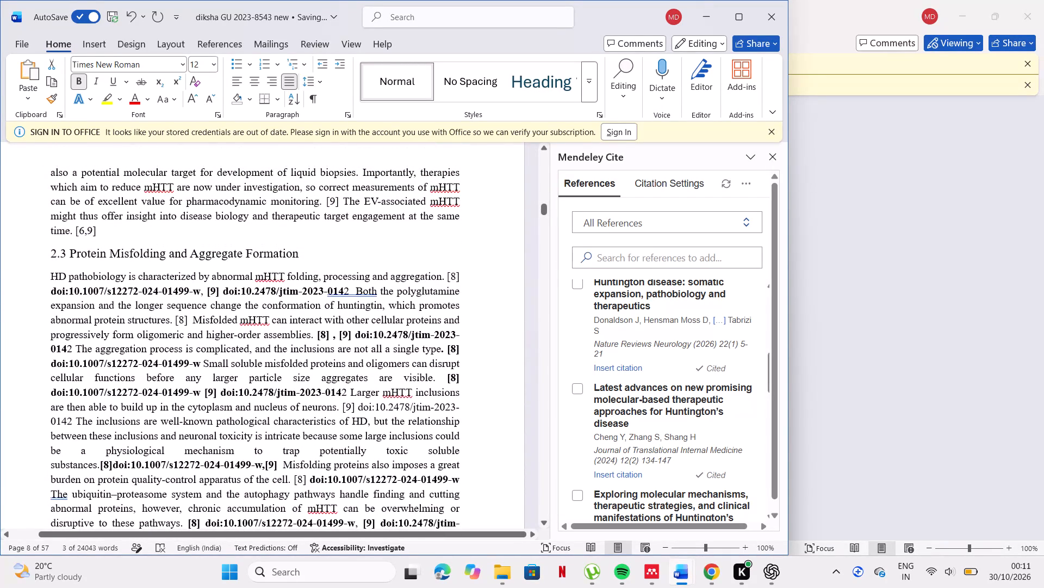
{"action": "scroll", "coordinate": [451, 283], "scroll_direction": "down", "scroll_amount": 1}
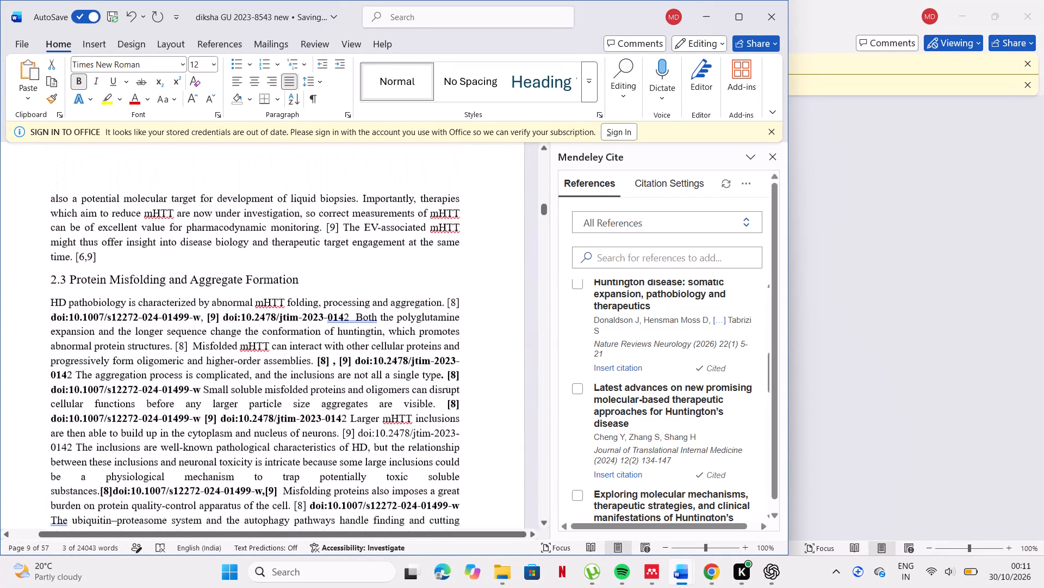
{"action": "scroll", "coordinate": [451, 283], "scroll_direction": "down", "scroll_amount": 5}
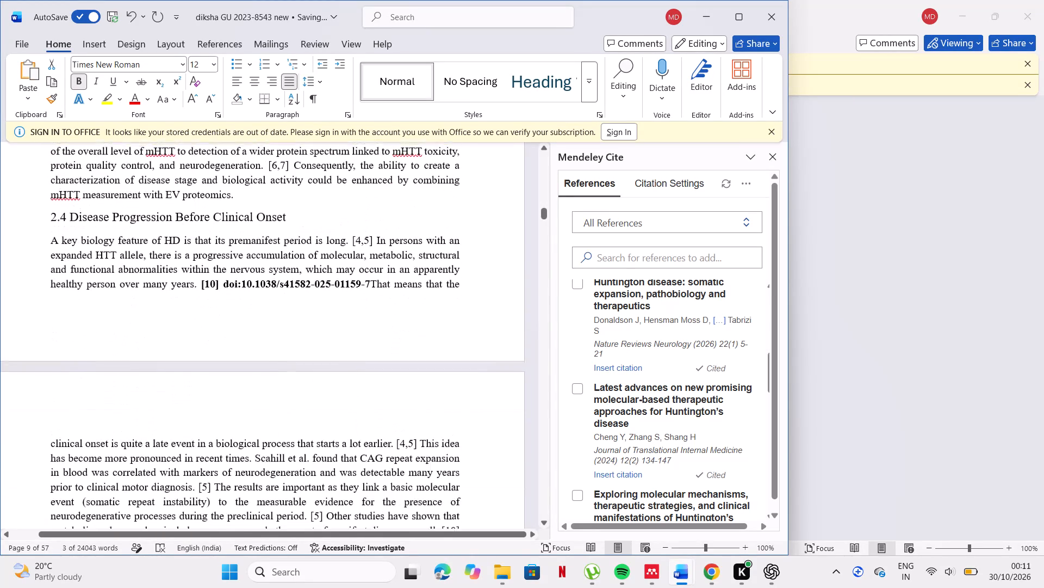
{"action": "scroll", "coordinate": [451, 283], "scroll_direction": "down", "scroll_amount": 3}
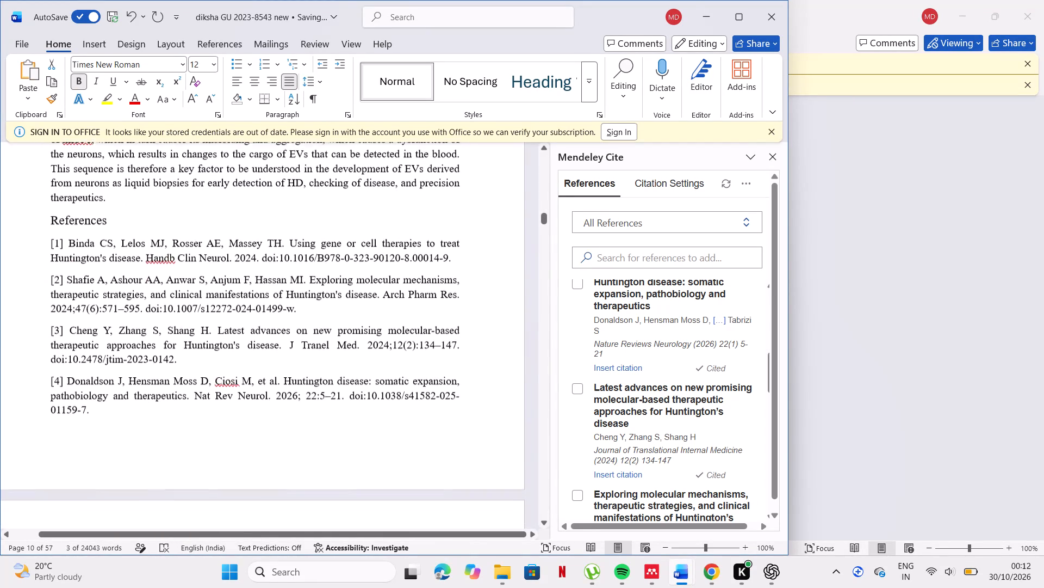
{"action": "scroll", "coordinate": [451, 283], "scroll_direction": "up", "scroll_amount": 9}
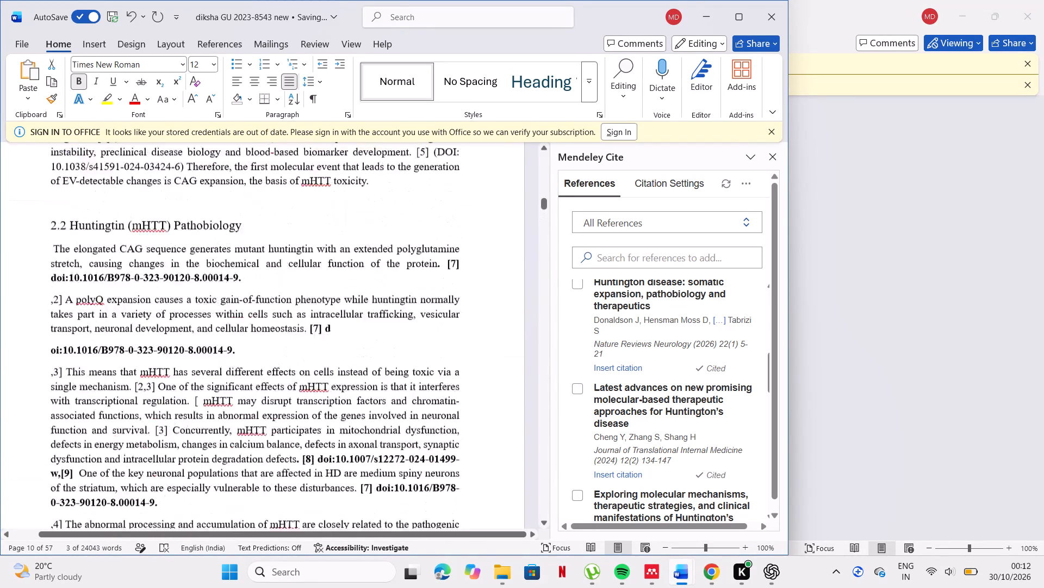
Replace manual citation [5] and its opening parenthesis after "blood-based biomarker development." with the Scahill et al. 2025 Mendeley citation.
{"action": "scroll", "coordinate": [451, 283], "scroll_direction": "up", "scroll_amount": 1}
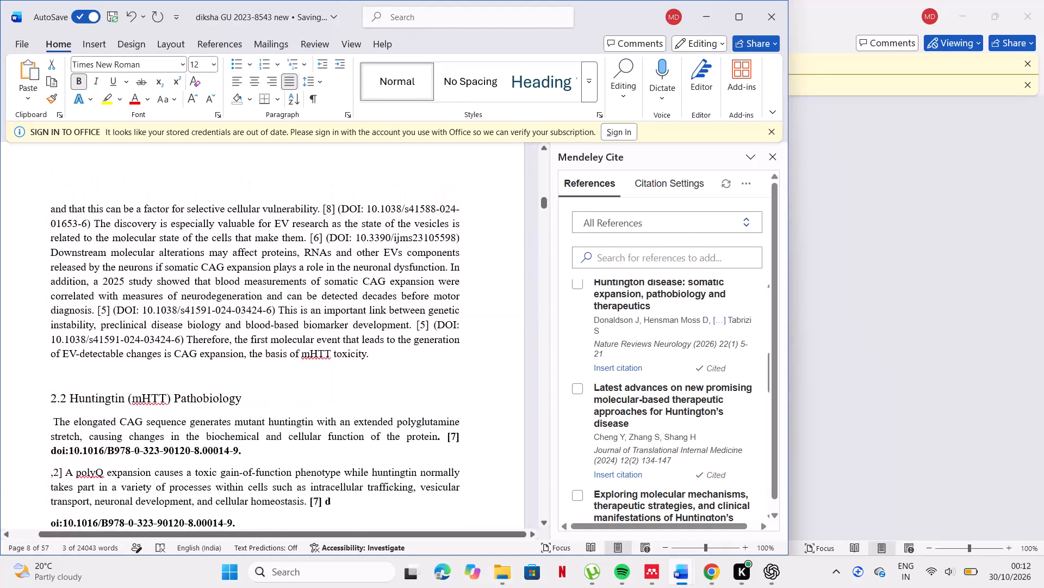
{"action": "scroll", "coordinate": [451, 283], "scroll_direction": "up", "scroll_amount": 1}
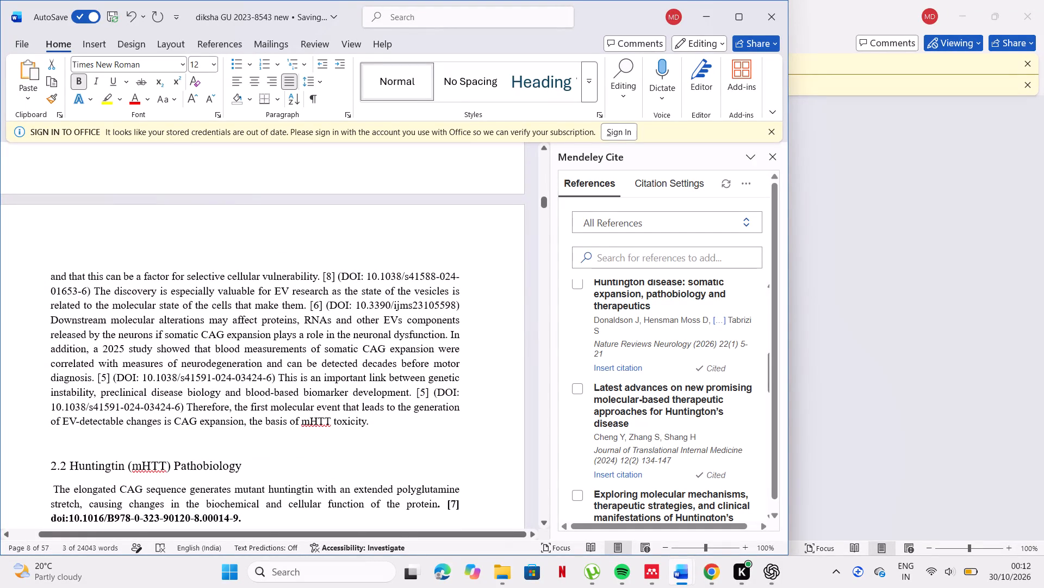
{"action": "left_click", "coordinate": [430, 385]}
{"action": "left_click", "coordinate": [421, 393]}
{"action": "left_click", "coordinate": [436, 393]}
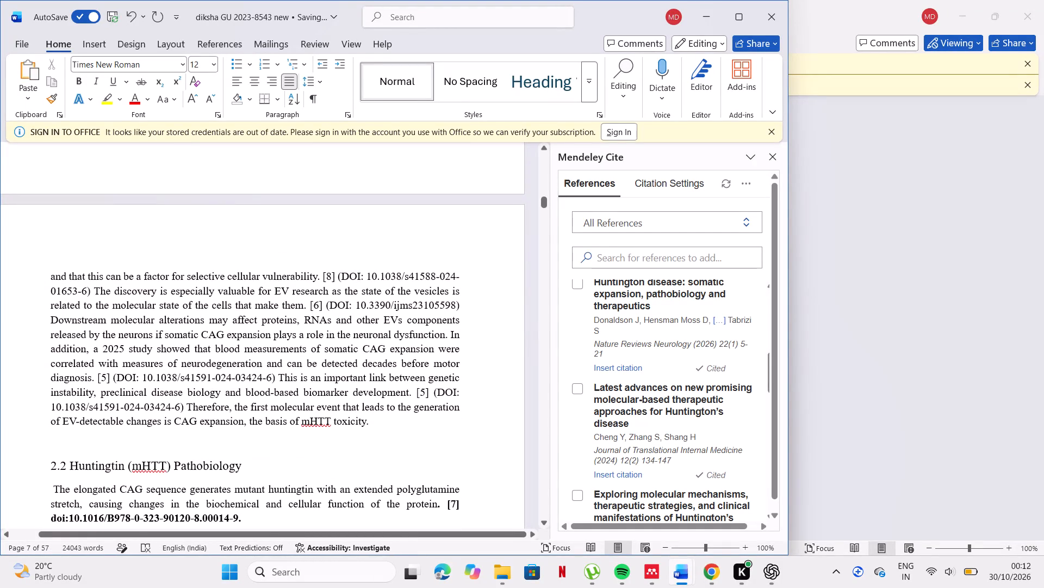
{"action": "key", "text": "BackSpace"}
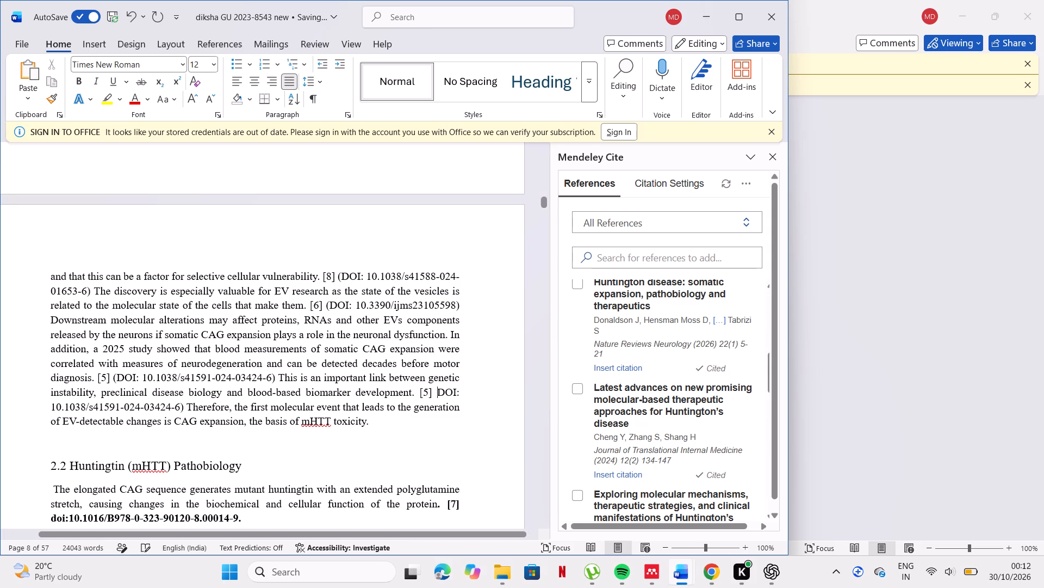
{"action": "key", "text": "BackSpace"}
{"action": "key", "text": "BackSpace"}
{"action": "key", "text": "BackSpace"}
{"action": "key", "text": "BackSpace"}
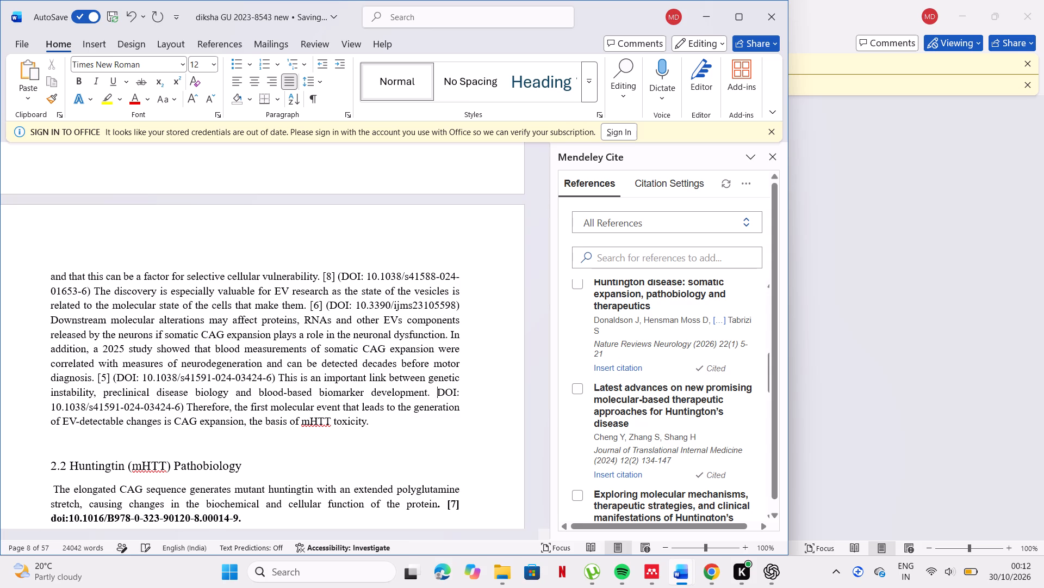
{"action": "scroll", "coordinate": [658, 433], "scroll_direction": "right", "scroll_amount": 2}
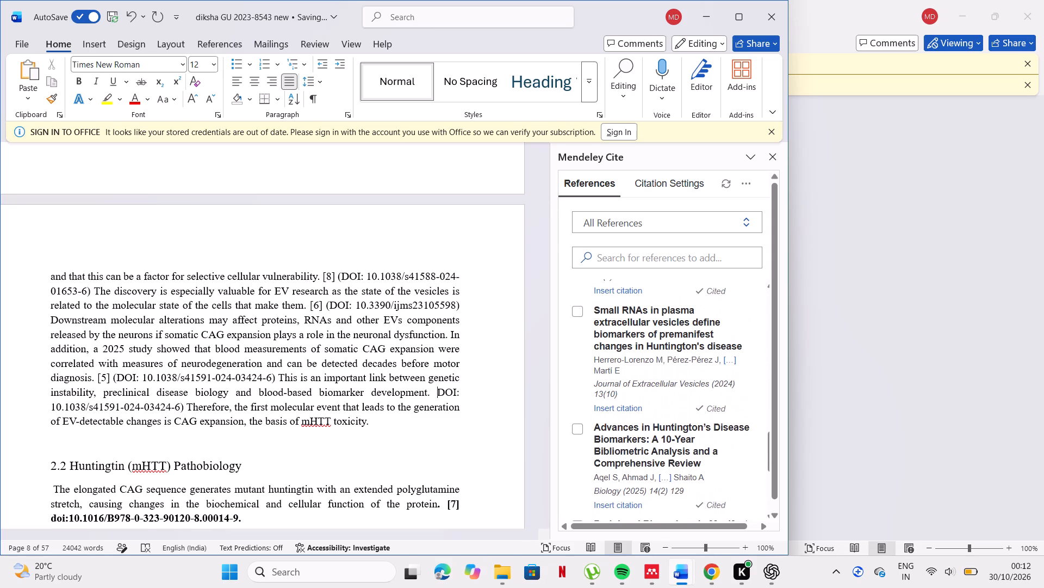
{"action": "scroll", "coordinate": [658, 433], "scroll_direction": "up", "scroll_amount": 3}
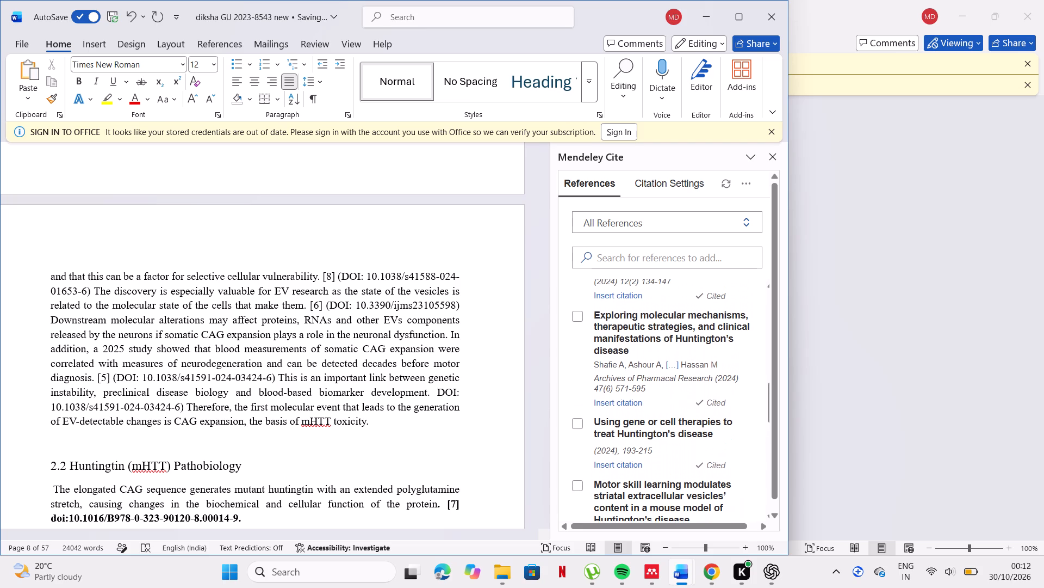
{"action": "scroll", "coordinate": [664, 354], "scroll_direction": "up", "scroll_amount": 1}
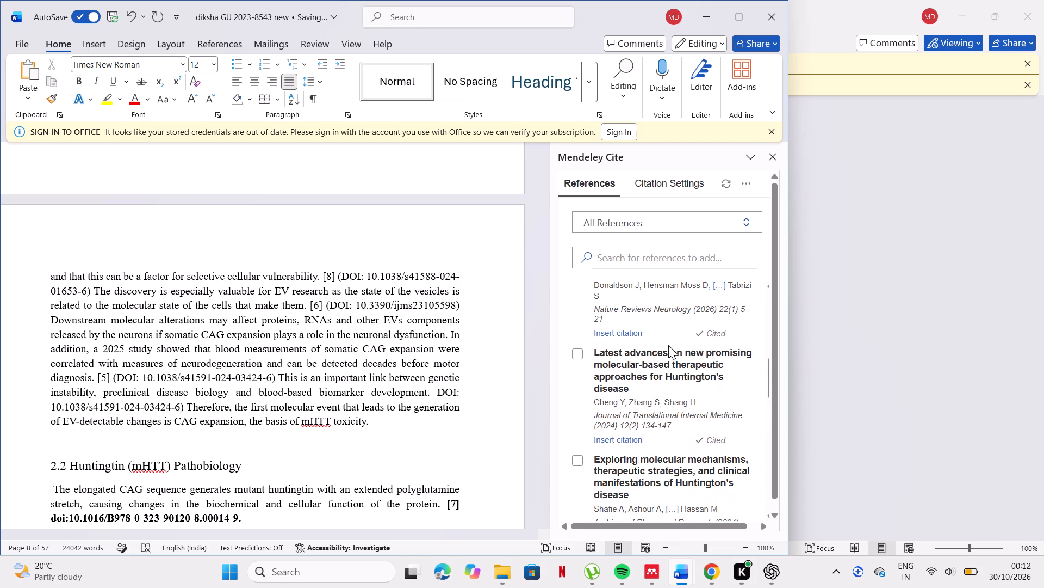
{"action": "scroll", "coordinate": [668, 341], "scroll_direction": "up", "scroll_amount": 2}
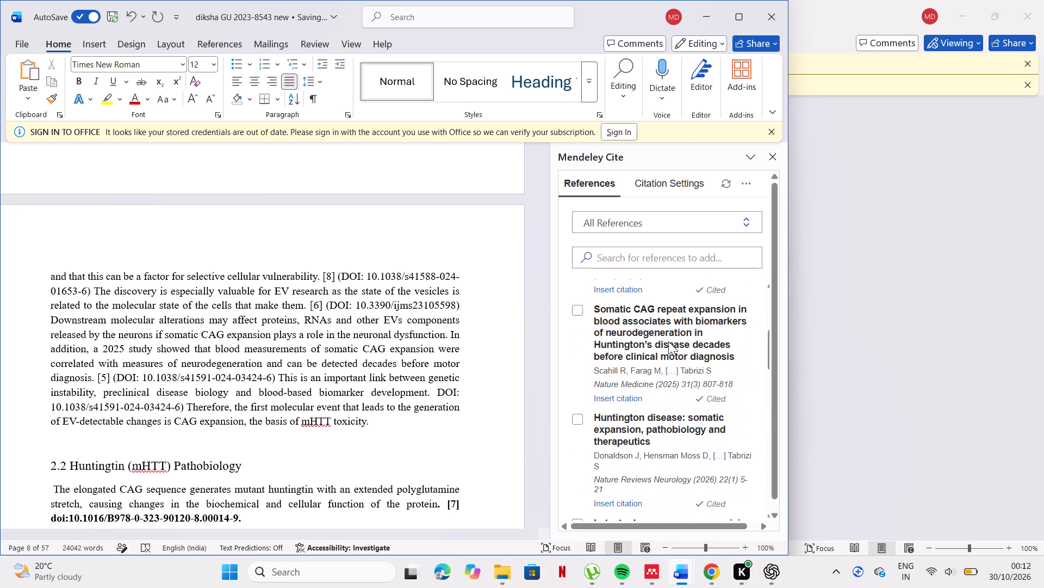
{"action": "scroll", "coordinate": [668, 341], "scroll_direction": "up", "scroll_amount": 1}
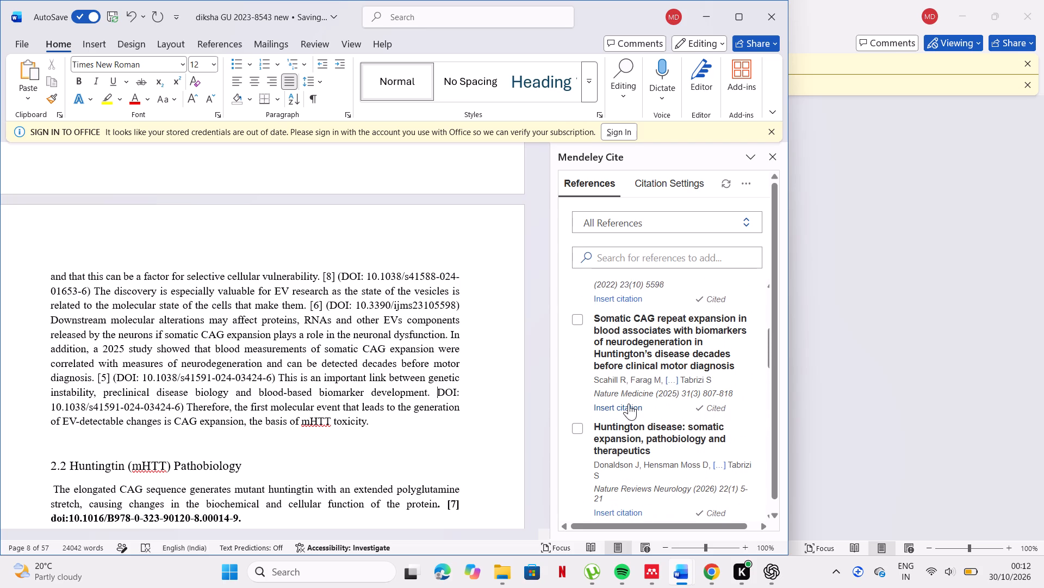
{"action": "left_click", "coordinate": [629, 403]}
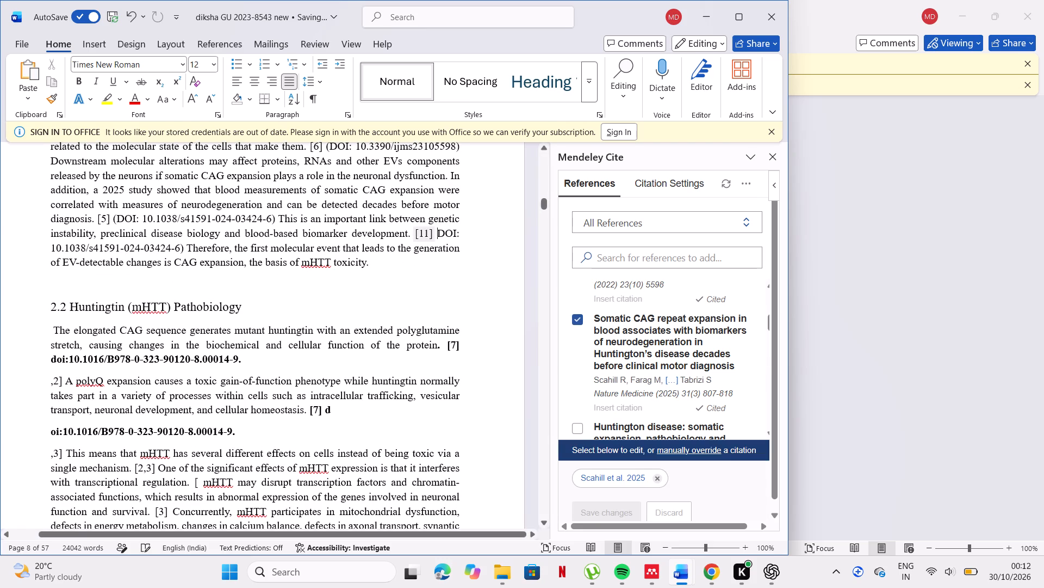
Replace manual citation [5] and its opening parenthesis after "before motor diagnosis." with the Scahill et al. 2025 Mendeley citation.
{"action": "scroll", "coordinate": [312, 241], "scroll_direction": "left", "scroll_amount": 10}
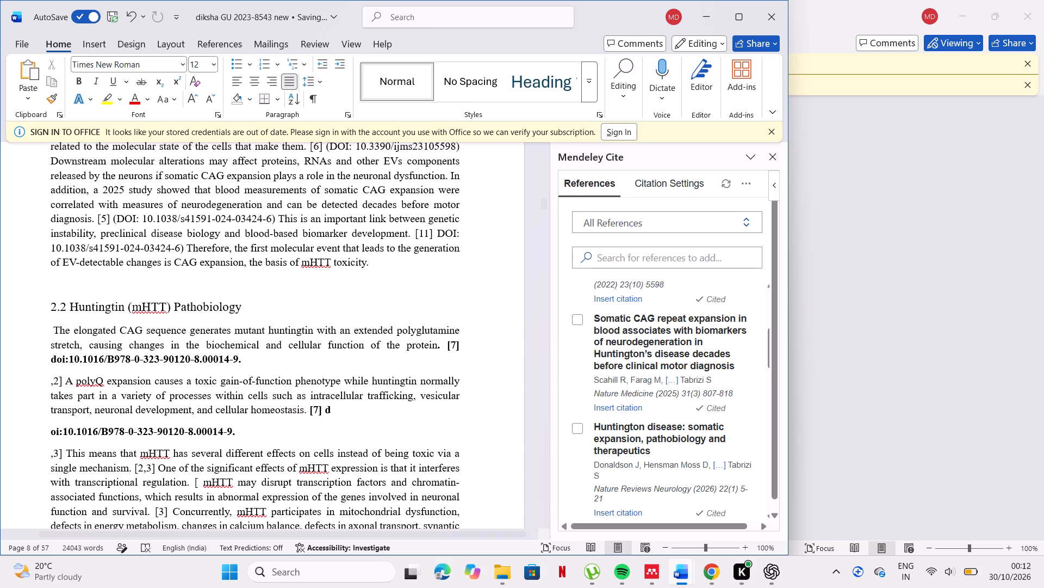
{"action": "left_click", "coordinate": [118, 216]}
{"action": "key", "text": "BackSpace"}
{"action": "key", "text": "BackSpace"}
{"action": "key", "text": "BackSpace"}
{"action": "key", "text": "BackSpace"}
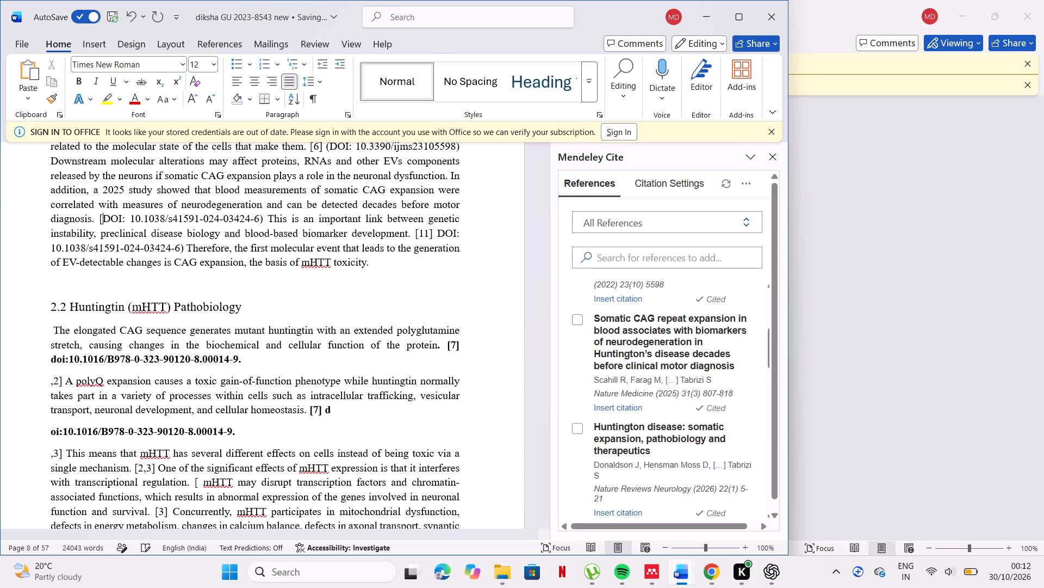
{"action": "key", "text": "BackSpace"}
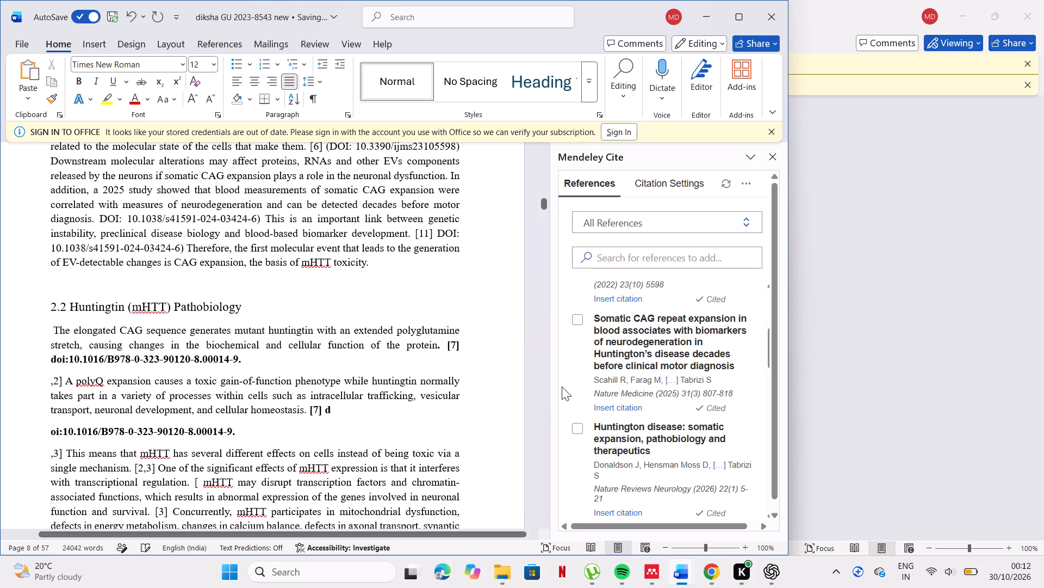
{"action": "left_click", "coordinate": [618, 405]}
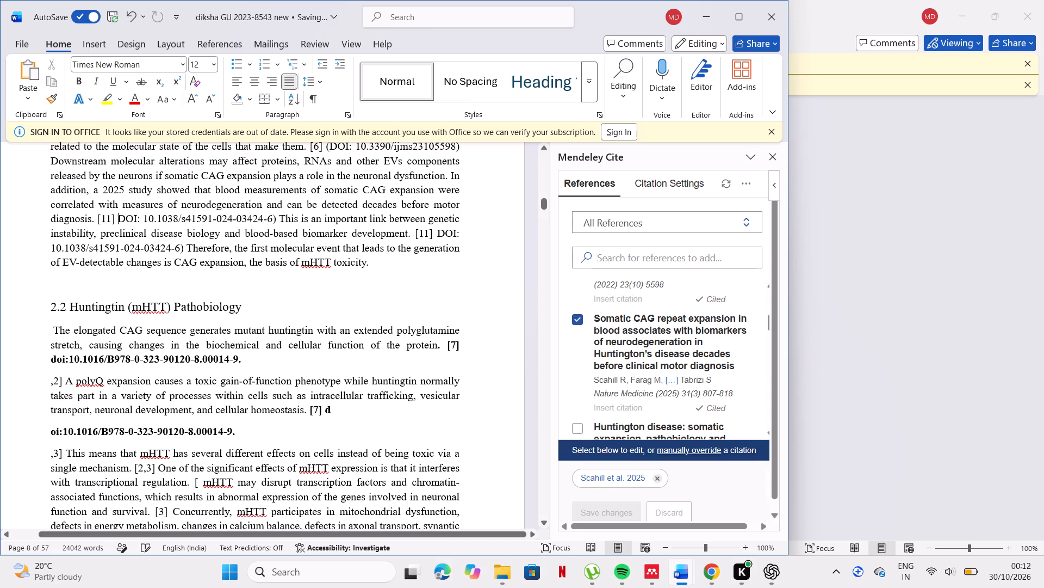
Make citation [11] and its DOI after "before motor diagnosis." bold.
{"action": "left_click_drag", "start_coordinate": [101, 214], "coordinate": [271, 223]}
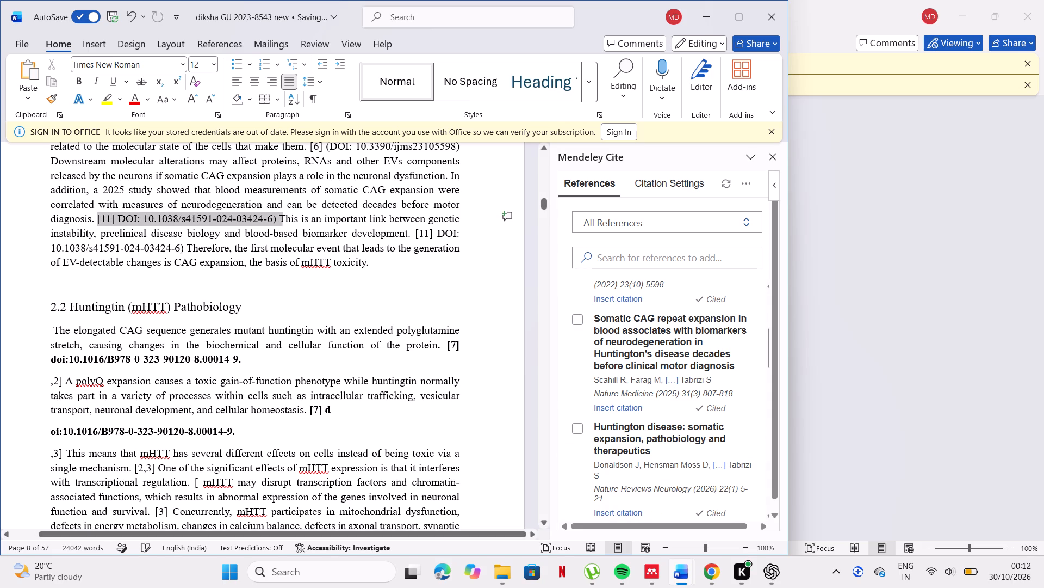
{"action": "left_click_drag", "start_coordinate": [271, 223], "coordinate": [272, 223]}
{"action": "left_click", "coordinate": [283, 197]}
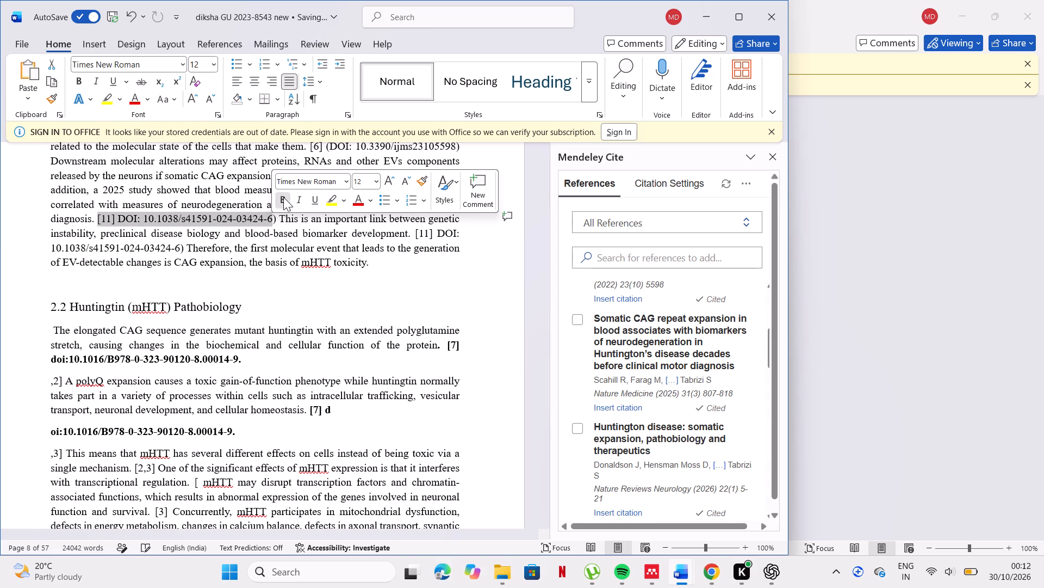
Make citation [11] and its DOI after "biomarker development." bold, and remove the closing parenthesis, keeping a space before "Therefore".
{"action": "left_click_drag", "start_coordinate": [416, 231], "coordinate": [297, 267]}
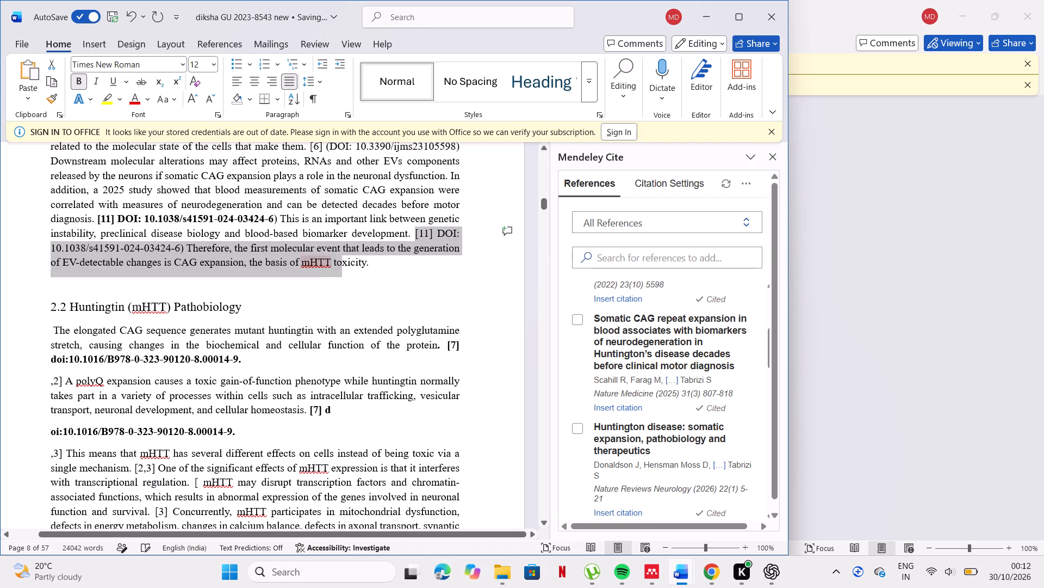
{"action": "left_click_drag", "start_coordinate": [297, 267], "coordinate": [181, 249]}
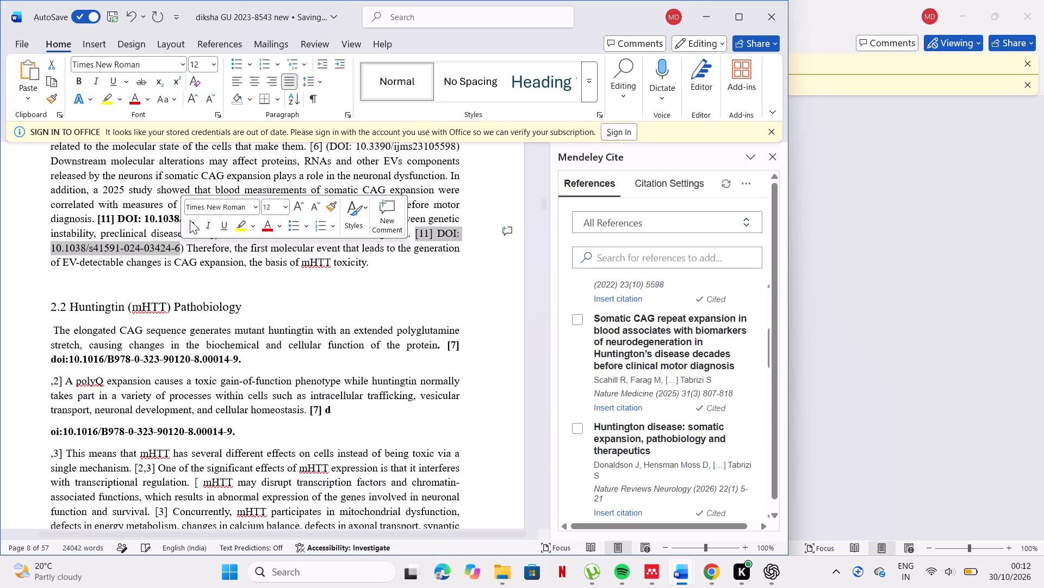
{"action": "left_click", "coordinate": [190, 220]}
{"action": "left_click", "coordinate": [186, 242]}
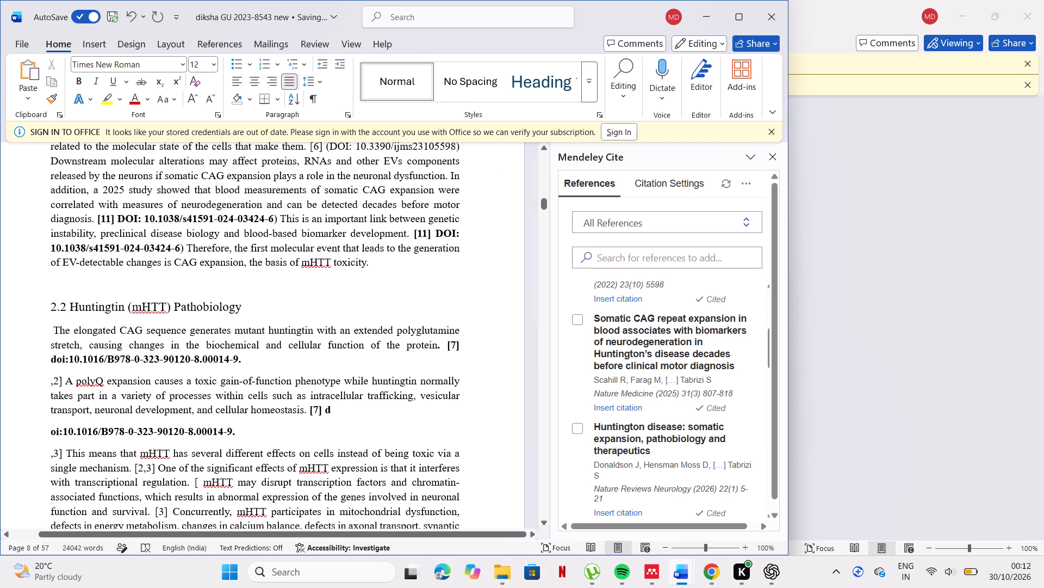
{"action": "key", "text": "BackSpace"}
{"action": "key", "text": "BackSpace"}
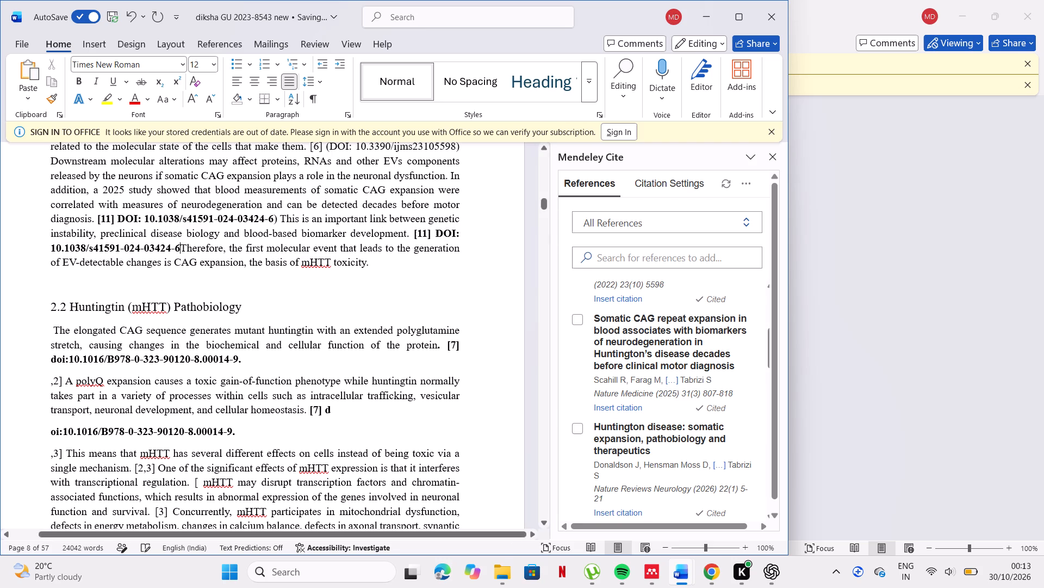
{"action": "key", "text": "space"}
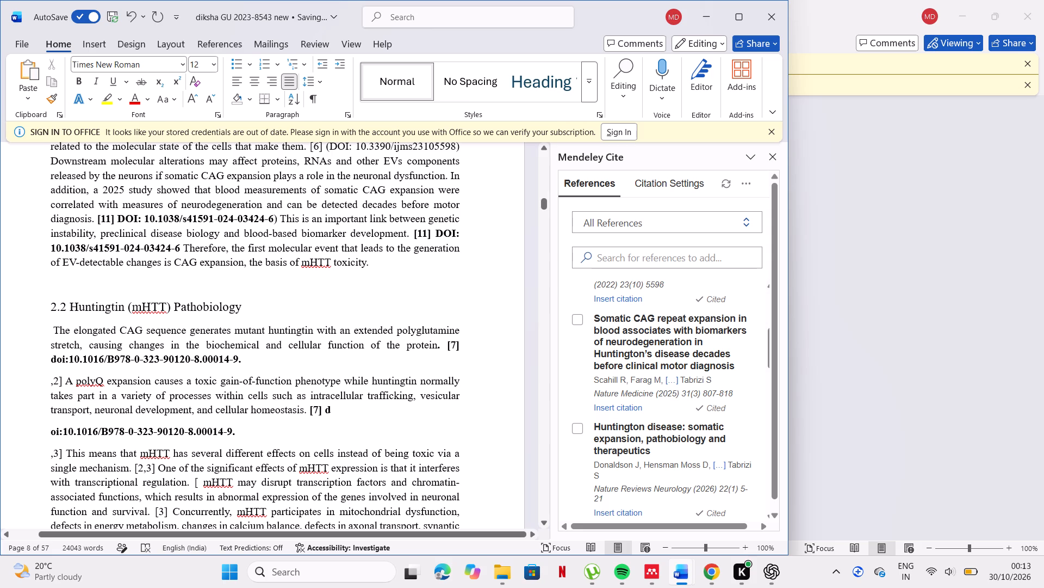
Remove the closing parenthesis after the [11] DOI following "motor diagnosis." and add a period before "This" and before "Therefore".
{"action": "left_click", "coordinate": [281, 220]}
{"action": "key", "text": "BackSpace"}
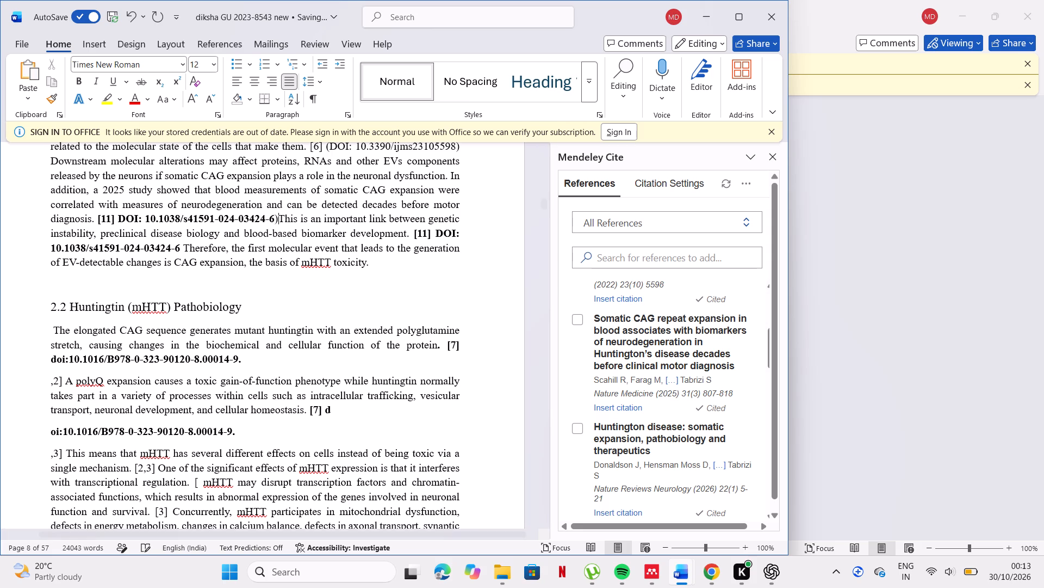
{"action": "key", "text": "BackSpace"}
{"action": "key", "text": "space"}
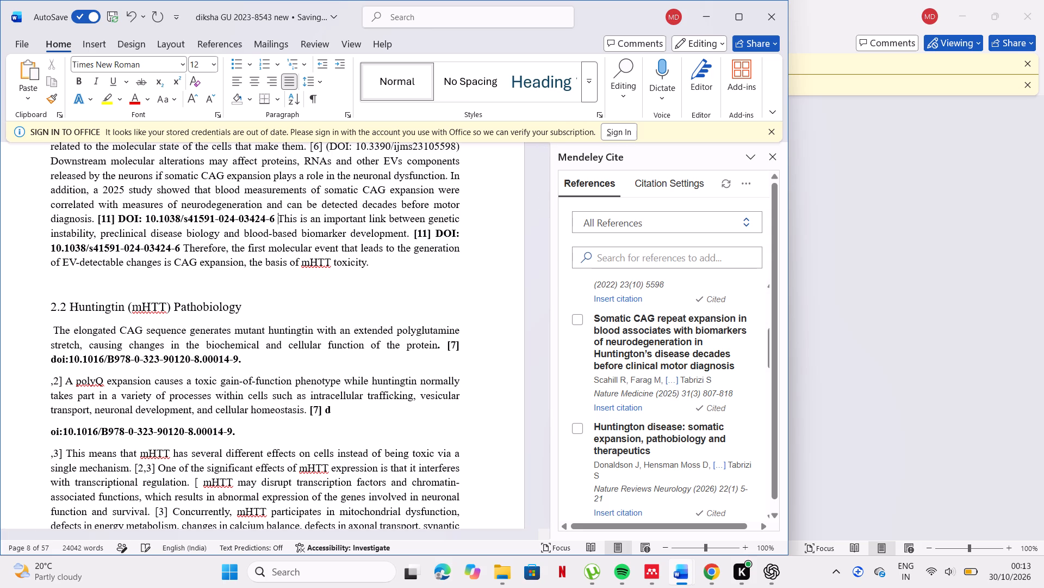
{"action": "key", "text": "period"}
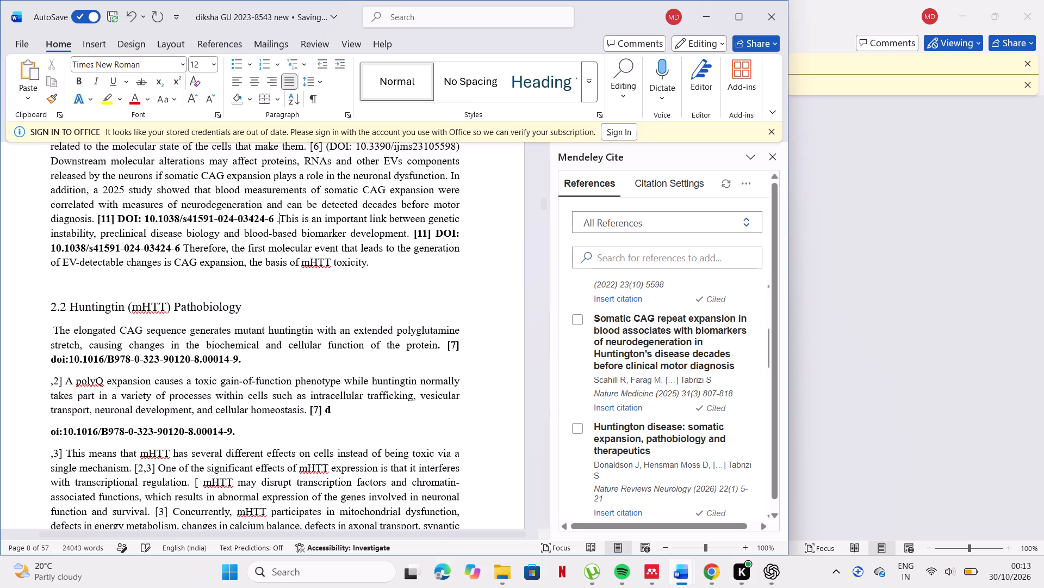
{"action": "left_click", "coordinate": [183, 247]}
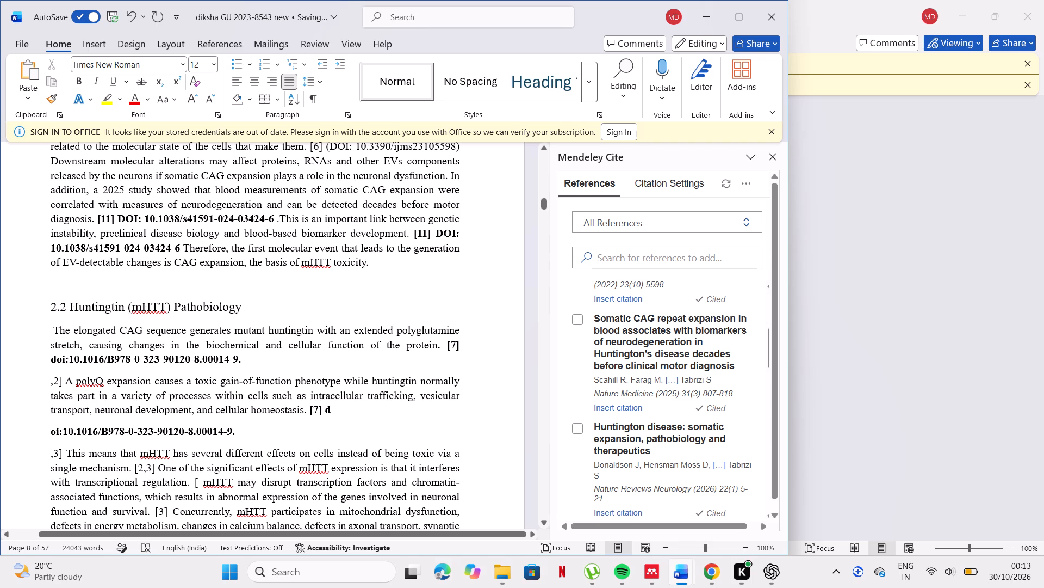
{"action": "key", "text": "period"}
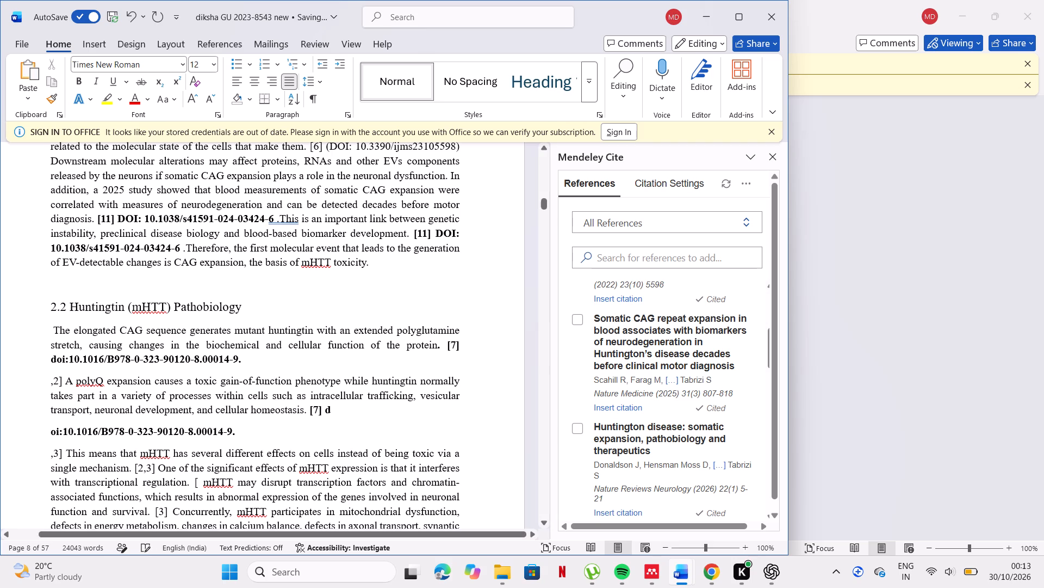
Replace manual citation [6] after "cells that make them." with the Ananbeh et al. 2022 Mendeley citation and remove both parentheses around its DOI.
{"action": "scroll", "coordinate": [192, 217], "scroll_direction": "up", "scroll_amount": 1}
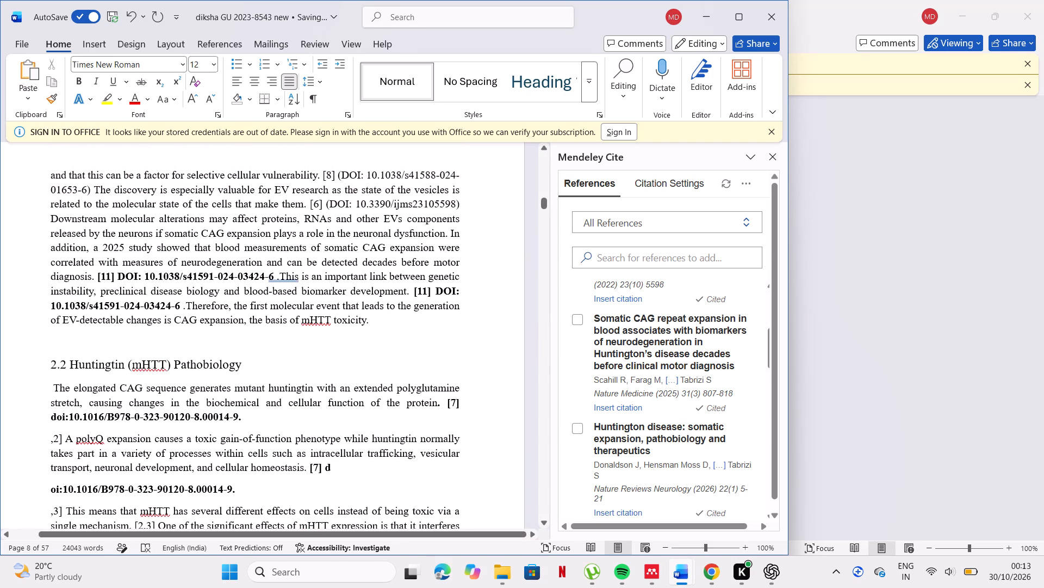
{"action": "left_click", "coordinate": [331, 198]}
{"action": "key", "text": "BackSpace"}
{"action": "key", "text": "BackSpace"}
{"action": "key", "text": "BackSpace"}
{"action": "key", "text": "BackSpace"}
{"action": "key", "text": "BackSpace"}
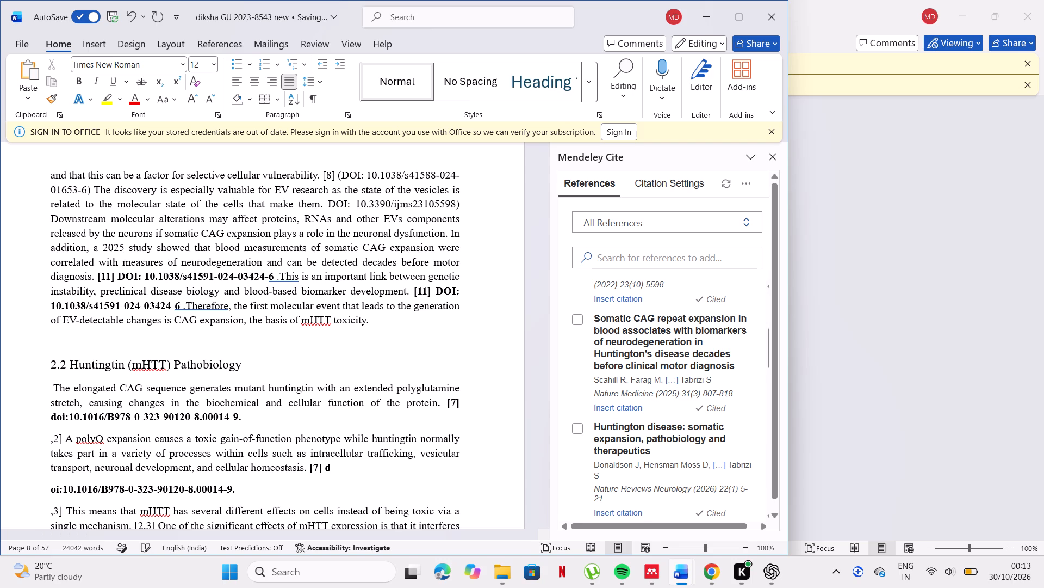
{"action": "scroll", "coordinate": [597, 358], "scroll_direction": "up", "scroll_amount": 2}
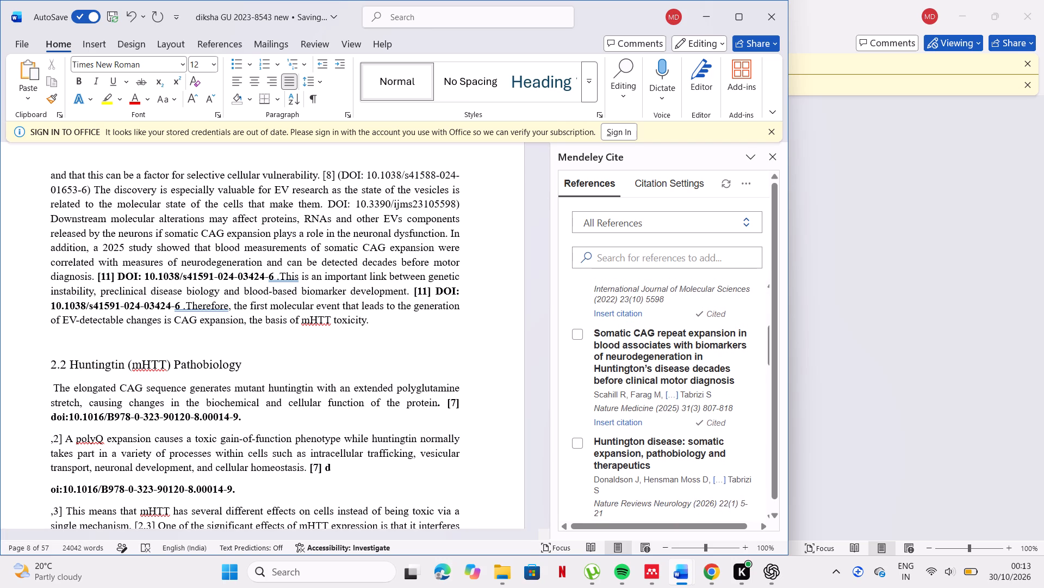
{"action": "scroll", "coordinate": [597, 358], "scroll_direction": "up", "scroll_amount": 1}
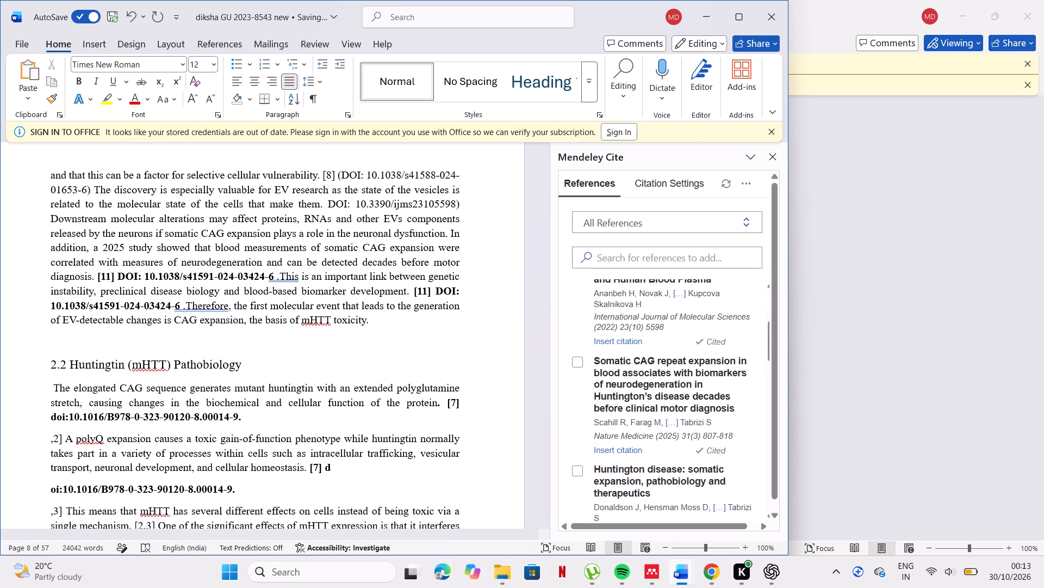
{"action": "scroll", "coordinate": [597, 358], "scroll_direction": "up", "scroll_amount": 1}
{"action": "left_click", "coordinate": [606, 381]}
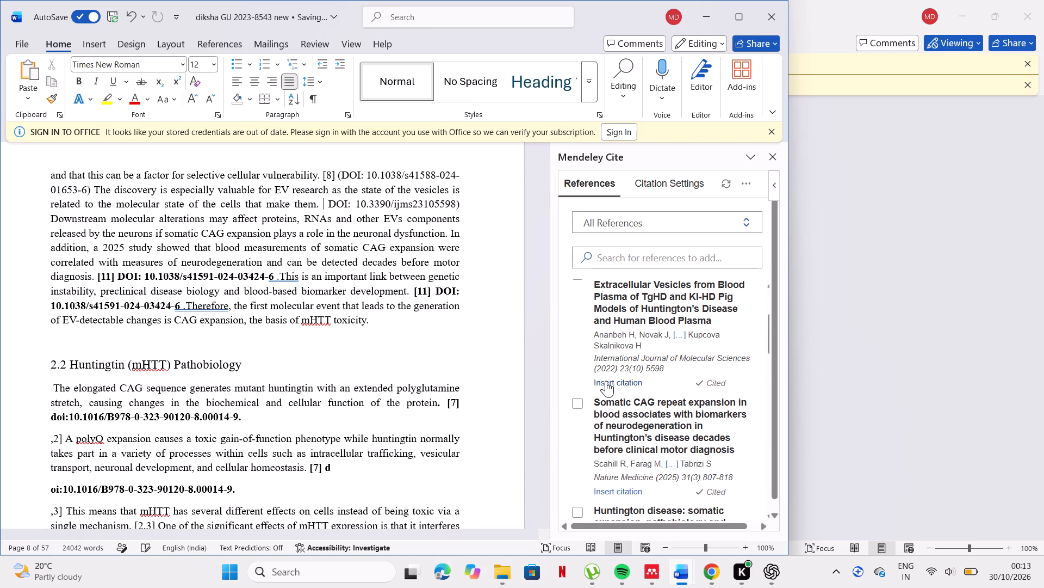
{"action": "left_click", "coordinate": [460, 209]}
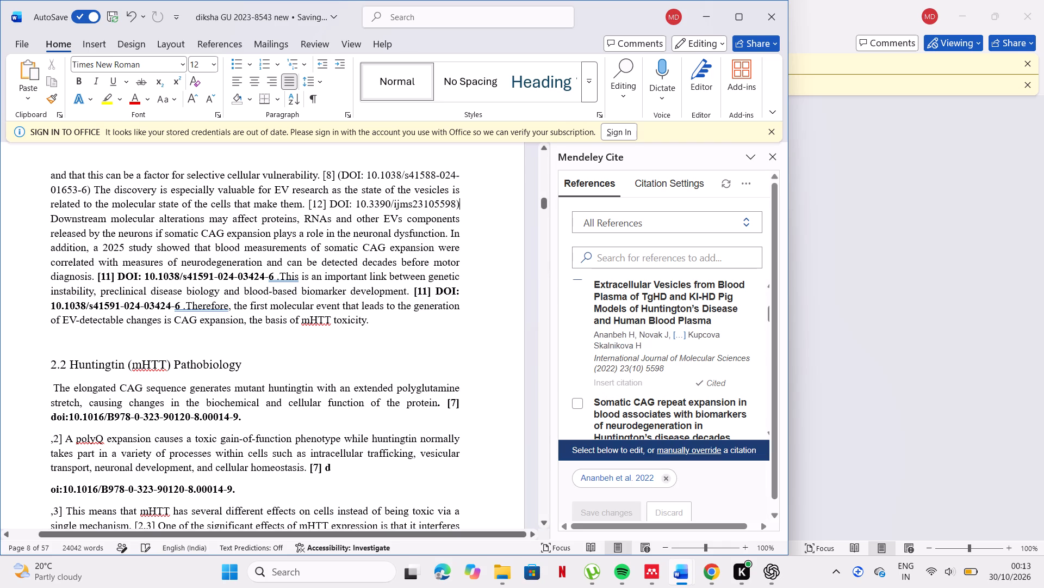
{"action": "key", "text": "BackSpace"}
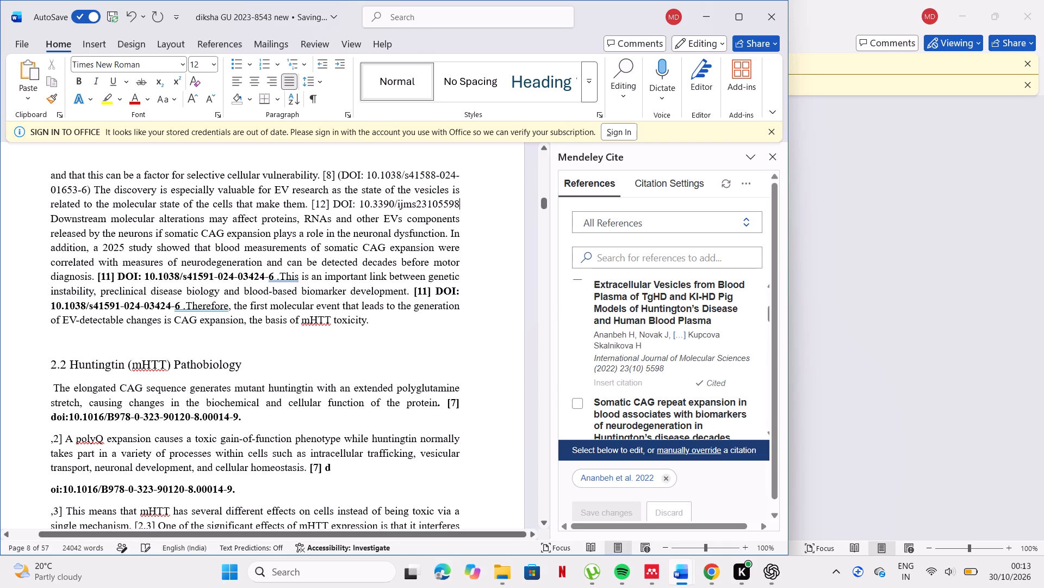
Delete manual citation [8] and its opening parenthesis after "selective cellular vulnerability.", and undo the last two character deletions.
{"action": "left_click", "coordinate": [342, 172]}
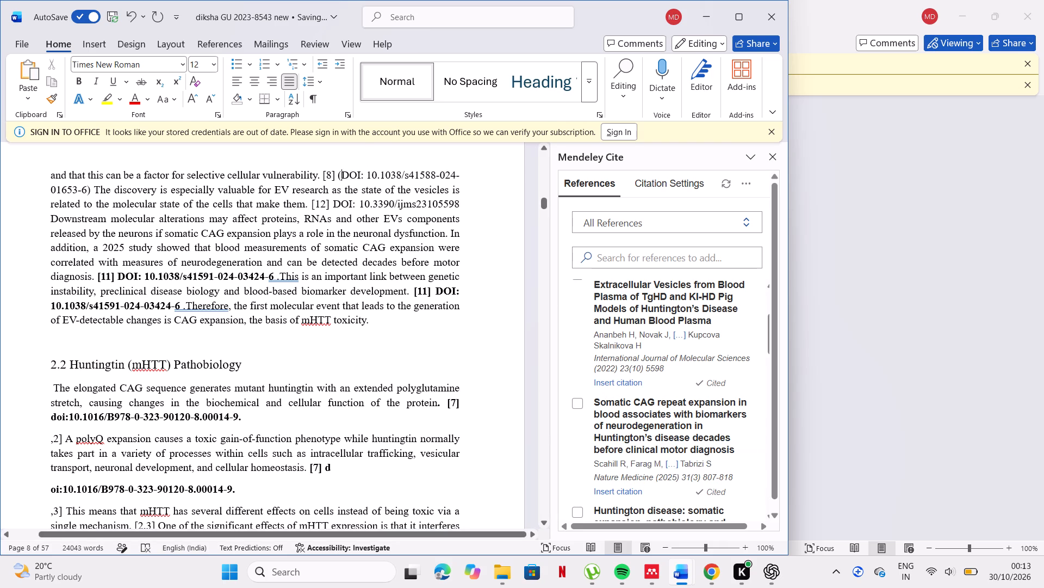
{"action": "key", "text": "BackSpace"}
{"action": "key", "text": "BackSpace"}
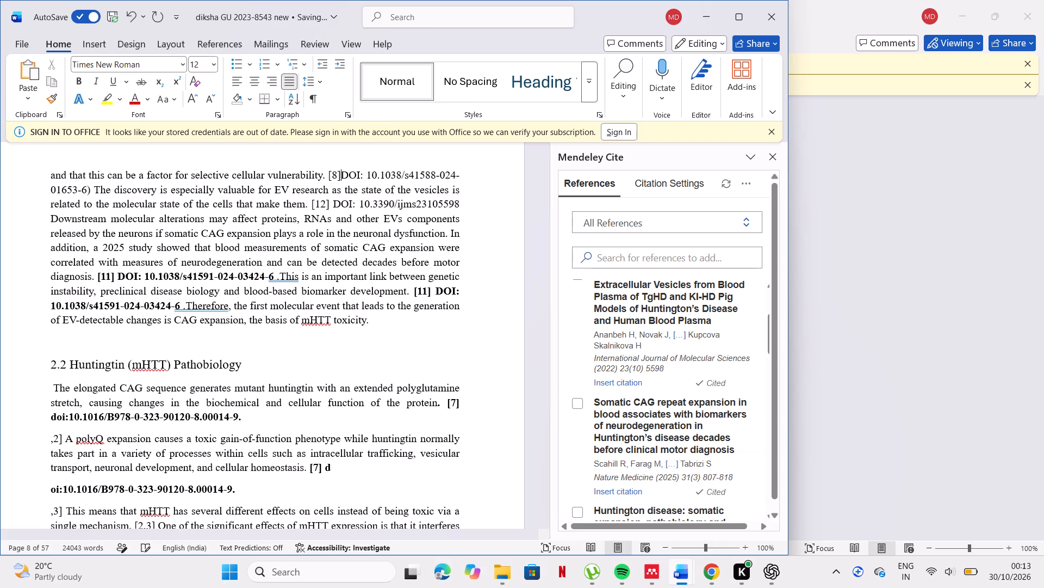
{"action": "key", "text": "BackSpace"}
{"action": "key", "text": "BackSpace"}
{"action": "key", "text": "BackSpace"}
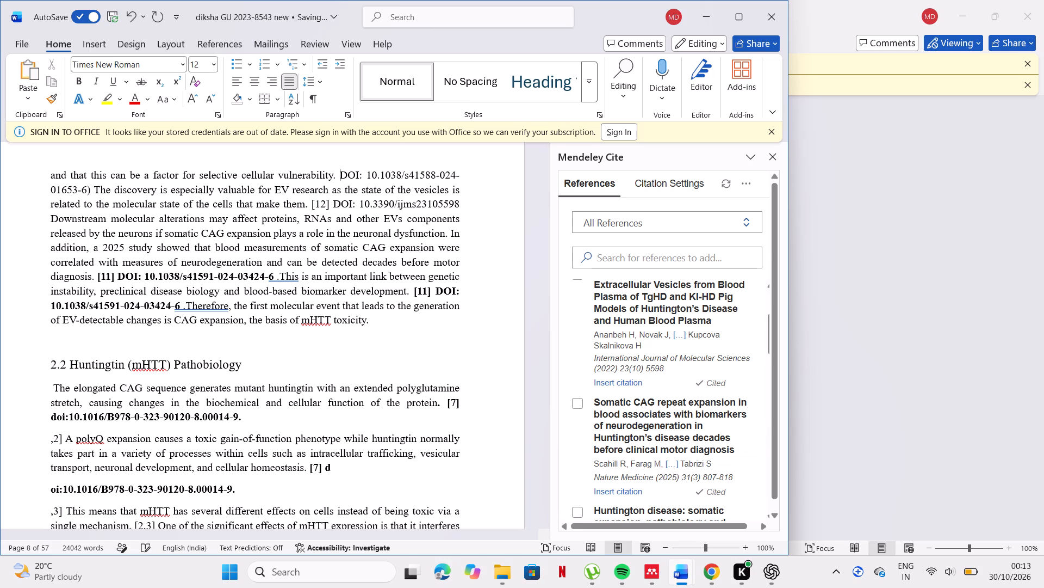
{"action": "scroll", "coordinate": [630, 363], "scroll_direction": "up", "scroll_amount": 1}
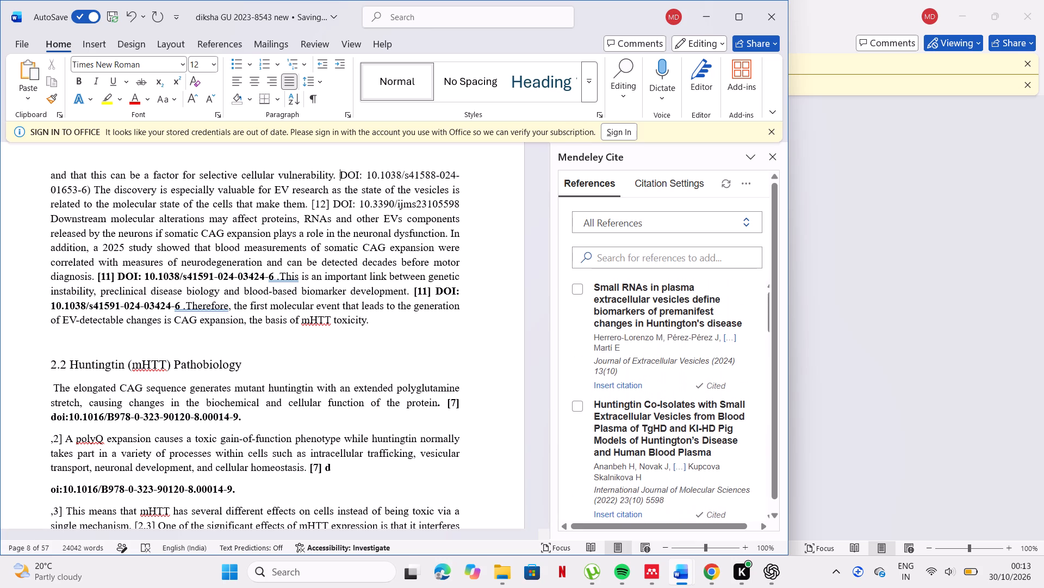
{"action": "scroll", "coordinate": [630, 363], "scroll_direction": "up", "scroll_amount": 1}
{"action": "left_click", "coordinate": [129, 17]}
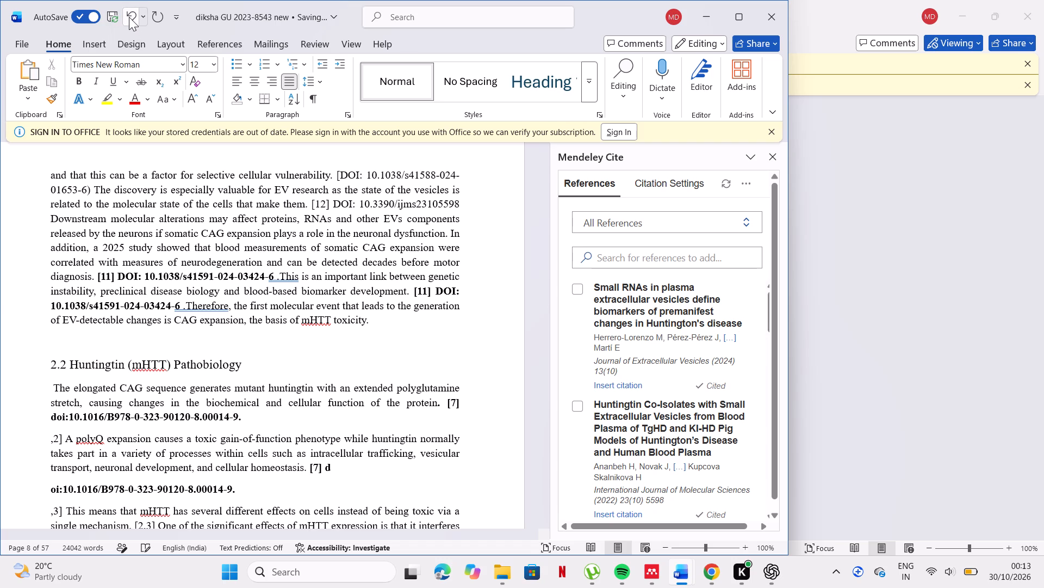
{"action": "left_click", "coordinate": [129, 17]}
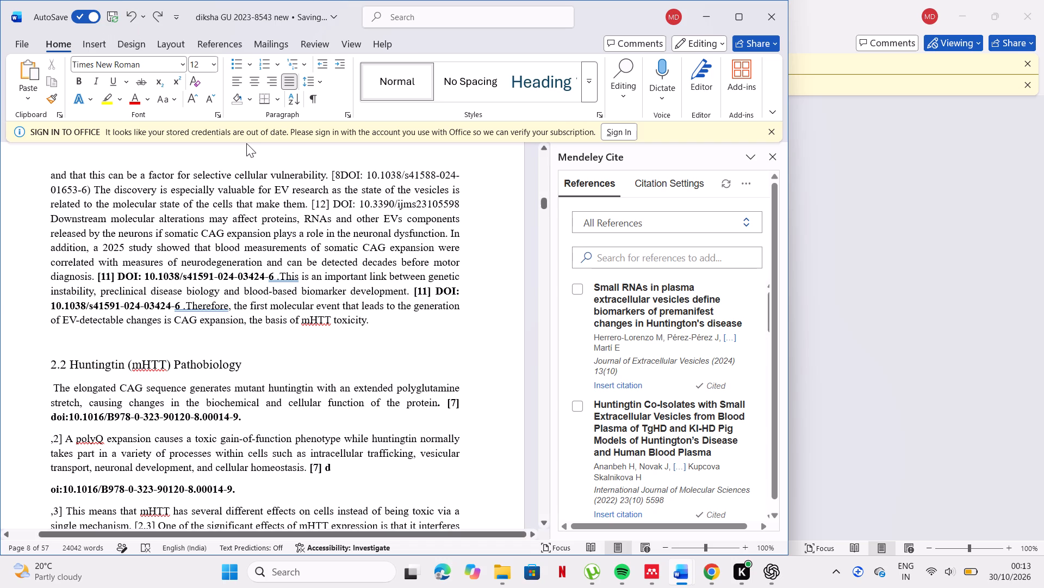
Look through sections 2.1 to 2.3 to check the citations and DOIs in the text.
{"action": "scroll", "coordinate": [246, 143], "scroll_direction": "up", "scroll_amount": 1}
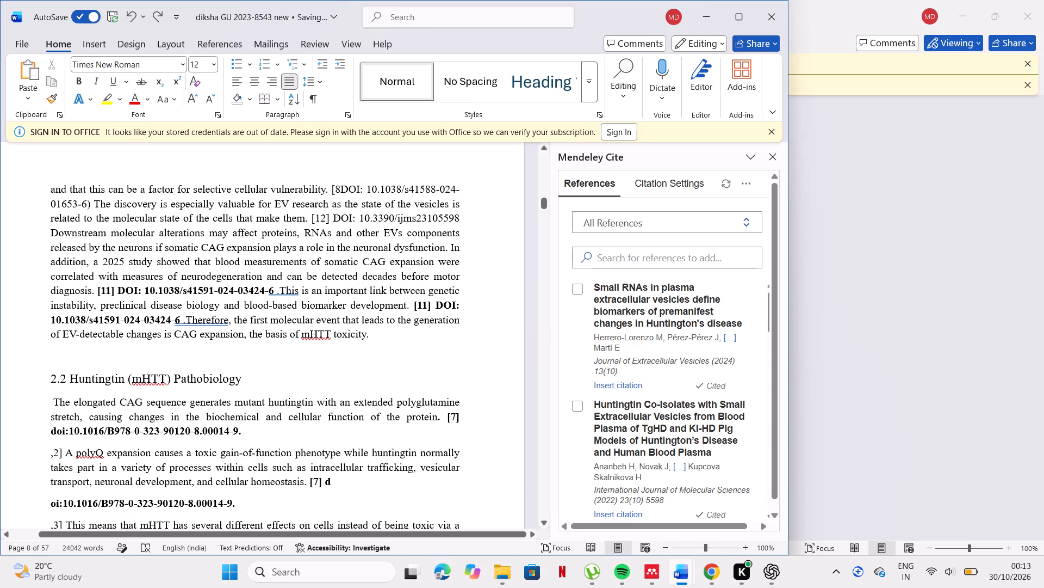
{"action": "scroll", "coordinate": [347, 243], "scroll_direction": "up", "scroll_amount": 3}
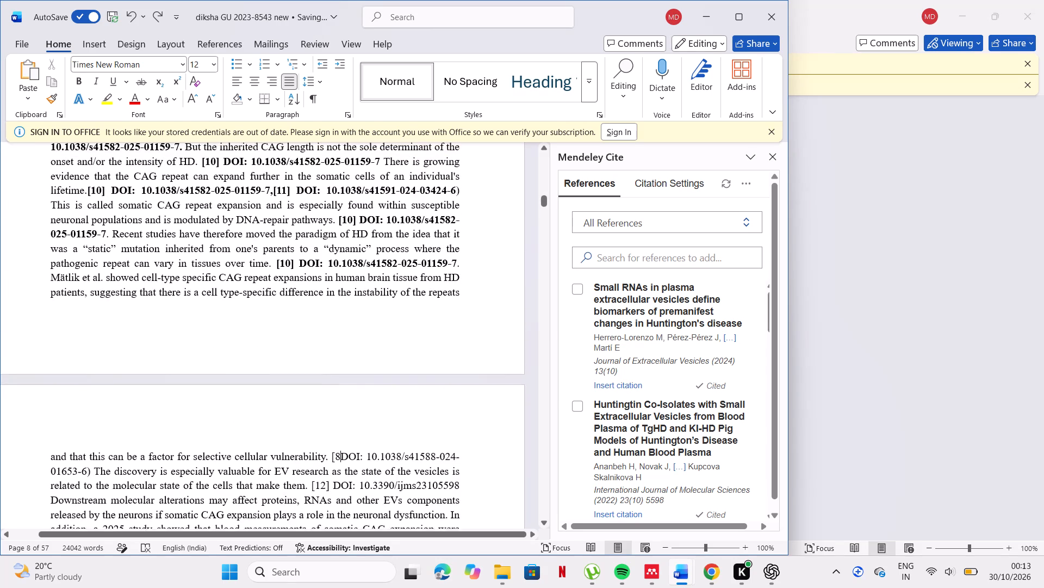
{"action": "scroll", "coordinate": [347, 243], "scroll_direction": "up", "scroll_amount": 3}
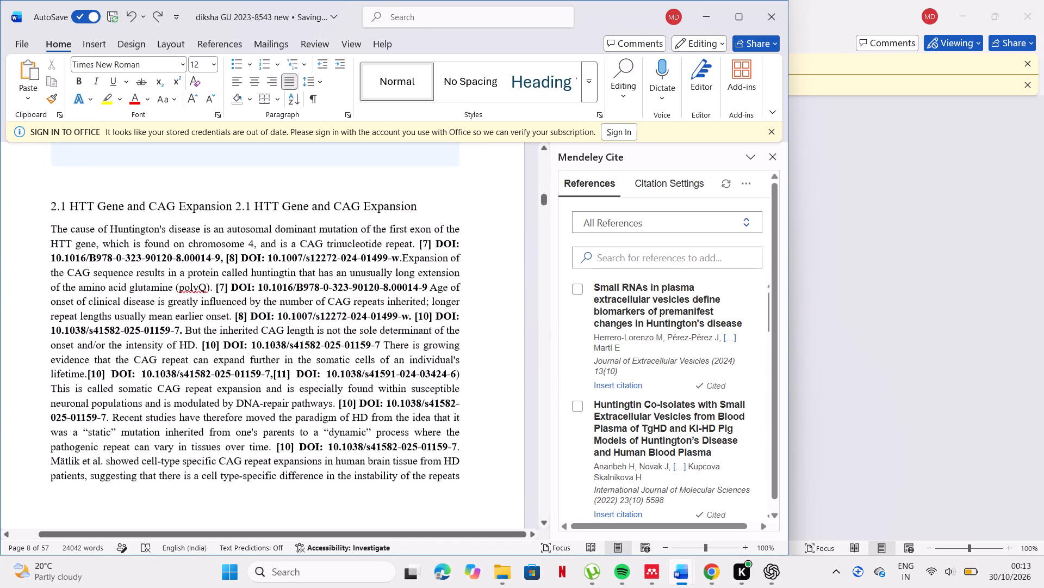
{"action": "scroll", "coordinate": [199, 298], "scroll_direction": "down", "scroll_amount": 1}
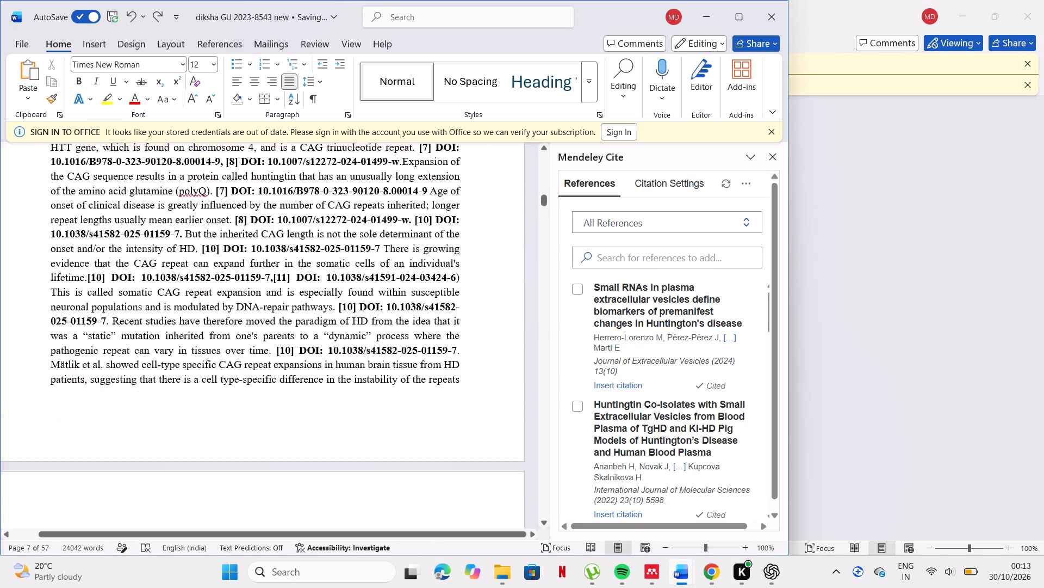
{"action": "scroll", "coordinate": [199, 298], "scroll_direction": "down", "scroll_amount": 3}
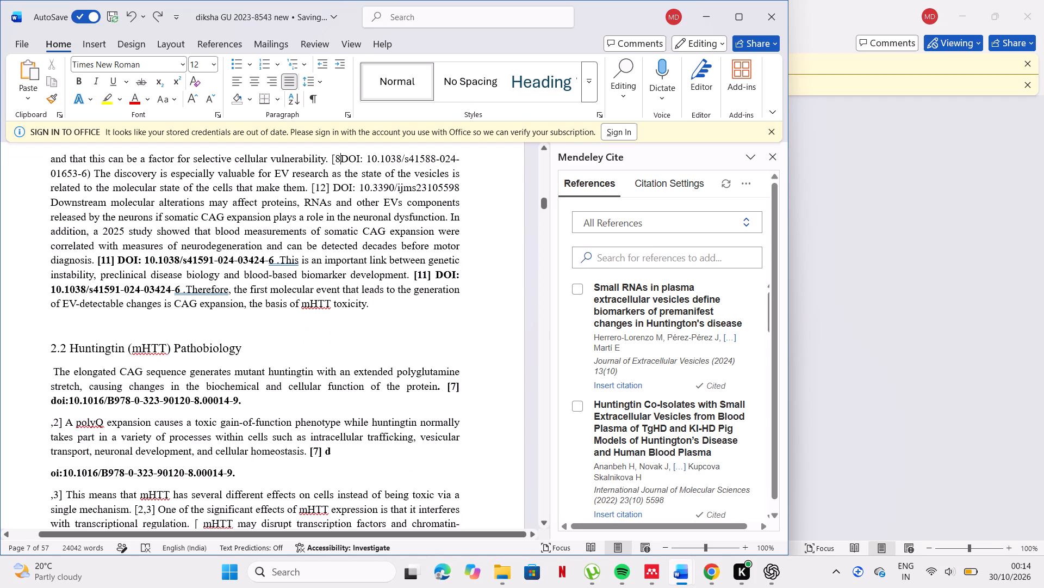
{"action": "scroll", "coordinate": [199, 298], "scroll_direction": "down", "scroll_amount": 4}
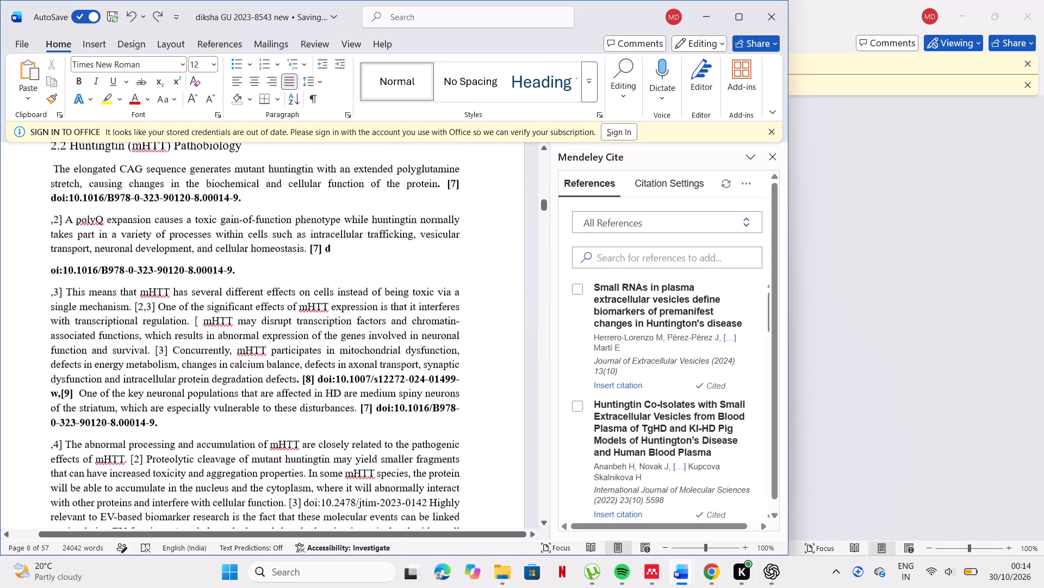
{"action": "scroll", "coordinate": [199, 298], "scroll_direction": "down", "scroll_amount": 3}
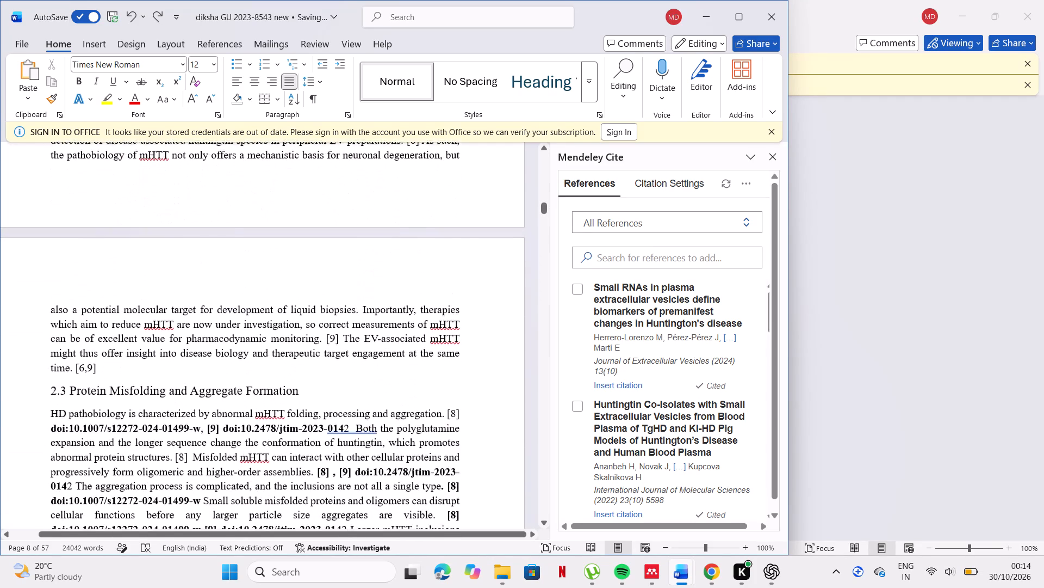
{"action": "scroll", "coordinate": [199, 298], "scroll_direction": "down", "scroll_amount": 1}
{"action": "scroll", "coordinate": [199, 298], "scroll_direction": "up", "scroll_amount": 2}
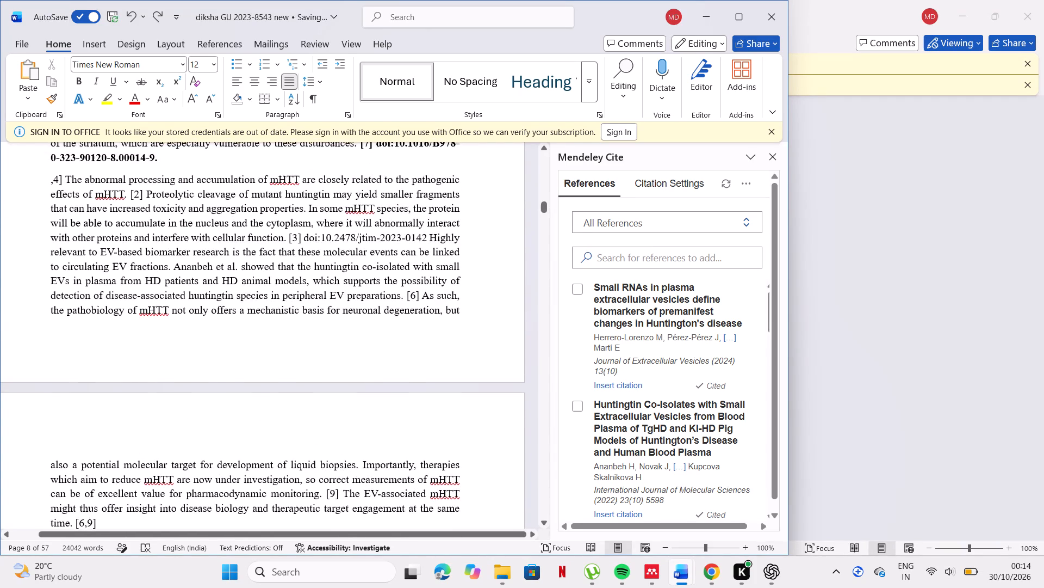
{"action": "scroll", "coordinate": [199, 298], "scroll_direction": "down", "scroll_amount": 2}
{"action": "scroll", "coordinate": [199, 298], "scroll_direction": "up", "scroll_amount": 3}
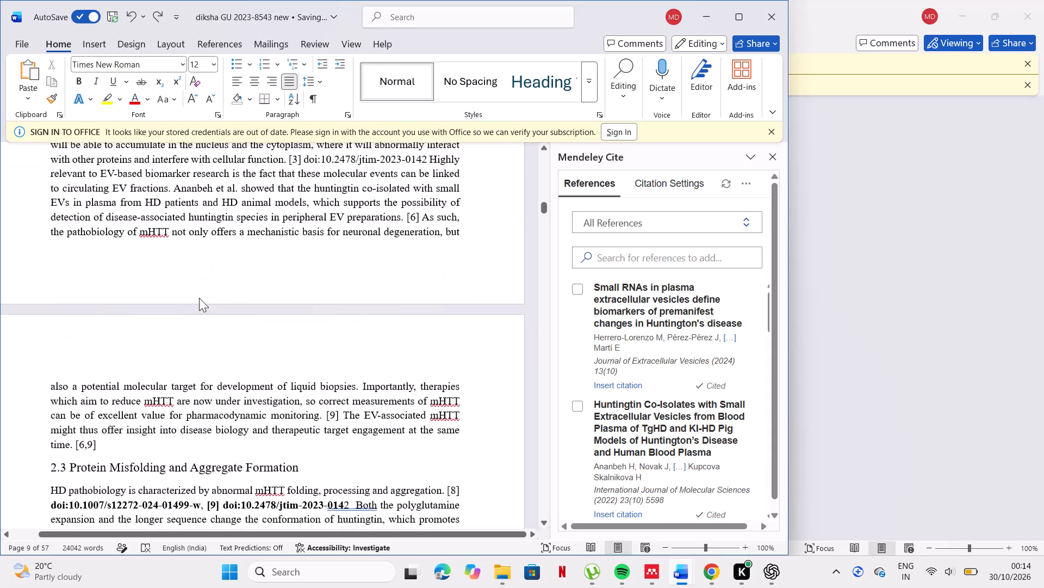
Make the [12] citation and DOI: 10.3390/ijms23105598 after "cells that make them." in section 2.1 bold.
{"action": "scroll", "coordinate": [199, 298], "scroll_direction": "up", "scroll_amount": 2}
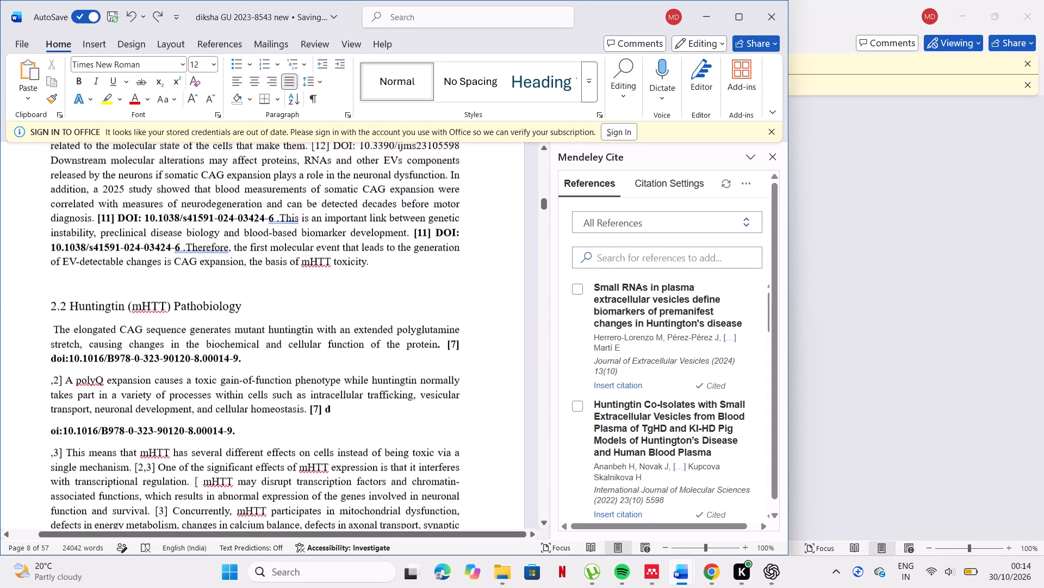
{"action": "scroll", "coordinate": [199, 298], "scroll_direction": "up", "scroll_amount": 1}
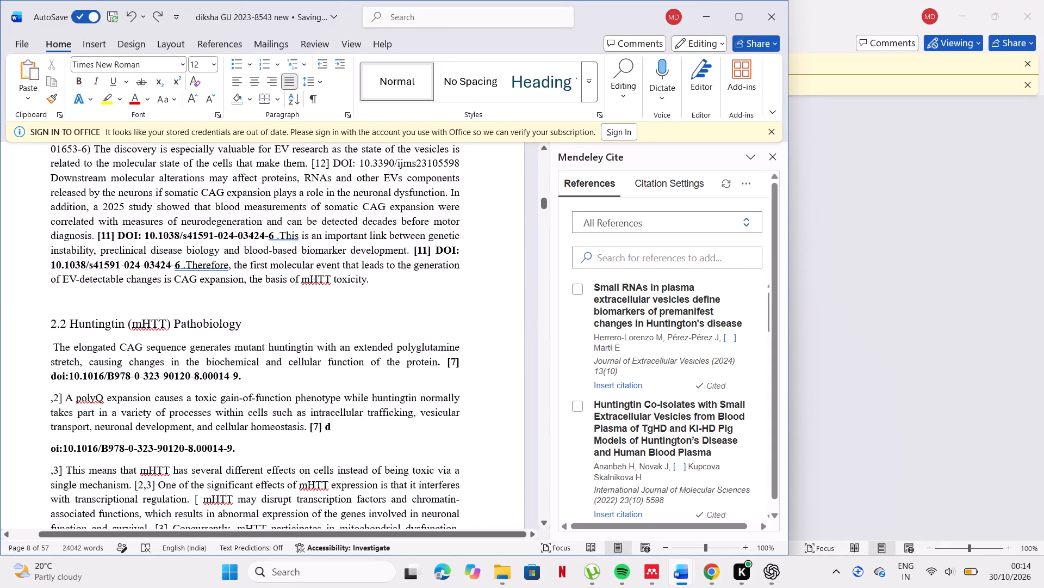
{"action": "scroll", "coordinate": [372, 219], "scroll_direction": "up", "scroll_amount": 1}
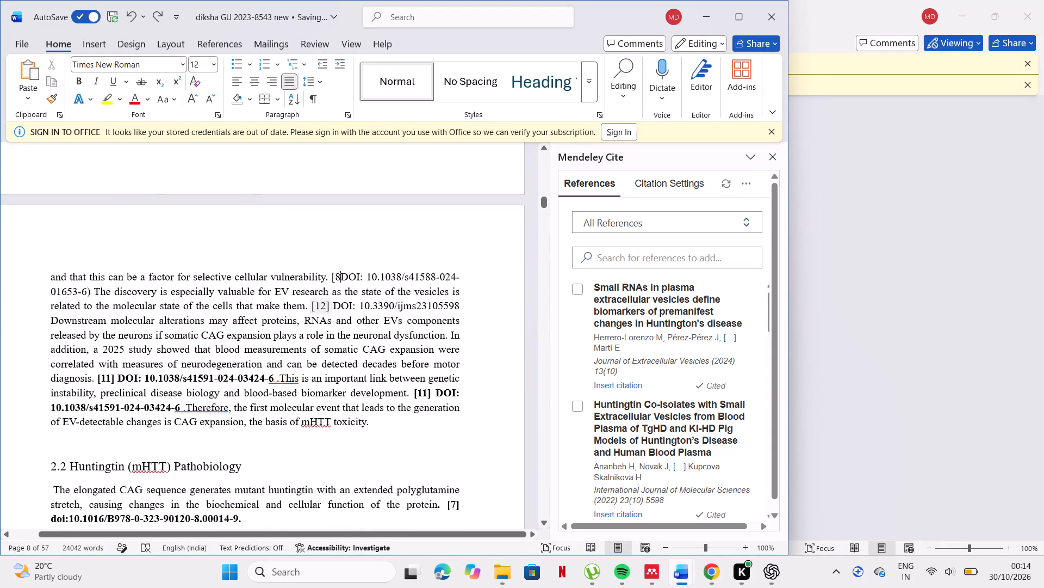
{"action": "left_click", "coordinate": [323, 308]}
{"action": "left_click_drag", "start_coordinate": [315, 308], "coordinate": [451, 308]}
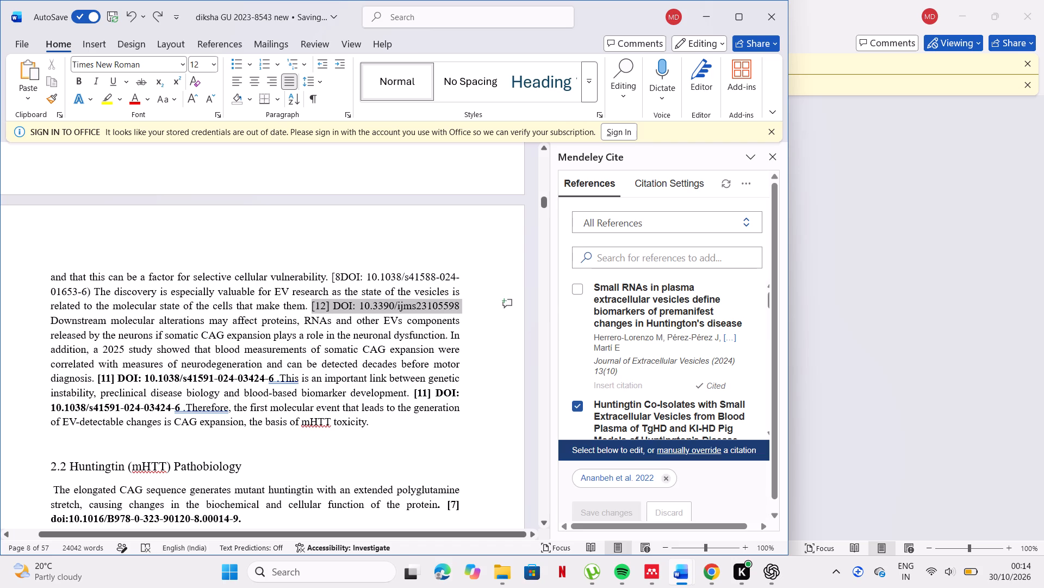
{"action": "left_click_drag", "start_coordinate": [451, 308], "coordinate": [467, 305]}
{"action": "left_click", "coordinate": [478, 278]}
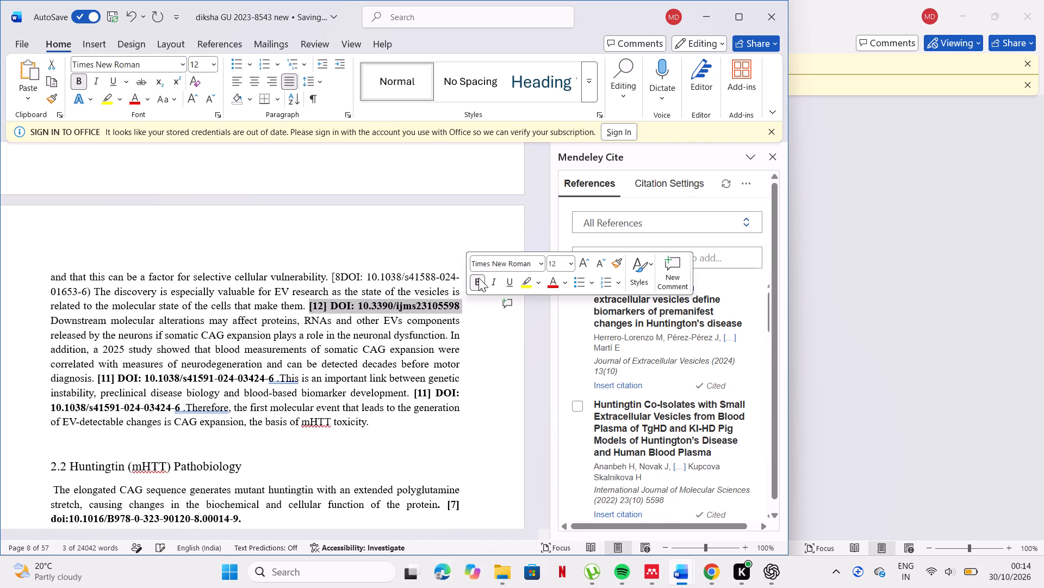
{"action": "left_click", "coordinate": [455, 204]}
Accept the suggested punctuation corrections "6. Therefore" and "6. This" after the two [11] DOIs at the end of section 2.1.
{"action": "scroll", "coordinate": [455, 204], "scroll_direction": "up", "scroll_amount": 1}
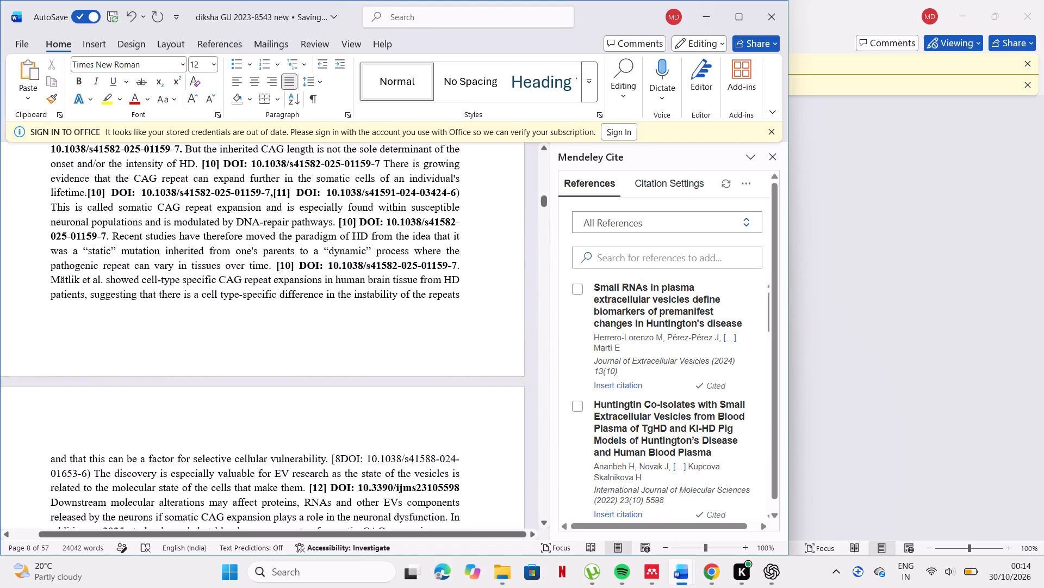
{"action": "scroll", "coordinate": [455, 204], "scroll_direction": "up", "scroll_amount": 1}
{"action": "scroll", "coordinate": [345, 260], "scroll_direction": "down", "scroll_amount": 2}
{"action": "scroll", "coordinate": [345, 260], "scroll_direction": "up", "scroll_amount": 1}
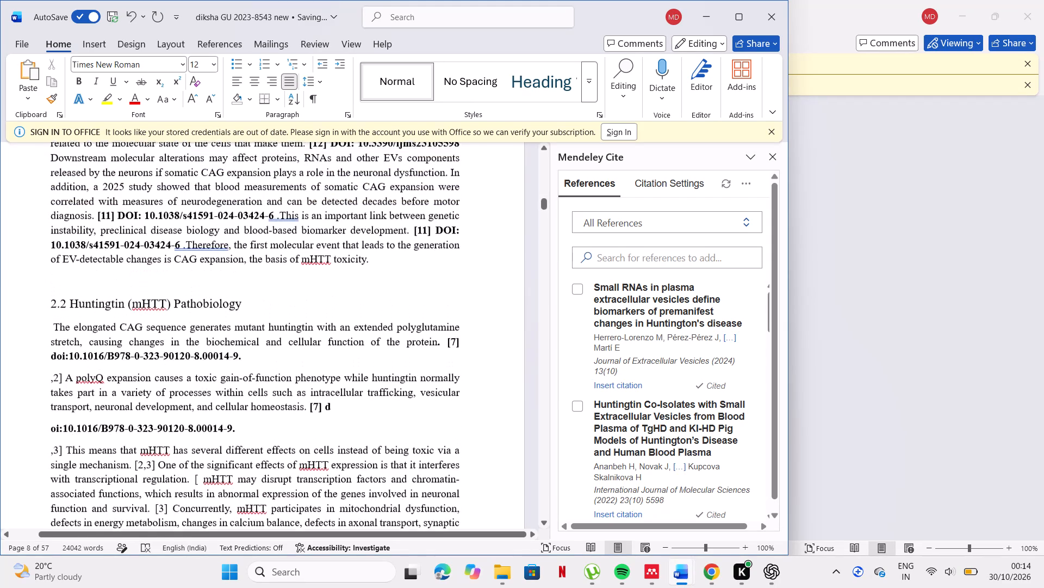
{"action": "scroll", "coordinate": [345, 260], "scroll_direction": "up", "scroll_amount": 1}
{"action": "scroll", "coordinate": [345, 260], "scroll_direction": "down", "scroll_amount": 1}
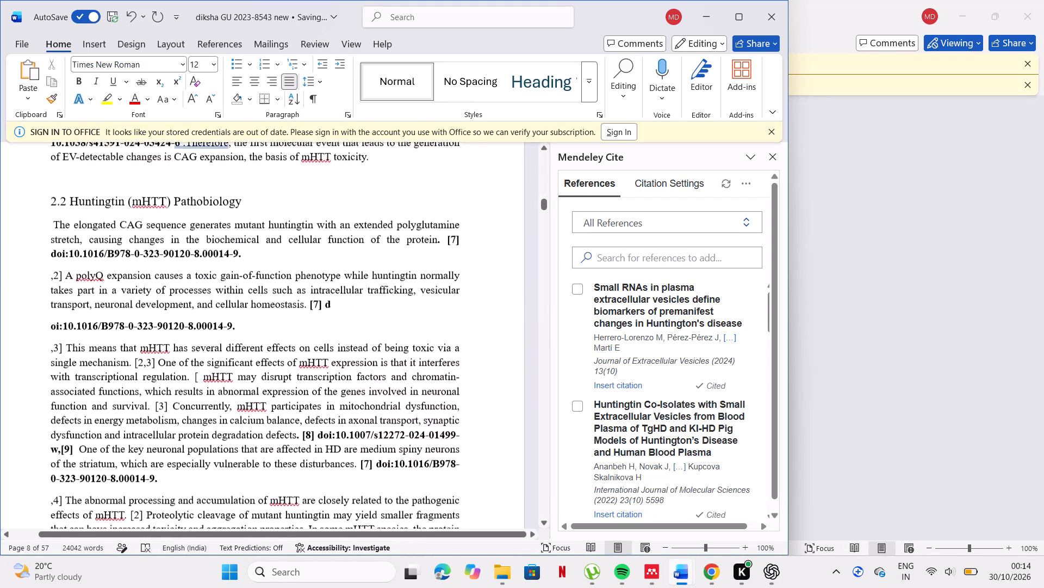
{"action": "scroll", "coordinate": [345, 260], "scroll_direction": "down", "scroll_amount": 1}
{"action": "scroll", "coordinate": [345, 260], "scroll_direction": "up", "scroll_amount": 1}
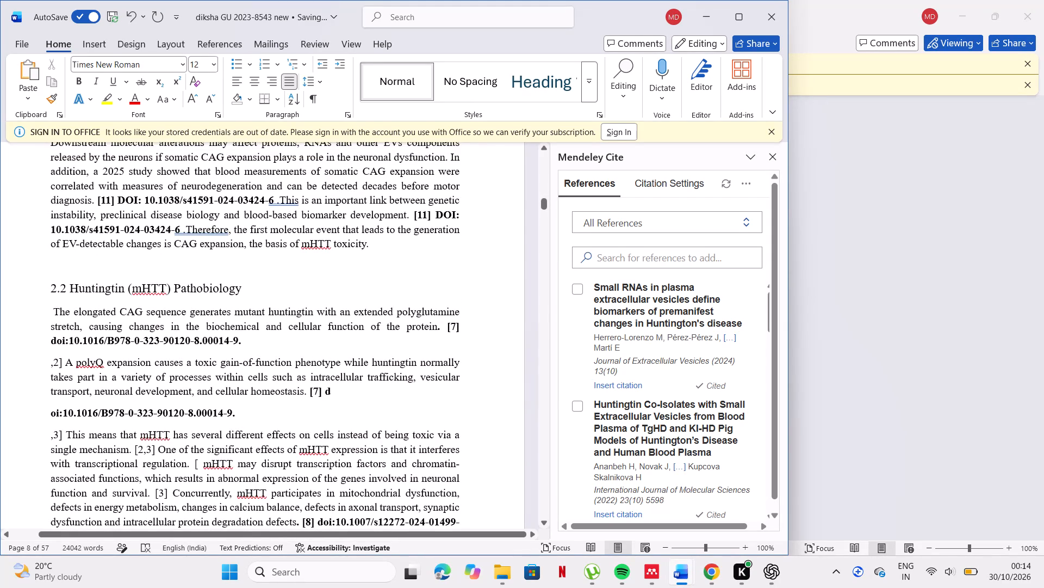
{"action": "left_click", "coordinate": [215, 233]}
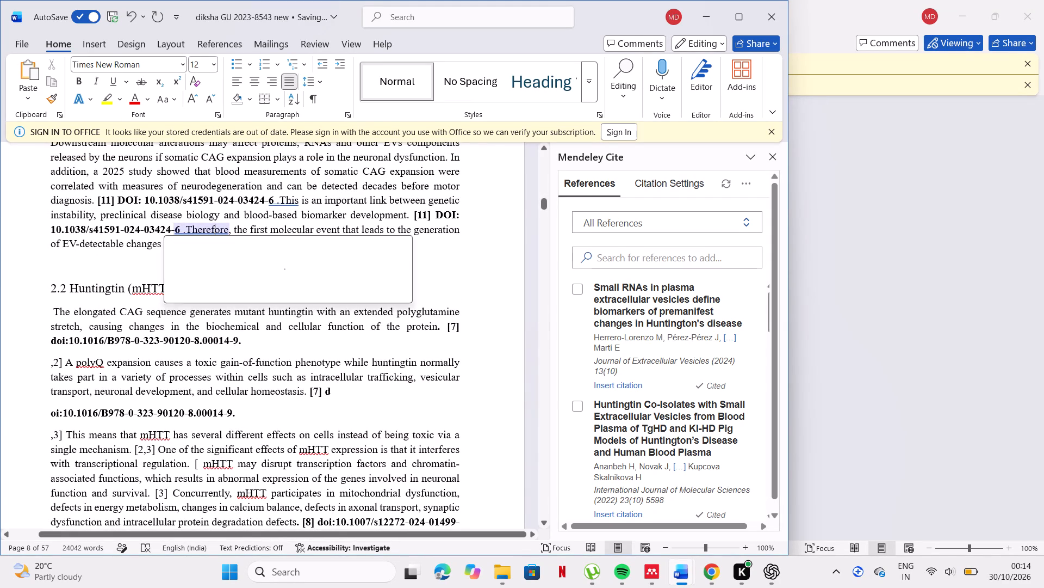
{"action": "left_click", "coordinate": [228, 281]}
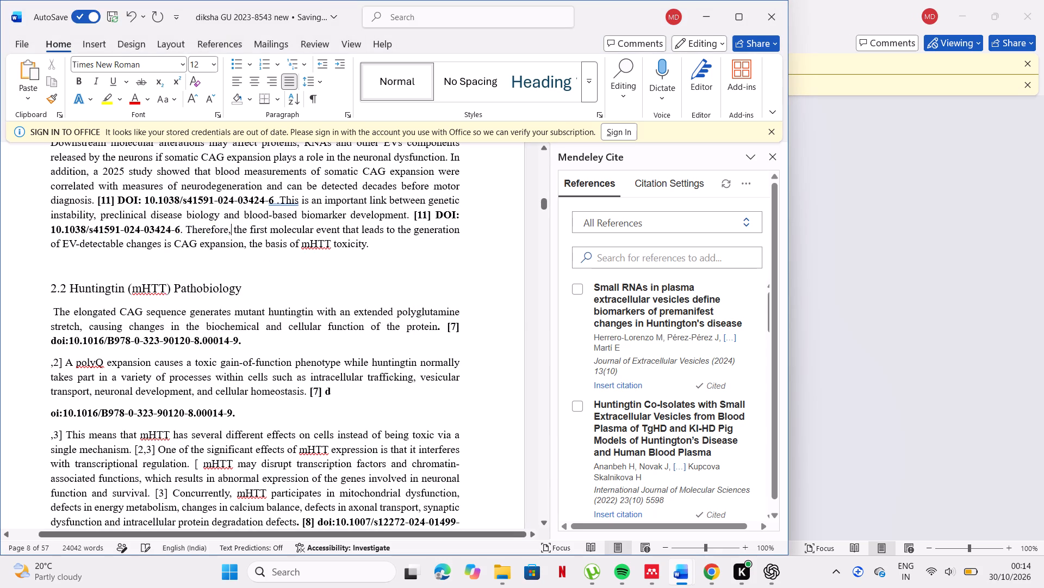
{"action": "left_click", "coordinate": [285, 198]}
{"action": "left_click", "coordinate": [304, 256]}
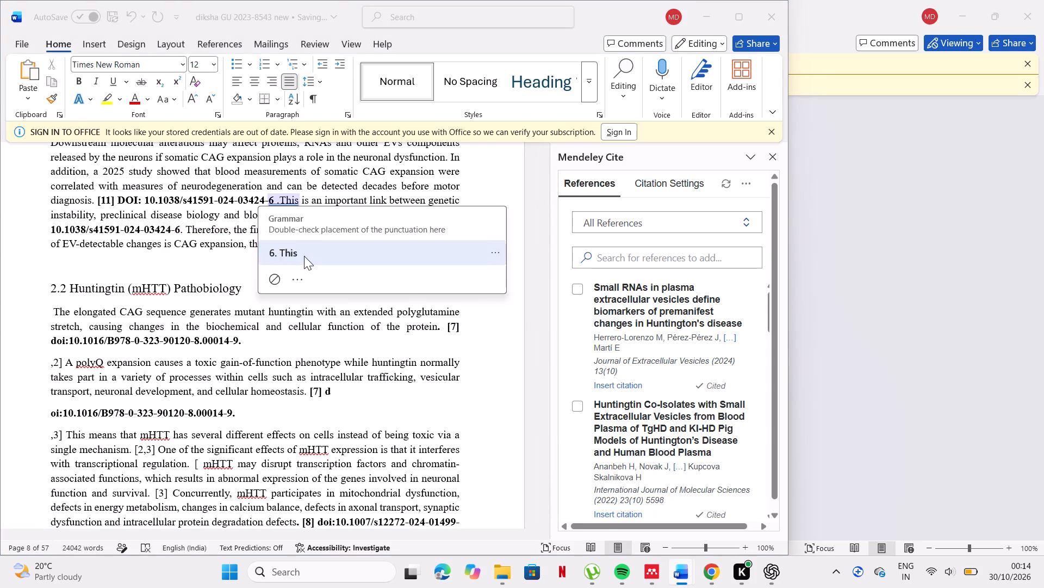
Look through section 2.2 and the start of section 2.3 to check the remaining citations and DOIs.
{"action": "scroll", "coordinate": [322, 336], "scroll_direction": "down", "scroll_amount": 2}
{"action": "scroll", "coordinate": [322, 336], "scroll_direction": "up", "scroll_amount": 1}
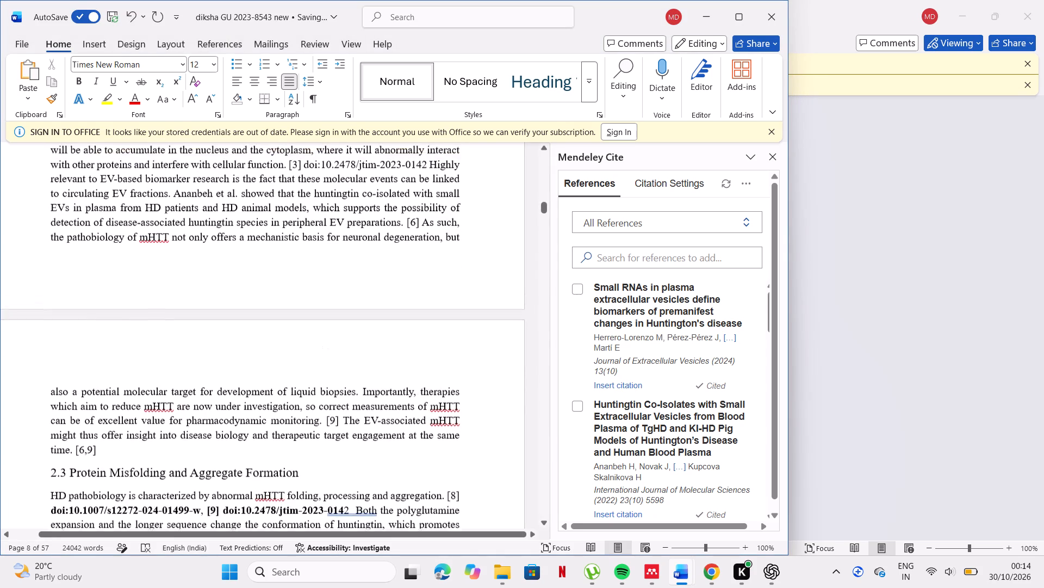
{"action": "scroll", "coordinate": [322, 336], "scroll_direction": "up", "scroll_amount": 3}
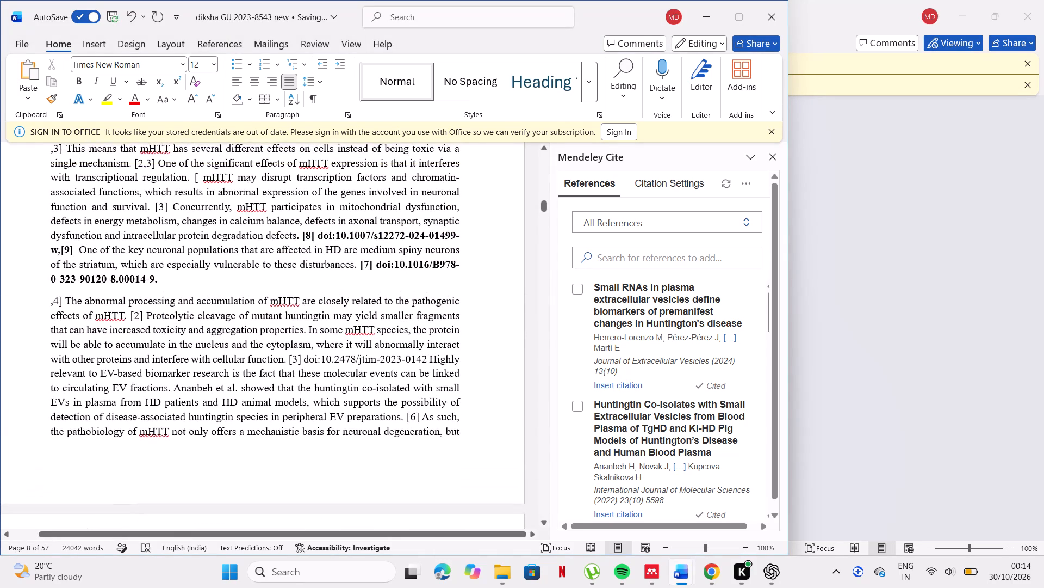
{"action": "scroll", "coordinate": [323, 350], "scroll_direction": "up", "scroll_amount": 3}
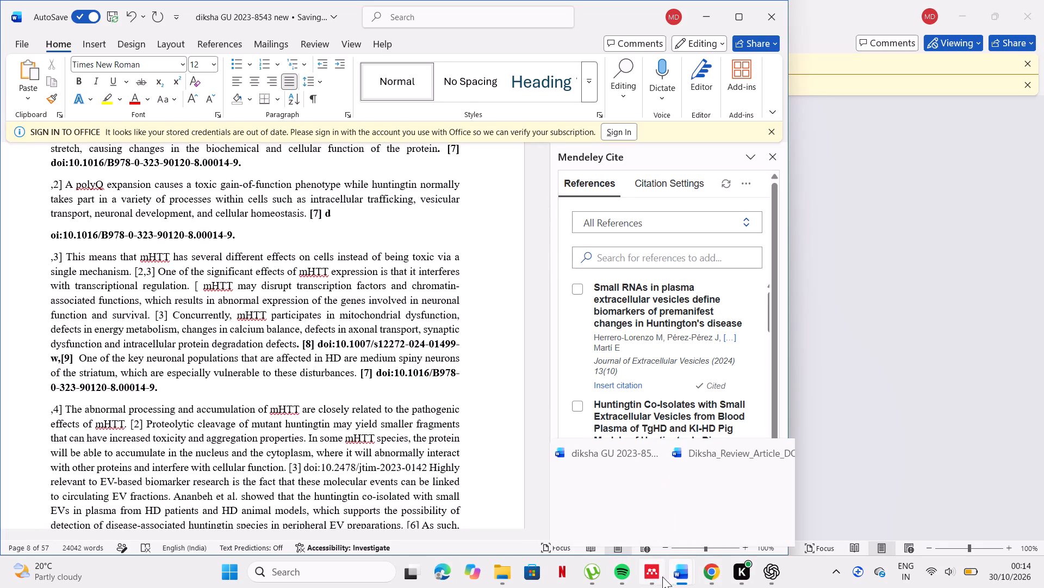
Switch to Diksha_Review_Article_DOI_Checked and copy all of section 2.2 Huntingtin (mHTT) Pathobiology, from its heading through the final [9] DOI before 2.3.
{"action": "left_click", "coordinate": [711, 499]}
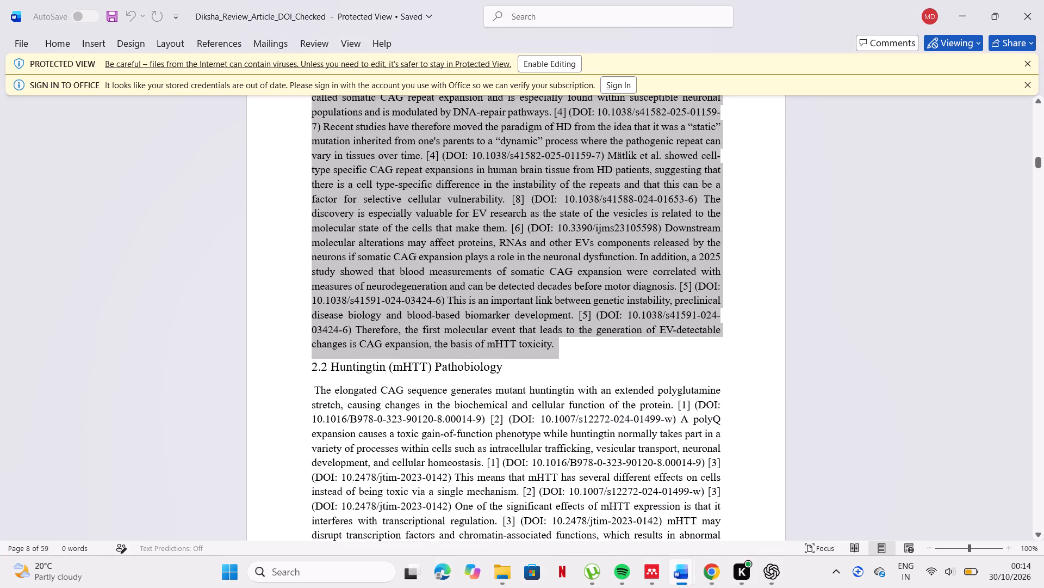
{"action": "left_click_drag", "start_coordinate": [313, 362], "coordinate": [487, 485]}
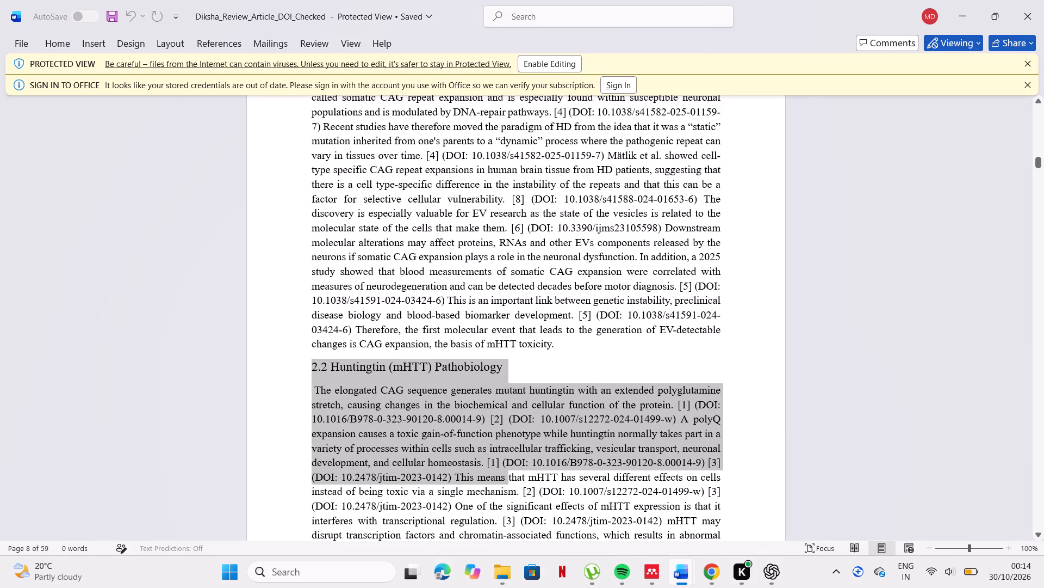
{"action": "left_click_drag", "start_coordinate": [487, 485], "coordinate": [616, 495]}
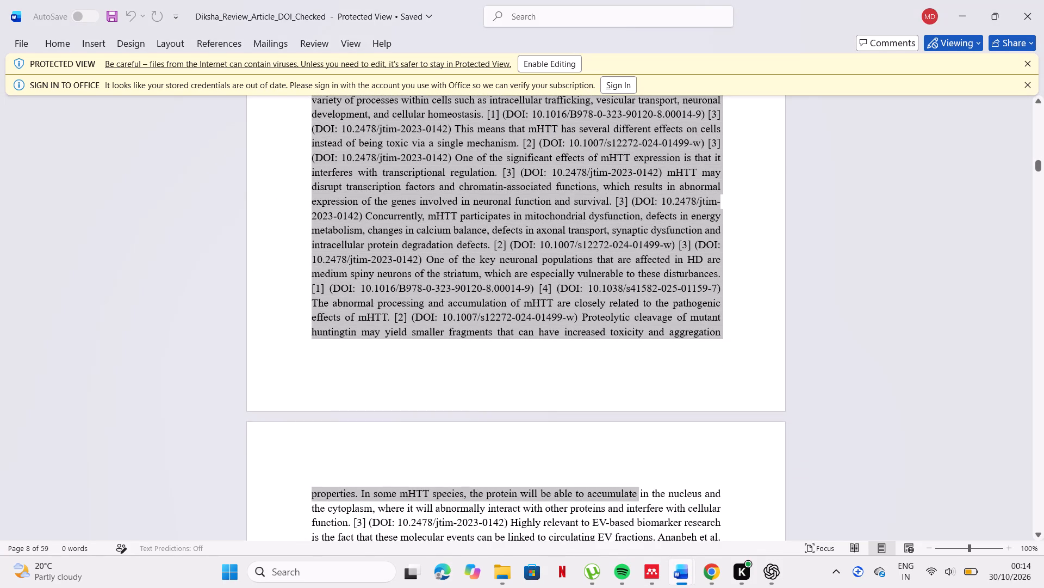
{"action": "left_click_drag", "start_coordinate": [616, 495], "coordinate": [577, 341]}
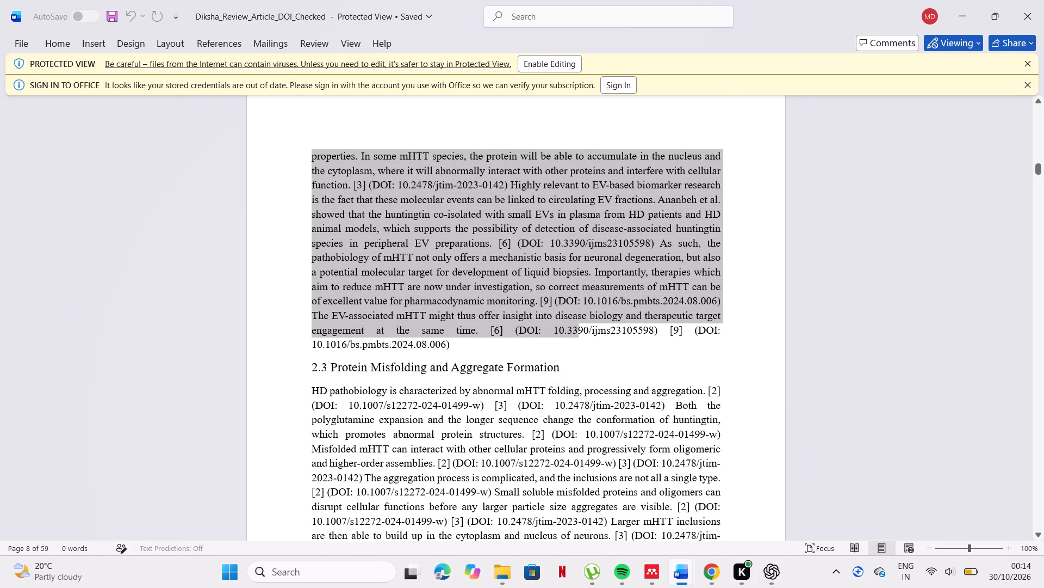
{"action": "left_click_drag", "start_coordinate": [577, 341], "coordinate": [577, 344]}
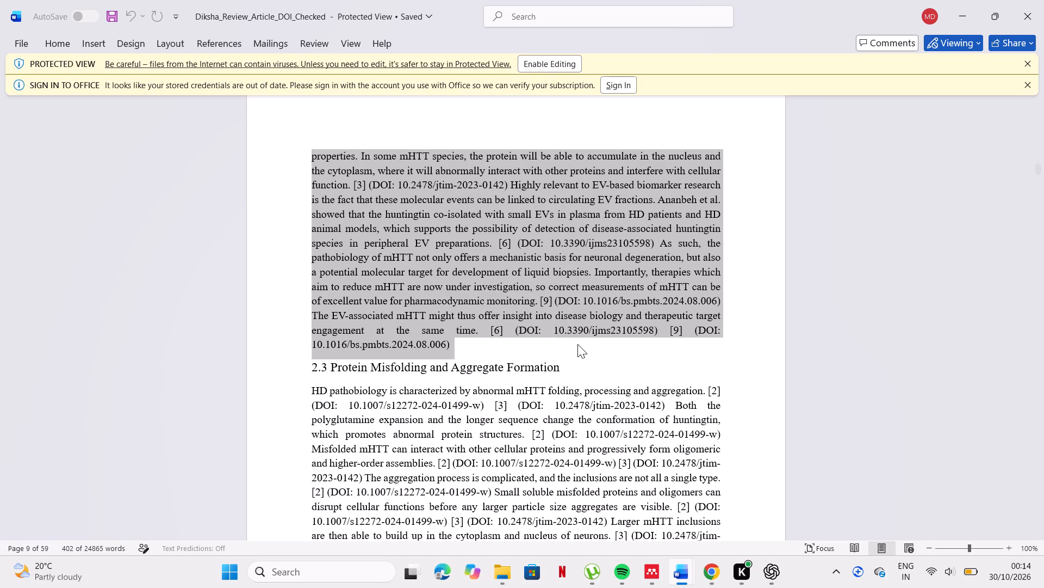
{"action": "scroll", "coordinate": [577, 344], "scroll_direction": "down", "scroll_amount": 4}
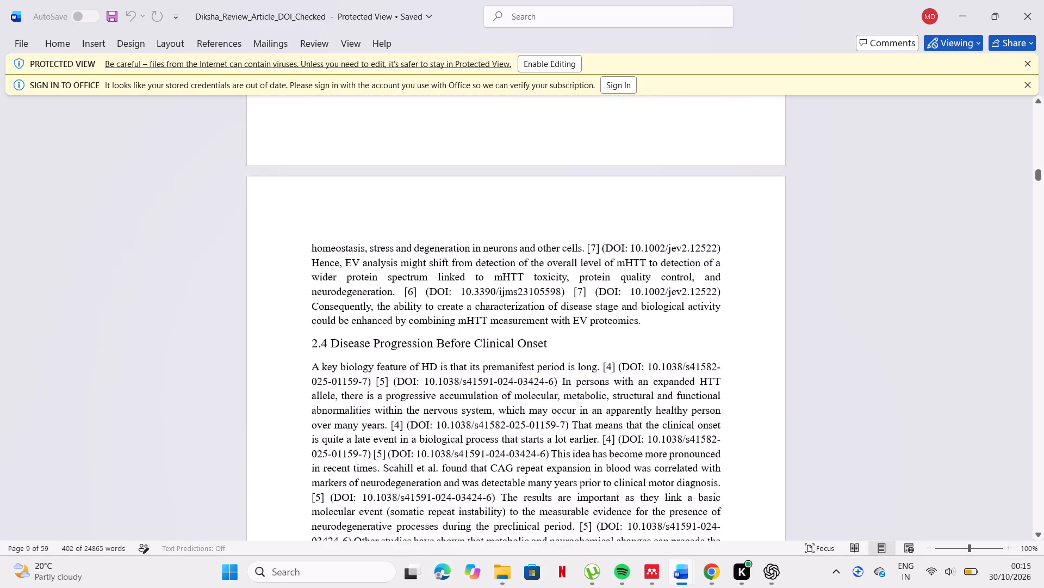
{"action": "scroll", "coordinate": [577, 344], "scroll_direction": "down", "scroll_amount": 3}
{"action": "scroll", "coordinate": [577, 344], "scroll_direction": "up", "scroll_amount": 2}
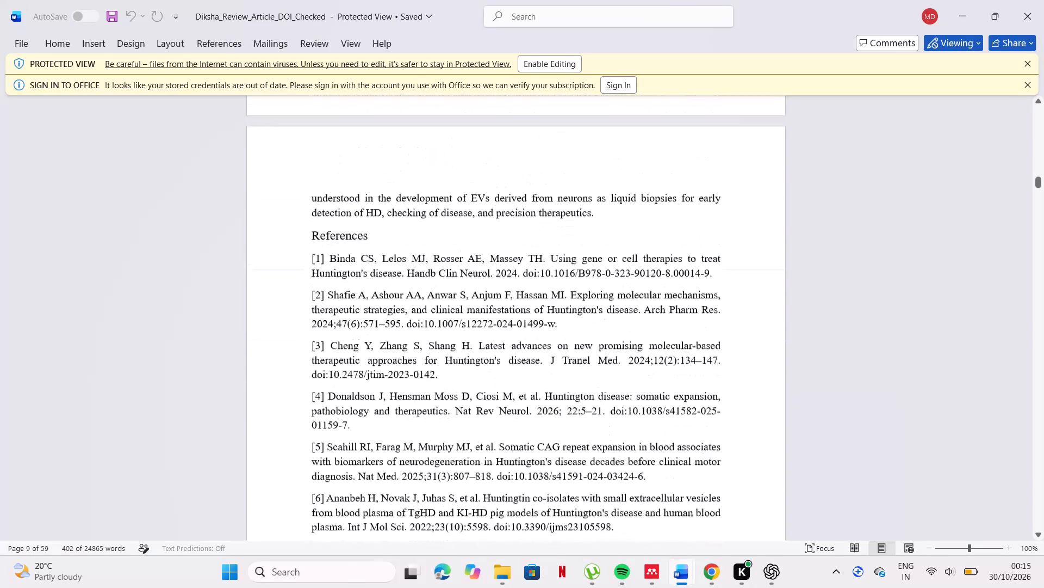
{"action": "scroll", "coordinate": [577, 344], "scroll_direction": "up", "scroll_amount": 4}
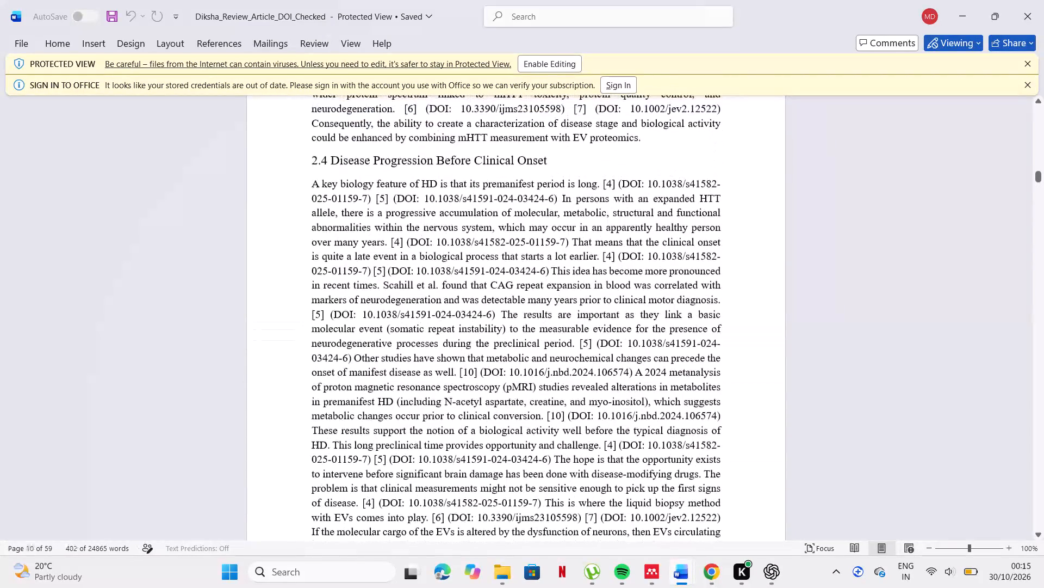
{"action": "scroll", "coordinate": [577, 344], "scroll_direction": "up", "scroll_amount": 4}
{"action": "scroll", "coordinate": [577, 344], "scroll_direction": "down", "scroll_amount": 1}
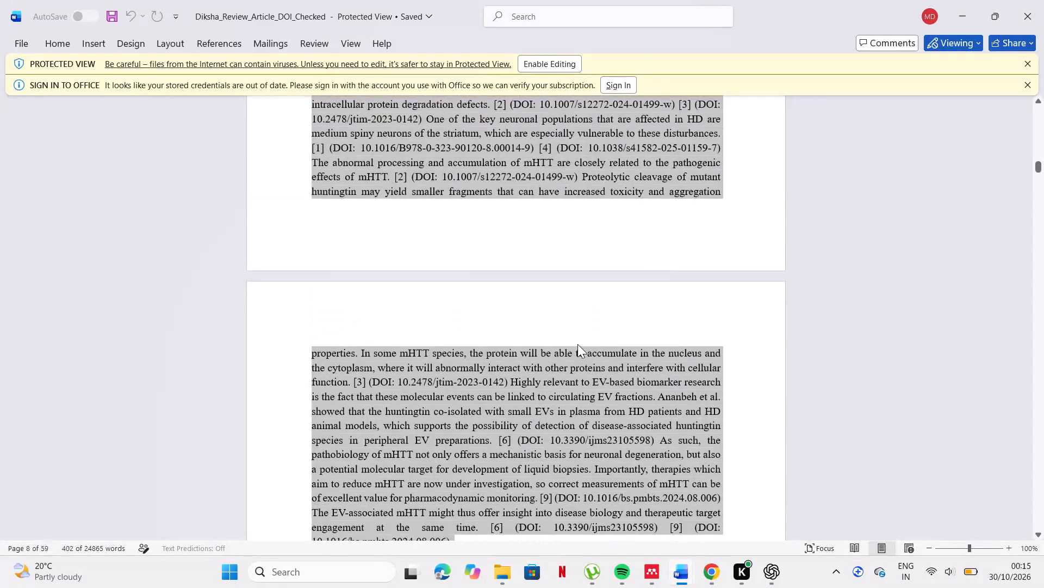
{"action": "scroll", "coordinate": [577, 344], "scroll_direction": "down", "scroll_amount": 1}
{"action": "key", "text": "ctrl+c"}
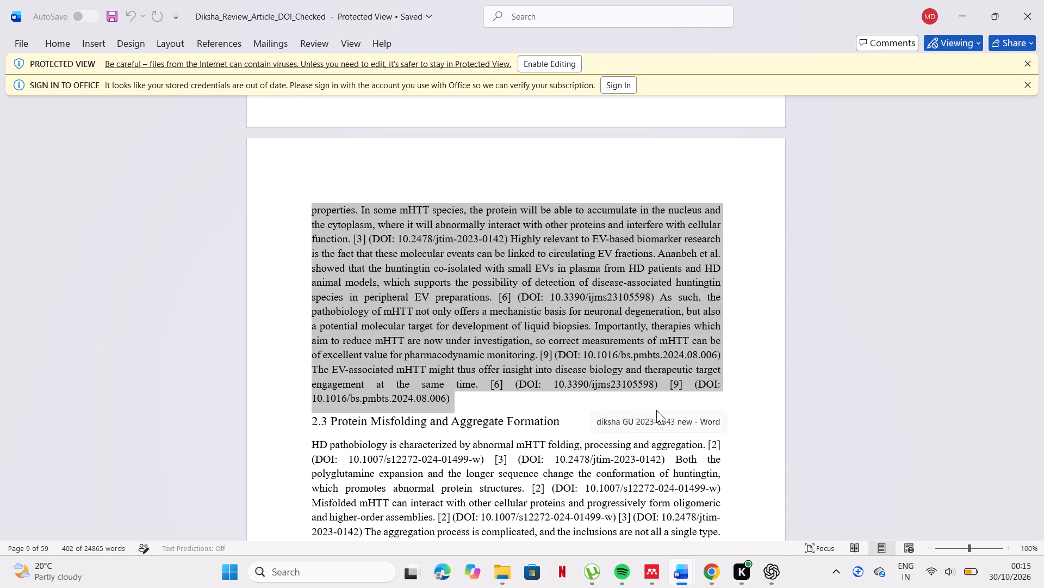
{"action": "left_click", "coordinate": [656, 407]}
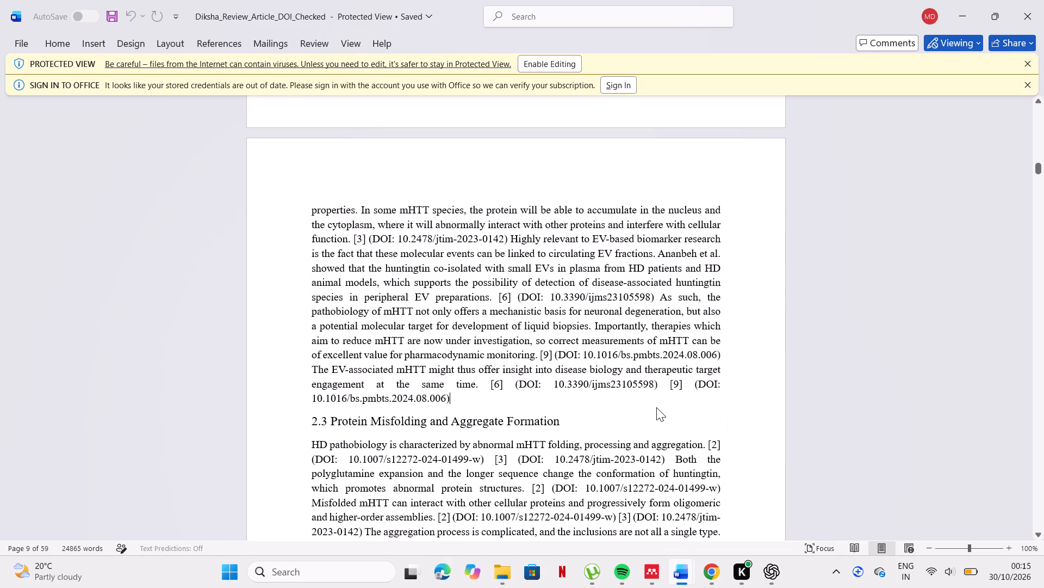
{"action": "left_click", "coordinate": [682, 573]}
{"action": "left_click", "coordinate": [630, 494]}
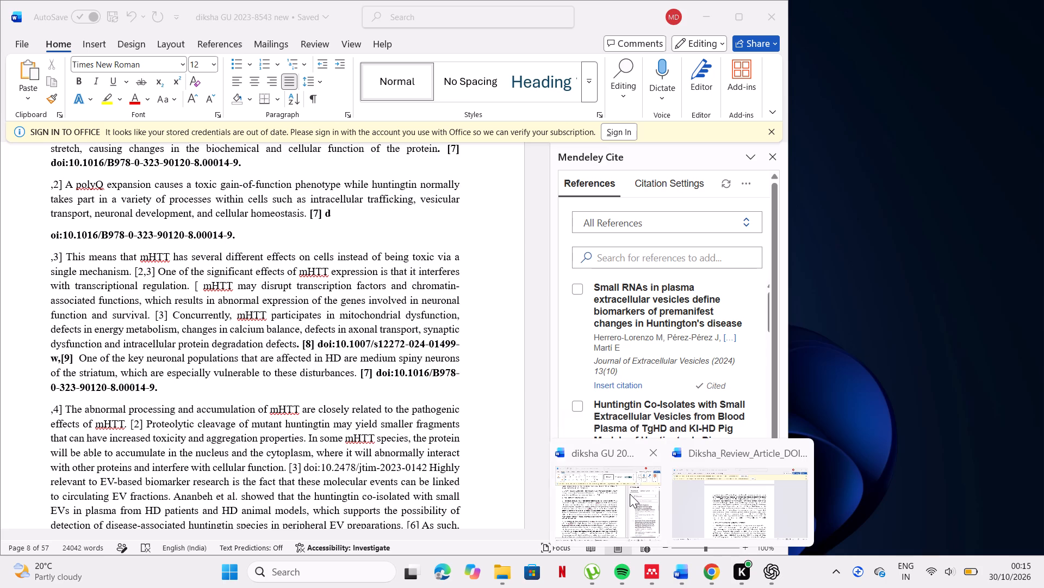
{"action": "scroll", "coordinate": [425, 376], "scroll_direction": "up", "scroll_amount": 1}
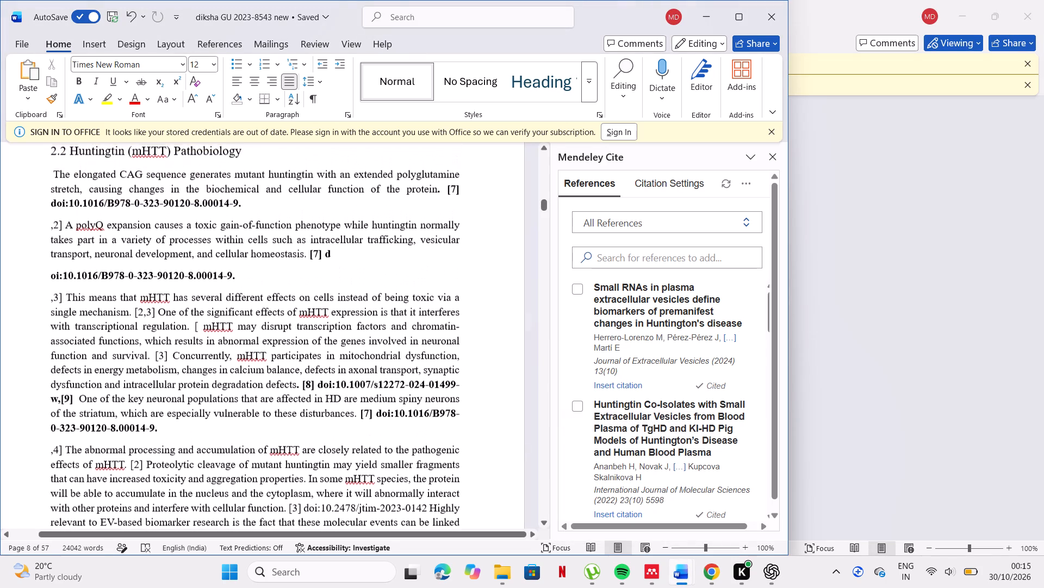
{"action": "scroll", "coordinate": [425, 376], "scroll_direction": "up", "scroll_amount": 1}
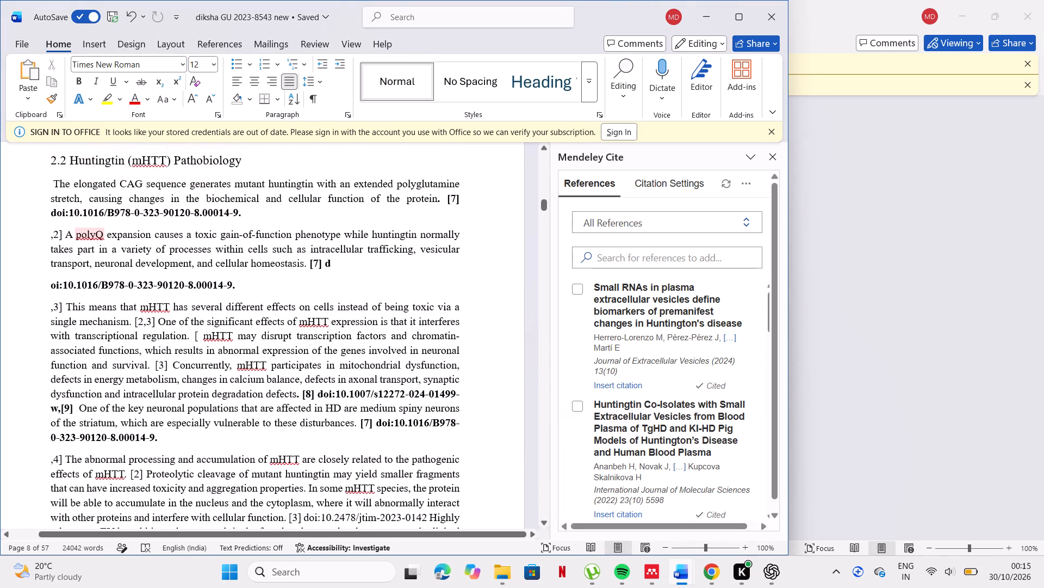
{"action": "left_click_drag", "start_coordinate": [49, 161], "coordinate": [266, 520]}
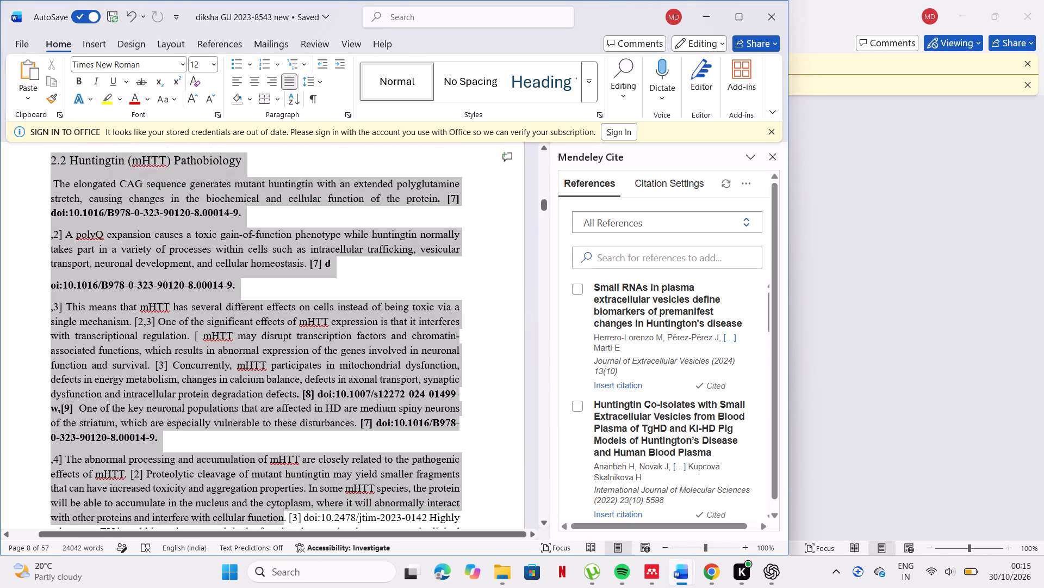
{"action": "left_click_drag", "start_coordinate": [266, 520], "coordinate": [283, 500]}
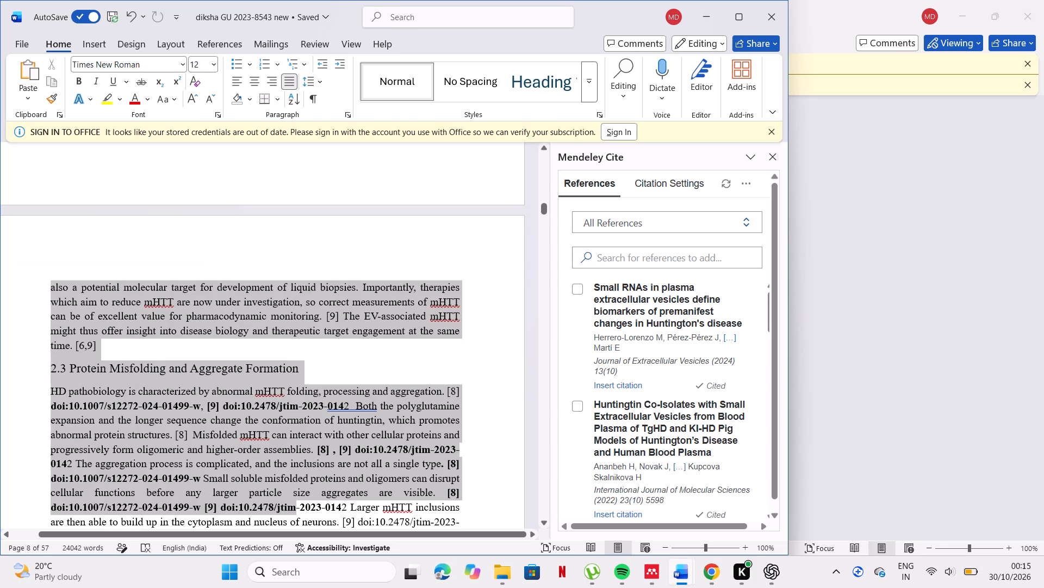
{"action": "left_click_drag", "start_coordinate": [283, 500], "coordinate": [264, 353]}
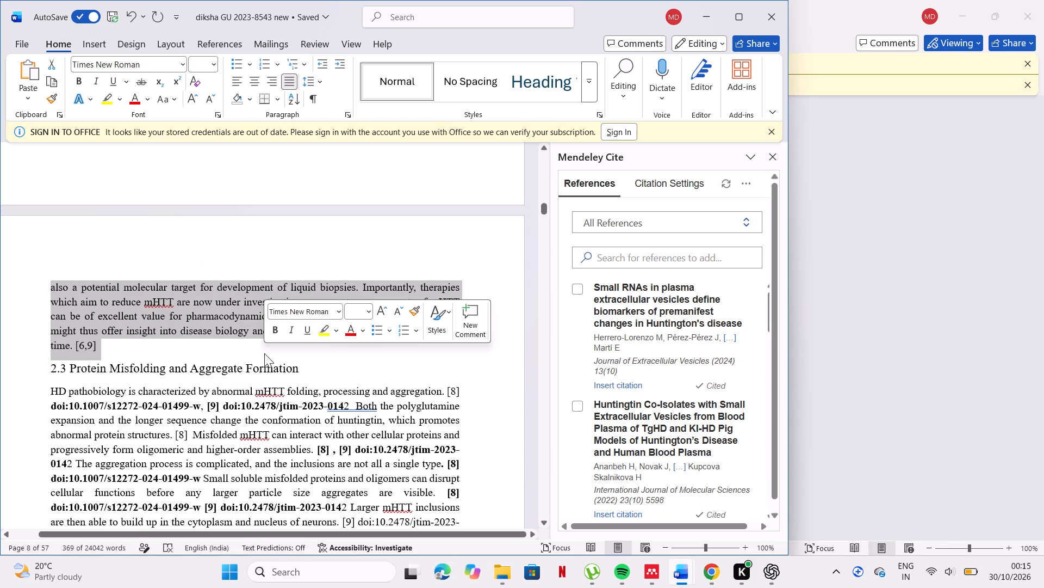
{"action": "key", "text": "BackSpace"}
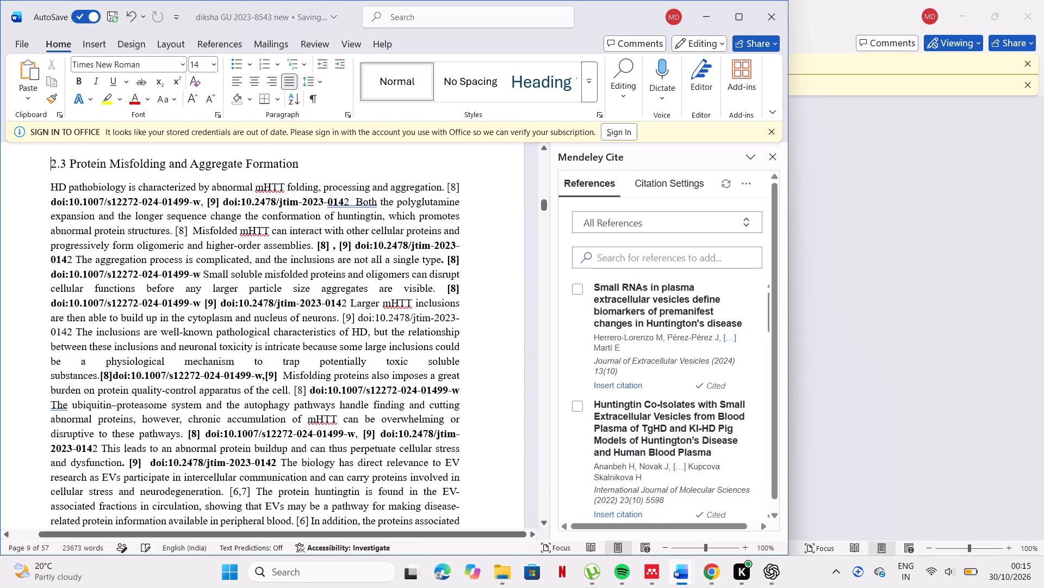
Paste the copied section 2.2 Huntingtin (mHTT) Pathobiology after "the basis of mHTT toxicity." at the end of section 2.1.
{"action": "scroll", "coordinate": [322, 163], "scroll_direction": "up", "scroll_amount": 1}
{"action": "left_click", "coordinate": [322, 163]}
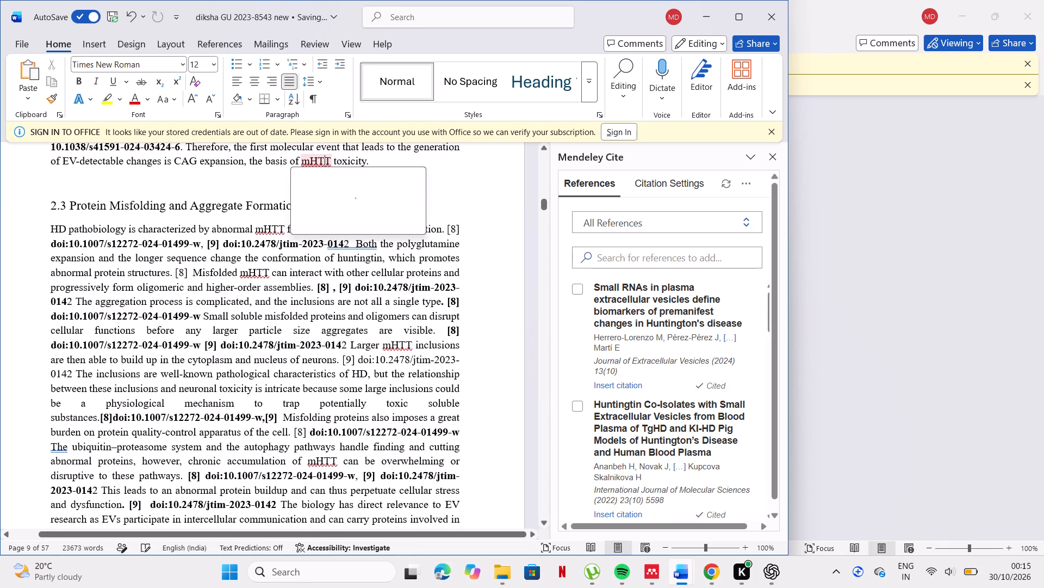
{"action": "scroll", "coordinate": [364, 203], "scroll_direction": "up", "scroll_amount": 1}
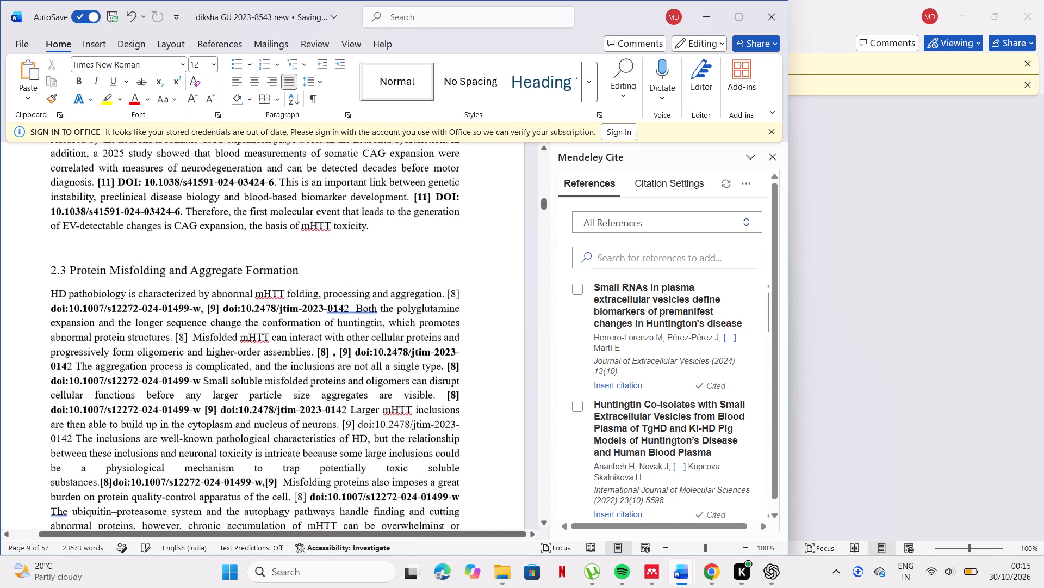
{"action": "scroll", "coordinate": [364, 203], "scroll_direction": "up", "scroll_amount": 4}
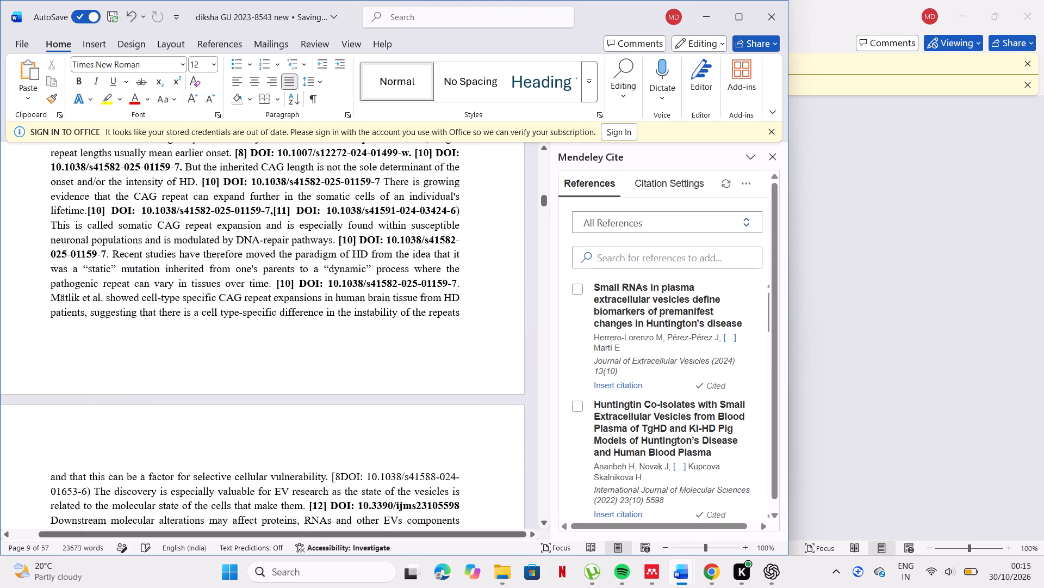
{"action": "scroll", "coordinate": [364, 203], "scroll_direction": "up", "scroll_amount": 1}
{"action": "scroll", "coordinate": [364, 203], "scroll_direction": "down", "scroll_amount": 1}
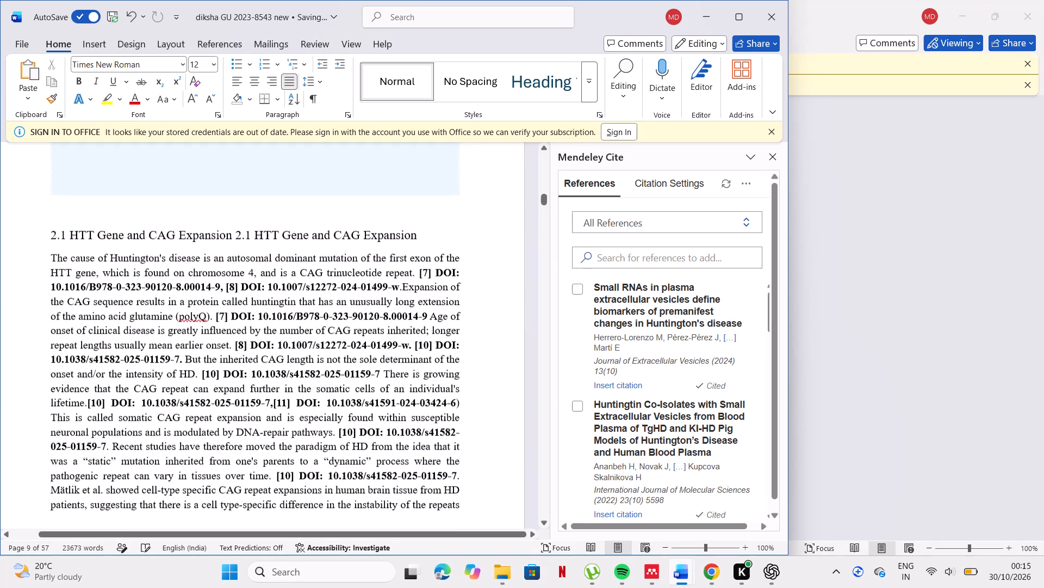
{"action": "scroll", "coordinate": [364, 203], "scroll_direction": "down", "scroll_amount": 1}
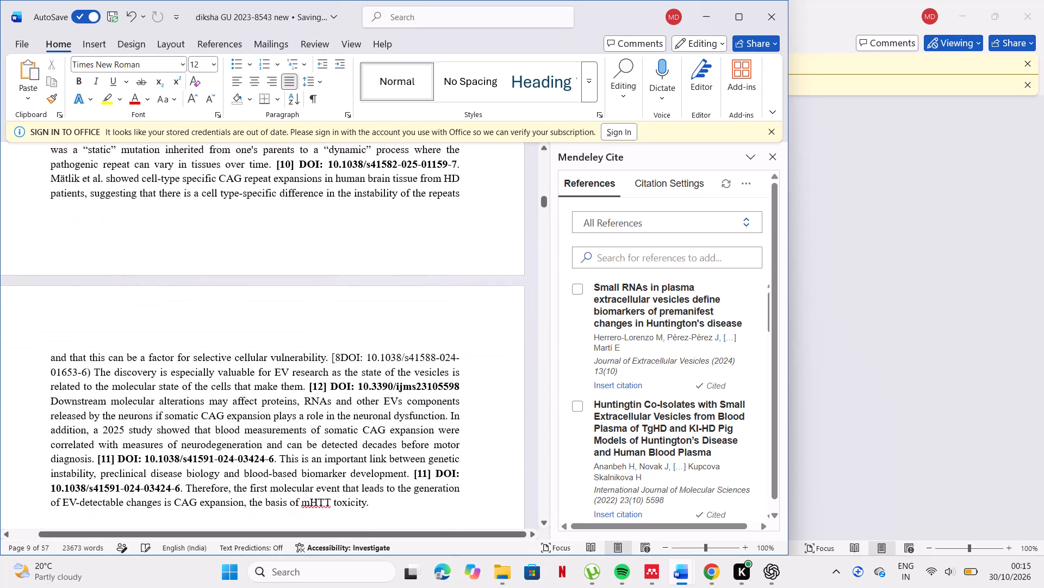
{"action": "scroll", "coordinate": [364, 203], "scroll_direction": "down", "scroll_amount": 1}
{"action": "left_click", "coordinate": [415, 447]}
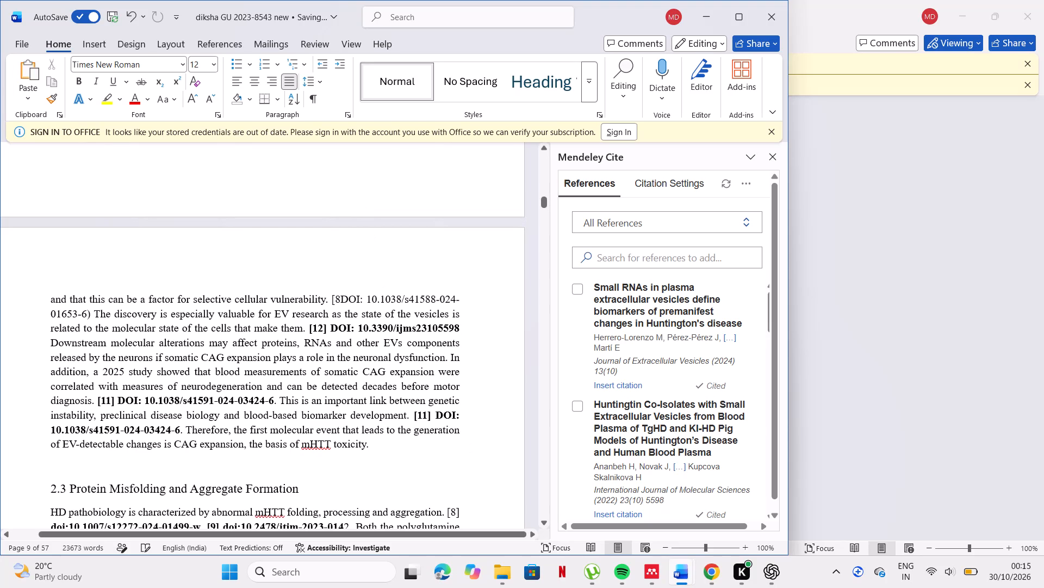
{"action": "key", "text": "ctrl+v"}
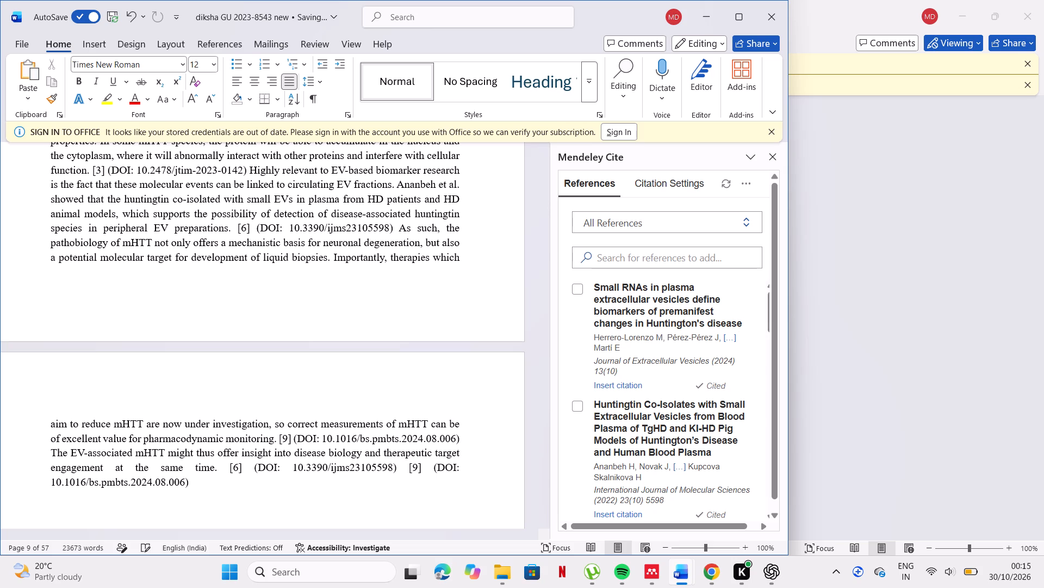
Put the 2.2 Huntingtin (mHTT) Pathobiology heading on its own line and remove the leading spaces from the heading and its first paragraph.
{"action": "scroll", "coordinate": [415, 447], "scroll_direction": "up", "scroll_amount": 5}
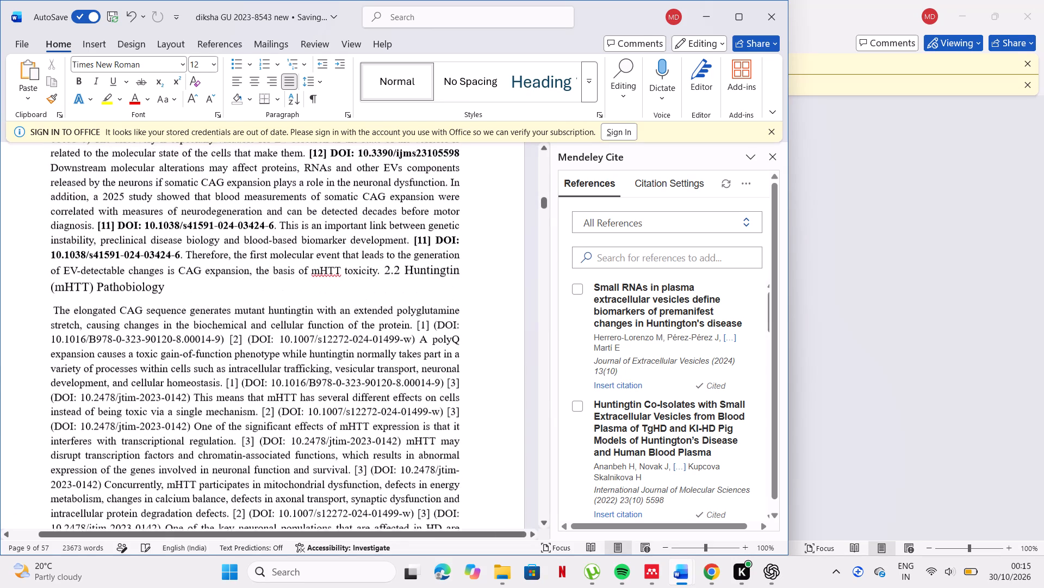
{"action": "scroll", "coordinate": [415, 447], "scroll_direction": "up", "scroll_amount": 1}
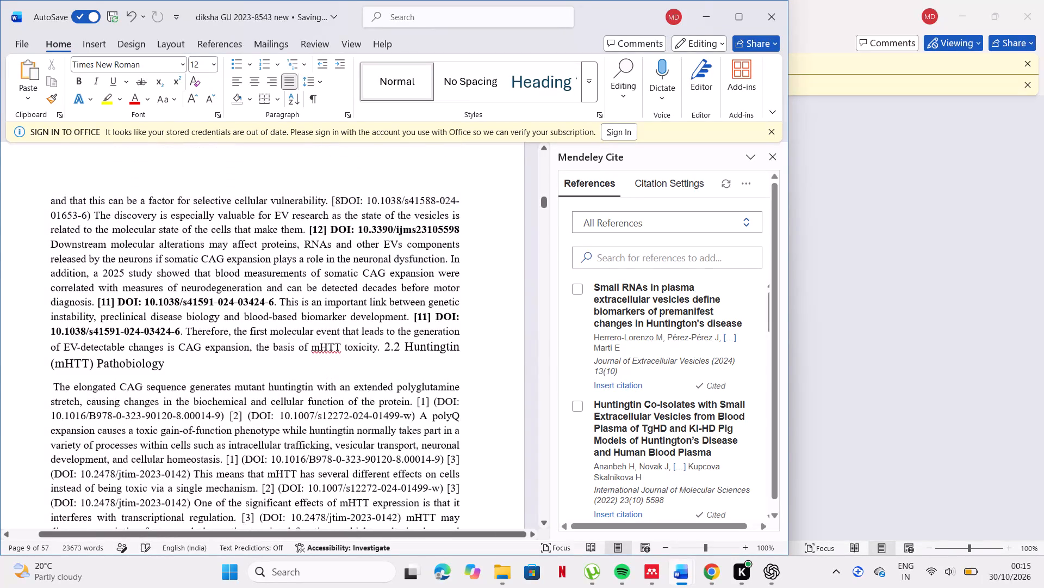
{"action": "scroll", "coordinate": [415, 447], "scroll_direction": "up", "scroll_amount": 5}
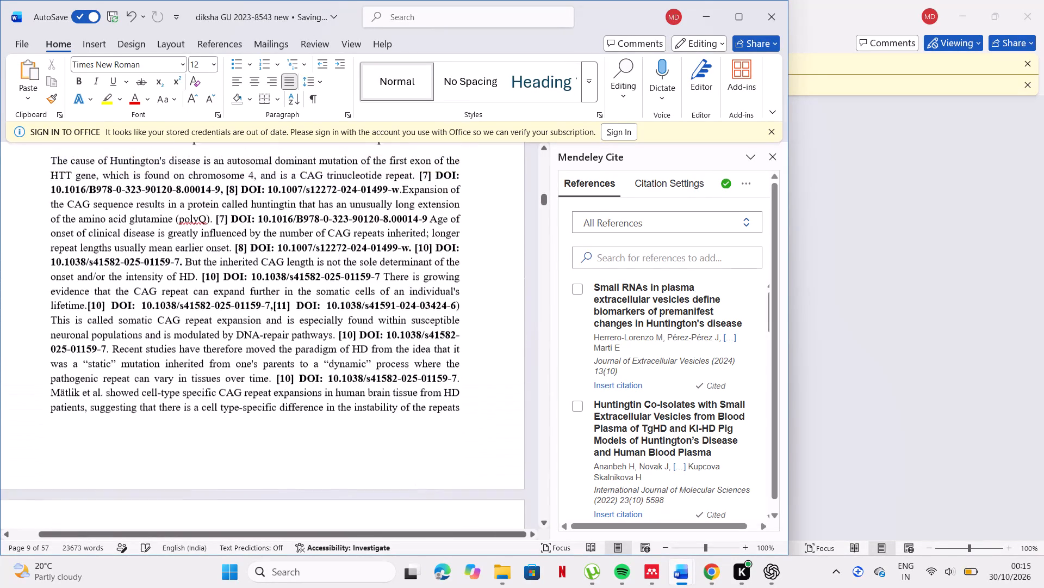
{"action": "scroll", "coordinate": [415, 447], "scroll_direction": "up", "scroll_amount": 3}
{"action": "scroll", "coordinate": [415, 447], "scroll_direction": "down", "scroll_amount": 4}
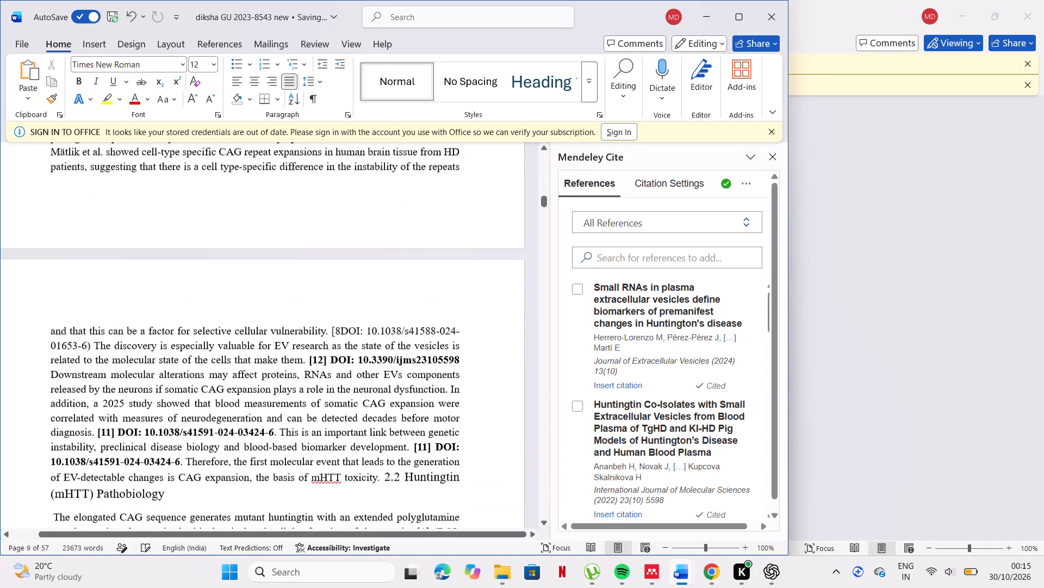
{"action": "scroll", "coordinate": [415, 447], "scroll_direction": "down", "scroll_amount": 1}
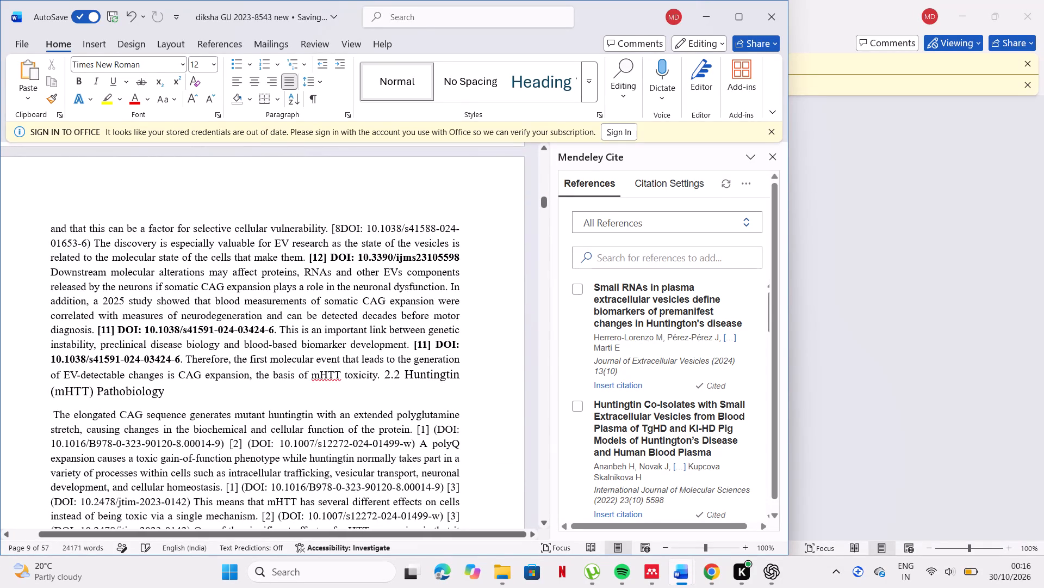
{"action": "left_click", "coordinate": [381, 379]}
{"action": "key", "text": "Return"}
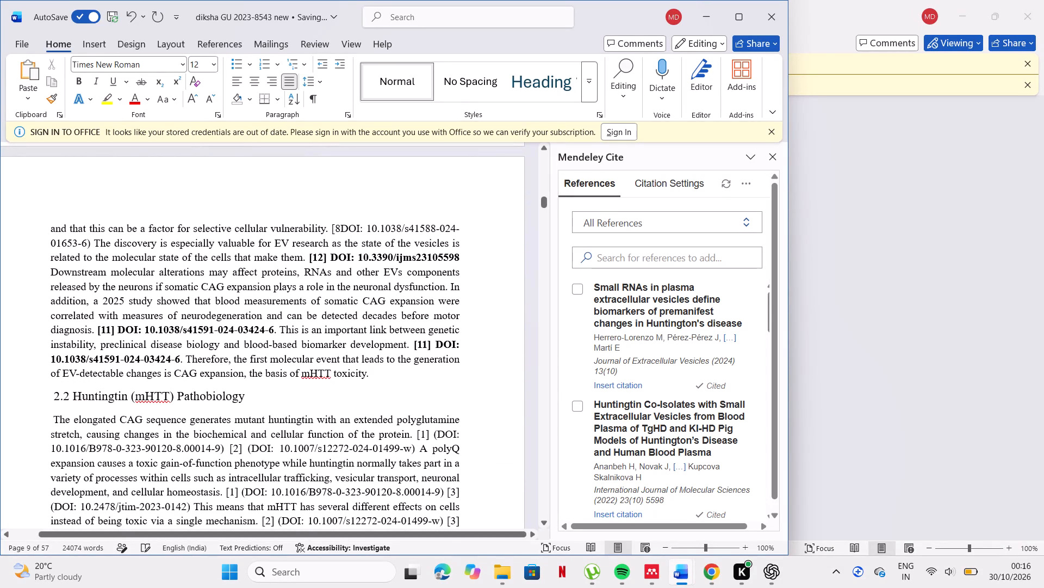
{"action": "left_click", "coordinate": [55, 396]}
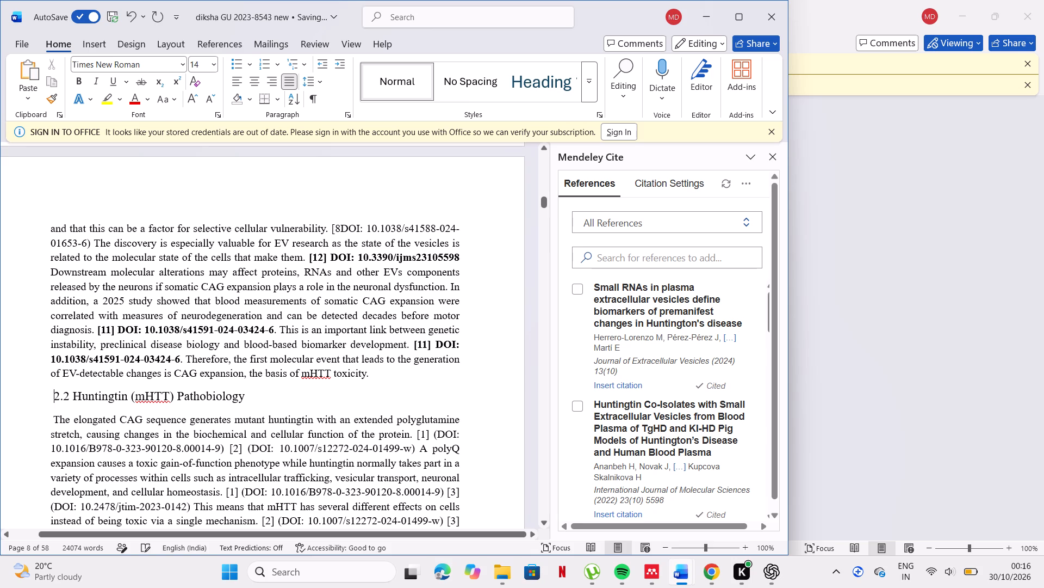
{"action": "key", "text": "BackSpace"}
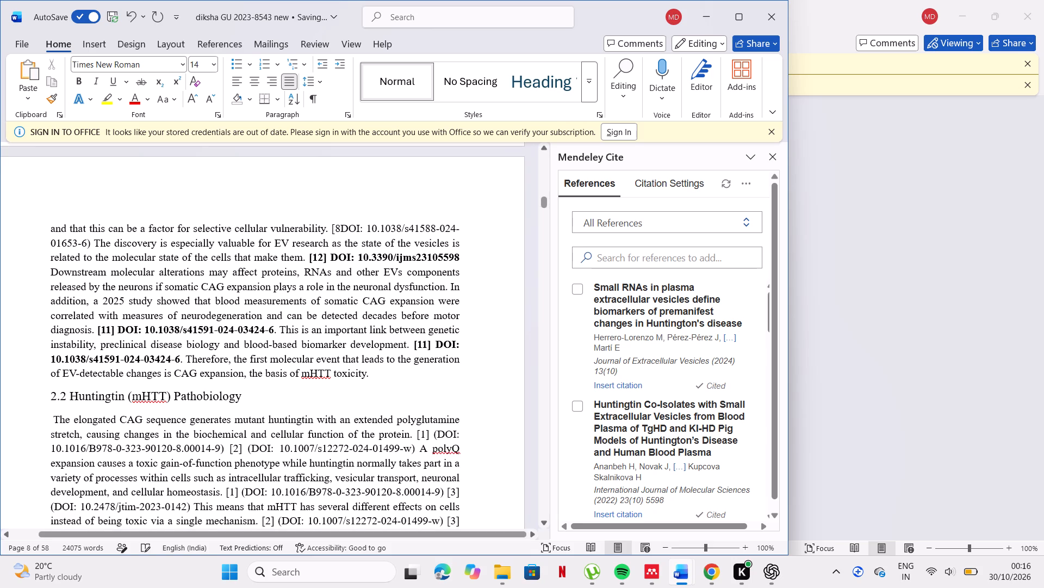
{"action": "left_click", "coordinate": [53, 418]}
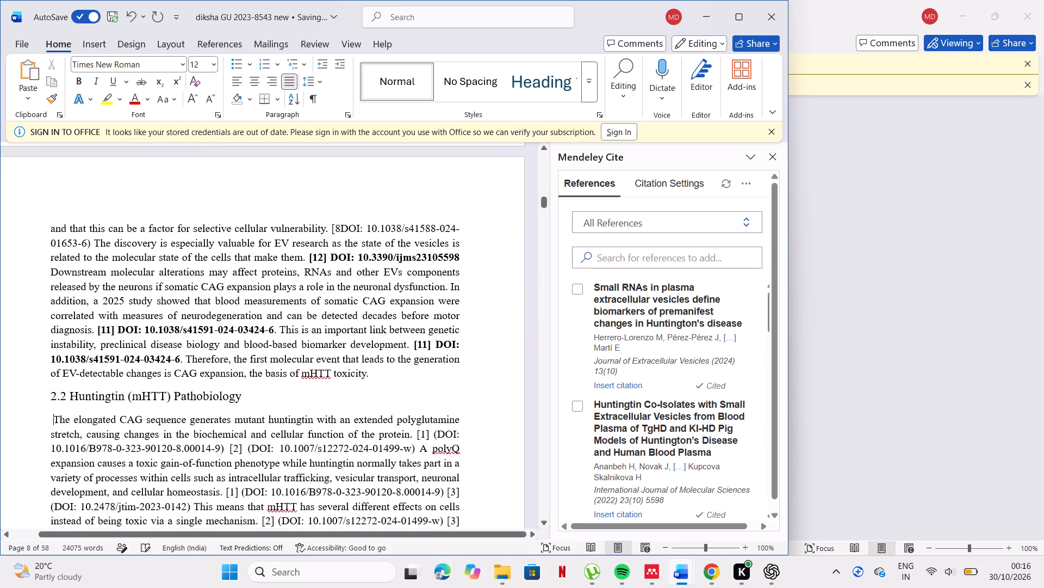
{"action": "key", "text": "BackSpace"}
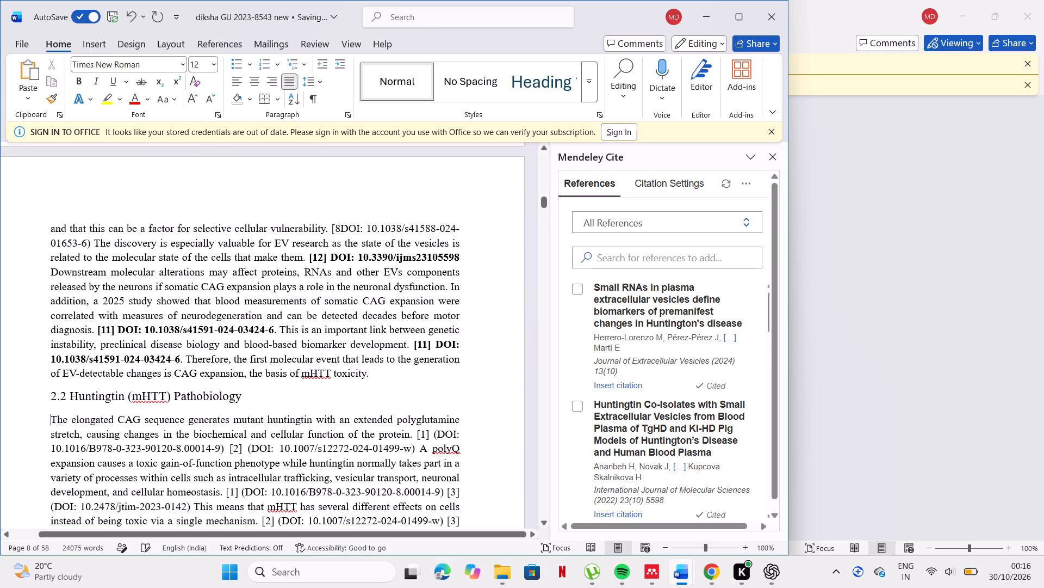
Replace the first "[1] (" in section 2.2 with the Mendeley citation for "Using gene or cell therapies to treat Huntington's disease".
{"action": "left_click", "coordinate": [437, 431]}
{"action": "key", "text": "BackSpace"}
{"action": "key", "text": "BackSpace"}
{"action": "key", "text": "BackSpace"}
{"action": "key", "text": "BackSpace"}
{"action": "key", "text": "BackSpace"}
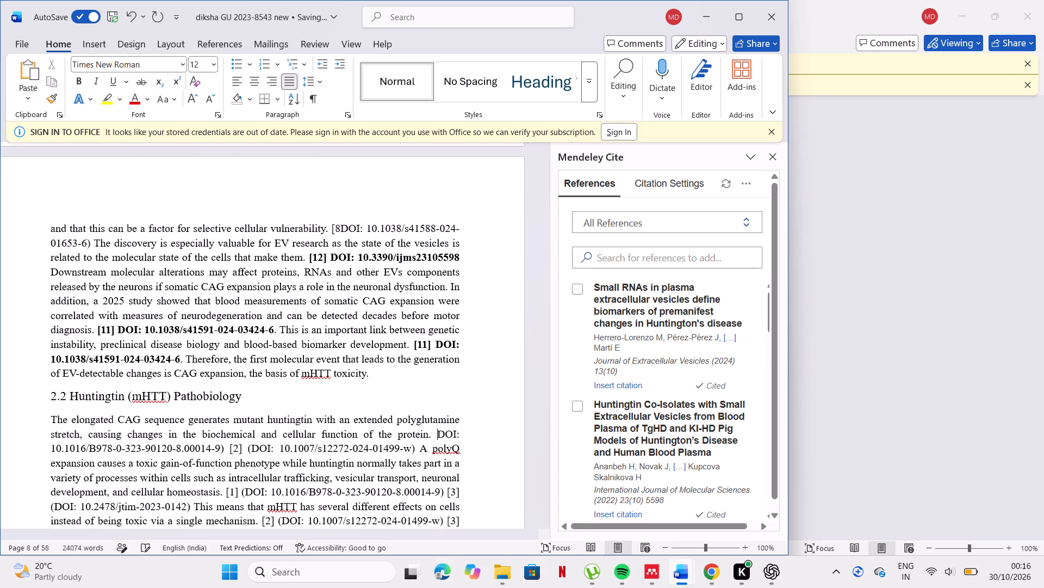
{"action": "scroll", "coordinate": [714, 439], "scroll_direction": "down", "scroll_amount": 4}
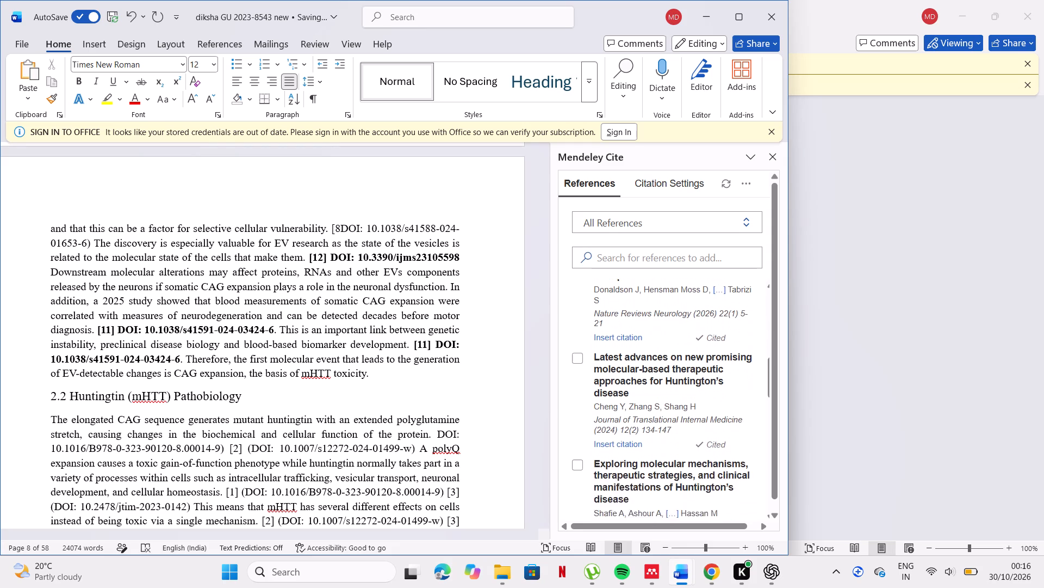
{"action": "scroll", "coordinate": [714, 439], "scroll_direction": "down", "scroll_amount": 1}
{"action": "left_click", "coordinate": [631, 483]}
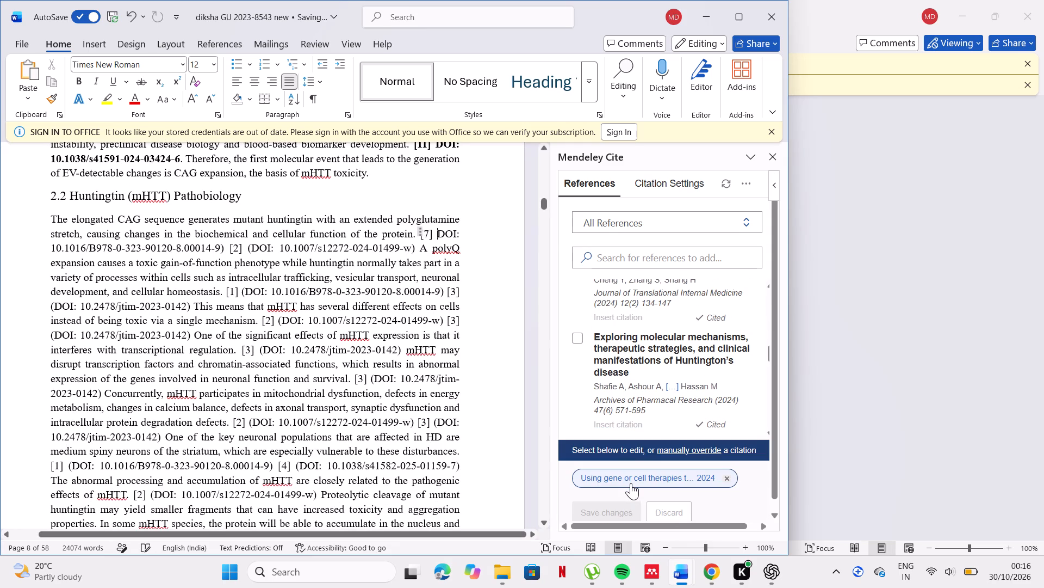
Replace the first "[2] (" in section 2.2 with the Mendeley citation for "Exploring molecular mechanisms, therapeutic strategies, and clinical manifestations of Huntington's disease".
{"action": "left_click", "coordinate": [249, 252]}
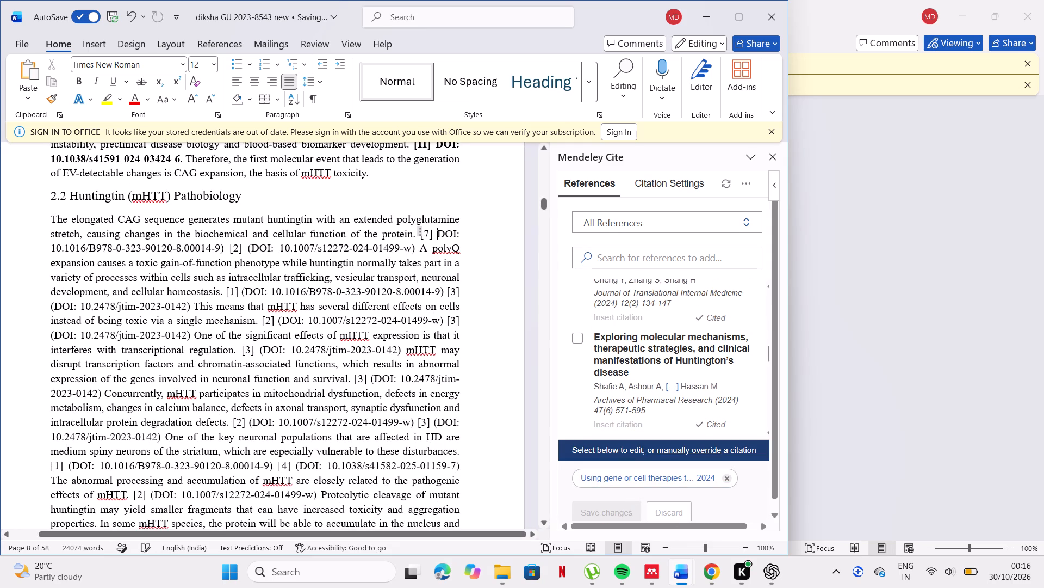
{"action": "left_click", "coordinate": [251, 252]}
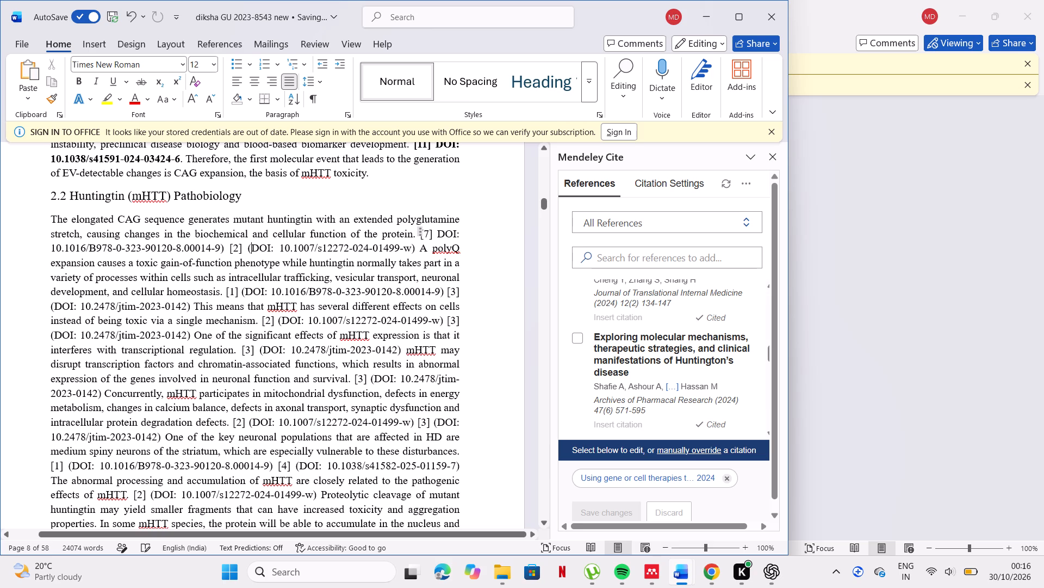
{"action": "key", "text": "BackSpace"}
{"action": "key", "text": "BackSpace"}
{"action": "key", "text": "BackSpace"}
{"action": "key", "text": "BackSpace"}
{"action": "key", "text": "BackSpace"}
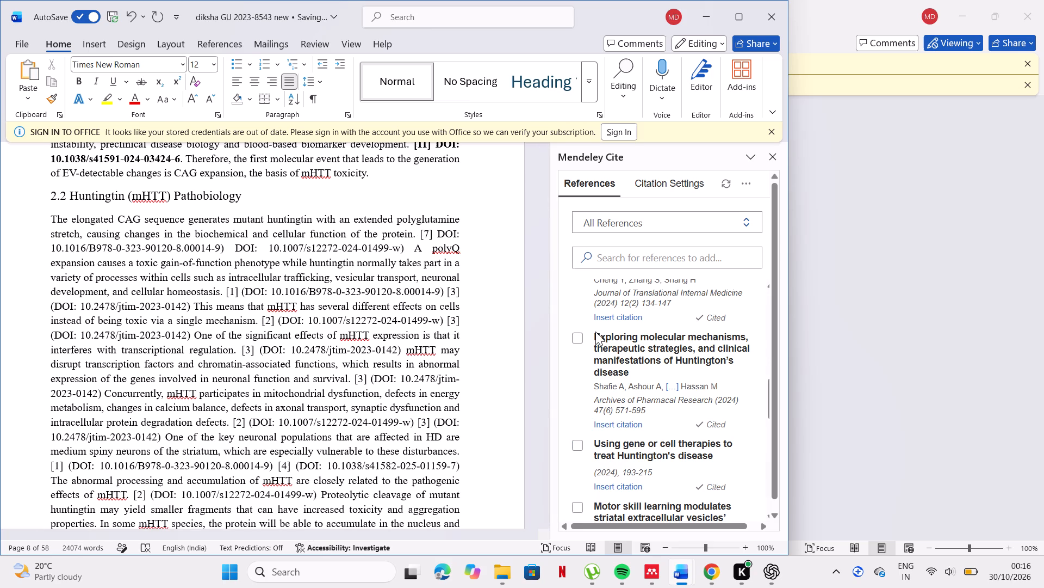
{"action": "left_click", "coordinate": [625, 425]}
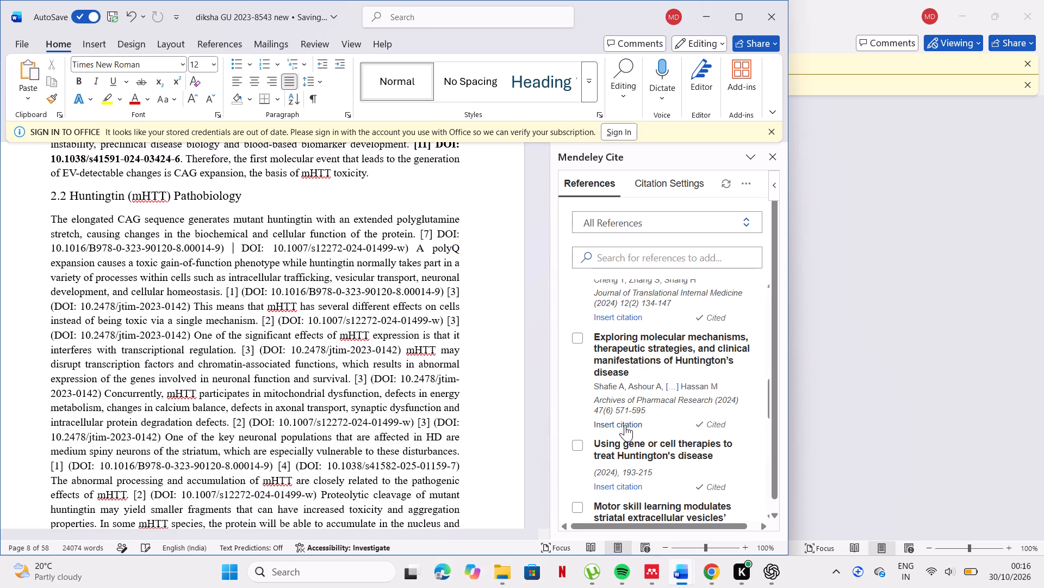
Make the [7] and [8] citations and their DOIs after the first sentence of section 2.2 bold.
{"action": "left_click_drag", "start_coordinate": [424, 213], "coordinate": [425, 215]}
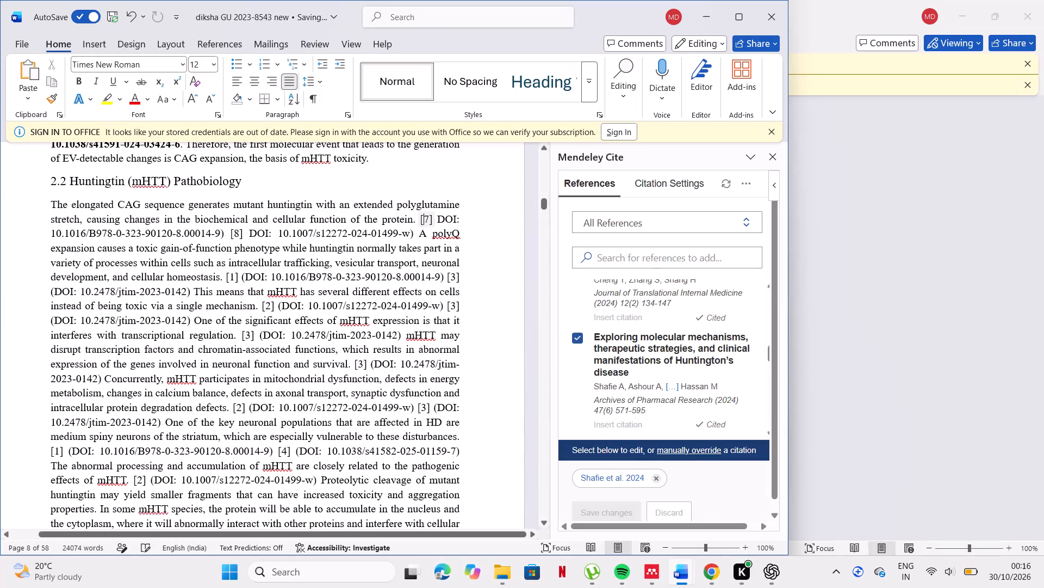
{"action": "left_click_drag", "start_coordinate": [425, 215], "coordinate": [410, 231]}
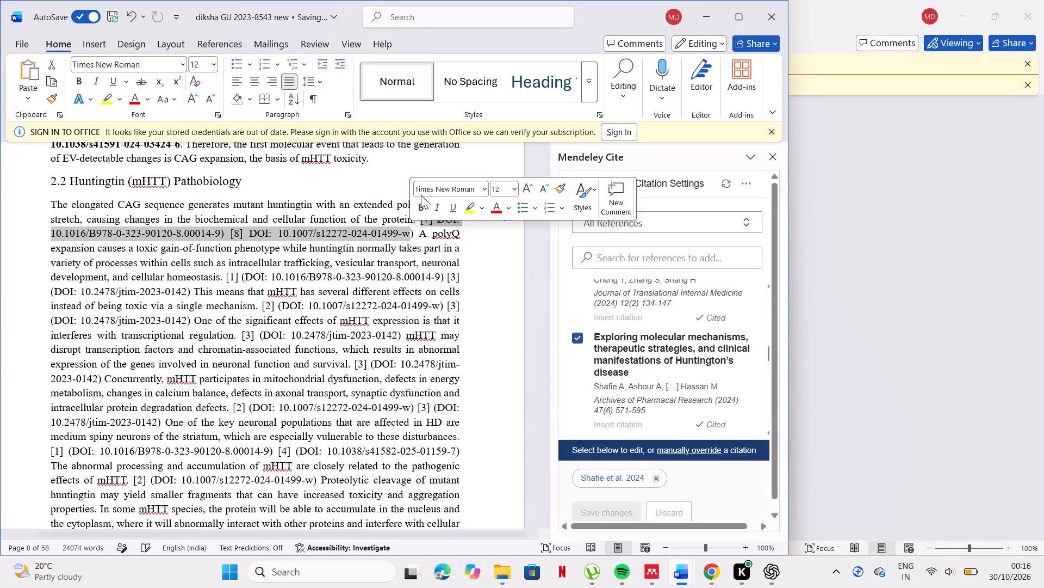
{"action": "left_click", "coordinate": [421, 195]}
{"action": "left_click", "coordinate": [422, 205]}
{"action": "left_click", "coordinate": [413, 231]}
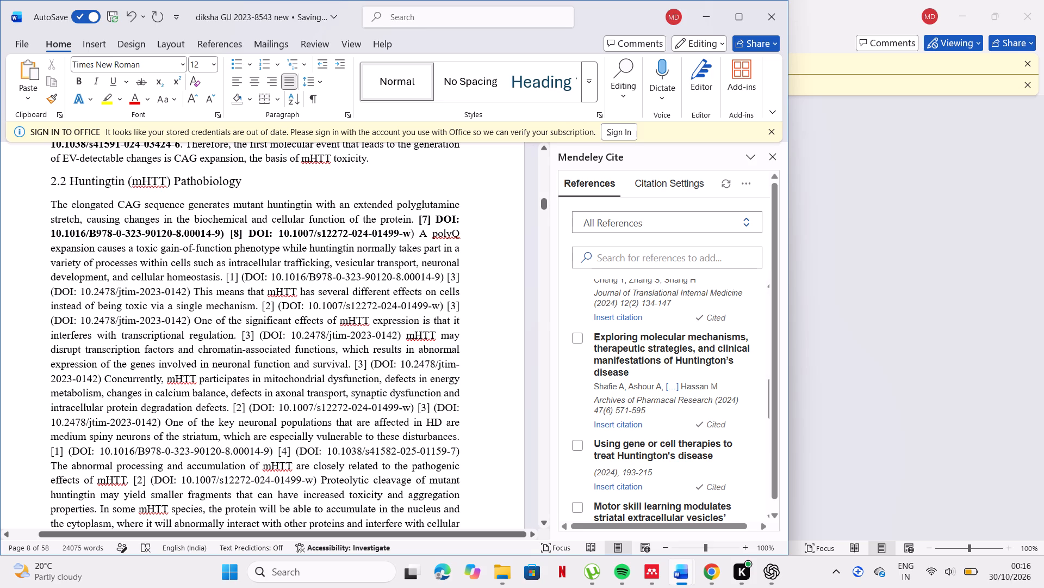
{"action": "key", "text": "BackSpace"}
{"action": "key", "text": "slash"}
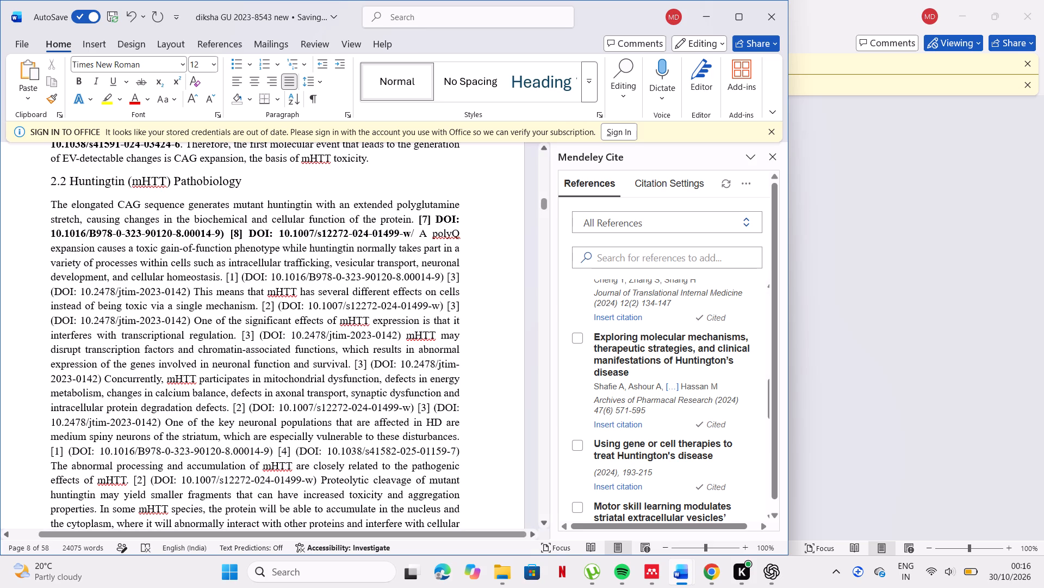
{"action": "key", "text": "BackSpace"}
{"action": "key", "text": "comma"}
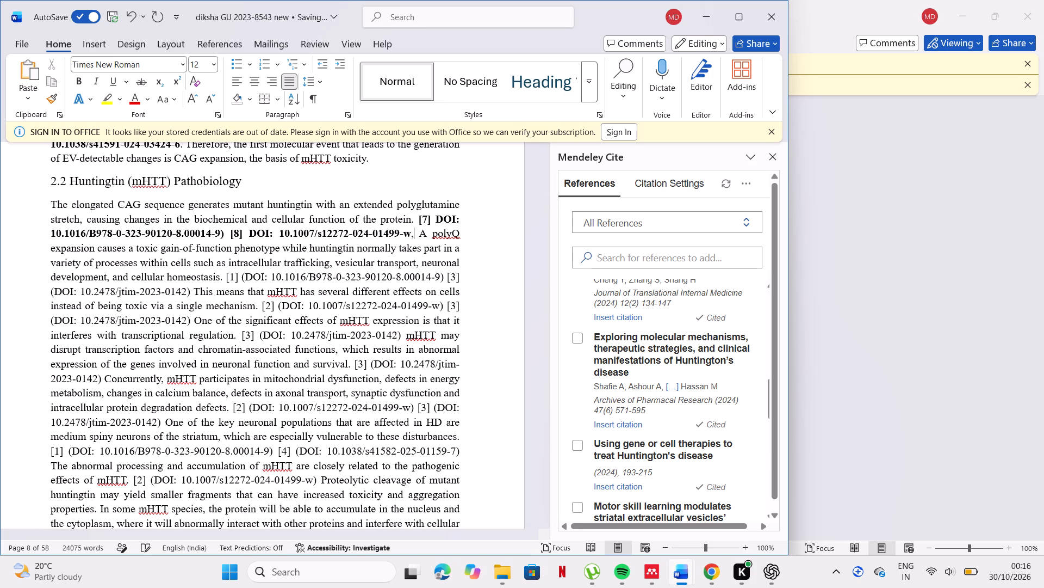
{"action": "key", "text": "BackSpace"}
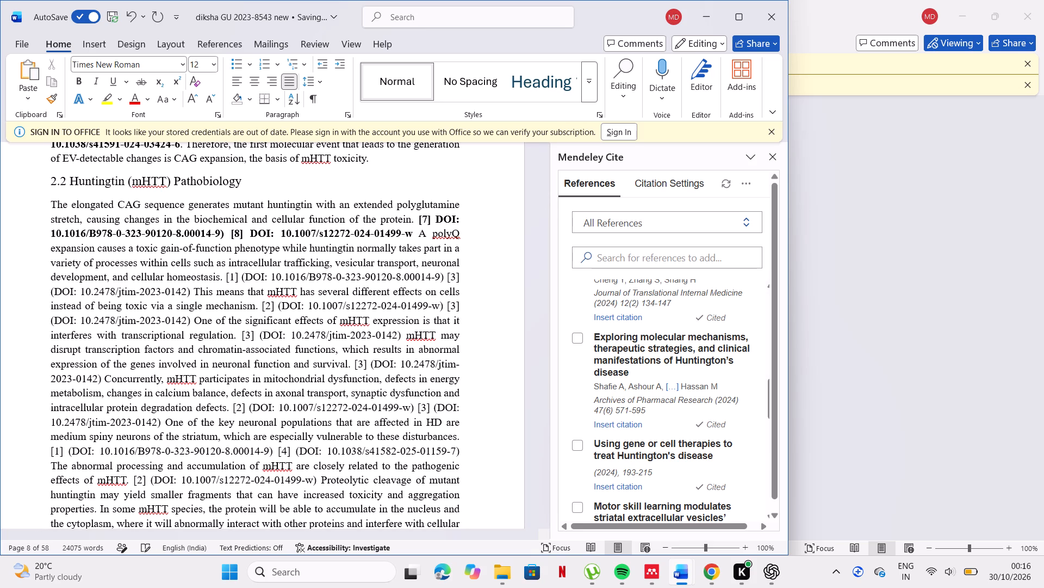
{"action": "key", "text": "period"}
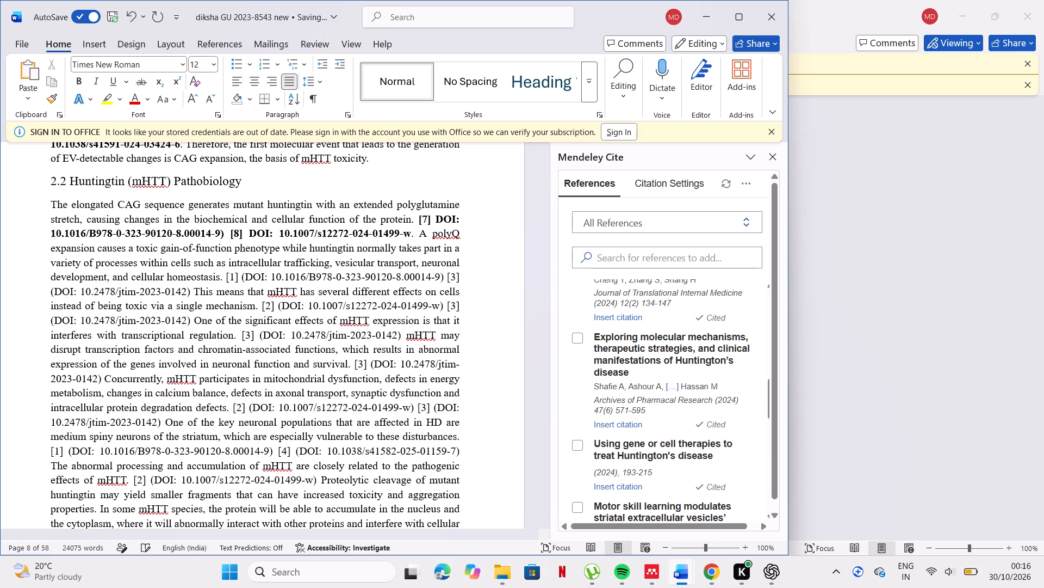
Replace the "[1] (" after "cellular homeostasis." in section 2.2 with the Mendeley citation for "Using gene or cell therapies to treat Huntington's disease".
{"action": "left_click", "coordinate": [459, 280]}
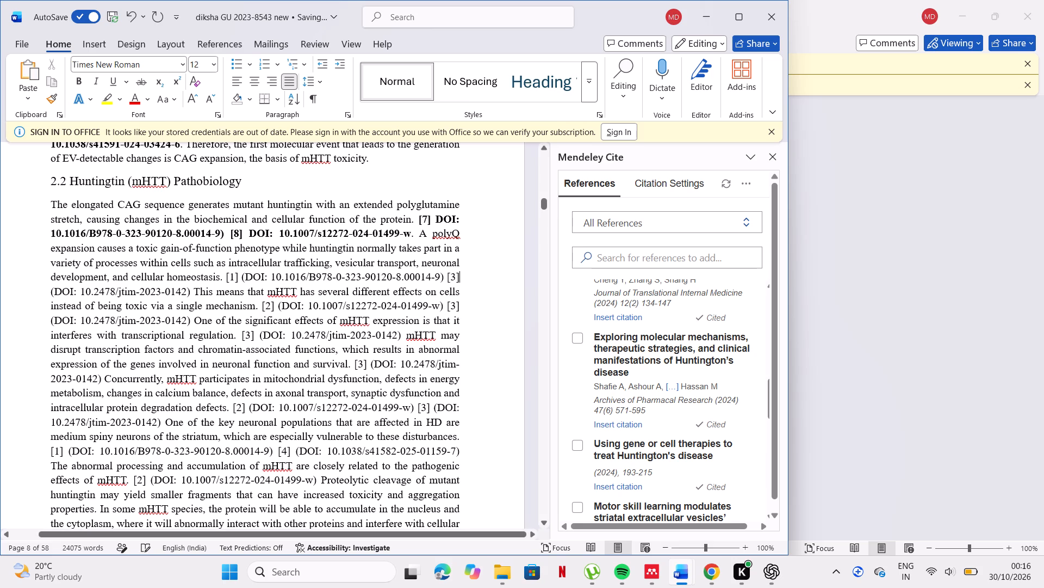
{"action": "left_click", "coordinate": [246, 274]}
{"action": "key", "text": "BackSpace"}
{"action": "key", "text": "BackSpace"}
{"action": "key", "text": "BackSpace"}
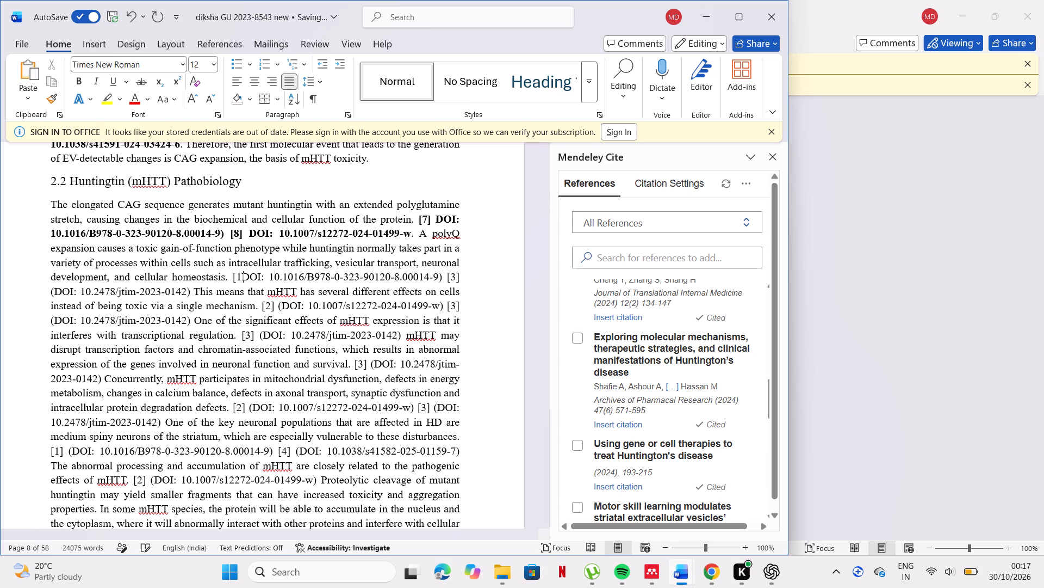
{"action": "key", "text": "BackSpace"}
{"action": "key", "text": "BackSpace"}
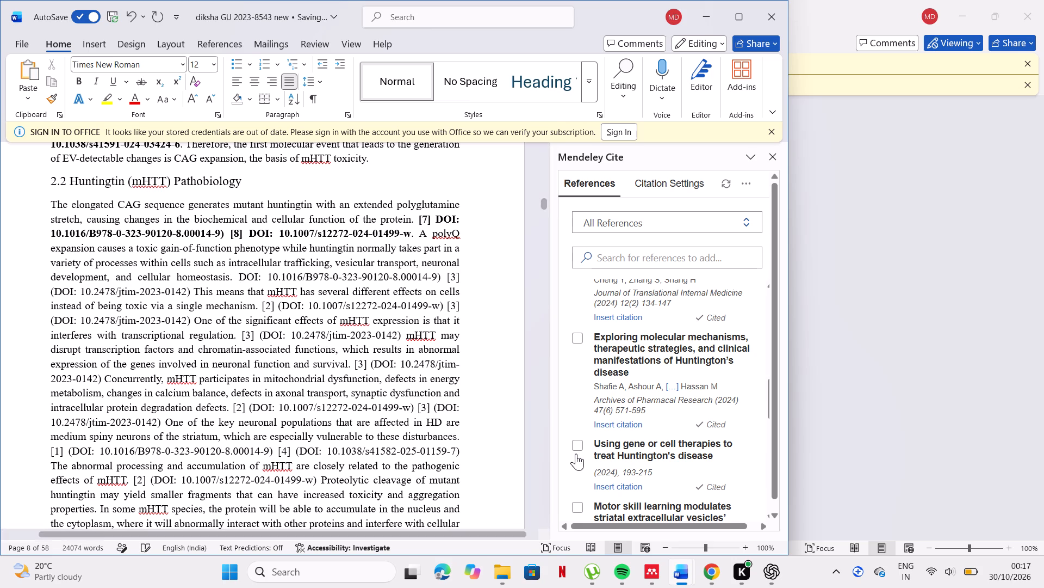
{"action": "left_click", "coordinate": [612, 487]}
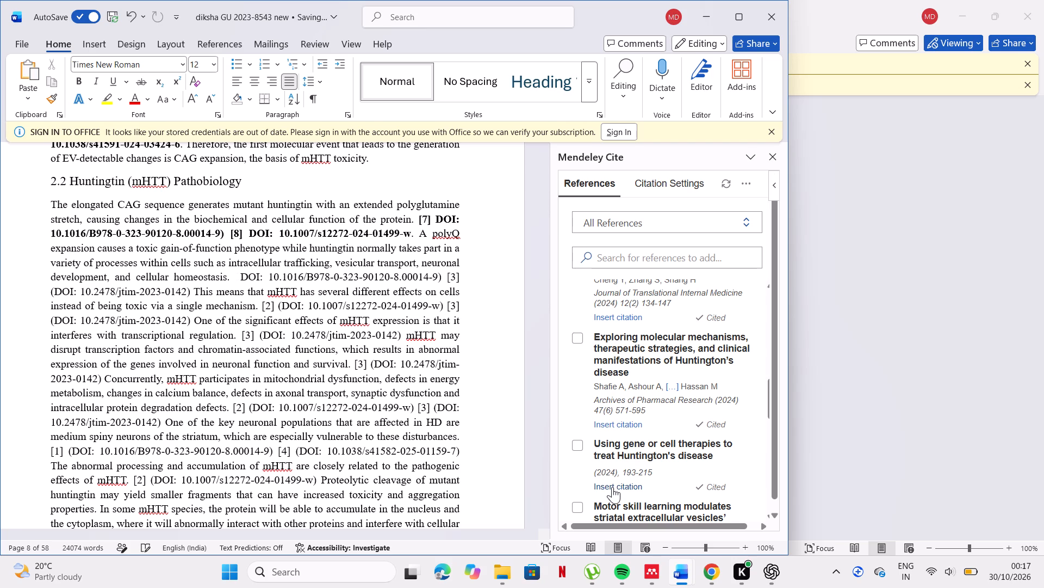
Replace the "[3] (" before DOI 10.2478/jtim-2023-0142 in the "cellular homeostasis" reference with the Mendeley citation for Cheng et al. 2024.
{"action": "left_click", "coordinate": [468, 234]}
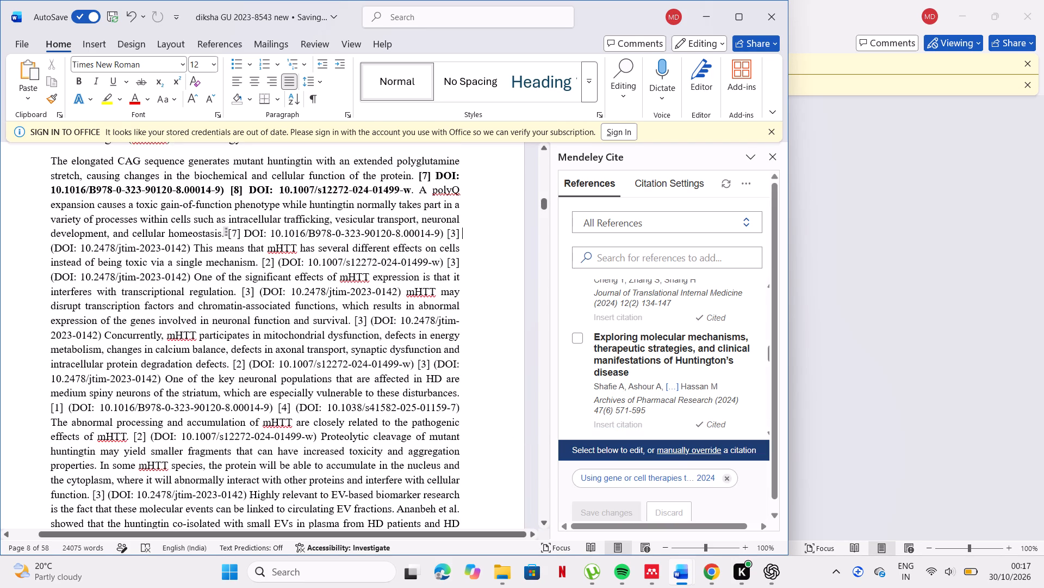
{"action": "left_click", "coordinate": [56, 249]}
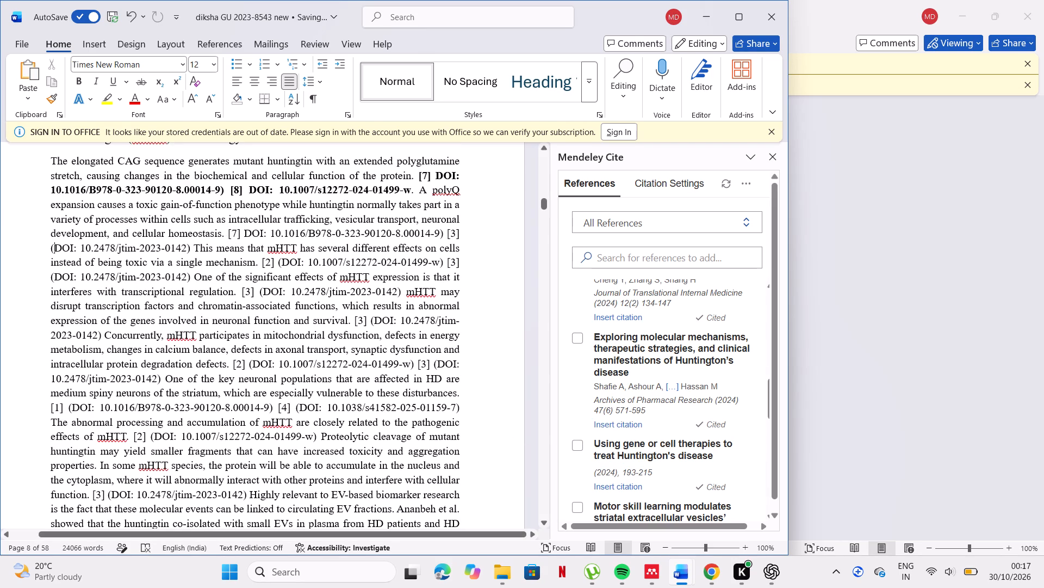
{"action": "key", "text": "BackSpace"}
{"action": "key", "text": "BackSpace"}
{"action": "key", "text": "BackSpace"}
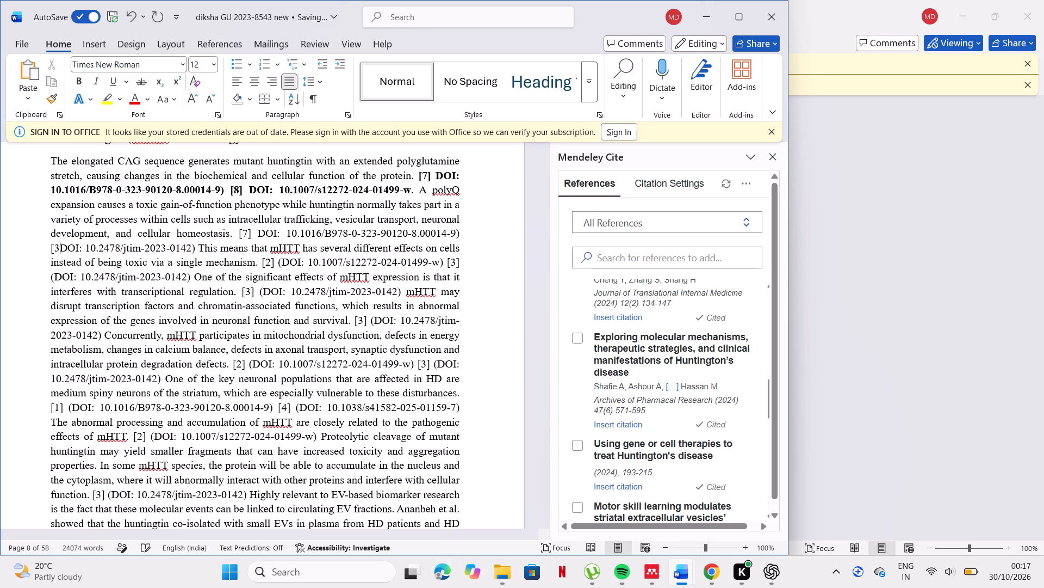
{"action": "key", "text": "BackSpace"}
{"action": "key", "text": "BackSpace"}
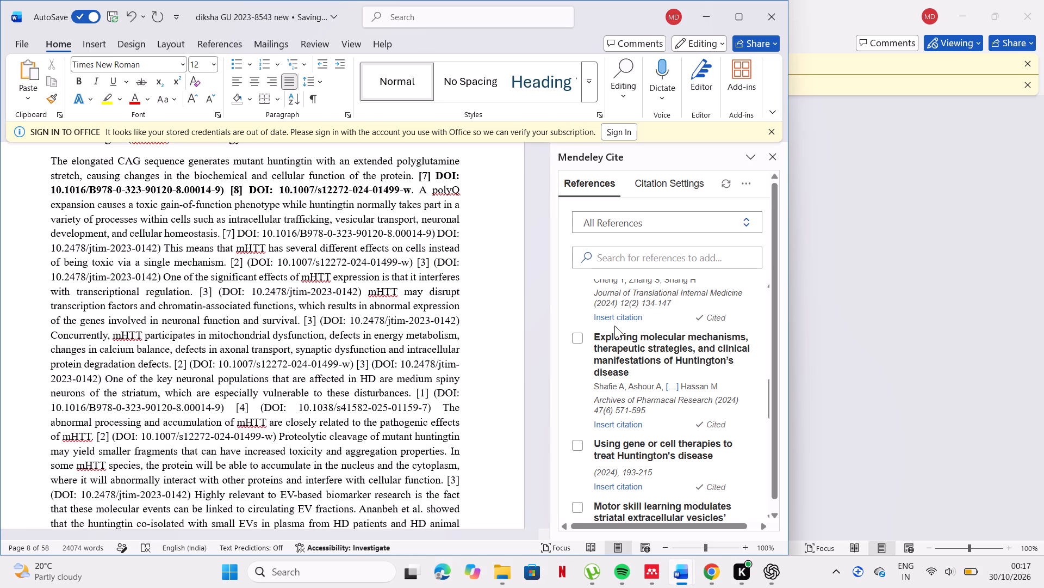
{"action": "left_click", "coordinate": [620, 312]}
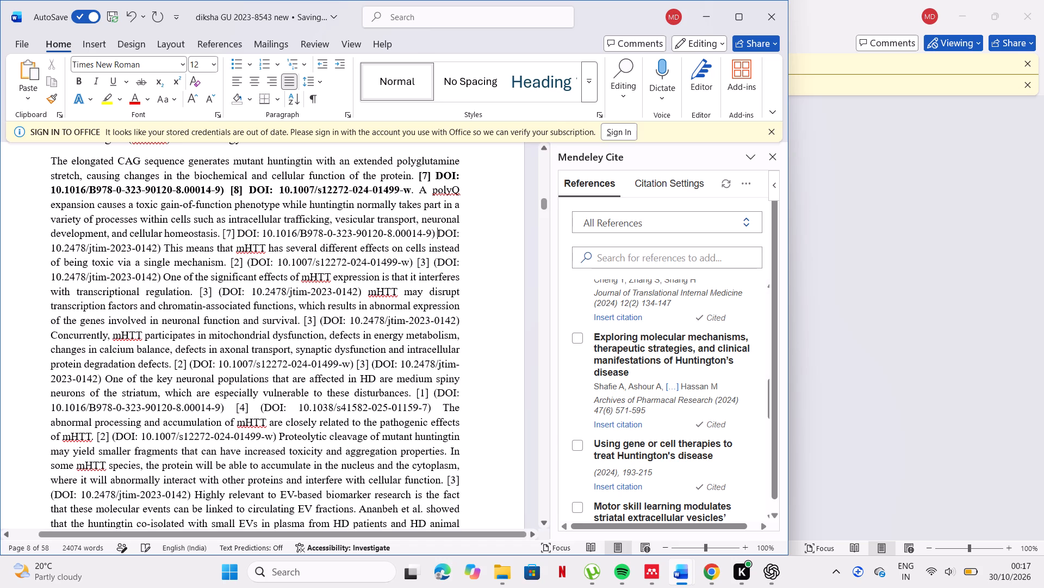
{"action": "key", "text": "BackSpace"}
{"action": "key", "text": "BackSpace"}
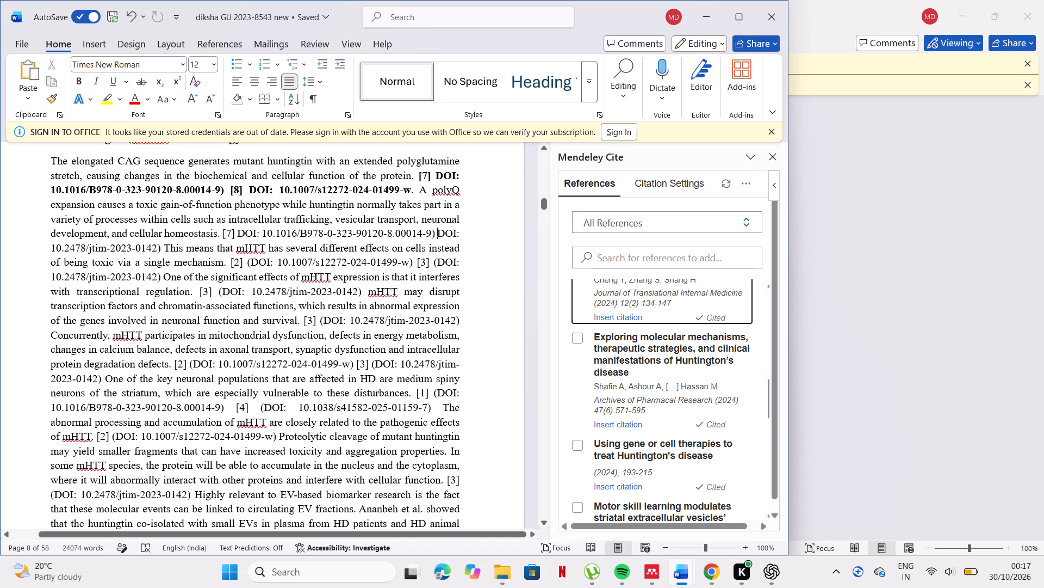
{"action": "left_click", "coordinate": [437, 235]}
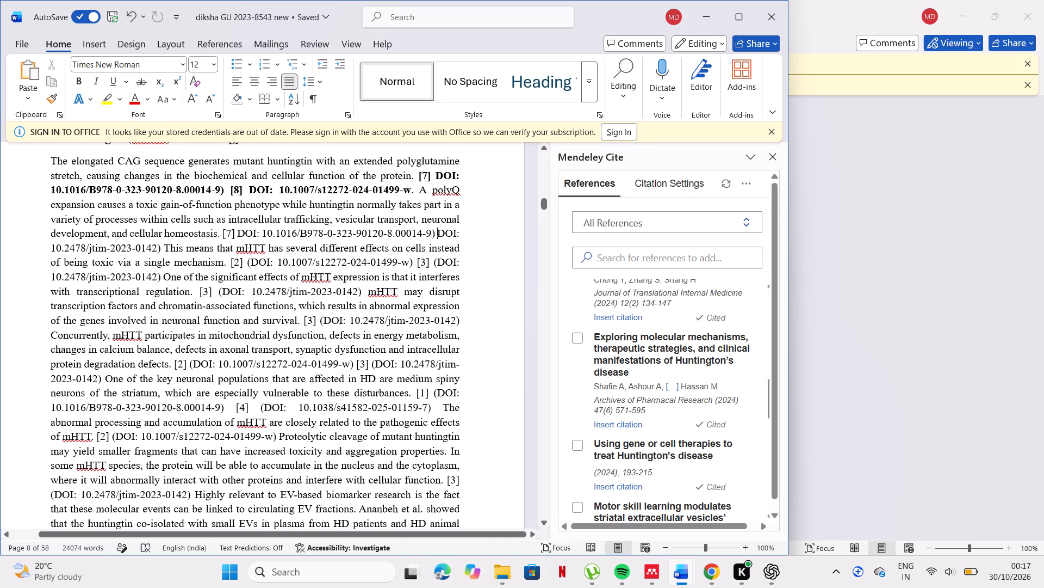
{"action": "left_click", "coordinate": [619, 316]}
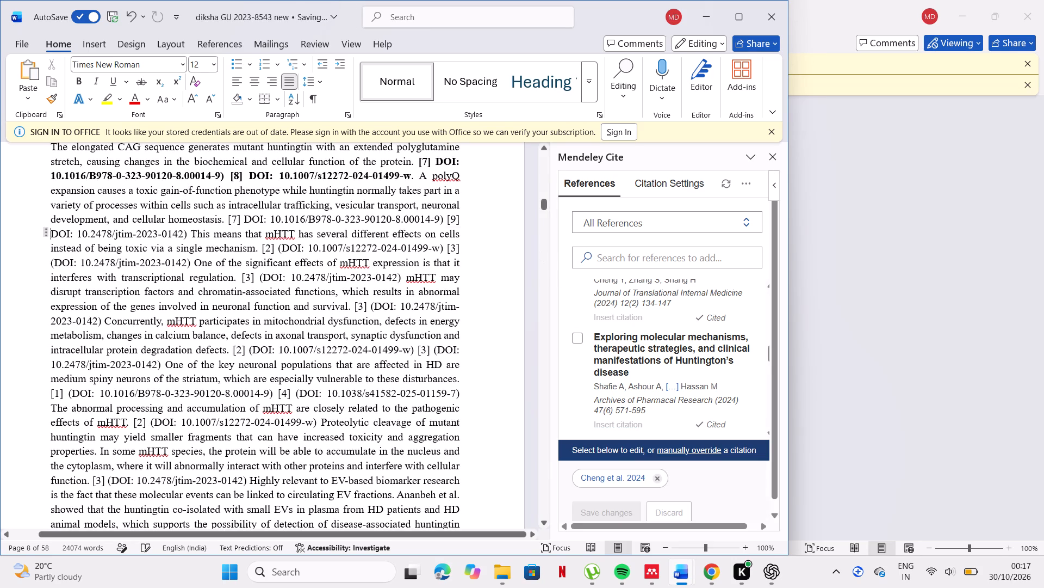
{"action": "left_click", "coordinate": [443, 218]}
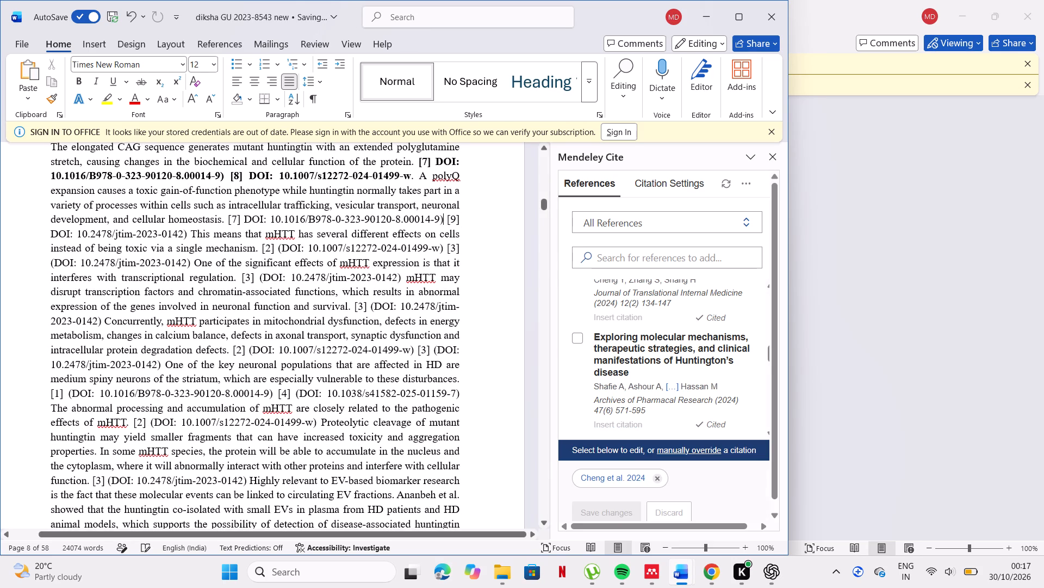
{"action": "key", "text": "BackSpace"}
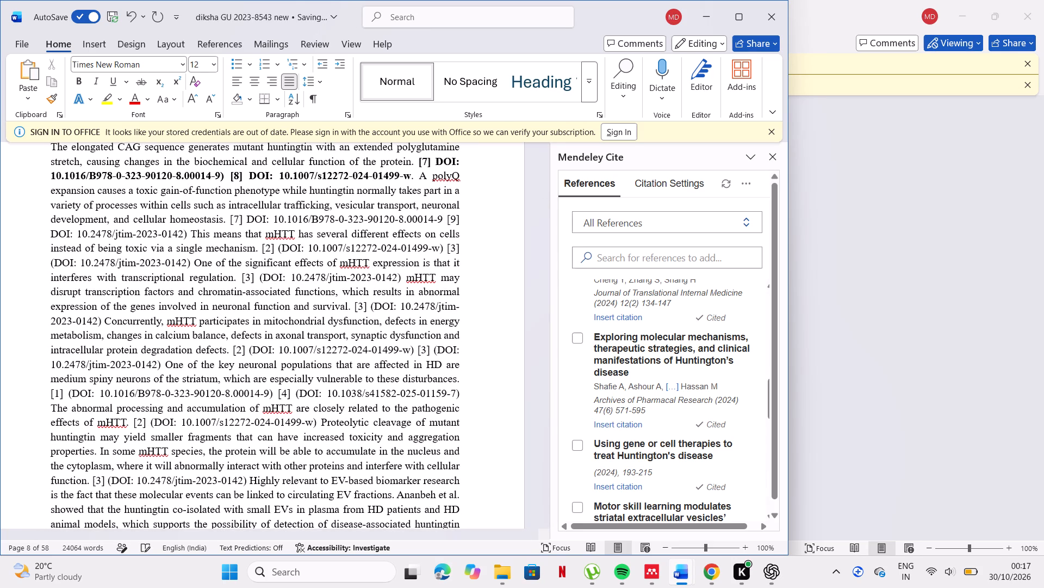
{"action": "key", "text": "comma"}
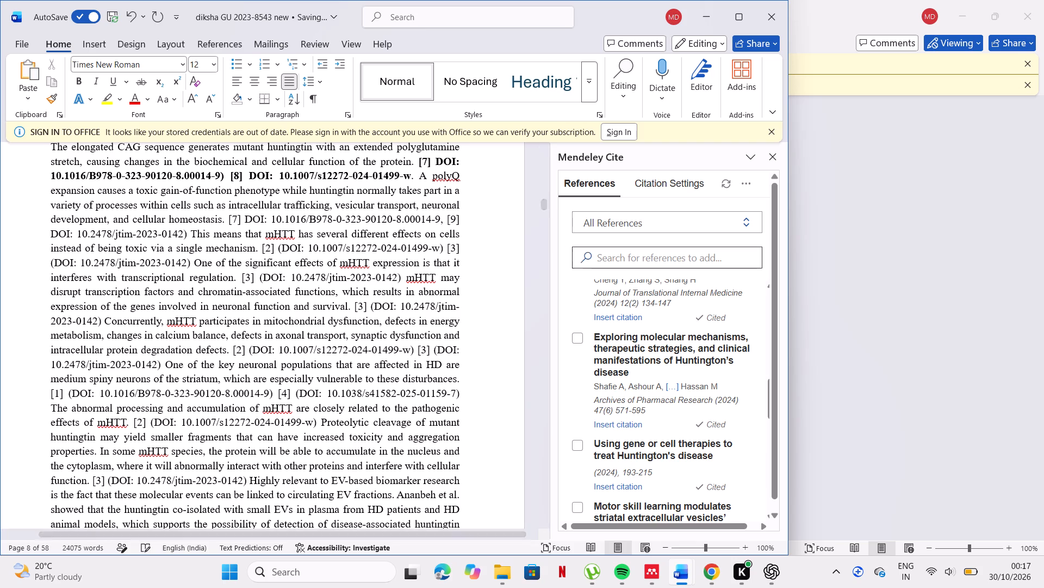
Make the [7] and [9] citations and their DOIs after "cellular homeostasis." bold.
{"action": "scroll", "coordinate": [477, 256], "scroll_direction": "down", "scroll_amount": 1}
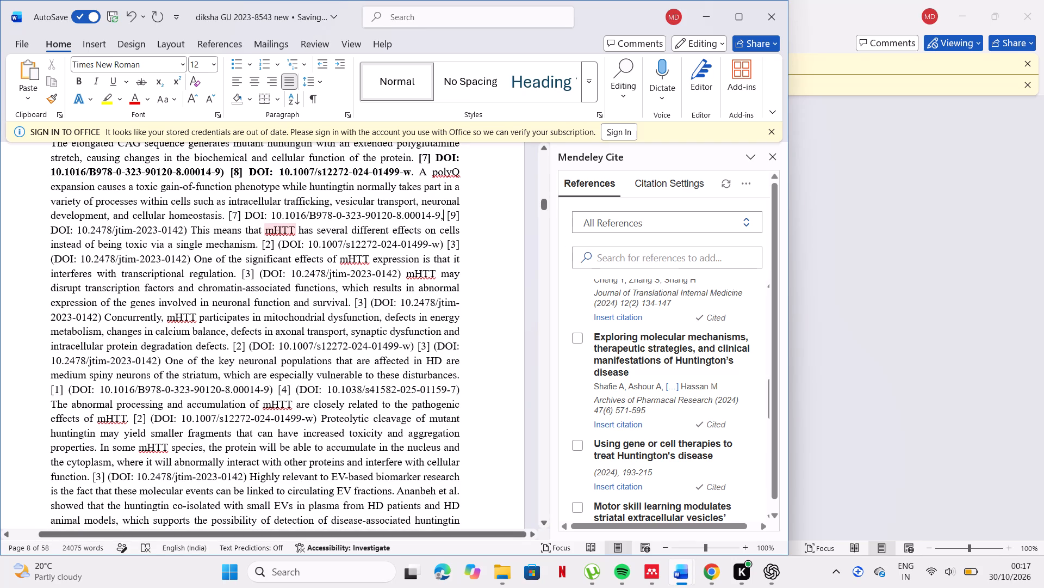
{"action": "left_click", "coordinate": [279, 247]}
{"action": "left_click_drag", "start_coordinate": [224, 212], "coordinate": [229, 229]}
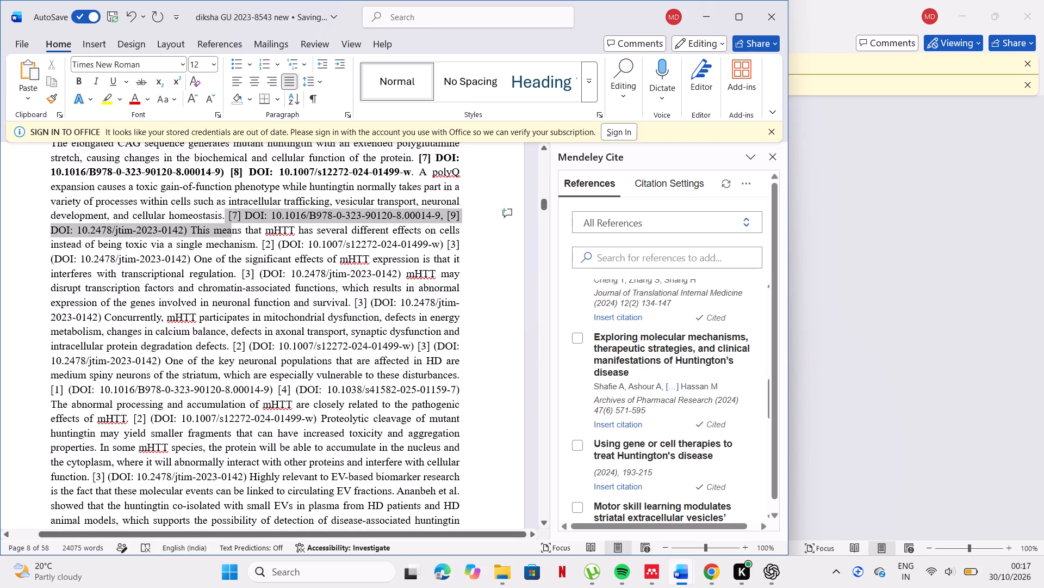
{"action": "left_click_drag", "start_coordinate": [229, 229], "coordinate": [185, 232]}
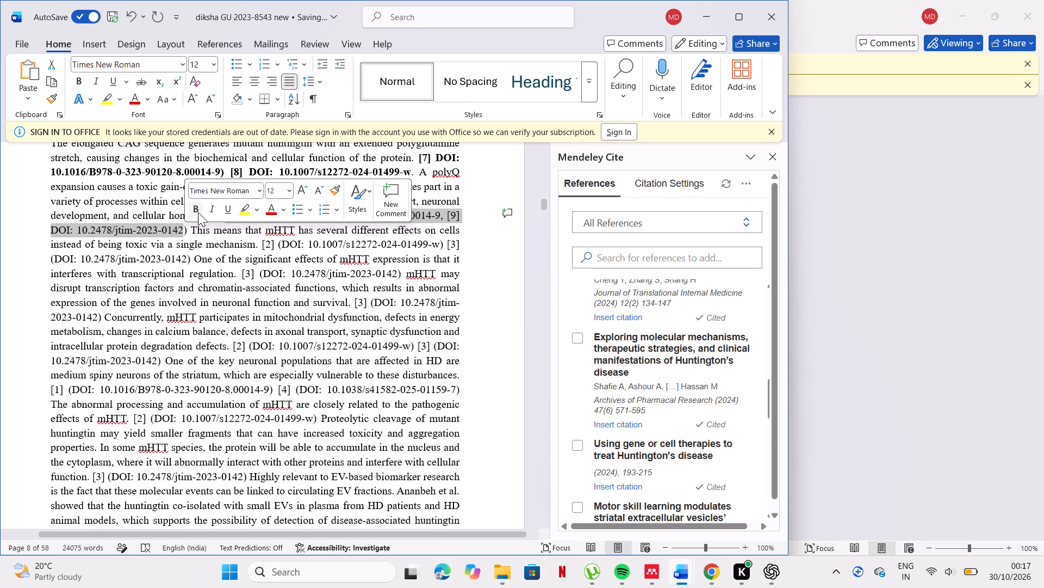
{"action": "left_click", "coordinate": [193, 211]}
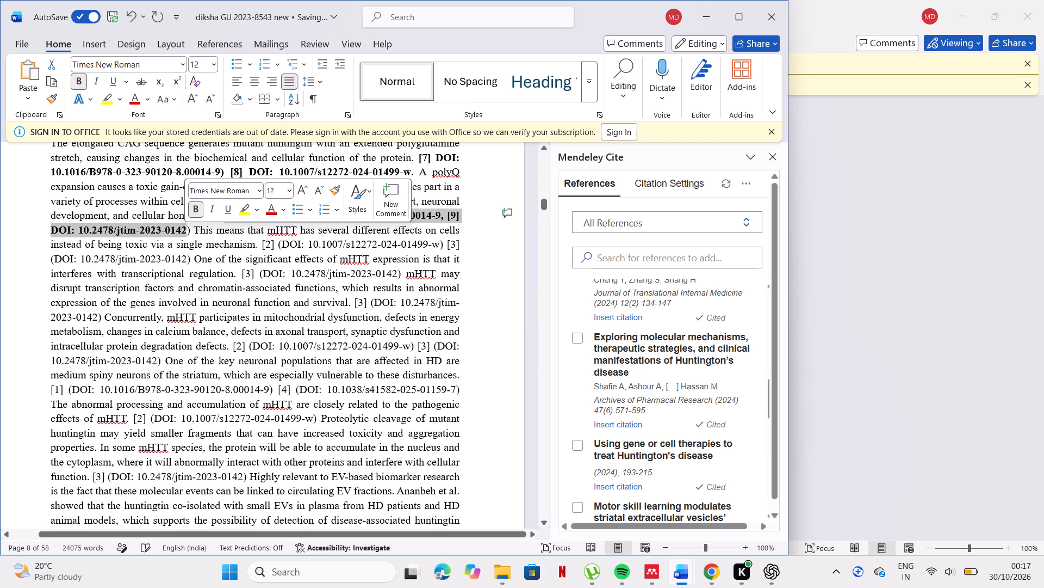
Replace the closing parenthesis after the bold [9] DOI 10.2478/jtim-2023-0142, before "This means that mHTT", with a period.
{"action": "left_click", "coordinate": [191, 235]}
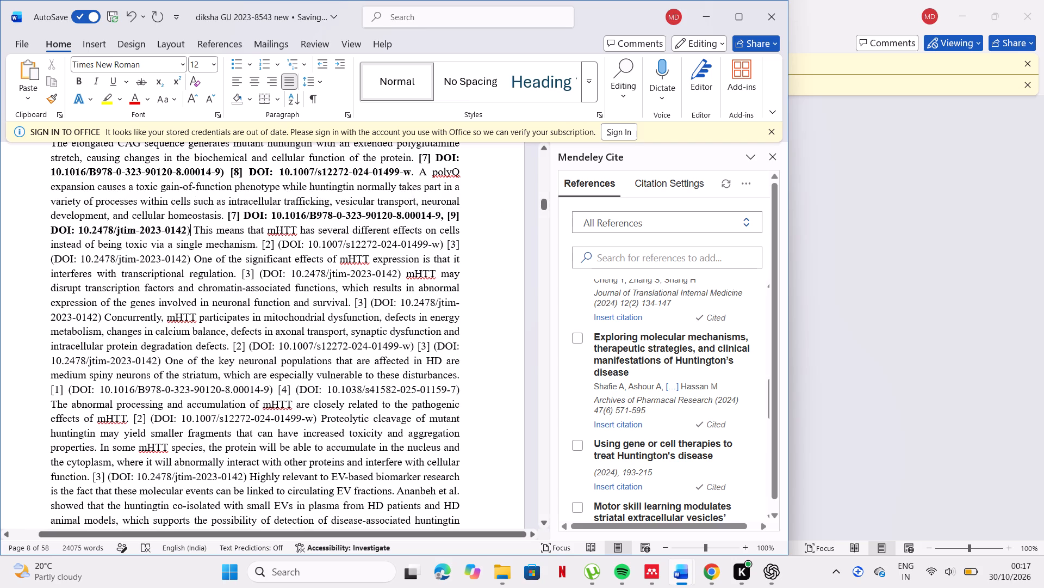
{"action": "key", "text": "BackSpace"}
{"action": "key", "text": "period"}
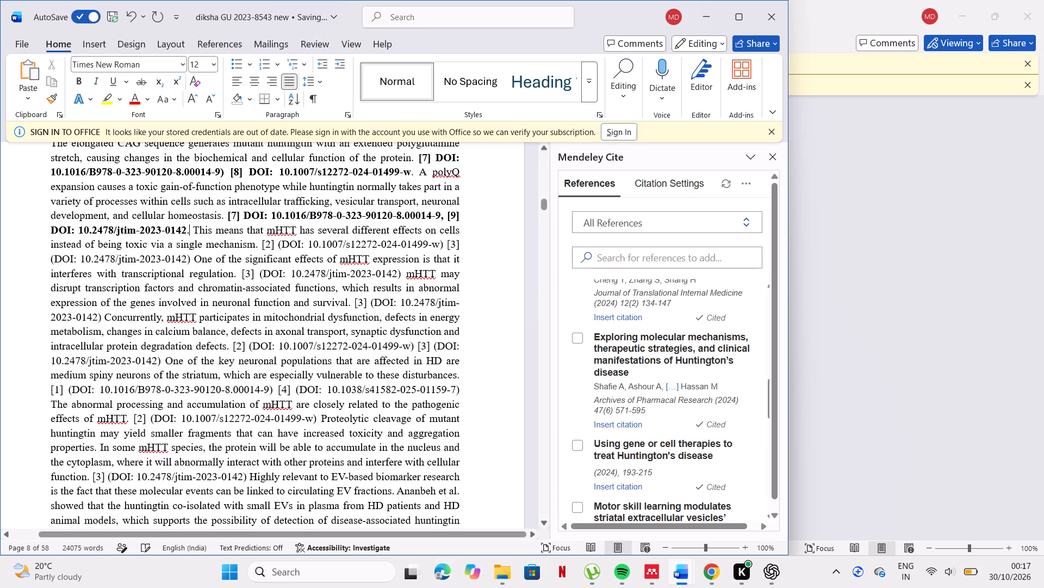
Replace the "[2] (" after "via a single mechanism." with the Mendeley citation for "Exploring molecular mechanisms, therapeutic strategies, and clinical manifestations of Huntington's disease".
{"action": "left_click", "coordinate": [282, 247]}
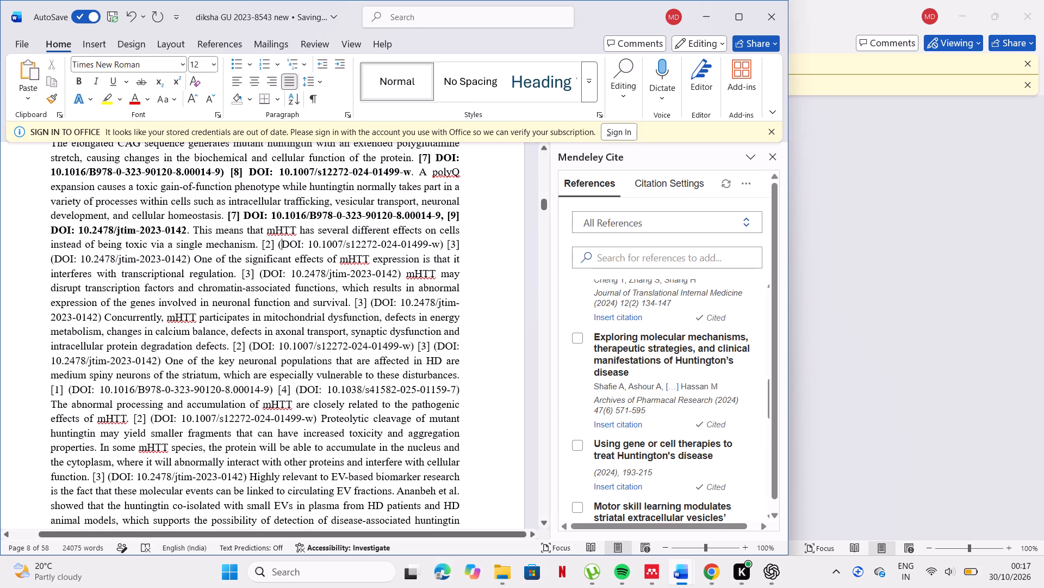
{"action": "key", "text": "BackSpace"}
{"action": "key", "text": "BackSpace"}
{"action": "key", "text": "BackSpace"}
{"action": "key", "text": "BackSpace"}
{"action": "key", "text": "BackSpace"}
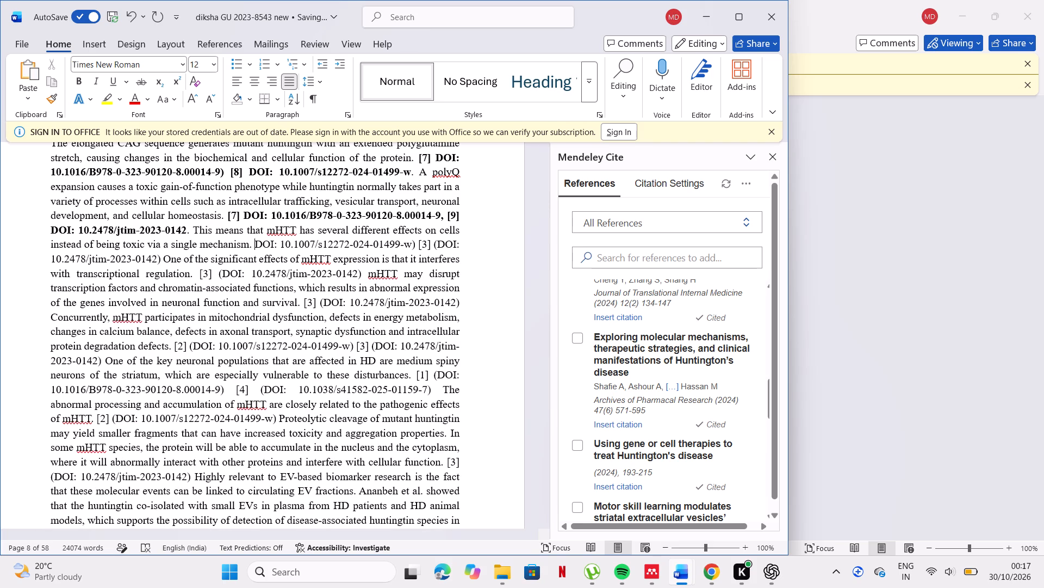
{"action": "left_click", "coordinate": [611, 427]}
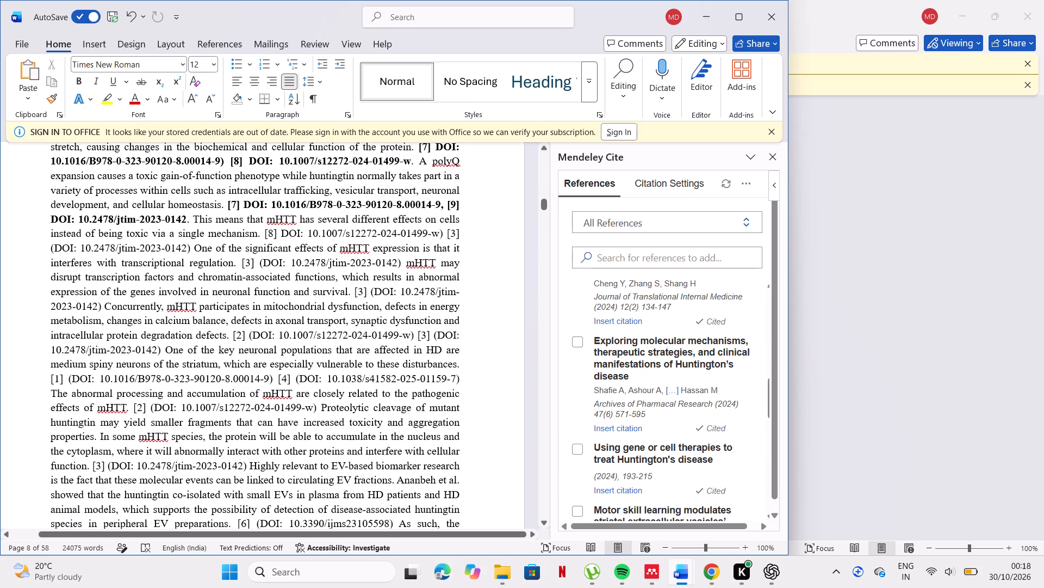
{"action": "left_click", "coordinate": [57, 248]}
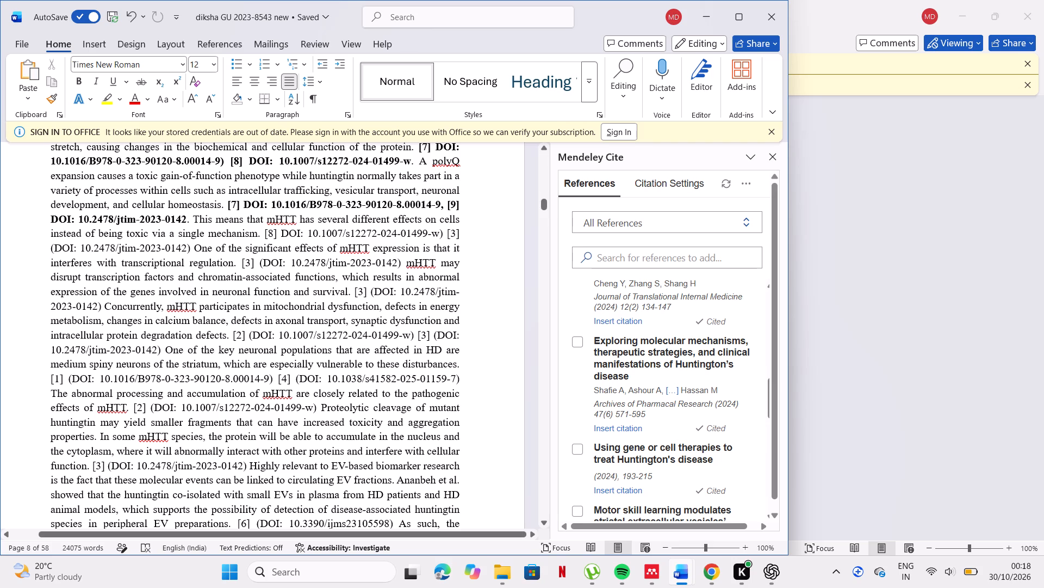
{"action": "key", "text": "BackSpace"}
{"action": "key", "text": "BackSpace"}
{"action": "key", "text": "BackSpace"}
{"action": "key", "text": "BackSpace"}
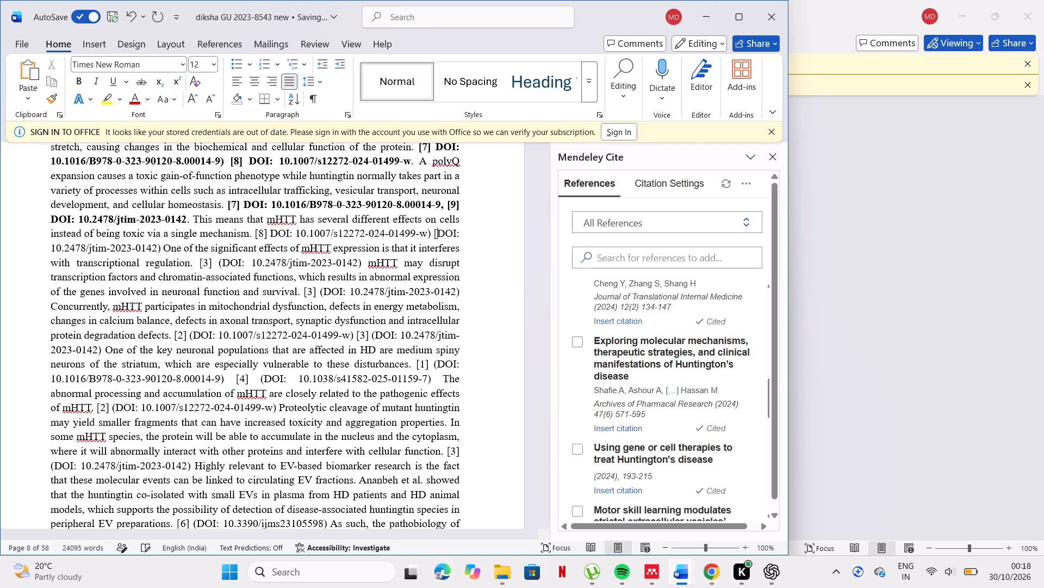
{"action": "key", "text": "BackSpace"}
{"action": "key", "text": "BackSpace"}
{"action": "key", "text": "BackSpace"}
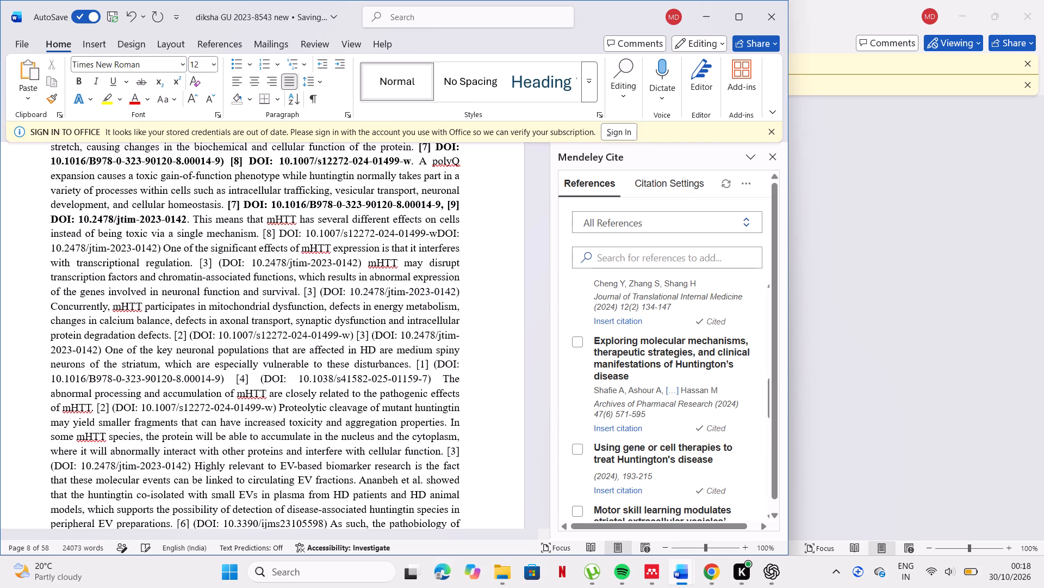
{"action": "key", "text": "comma"}
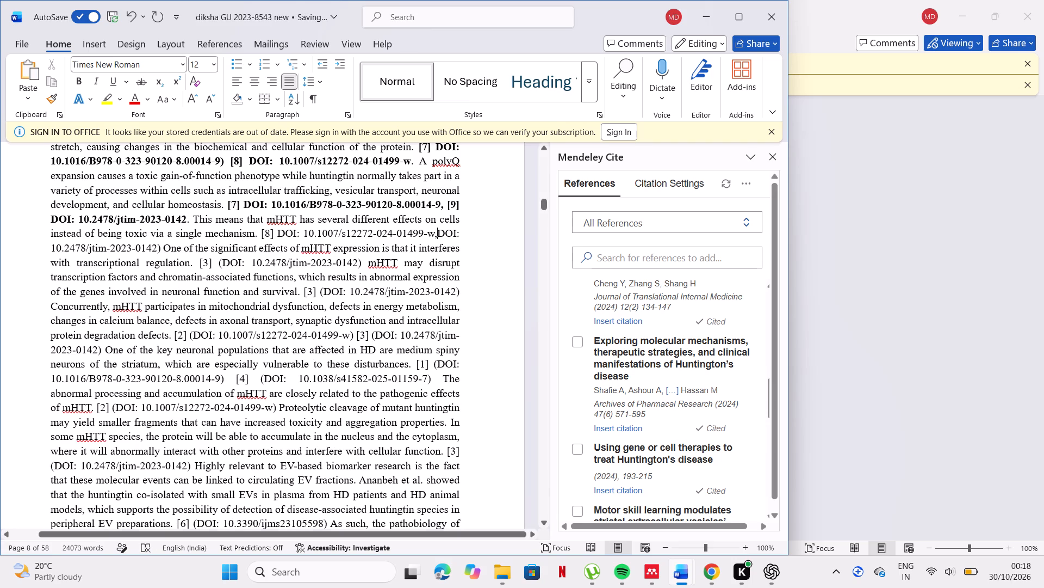
{"action": "left_click", "coordinate": [626, 314]}
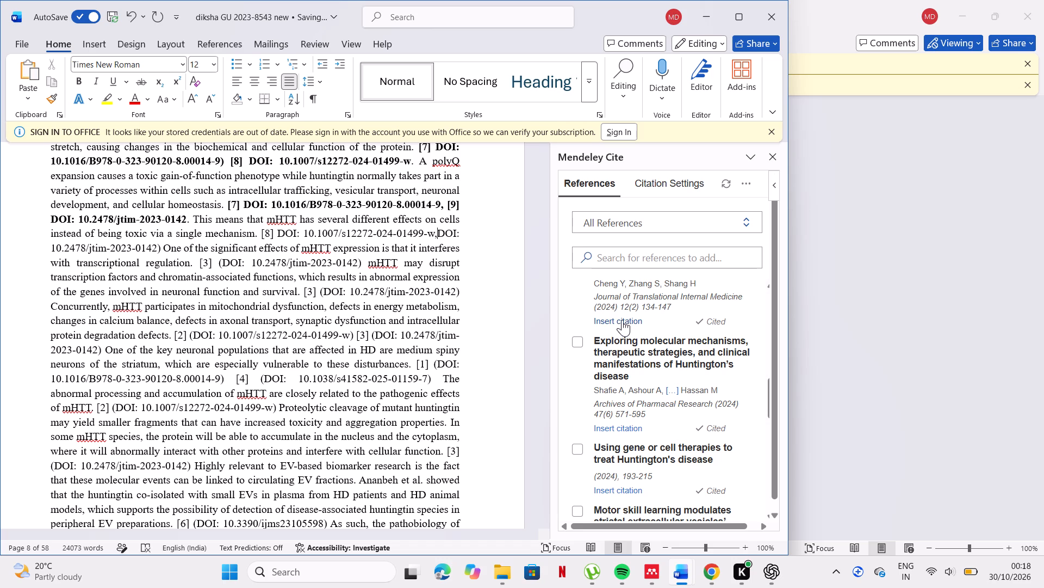
{"action": "left_click", "coordinate": [622, 320]}
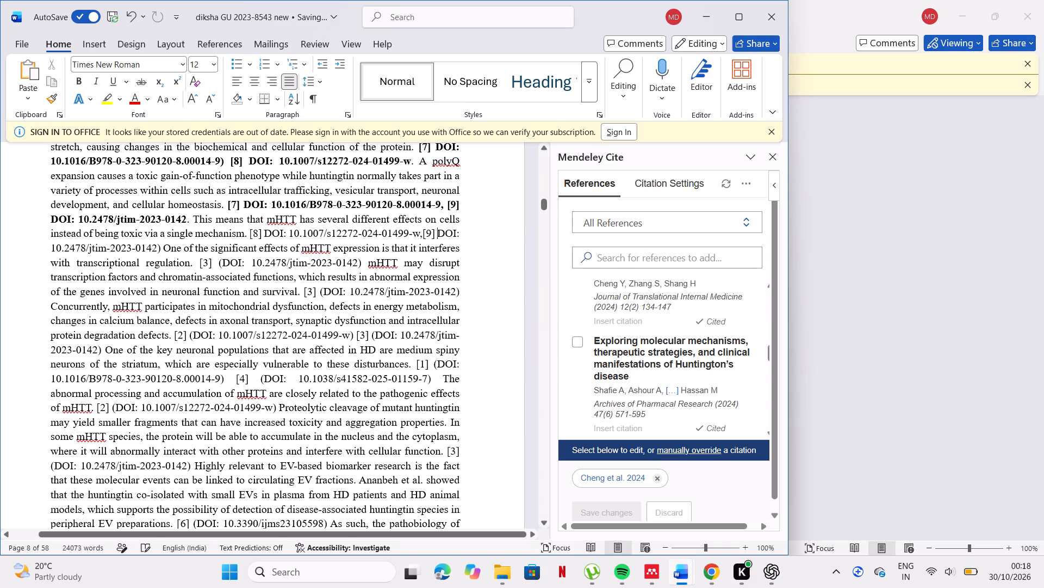
Make the [8] and [9] citations and their DOIs after "via a single mechanism." bold.
{"action": "left_click_drag", "start_coordinate": [254, 232], "coordinate": [158, 252]}
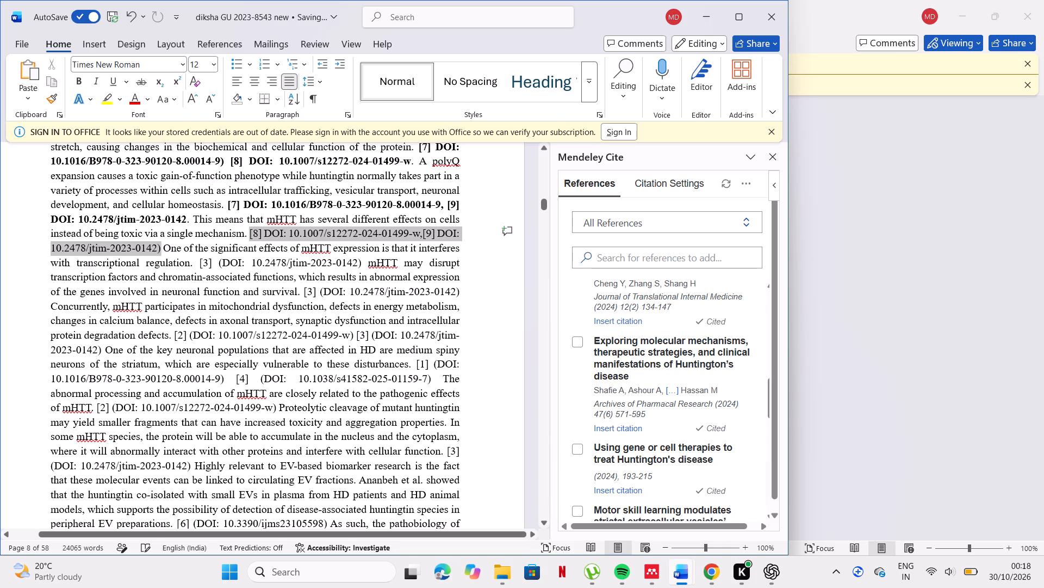
{"action": "left_click_drag", "start_coordinate": [158, 252], "coordinate": [157, 252]}
{"action": "left_click", "coordinate": [165, 231]}
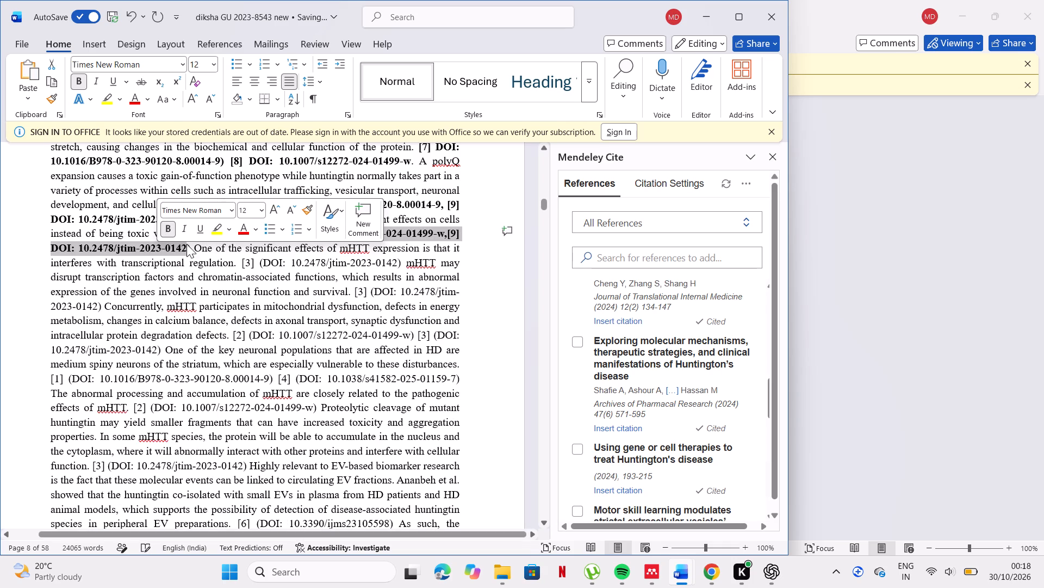
Delete the closing parenthesis after the bold [9] DOI 10.2478/jtim-2023-0142, before "One of the significant effects".
{"action": "left_click", "coordinate": [190, 244]}
{"action": "key", "text": "BackSpace"}
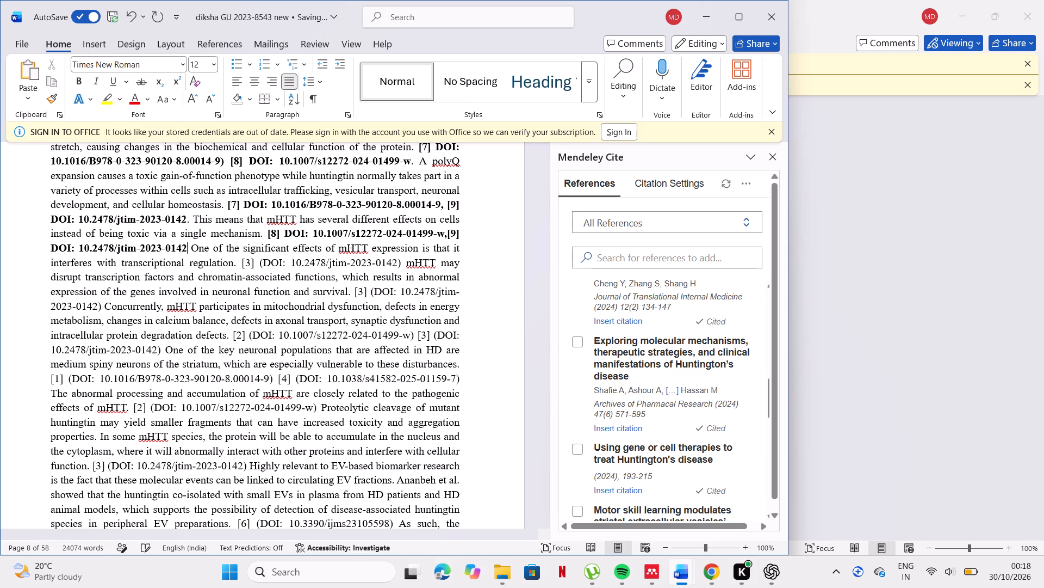
Delete the manual reference "[3] (DOI: 10.2478/jtim-2023-0142)" after "interferes with transcriptional regulation.".
{"action": "left_click", "coordinate": [262, 258]}
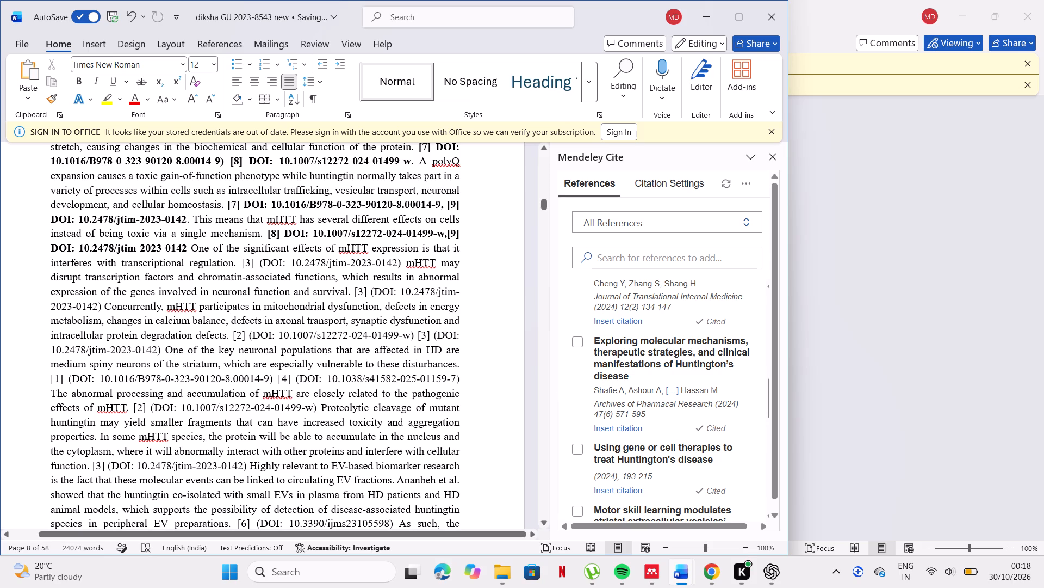
{"action": "left_click_drag", "start_coordinate": [246, 264], "coordinate": [397, 264]}
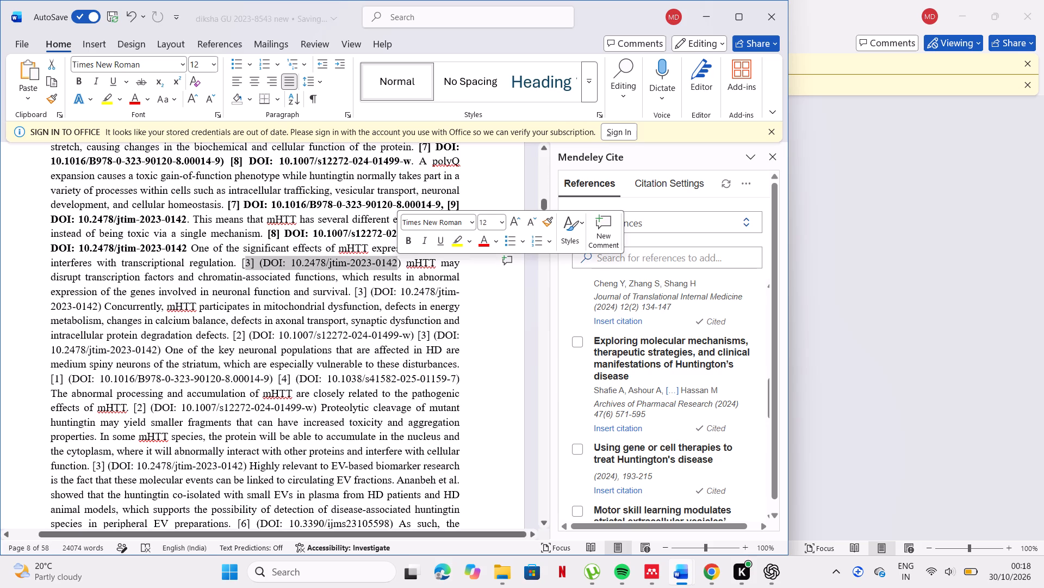
{"action": "key", "text": "BackSpace"}
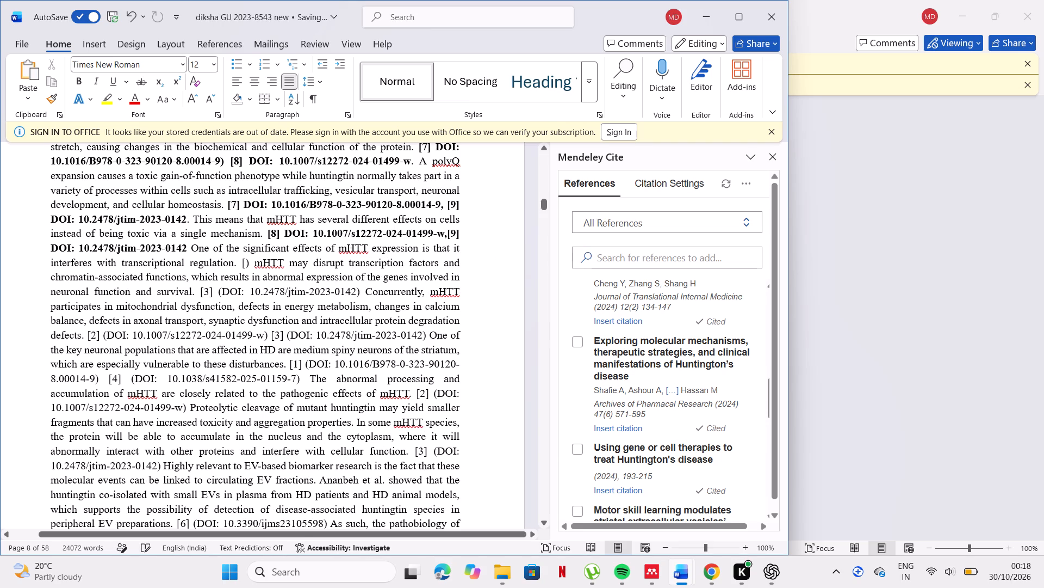
{"action": "left_click", "coordinate": [248, 264]}
{"action": "key", "text": "BackSpace"}
{"action": "key", "text": "BackSpace"}
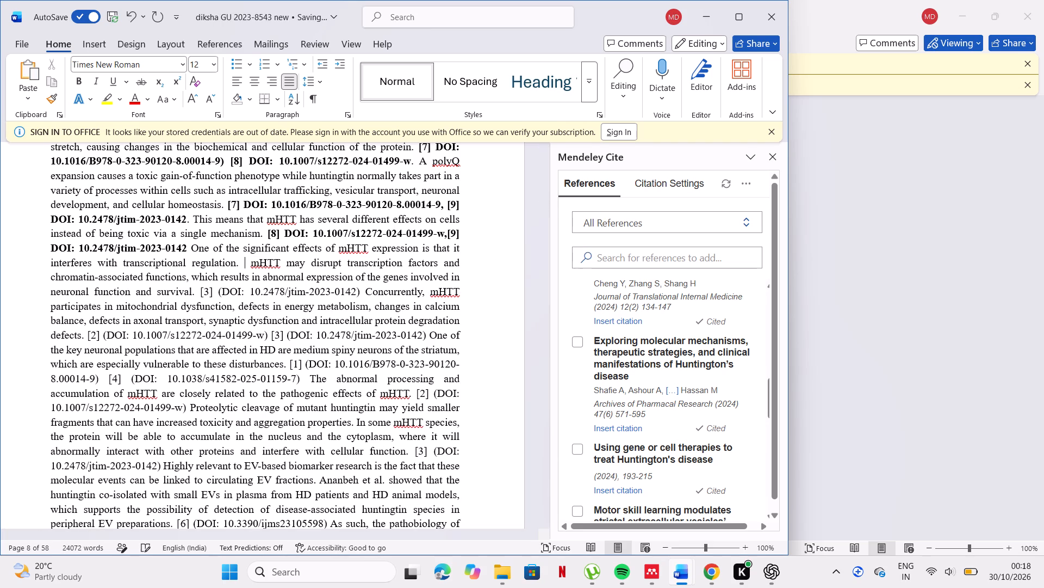
Replace the "[3] (" after "neuronal function and survival." with the Mendeley citation for Cheng et al. 2024.
{"action": "left_click", "coordinate": [222, 297]}
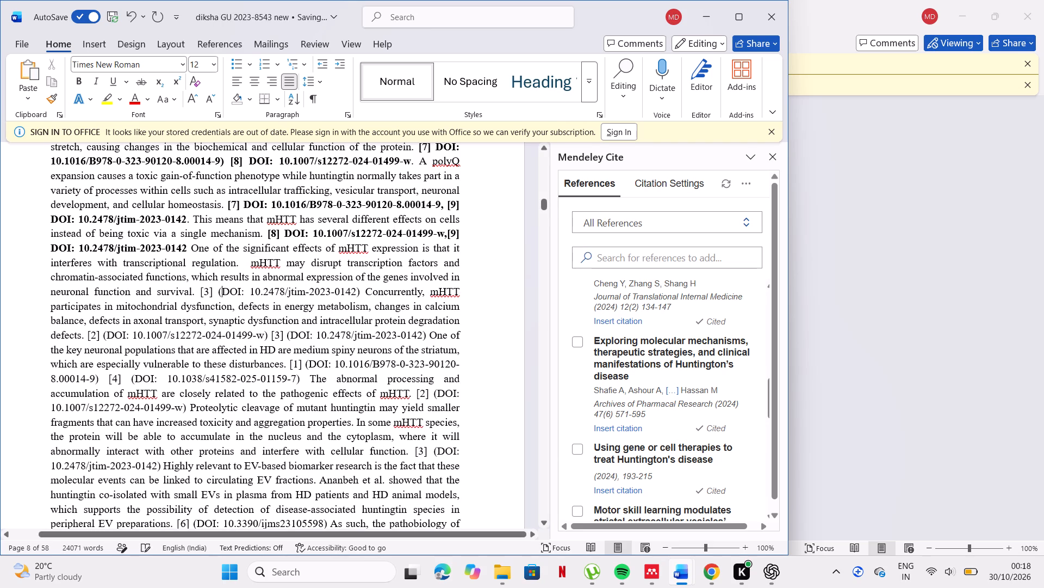
{"action": "key", "text": "BackSpace"}
{"action": "key", "text": "BackSpace"}
{"action": "key", "text": "BackSpace"}
{"action": "key", "text": "BackSpace"}
{"action": "key", "text": "BackSpace"}
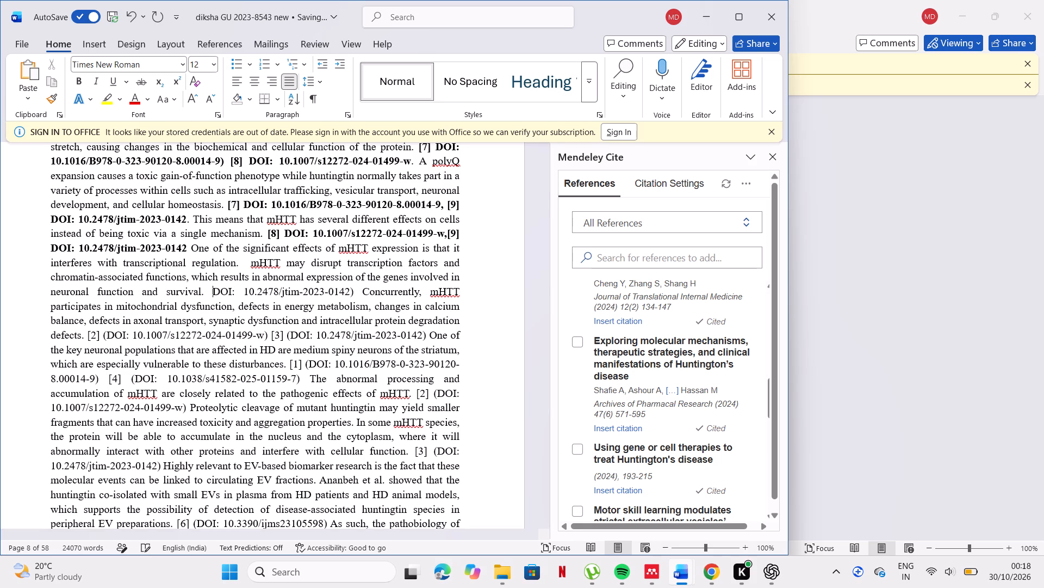
{"action": "left_click", "coordinate": [616, 326]}
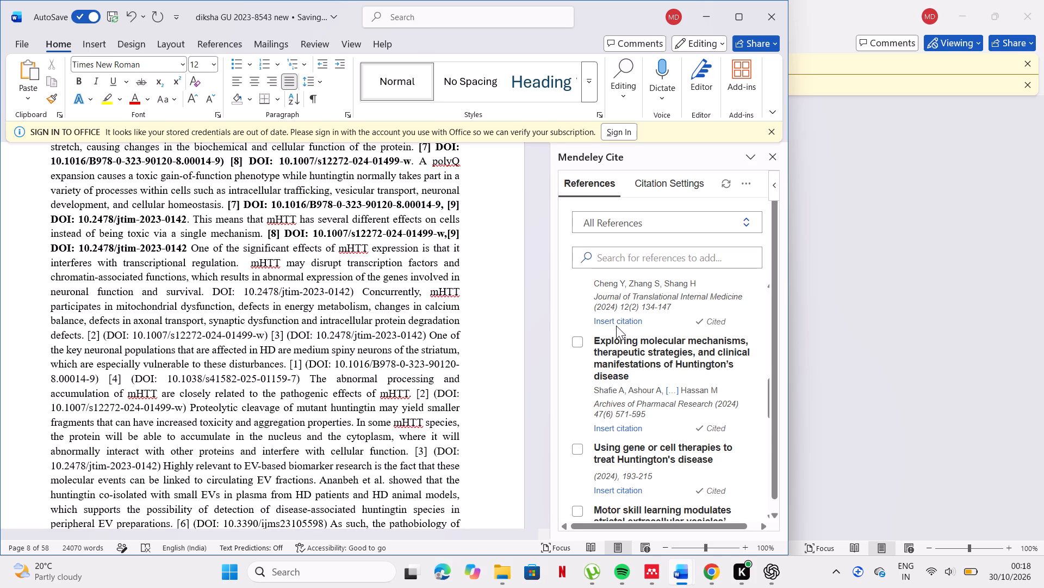
{"action": "left_click", "coordinate": [617, 321]}
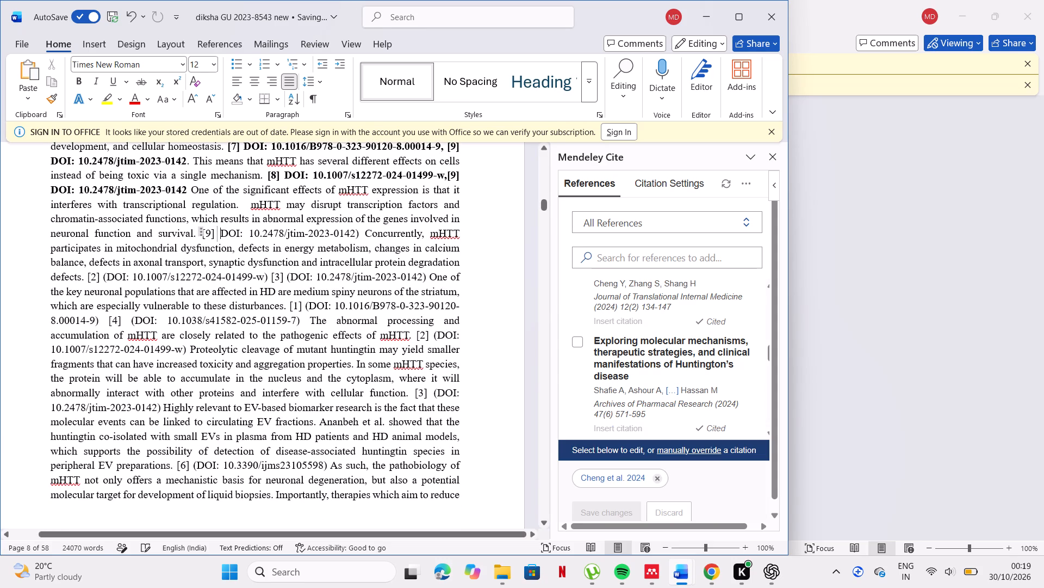
Replace the closing parenthesis after DOI 10.2478/jtim-2023-0142, before "Concurrently", with a period.
{"action": "left_click", "coordinate": [363, 235]}
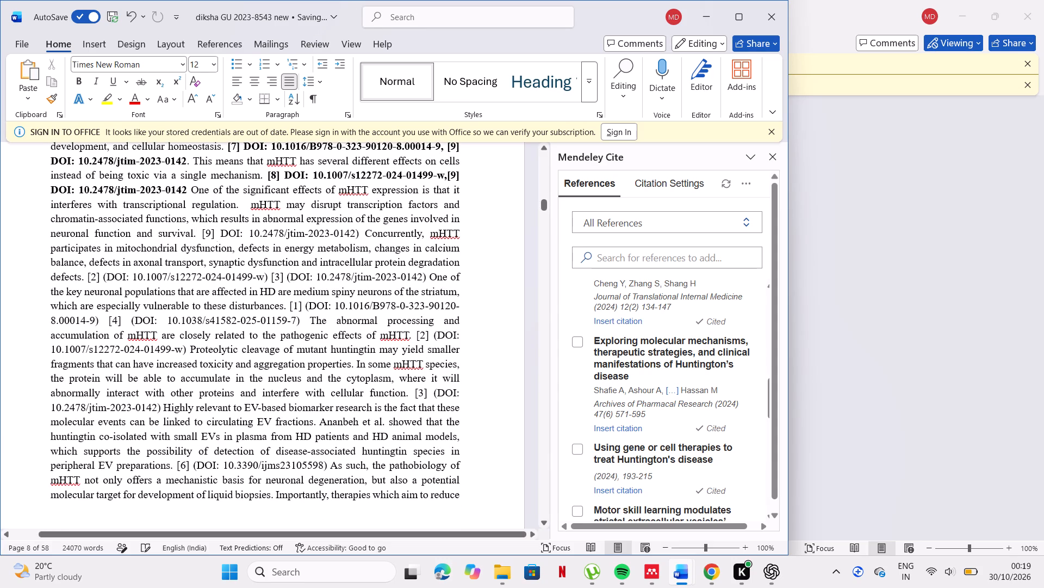
{"action": "key", "text": "BackSpace"}
{"action": "key", "text": "BackSpace"}
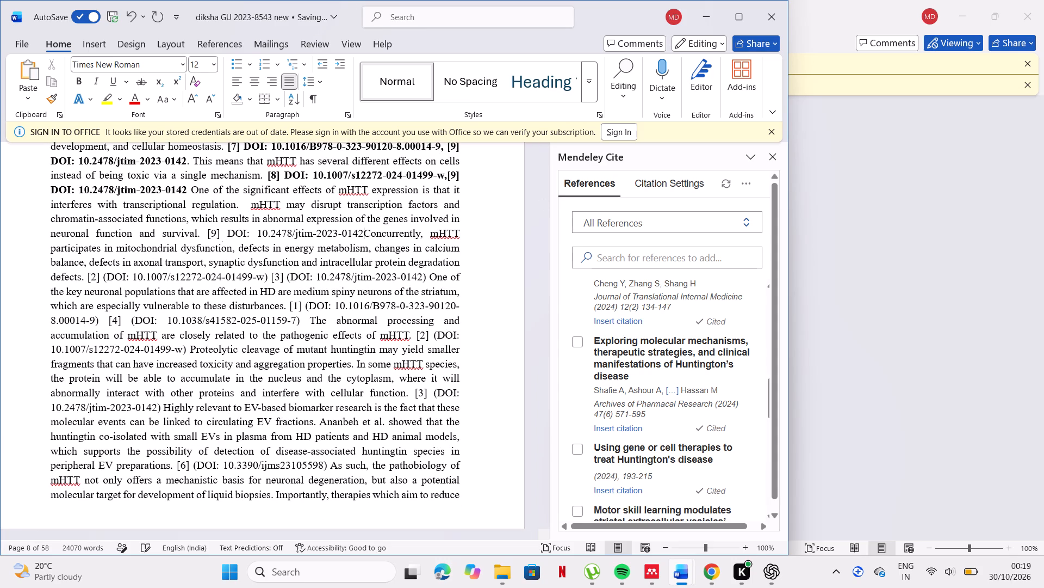
{"action": "key", "text": "space"}
{"action": "key", "text": "period"}
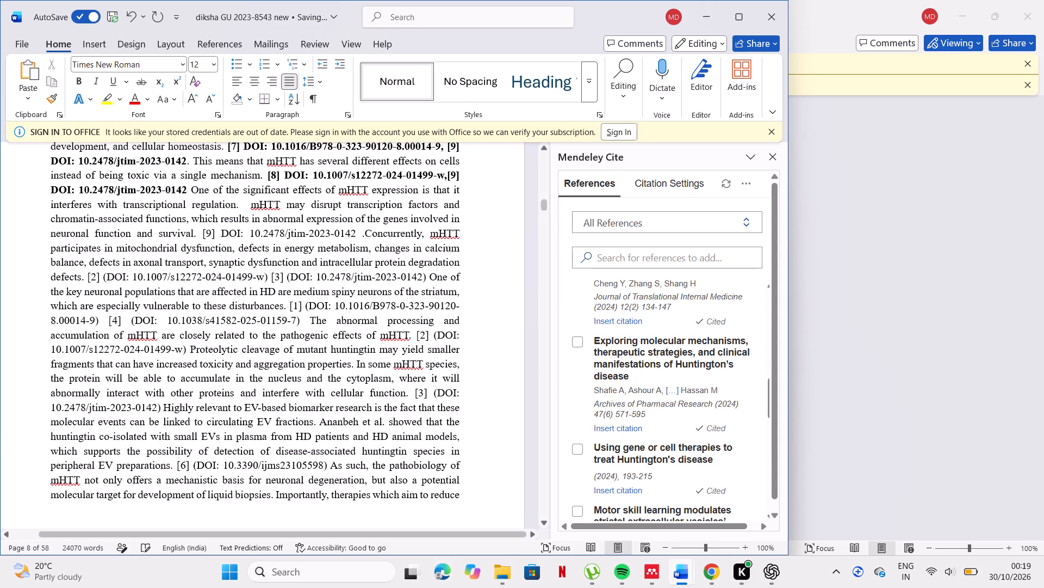
Make the [9] citation and its DOI 10.2478/jtim-2023-0142 after "neuronal function and survival." bold.
{"action": "left_click_drag", "start_coordinate": [206, 238], "coordinate": [366, 235]}
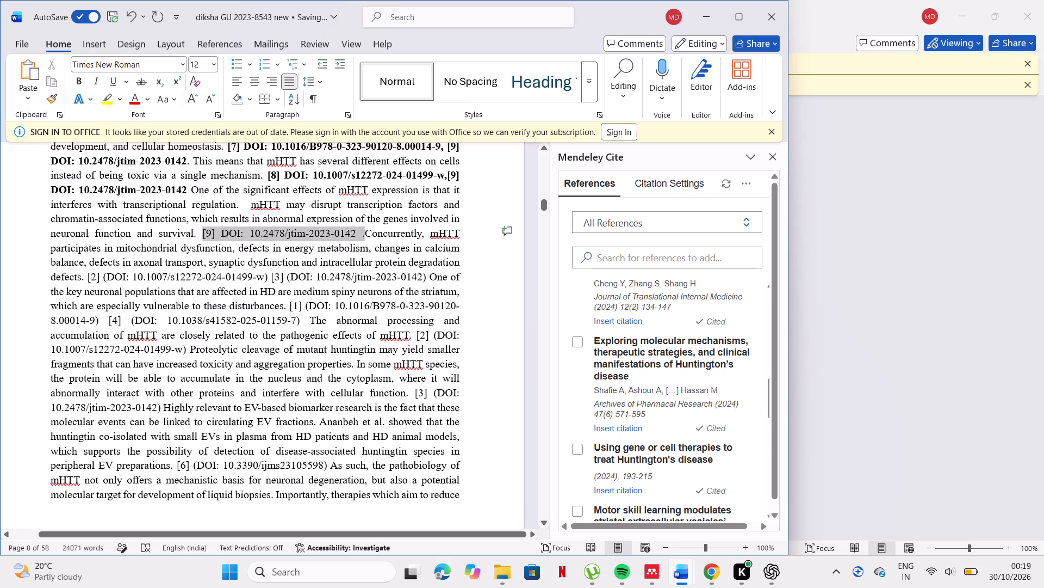
{"action": "left_click_drag", "start_coordinate": [366, 235], "coordinate": [358, 235]}
{"action": "left_click", "coordinate": [365, 210]}
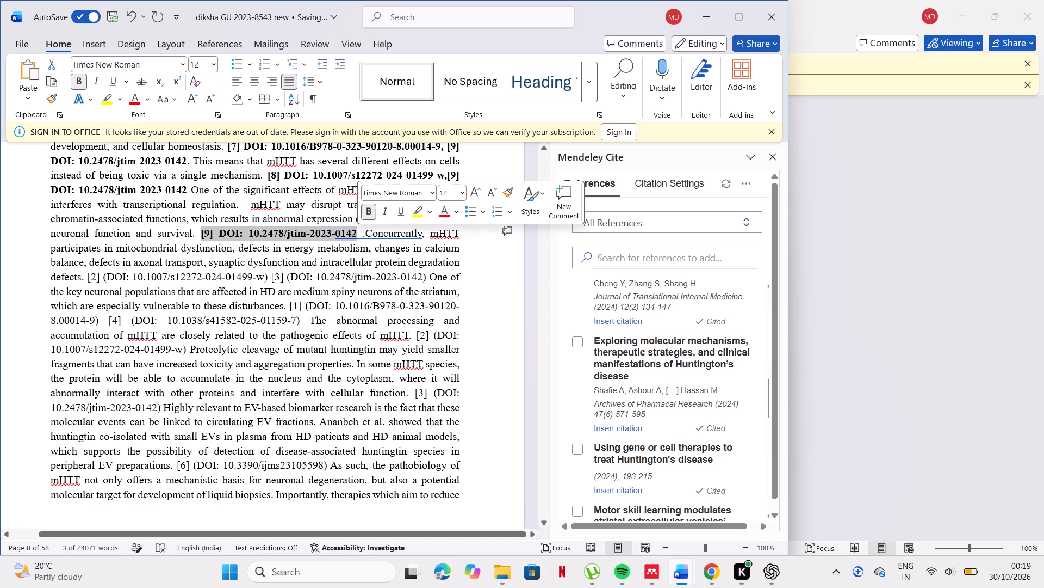
Correct the flagged punctuation spacing before "Concurrently" so the period directly follows the DOI and is followed by a space.
{"action": "left_click", "coordinate": [401, 235]}
{"action": "left_click", "coordinate": [395, 286]}
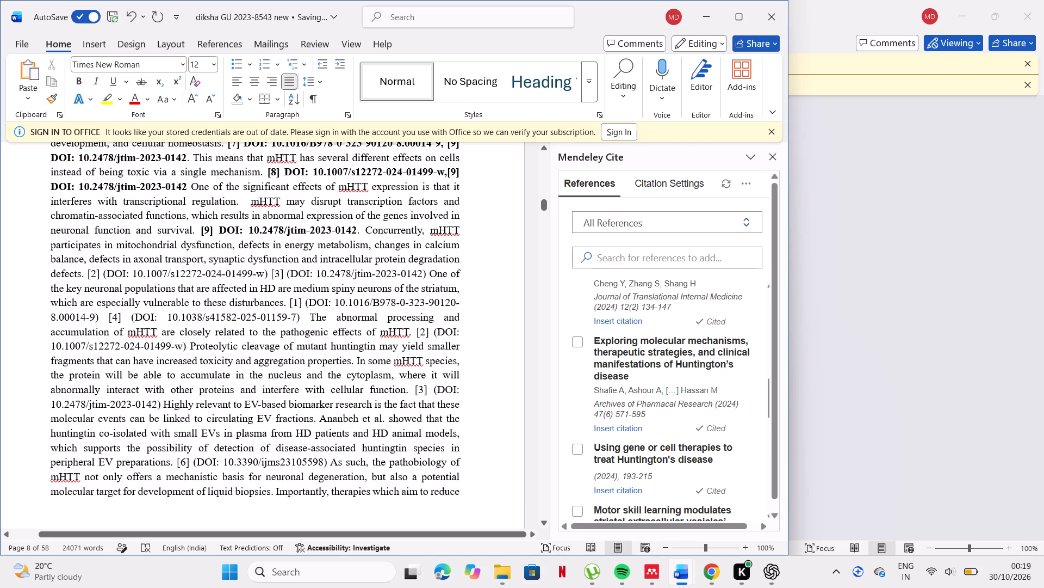
Replace the "[2] (" after "intracellular protein degradation defects." with the Mendeley citation for Shafie et al. 2024.
{"action": "left_click", "coordinate": [105, 274]}
{"action": "key", "text": "BackSpace"}
{"action": "key", "text": "BackSpace"}
{"action": "key", "text": "BackSpace"}
{"action": "key", "text": "BackSpace"}
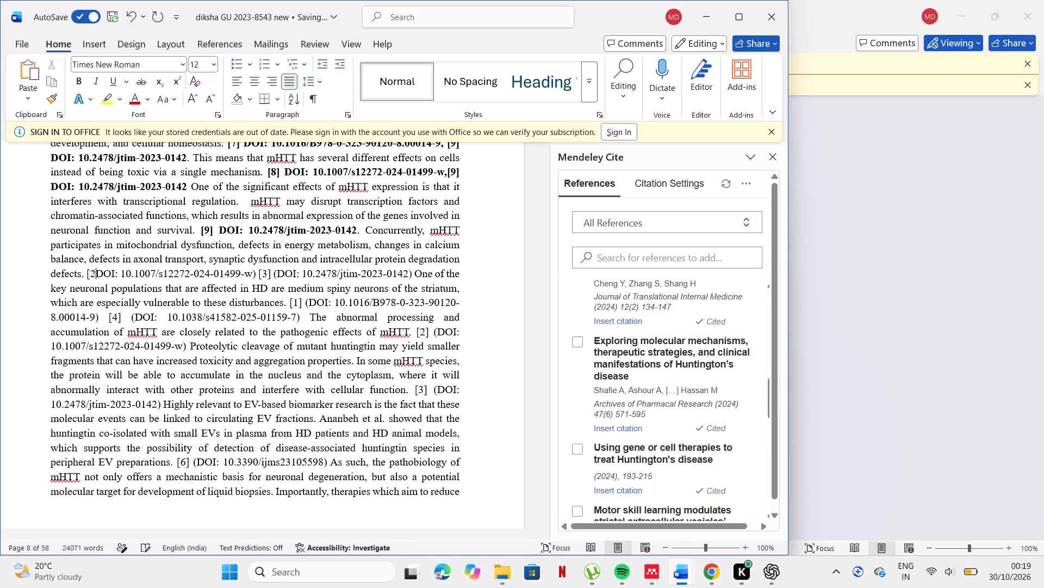
{"action": "key", "text": "BackSpace"}
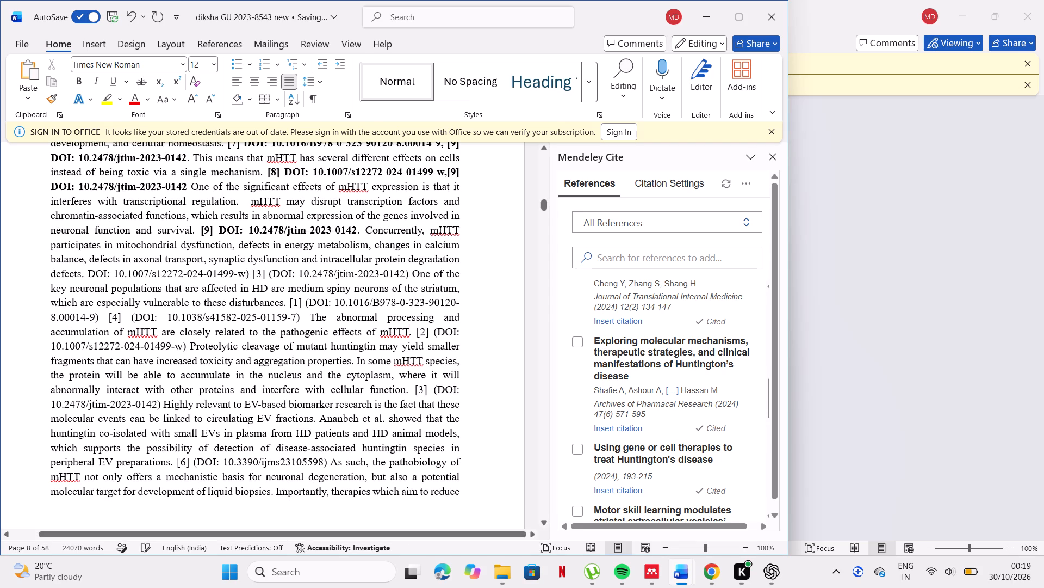
{"action": "left_click", "coordinate": [625, 429]}
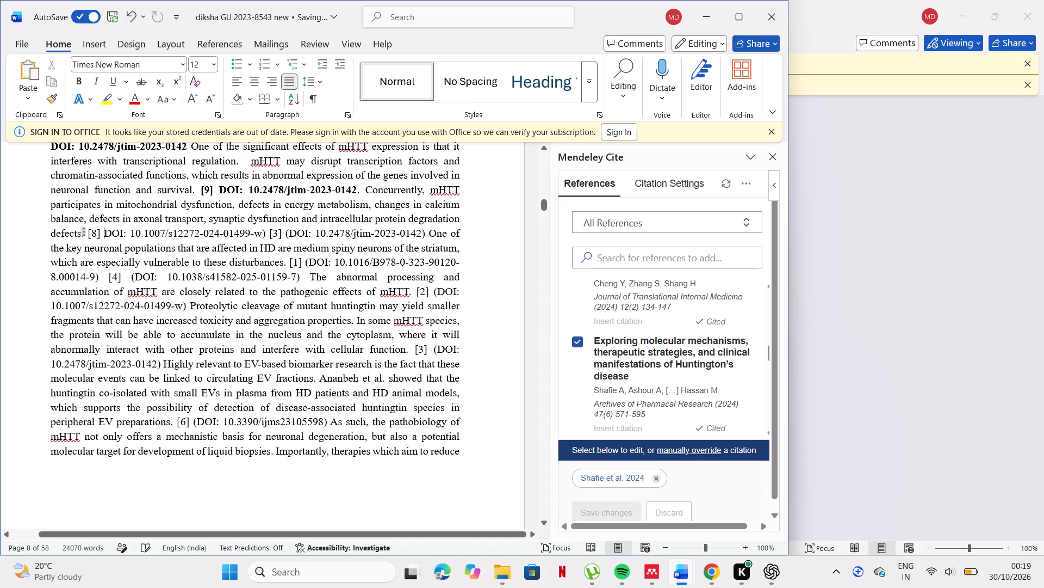
{"action": "left_click_drag", "start_coordinate": [86, 230], "coordinate": [261, 237]}
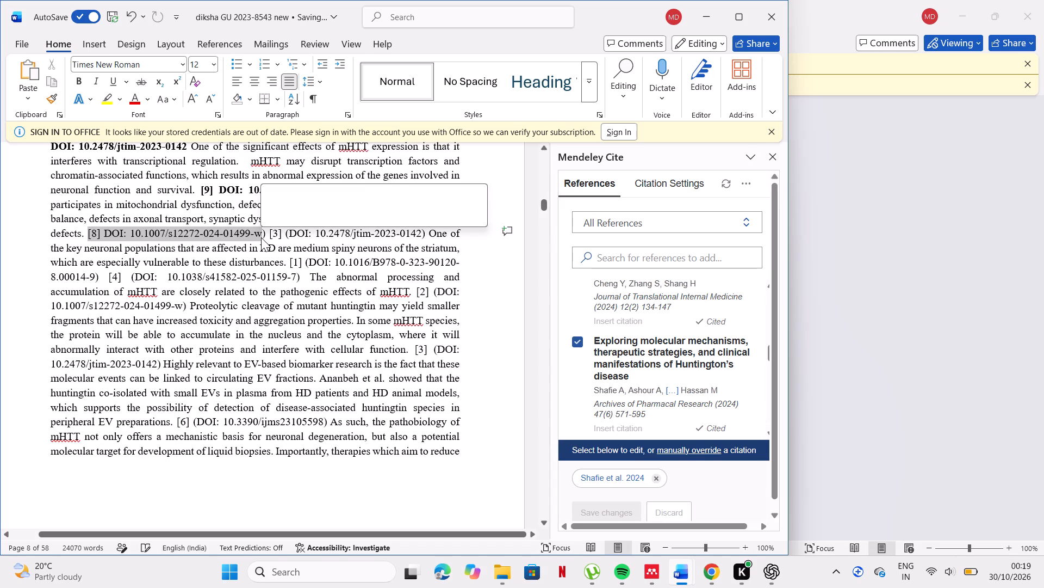
{"action": "left_click", "coordinate": [271, 208]}
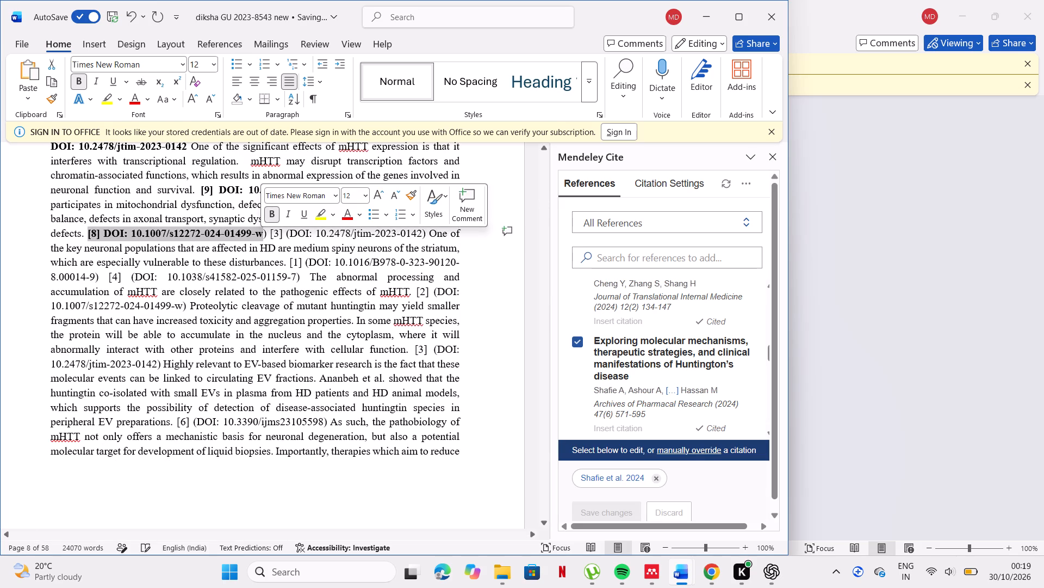
{"action": "left_click", "coordinate": [271, 234]}
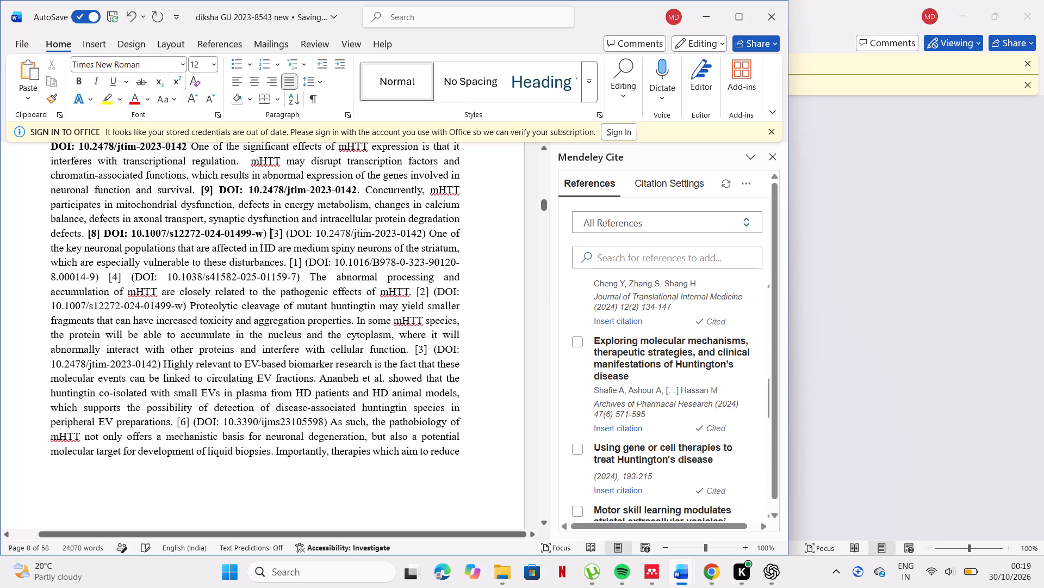
{"action": "left_click", "coordinate": [264, 234]}
{"action": "left_click", "coordinate": [265, 234]}
{"action": "key", "text": "BackSpace"}
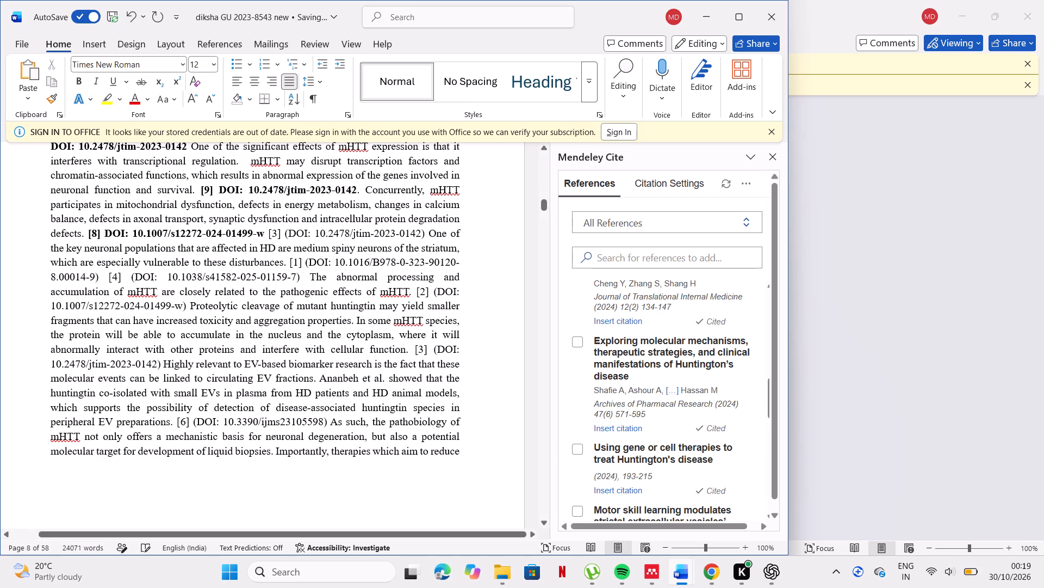
Replace the "[3] (" after the bold [8] DOI in the "degradation defects." reference with a comma.
{"action": "left_click", "coordinate": [286, 234]}
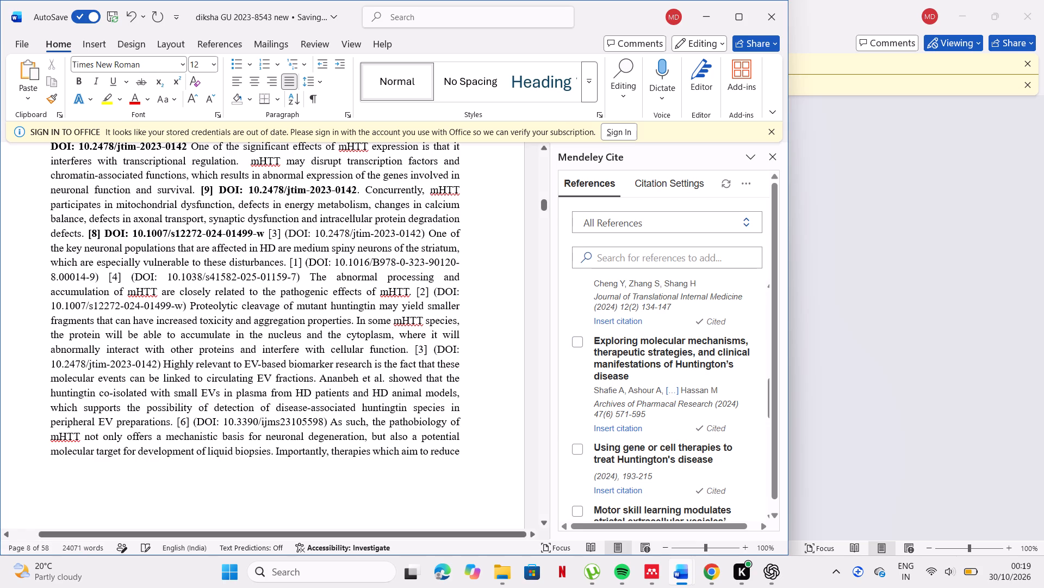
{"action": "left_click", "coordinate": [288, 232]}
{"action": "key", "text": "BackSpace"}
{"action": "key", "text": "BackSpace"}
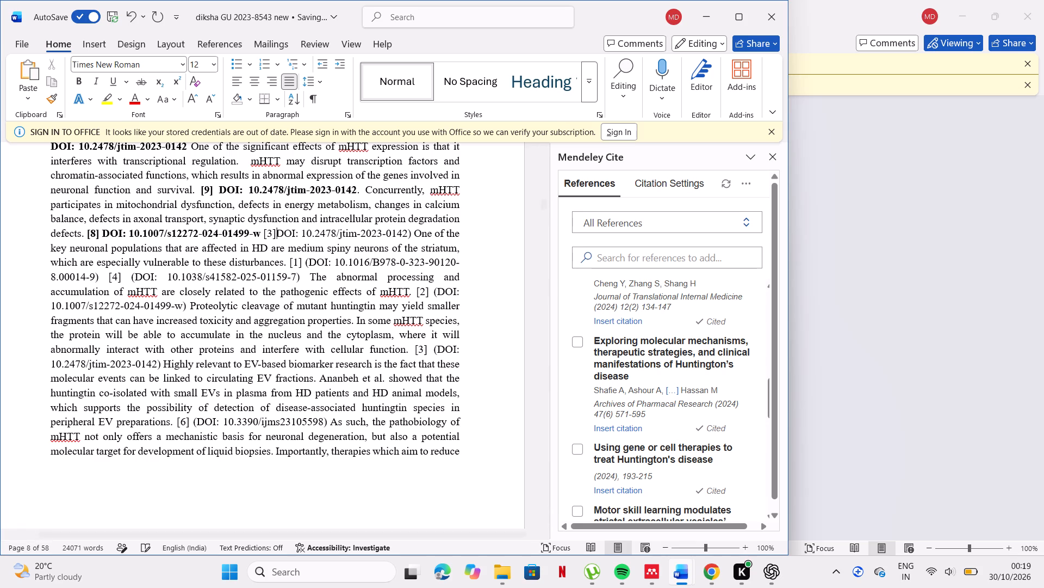
{"action": "key", "text": "BackSpace"}
{"action": "key", "text": "BackSpace"}
{"action": "key", "text": "BackSpace"}
{"action": "key", "text": "BackSpace"}
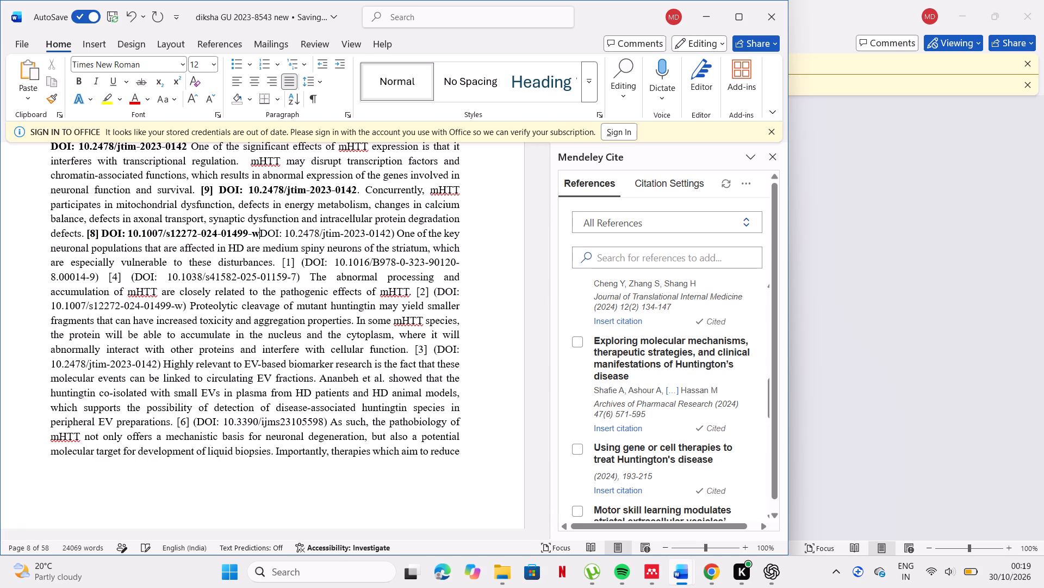
{"action": "key", "text": "comma"}
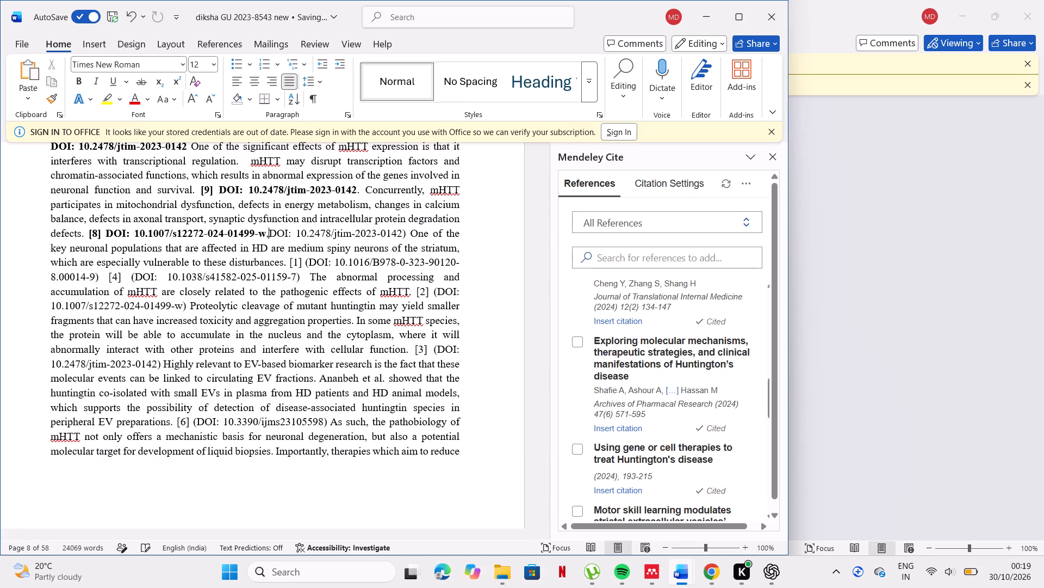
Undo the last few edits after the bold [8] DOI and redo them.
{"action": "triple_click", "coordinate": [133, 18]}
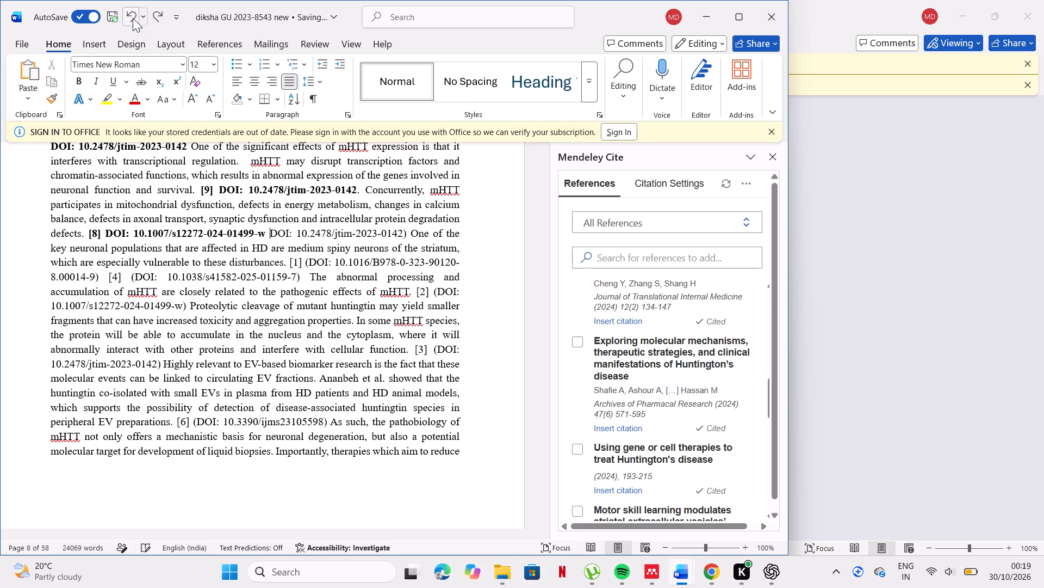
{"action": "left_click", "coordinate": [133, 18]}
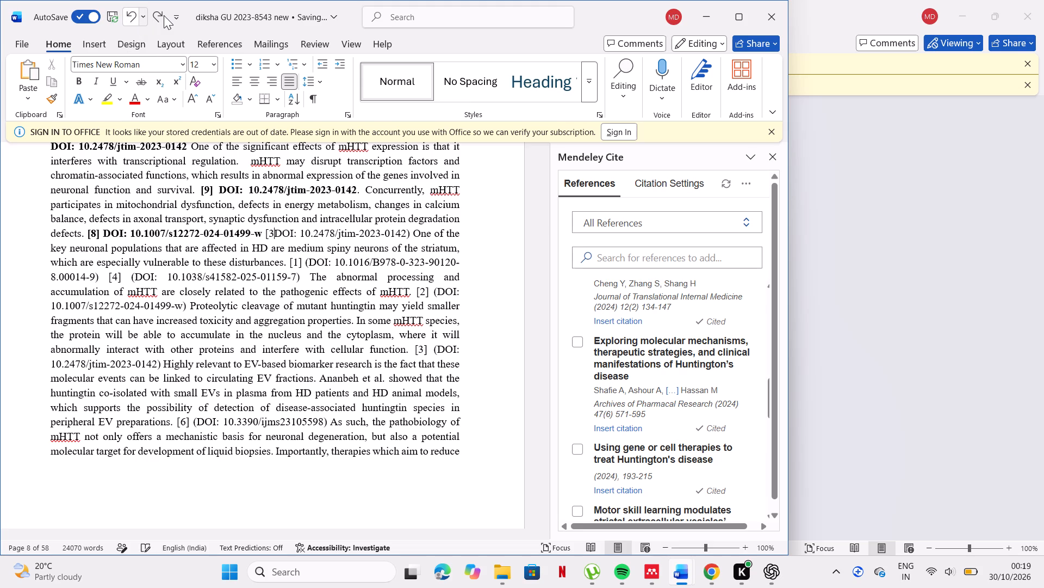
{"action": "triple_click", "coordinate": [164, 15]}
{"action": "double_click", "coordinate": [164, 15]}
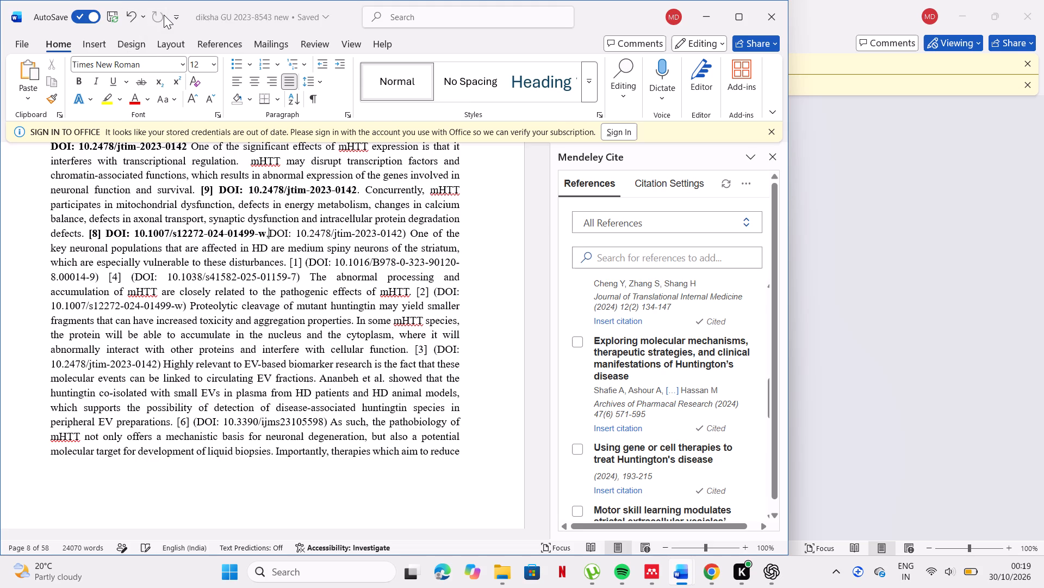
{"action": "left_click", "coordinate": [629, 320]}
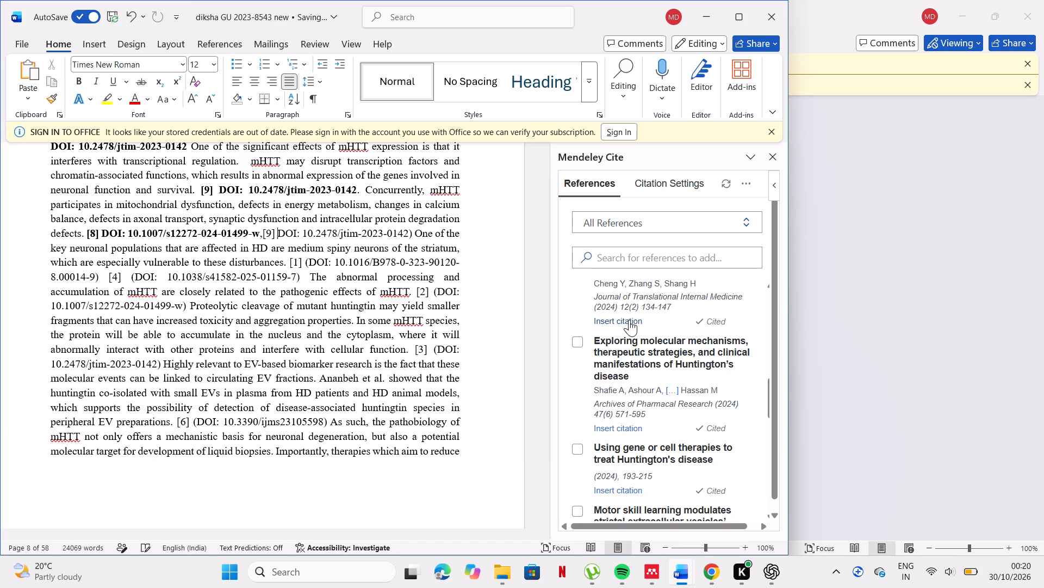
Make the [9] citation and DOI 10.2478/jtim-2023-0142 before "One of the key neuronal populations" bold and delete its closing parenthesis.
{"action": "left_click_drag", "start_coordinate": [263, 229], "coordinate": [338, 243]}
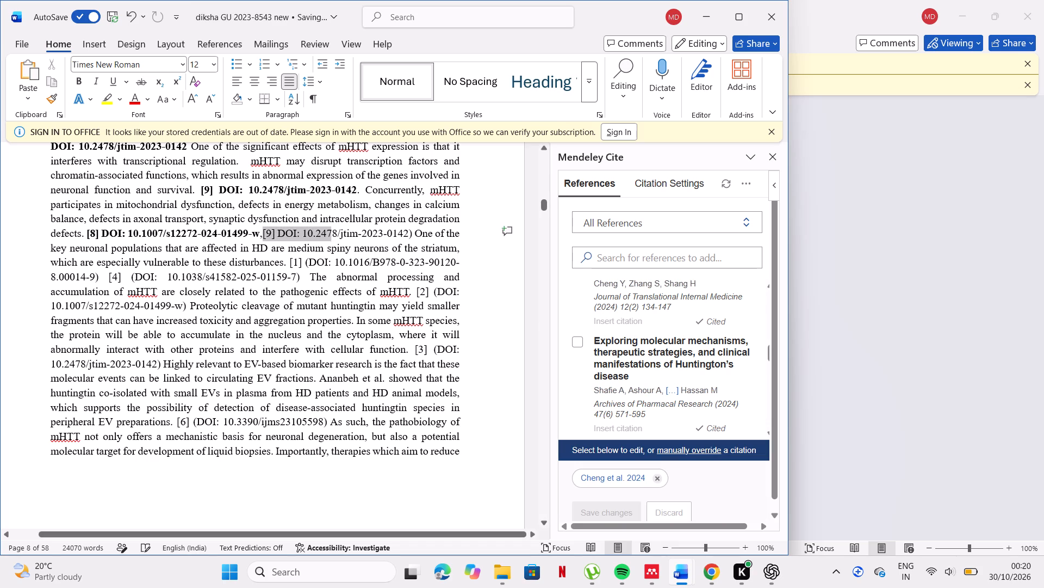
{"action": "left_click_drag", "start_coordinate": [338, 243], "coordinate": [406, 233]}
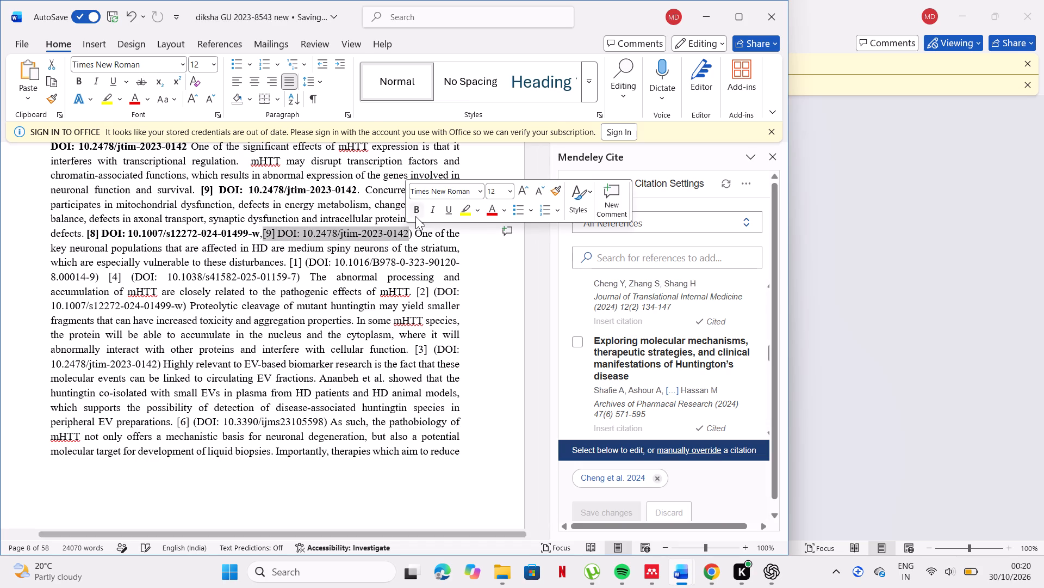
{"action": "left_click", "coordinate": [415, 215]}
{"action": "left_click", "coordinate": [425, 237]}
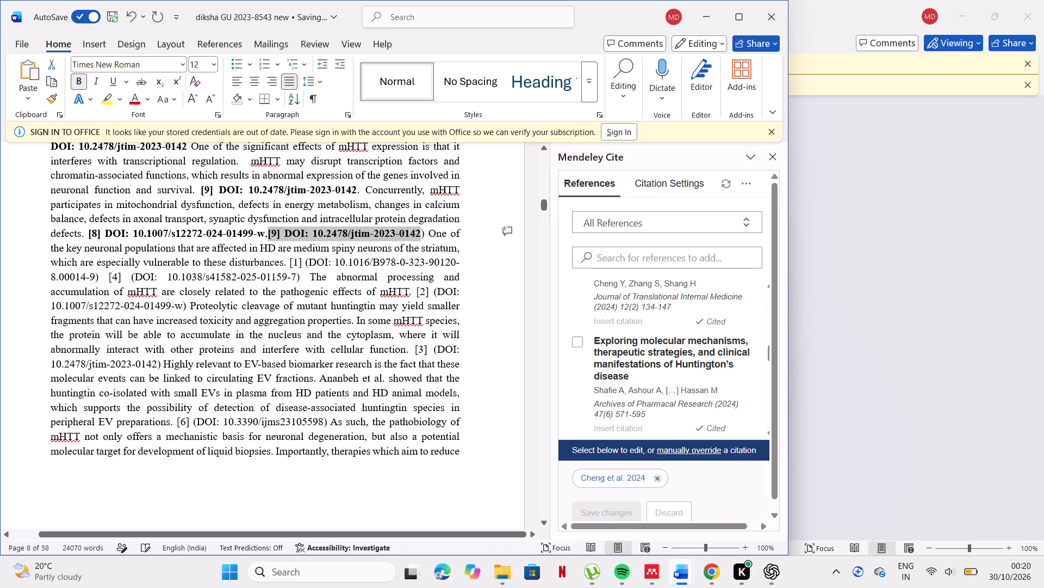
{"action": "key", "text": "BackSpace"}
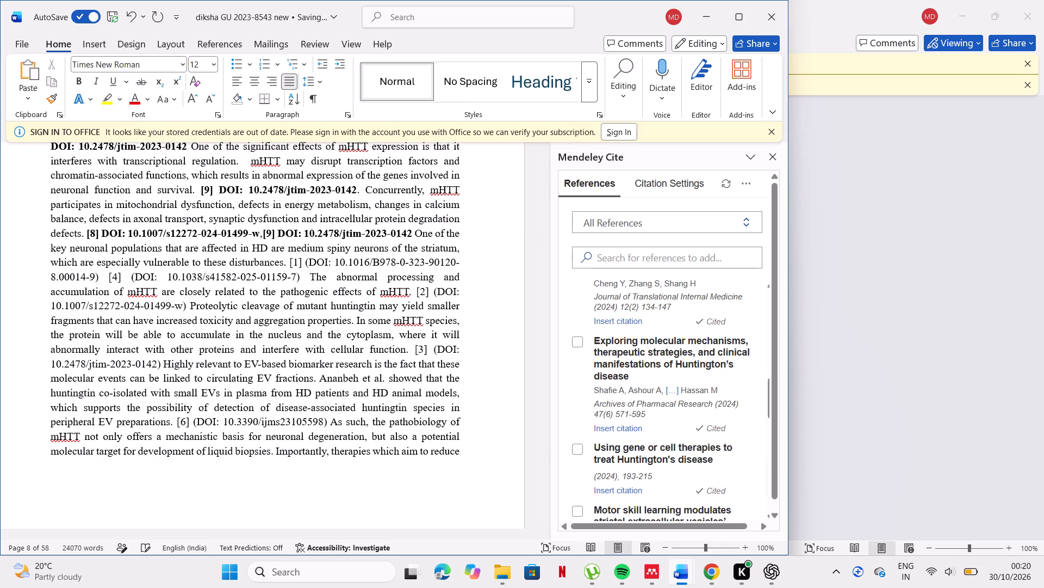
Add a period after the bold DOI 10.2478/jtim-2023-0142 preceding "One of the key neuronal populations".
{"action": "key", "text": "period"}
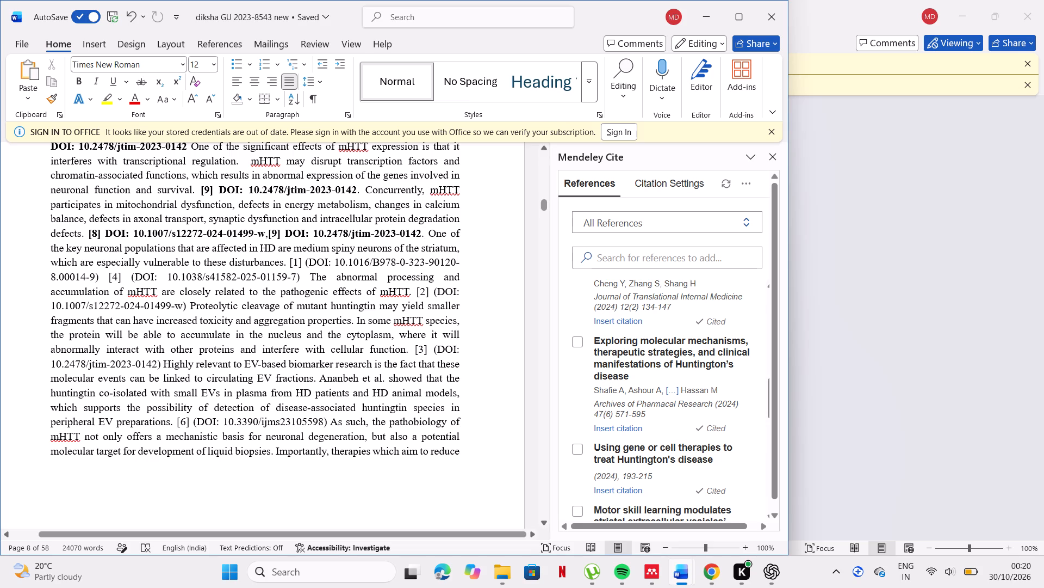
{"action": "left_click", "coordinate": [310, 260]}
{"action": "key", "text": "BackSpace"}
{"action": "key", "text": "BackSpace"}
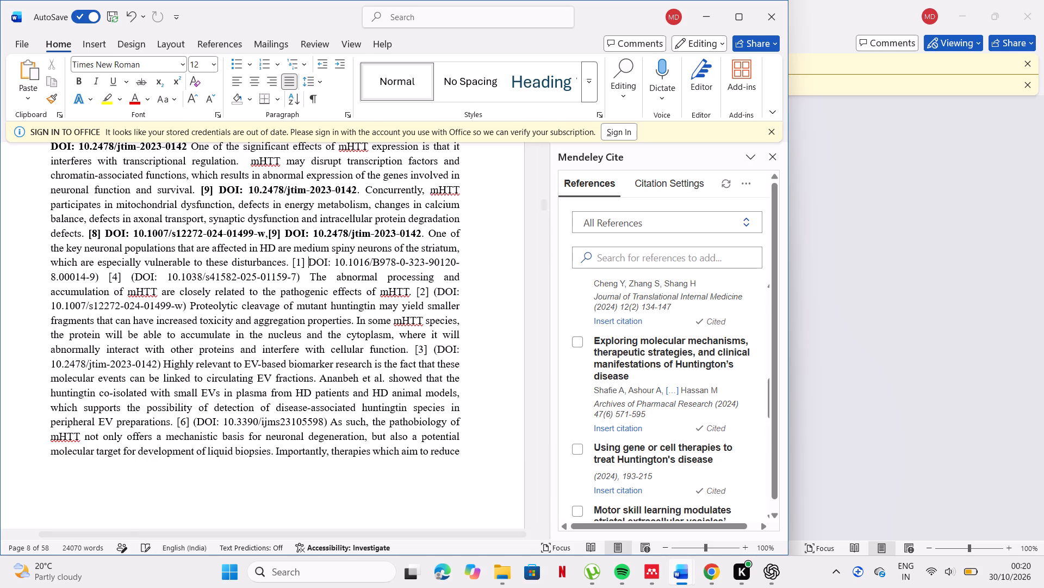
{"action": "key", "text": "BackSpace"}
{"action": "key", "text": "BackSpace"}
{"action": "key", "text": "BackSpace"}
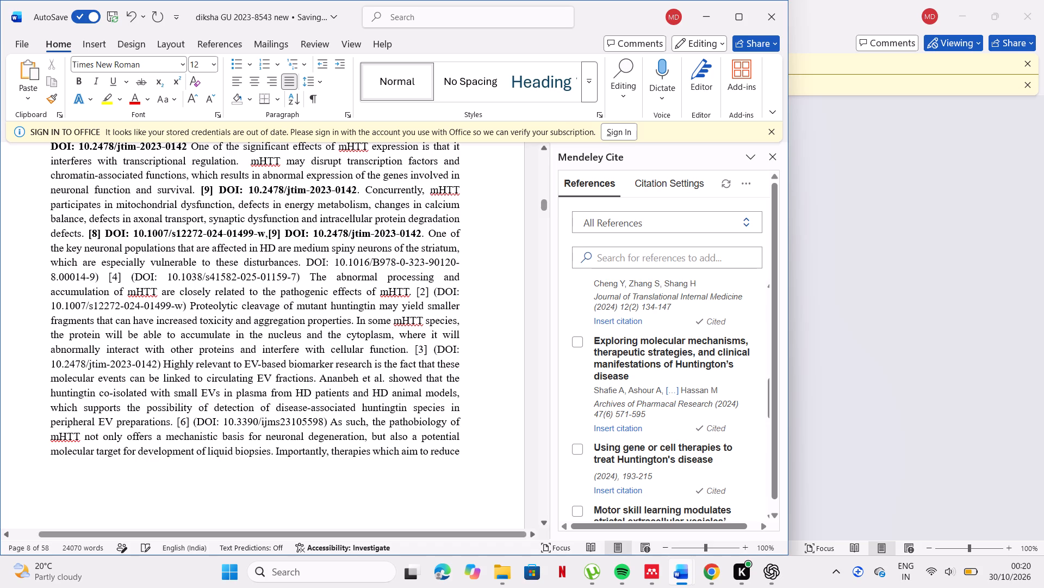
{"action": "left_click", "coordinate": [630, 488]}
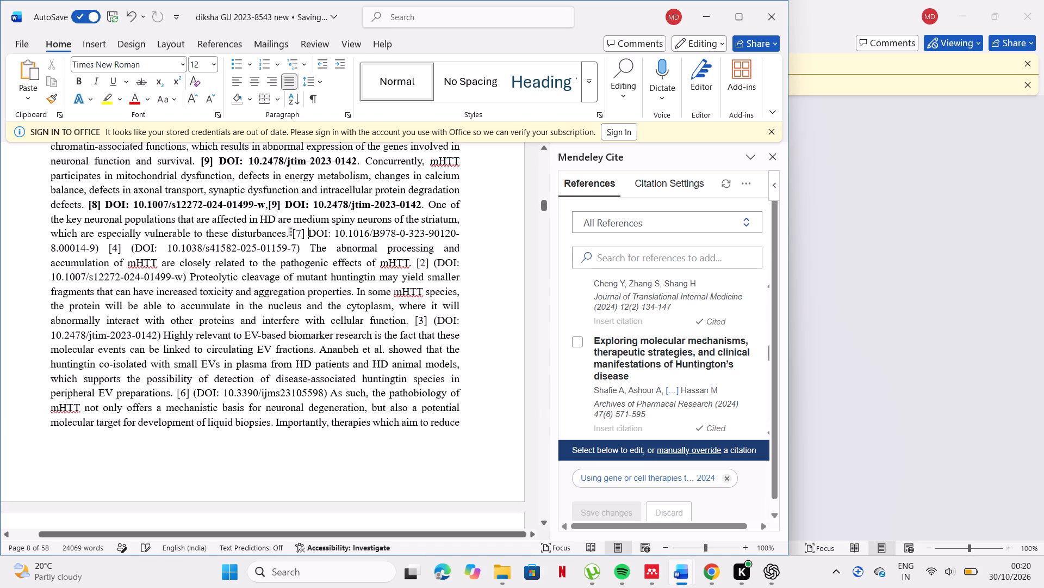
{"action": "left_click_drag", "start_coordinate": [295, 229], "coordinate": [311, 243]}
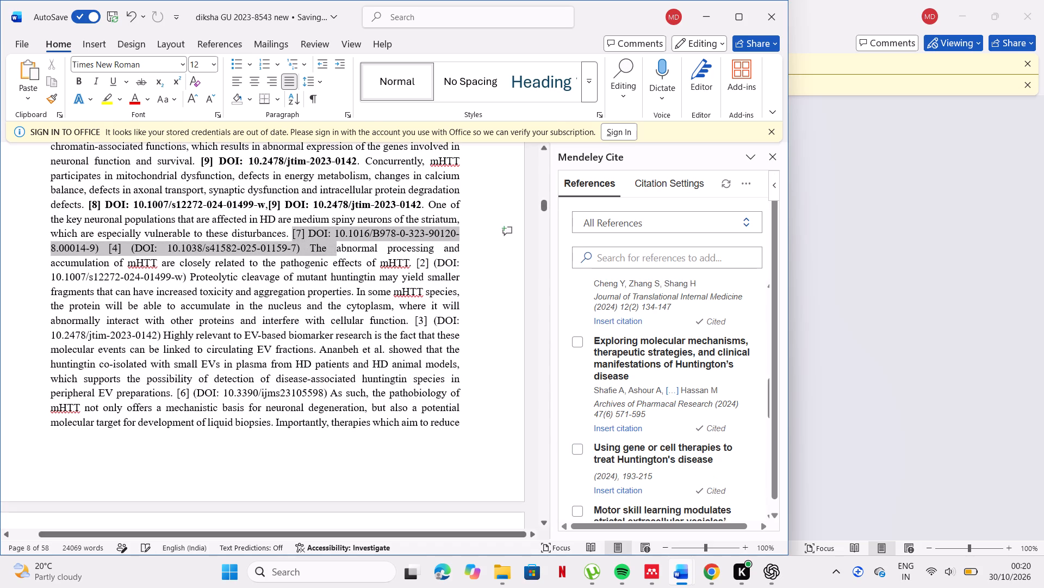
{"action": "left_click_drag", "start_coordinate": [311, 243], "coordinate": [98, 246]}
{"action": "left_click", "coordinate": [108, 225]}
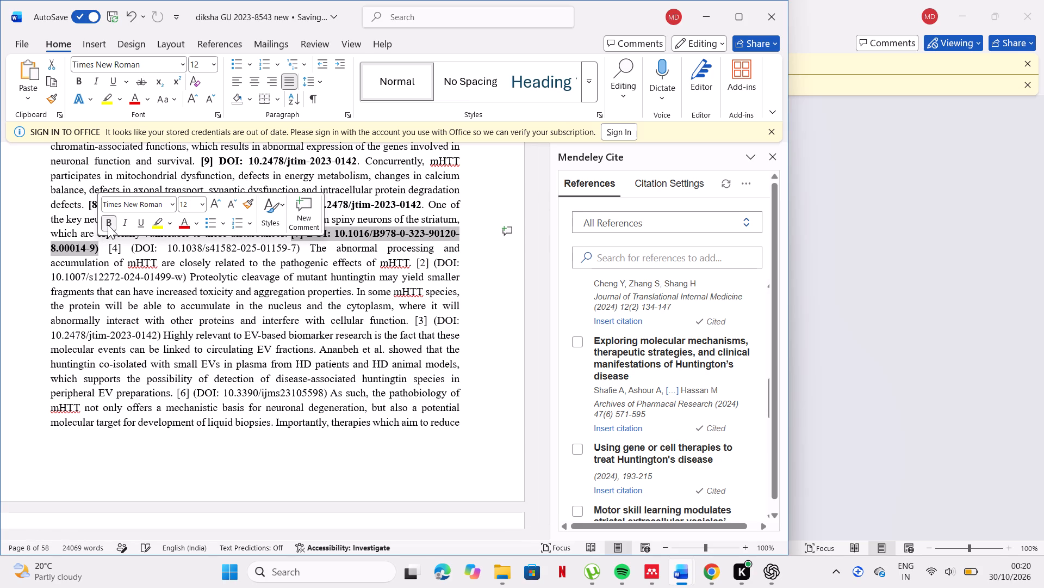
{"action": "left_click", "coordinate": [101, 247]}
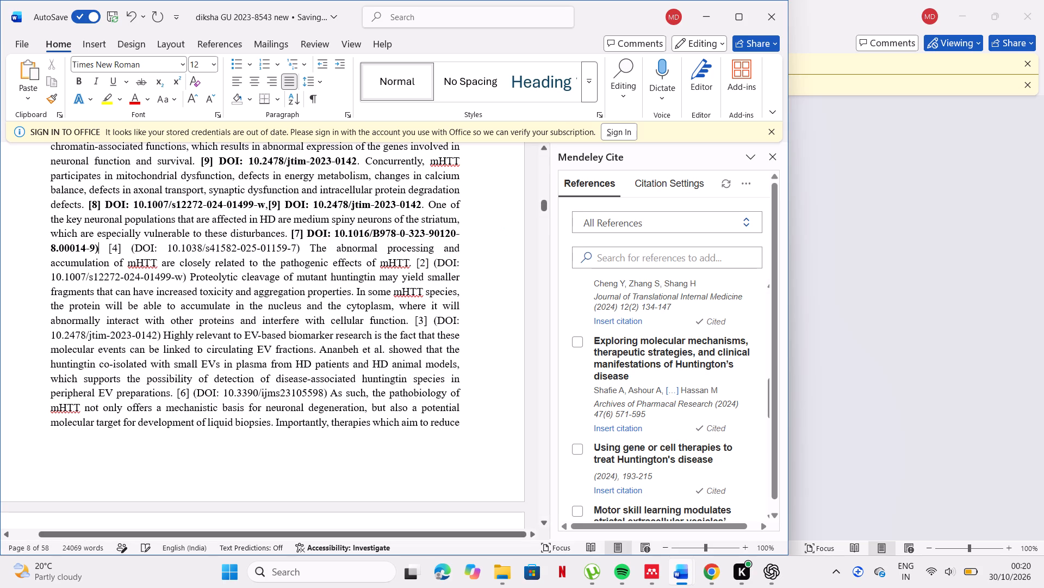
{"action": "key", "text": "BackSpace"}
{"action": "key", "text": "comma"}
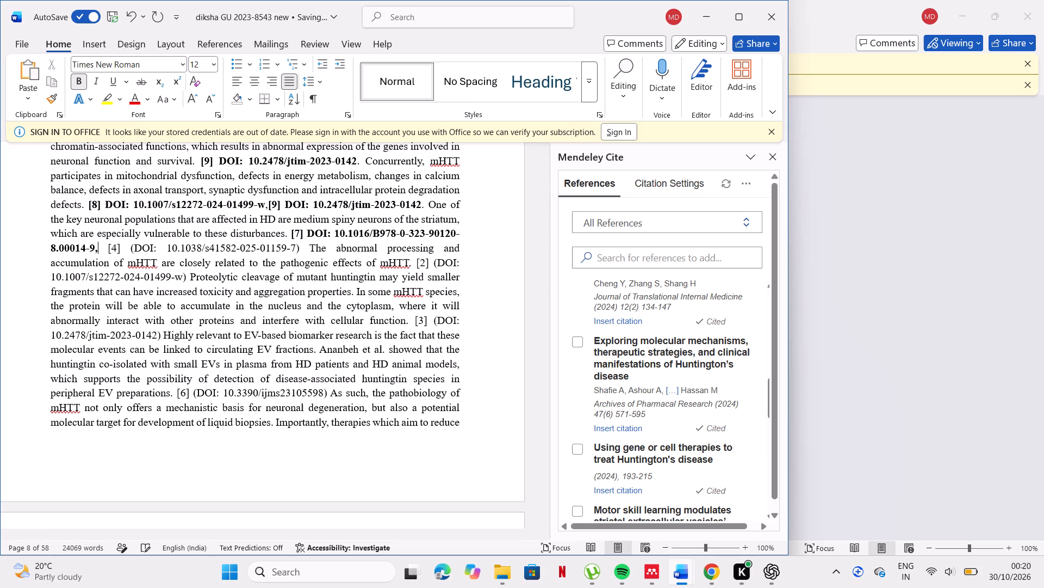
{"action": "left_click", "coordinate": [135, 247]}
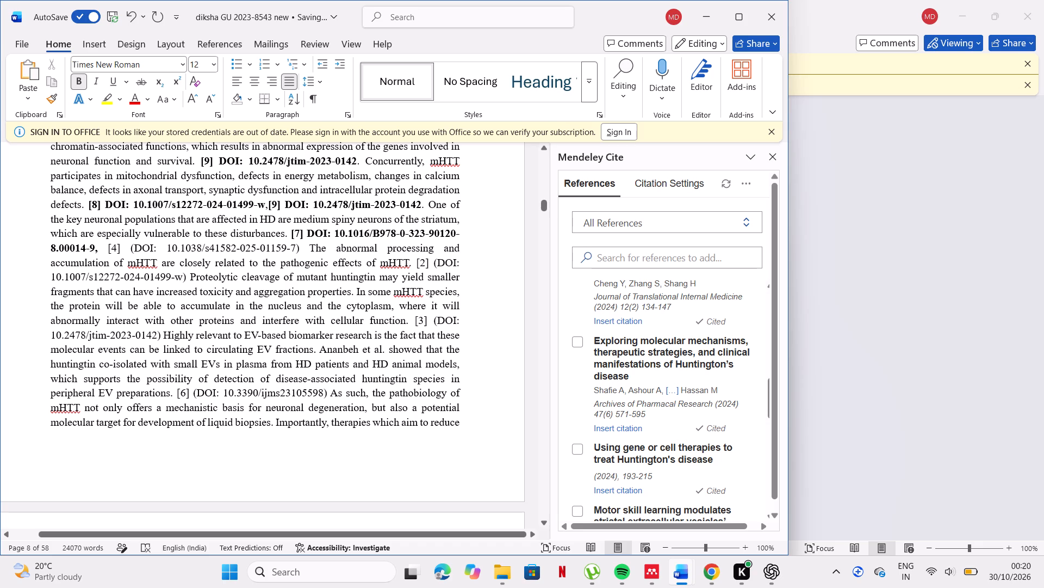
{"action": "key", "text": "BackSpace"}
{"action": "key", "text": "BackSpace"}
{"action": "key", "text": "BackSpace"}
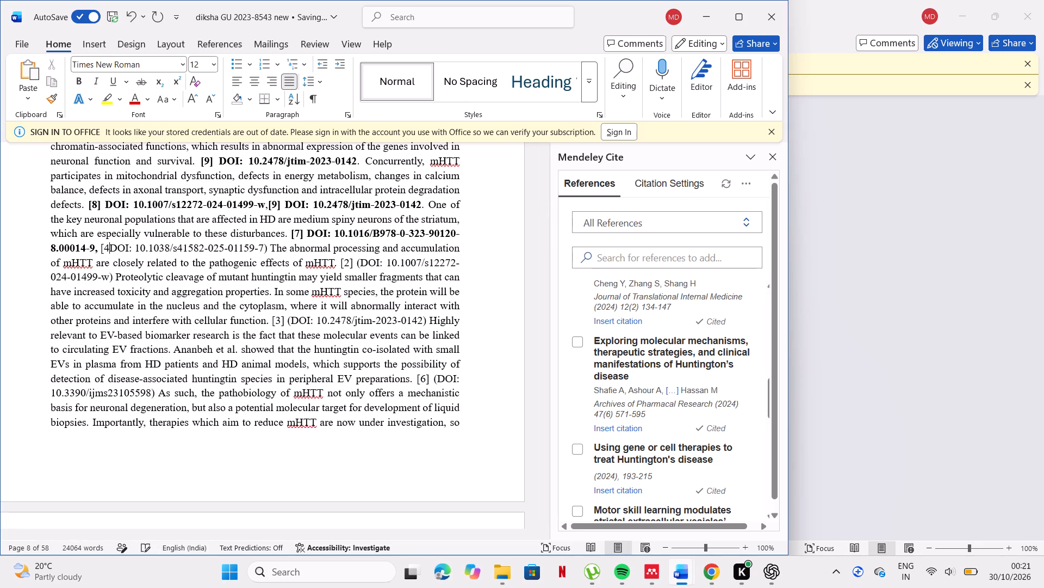
{"action": "key", "text": "BackSpace"}
{"action": "key", "text": "BackSpace"}
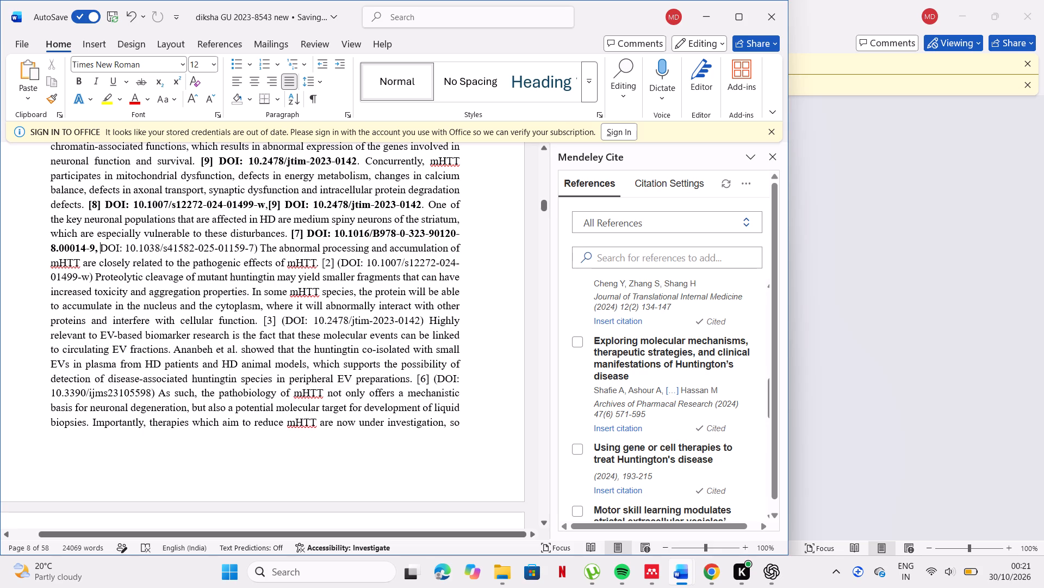
{"action": "scroll", "coordinate": [668, 317], "scroll_direction": "up", "scroll_amount": 1}
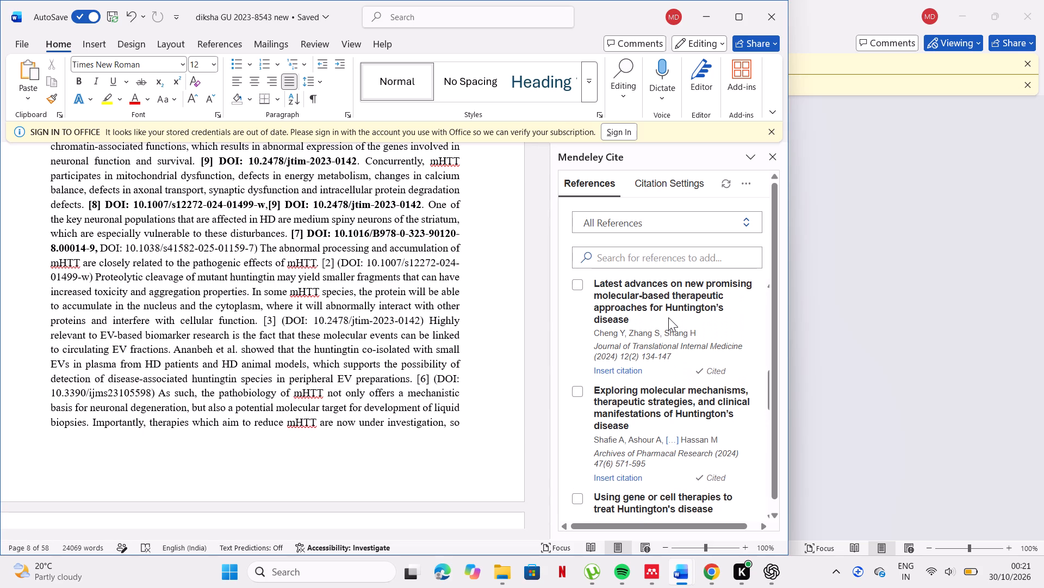
{"action": "scroll", "coordinate": [668, 317], "scroll_direction": "up", "scroll_amount": 1}
{"action": "left_click", "coordinate": [630, 356]}
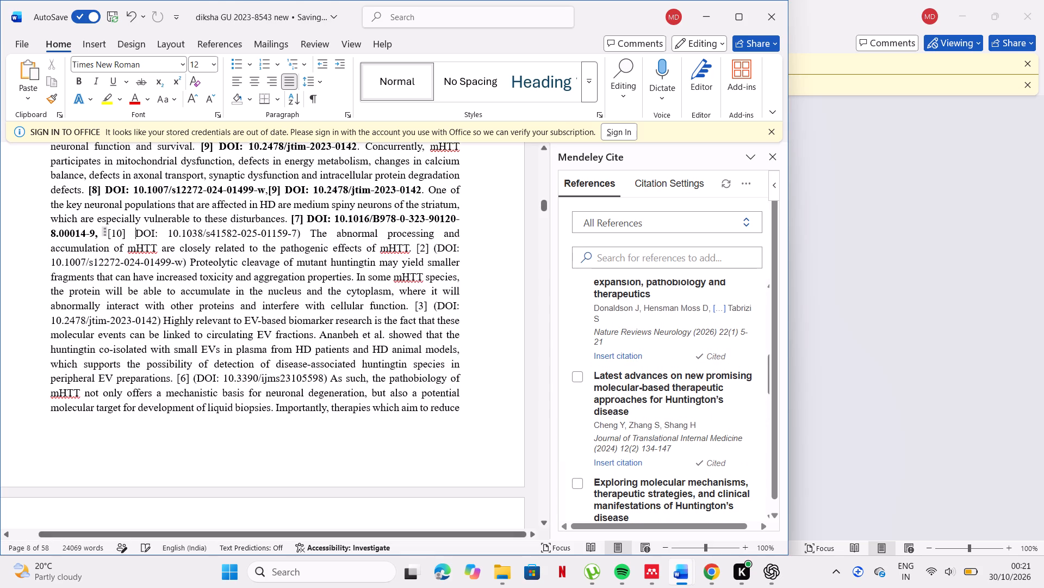
{"action": "left_click_drag", "start_coordinate": [302, 236], "coordinate": [104, 231]}
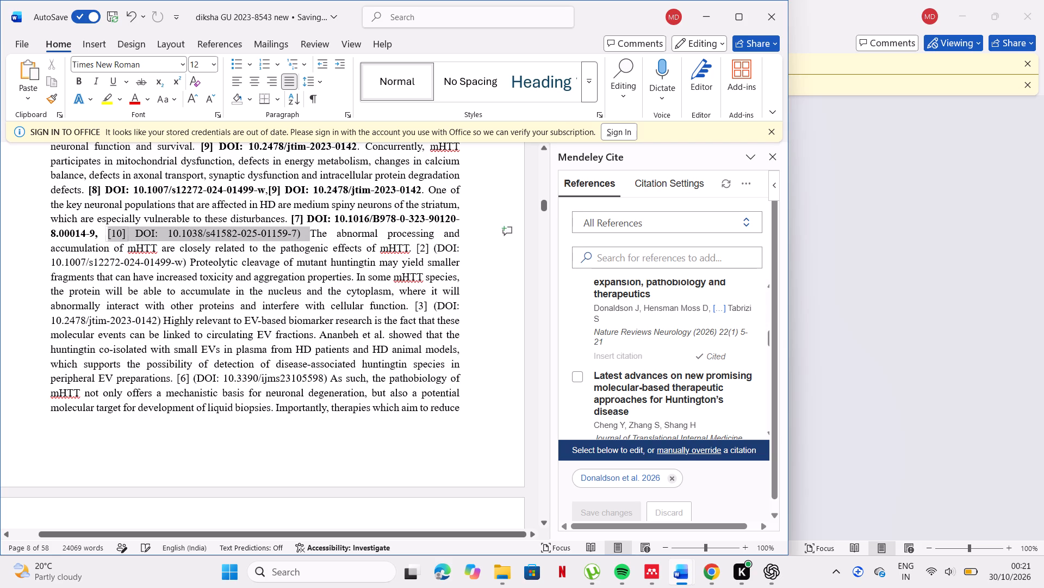
{"action": "left_click_drag", "start_coordinate": [104, 231], "coordinate": [103, 231]}
{"action": "left_click", "coordinate": [110, 213]}
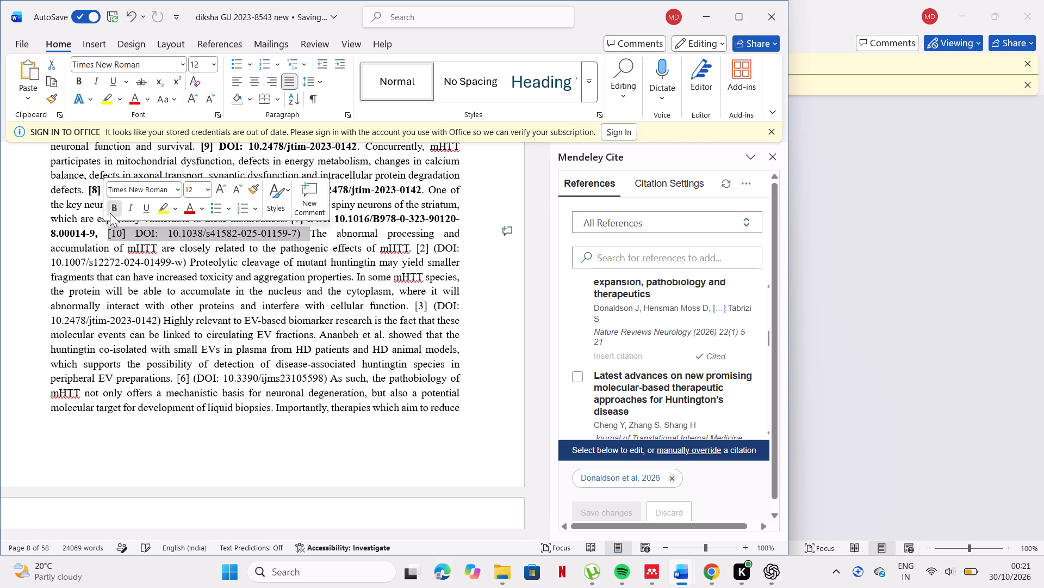
{"action": "left_click", "coordinate": [307, 235]}
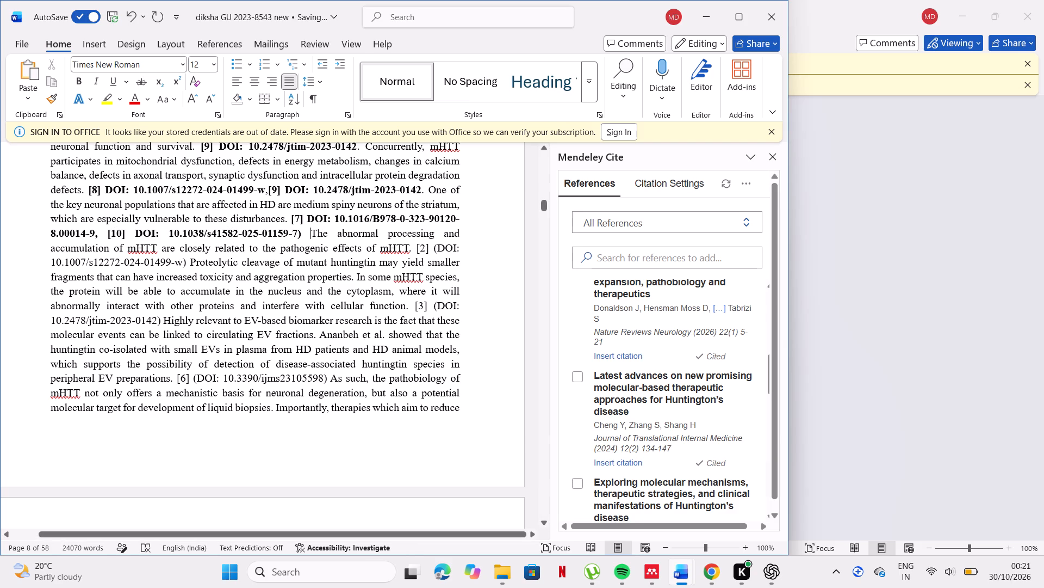
{"action": "left_click", "coordinate": [303, 234]}
{"action": "key", "text": "BackSpace"}
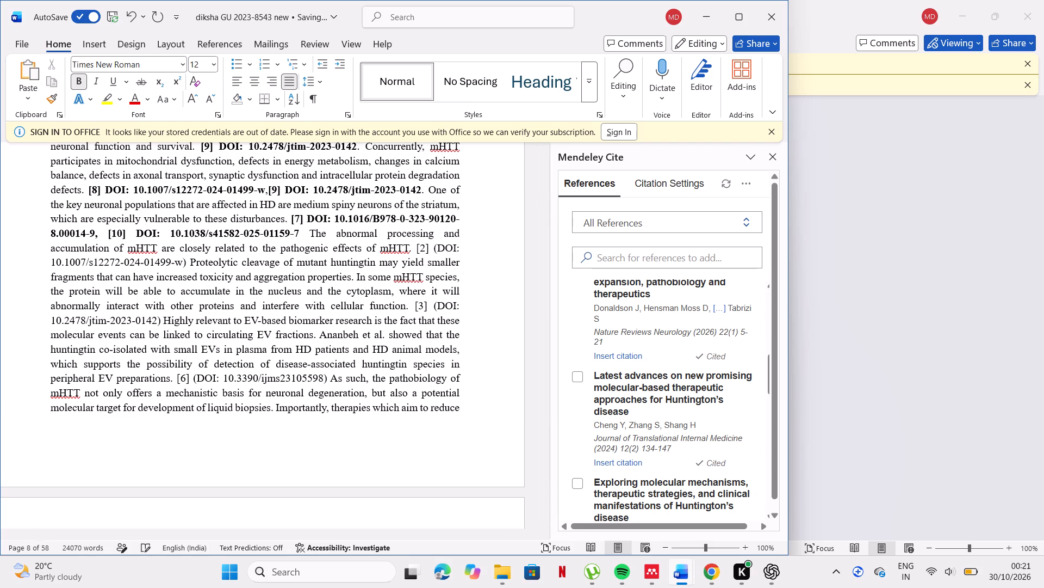
{"action": "key", "text": "comma"}
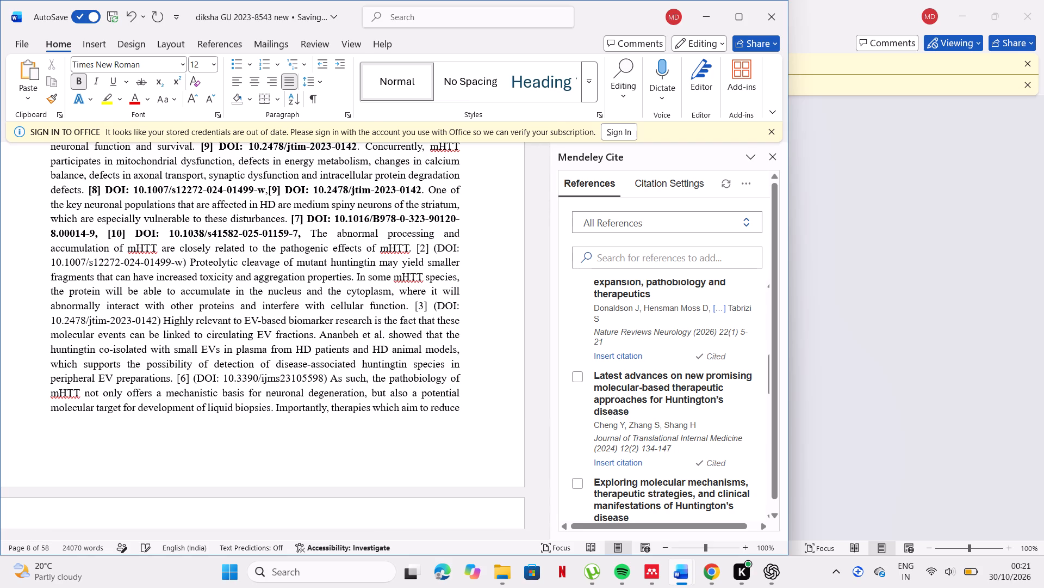
{"action": "key", "text": "BackSpace"}
{"action": "key", "text": "period"}
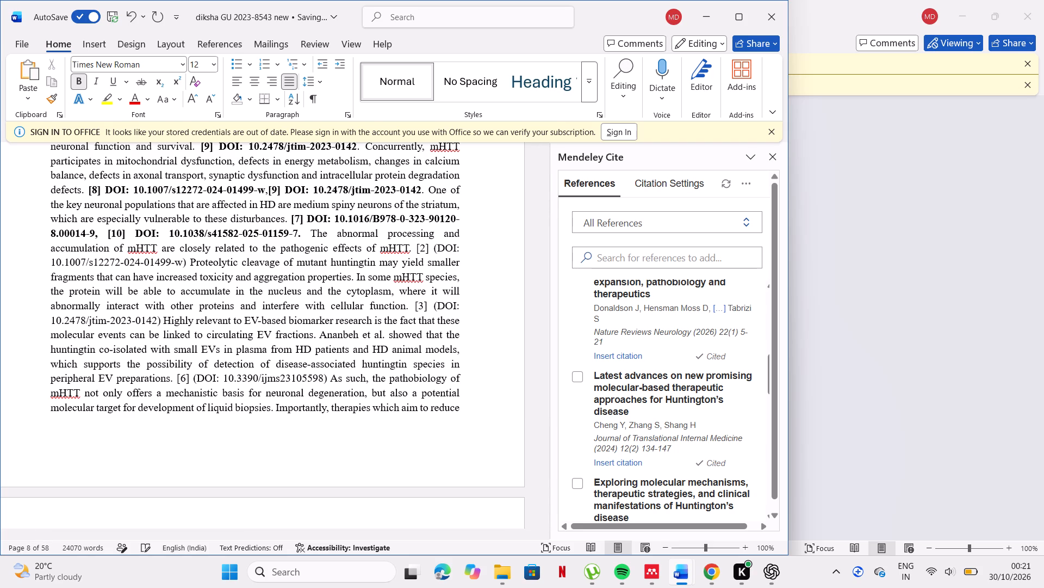
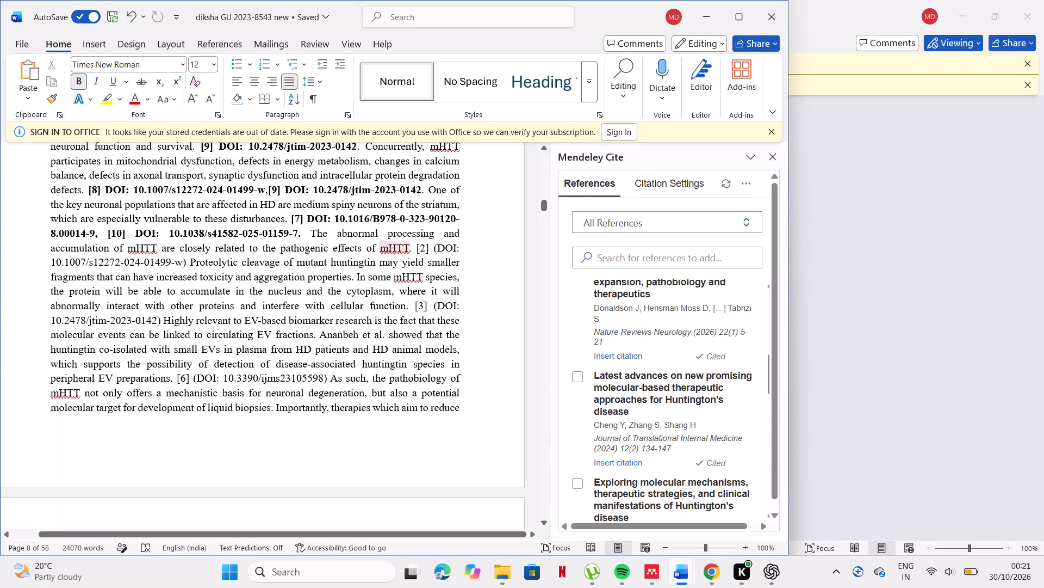
{"action": "left_click", "coordinate": [440, 245]}
{"action": "key", "text": "BackSpace"}
{"action": "key", "text": "BackSpace"}
{"action": "key", "text": "BackSpace"}
{"action": "key", "text": "BackSpace"}
{"action": "key", "text": "BackSpace"}
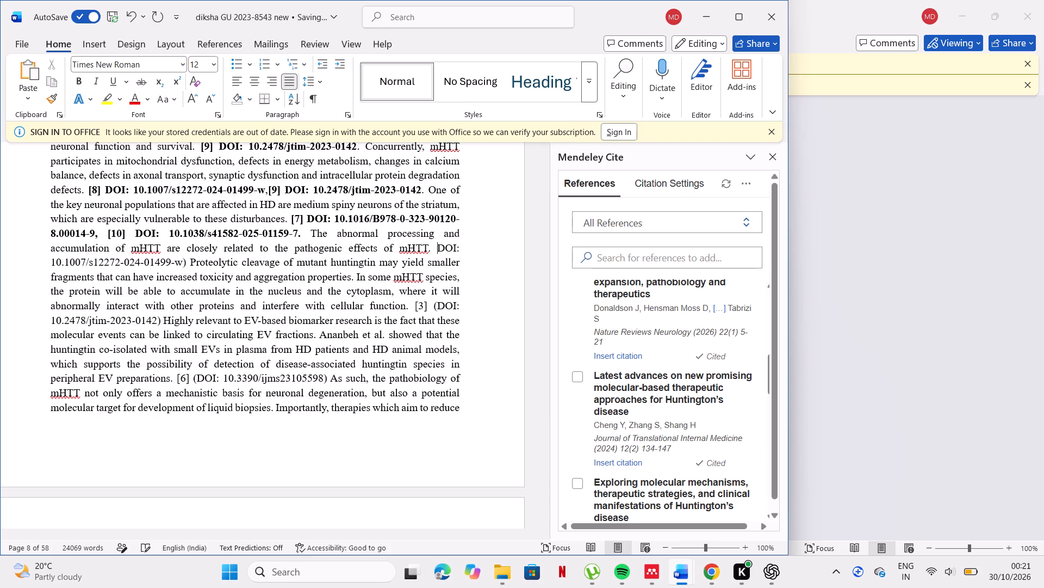
{"action": "scroll", "coordinate": [692, 364], "scroll_direction": "down", "scroll_amount": 1}
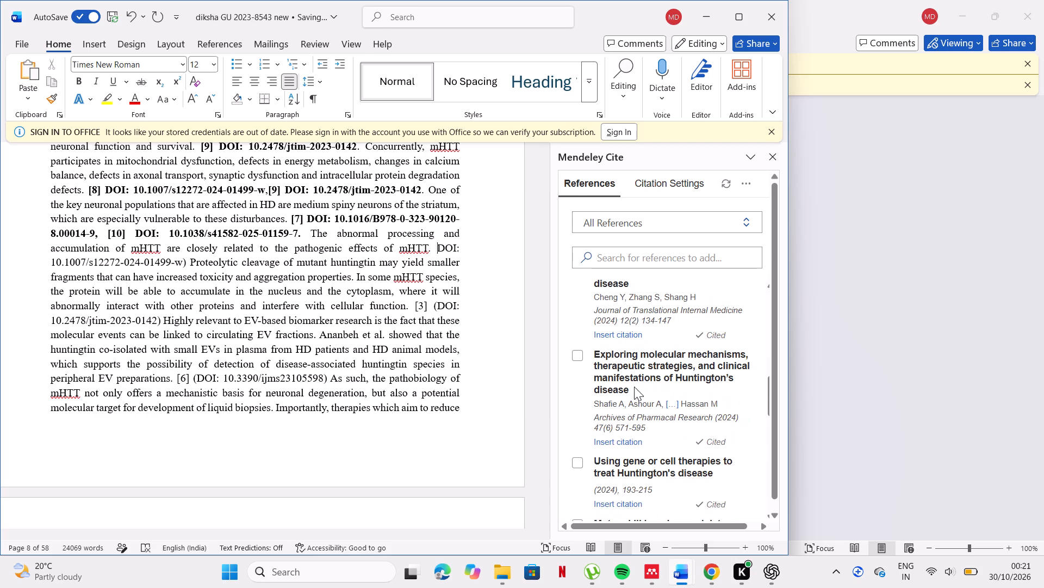
{"action": "left_click", "coordinate": [610, 444]}
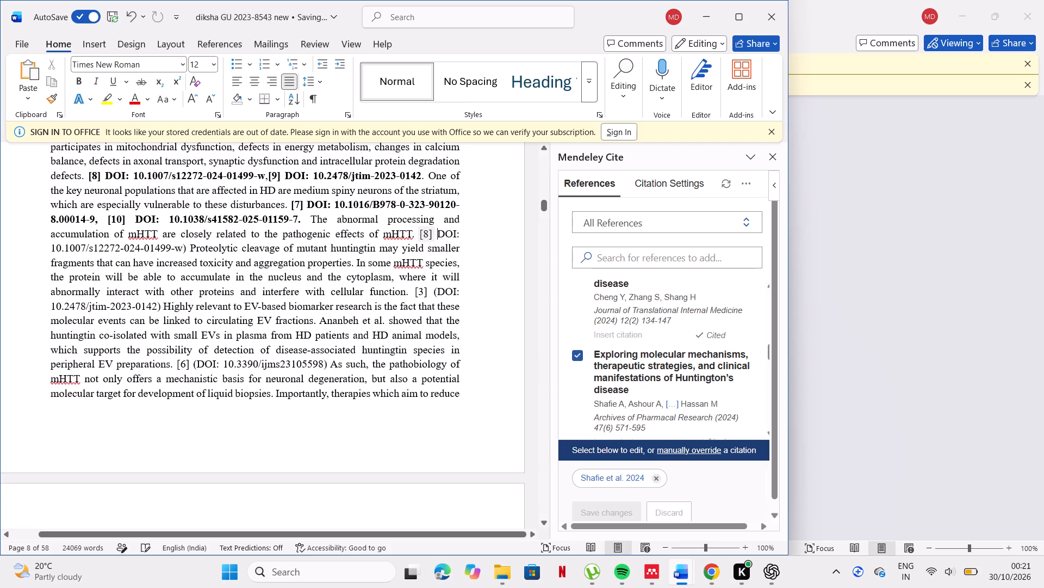
{"action": "left_click_drag", "start_coordinate": [420, 229], "coordinate": [200, 246]}
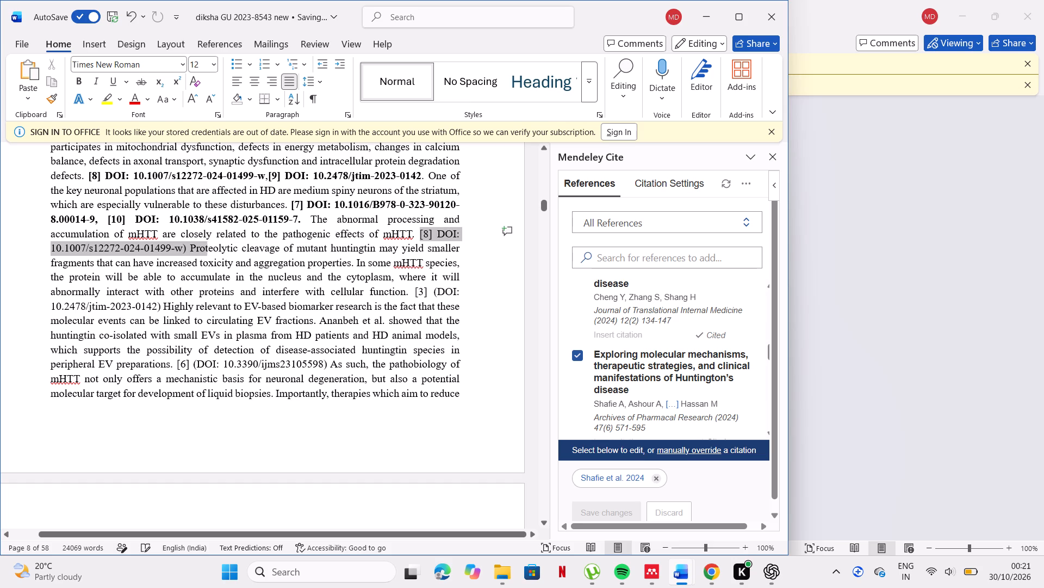
{"action": "left_click_drag", "start_coordinate": [200, 246], "coordinate": [184, 249]}
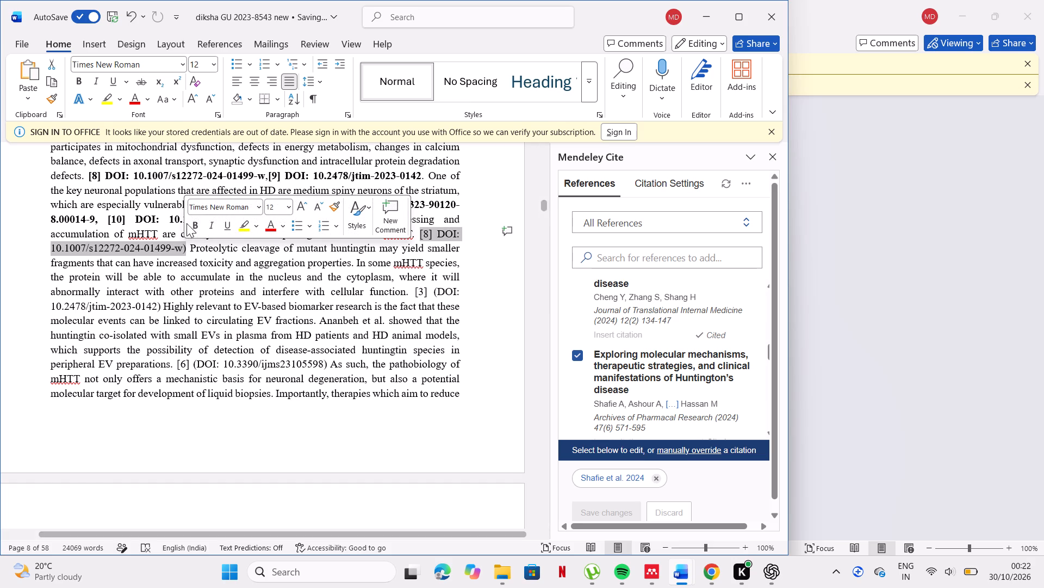
{"action": "left_click", "coordinate": [194, 224]}
{"action": "left_click", "coordinate": [185, 252]}
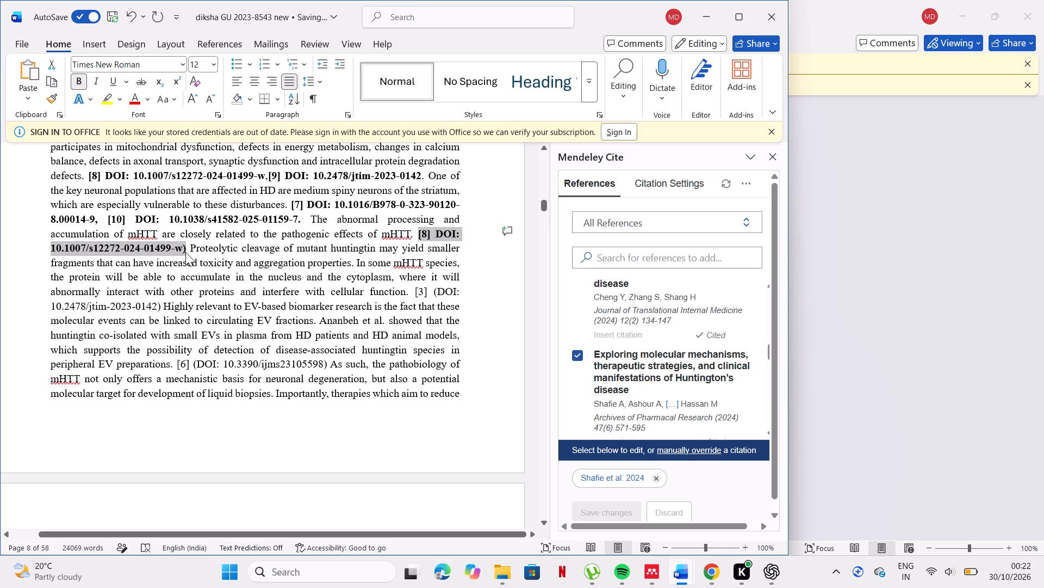
{"action": "left_click", "coordinate": [185, 252]}
{"action": "key", "text": "BackSpace"}
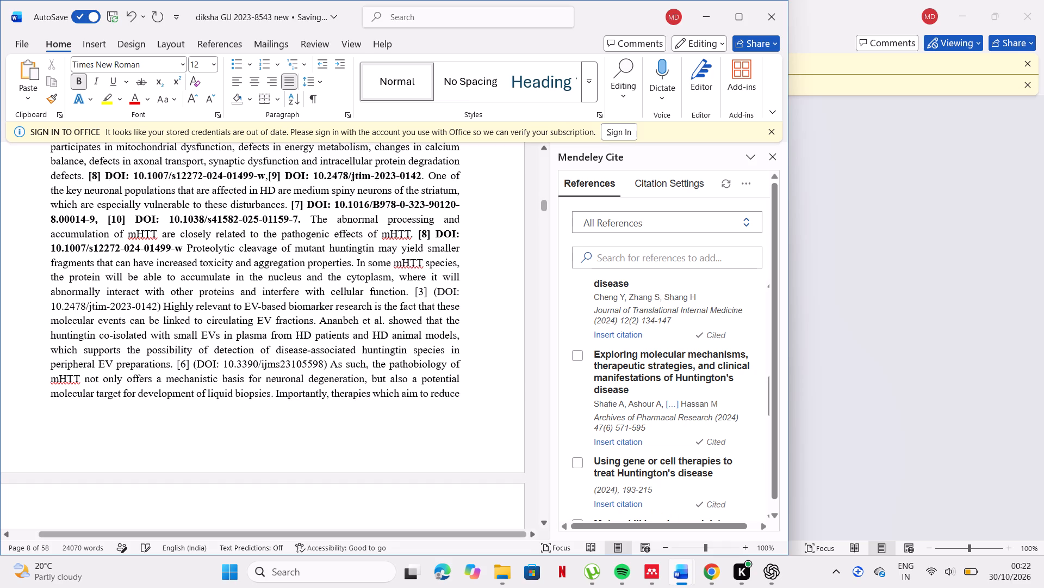
{"action": "key", "text": "comma"}
{"action": "key", "text": "BackSpace"}
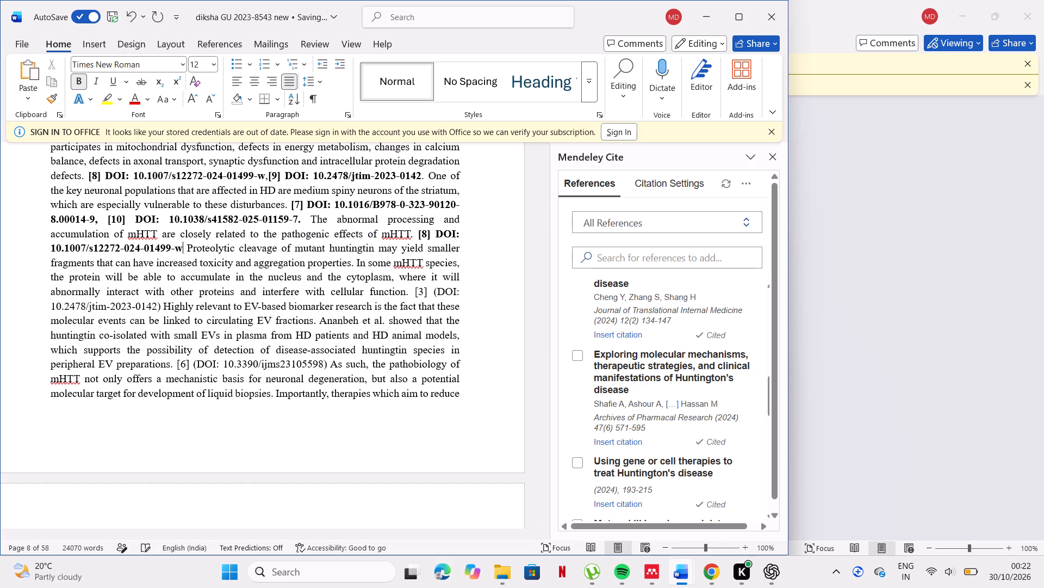
{"action": "key", "text": "period"}
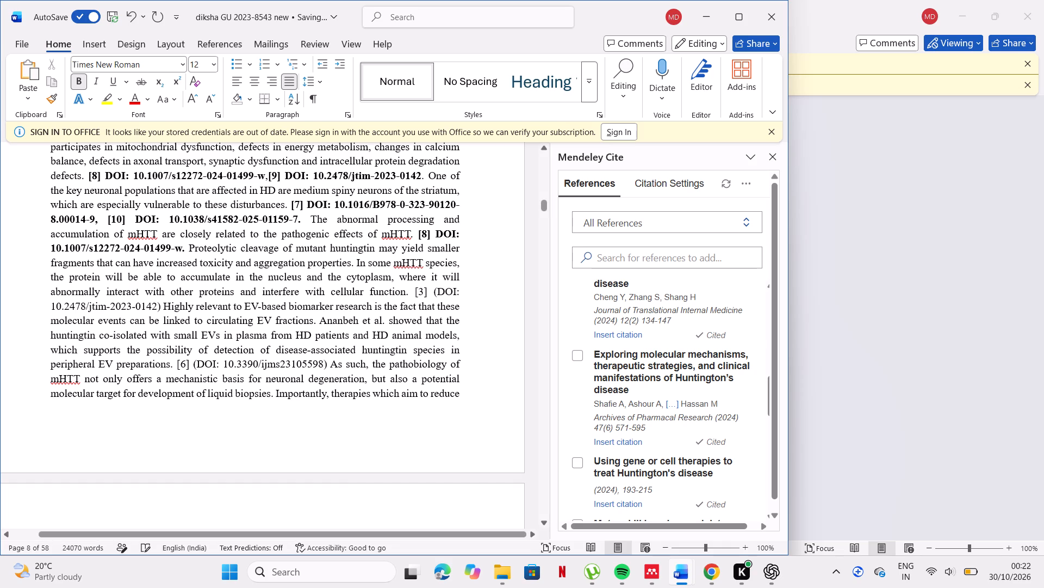
Replace the manual "[3] (" before DOI 10.2478/jtim-2023-0142 with the Mendeley citation for Cheng et al. 2024.
{"action": "left_click", "coordinate": [438, 291]}
{"action": "key", "text": "BackSpace"}
{"action": "key", "text": "BackSpace"}
{"action": "key", "text": "BackSpace"}
{"action": "key", "text": "BackSpace"}
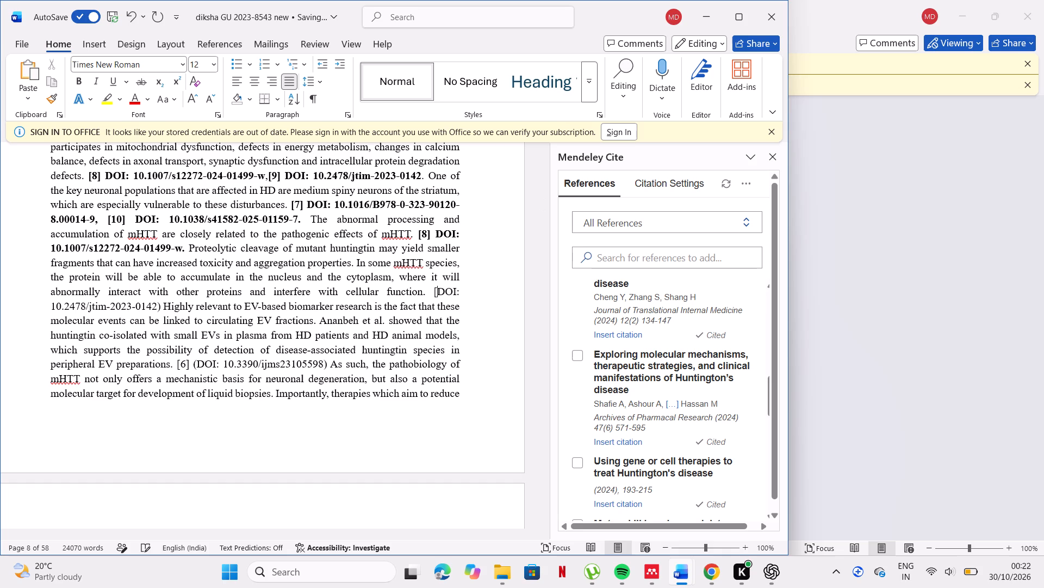
{"action": "key", "text": "BackSpace"}
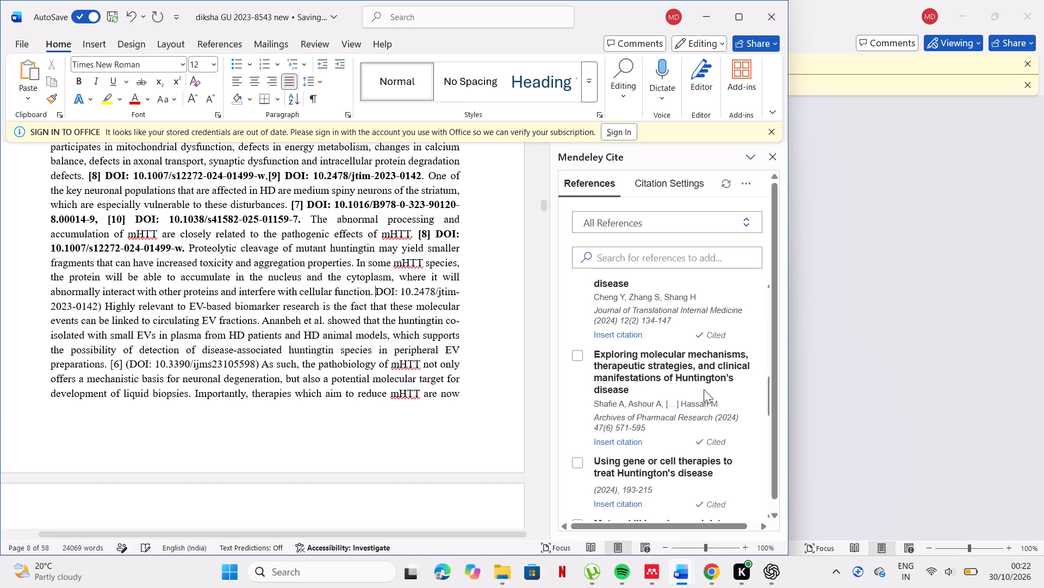
{"action": "left_click", "coordinate": [608, 333]}
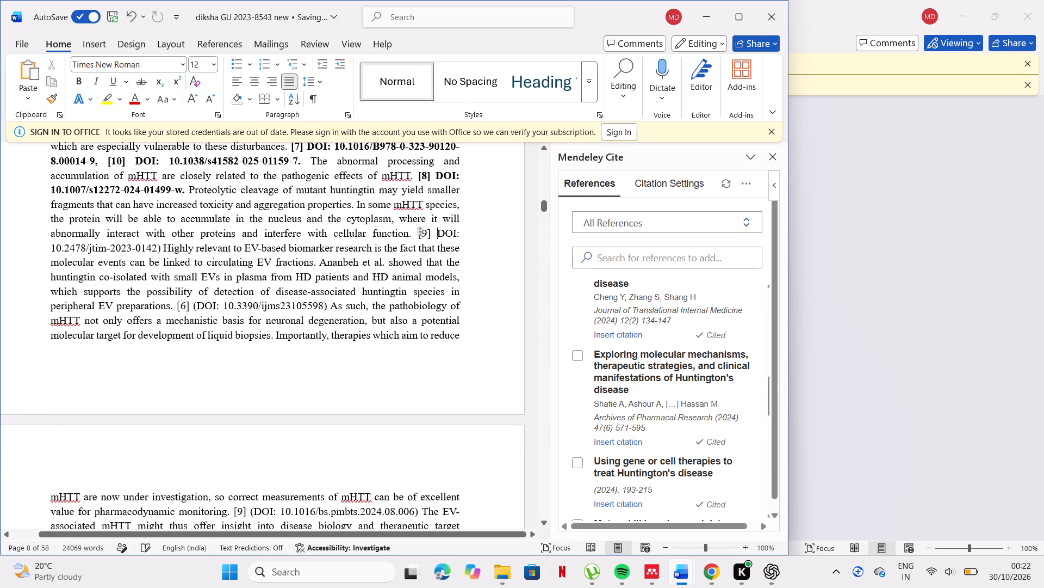
Make the citation and DOI 10.2478/jtim-2023-0142 before "Highly relevant" bold and replace the closing parenthesis with a period.
{"action": "left_click_drag", "start_coordinate": [417, 229], "coordinate": [157, 245]}
{"action": "left_click", "coordinate": [160, 222]}
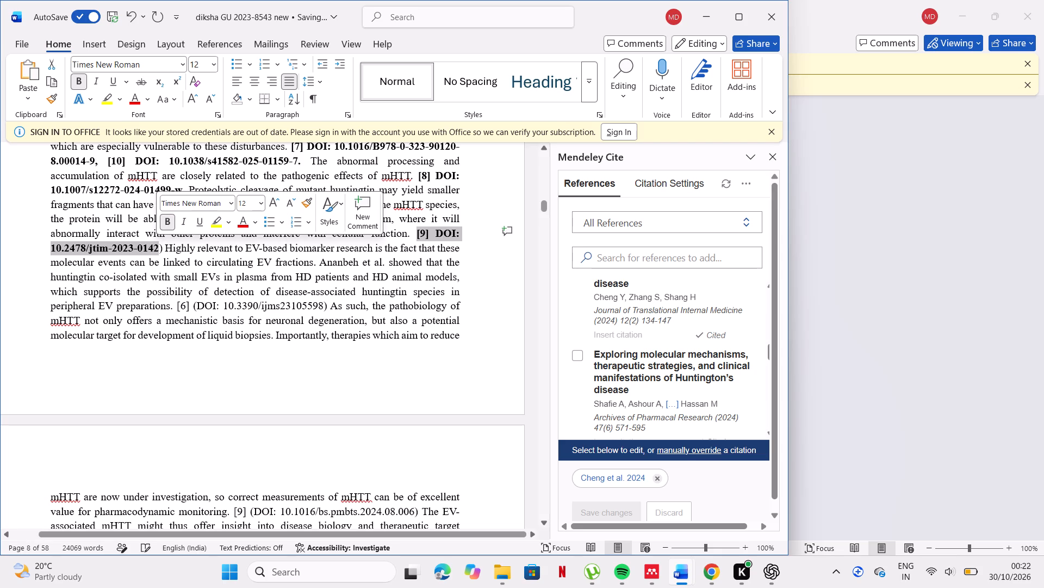
{"action": "left_click", "coordinate": [160, 247]}
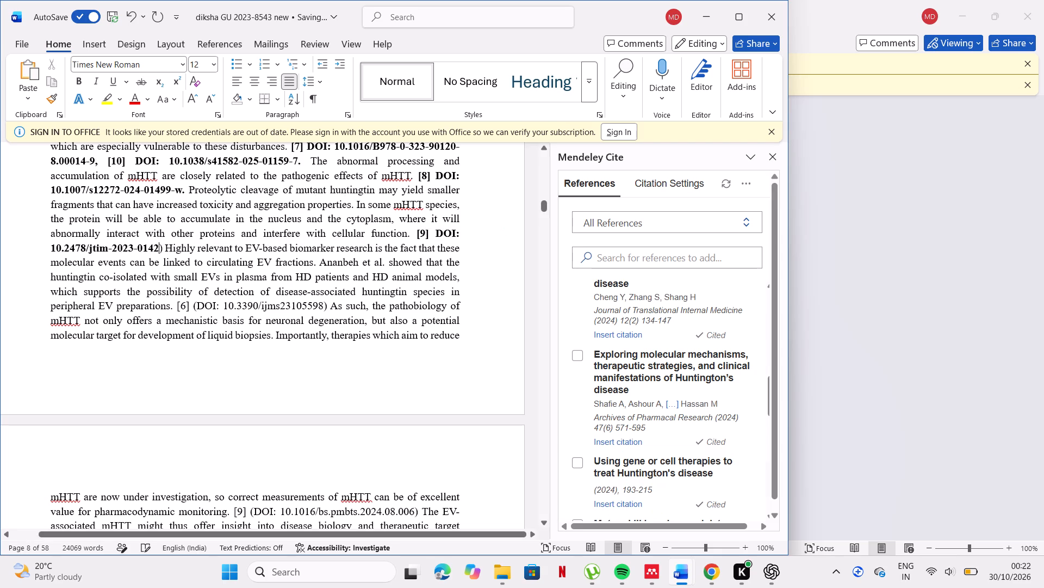
{"action": "left_click", "coordinate": [162, 247]}
{"action": "key", "text": "BackSpace"}
{"action": "key", "text": "comma"}
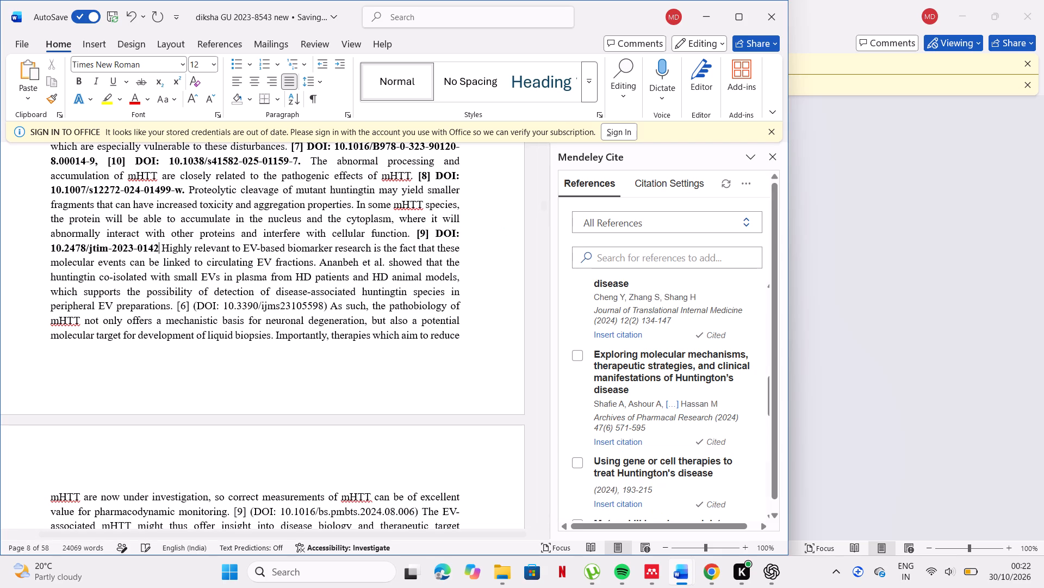
{"action": "key", "text": "BackSpace"}
{"action": "key", "text": "period"}
Replace the manual "[6] (" before DOI 10.3390/ijms23105598 after "peripheral EV preparations." with the Mendeley citation for Ananbeh et al. 2022.
{"action": "left_click", "coordinate": [196, 301]}
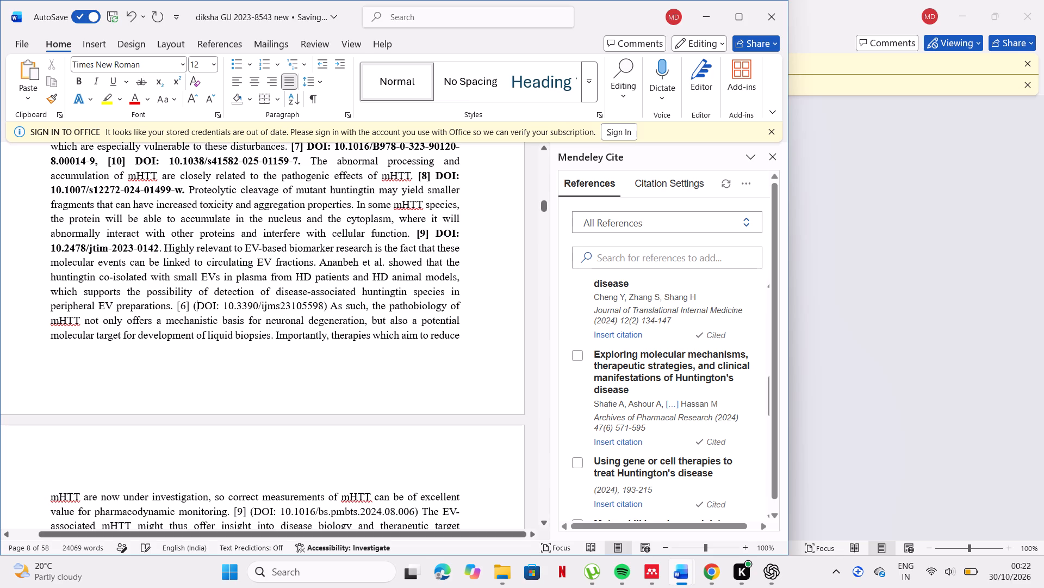
{"action": "key", "text": "BackSpace"}
{"action": "key", "text": "BackSpace"}
{"action": "key", "text": "BackSpace"}
{"action": "key", "text": "BackSpace"}
{"action": "key", "text": "BackSpace"}
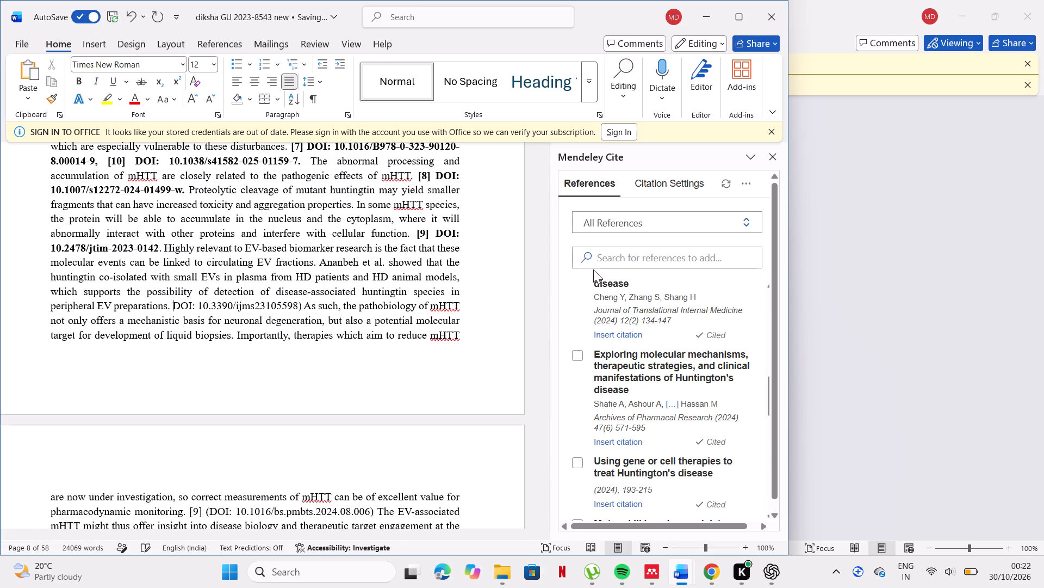
{"action": "scroll", "coordinate": [604, 298], "scroll_direction": "up", "scroll_amount": 1}
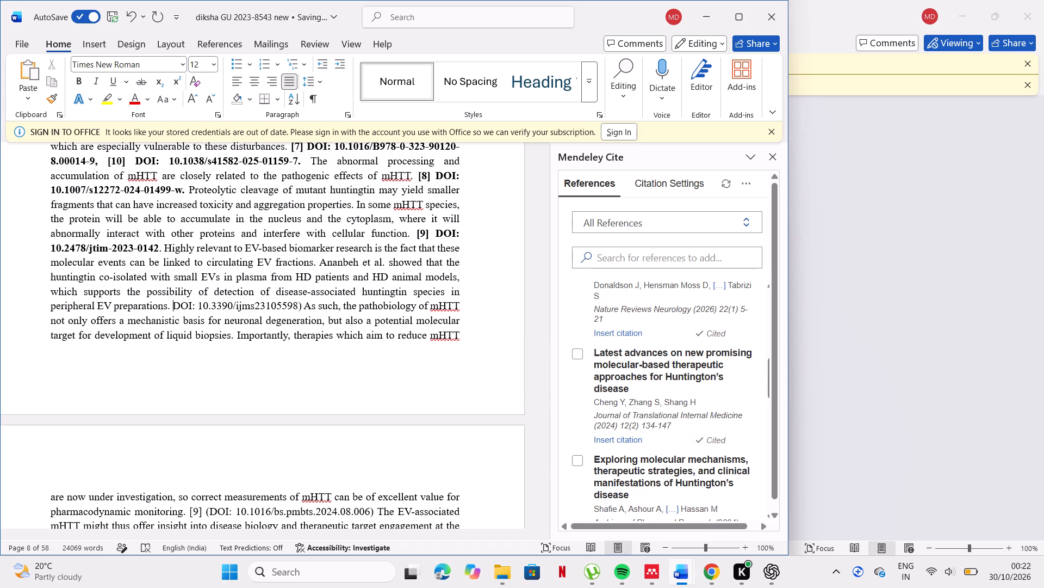
{"action": "scroll", "coordinate": [604, 298], "scroll_direction": "up", "scroll_amount": 1}
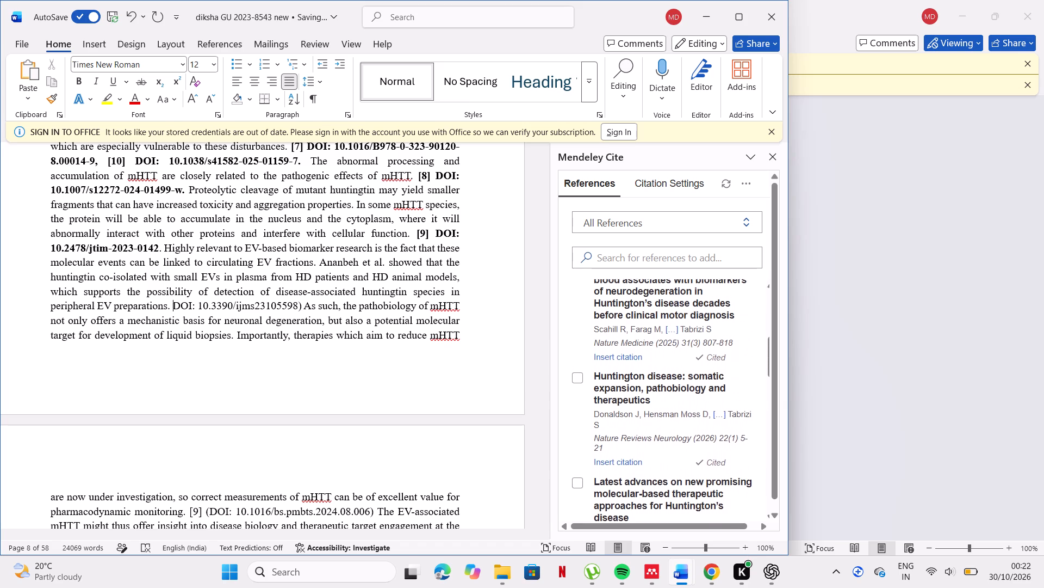
{"action": "scroll", "coordinate": [604, 298], "scroll_direction": "up", "scroll_amount": 1}
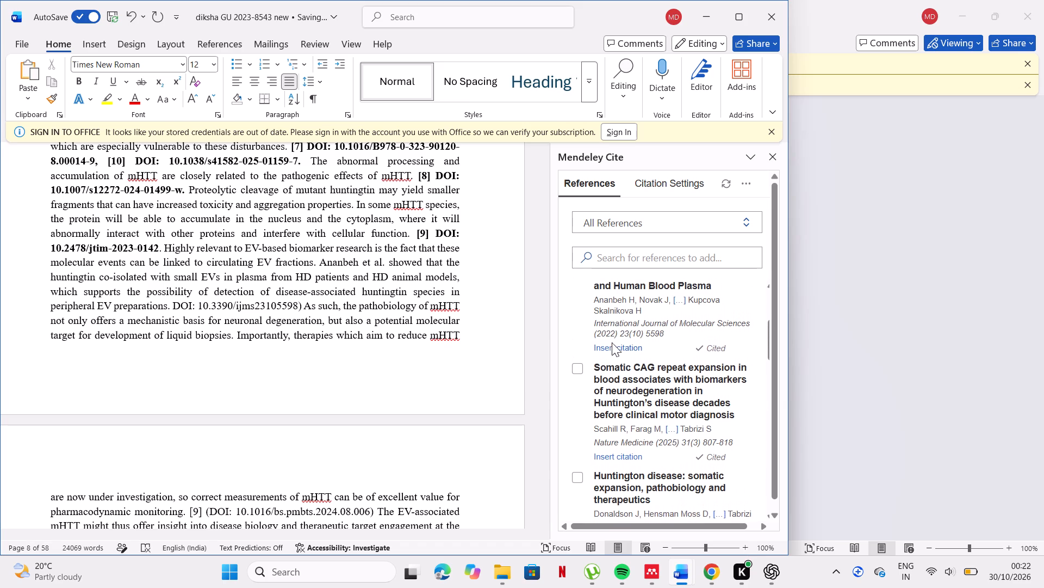
{"action": "left_click", "coordinate": [612, 347]}
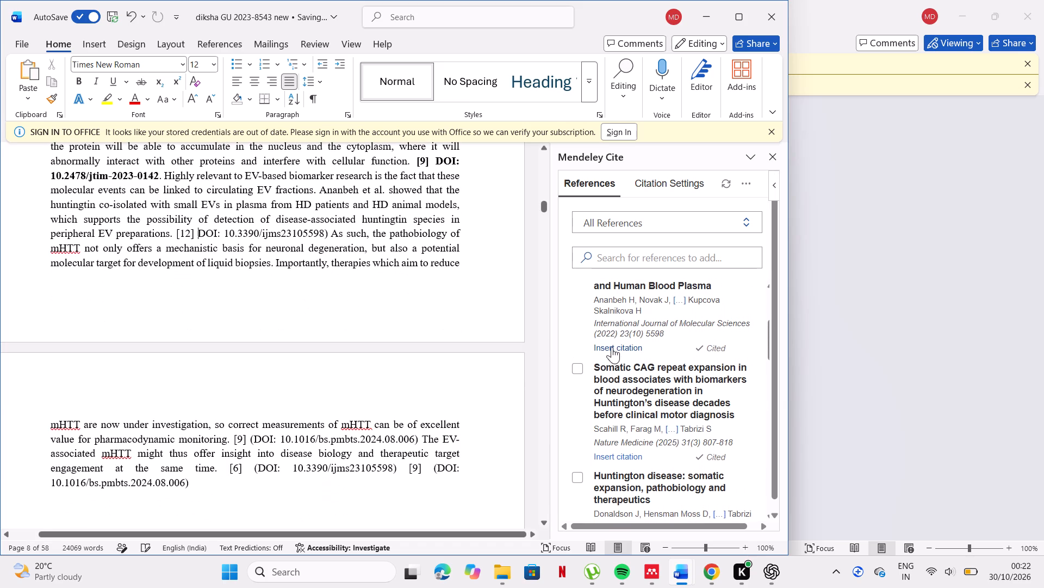
Make the citation and DOI 10.3390/ijms23105598 before "As such" bold and remove the closing parenthesis.
{"action": "left_click_drag", "start_coordinate": [175, 232], "coordinate": [290, 228]}
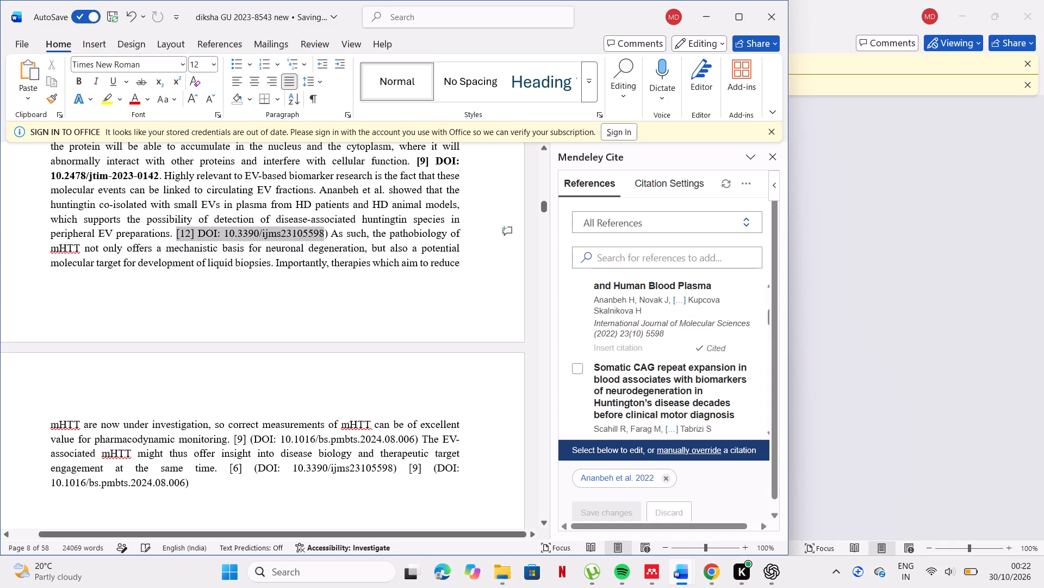
{"action": "left_click_drag", "start_coordinate": [290, 228], "coordinate": [308, 228]}
{"action": "left_click", "coordinate": [314, 207]}
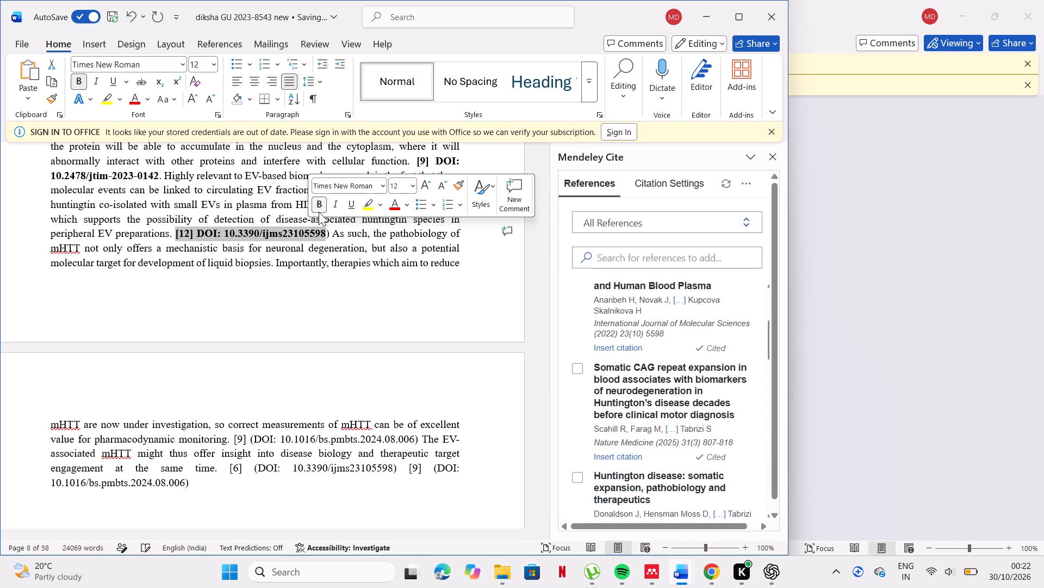
{"action": "left_click", "coordinate": [337, 231]}
{"action": "left_click", "coordinate": [330, 231]}
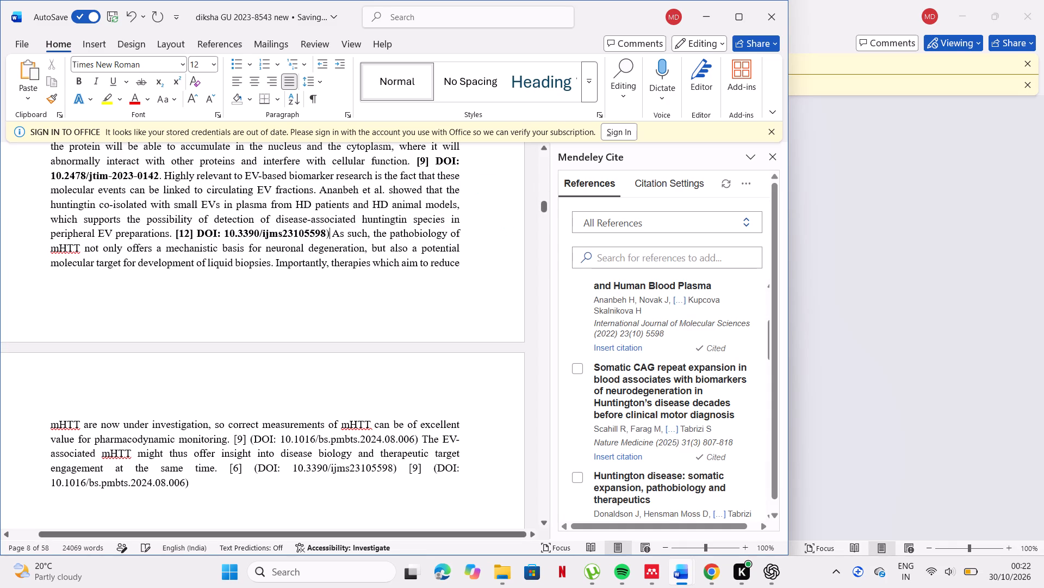
{"action": "key", "text": "BackSpace"}
Look over the text and citations of sections 2.3 and 2.4 down to the References list.
{"action": "scroll", "coordinate": [391, 299], "scroll_direction": "down", "scroll_amount": 1}
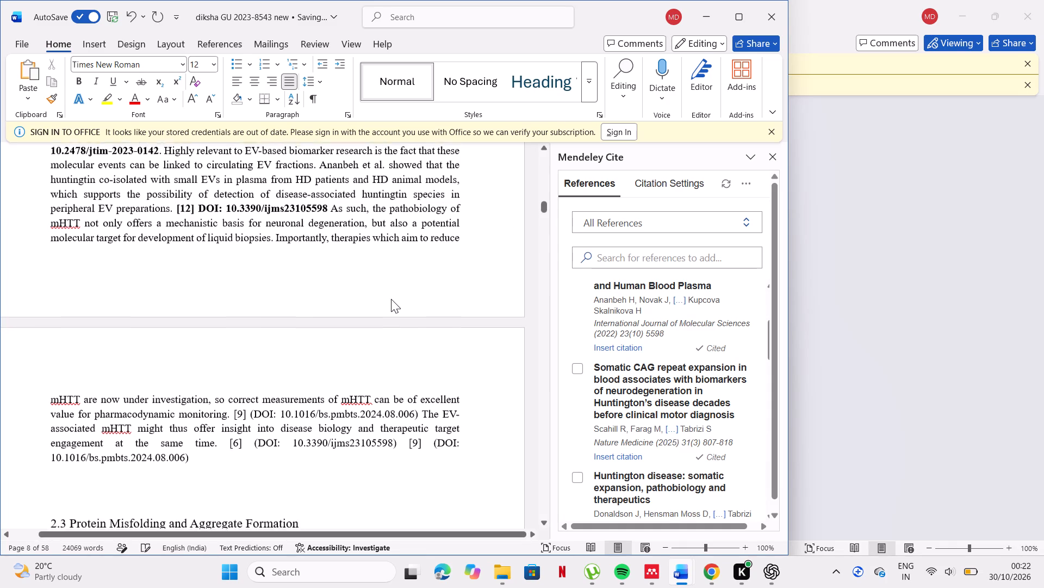
{"action": "scroll", "coordinate": [391, 299], "scroll_direction": "down", "scroll_amount": 1}
{"action": "scroll", "coordinate": [391, 299], "scroll_direction": "up", "scroll_amount": 1}
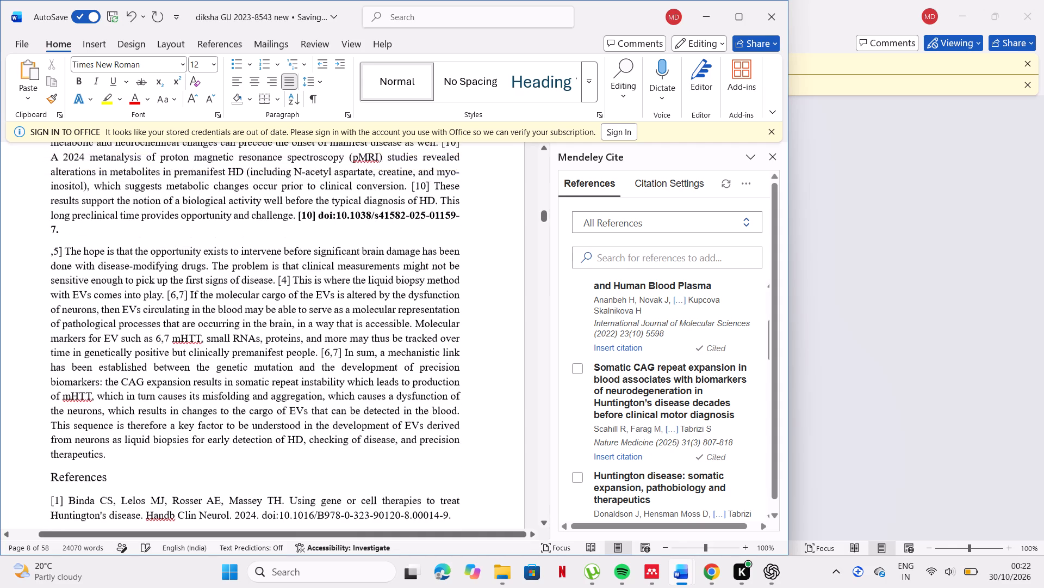
{"action": "scroll", "coordinate": [391, 299], "scroll_direction": "up", "scroll_amount": 4}
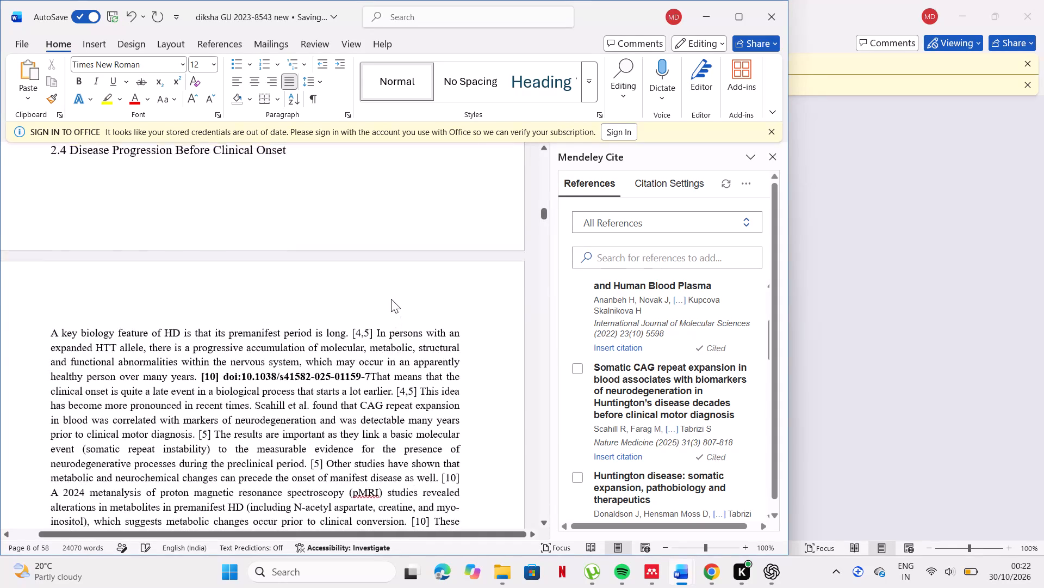
{"action": "scroll", "coordinate": [391, 299], "scroll_direction": "up", "scroll_amount": 3}
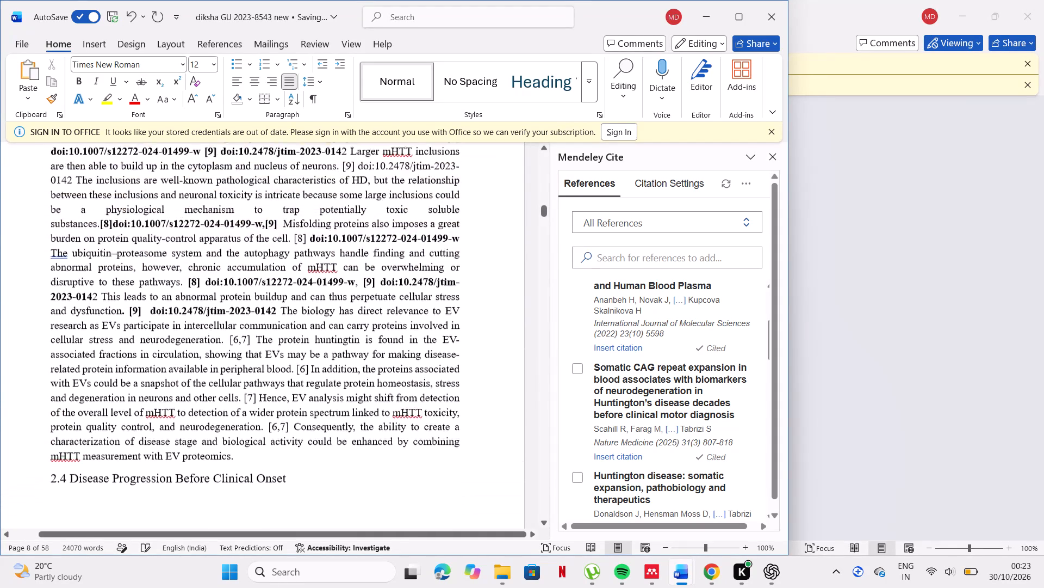
{"action": "scroll", "coordinate": [391, 299], "scroll_direction": "up", "scroll_amount": 3}
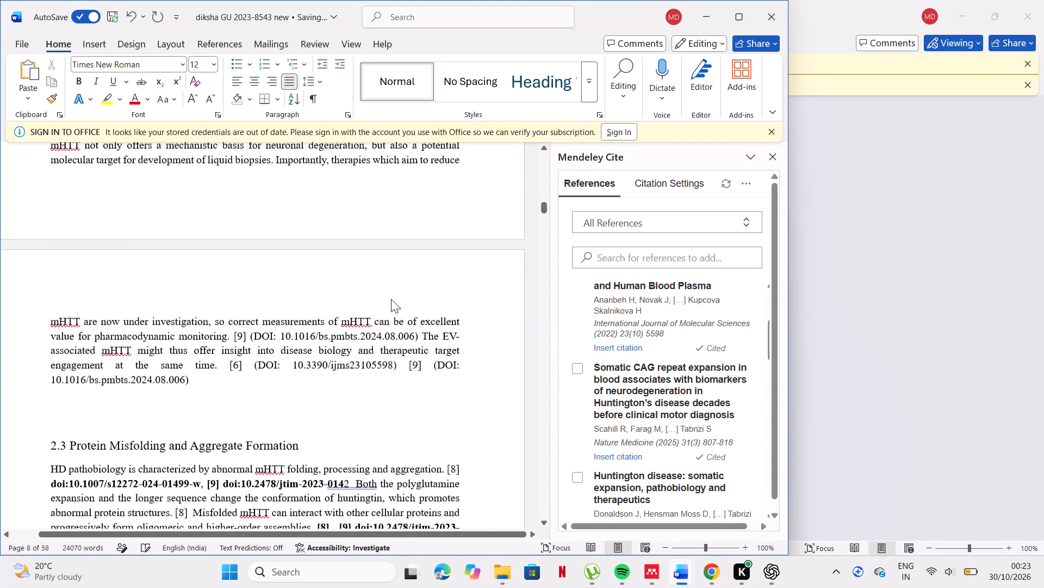
{"action": "scroll", "coordinate": [391, 299], "scroll_direction": "up", "scroll_amount": 2}
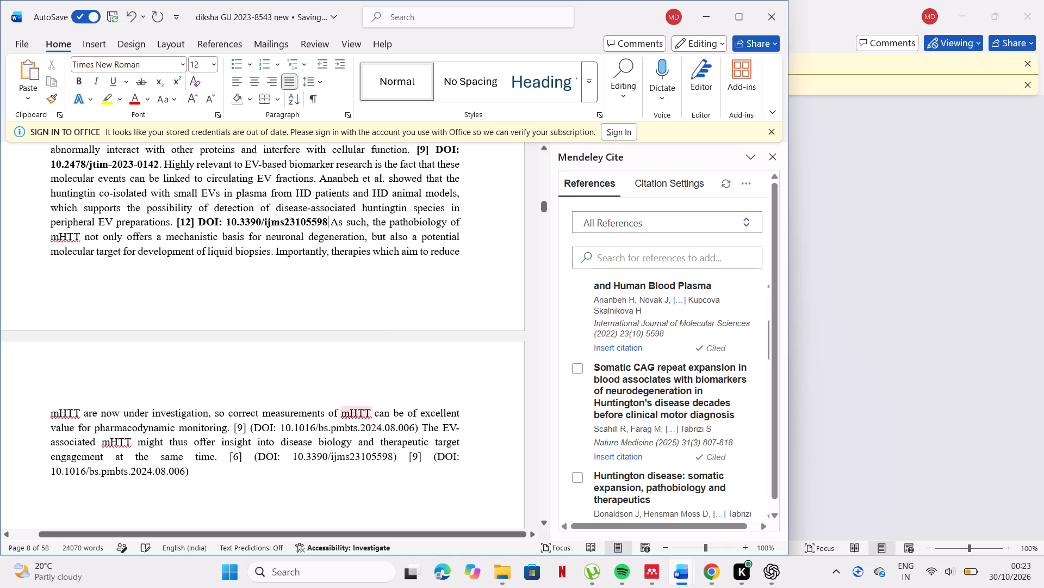
Remove the opening parenthesis before DOI 10.1016/bs.pmbts.2024.08.006 after "pharmacodynamic monitoring.", undoing the deletion of the manual [9].
{"action": "left_click", "coordinate": [256, 433]}
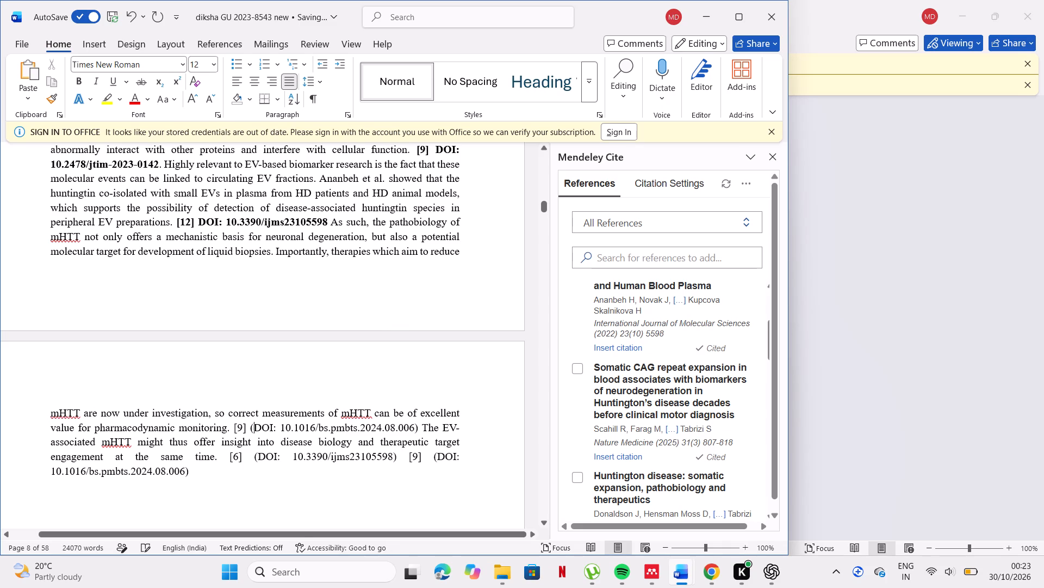
{"action": "key", "text": "BackSpace"}
{"action": "key", "text": "BackSpace"}
{"action": "key", "text": "BackSpace"}
{"action": "key", "text": "BackSpace"}
{"action": "key", "text": "BackSpace"}
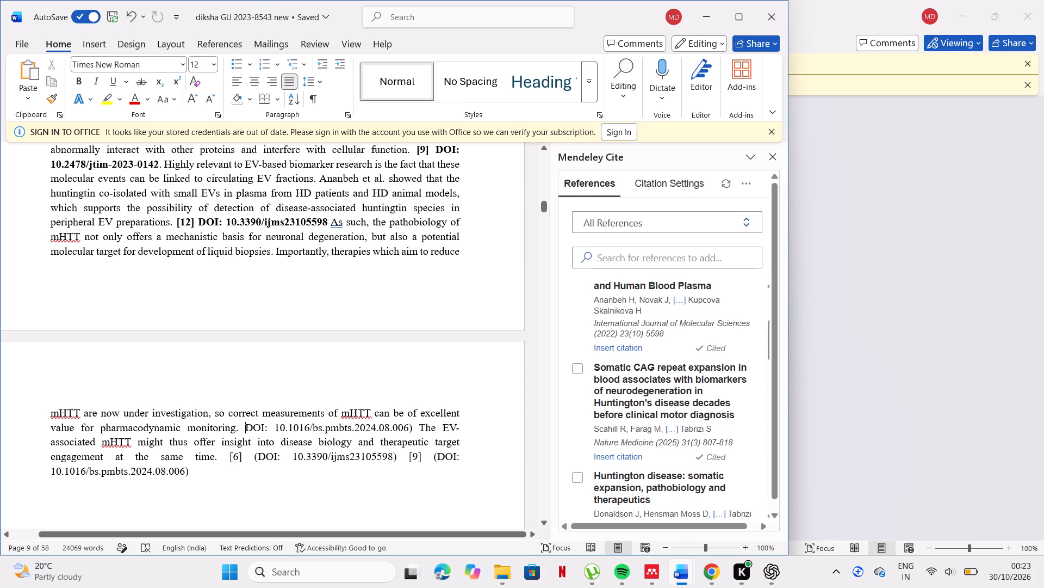
{"action": "double_click", "coordinate": [130, 14]}
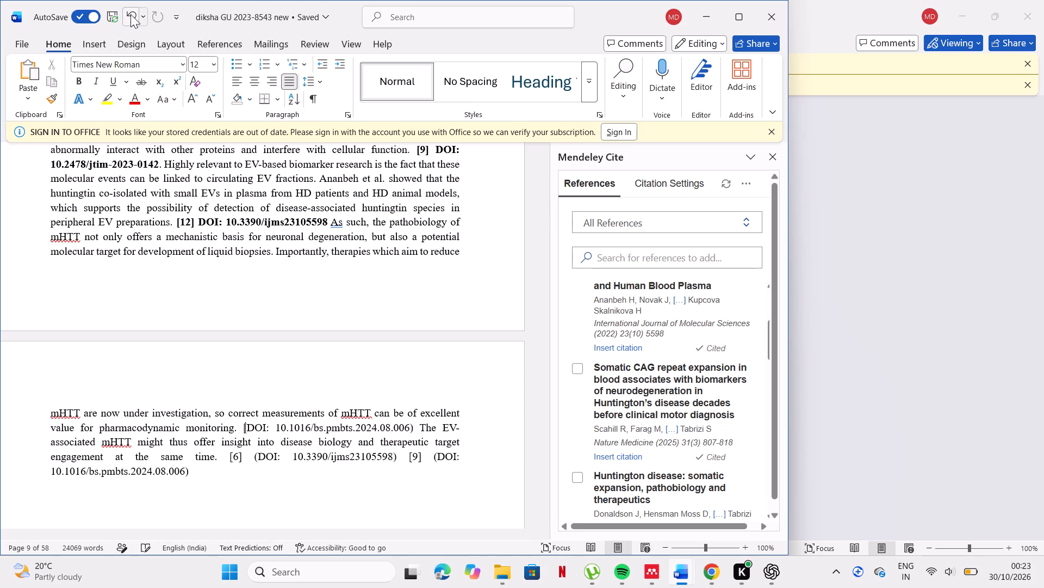
{"action": "left_click", "coordinate": [130, 14]}
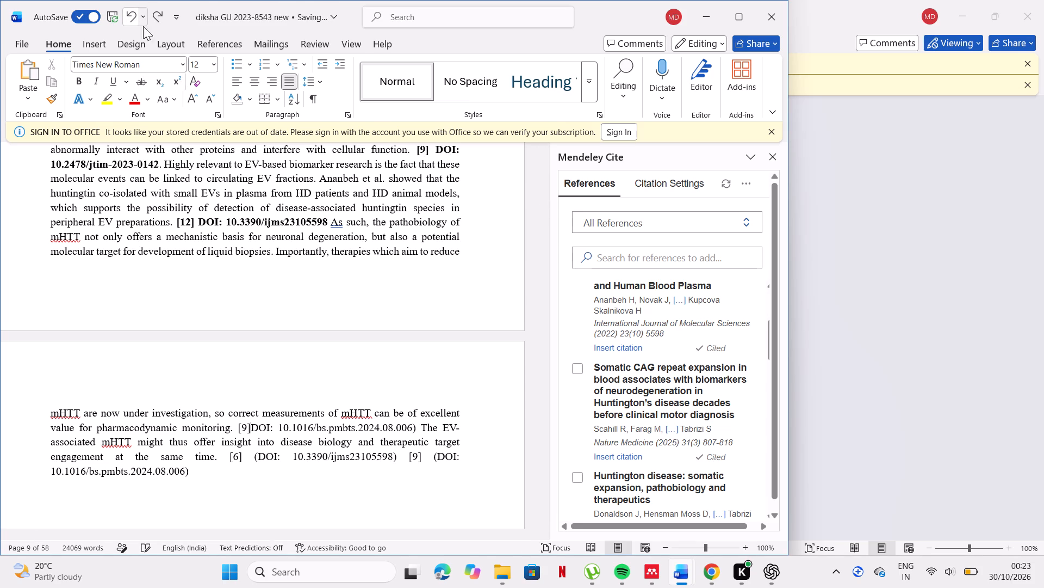
Look over the citations and DOIs in sections 2.1 and 2.2 down to the start of section 2.3.
{"action": "scroll", "coordinate": [322, 238], "scroll_direction": "up", "scroll_amount": 6}
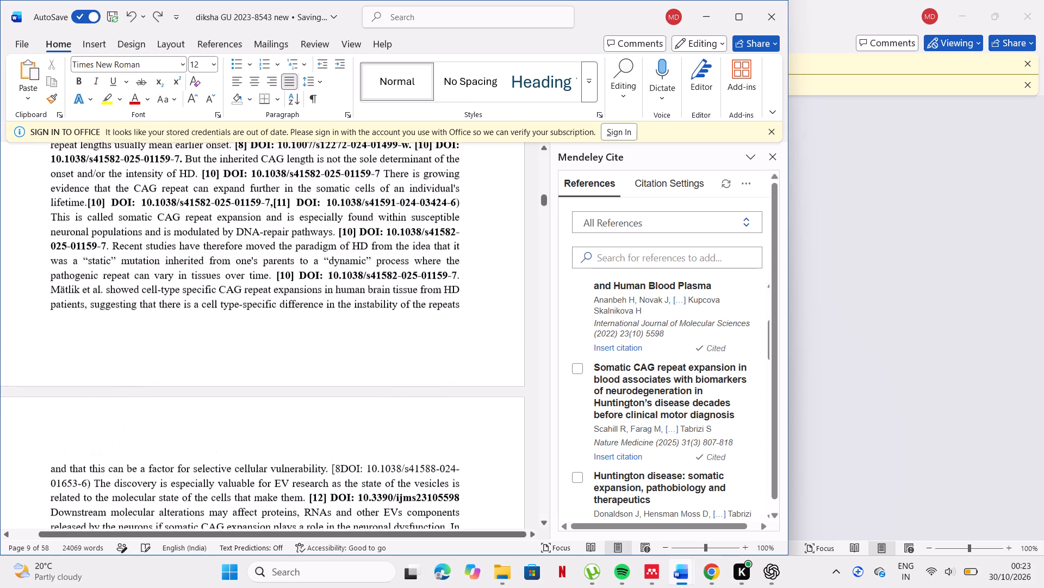
{"action": "scroll", "coordinate": [322, 238], "scroll_direction": "up", "scroll_amount": 2}
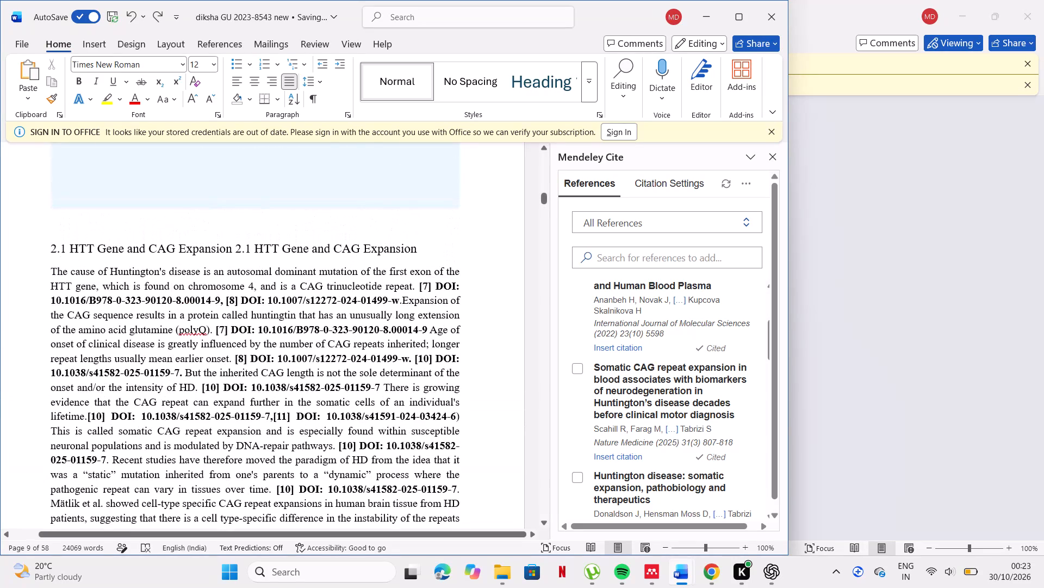
{"action": "scroll", "coordinate": [322, 238], "scroll_direction": "up", "scroll_amount": 3}
{"action": "scroll", "coordinate": [322, 238], "scroll_direction": "down", "scroll_amount": 3}
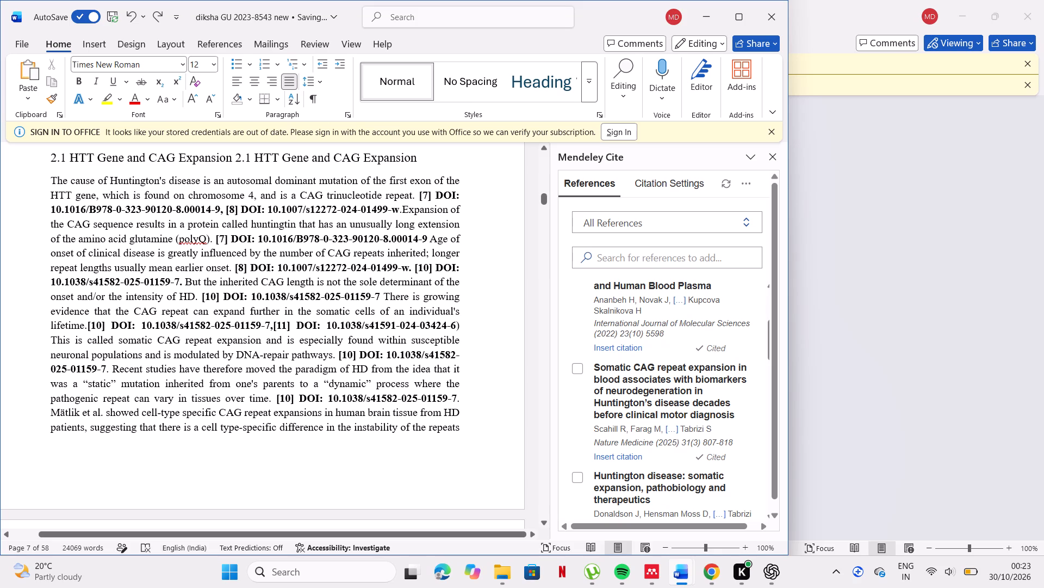
{"action": "scroll", "coordinate": [417, 440], "scroll_direction": "down", "scroll_amount": 2}
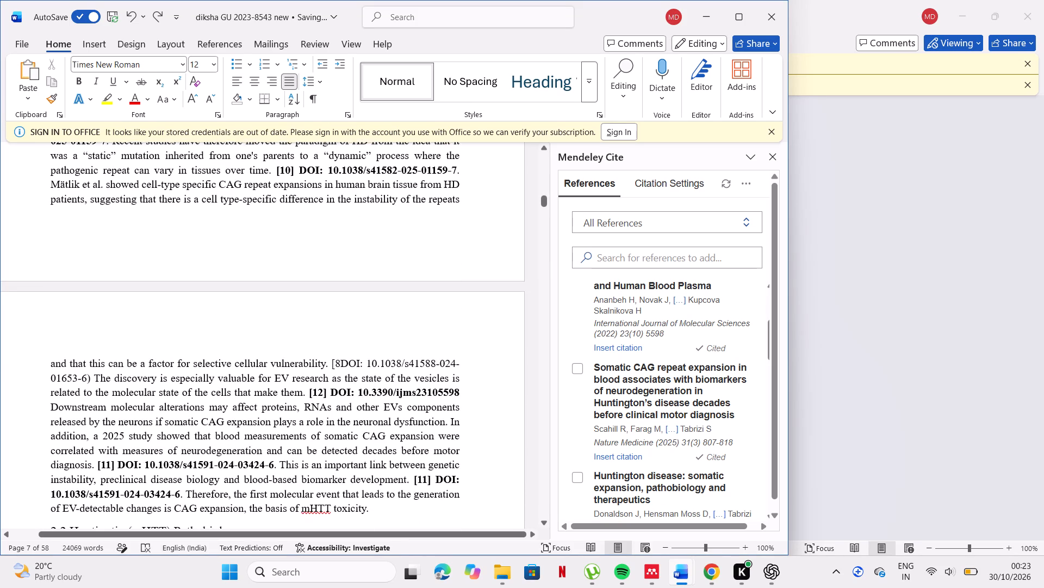
{"action": "scroll", "coordinate": [417, 434], "scroll_direction": "down", "scroll_amount": 3}
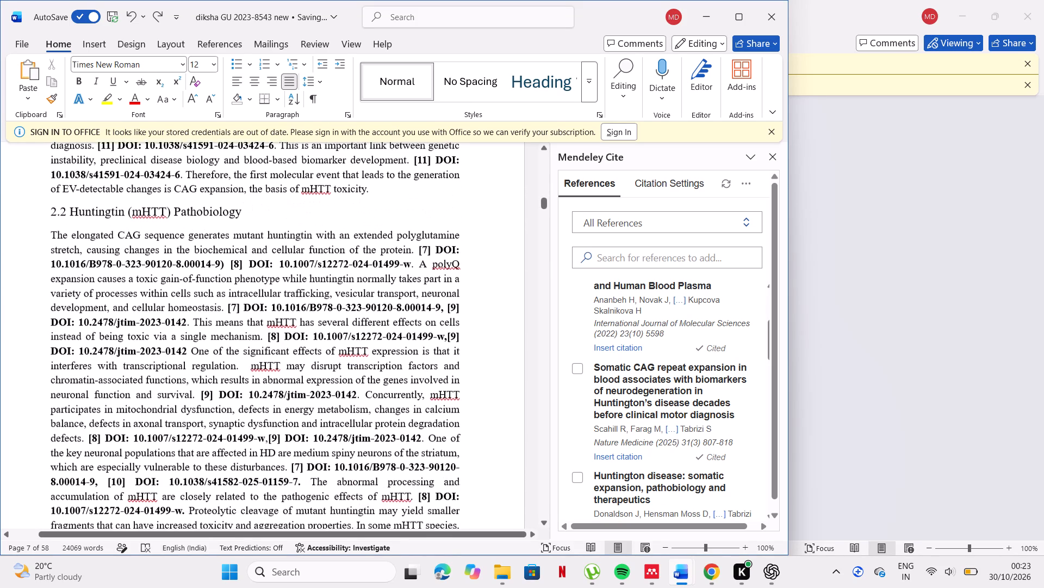
{"action": "scroll", "coordinate": [417, 434], "scroll_direction": "down", "scroll_amount": 1}
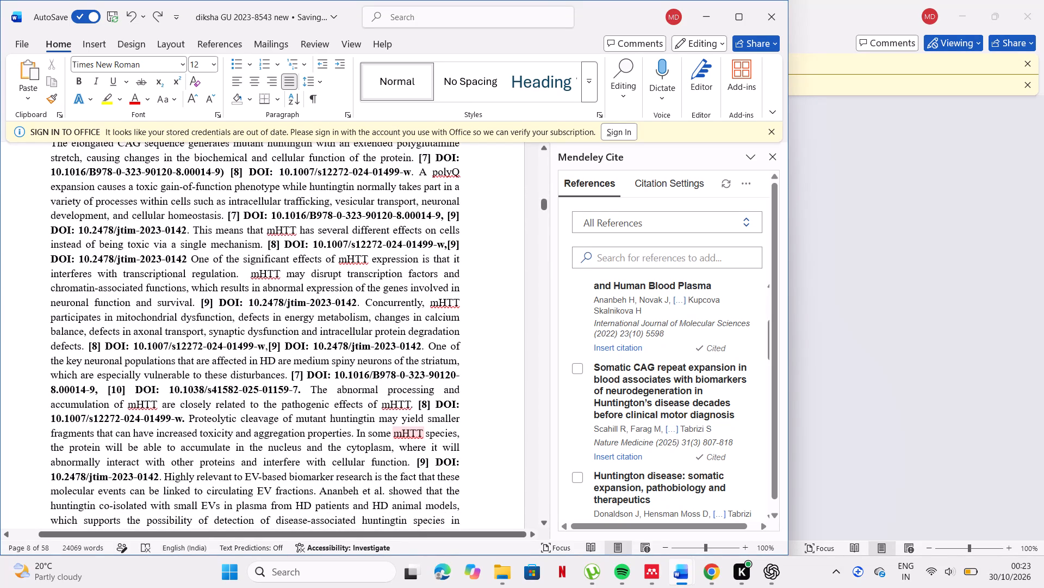
{"action": "scroll", "coordinate": [357, 426], "scroll_direction": "down", "scroll_amount": 2}
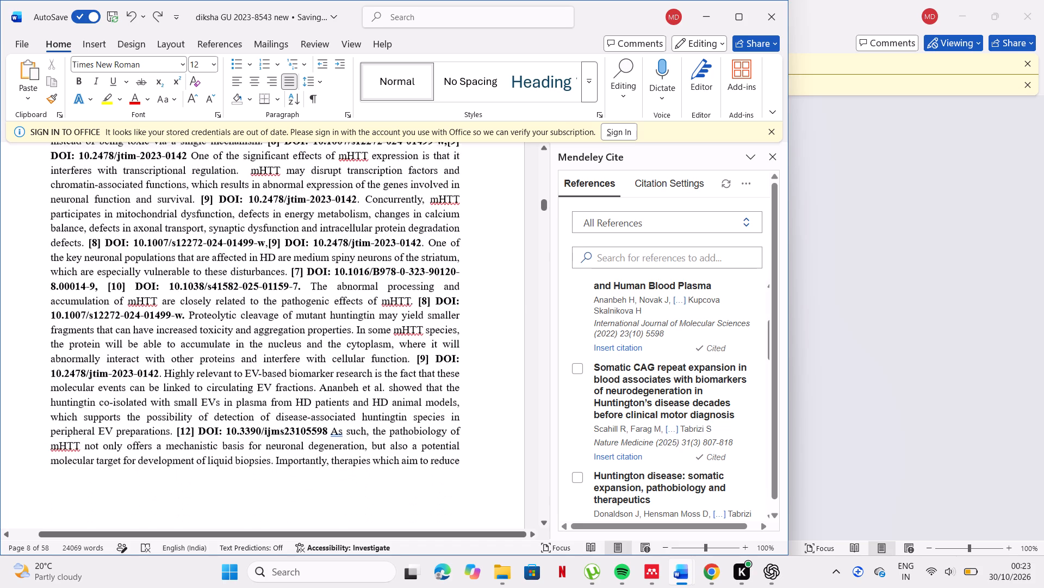
{"action": "scroll", "coordinate": [357, 426], "scroll_direction": "down", "scroll_amount": 2}
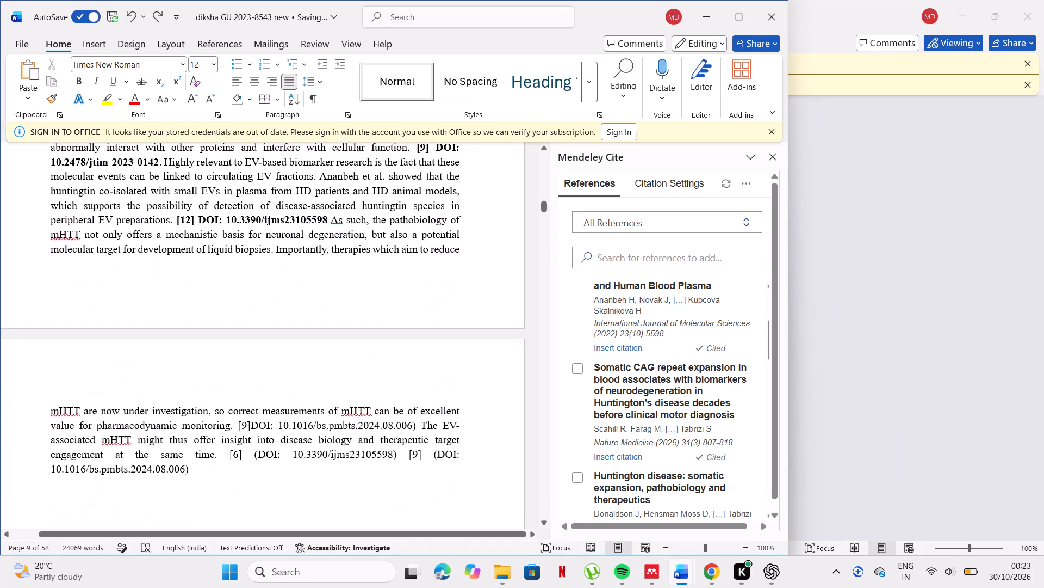
{"action": "scroll", "coordinate": [357, 426], "scroll_direction": "down", "scroll_amount": 1}
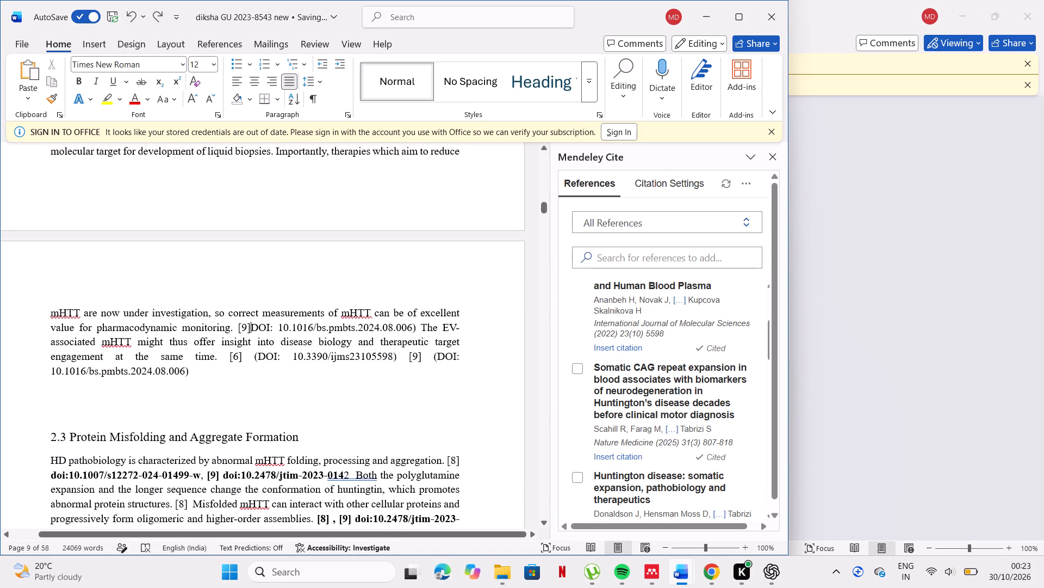
{"action": "scroll", "coordinate": [331, 434], "scroll_direction": "down", "scroll_amount": 1}
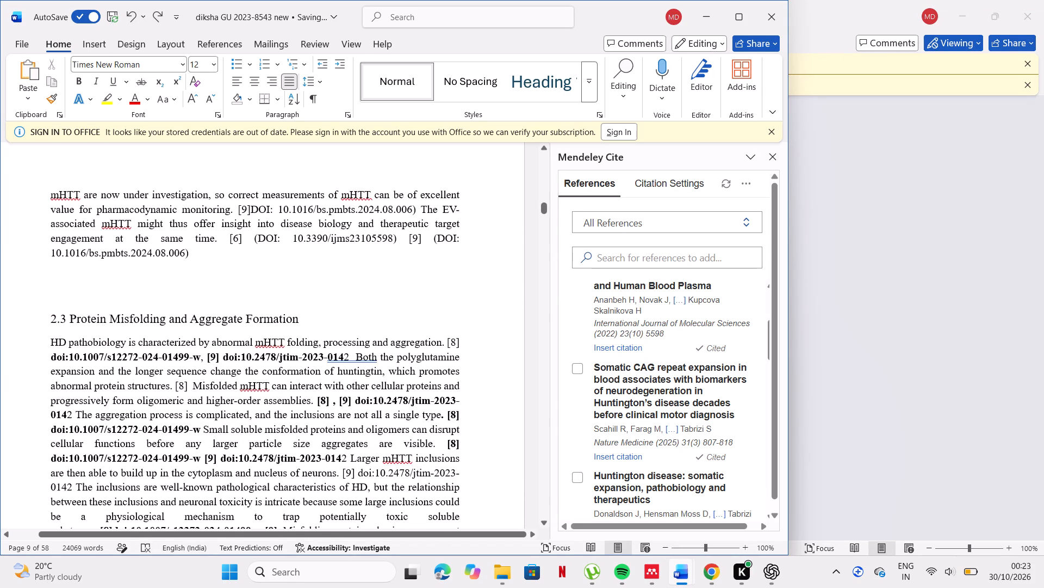
Check the manual References list entries against the remaining manual citation numbers at the end of section 2.2.
{"action": "left_click", "coordinate": [235, 230]}
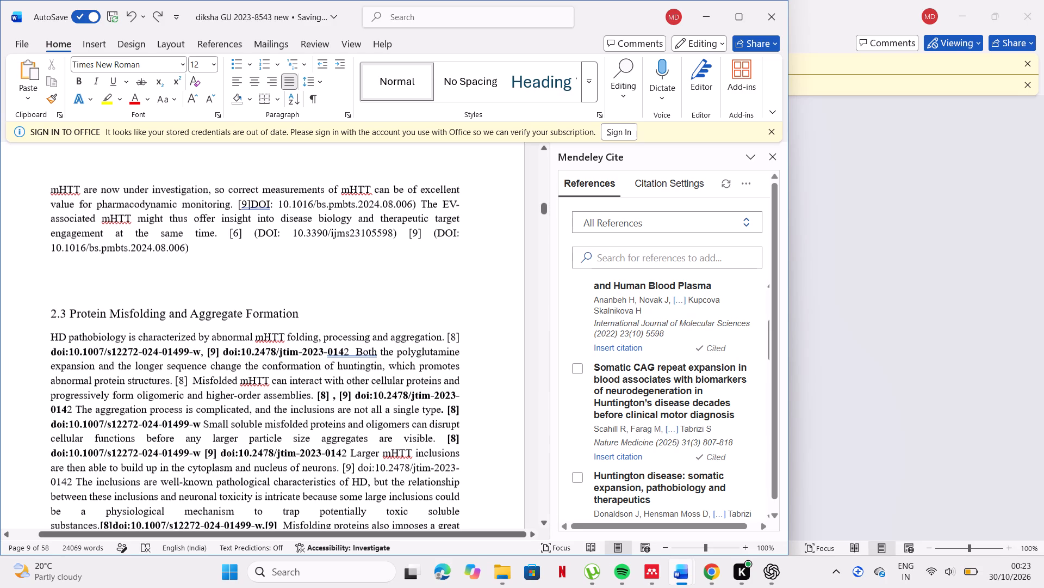
{"action": "scroll", "coordinate": [322, 266], "scroll_direction": "down", "scroll_amount": 3}
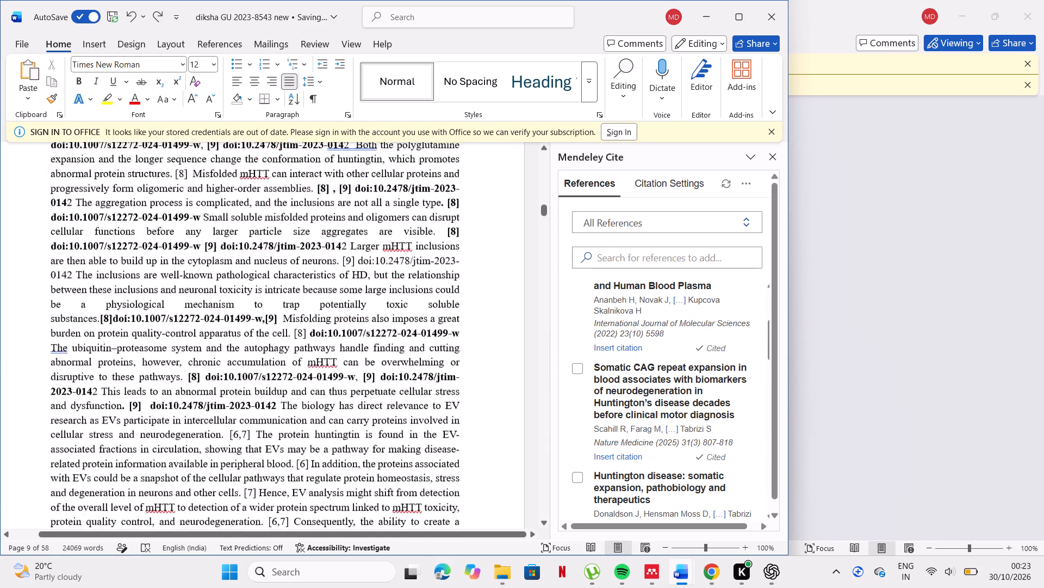
{"action": "scroll", "coordinate": [322, 266], "scroll_direction": "down", "scroll_amount": 4}
{"action": "scroll", "coordinate": [322, 266], "scroll_direction": "up", "scroll_amount": 1}
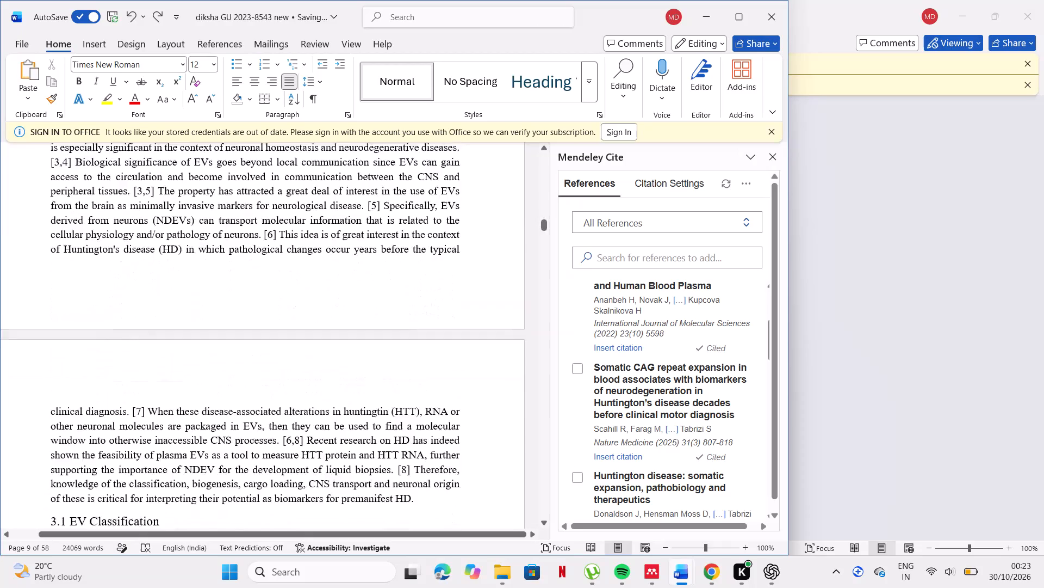
{"action": "scroll", "coordinate": [322, 266], "scroll_direction": "up", "scroll_amount": 4}
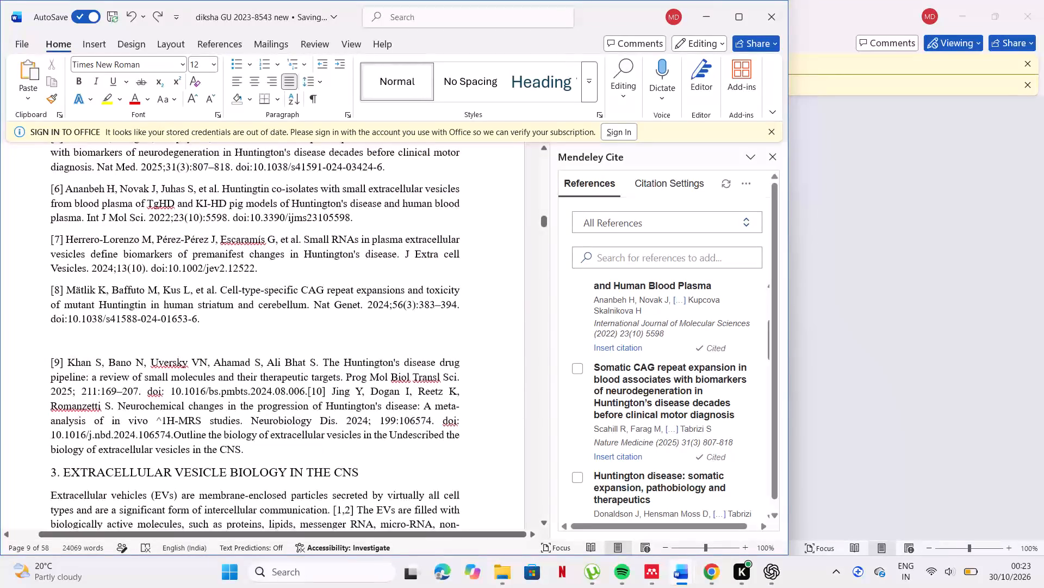
{"action": "scroll", "coordinate": [322, 266], "scroll_direction": "up", "scroll_amount": 1}
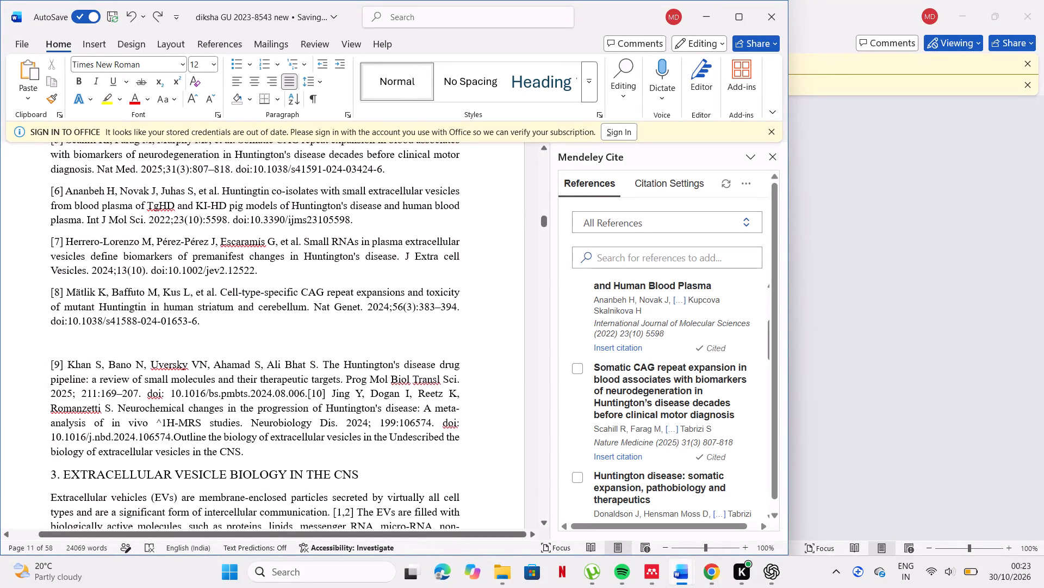
{"action": "scroll", "coordinate": [402, 319], "scroll_direction": "up", "scroll_amount": 1}
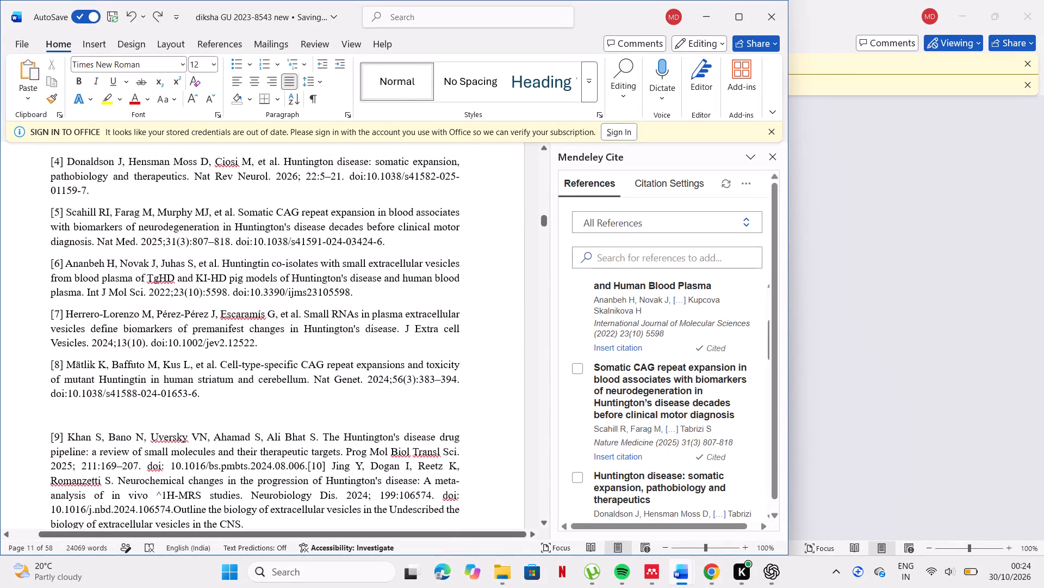
{"action": "scroll", "coordinate": [402, 319], "scroll_direction": "up", "scroll_amount": 1}
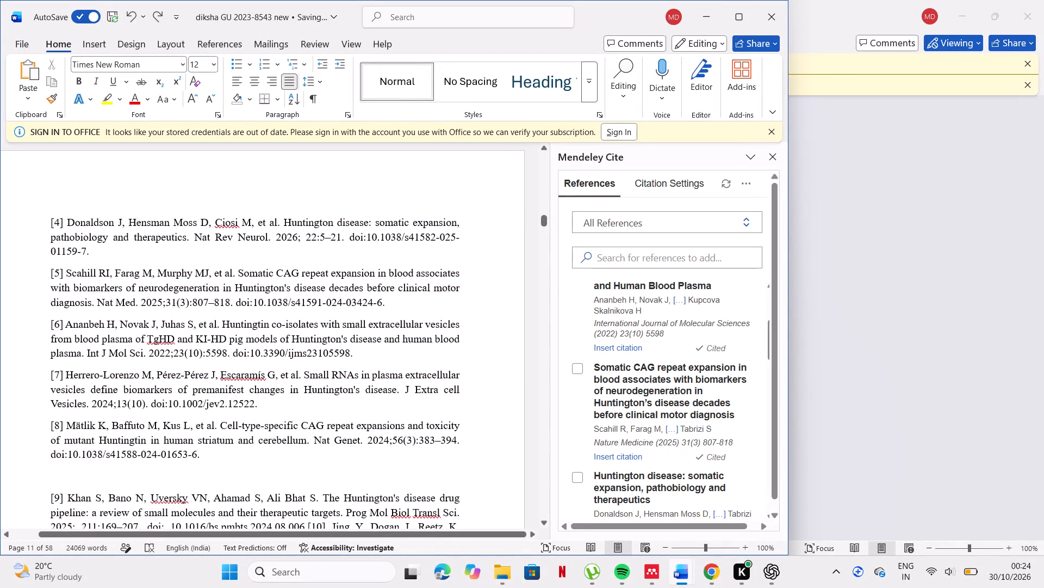
{"action": "scroll", "coordinate": [402, 319], "scroll_direction": "up", "scroll_amount": 5}
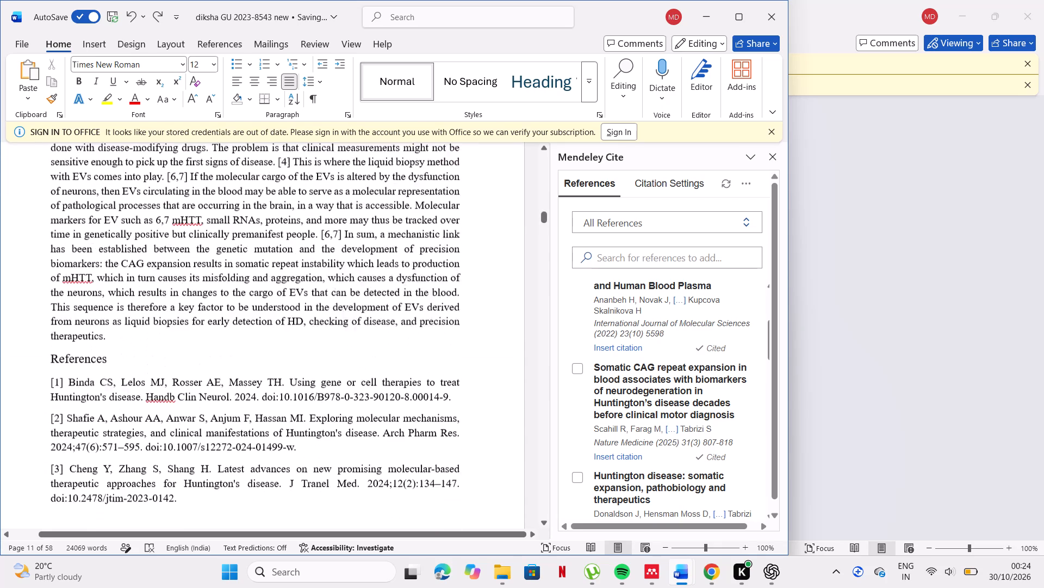
{"action": "scroll", "coordinate": [402, 319], "scroll_direction": "up", "scroll_amount": 1}
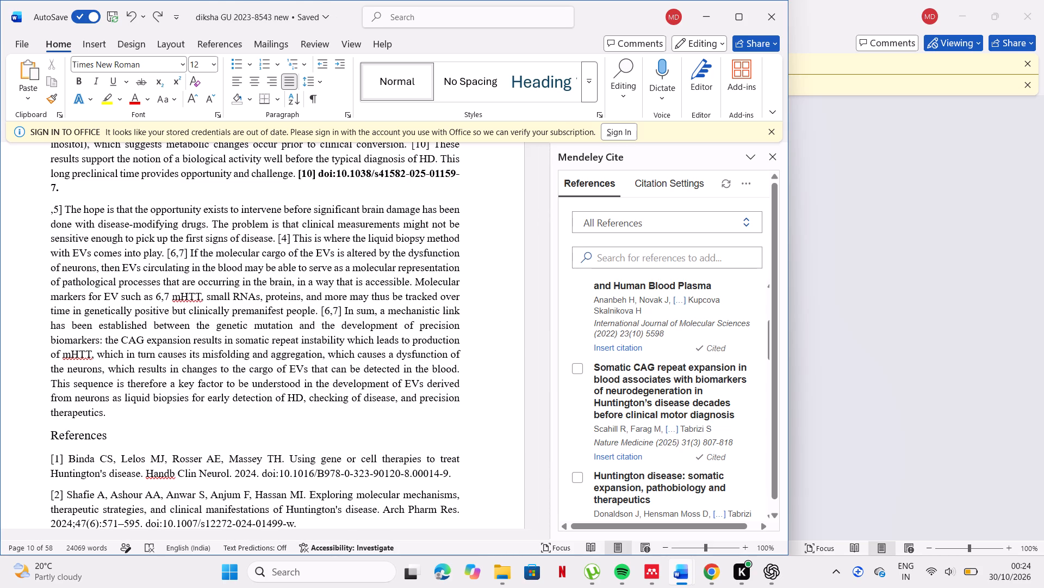
{"action": "scroll", "coordinate": [339, 307], "scroll_direction": "up", "scroll_amount": 6}
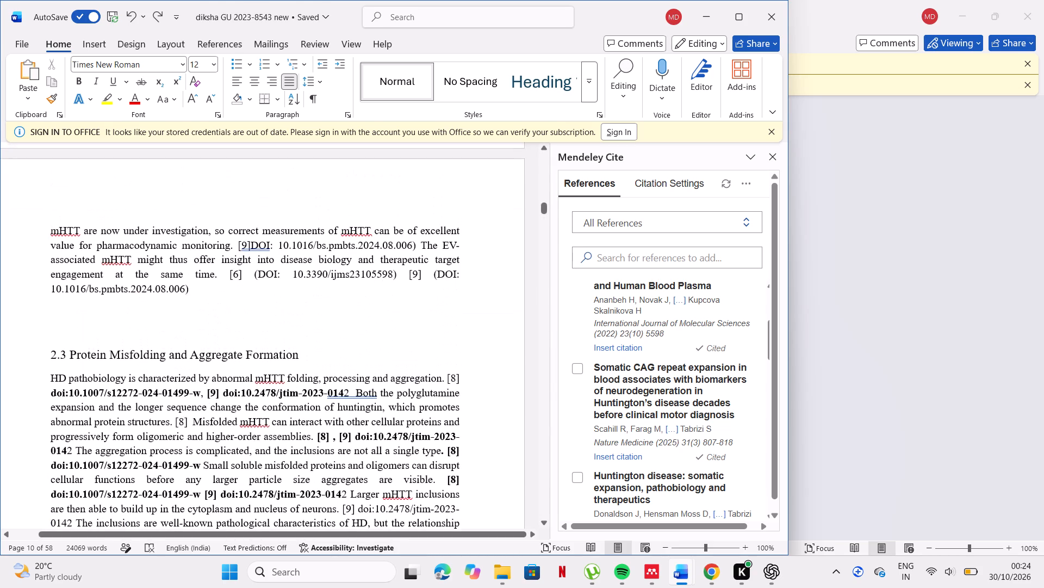
Replace the manual "[6] (" before DOI 10.3390/ijms23105598 after "at the same time." with the Mendeley citation for Ananbeh et al. 2022.
{"action": "left_click", "coordinate": [259, 273]}
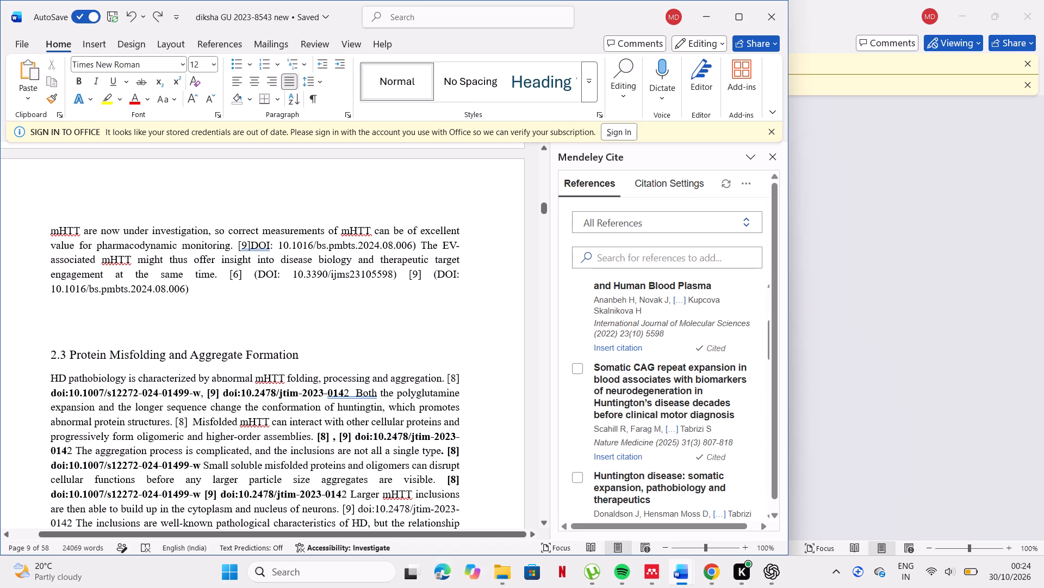
{"action": "key", "text": "BackSpace"}
{"action": "key", "text": "BackSpace"}
{"action": "key", "text": "BackSpace"}
{"action": "key", "text": "BackSpace"}
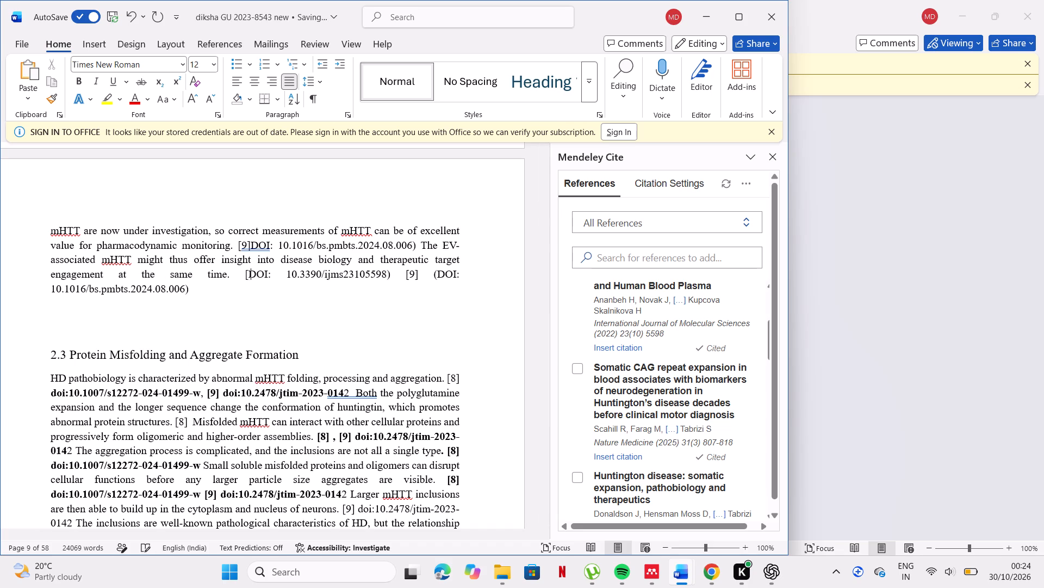
{"action": "key", "text": "BackSpace"}
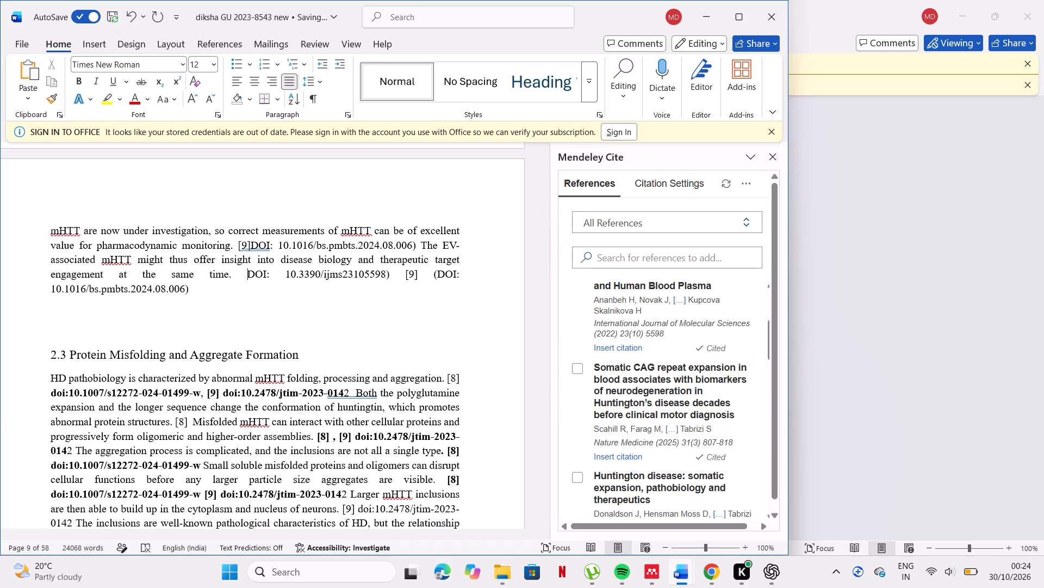
{"action": "left_click", "coordinate": [619, 347]}
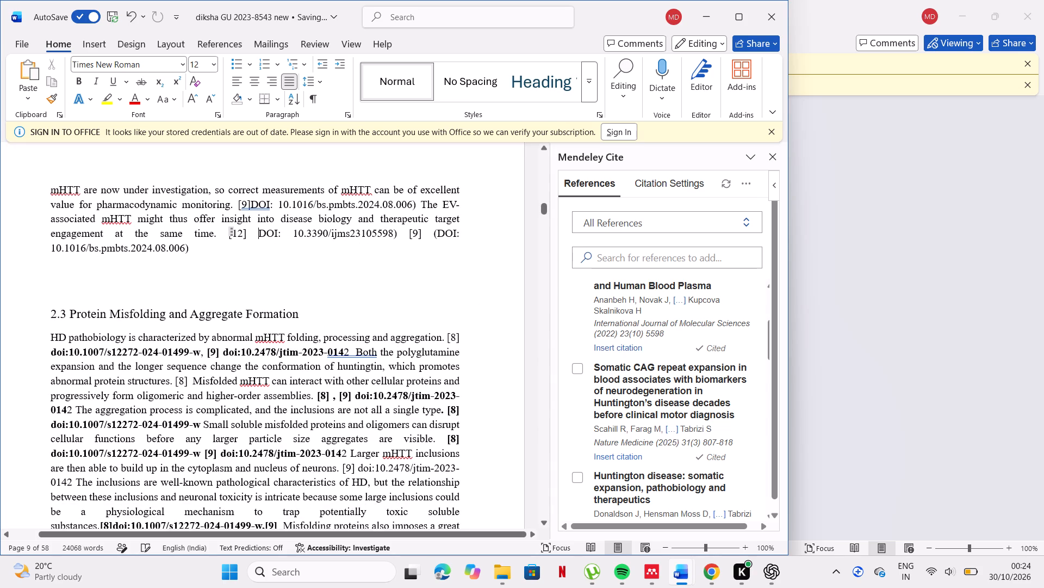
Make the citation and DOI 10.3390/ijms23105598 after "at the same time" bold and remove the closing parenthesis.
{"action": "left_click_drag", "start_coordinate": [222, 231], "coordinate": [381, 242]}
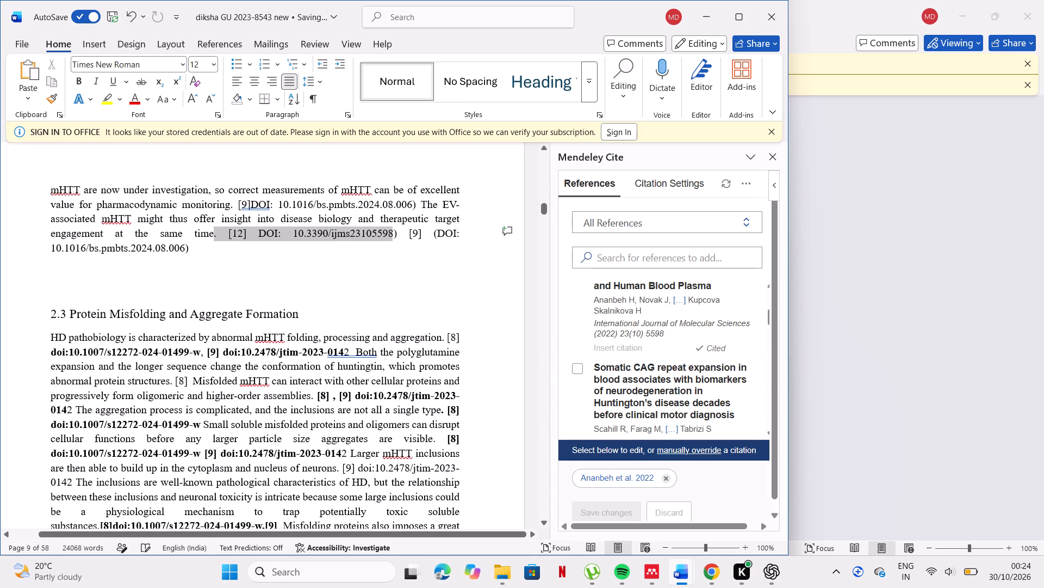
{"action": "left_click_drag", "start_coordinate": [381, 242], "coordinate": [392, 230]}
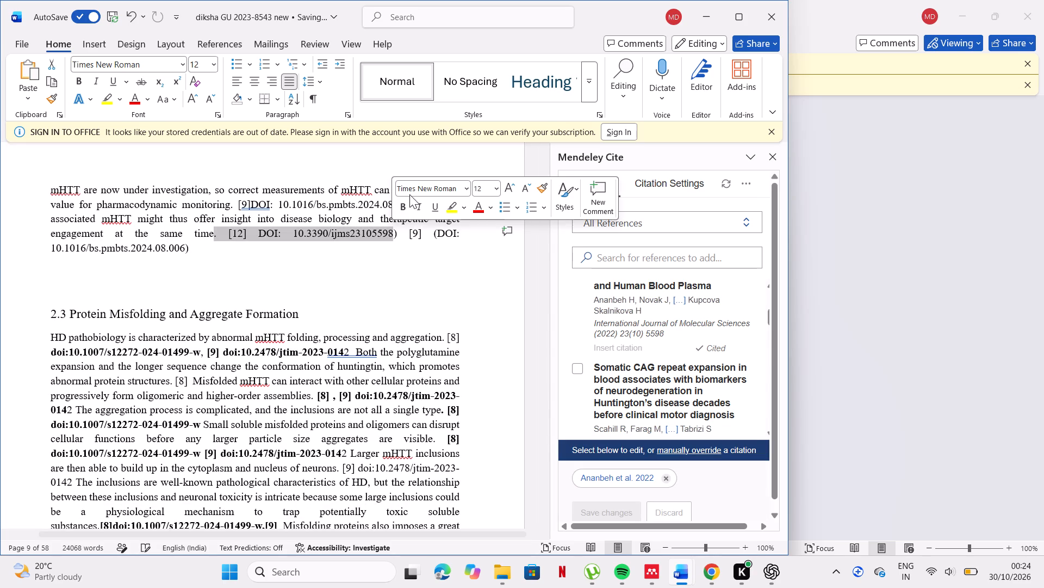
{"action": "left_click", "coordinate": [403, 207]}
{"action": "left_click", "coordinate": [402, 230]}
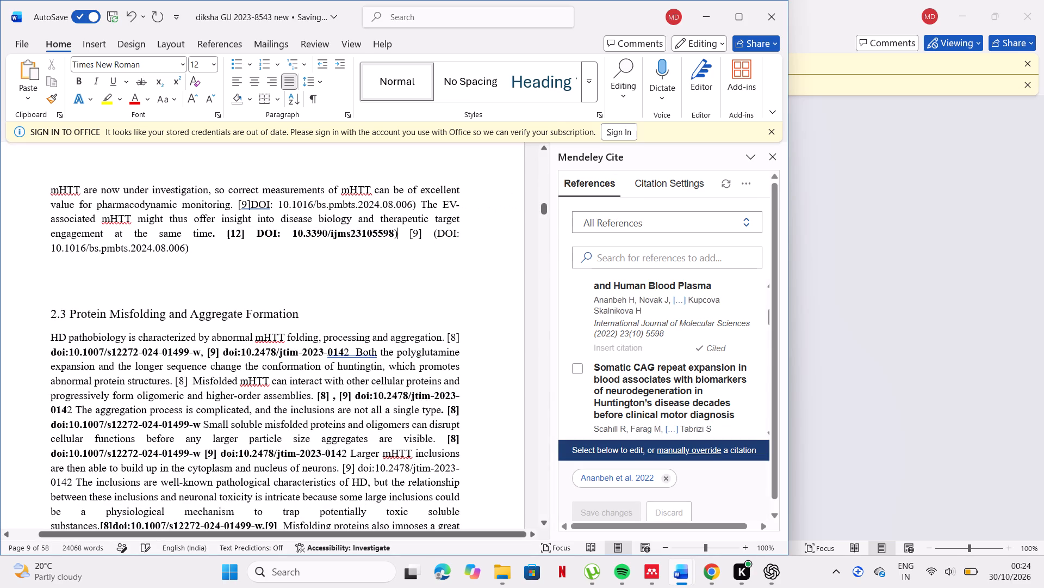
{"action": "key", "text": "BackSpace"}
Look through the manual References list before section 3, EXTRACELLULAR VESICLE BIOLOGY IN THE CNS, for sources still to check in Mendeley.
{"action": "scroll", "coordinate": [402, 230], "scroll_direction": "down", "scroll_amount": 20}
{"action": "scroll", "coordinate": [402, 230], "scroll_direction": "down", "scroll_amount": 15}
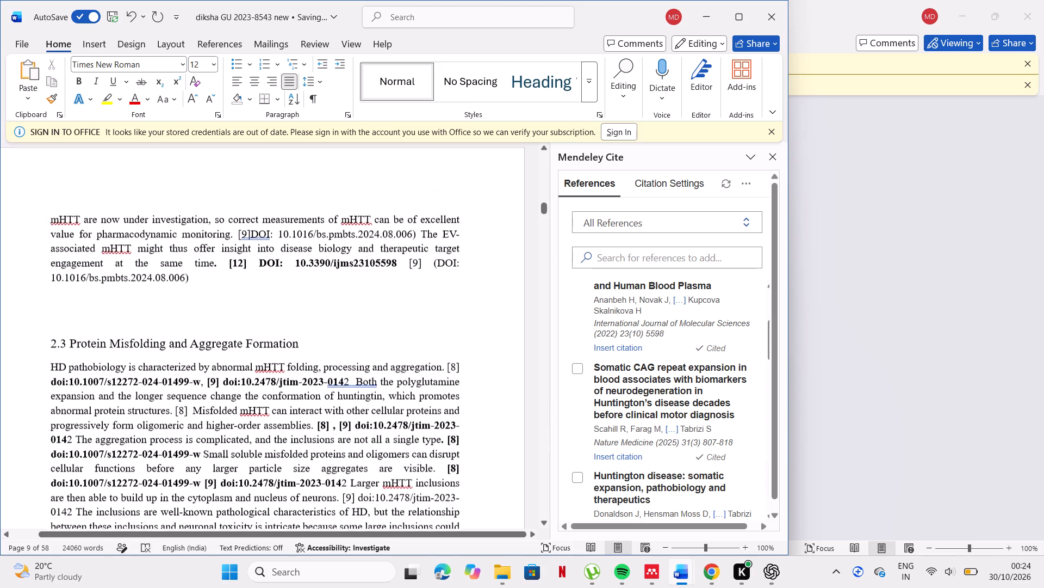
{"action": "scroll", "coordinate": [402, 230], "scroll_direction": "down", "scroll_amount": 20}
{"action": "scroll", "coordinate": [402, 230], "scroll_direction": "down", "scroll_amount": 19}
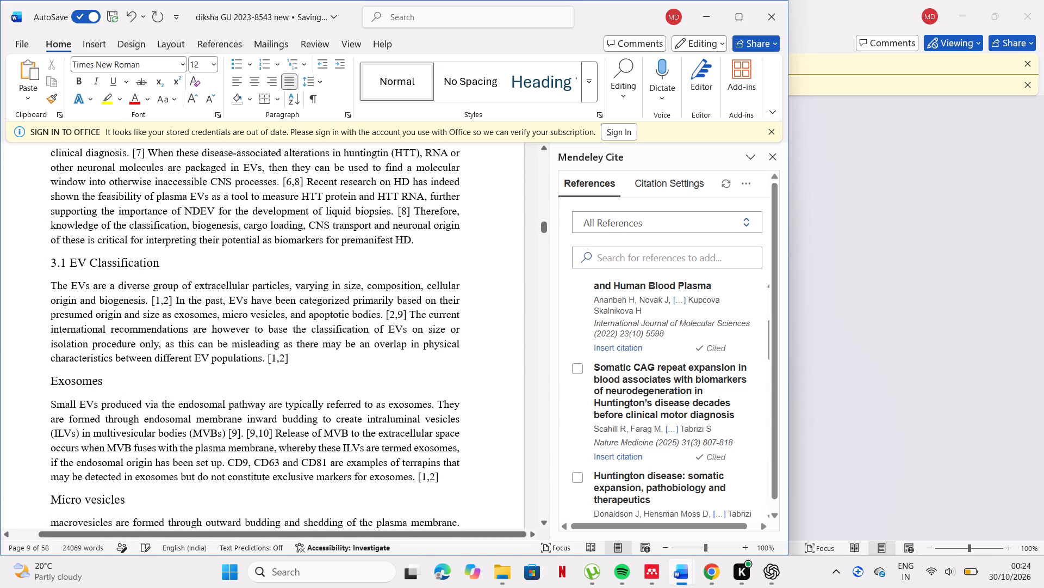
{"action": "scroll", "coordinate": [569, 401], "scroll_direction": "up", "scroll_amount": 1}
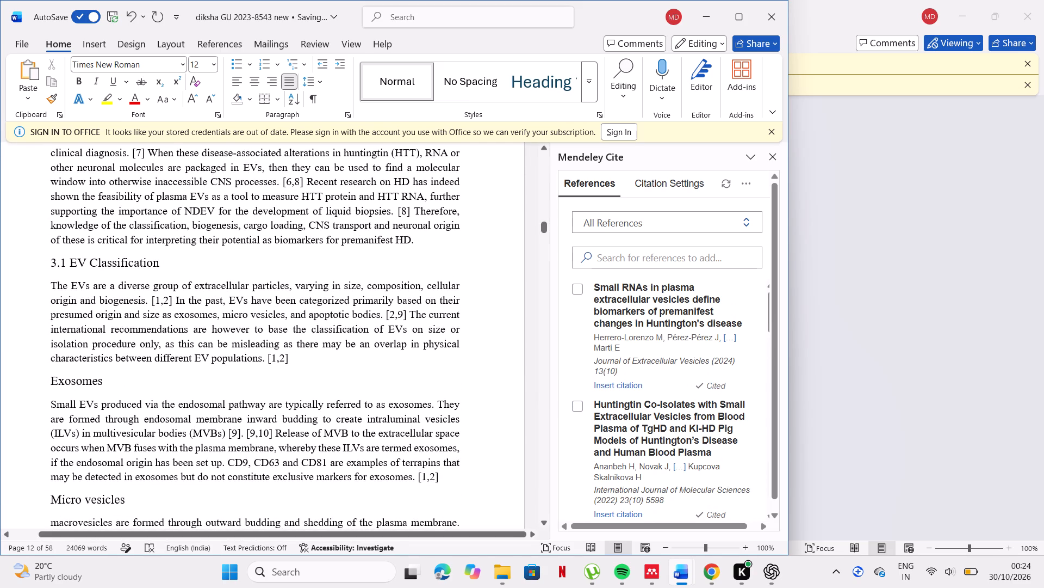
{"action": "scroll", "coordinate": [410, 284], "scroll_direction": "up", "scroll_amount": 4}
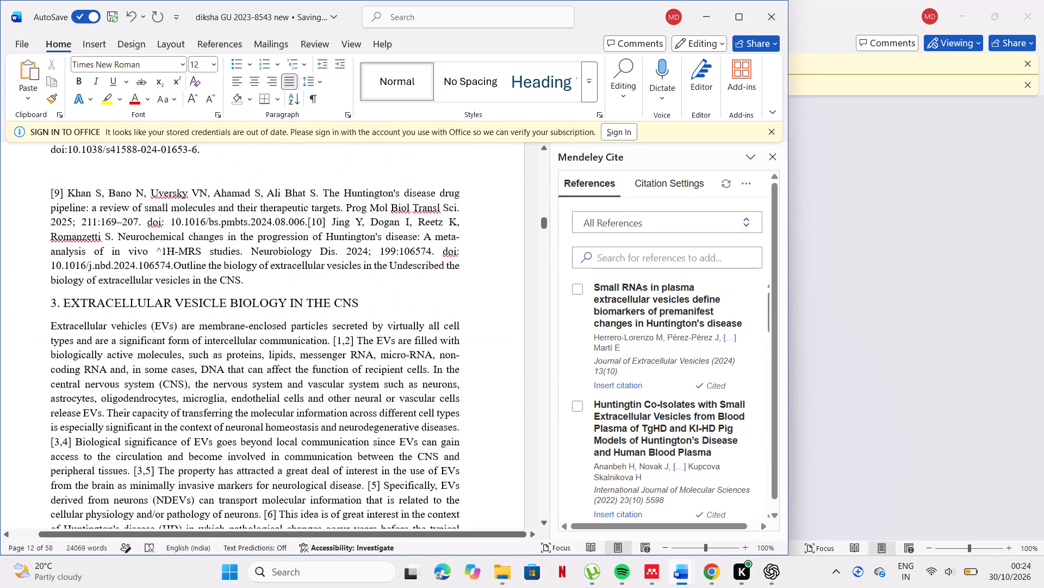
{"action": "scroll", "coordinate": [410, 284], "scroll_direction": "up", "scroll_amount": 2}
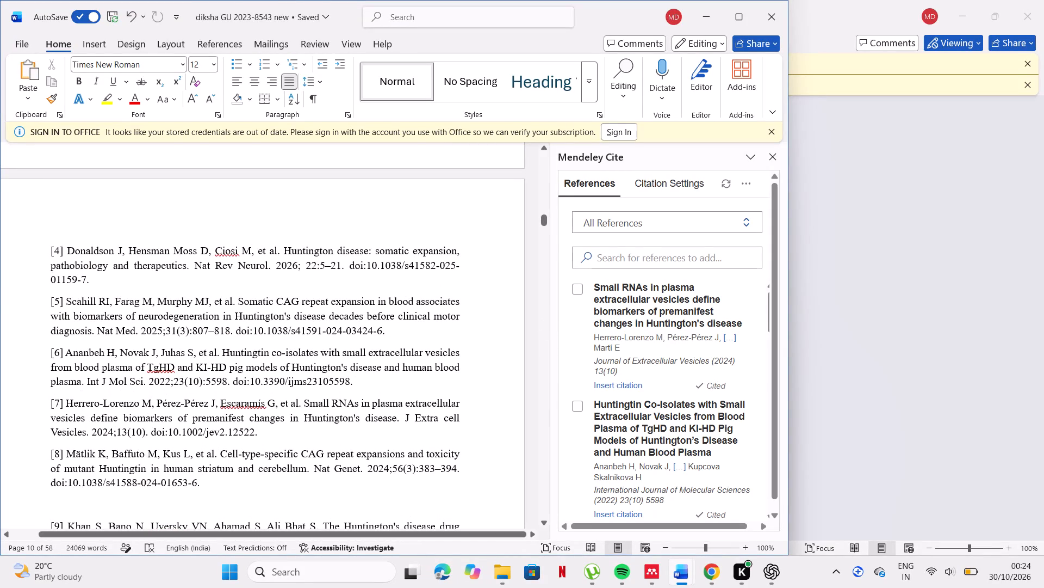
{"action": "scroll", "coordinate": [494, 329], "scroll_direction": "up", "scroll_amount": 1}
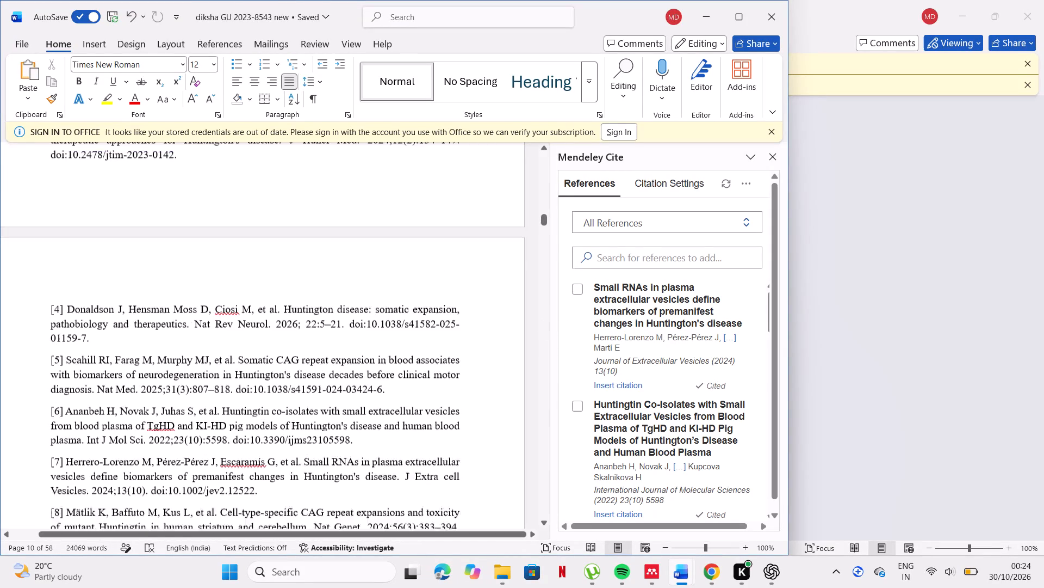
{"action": "scroll", "coordinate": [494, 329], "scroll_direction": "up", "scroll_amount": 1}
{"action": "scroll", "coordinate": [494, 329], "scroll_direction": "down", "scroll_amount": 1}
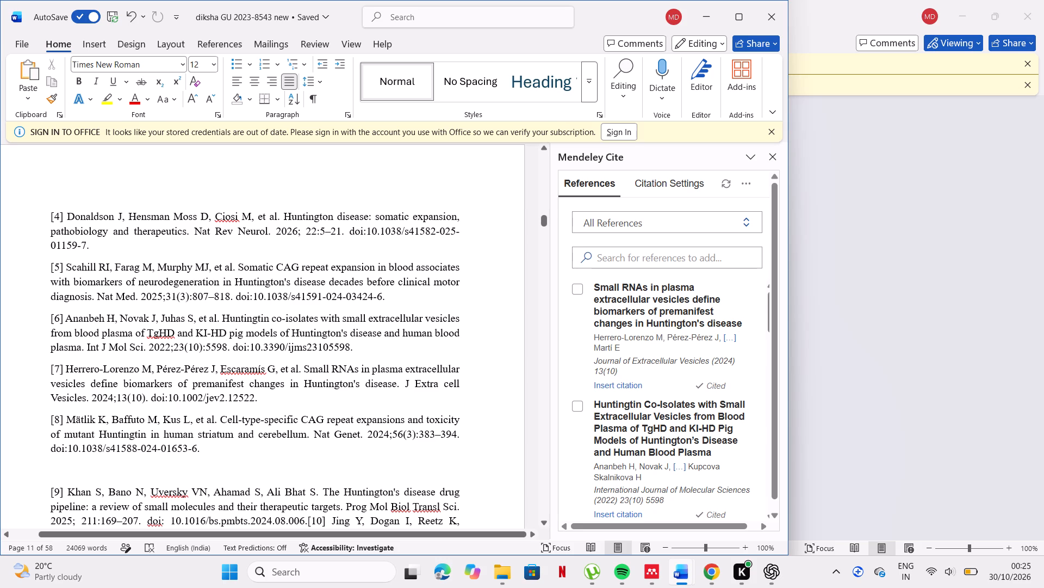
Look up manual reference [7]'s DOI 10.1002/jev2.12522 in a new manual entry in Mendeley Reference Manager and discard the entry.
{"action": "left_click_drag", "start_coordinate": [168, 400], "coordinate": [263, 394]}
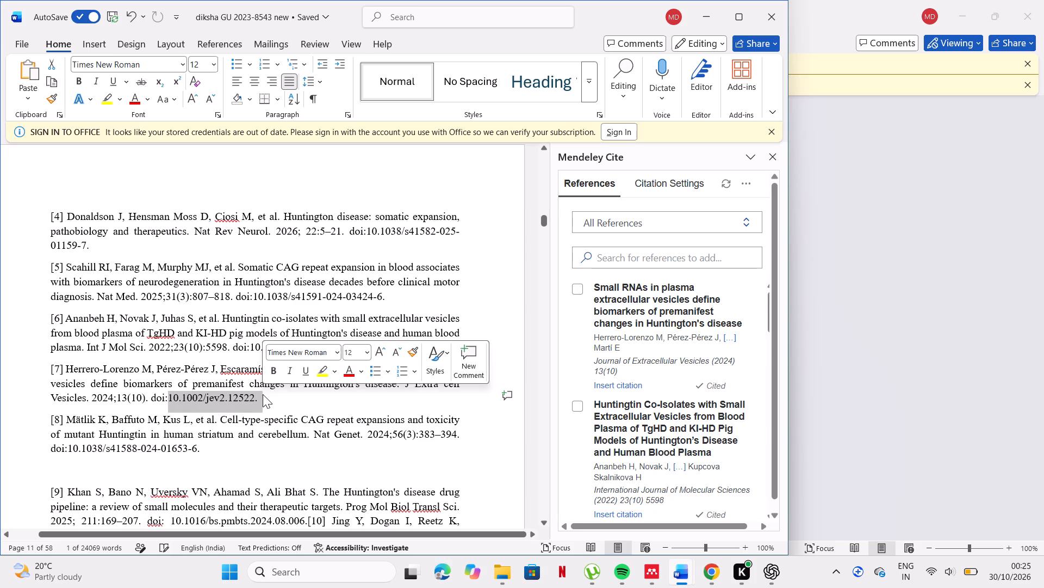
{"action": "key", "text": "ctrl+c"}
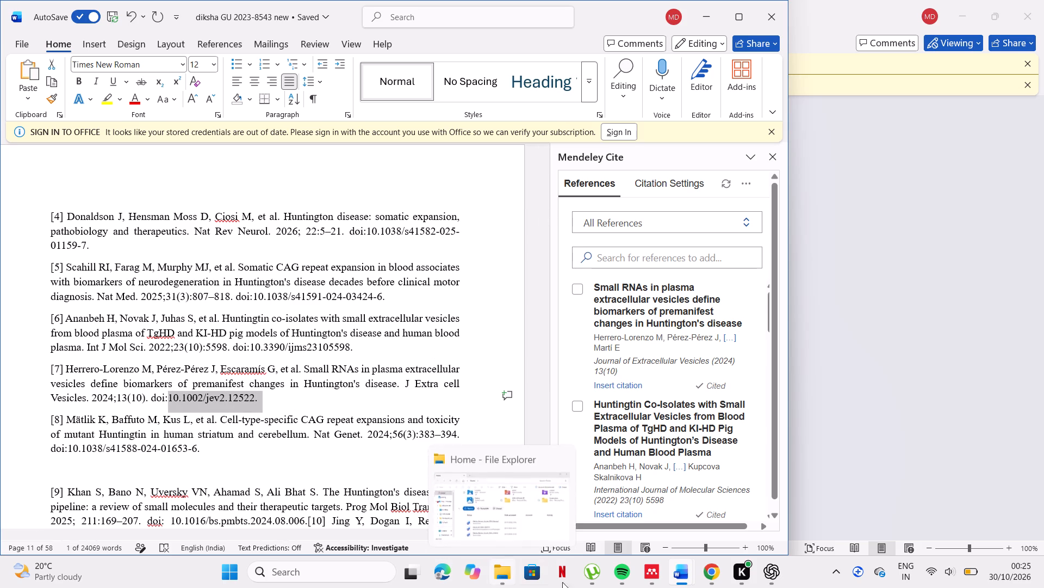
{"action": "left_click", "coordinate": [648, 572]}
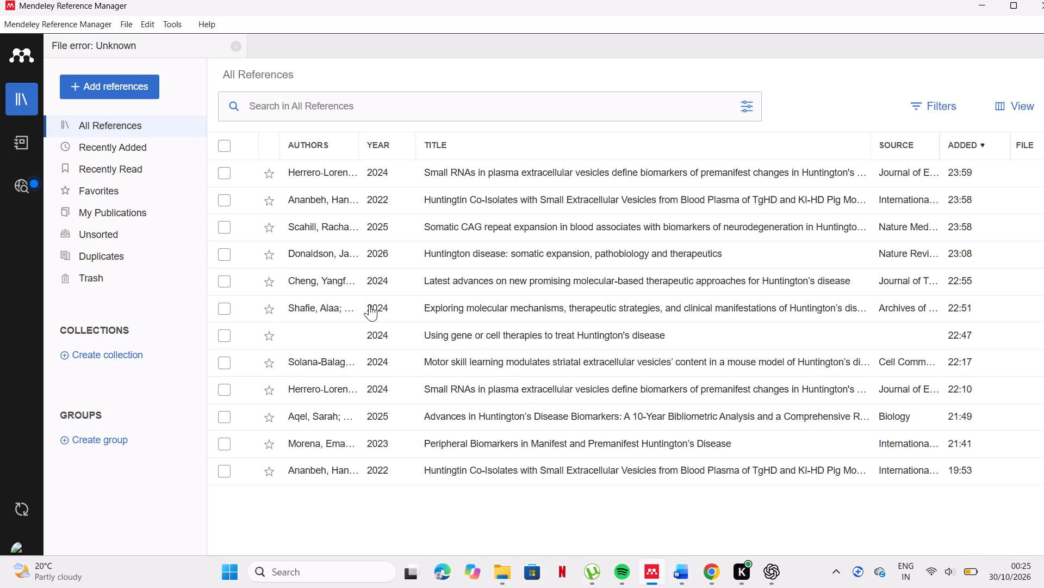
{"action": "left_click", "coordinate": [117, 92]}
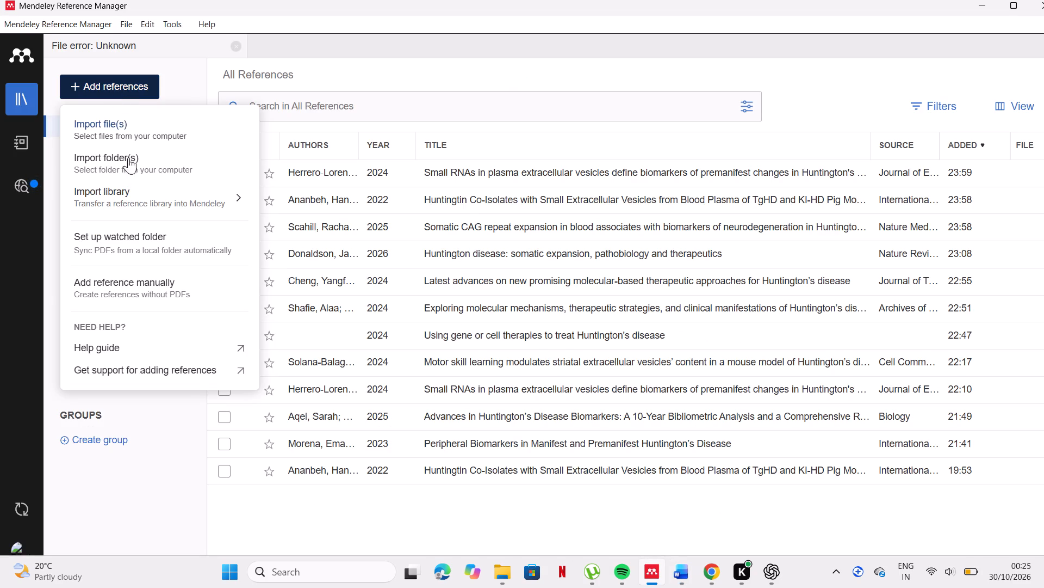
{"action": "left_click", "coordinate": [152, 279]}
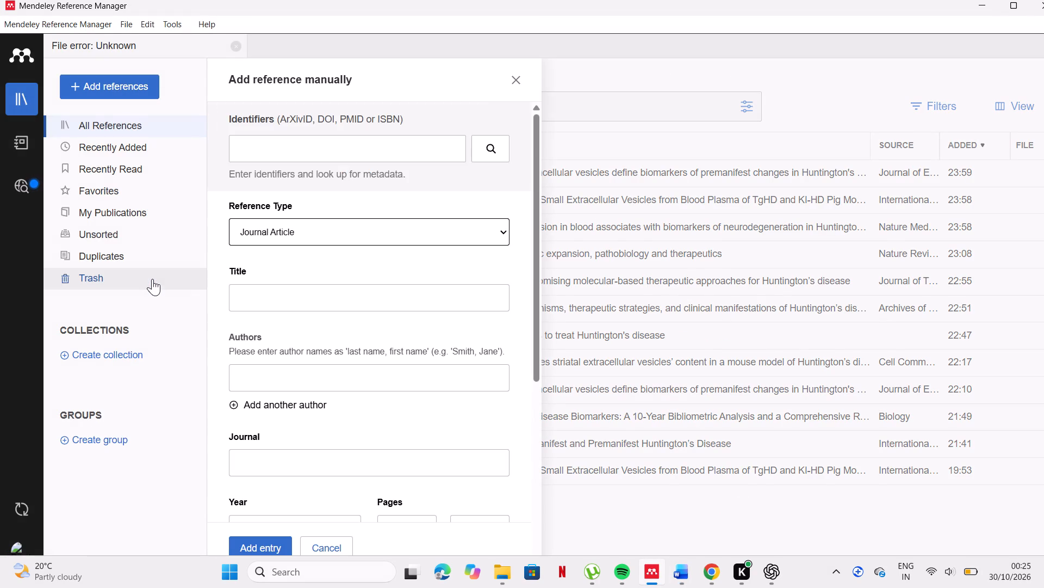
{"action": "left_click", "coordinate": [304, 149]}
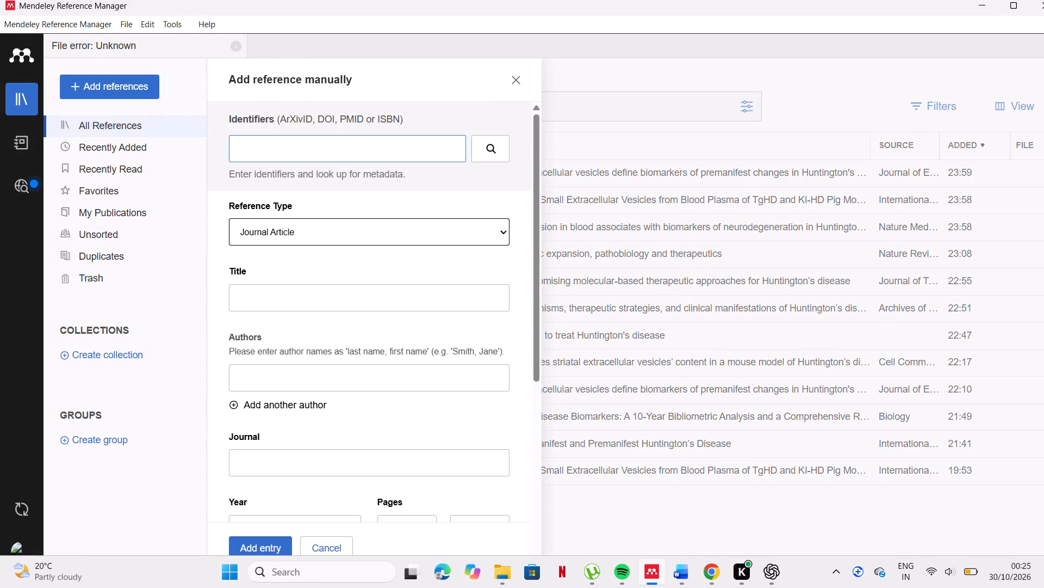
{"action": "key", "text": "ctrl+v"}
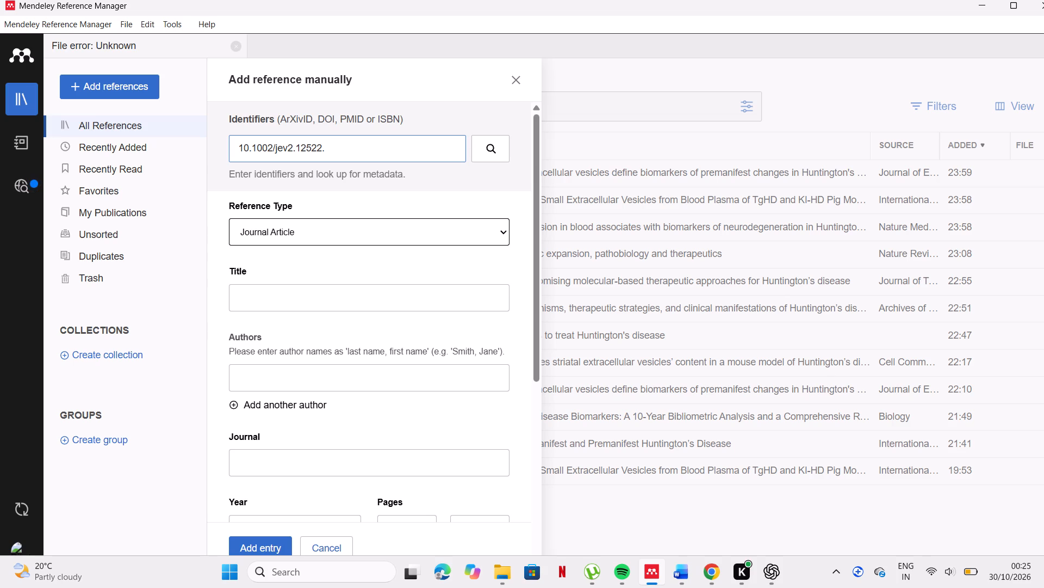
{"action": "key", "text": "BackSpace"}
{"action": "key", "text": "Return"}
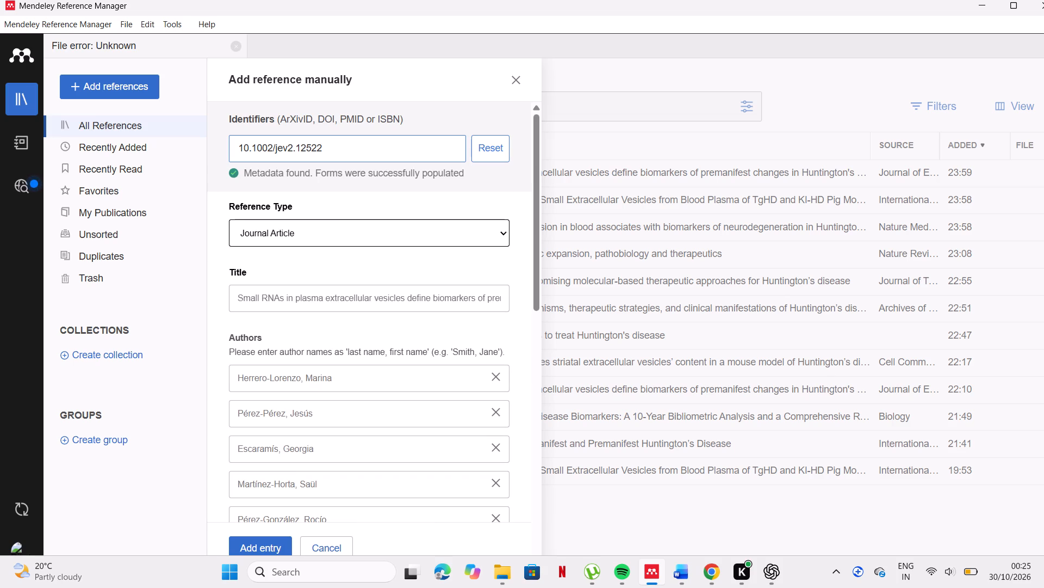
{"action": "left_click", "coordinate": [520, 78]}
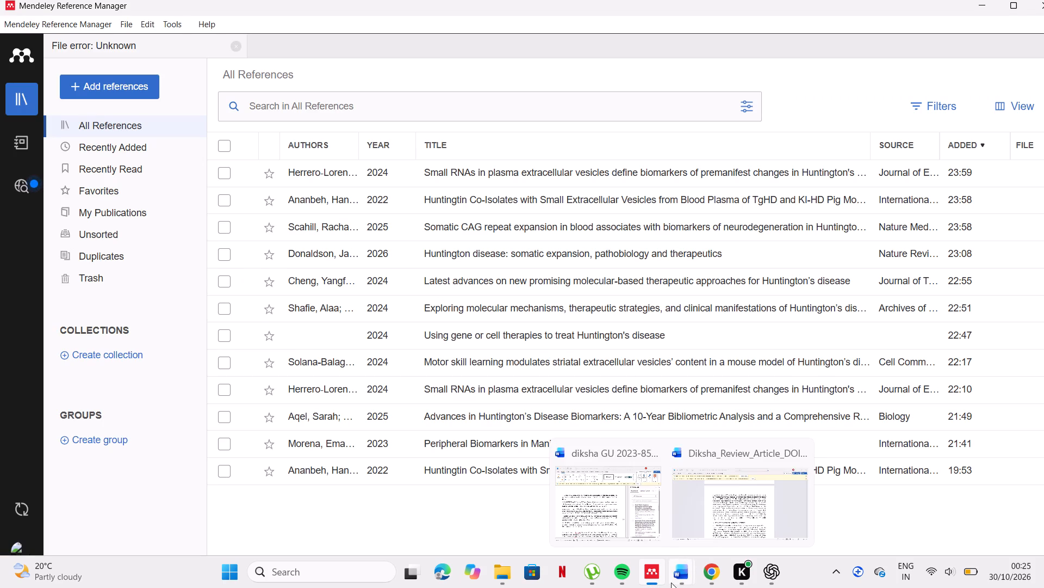
{"action": "left_click", "coordinate": [601, 521]}
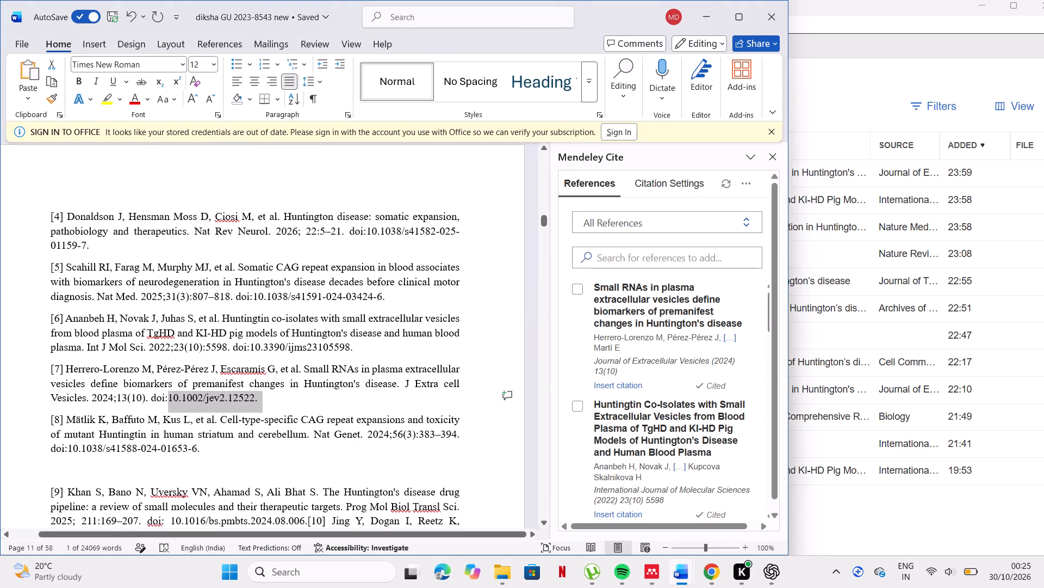
{"action": "left_click_drag", "start_coordinate": [48, 450], "coordinate": [206, 442]}
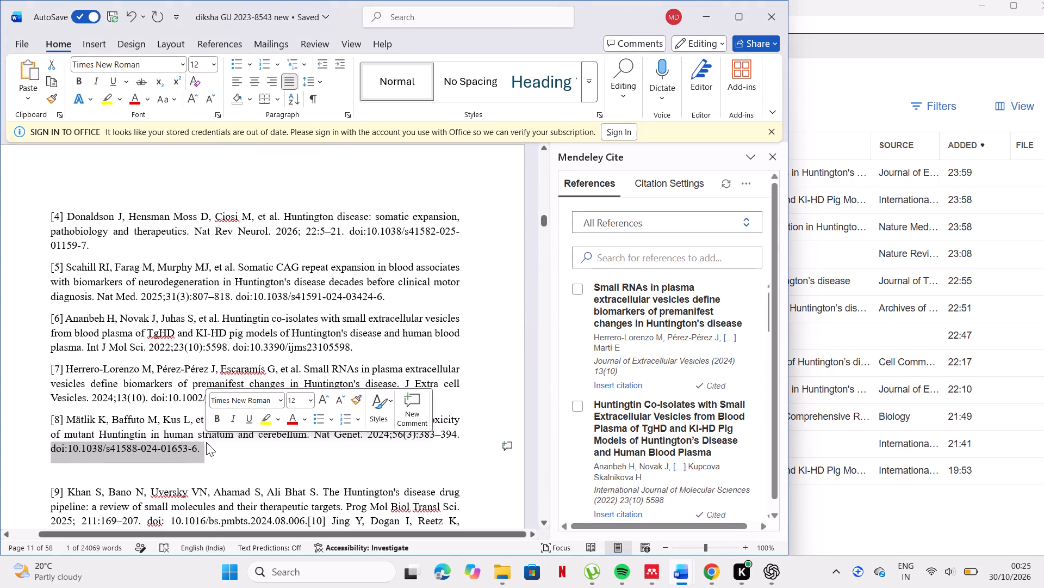
{"action": "key", "text": "ctrl+c"}
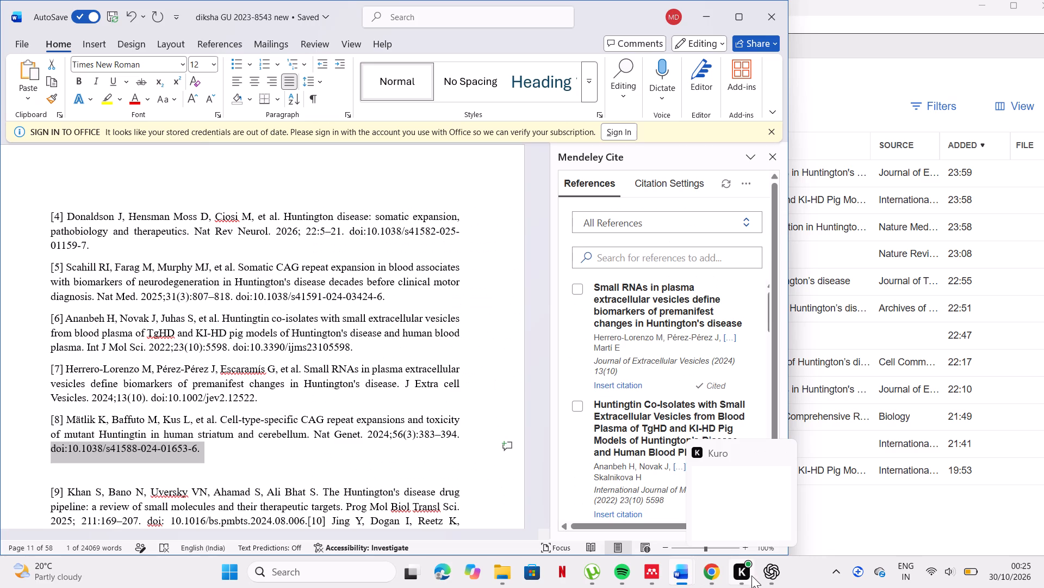
{"action": "left_click", "coordinate": [643, 509]}
{"action": "left_click", "coordinate": [543, 405]}
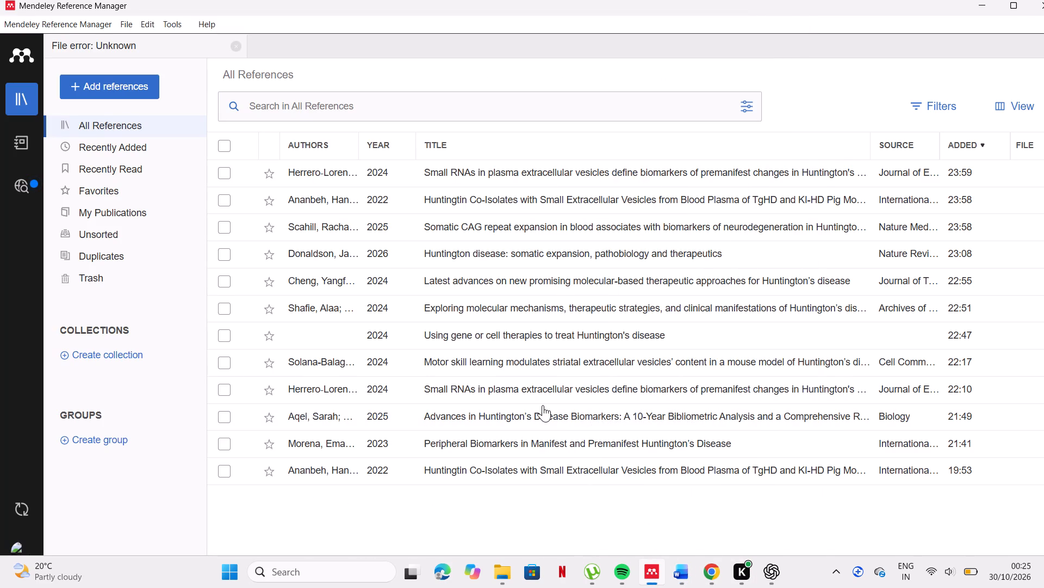
{"action": "left_click", "coordinate": [108, 85]}
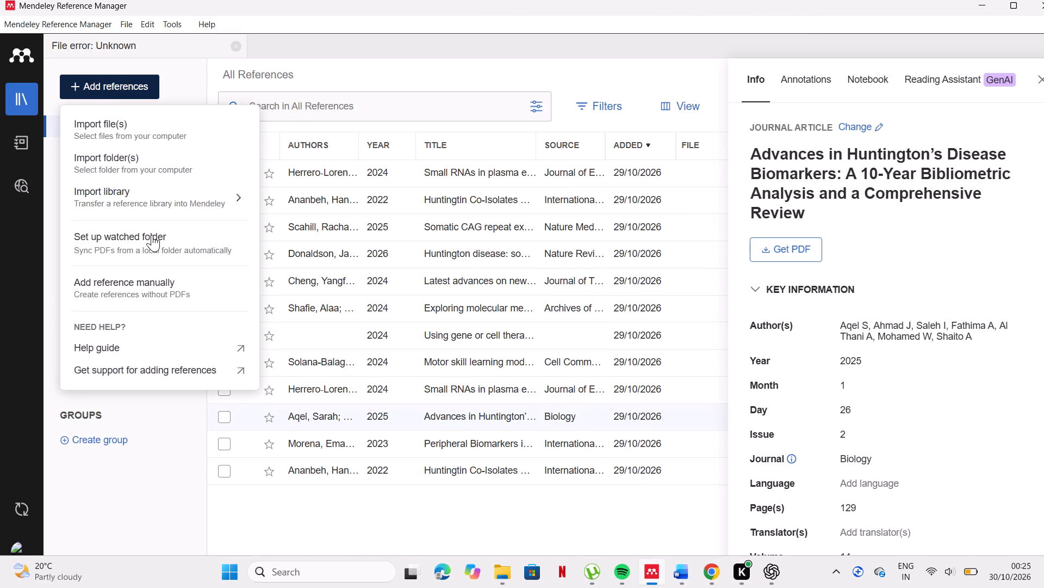
{"action": "left_click", "coordinate": [160, 277]}
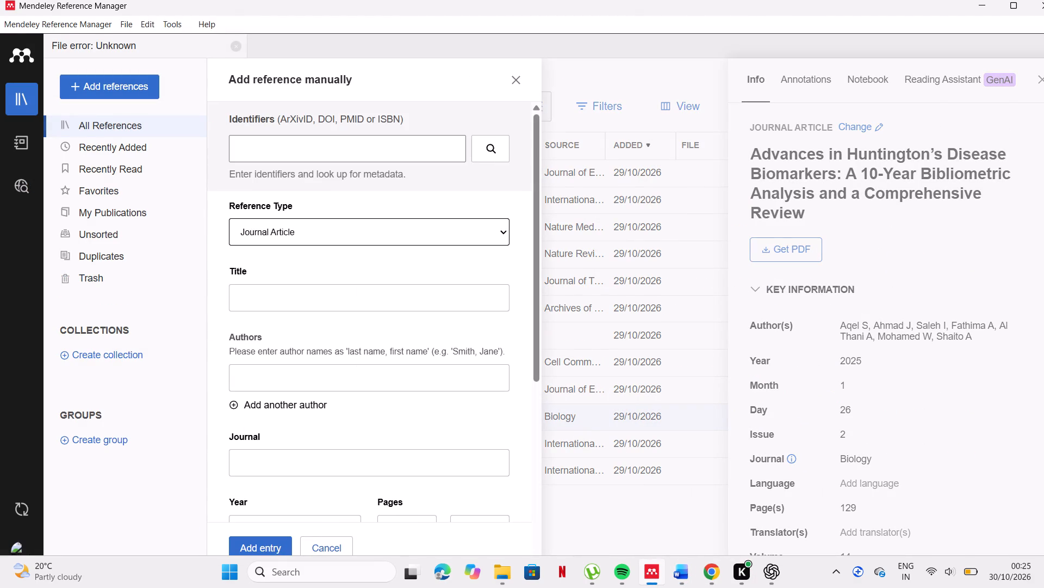
{"action": "left_click", "coordinate": [272, 146]}
{"action": "key", "text": "ctrl+v"}
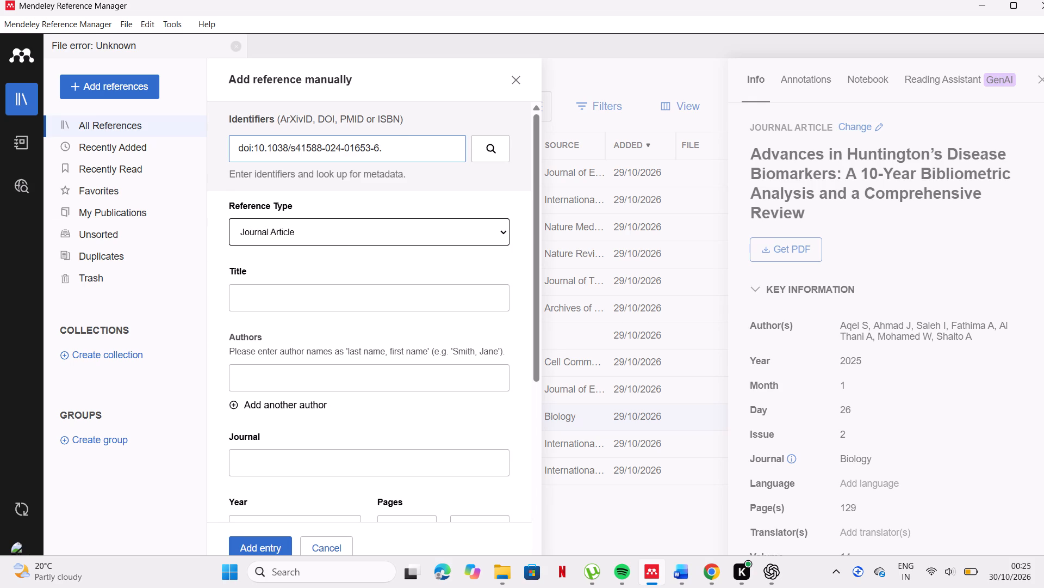
{"action": "left_click", "coordinate": [255, 146]}
{"action": "key", "text": "BackSpace"}
{"action": "key", "text": "BackSpace"}
{"action": "key", "text": "BackSpace"}
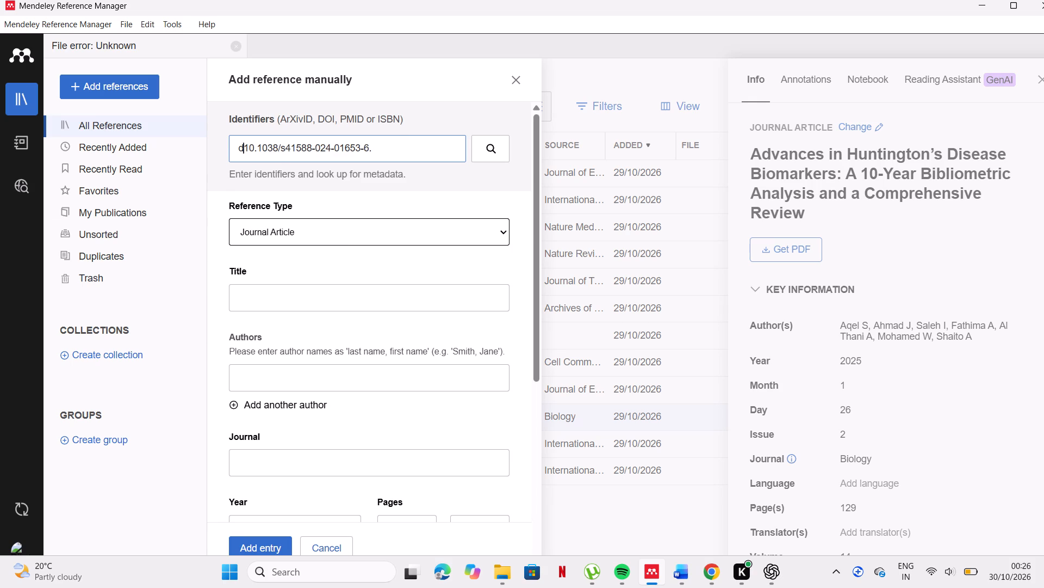
{"action": "key", "text": "BackSpace"}
{"action": "left_click", "coordinate": [375, 147]}
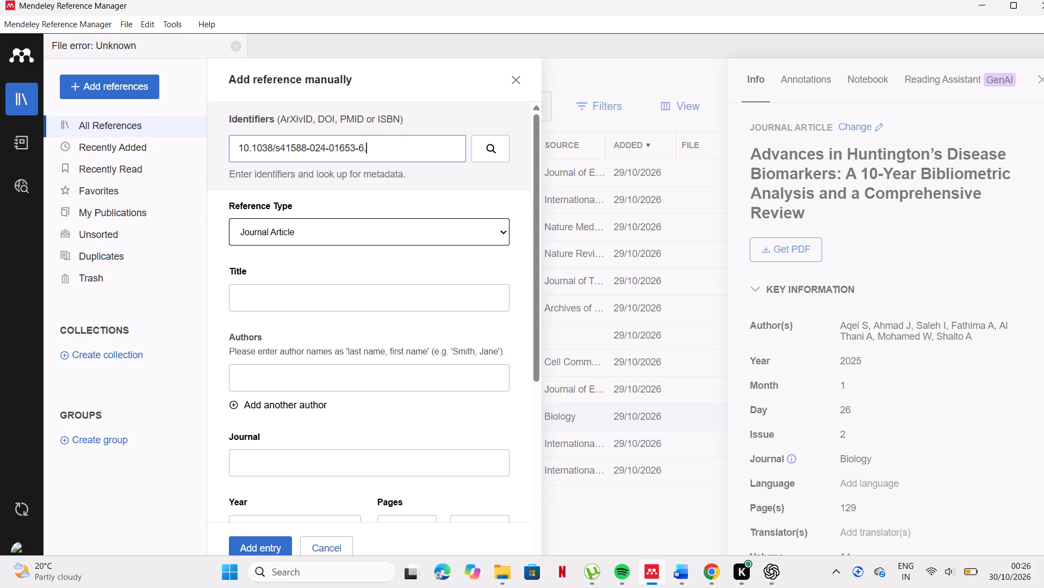
{"action": "key", "text": "BackSpace"}
{"action": "key", "text": "Return"}
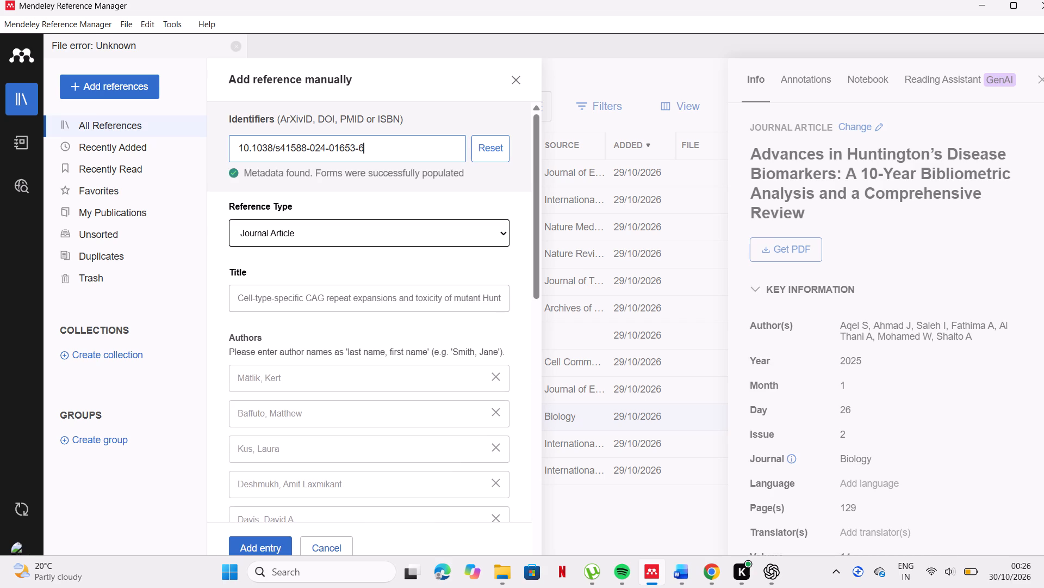
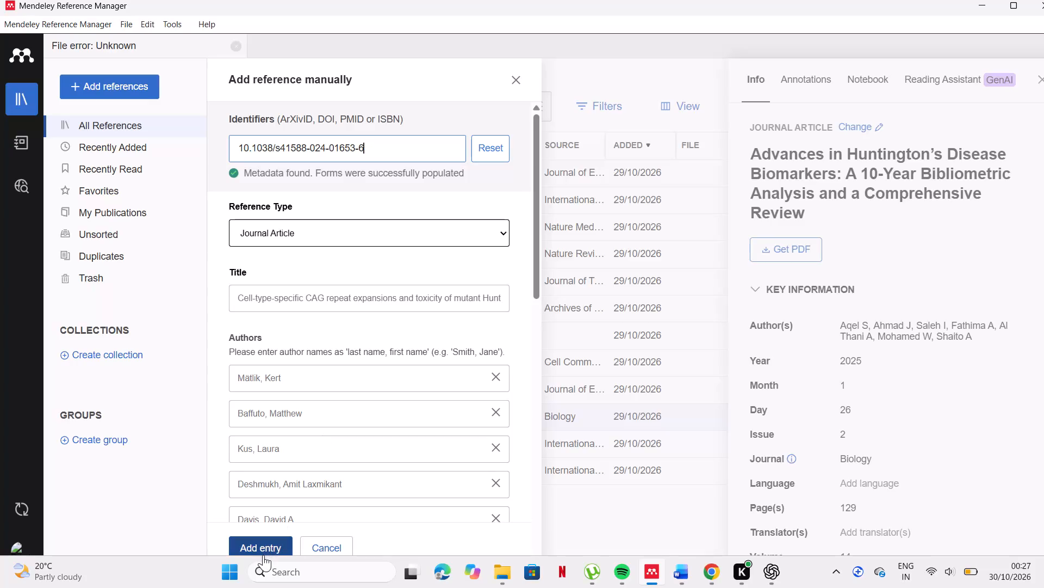
Add the looked-up article on cell-type-specific CAG repeat expansions to the Mendeley library.
{"action": "left_click", "coordinate": [261, 553]}
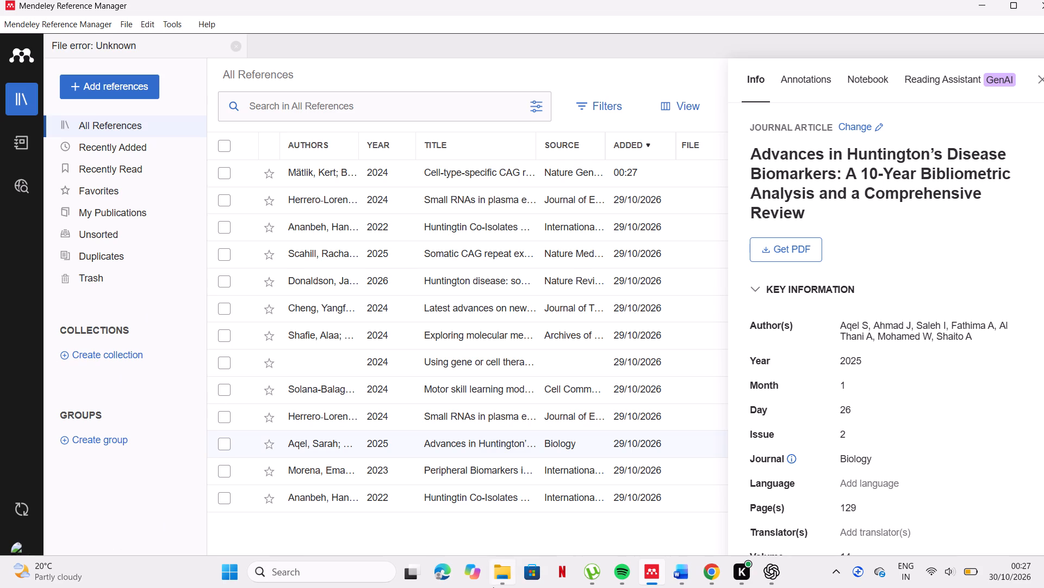
Switch to the review document in Word and refresh the Mendeley Cite reference list.
{"action": "left_click", "coordinate": [688, 572]}
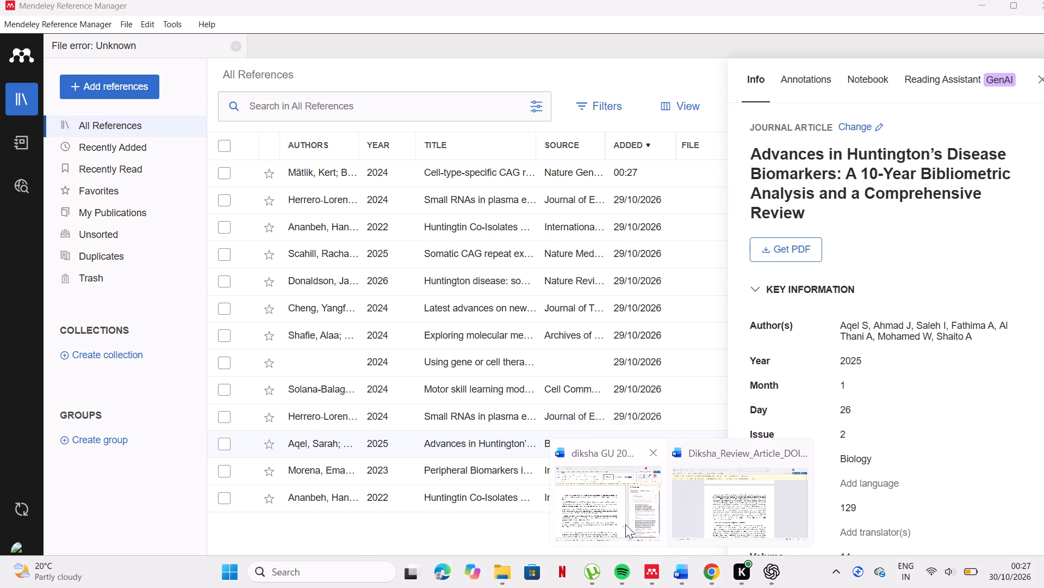
{"action": "left_click", "coordinate": [613, 522]}
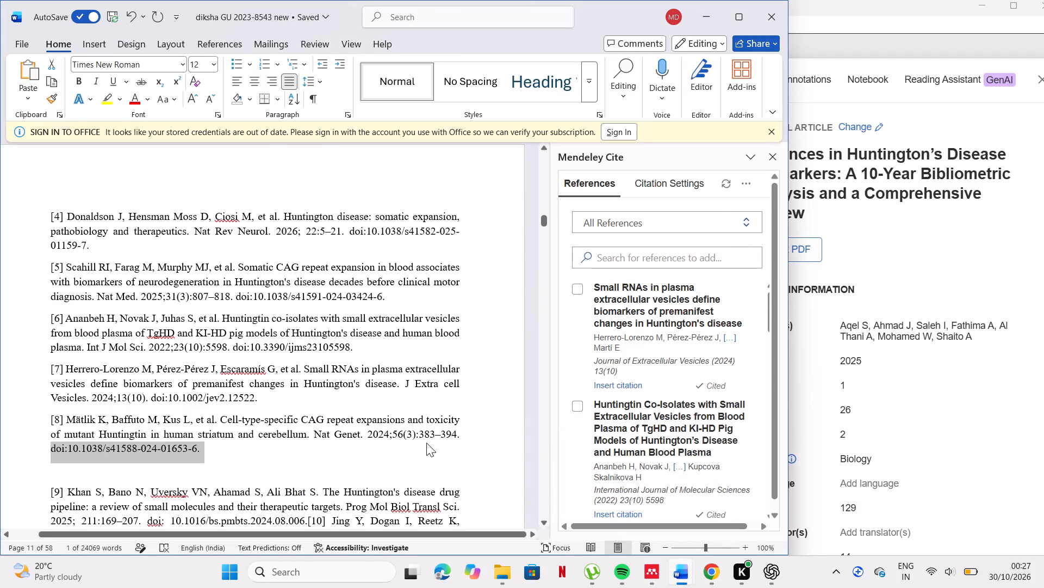
{"action": "scroll", "coordinate": [314, 393], "scroll_direction": "up", "scroll_amount": 4}
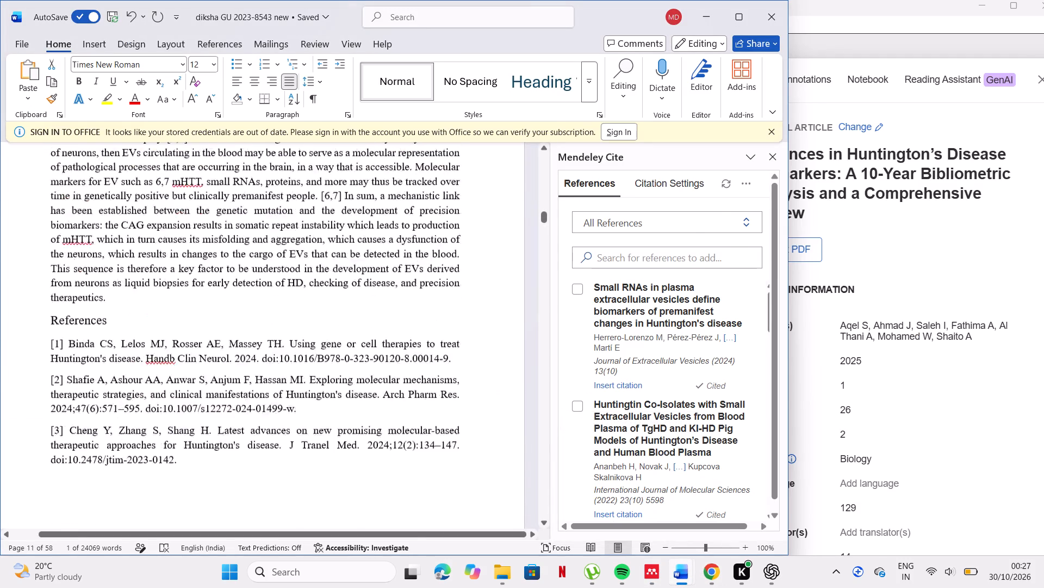
{"action": "scroll", "coordinate": [314, 393], "scroll_direction": "up", "scroll_amount": 1}
{"action": "left_click", "coordinate": [719, 183]}
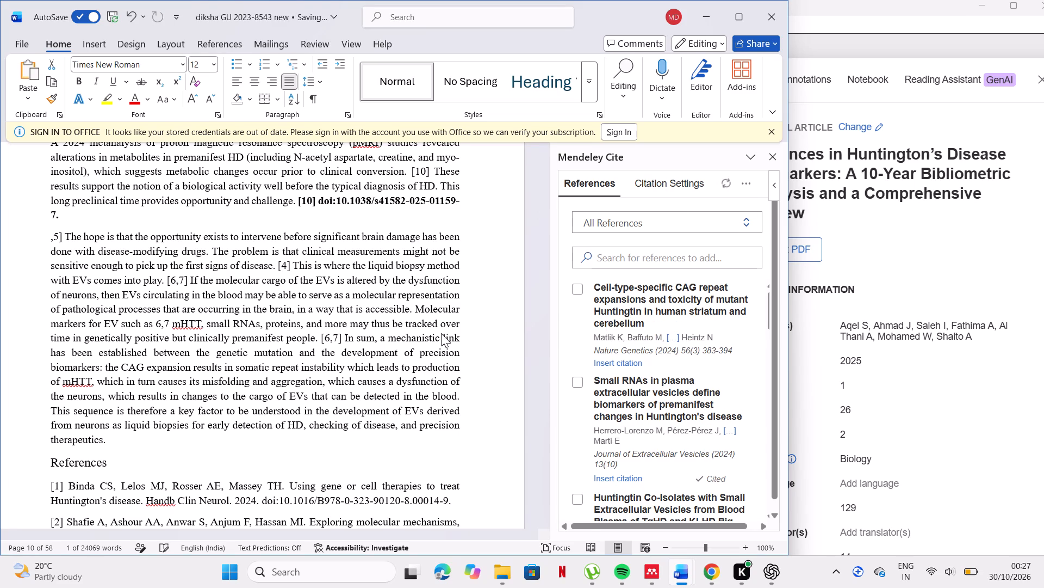
Examine the first citations [7] and [8] at the start of section 2.2, Huntingtin (mHTT) Pathobiology.
{"action": "scroll", "coordinate": [359, 325], "scroll_direction": "up", "scroll_amount": 4}
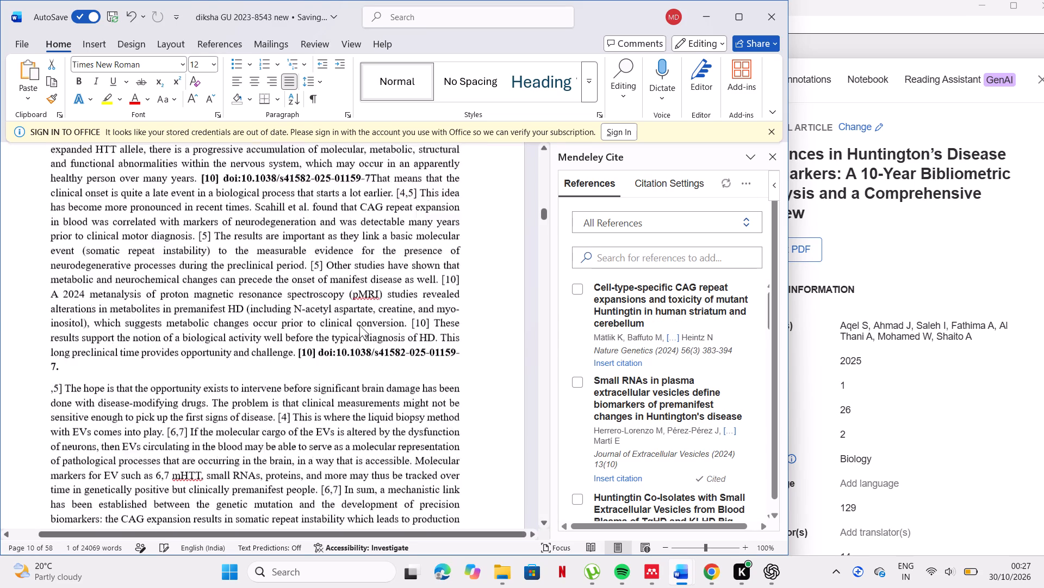
{"action": "scroll", "coordinate": [359, 325], "scroll_direction": "up", "scroll_amount": 6}
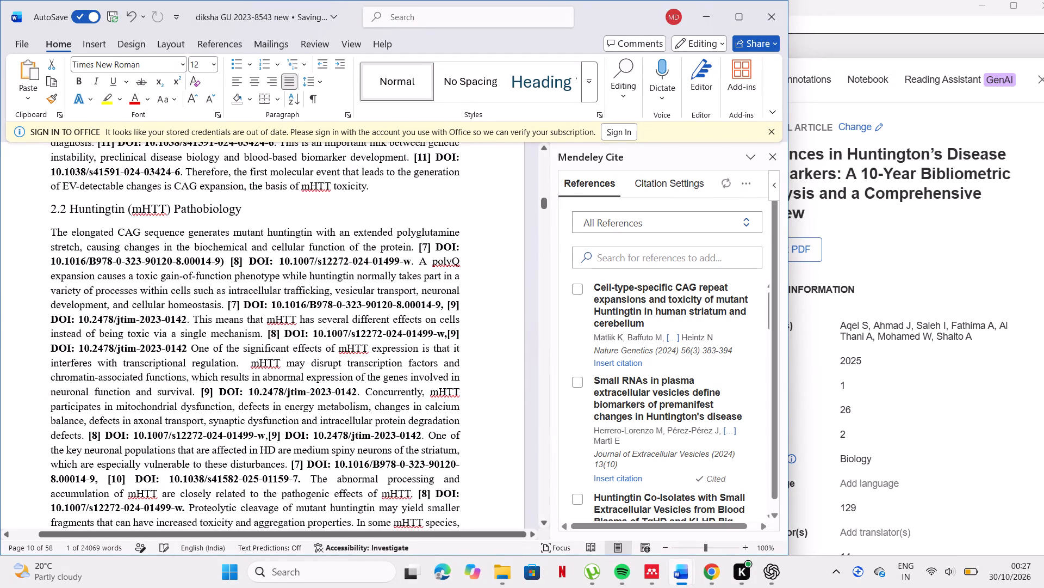
{"action": "left_click", "coordinate": [425, 246]}
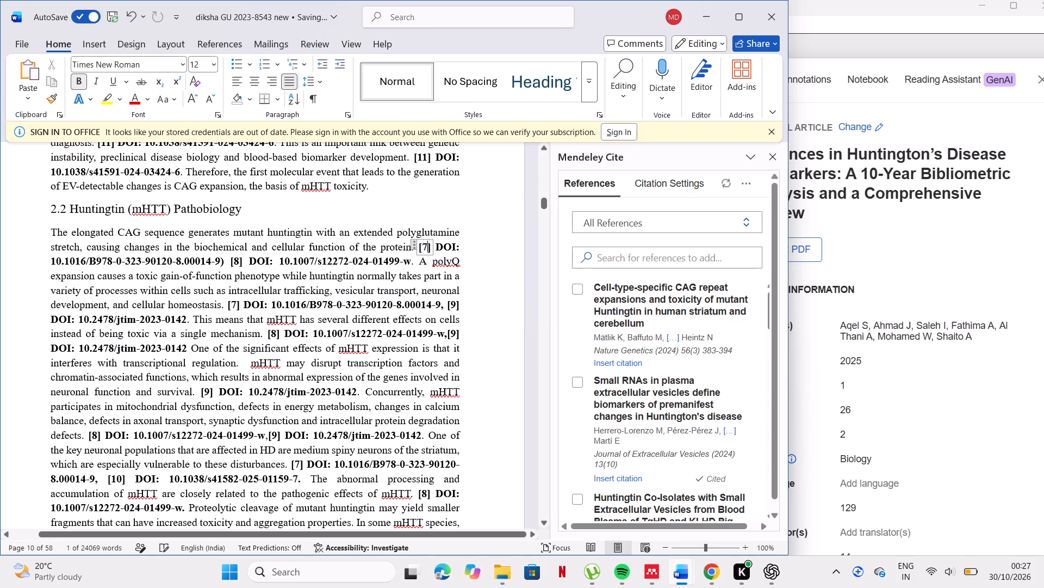
{"action": "left_click", "coordinate": [431, 250]}
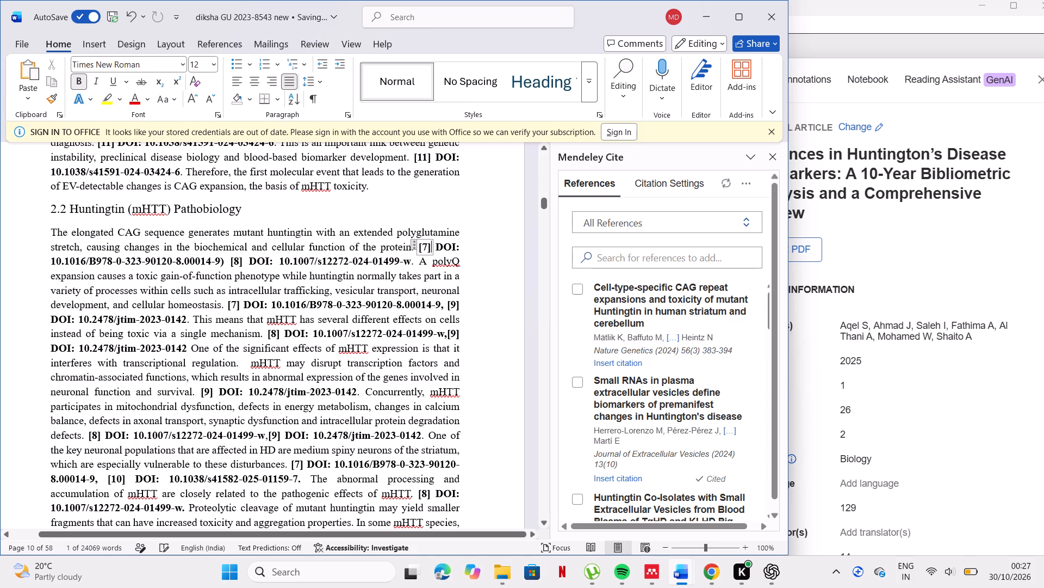
{"action": "double_click", "coordinate": [422, 248]}
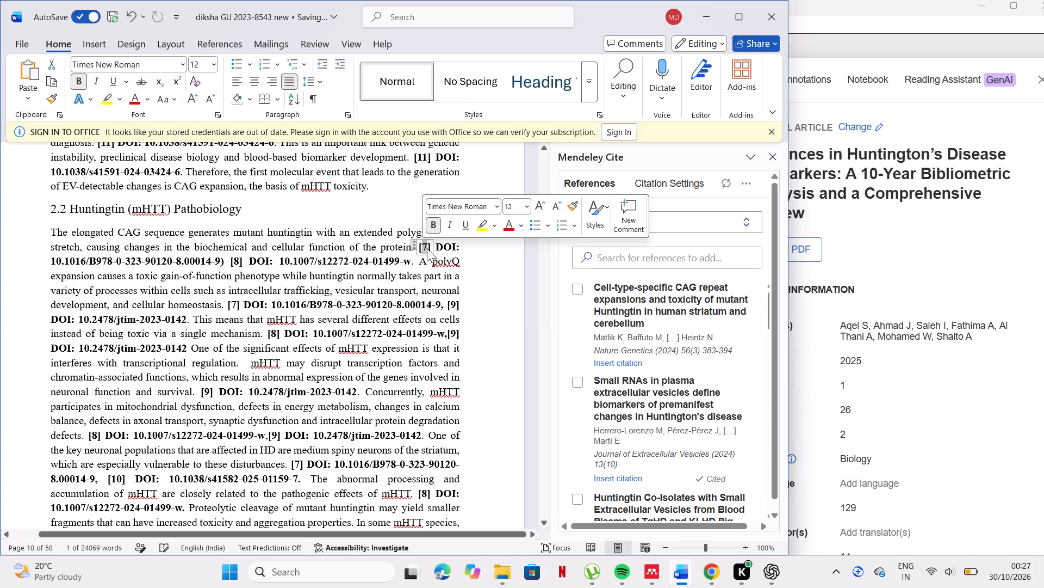
{"action": "left_click", "coordinate": [413, 244]}
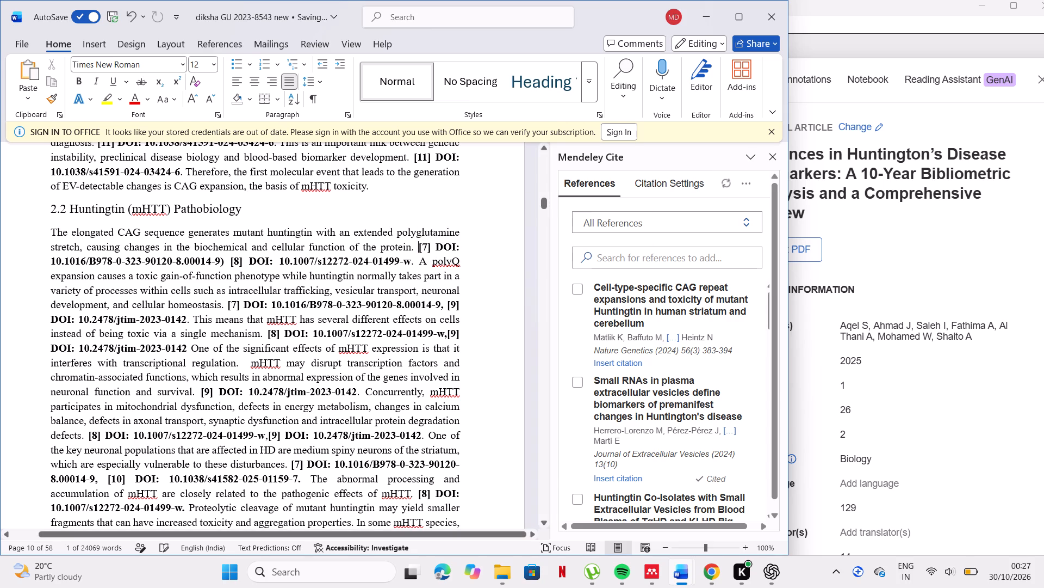
{"action": "left_click", "coordinate": [421, 246]}
{"action": "left_click", "coordinate": [439, 247]}
{"action": "scroll", "coordinate": [419, 243], "scroll_direction": "up", "scroll_amount": 1}
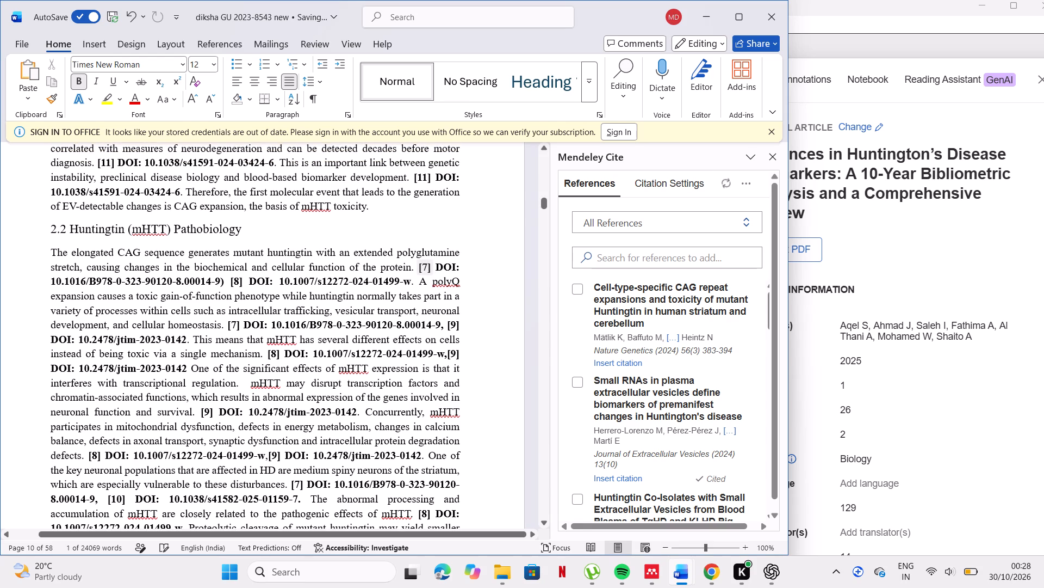
{"action": "left_click", "coordinate": [281, 280]}
{"action": "double_click", "coordinate": [238, 285]}
{"action": "right_click", "coordinate": [697, 358]}
{"action": "left_click", "coordinate": [610, 354]}
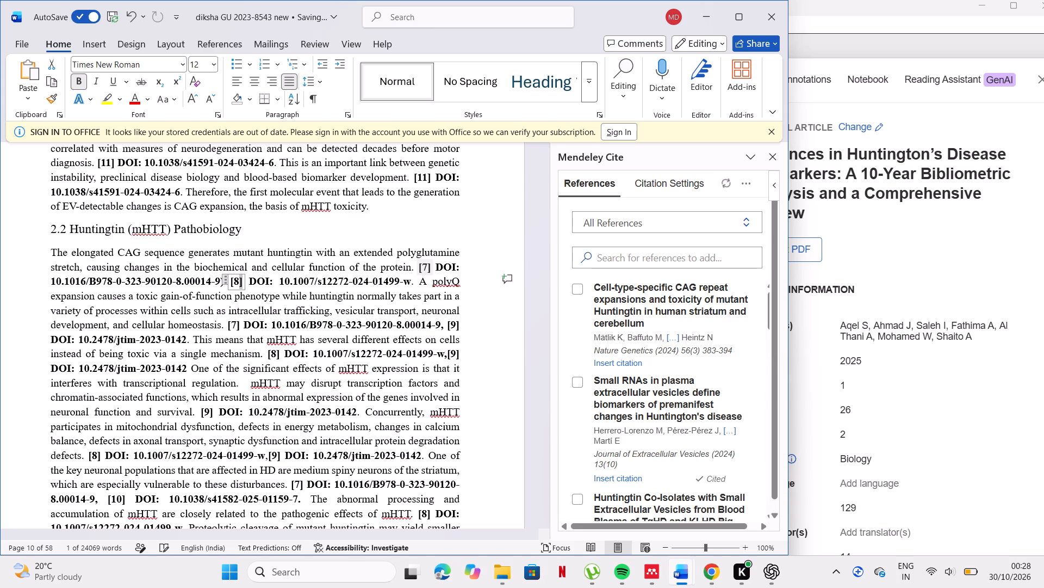
Check which Mendeley source citation [9] after "cellular function" uses, and examine the plain [9] citation closing section 2.2.
{"action": "left_click", "coordinate": [494, 330]}
{"action": "scroll", "coordinate": [494, 330], "scroll_direction": "down", "scroll_amount": 3}
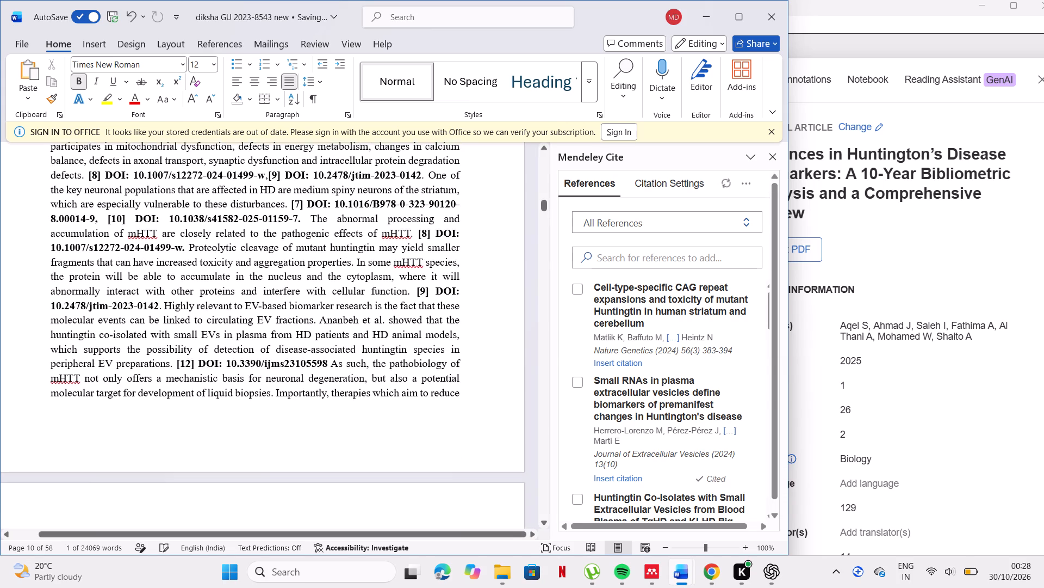
{"action": "scroll", "coordinate": [494, 330], "scroll_direction": "down", "scroll_amount": 2}
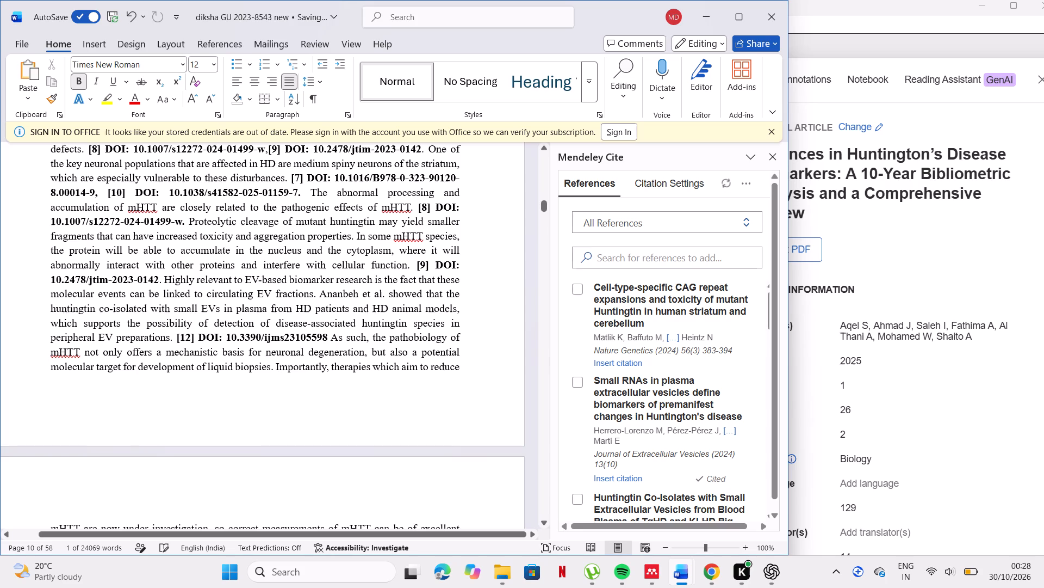
{"action": "left_click", "coordinate": [422, 264]}
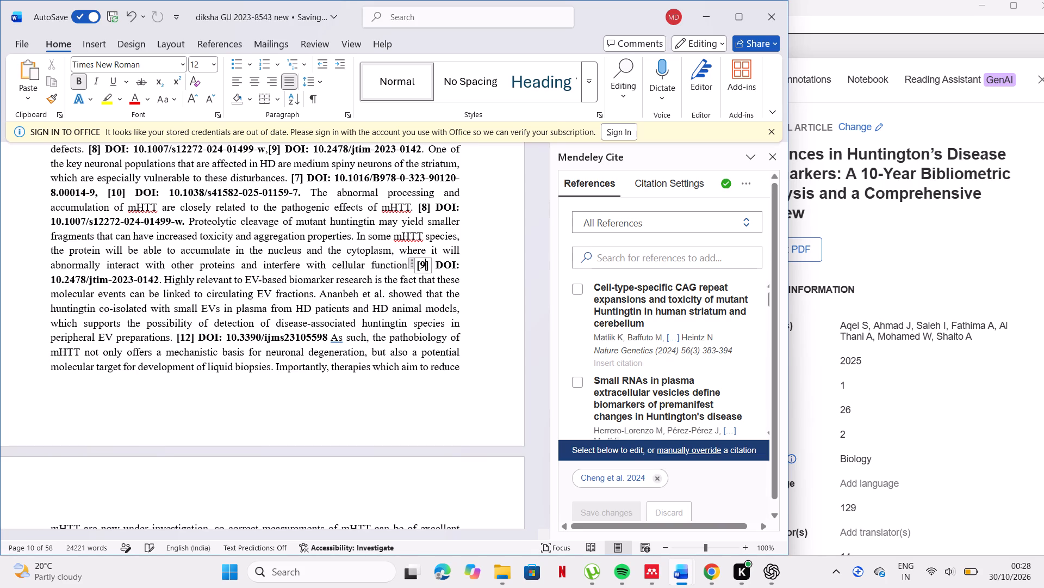
{"action": "scroll", "coordinate": [626, 391], "scroll_direction": "down", "scroll_amount": 2}
{"action": "scroll", "coordinate": [626, 391], "scroll_direction": "up", "scroll_amount": 1}
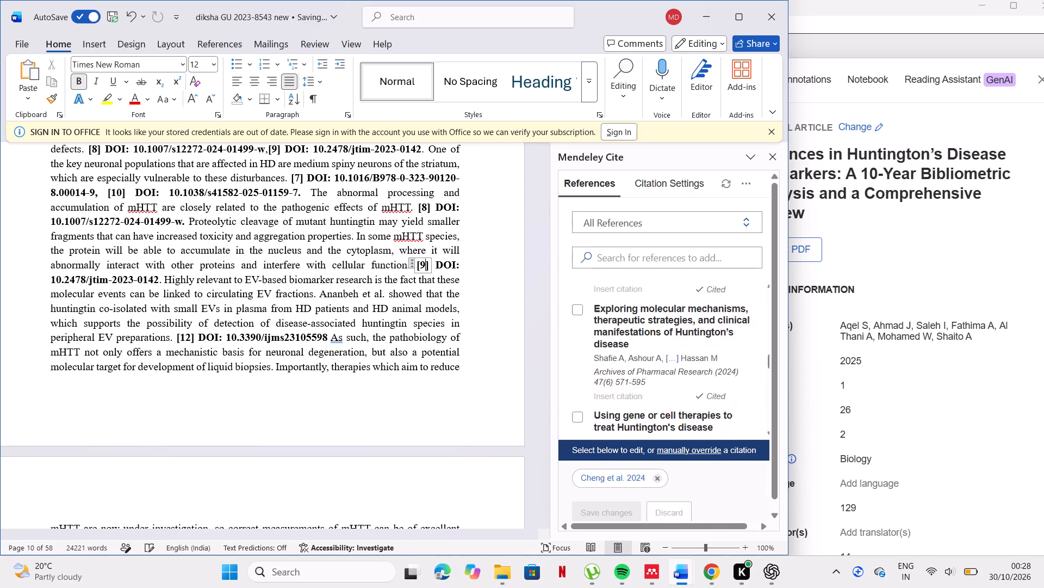
{"action": "scroll", "coordinate": [626, 391], "scroll_direction": "up", "scroll_amount": 1}
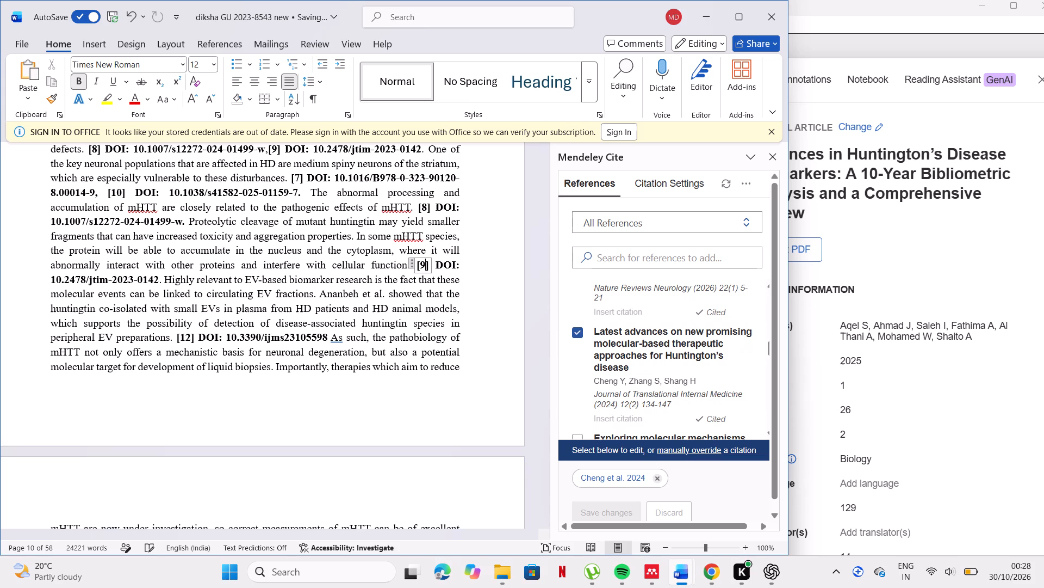
{"action": "scroll", "coordinate": [626, 391], "scroll_direction": "up", "scroll_amount": 1}
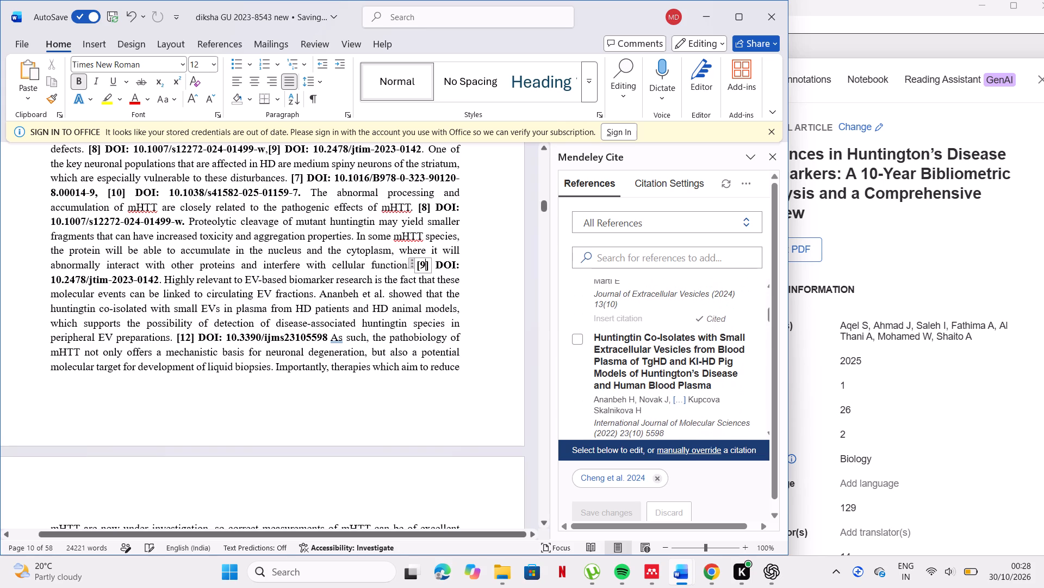
{"action": "left_click", "coordinate": [370, 388]}
{"action": "scroll", "coordinate": [370, 388], "scroll_direction": "down", "scroll_amount": 3}
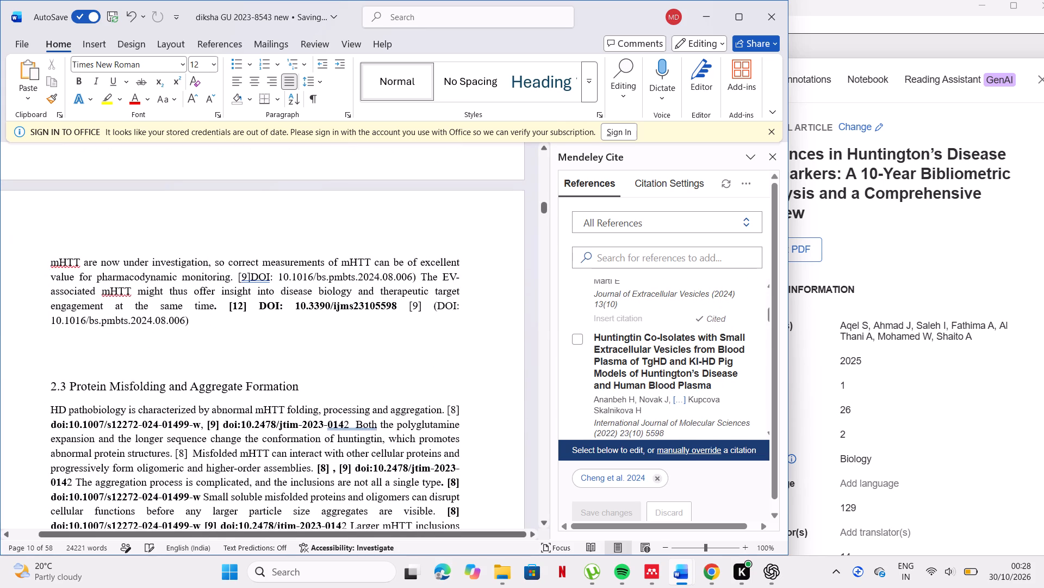
{"action": "left_click", "coordinate": [417, 304]}
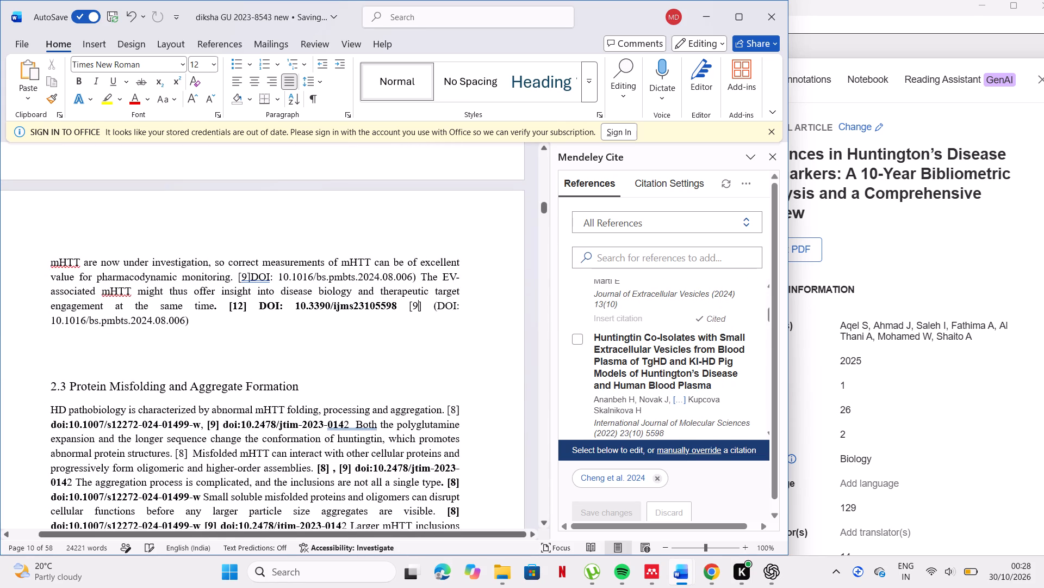
{"action": "left_click", "coordinate": [426, 305]}
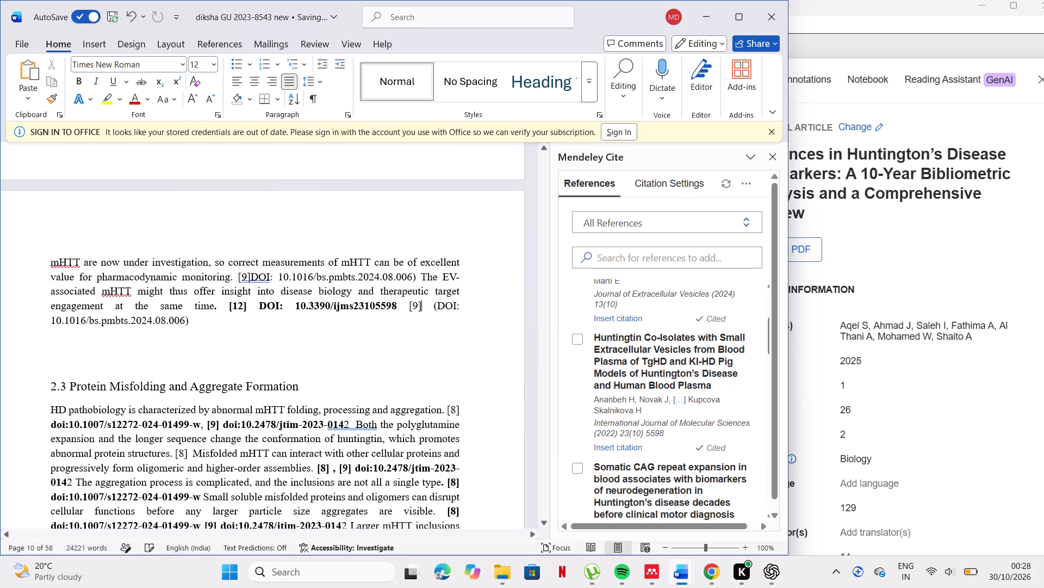
Copy the DOI 10.1016/j.nbd.2024.106574 from reference [10] in the list before section 3, Extracellular Vesicle Biology in the CNS.
{"action": "scroll", "coordinate": [402, 369], "scroll_direction": "down", "scroll_amount": 4}
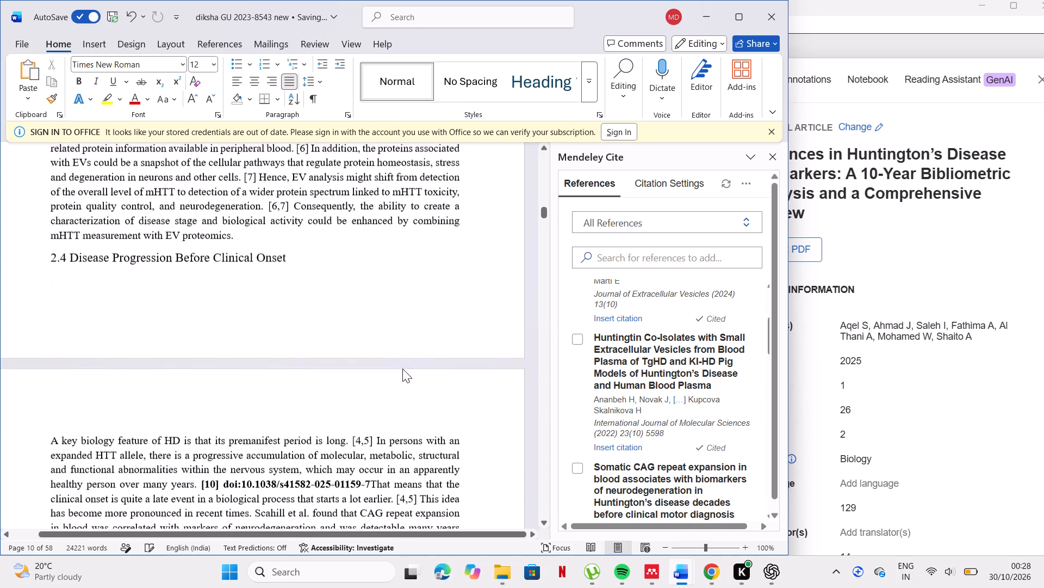
{"action": "scroll", "coordinate": [402, 369], "scroll_direction": "down", "scroll_amount": 4}
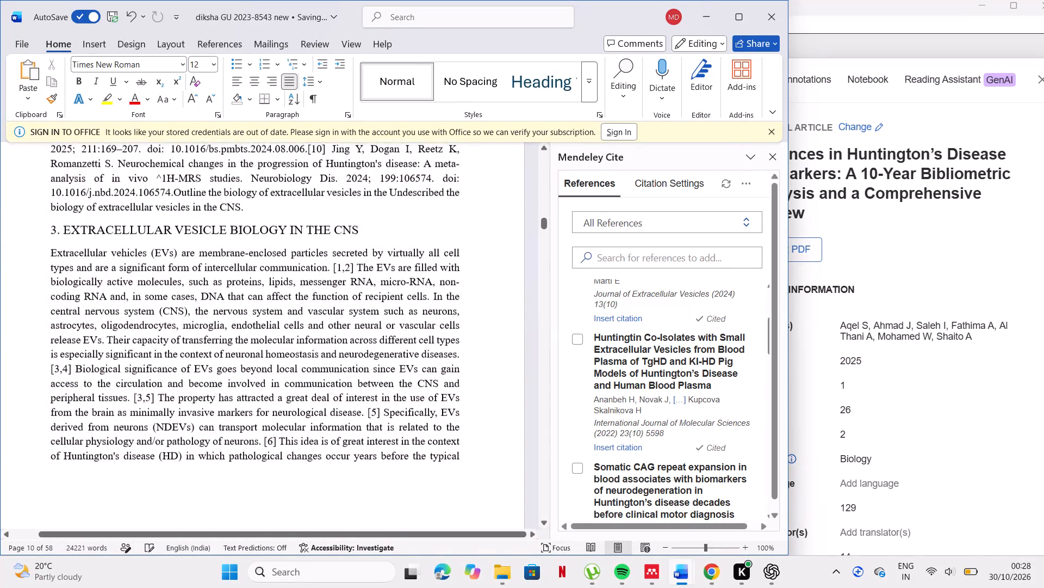
{"action": "scroll", "coordinate": [402, 369], "scroll_direction": "down", "scroll_amount": 1}
{"action": "scroll", "coordinate": [402, 369], "scroll_direction": "up", "scroll_amount": 4}
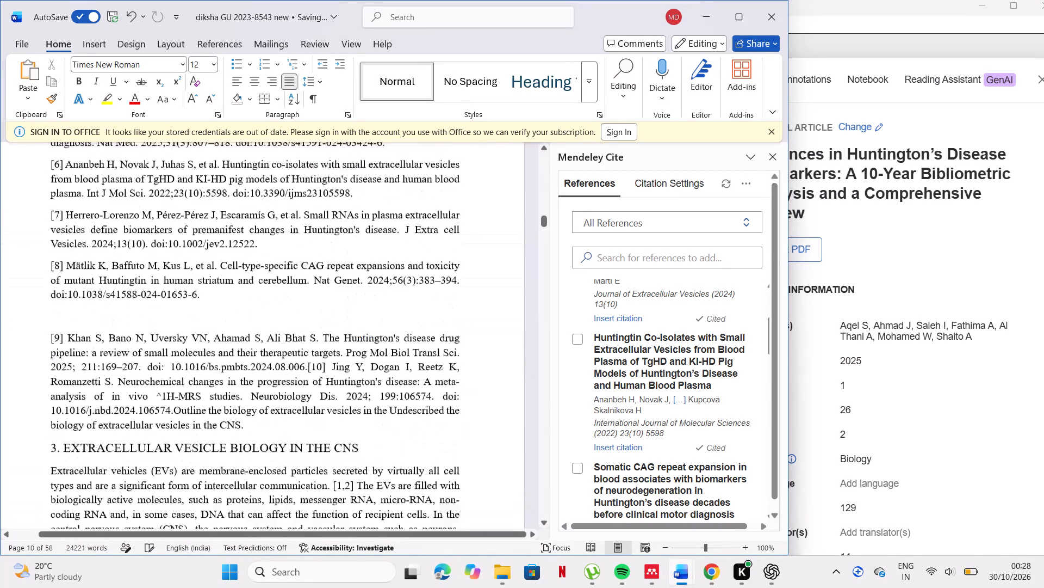
{"action": "scroll", "coordinate": [402, 369], "scroll_direction": "up", "scroll_amount": 1}
{"action": "scroll", "coordinate": [402, 369], "scroll_direction": "down", "scroll_amount": 1}
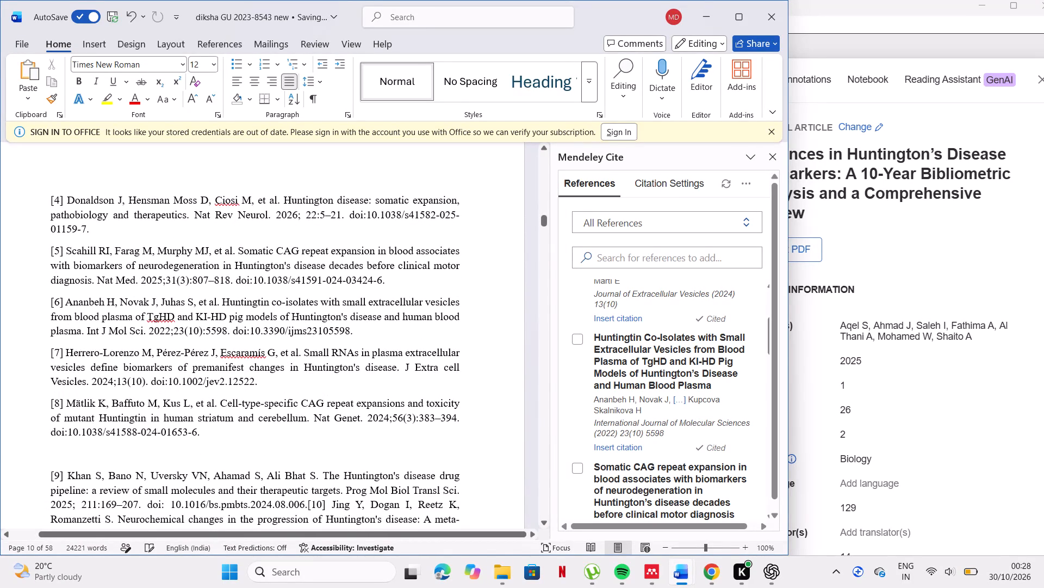
{"action": "scroll", "coordinate": [437, 409], "scroll_direction": "down", "scroll_amount": 1}
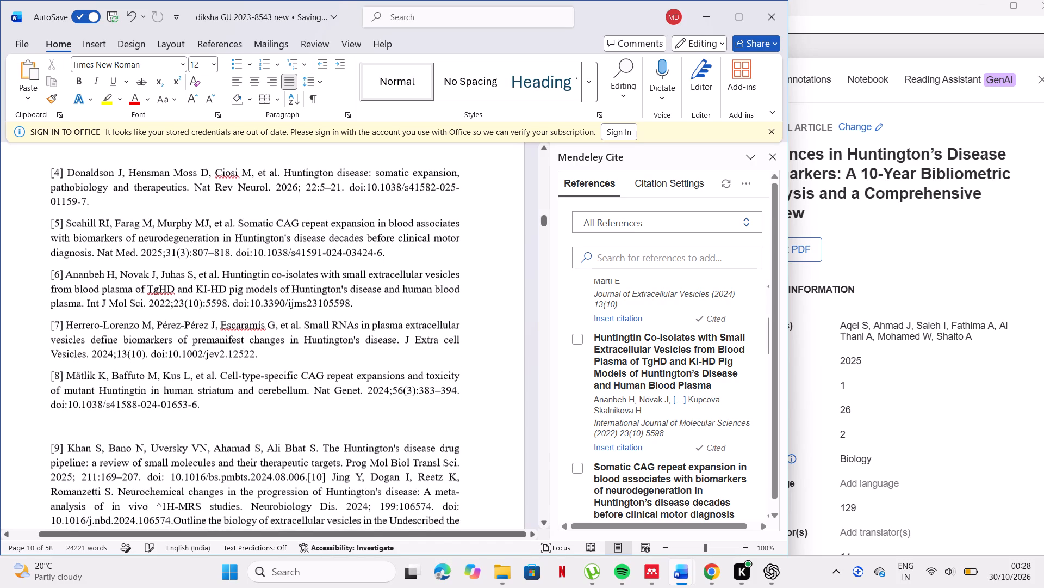
{"action": "scroll", "coordinate": [437, 409], "scroll_direction": "down", "scroll_amount": 1}
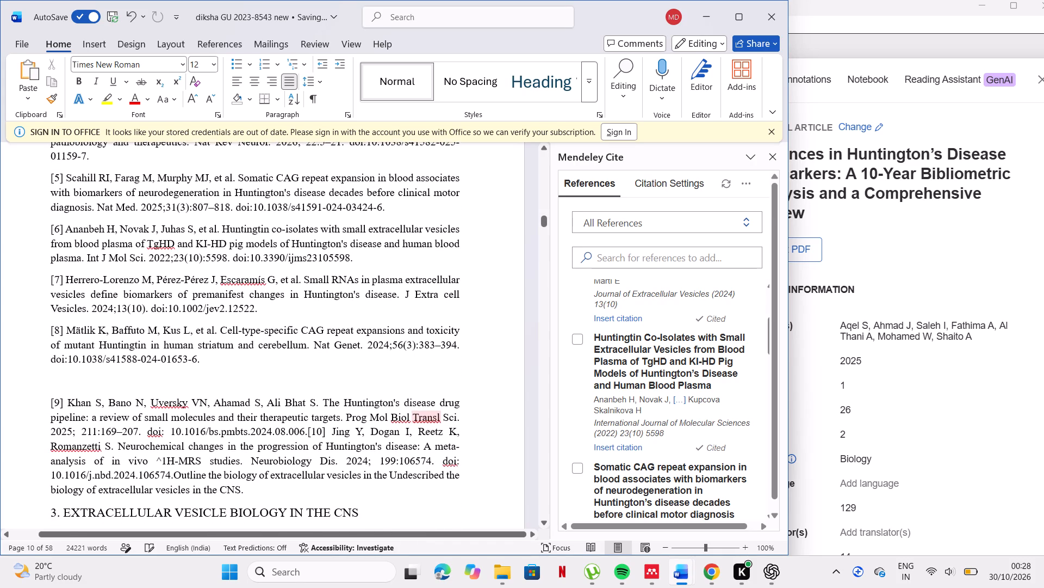
{"action": "left_click_drag", "start_coordinate": [440, 460], "coordinate": [441, 460]}
{"action": "left_click_drag", "start_coordinate": [441, 460], "coordinate": [170, 476]}
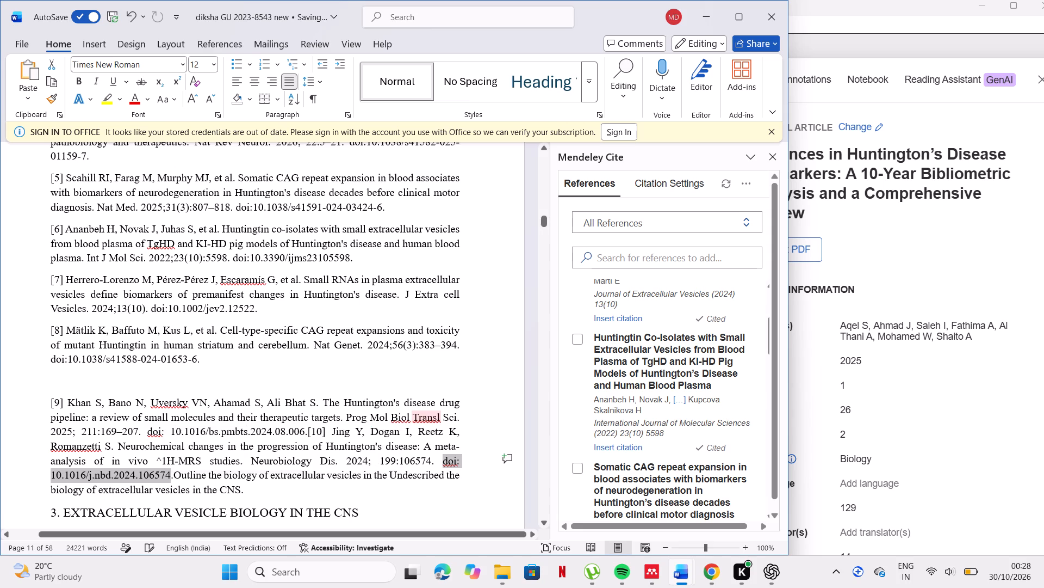
{"action": "key", "text": "ctrl+c"}
Switch to Mendeley Reference Manager and add the article on neurochemical changes in Huntington's disease by looking up DOI 10.1016/j.nbd.2024.106574.
{"action": "left_click", "coordinate": [652, 580]}
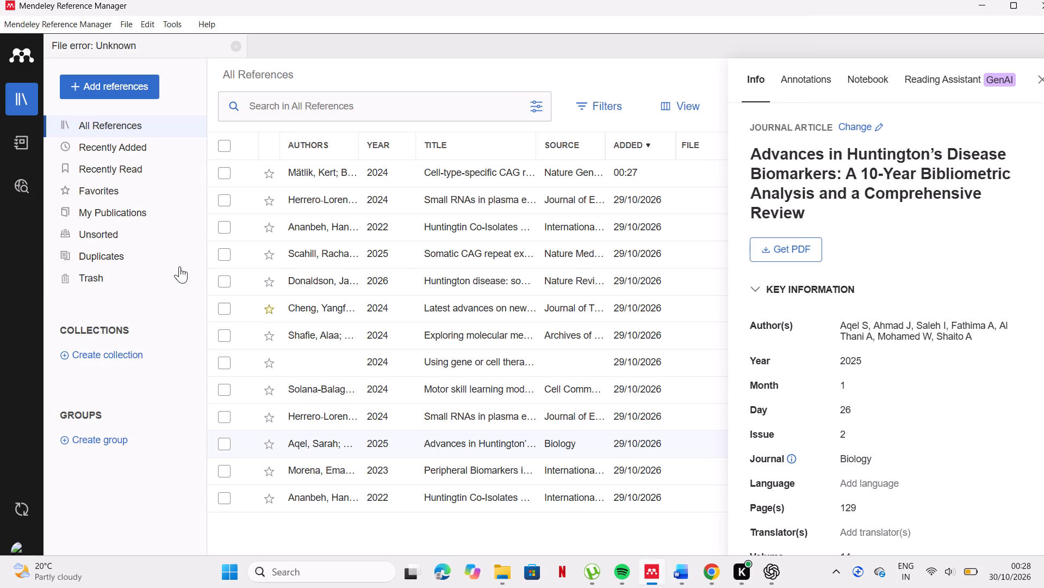
{"action": "left_click", "coordinate": [139, 93]}
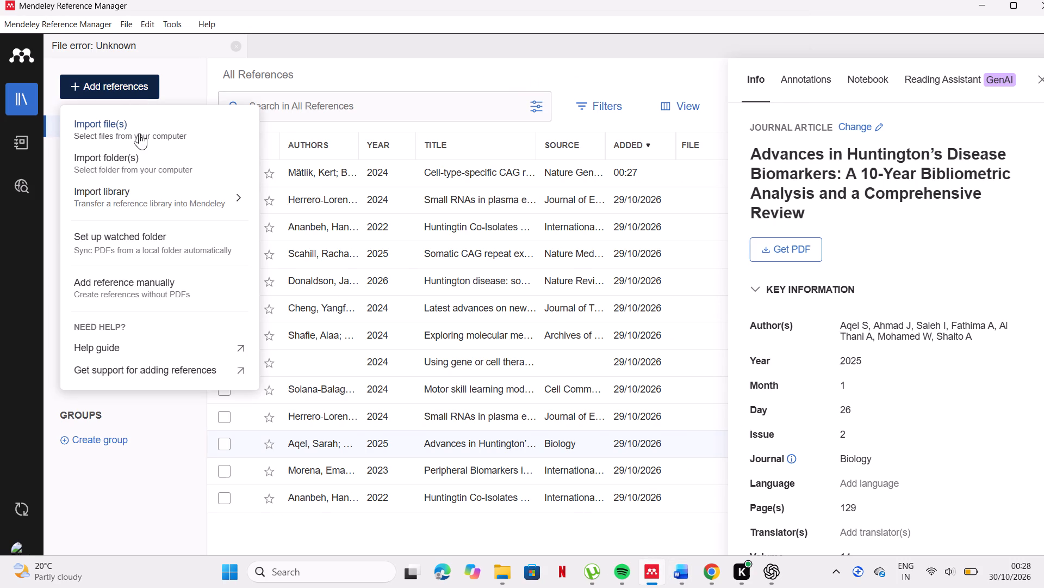
{"action": "left_click", "coordinate": [128, 279]}
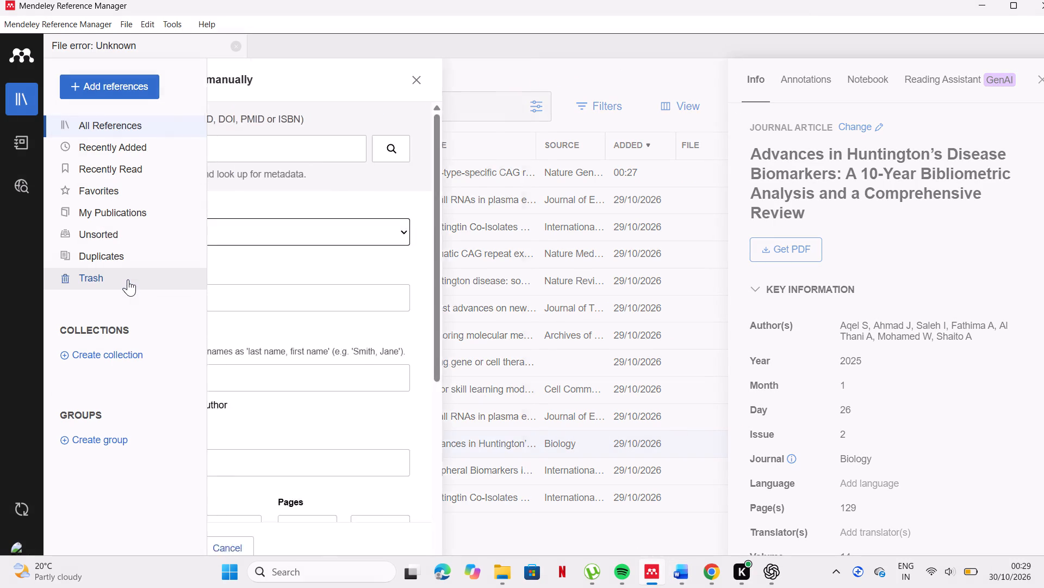
{"action": "left_click", "coordinate": [329, 139]}
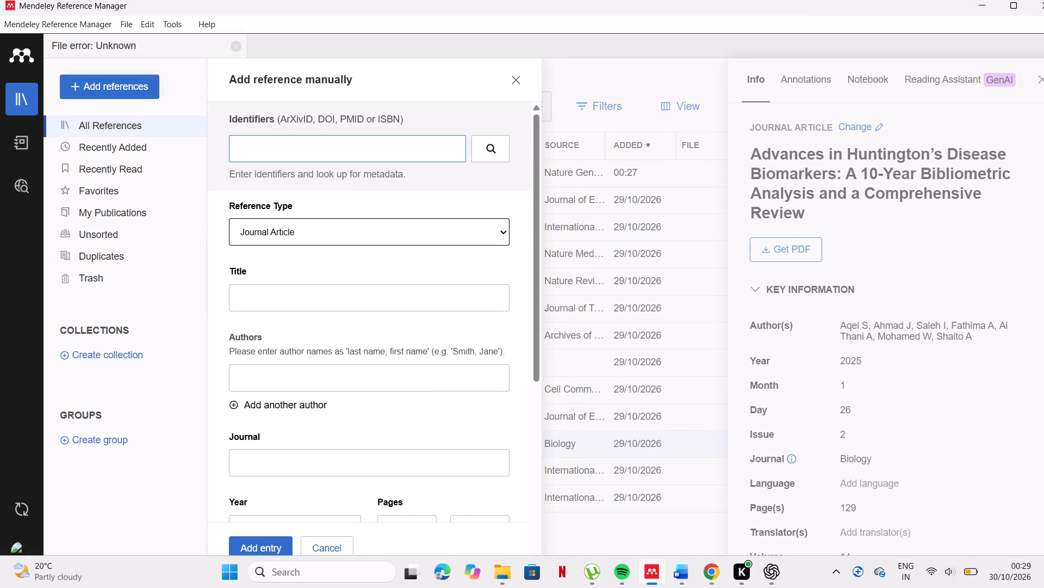
{"action": "key", "text": "ctrl+v"}
{"action": "left_click_drag", "start_coordinate": [329, 139], "coordinate": [267, 148]}
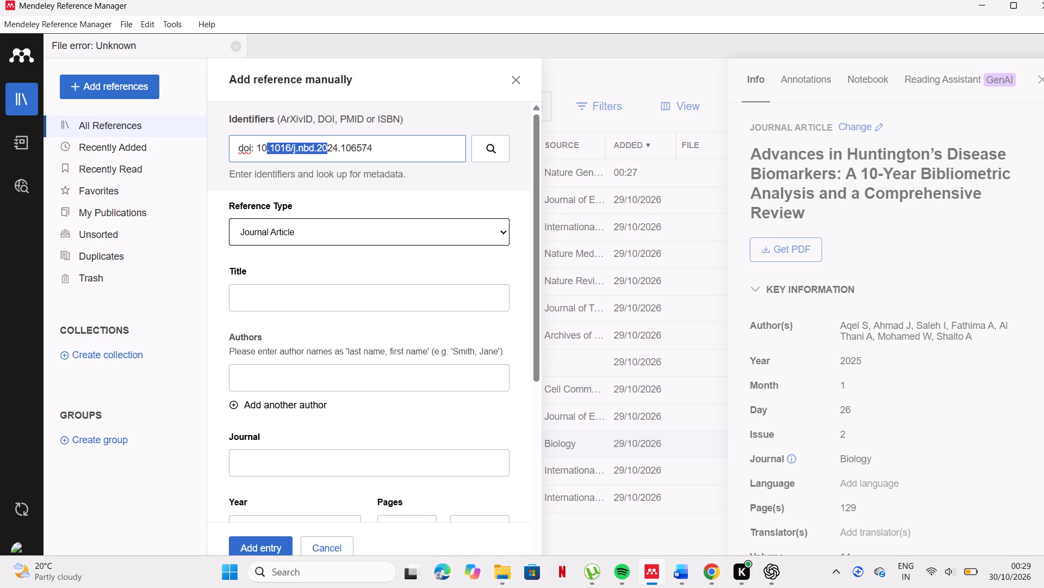
{"action": "left_click_drag", "start_coordinate": [267, 148], "coordinate": [264, 148]}
{"action": "left_click", "coordinate": [256, 148]}
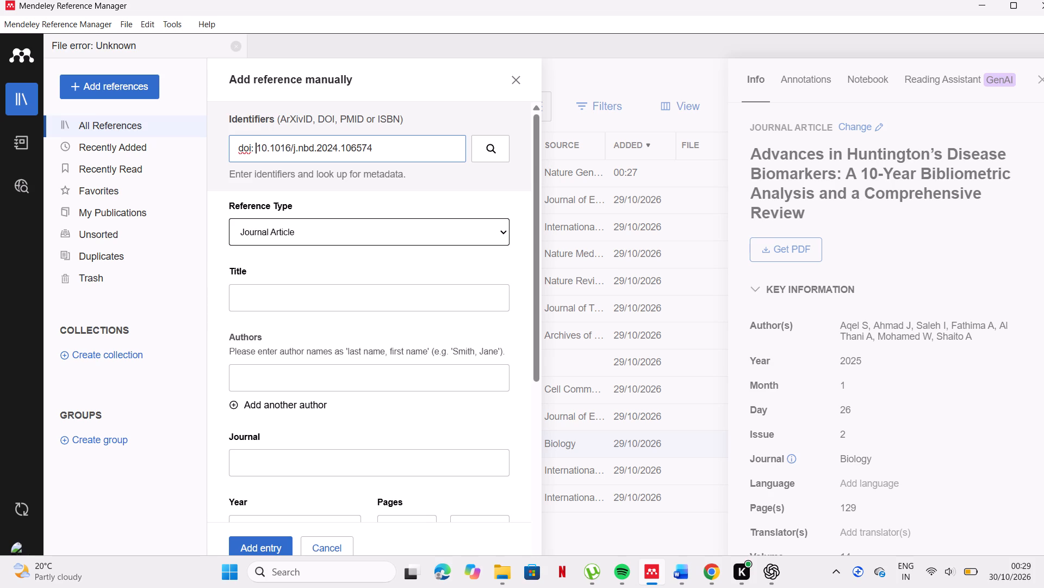
{"action": "key", "text": "BackSpace"}
{"action": "key", "text": "BackSpace"}
{"action": "key", "text": "BackSpace"}
{"action": "key", "text": "BackSpace"}
{"action": "key", "text": "BackSpace"}
{"action": "key", "text": "BackSpace"}
{"action": "key", "text": "BackSpace"}
{"action": "key", "text": "BackSpace"}
{"action": "key", "text": "BackSpace"}
{"action": "key", "text": "BackSpace"}
{"action": "key", "text": "BackSpace"}
{"action": "key", "text": "BackSpace"}
{"action": "key", "text": "BackSpace"}
{"action": "key", "text": "BackSpace"}
{"action": "key", "text": "BackSpace"}
{"action": "key", "text": "BackSpace"}
{"action": "key", "text": "BackSpace"}
{"action": "key", "text": "BackSpace"}
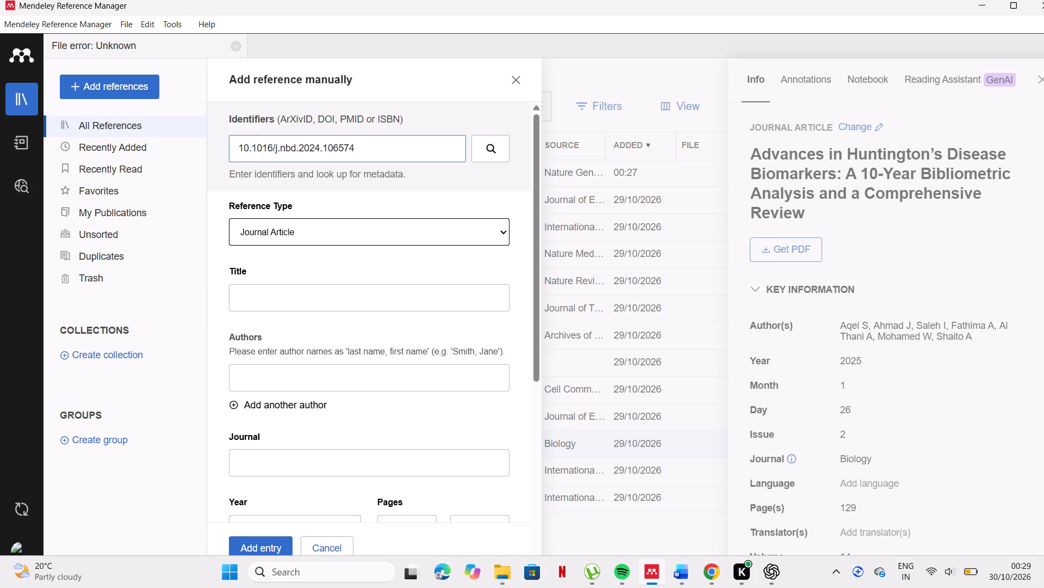
{"action": "key", "text": "Return"}
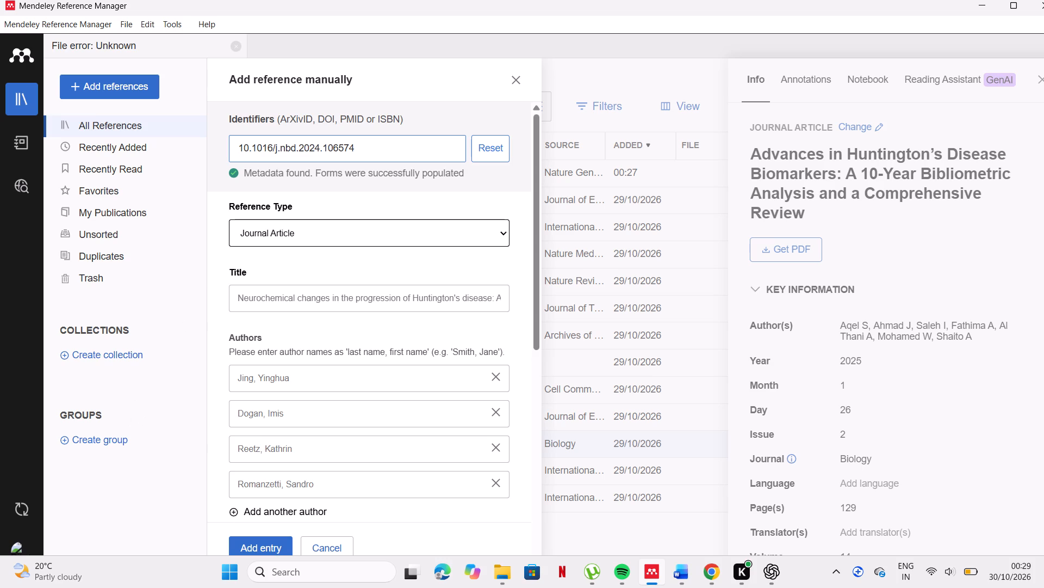
{"action": "left_click", "coordinate": [271, 549]}
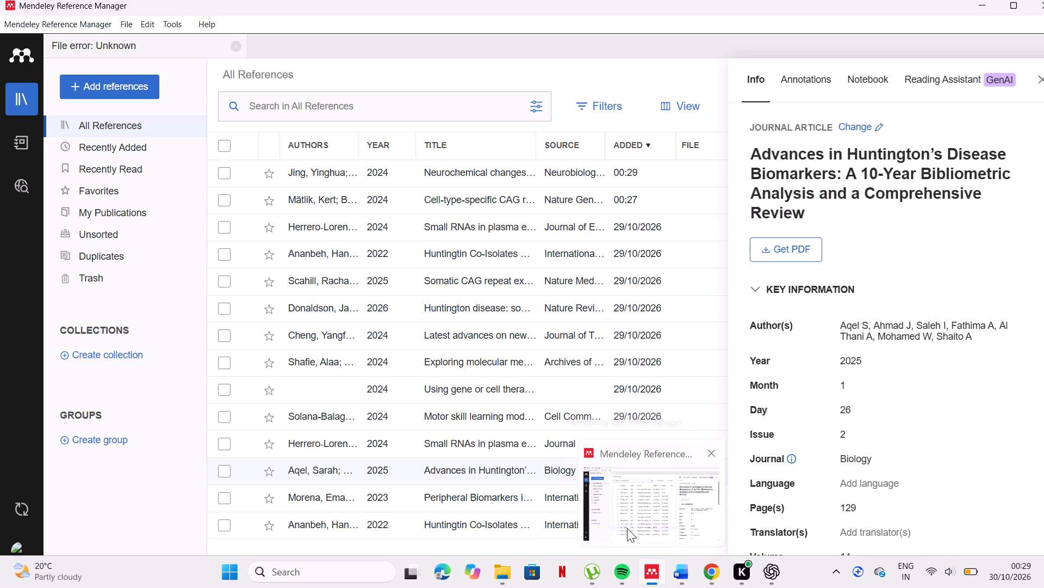
Return to the closing [9] citation of section 2.2 in Word and refresh the Mendeley Cite reference list.
{"action": "left_click", "coordinate": [613, 507]}
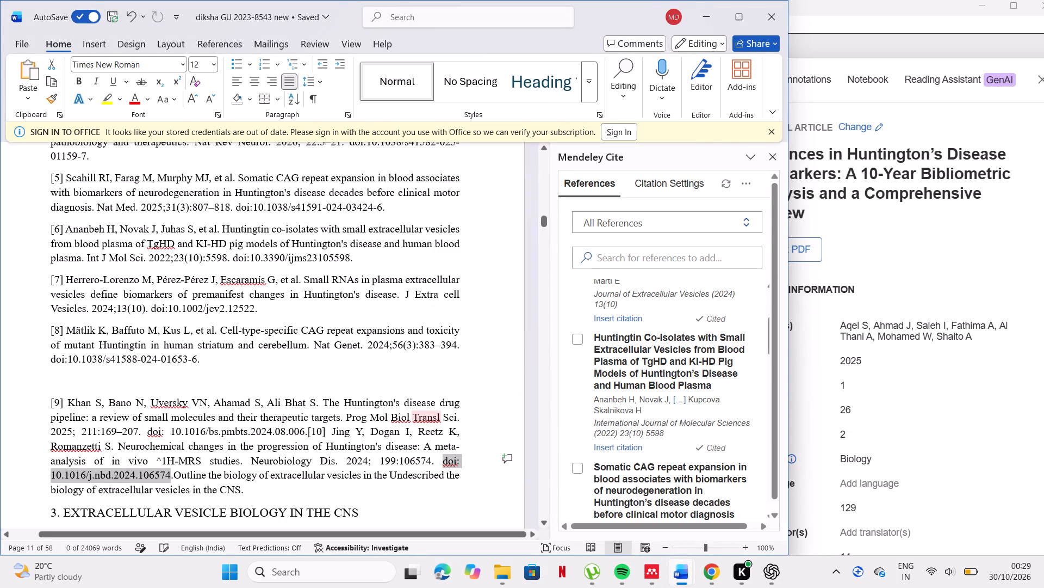
{"action": "scroll", "coordinate": [439, 353], "scroll_direction": "right", "scroll_amount": 1}
{"action": "scroll", "coordinate": [439, 353], "scroll_direction": "up", "scroll_amount": 4}
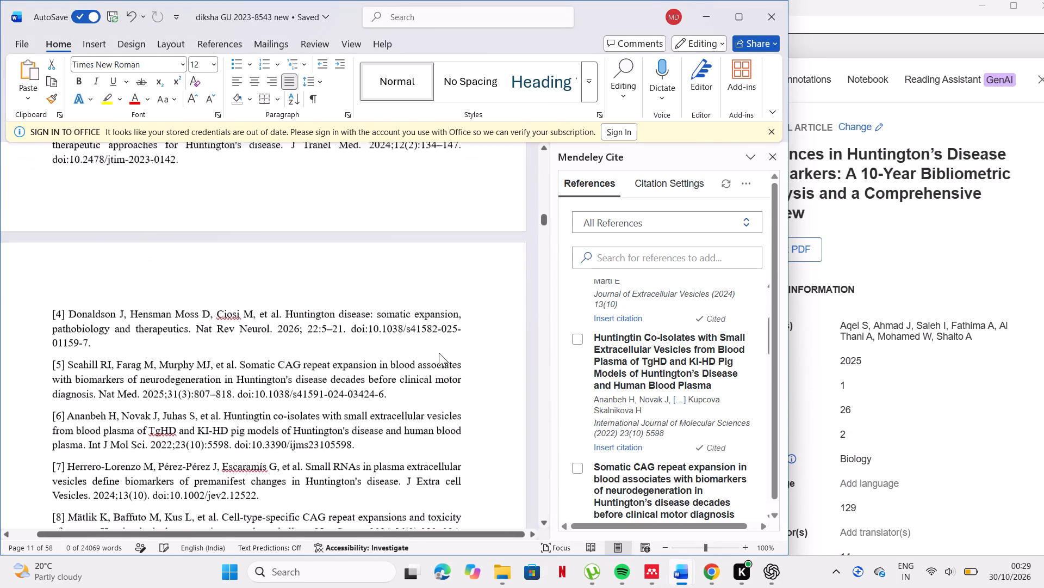
{"action": "scroll", "coordinate": [439, 353], "scroll_direction": "up", "scroll_amount": 1}
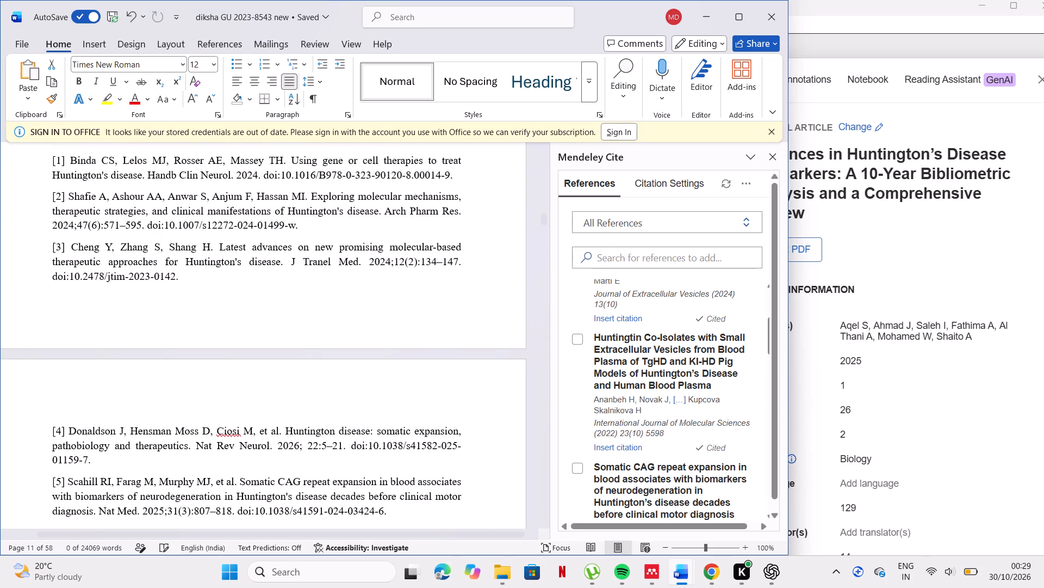
{"action": "scroll", "coordinate": [439, 353], "scroll_direction": "up", "scroll_amount": 1}
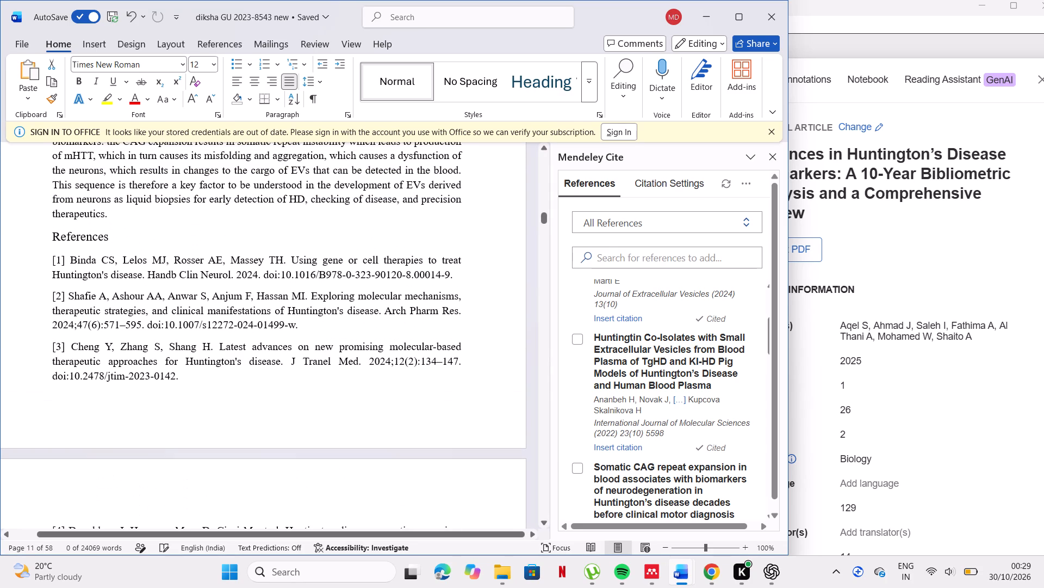
{"action": "scroll", "coordinate": [439, 353], "scroll_direction": "up", "scroll_amount": 4}
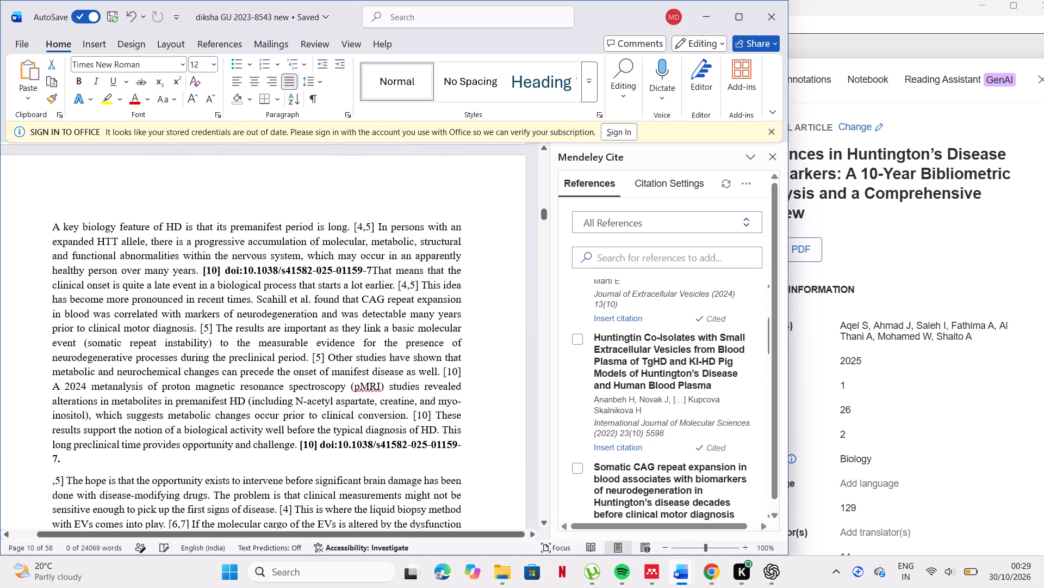
{"action": "scroll", "coordinate": [439, 353], "scroll_direction": "up", "scroll_amount": 5}
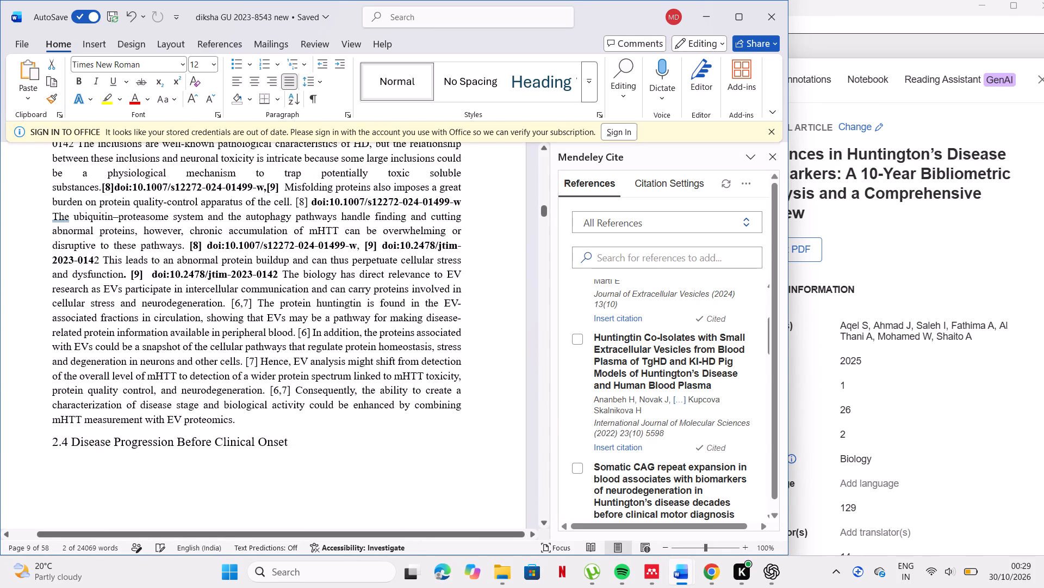
{"action": "scroll", "coordinate": [302, 295], "scroll_direction": "up", "scroll_amount": 4}
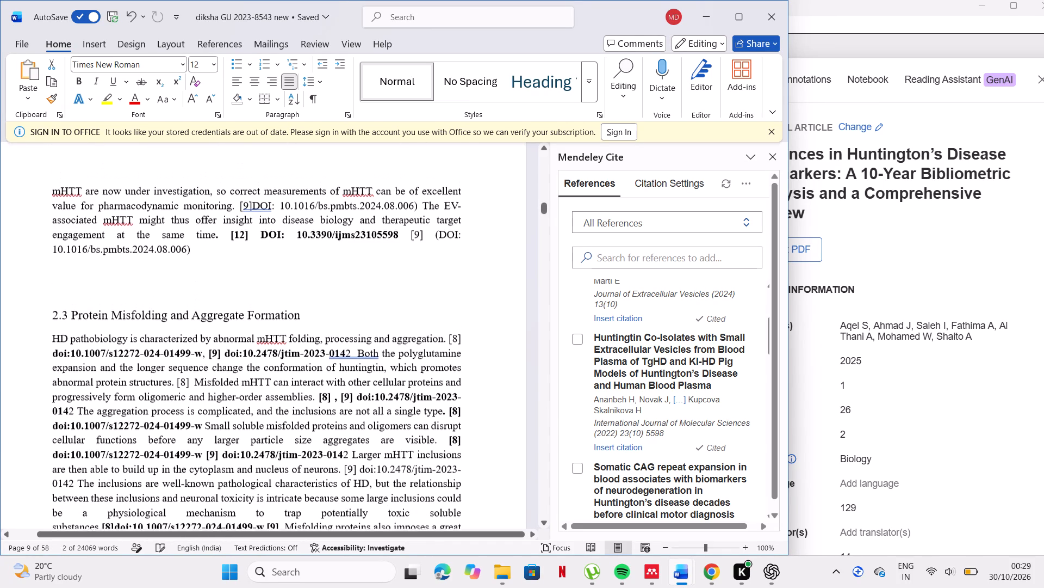
{"action": "scroll", "coordinate": [302, 295], "scroll_direction": "up", "scroll_amount": 1}
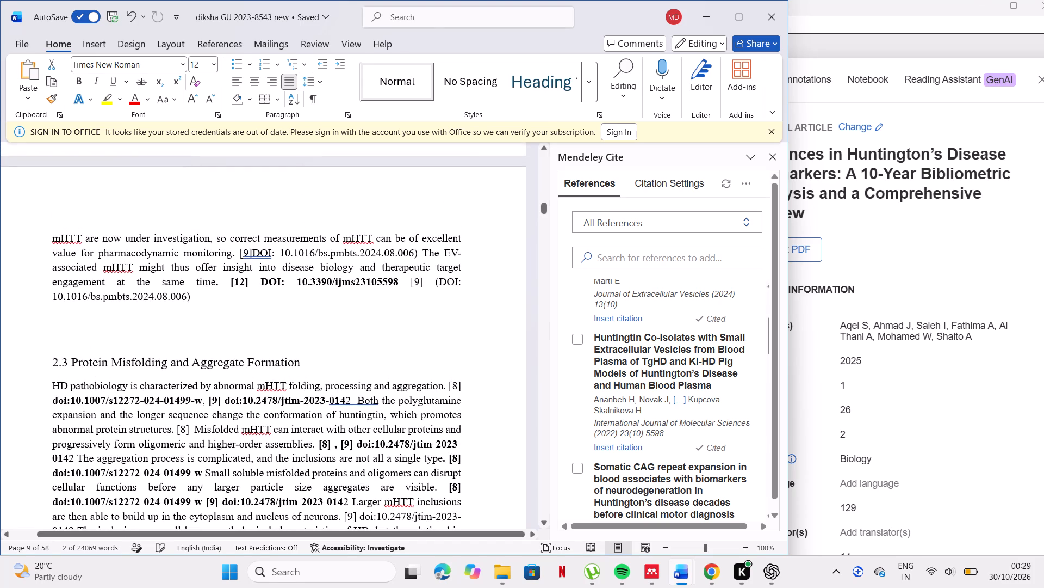
{"action": "left_click", "coordinate": [437, 279]}
{"action": "left_click", "coordinate": [438, 280]}
{"action": "left_click", "coordinate": [723, 176]}
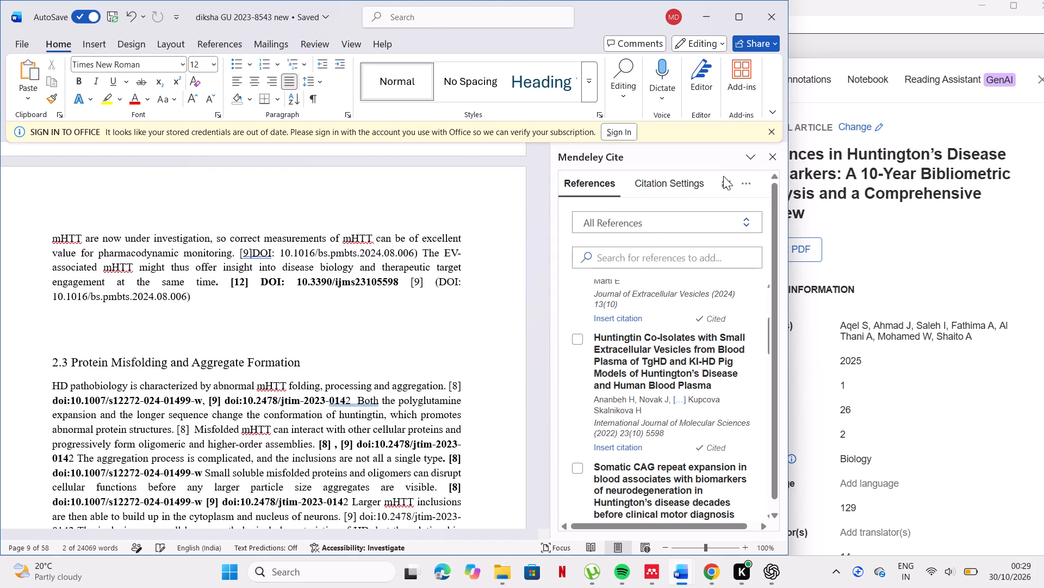
{"action": "left_click", "coordinate": [723, 182]}
{"action": "scroll", "coordinate": [719, 223], "scroll_direction": "up", "scroll_amount": 2}
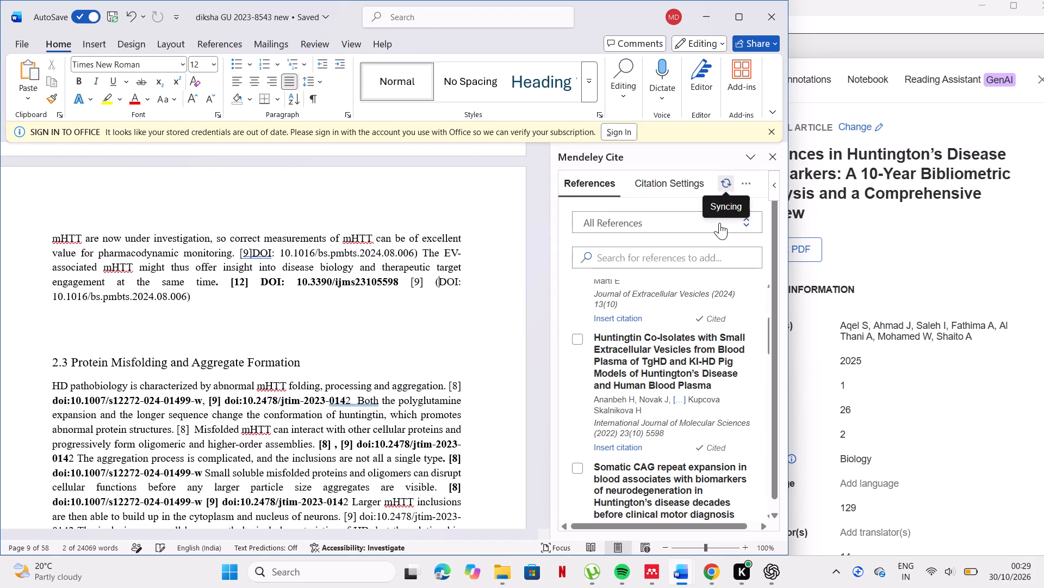
{"action": "scroll", "coordinate": [719, 223], "scroll_direction": "up", "scroll_amount": 3}
{"action": "scroll", "coordinate": [483, 227], "scroll_direction": "up", "scroll_amount": 11}
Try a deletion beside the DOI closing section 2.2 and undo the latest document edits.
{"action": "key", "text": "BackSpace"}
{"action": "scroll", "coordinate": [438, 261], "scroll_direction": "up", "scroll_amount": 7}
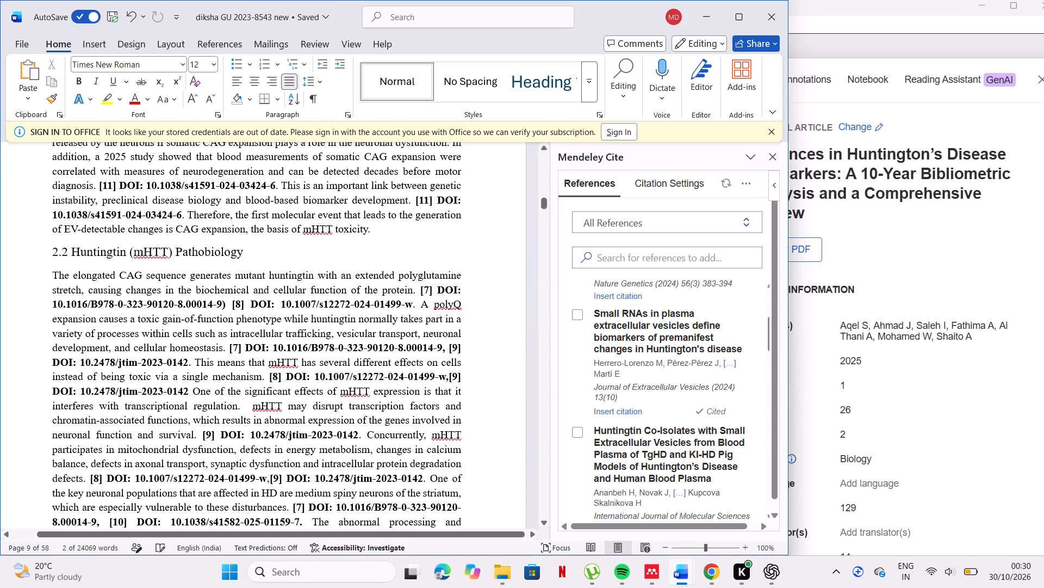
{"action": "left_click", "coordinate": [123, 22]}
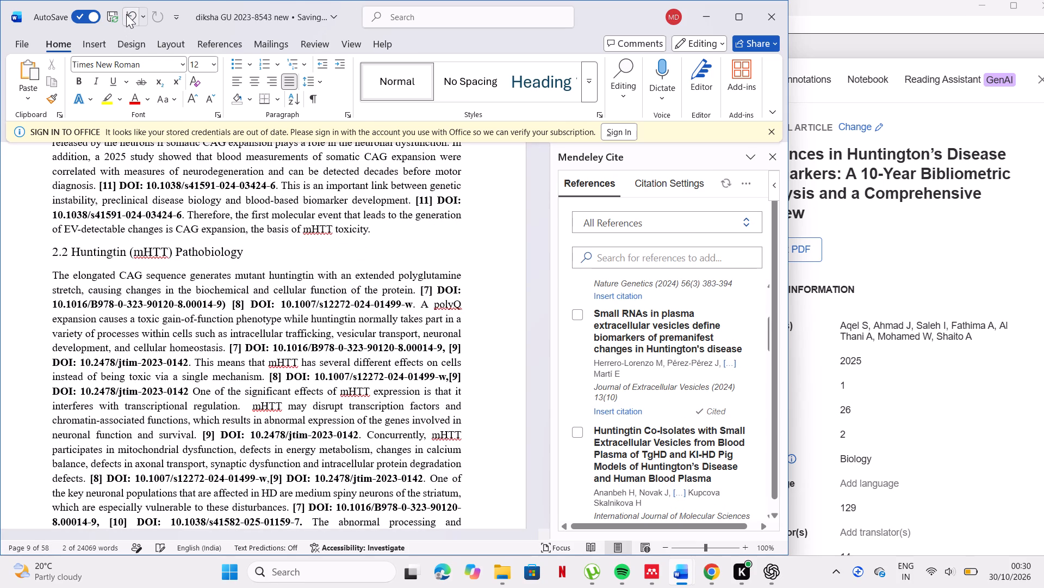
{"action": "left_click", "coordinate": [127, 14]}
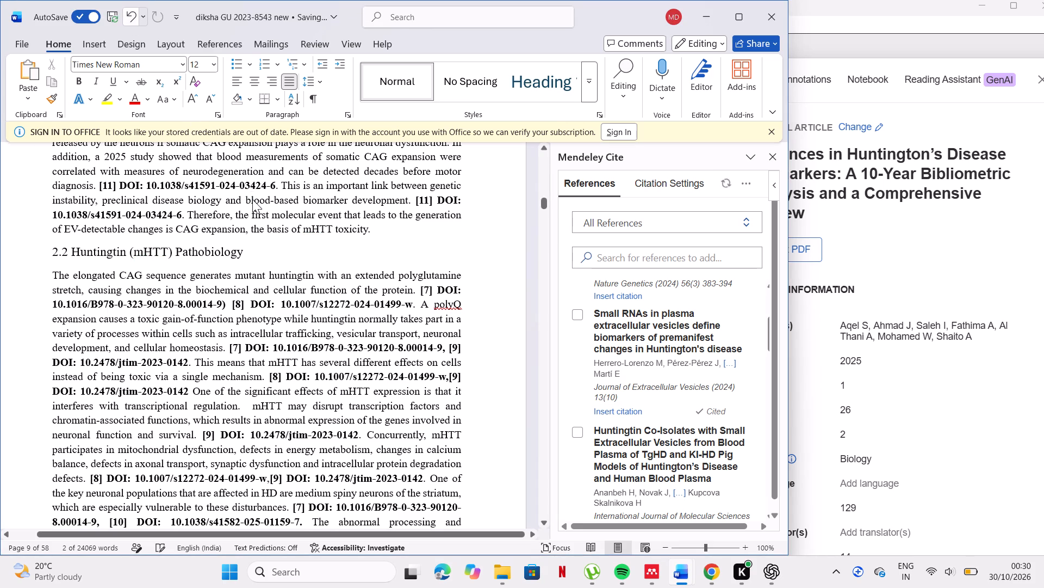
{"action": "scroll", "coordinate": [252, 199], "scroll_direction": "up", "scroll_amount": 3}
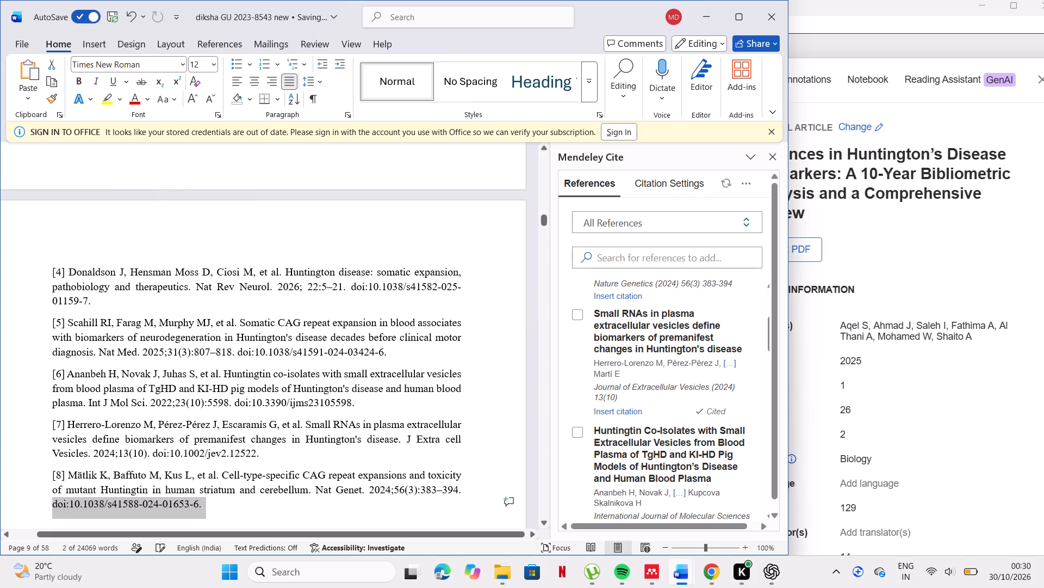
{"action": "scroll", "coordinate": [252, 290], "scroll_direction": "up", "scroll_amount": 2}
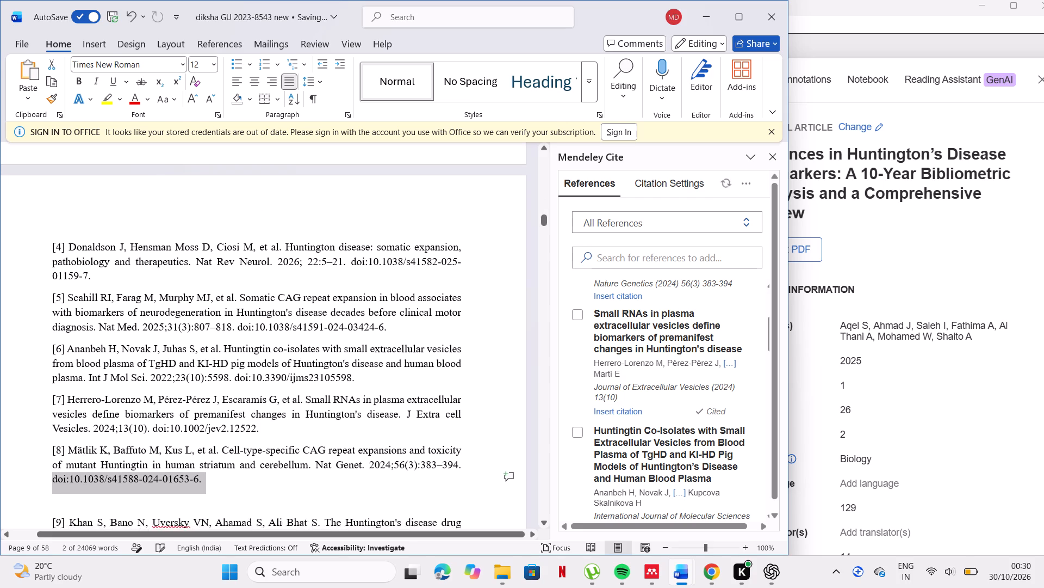
Make the [8] citation after the first sentence of section 2.3, Protein Misfolding and Aggregate Formation, bold.
{"action": "scroll", "coordinate": [252, 290], "scroll_direction": "up", "scroll_amount": 6}
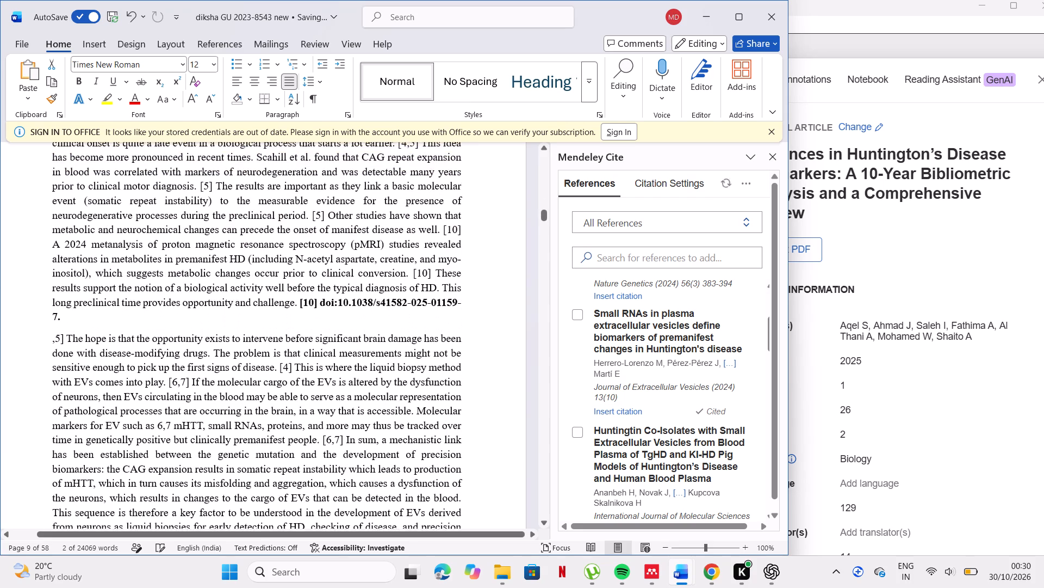
{"action": "scroll", "coordinate": [252, 290], "scroll_direction": "up", "scroll_amount": 3}
{"action": "left_click", "coordinate": [252, 290]}
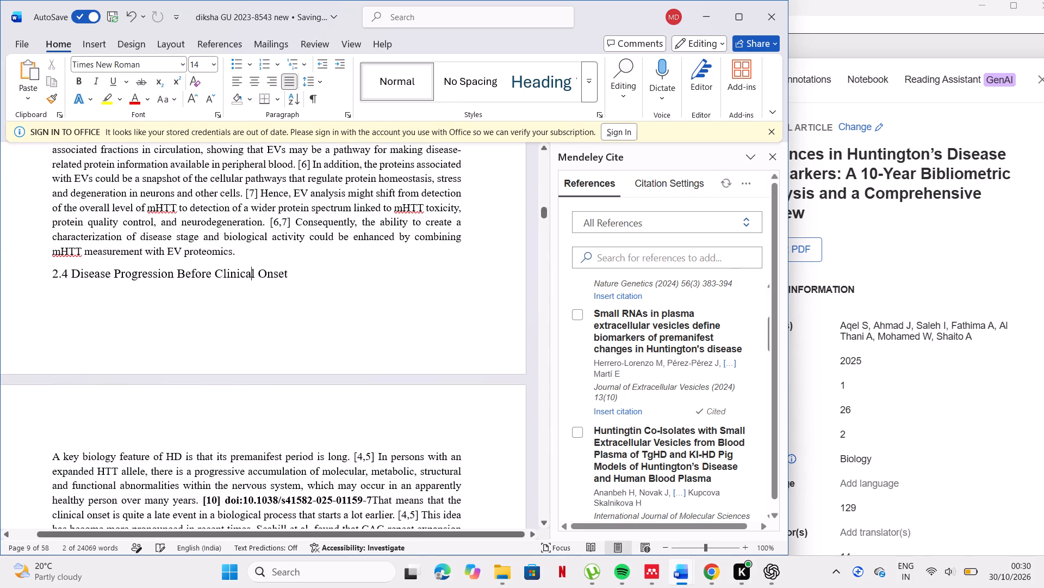
{"action": "scroll", "coordinate": [331, 226], "scroll_direction": "up", "scroll_amount": 5}
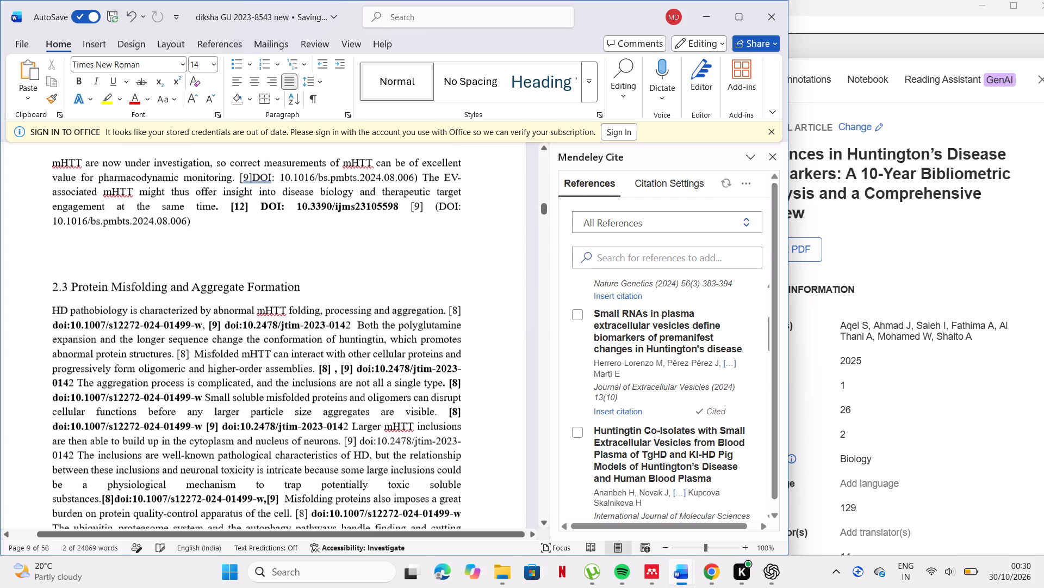
{"action": "scroll", "coordinate": [331, 226], "scroll_direction": "up", "scroll_amount": 2}
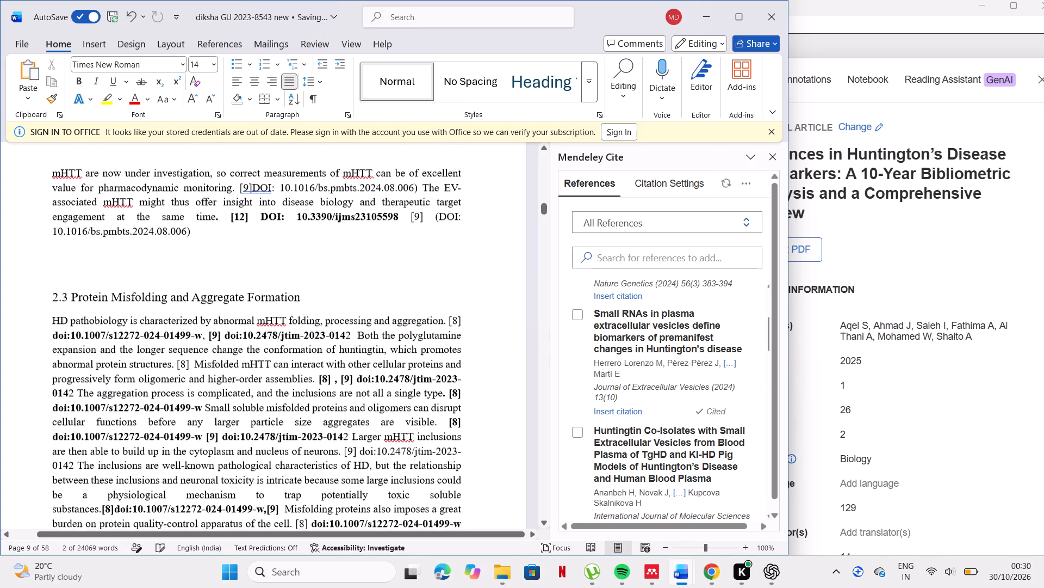
{"action": "scroll", "coordinate": [331, 226], "scroll_direction": "up", "scroll_amount": 2}
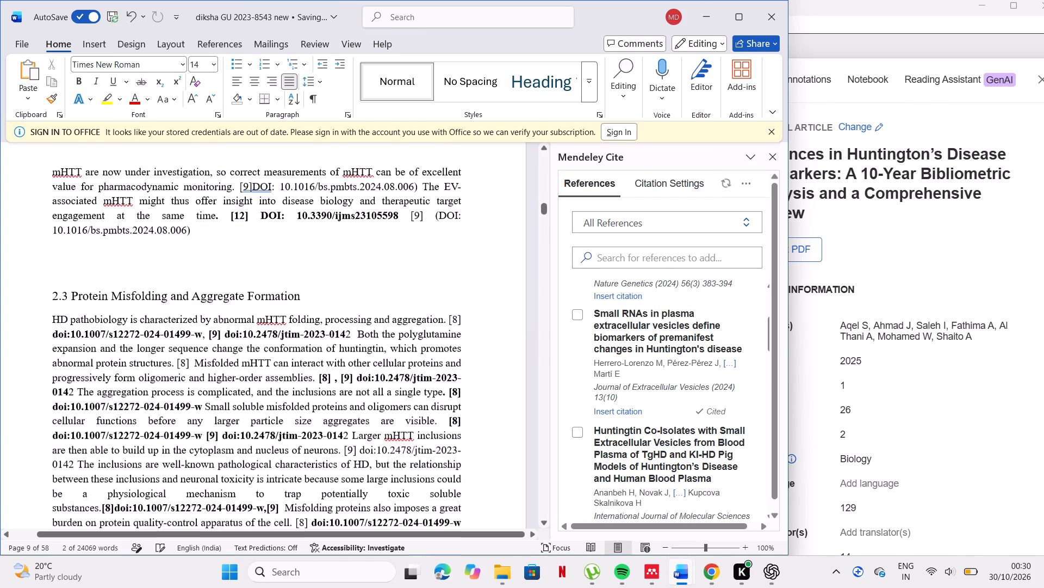
{"action": "scroll", "coordinate": [331, 226], "scroll_direction": "up", "scroll_amount": 1}
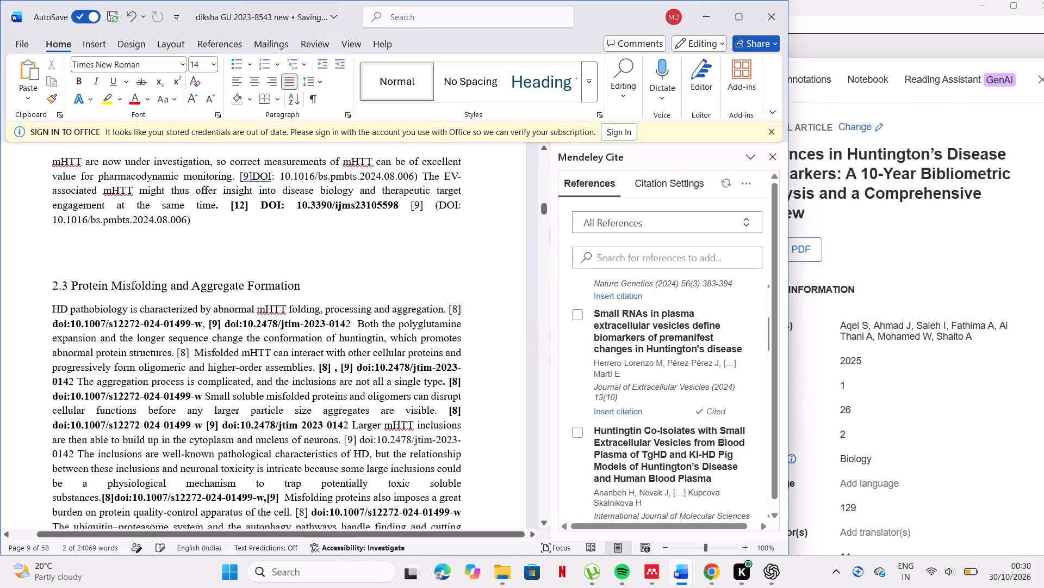
{"action": "left_click", "coordinate": [457, 307]}
{"action": "left_click_drag", "start_coordinate": [464, 307], "coordinate": [449, 313]}
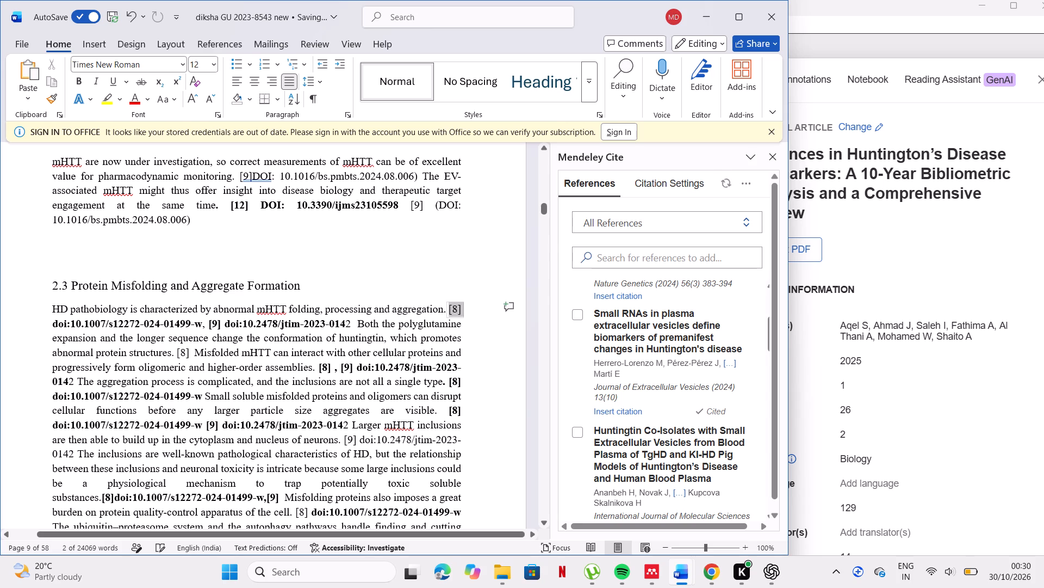
{"action": "left_click_drag", "start_coordinate": [449, 313], "coordinate": [448, 313]}
{"action": "left_click", "coordinate": [455, 292]}
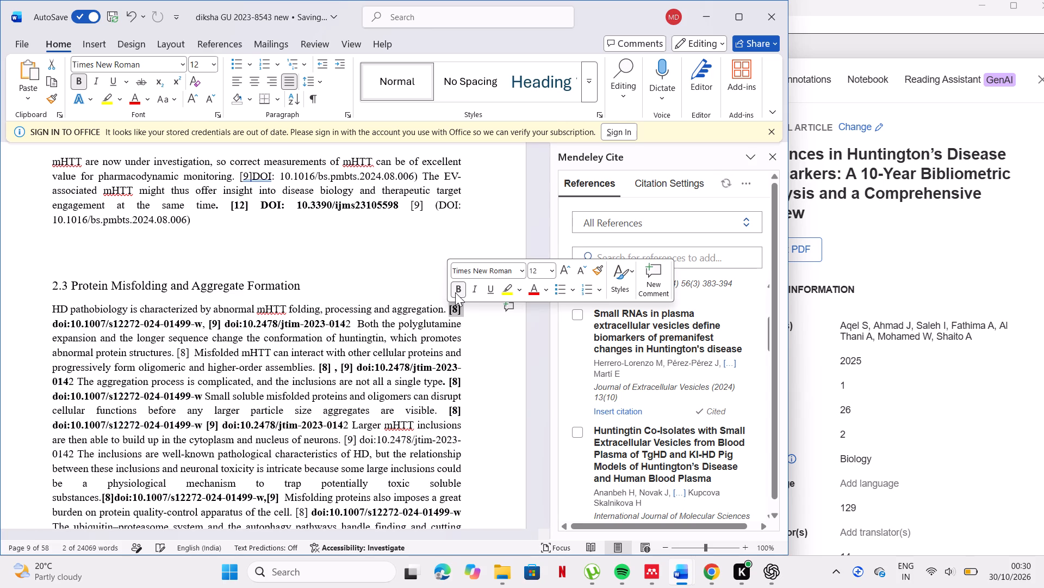
{"action": "left_click", "coordinate": [419, 280]}
Delete the closing [9] citation of section 2.2 and the opening parenthesis before its DOI 10.1016/bs.pmbts.2024.08.006.
{"action": "scroll", "coordinate": [419, 280], "scroll_direction": "up", "scroll_amount": 1}
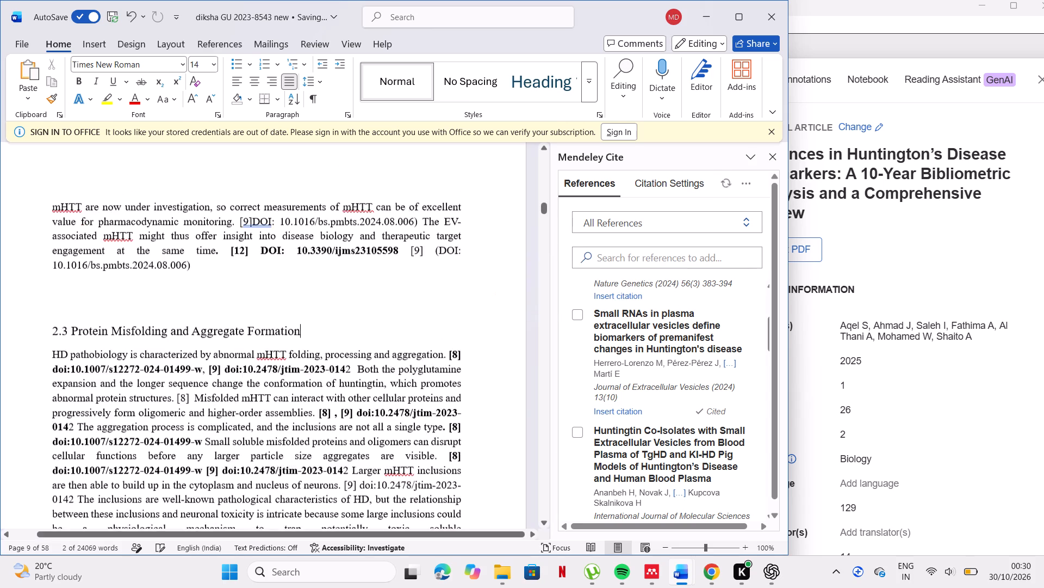
{"action": "scroll", "coordinate": [419, 280], "scroll_direction": "up", "scroll_amount": 1}
{"action": "left_click", "coordinate": [419, 313]}
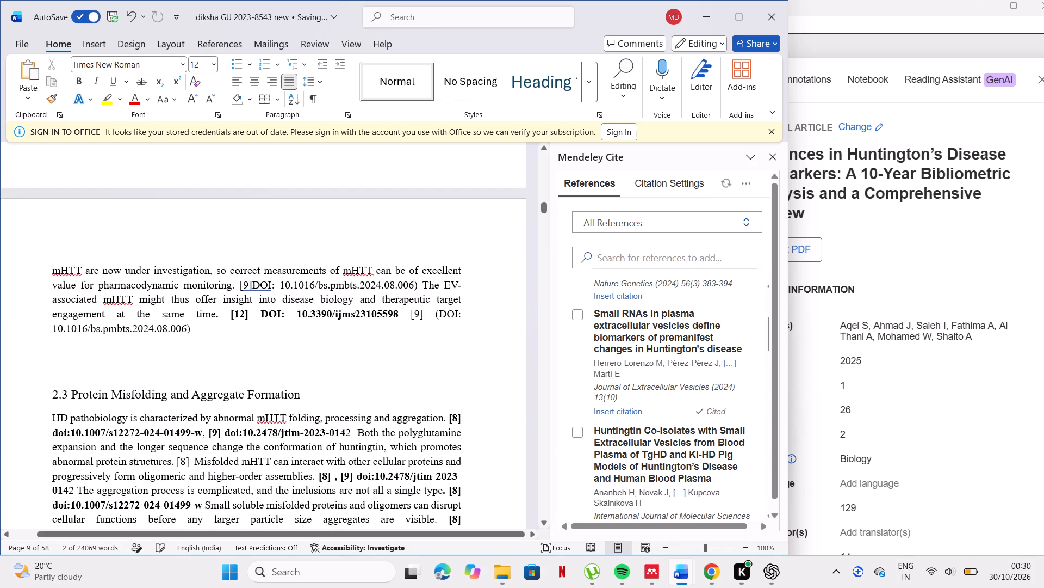
{"action": "double_click", "coordinate": [421, 314]}
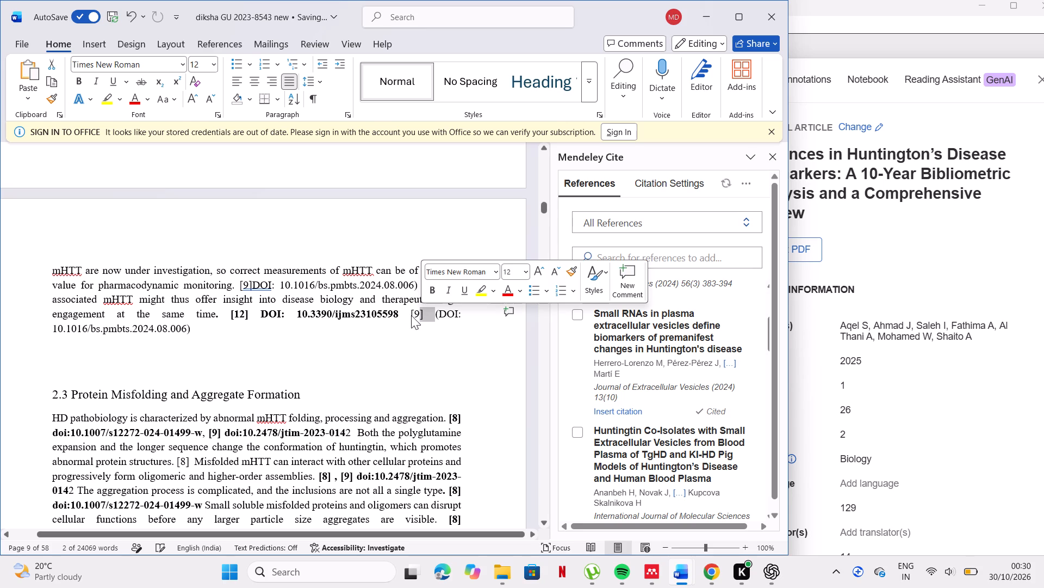
{"action": "left_click", "coordinate": [411, 315]}
{"action": "left_click_drag", "start_coordinate": [411, 315], "coordinate": [424, 315]}
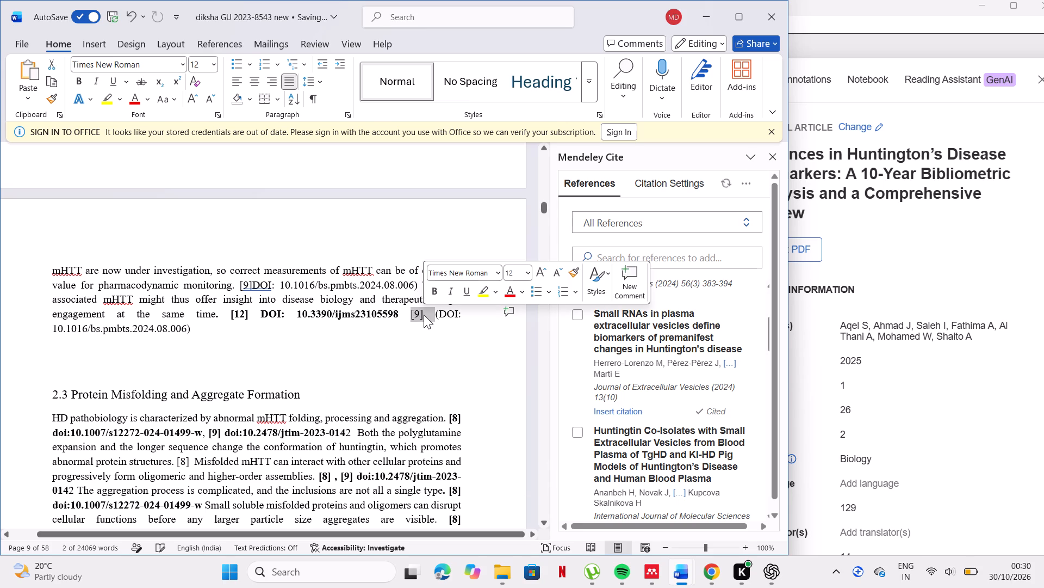
{"action": "left_click_drag", "start_coordinate": [438, 308], "coordinate": [430, 311]}
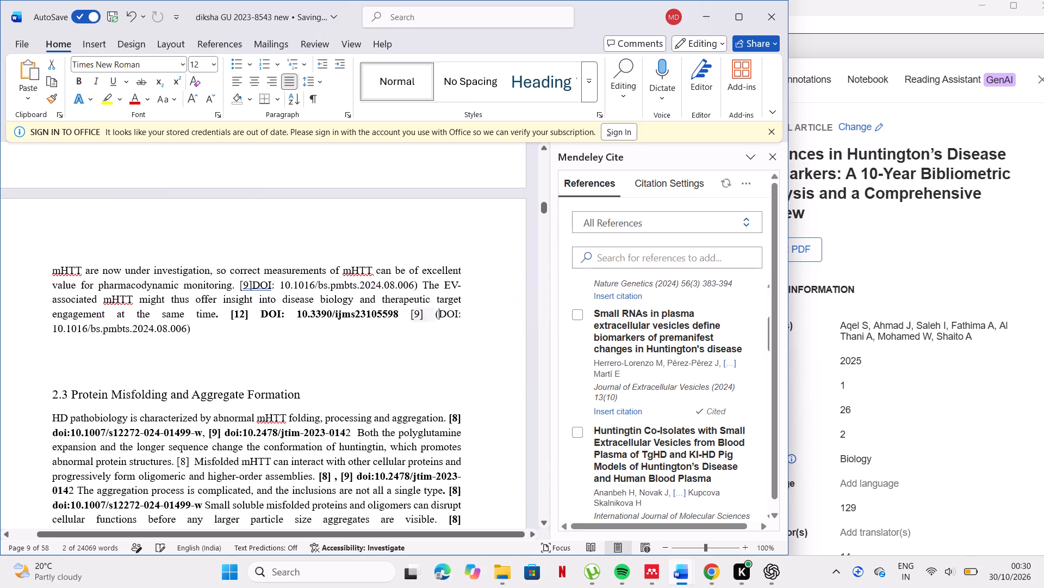
{"action": "left_click_drag", "start_coordinate": [430, 311], "coordinate": [409, 311]}
{"action": "key", "text": "BackSpace"}
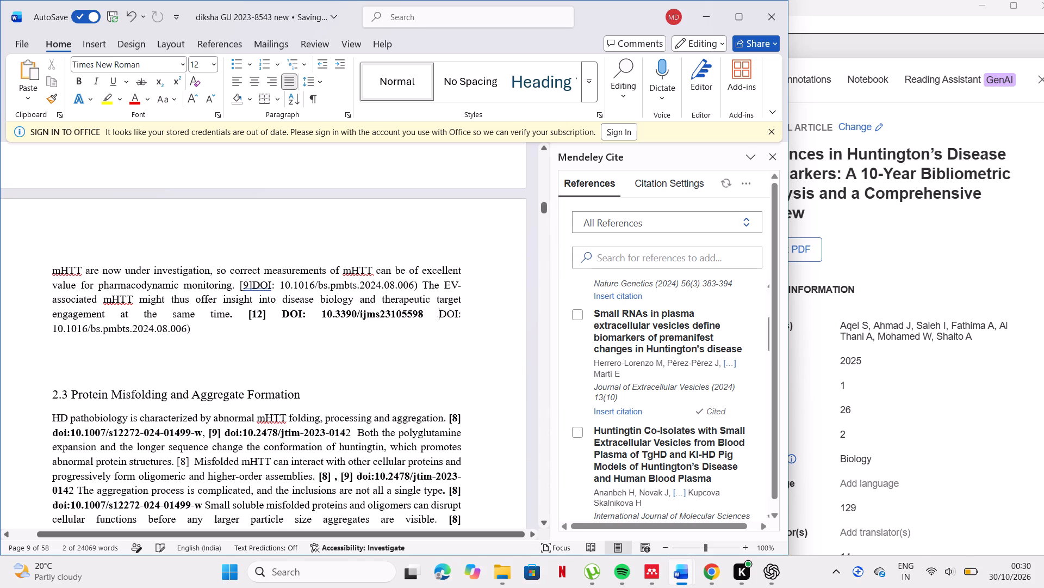
Refresh Mendeley Cite and insert the citation for the 2024 Huntington's neurochemical changes meta-analysis before the DOI closing section 2.2.
{"action": "scroll", "coordinate": [600, 323], "scroll_direction": "up", "scroll_amount": 3}
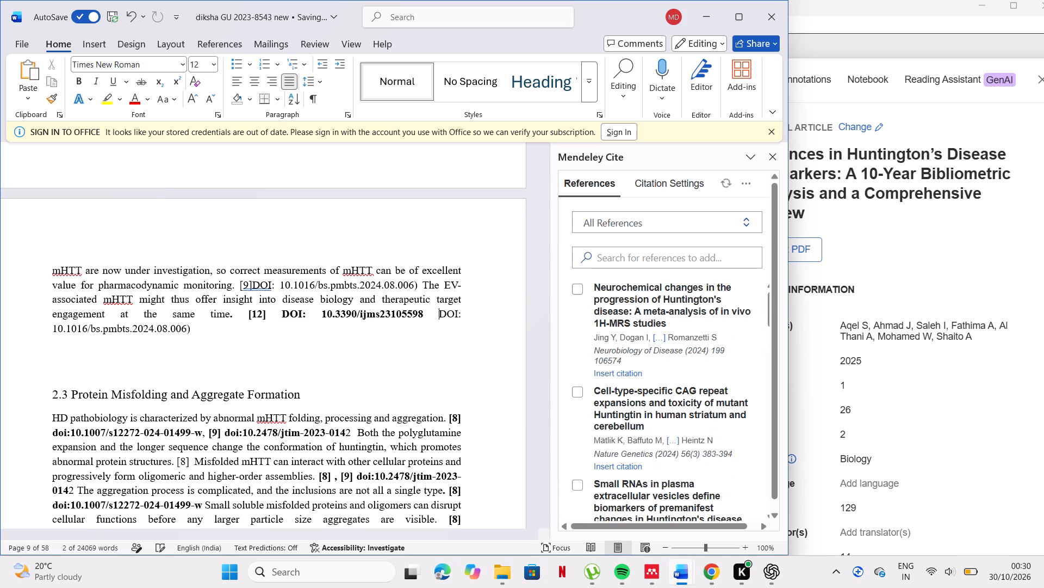
{"action": "scroll", "coordinate": [611, 315], "scroll_direction": "up", "scroll_amount": 3}
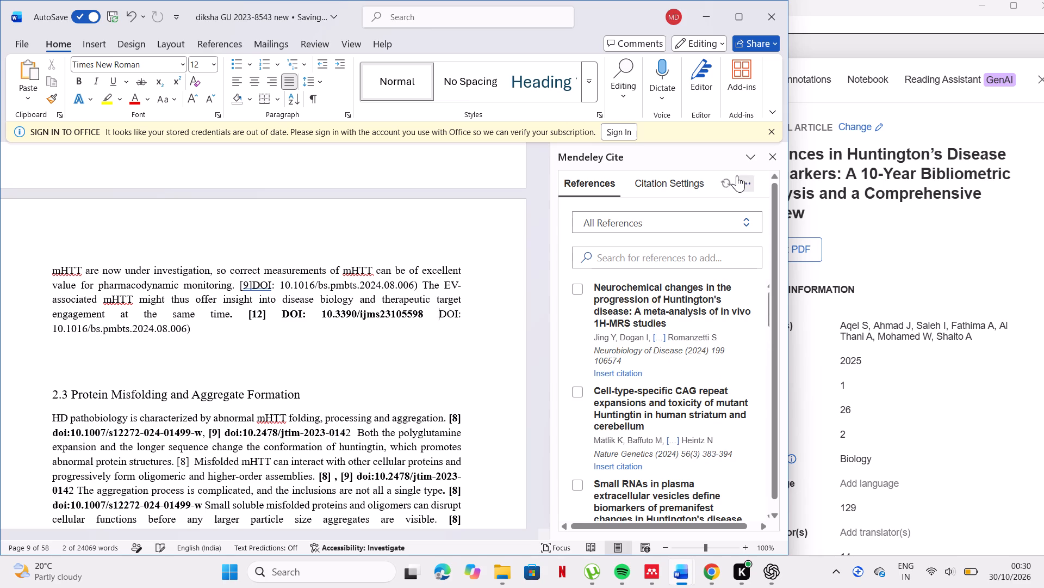
{"action": "left_click", "coordinate": [727, 175]}
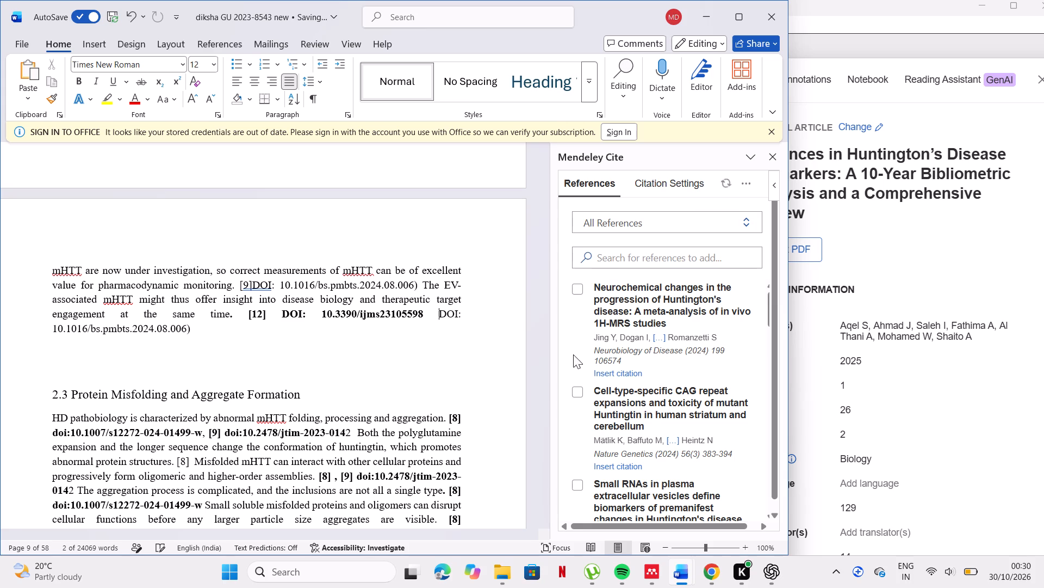
{"action": "left_click", "coordinate": [599, 373]}
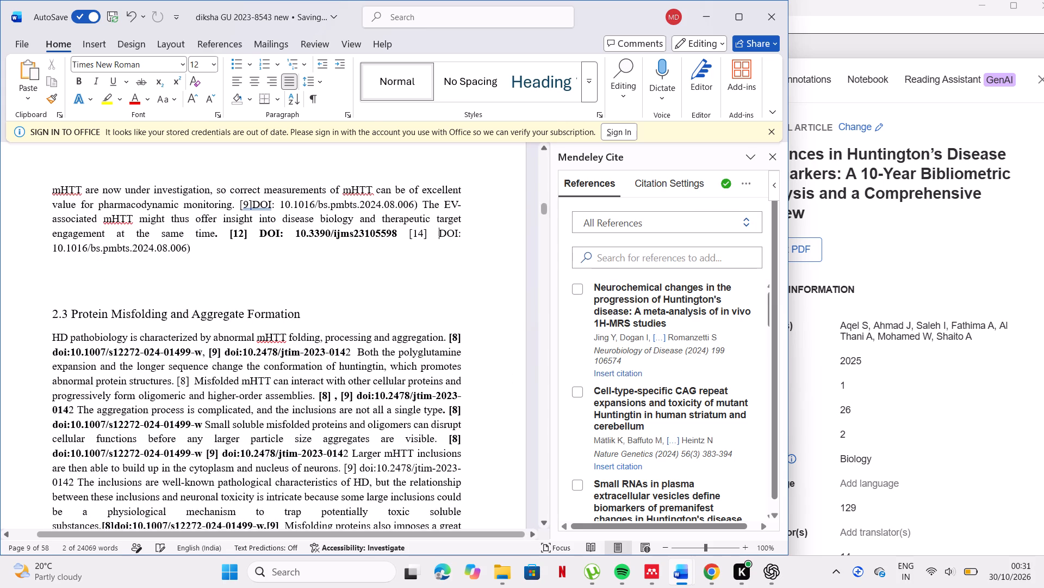
{"action": "key", "text": "BackSpace"}
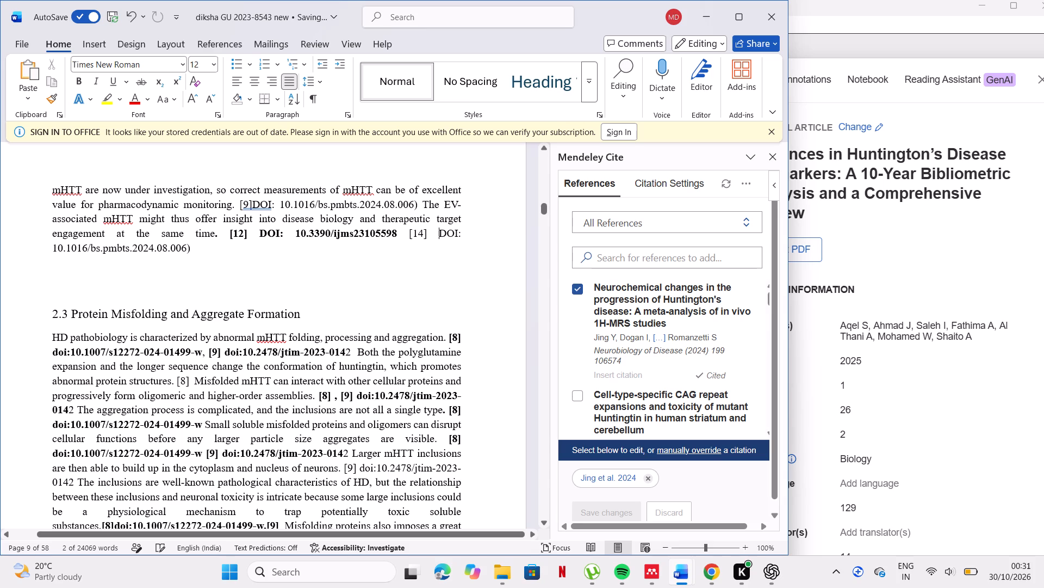
Make the new citation and DOI 10.1016/bs.pmbts.2024.08.006 closing section 2.2 bold, and remove the DOI's closing parenthesis.
{"action": "left_click", "coordinate": [390, 237]}
{"action": "left_click_drag", "start_coordinate": [403, 237], "coordinate": [422, 254]}
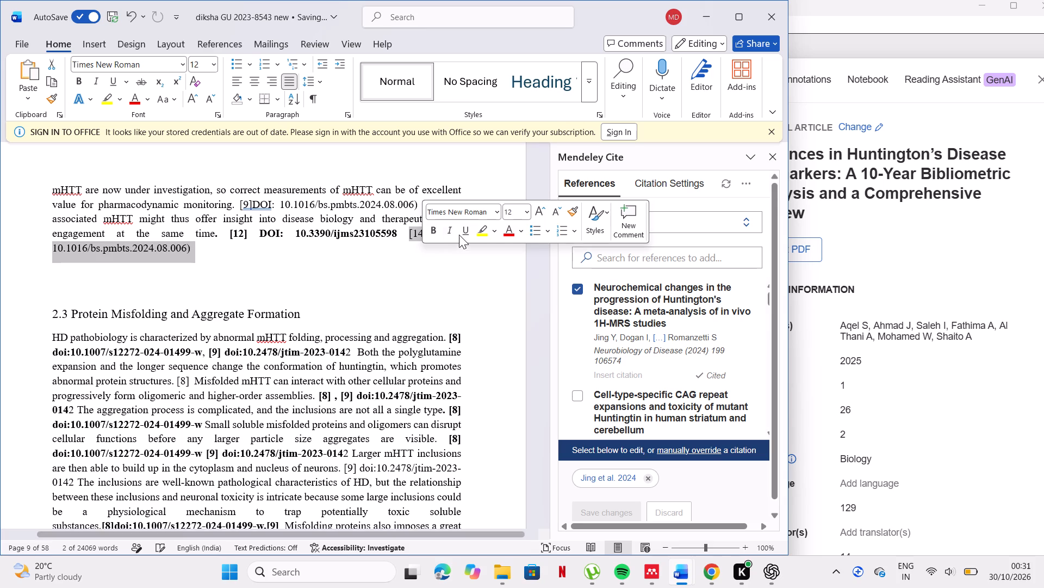
{"action": "left_click", "coordinate": [428, 233]}
{"action": "left_click", "coordinate": [263, 247]}
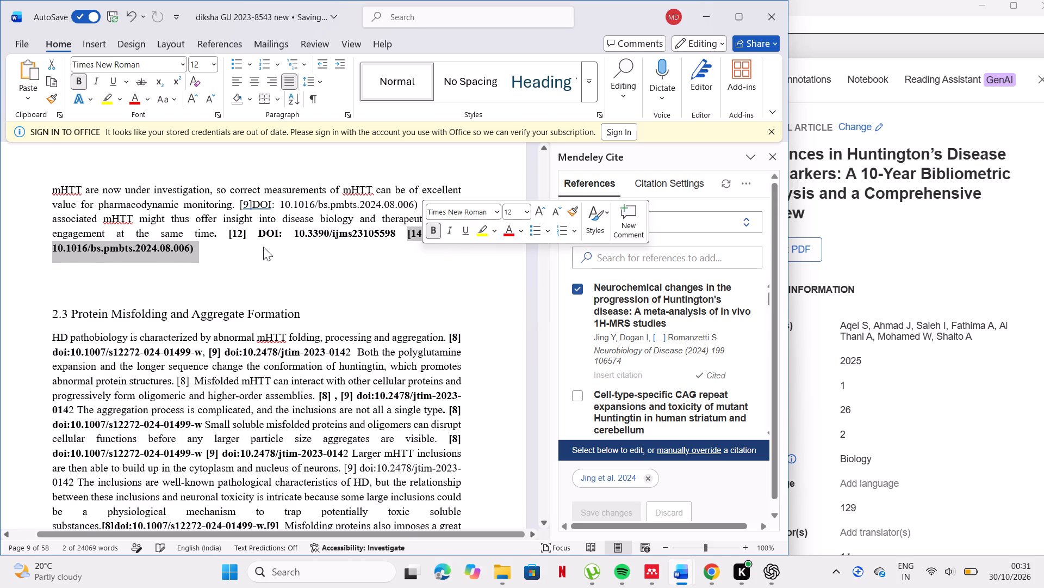
{"action": "key", "text": "BackSpace"}
Delete the [9] citation after "pharmacodynamic monitoring" in section 2.2, leaving its DOI in place.
{"action": "scroll", "coordinate": [263, 247], "scroll_direction": "up", "scroll_amount": 1}
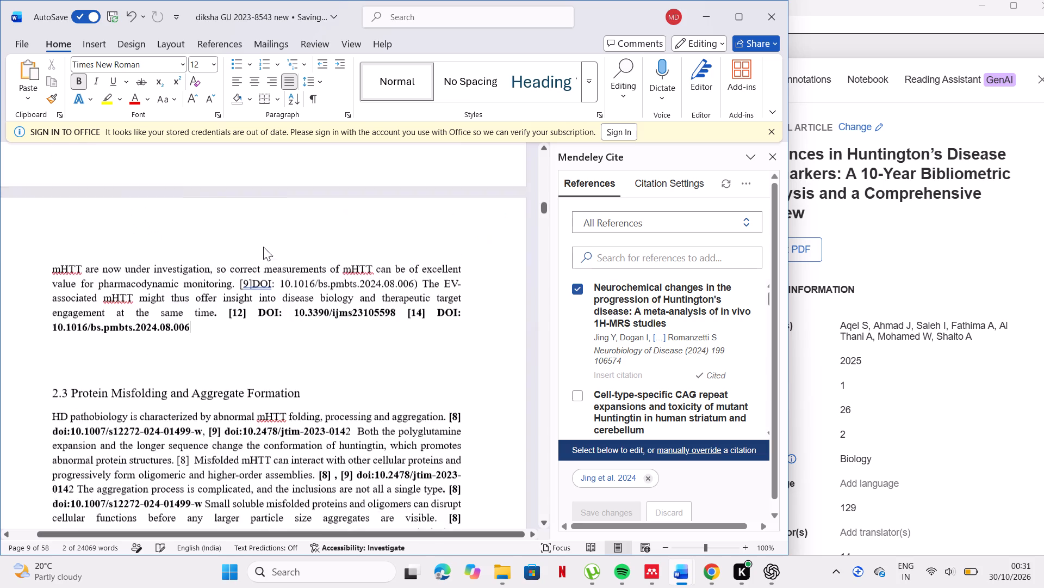
{"action": "scroll", "coordinate": [263, 247], "scroll_direction": "up", "scroll_amount": 1}
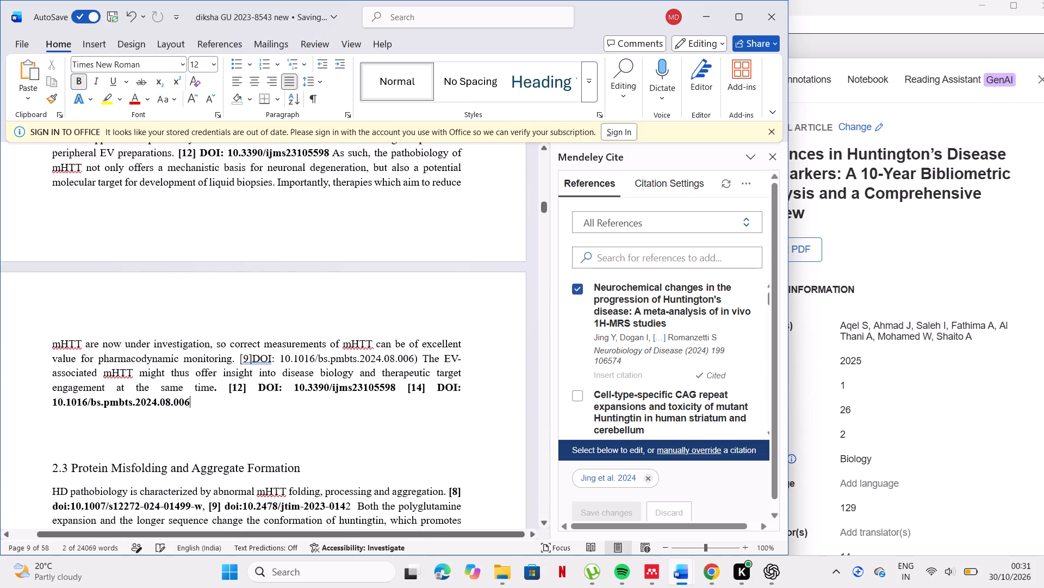
{"action": "left_click", "coordinate": [247, 357]}
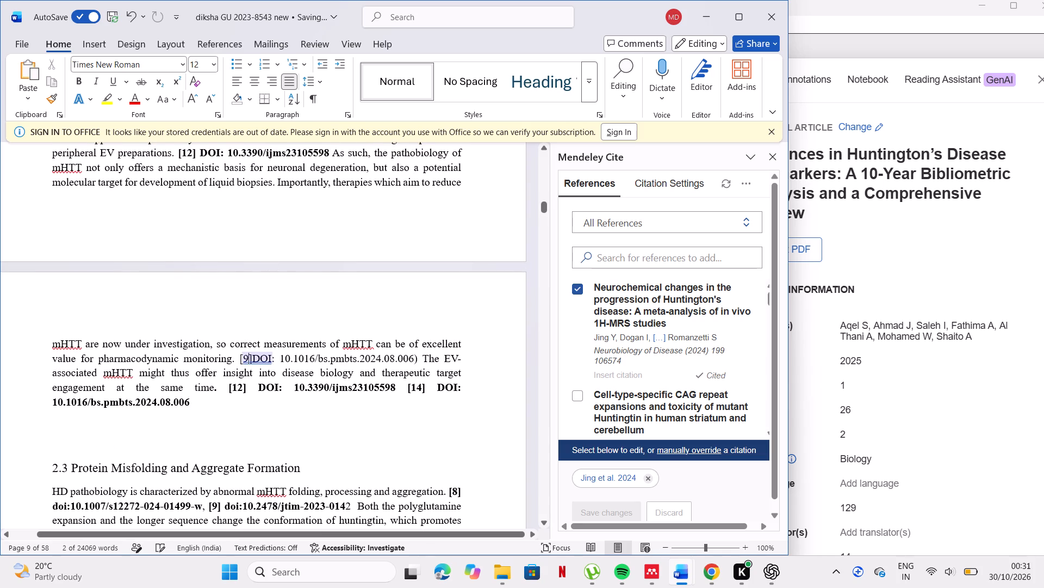
{"action": "left_click", "coordinate": [251, 358]}
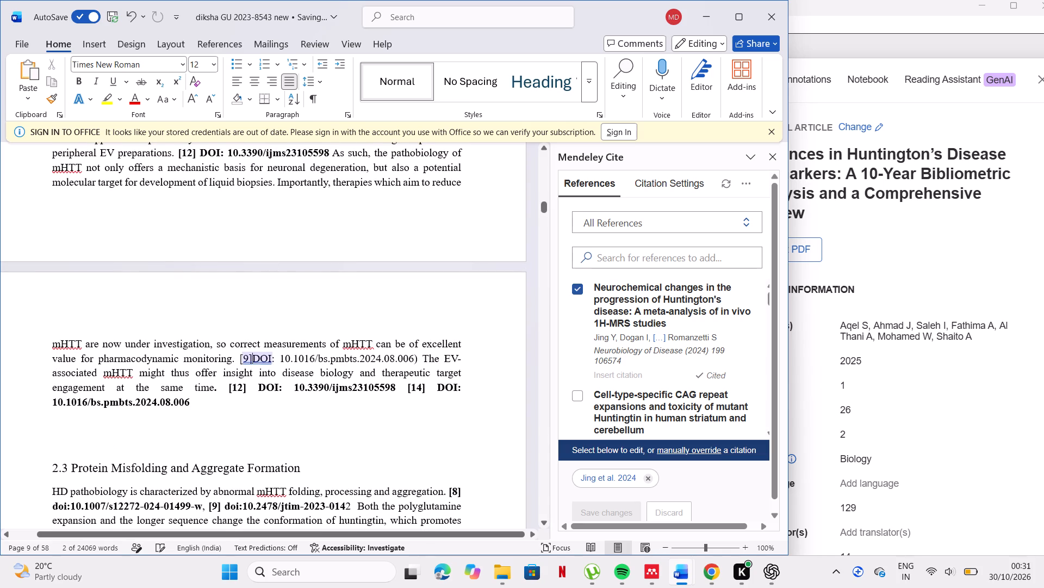
{"action": "left_click", "coordinate": [253, 358]}
{"action": "key", "text": "BackSpace"}
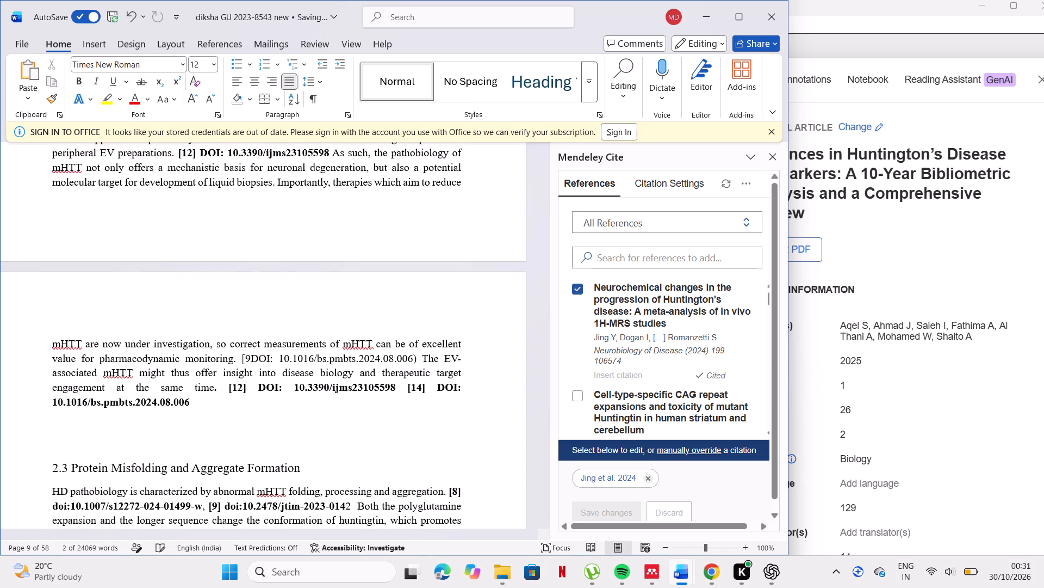
{"action": "key", "text": "BackSpace"}
{"action": "key", "text": "BackSpace"}
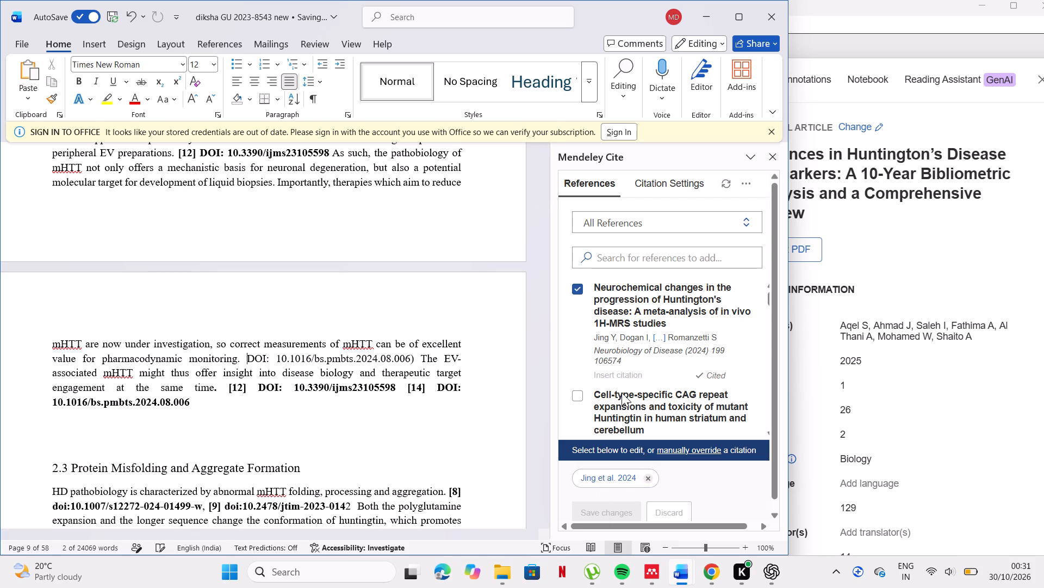
Deselect the neurochemical changes article in Mendeley Cite and return to the DOI after "pharmacodynamic monitoring".
{"action": "left_click", "coordinate": [630, 329]}
{"action": "left_click", "coordinate": [575, 296]}
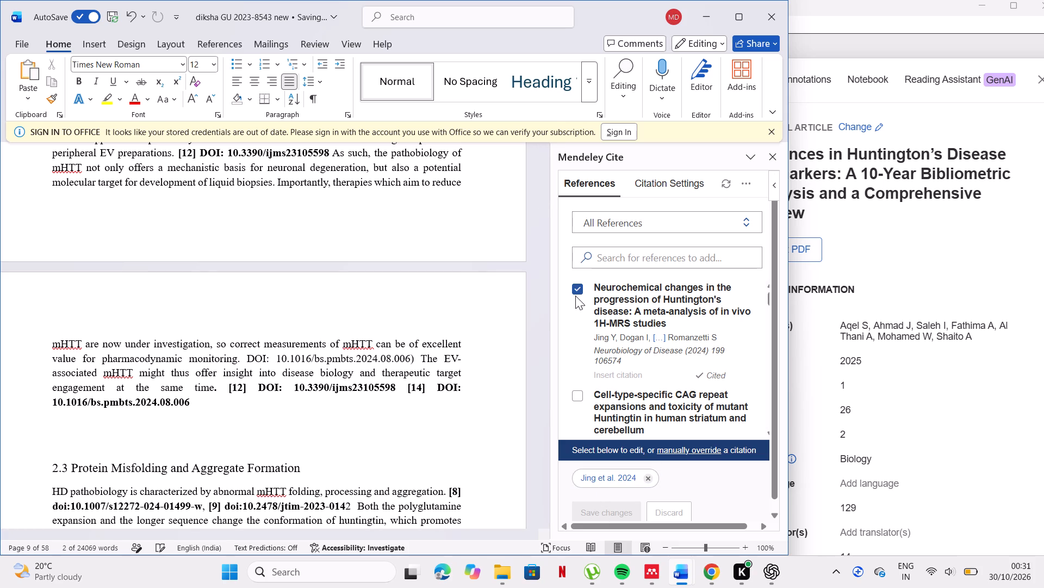
{"action": "left_click", "coordinate": [576, 286]}
{"action": "left_click", "coordinate": [372, 358]}
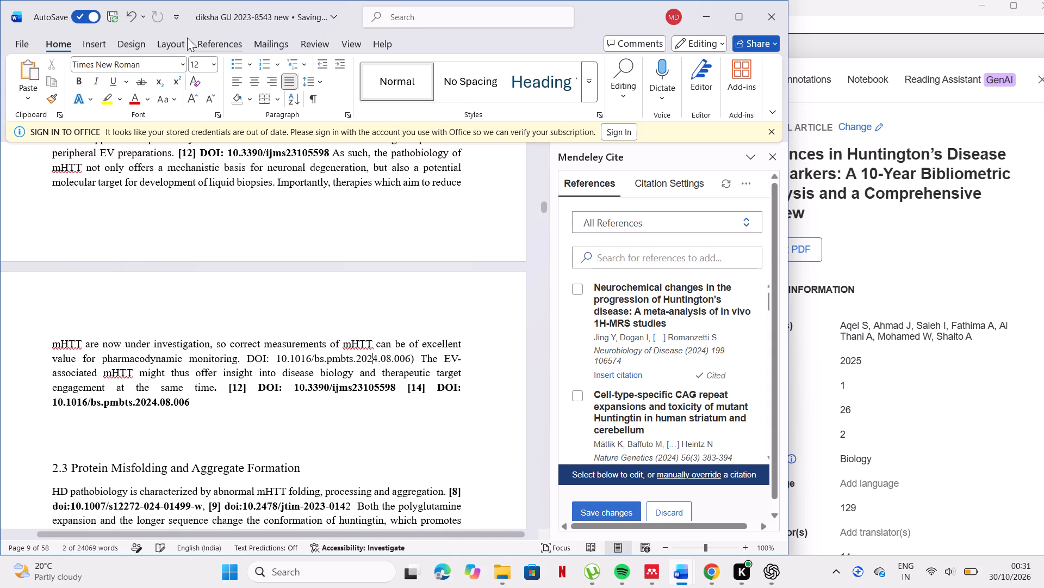
Undo the latest document edits in section 2.2.
{"action": "left_click", "coordinate": [134, 20]}
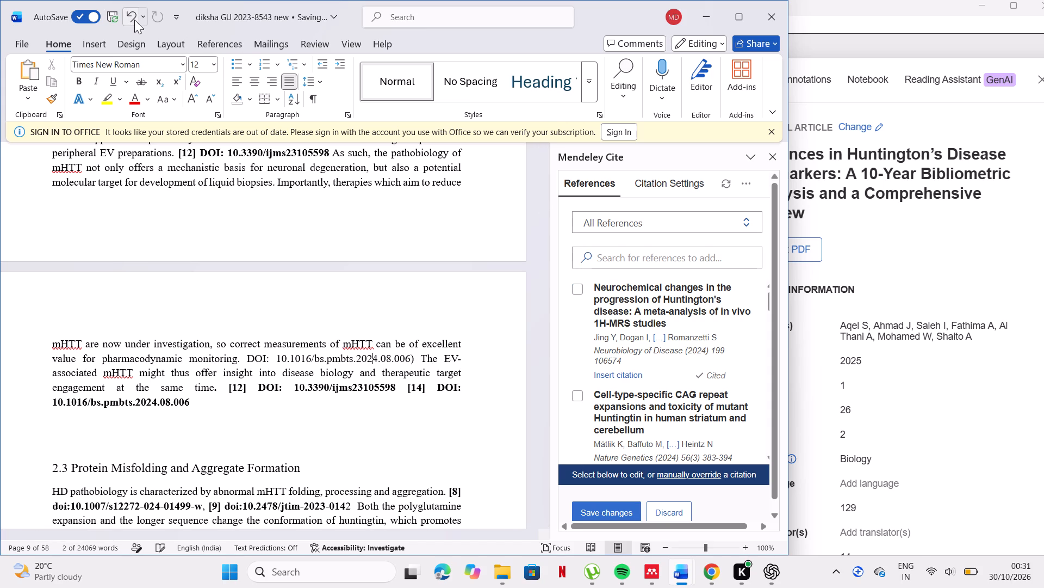
{"action": "left_click", "coordinate": [133, 17]}
{"action": "double_click", "coordinate": [133, 17]}
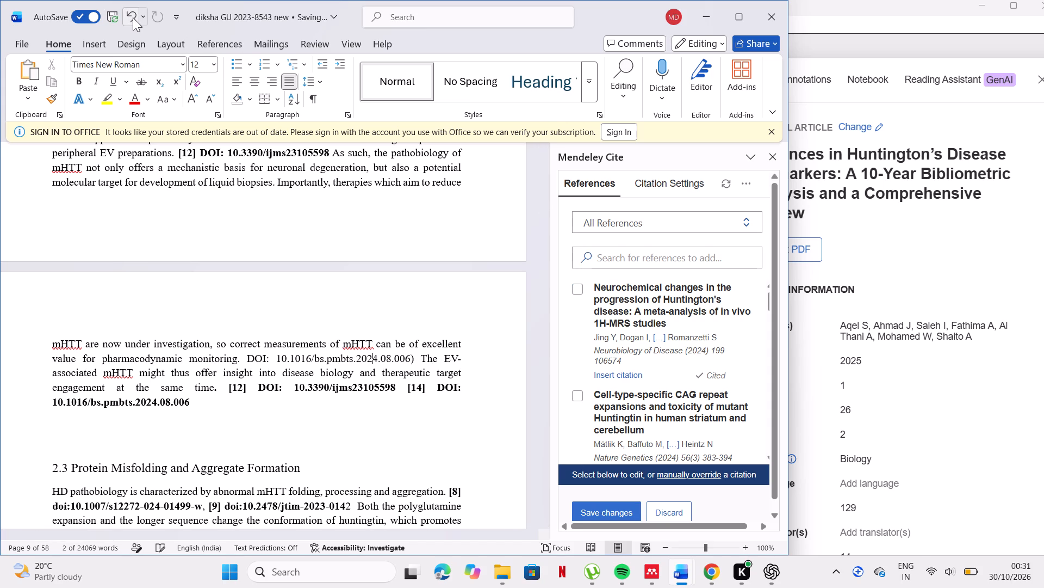
{"action": "left_click", "coordinate": [133, 17]}
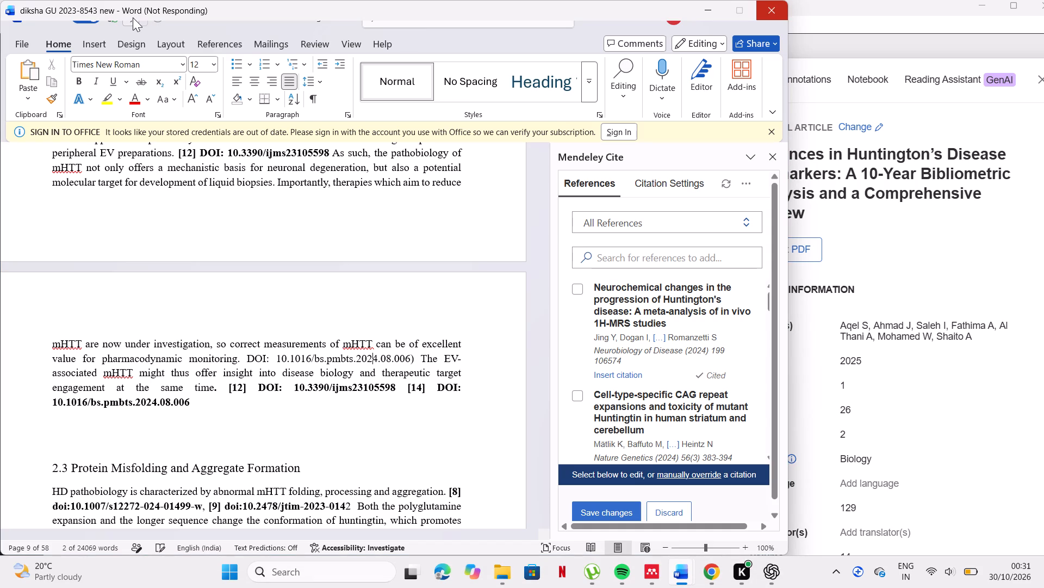
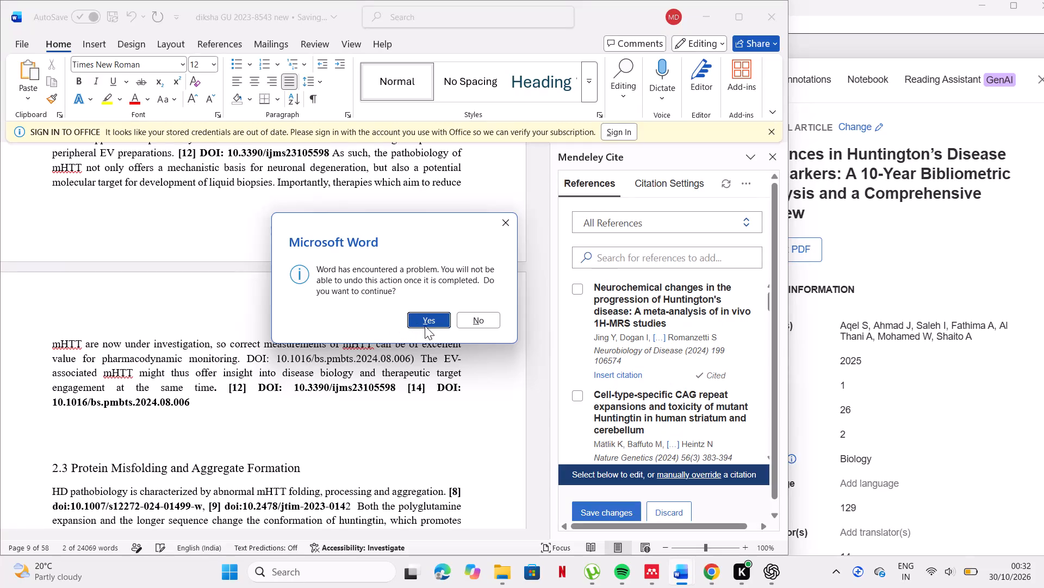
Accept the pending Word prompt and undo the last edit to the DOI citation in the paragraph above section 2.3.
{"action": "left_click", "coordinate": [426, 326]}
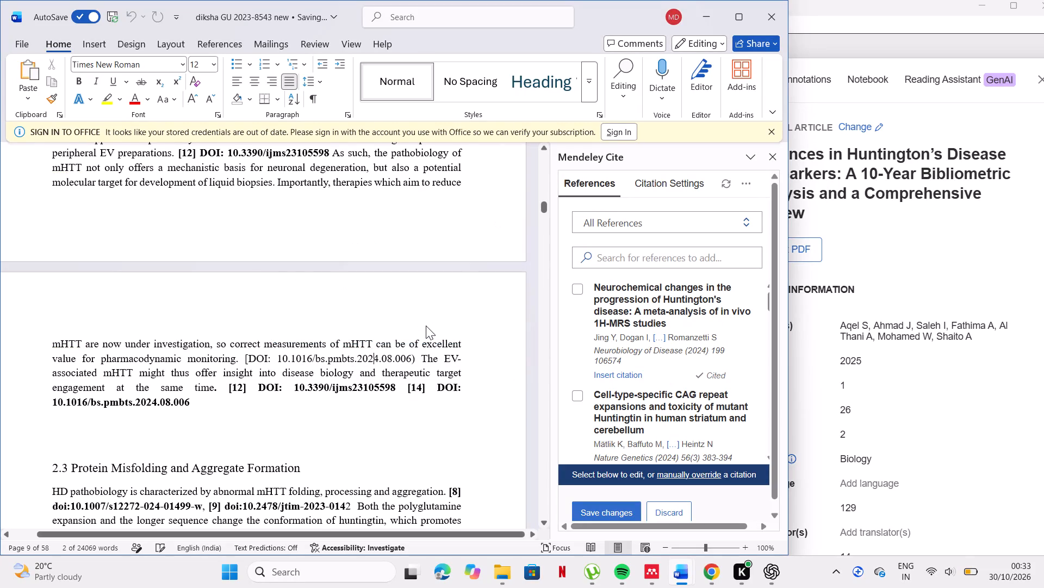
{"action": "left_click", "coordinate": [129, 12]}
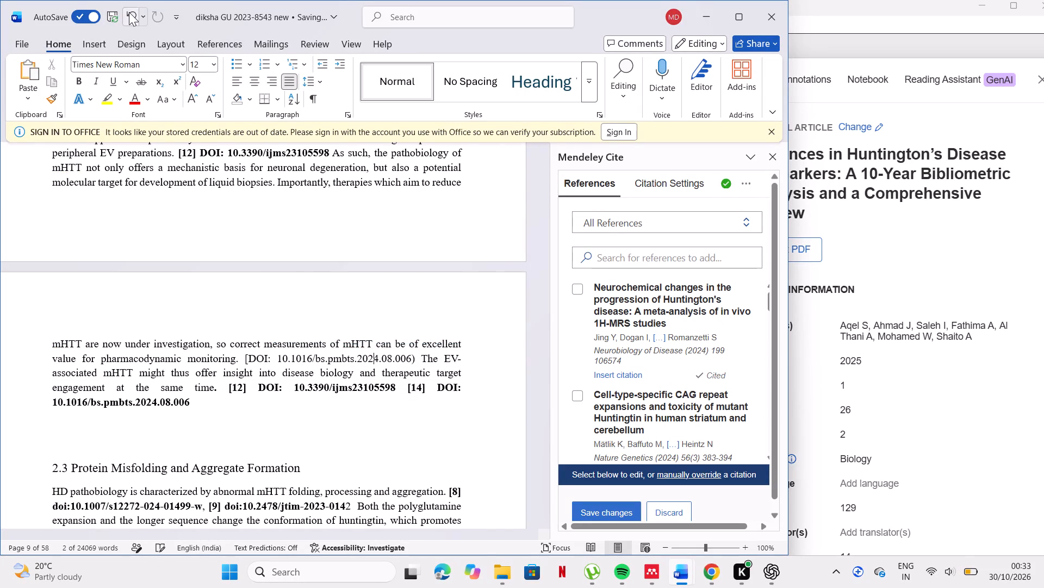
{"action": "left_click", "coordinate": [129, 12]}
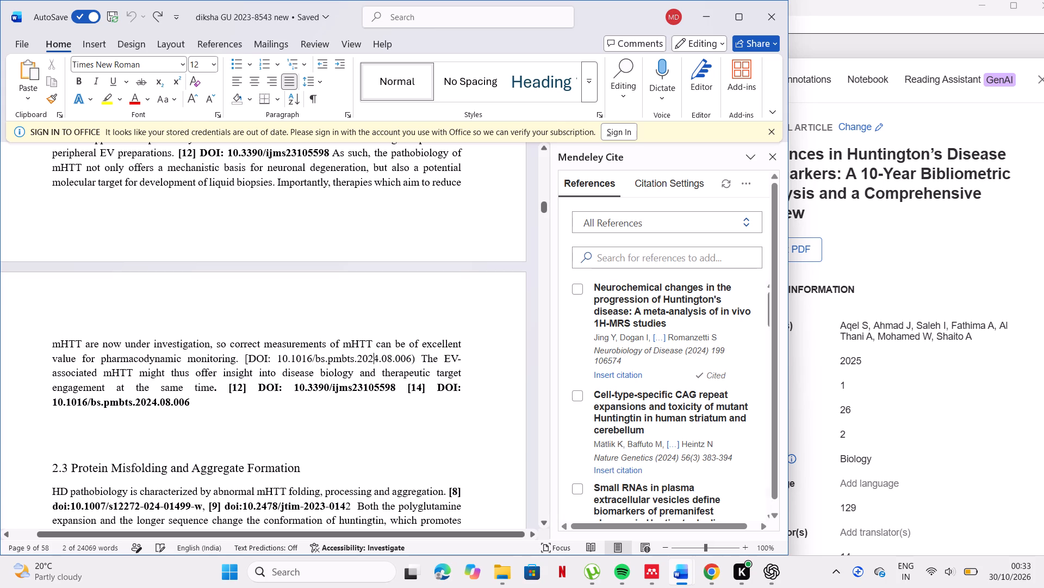
Delete the opening square bracket before DOI 10.1016/bs.pmbts.2024.08.006, after "pharmacodynamic monitoring.".
{"action": "left_click", "coordinate": [475, 375]}
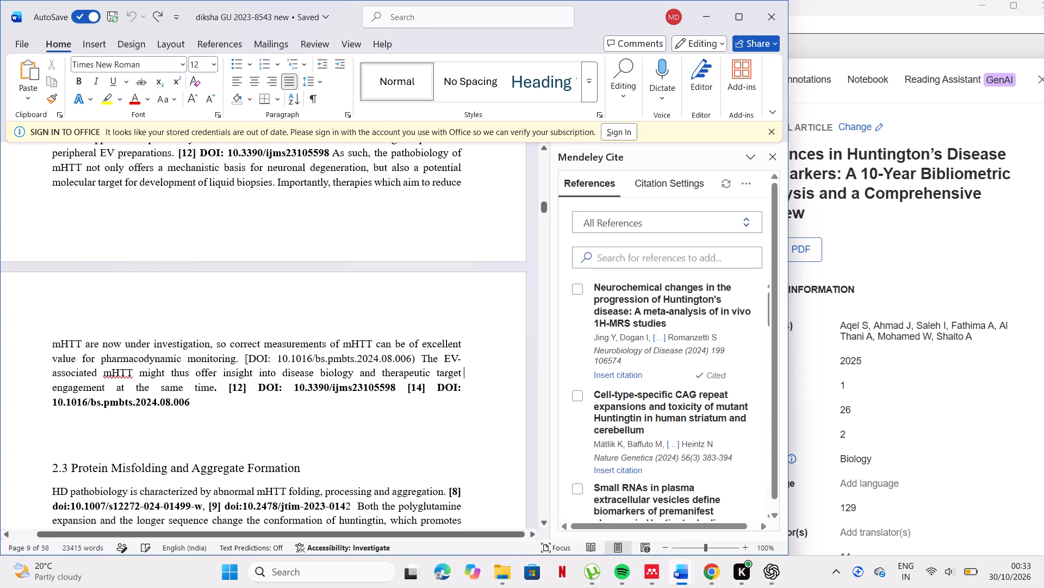
{"action": "left_click", "coordinate": [412, 353]}
{"action": "scroll", "coordinate": [253, 349], "scroll_direction": "down", "scroll_amount": 2}
{"action": "scroll", "coordinate": [253, 349], "scroll_direction": "up", "scroll_amount": 1}
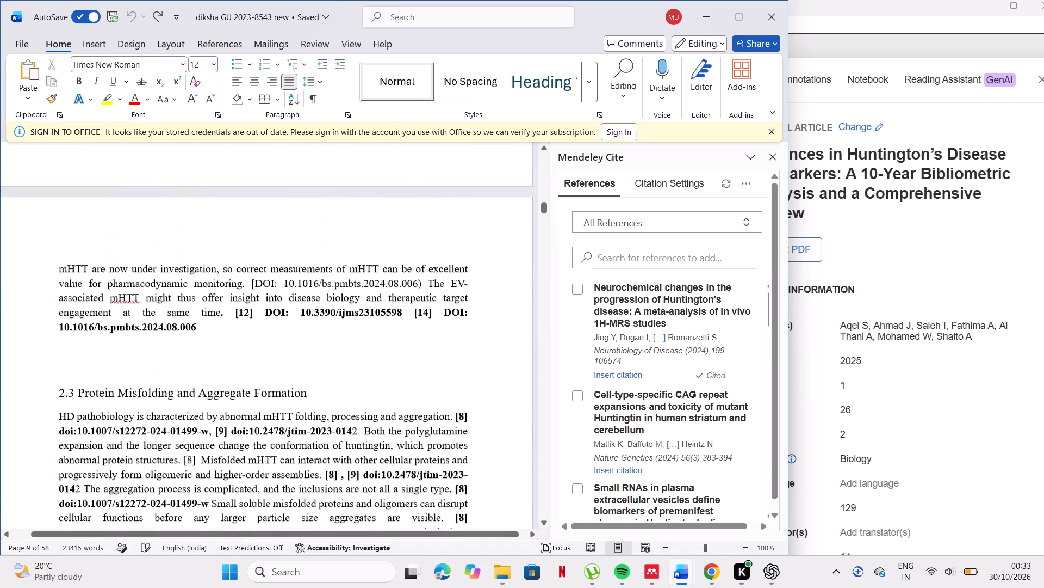
{"action": "scroll", "coordinate": [253, 349], "scroll_direction": "up", "scroll_amount": 2}
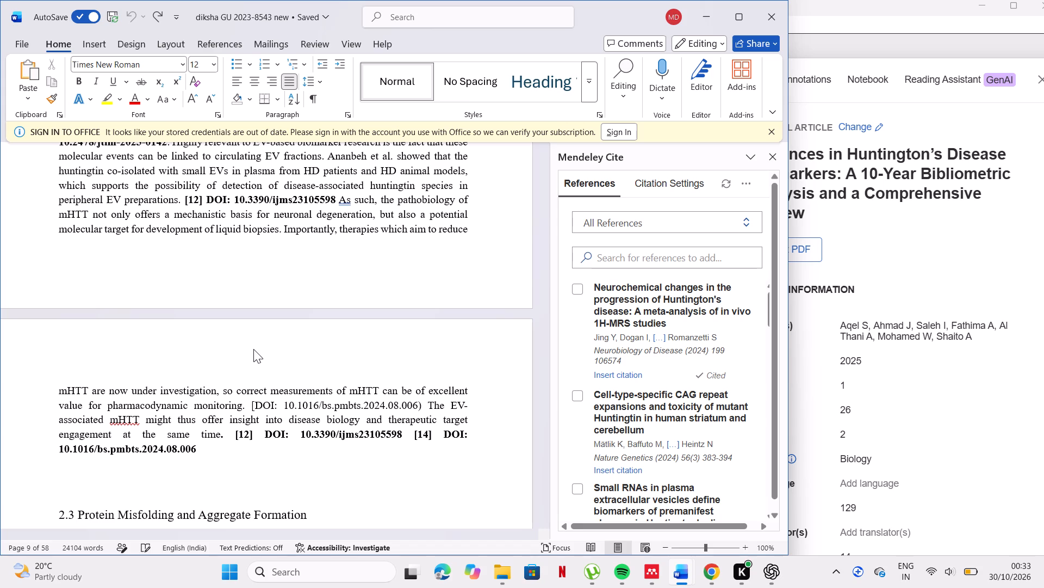
{"action": "left_click", "coordinate": [254, 406]}
{"action": "key", "text": "BackSpace"}
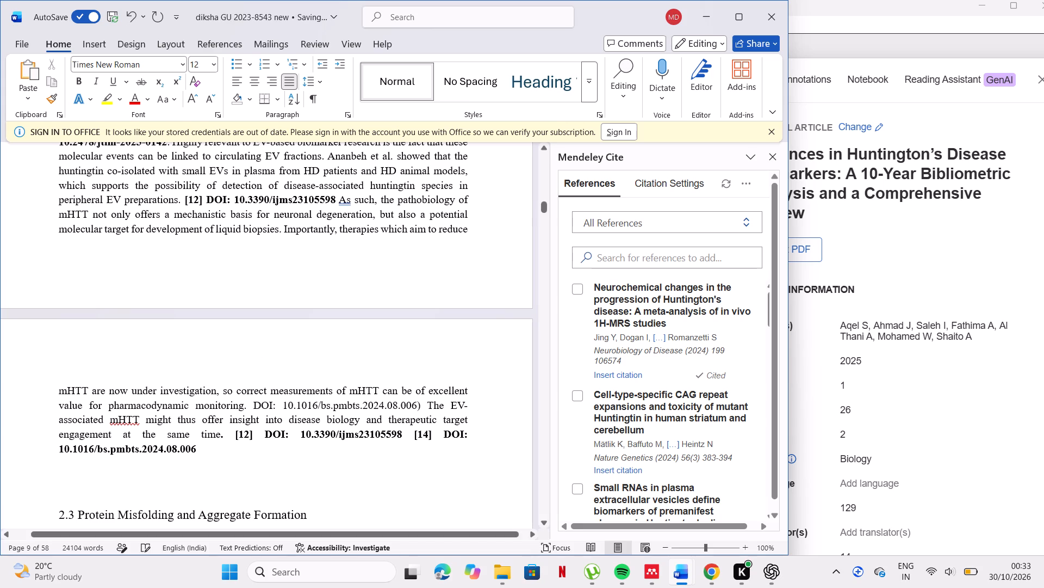
Check the references behind citations [12] and [14], and insert the Jing et al. 2024 citation before the DOI after "pharmacodynamic monitoring.".
{"action": "left_click", "coordinate": [238, 433]}
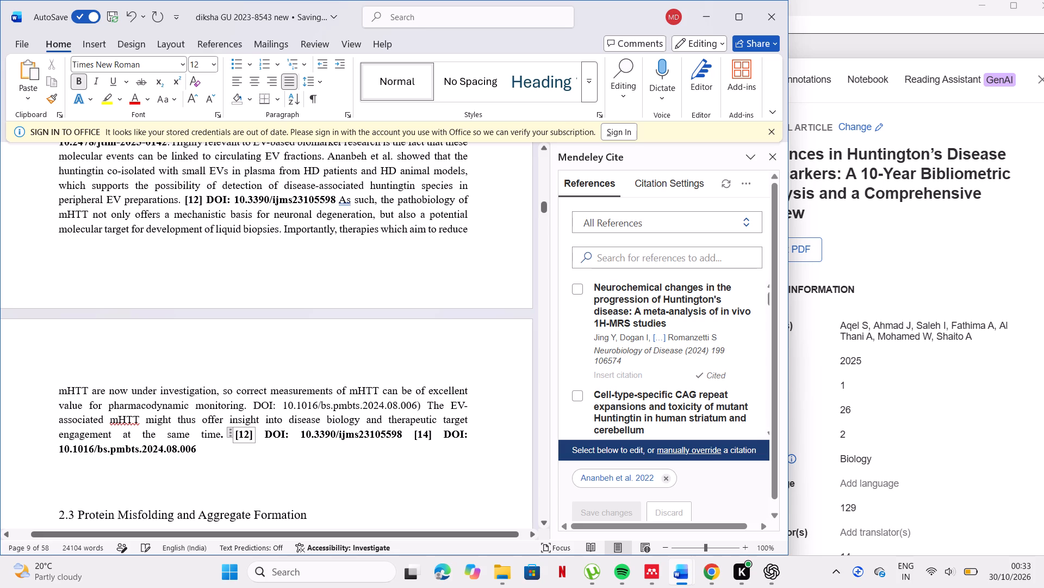
{"action": "left_click", "coordinate": [238, 433]}
{"action": "double_click", "coordinate": [238, 433]}
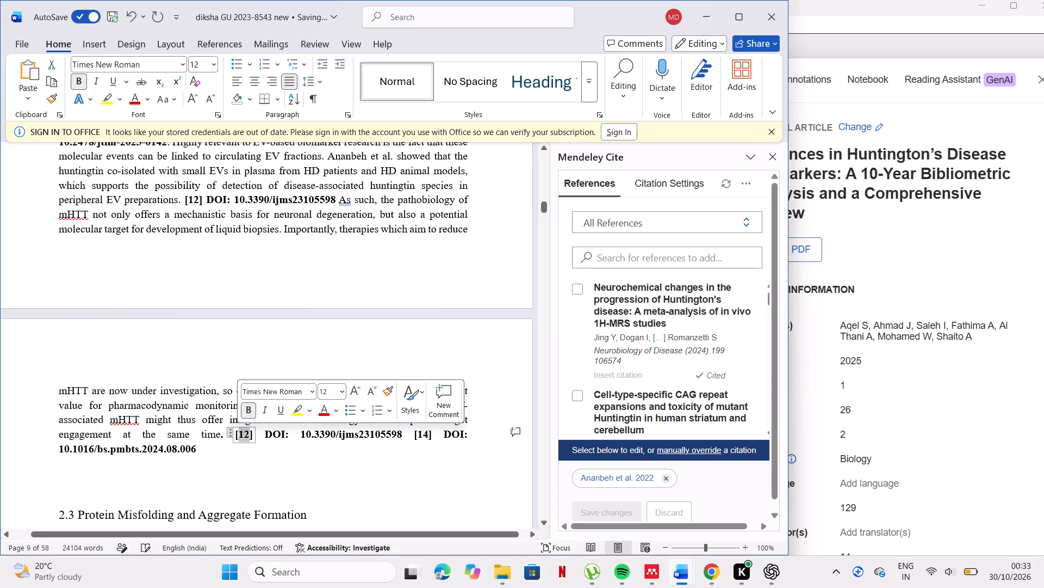
{"action": "left_click", "coordinate": [268, 443]}
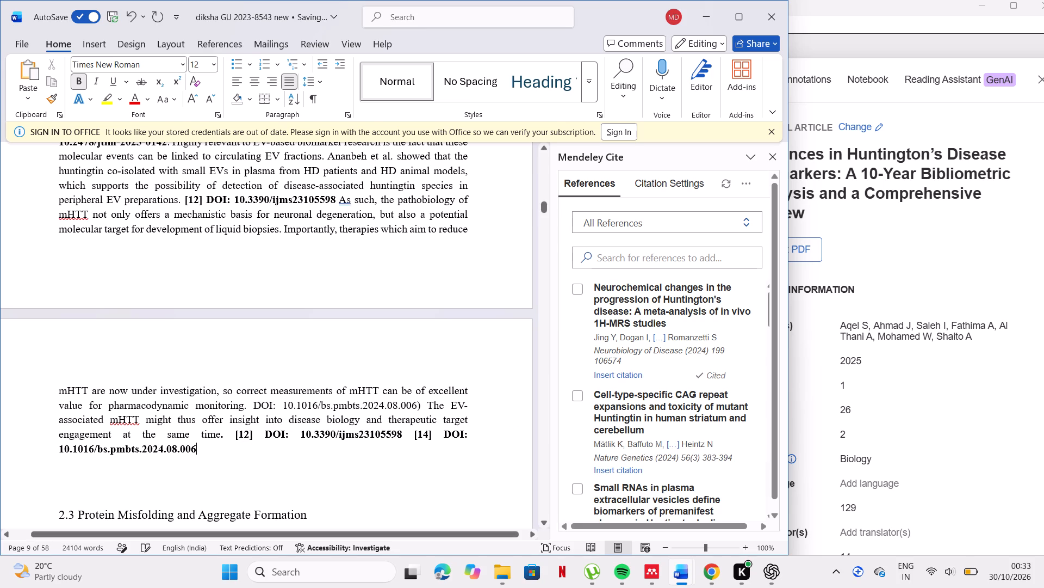
{"action": "left_click", "coordinate": [430, 439]}
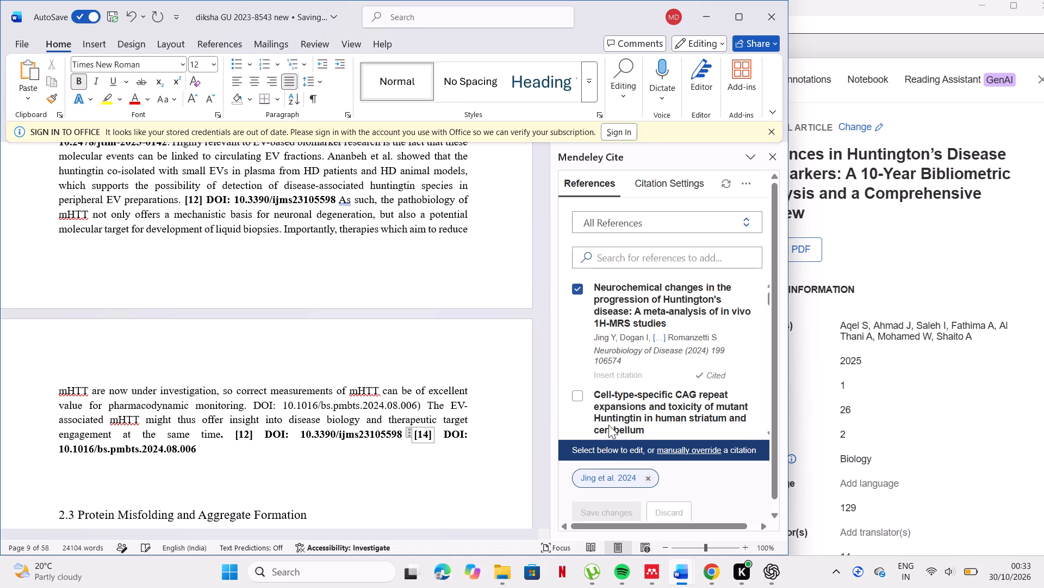
{"action": "left_click", "coordinate": [633, 346]}
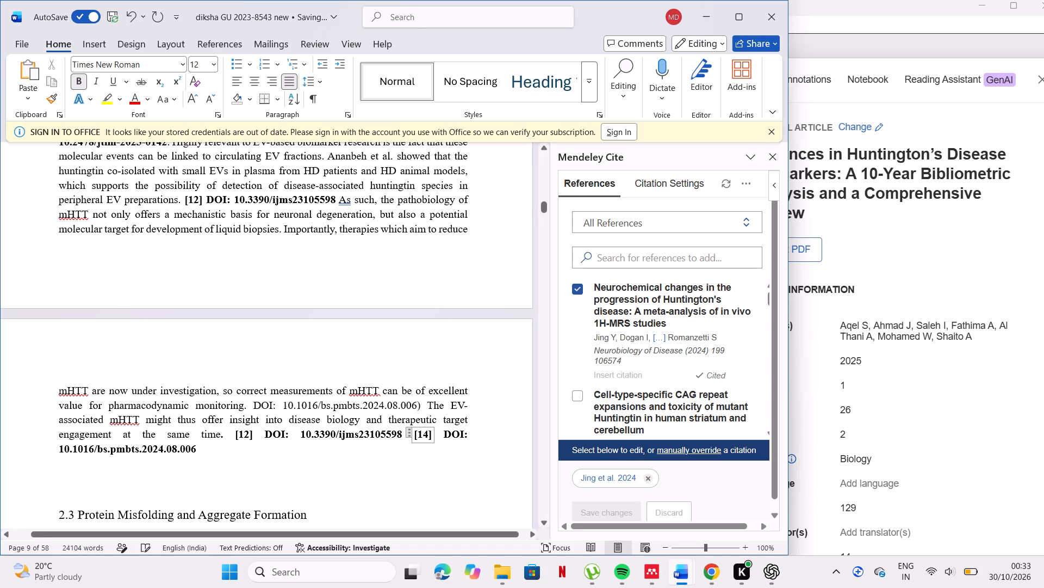
{"action": "left_click", "coordinate": [253, 405]}
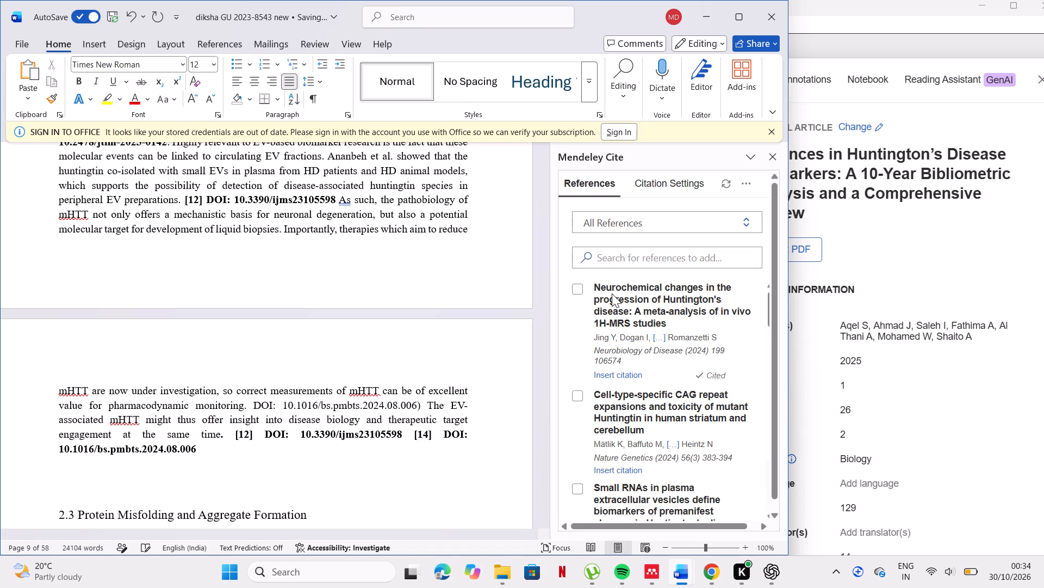
{"action": "left_click", "coordinate": [612, 293]}
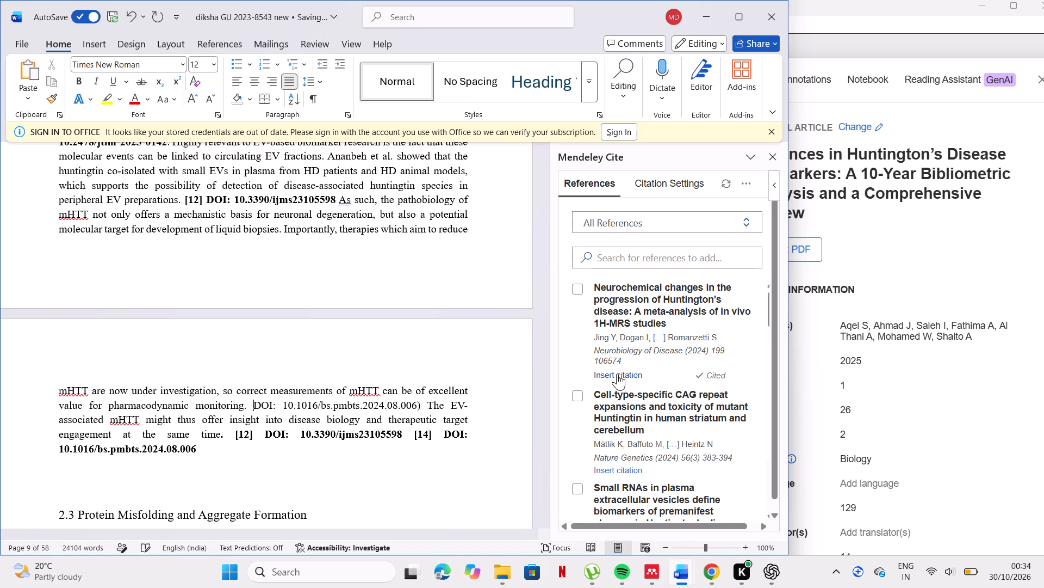
{"action": "left_click", "coordinate": [617, 373]}
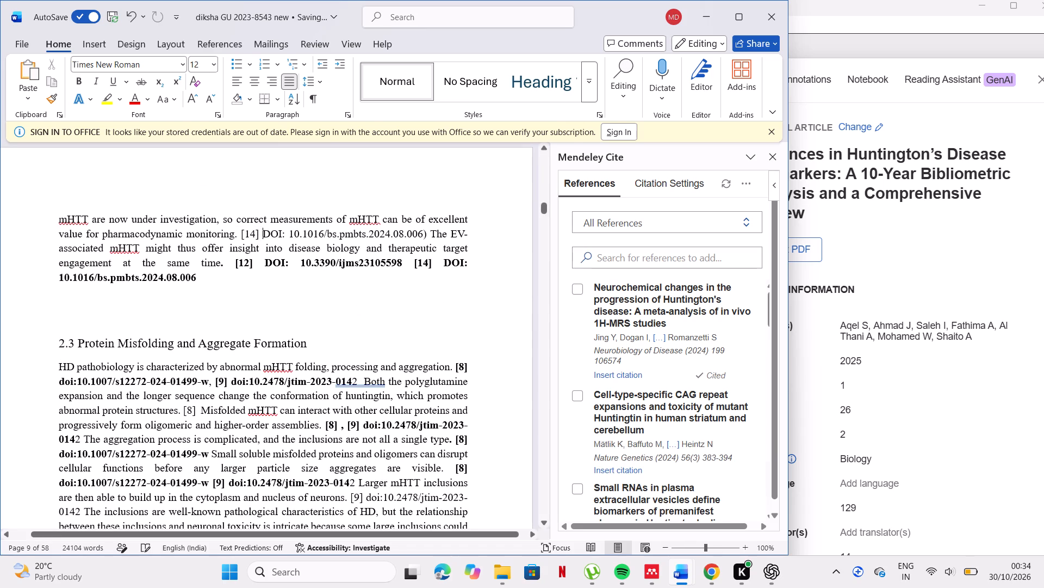
Make the inserted citation and its DOI 10.1016/bs.pmbts.2024.08.006 after "pharmacodynamic monitoring." bold.
{"action": "left_click_drag", "start_coordinate": [240, 230], "coordinate": [426, 231]}
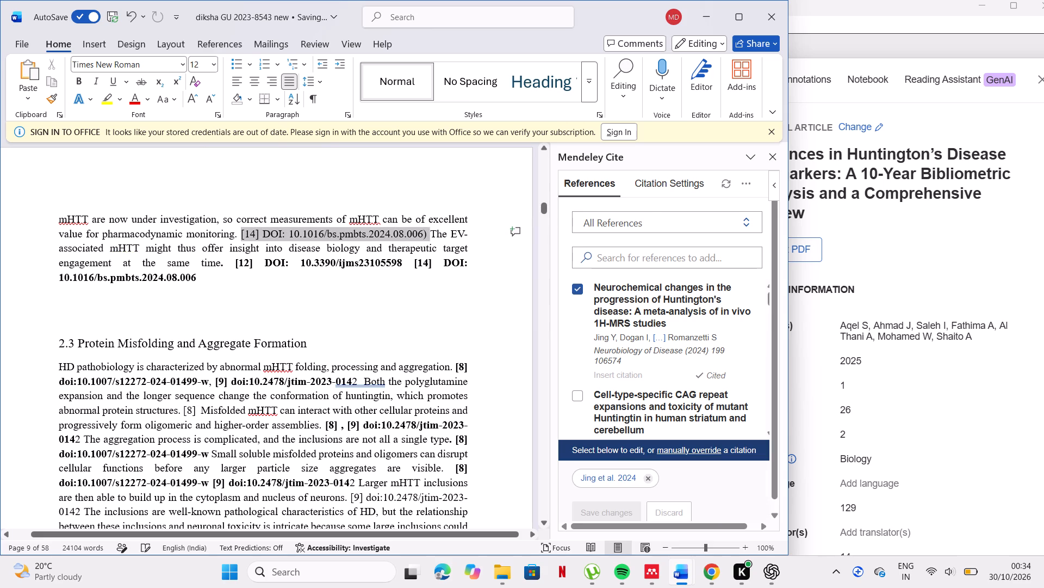
{"action": "left_click_drag", "start_coordinate": [426, 231], "coordinate": [426, 230]}
{"action": "left_click", "coordinate": [440, 206]}
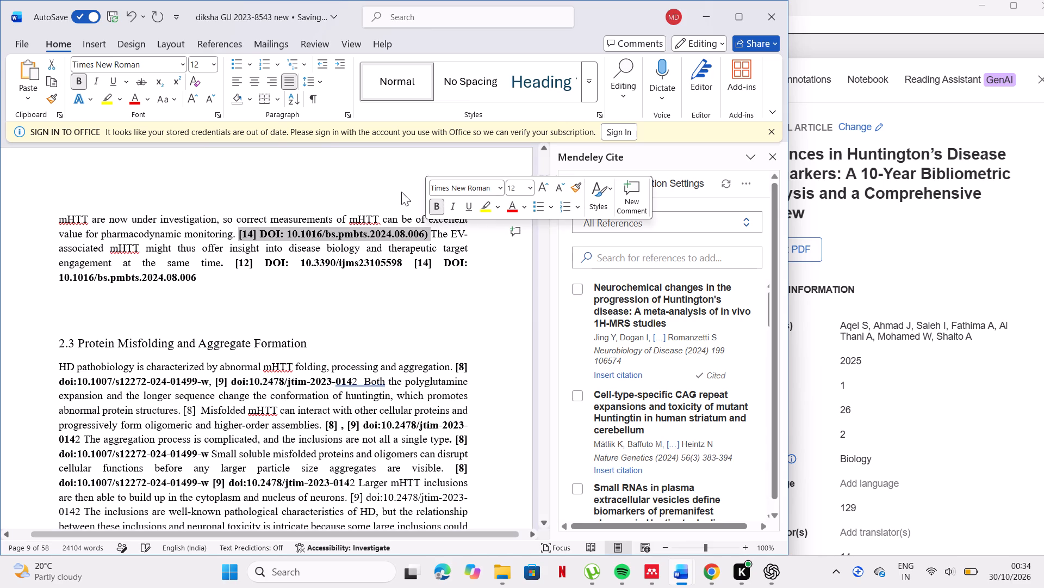
{"action": "left_click", "coordinate": [395, 189]}
Review the in-text citations and DOIs from section 2.2 Huntingtin Pathobiology through section 2.4 Disease Progression Before Clinical Onset.
{"action": "scroll", "coordinate": [395, 189], "scroll_direction": "up", "scroll_amount": 3}
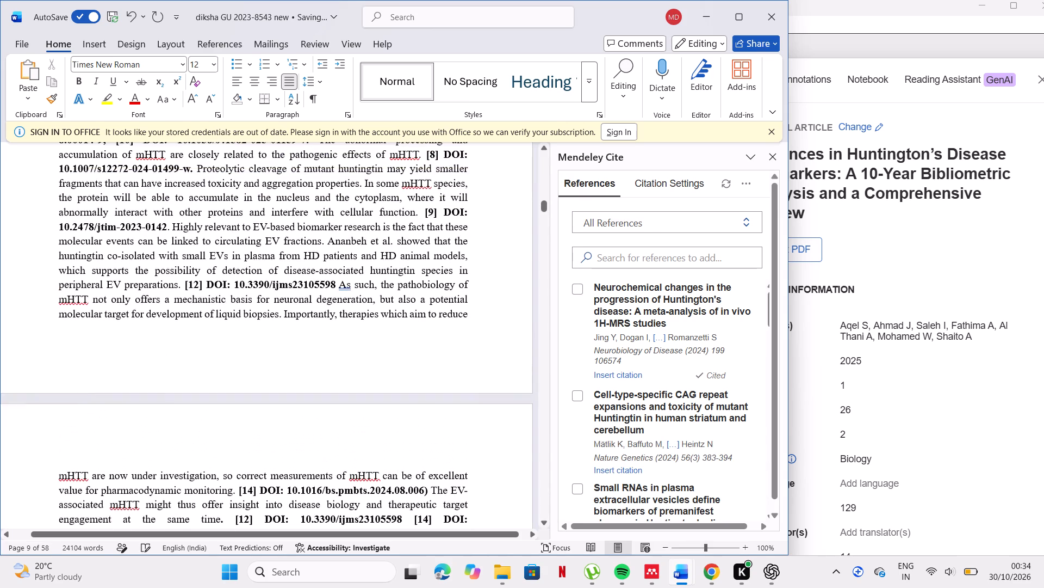
{"action": "scroll", "coordinate": [395, 189], "scroll_direction": "up", "scroll_amount": 2}
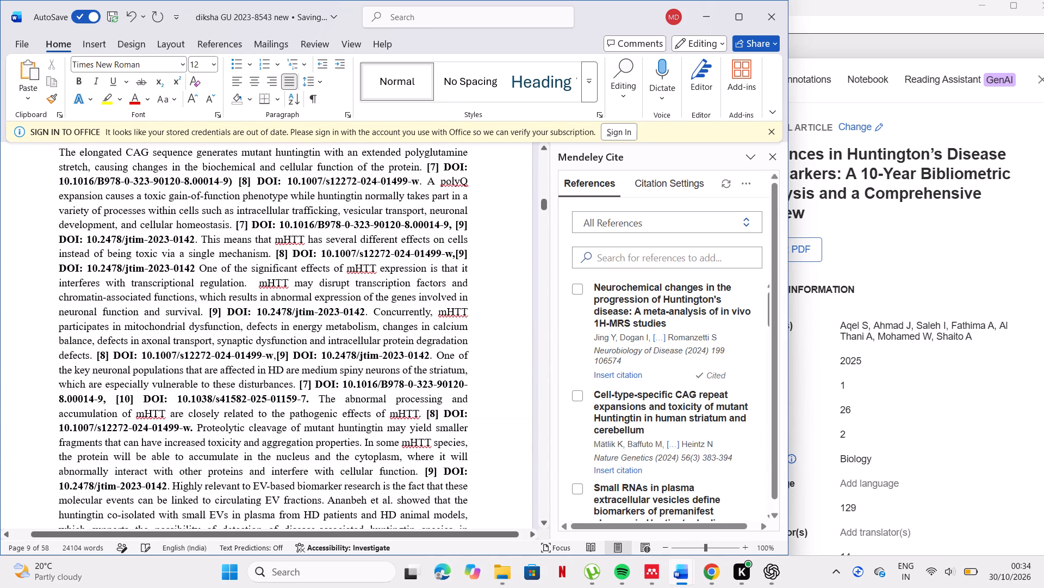
{"action": "scroll", "coordinate": [395, 189], "scroll_direction": "down", "scroll_amount": 1}
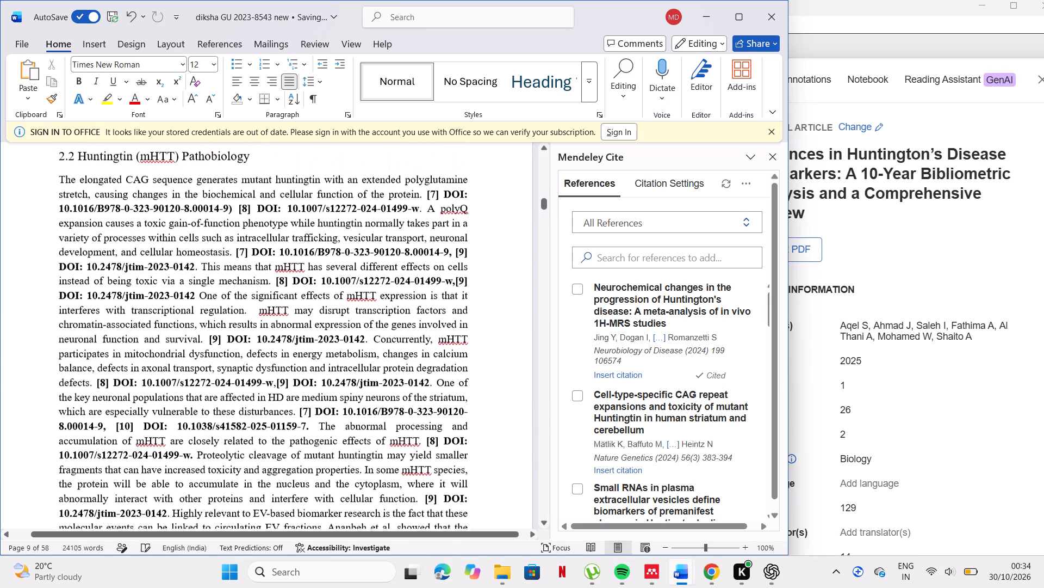
{"action": "scroll", "coordinate": [395, 189], "scroll_direction": "down", "scroll_amount": 1}
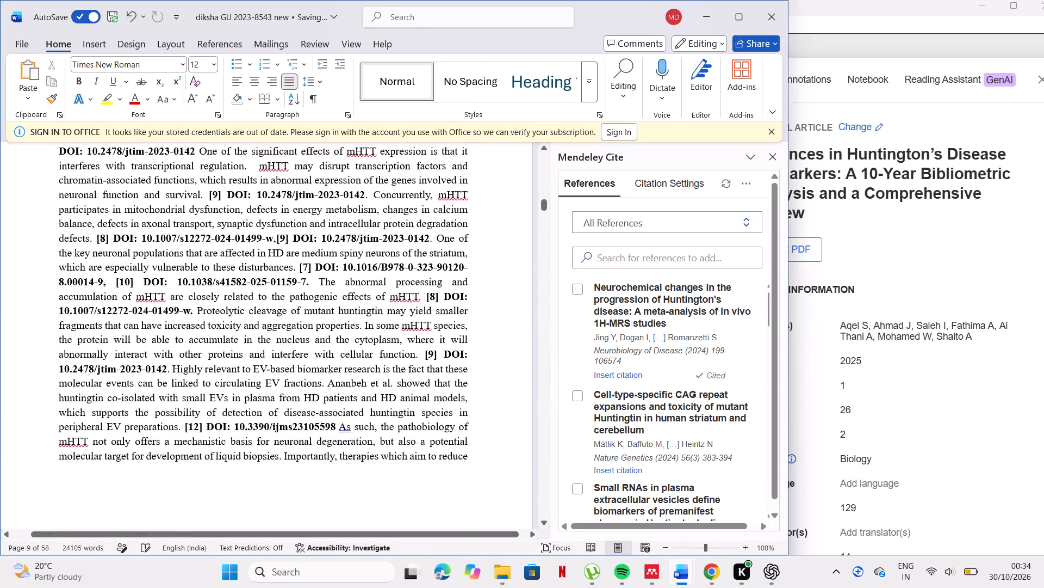
{"action": "scroll", "coordinate": [395, 189], "scroll_direction": "down", "scroll_amount": 4}
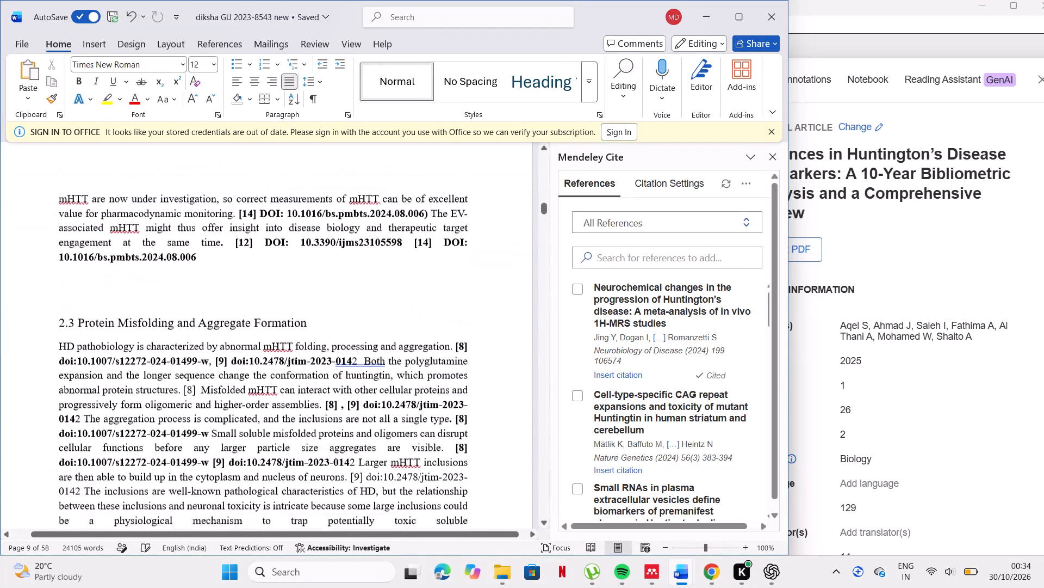
{"action": "scroll", "coordinate": [395, 189], "scroll_direction": "down", "scroll_amount": 3}
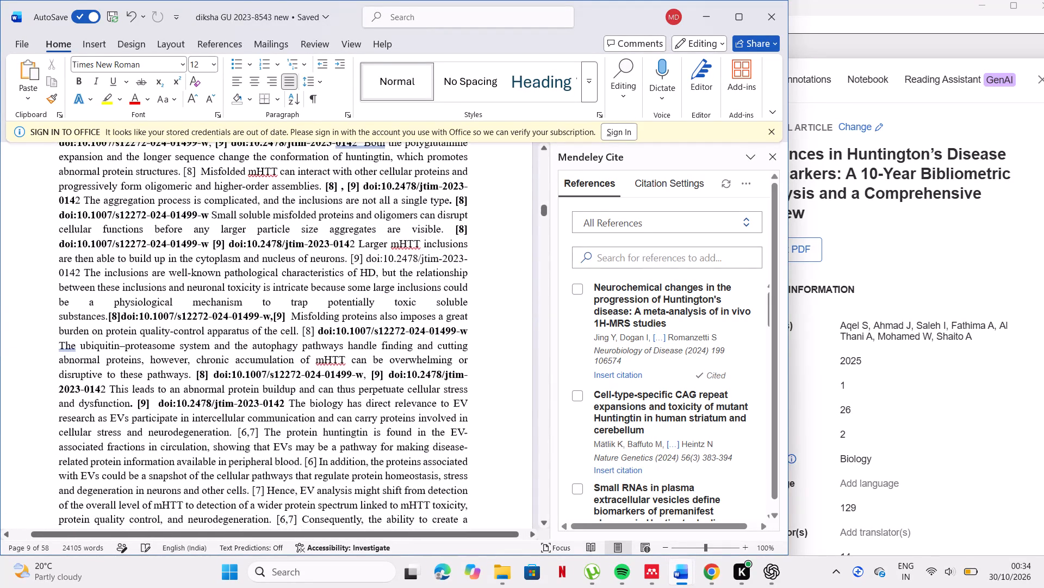
{"action": "scroll", "coordinate": [395, 189], "scroll_direction": "down", "scroll_amount": 4}
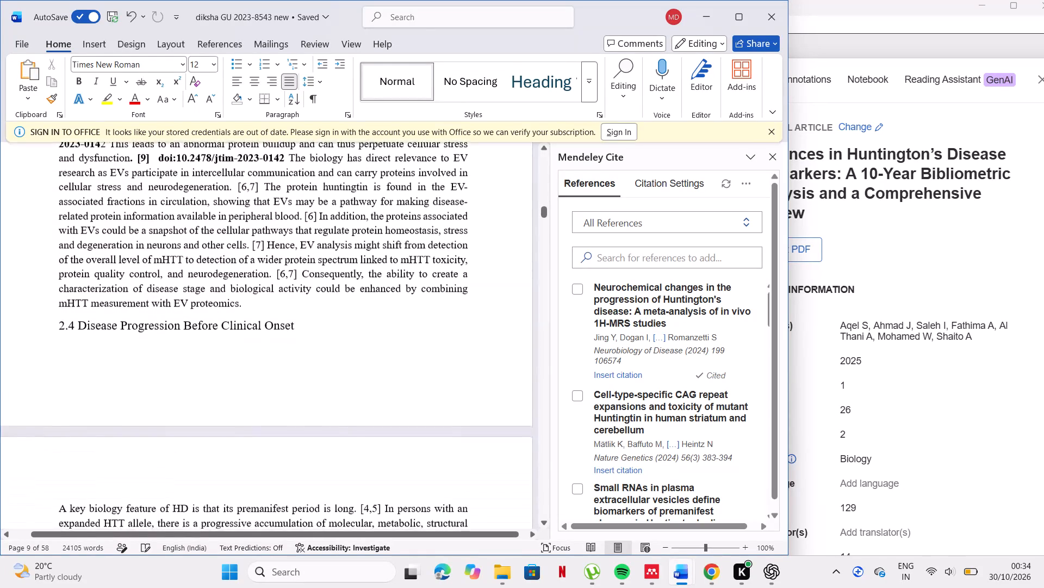
{"action": "scroll", "coordinate": [395, 189], "scroll_direction": "down", "scroll_amount": 2}
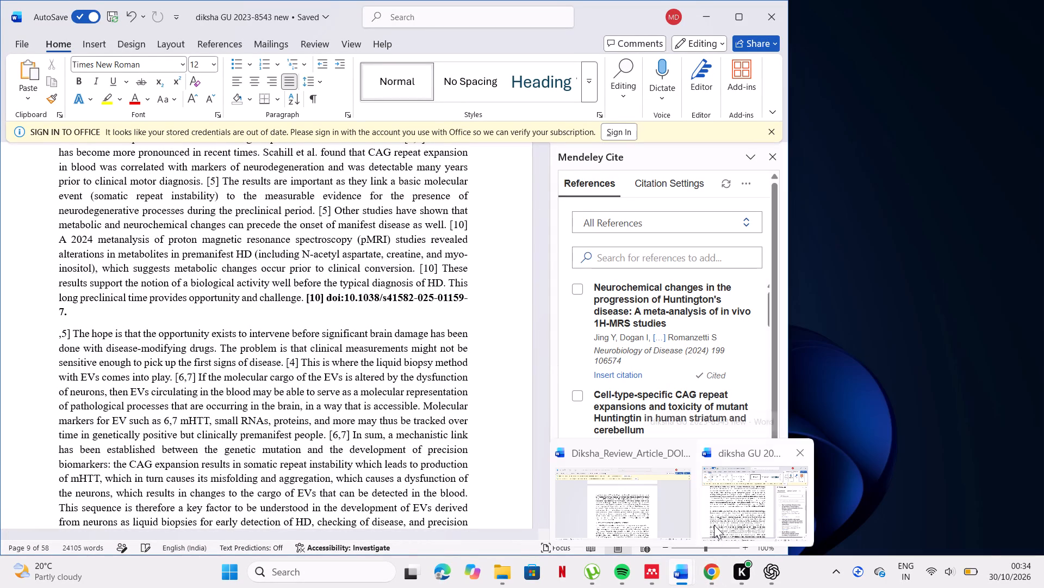
Arrange the Word document side by side with Mendeley Reference Manager, widening the document to about two thirds of the screen.
{"action": "left_click", "coordinate": [714, 525]}
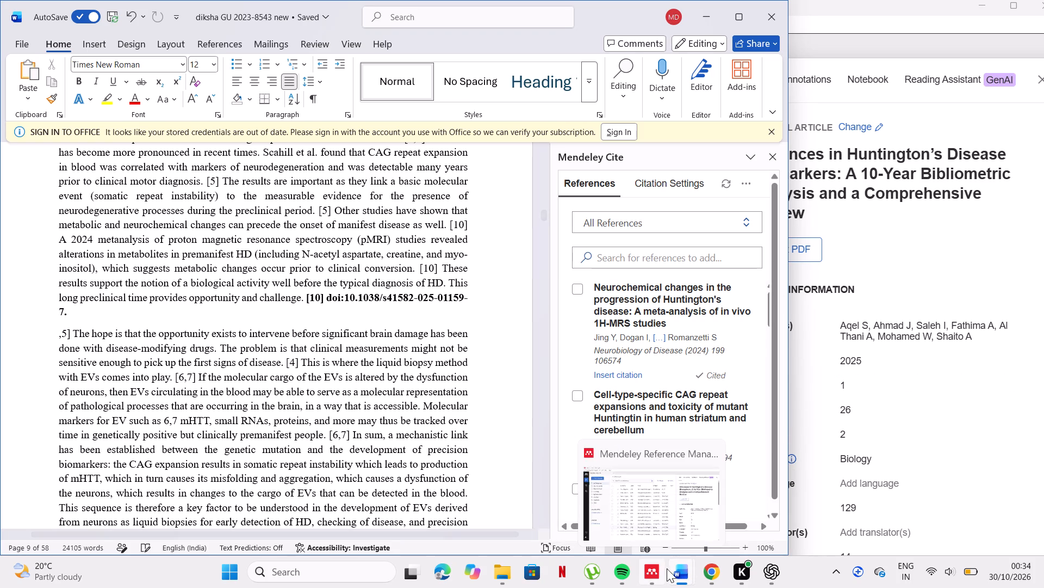
{"action": "left_click", "coordinate": [730, 520]}
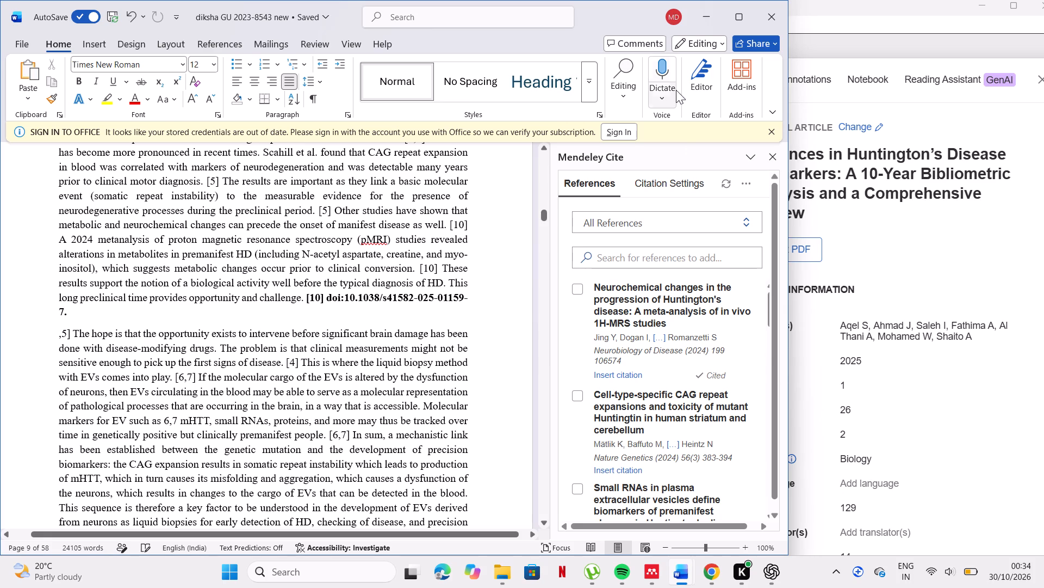
{"action": "left_click_drag", "start_coordinate": [618, 11], "coordinate": [623, 200]}
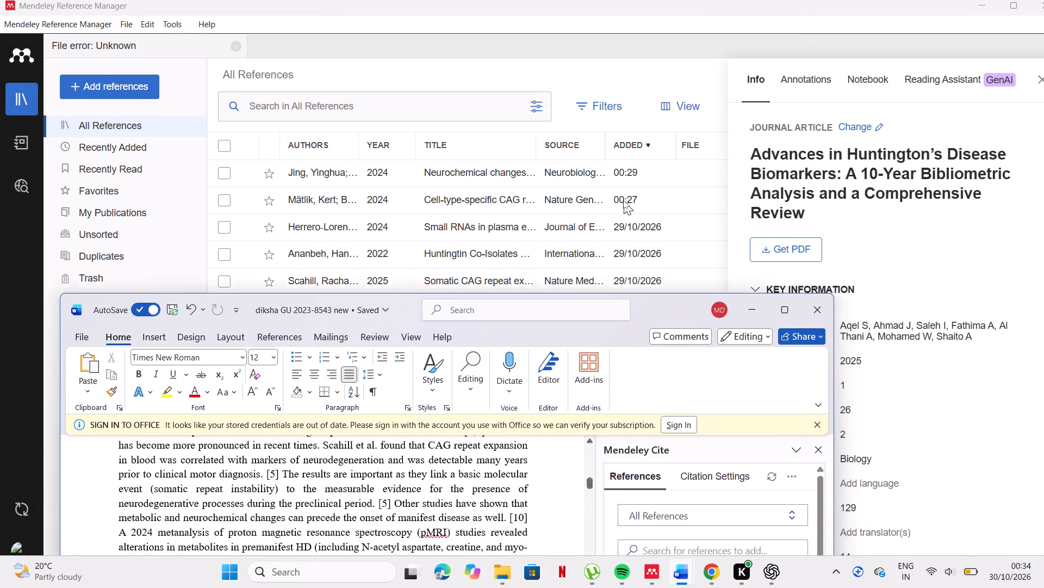
{"action": "left_click_drag", "start_coordinate": [623, 200], "coordinate": [591, 104]}
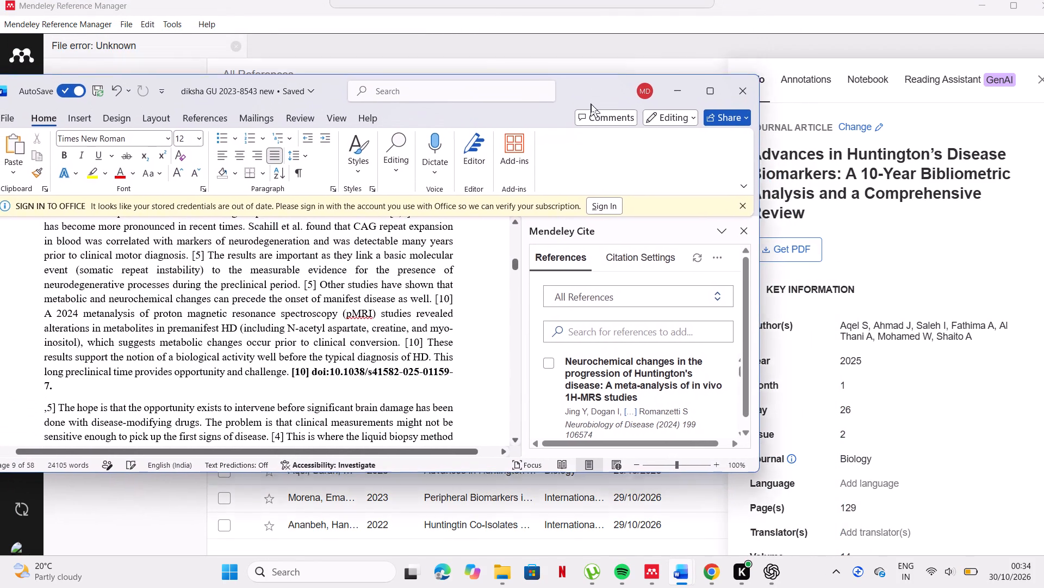
{"action": "left_click_drag", "start_coordinate": [591, 104], "coordinate": [612, 106]}
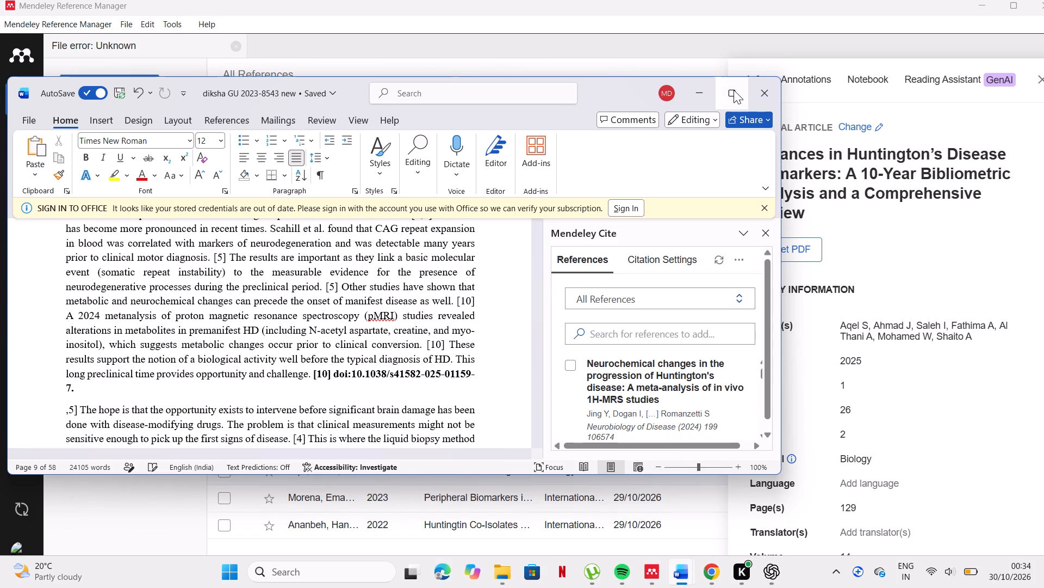
{"action": "left_click", "coordinate": [684, 132]}
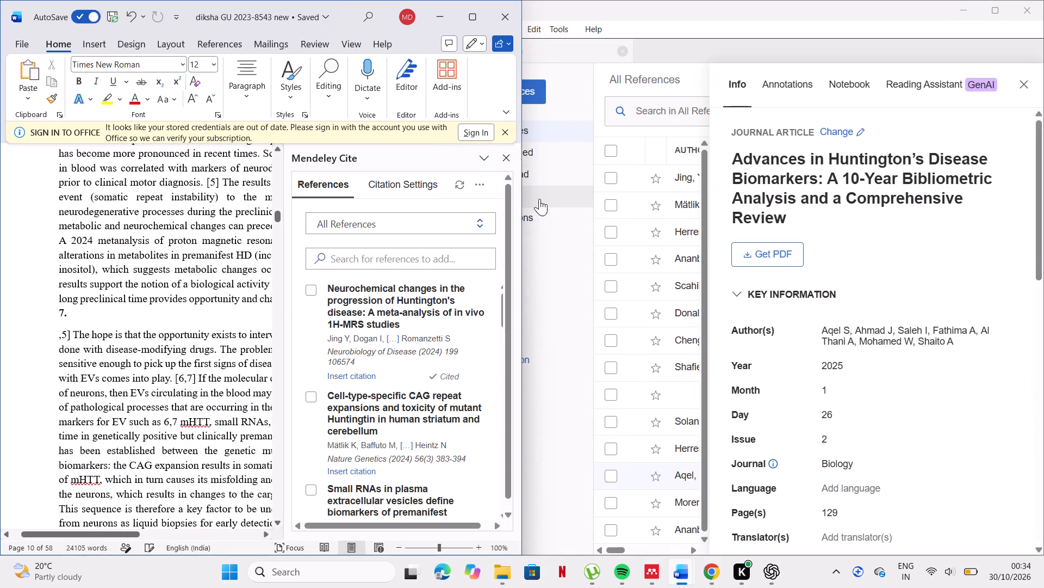
{"action": "left_click_drag", "start_coordinate": [523, 209], "coordinate": [697, 185]}
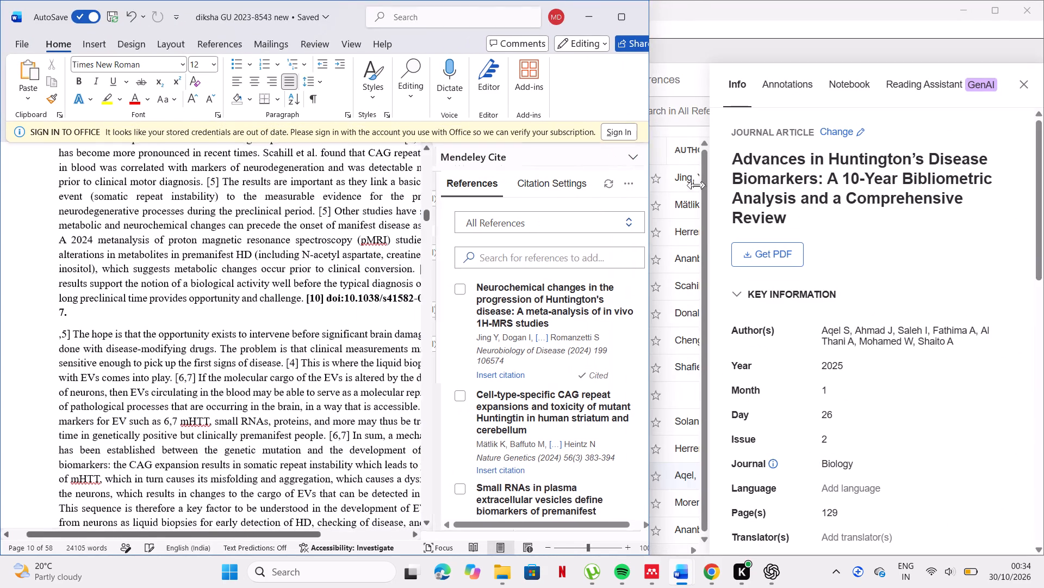
{"action": "left_click_drag", "start_coordinate": [697, 185], "coordinate": [709, 182]}
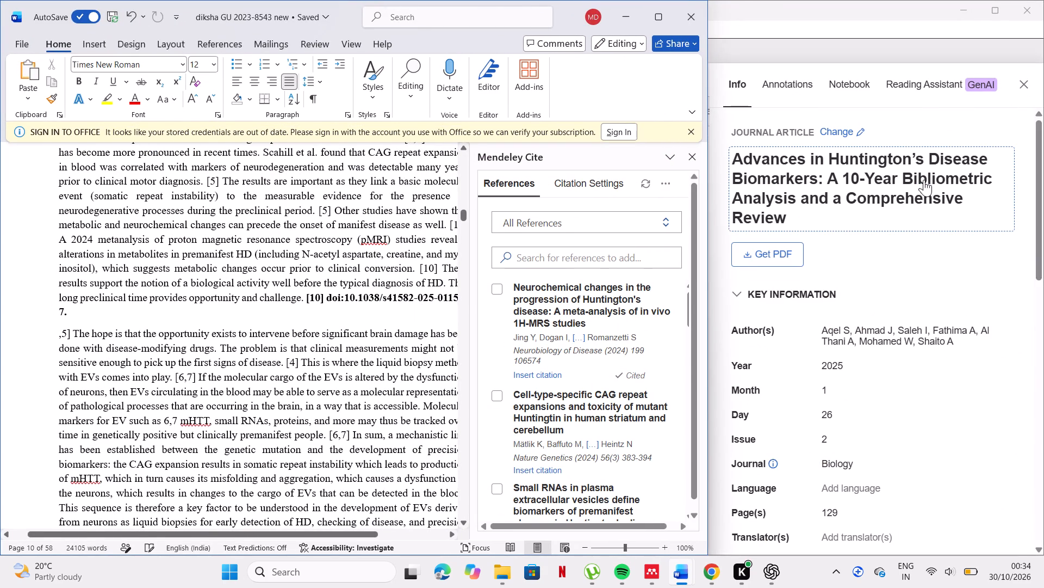
Check the Mendeley details and abstract of "Advances in Huntington's Disease Biomarkers", close them, and return to the working Word document.
{"action": "scroll", "coordinate": [894, 205], "scroll_direction": "down", "scroll_amount": 2}
{"action": "scroll", "coordinate": [1002, 191], "scroll_direction": "down", "scroll_amount": 3}
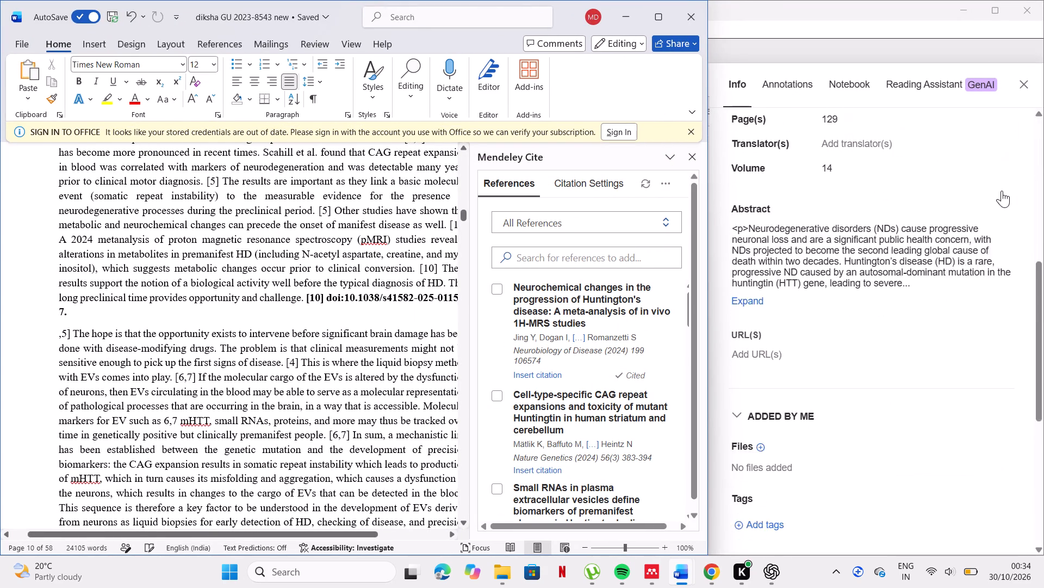
{"action": "scroll", "coordinate": [1002, 191], "scroll_direction": "down", "scroll_amount": 4}
{"action": "left_click", "coordinate": [1031, 79]}
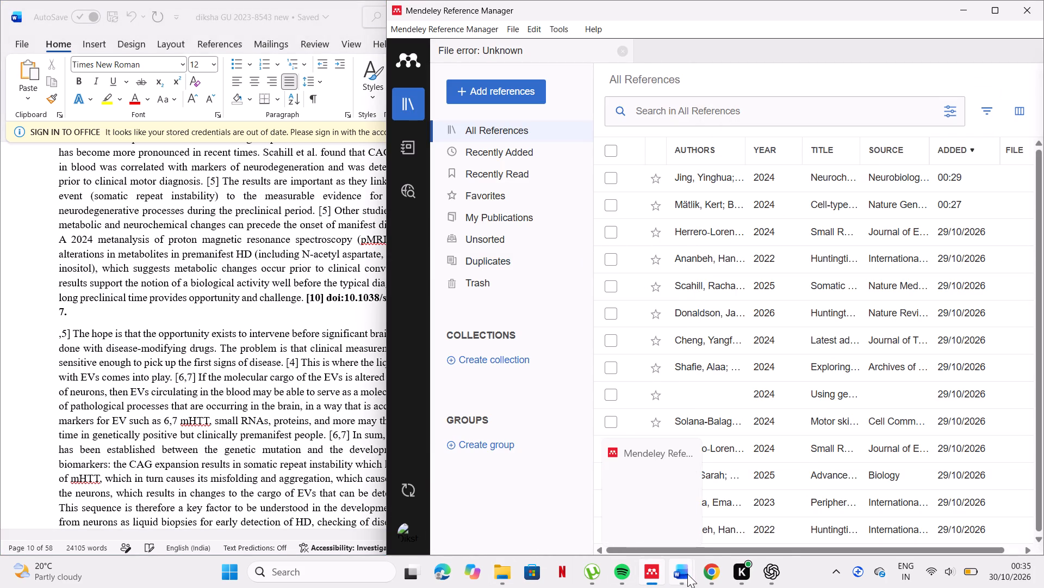
{"action": "left_click", "coordinate": [735, 524]}
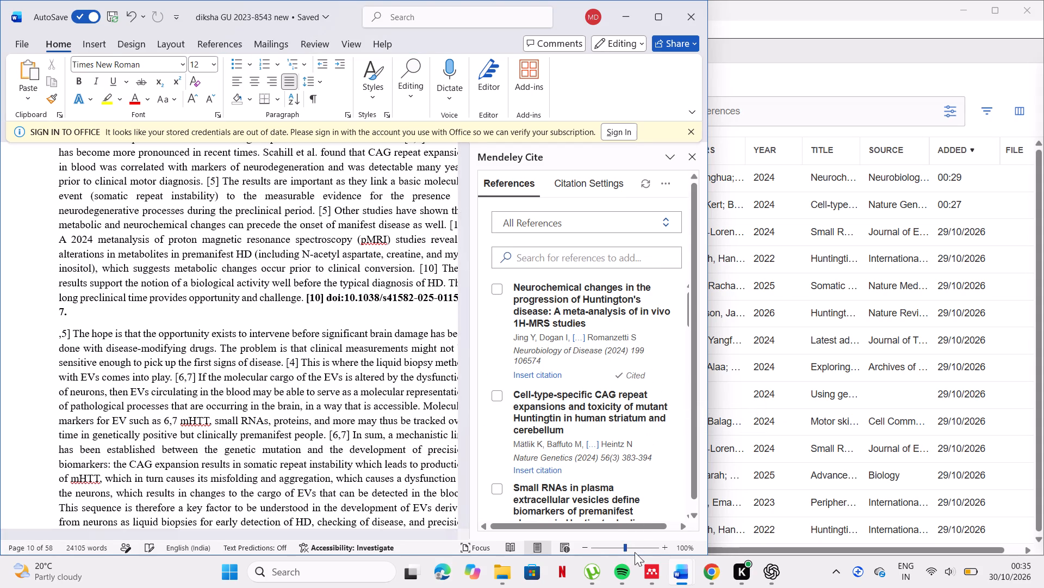
Review the citations and DOIs from section 2.2 through section 2.4 in the DOI_Checked copy of the article.
{"action": "left_click", "coordinate": [635, 529]}
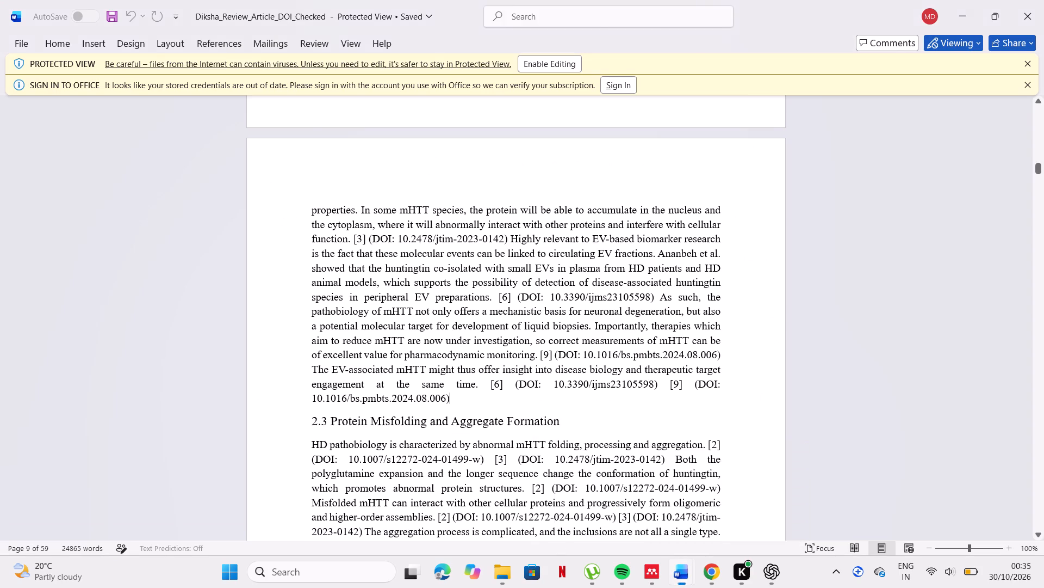
{"action": "scroll", "coordinate": [605, 382], "scroll_direction": "up", "scroll_amount": 2}
{"action": "scroll", "coordinate": [605, 382], "scroll_direction": "down", "scroll_amount": 2}
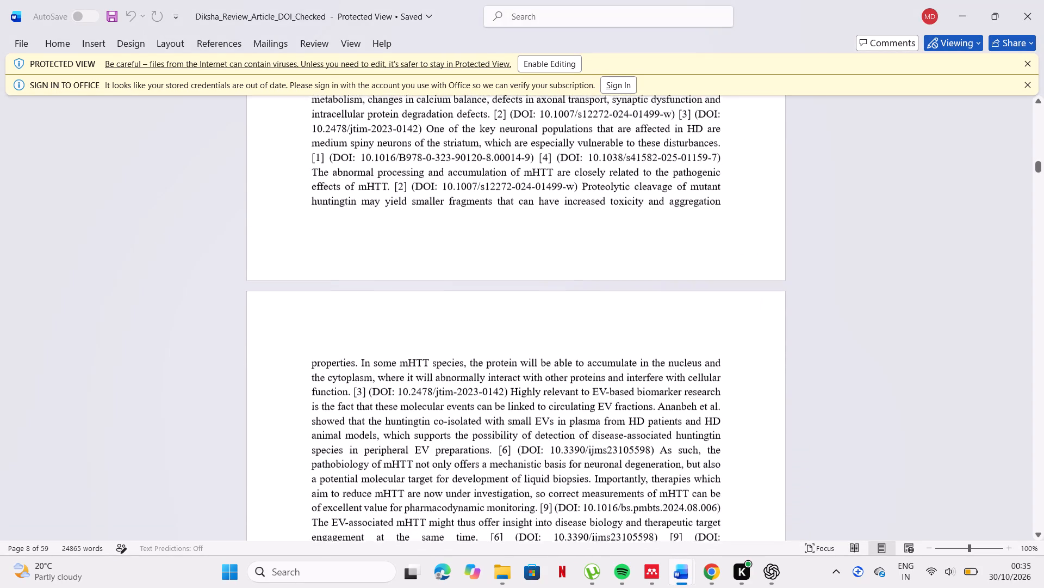
{"action": "scroll", "coordinate": [605, 382], "scroll_direction": "down", "scroll_amount": 1}
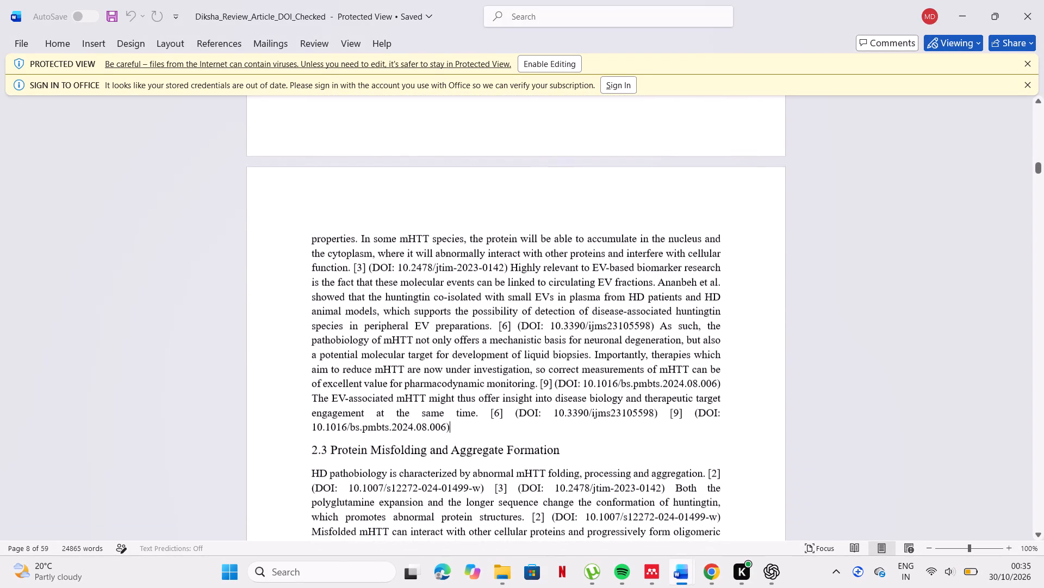
{"action": "scroll", "coordinate": [605, 382], "scroll_direction": "down", "scroll_amount": 2}
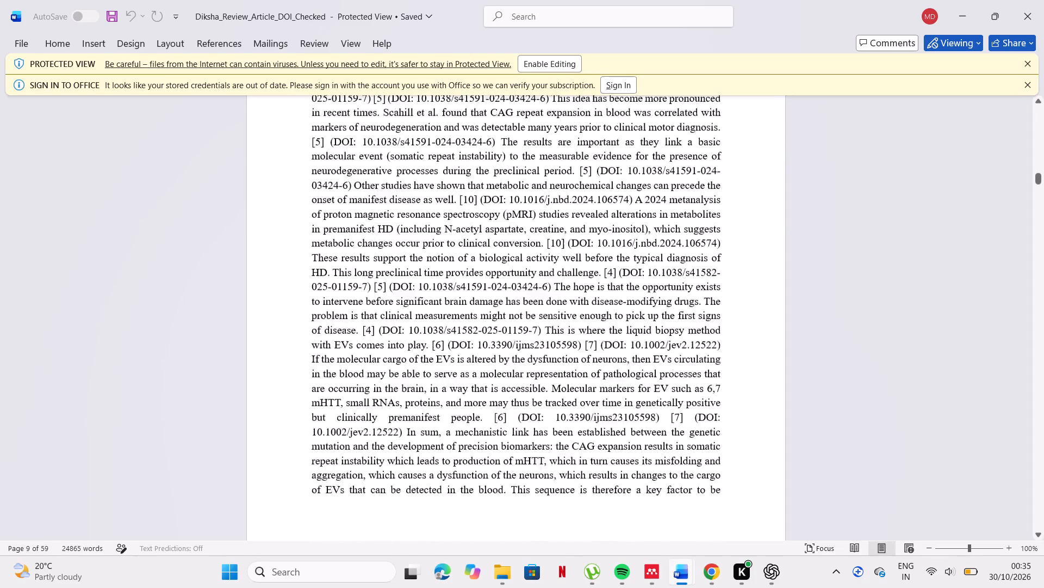
{"action": "scroll", "coordinate": [605, 382], "scroll_direction": "up", "scroll_amount": 4}
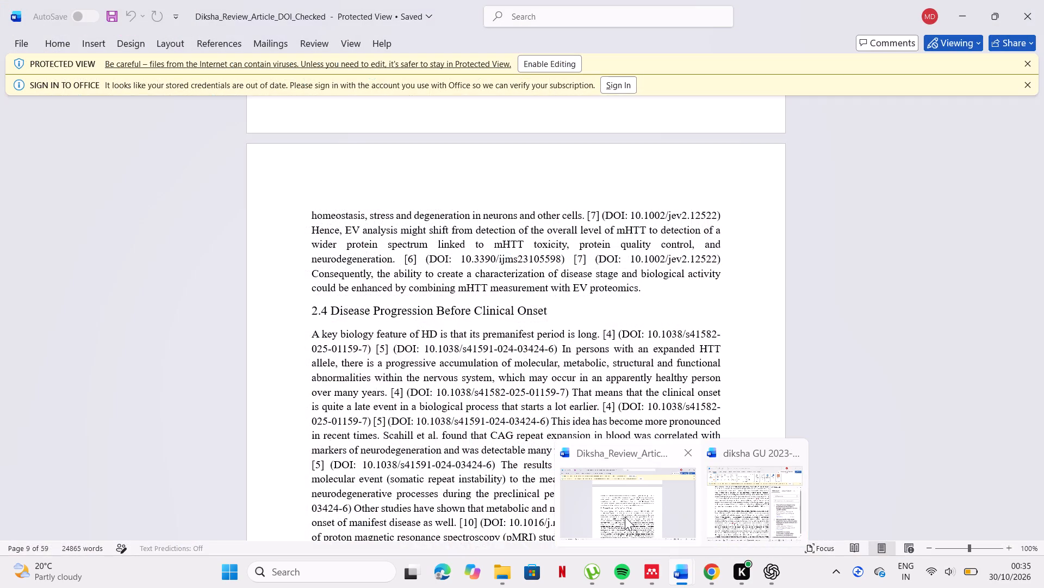
{"action": "scroll", "coordinate": [759, 504], "scroll_direction": "down", "scroll_amount": 1}
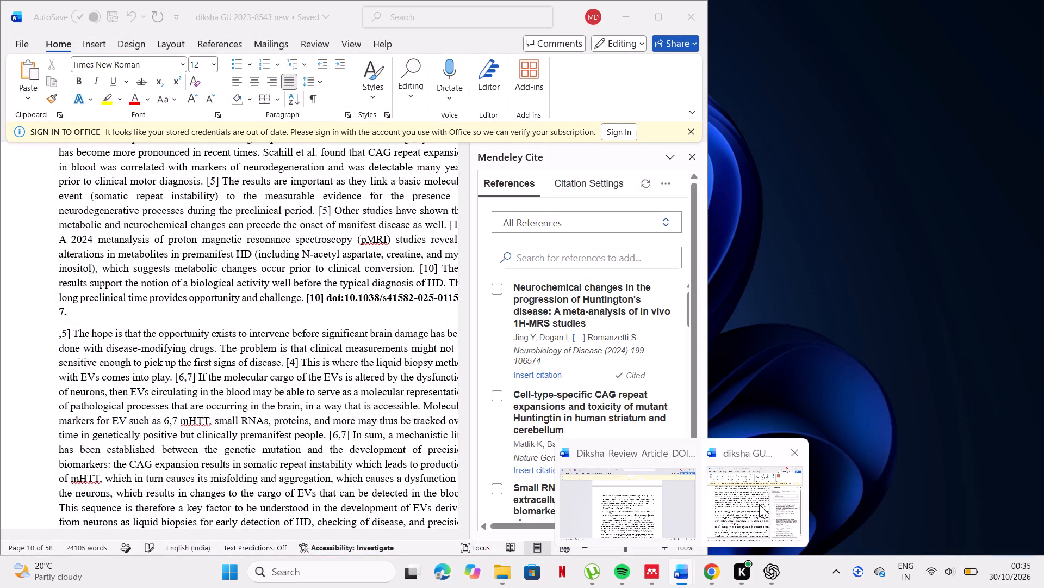
{"action": "scroll", "coordinate": [759, 504], "scroll_direction": "down", "scroll_amount": 1}
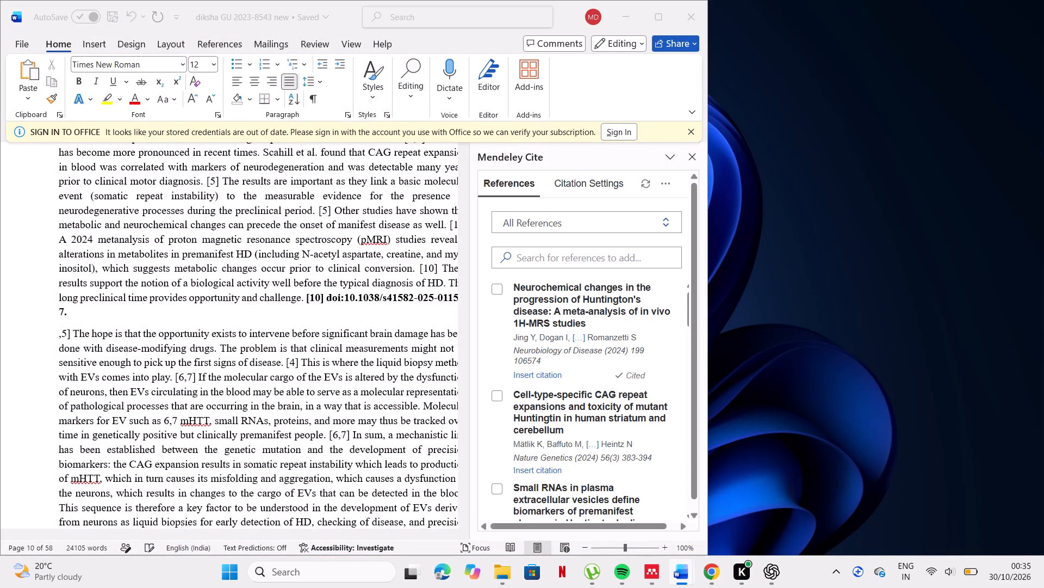
{"action": "scroll", "coordinate": [396, 324], "scroll_direction": "up", "scroll_amount": 1}
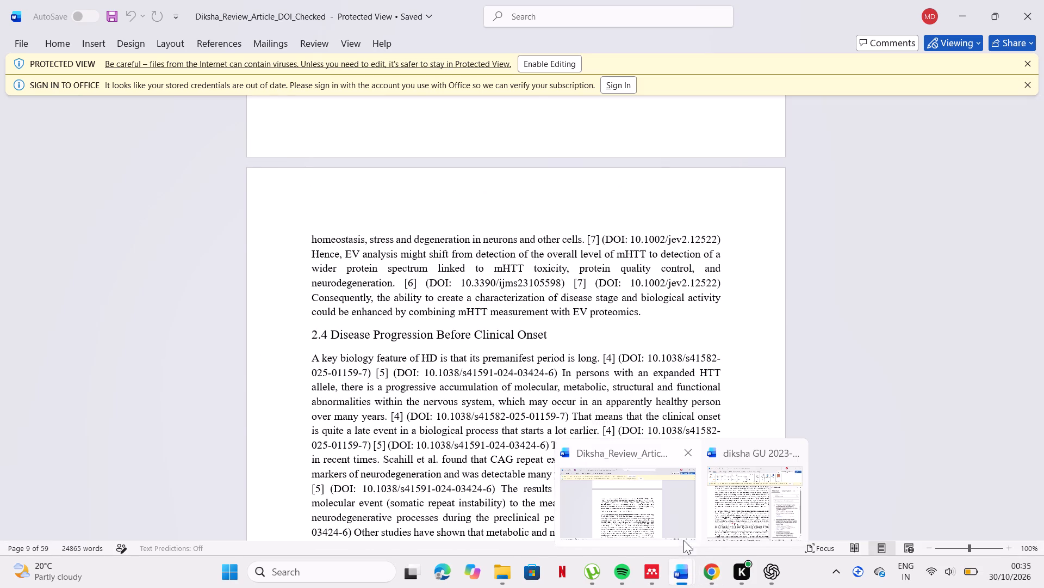
Return to the working document and examine the citations and DOIs across sections 2.2 to 2.4 and the reference entries that follow.
{"action": "left_click", "coordinate": [717, 523]}
{"action": "scroll", "coordinate": [608, 368], "scroll_direction": "down", "scroll_amount": 2}
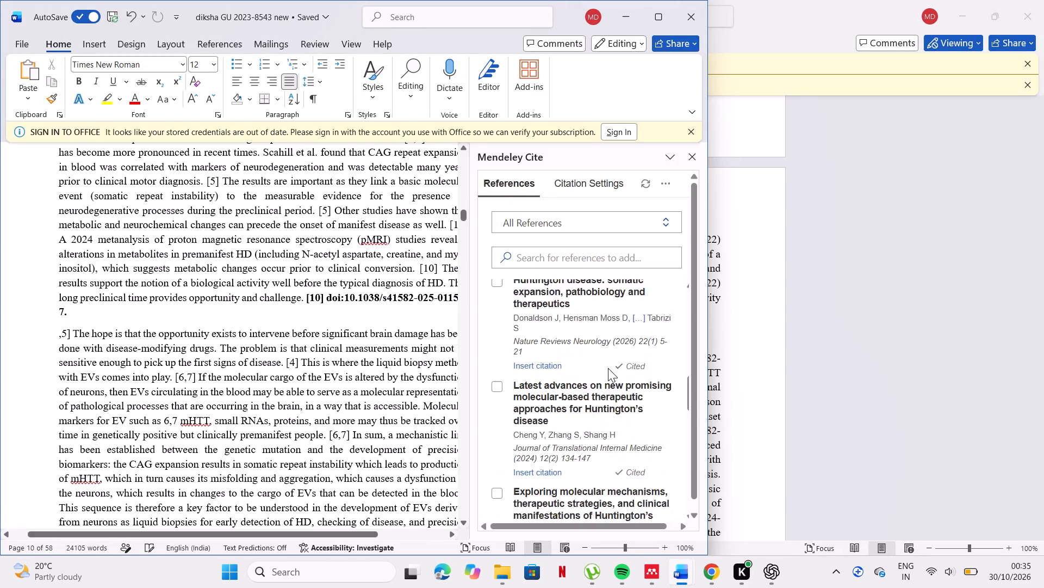
{"action": "scroll", "coordinate": [372, 358], "scroll_direction": "down", "scroll_amount": 4}
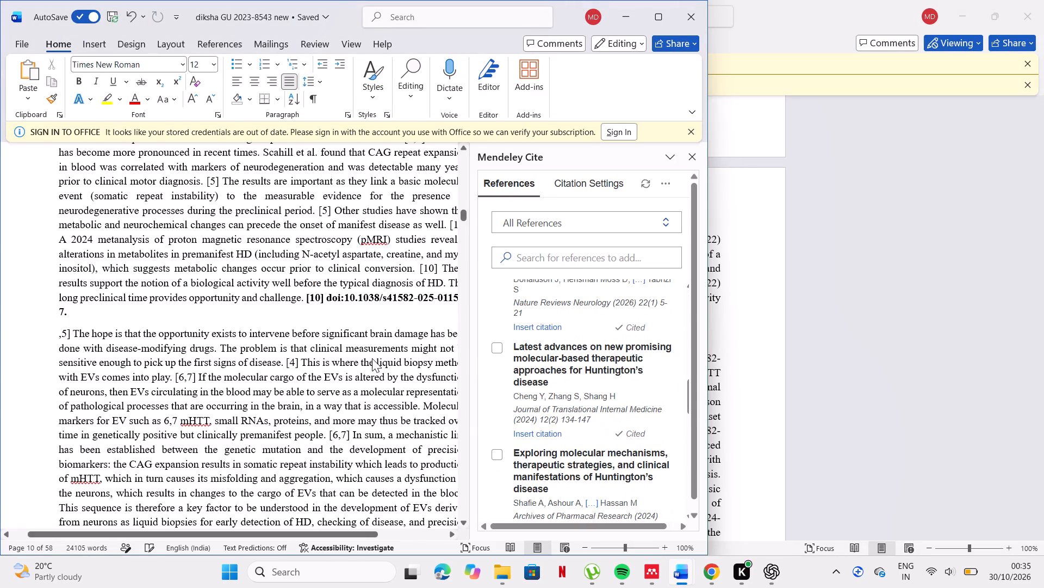
{"action": "scroll", "coordinate": [372, 358], "scroll_direction": "down", "scroll_amount": 14}
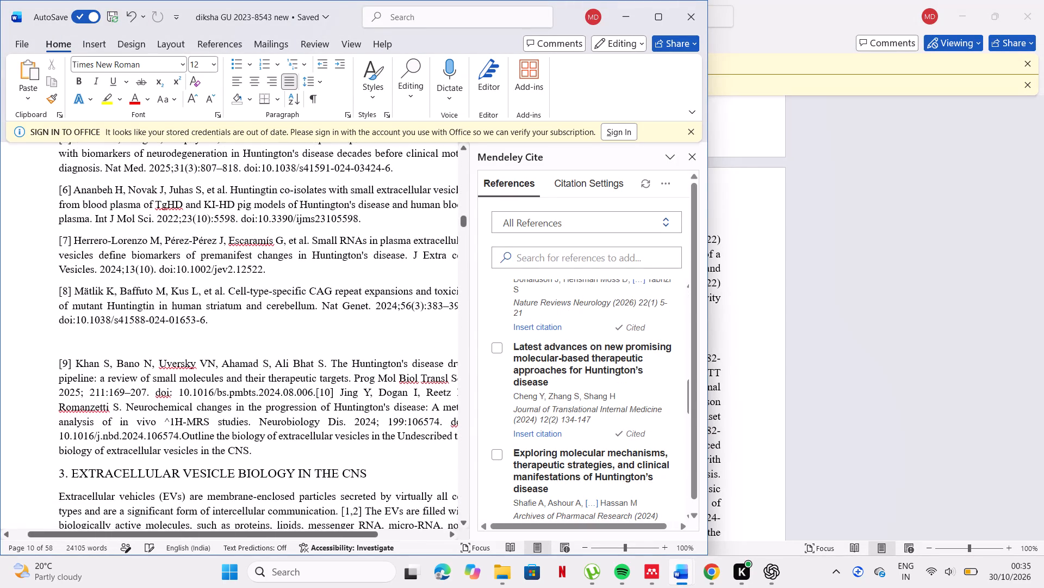
{"action": "scroll", "coordinate": [372, 358], "scroll_direction": "up", "scroll_amount": 8}
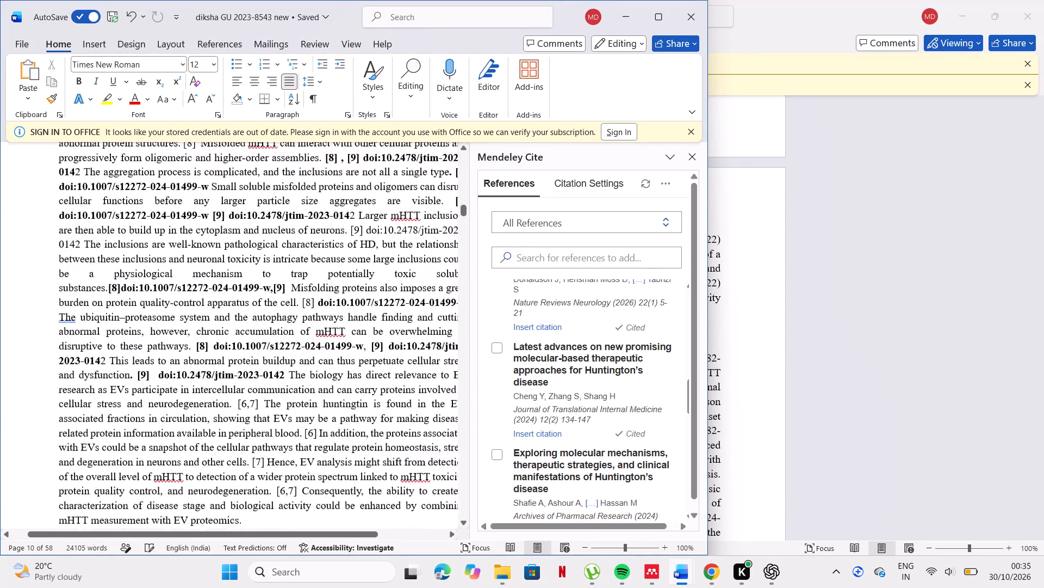
{"action": "scroll", "coordinate": [372, 358], "scroll_direction": "up", "scroll_amount": 3}
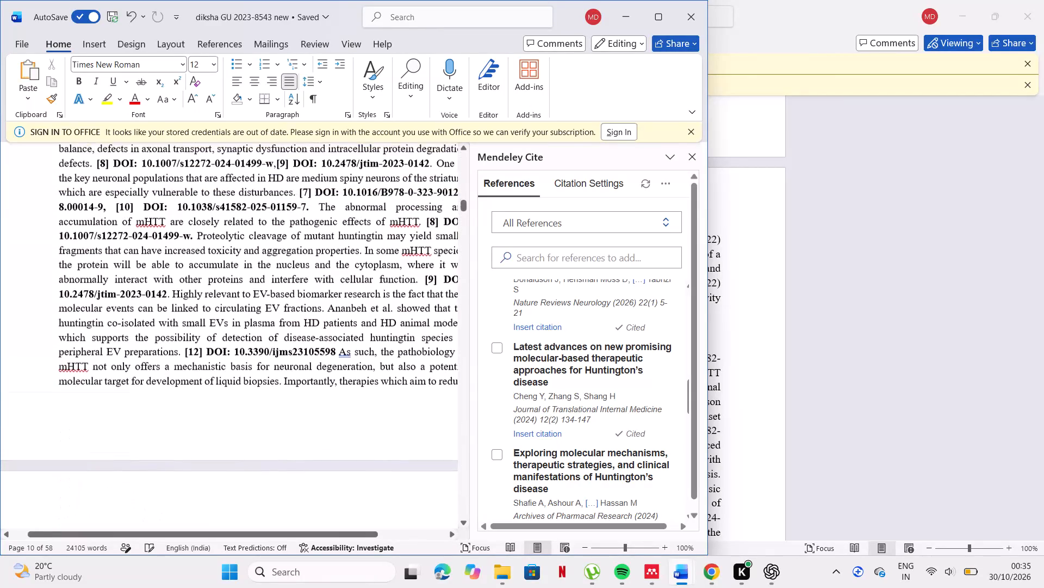
{"action": "scroll", "coordinate": [372, 358], "scroll_direction": "up", "scroll_amount": 4}
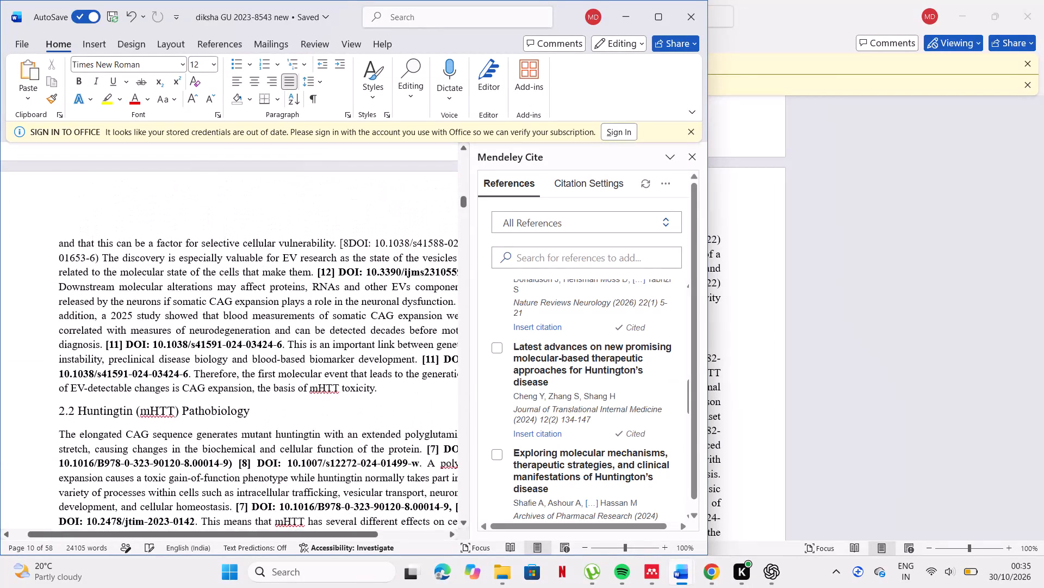
{"action": "scroll", "coordinate": [369, 367], "scroll_direction": "down", "scroll_amount": 4}
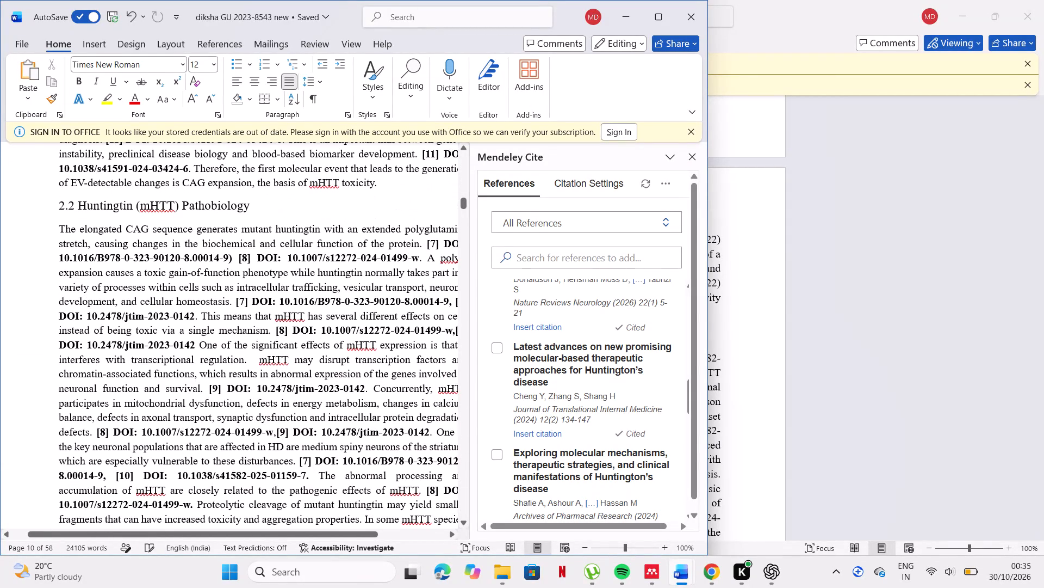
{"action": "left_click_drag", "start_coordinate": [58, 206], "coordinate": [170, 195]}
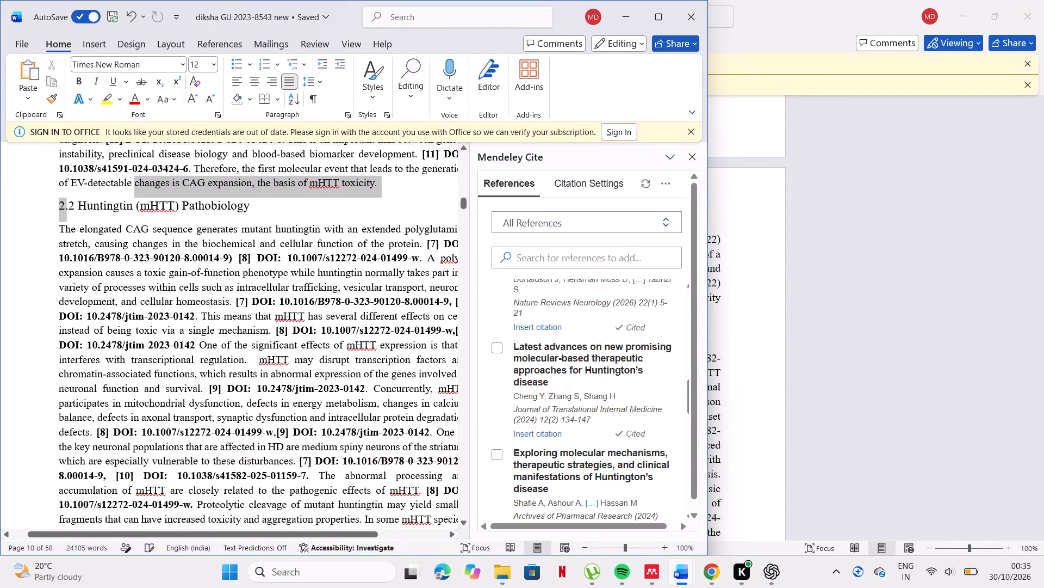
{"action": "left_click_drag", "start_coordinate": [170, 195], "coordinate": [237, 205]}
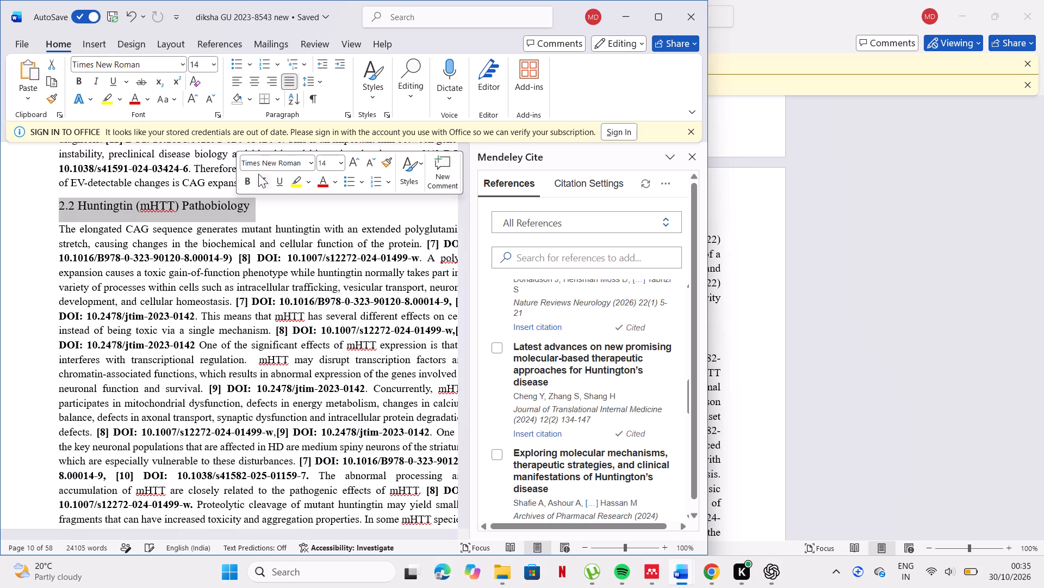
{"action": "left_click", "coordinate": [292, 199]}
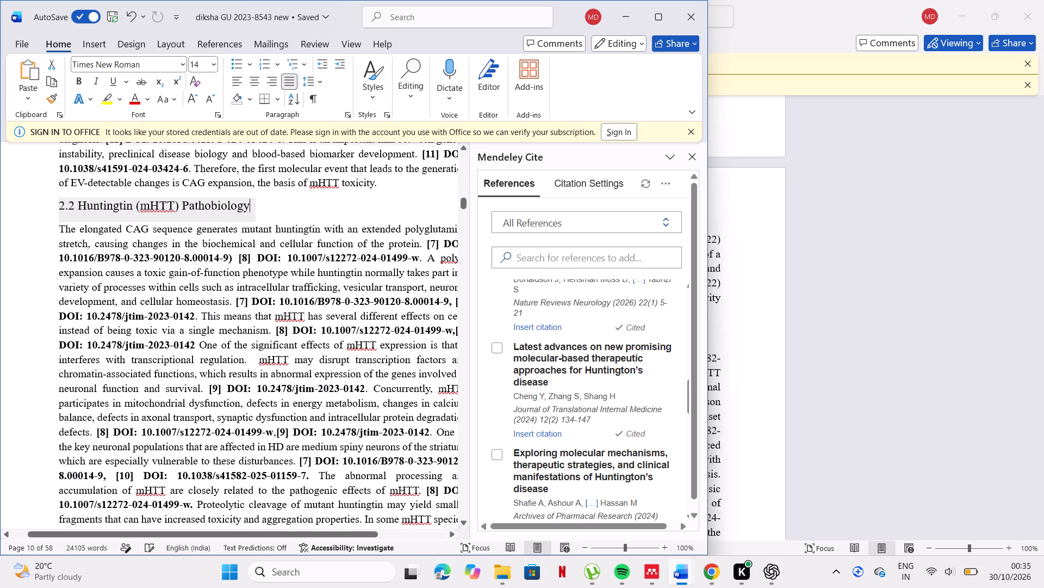
Delete section 2.3 Protein Misfolding and Aggregate Formation, both heading and body text, from the working document.
{"action": "scroll", "coordinate": [292, 199], "scroll_direction": "down", "scroll_amount": 3}
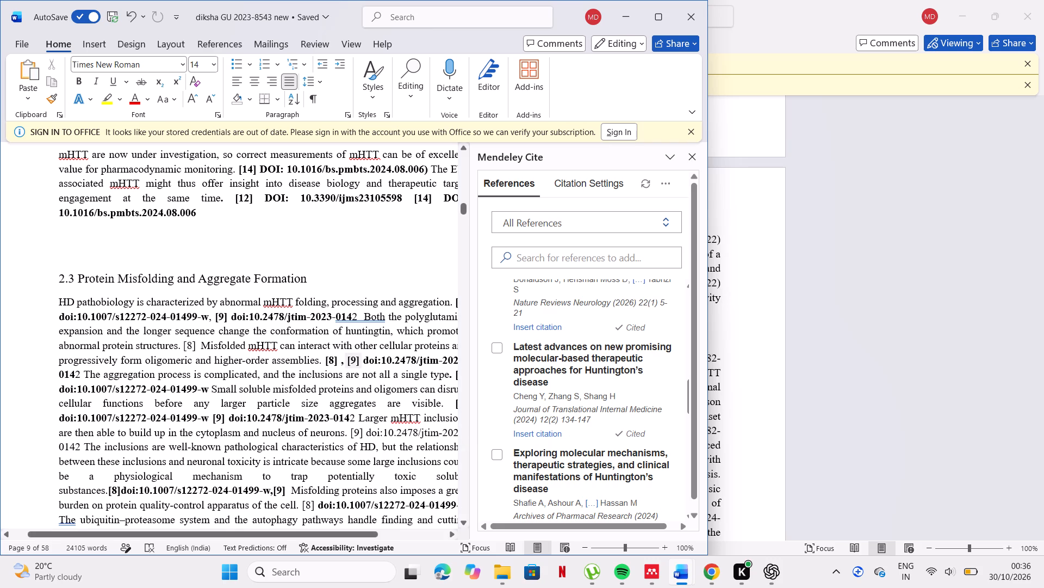
{"action": "left_click_drag", "start_coordinate": [67, 273], "coordinate": [66, 273]}
{"action": "left_click_drag", "start_coordinate": [66, 273], "coordinate": [275, 355]}
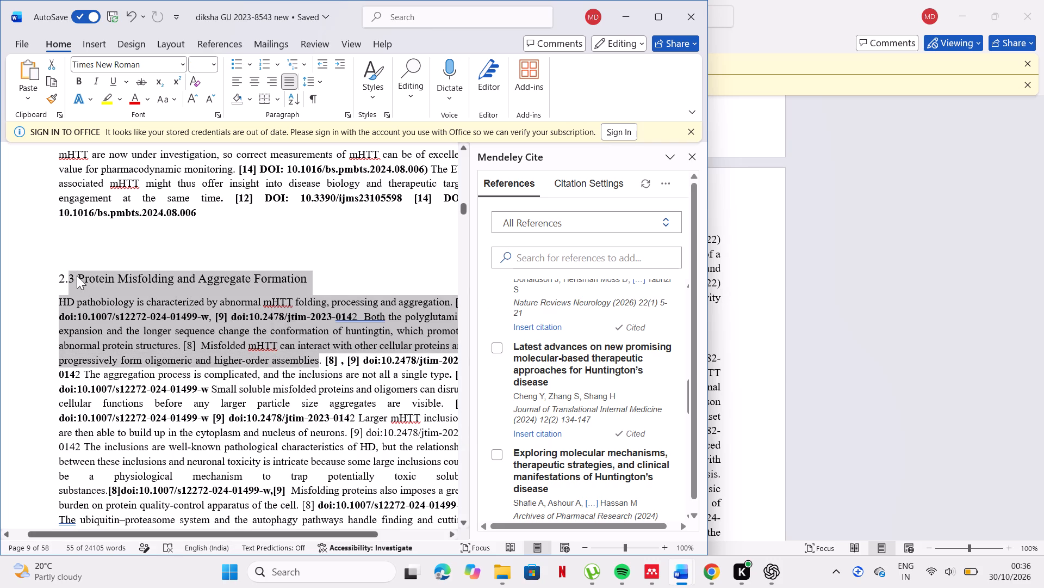
{"action": "left_click_drag", "start_coordinate": [61, 277], "coordinate": [296, 522]}
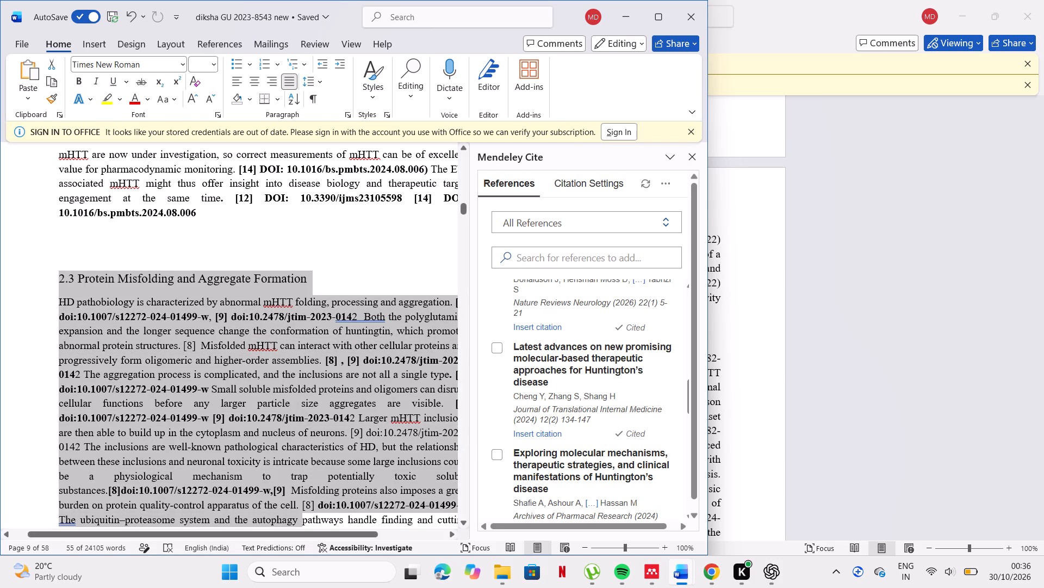
{"action": "left_click_drag", "start_coordinate": [296, 522], "coordinate": [244, 378]}
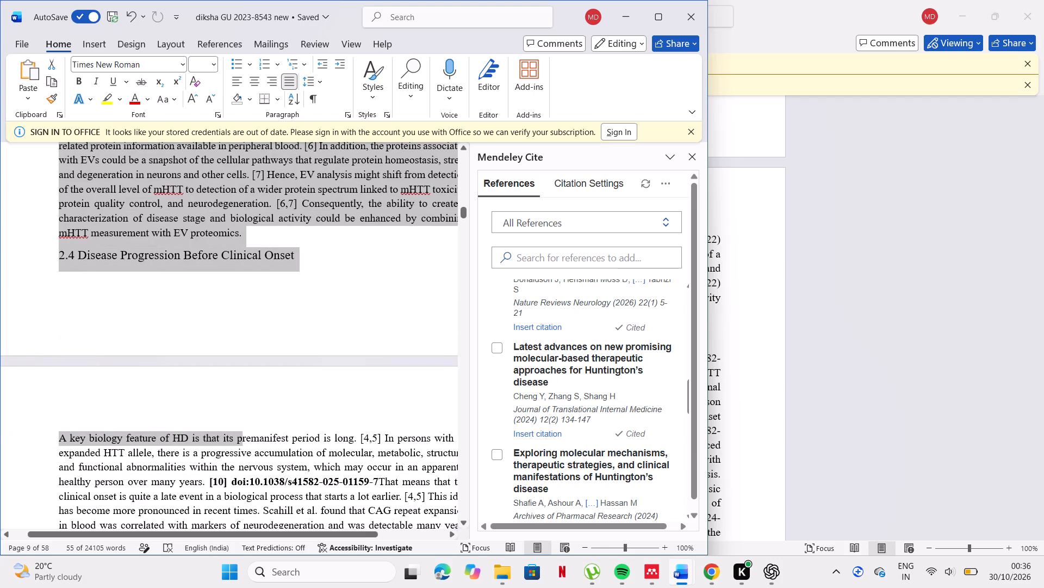
{"action": "left_click_drag", "start_coordinate": [244, 378], "coordinate": [271, 226]}
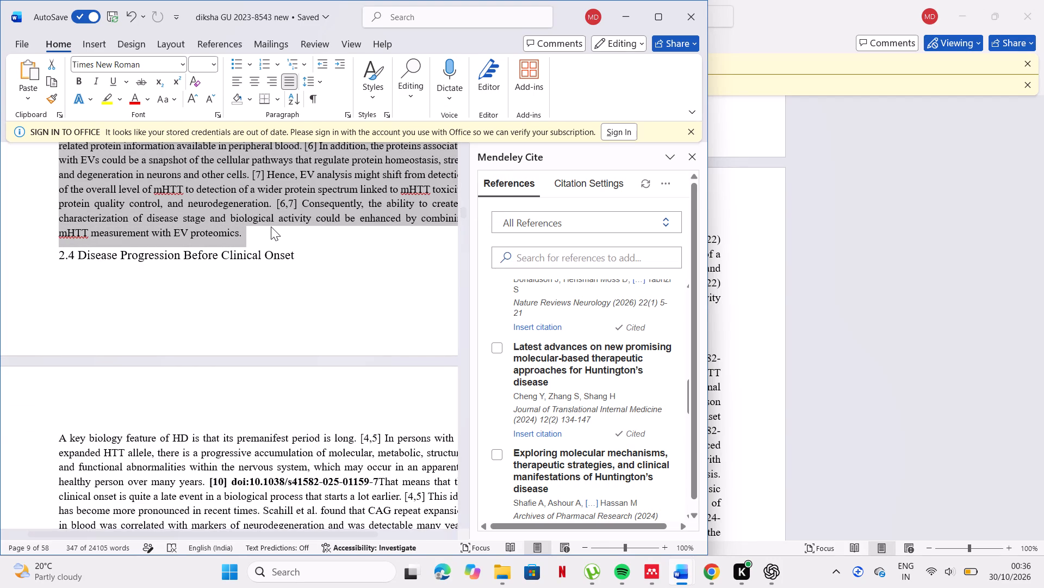
{"action": "key", "text": "BackSpace"}
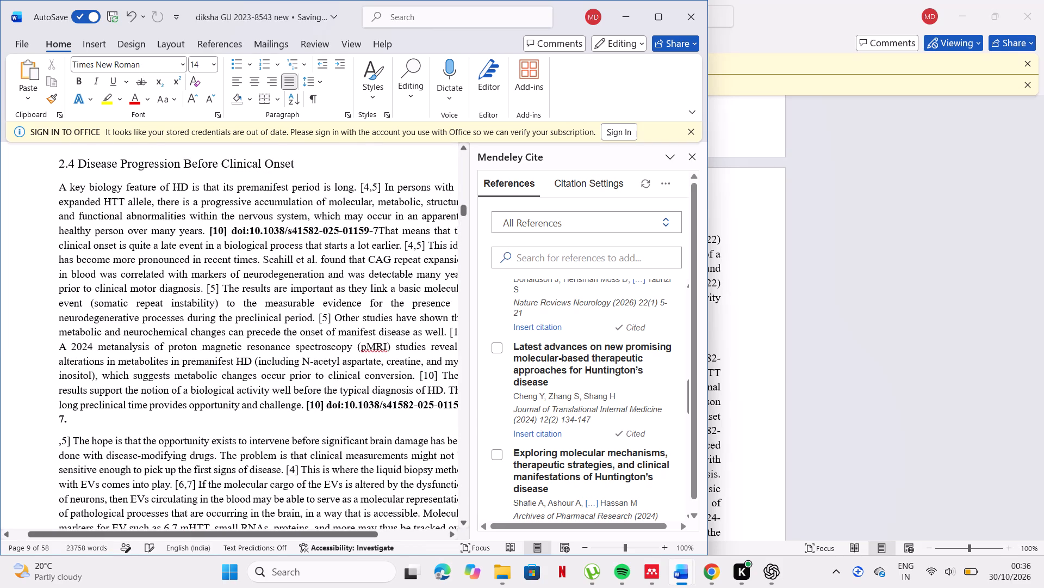
Switch to the DOI_Checked copy and copy sections 2.3 and 2.4 in full, from the 2.3 heading to the paragraph before References.
{"action": "scroll", "coordinate": [279, 244], "scroll_direction": "up", "scroll_amount": 3}
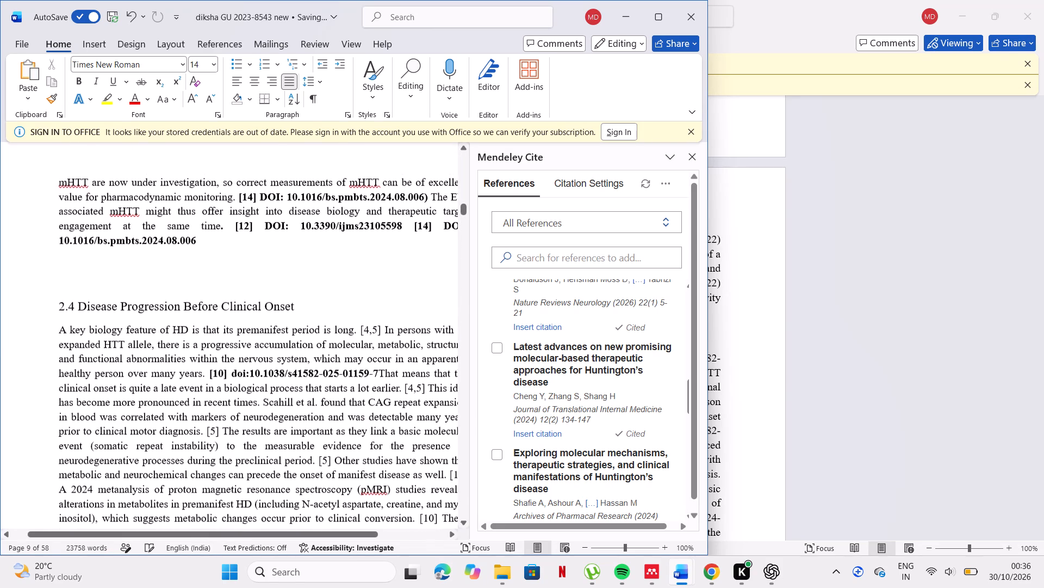
{"action": "left_click", "coordinate": [279, 244]}
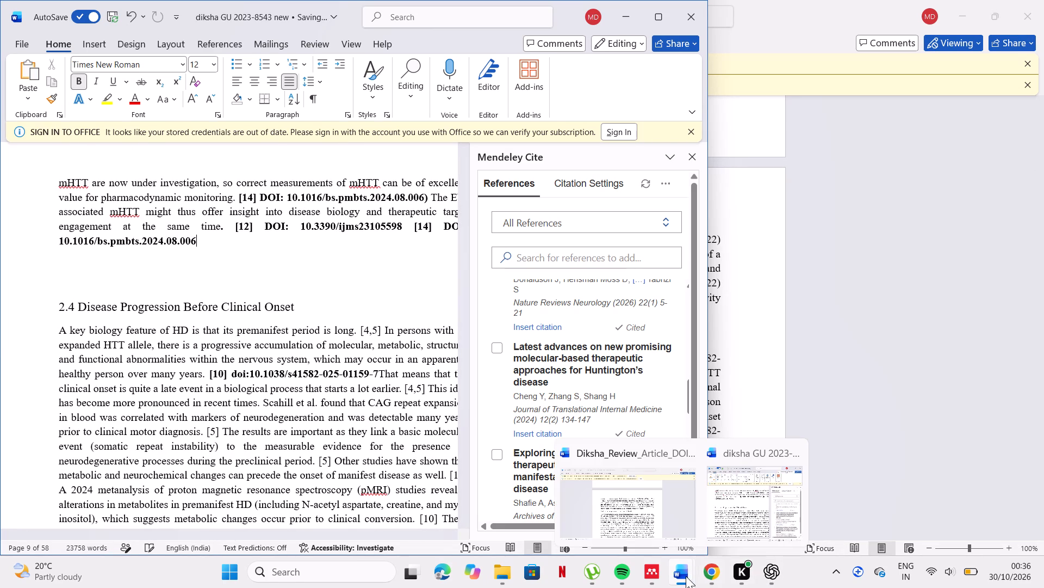
{"action": "left_click", "coordinate": [745, 492]}
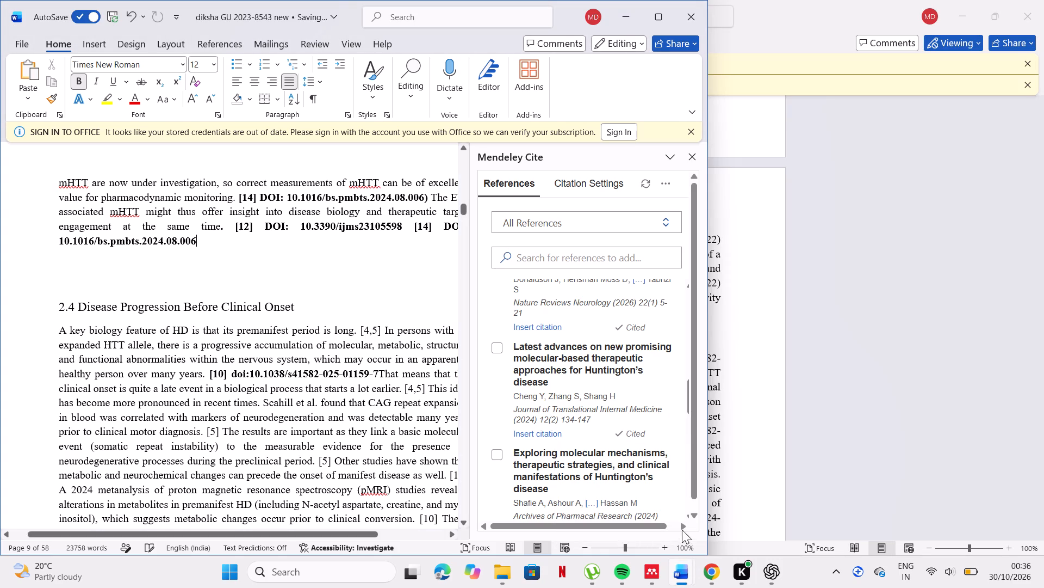
{"action": "left_click", "coordinate": [683, 574]}
{"action": "left_click", "coordinate": [647, 522]}
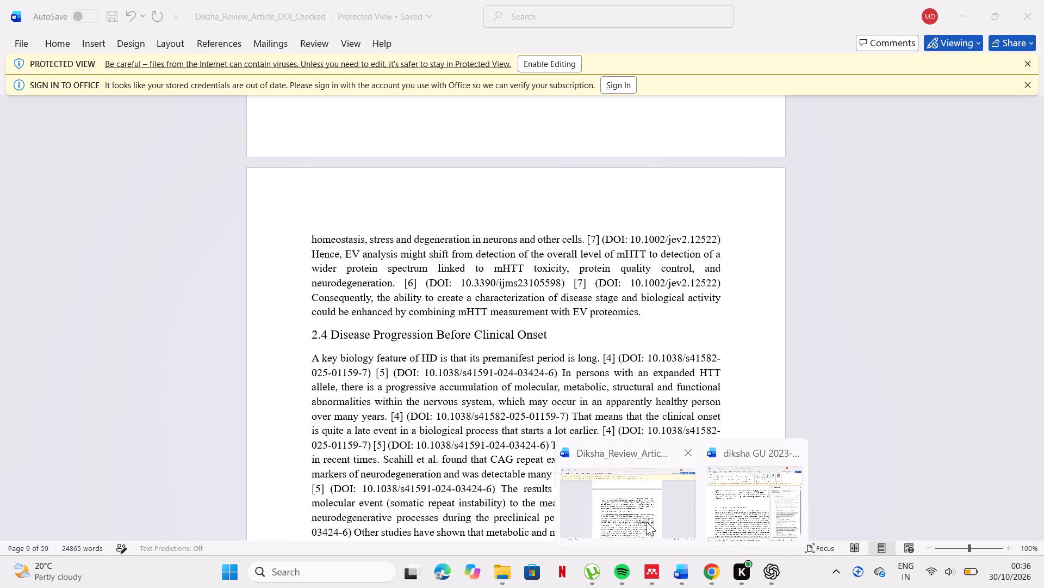
{"action": "scroll", "coordinate": [543, 429], "scroll_direction": "up", "scroll_amount": 5}
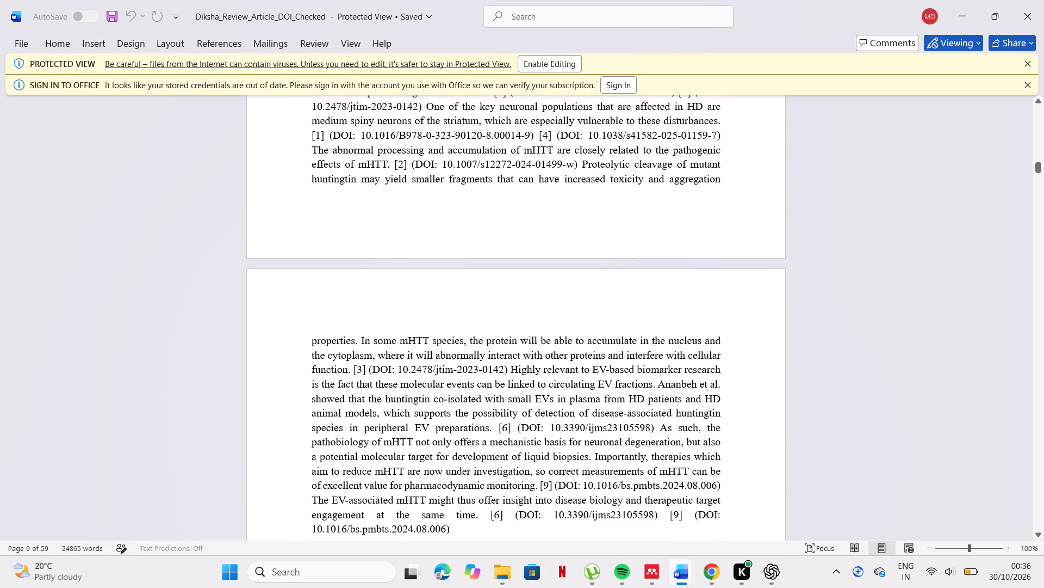
{"action": "scroll", "coordinate": [543, 429], "scroll_direction": "up", "scroll_amount": 1}
{"action": "scroll", "coordinate": [523, 411], "scroll_direction": "down", "scroll_amount": 1}
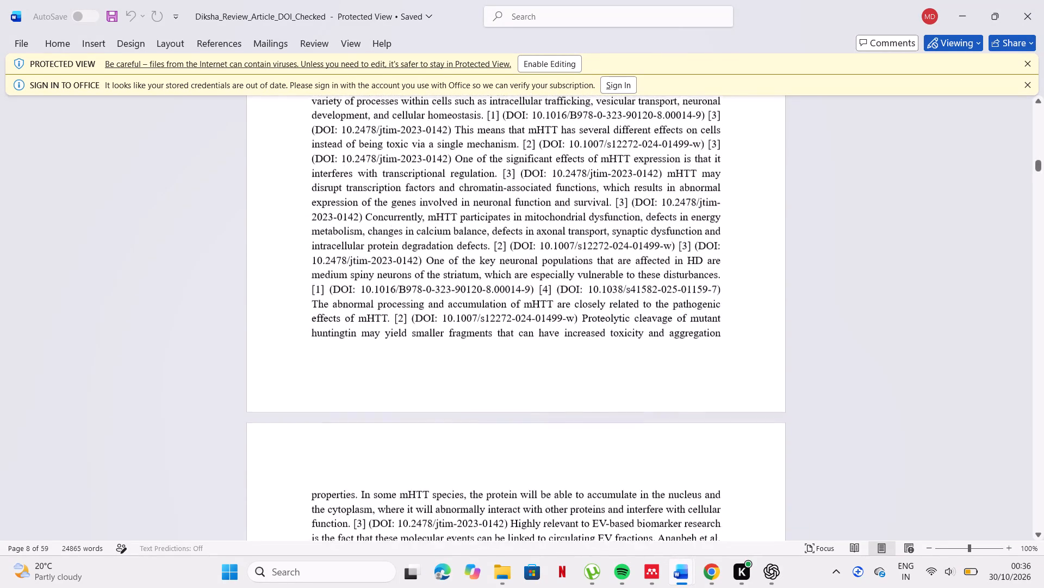
{"action": "scroll", "coordinate": [523, 411], "scroll_direction": "down", "scroll_amount": 2}
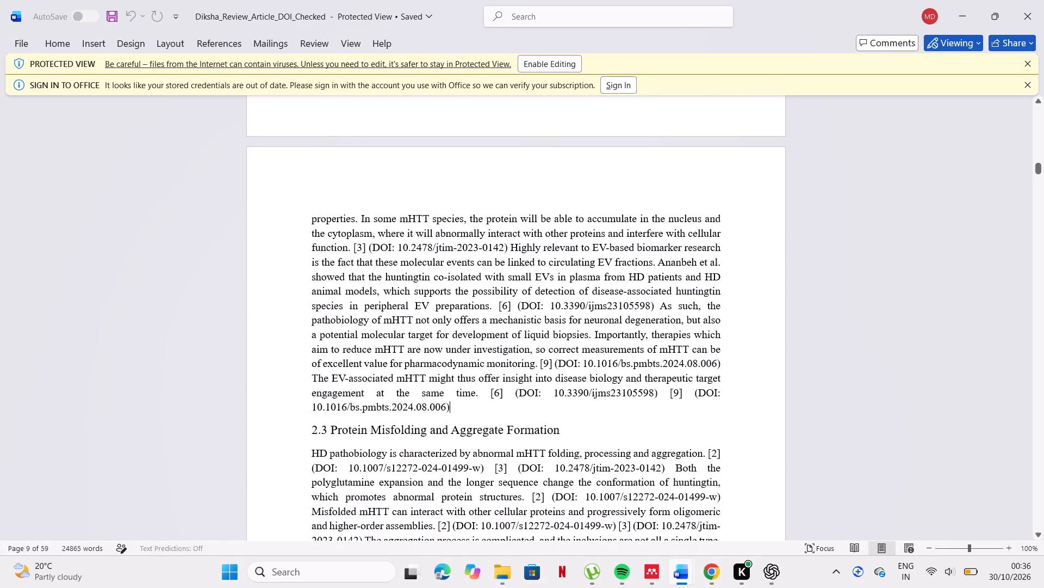
{"action": "left_click_drag", "start_coordinate": [313, 431], "coordinate": [463, 576]}
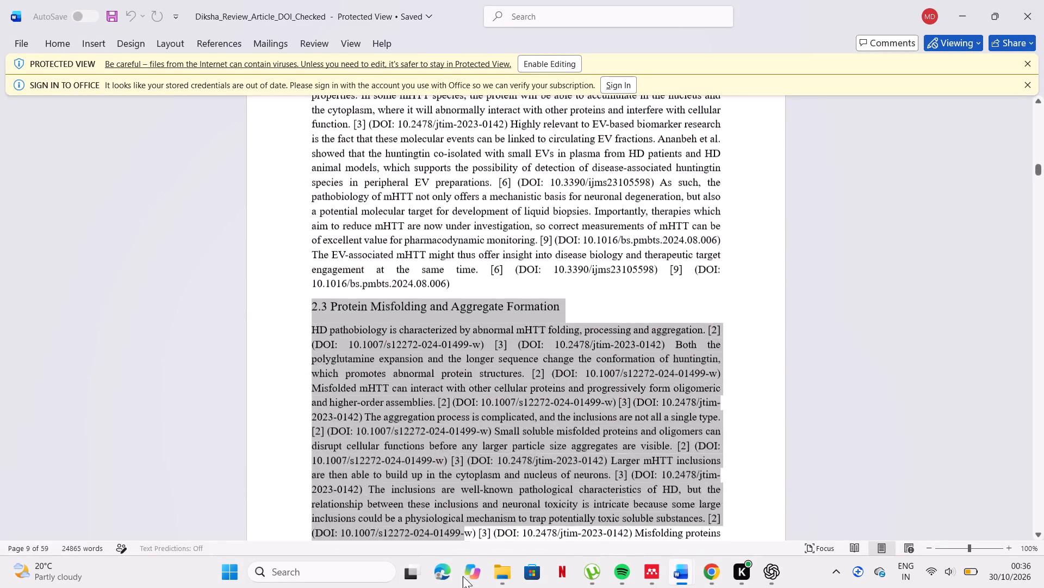
{"action": "left_click_drag", "start_coordinate": [463, 576], "coordinate": [579, 406]}
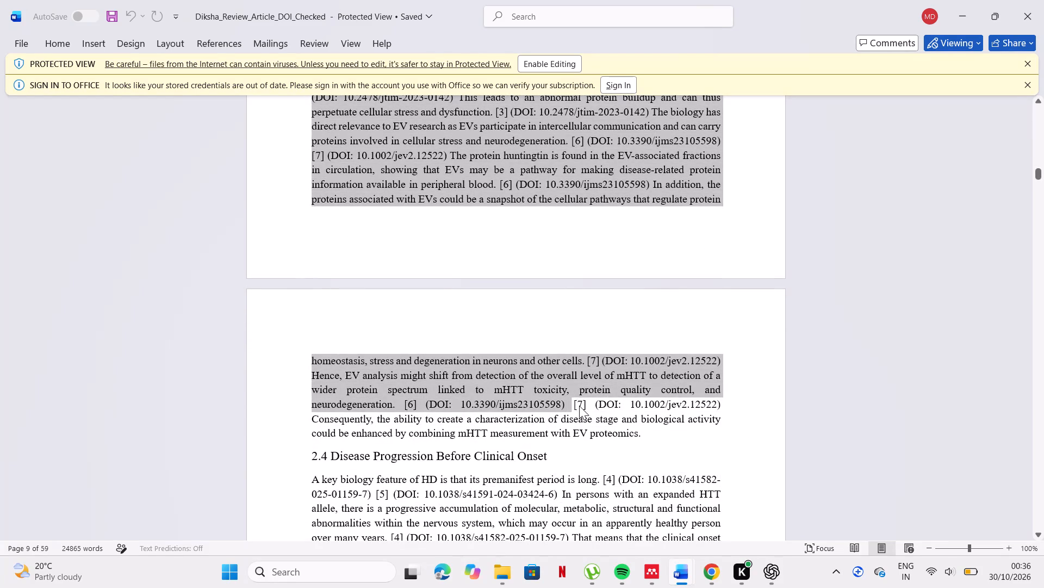
{"action": "left_click_drag", "start_coordinate": [579, 406], "coordinate": [599, 505]}
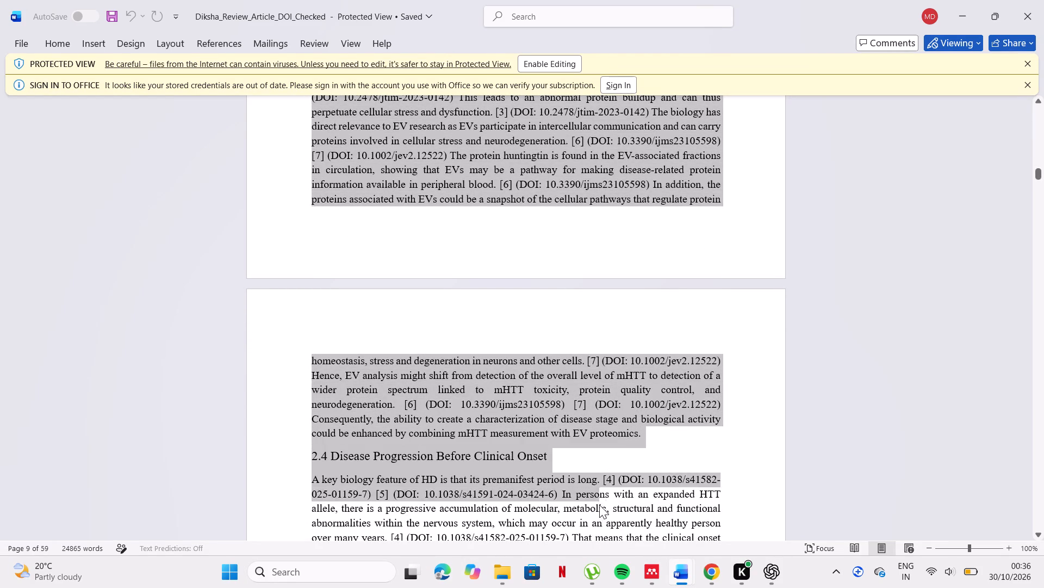
{"action": "left_click_drag", "start_coordinate": [599, 505], "coordinate": [569, 513]}
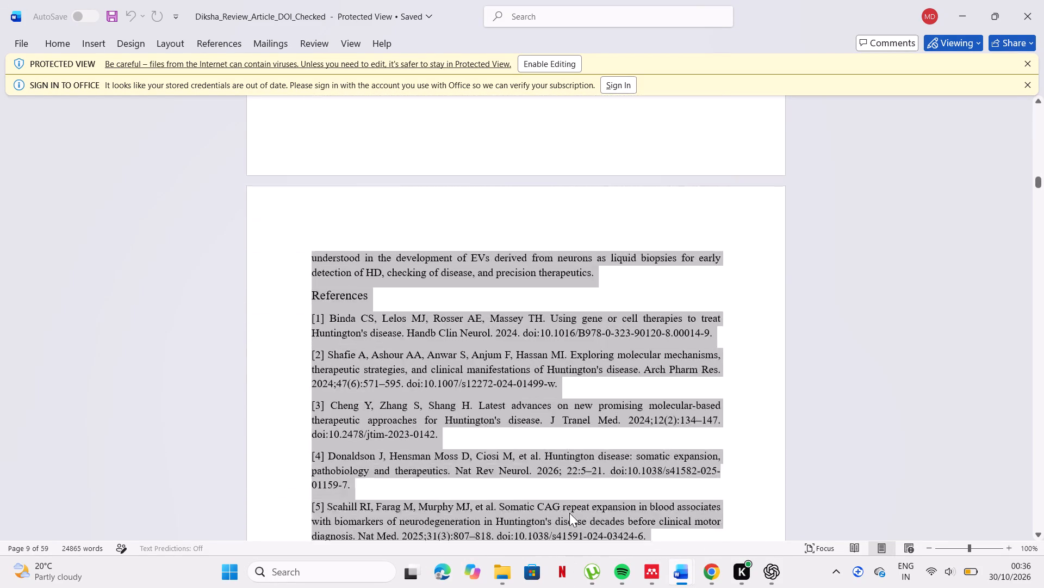
{"action": "left_click_drag", "start_coordinate": [569, 513], "coordinate": [619, 246]}
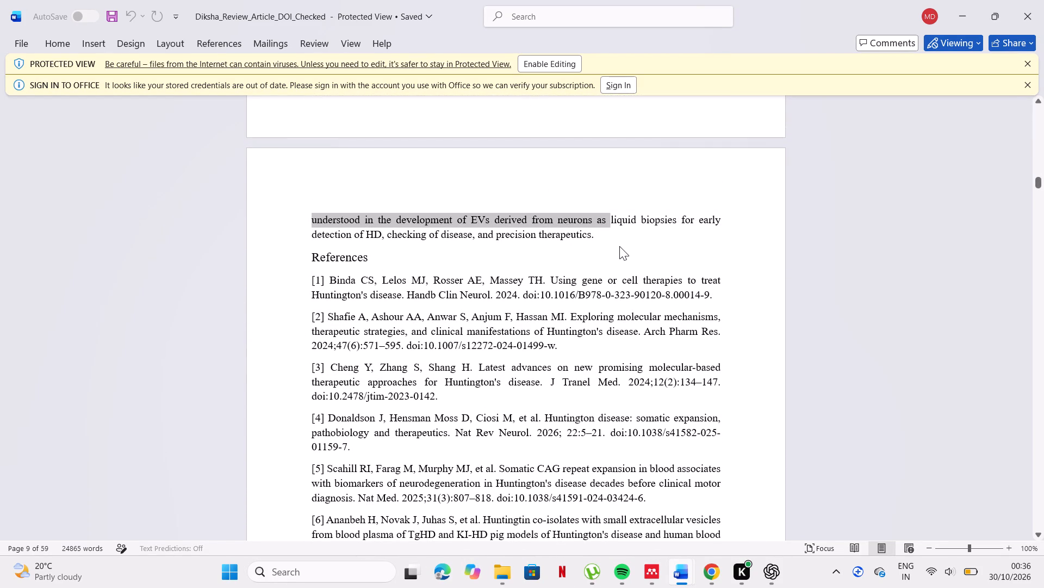
{"action": "key", "text": "ctrl+c"}
{"action": "scroll", "coordinate": [619, 246], "scroll_direction": "up", "scroll_amount": 1}
{"action": "scroll", "coordinate": [619, 246], "scroll_direction": "down", "scroll_amount": 1, "text": "ctrl"}
{"action": "scroll", "coordinate": [619, 246], "scroll_direction": "up", "scroll_amount": 1, "text": "ctrl"}
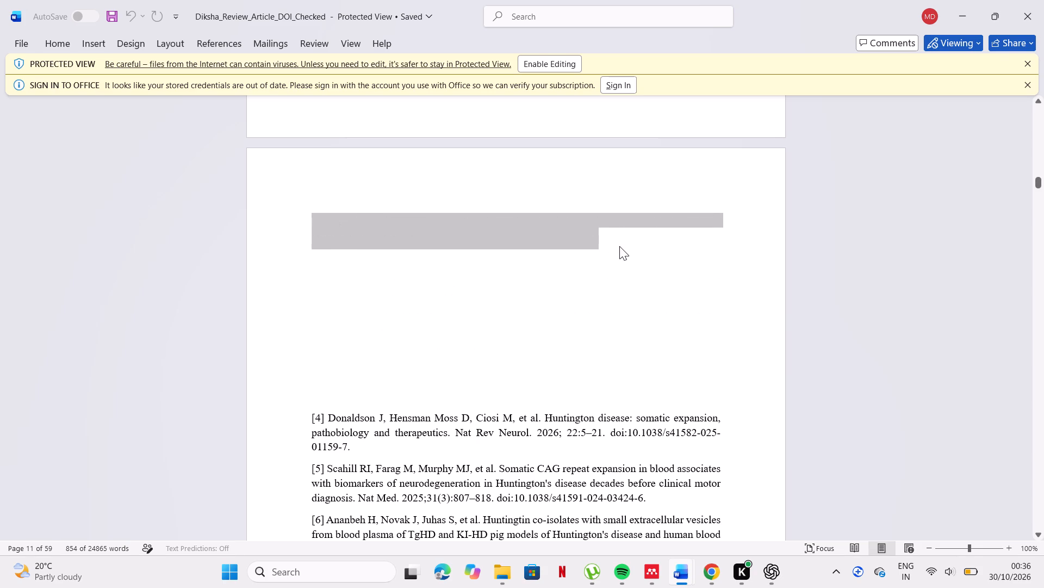
{"action": "scroll", "coordinate": [619, 246], "scroll_direction": "up", "scroll_amount": 1, "text": "ctrl"}
{"action": "scroll", "coordinate": [619, 246], "scroll_direction": "up", "scroll_amount": 2}
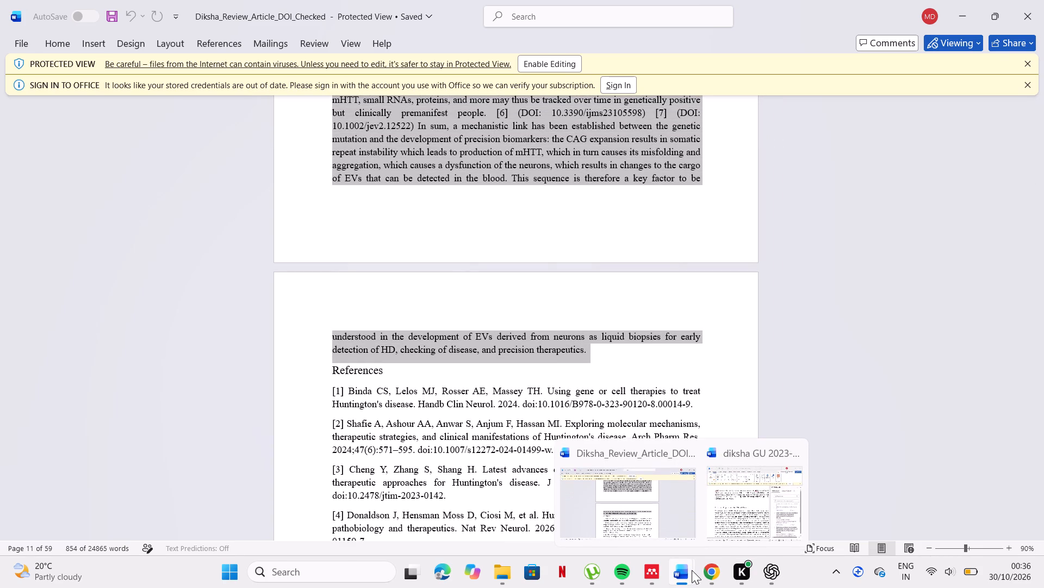
Return to the working document and delete section 2.4 Disease Progression Before Clinical Onset, heading and body, keeping the References heading.
{"action": "left_click", "coordinate": [737, 509]}
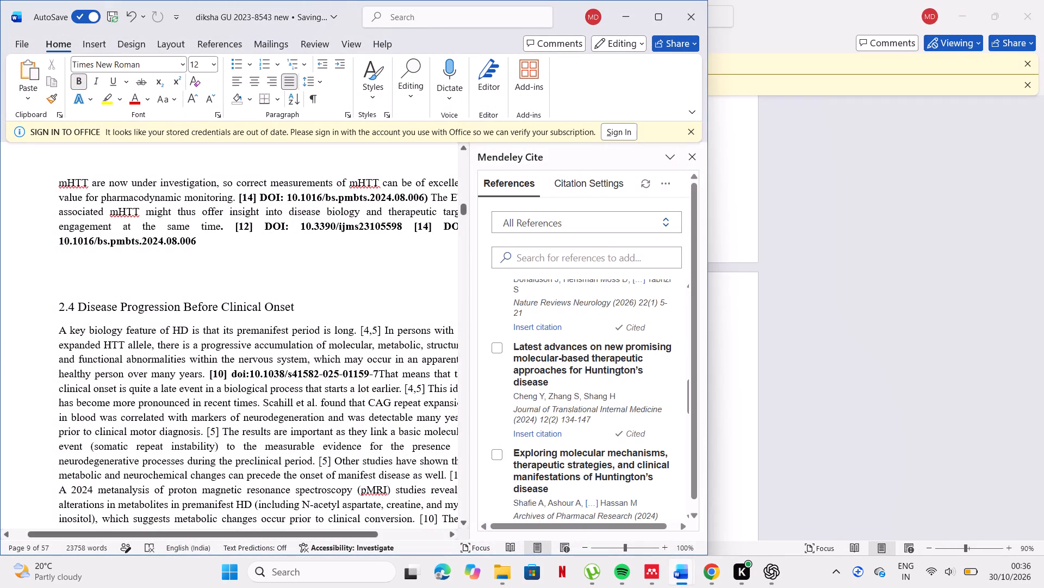
{"action": "left_click_drag", "start_coordinate": [39, 303], "coordinate": [252, 506]}
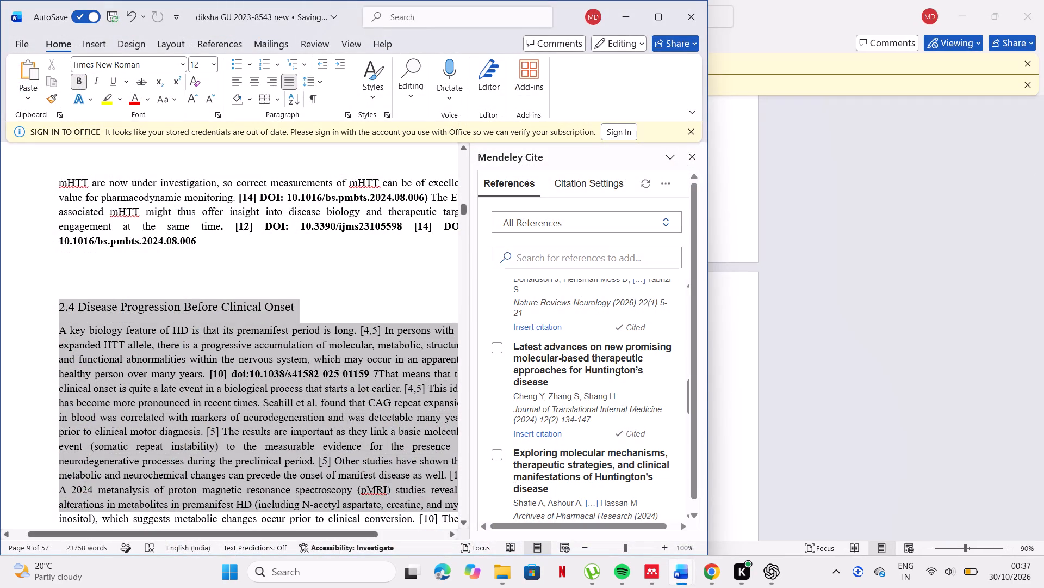
{"action": "left_click_drag", "start_coordinate": [252, 506], "coordinate": [168, 269]}
{"action": "left_click", "coordinate": [108, 167]}
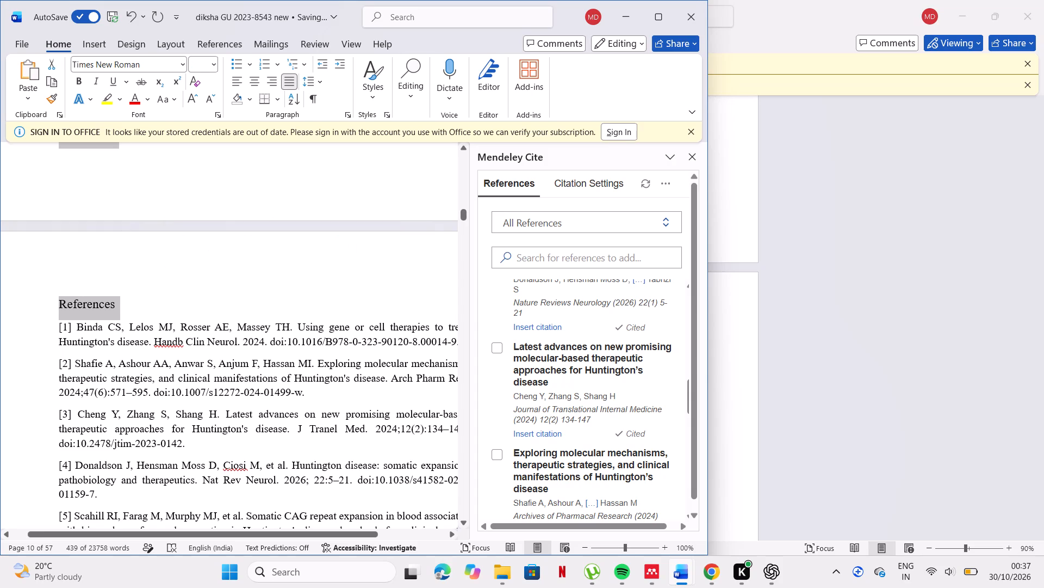
{"action": "scroll", "coordinate": [139, 230], "scroll_direction": "up", "scroll_amount": 3}
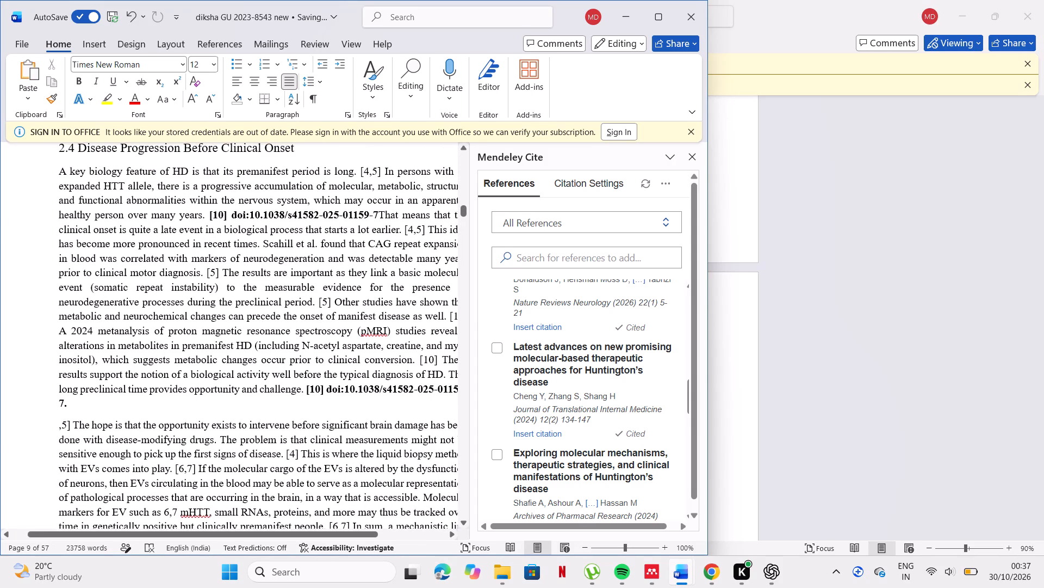
{"action": "left_click_drag", "start_coordinate": [60, 149], "coordinate": [216, 368]}
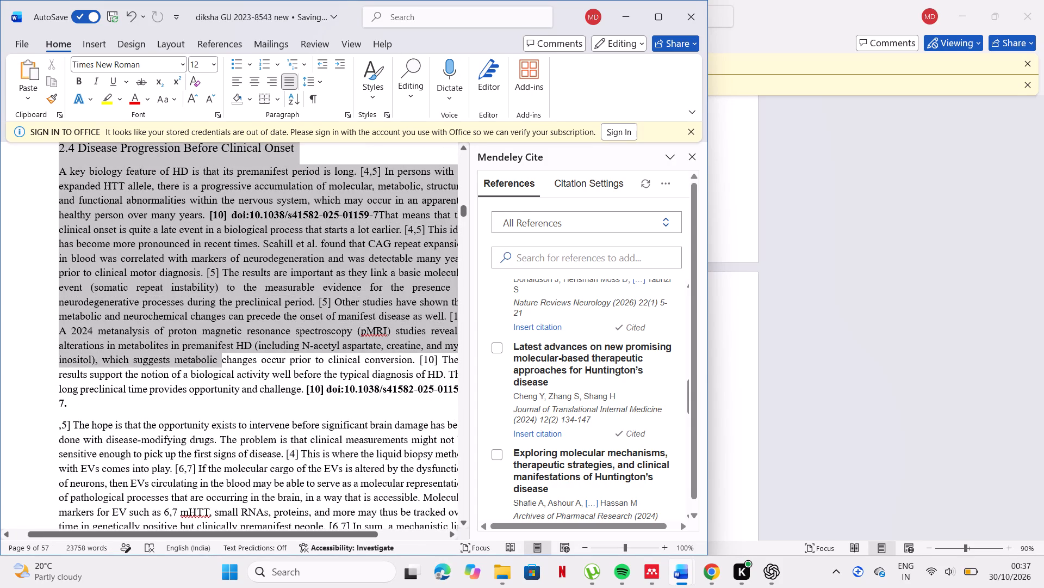
{"action": "left_click_drag", "start_coordinate": [216, 368], "coordinate": [219, 554]}
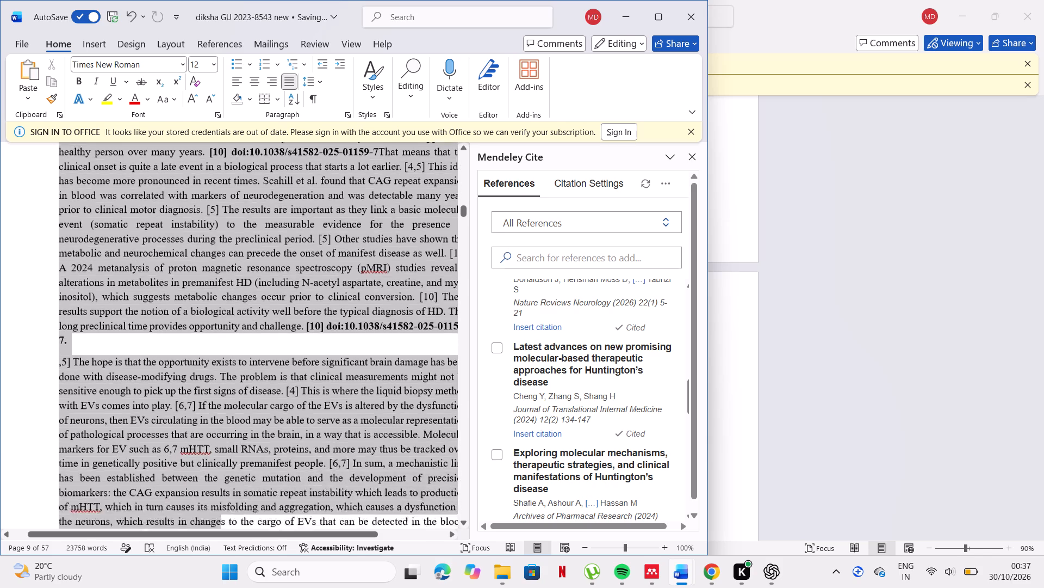
{"action": "left_click_drag", "start_coordinate": [219, 554], "coordinate": [187, 412]}
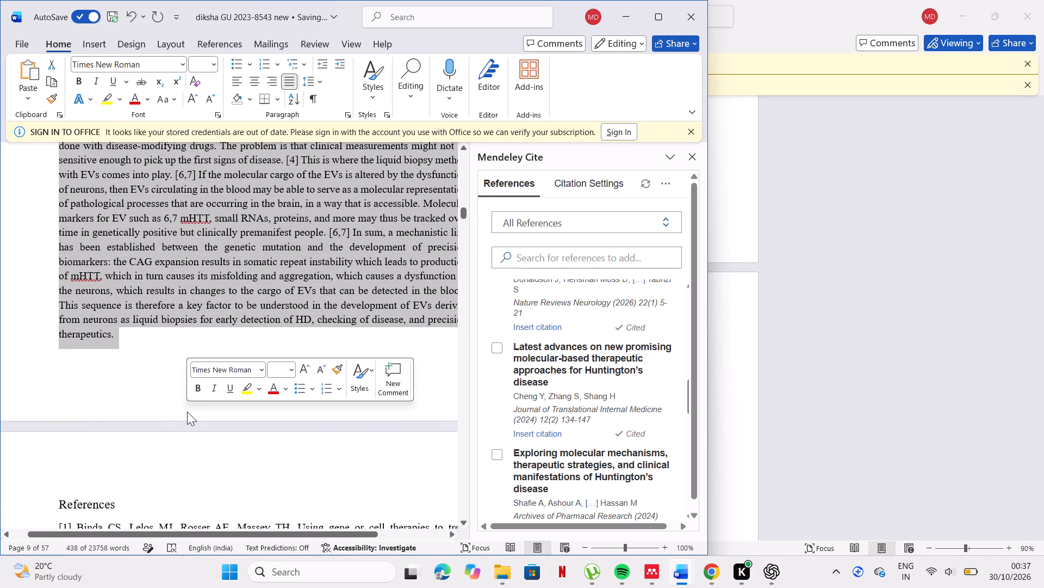
{"action": "key", "text": "BackSpace"}
Paste the copied sections 2.3 and 2.4 on a new line after the DOI 10.1016/bs.pmbts.2024.08.006 that ends section 2.2.
{"action": "scroll", "coordinate": [207, 235], "scroll_direction": "up", "scroll_amount": 1}
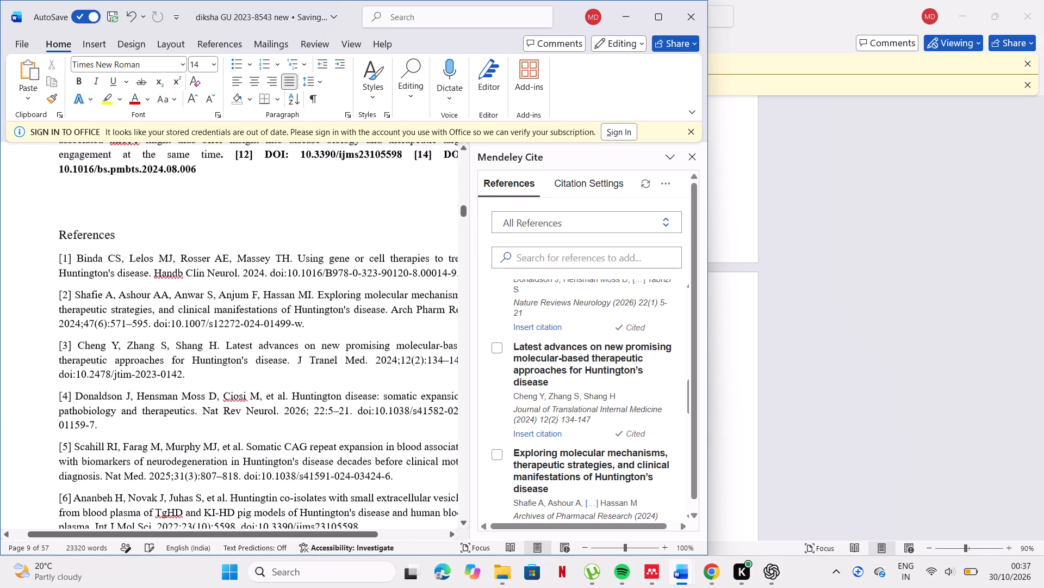
{"action": "scroll", "coordinate": [207, 235], "scroll_direction": "up", "scroll_amount": 2}
{"action": "left_click", "coordinate": [214, 292]}
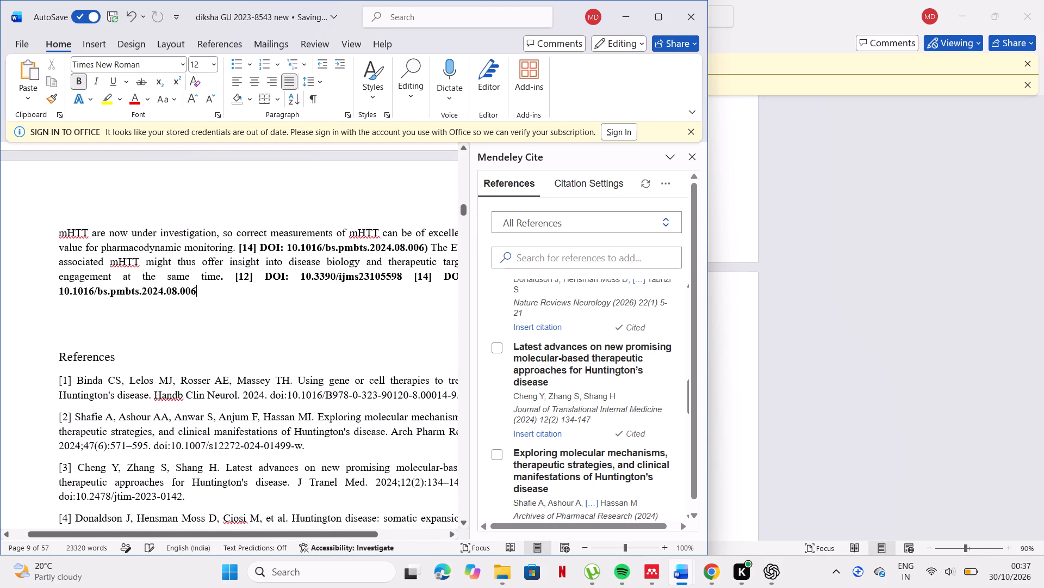
{"action": "key", "text": "Return"}
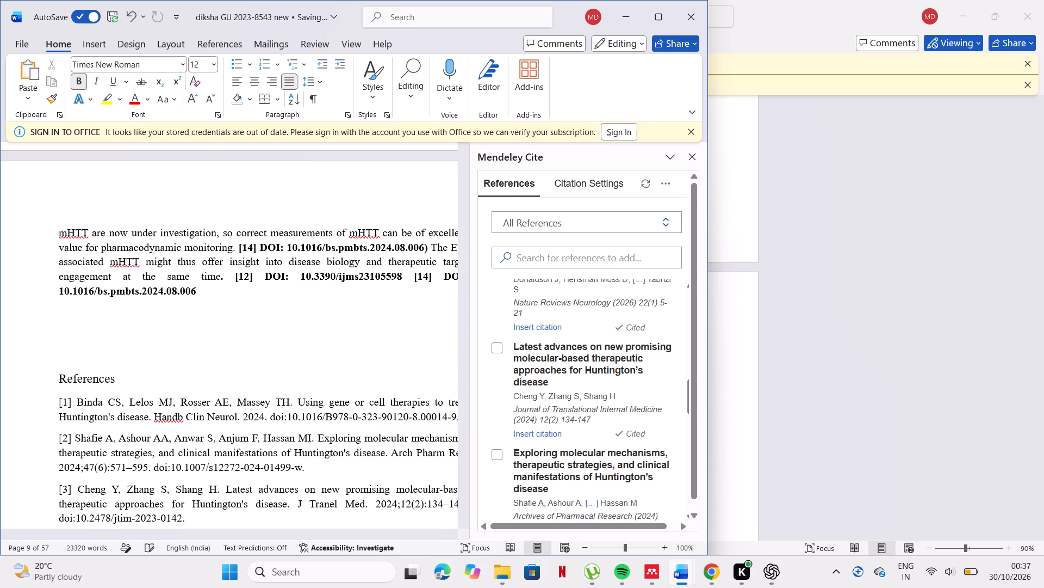
{"action": "key", "text": "ctrl+v"}
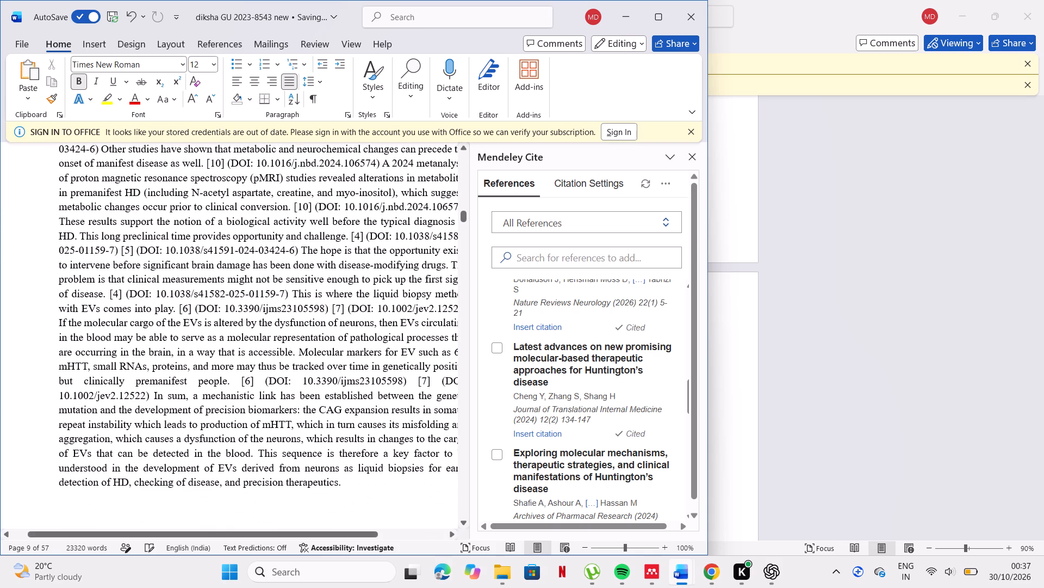
{"action": "scroll", "coordinate": [214, 292], "scroll_direction": "up", "scroll_amount": 5}
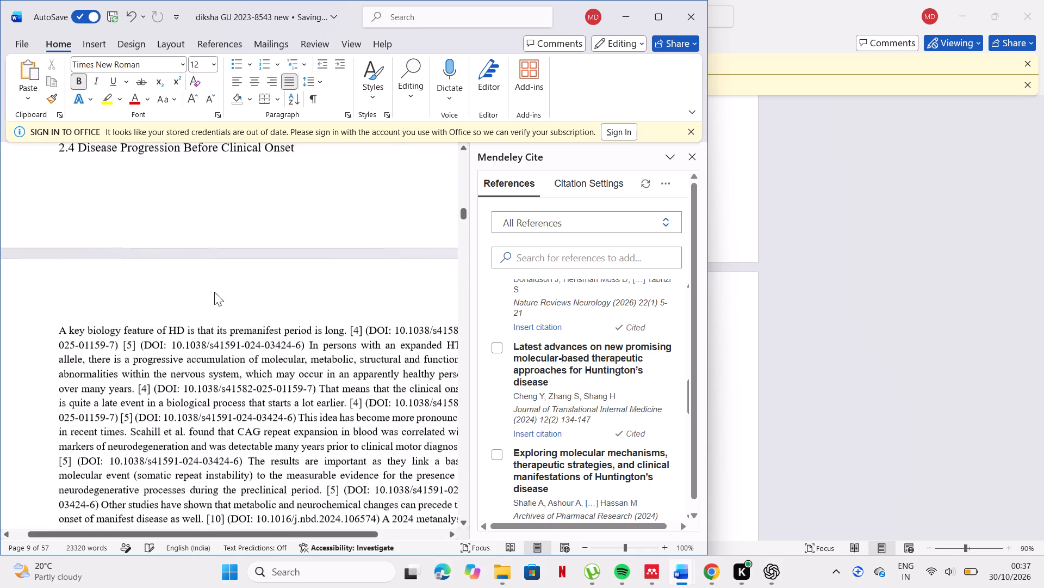
{"action": "scroll", "coordinate": [214, 292], "scroll_direction": "up", "scroll_amount": 1}
{"action": "scroll", "coordinate": [226, 420], "scroll_direction": "down", "scroll_amount": 3}
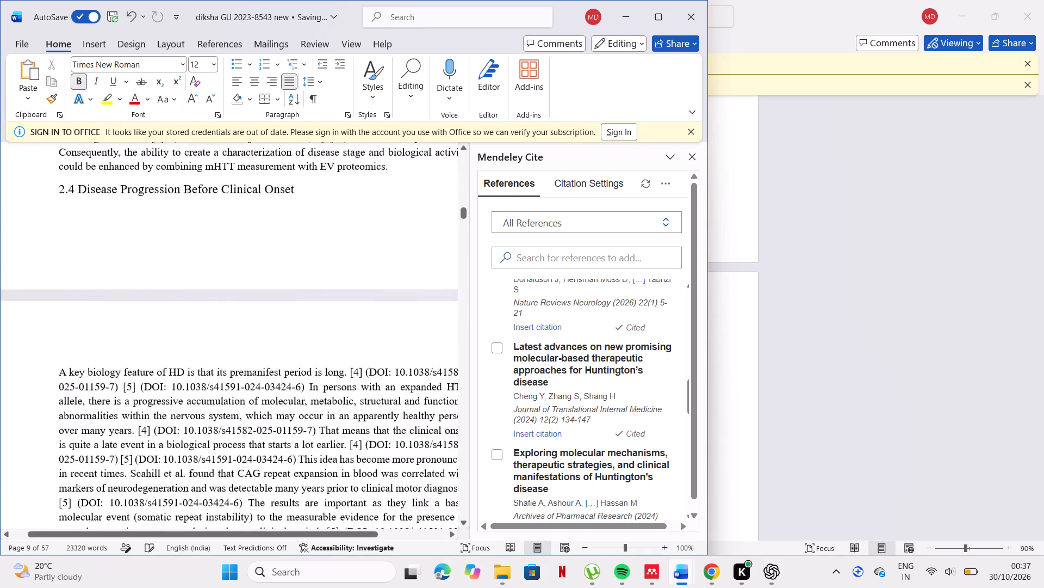
{"action": "scroll", "coordinate": [226, 420], "scroll_direction": "down", "scroll_amount": 1}
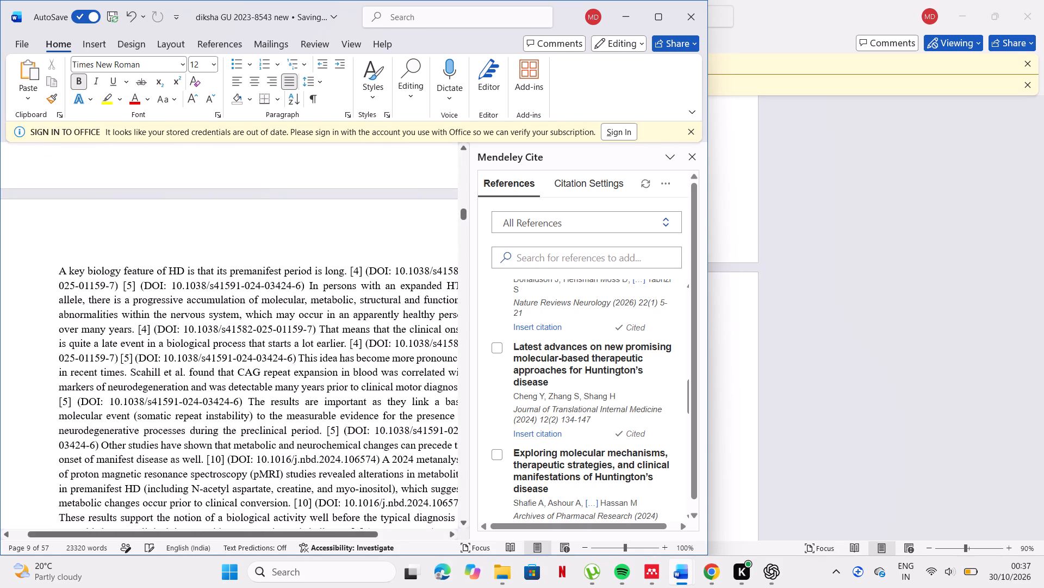
{"action": "left_click", "coordinate": [369, 273]}
{"action": "key", "text": "BackSpace"}
{"action": "key", "text": "BackSpace"}
{"action": "key", "text": "BackSpace"}
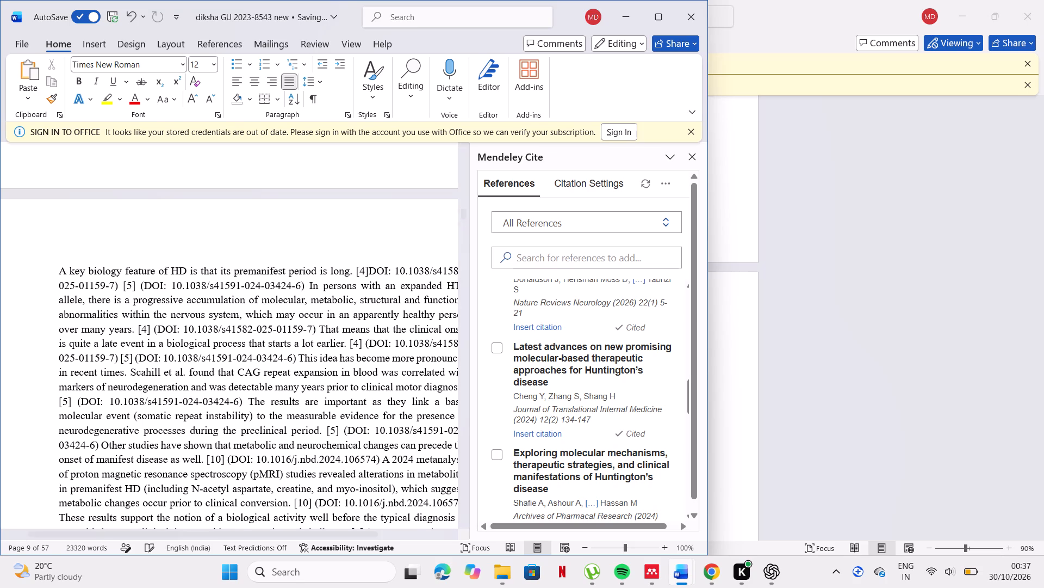
{"action": "key", "text": "BackSpace"}
{"action": "key", "text": "BackSpace"}
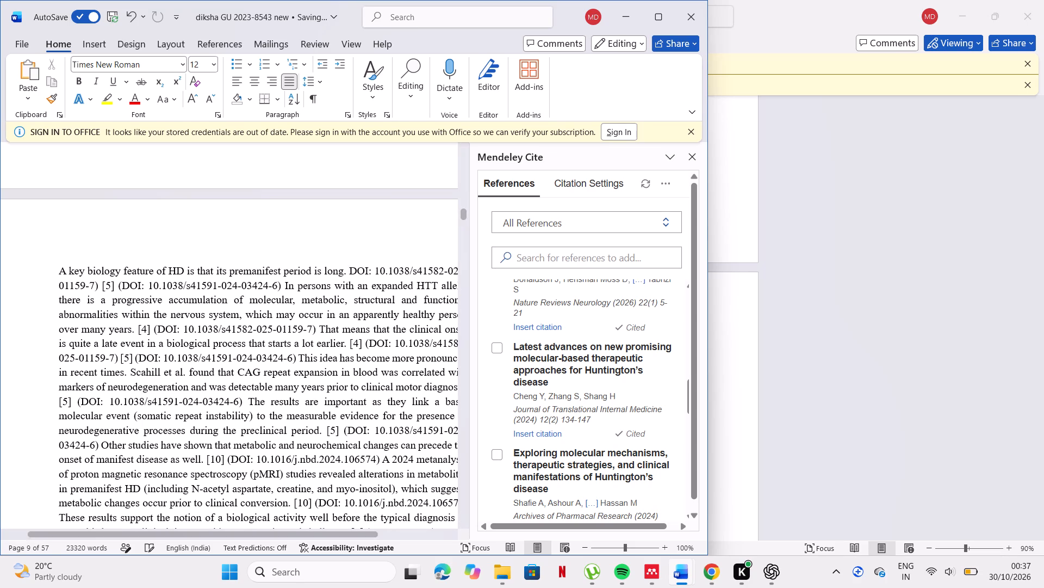
{"action": "scroll", "coordinate": [573, 377], "scroll_direction": "down", "scroll_amount": 2}
{"action": "scroll", "coordinate": [573, 377], "scroll_direction": "up", "scroll_amount": 1}
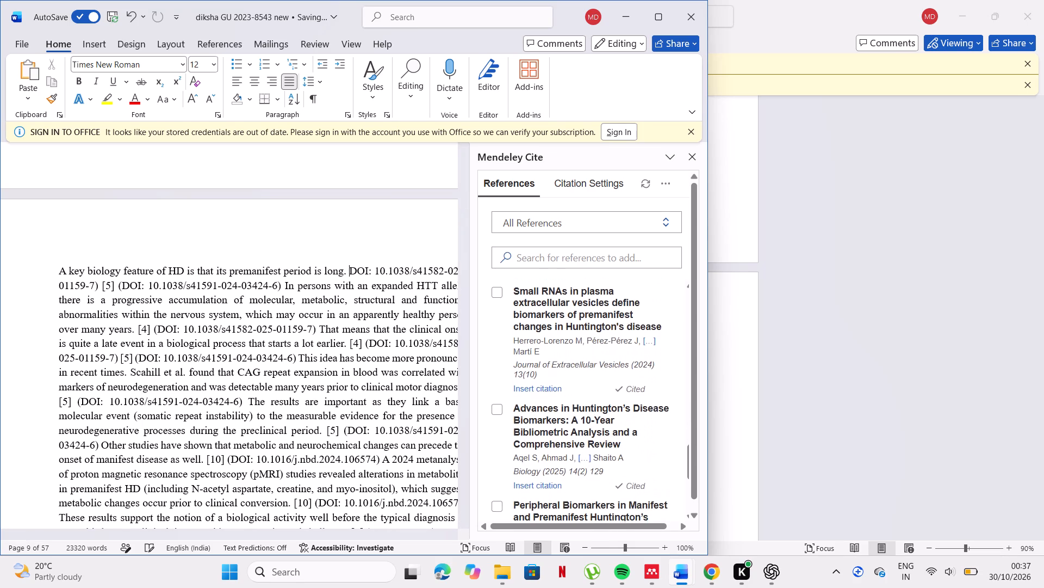
{"action": "scroll", "coordinate": [573, 377], "scroll_direction": "up", "scroll_amount": 1}
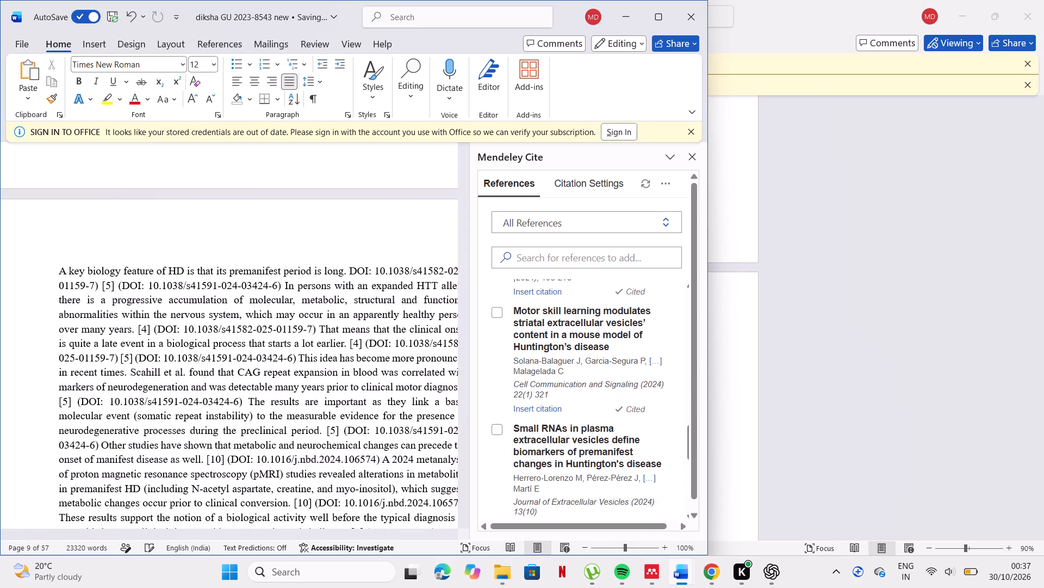
{"action": "scroll", "coordinate": [573, 377], "scroll_direction": "up", "scroll_amount": 1}
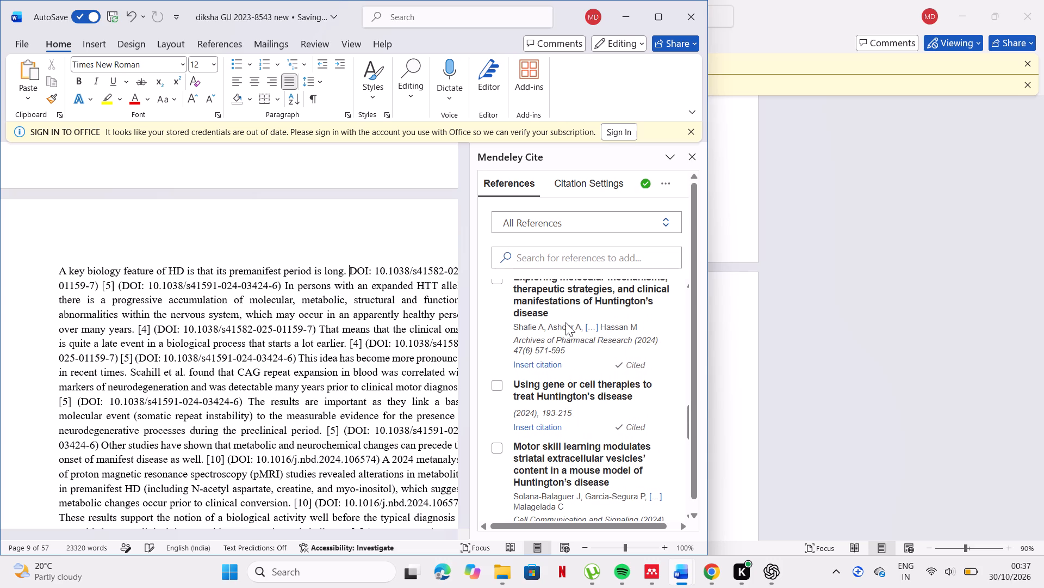
{"action": "scroll", "coordinate": [581, 343], "scroll_direction": "up", "scroll_amount": 1}
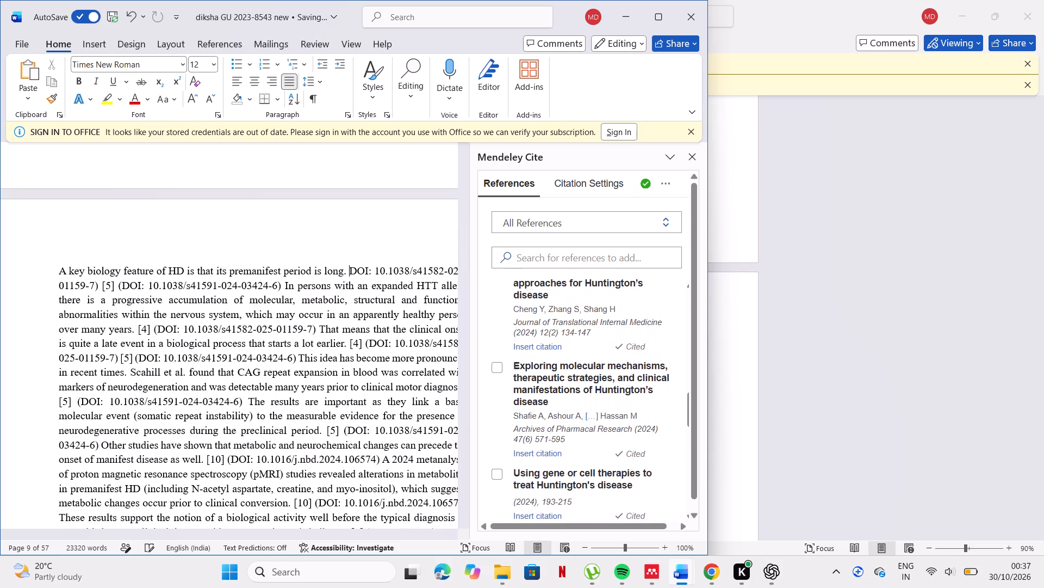
{"action": "scroll", "coordinate": [581, 343], "scroll_direction": "up", "scroll_amount": 1}
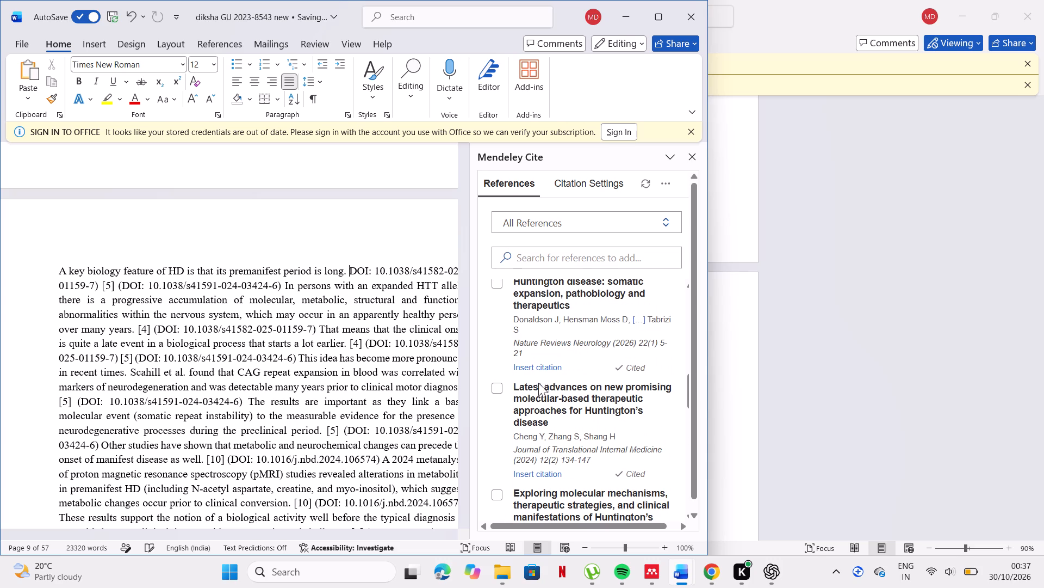
{"action": "left_click", "coordinate": [538, 372]}
{"action": "left_click", "coordinate": [538, 364]}
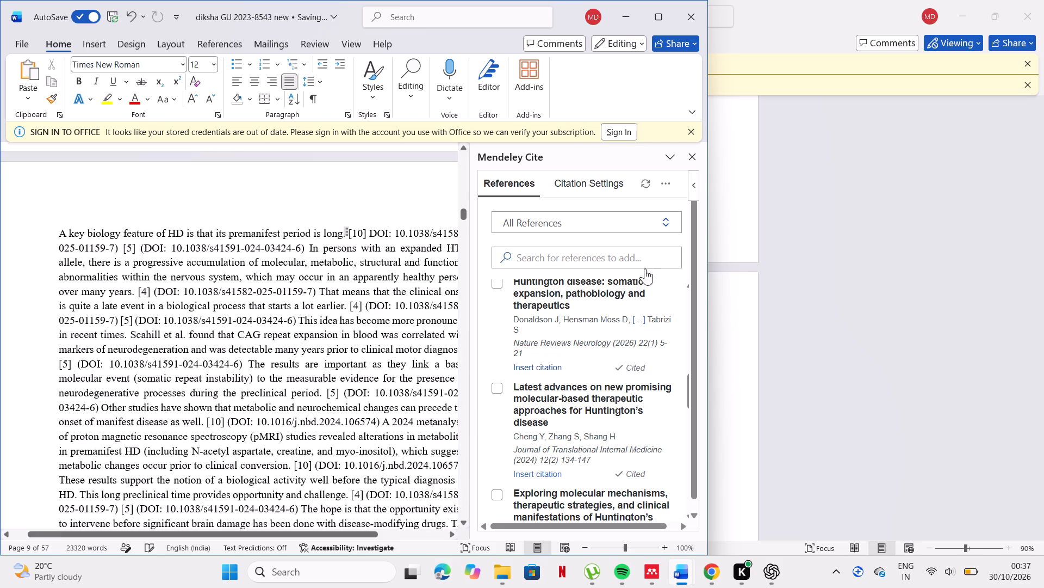
Replace the typed [5] and its surrounding parentheses between the first sentence's two DOIs with a comma and the Scahill et al. 2025 Mendeley citation.
{"action": "left_click_drag", "start_coordinate": [707, 213], "coordinate": [815, 204]}
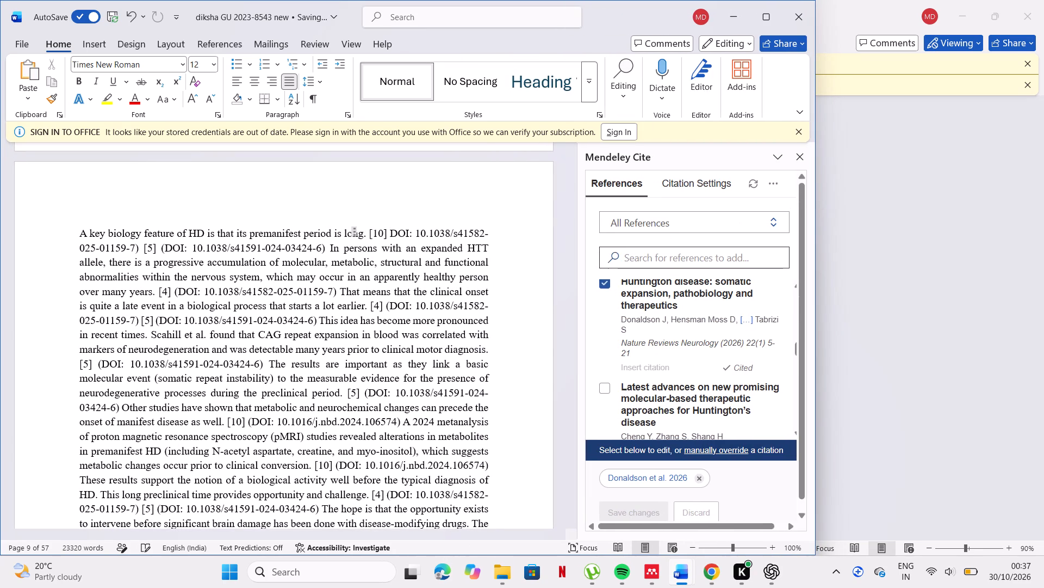
{"action": "left_click", "coordinate": [165, 248]}
{"action": "key", "text": "BackSpace"}
{"action": "key", "text": "BackSpace"}
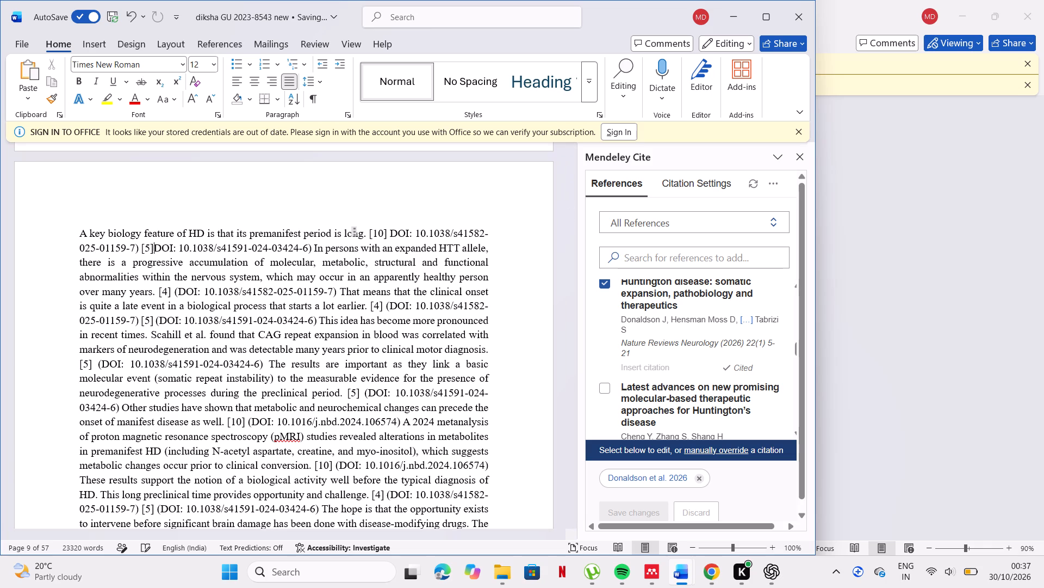
{"action": "key", "text": "BackSpace"}
{"action": "key", "text": "BackSpace"}
{"action": "key", "text": "BackSpace"}
{"action": "key", "text": "BackSpace"}
{"action": "key", "text": "BackSpace"}
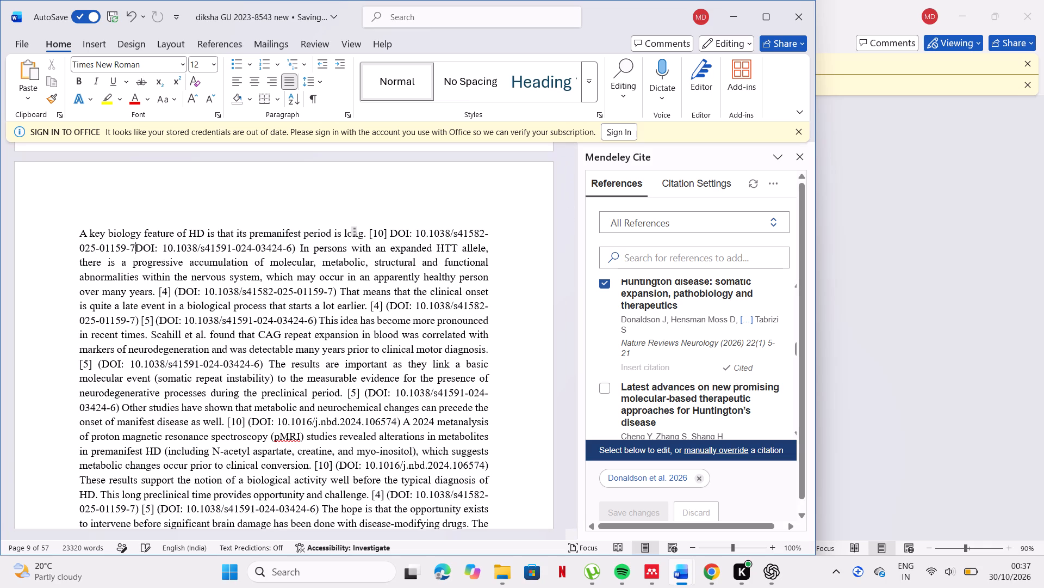
{"action": "key", "text": "comma"}
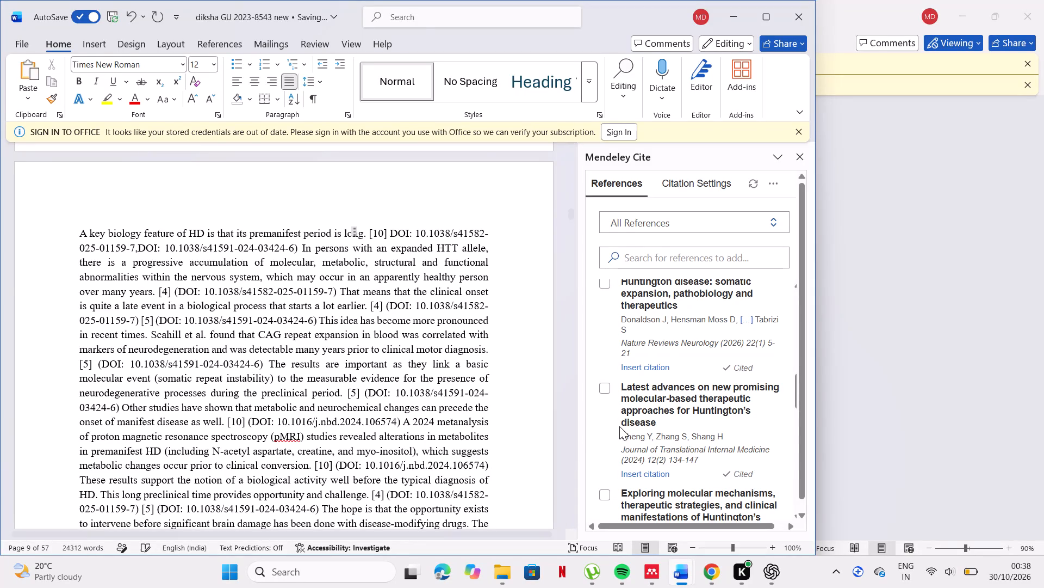
{"action": "scroll", "coordinate": [687, 379], "scroll_direction": "up", "scroll_amount": 1}
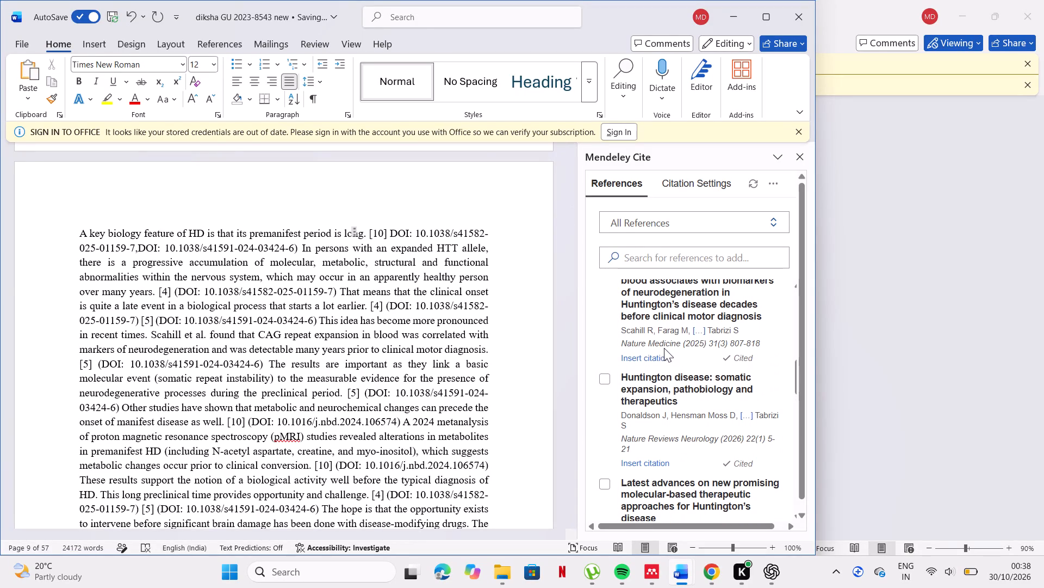
{"action": "left_click", "coordinate": [660, 358]}
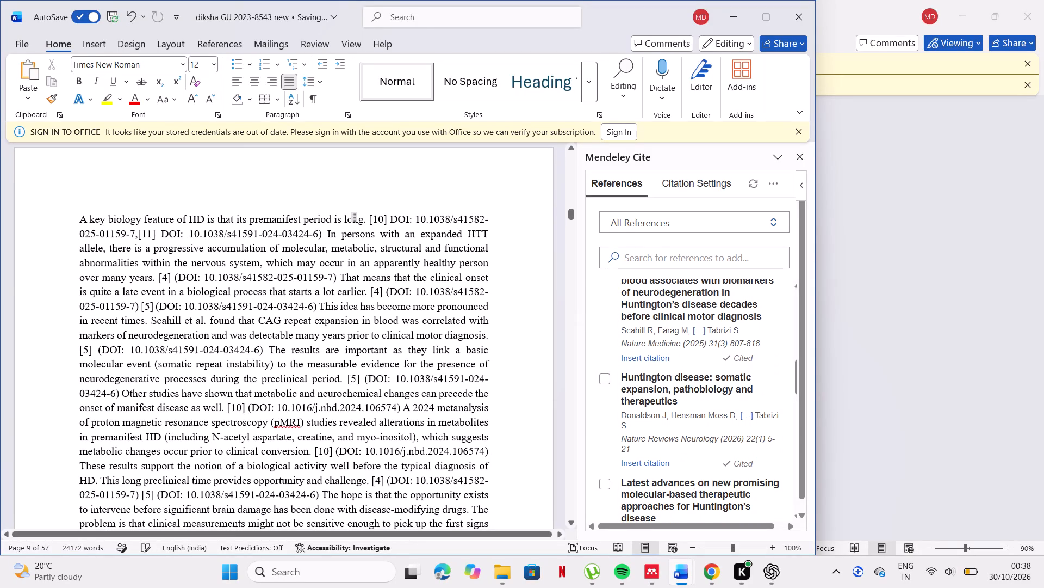
{"action": "left_click", "coordinate": [320, 235]}
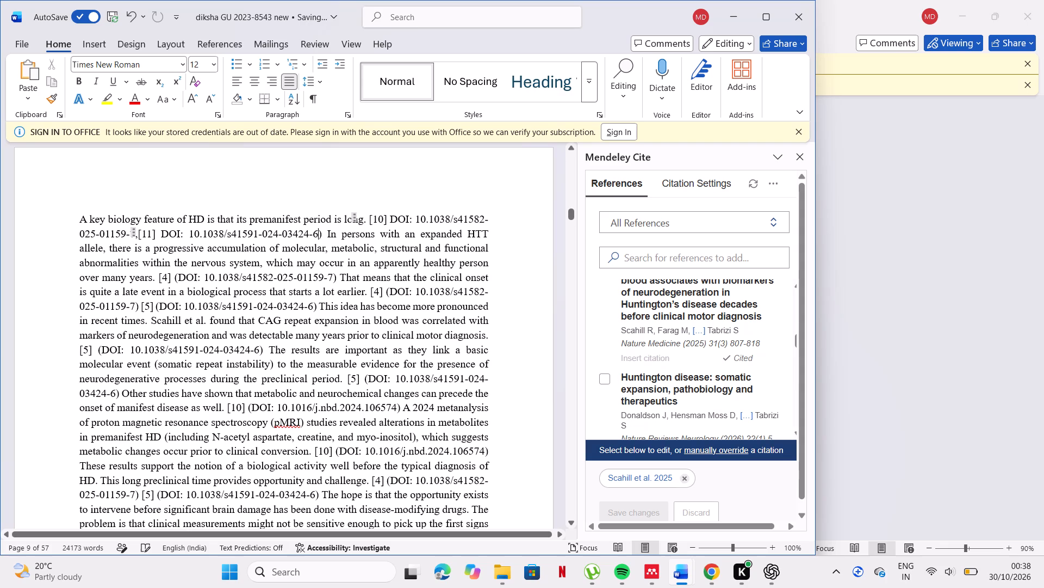
{"action": "left_click", "coordinate": [324, 235]}
{"action": "key", "text": "BackSpace"}
{"action": "key", "text": "period"}
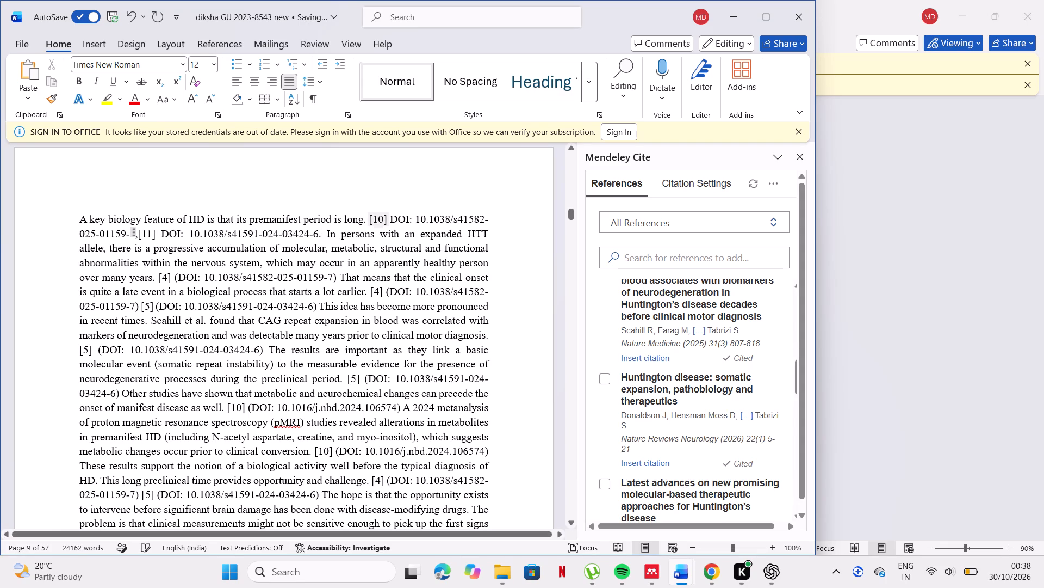
{"action": "left_click_drag", "start_coordinate": [369, 213], "coordinate": [319, 236]}
{"action": "left_click", "coordinate": [322, 214]}
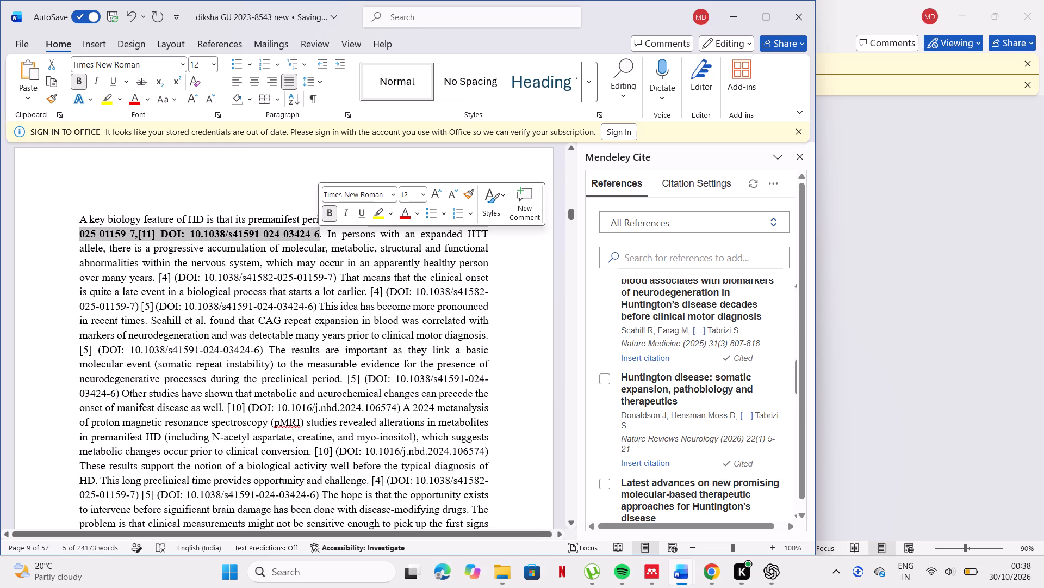
Replace the typed [4] and opening parenthesis after "over many years." with the Donaldson et al. 2026 Mendeley citation.
{"action": "left_click", "coordinate": [177, 279]}
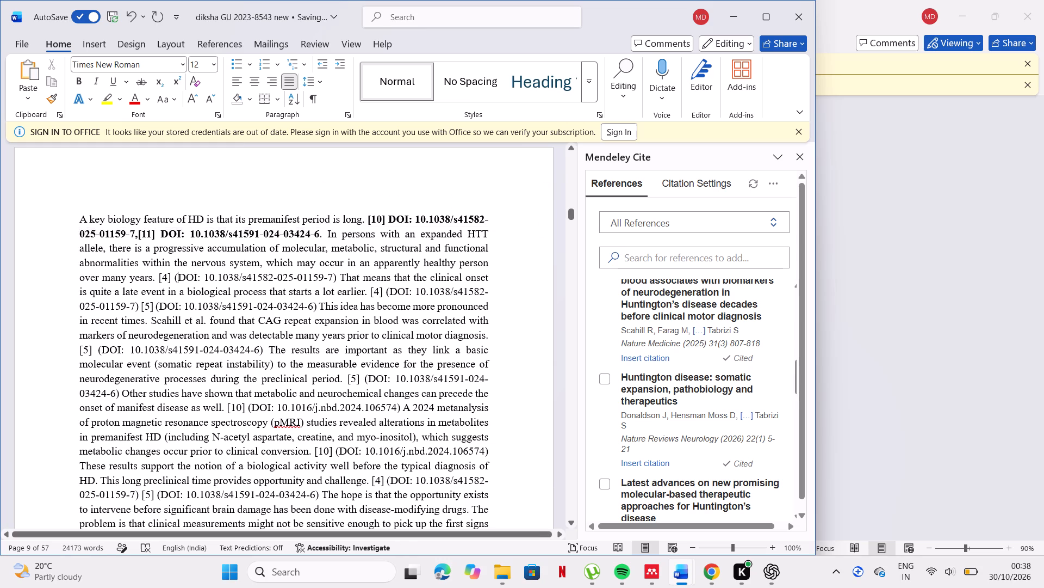
{"action": "key", "text": "BackSpace"}
{"action": "key", "text": "BackSpace"}
{"action": "key", "text": "BackSpace"}
{"action": "key", "text": "BackSpace"}
{"action": "key", "text": "BackSpace"}
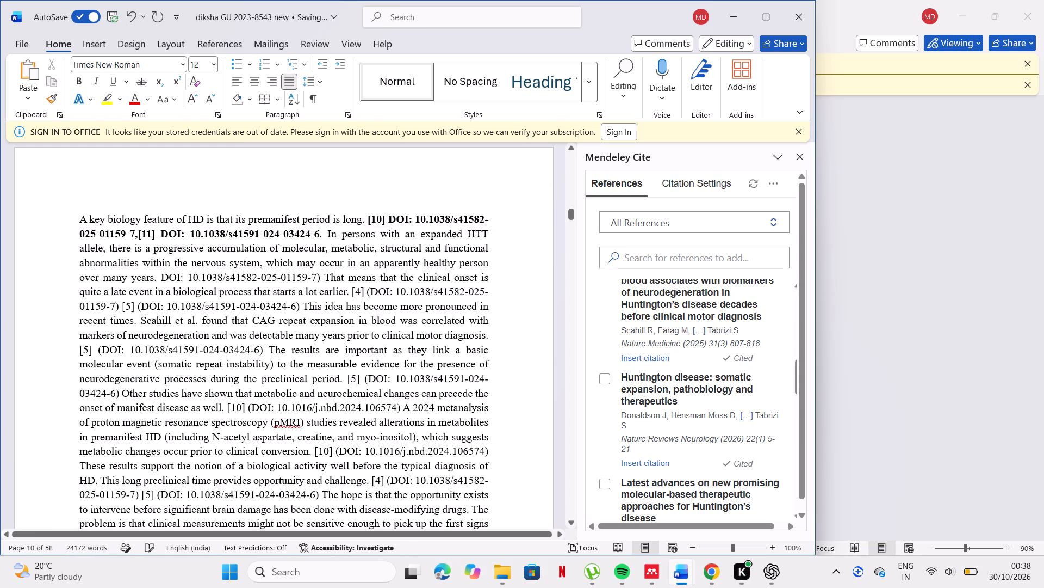
{"action": "left_click", "coordinate": [382, 222]}
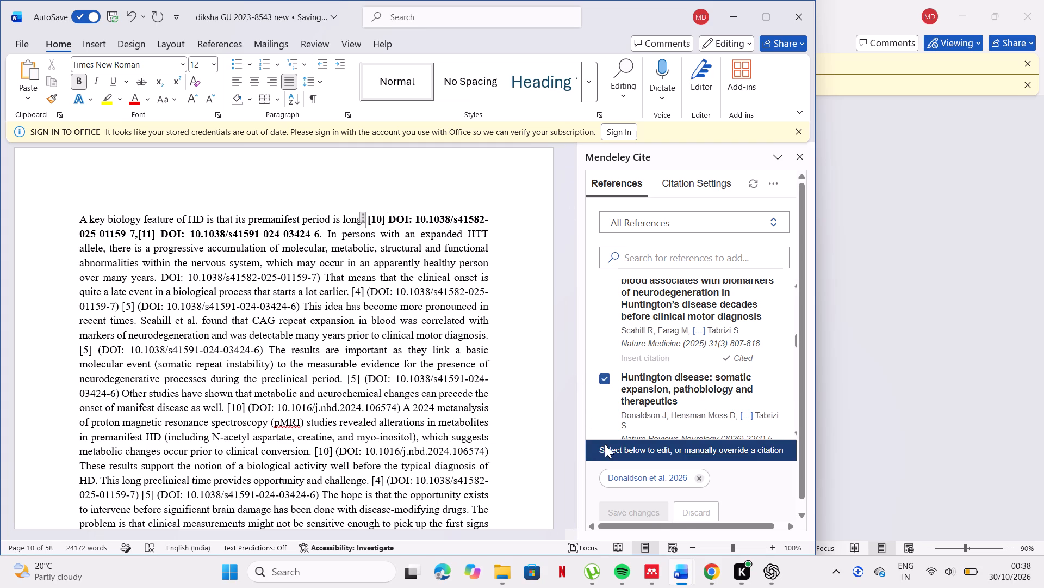
{"action": "left_click", "coordinate": [728, 488]}
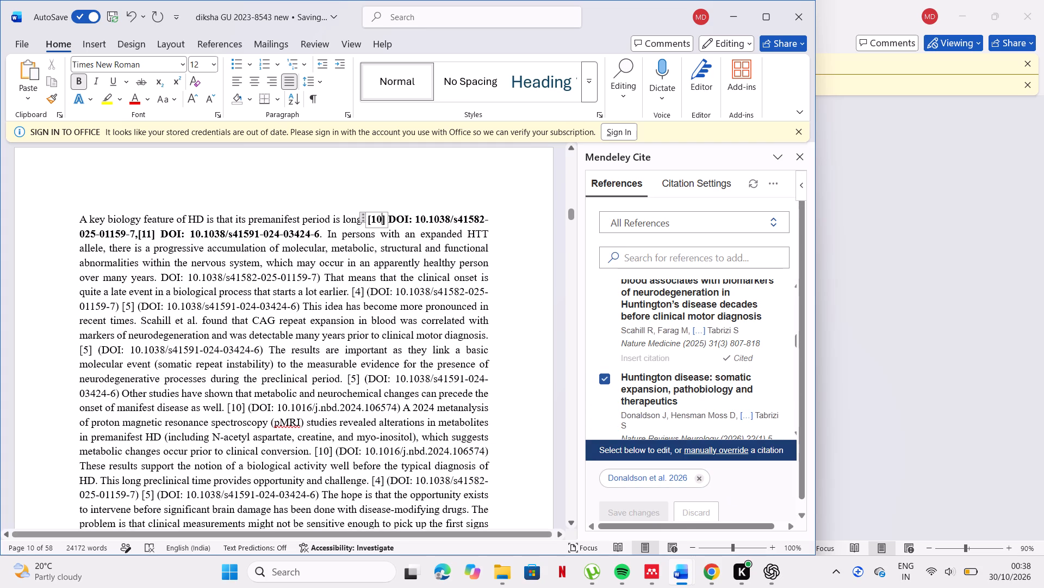
{"action": "left_click", "coordinate": [157, 277]}
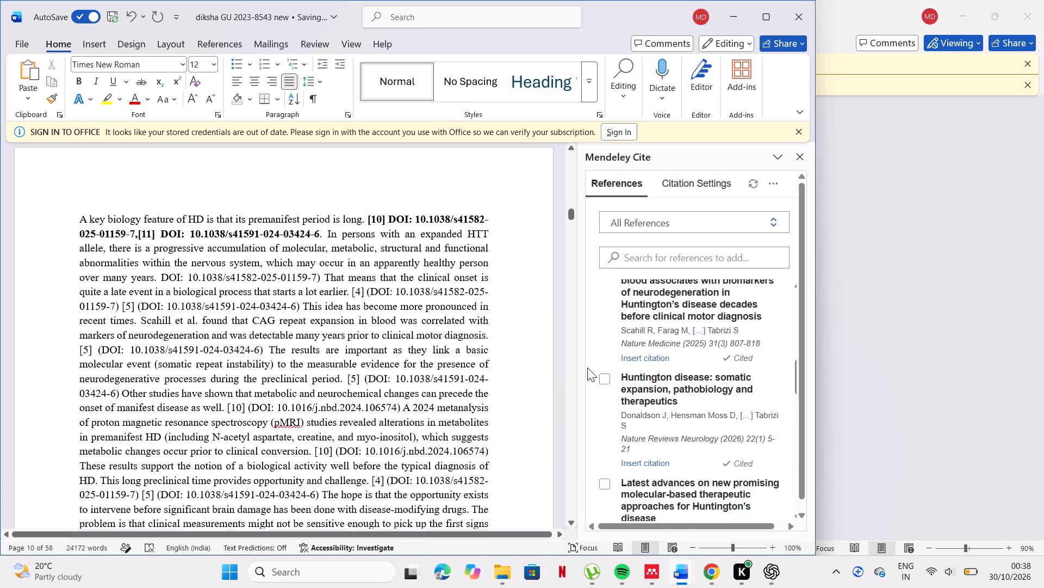
{"action": "left_click", "coordinate": [648, 460]}
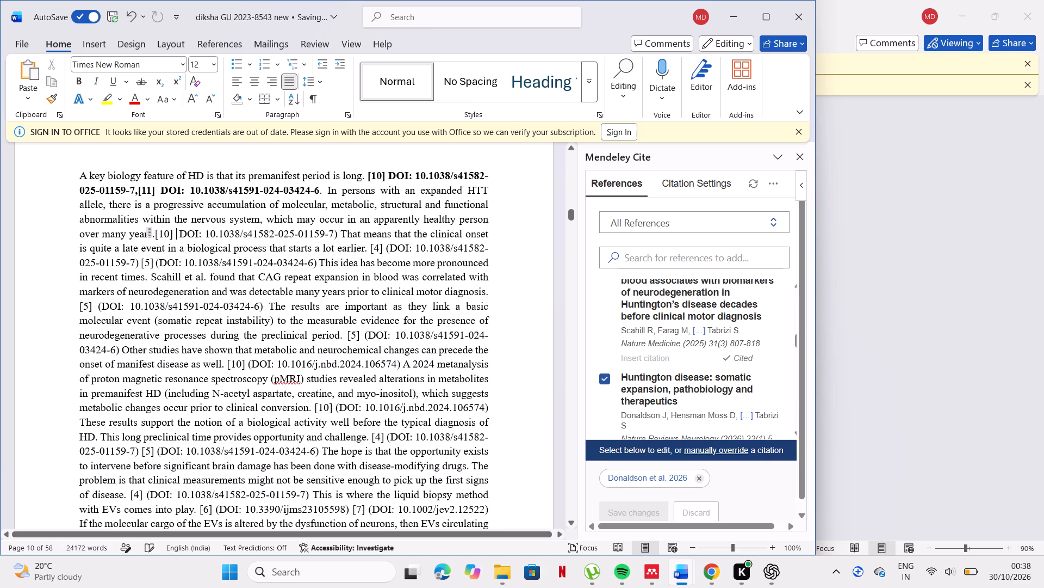
Replace the closing parenthesis of the DOI after "over many years" with a period and bold its whole citation and DOI.
{"action": "left_click", "coordinate": [338, 237]}
{"action": "key", "text": "BackSpace"}
{"action": "key", "text": "period"}
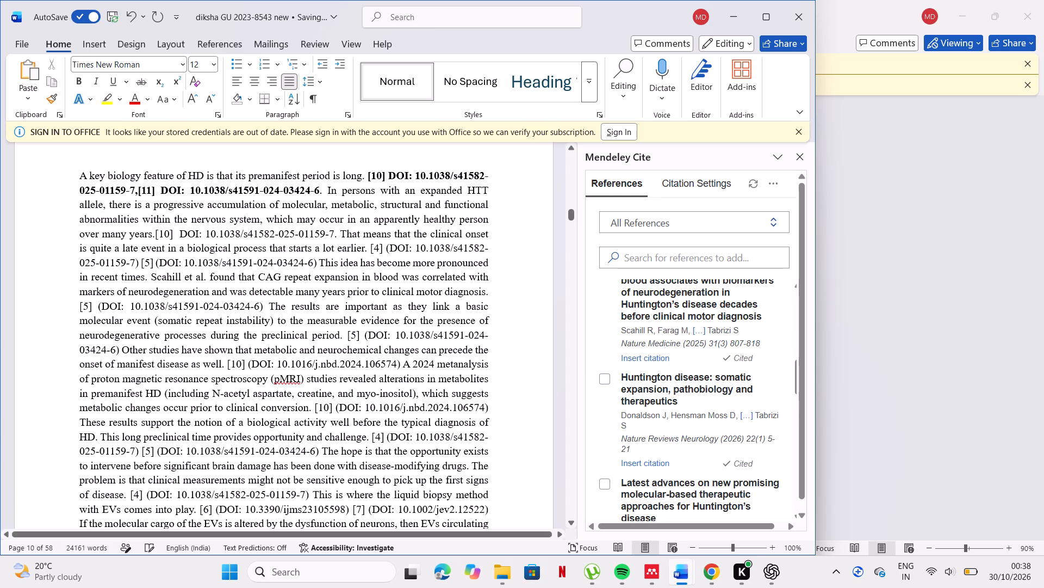
{"action": "left_click_drag", "start_coordinate": [158, 230], "coordinate": [327, 230]}
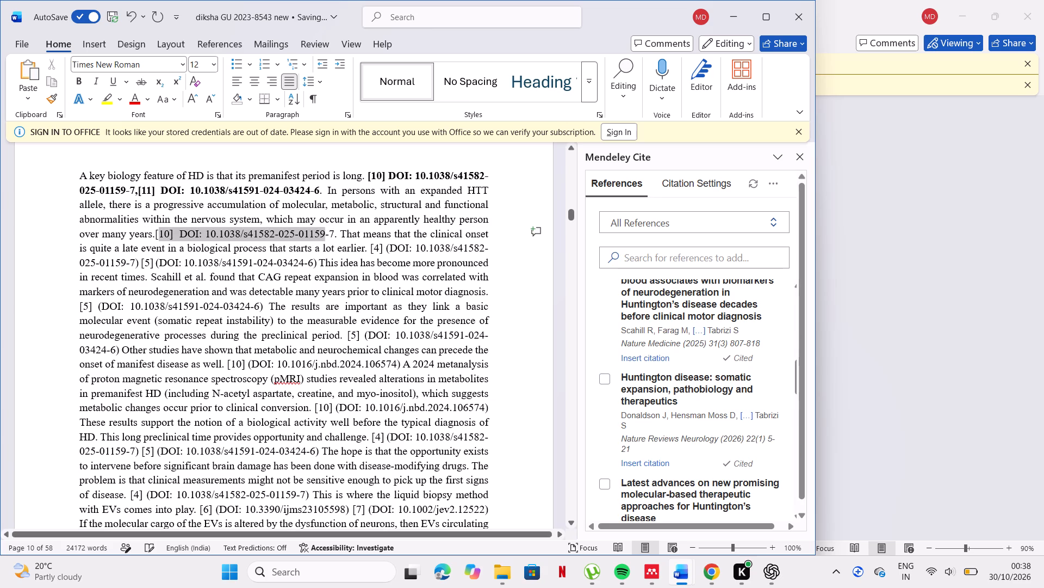
{"action": "left_click_drag", "start_coordinate": [327, 230], "coordinate": [334, 234]}
{"action": "left_click", "coordinate": [340, 218]}
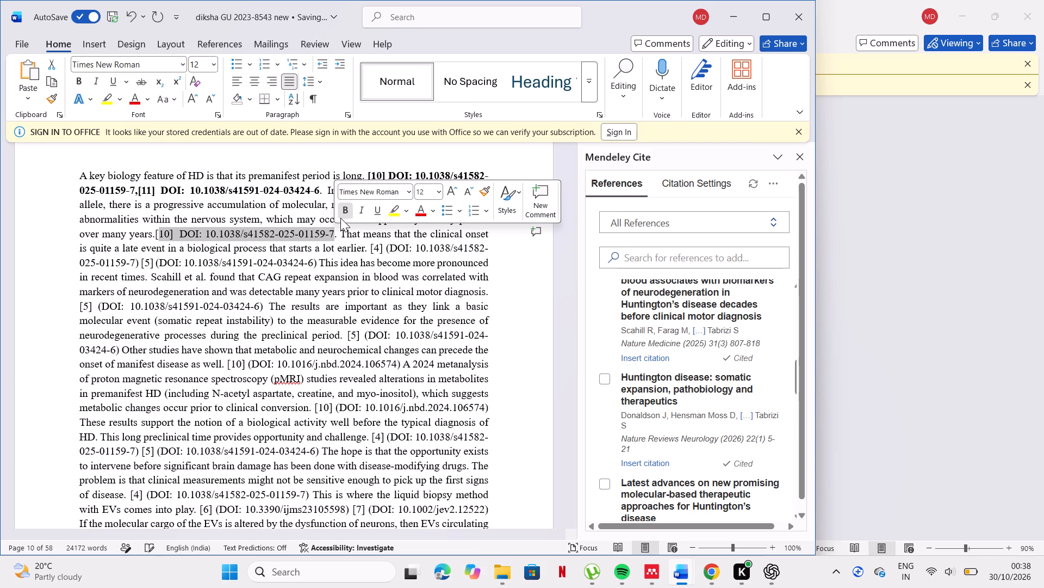
{"action": "left_click_drag", "start_coordinate": [155, 229], "coordinate": [156, 229]}
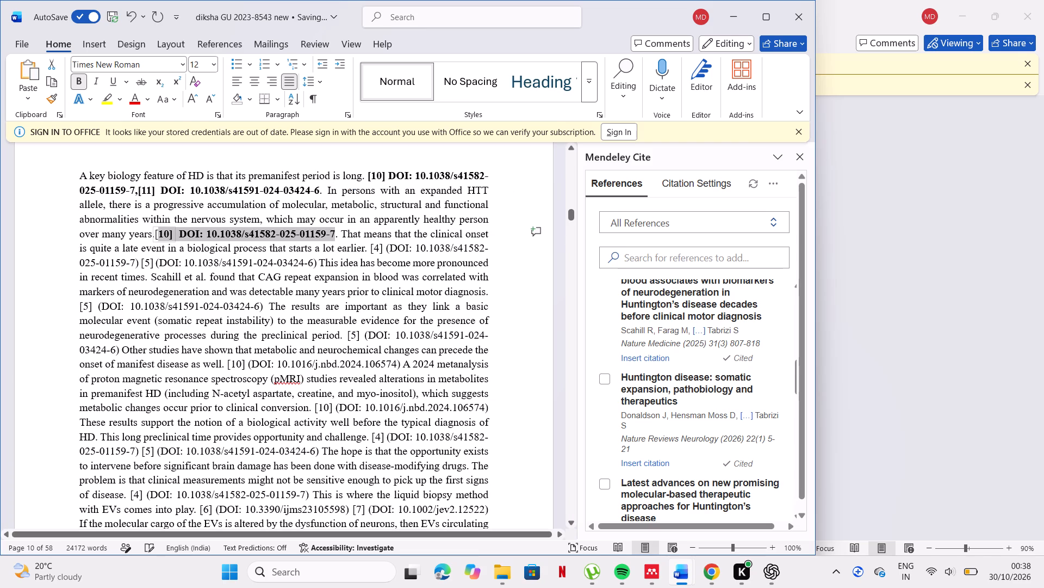
{"action": "left_click_drag", "start_coordinate": [156, 229], "coordinate": [160, 230]}
{"action": "left_click", "coordinate": [165, 215]}
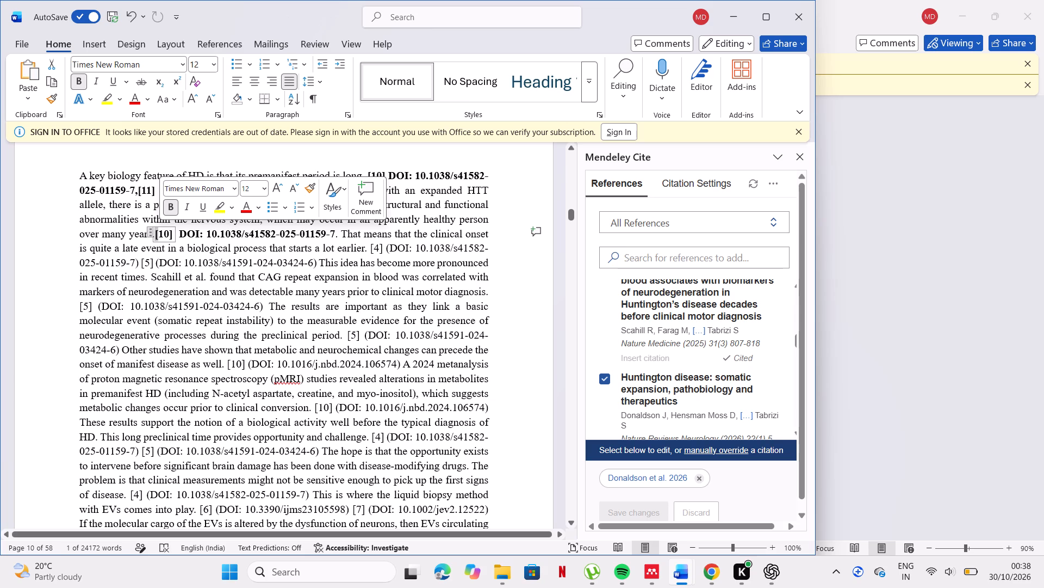
Delete the typed citation [4] and the opening parenthesis before the DOI following "starts a lot earlier.".
{"action": "left_click", "coordinate": [390, 246]}
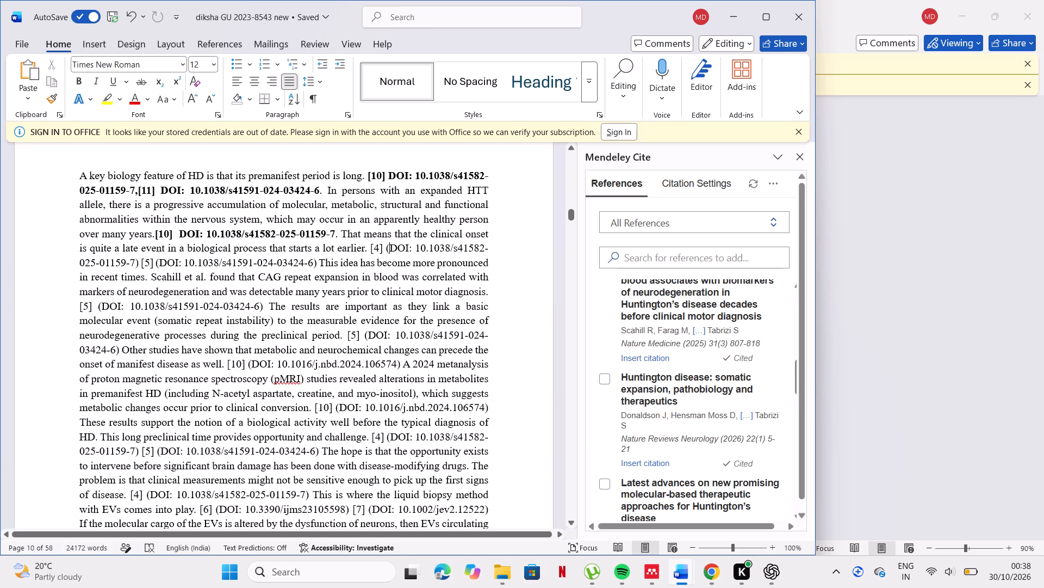
{"action": "key", "text": "BackSpace"}
{"action": "key", "text": "BackSpace"}
{"action": "key", "text": "BackSpace"}
{"action": "key", "text": "BackSpace"}
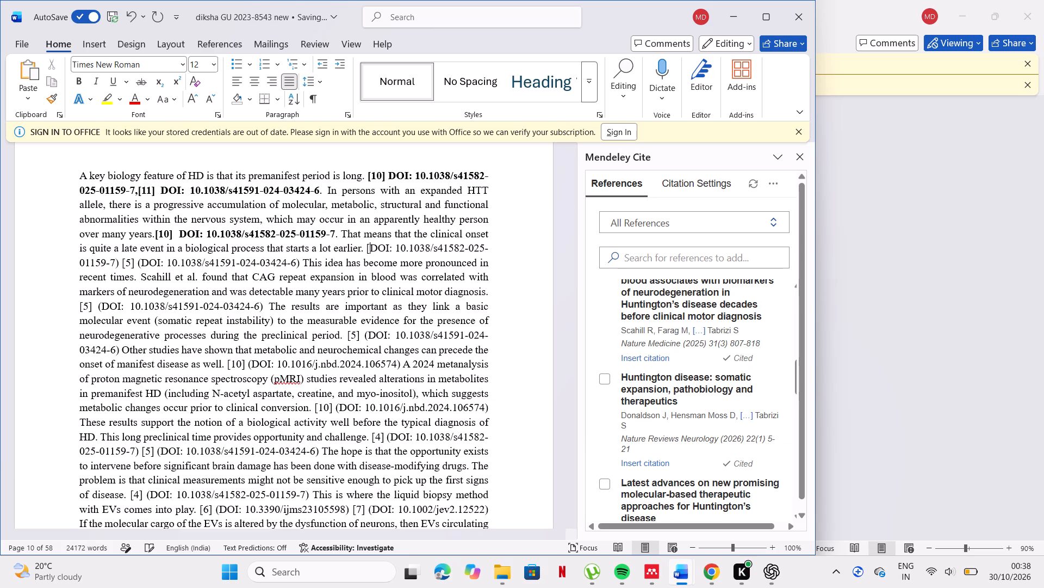
{"action": "key", "text": "BackSpace"}
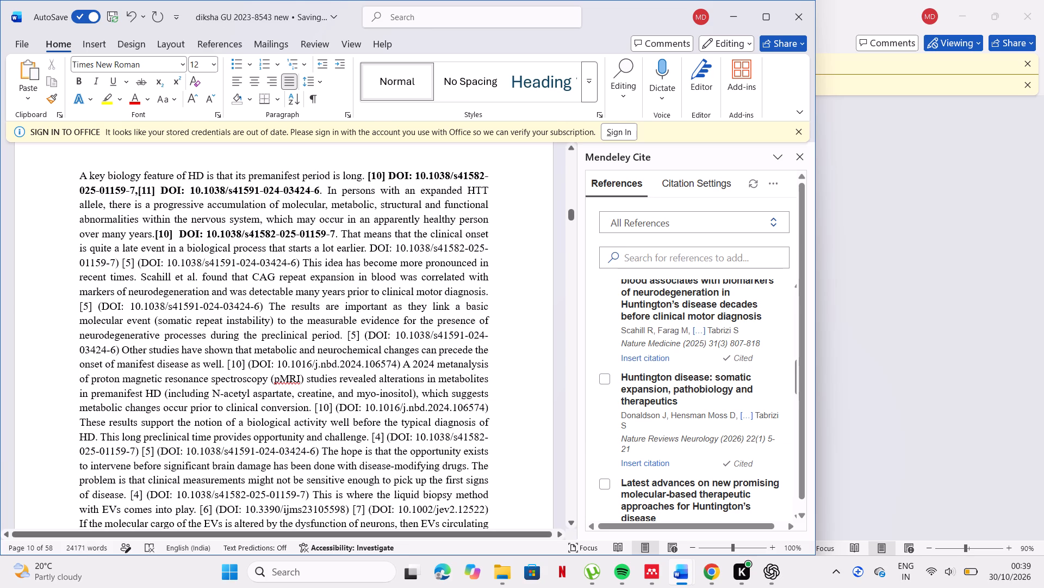
After "starts a lot earlier", replace the typed [5] and parentheses between the two DOIs with a comma, and the final parenthesis with a period.
{"action": "left_click", "coordinate": [142, 261]}
{"action": "key", "text": "BackSpace"}
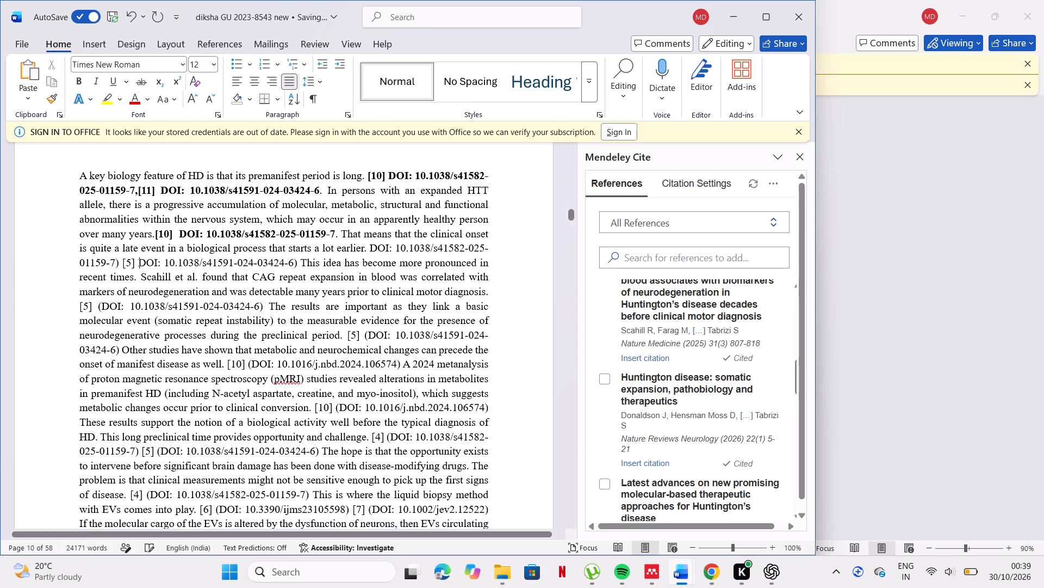
{"action": "key", "text": "BackSpace"}
{"action": "key", "text": "BackSpace"}
{"action": "key", "text": "BackSpace"}
{"action": "key", "text": "BackSpace"}
{"action": "key", "text": "BackSpace"}
{"action": "key", "text": "BackSpace"}
{"action": "key", "text": "BackSpace"}
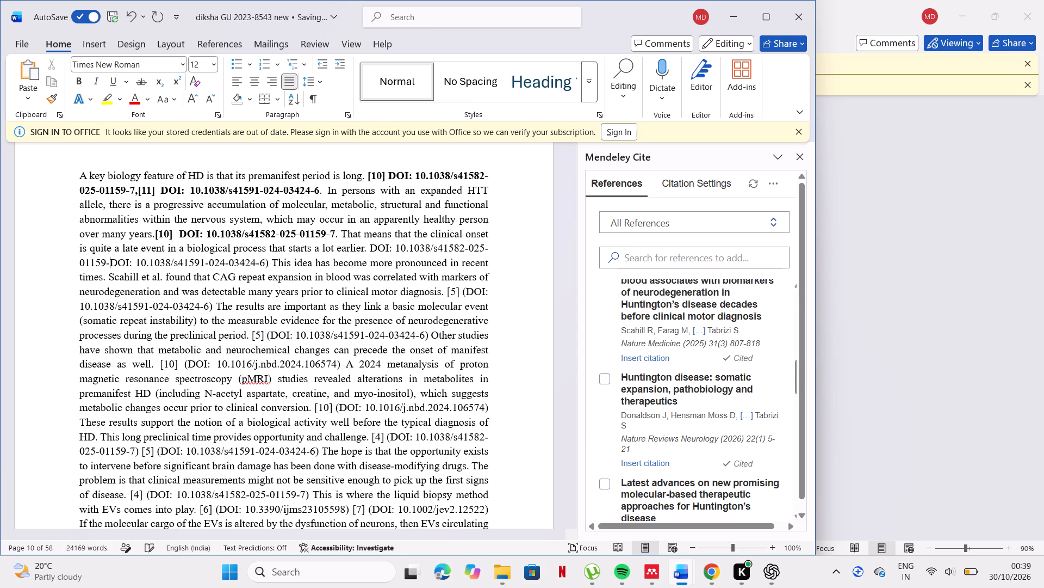
{"action": "key", "text": "7"}
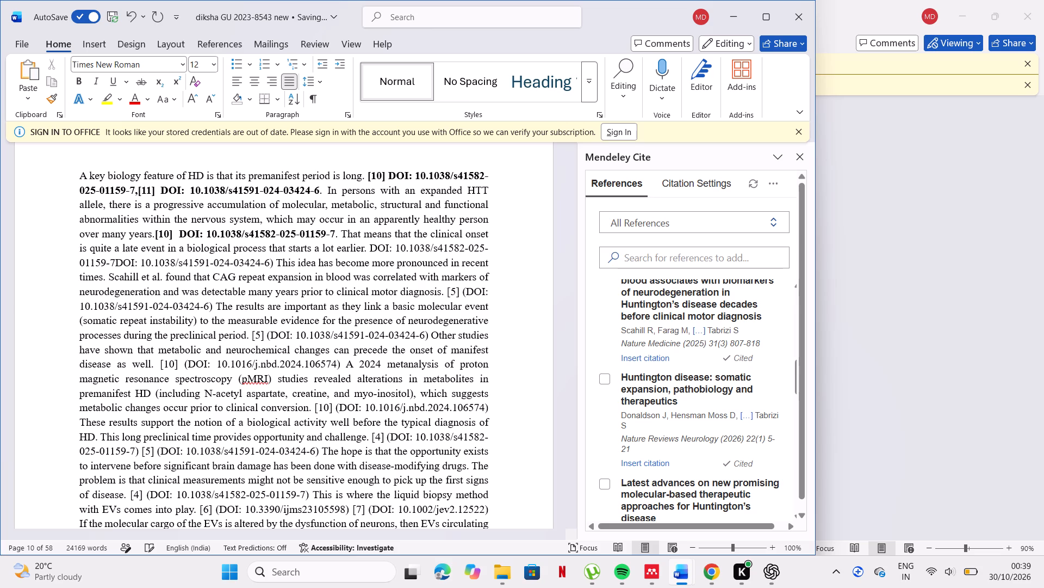
{"action": "key", "text": "comma"}
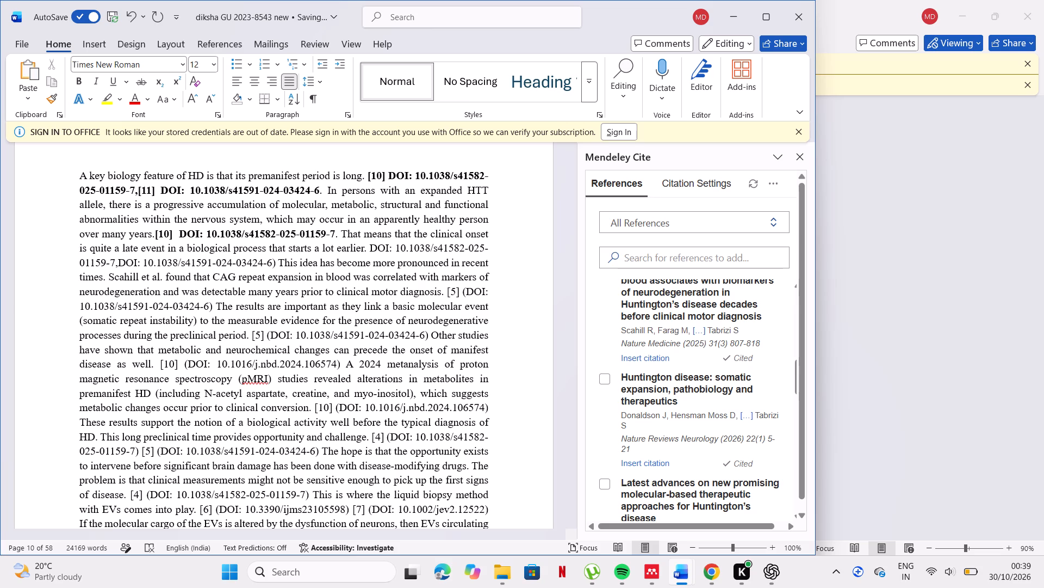
{"action": "left_click", "coordinate": [276, 262]}
{"action": "key", "text": "BackSpace"}
{"action": "key", "text": "period"}
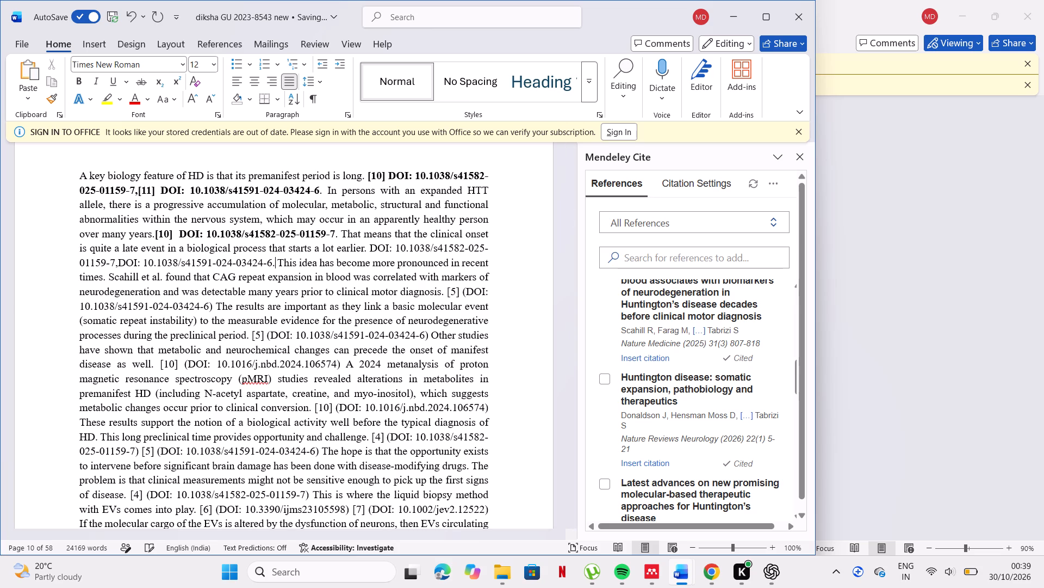
After "starts a lot earlier", insert the Donaldson et al. 2026 Mendeley citation before the first DOI and Scahill et al. 2025 before the second.
{"action": "left_click", "coordinate": [369, 246]}
{"action": "left_click", "coordinate": [631, 456]}
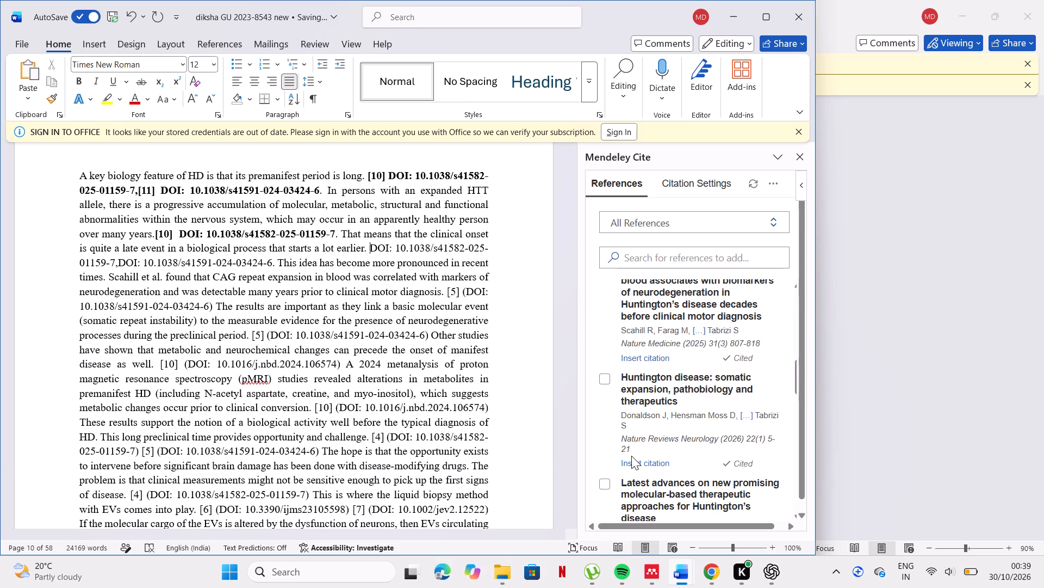
{"action": "left_click", "coordinate": [635, 461]}
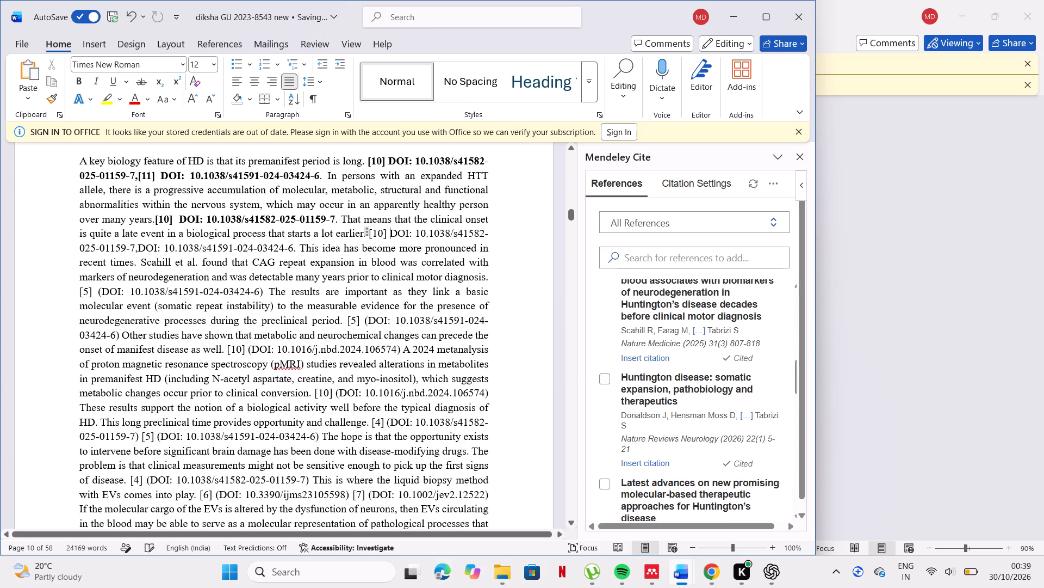
{"action": "left_click", "coordinate": [138, 251]}
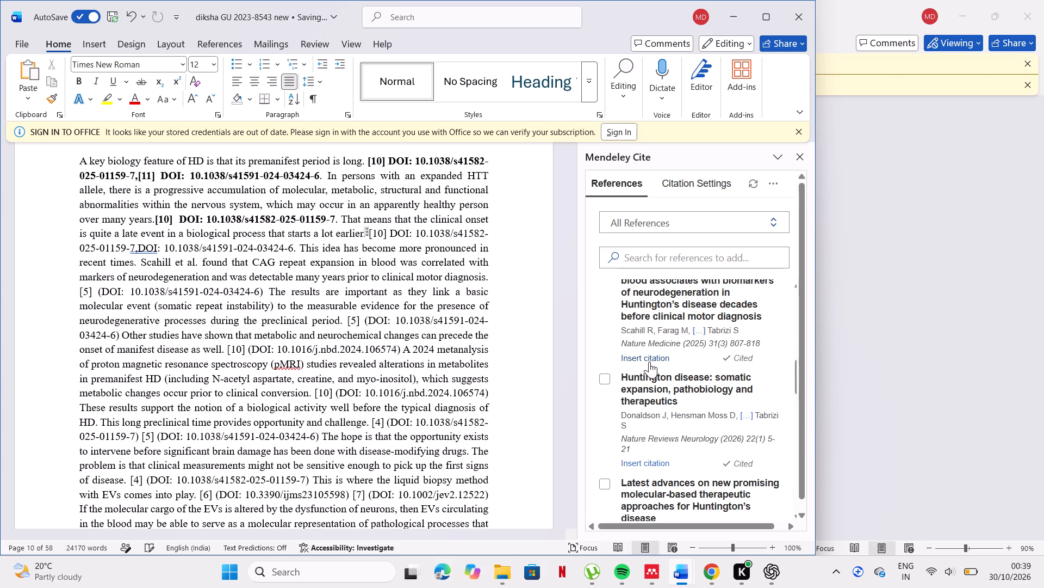
{"action": "left_click", "coordinate": [649, 362]}
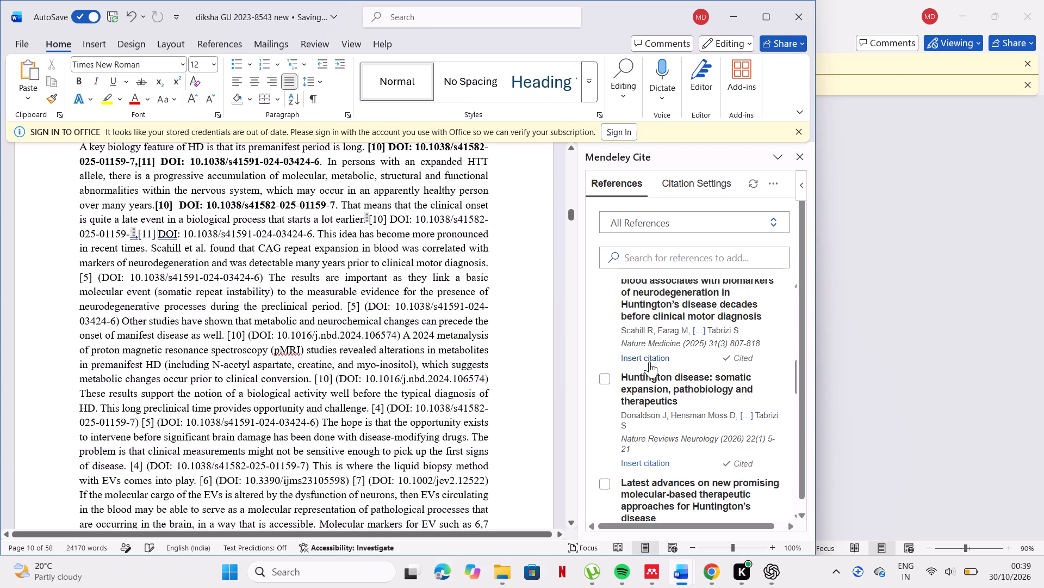
Bold both citations and their DOIs following "starts a lot earlier.".
{"action": "left_click_drag", "start_coordinate": [368, 219], "coordinate": [331, 237]}
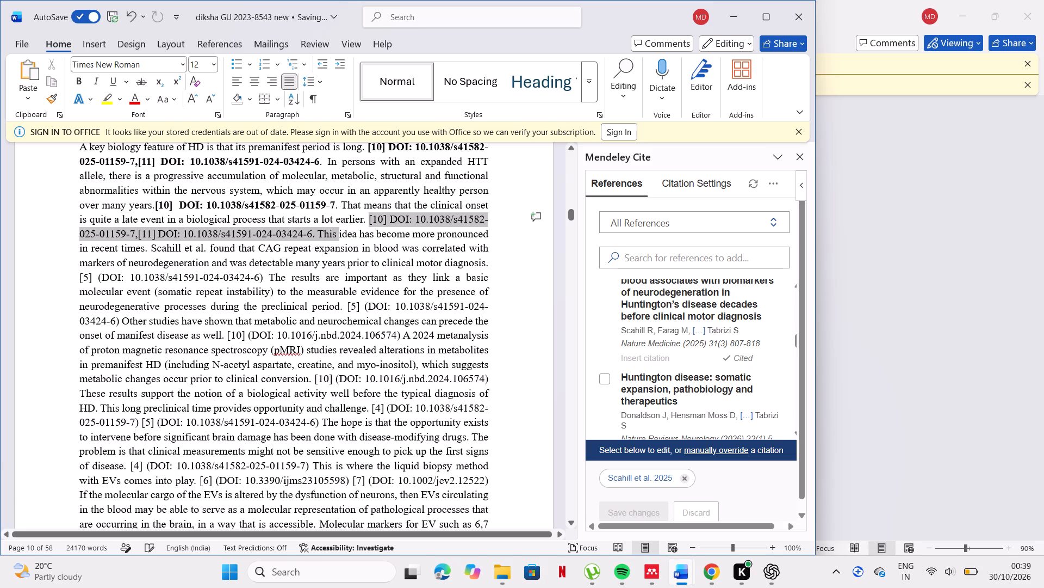
{"action": "left_click_drag", "start_coordinate": [331, 237], "coordinate": [315, 234]}
{"action": "left_click", "coordinate": [326, 212]}
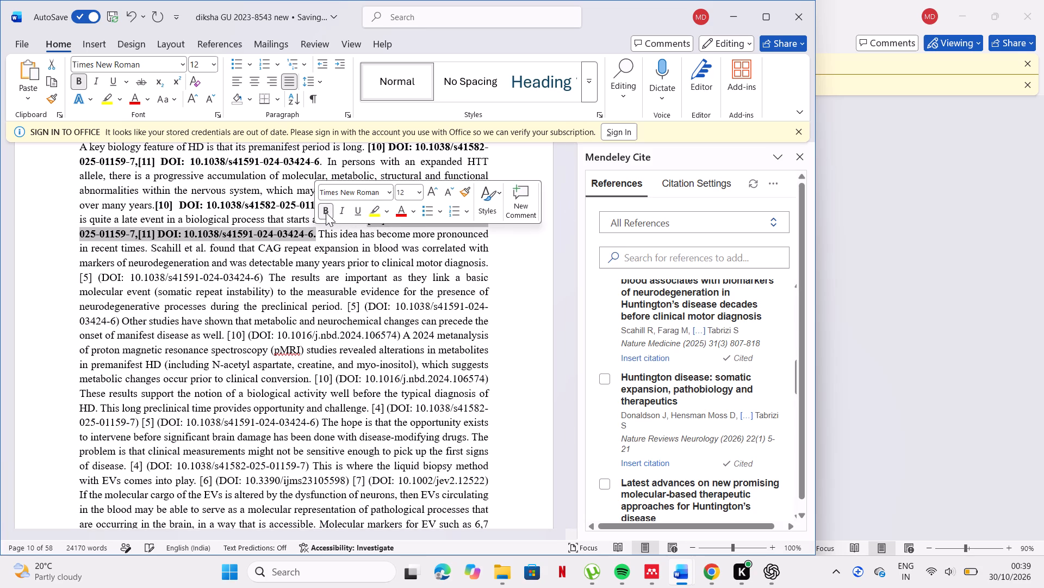
Replace the typed [5] and opening parenthesis after "prior to clinical motor diagnosis." with the Scahill et al. 2025 Mendeley citation.
{"action": "left_click", "coordinate": [386, 273]}
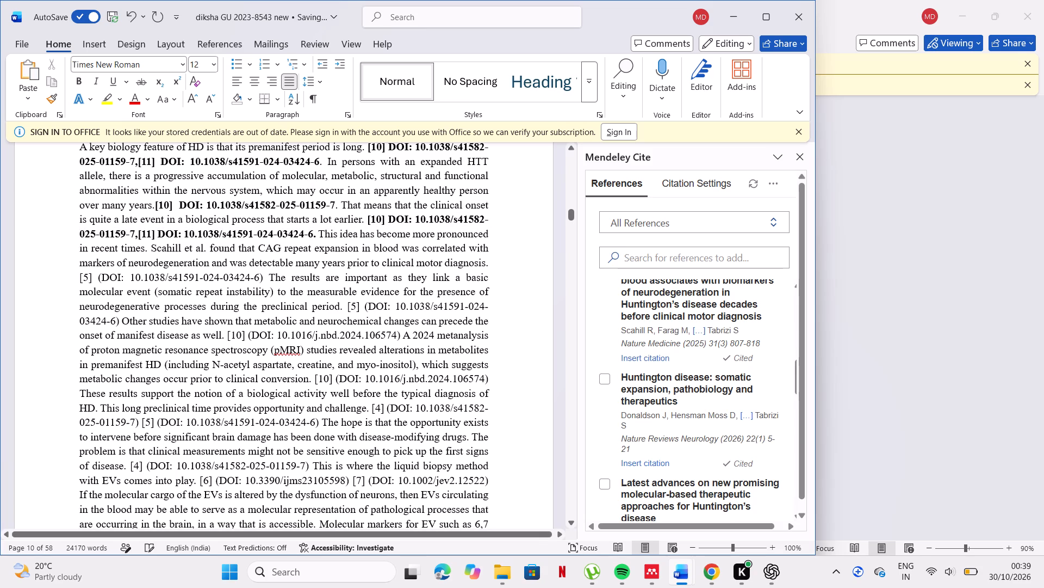
{"action": "left_click", "coordinate": [102, 275]}
{"action": "key", "text": "BackSpace"}
{"action": "key", "text": "BackSpace"}
{"action": "key", "text": "BackSpace"}
{"action": "key", "text": "BackSpace"}
{"action": "key", "text": "BackSpace"}
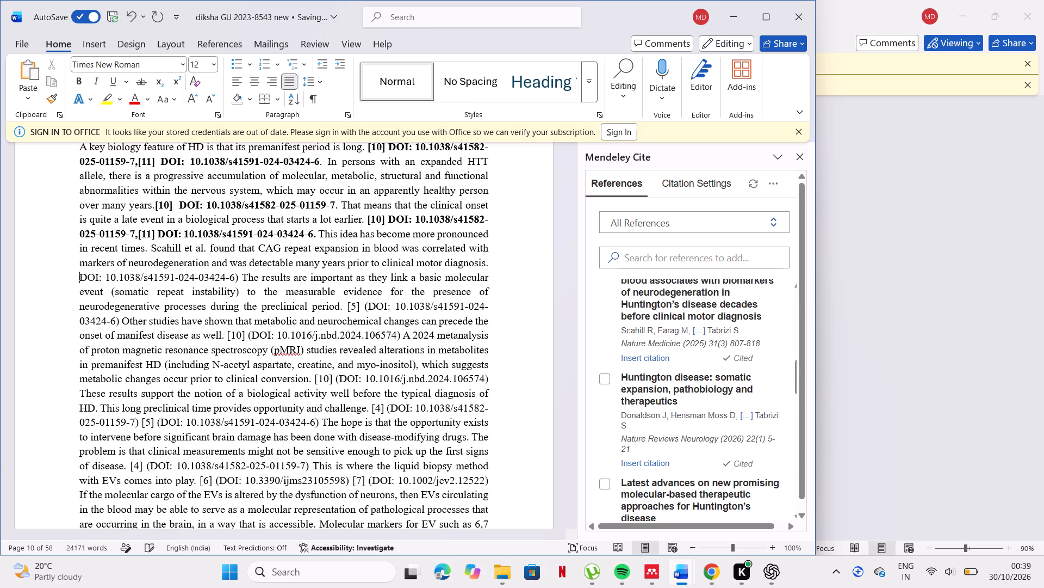
{"action": "left_click", "coordinate": [631, 361]}
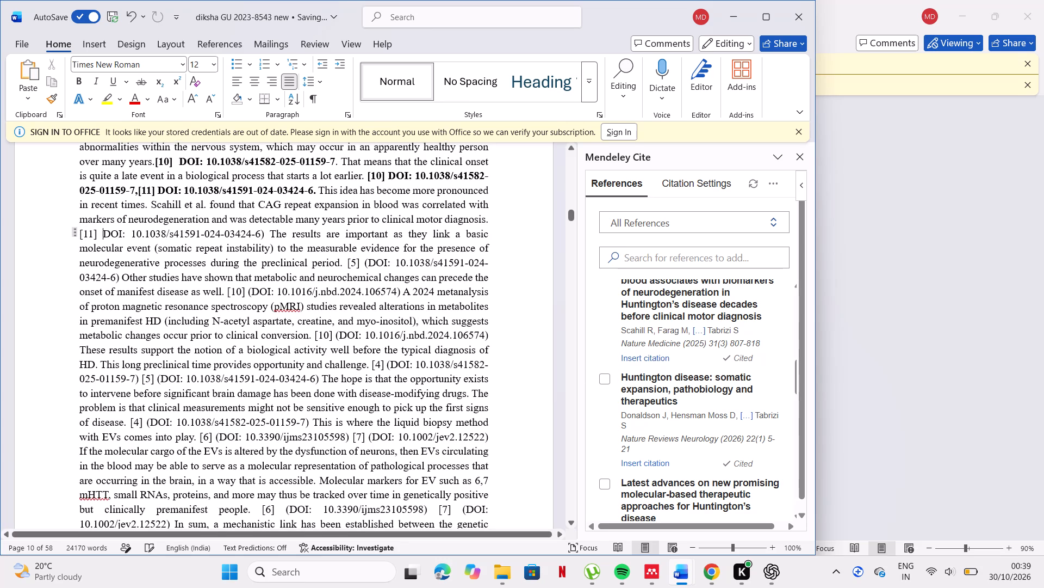
Replace the closing parenthesis of the DOI after "prior to clinical motor diagnosis" with a period and bold its citation and DOI.
{"action": "left_click", "coordinate": [265, 229]}
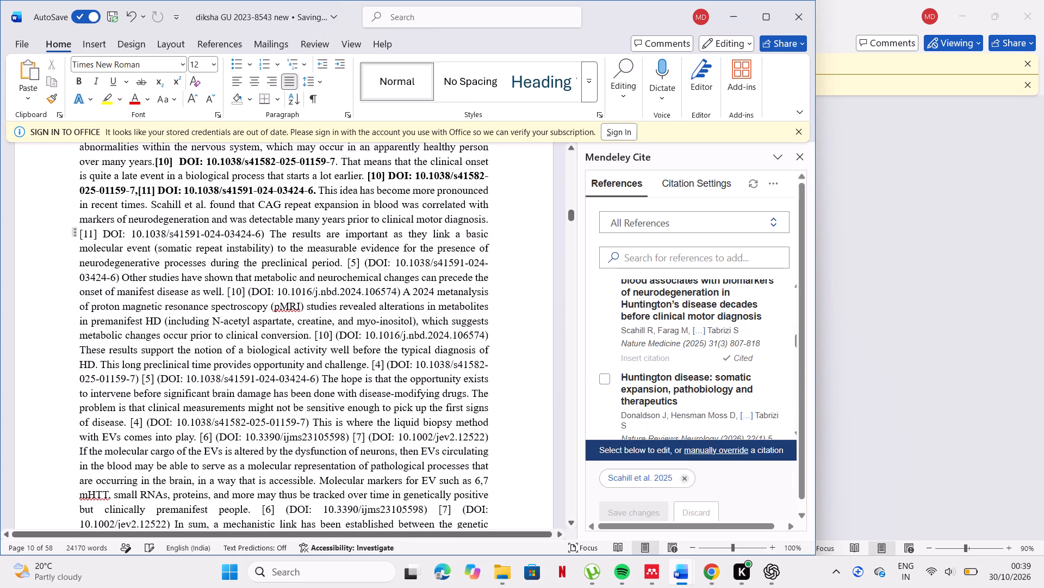
{"action": "key", "text": "BackSpace"}
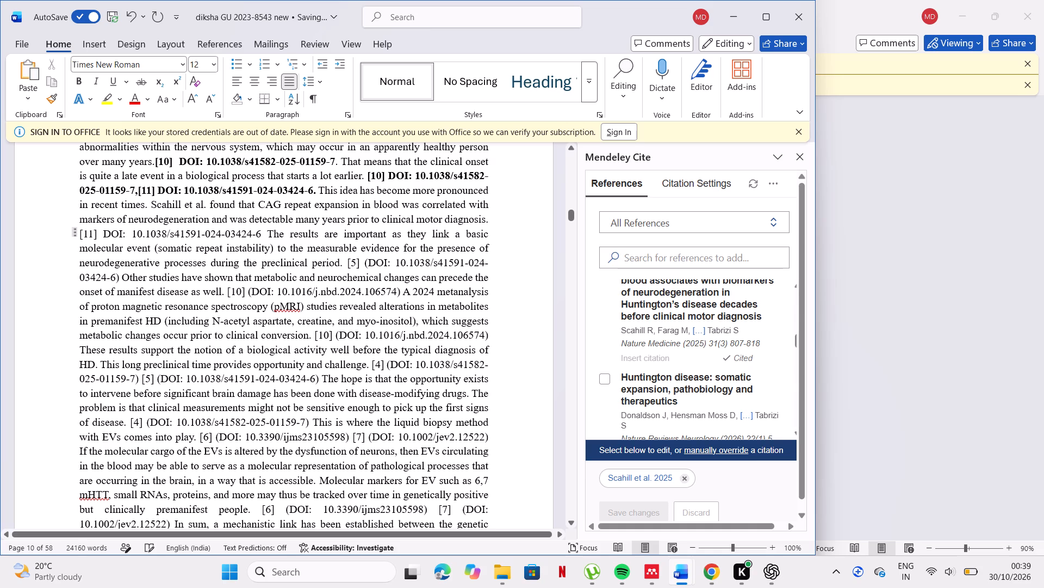
{"action": "key", "text": "period"}
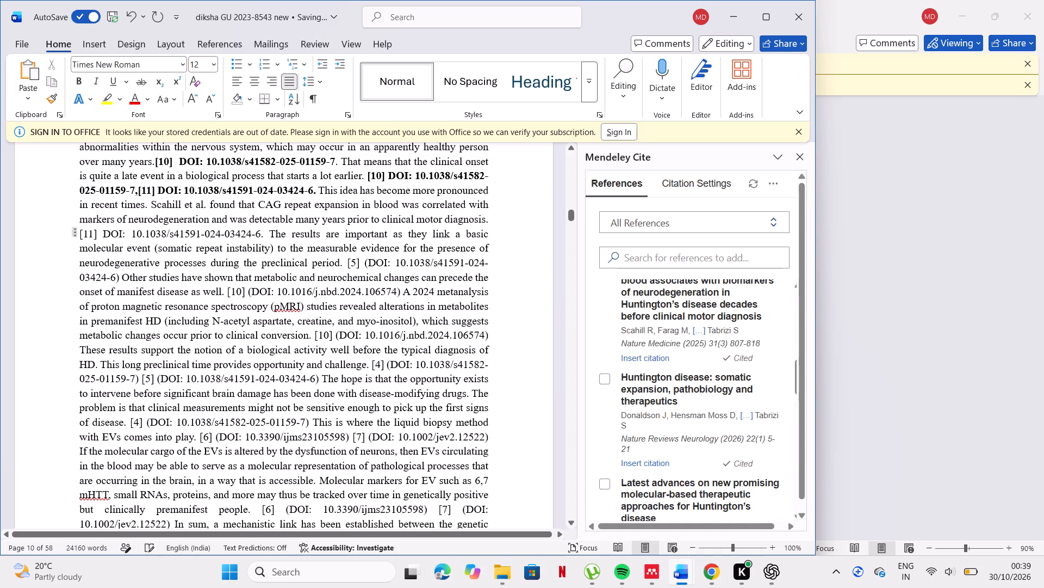
{"action": "left_click_drag", "start_coordinate": [82, 235], "coordinate": [269, 232]}
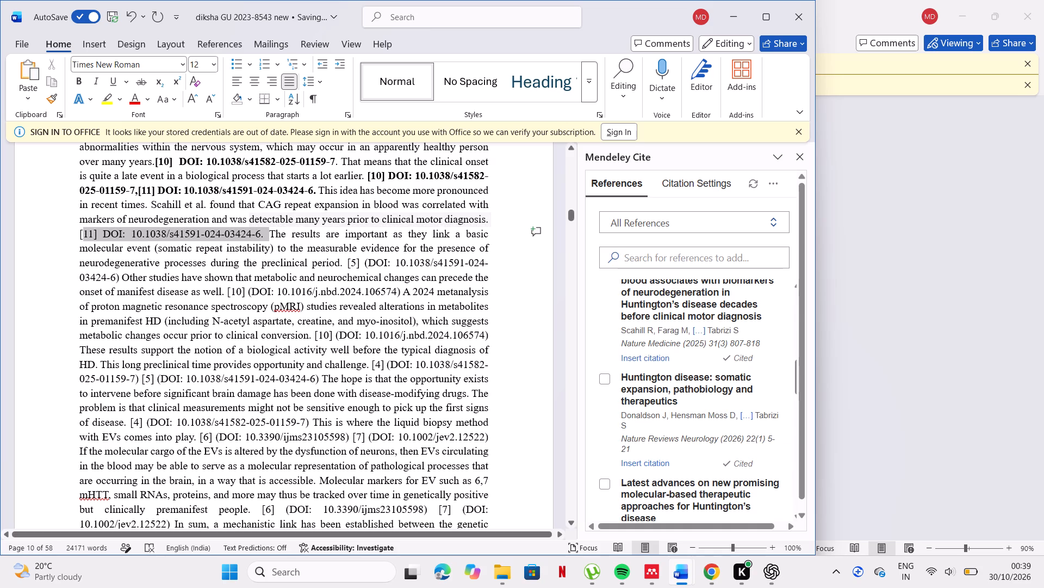
{"action": "left_click", "coordinate": [284, 211]}
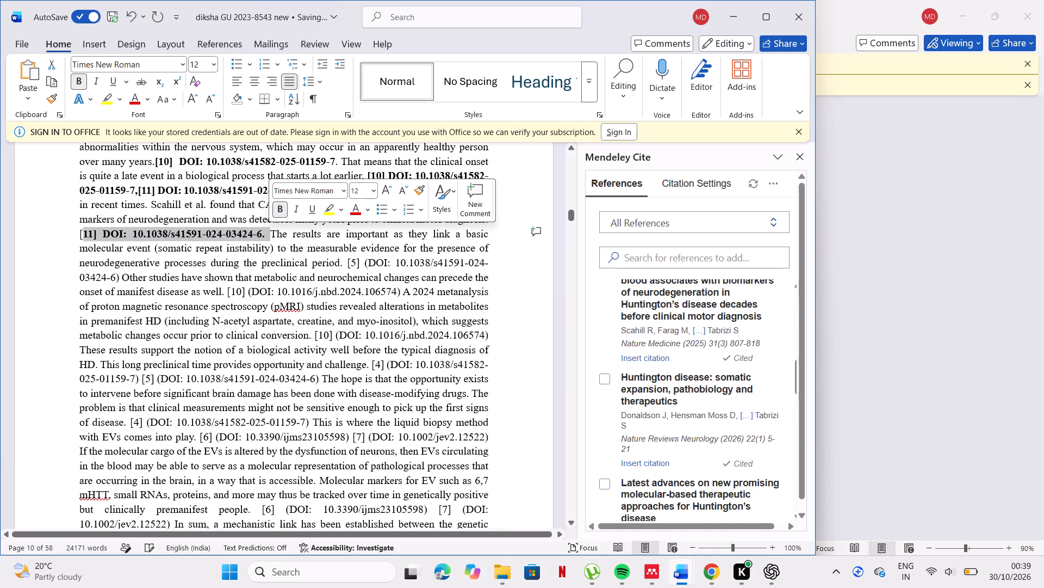
{"action": "left_click_drag", "start_coordinate": [77, 231], "coordinate": [80, 232]}
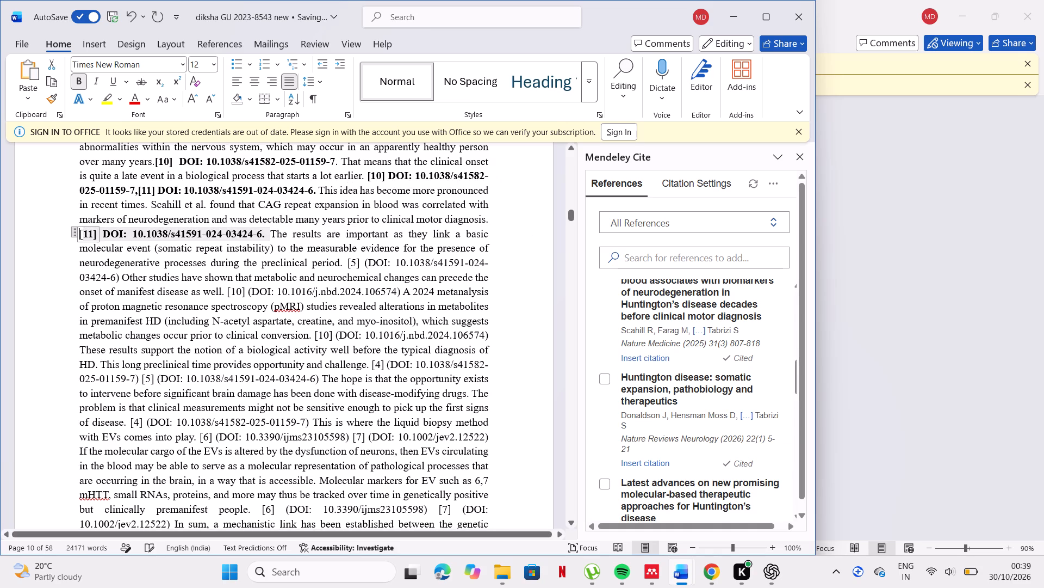
{"action": "left_click_drag", "start_coordinate": [80, 232], "coordinate": [83, 232]}
{"action": "left_click", "coordinate": [92, 211]}
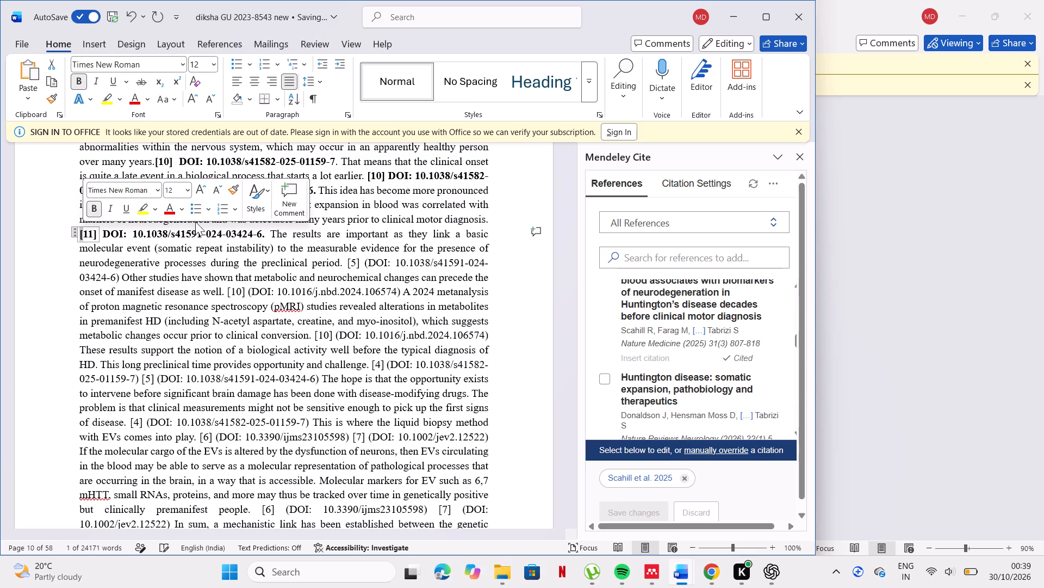
Replace the typed [5] and opening parenthesis after "during the preclinical period." with the Scahill et al. 2025 Mendeley citation.
{"action": "left_click", "coordinate": [361, 261]}
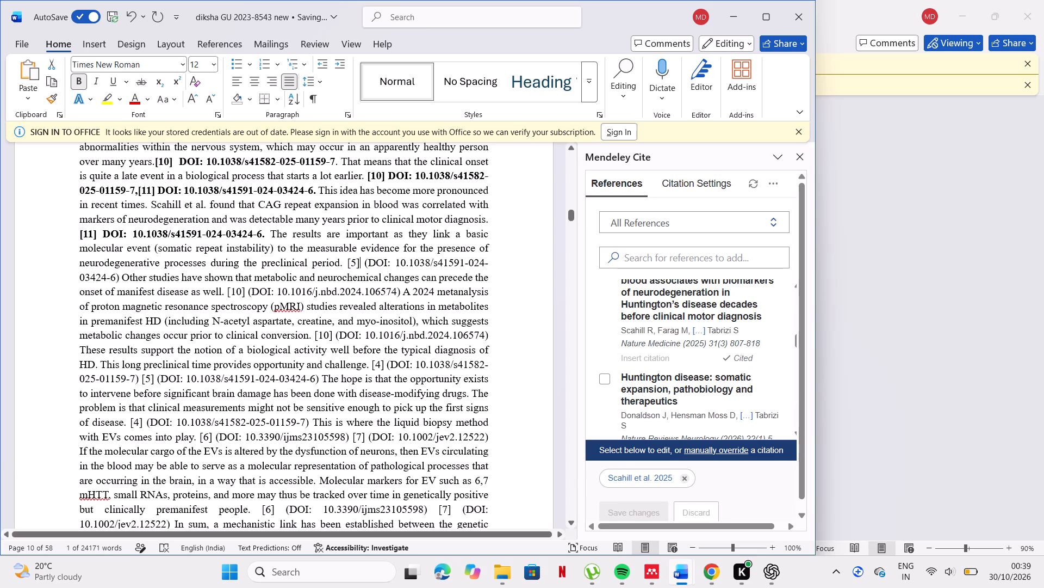
{"action": "left_click_drag", "start_coordinate": [361, 261], "coordinate": [363, 264]}
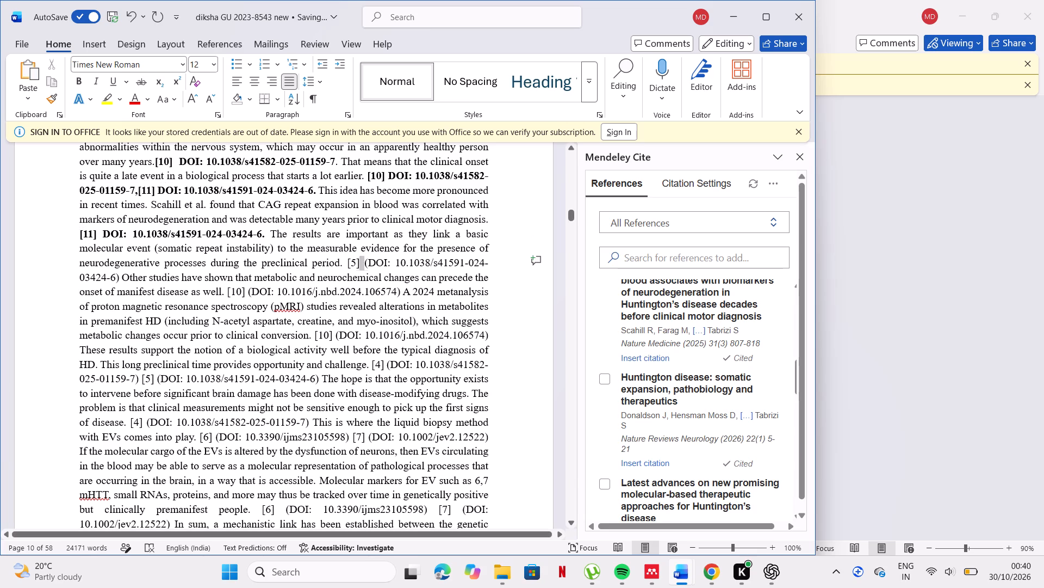
{"action": "left_click_drag", "start_coordinate": [363, 264], "coordinate": [372, 264]}
{"action": "left_click_drag", "start_coordinate": [369, 264], "coordinate": [368, 264]}
{"action": "left_click_drag", "start_coordinate": [368, 264], "coordinate": [360, 264]}
{"action": "left_click_drag", "start_coordinate": [367, 262], "coordinate": [346, 264]}
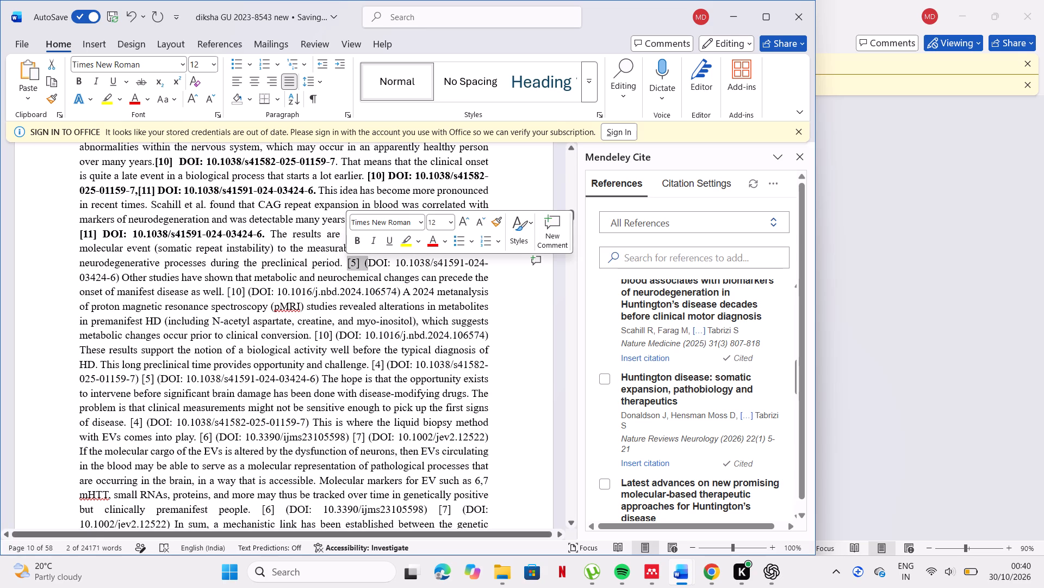
{"action": "key", "text": "BackSpace"}
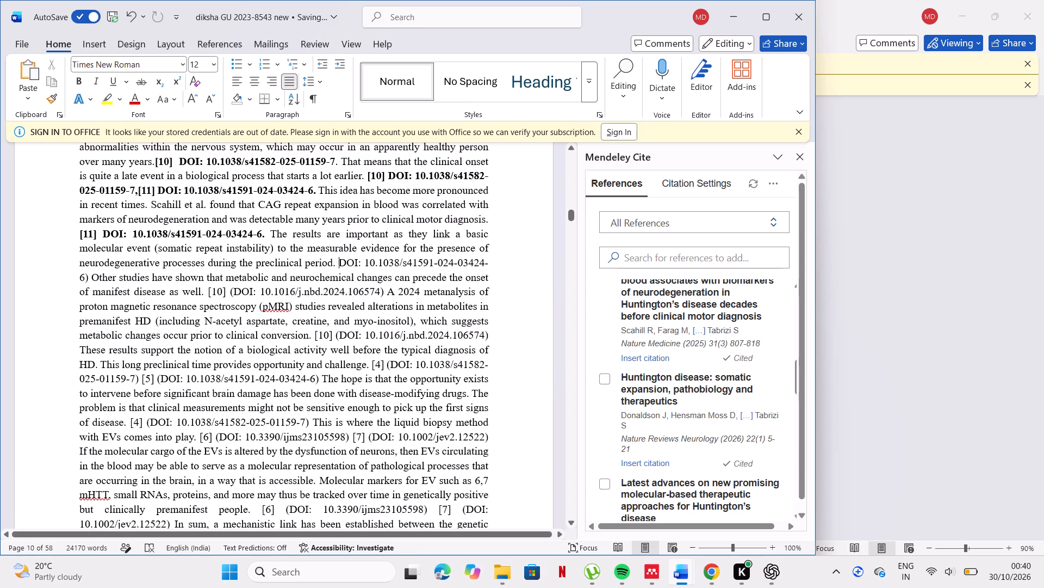
{"action": "left_click", "coordinate": [659, 352]}
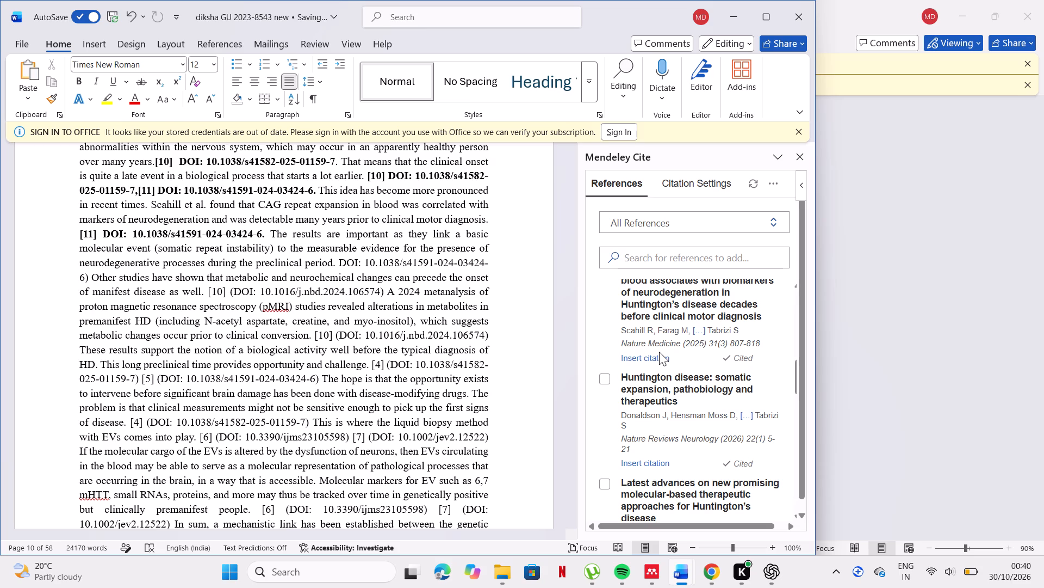
{"action": "left_click", "coordinate": [658, 358]}
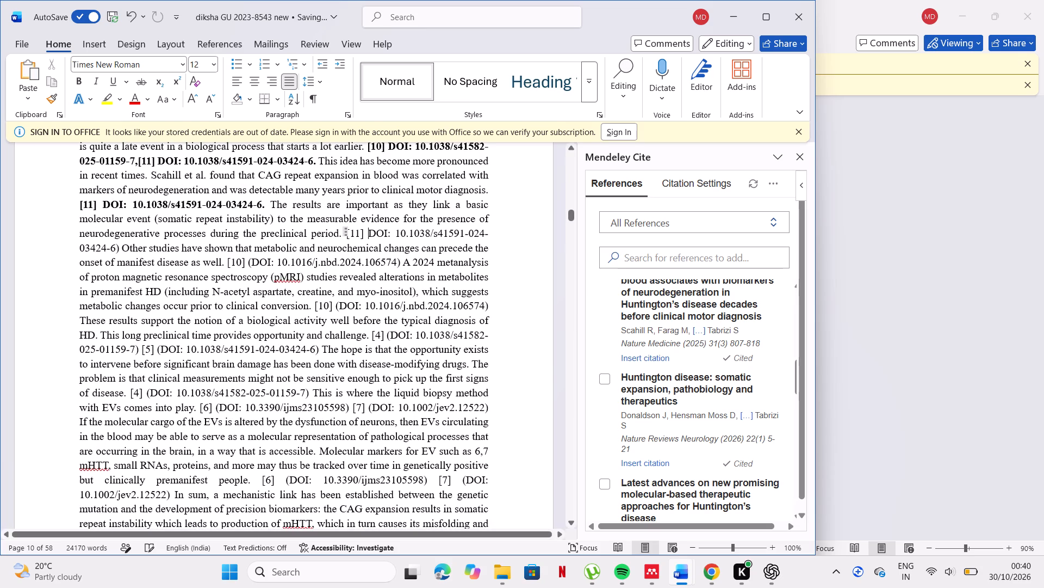
Bold the citation and DOI after "during the preclinical period" and replace the closing parenthesis with a period.
{"action": "left_click_drag", "start_coordinate": [349, 234], "coordinate": [268, 263]}
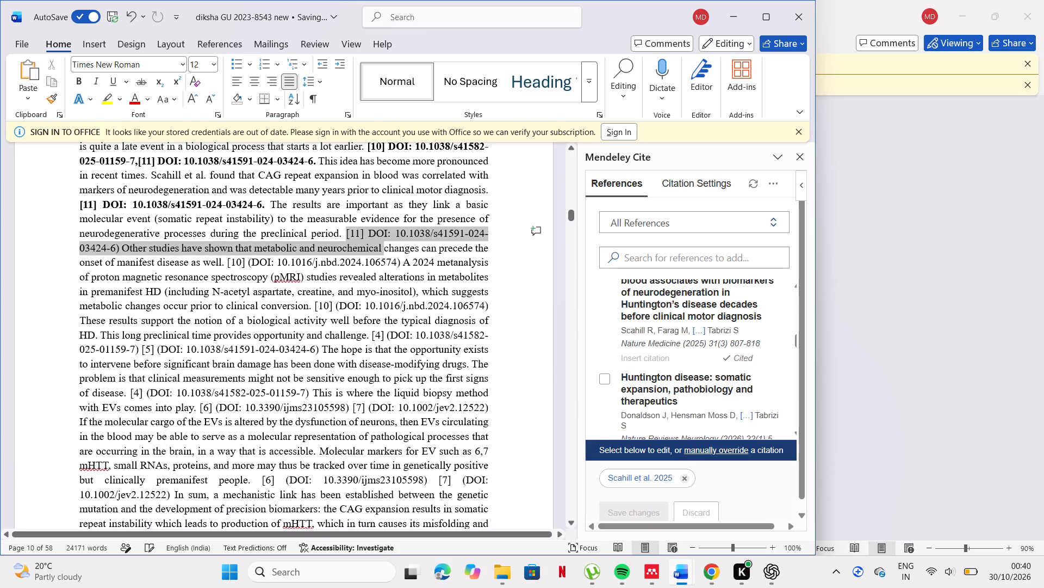
{"action": "left_click_drag", "start_coordinate": [268, 263], "coordinate": [116, 249]}
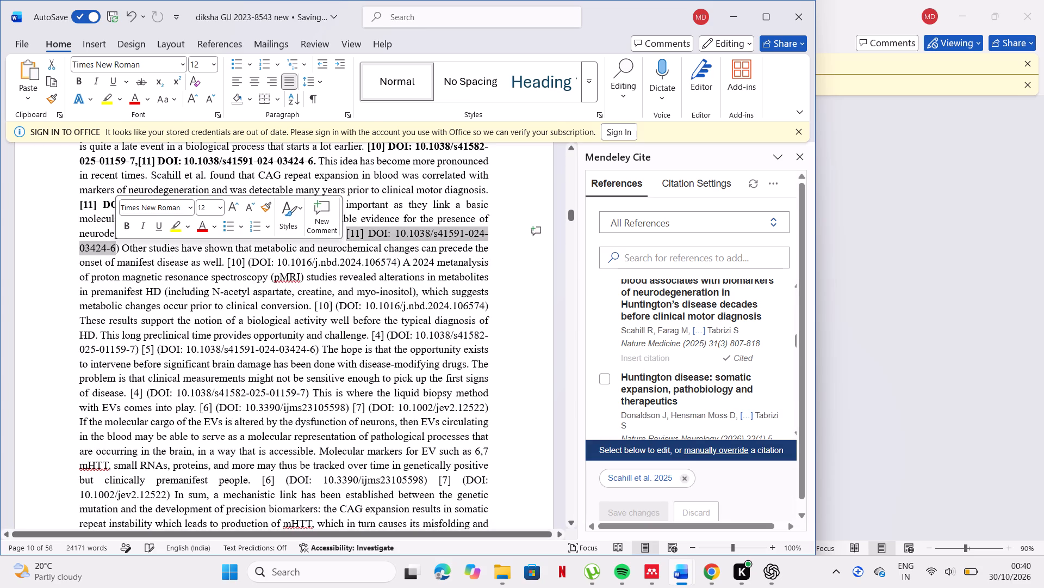
{"action": "left_click", "coordinate": [126, 226]}
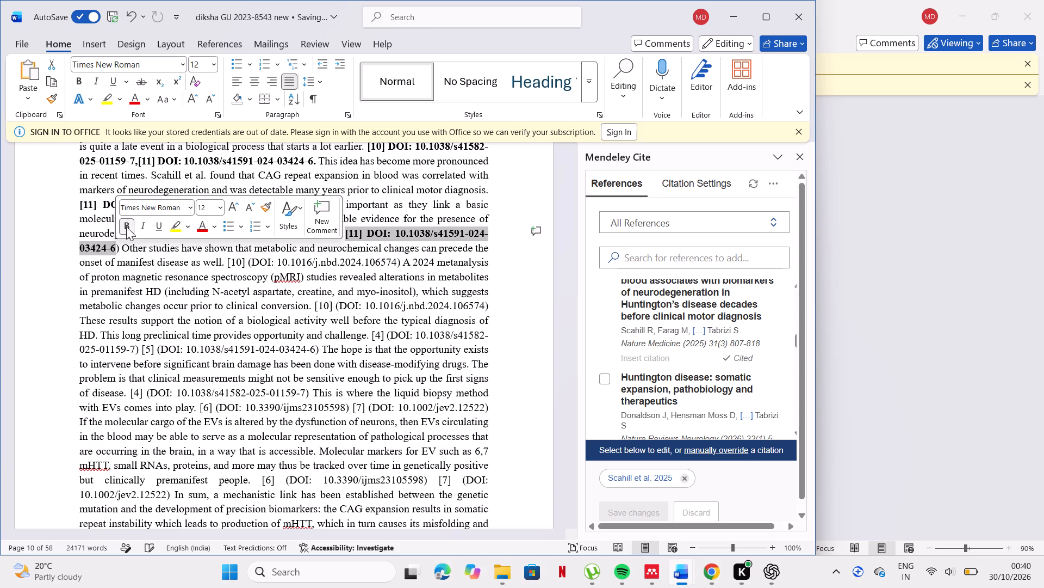
{"action": "left_click", "coordinate": [122, 250]}
{"action": "key", "text": "BackSpace"}
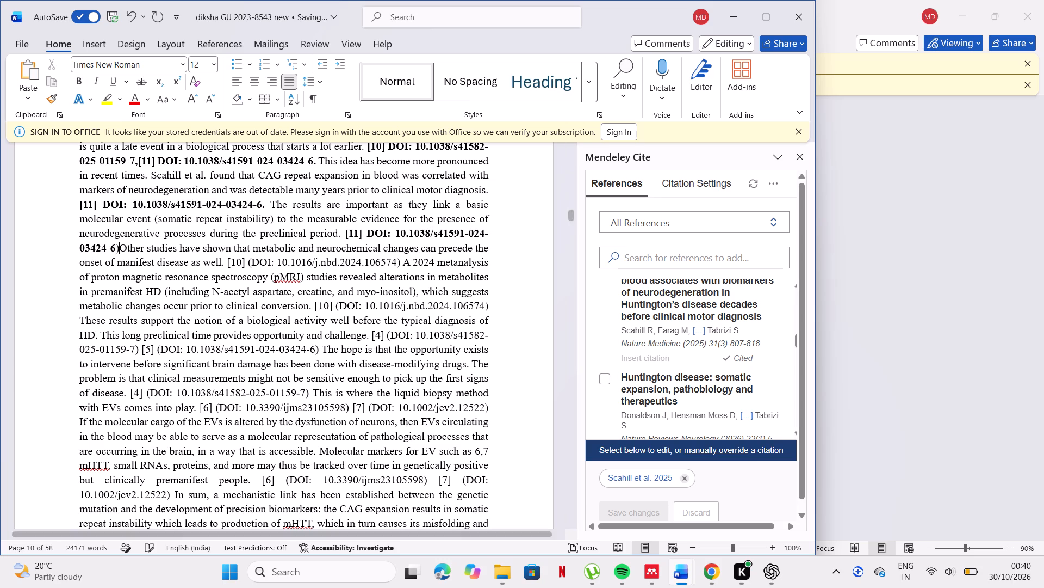
{"action": "key", "text": "BackSpace"}
{"action": "key", "text": "period"}
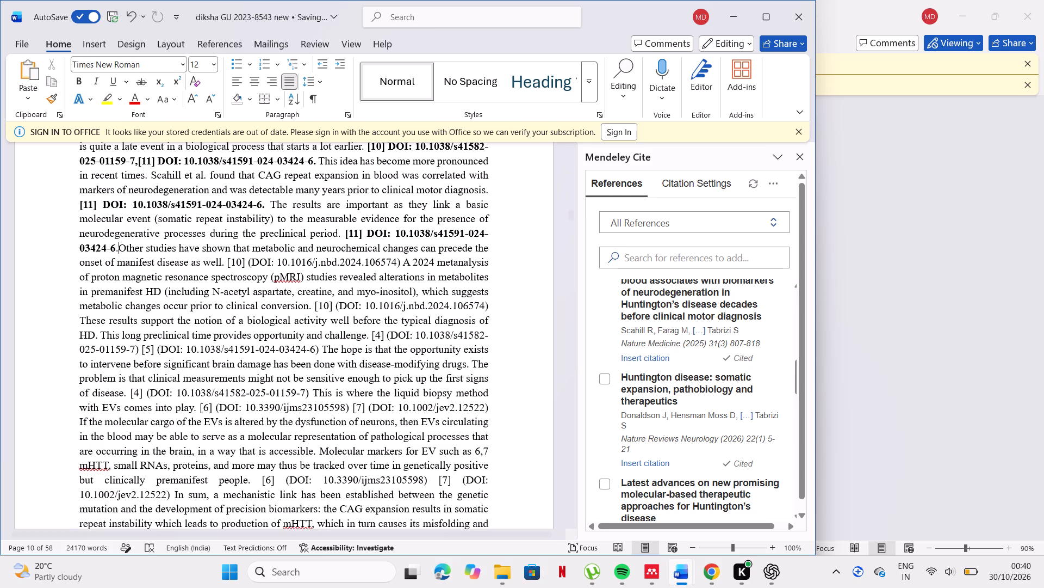
Replace the typed [10] and opening parenthesis after "onset of manifest disease as well." with the Jing et al. 2024 Mendeley citation.
{"action": "left_click", "coordinate": [237, 260]}
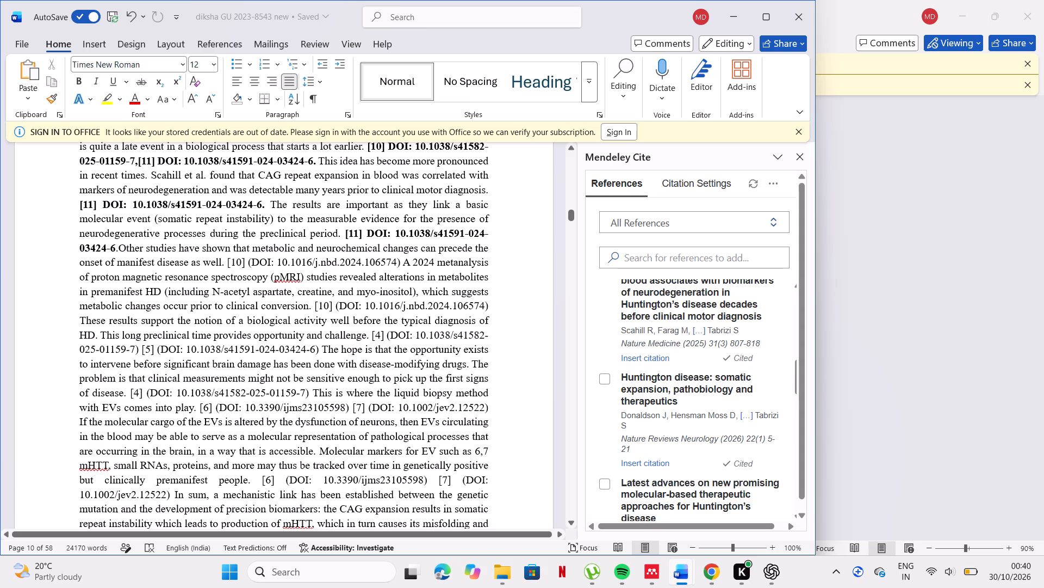
{"action": "scroll", "coordinate": [423, 284], "scroll_direction": "up", "scroll_amount": 1}
{"action": "scroll", "coordinate": [682, 345], "scroll_direction": "up", "scroll_amount": 1}
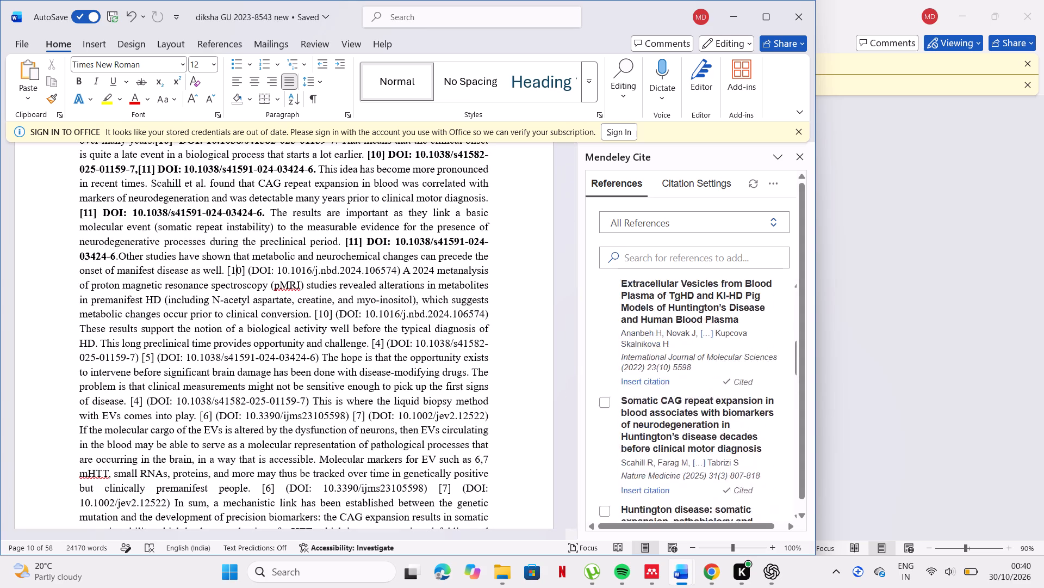
{"action": "scroll", "coordinate": [682, 345], "scroll_direction": "up", "scroll_amount": 2}
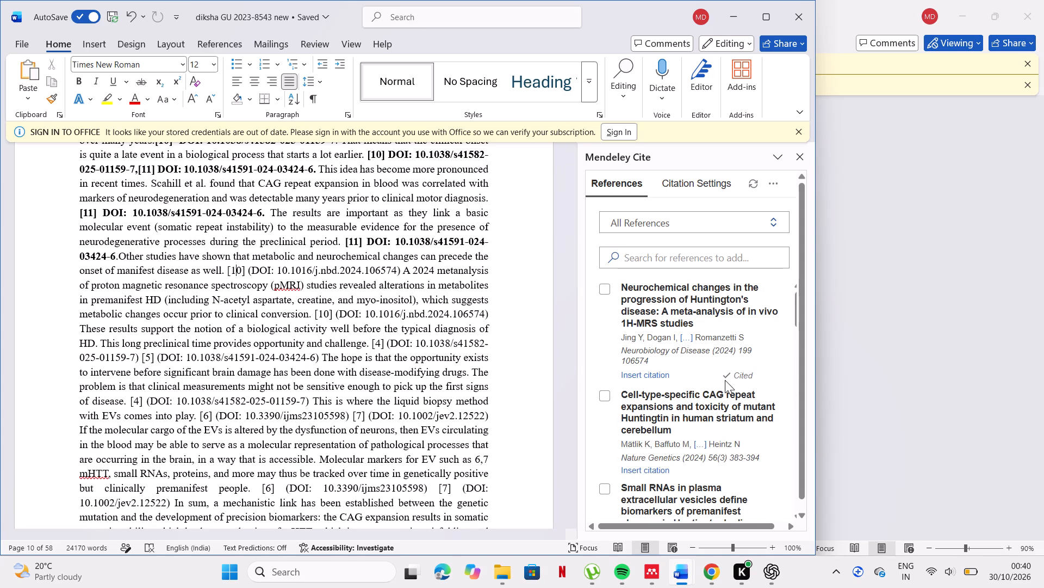
{"action": "left_click", "coordinate": [250, 271]}
{"action": "key", "text": "BackSpace"}
{"action": "key", "text": "BackSpace"}
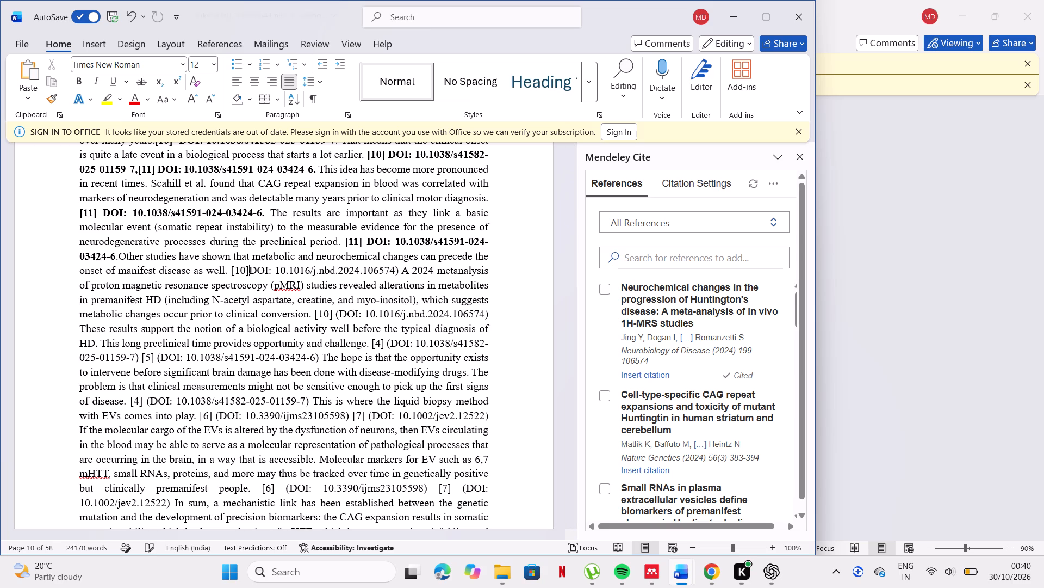
{"action": "key", "text": "BackSpace"}
{"action": "key", "text": "BackSpace"}
{"action": "key", "text": "BackSpace"}
{"action": "key", "text": "BackSpace"}
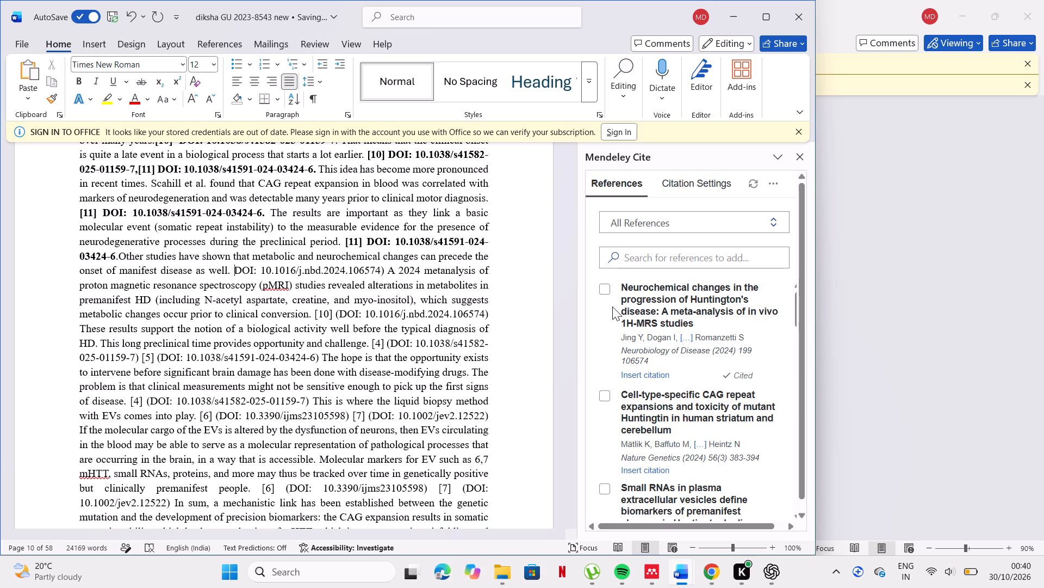
{"action": "left_click", "coordinate": [605, 281]}
{"action": "left_click", "coordinate": [663, 372]}
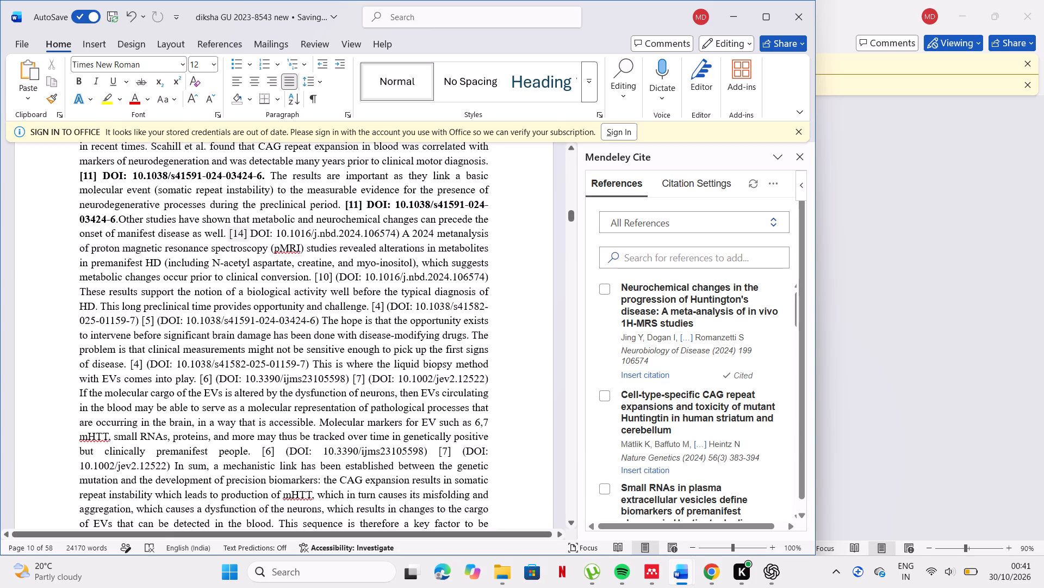
Bold the citation and DOI after "onset of manifest disease as well" and replace the closing parenthesis with a period.
{"action": "left_click_drag", "start_coordinate": [231, 228], "coordinate": [396, 231]}
{"action": "left_click", "coordinate": [409, 206]}
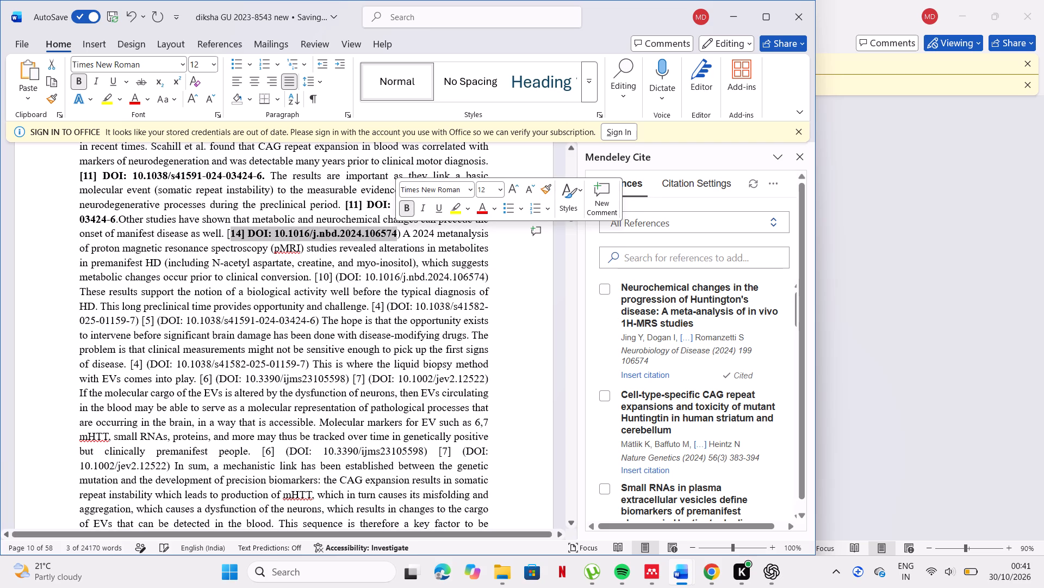
{"action": "left_click", "coordinate": [399, 236]}
{"action": "key", "text": "BackSpace"}
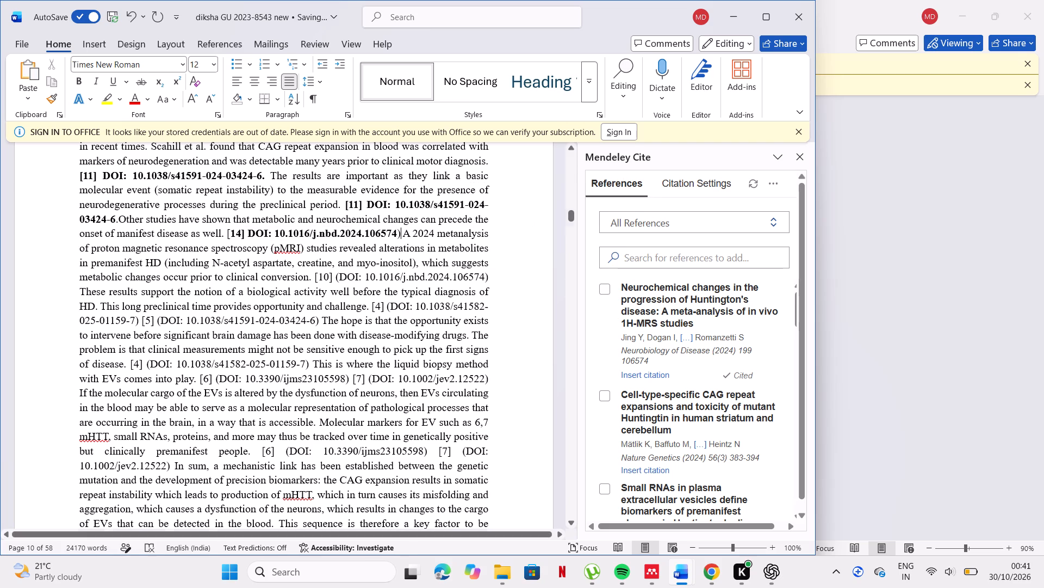
{"action": "key", "text": "period"}
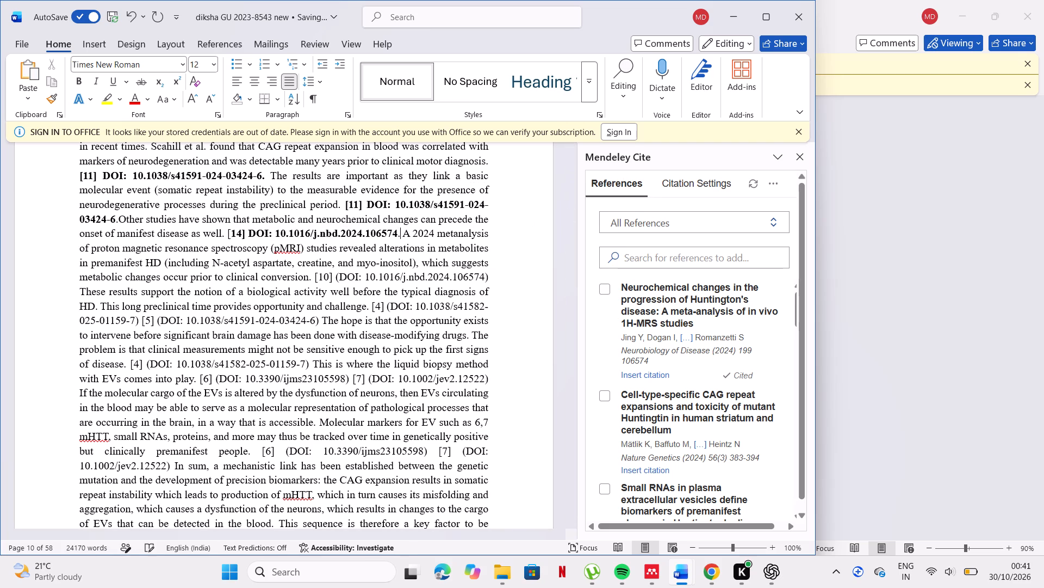
Ignore the spelling flag on "pMRI" in the magnetic resonance spectroscopy sentence.
{"action": "left_click", "coordinate": [285, 247]}
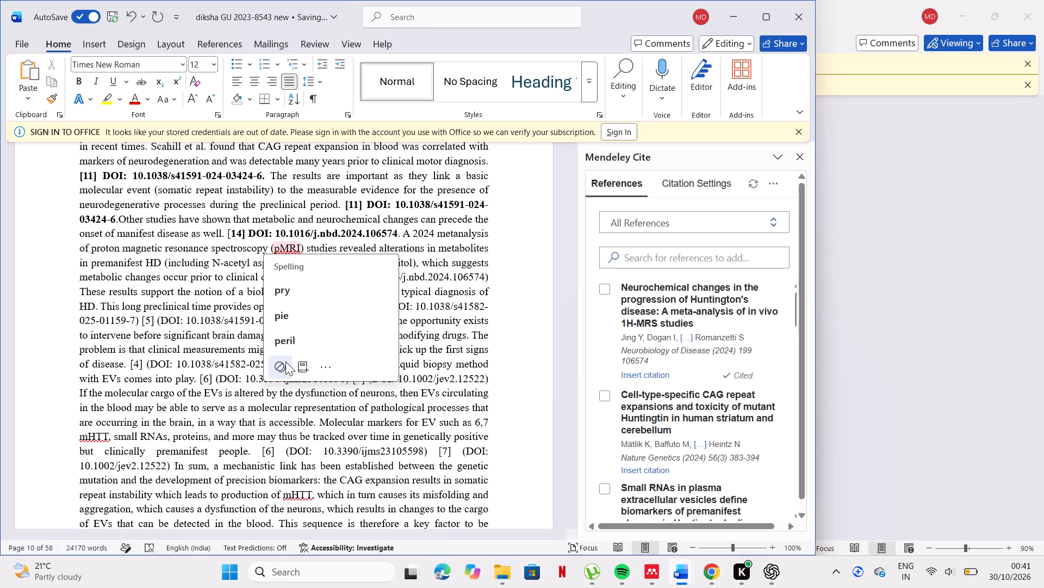
{"action": "left_click", "coordinate": [285, 362]}
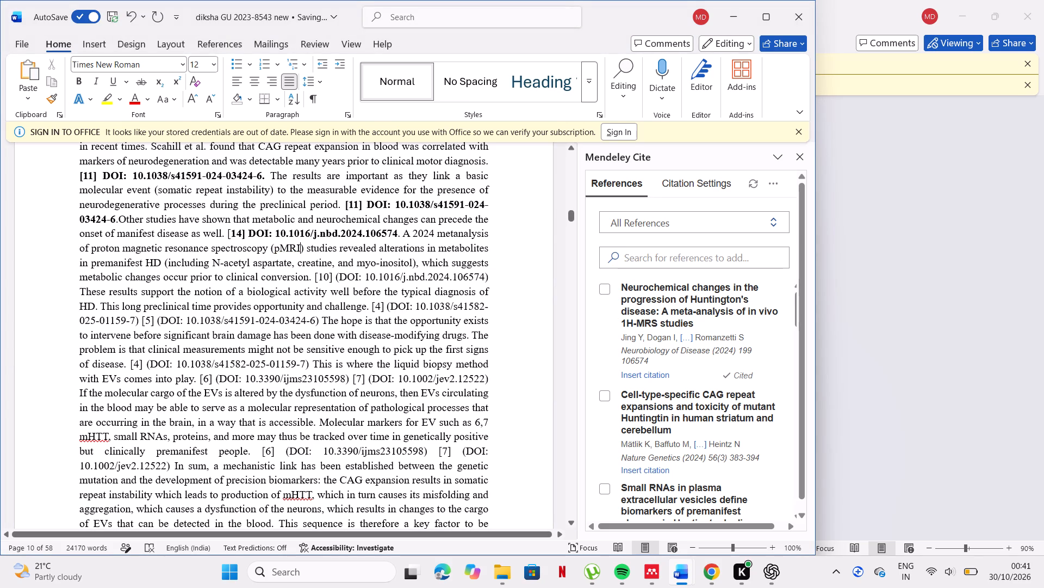
Replace the typed [10] and opening parenthesis after "prior to clinical conversion." with the Jing et al. 2024 Mendeley citation.
{"action": "left_click", "coordinate": [338, 280]}
{"action": "key", "text": "BackSpace"}
{"action": "key", "text": "BackSpace"}
{"action": "key", "text": "BackSpace"}
{"action": "key", "text": "BackSpace"}
{"action": "key", "text": "BackSpace"}
{"action": "key", "text": "BackSpace"}
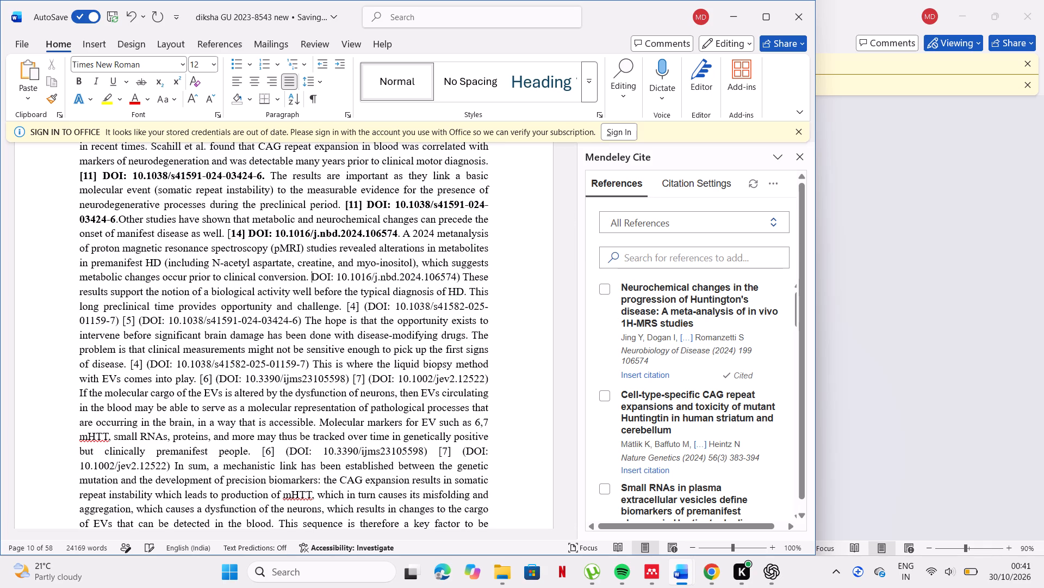
{"action": "left_click", "coordinate": [645, 371]}
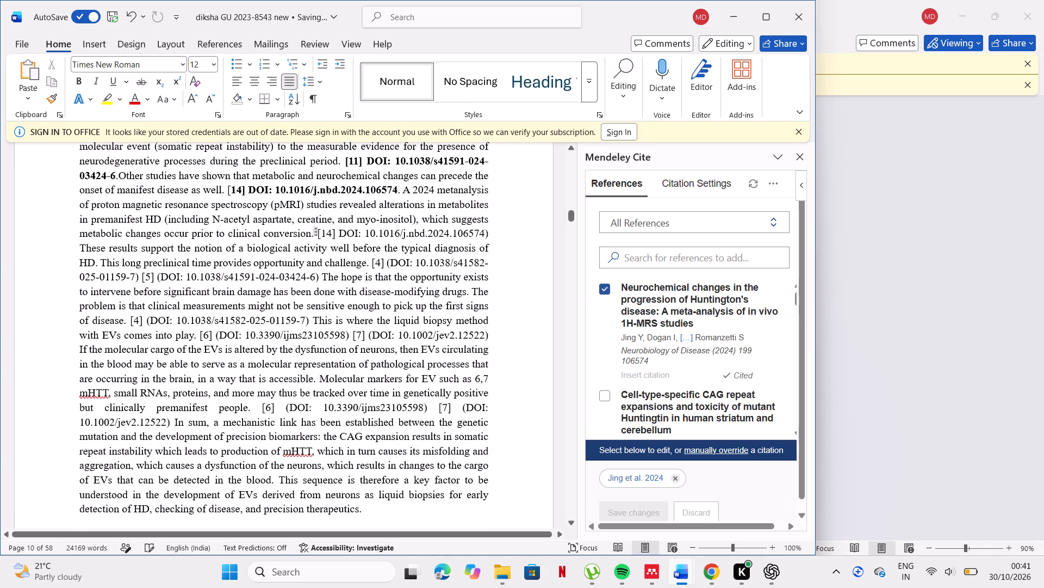
Bold the citation and DOI after "prior to clinical conversion" and replace the closing parenthesis with a period.
{"action": "left_click_drag", "start_coordinate": [316, 231], "coordinate": [475, 237]}
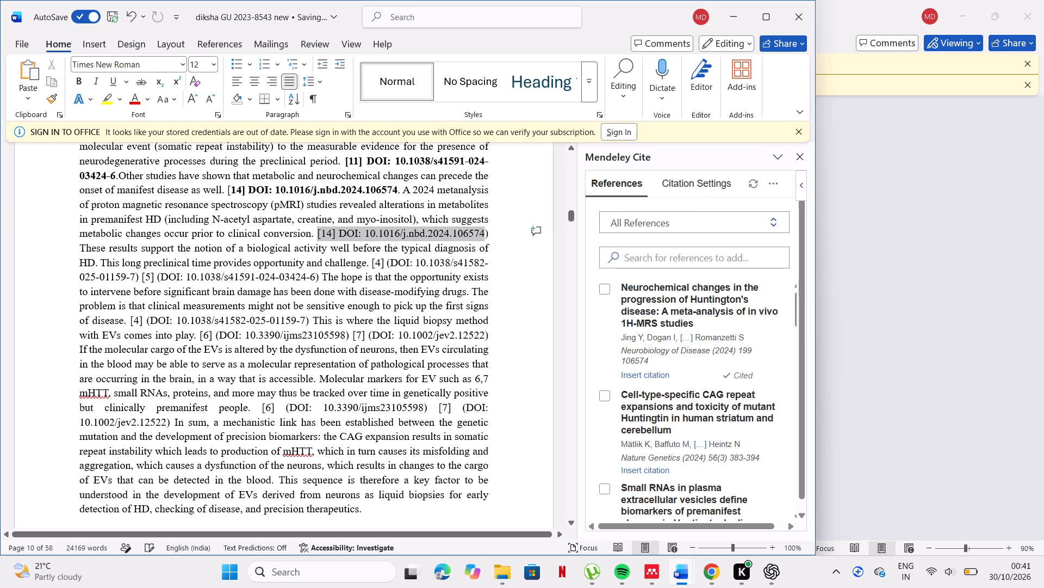
{"action": "left_click_drag", "start_coordinate": [475, 237], "coordinate": [475, 237]}
{"action": "left_click", "coordinate": [488, 220]}
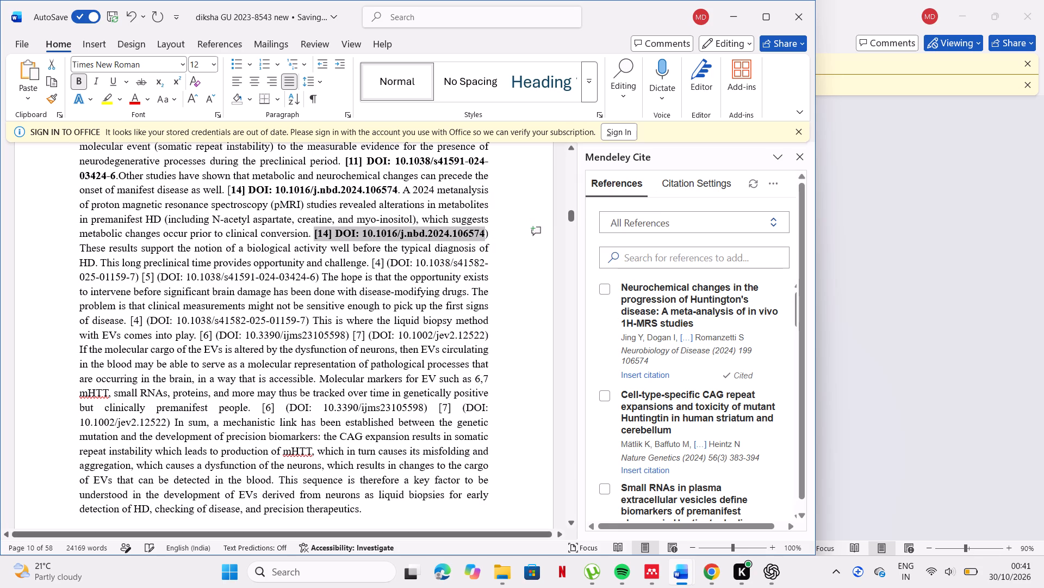
{"action": "left_click", "coordinate": [490, 230]}
{"action": "key", "text": "BackSpace"}
{"action": "key", "text": "BackSpace"}
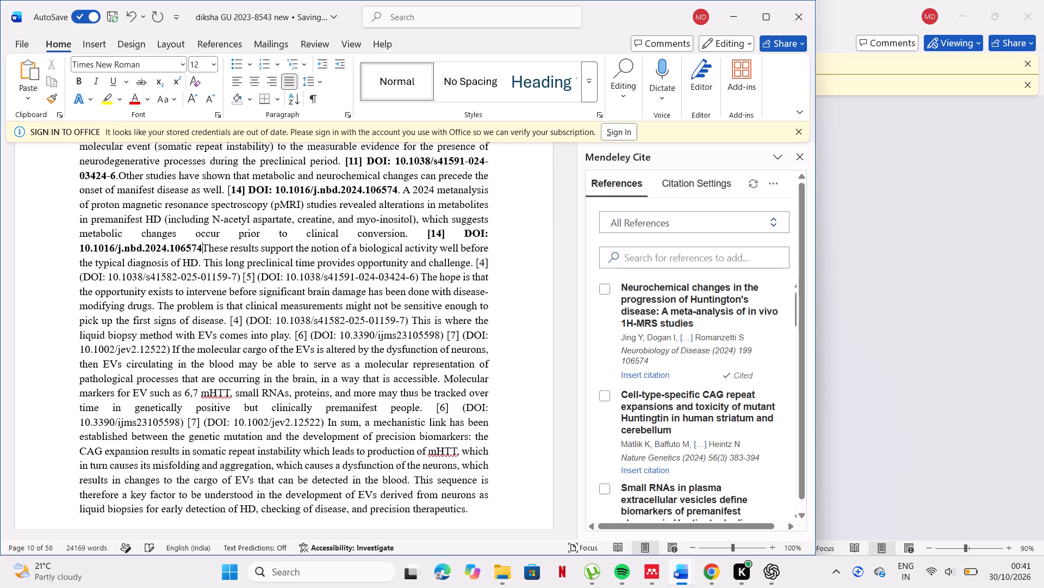
{"action": "key", "text": "period"}
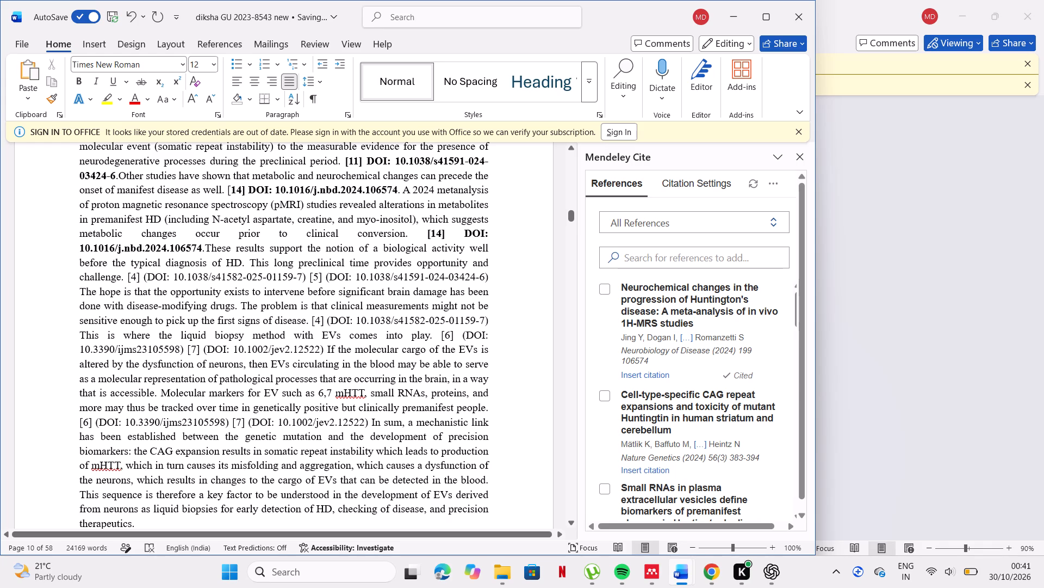
Replace the typed [4] and opening parenthesis after "provides opportunity and challenge." with the Donaldson et al. 2026 Mendeley citation.
{"action": "left_click", "coordinate": [147, 281]}
{"action": "key", "text": "BackSpace"}
{"action": "key", "text": "BackSpace"}
{"action": "key", "text": "BackSpace"}
{"action": "key", "text": "BackSpace"}
{"action": "key", "text": "BackSpace"}
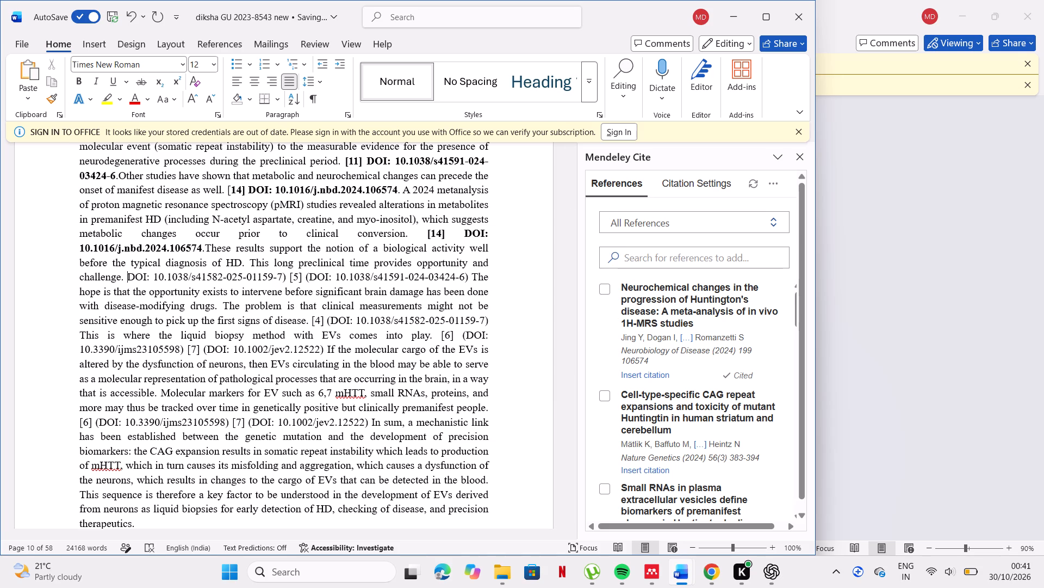
{"action": "scroll", "coordinate": [722, 397], "scroll_direction": "down", "scroll_amount": 11}
{"action": "scroll", "coordinate": [722, 397], "scroll_direction": "up", "scroll_amount": 1}
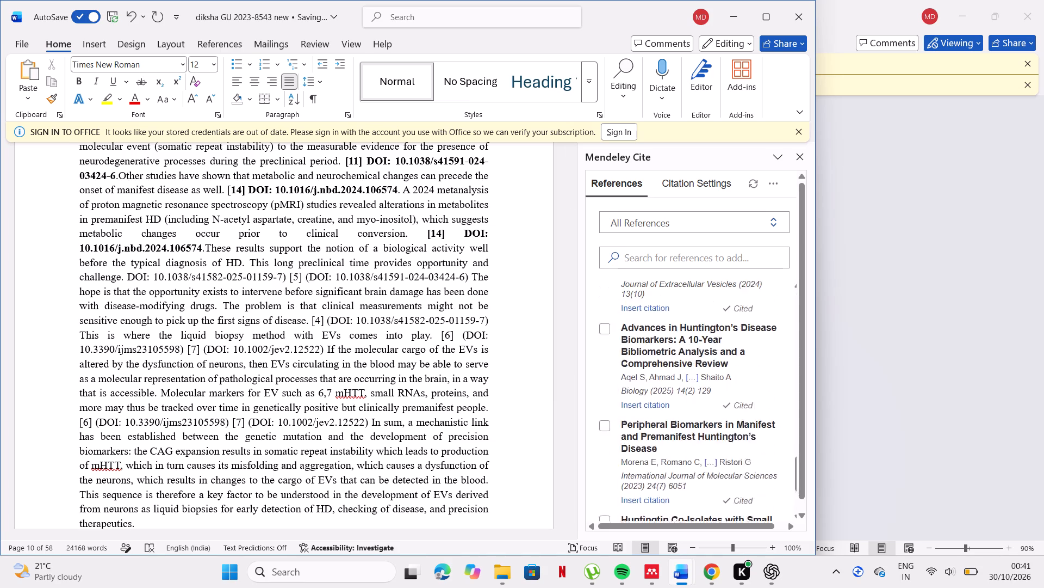
{"action": "scroll", "coordinate": [722, 397], "scroll_direction": "up", "scroll_amount": 2}
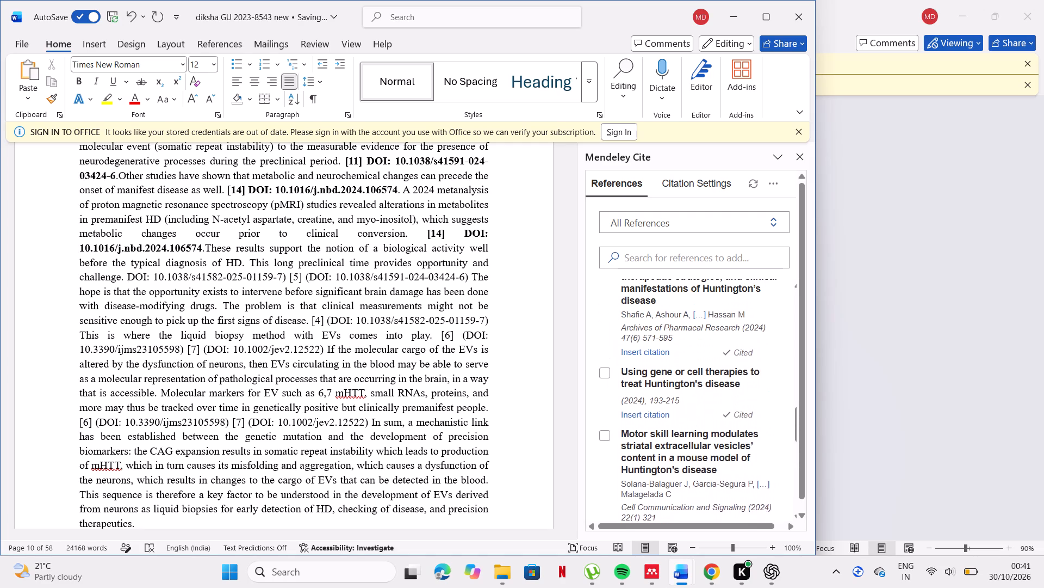
{"action": "scroll", "coordinate": [722, 397], "scroll_direction": "up", "scroll_amount": 2}
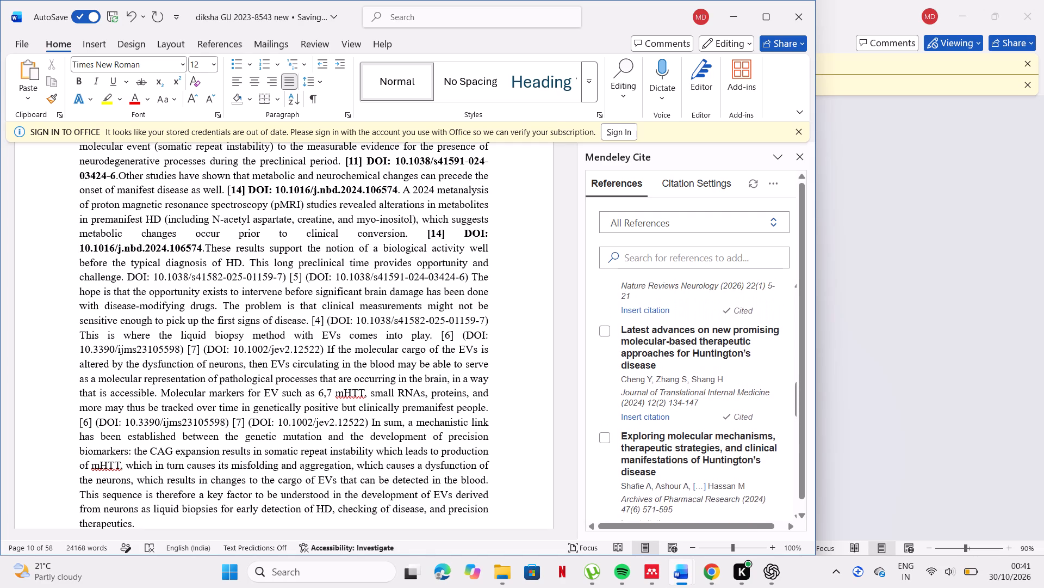
{"action": "scroll", "coordinate": [722, 397], "scroll_direction": "up", "scroll_amount": 1}
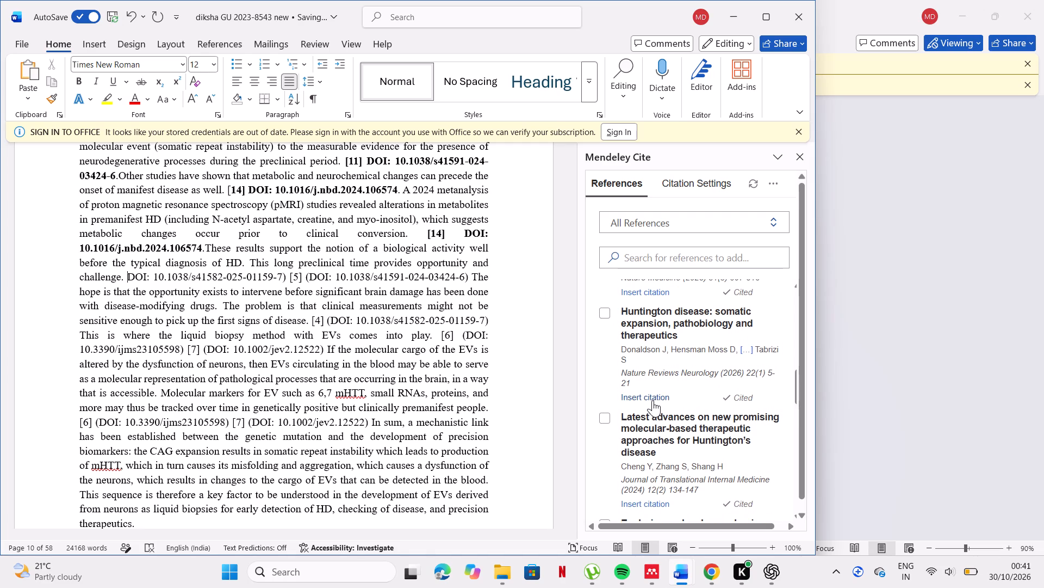
{"action": "left_click", "coordinate": [650, 399]}
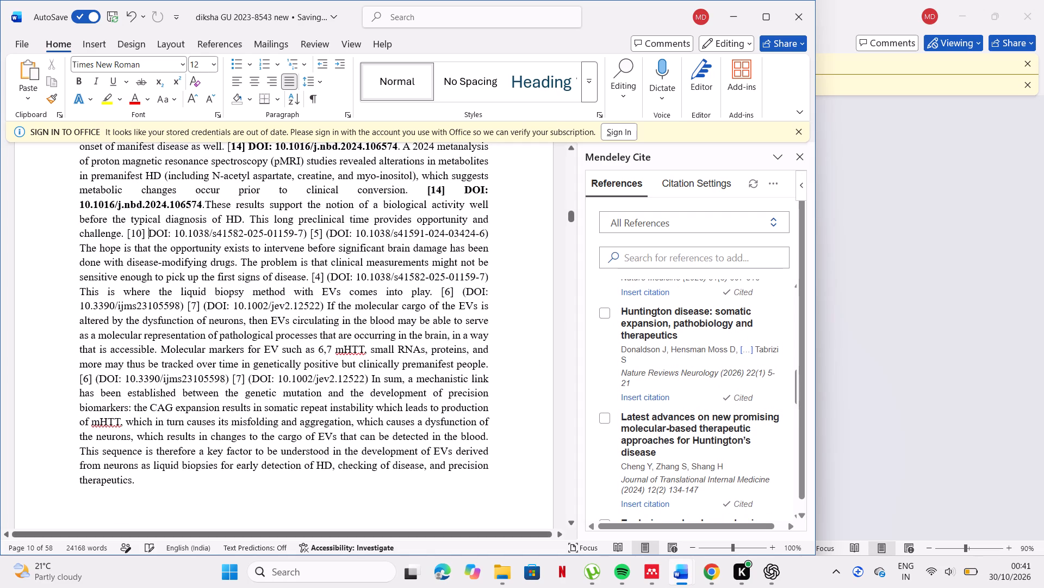
Replace the closing parenthesis, typed [5] and opening parenthesis between the two DOIs after "opportunity and challenge" with a comma.
{"action": "left_click", "coordinate": [325, 231]}
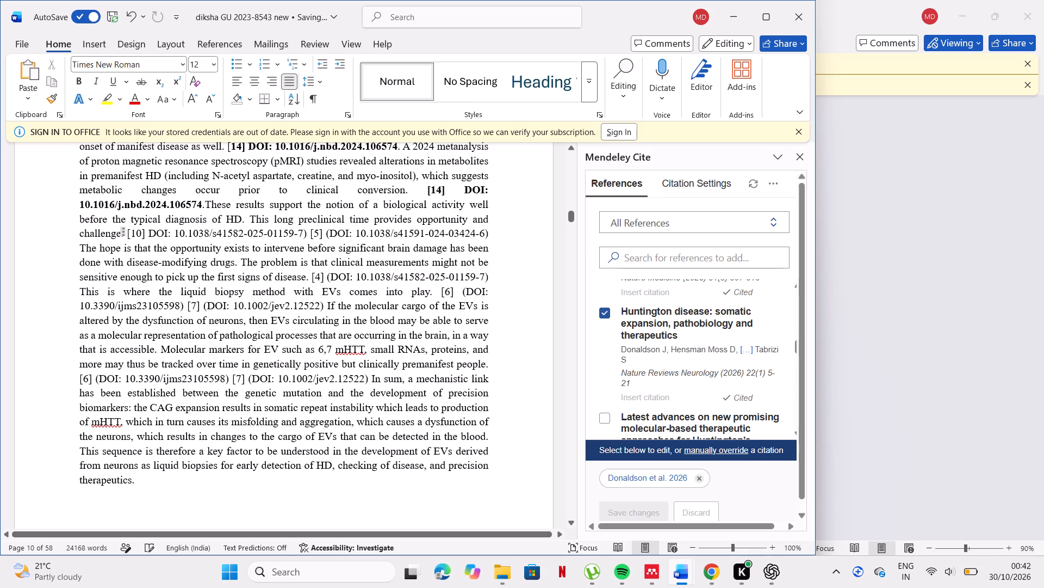
{"action": "left_click", "coordinate": [327, 231]}
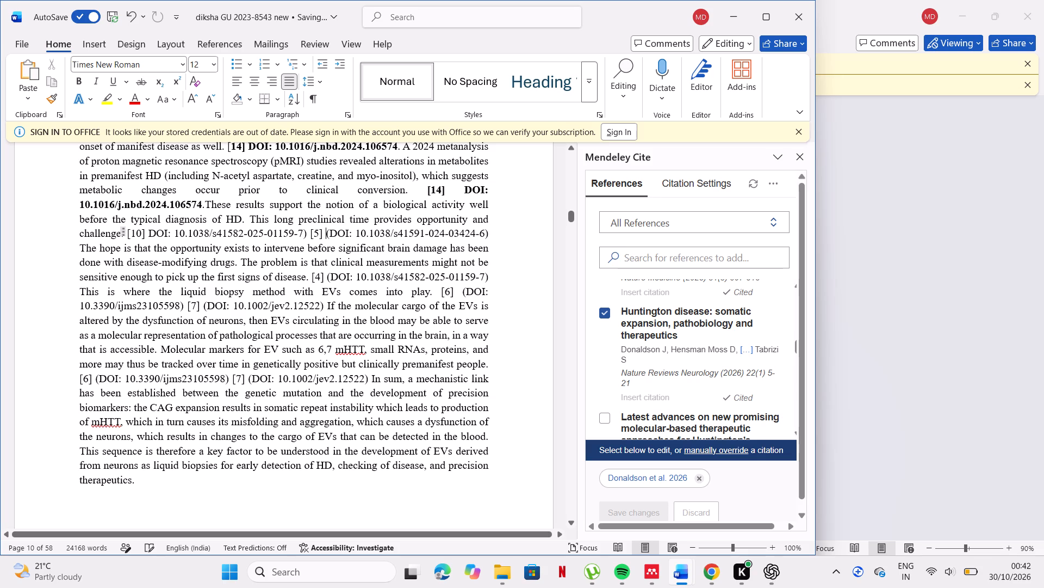
{"action": "left_click", "coordinate": [327, 232]}
{"action": "left_click", "coordinate": [328, 233]}
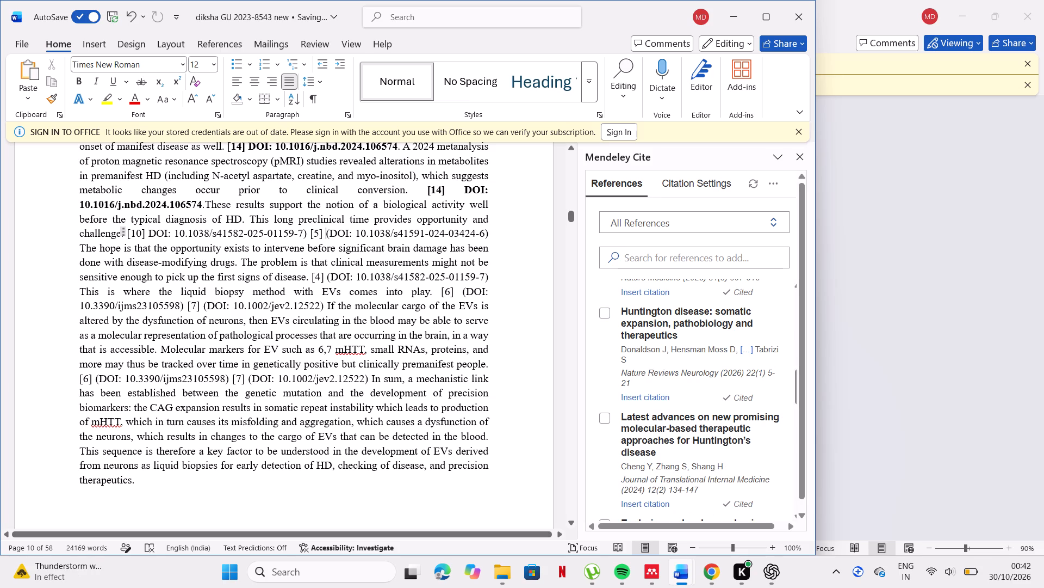
{"action": "key", "text": "BackSpace"}
{"action": "key", "text": "BackSpace"}
{"action": "key", "text": "BackSpace"}
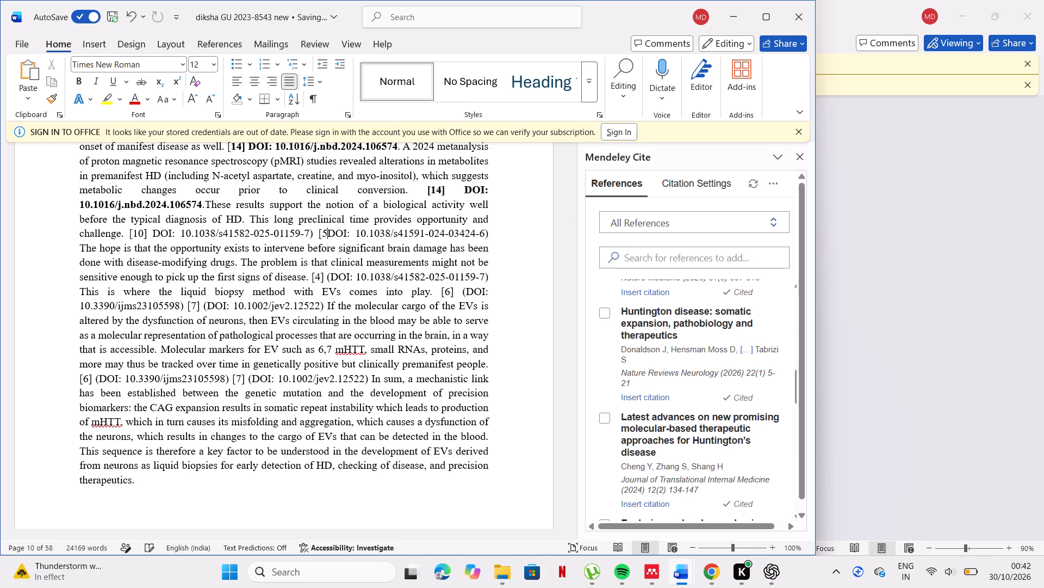
{"action": "key", "text": "BackSpace"}
{"action": "key", "text": "BackSpace"}
{"action": "key", "text": "BackSpace"}
{"action": "key", "text": "BackSpace"}
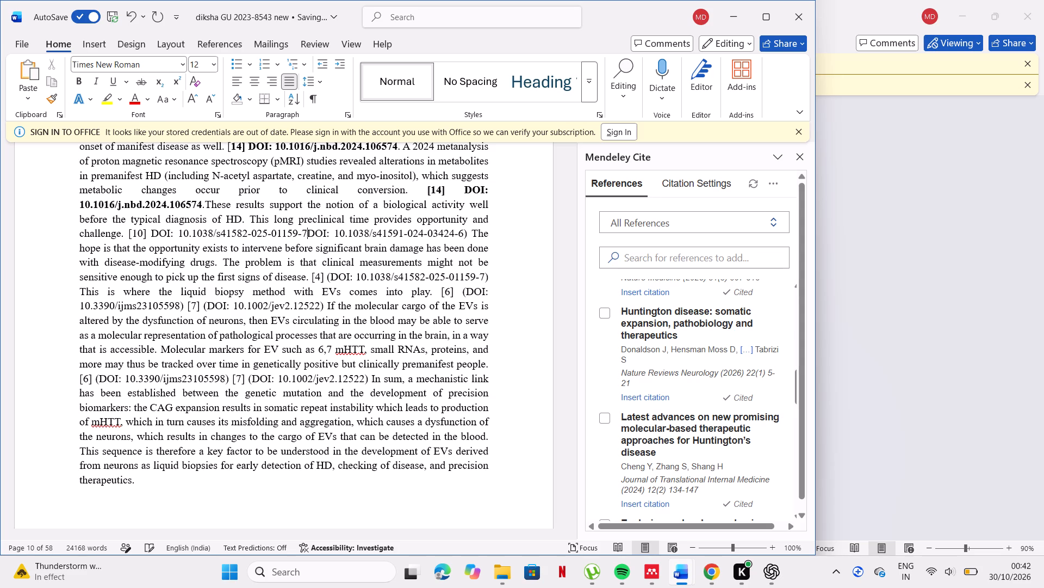
{"action": "key", "text": "comma"}
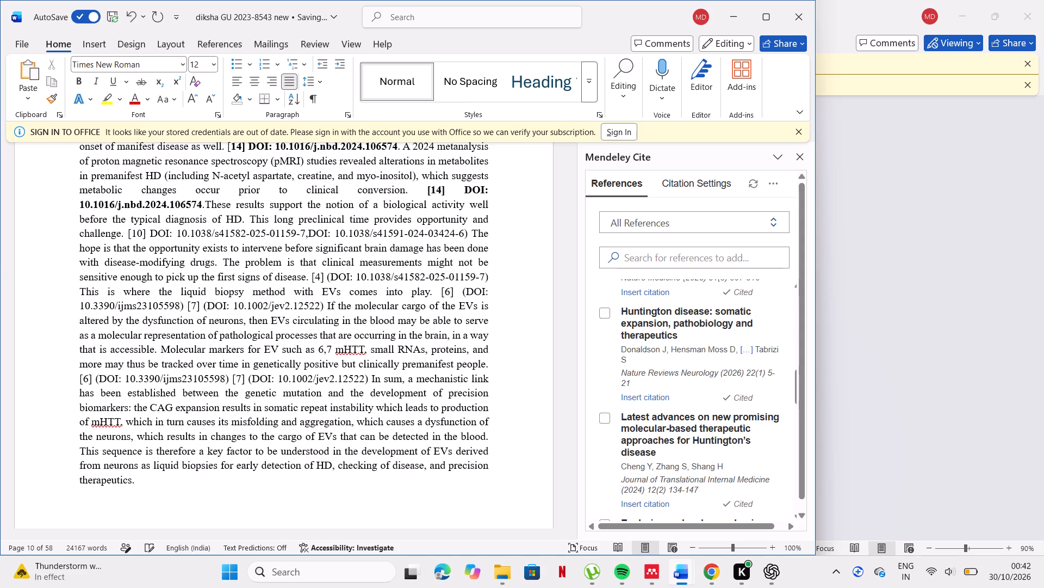
{"action": "scroll", "coordinate": [644, 324], "scroll_direction": "up", "scroll_amount": 1}
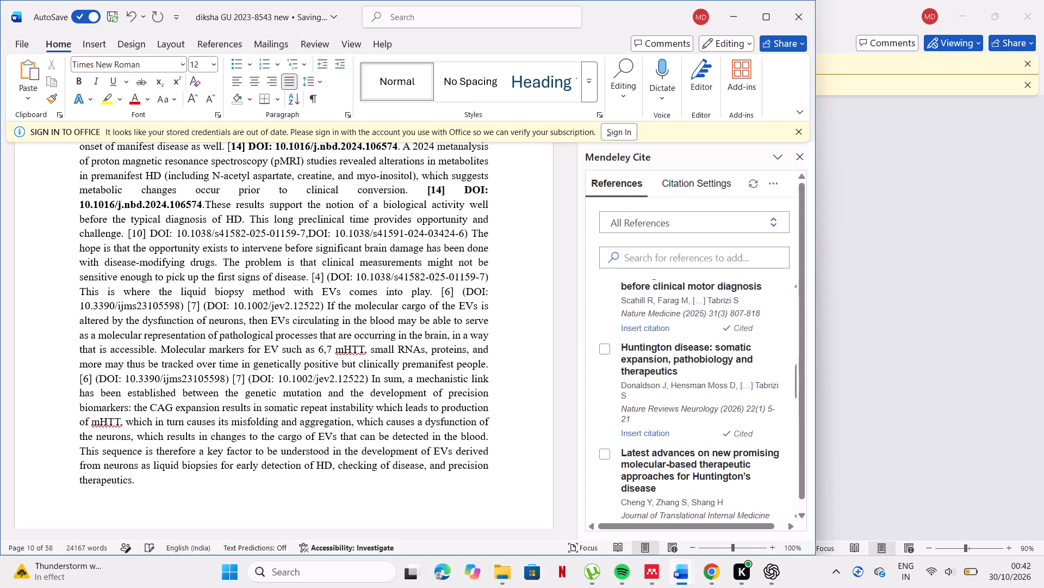
{"action": "scroll", "coordinate": [644, 324], "scroll_direction": "up", "scroll_amount": 1}
{"action": "left_click", "coordinate": [641, 439]}
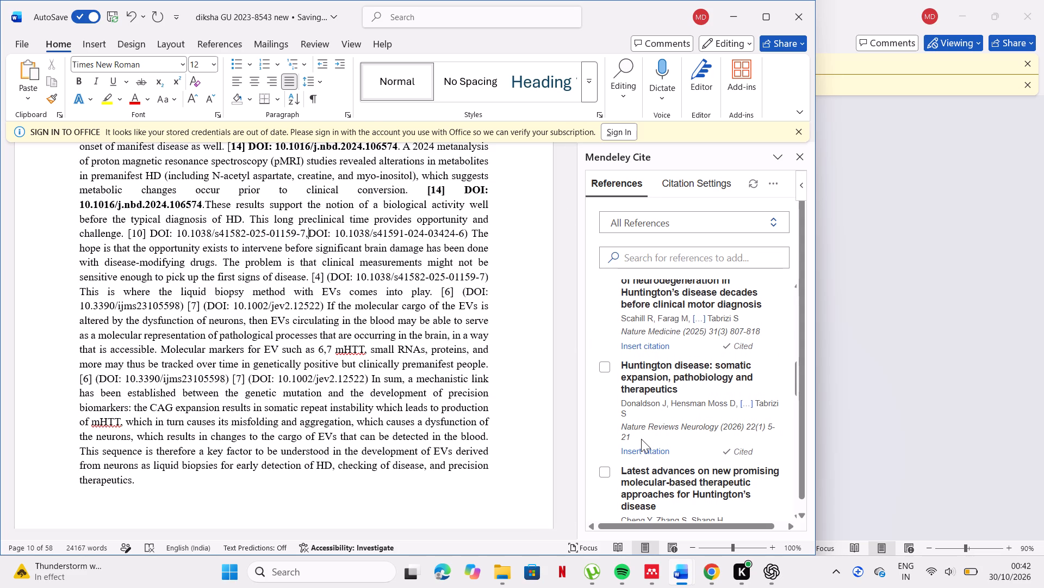
{"action": "left_click", "coordinate": [642, 451]}
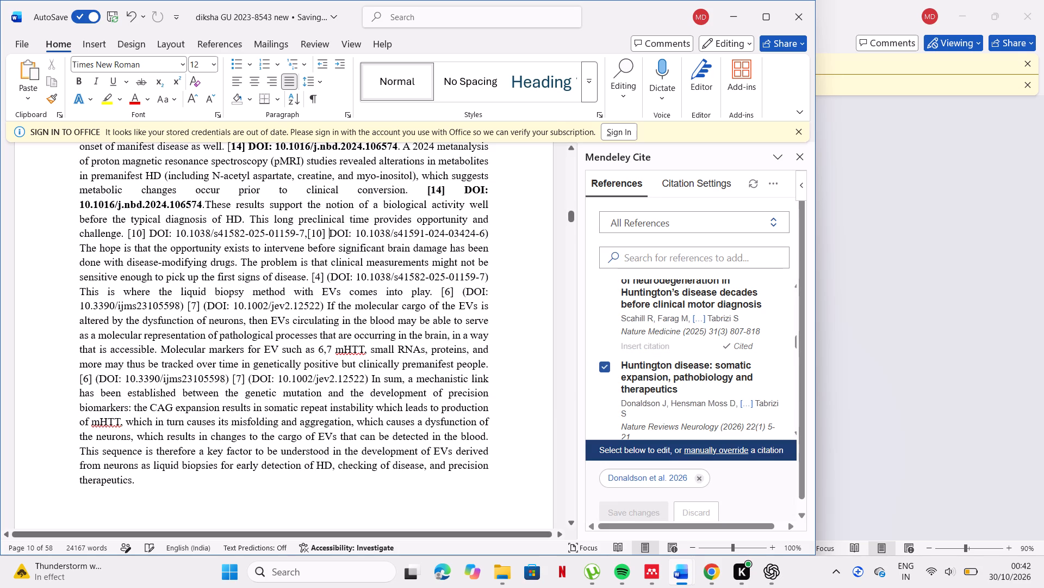
{"action": "key", "text": "BackSpace"}
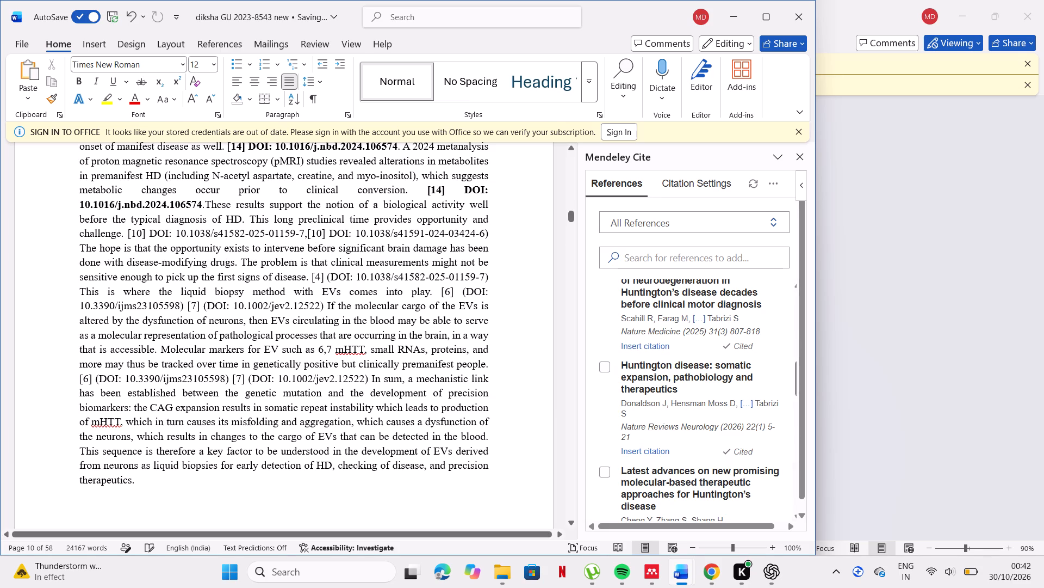
{"action": "key", "text": "BackSpace"}
{"action": "left_click", "coordinate": [331, 232]}
{"action": "key", "text": "BackSpace"}
{"action": "key", "text": "BackSpace"}
{"action": "key", "text": "BackSpace"}
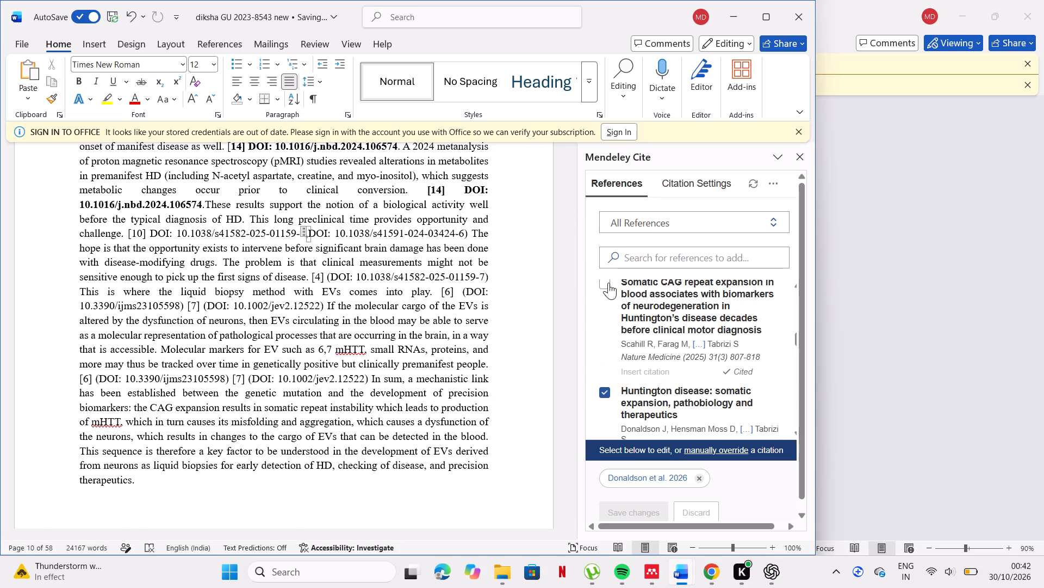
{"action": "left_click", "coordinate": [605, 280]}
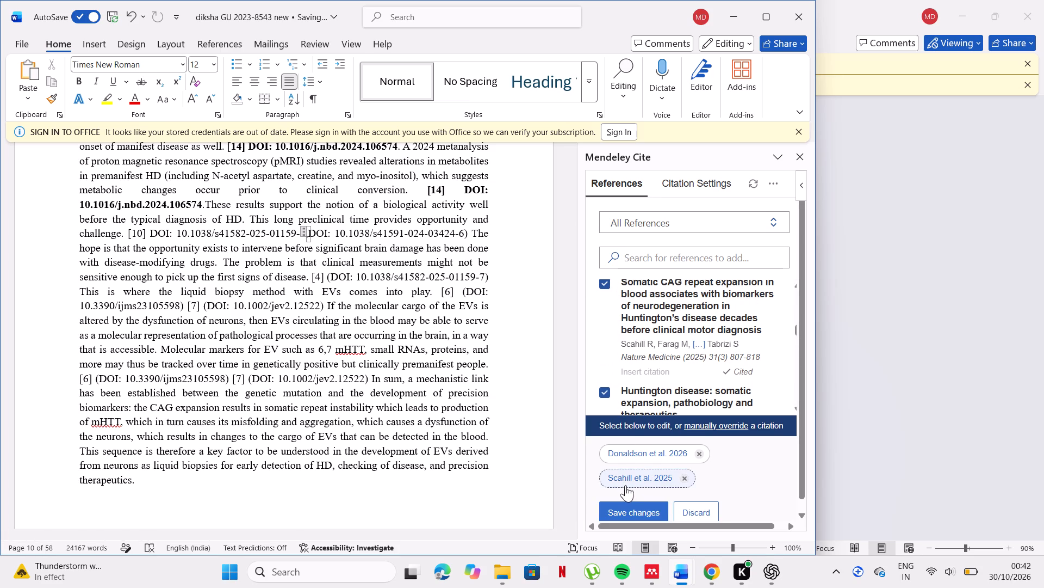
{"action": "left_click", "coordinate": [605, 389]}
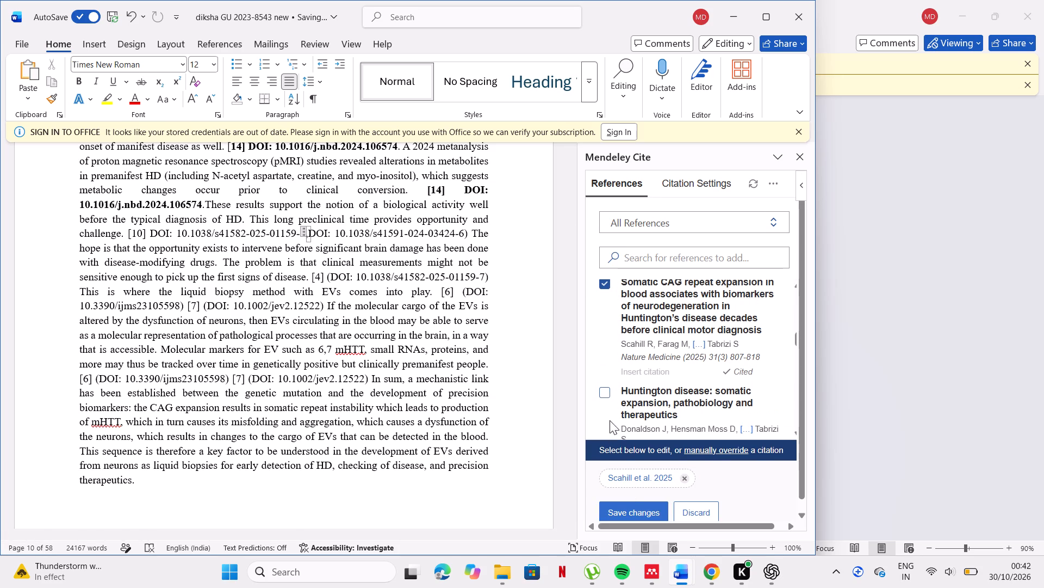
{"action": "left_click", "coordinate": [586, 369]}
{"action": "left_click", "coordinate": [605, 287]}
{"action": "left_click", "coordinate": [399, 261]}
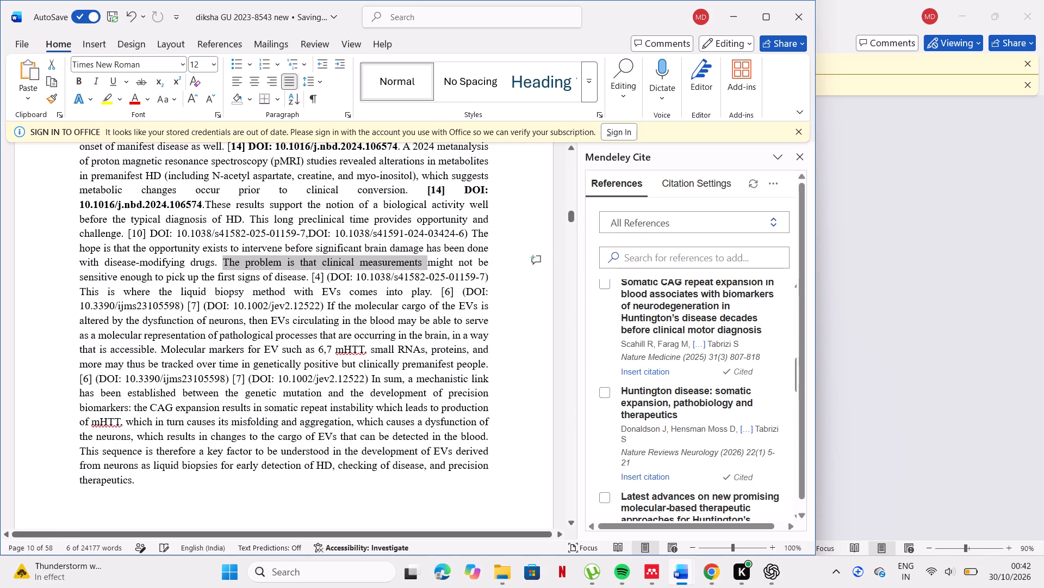
{"action": "left_click", "coordinate": [307, 234]}
{"action": "left_click", "coordinate": [308, 234]}
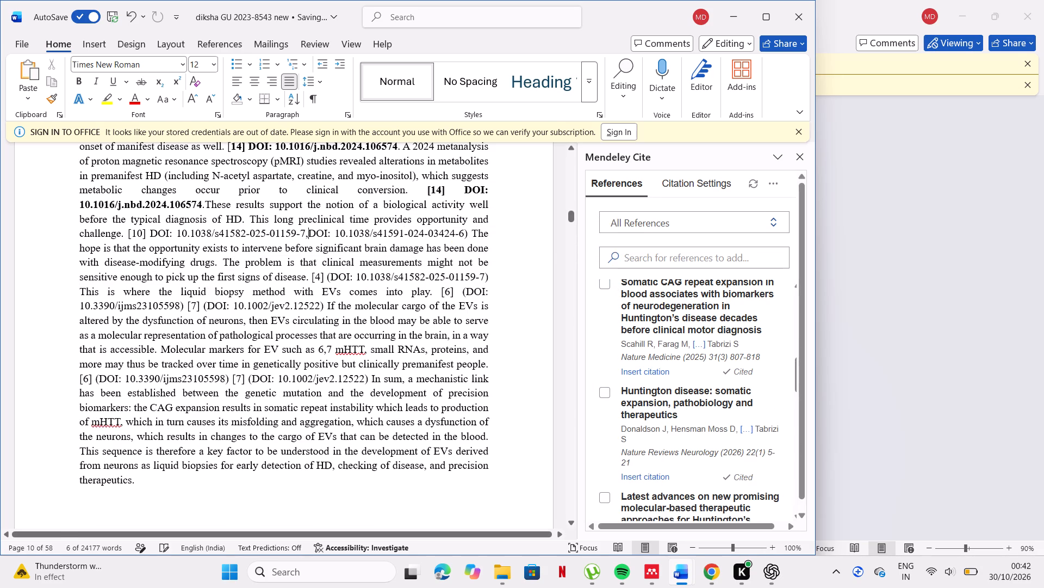
{"action": "left_click", "coordinate": [605, 286]}
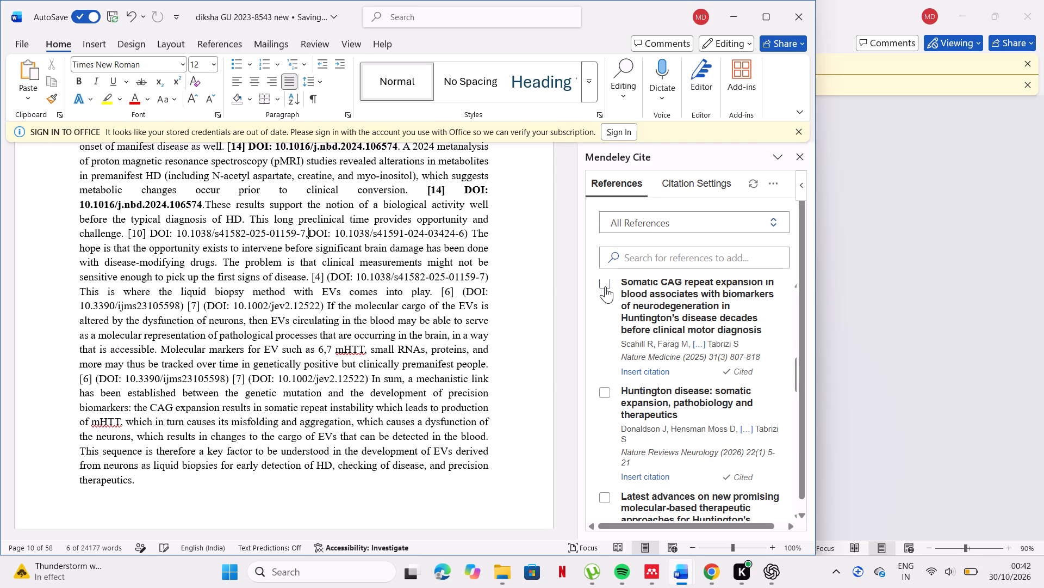
{"action": "left_click", "coordinate": [624, 511]}
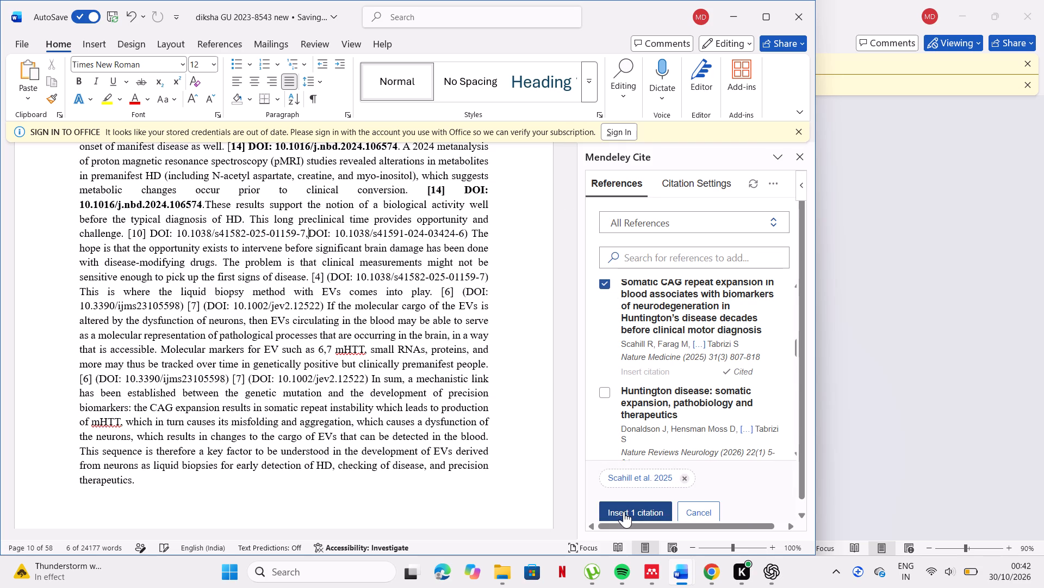
{"action": "left_click", "coordinate": [624, 511]}
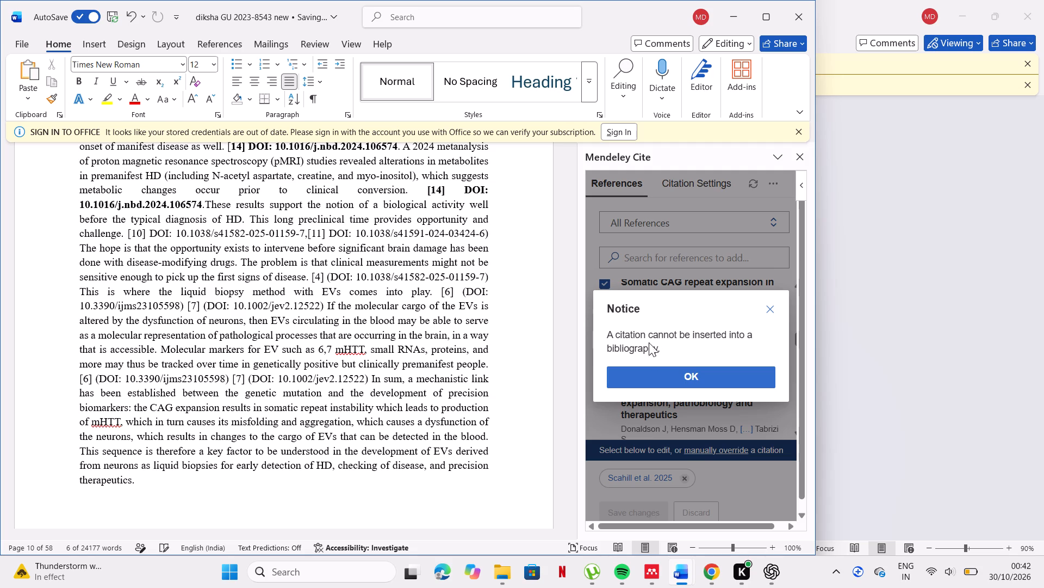
{"action": "left_click", "coordinate": [742, 372]}
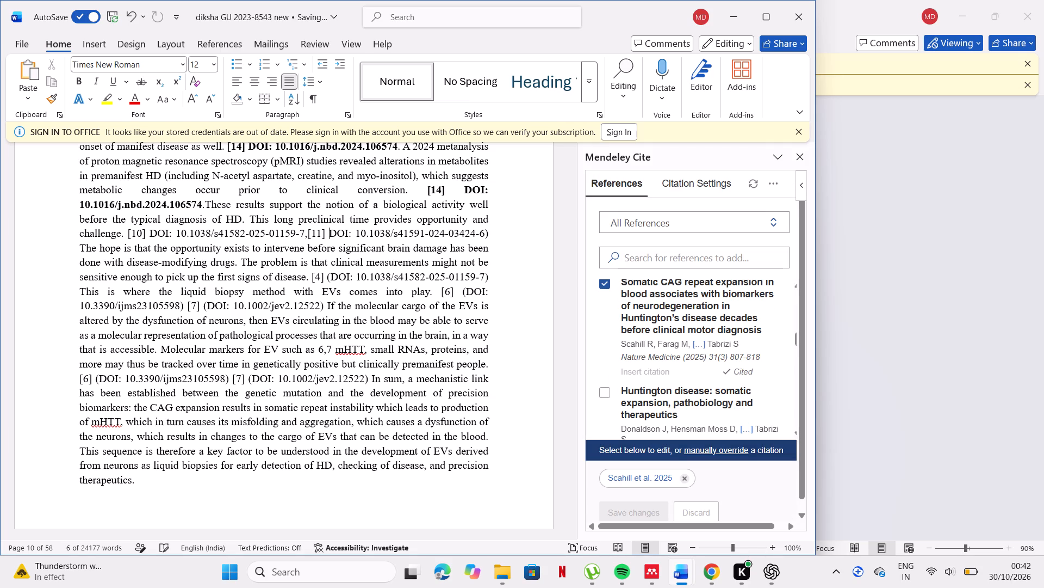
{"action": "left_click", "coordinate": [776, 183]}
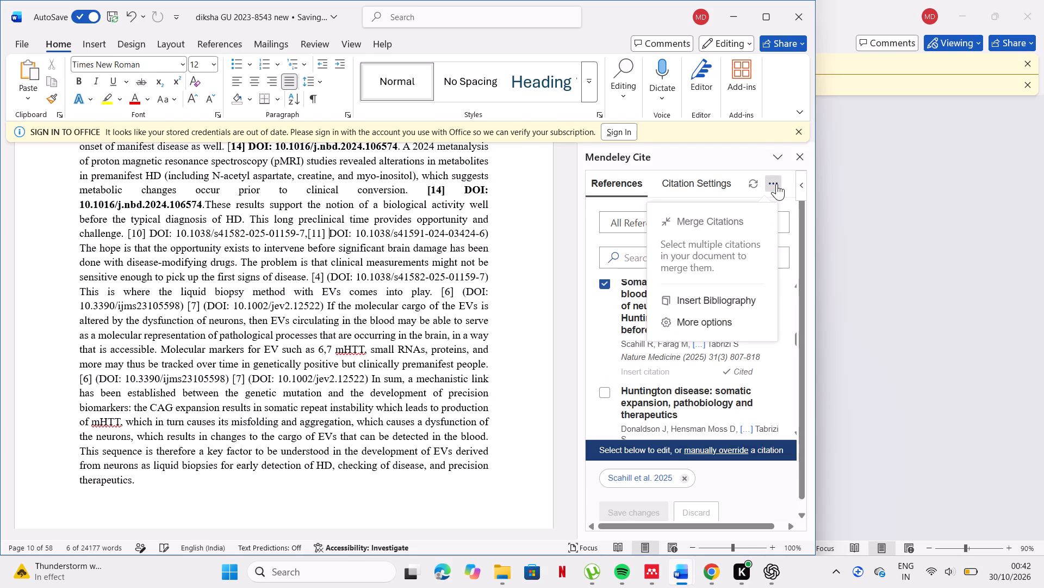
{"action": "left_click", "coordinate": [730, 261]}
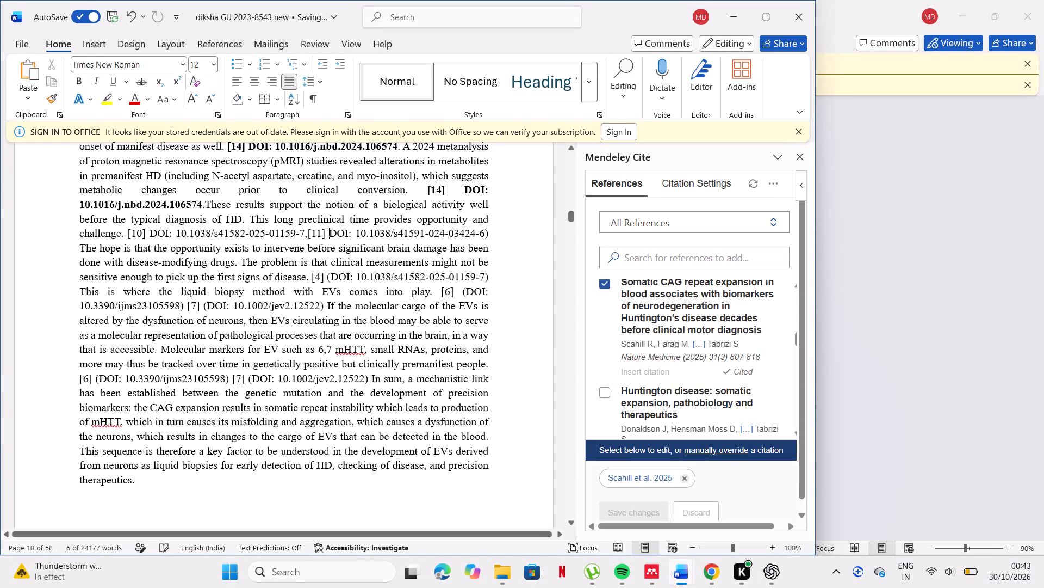
Examine the numbered entries and DOIs in the reference list at the end of the document.
{"action": "scroll", "coordinate": [451, 437], "scroll_direction": "down", "scroll_amount": 9}
{"action": "scroll", "coordinate": [451, 437], "scroll_direction": "down", "scroll_amount": 20}
{"action": "scroll", "coordinate": [451, 437], "scroll_direction": "down", "scroll_amount": 20}
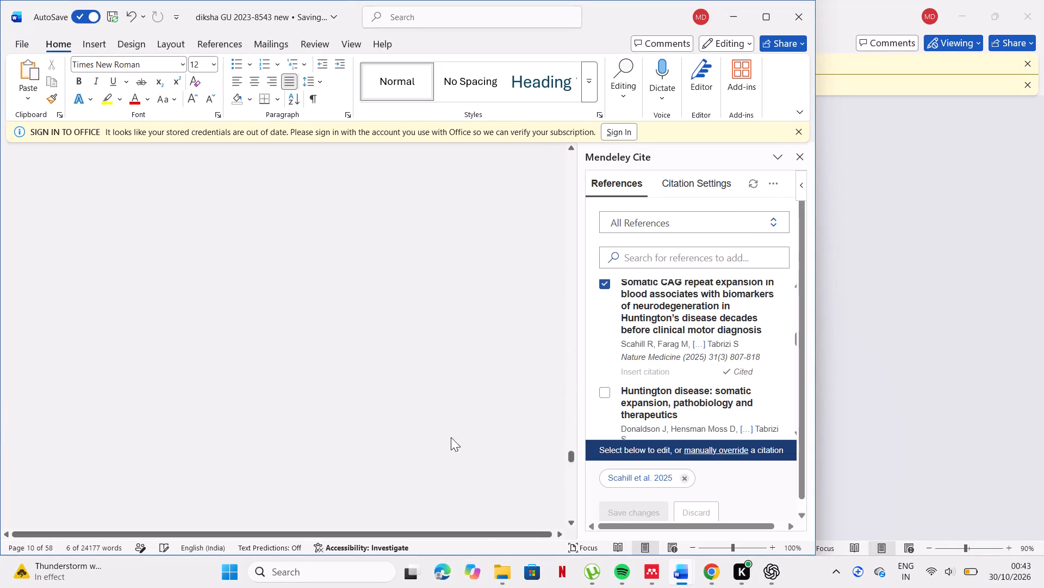
{"action": "scroll", "coordinate": [451, 437], "scroll_direction": "down", "scroll_amount": 17}
{"action": "scroll", "coordinate": [451, 437], "scroll_direction": "up", "scroll_amount": 15}
{"action": "scroll", "coordinate": [451, 437], "scroll_direction": "down", "scroll_amount": 20}
{"action": "scroll", "coordinate": [451, 437], "scroll_direction": "down", "scroll_amount": 20}
{"action": "scroll", "coordinate": [451, 437], "scroll_direction": "down", "scroll_amount": 20}
{"action": "scroll", "coordinate": [497, 334], "scroll_direction": "up", "scroll_amount": 6}
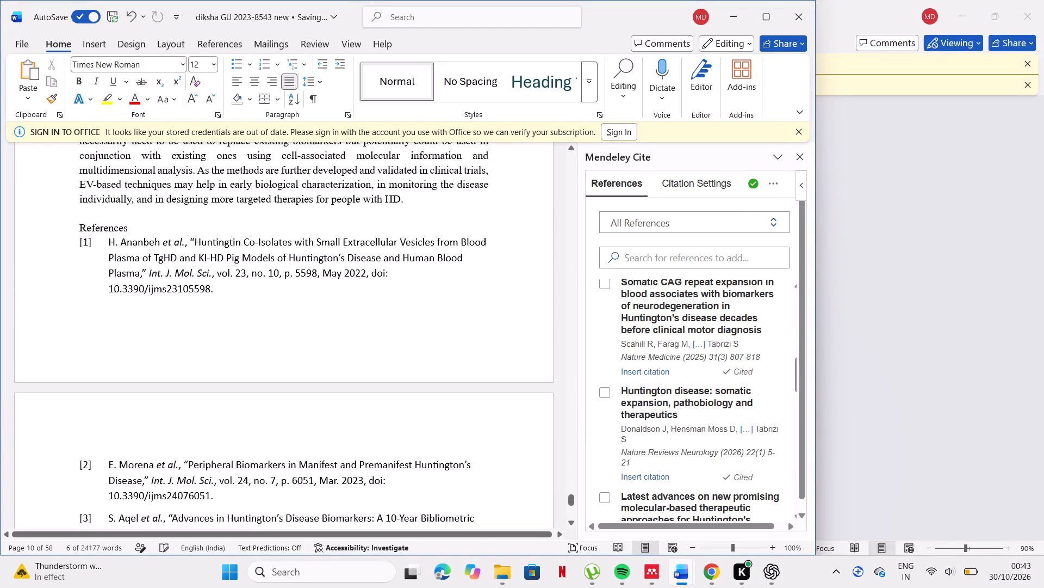
{"action": "scroll", "coordinate": [497, 334], "scroll_direction": "down", "scroll_amount": 3}
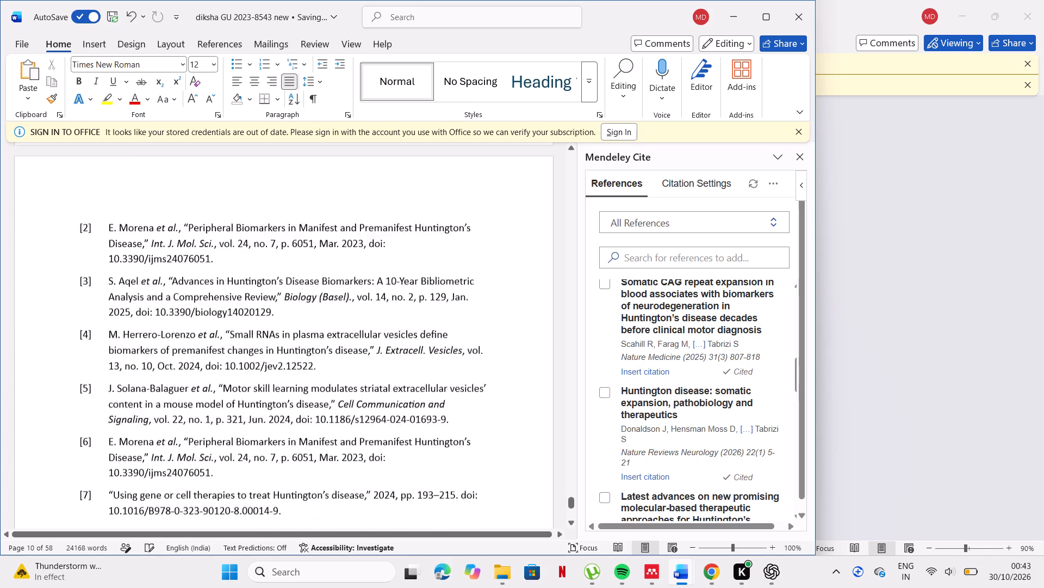
{"action": "scroll", "coordinate": [497, 334], "scroll_direction": "down", "scroll_amount": 1}
{"action": "scroll", "coordinate": [497, 334], "scroll_direction": "up", "scroll_amount": 20}
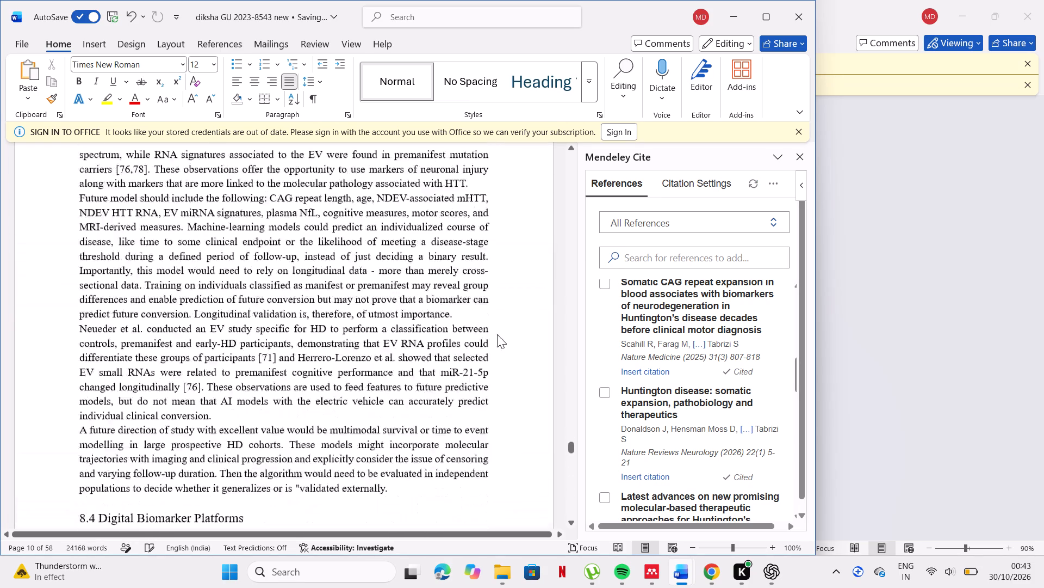
Review the citations in the opening sections and check which reference the [3] after "accompany disease progression" in section 1.1 cites.
{"action": "scroll", "coordinate": [497, 334], "scroll_direction": "up", "scroll_amount": 18}
{"action": "scroll", "coordinate": [497, 334], "scroll_direction": "up", "scroll_amount": 4}
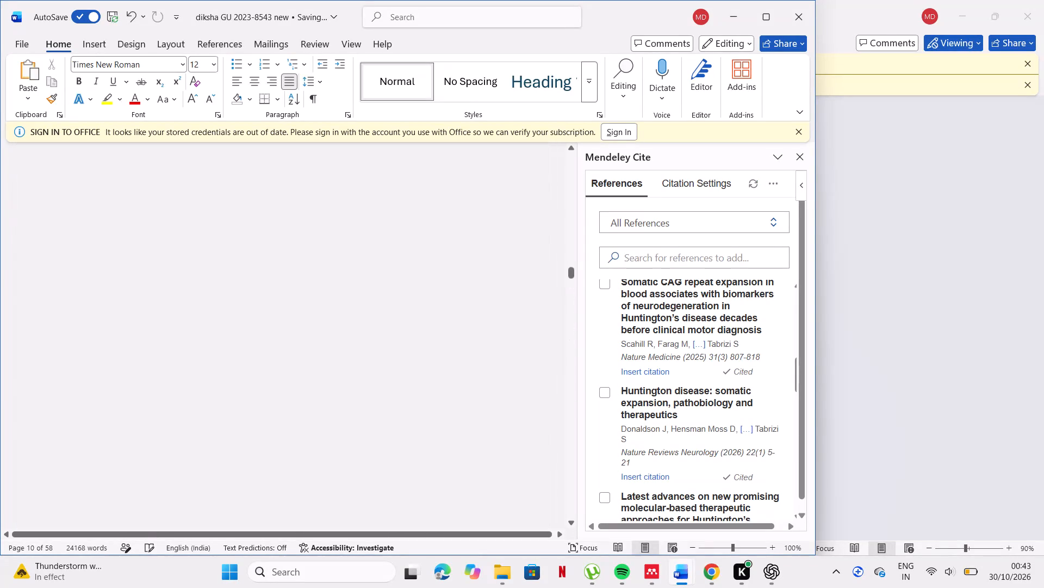
{"action": "scroll", "coordinate": [497, 334], "scroll_direction": "up", "scroll_amount": 6}
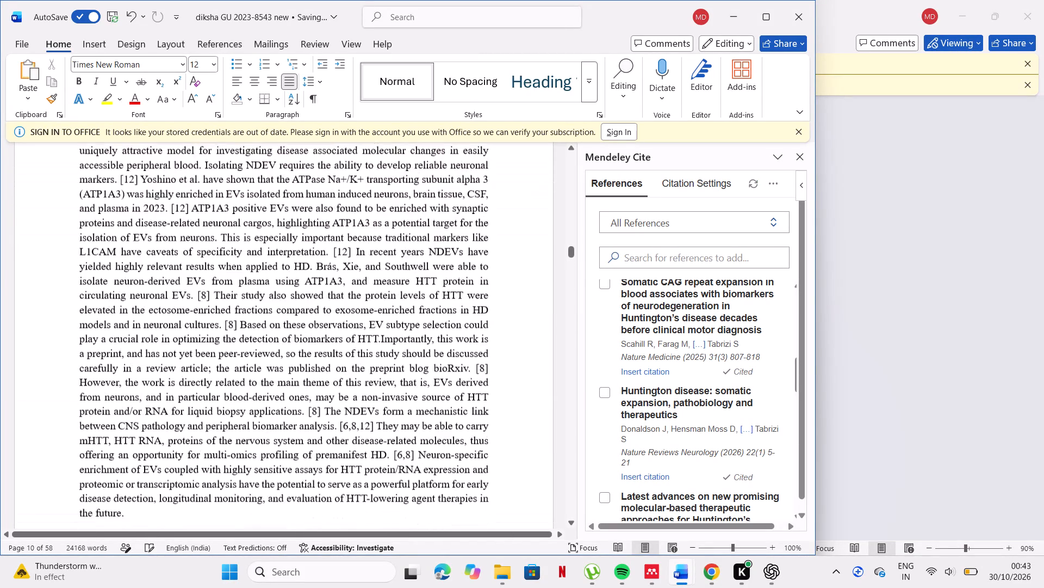
{"action": "scroll", "coordinate": [497, 334], "scroll_direction": "up", "scroll_amount": 17}
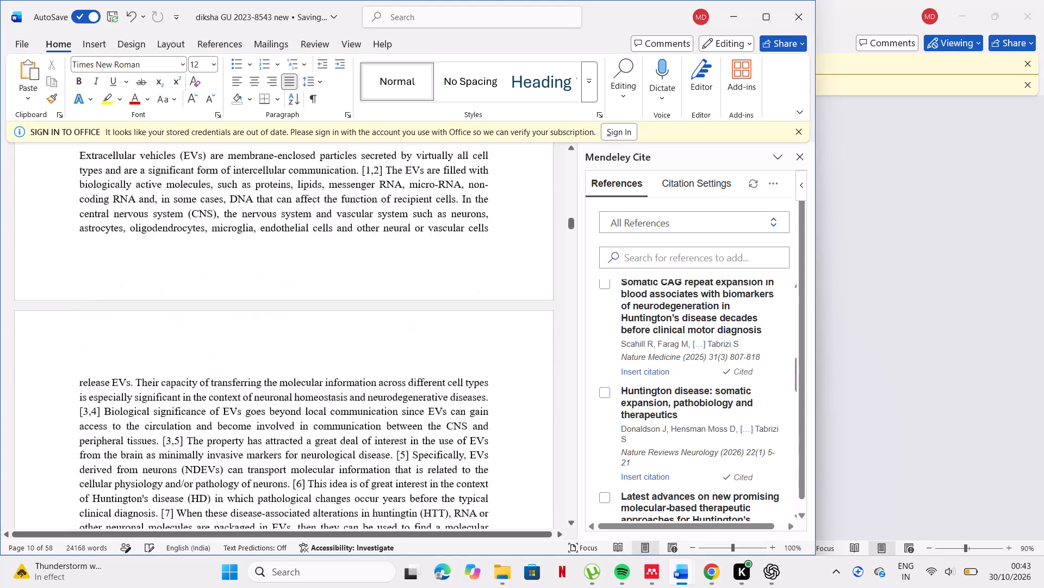
{"action": "scroll", "coordinate": [497, 334], "scroll_direction": "up", "scroll_amount": 12}
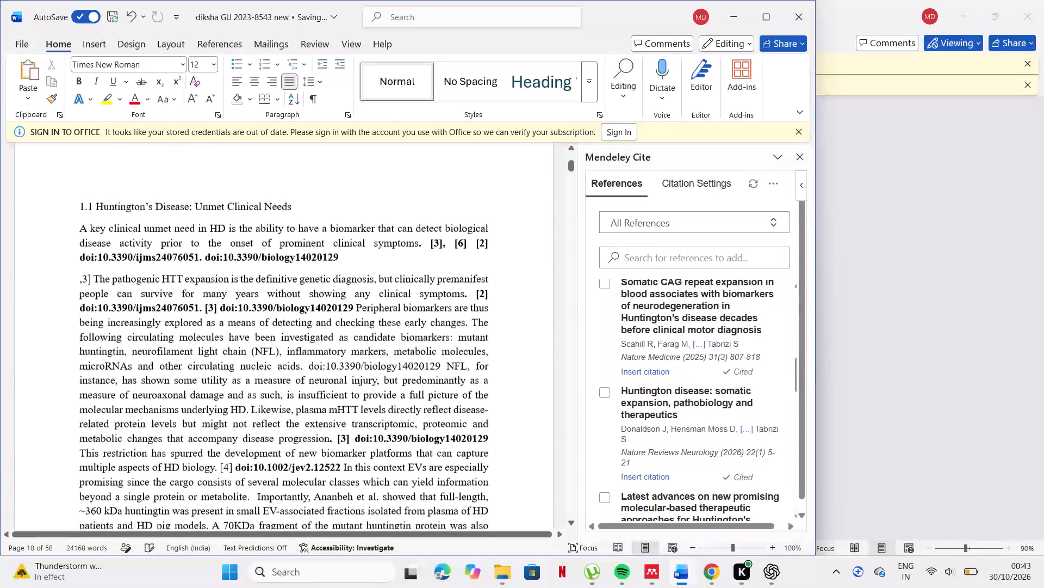
{"action": "scroll", "coordinate": [497, 334], "scroll_direction": "up", "scroll_amount": 6}
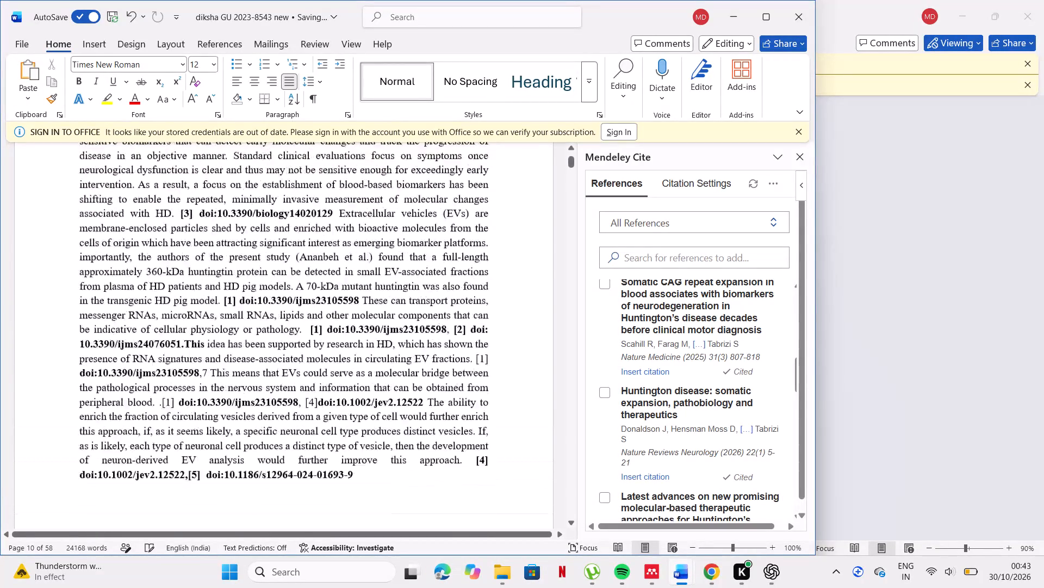
{"action": "scroll", "coordinate": [497, 334], "scroll_direction": "up", "scroll_amount": 2}
{"action": "scroll", "coordinate": [497, 334], "scroll_direction": "down", "scroll_amount": 7}
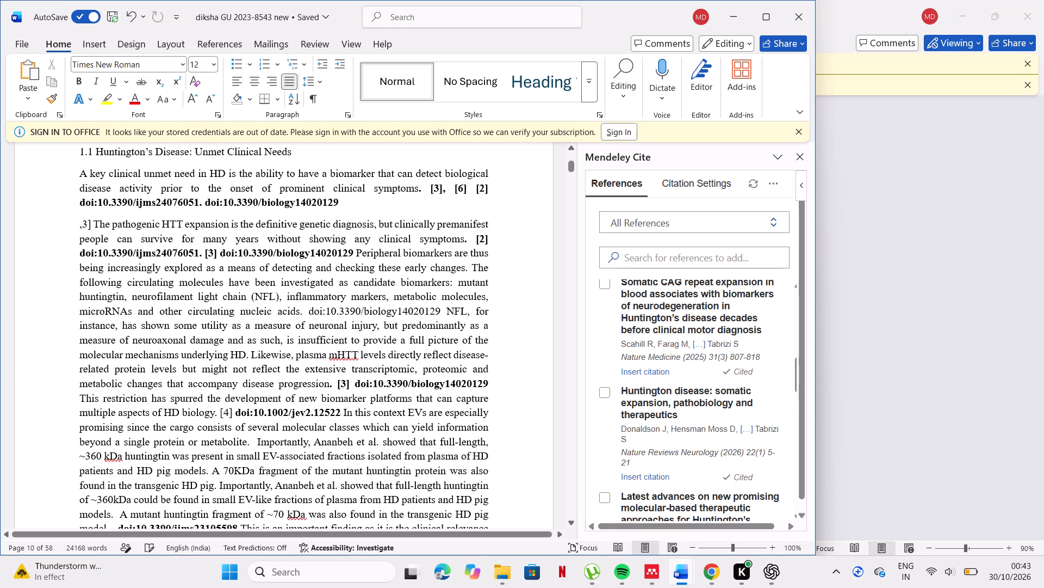
{"action": "left_click", "coordinate": [346, 387]}
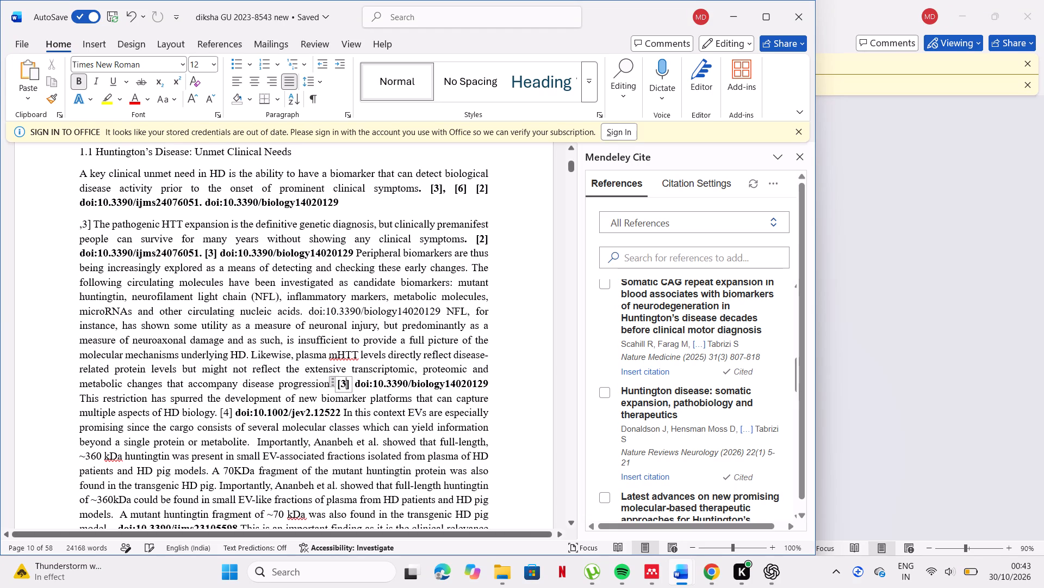
Review the citations and DOIs from section 1.1 through section 2.2 to the start of section 2.3.
{"action": "scroll", "coordinate": [426, 403], "scroll_direction": "down", "scroll_amount": 1}
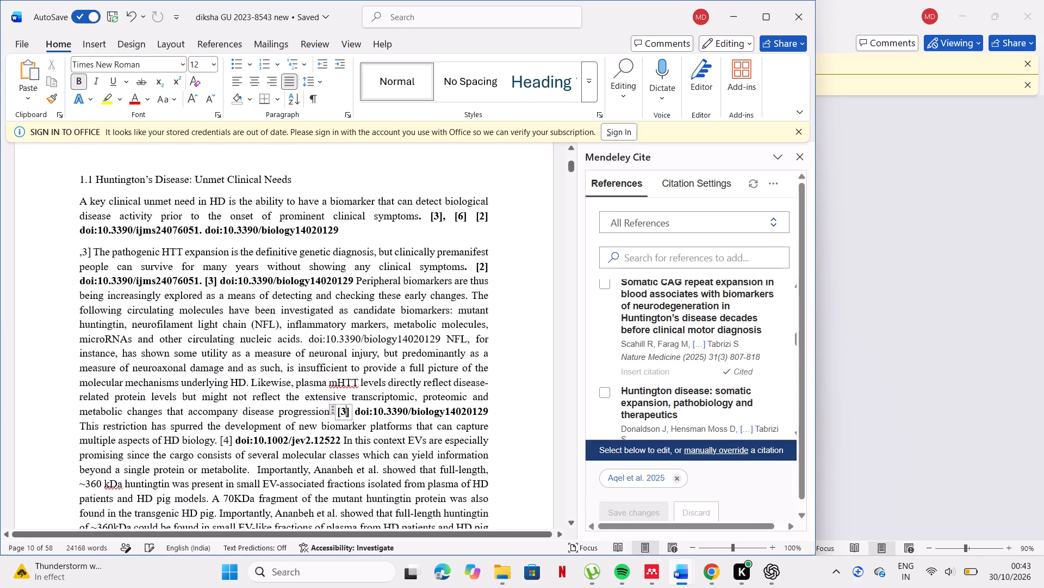
{"action": "scroll", "coordinate": [426, 403], "scroll_direction": "down", "scroll_amount": 18}
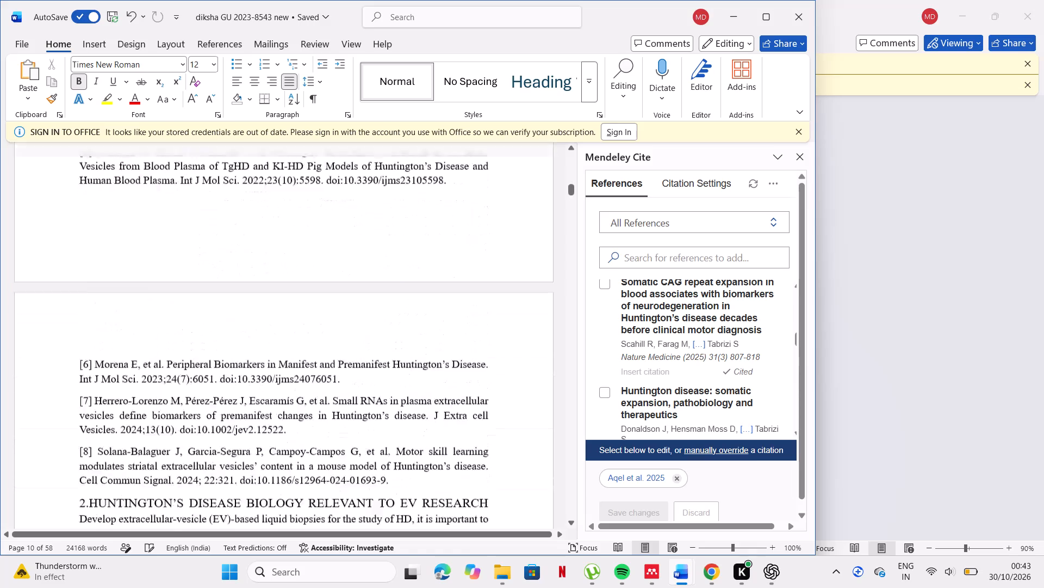
{"action": "scroll", "coordinate": [426, 403], "scroll_direction": "down", "scroll_amount": 2}
{"action": "scroll", "coordinate": [426, 403], "scroll_direction": "up", "scroll_amount": 2}
{"action": "scroll", "coordinate": [426, 403], "scroll_direction": "down", "scroll_amount": 1}
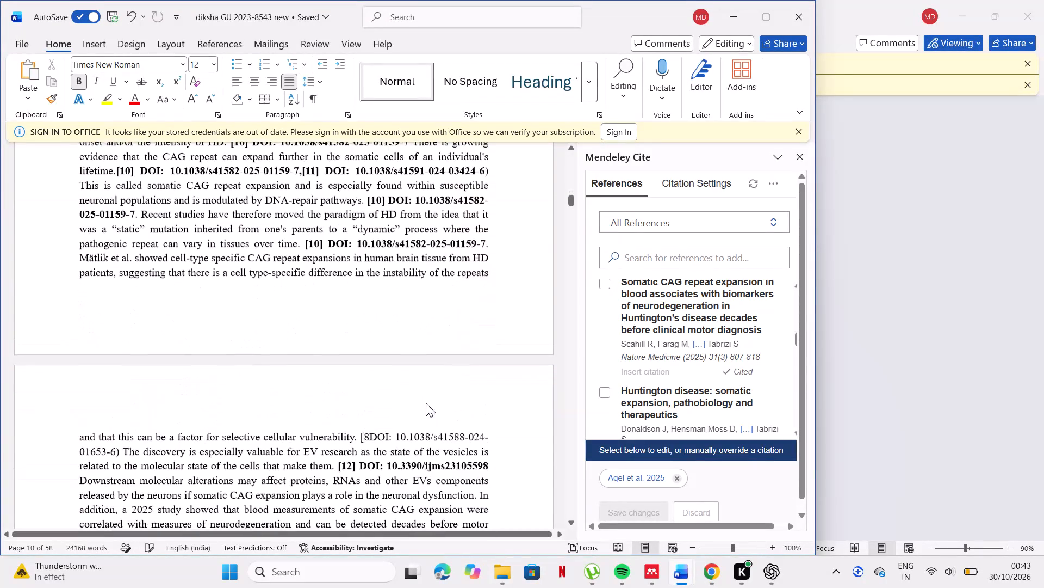
{"action": "scroll", "coordinate": [426, 403], "scroll_direction": "down", "scroll_amount": 1}
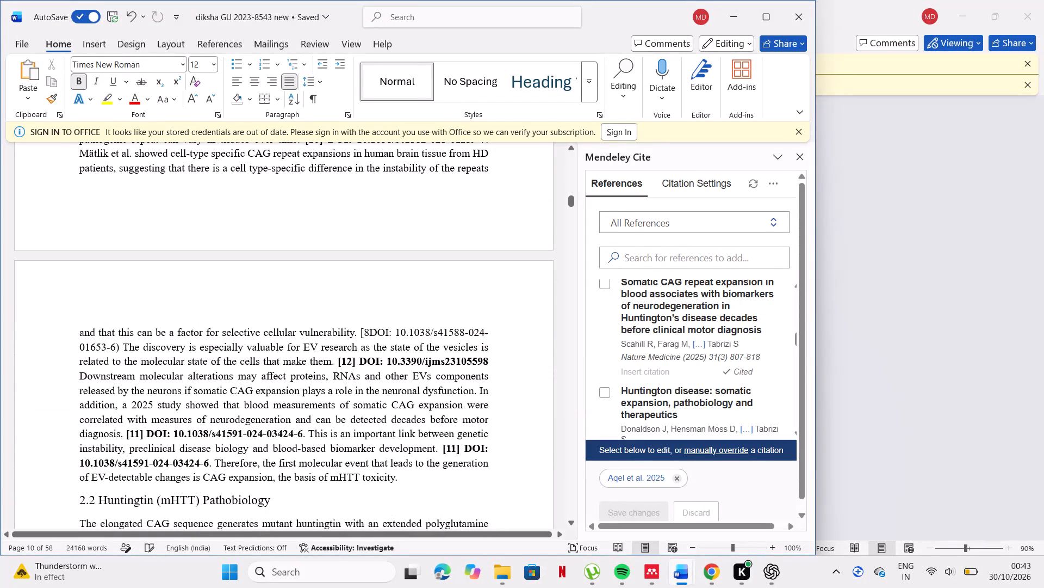
{"action": "scroll", "coordinate": [426, 403], "scroll_direction": "down", "scroll_amount": 1}
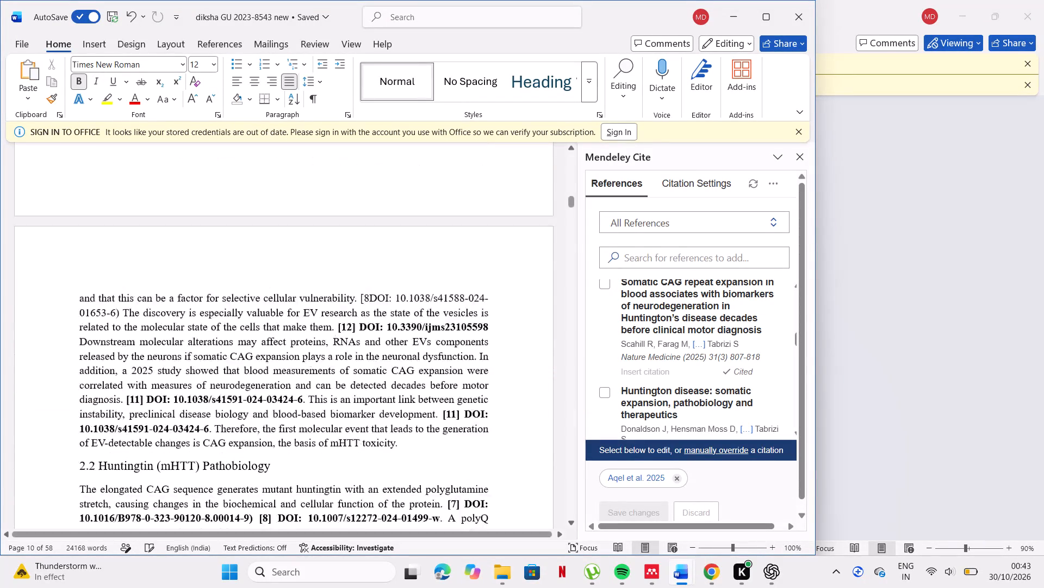
{"action": "scroll", "coordinate": [426, 403], "scroll_direction": "down", "scroll_amount": 1}
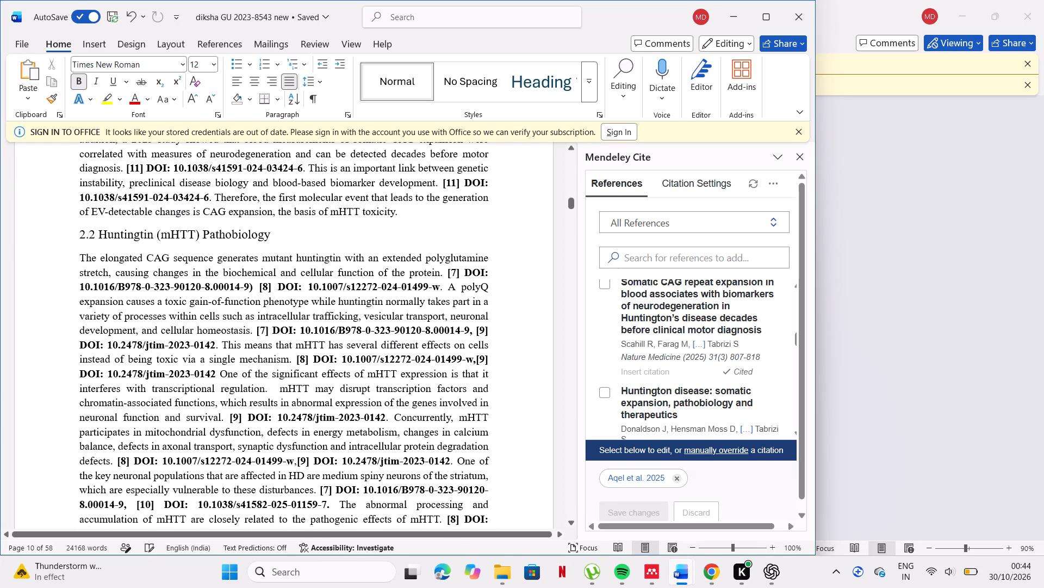
{"action": "scroll", "coordinate": [304, 389], "scroll_direction": "down", "scroll_amount": 2}
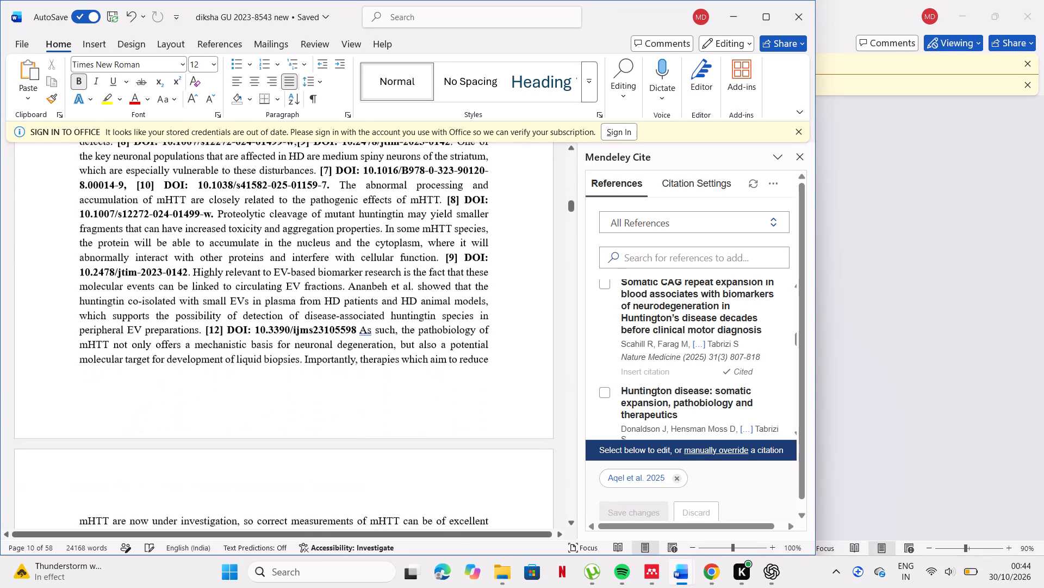
{"action": "scroll", "coordinate": [304, 389], "scroll_direction": "down", "scroll_amount": 3}
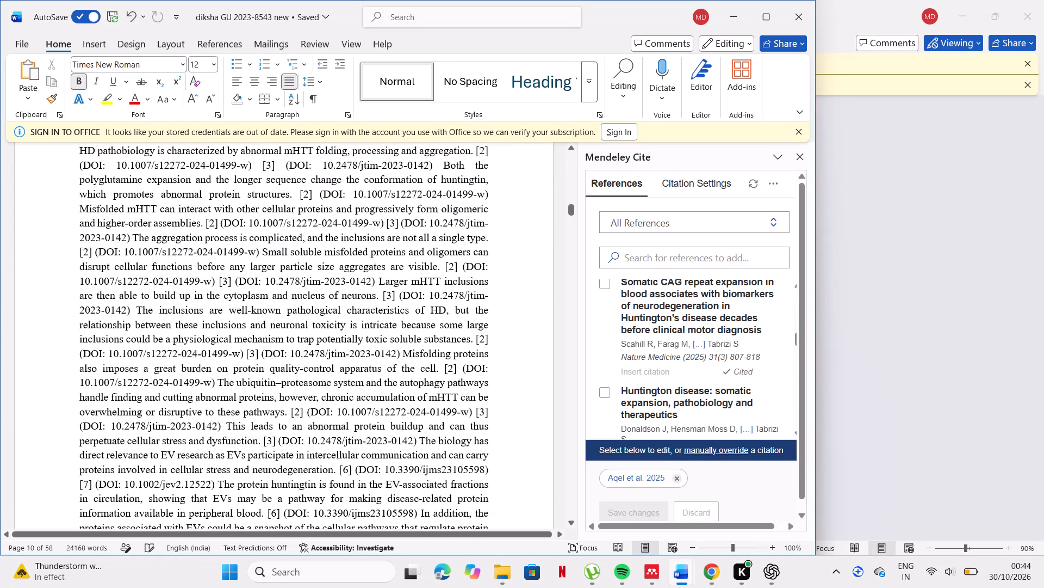
{"action": "scroll", "coordinate": [304, 389], "scroll_direction": "up", "scroll_amount": 1}
{"action": "scroll", "coordinate": [304, 389], "scroll_direction": "right", "scroll_amount": 1}
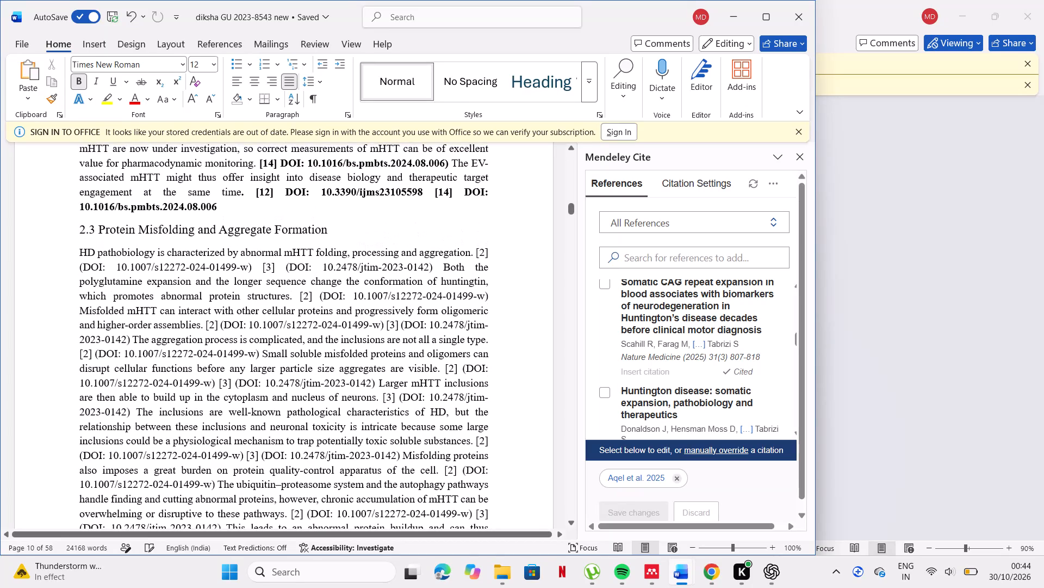
{"action": "left_click", "coordinate": [484, 248]}
{"action": "left_click", "coordinate": [490, 252]}
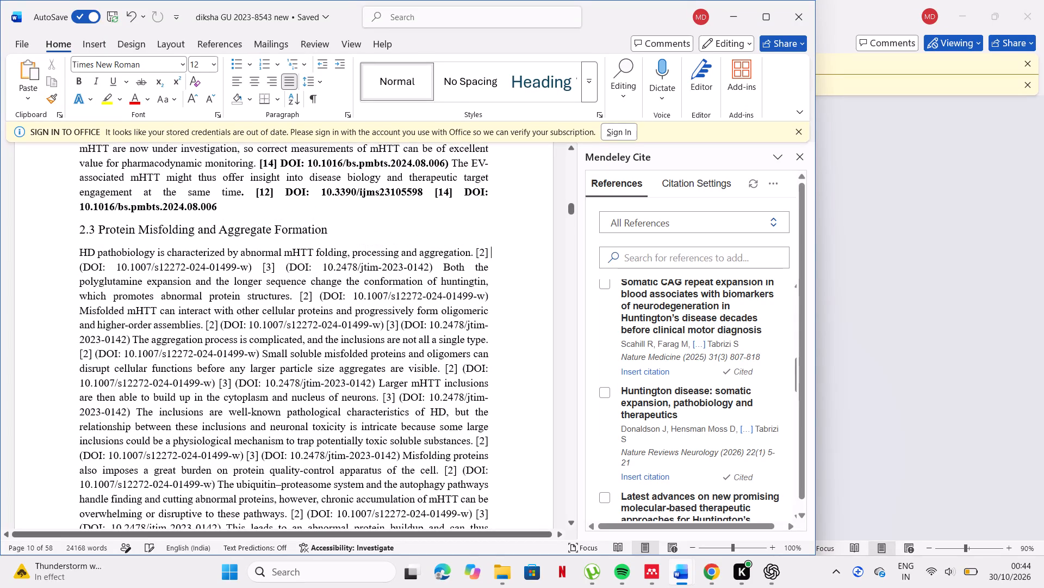
{"action": "left_click", "coordinate": [490, 252]}
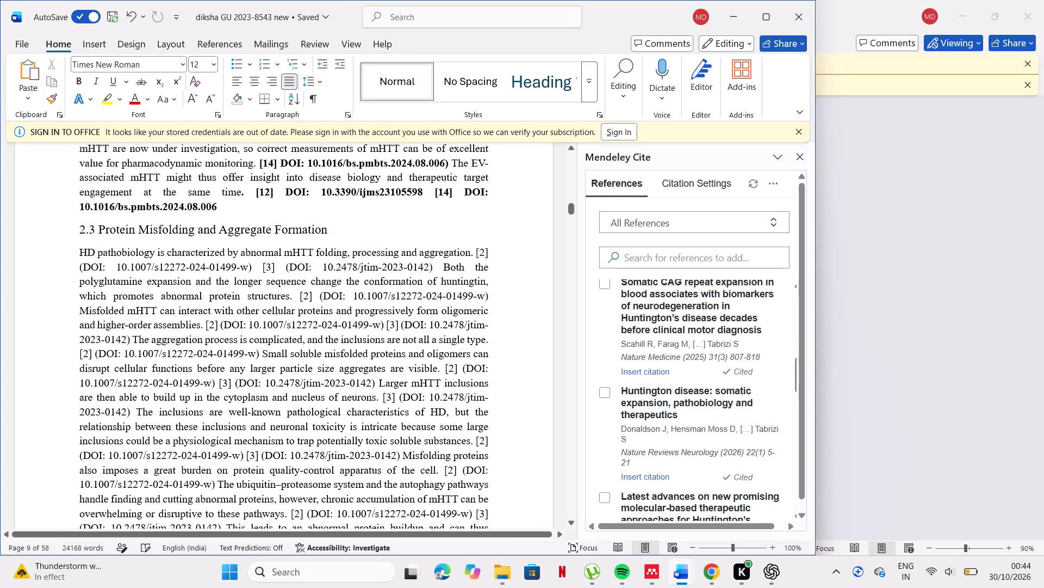
{"action": "scroll", "coordinate": [490, 252], "scroll_direction": "up", "scroll_amount": 4}
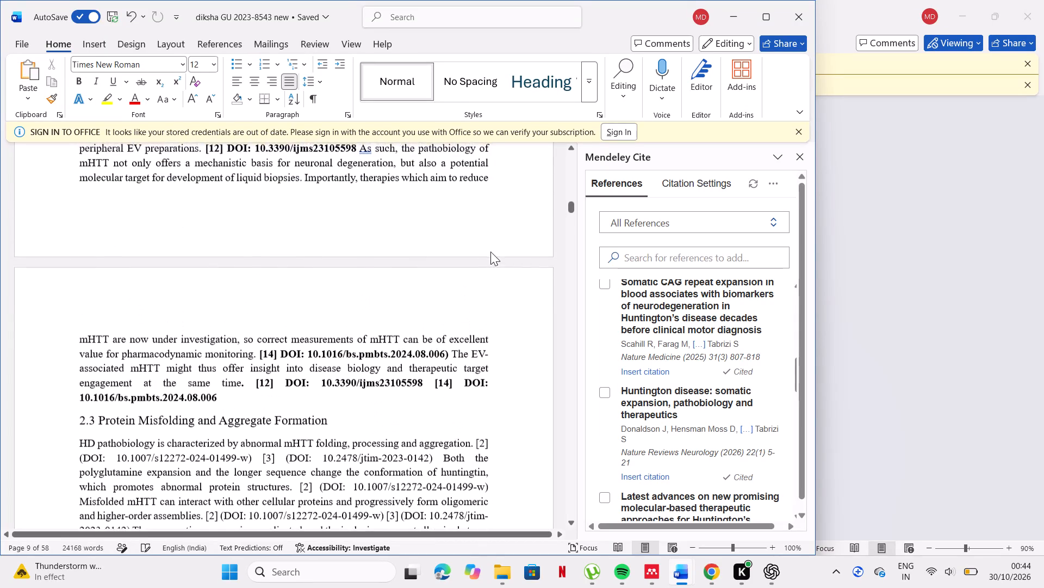
{"action": "scroll", "coordinate": [490, 252], "scroll_direction": "down", "scroll_amount": 1}
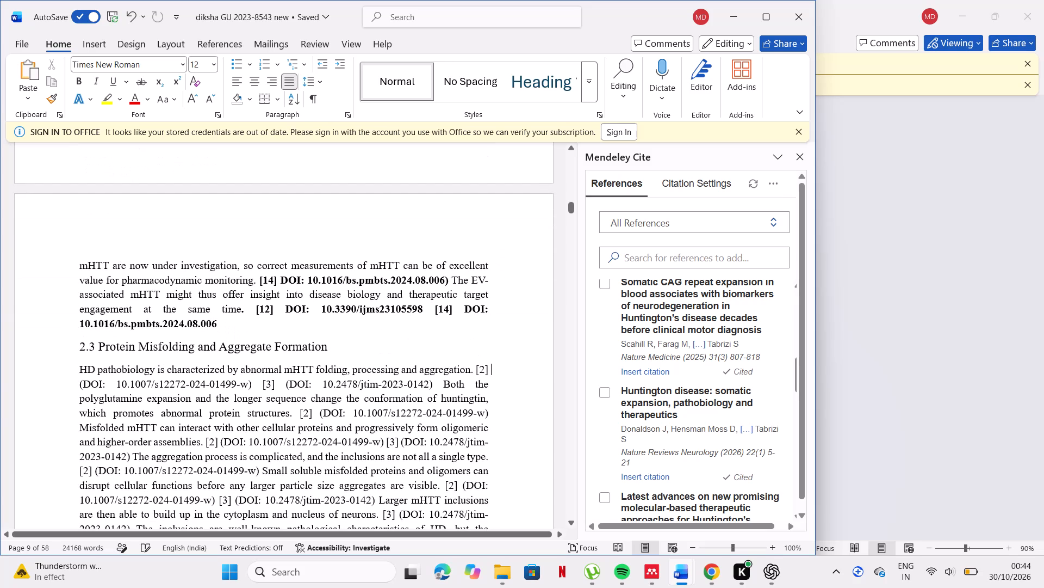
{"action": "left_click", "coordinate": [494, 365]}
{"action": "key", "text": "BackSpace"}
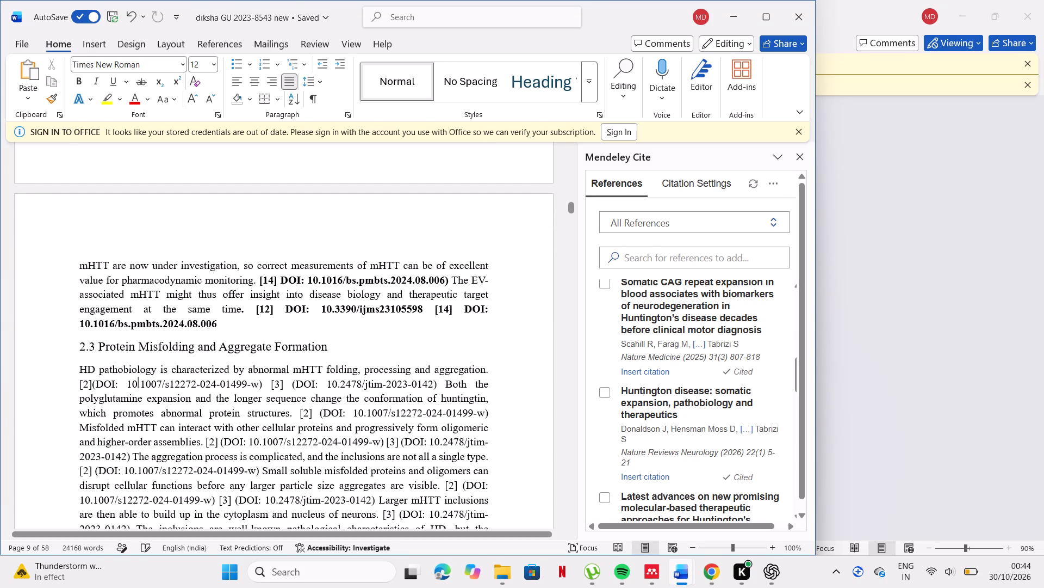
{"action": "key", "text": "BackSpace"}
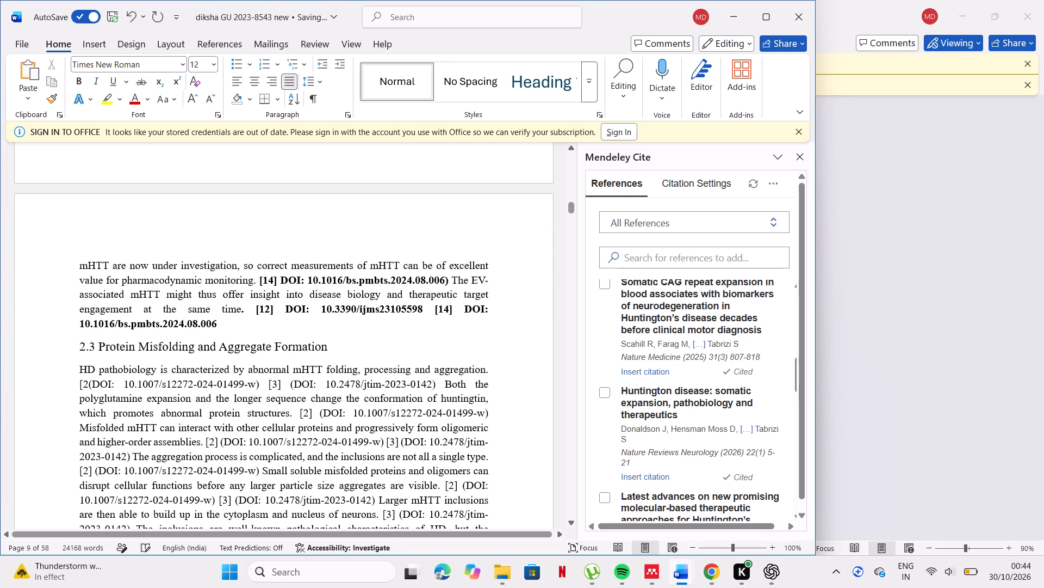
{"action": "left_click", "coordinate": [92, 379]}
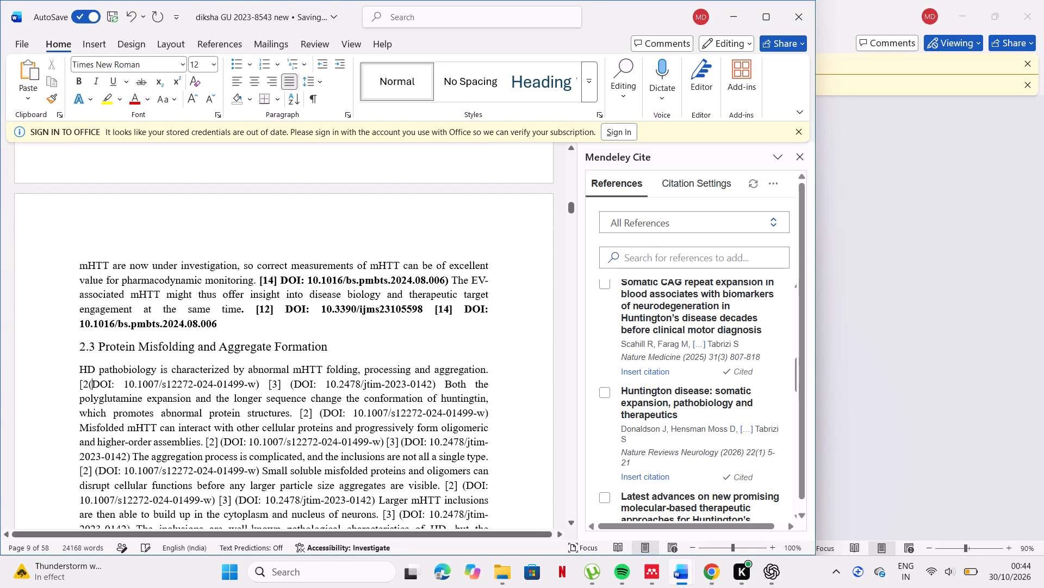
{"action": "key", "text": "BackSpace"}
{"action": "key", "text": "BackSpace"}
{"action": "key", "text": "BackSpace"}
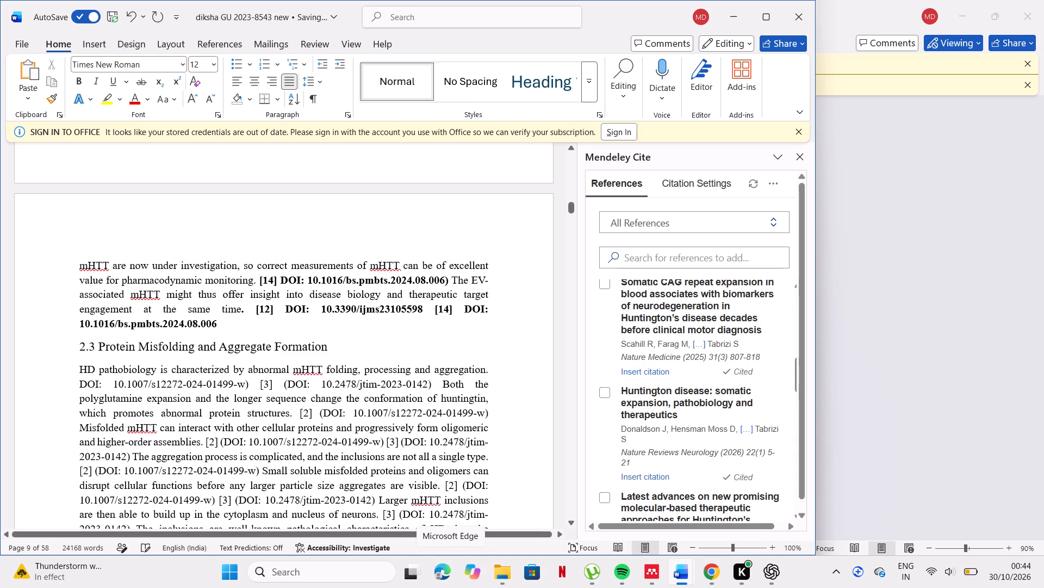
{"action": "scroll", "coordinate": [643, 406], "scroll_direction": "down", "scroll_amount": 3}
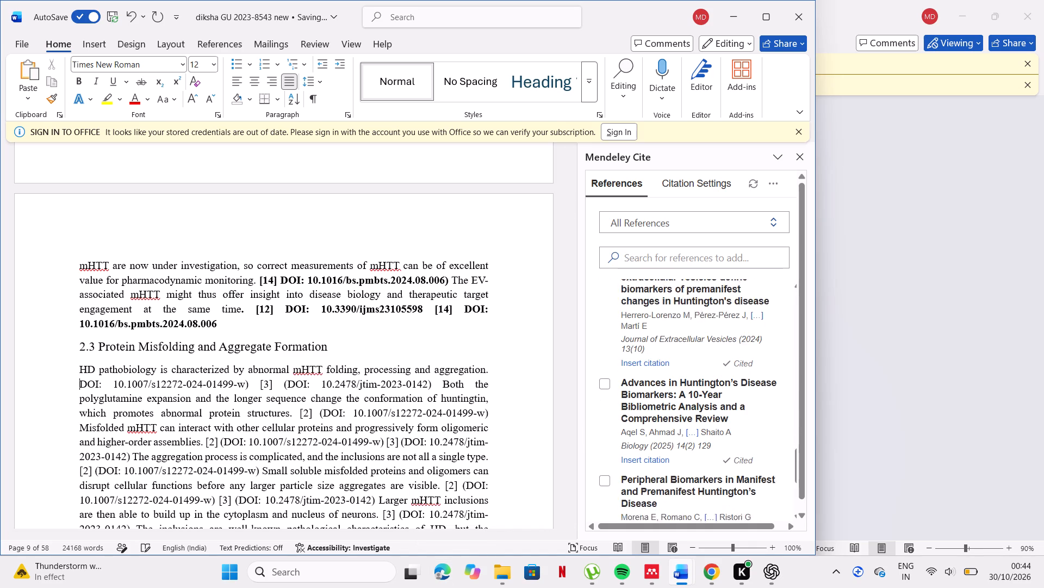
{"action": "scroll", "coordinate": [643, 406], "scroll_direction": "down", "scroll_amount": 2}
{"action": "scroll", "coordinate": [643, 406], "scroll_direction": "up", "scroll_amount": 1}
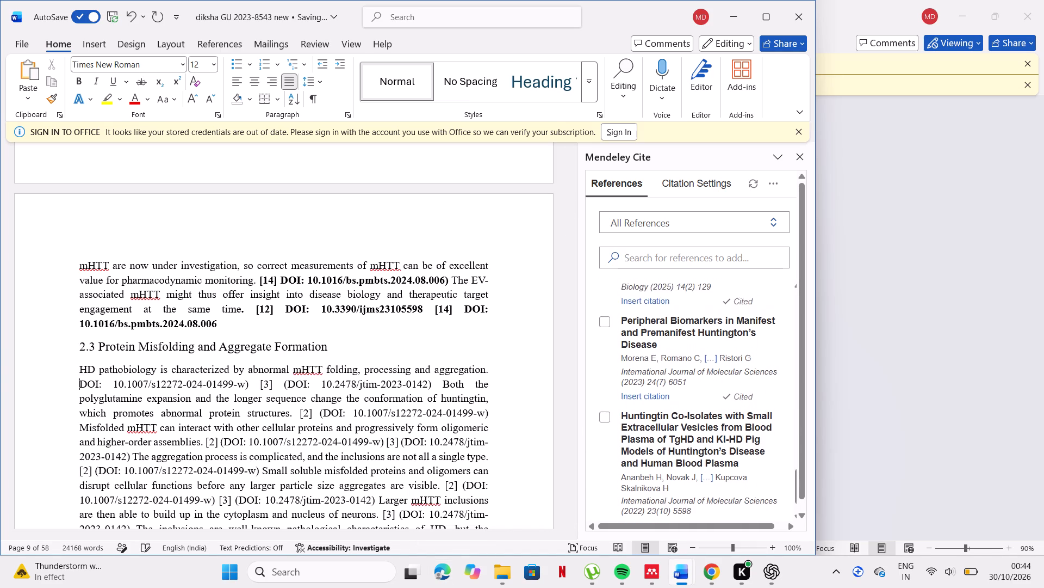
{"action": "scroll", "coordinate": [643, 406], "scroll_direction": "up", "scroll_amount": 2}
{"action": "scroll", "coordinate": [637, 462], "scroll_direction": "down", "scroll_amount": 1}
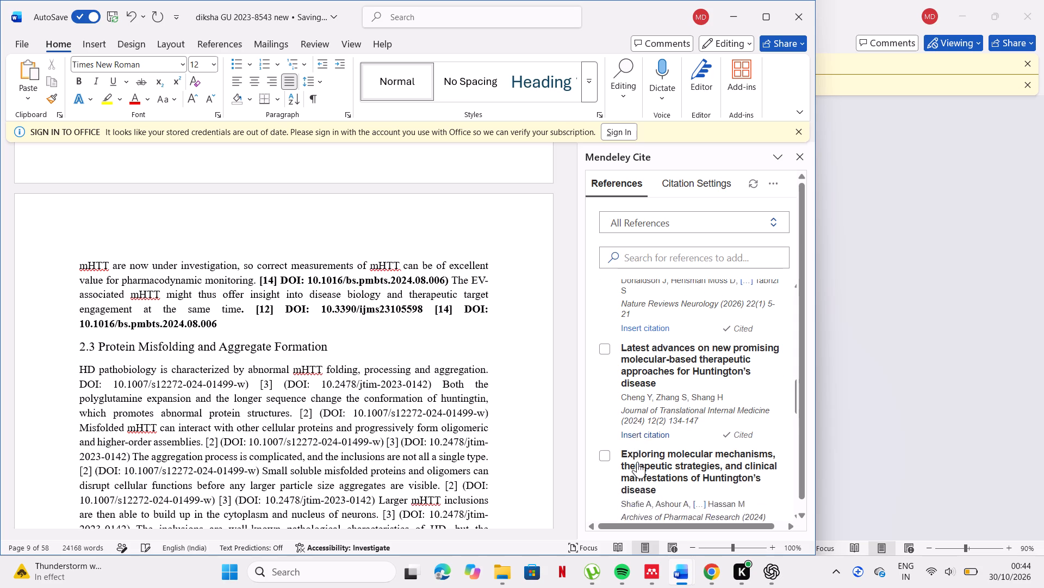
{"action": "scroll", "coordinate": [637, 462], "scroll_direction": "down", "scroll_amount": 1}
{"action": "left_click_drag", "start_coordinate": [637, 462], "coordinate": [637, 470]}
{"action": "left_click", "coordinate": [637, 470]}
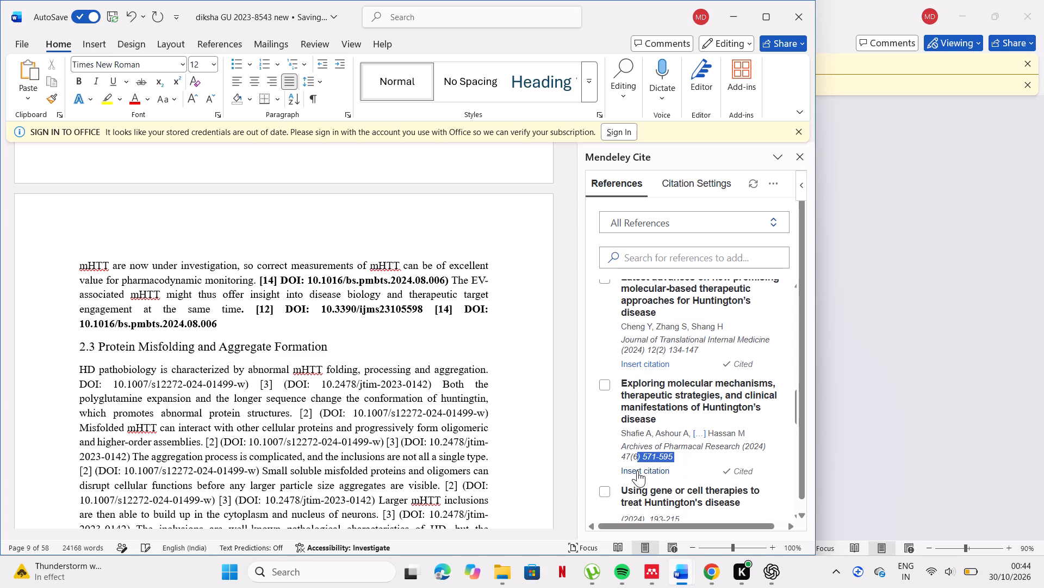
{"action": "left_click", "coordinate": [639, 469]}
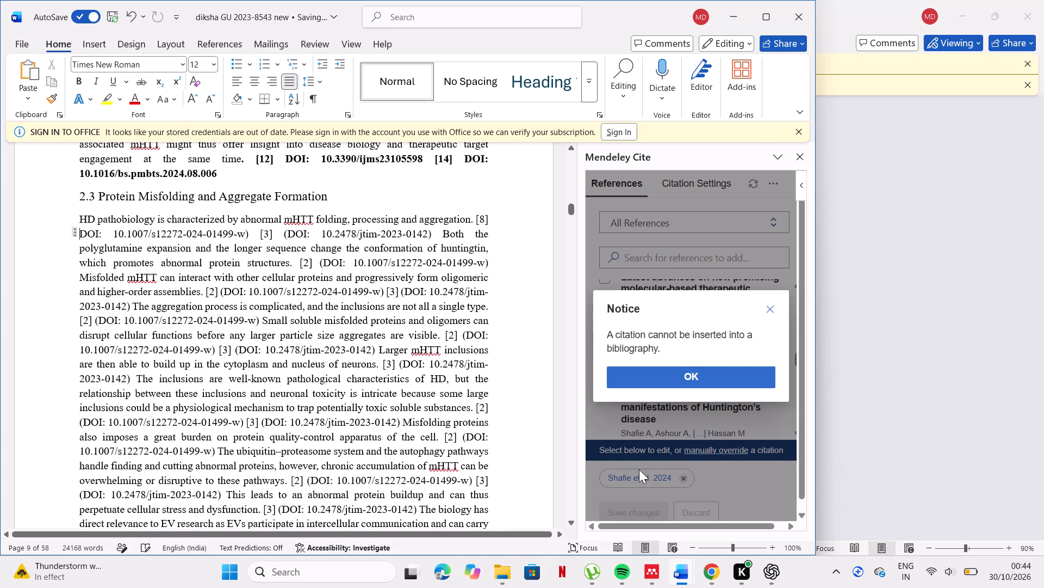
{"action": "left_click", "coordinate": [673, 371]}
{"action": "left_click", "coordinate": [673, 371]}
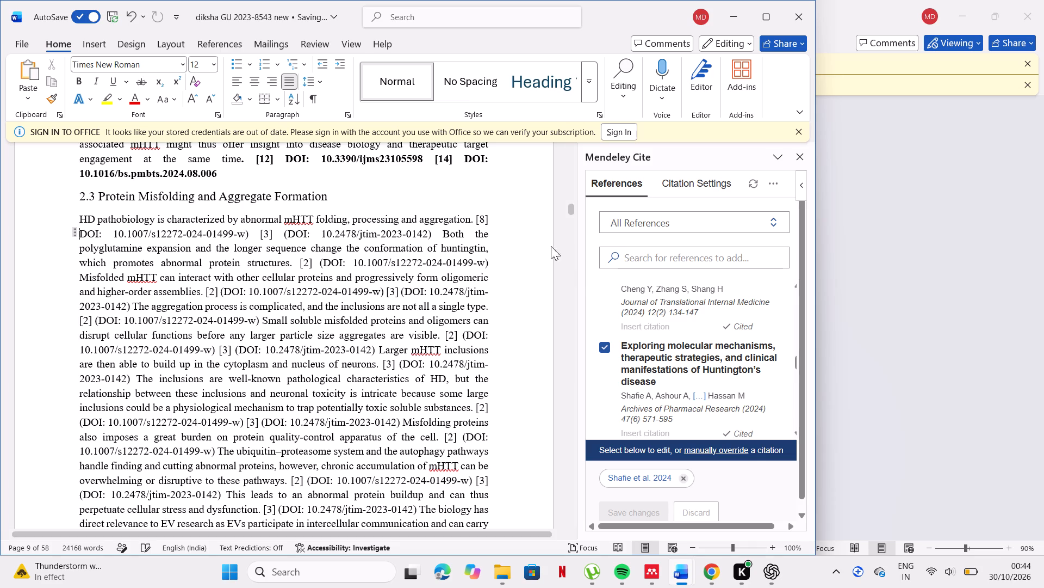
{"action": "left_click_drag", "start_coordinate": [479, 213], "coordinate": [264, 237]}
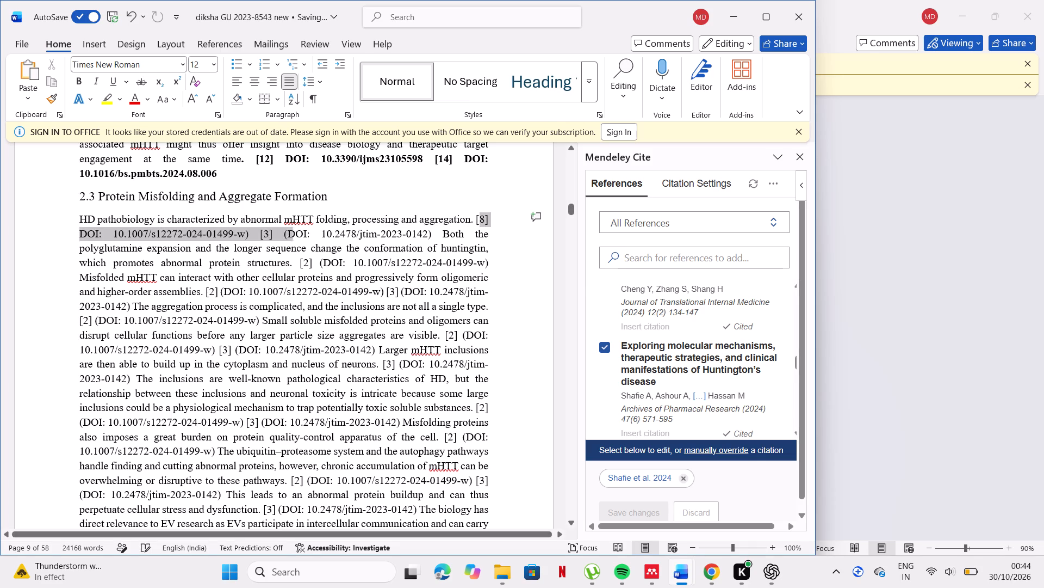
{"action": "left_click_drag", "start_coordinate": [264, 237], "coordinate": [247, 235]}
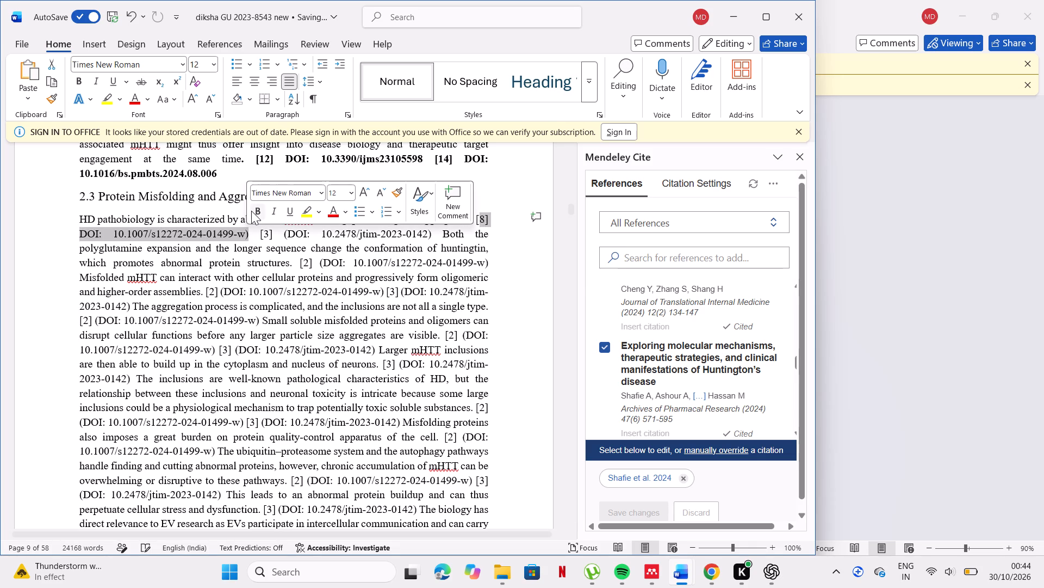
{"action": "left_click", "coordinate": [251, 211]}
{"action": "left_click", "coordinate": [251, 229]}
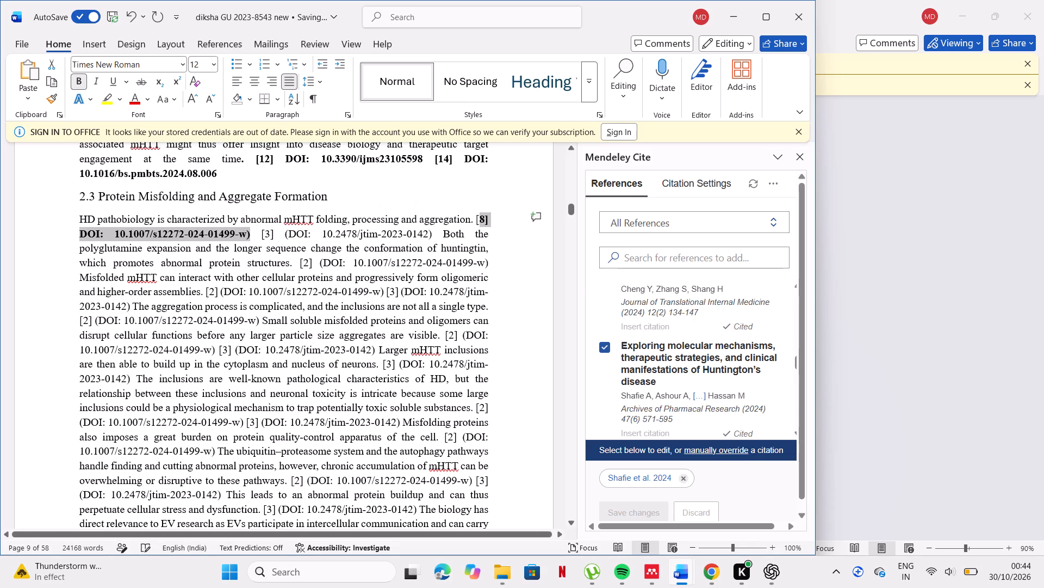
{"action": "key", "text": "BackSpace"}
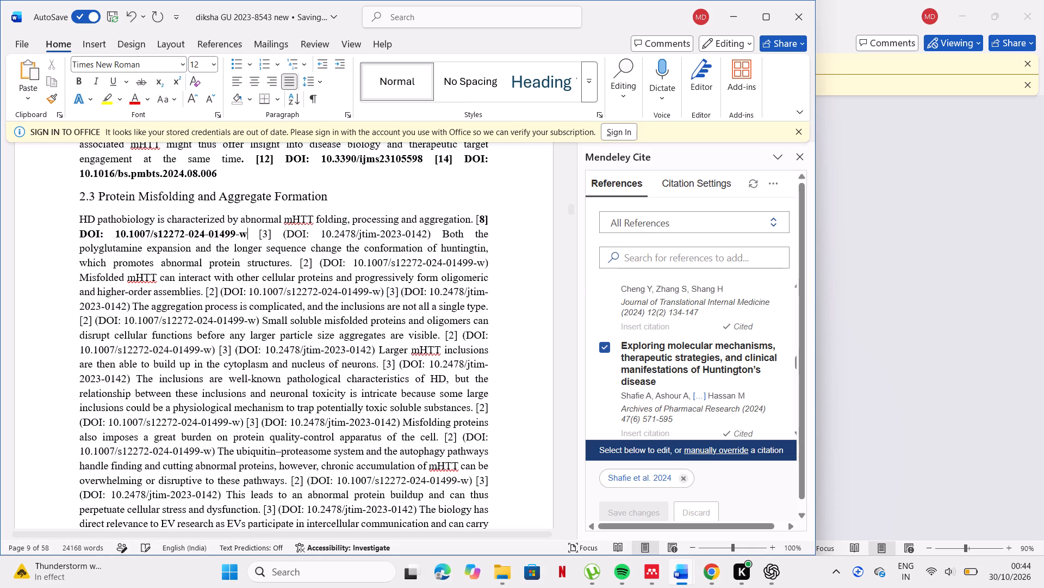
Delete the typed 3, closing bracket and opening parenthesis before the first DOI 10.2478/jtim-2023-0142 in section 2.3.
{"action": "left_click", "coordinate": [278, 232]}
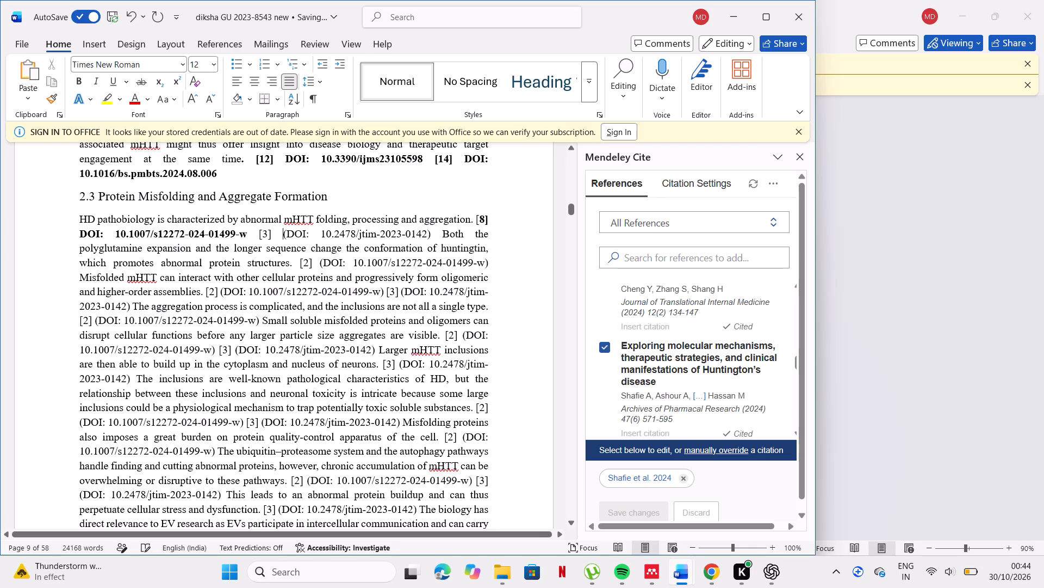
{"action": "left_click", "coordinate": [286, 233]}
{"action": "key", "text": "BackSpace"}
{"action": "key", "text": "BackSpace"}
{"action": "key", "text": "BackSpace"}
{"action": "key", "text": "BackSpace"}
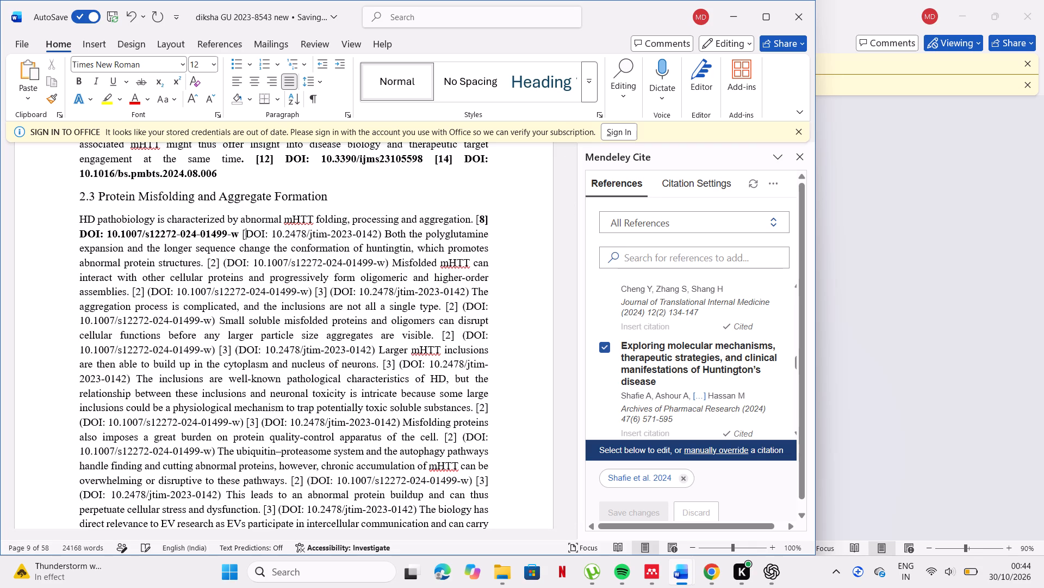
Clear the Shafie et al. 2024 reference selection in Mendeley Cite.
{"action": "left_click", "coordinate": [507, 344]}
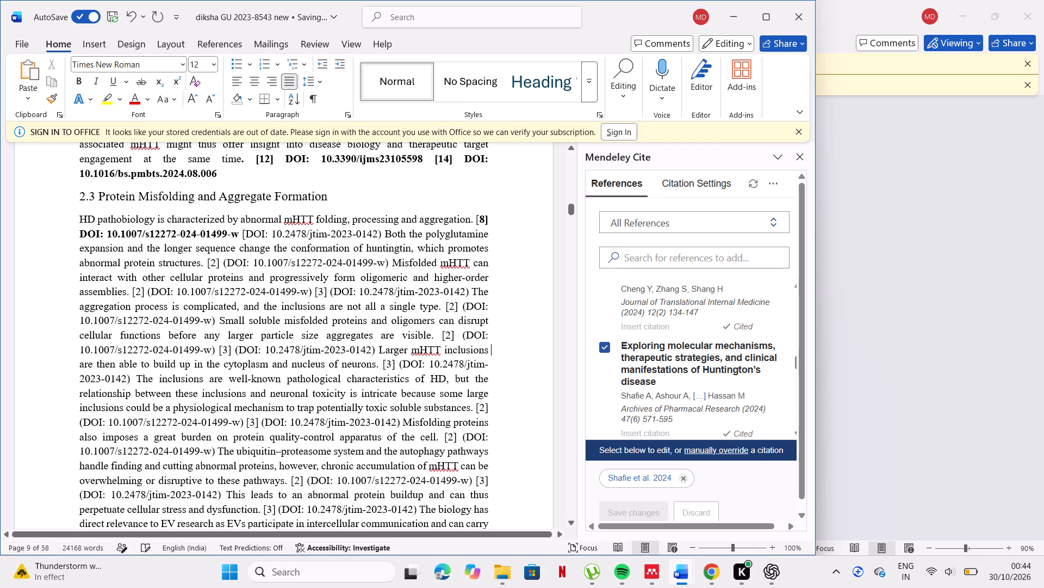
{"action": "left_click", "coordinate": [686, 474]}
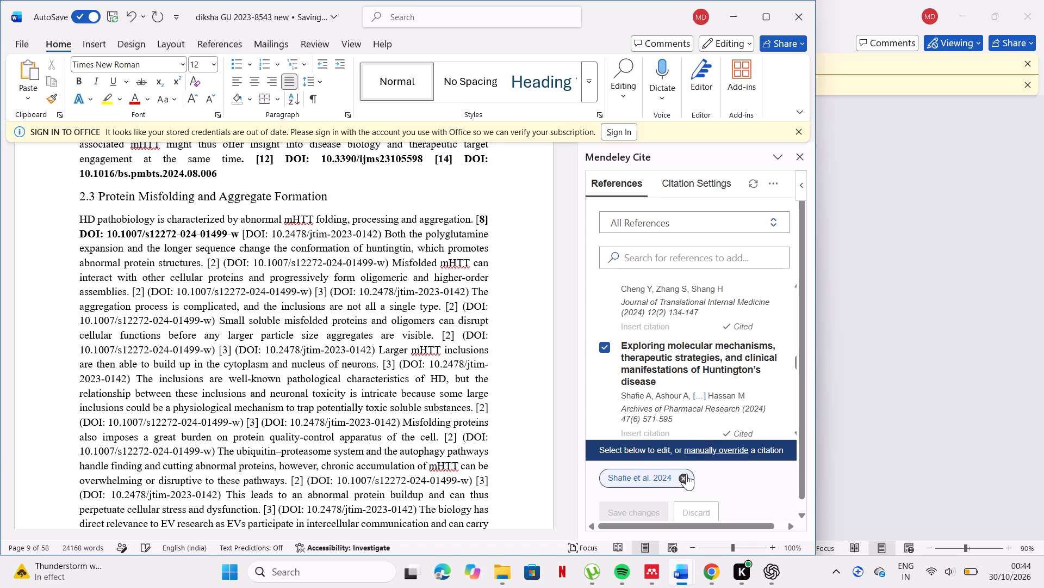
{"action": "scroll", "coordinate": [686, 400], "scroll_direction": "down", "scroll_amount": 1}
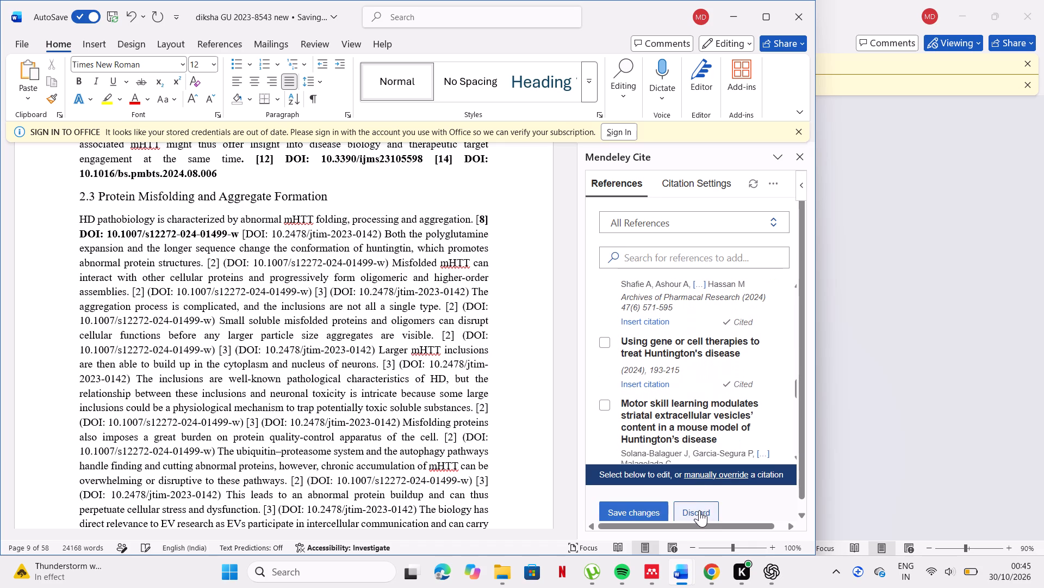
{"action": "left_click", "coordinate": [699, 511]}
{"action": "scroll", "coordinate": [679, 398], "scroll_direction": "up", "scroll_amount": 1}
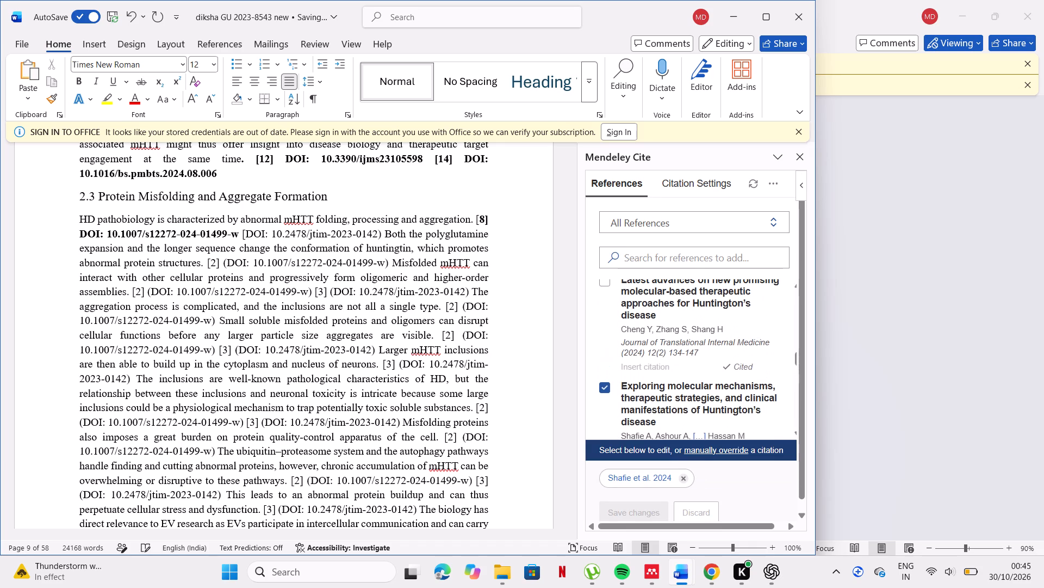
{"action": "left_click", "coordinate": [611, 388]}
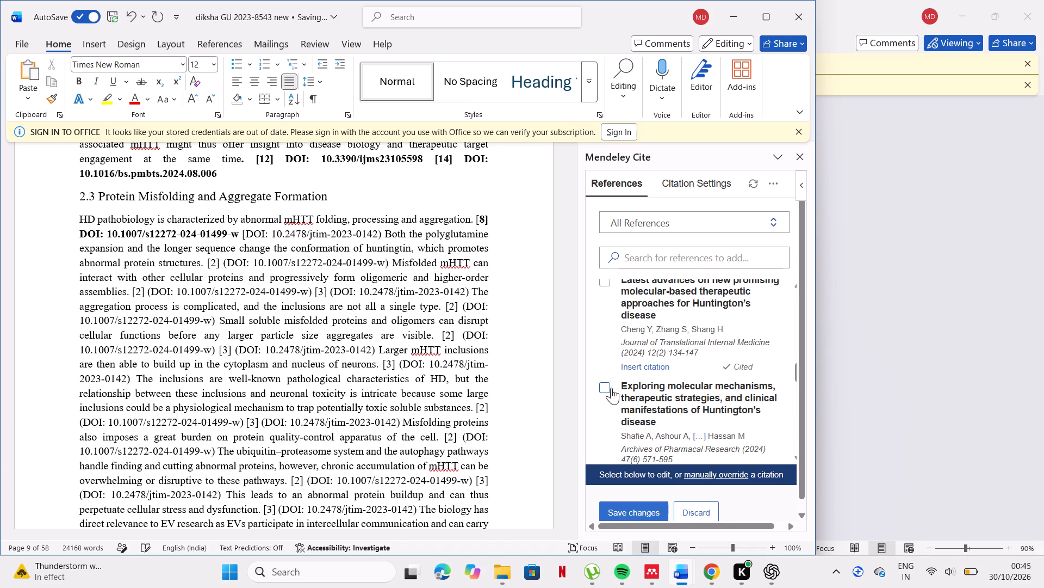
{"action": "scroll", "coordinate": [611, 388], "scroll_direction": "up", "scroll_amount": 1}
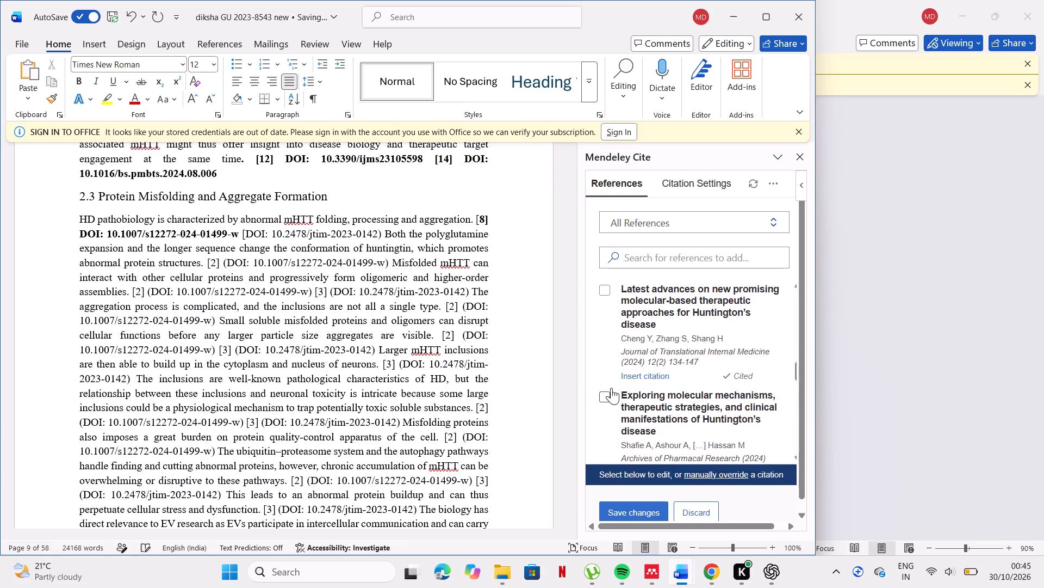
{"action": "scroll", "coordinate": [611, 388], "scroll_direction": "up", "scroll_amount": 1}
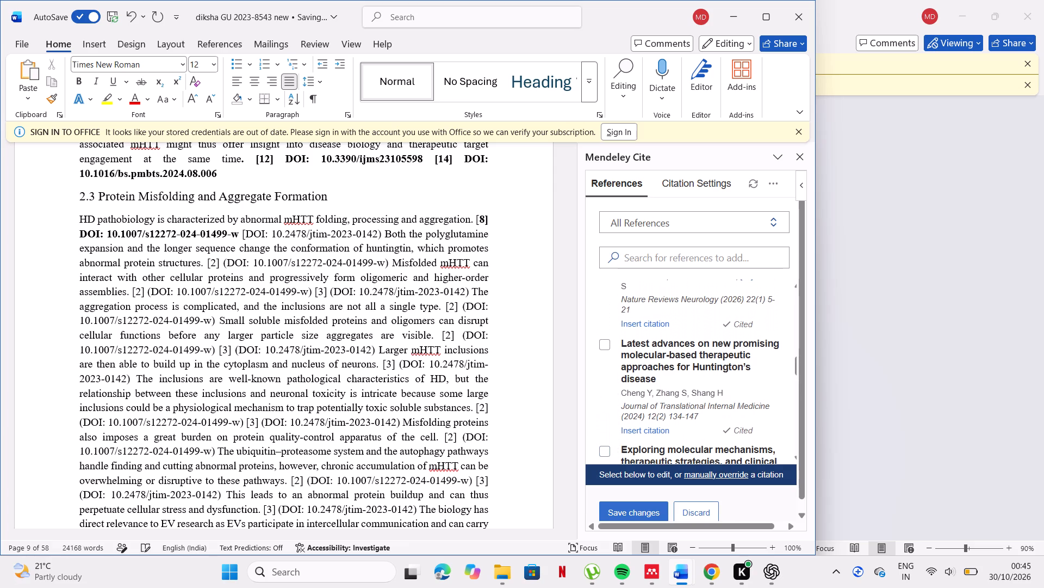
Delete the leftover opening square bracket before the first DOI 10.2478/jtim-2023-0142 in section 2.3.
{"action": "left_click", "coordinate": [244, 242]}
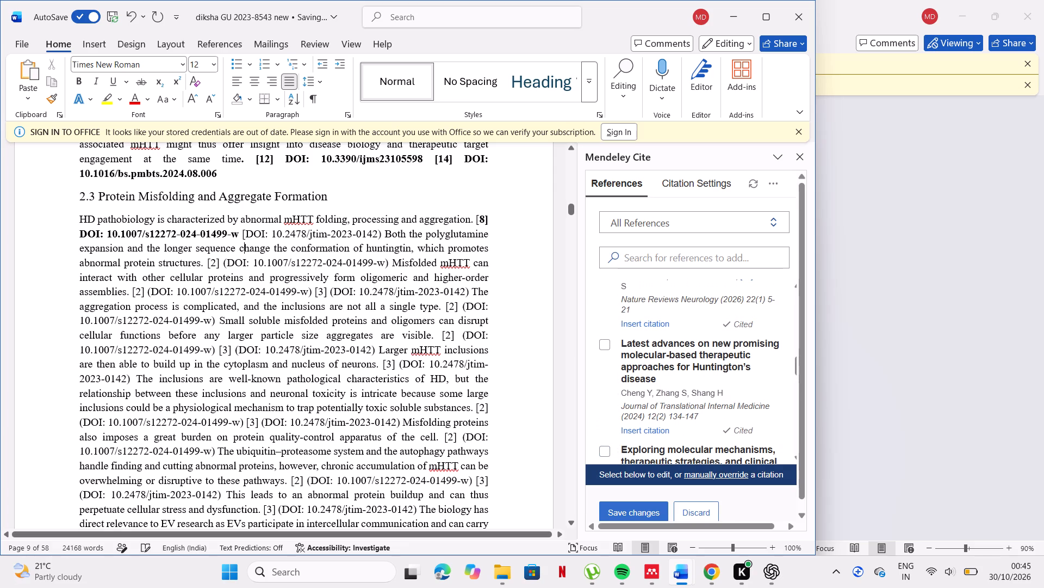
{"action": "left_click", "coordinate": [244, 238]}
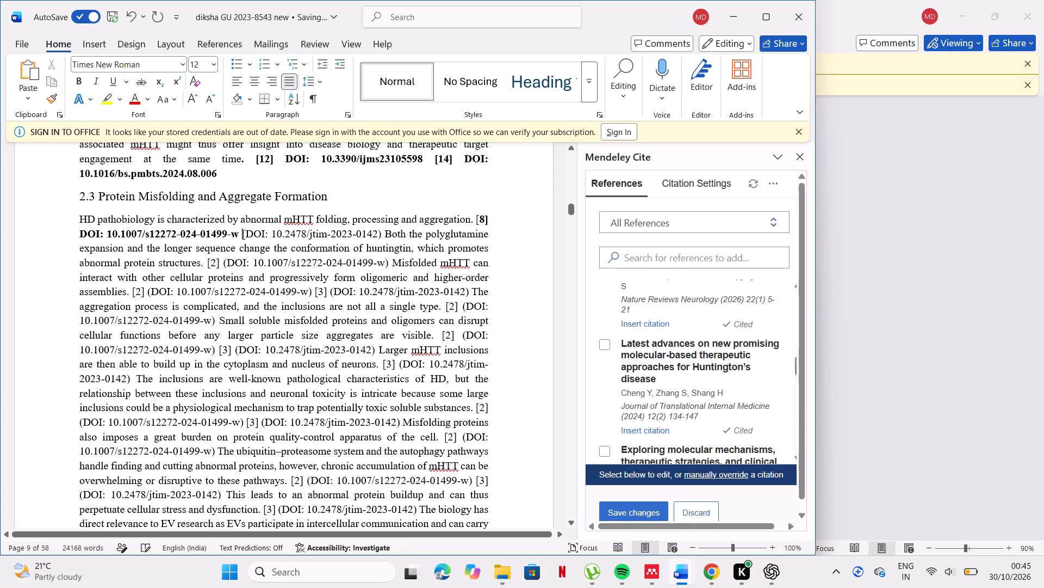
{"action": "left_click", "coordinate": [246, 237]}
{"action": "key", "text": "BackSpace"}
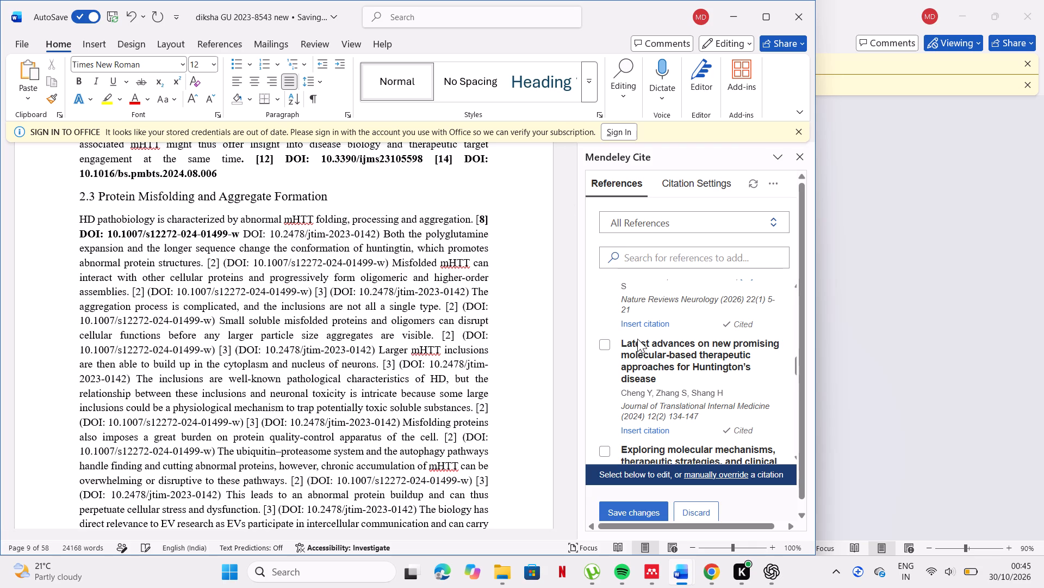
Insert the Cheng et al. 2024 Mendeley citation before the first DOI 10.2478/jtim-2023-0142 in section 2.3 and delete the DOI's closing parenthesis.
{"action": "scroll", "coordinate": [637, 339], "scroll_direction": "down", "scroll_amount": 1}
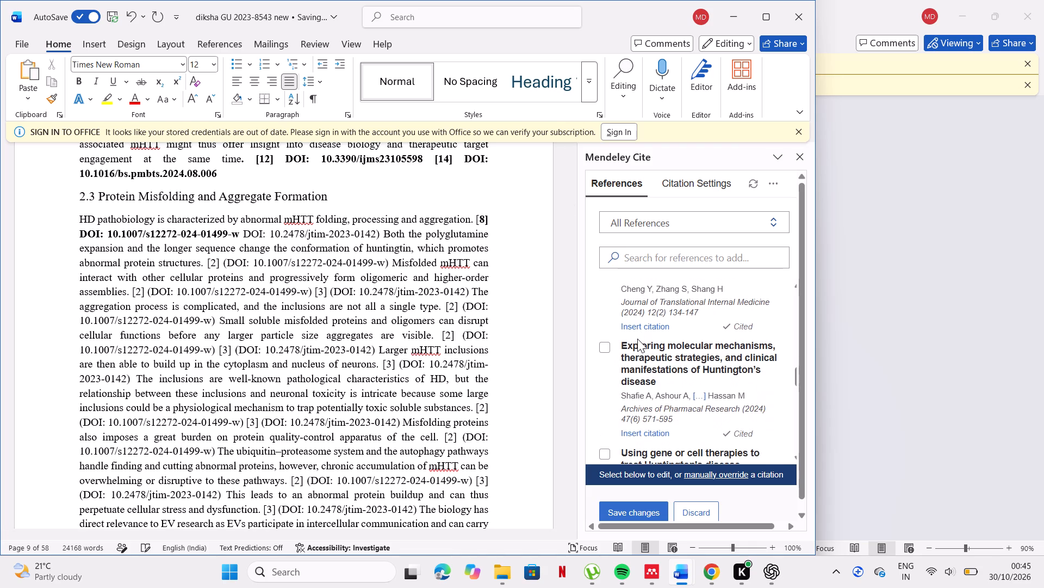
{"action": "scroll", "coordinate": [637, 339], "scroll_direction": "up", "scroll_amount": 1}
{"action": "left_click", "coordinate": [639, 415]}
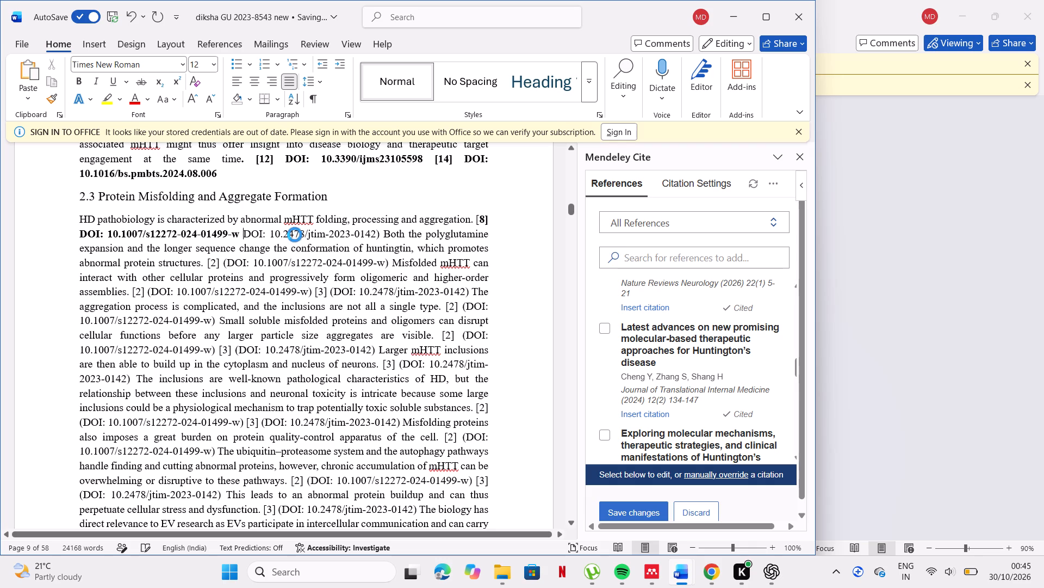
{"action": "left_click", "coordinate": [246, 230]}
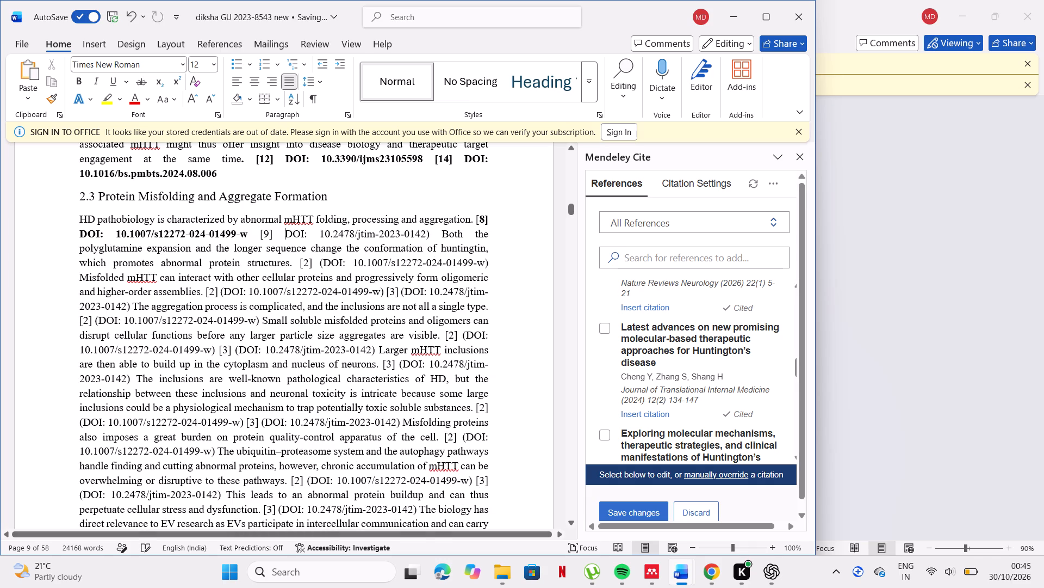
{"action": "left_click", "coordinate": [428, 236]}
{"action": "key", "text": "BackSpace"}
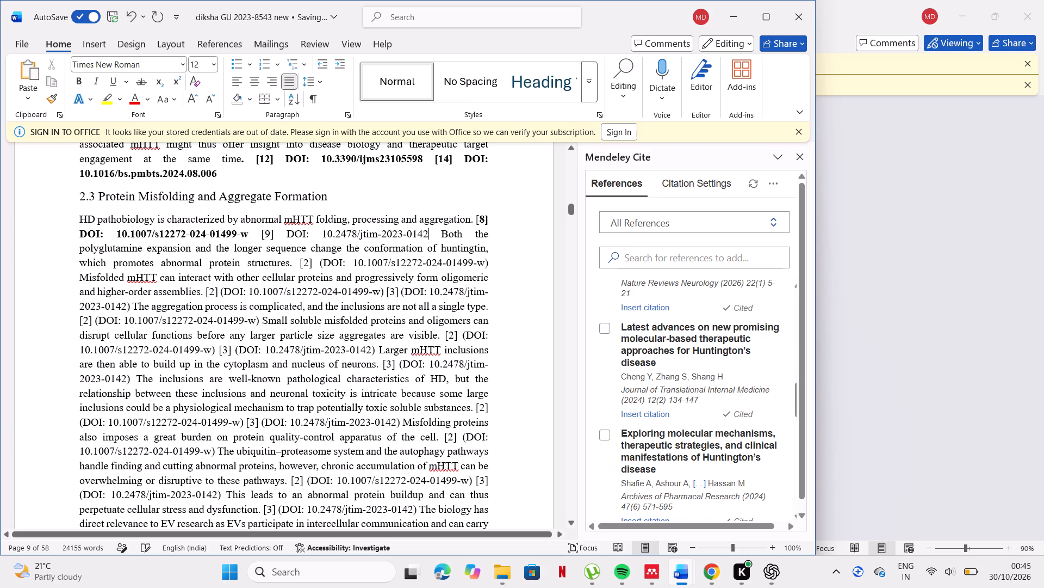
Replace the typed [2] and opening parenthesis after "abnormal protein structures" in section 2.3 with the Shafie et al. 2024 Mendeley citation.
{"action": "left_click", "coordinate": [323, 268]}
{"action": "key", "text": "BackSpace"}
{"action": "key", "text": "BackSpace"}
{"action": "key", "text": "BackSpace"}
{"action": "key", "text": "BackSpace"}
{"action": "key", "text": "BackSpace"}
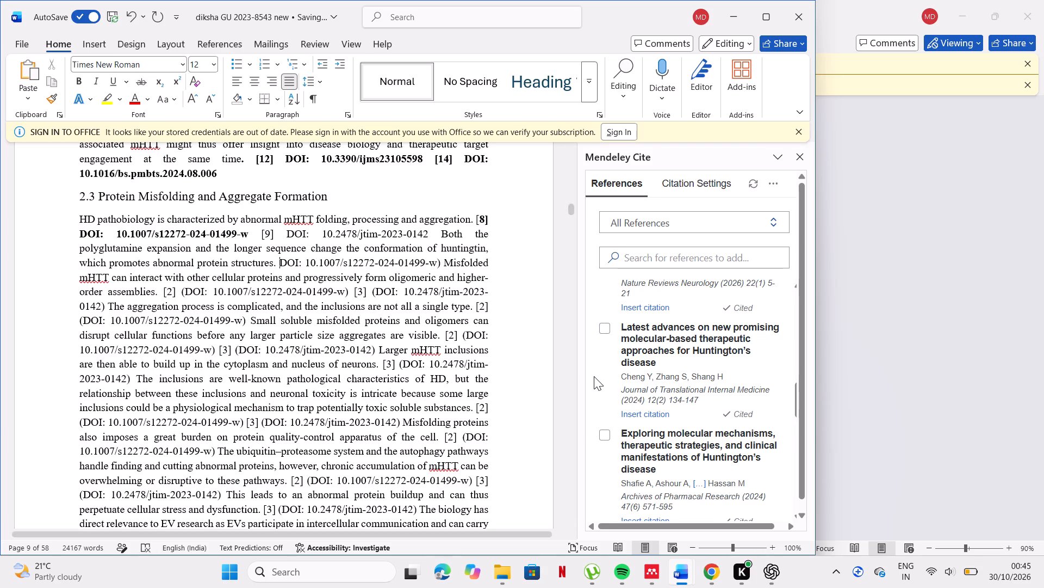
{"action": "scroll", "coordinate": [594, 376], "scroll_direction": "down", "scroll_amount": 1}
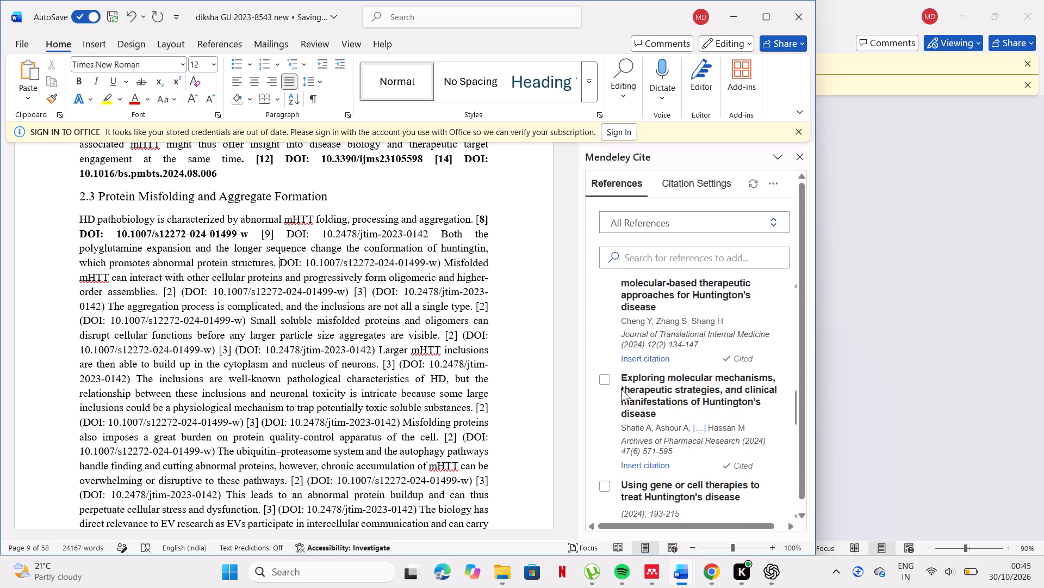
{"action": "left_click", "coordinate": [645, 461]}
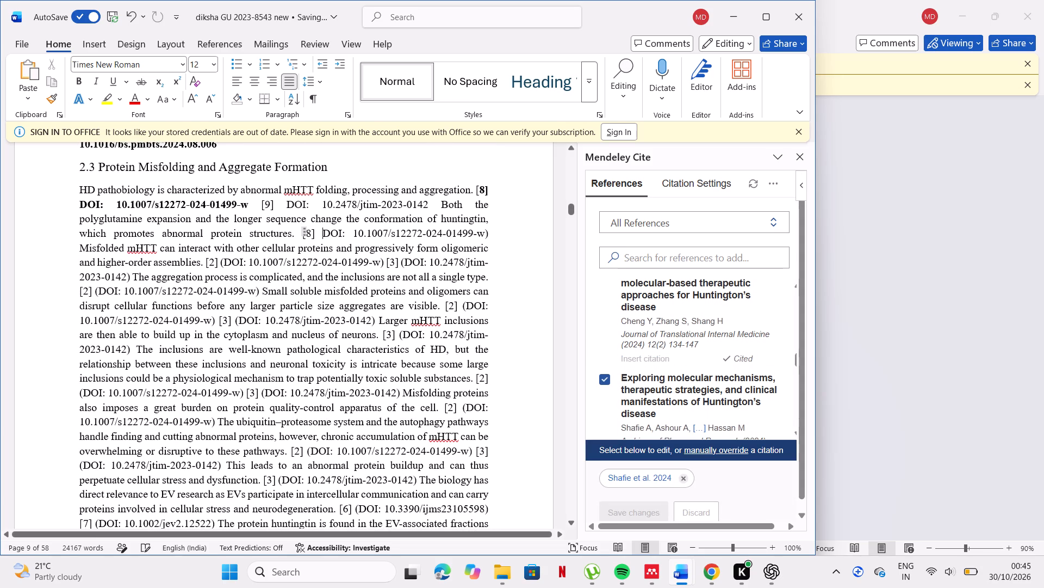
Bold the [9] citation and its DOI 10.2478/jtim-2023-0142 in the opening lines of section 2.3.
{"action": "left_click_drag", "start_coordinate": [261, 199], "coordinate": [419, 203]}
{"action": "left_click", "coordinate": [434, 171]}
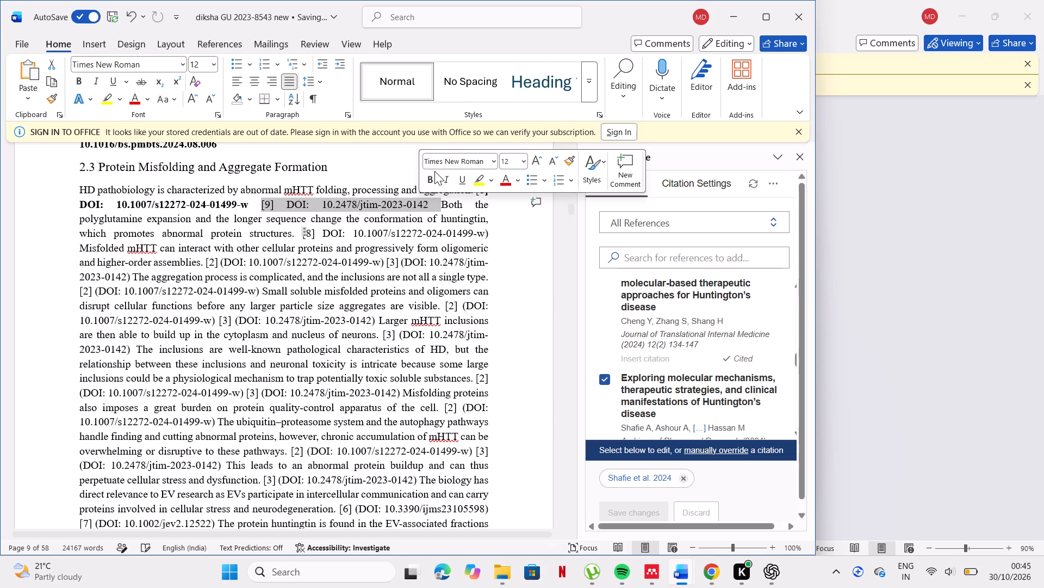
{"action": "left_click", "coordinate": [433, 179]}
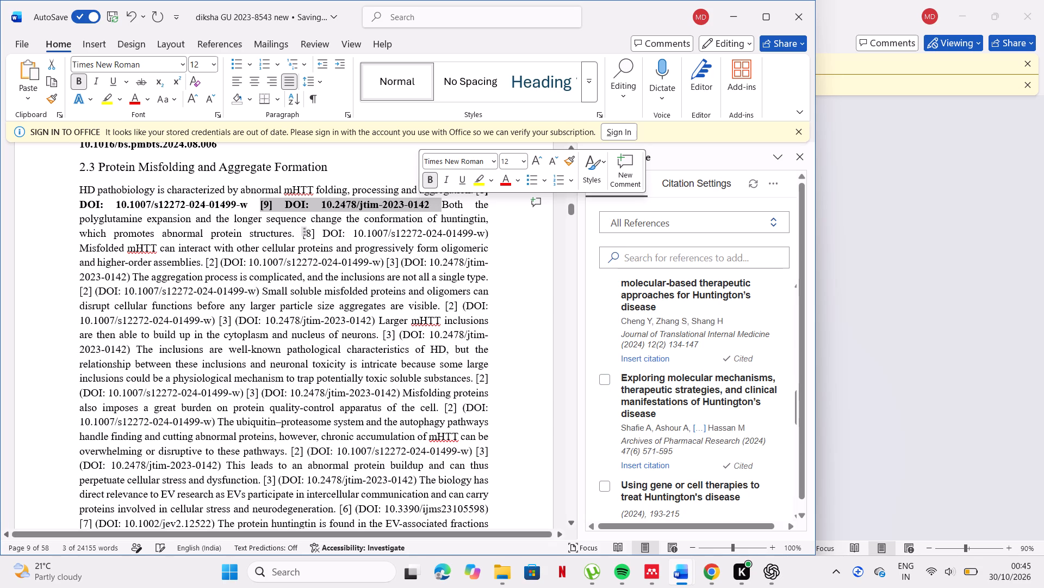
Bold the [8] citation and DOI after "abnormal protein structures" and replace its closing parenthesis with a period and space.
{"action": "left_click_drag", "start_coordinate": [304, 231], "coordinate": [469, 235]}
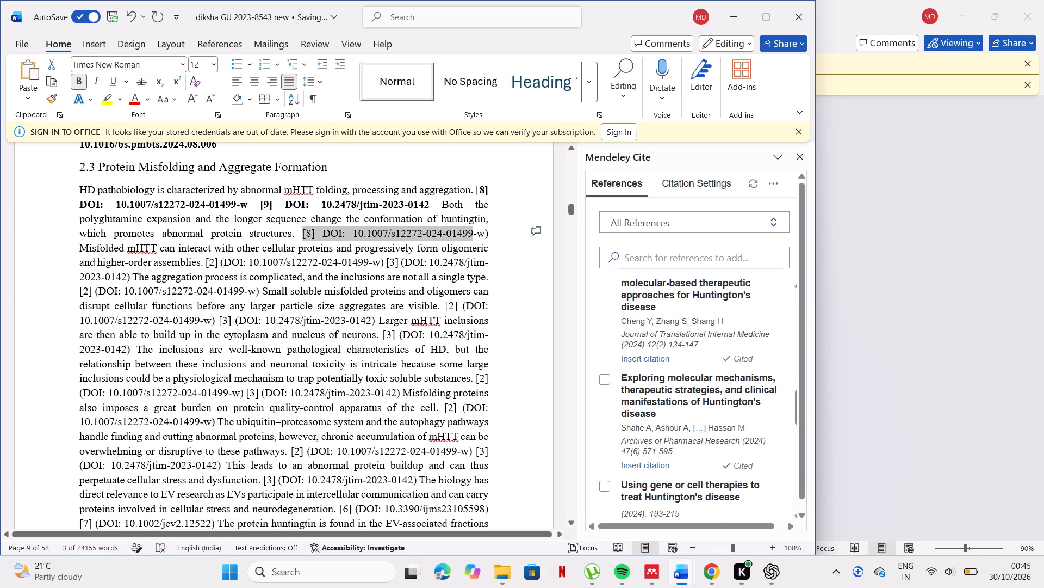
{"action": "left_click_drag", "start_coordinate": [469, 235], "coordinate": [481, 235]}
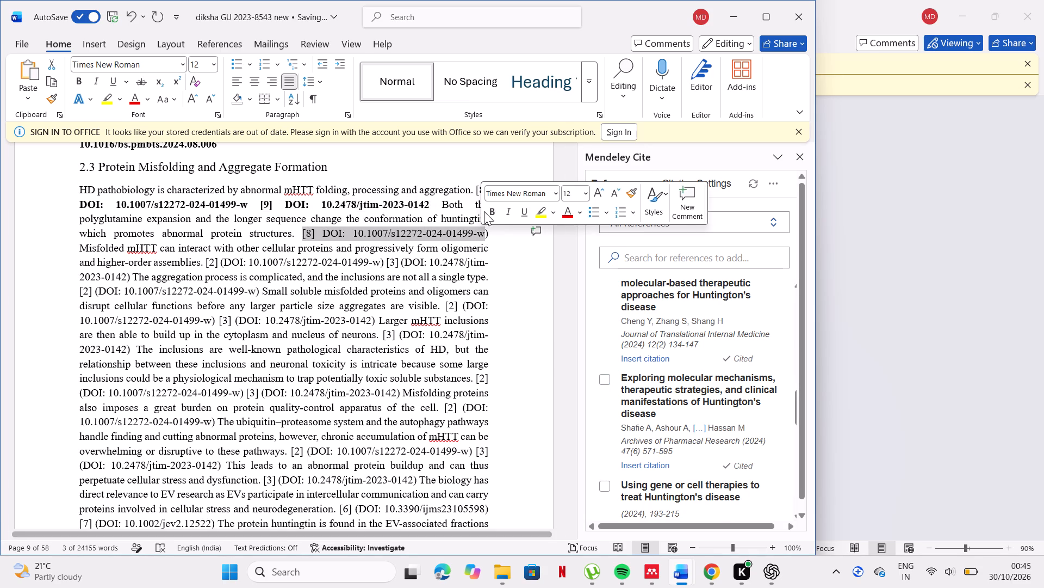
{"action": "left_click", "coordinate": [486, 209]}
{"action": "left_click", "coordinate": [492, 224]}
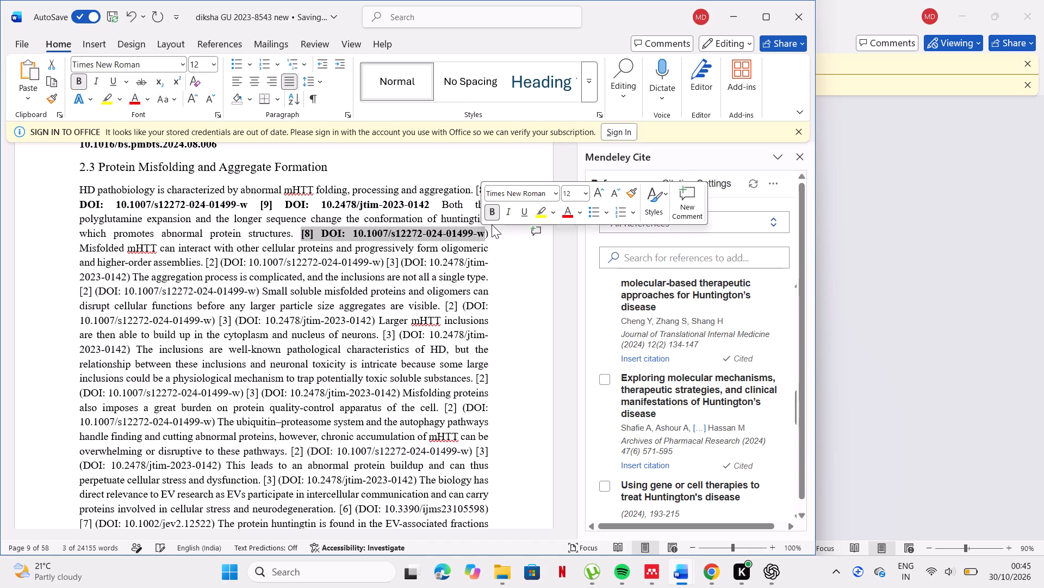
{"action": "left_click", "coordinate": [492, 233]}
{"action": "key", "text": "BackSpace"}
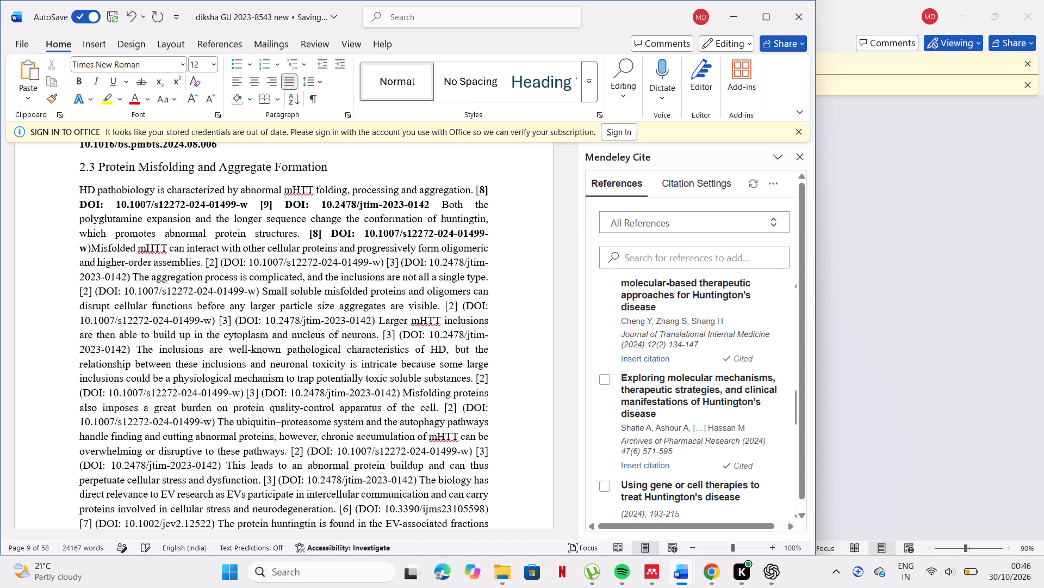
{"action": "key", "text": "BackSpace"}
{"action": "key", "text": "period"}
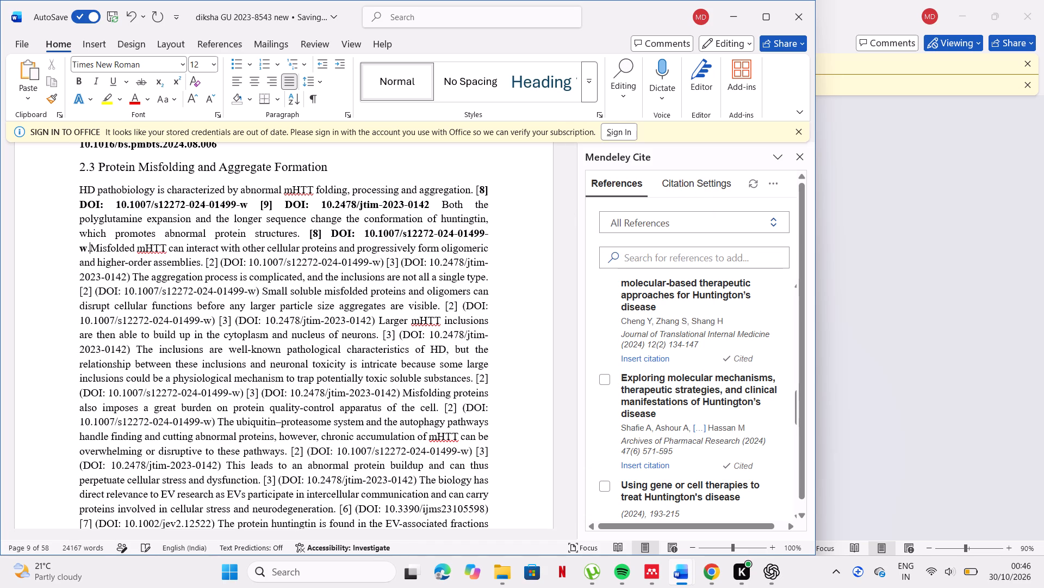
{"action": "key", "text": "space"}
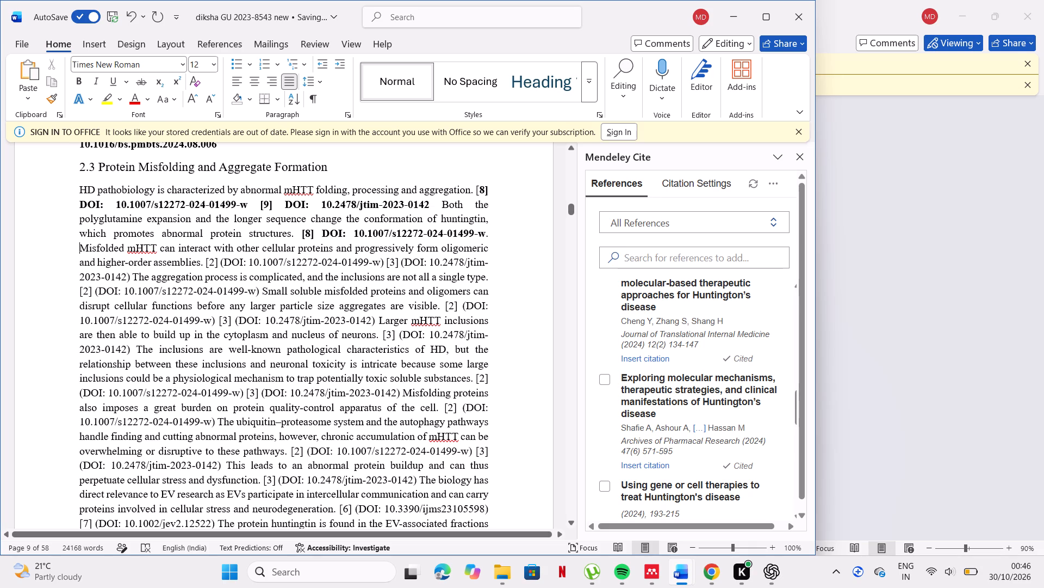
Delete the typed DOI citations after "higher-order assemblies" and after "not all a single type" in section 2.3.
{"action": "left_click_drag", "start_coordinate": [204, 265], "coordinate": [487, 271]}
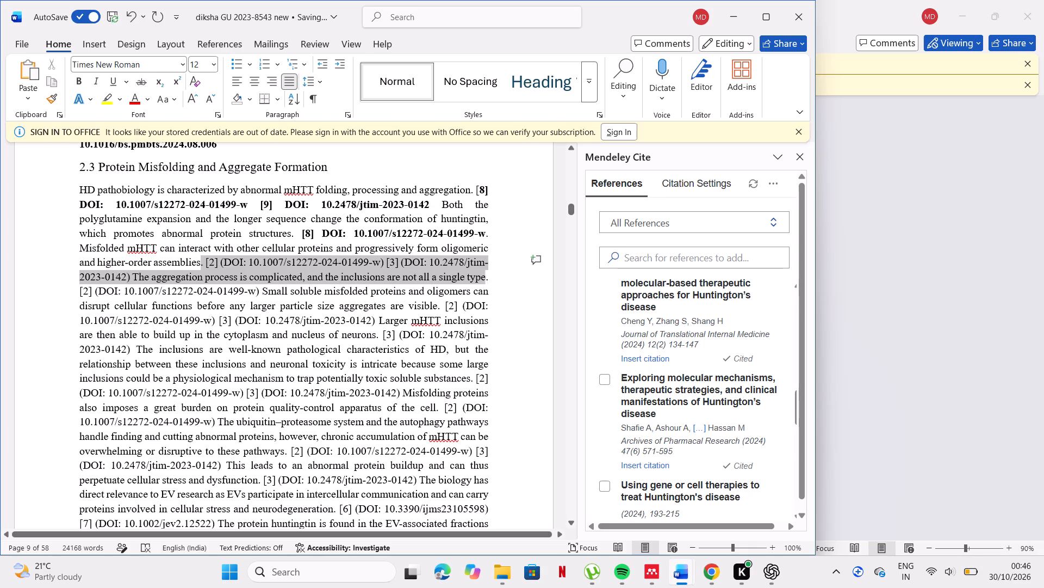
{"action": "left_click_drag", "start_coordinate": [487, 271], "coordinate": [128, 277]}
{"action": "key", "text": "BackSpace"}
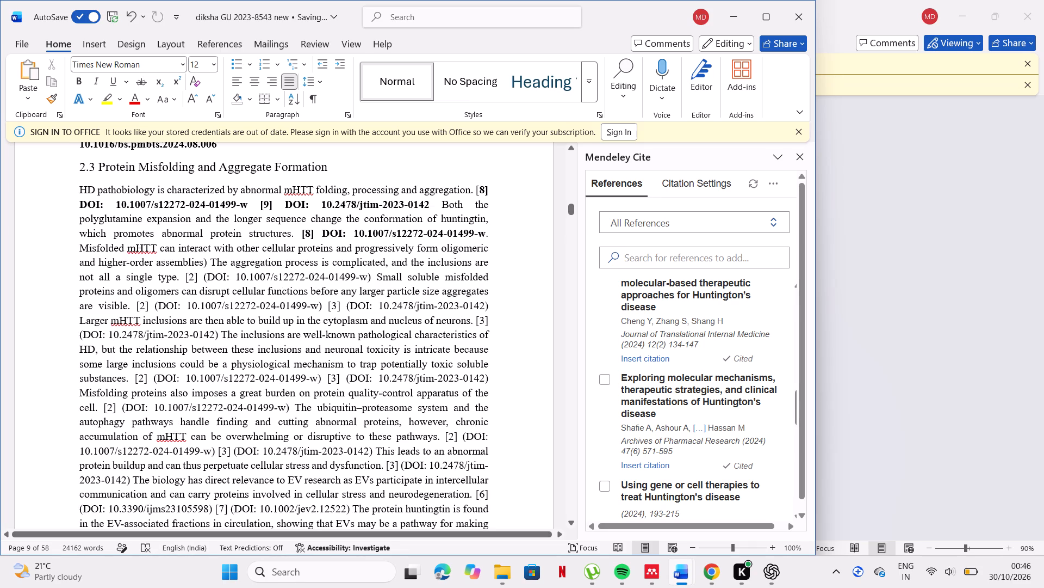
{"action": "left_click_drag", "start_coordinate": [177, 277], "coordinate": [370, 274]}
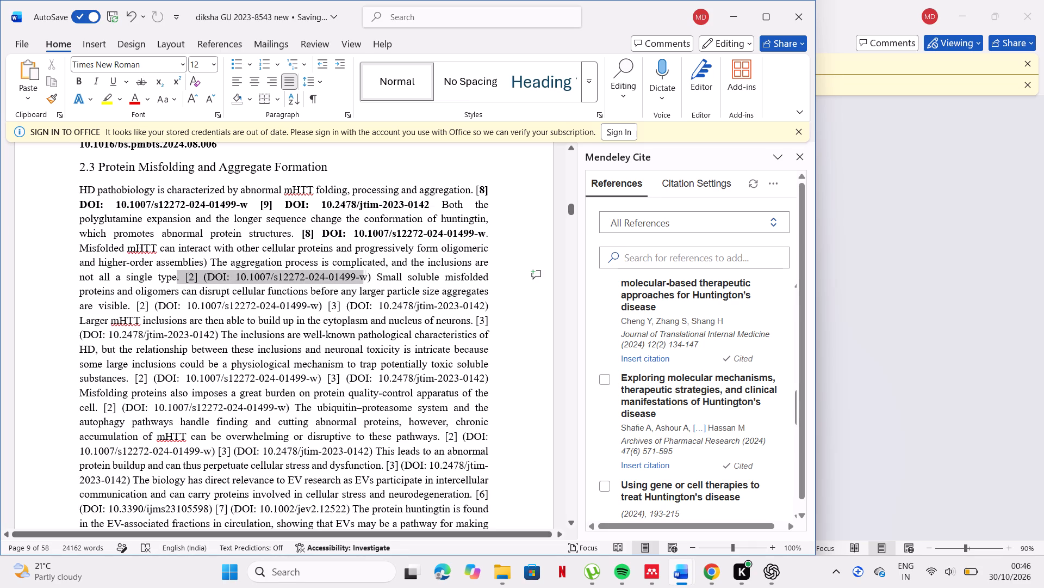
{"action": "left_click_drag", "start_coordinate": [370, 274], "coordinate": [371, 278]}
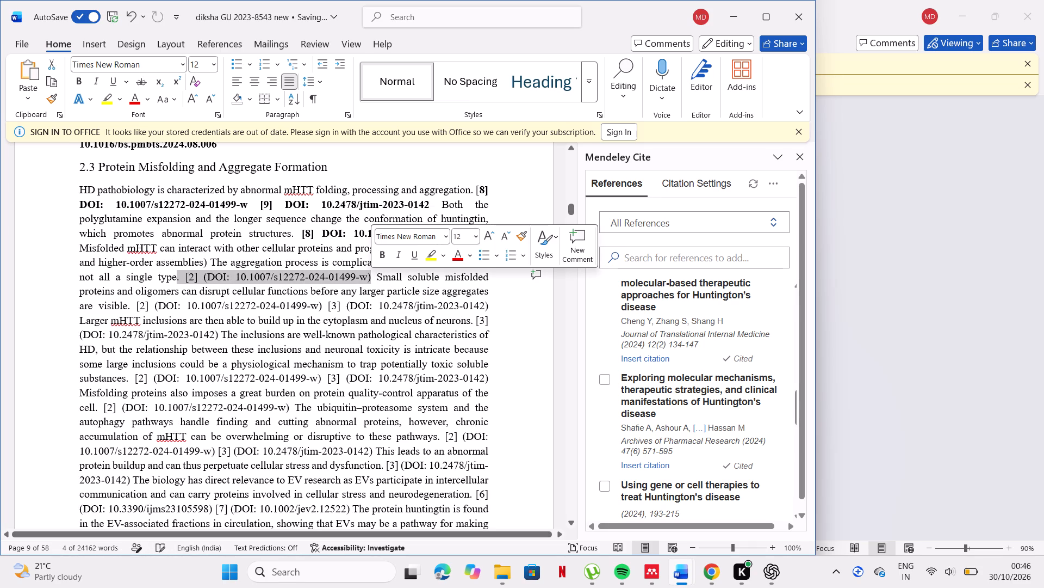
{"action": "key", "text": "BackSpace"}
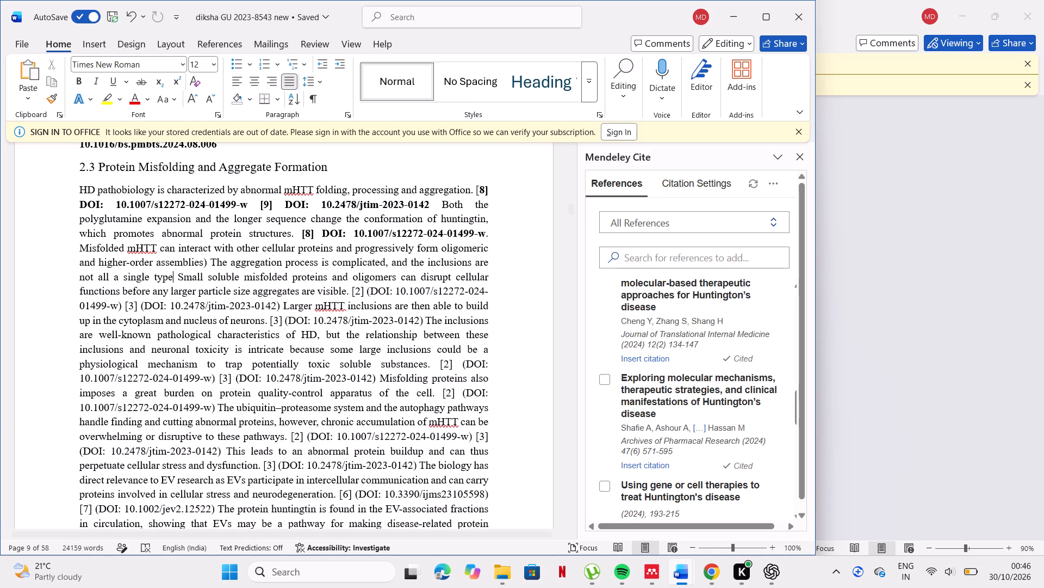
Delete the typed DOI citations after "aggregates are visible", leaving a space there, and after "nucleus of neurons" in section 2.3.
{"action": "left_click_drag", "start_coordinate": [350, 287], "coordinate": [283, 308]}
{"action": "key", "text": "BackSpace"}
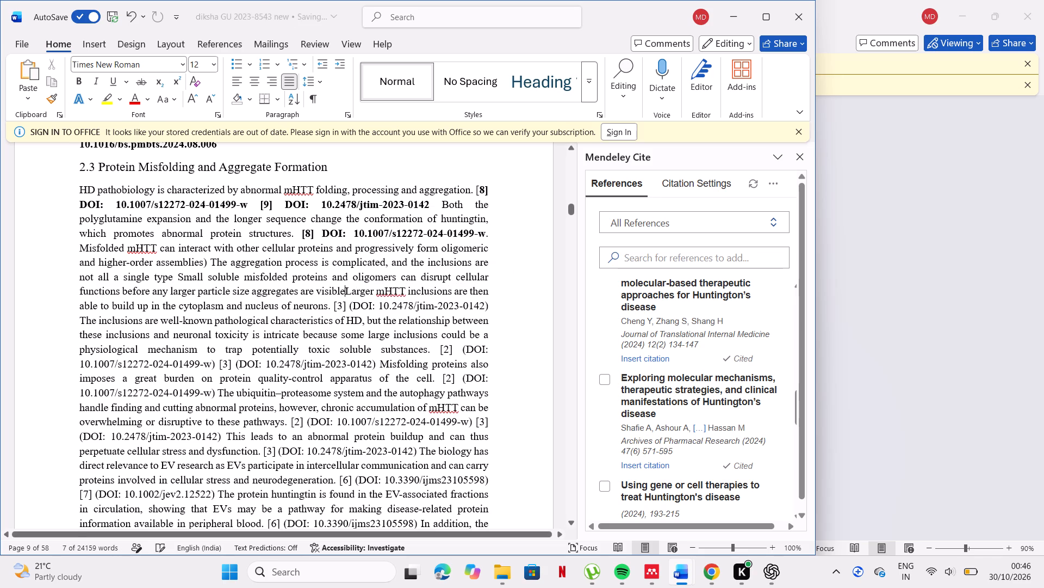
{"action": "key", "text": "space"}
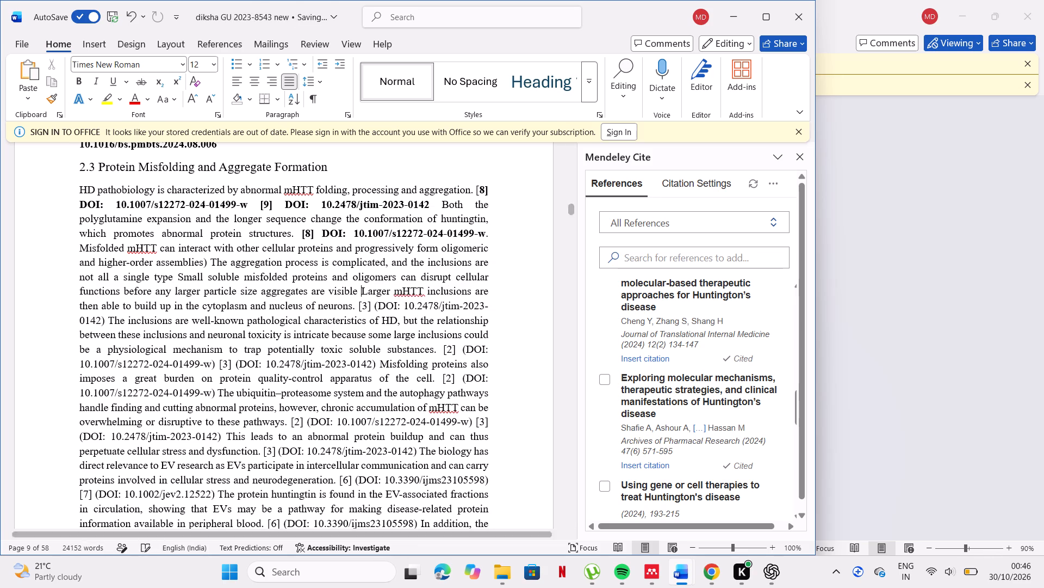
{"action": "left_click_drag", "start_coordinate": [355, 307], "coordinate": [357, 307]}
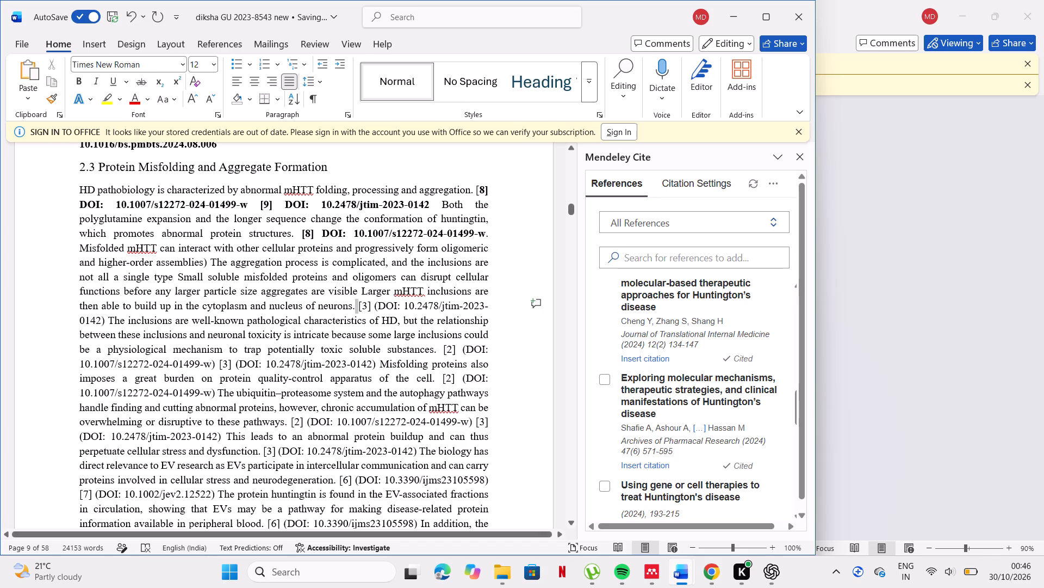
{"action": "left_click_drag", "start_coordinate": [357, 307], "coordinate": [339, 324]}
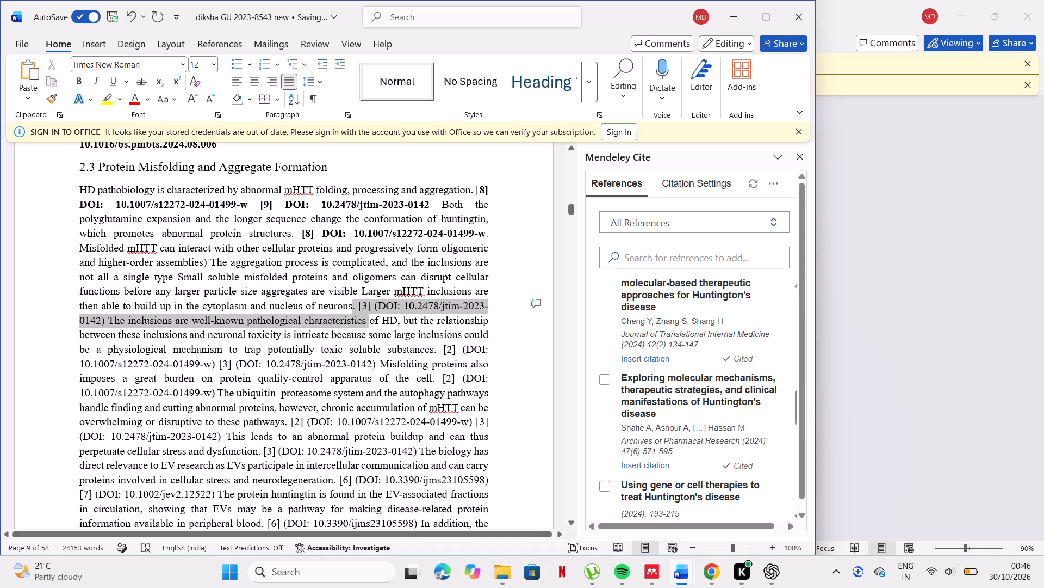
{"action": "left_click_drag", "start_coordinate": [339, 324], "coordinate": [109, 320]}
{"action": "key", "text": "BackSpace"}
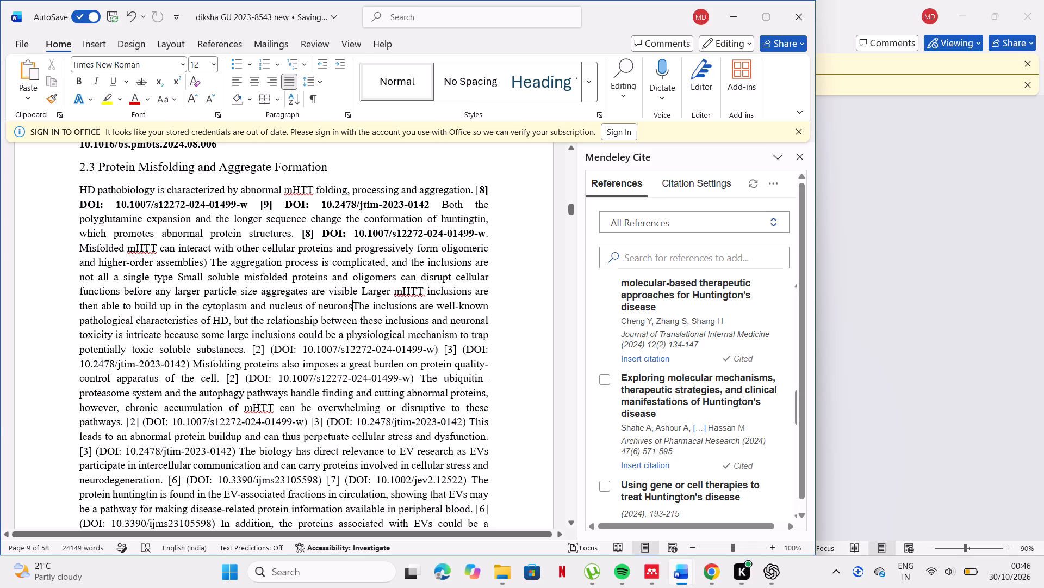
Replace the typed [2] and [3] DOI citations after "toxic soluble substances" with a paragraph break before "Misfolding proteins".
{"action": "scroll", "coordinate": [281, 373], "scroll_direction": "down", "scroll_amount": 1}
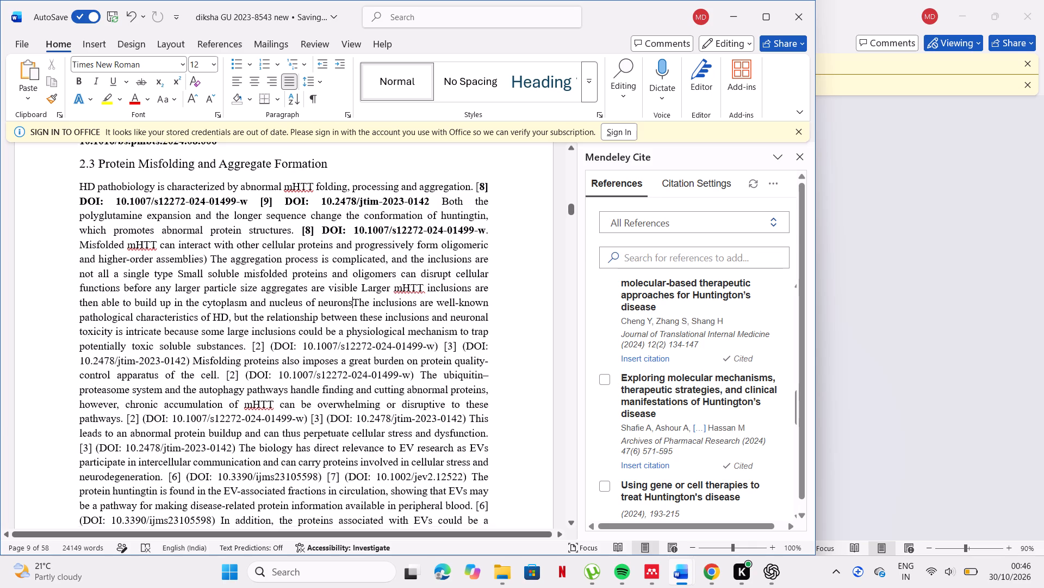
{"action": "scroll", "coordinate": [281, 373], "scroll_direction": "down", "scroll_amount": 2}
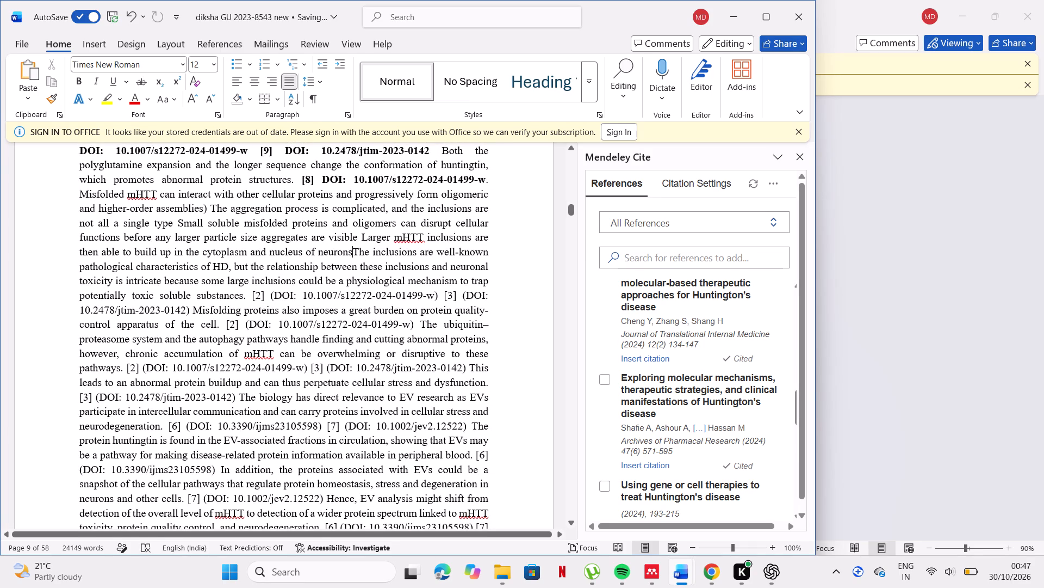
{"action": "left_click_drag", "start_coordinate": [249, 292], "coordinate": [459, 299]}
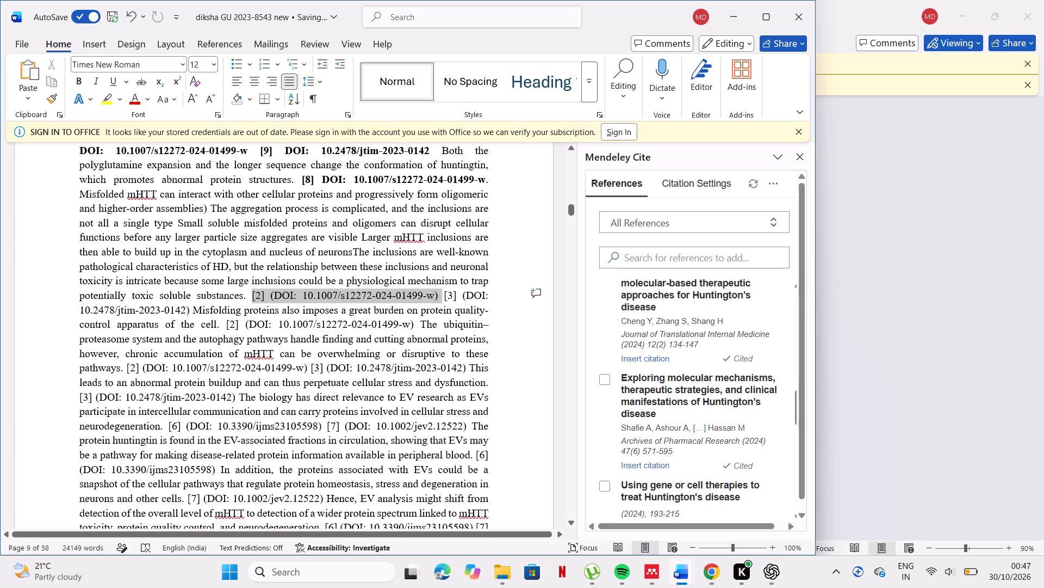
{"action": "left_click_drag", "start_coordinate": [459, 299], "coordinate": [194, 308]}
{"action": "key", "text": "Return"}
{"action": "key", "text": "BackSpace"}
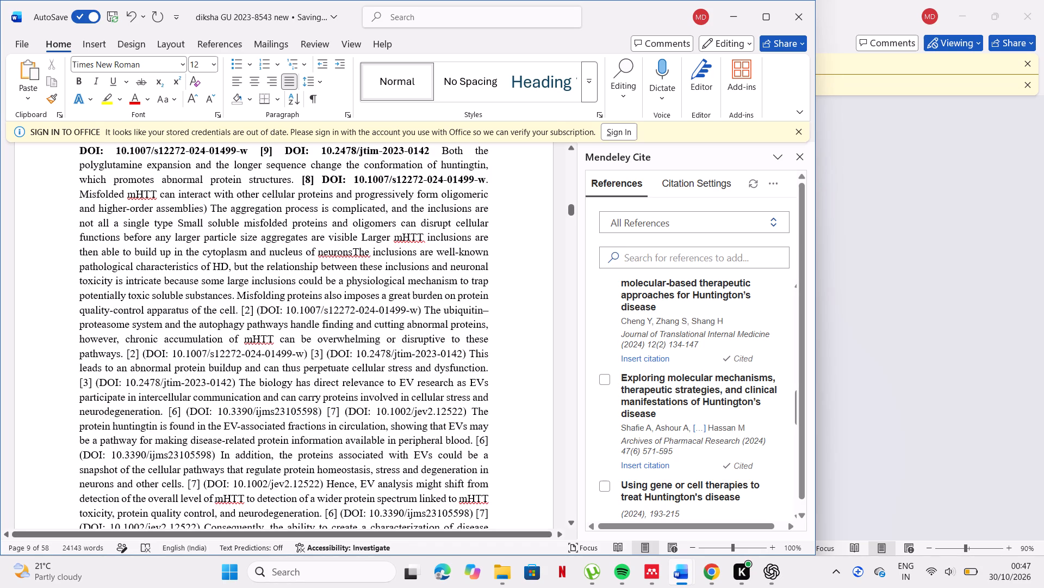
{"action": "left_click", "coordinate": [125, 19]}
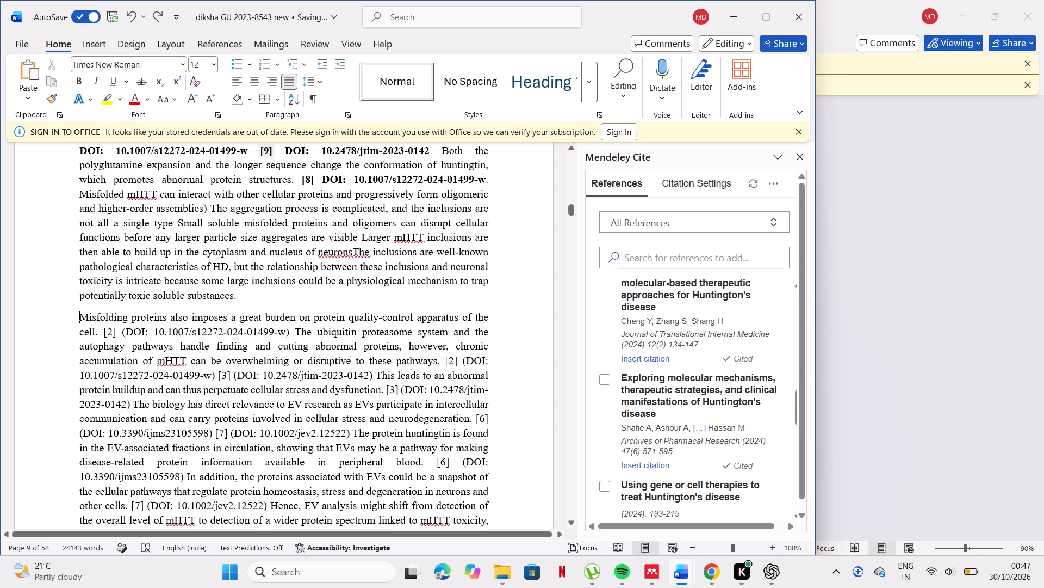
Delete the typed DOI citations after "quality-control apparatus of the cell" and after "disruptive to these pathways" in section 2.3.
{"action": "scroll", "coordinate": [293, 226], "scroll_direction": "down", "scroll_amount": 1}
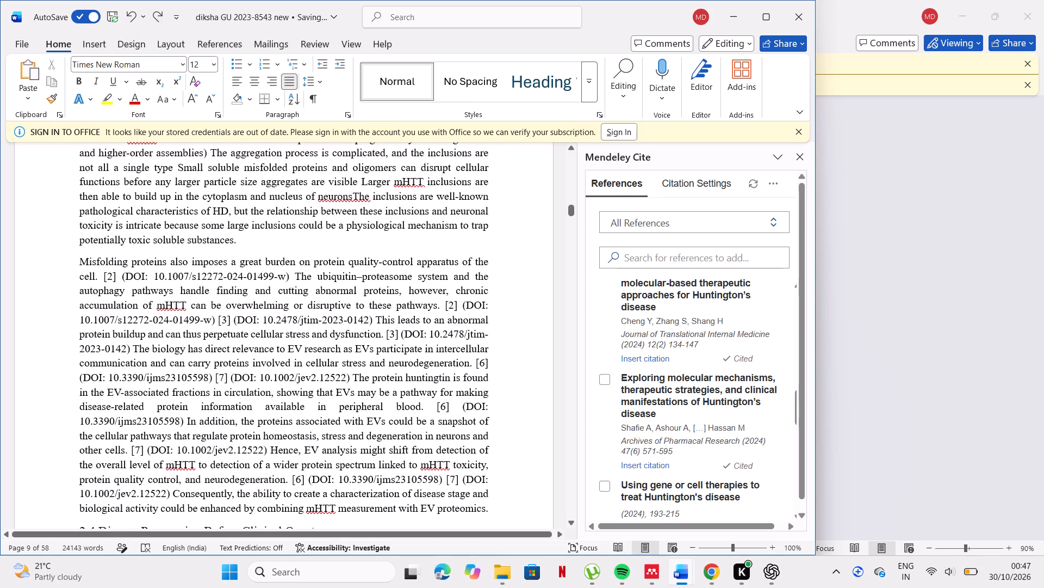
{"action": "left_click_drag", "start_coordinate": [104, 271], "coordinate": [313, 275]}
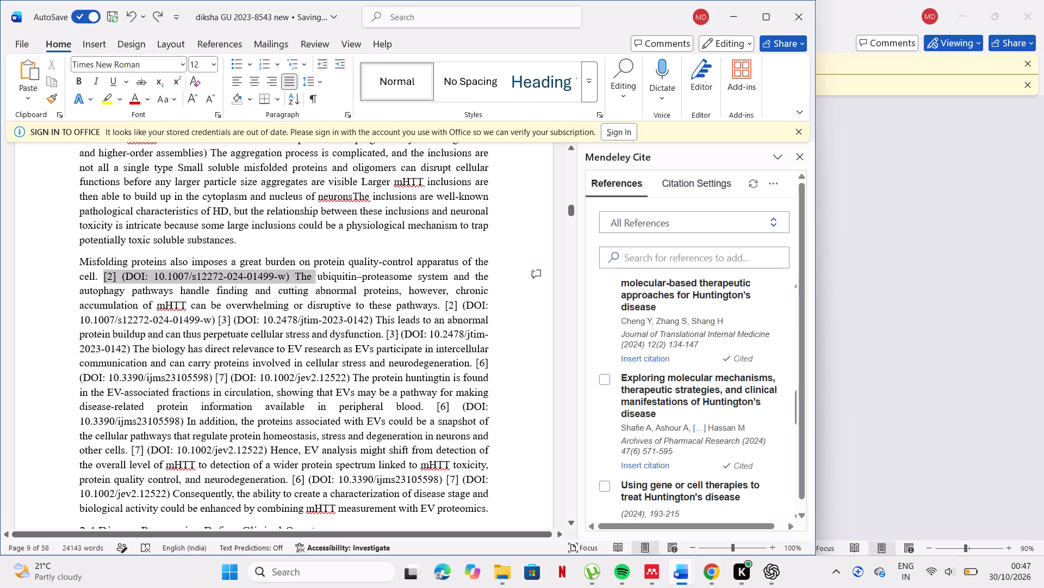
{"action": "left_click_drag", "start_coordinate": [313, 275], "coordinate": [288, 279]}
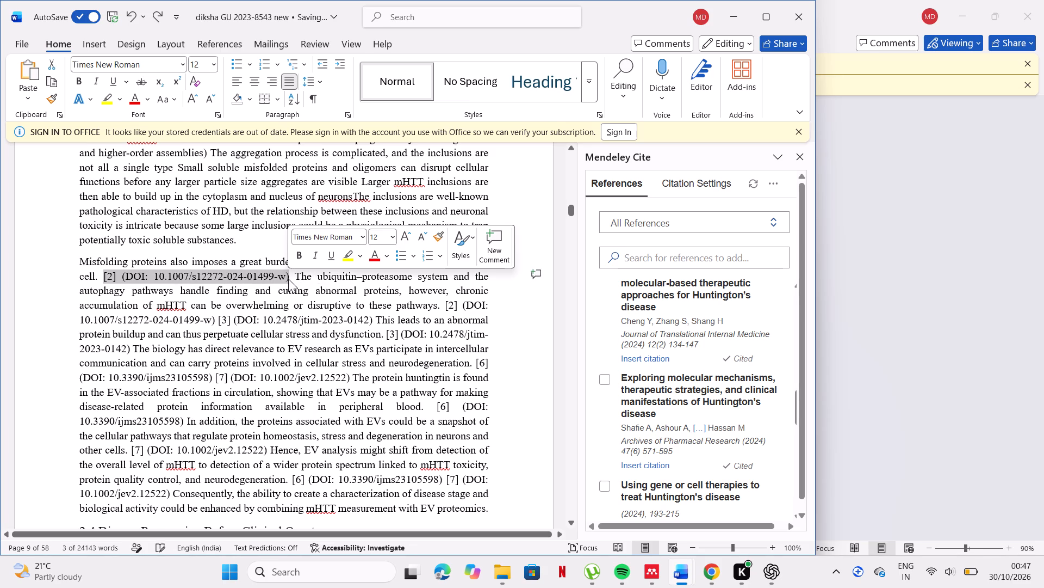
{"action": "key", "text": "BackSpace"}
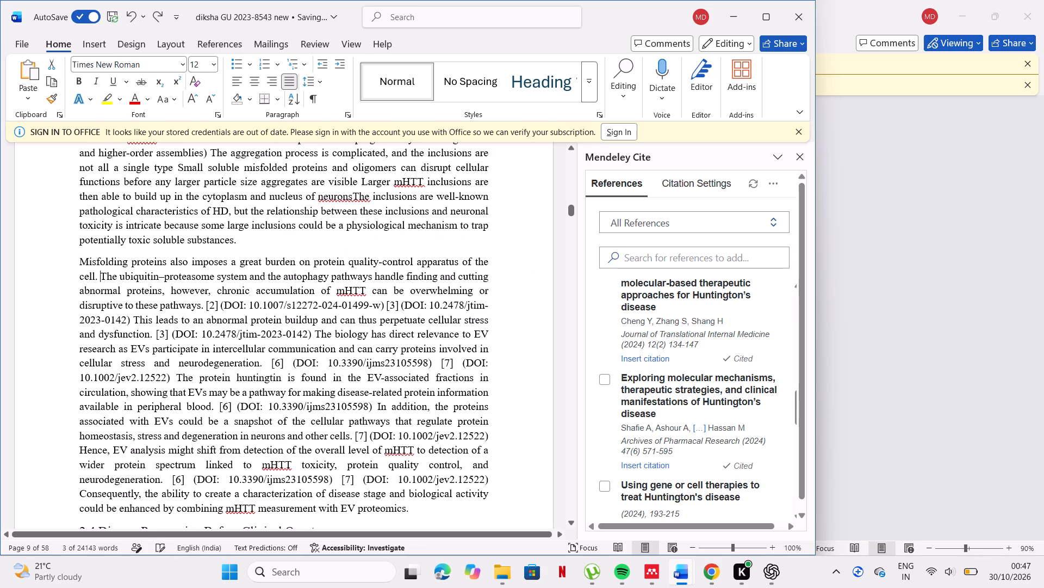
{"action": "left_click_drag", "start_coordinate": [205, 302], "coordinate": [209, 311]}
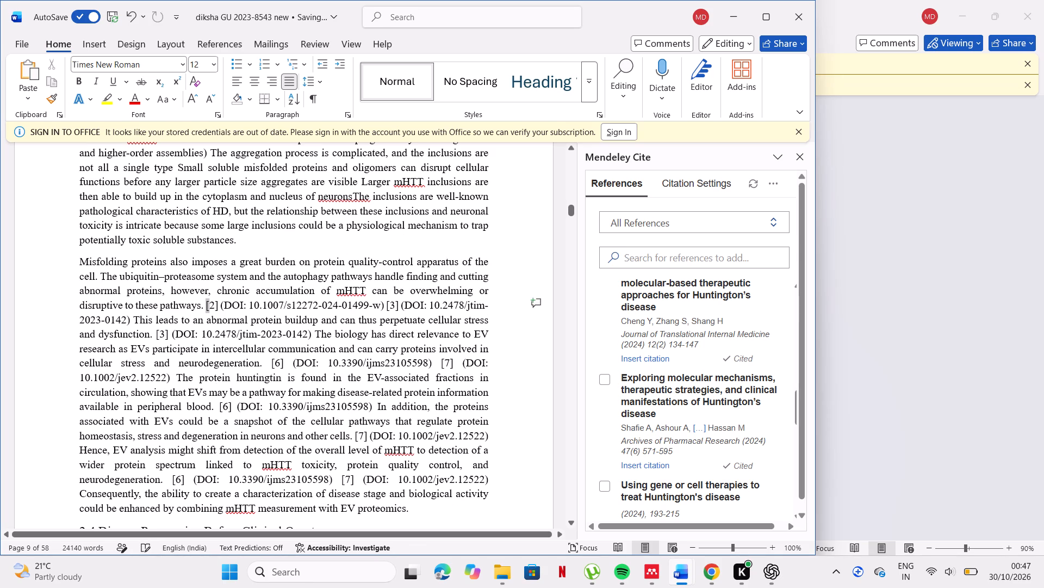
{"action": "left_click_drag", "start_coordinate": [209, 311], "coordinate": [132, 318]}
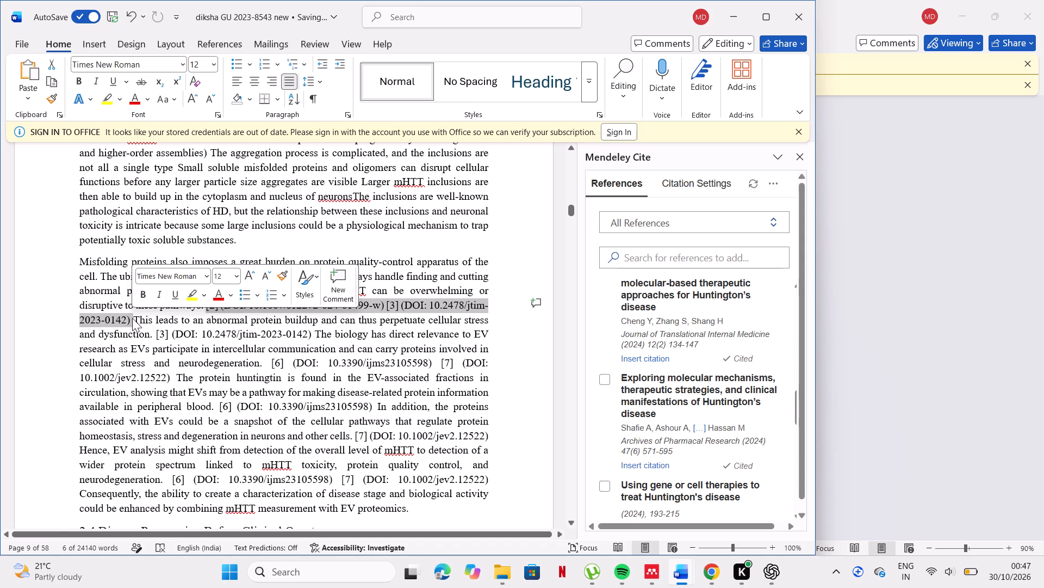
{"action": "key", "text": "BackSpace"}
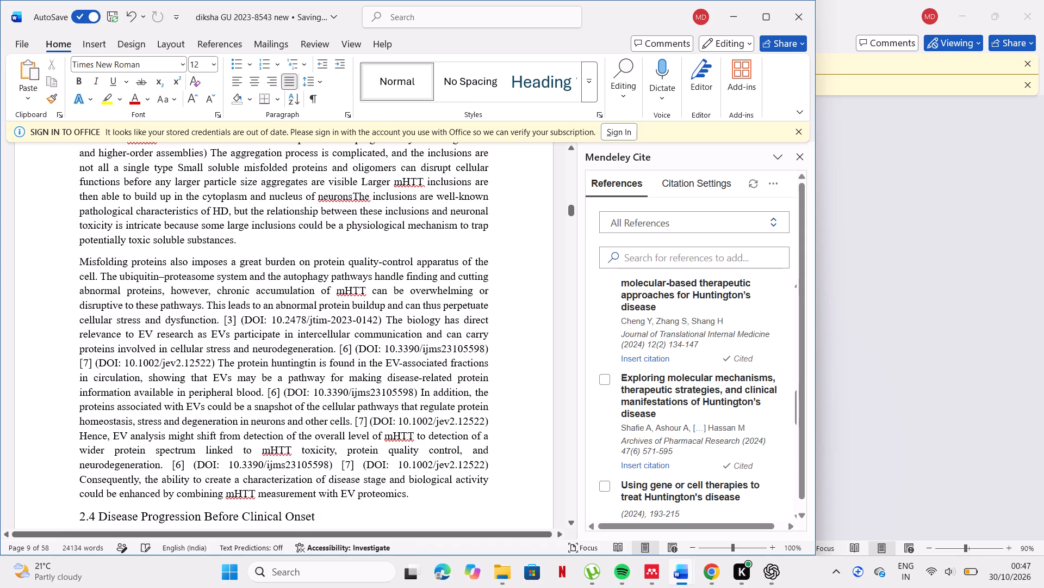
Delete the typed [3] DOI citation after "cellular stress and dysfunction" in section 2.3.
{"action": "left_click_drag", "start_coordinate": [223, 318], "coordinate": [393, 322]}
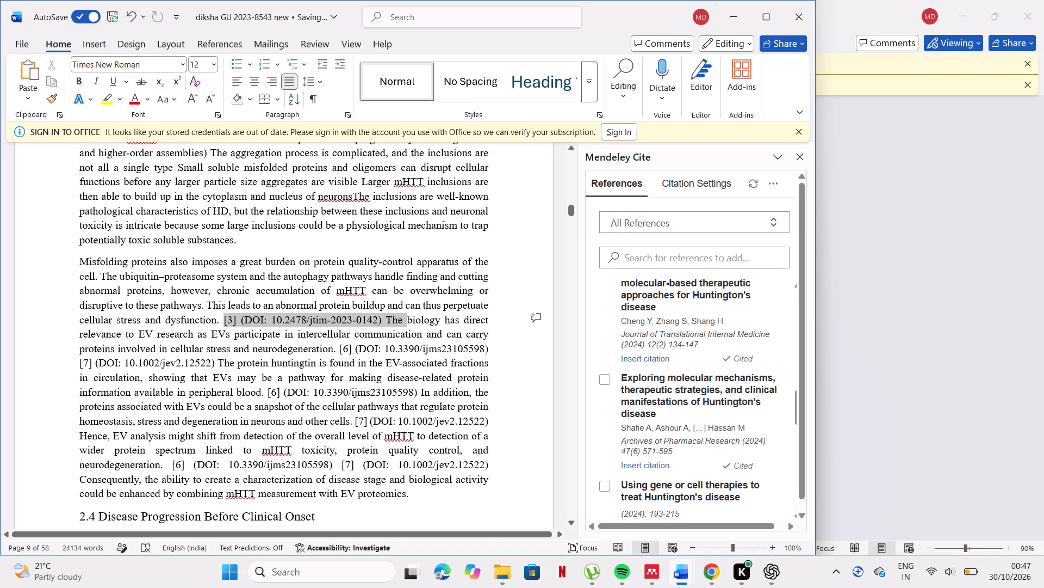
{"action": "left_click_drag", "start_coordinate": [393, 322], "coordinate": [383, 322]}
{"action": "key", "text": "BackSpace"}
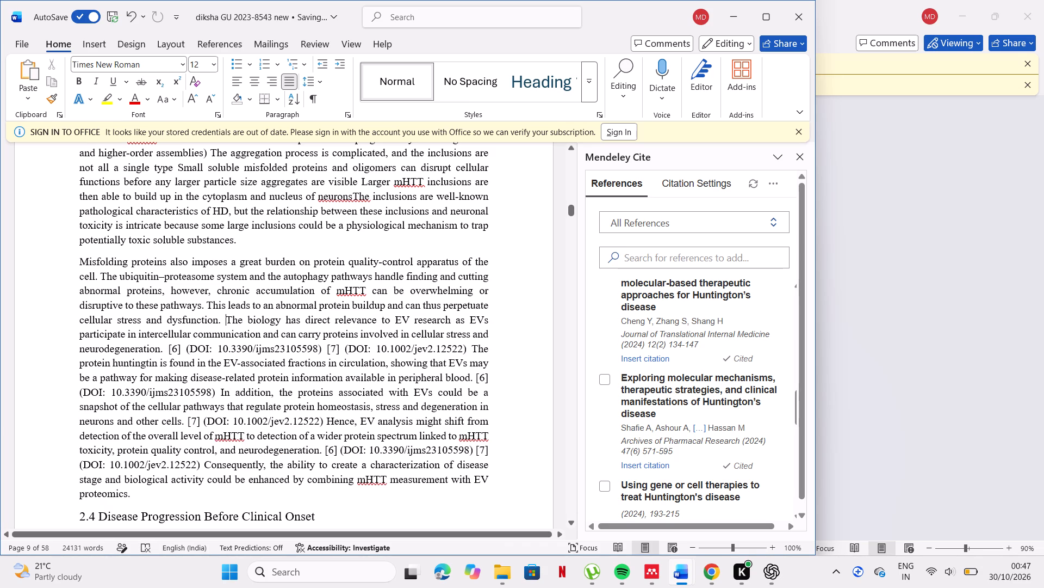
Look through sections 2.3 and 2.4 to check which citations are still typed and which are already bold.
{"action": "scroll", "coordinate": [473, 359], "scroll_direction": "up", "scroll_amount": 1}
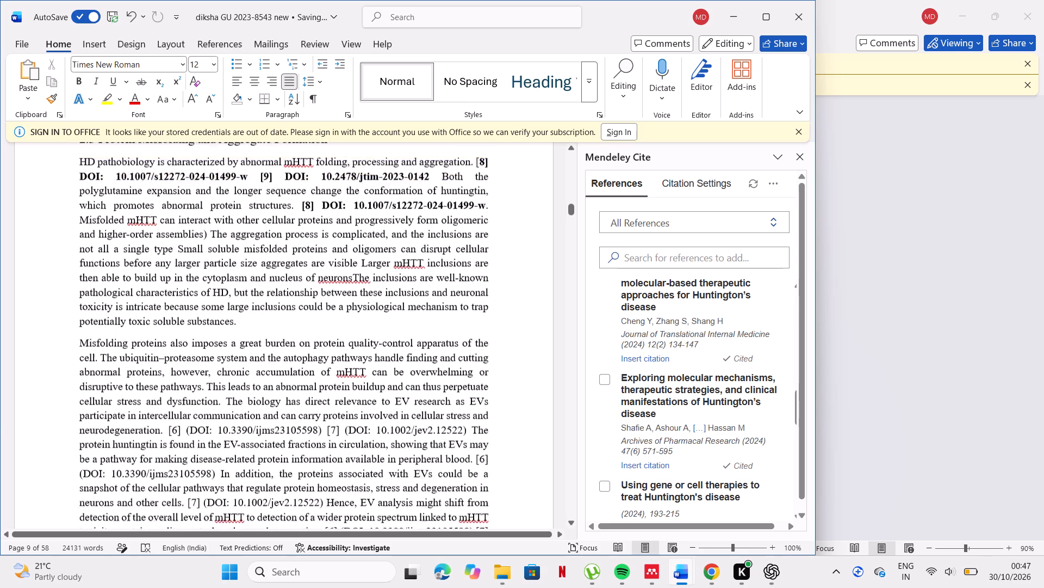
{"action": "scroll", "coordinate": [473, 359], "scroll_direction": "up", "scroll_amount": 1}
{"action": "scroll", "coordinate": [473, 359], "scroll_direction": "down", "scroll_amount": 1}
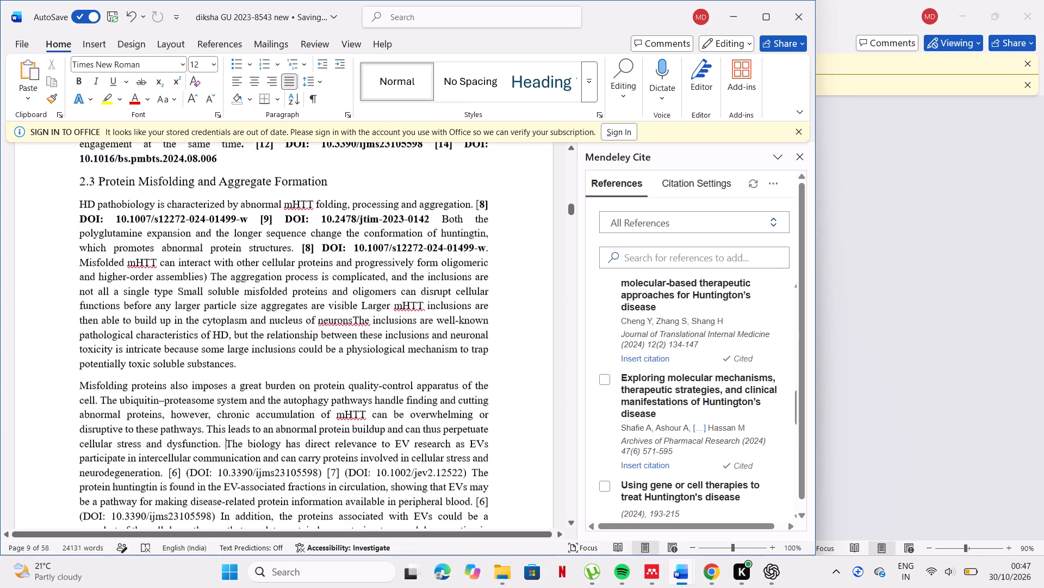
{"action": "scroll", "coordinate": [473, 359], "scroll_direction": "down", "scroll_amount": 1}
{"action": "scroll", "coordinate": [473, 359], "scroll_direction": "up", "scroll_amount": 3}
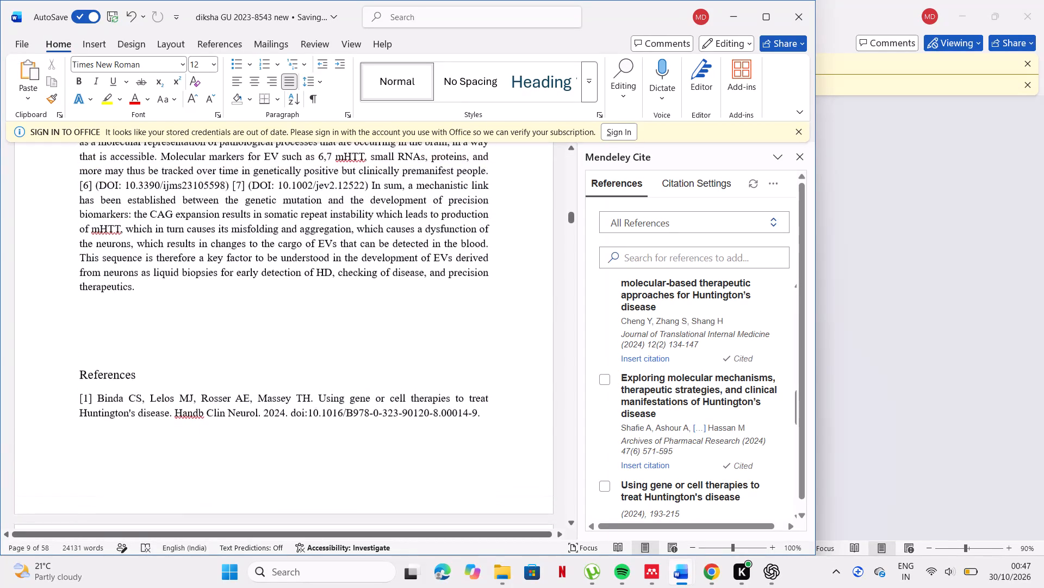
{"action": "scroll", "coordinate": [473, 359], "scroll_direction": "up", "scroll_amount": 3}
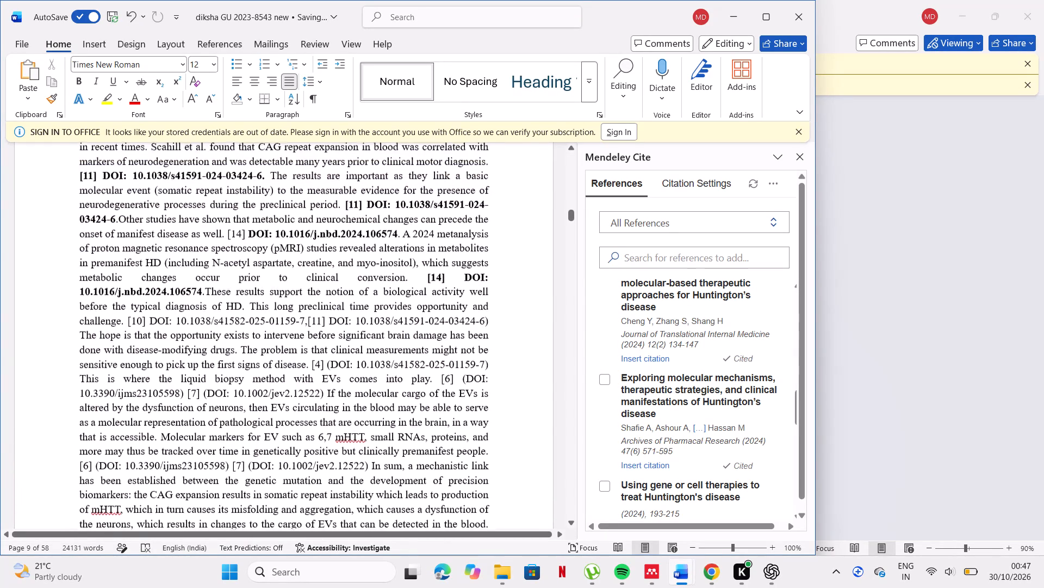
{"action": "scroll", "coordinate": [473, 359], "scroll_direction": "up", "scroll_amount": 1}
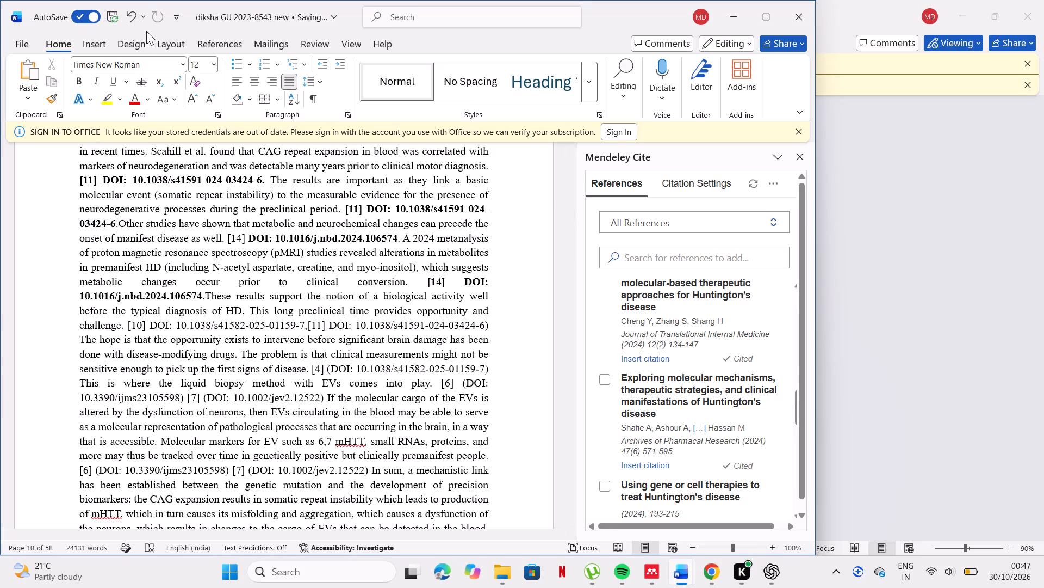
Undo the last two citation deletions, after "cellular stress and dysfunction" and after "disruptive to these pathways".
{"action": "left_click", "coordinate": [132, 19]}
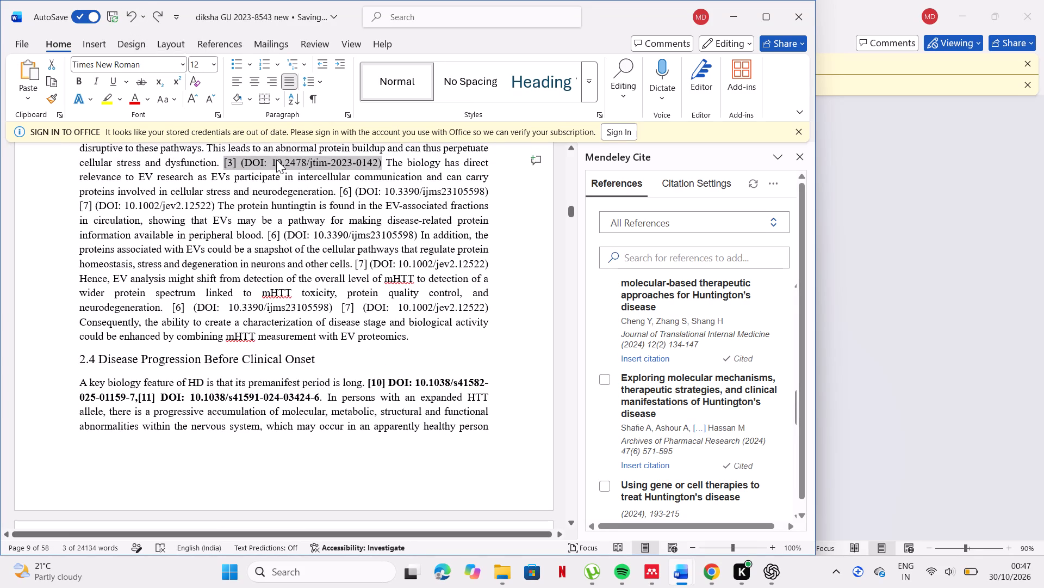
{"action": "scroll", "coordinate": [276, 160], "scroll_direction": "up", "scroll_amount": 1}
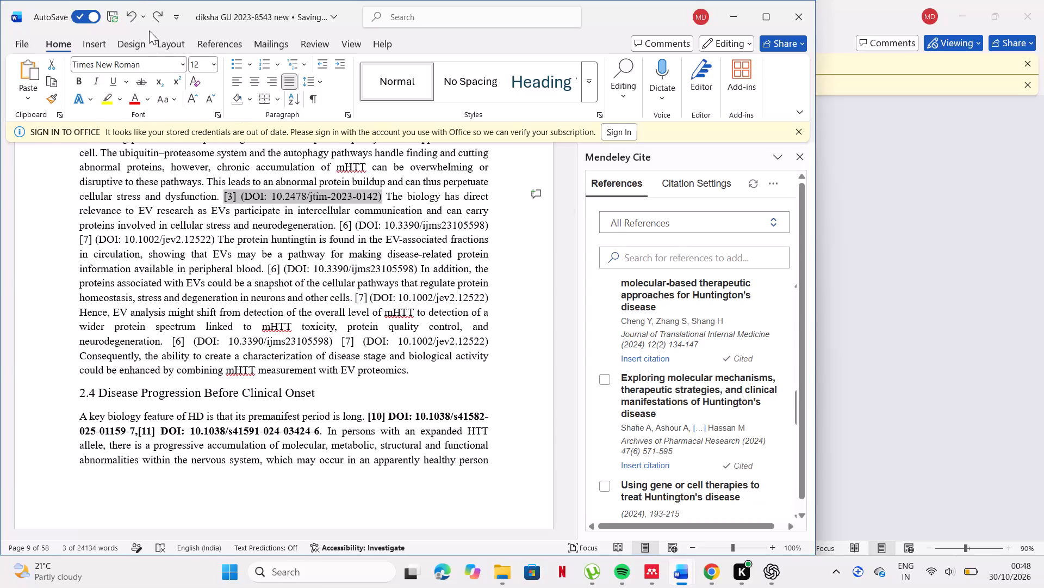
{"action": "left_click", "coordinate": [130, 9]}
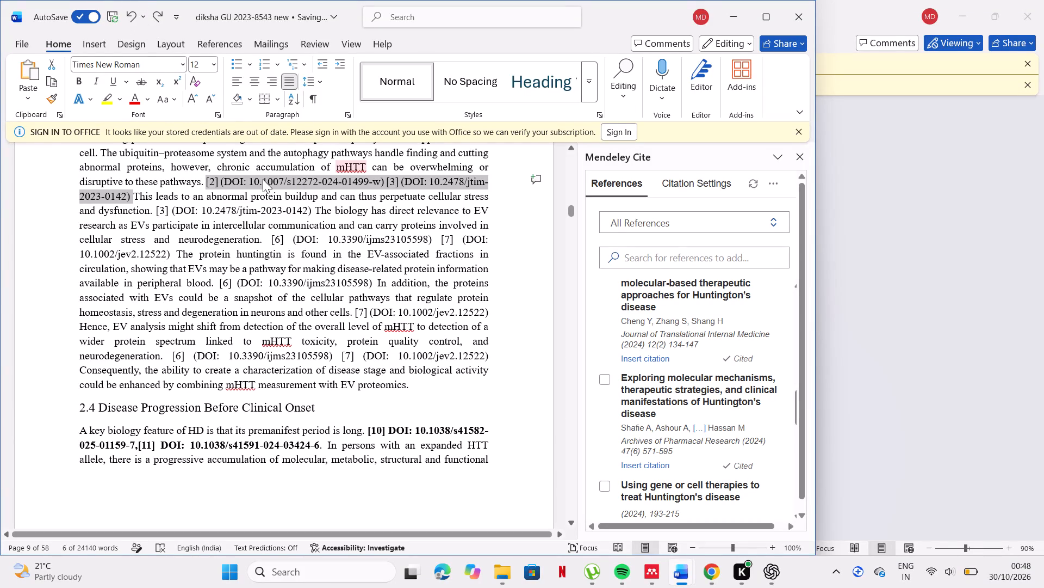
Replace the typed [2] and opening parenthesis after "disruptive to these pathways" with a Mendeley citation to Shafie et al. 2024.
{"action": "left_click", "coordinate": [226, 187]}
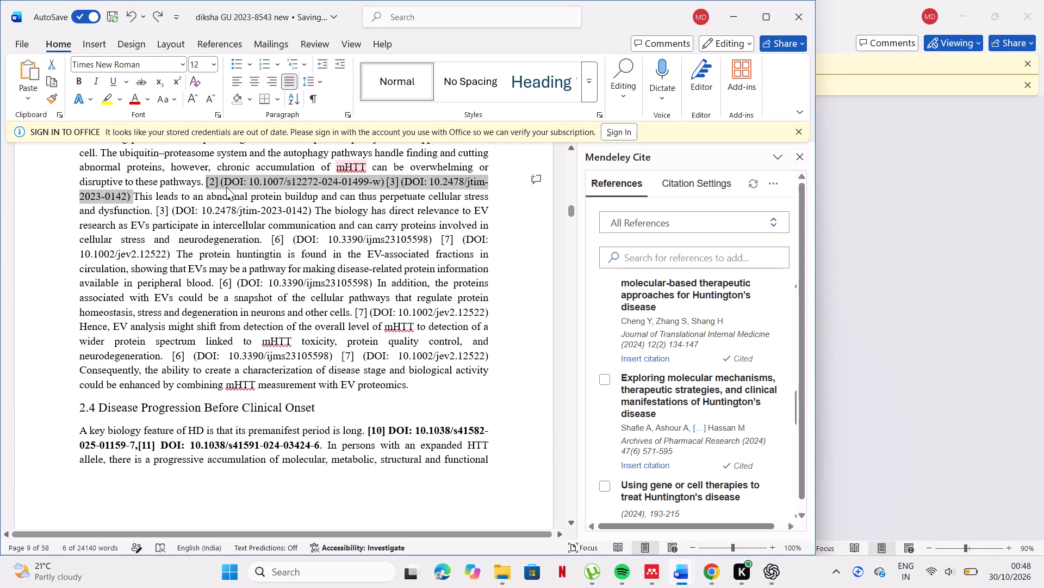
{"action": "left_click", "coordinate": [222, 180]}
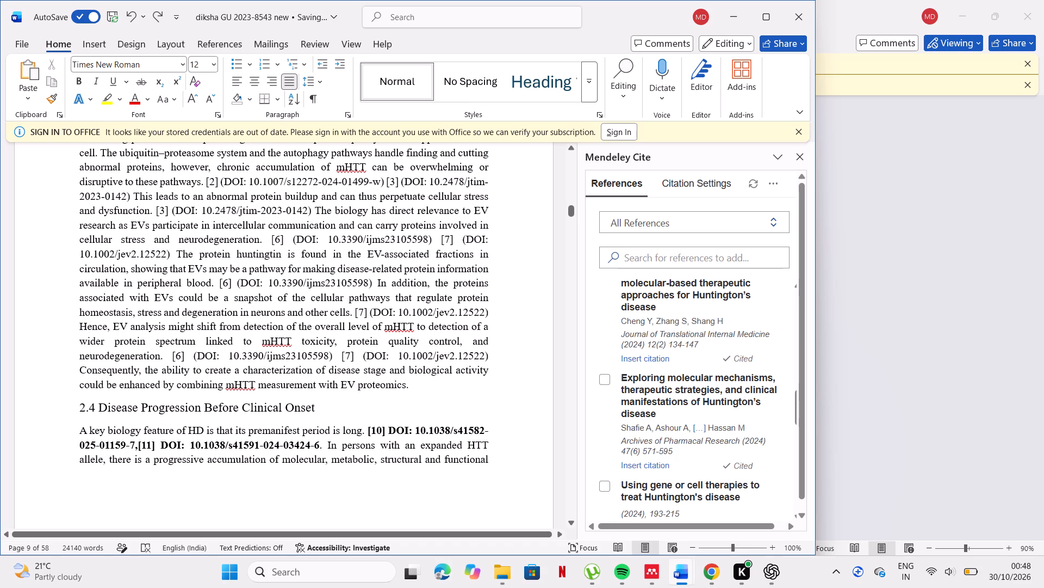
{"action": "left_click", "coordinate": [225, 181]}
{"action": "key", "text": "BackSpace"}
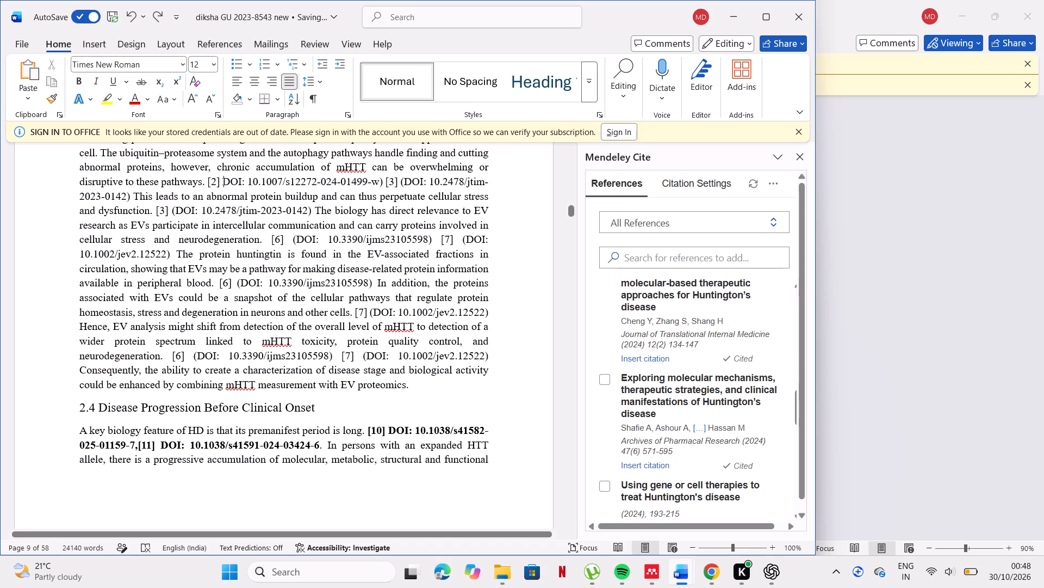
{"action": "key", "text": "BackSpace"}
{"action": "key", "text": "BackSpace"}
{"action": "key", "text": "BackSpace"}
{"action": "key", "text": "BackSpace"}
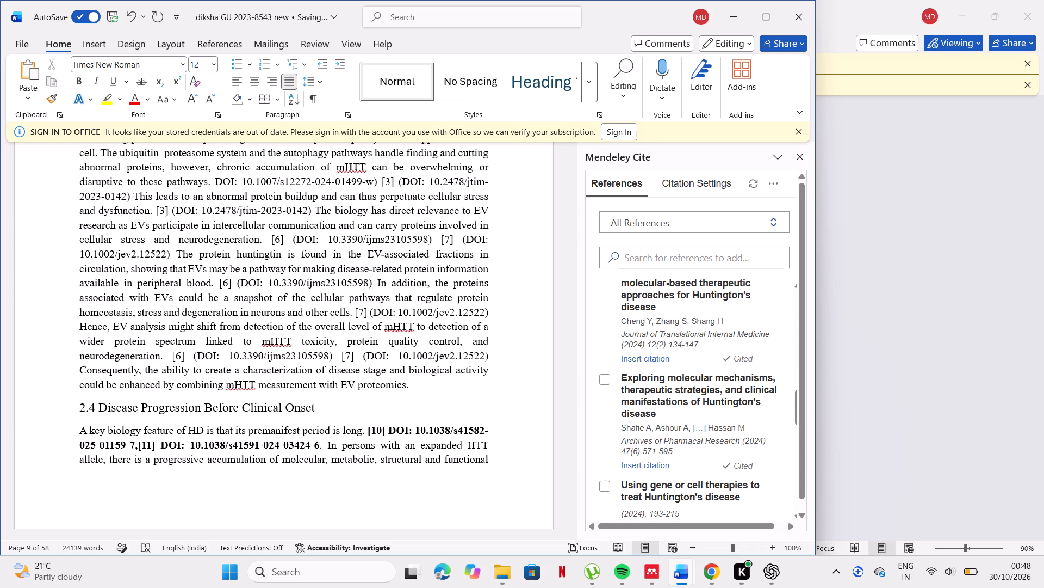
{"action": "left_click", "coordinate": [631, 465]}
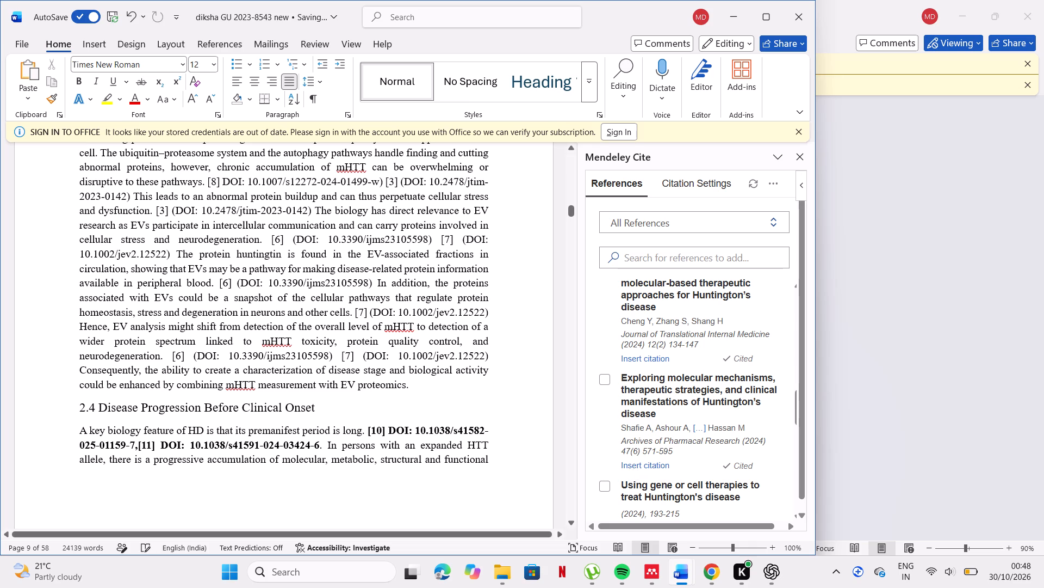
{"action": "left_click", "coordinate": [406, 186]}
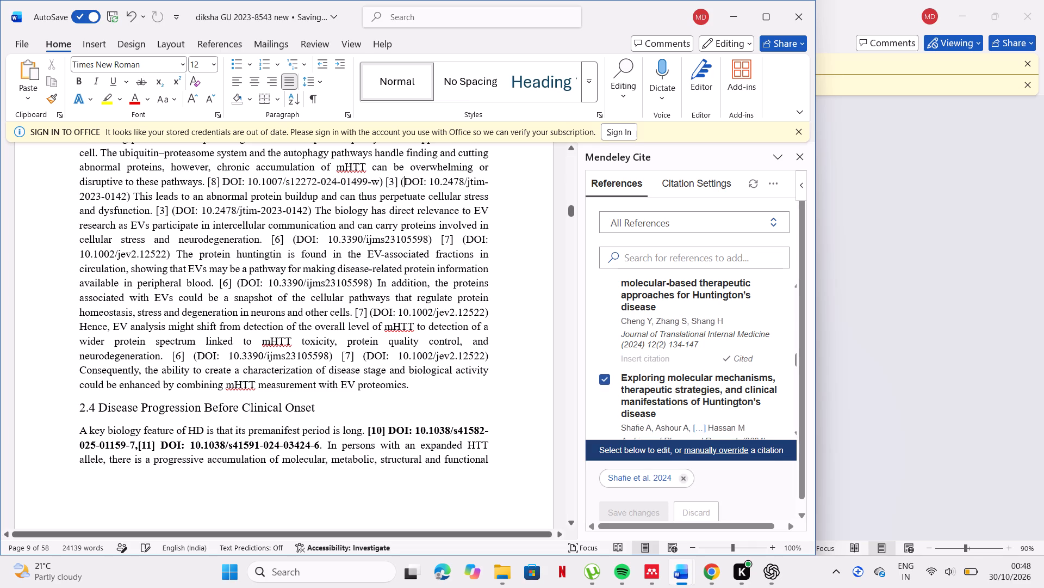
{"action": "key", "text": "BackSpace"}
{"action": "key", "text": "BackSpace"}
{"action": "key", "text": "BackSpace"}
{"action": "key", "text": "BackSpace"}
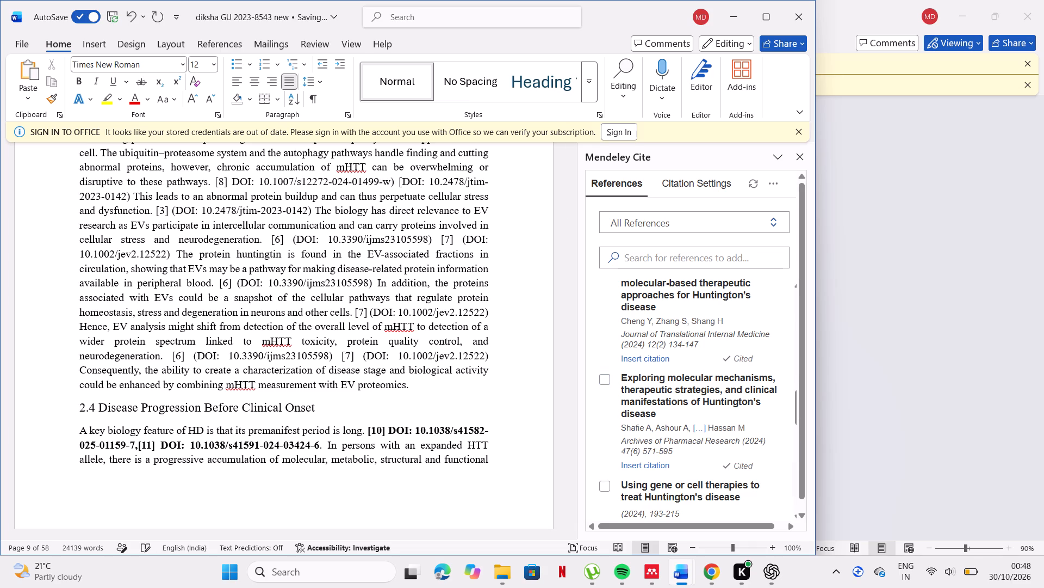
{"action": "key", "text": "BackSpace"}
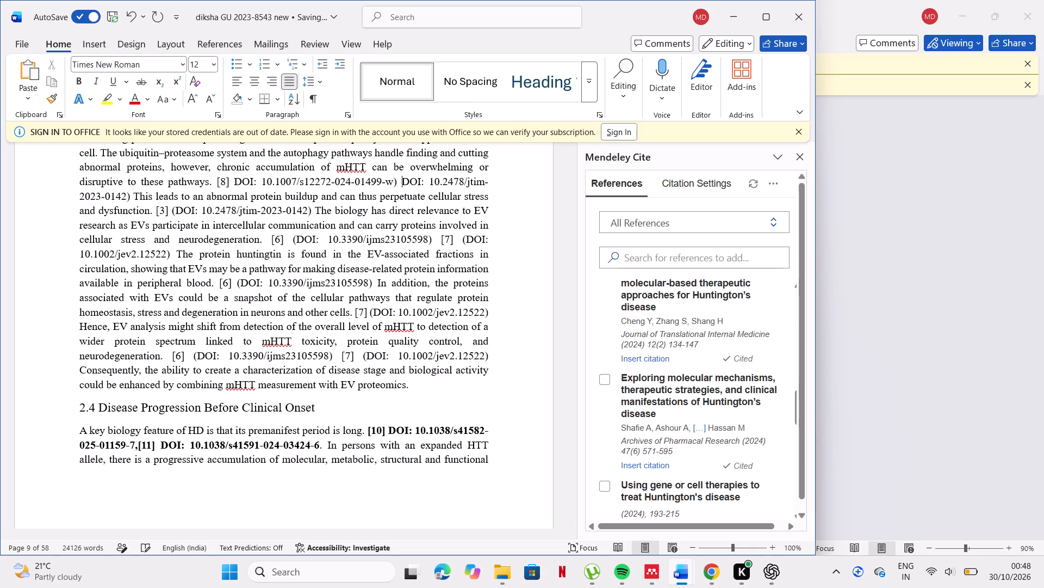
{"action": "key", "text": "BackSpace"}
{"action": "key", "text": "BackSpace"}
{"action": "left_click", "coordinate": [406, 186]}
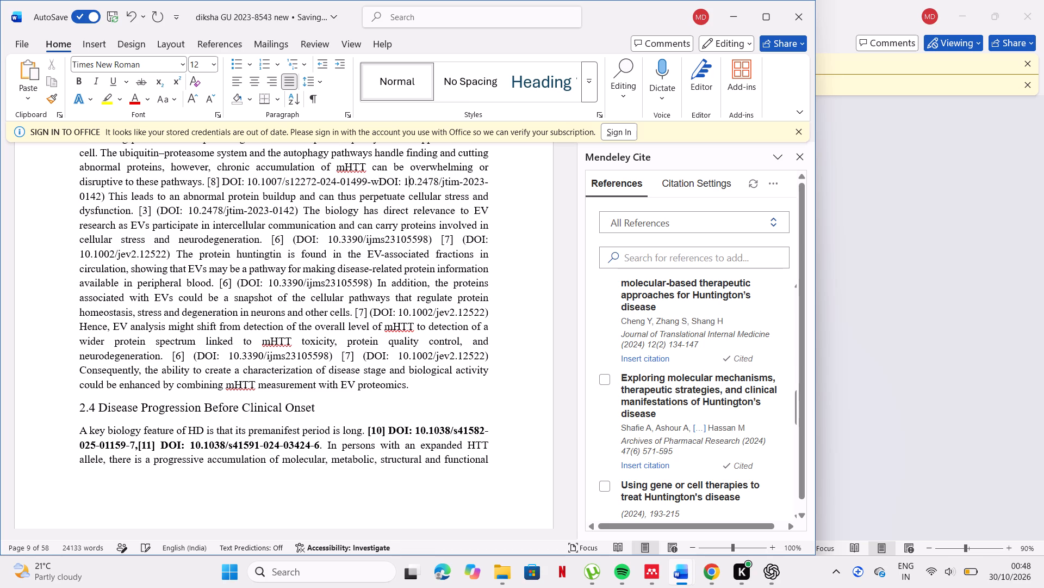
{"action": "key", "text": "comma"}
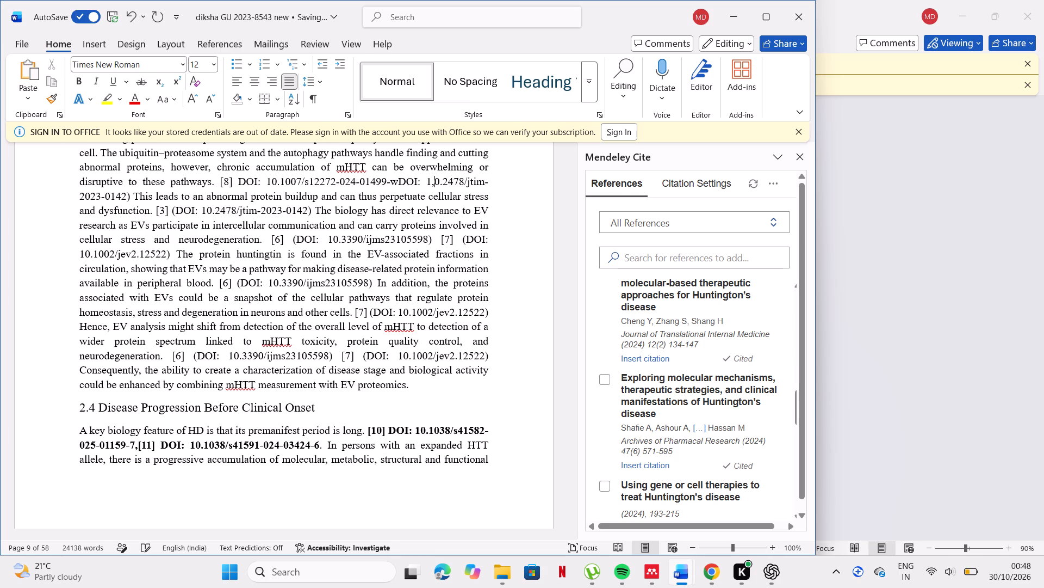
{"action": "key", "text": "BackSpace"}
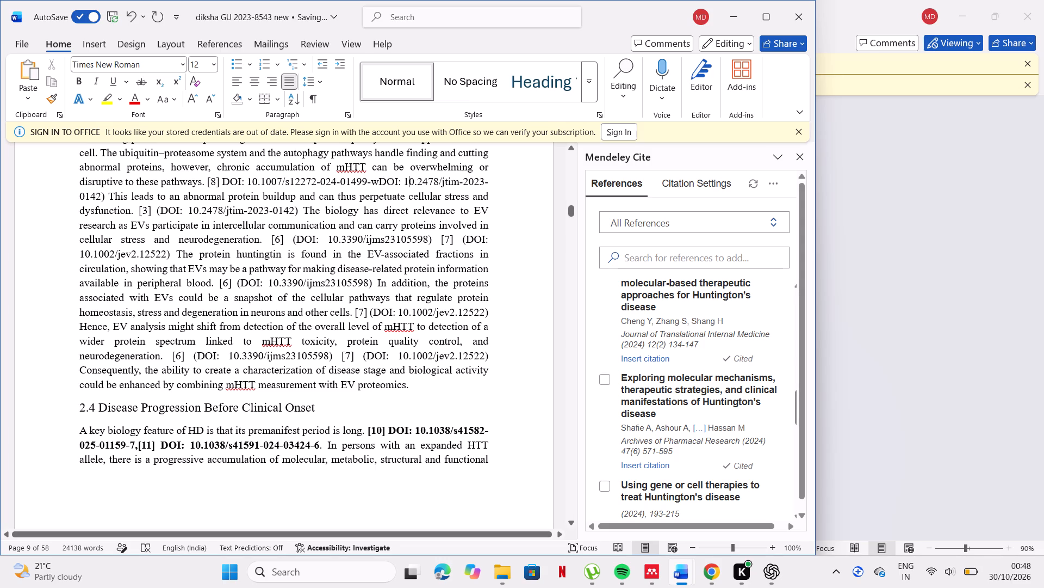
{"action": "left_click", "coordinate": [377, 180]}
{"action": "key", "text": "period"}
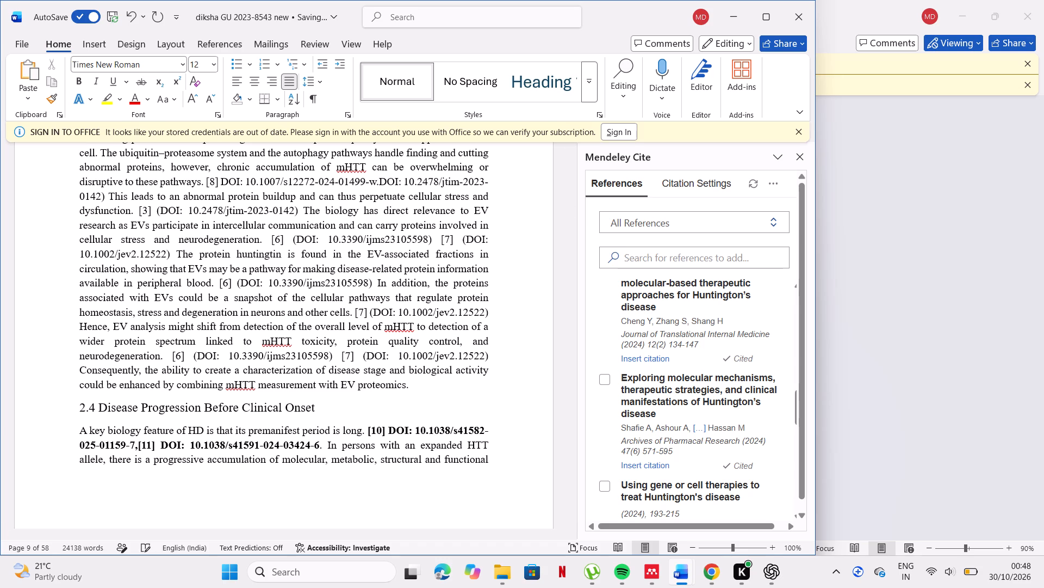
{"action": "left_click", "coordinate": [651, 356]}
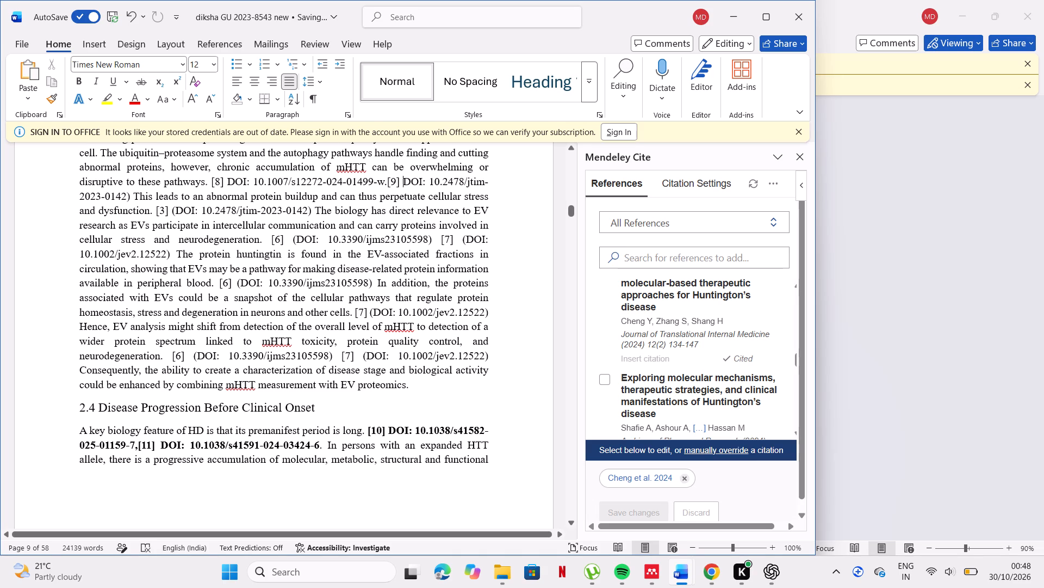
Bold the [8] and [9] citations with their DOIs after "disruptive to these pathways" and replace the final closing parenthesis with a period.
{"action": "left_click_drag", "start_coordinate": [208, 182], "coordinate": [133, 202]}
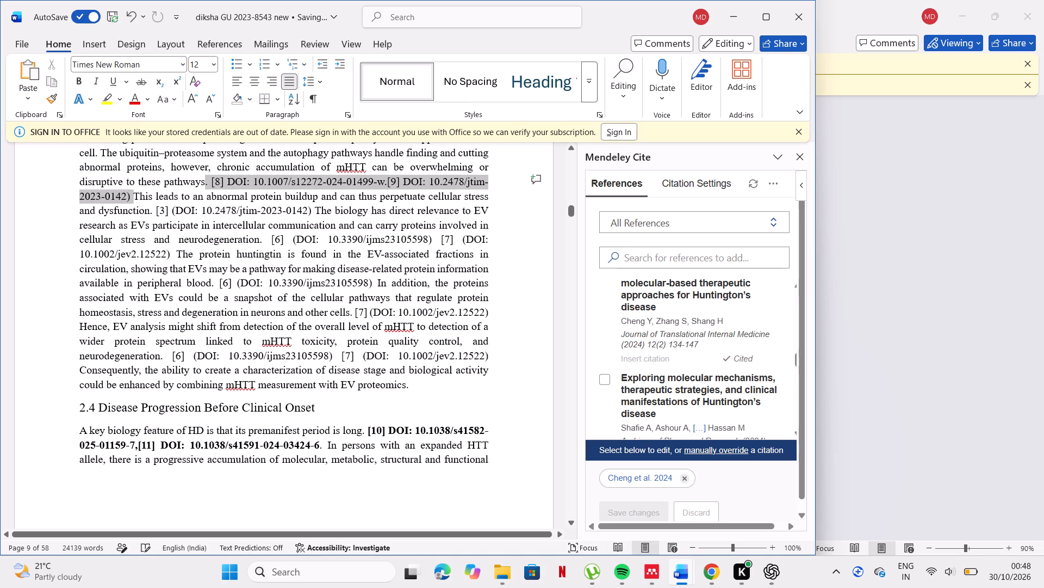
{"action": "left_click_drag", "start_coordinate": [133, 202], "coordinate": [130, 200]}
{"action": "left_click", "coordinate": [138, 181]}
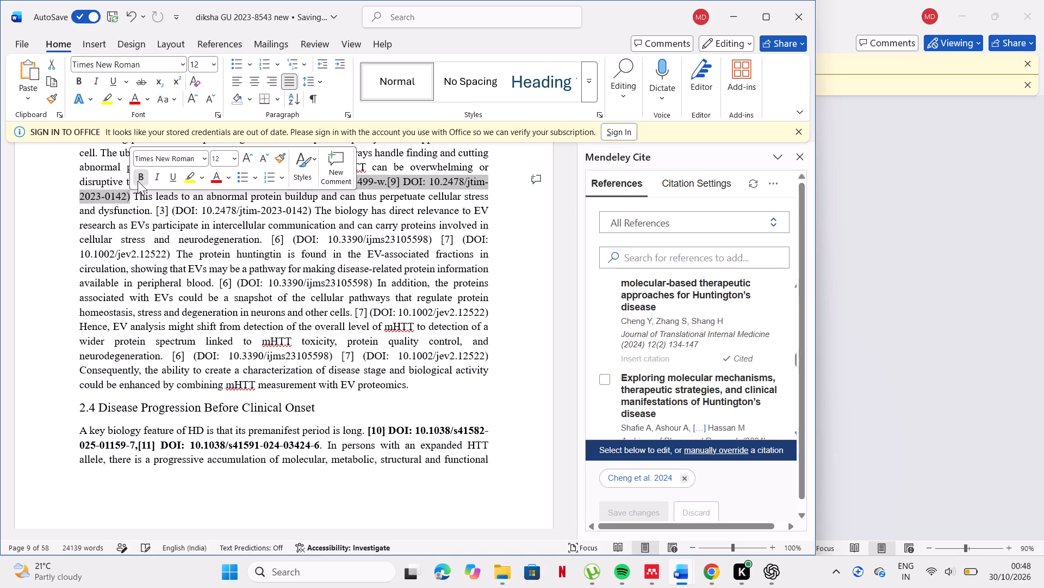
{"action": "left_click", "coordinate": [131, 191]}
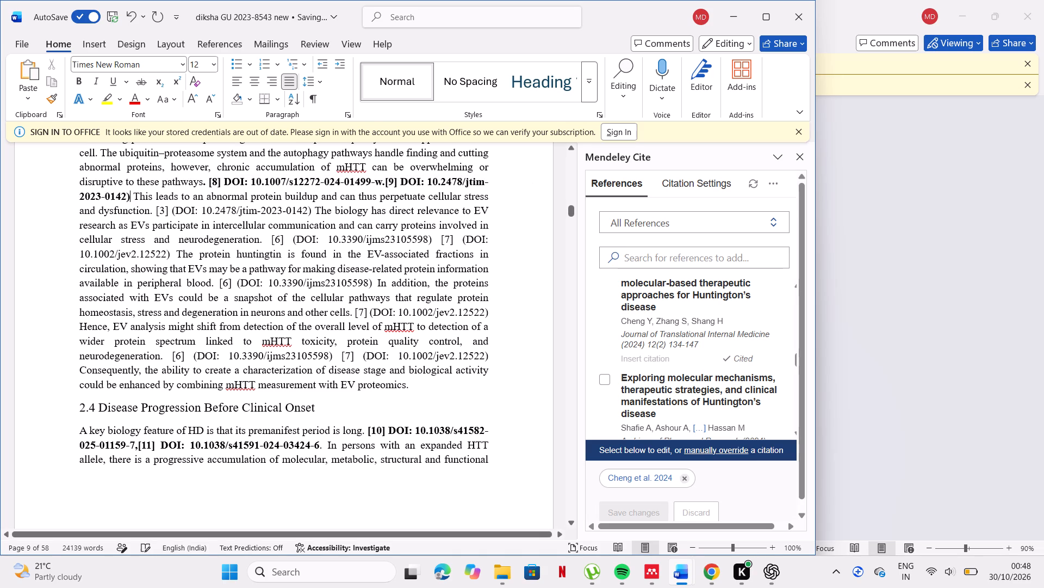
{"action": "key", "text": "BackSpace"}
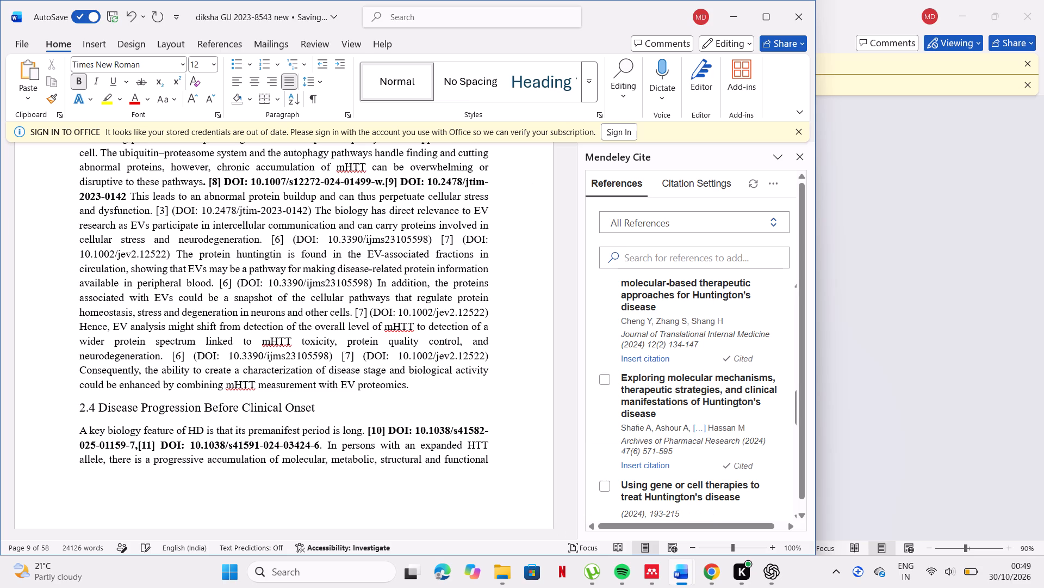
{"action": "key", "text": "period"}
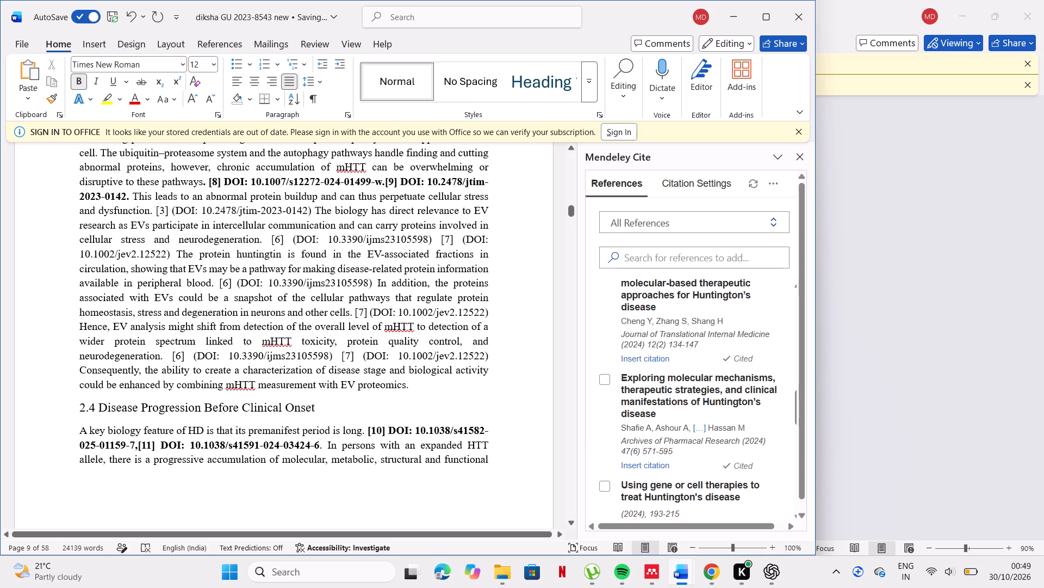
Replace the typed [3] after "cellular stress and dysfunction" with a Mendeley citation to Cheng et al. 2024, removing the DOI's parentheses and bolding the whole citation.
{"action": "left_click", "coordinate": [176, 209]}
{"action": "key", "text": "BackSpace"}
{"action": "key", "text": "BackSpace"}
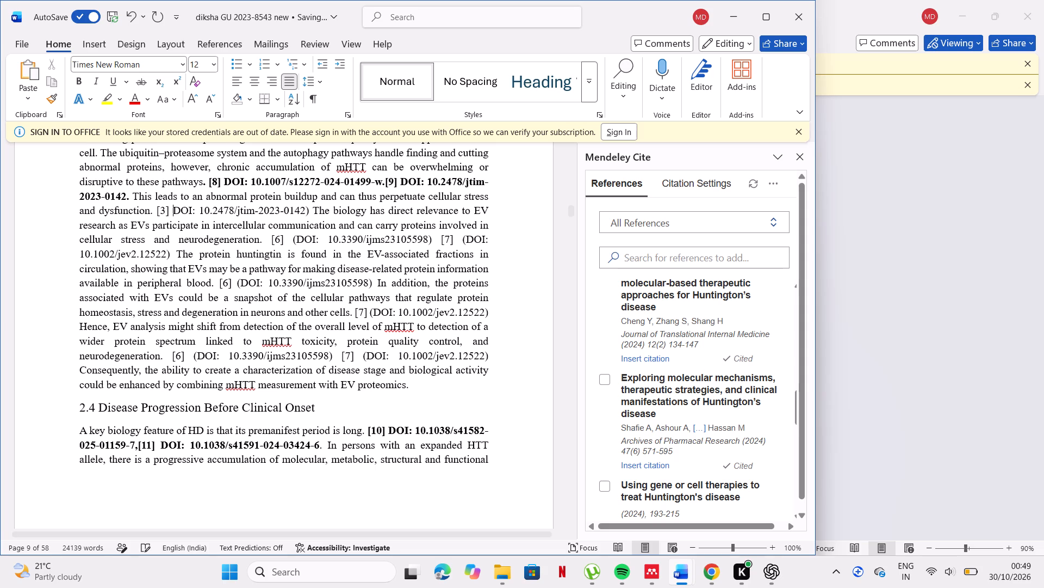
{"action": "key", "text": "BackSpace"}
{"action": "key", "text": "BackSpace"}
{"action": "key", "text": "BackSpace"}
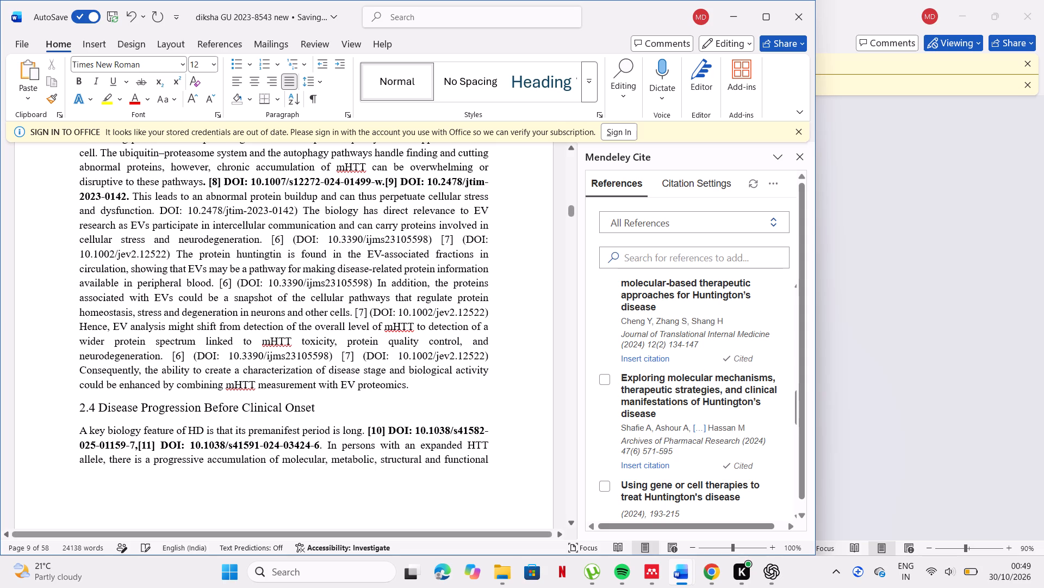
{"action": "left_click", "coordinate": [634, 359]}
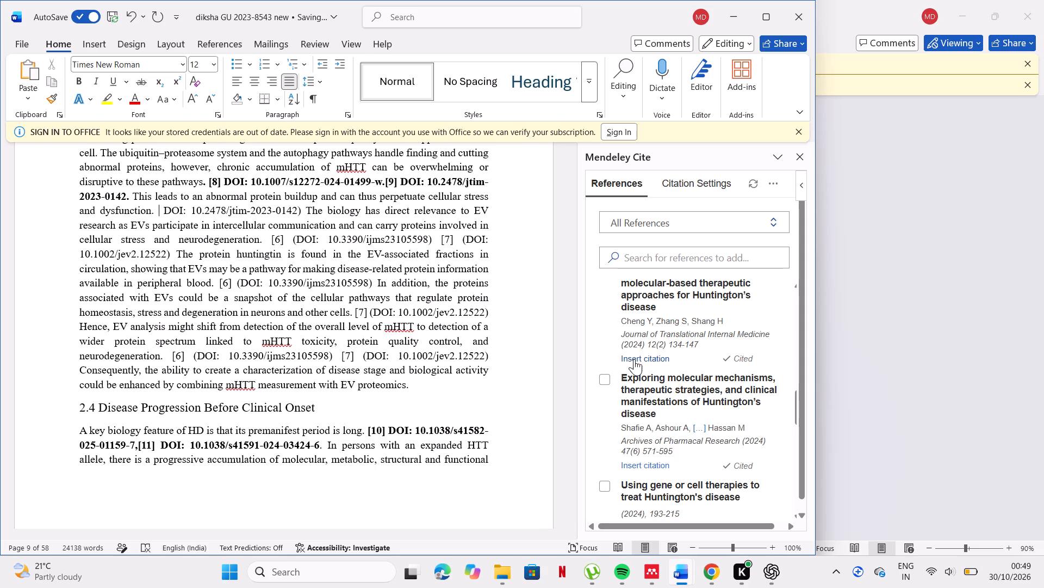
{"action": "left_click", "coordinate": [308, 213]}
{"action": "key", "text": "BackSpace"}
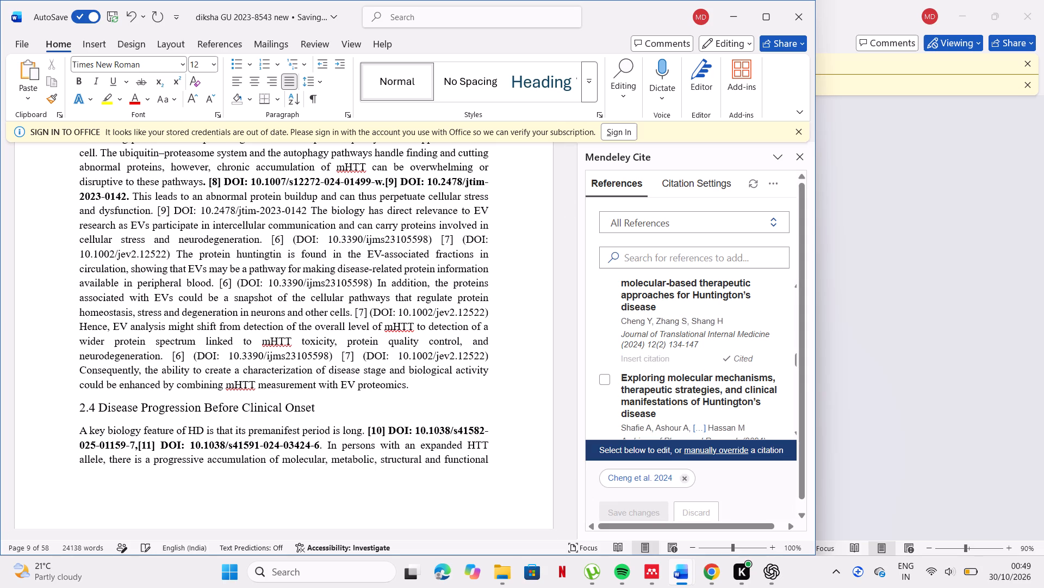
{"action": "left_click_drag", "start_coordinate": [161, 208], "coordinate": [208, 210]}
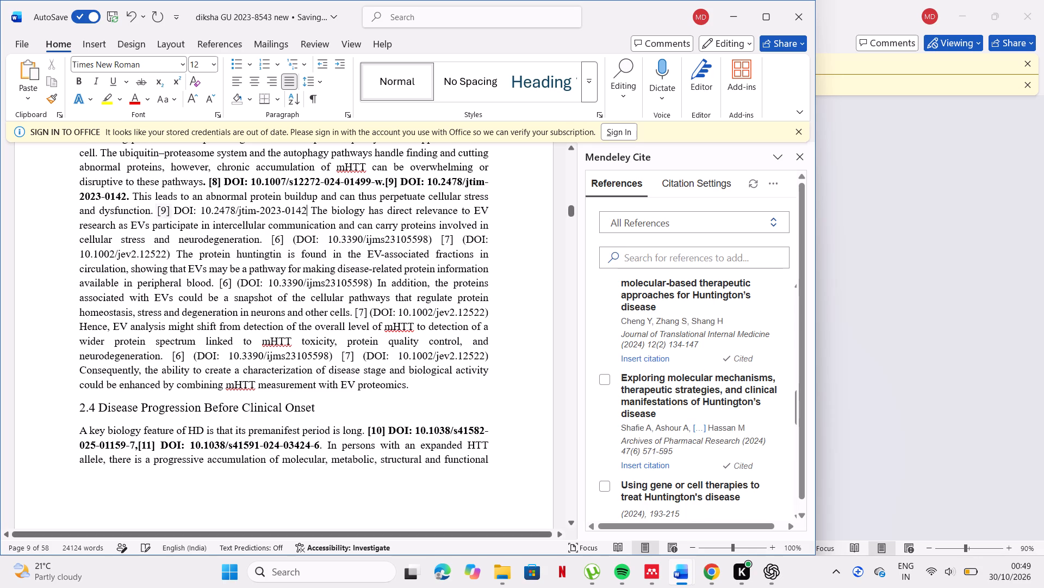
{"action": "left_click_drag", "start_coordinate": [208, 210], "coordinate": [307, 211]}
{"action": "left_click", "coordinate": [317, 188]}
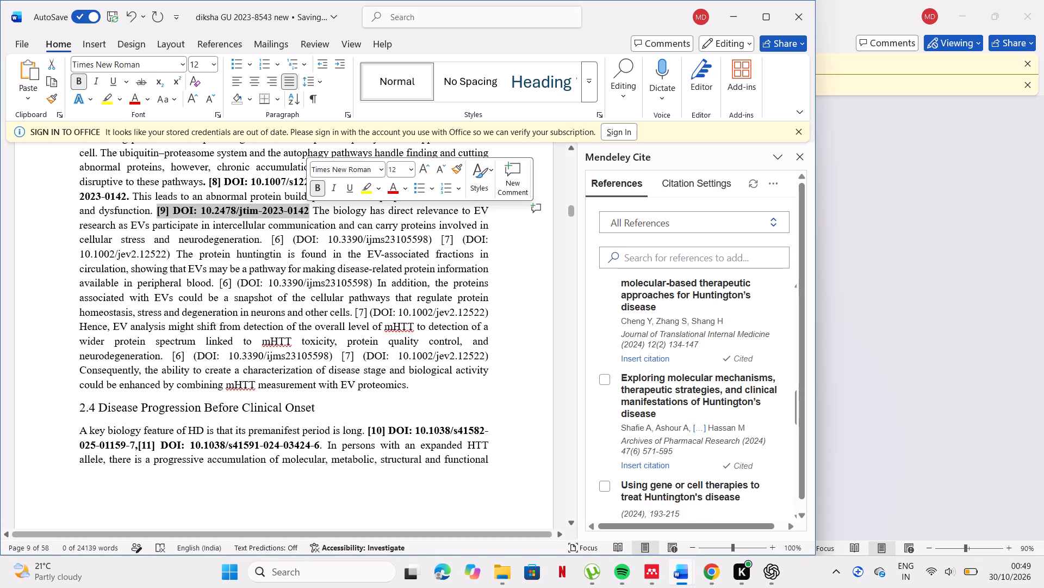
Delete the typed [6] and [7] citations with their DOIs after "proteins involved in cellular stress and neurodegeneration" in section 2.3.
{"action": "left_click", "coordinate": [296, 238]}
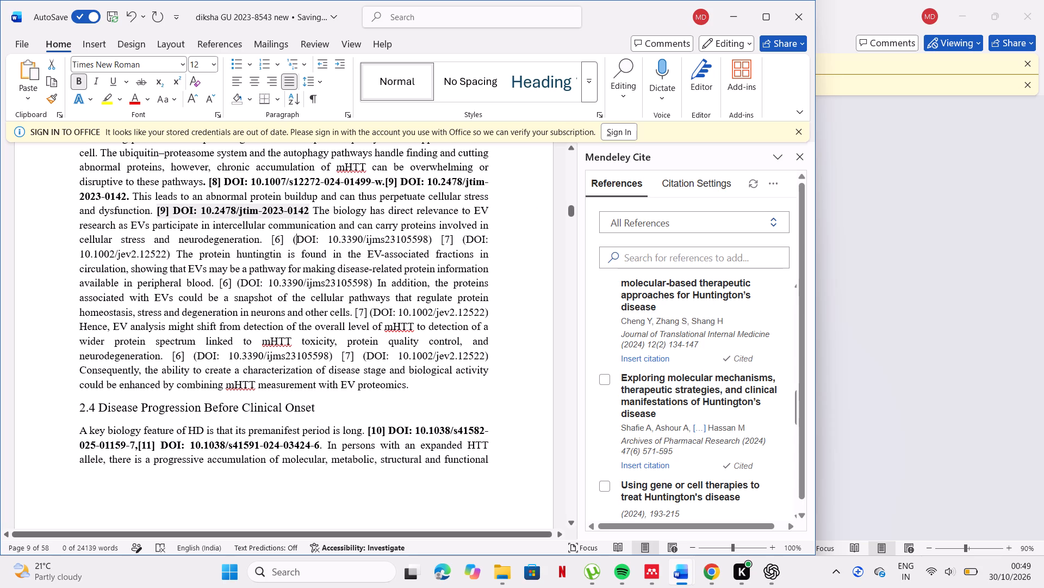
{"action": "key", "text": "BackSpace"}
{"action": "key", "text": "BackSpace"}
{"action": "key", "text": "BackSpace"}
{"action": "key", "text": "BackSpace"}
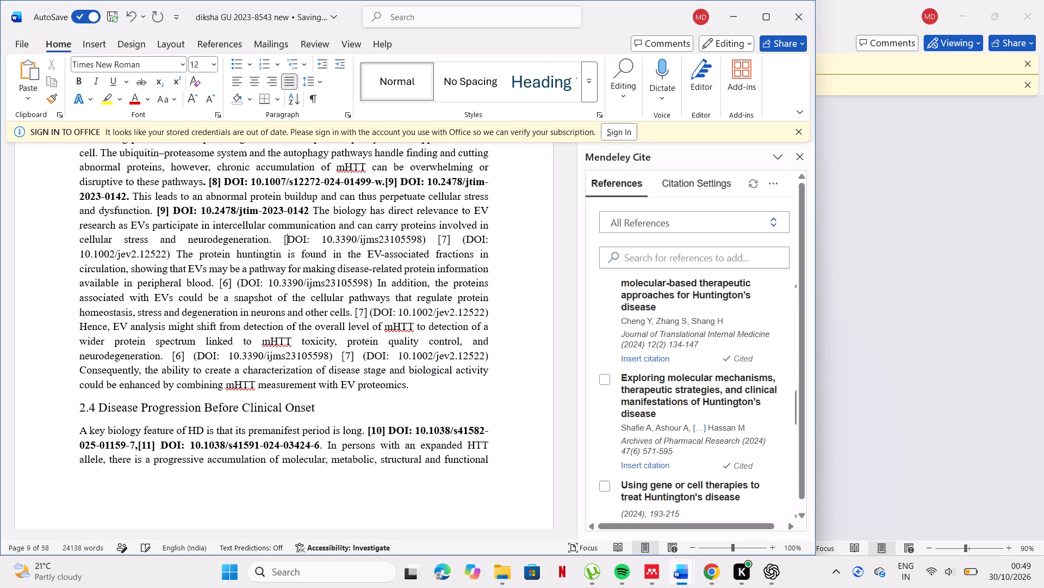
{"action": "key", "text": "BackSpace"}
{"action": "key", "text": "BackSpace"}
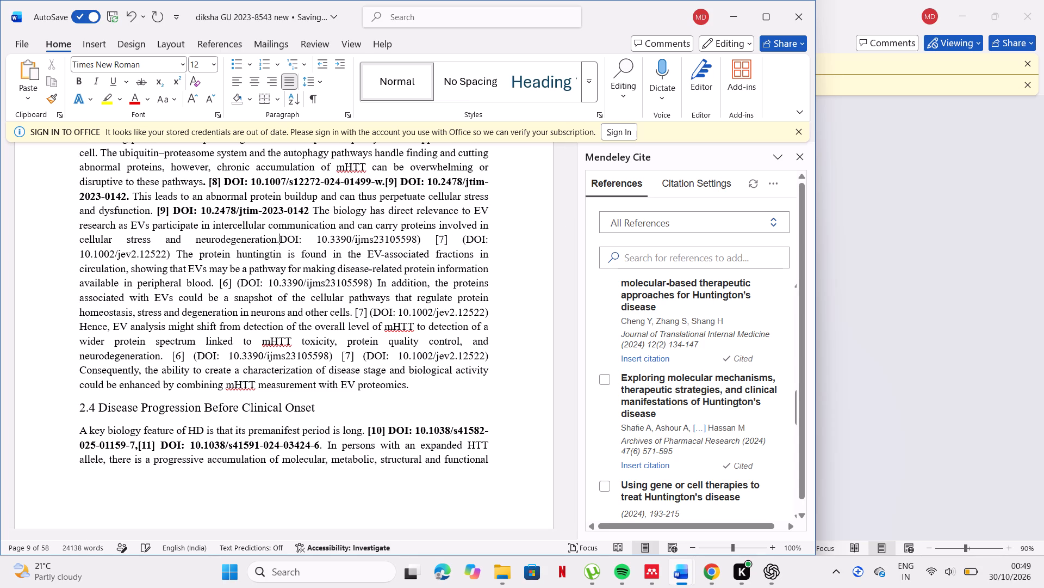
{"action": "key", "text": "space"}
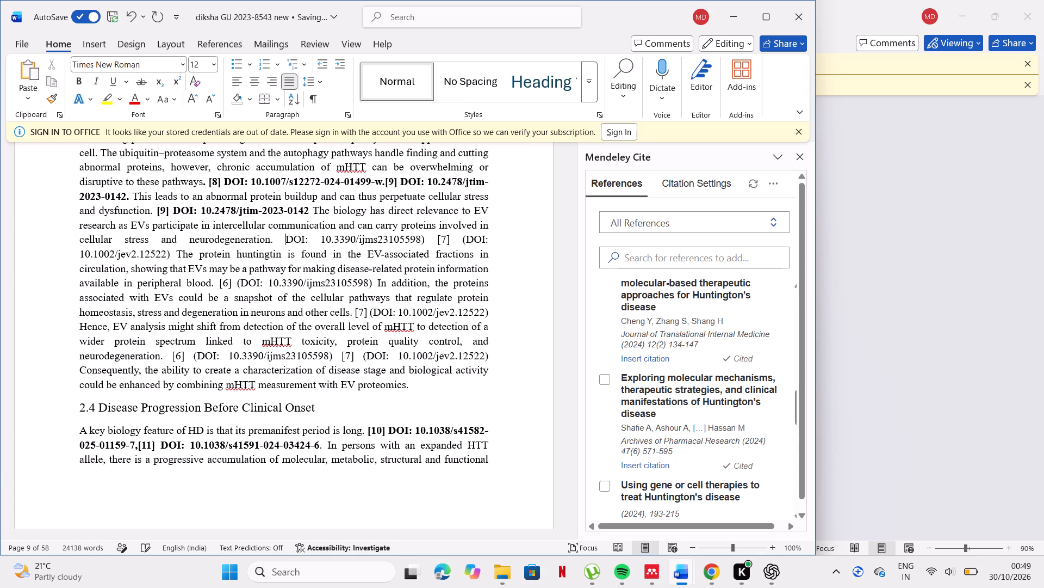
{"action": "scroll", "coordinate": [653, 387], "scroll_direction": "up", "scroll_amount": 1}
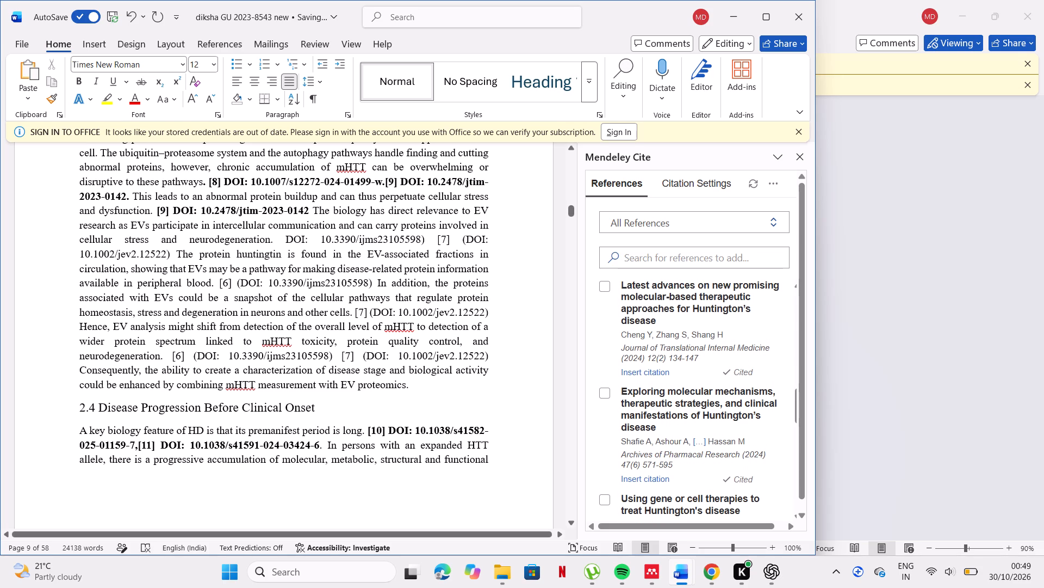
{"action": "left_click_drag", "start_coordinate": [291, 240], "coordinate": [176, 257]}
{"action": "key", "text": "BackSpace"}
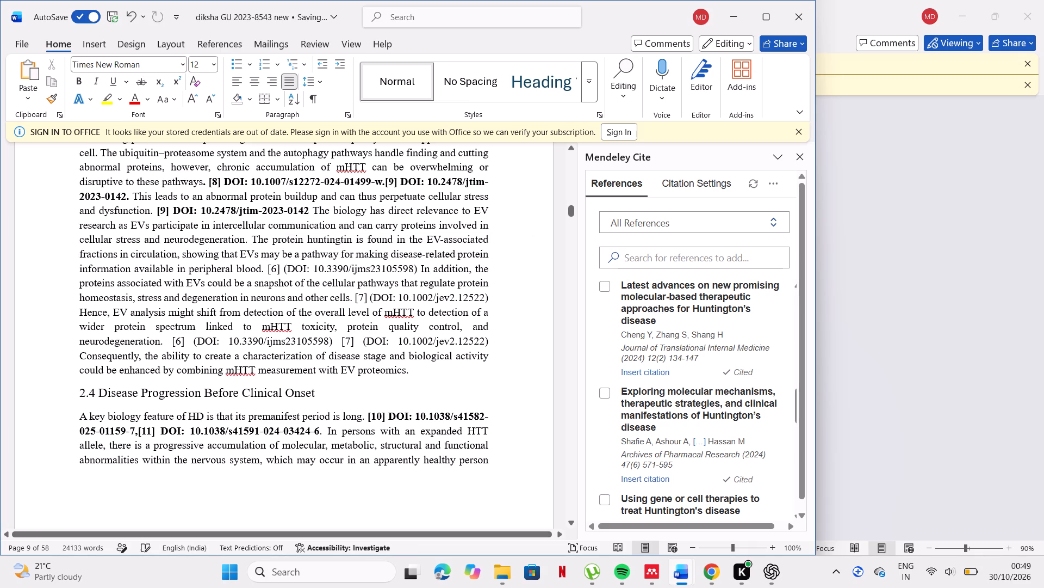
Delete the typed [6] citation after "available in peripheral blood" and the [7] citation after "neurons and other cells", including their DOIs.
{"action": "left_click_drag", "start_coordinate": [268, 267], "coordinate": [424, 269]}
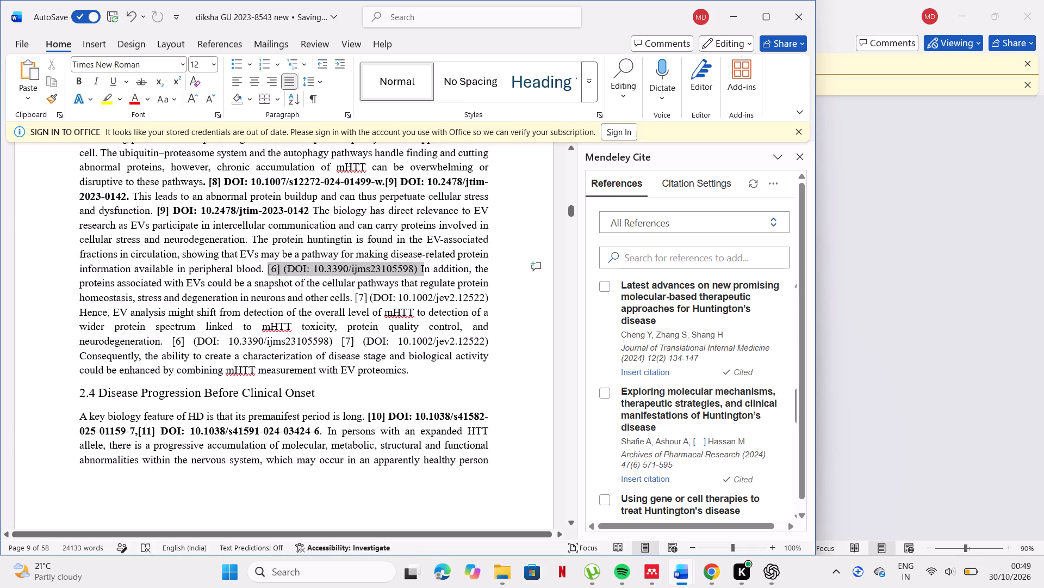
{"action": "left_click_drag", "start_coordinate": [424, 269], "coordinate": [420, 269]}
{"action": "key", "text": "BackSpace"}
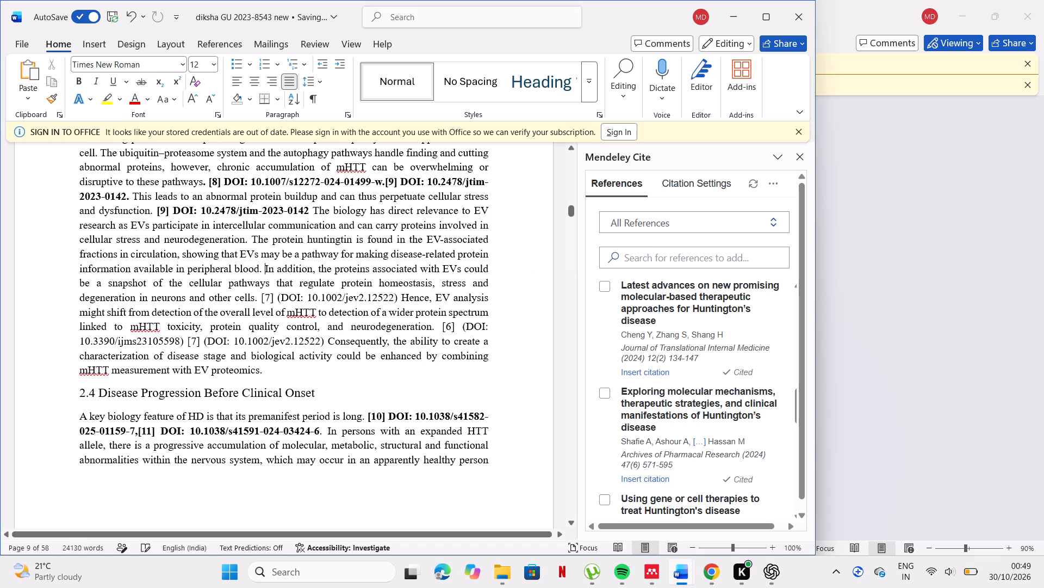
{"action": "left_click_drag", "start_coordinate": [264, 294], "coordinate": [397, 300]}
{"action": "key", "text": "BackSpace"}
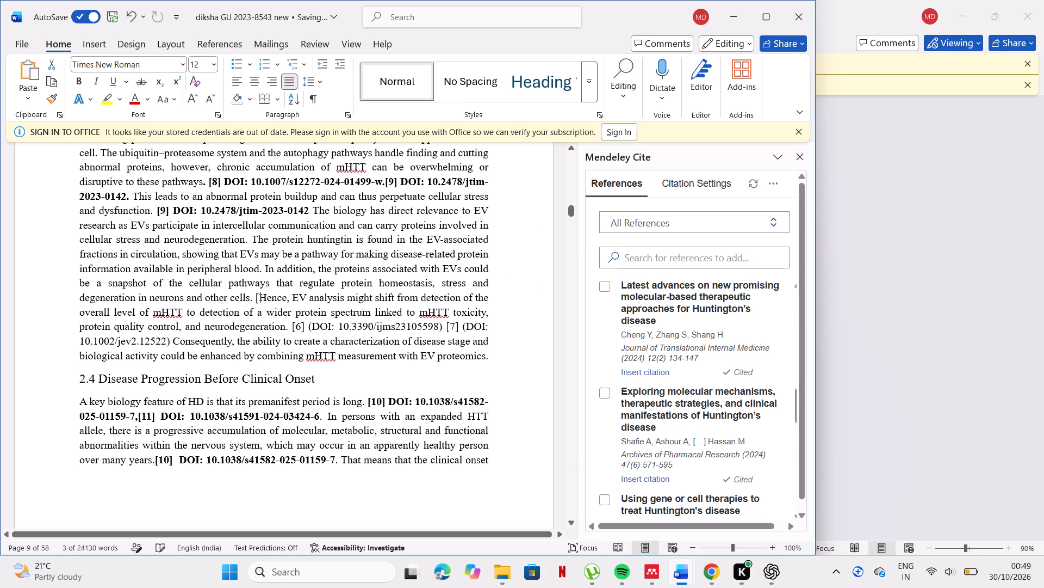
Replace the typed [6] and opening parenthesis after "protein quality control, and neurodegeneration" with a Mendeley citation to Ananbeh et al. 2022.
{"action": "left_click", "coordinate": [312, 324]}
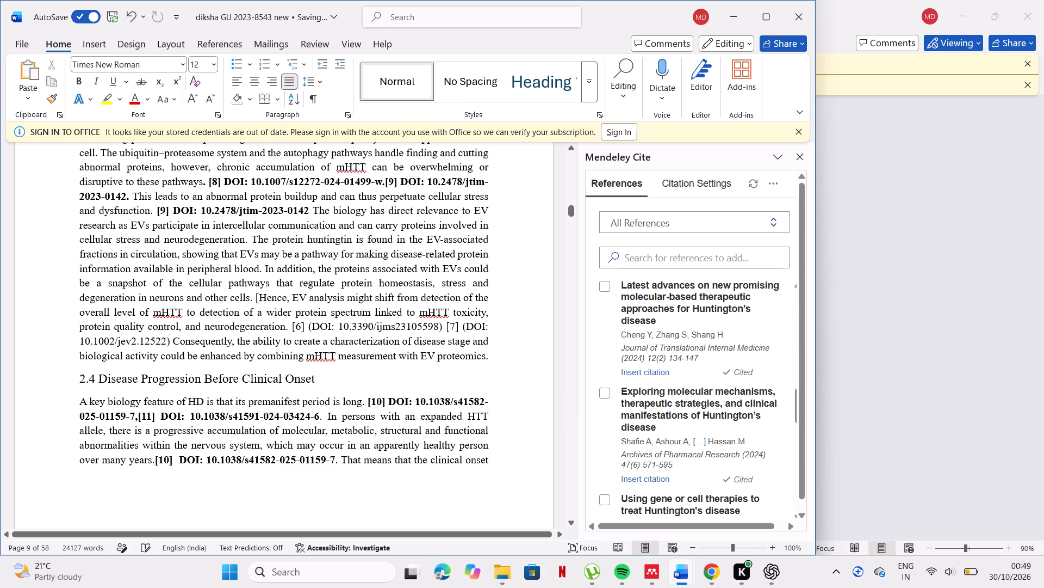
{"action": "key", "text": "BackSpace"}
{"action": "key", "text": "BackSpace"}
{"action": "key", "text": "BackSpace"}
{"action": "key", "text": "BackSpace"}
{"action": "key", "text": "BackSpace"}
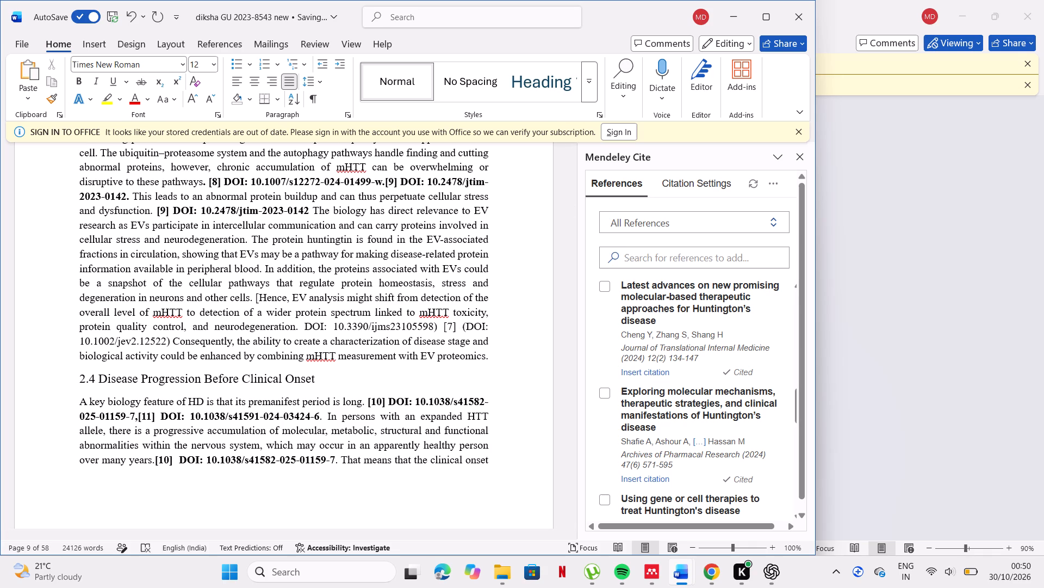
{"action": "scroll", "coordinate": [650, 420], "scroll_direction": "up", "scroll_amount": 1}
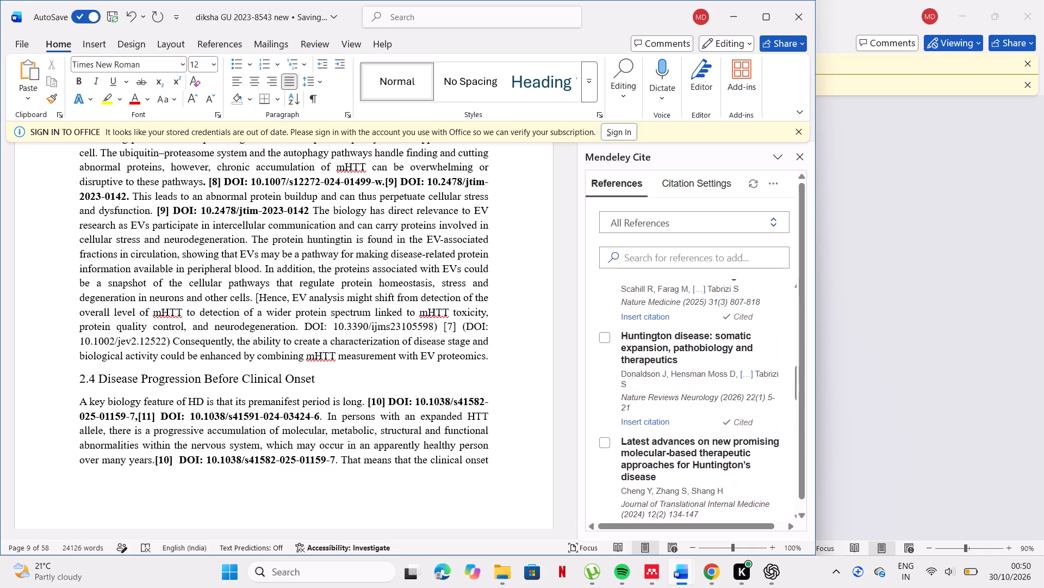
{"action": "scroll", "coordinate": [650, 420], "scroll_direction": "up", "scroll_amount": 1}
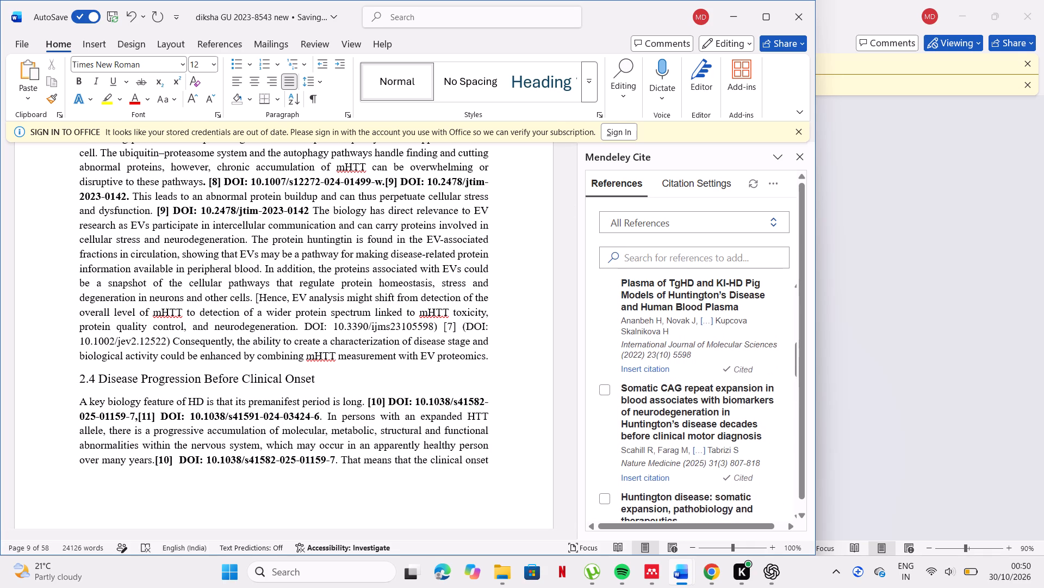
{"action": "scroll", "coordinate": [650, 420], "scroll_direction": "up", "scroll_amount": 1}
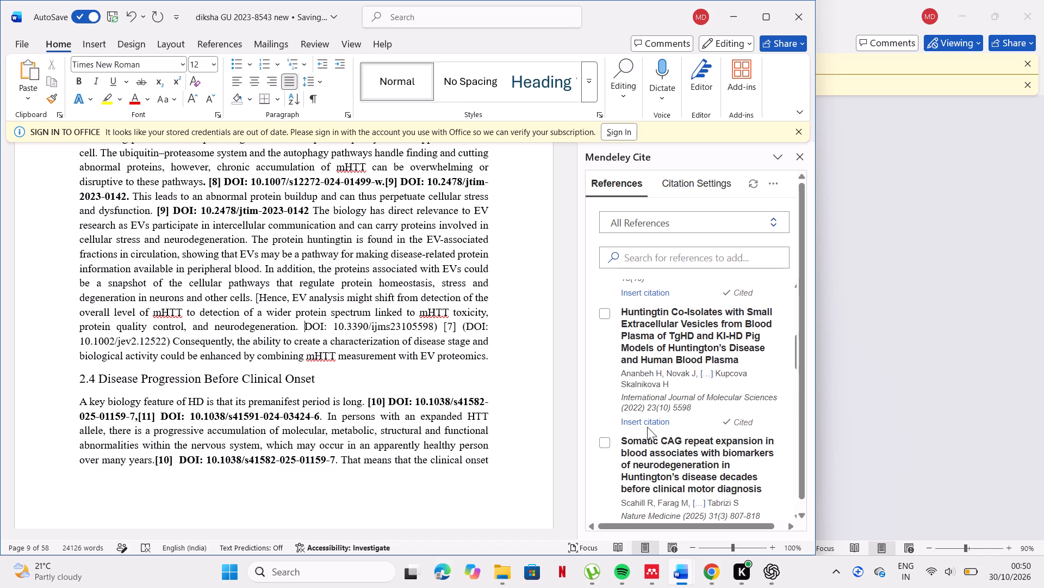
{"action": "left_click", "coordinate": [647, 421]}
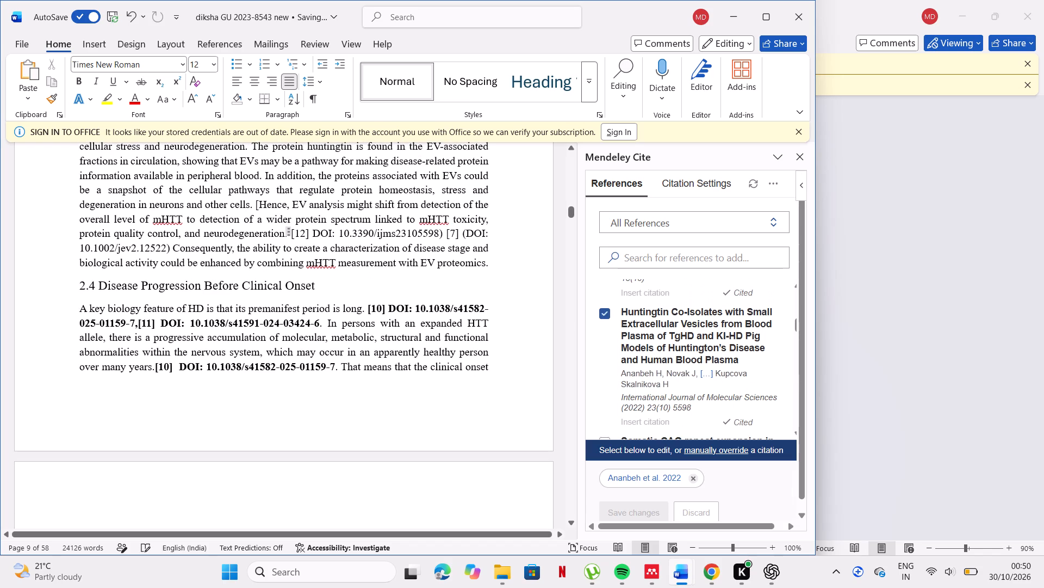
Replace the typed [7] and opening parenthesis before DOI 10.1002/jev2.12522 with a Mendeley citation to Herrero-Lorenzo et al. 2024.
{"action": "left_click", "coordinate": [468, 234]}
{"action": "key", "text": "BackSpace"}
{"action": "key", "text": "BackSpace"}
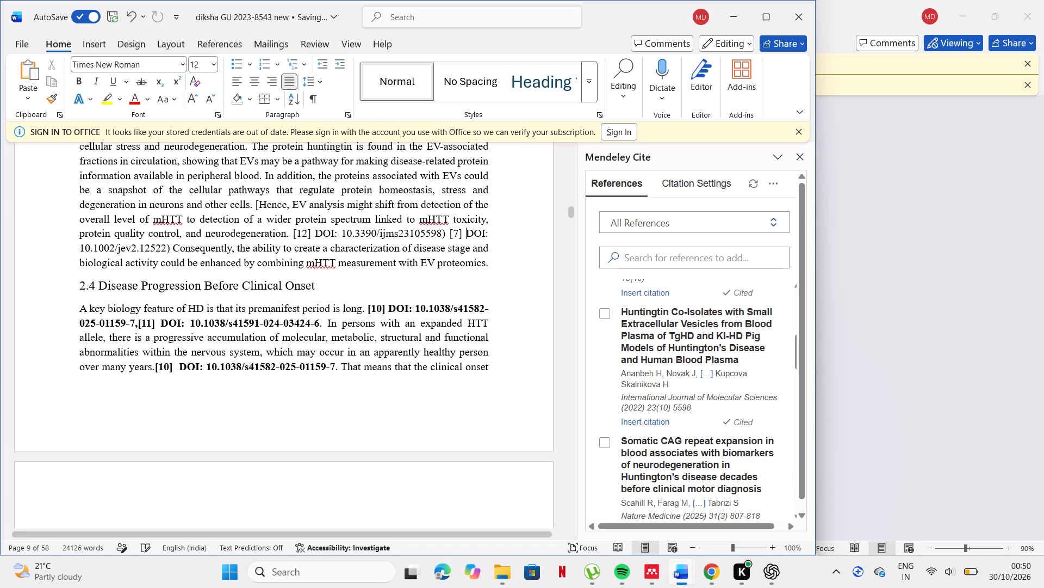
{"action": "key", "text": "BackSpace"}
{"action": "key", "text": "BackSpace"}
{"action": "key", "text": "BackSpace"}
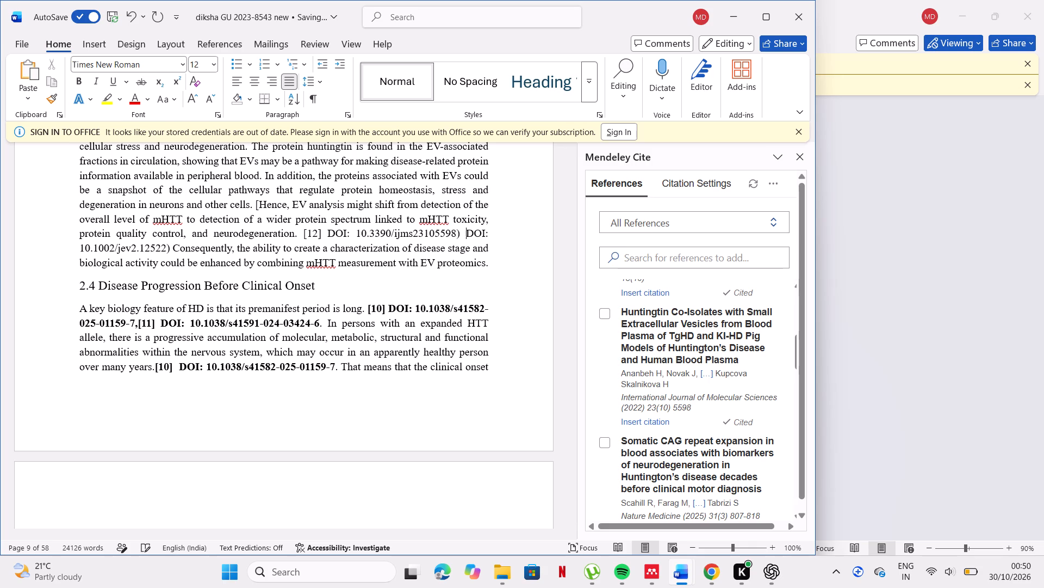
{"action": "left_click_drag", "start_coordinate": [673, 316], "coordinate": [673, 348]}
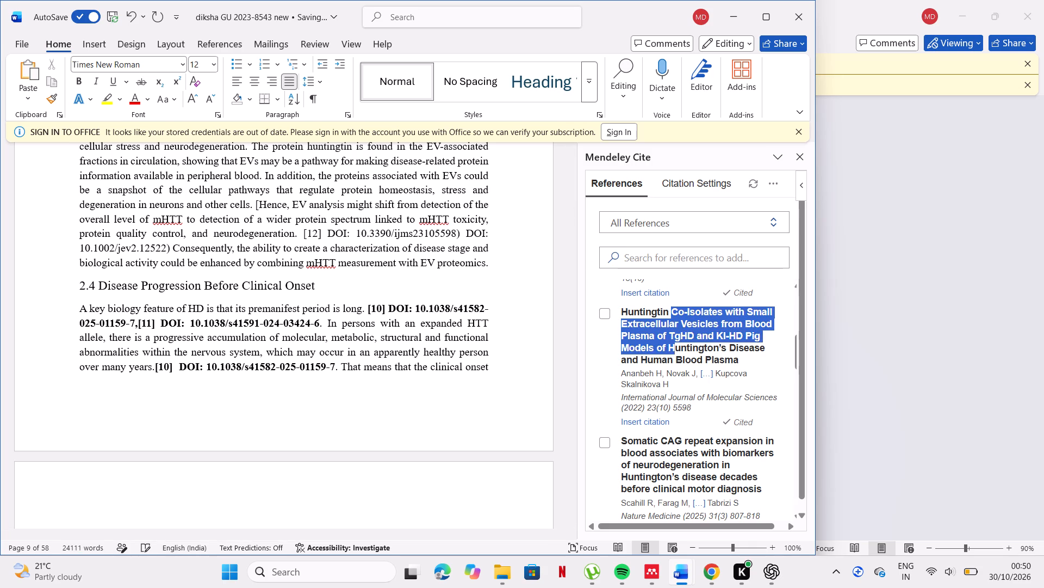
{"action": "left_click_drag", "start_coordinate": [673, 348], "coordinate": [674, 339]}
{"action": "left_click", "coordinate": [674, 339]}
{"action": "scroll", "coordinate": [674, 339], "scroll_direction": "up", "scroll_amount": 1}
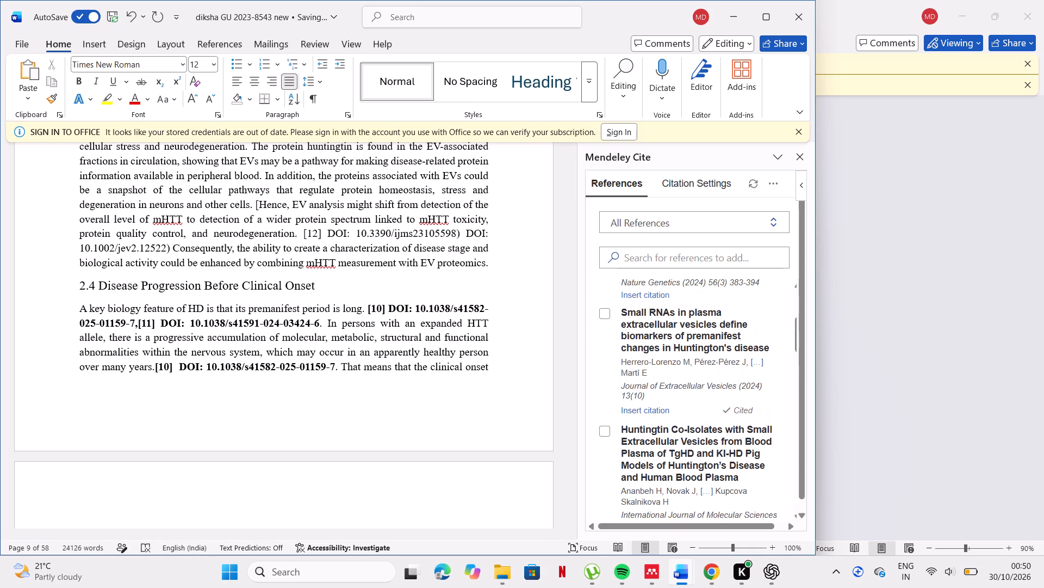
{"action": "left_click", "coordinate": [655, 406]}
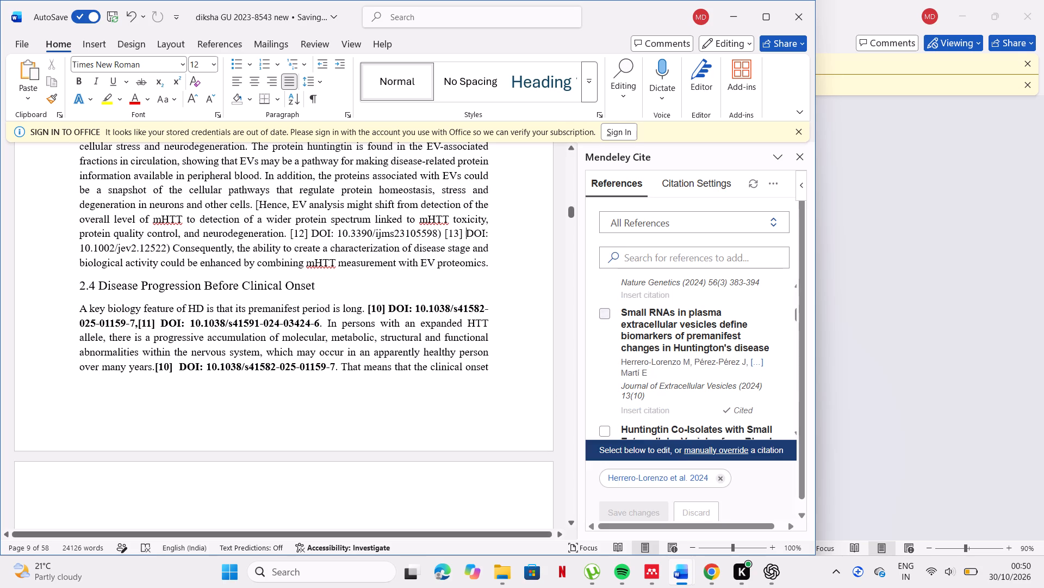
Bold the [12] and [13] citations with their DOIs after "protein quality control, and neurodegeneration" and replace the final closing parenthesis with a period.
{"action": "left_click_drag", "start_coordinate": [295, 231], "coordinate": [263, 245]}
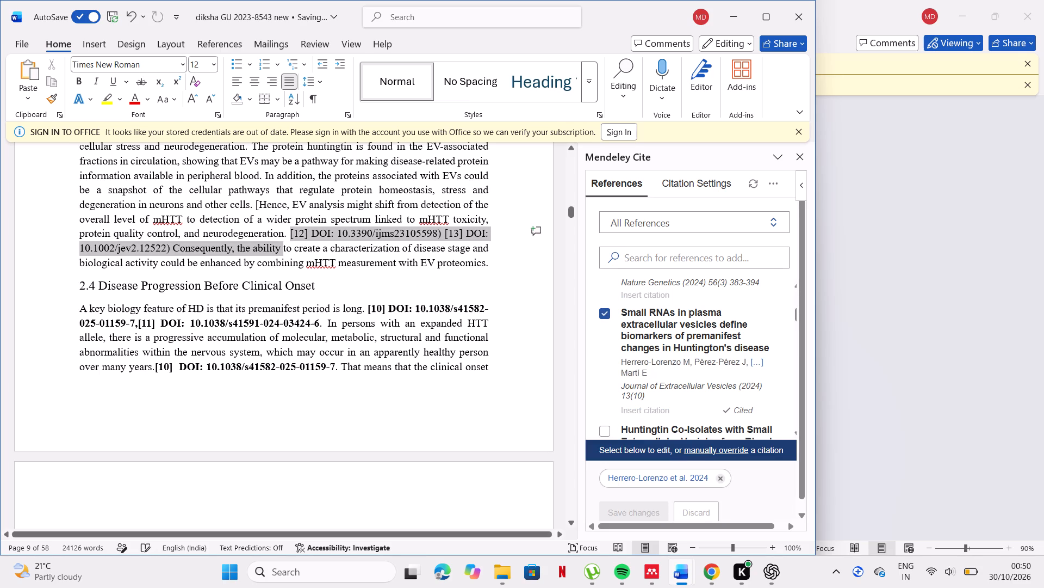
{"action": "left_click_drag", "start_coordinate": [263, 245], "coordinate": [171, 246]}
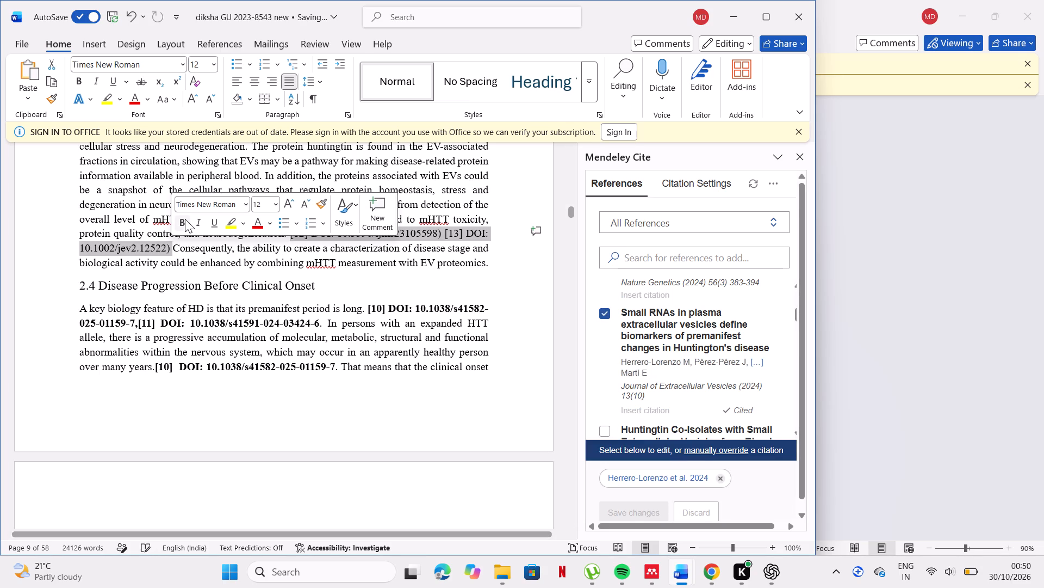
{"action": "left_click", "coordinate": [185, 219]}
{"action": "left_click", "coordinate": [170, 245]}
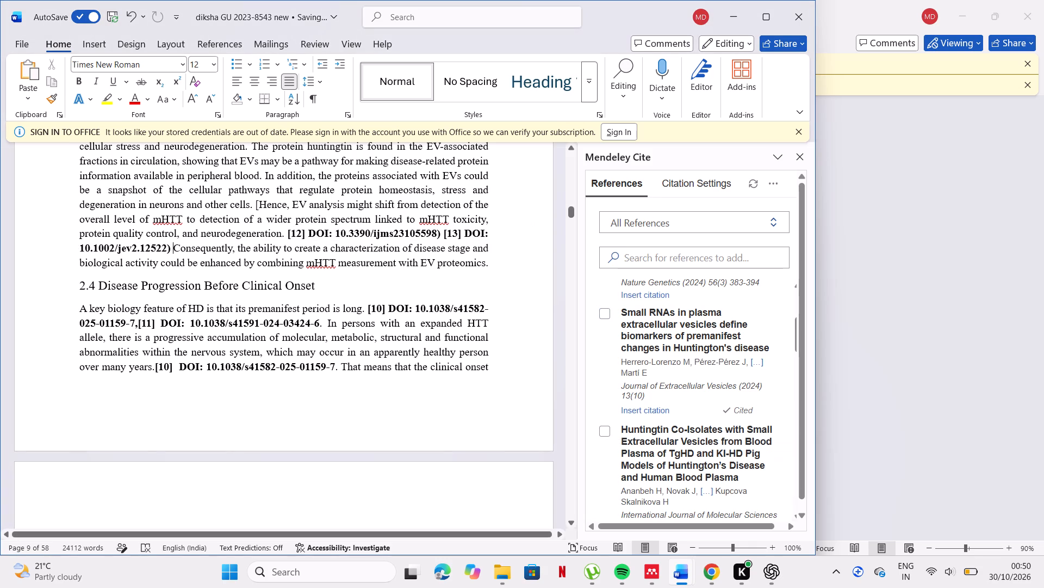
{"action": "key", "text": "BackSpace"}
{"action": "key", "text": "BackSpace"}
{"action": "key", "text": "period"}
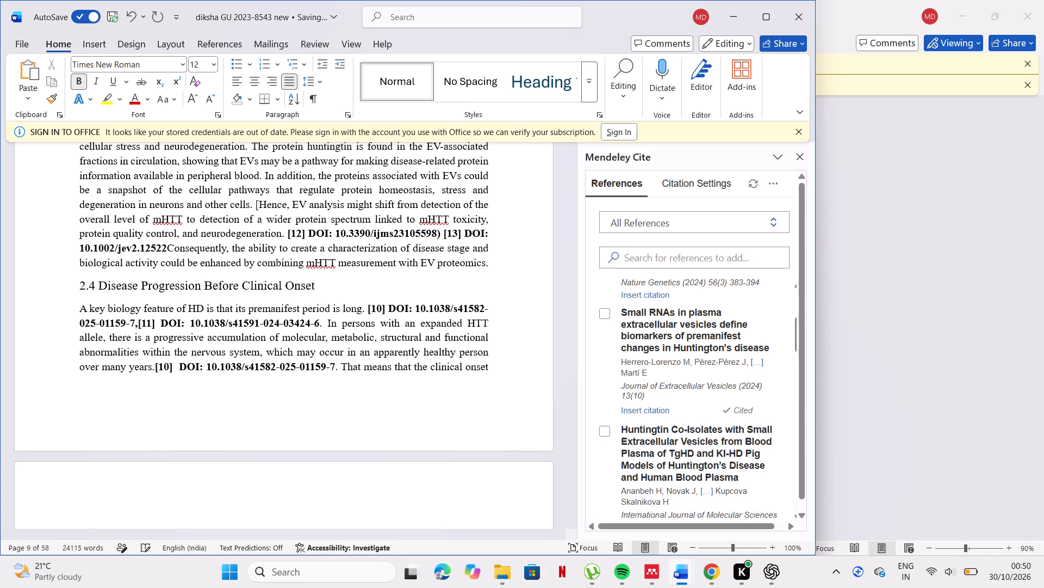
Review the citations throughout section 2.4 and check which reference the first [10] citation is linked to.
{"action": "scroll", "coordinate": [289, 317], "scroll_direction": "down", "scroll_amount": 1}
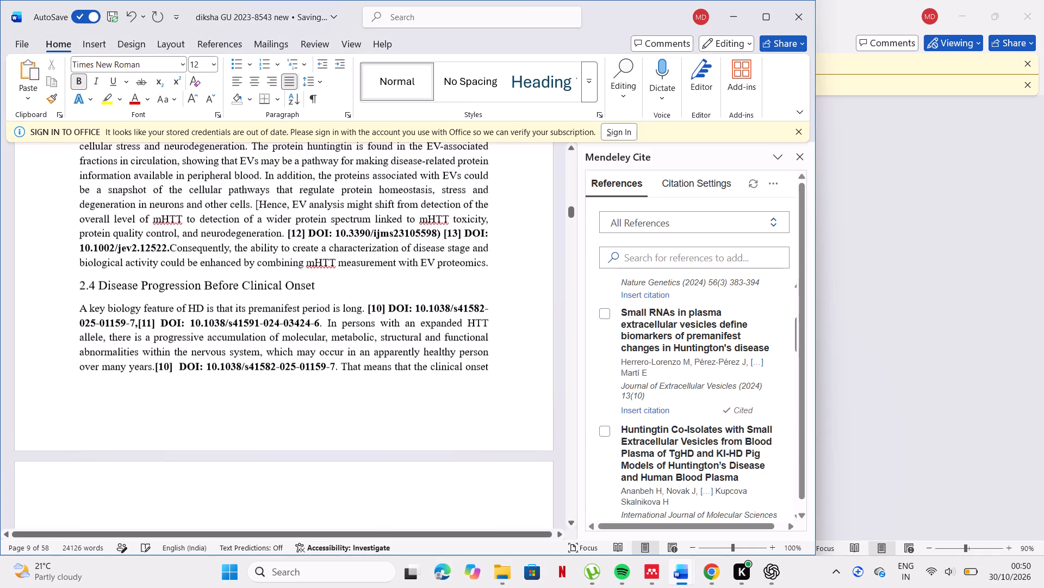
{"action": "scroll", "coordinate": [289, 317], "scroll_direction": "down", "scroll_amount": 1}
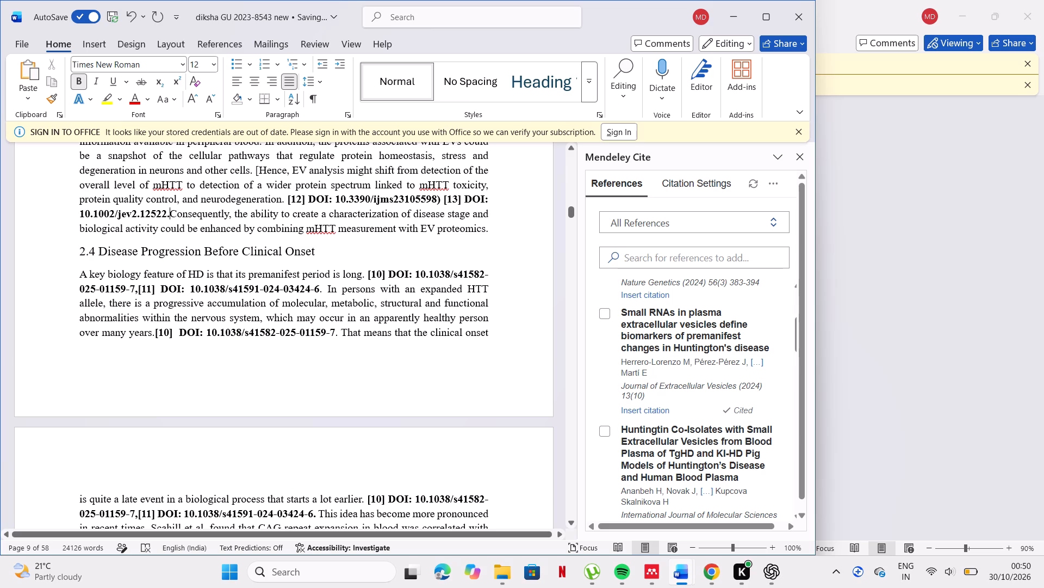
{"action": "scroll", "coordinate": [376, 273], "scroll_direction": "down", "scroll_amount": 1}
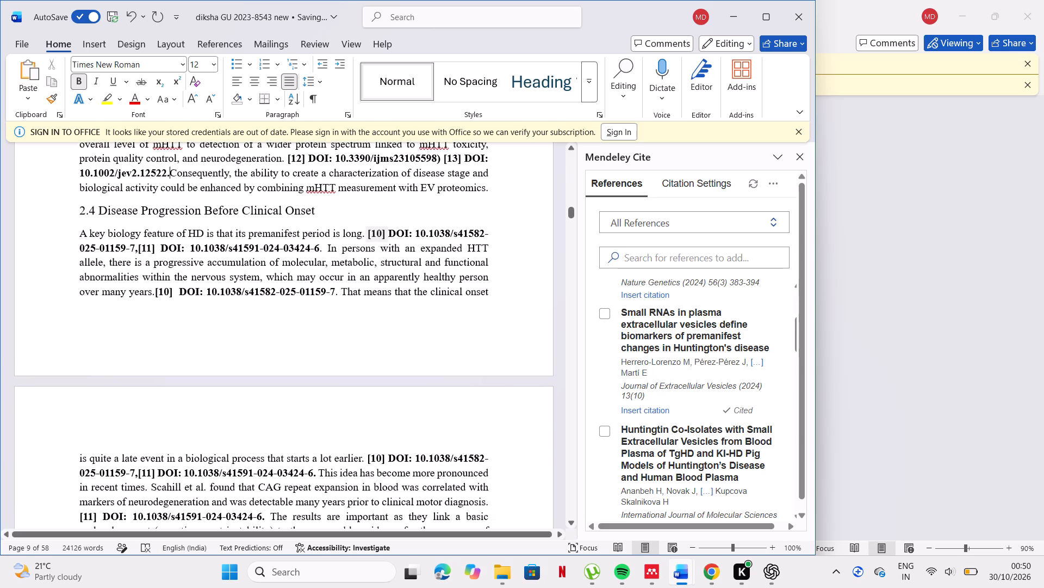
{"action": "scroll", "coordinate": [376, 273], "scroll_direction": "down", "scroll_amount": 2}
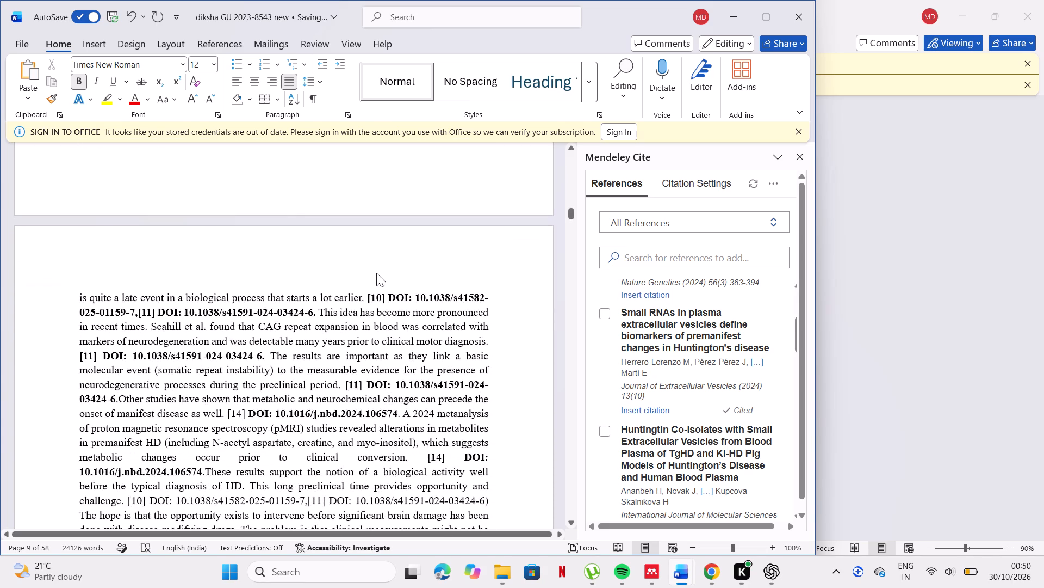
{"action": "scroll", "coordinate": [376, 273], "scroll_direction": "down", "scroll_amount": 1}
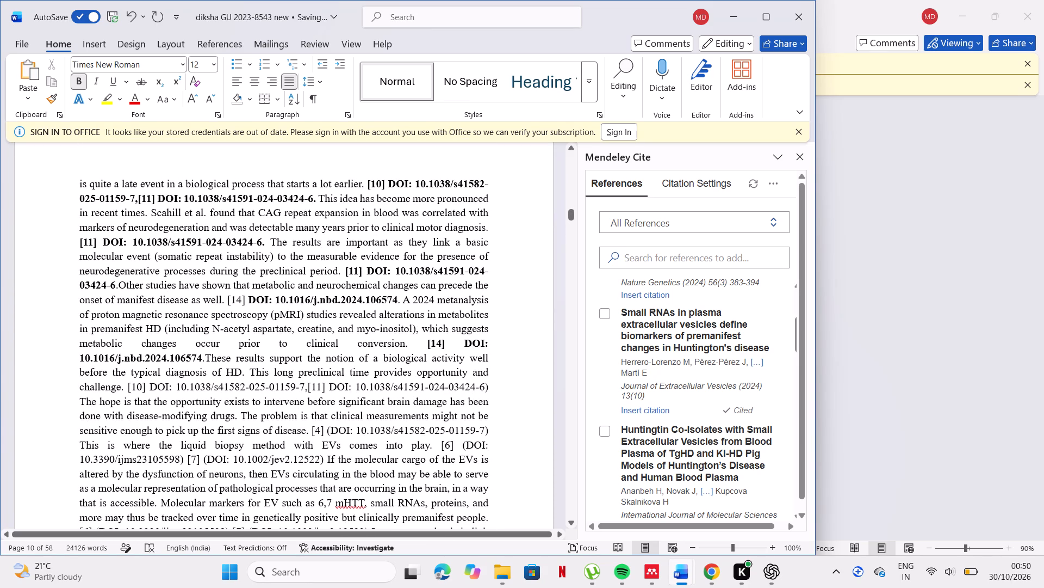
{"action": "scroll", "coordinate": [381, 242], "scroll_direction": "up", "scroll_amount": 2}
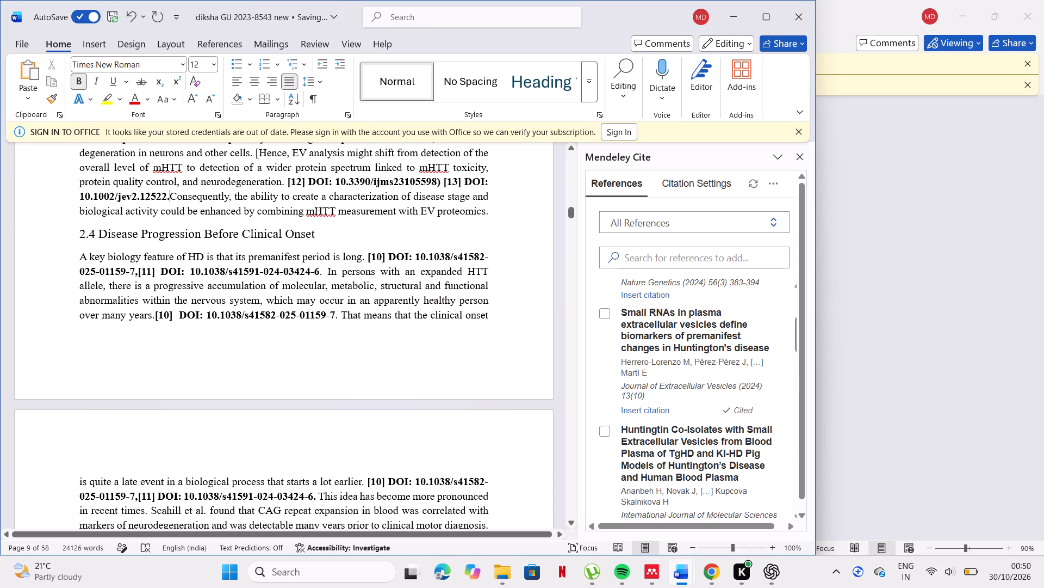
{"action": "left_click", "coordinate": [377, 256]}
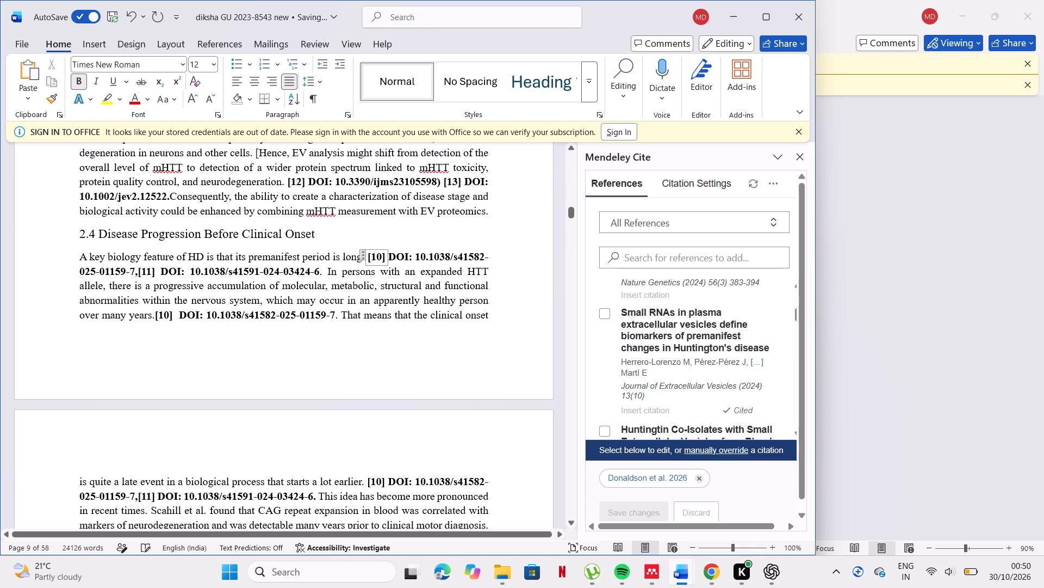
{"action": "left_click", "coordinate": [400, 339]}
Bold the [10] and [11] citations with their DOIs after "opportunity and challenge" and replace the closing parenthesis with a period.
{"action": "scroll", "coordinate": [400, 339], "scroll_direction": "down", "scroll_amount": 3}
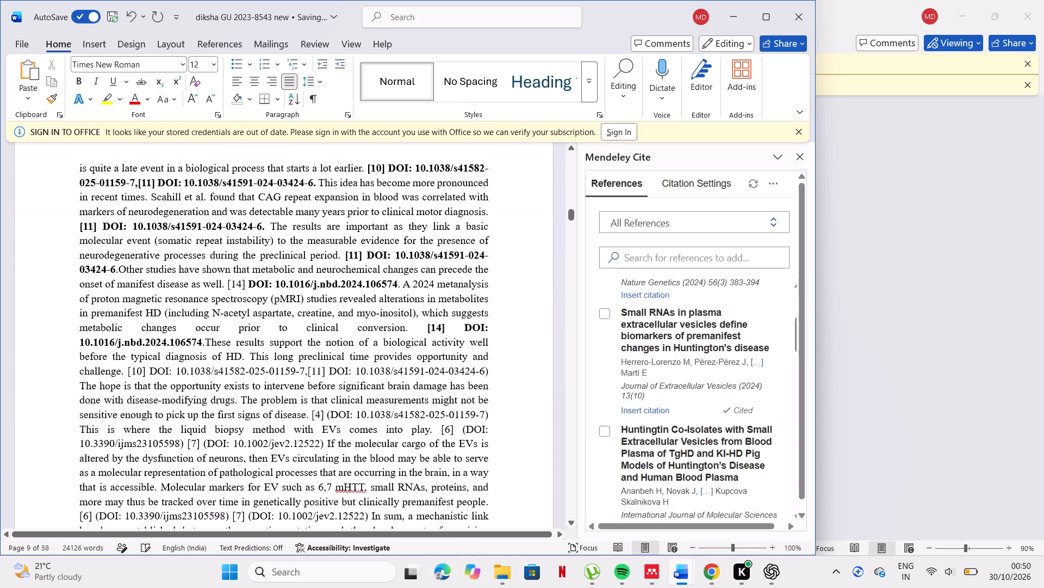
{"action": "scroll", "coordinate": [400, 339], "scroll_direction": "down", "scroll_amount": 2}
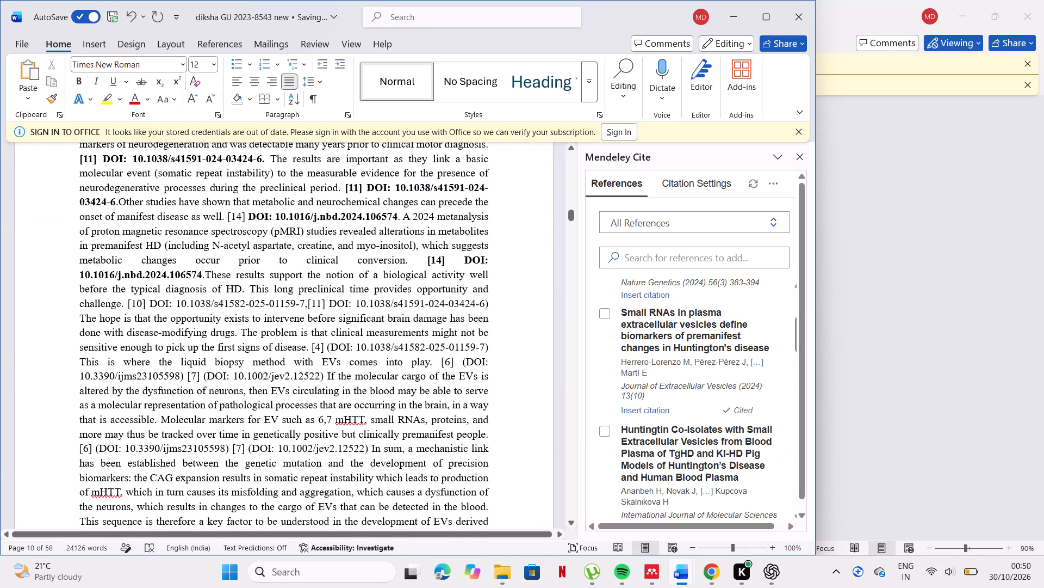
{"action": "left_click", "coordinate": [140, 305]}
{"action": "left_click", "coordinate": [316, 306]}
{"action": "left_click_drag", "start_coordinate": [139, 301], "coordinate": [270, 313]}
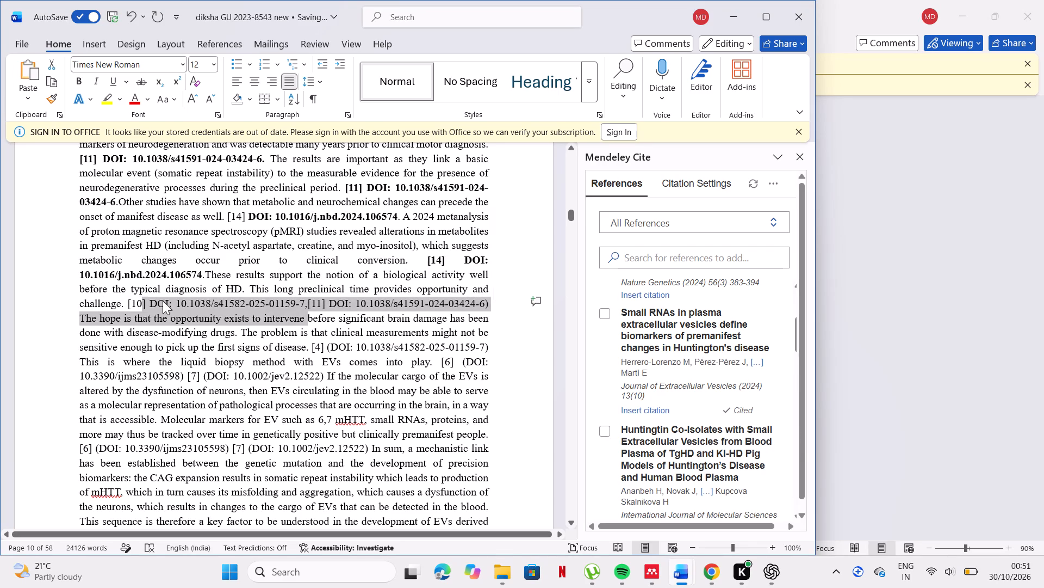
{"action": "left_click", "coordinate": [136, 295]}
{"action": "left_click", "coordinate": [134, 303]}
{"action": "left_click_drag", "start_coordinate": [134, 303], "coordinate": [502, 305]}
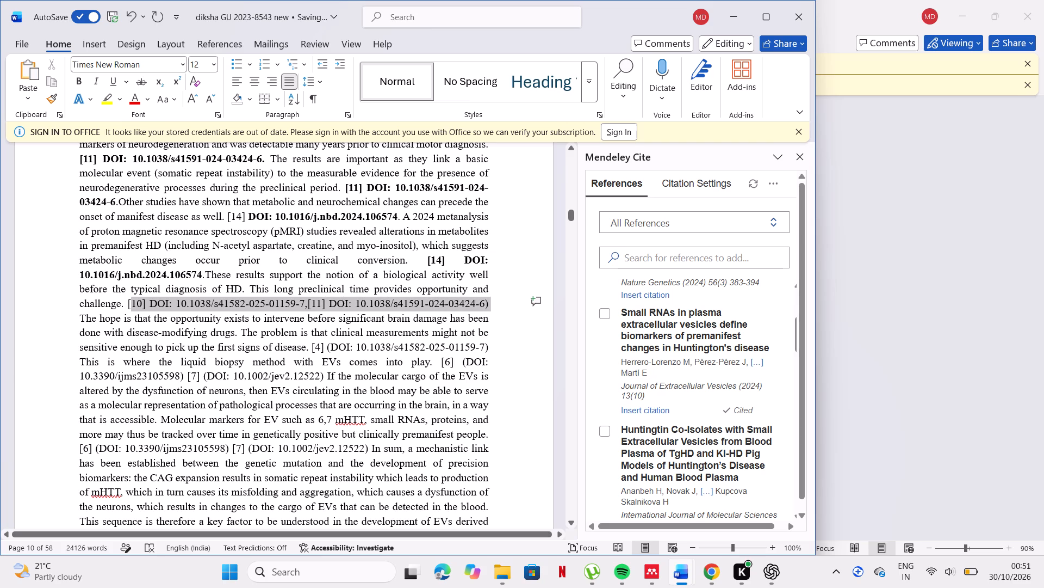
{"action": "left_click_drag", "start_coordinate": [502, 305], "coordinate": [512, 305]}
{"action": "left_click", "coordinate": [525, 281]}
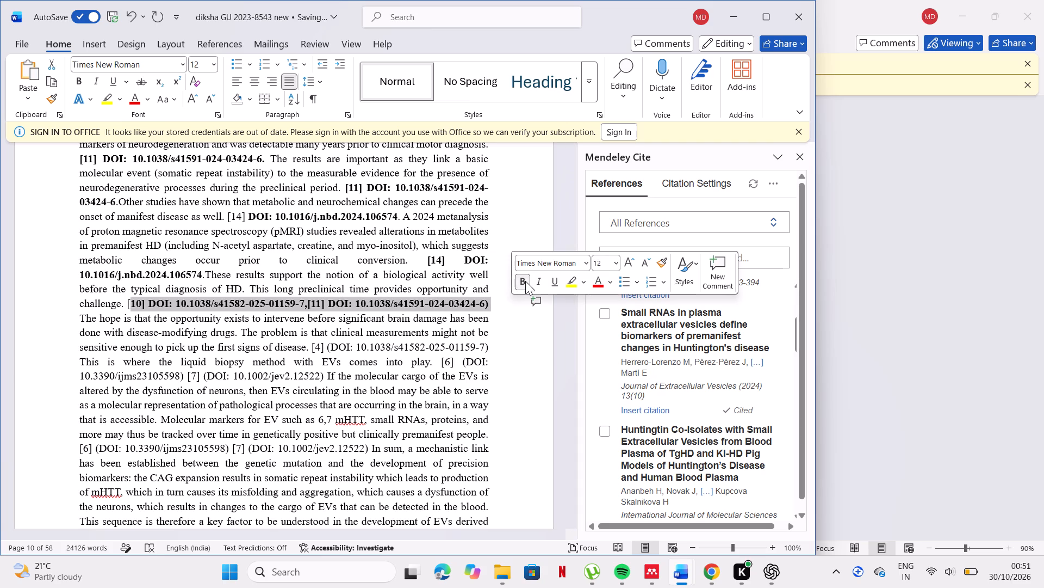
{"action": "left_click", "coordinate": [493, 299]}
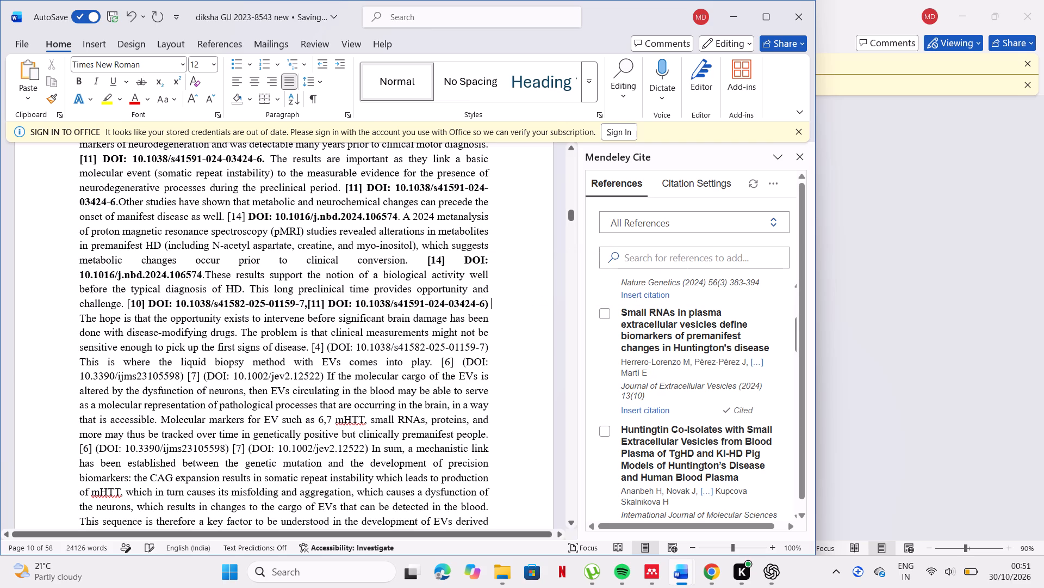
{"action": "key", "text": "BackSpace"}
{"action": "key", "text": "BackSpace"}
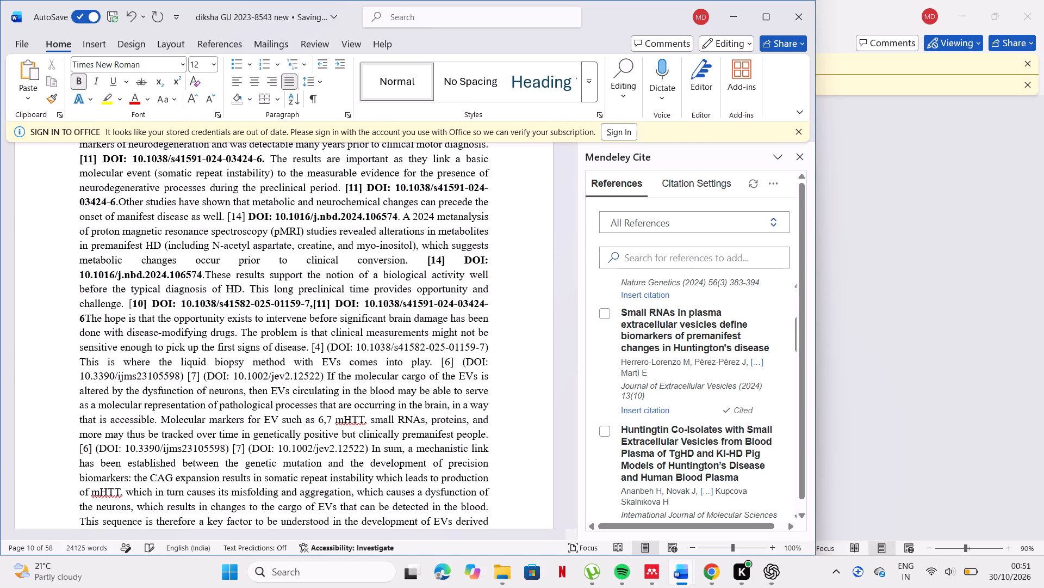
{"action": "key", "text": "period"}
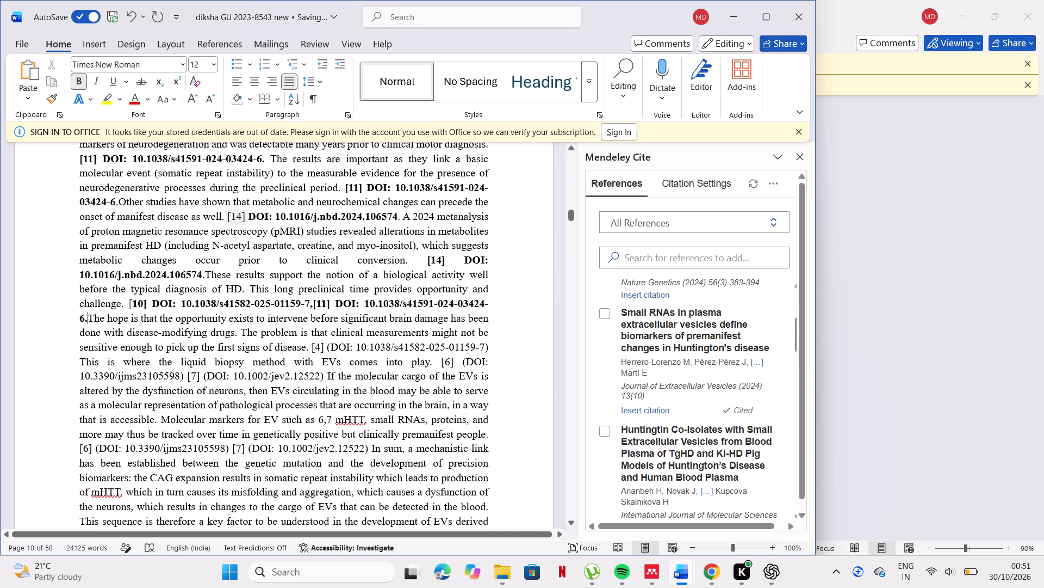
Bold the [14] citation after "onset of manifest disease as well".
{"action": "left_click_drag", "start_coordinate": [240, 214], "coordinate": [227, 215]}
{"action": "left_click_drag", "start_coordinate": [227, 215], "coordinate": [225, 216]}
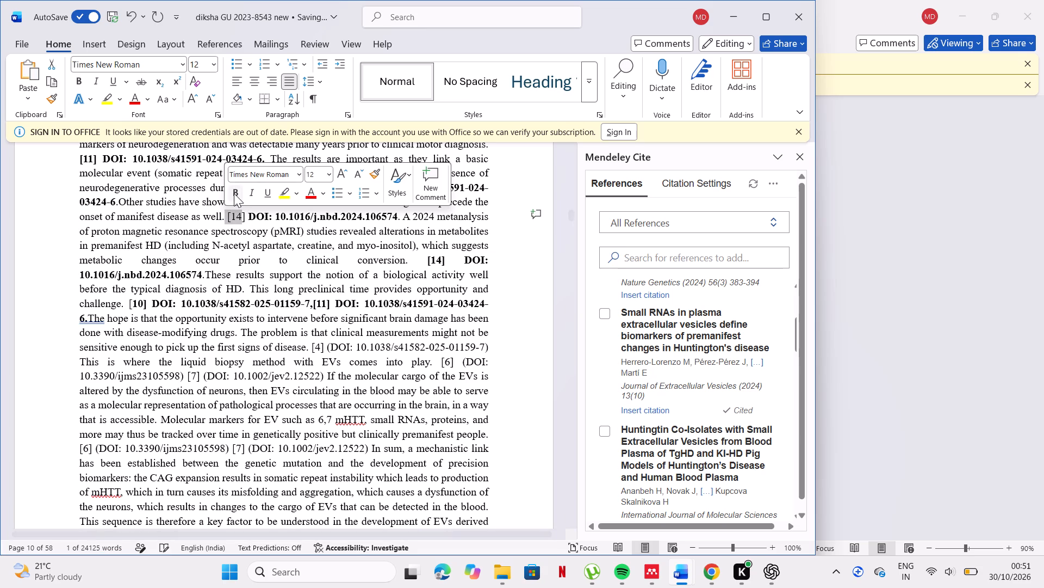
{"action": "left_click", "coordinate": [234, 193]}
{"action": "left_click_drag", "start_coordinate": [246, 208], "coordinate": [241, 210]}
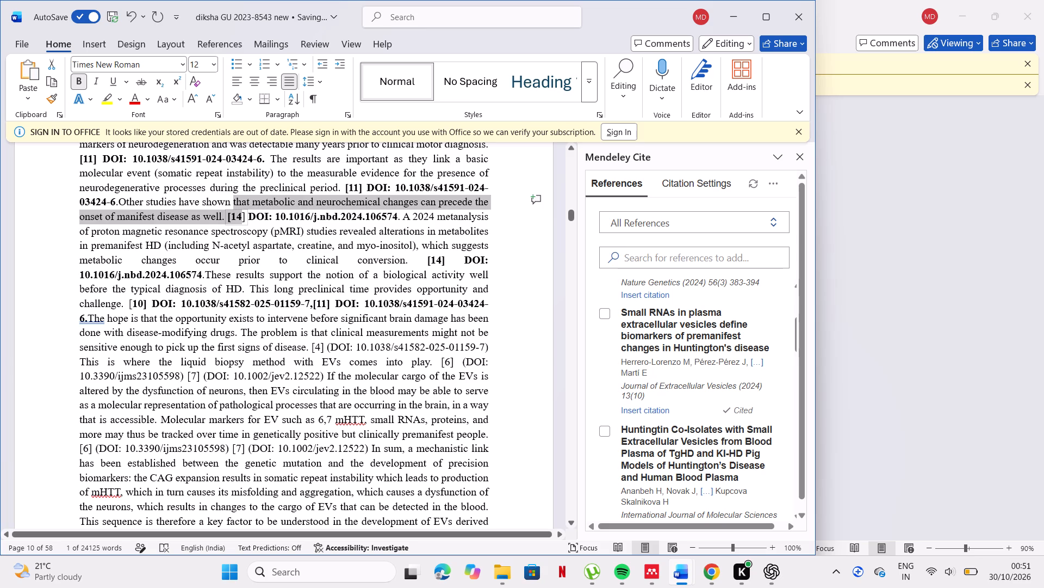
{"action": "left_click_drag", "start_coordinate": [241, 210], "coordinate": [246, 219]}
{"action": "left_click", "coordinate": [246, 219]}
{"action": "left_click_drag", "start_coordinate": [246, 219], "coordinate": [238, 219]}
{"action": "left_click", "coordinate": [244, 201]}
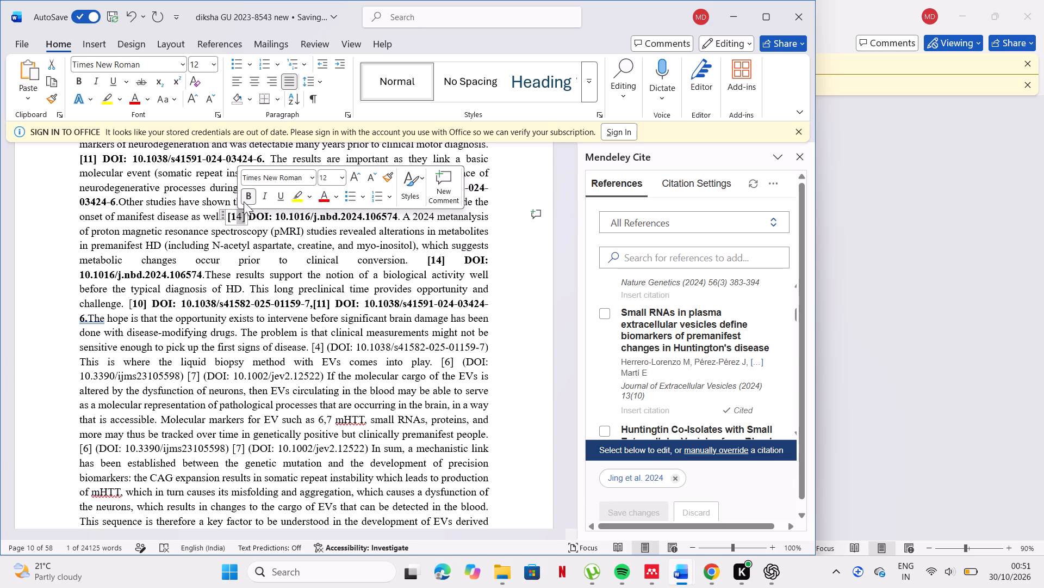
Replace the typed [4] and opening parenthesis after "first signs of disease" with a Mendeley citation to Donaldson et al. 2026.
{"action": "scroll", "coordinate": [289, 274], "scroll_direction": "down", "scroll_amount": 1}
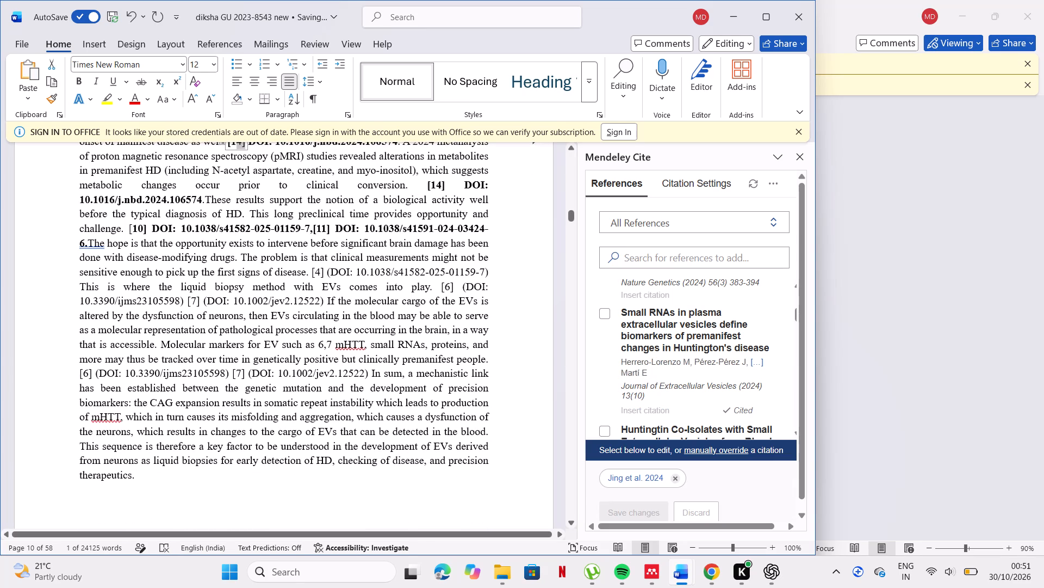
{"action": "left_click", "coordinate": [329, 271]}
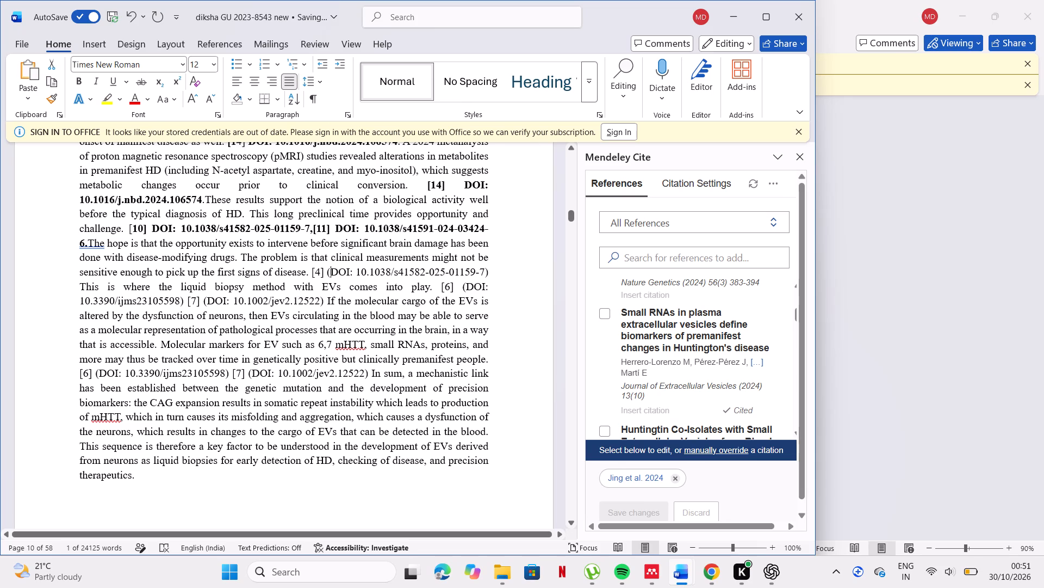
{"action": "left_click", "coordinate": [319, 272]}
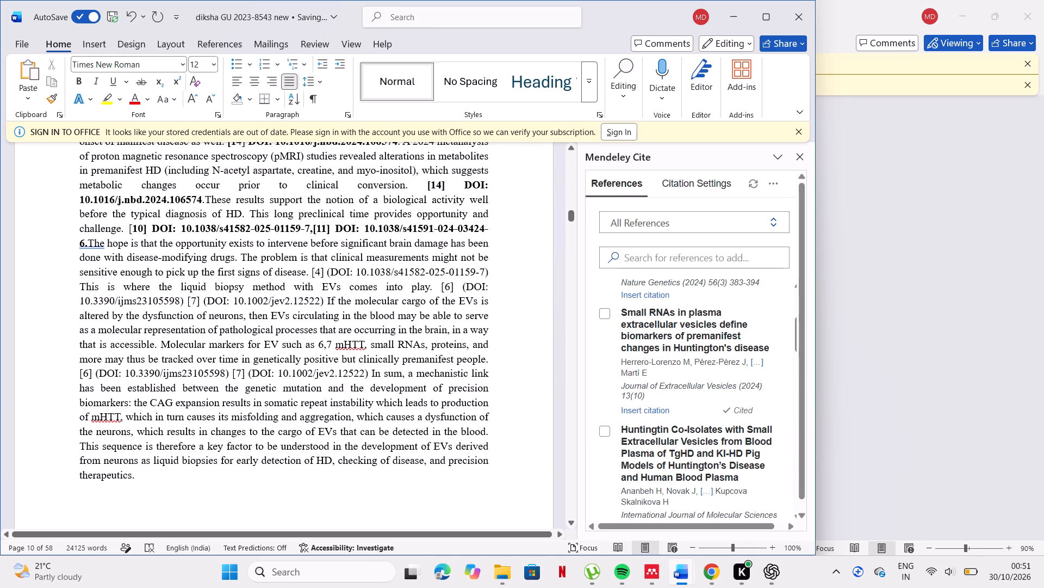
{"action": "left_click", "coordinate": [330, 268]}
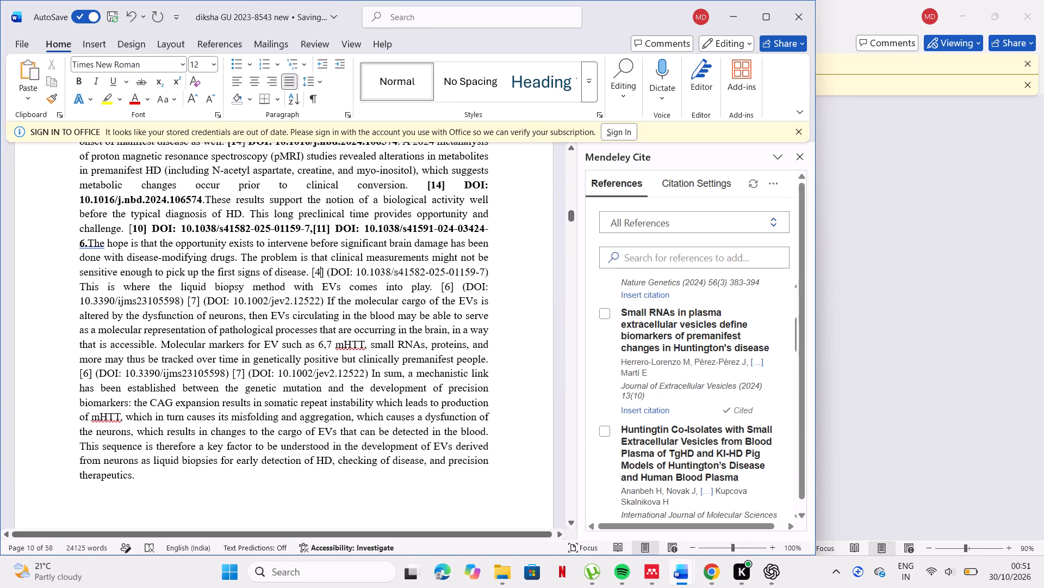
{"action": "left_click", "coordinate": [332, 274]}
{"action": "key", "text": "BackSpace"}
{"action": "key", "text": "BackSpace"}
{"action": "key", "text": "BackSpace"}
{"action": "key", "text": "BackSpace"}
{"action": "key", "text": "BackSpace"}
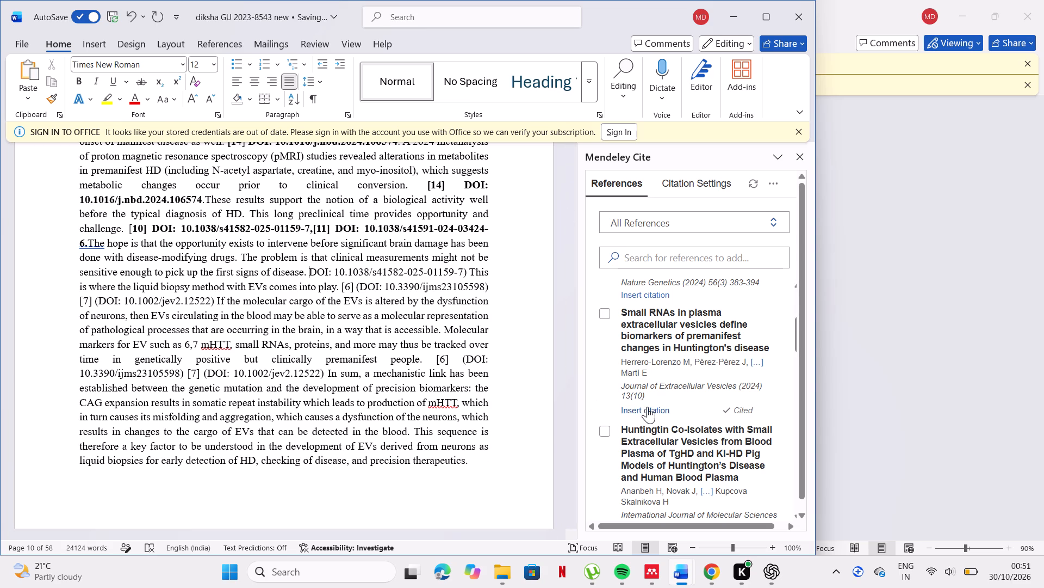
{"action": "scroll", "coordinate": [647, 407], "scroll_direction": "down", "scroll_amount": 3}
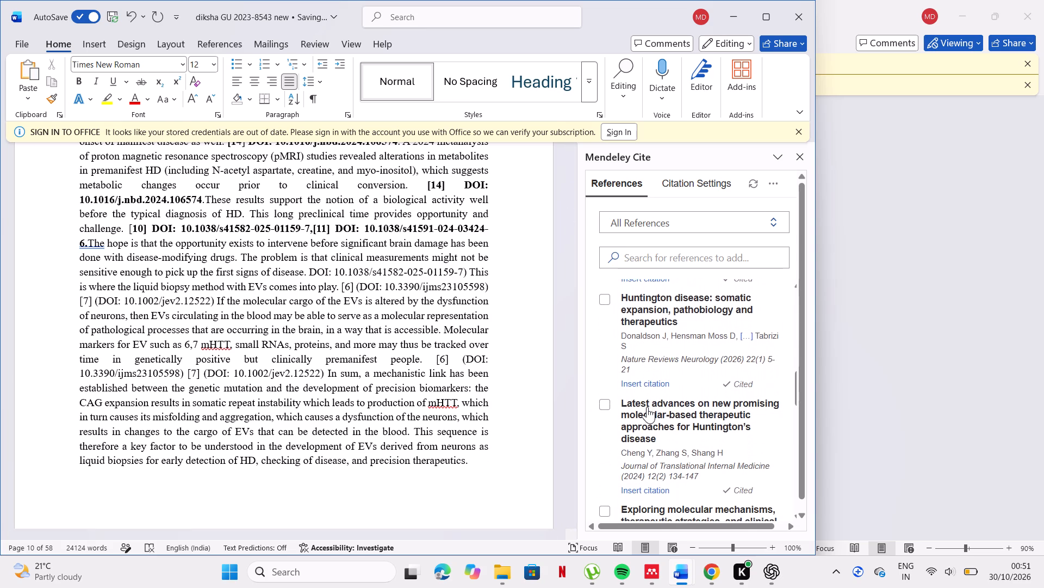
{"action": "scroll", "coordinate": [647, 407], "scroll_direction": "down", "scroll_amount": 1}
{"action": "scroll", "coordinate": [647, 407], "scroll_direction": "up", "scroll_amount": 1}
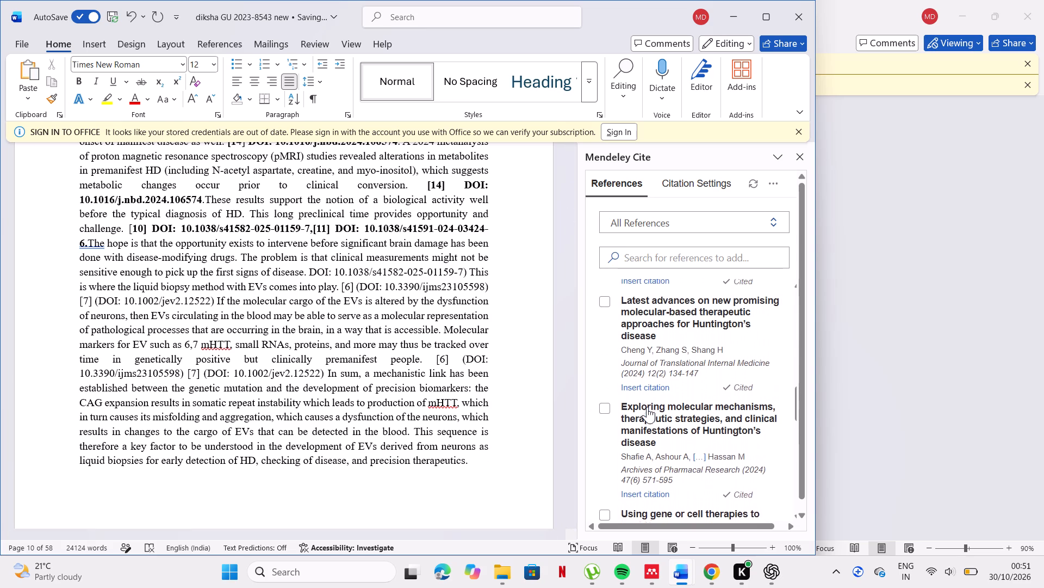
{"action": "scroll", "coordinate": [647, 407], "scroll_direction": "up", "scroll_amount": 2}
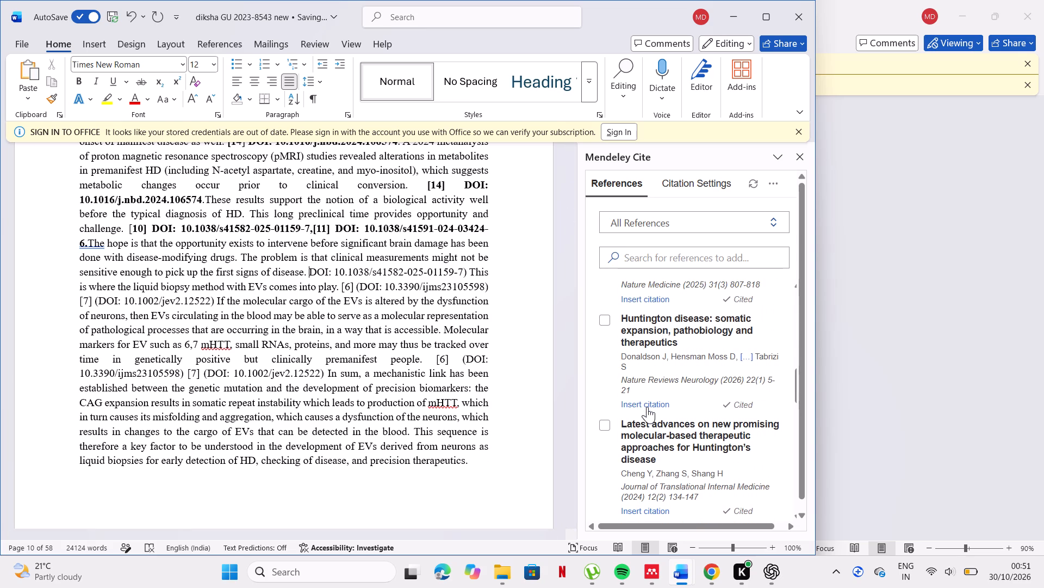
{"action": "left_click", "coordinate": [647, 407]}
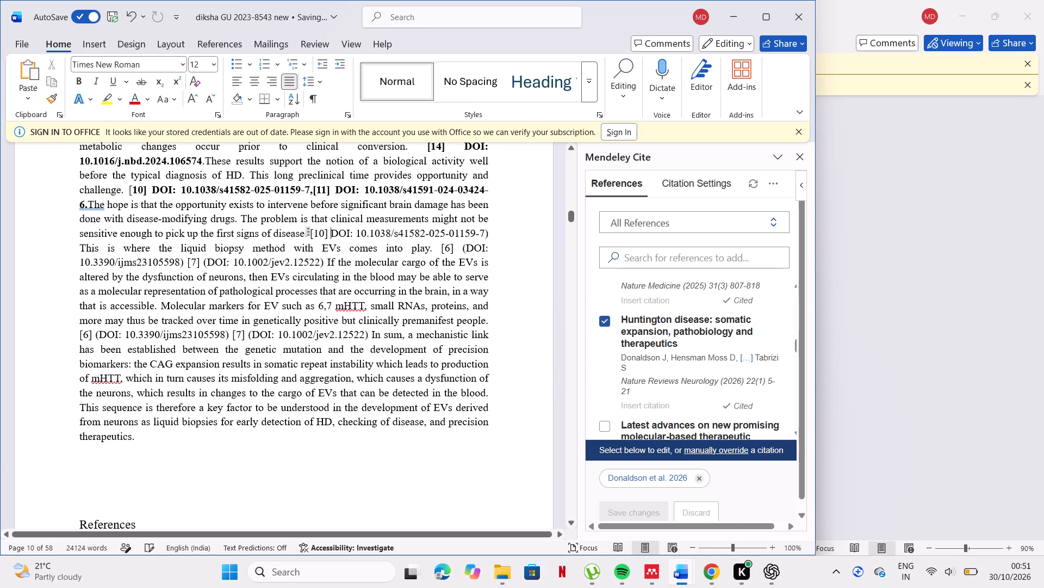
{"action": "left_click", "coordinate": [487, 238]}
{"action": "key", "text": "BackSpace"}
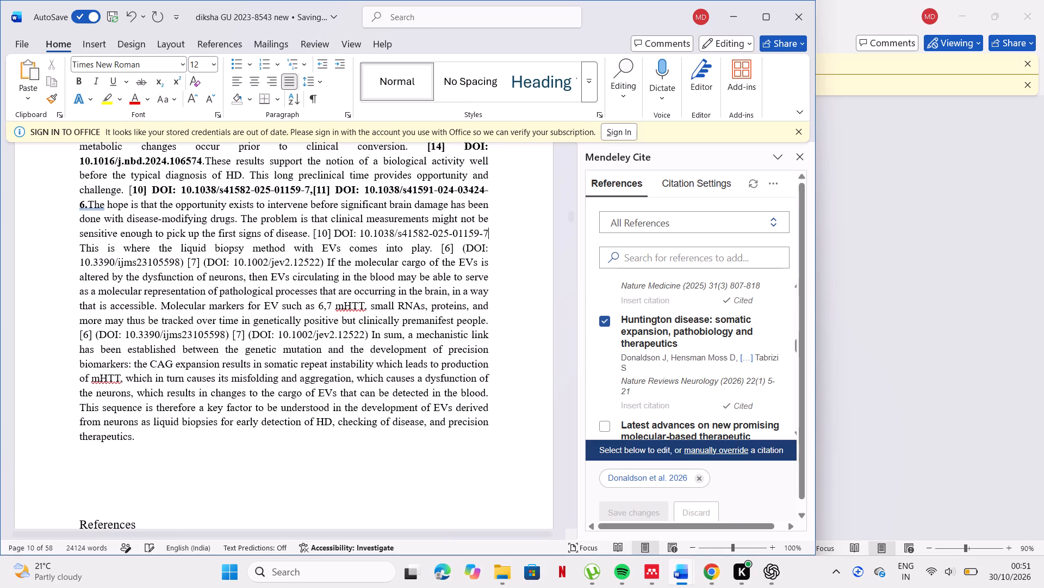
{"action": "left_click_drag", "start_coordinate": [316, 234], "coordinate": [362, 241]}
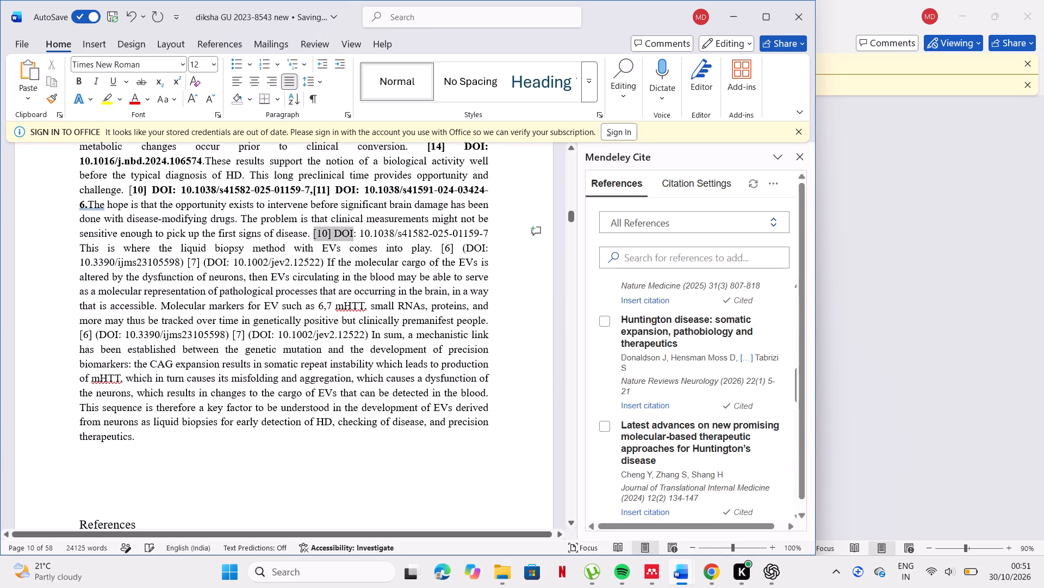
{"action": "left_click_drag", "start_coordinate": [362, 241], "coordinate": [521, 231]}
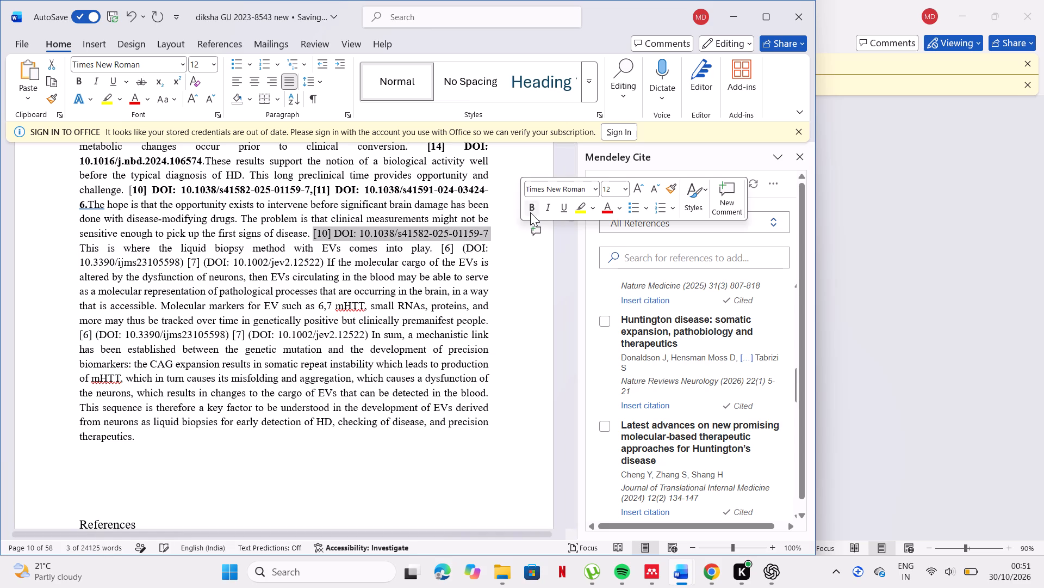
{"action": "left_click", "coordinate": [530, 212]}
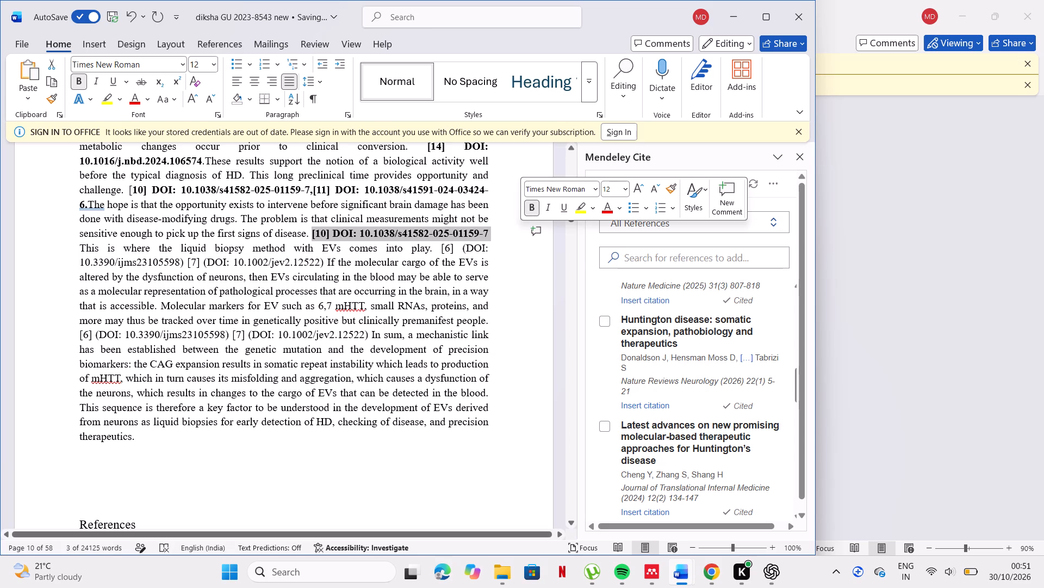
Replace the typed [6] and opening parenthesis after "EVs comes into play" with a Mendeley citation to Ananbeh et al. 2022.
{"action": "left_click", "coordinate": [208, 263]}
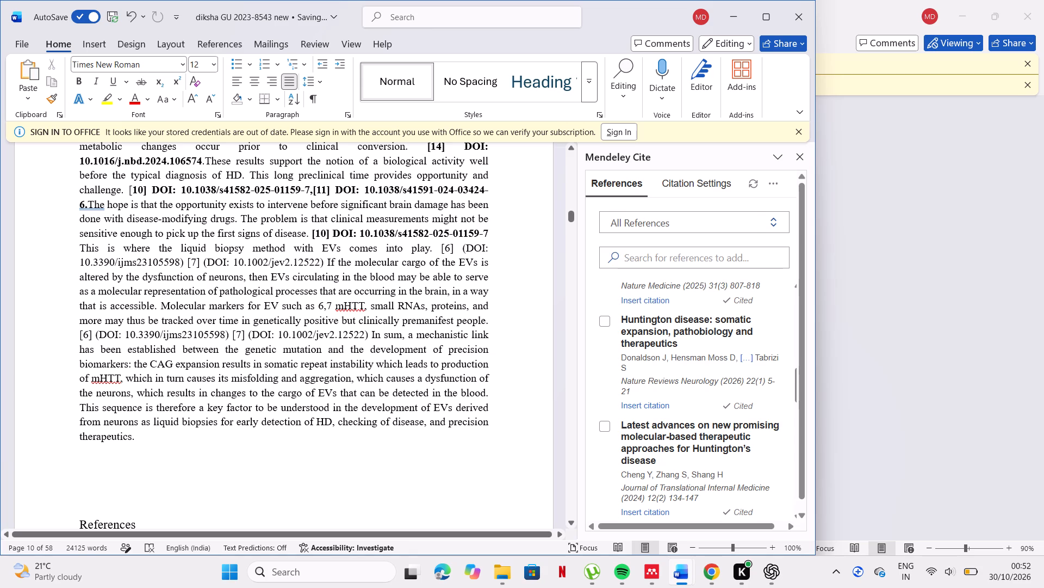
{"action": "left_click", "coordinate": [464, 248]}
{"action": "key", "text": "BackSpace"}
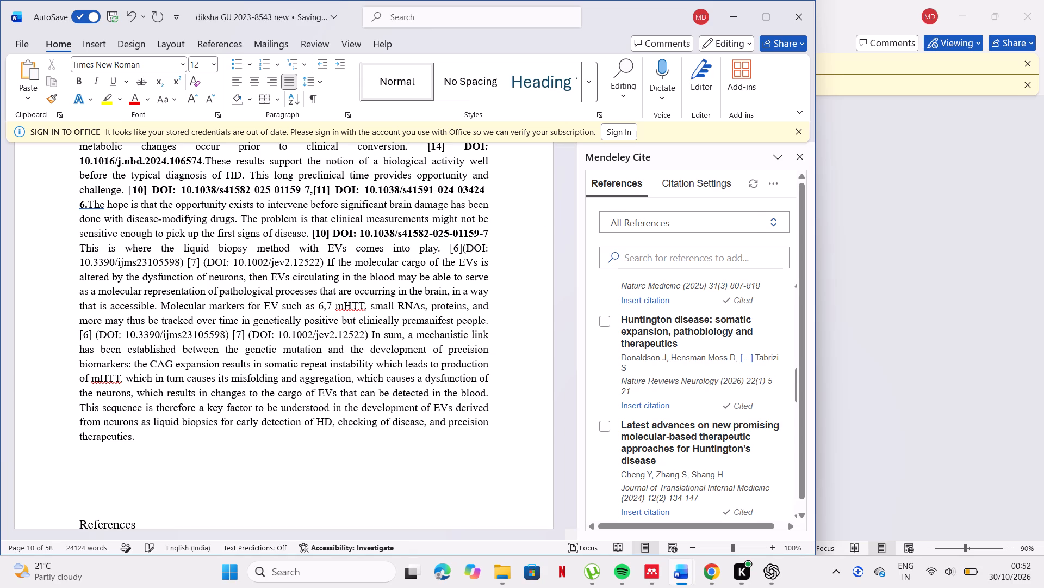
{"action": "left_click", "coordinate": [466, 248]}
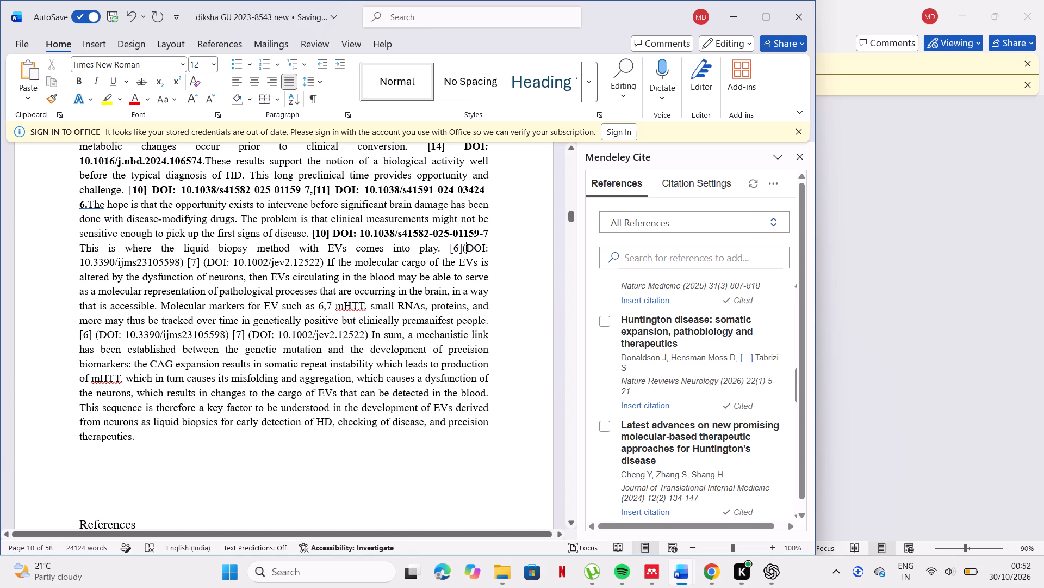
{"action": "key", "text": "BackSpace"}
{"action": "key", "text": "BackSpace"}
{"action": "key", "text": "BackSpace"}
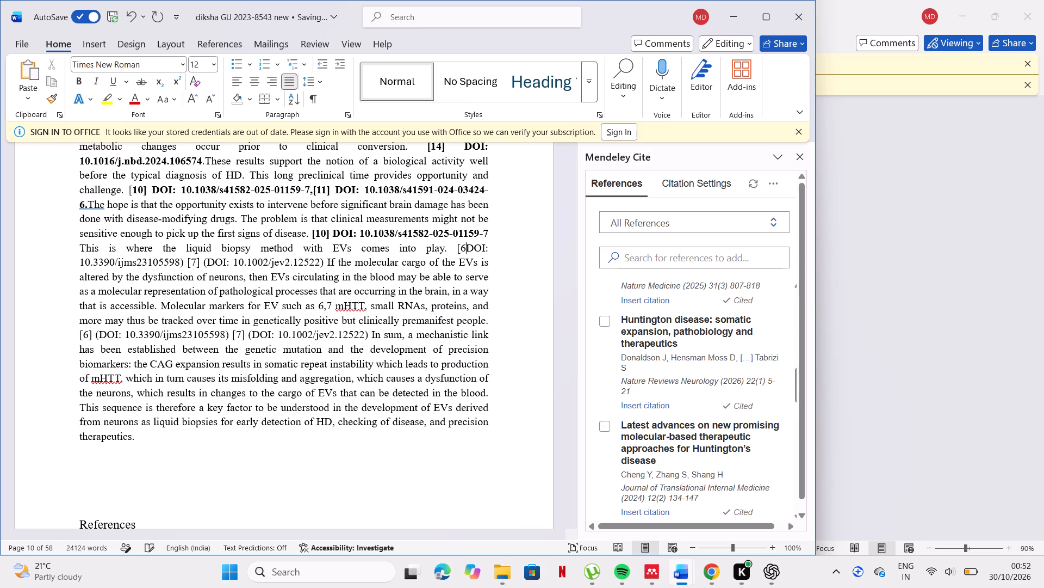
{"action": "key", "text": "BackSpace"}
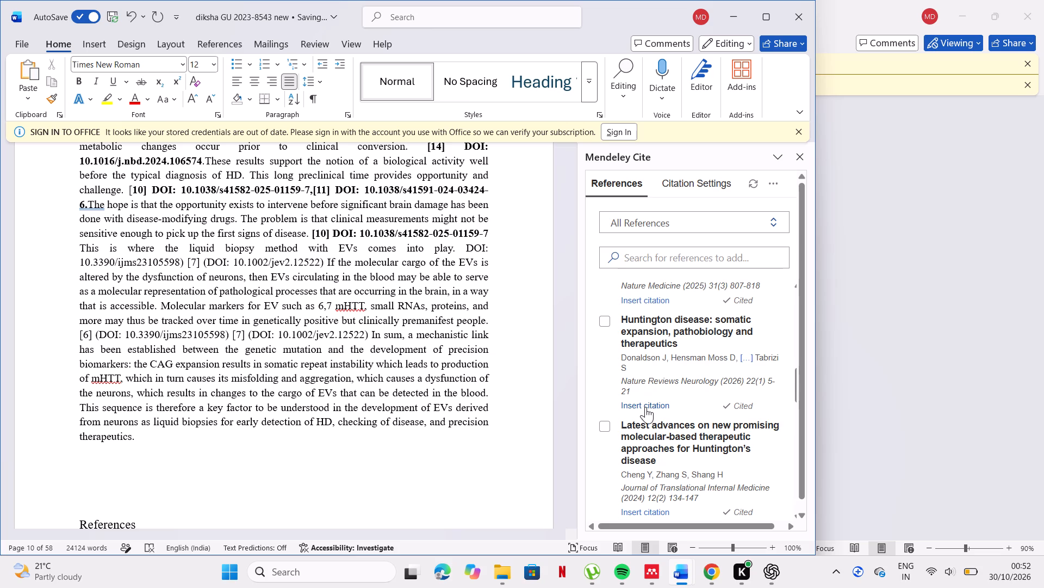
{"action": "scroll", "coordinate": [645, 407], "scroll_direction": "down", "scroll_amount": 1}
{"action": "scroll", "coordinate": [645, 407], "scroll_direction": "up", "scroll_amount": 3}
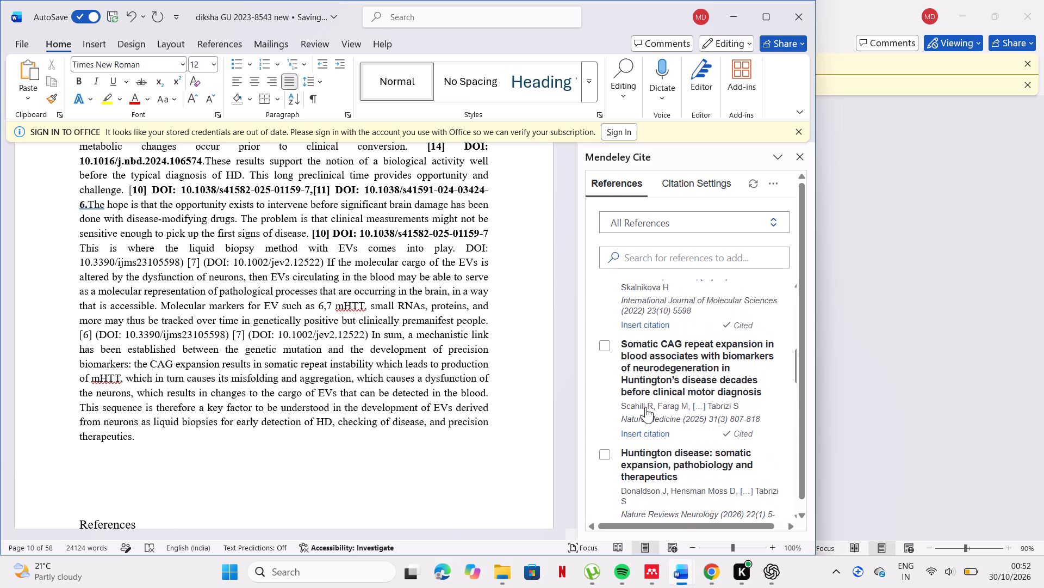
{"action": "scroll", "coordinate": [645, 407], "scroll_direction": "up", "scroll_amount": 1}
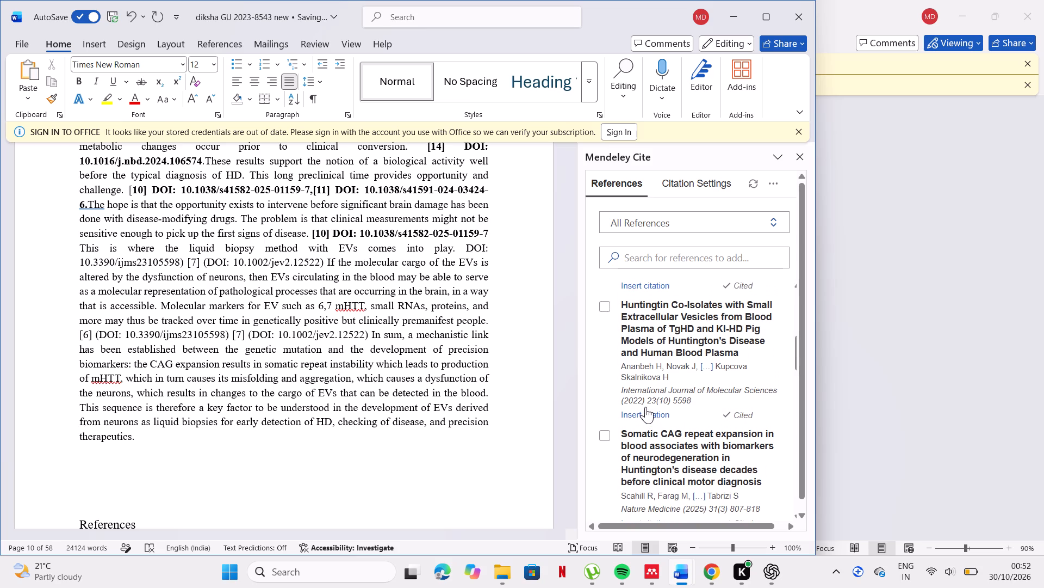
{"action": "left_click", "coordinate": [647, 414]}
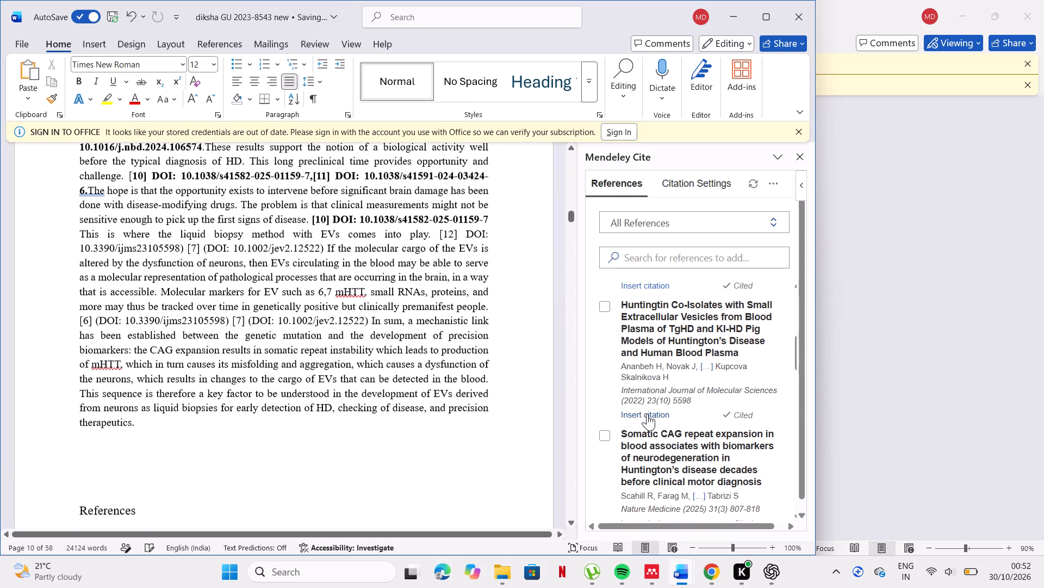
Replace the typed [7] and opening parenthesis before the first DOI 10.1002/jev2.12522 with a comma and a Mendeley citation to Herrero-Lorenzo et al. 2024.
{"action": "left_click", "coordinate": [207, 253]}
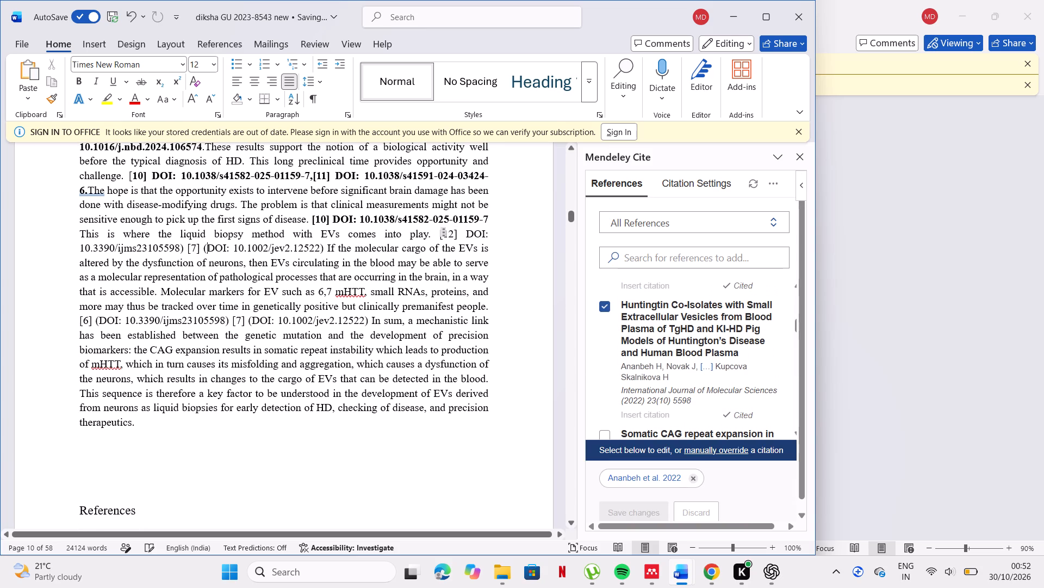
{"action": "key", "text": "BackSpace"}
{"action": "key", "text": "BackSpace"}
{"action": "key", "text": "BackSpace"}
{"action": "key", "text": "BackSpace"}
{"action": "key", "text": "BackSpace"}
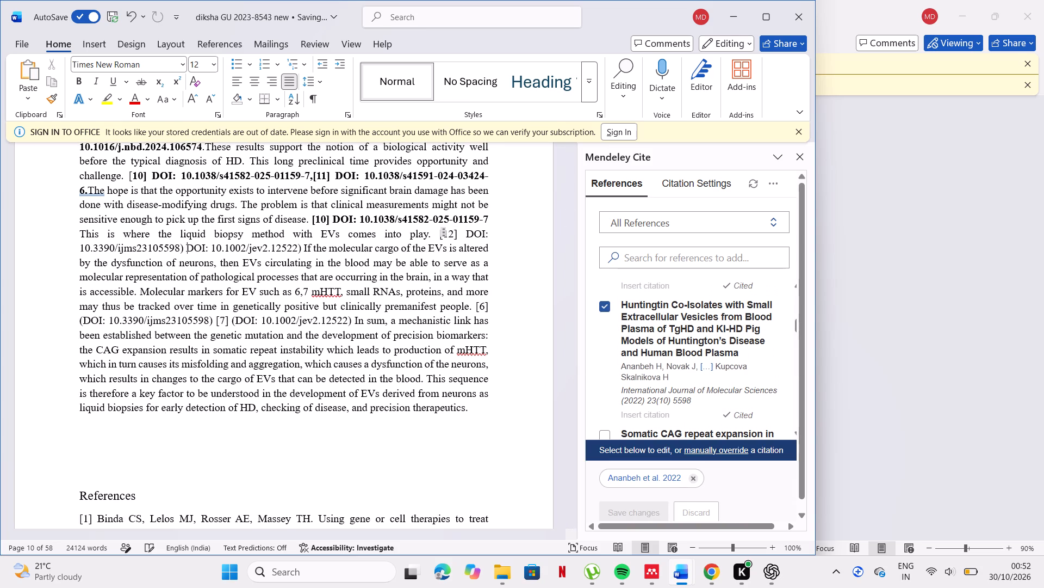
{"action": "key", "text": "period"}
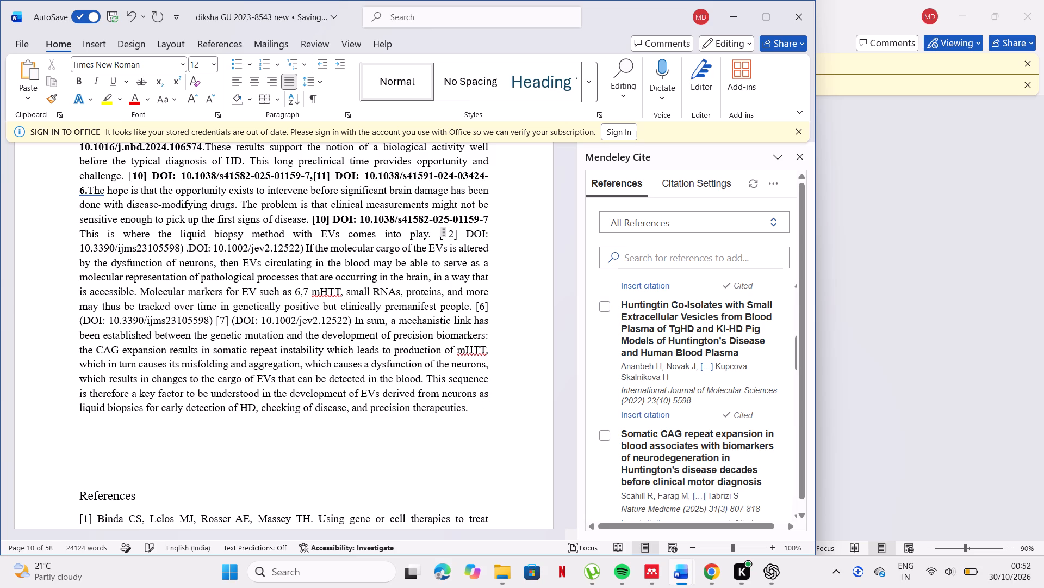
{"action": "key", "text": "BackSpace"}
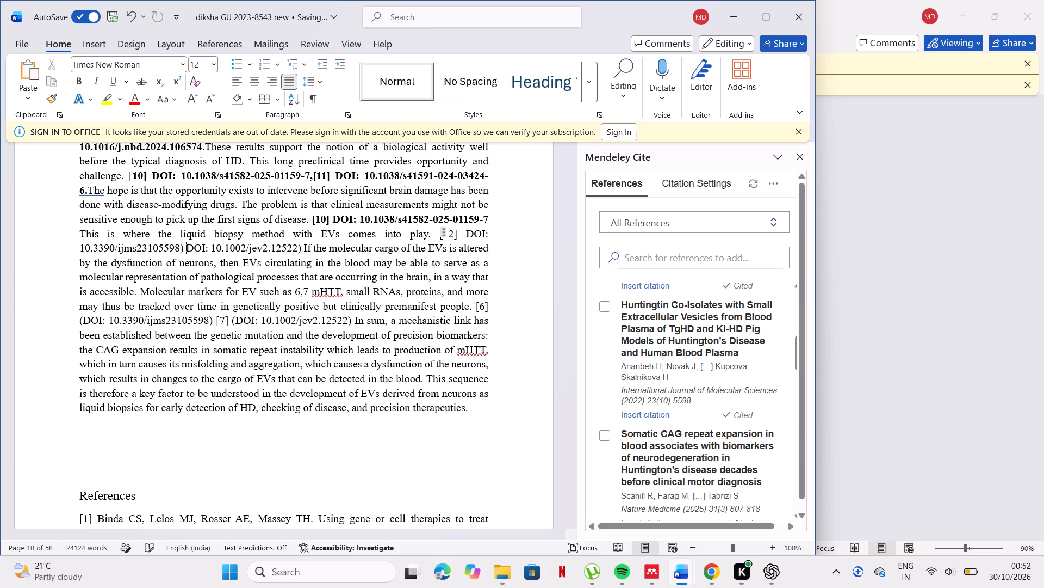
{"action": "key", "text": "comma"}
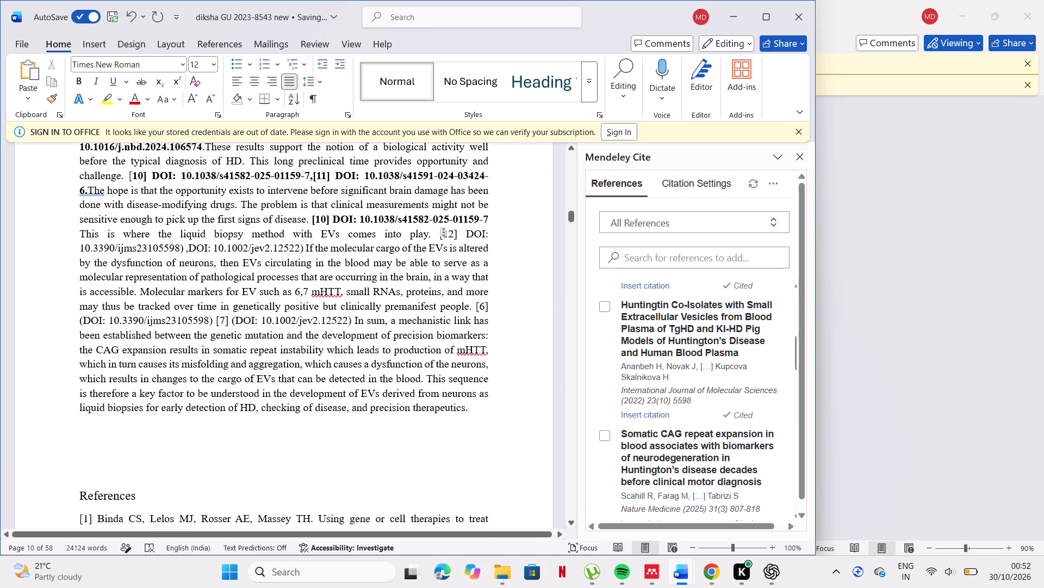
{"action": "scroll", "coordinate": [673, 336], "scroll_direction": "up", "scroll_amount": 1}
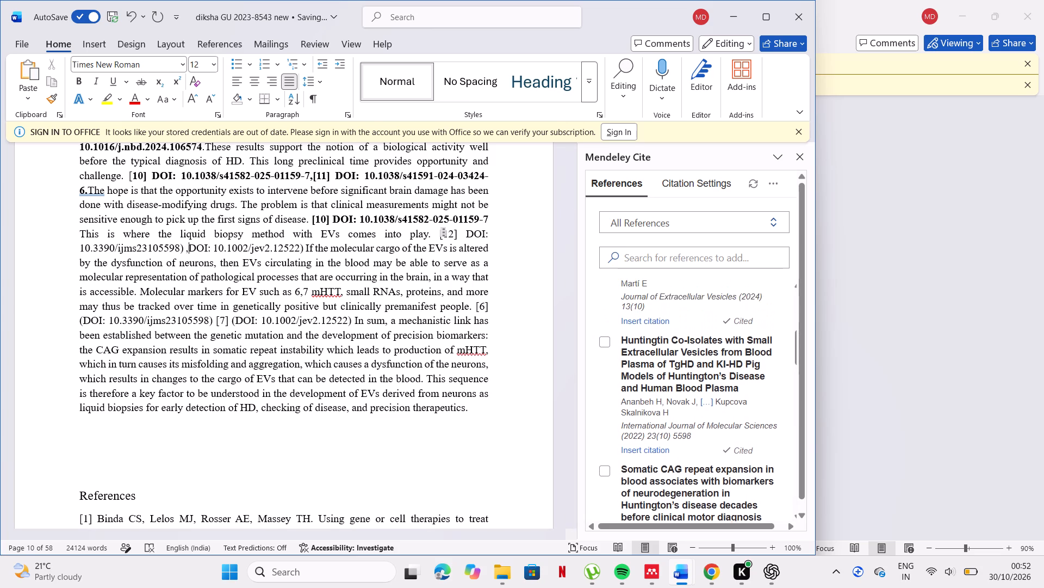
{"action": "scroll", "coordinate": [673, 336], "scroll_direction": "up", "scroll_amount": 1}
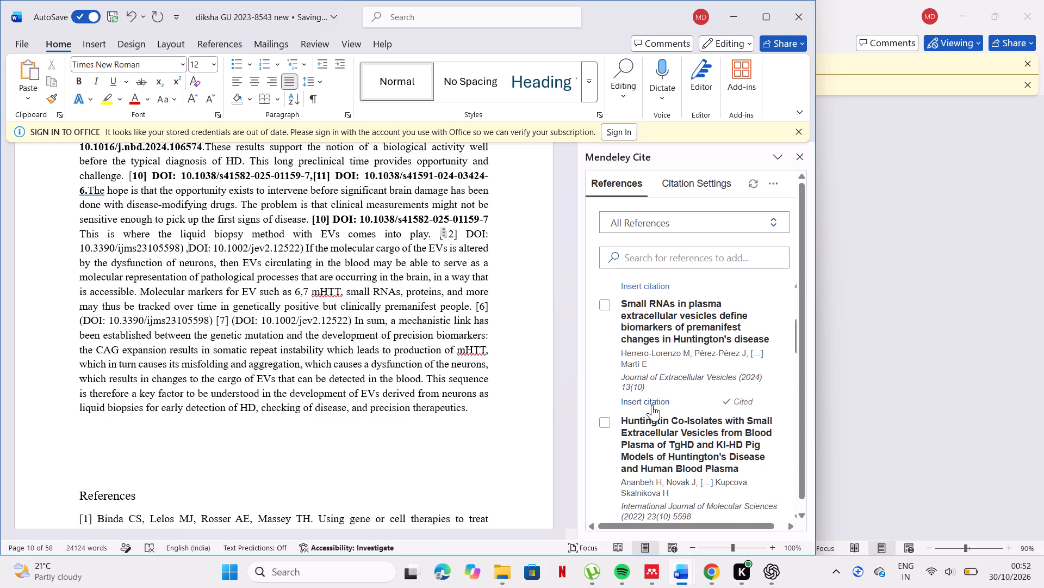
{"action": "scroll", "coordinate": [672, 385], "scroll_direction": "down", "scroll_amount": 1}
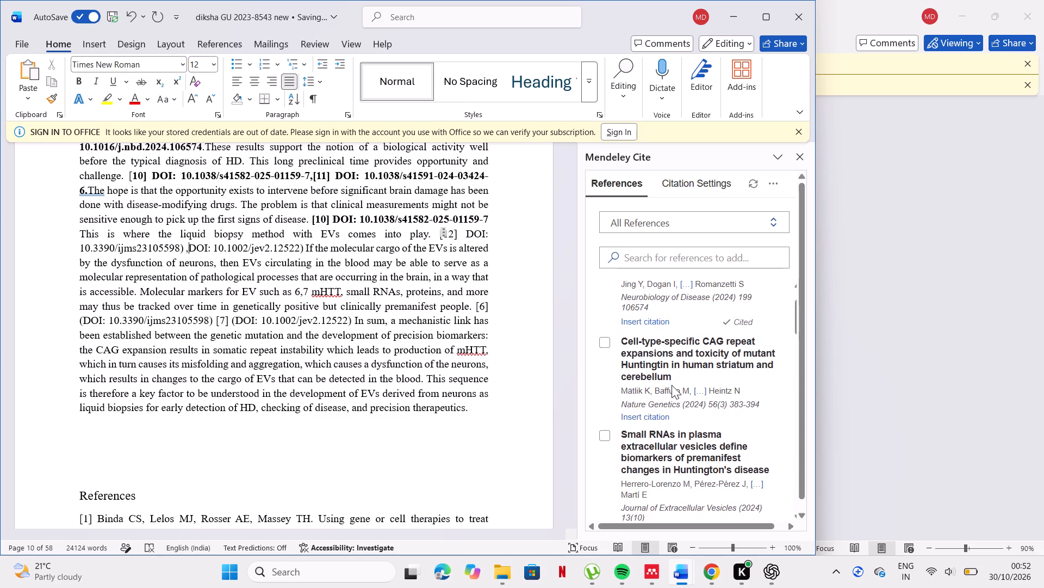
{"action": "scroll", "coordinate": [672, 385], "scroll_direction": "down", "scroll_amount": 1}
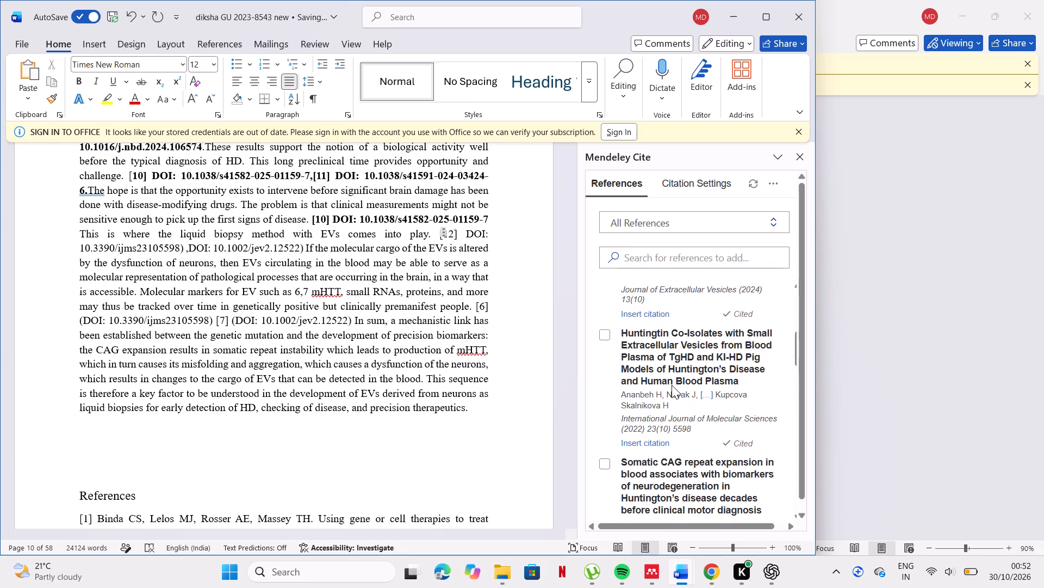
{"action": "scroll", "coordinate": [672, 385], "scroll_direction": "up", "scroll_amount": 1}
{"action": "left_click", "coordinate": [656, 390]}
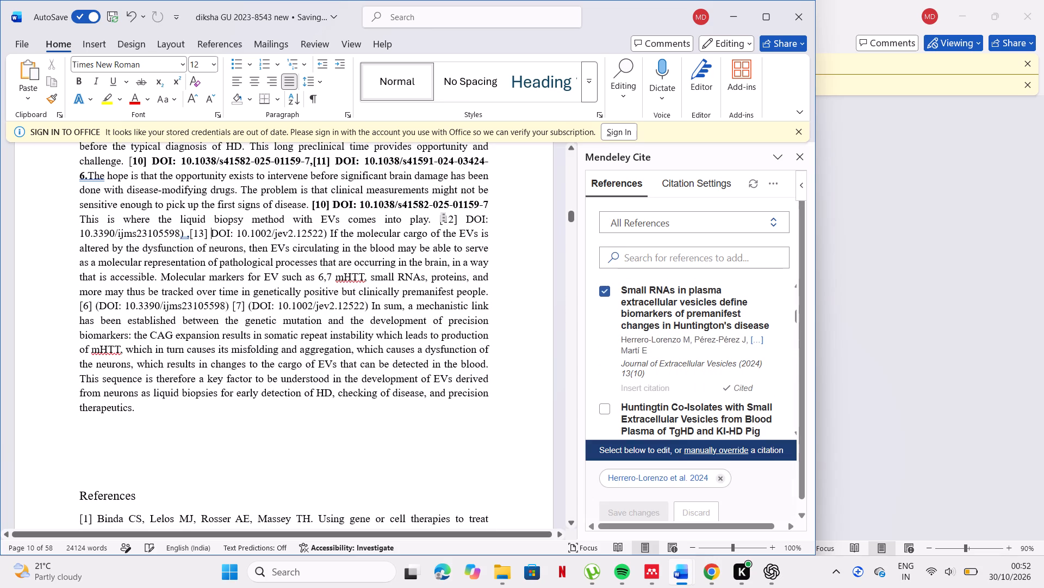
Bold the [12] and [13] citations with their DOIs after "EVs comes into play" and replace the final closing parenthesis with a period.
{"action": "left_click_drag", "start_coordinate": [435, 222], "coordinate": [421, 235]}
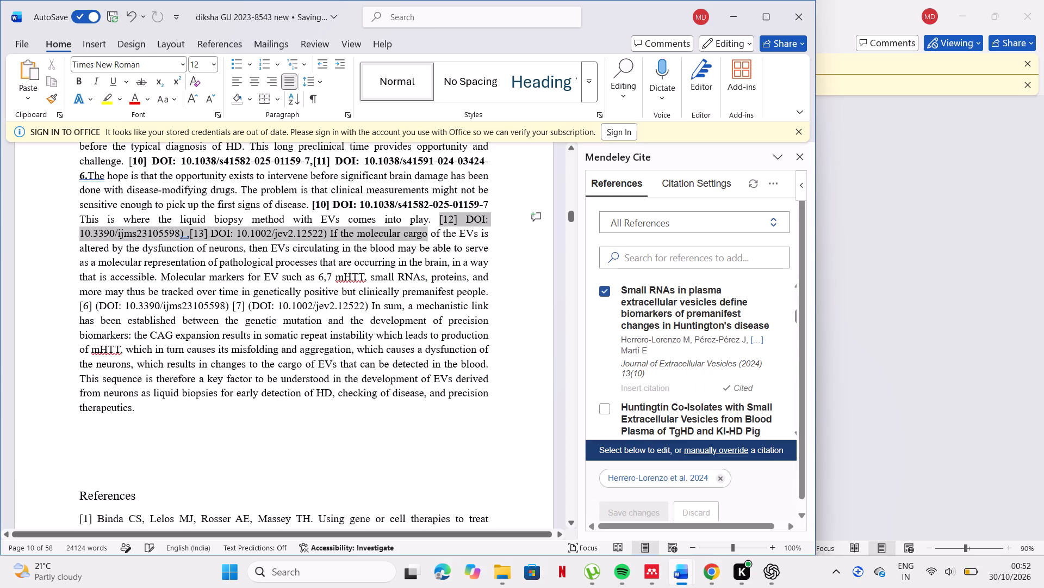
{"action": "left_click_drag", "start_coordinate": [421, 235], "coordinate": [331, 236]}
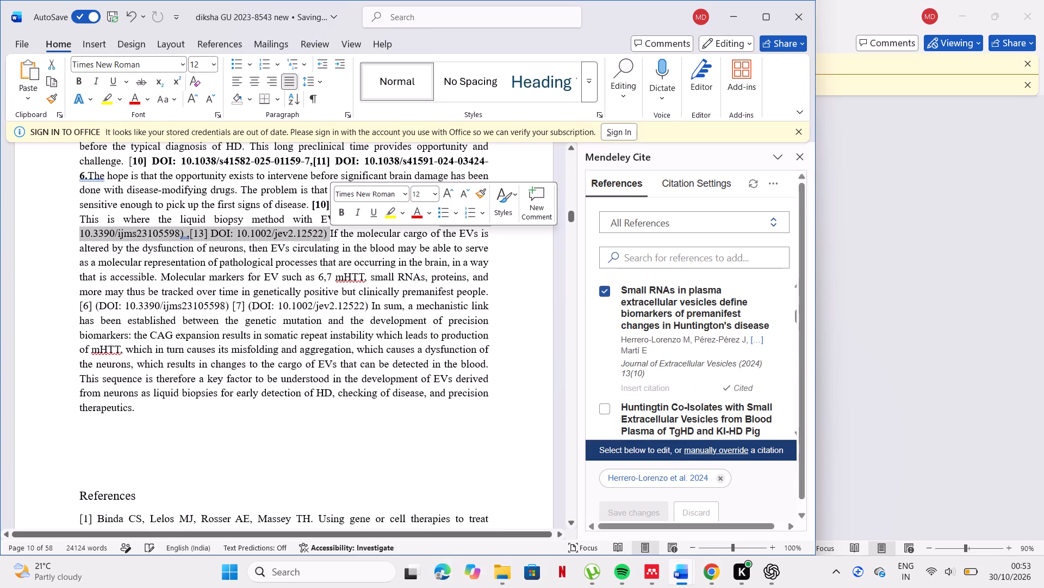
{"action": "left_click", "coordinate": [340, 217]}
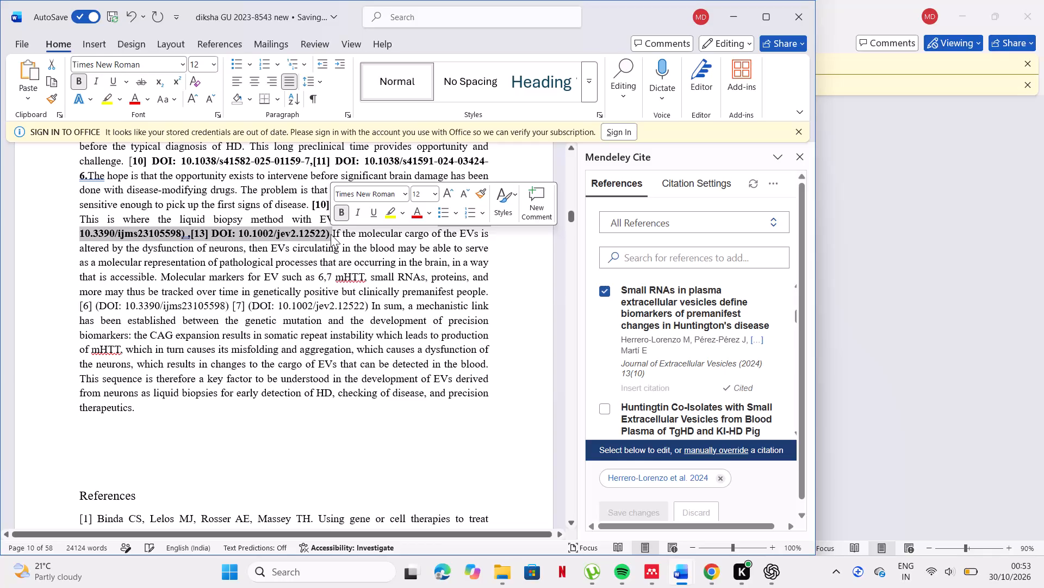
{"action": "left_click", "coordinate": [331, 234]}
{"action": "left_click", "coordinate": [331, 234]}
{"action": "key", "text": "BackSpace"}
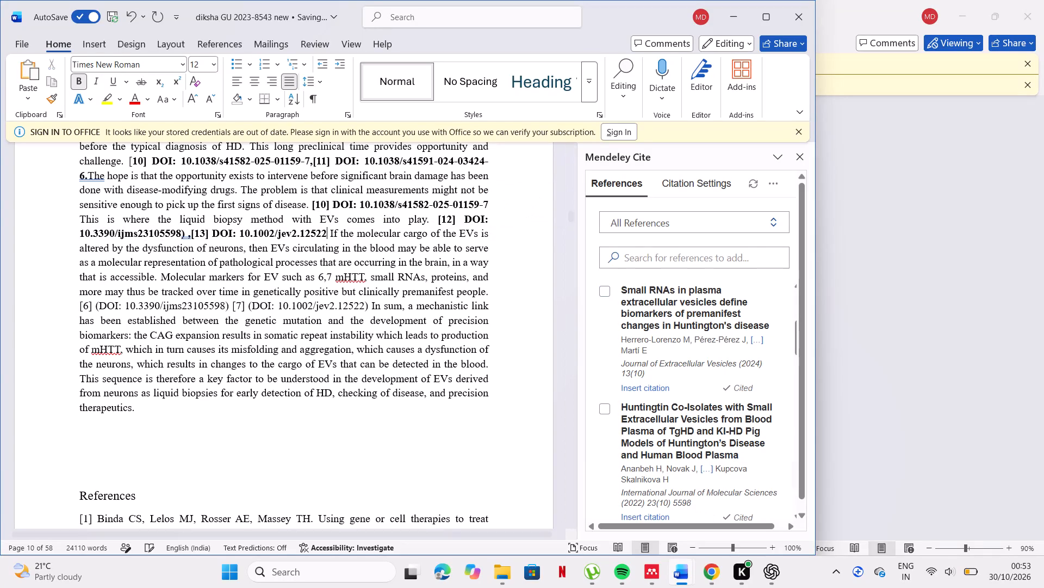
{"action": "key", "text": "period"}
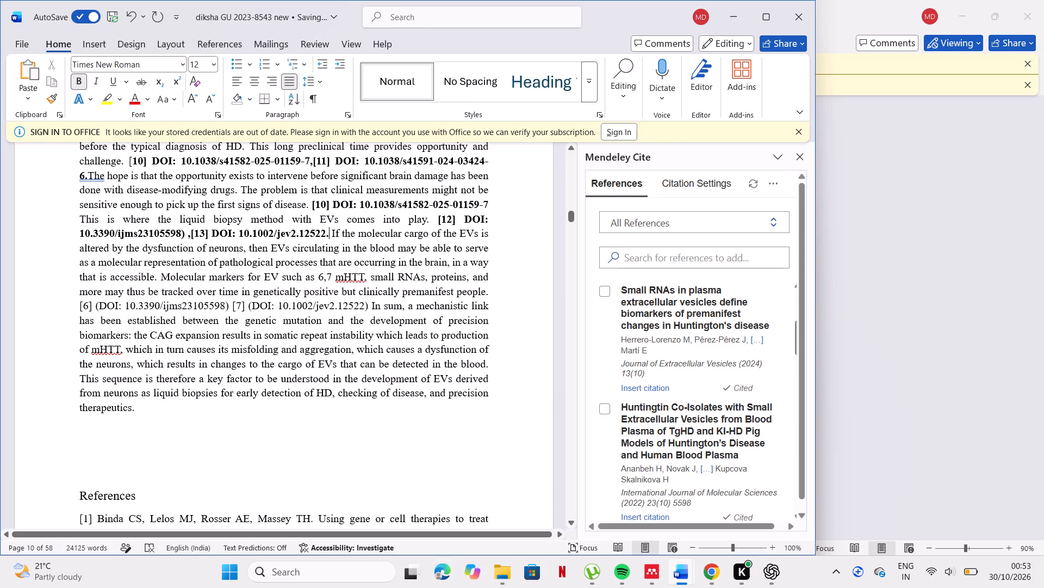
Replace the typed [6] and opening parenthesis after "clinically premanifest people" with a Mendeley citation to Ananbeh et al. 2022.
{"action": "scroll", "coordinate": [199, 324], "scroll_direction": "down", "scroll_amount": 1}
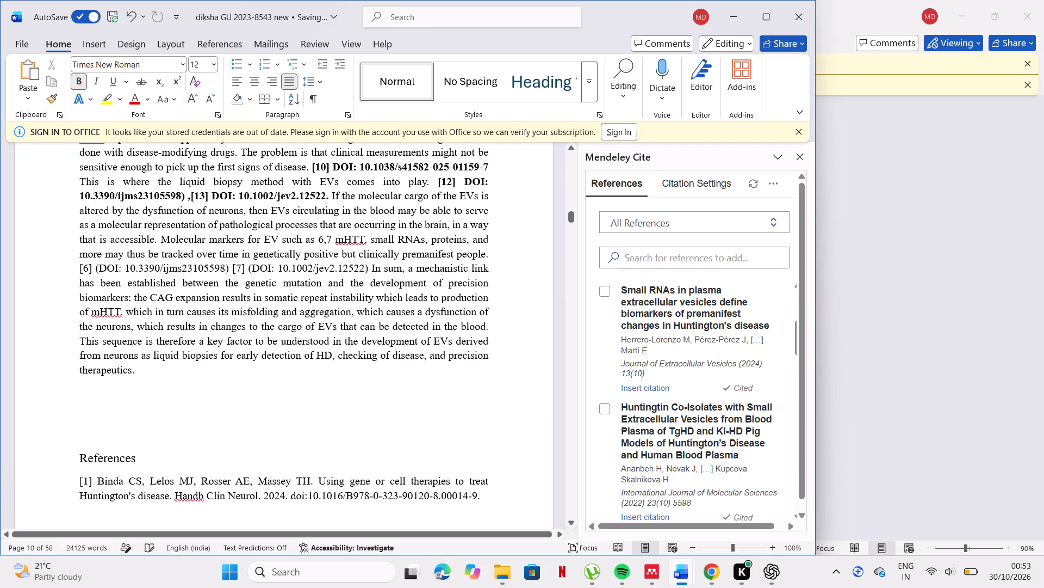
{"action": "left_click", "coordinate": [98, 267]}
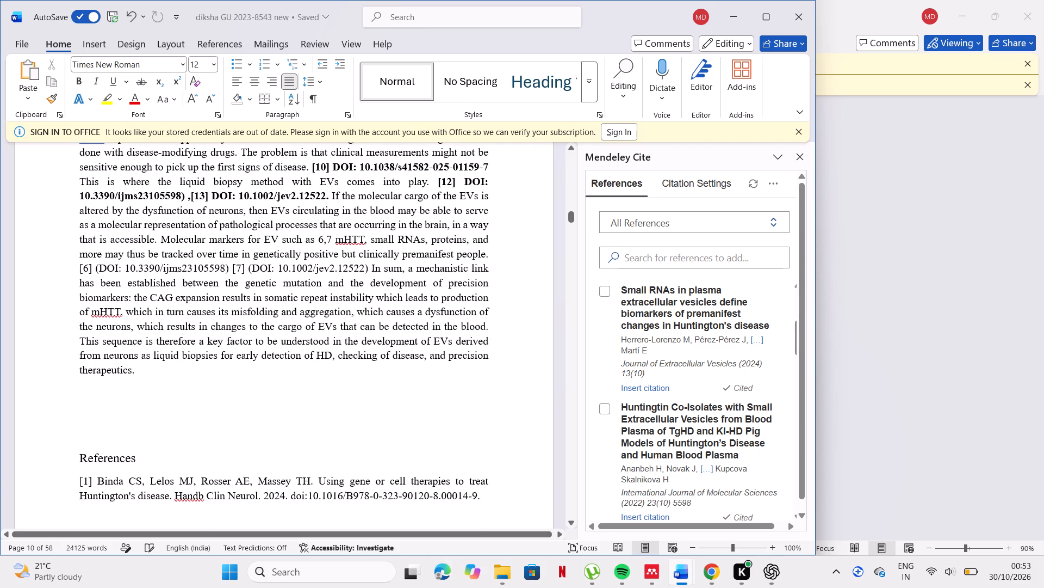
{"action": "key", "text": "BackSpace"}
{"action": "key", "text": "BackSpace"}
{"action": "key", "text": "BackSpace"}
{"action": "key", "text": "BackSpace"}
{"action": "key", "text": "BackSpace"}
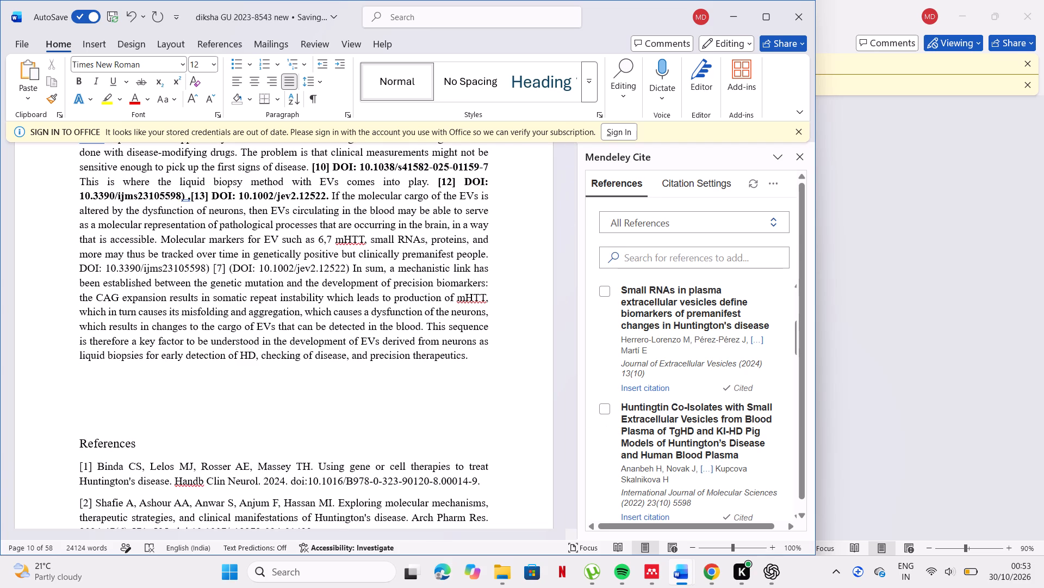
{"action": "scroll", "coordinate": [644, 427], "scroll_direction": "down", "scroll_amount": 1}
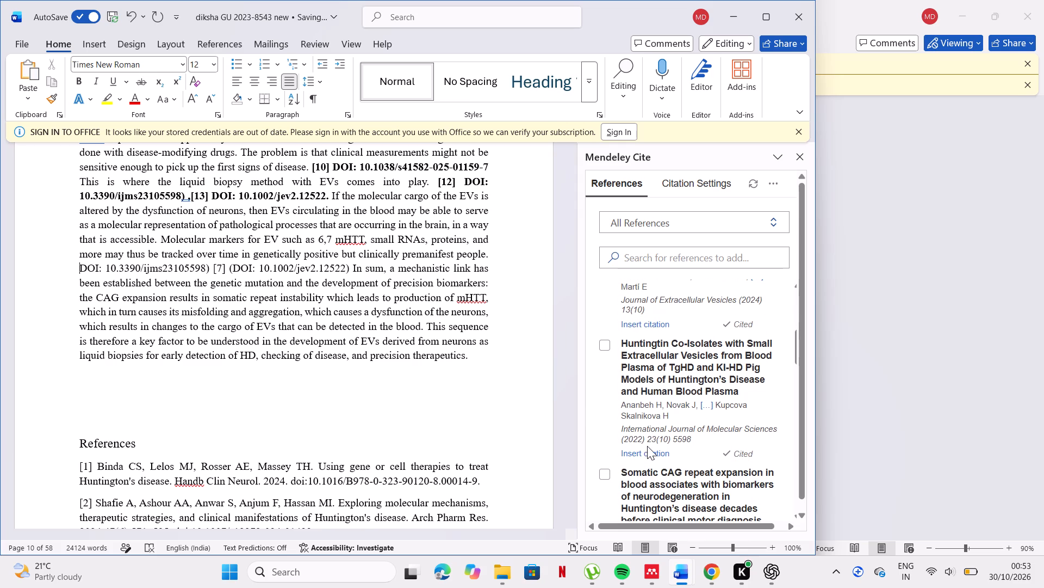
{"action": "left_click", "coordinate": [647, 449]}
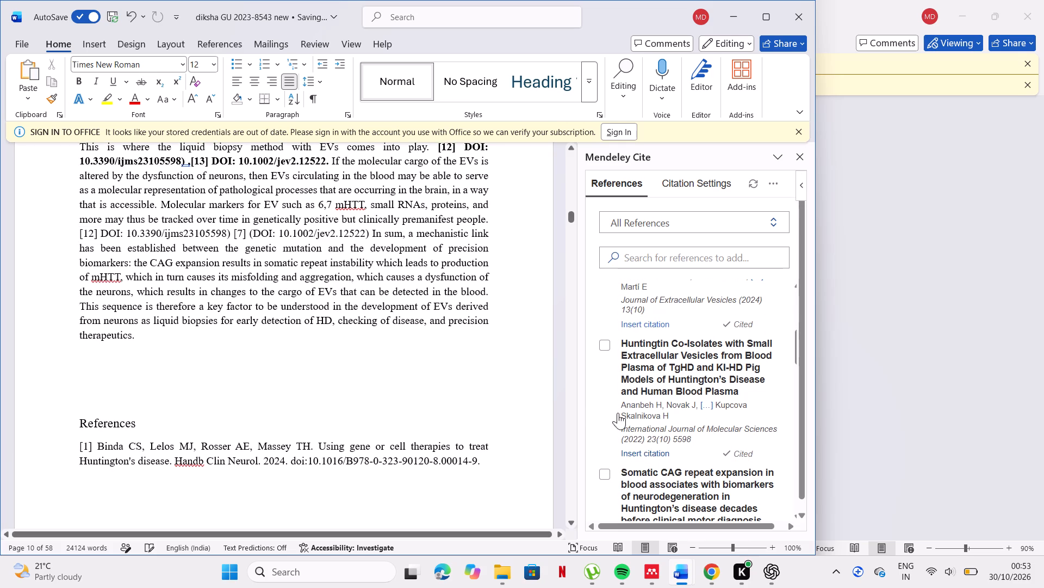
Replace the typed [7] and opening parenthesis before the DOI preceding "In sum" with a comma and a Mendeley citation to Herrero-Lorenzo et al. 2024.
{"action": "left_click", "coordinate": [250, 230]}
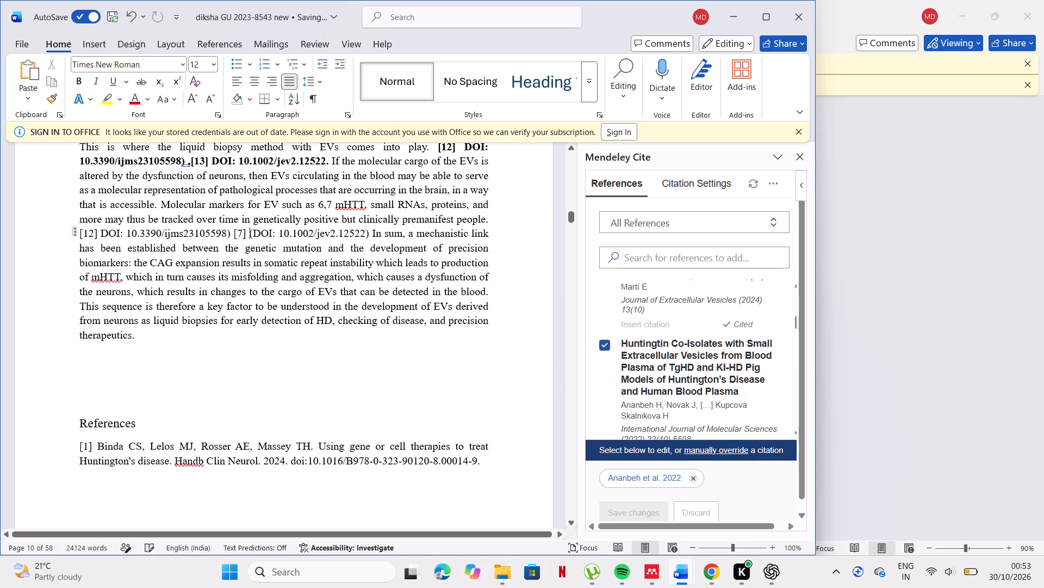
{"action": "left_click", "coordinate": [253, 234]}
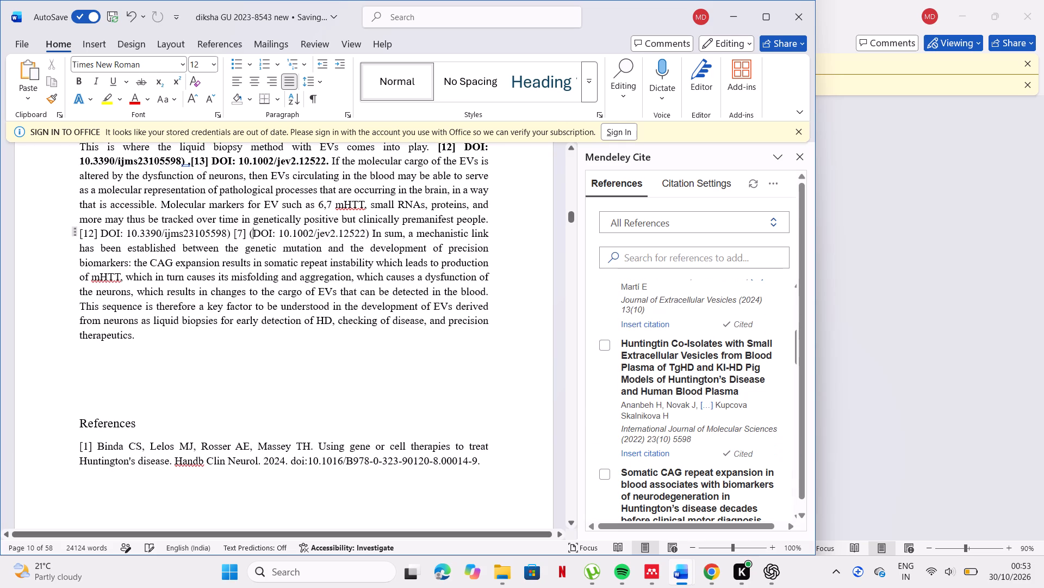
{"action": "key", "text": "BackSpace"}
{"action": "key", "text": "BackSpace"}
{"action": "key", "text": "BackSpace"}
{"action": "key", "text": "BackSpace"}
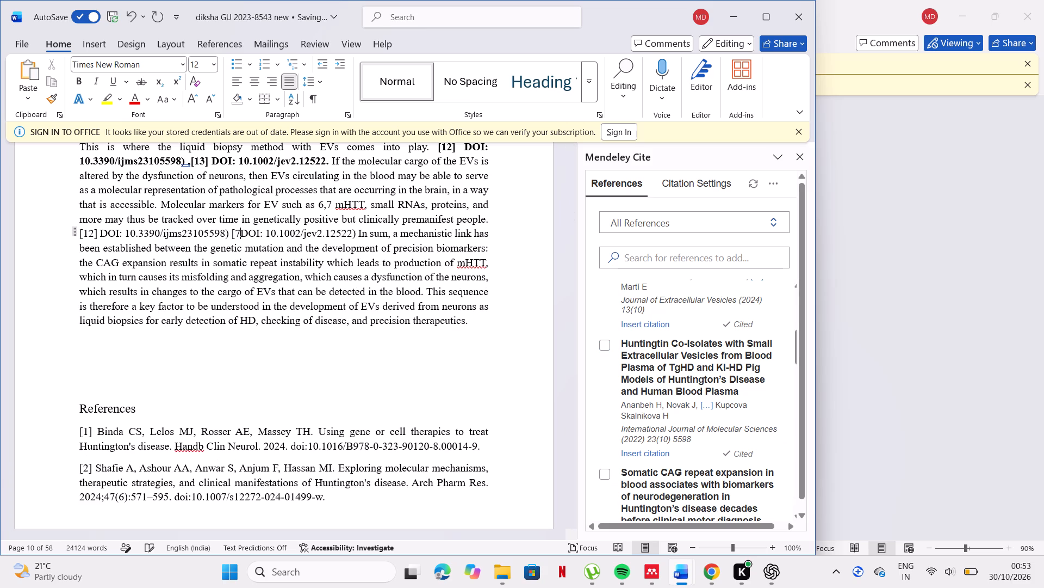
{"action": "key", "text": "BackSpace"}
{"action": "key", "text": "BackSpace"}
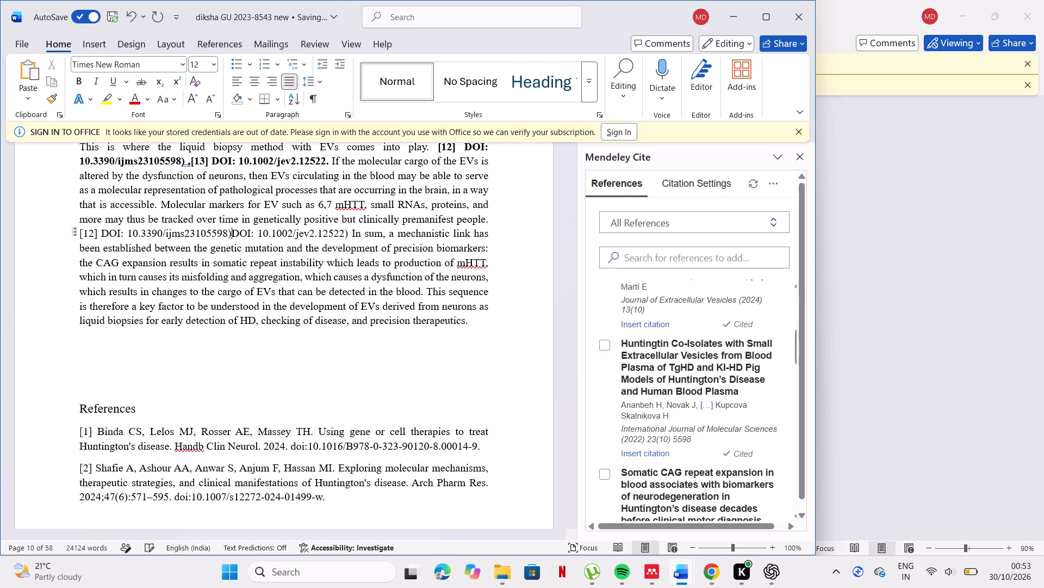
{"action": "key", "text": "comma"}
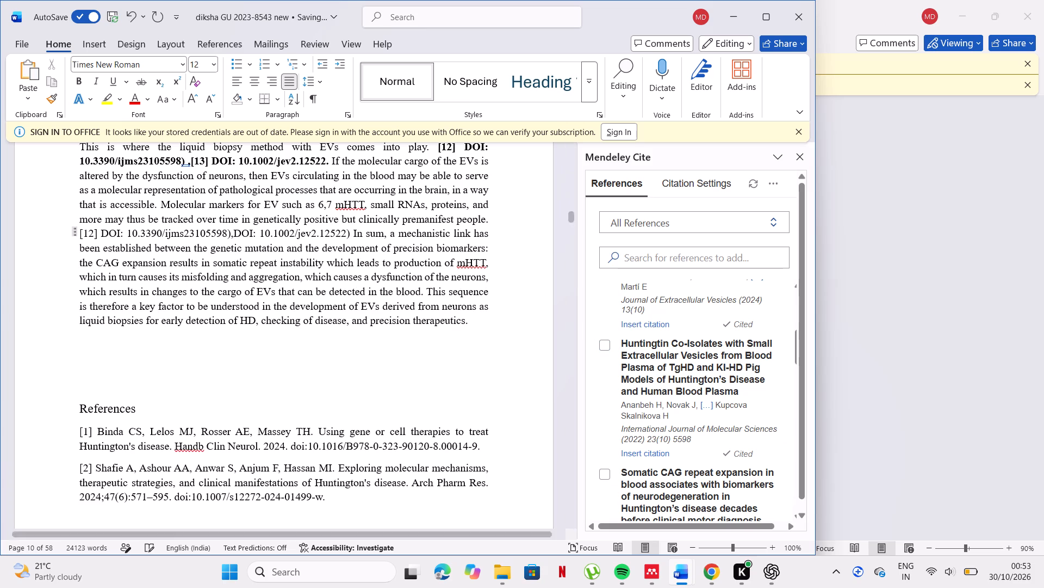
{"action": "scroll", "coordinate": [660, 381], "scroll_direction": "up", "scroll_amount": 1}
{"action": "left_click", "coordinate": [655, 363]}
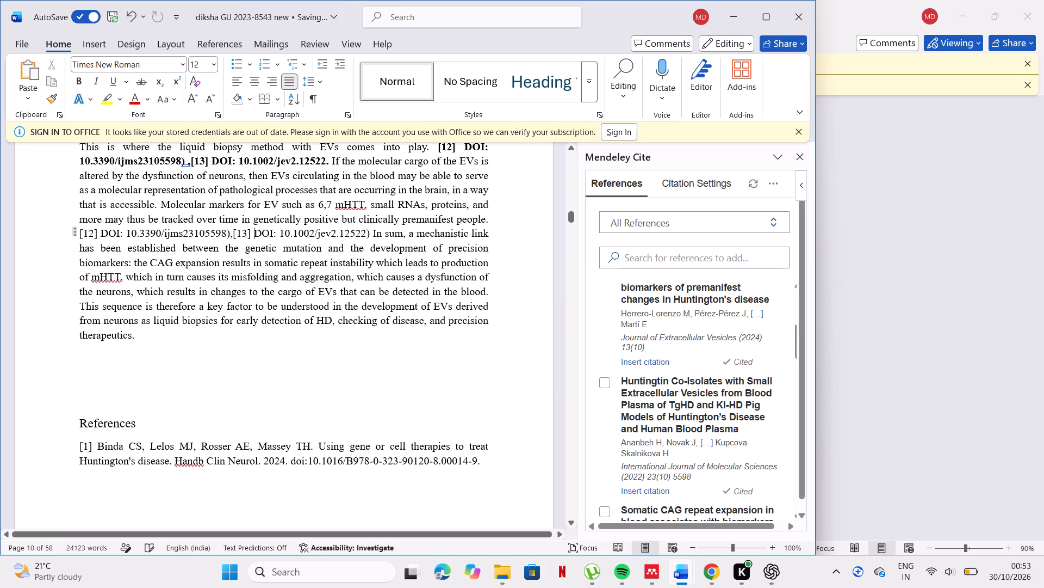
Replace the closing parenthesis before "In sum" with a period and bold the preceding [12] and [13] citations with their DOIs.
{"action": "left_click", "coordinate": [372, 234]}
{"action": "key", "text": "BackSpace"}
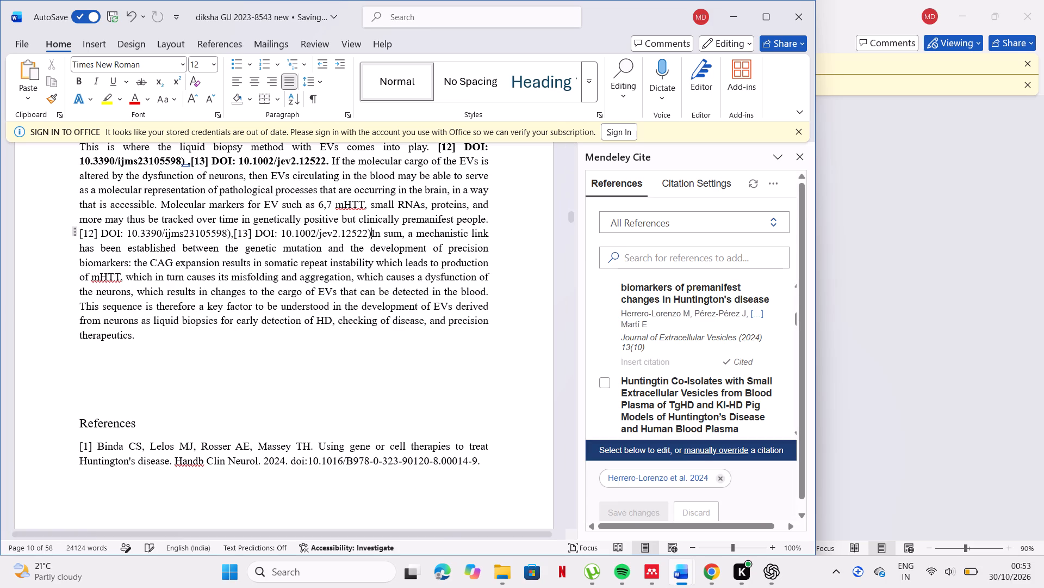
{"action": "key", "text": "BackSpace"}
{"action": "key", "text": "period"}
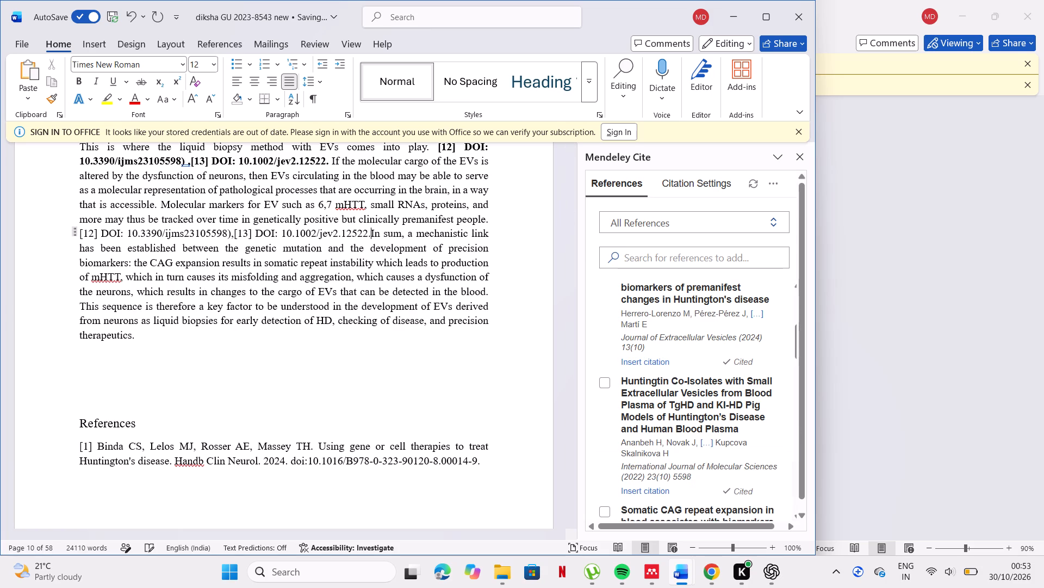
{"action": "left_click_drag", "start_coordinate": [80, 230], "coordinate": [151, 234]}
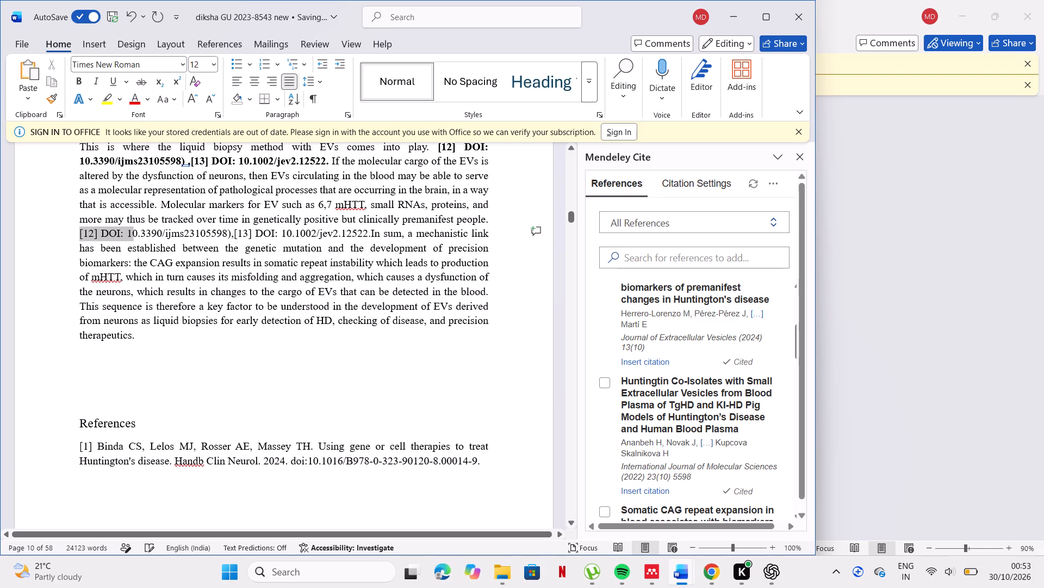
{"action": "left_click_drag", "start_coordinate": [151, 234], "coordinate": [362, 233]}
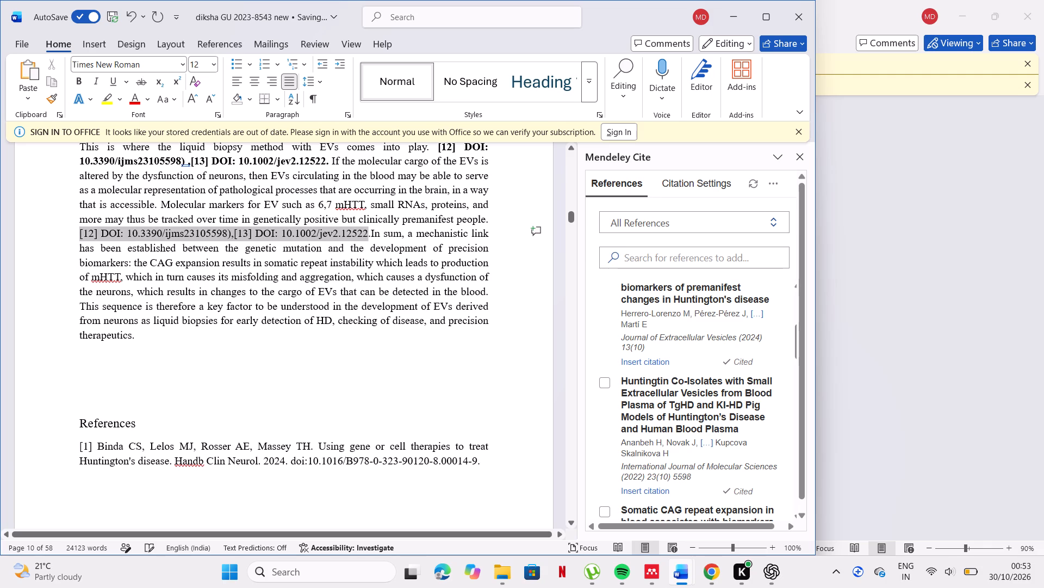
{"action": "left_click_drag", "start_coordinate": [362, 233], "coordinate": [365, 234]}
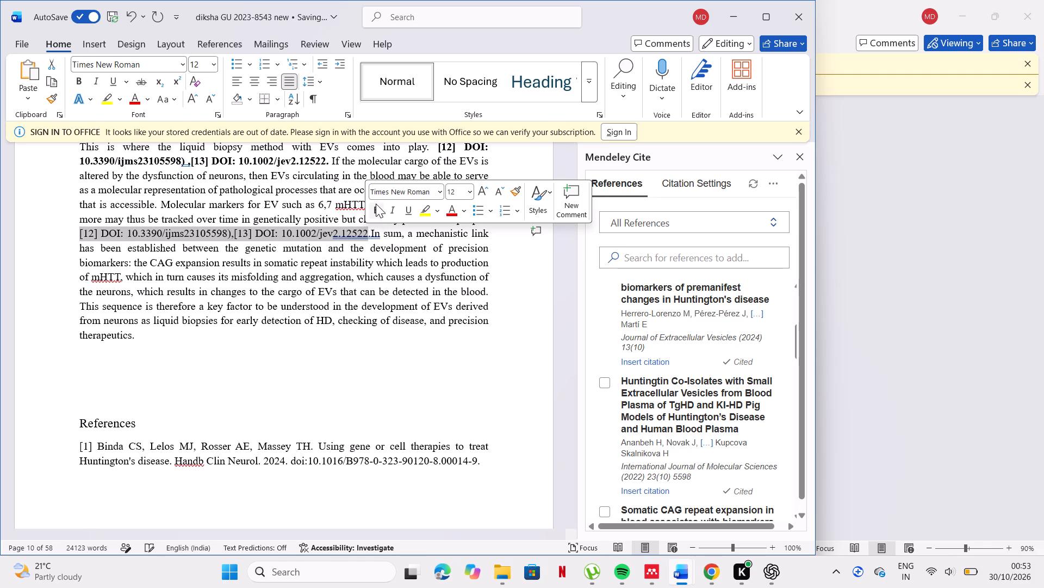
{"action": "left_click", "coordinate": [376, 207]}
{"action": "left_click", "coordinate": [374, 233]}
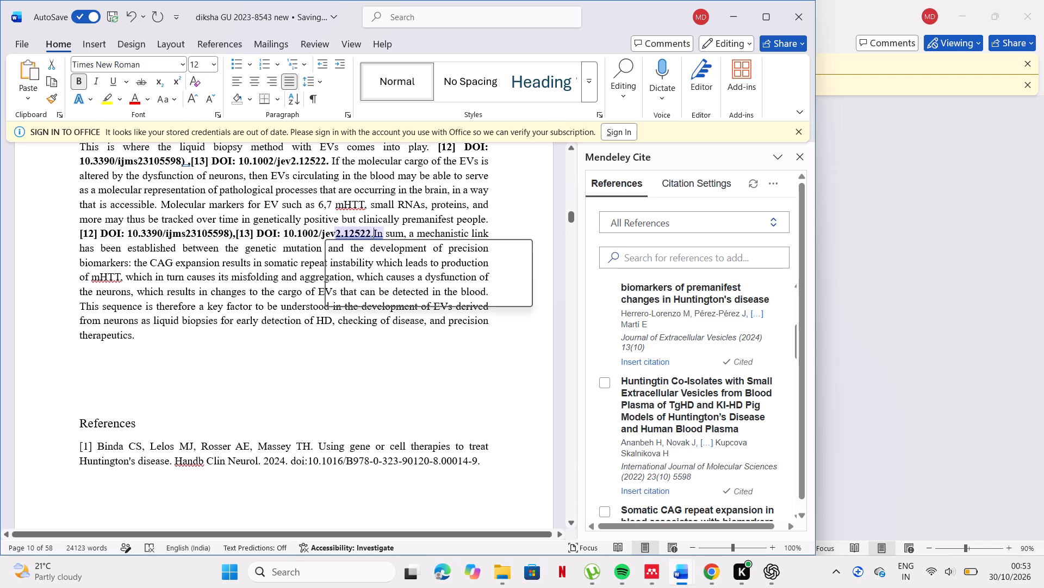
{"action": "left_click", "coordinate": [376, 281]}
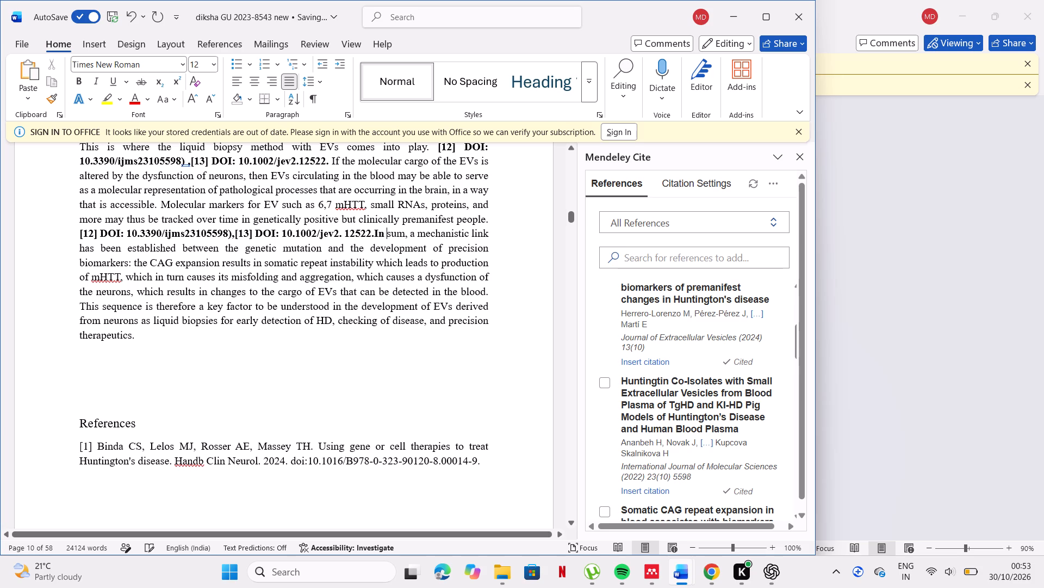
{"action": "left_click", "coordinate": [400, 333]}
Remove the stray space inside the bold DOI 10.1002/jev2.12522, add a space before "In sum", and try to unbold "In".
{"action": "left_click", "coordinate": [345, 234]}
{"action": "key", "text": "BackSpace"}
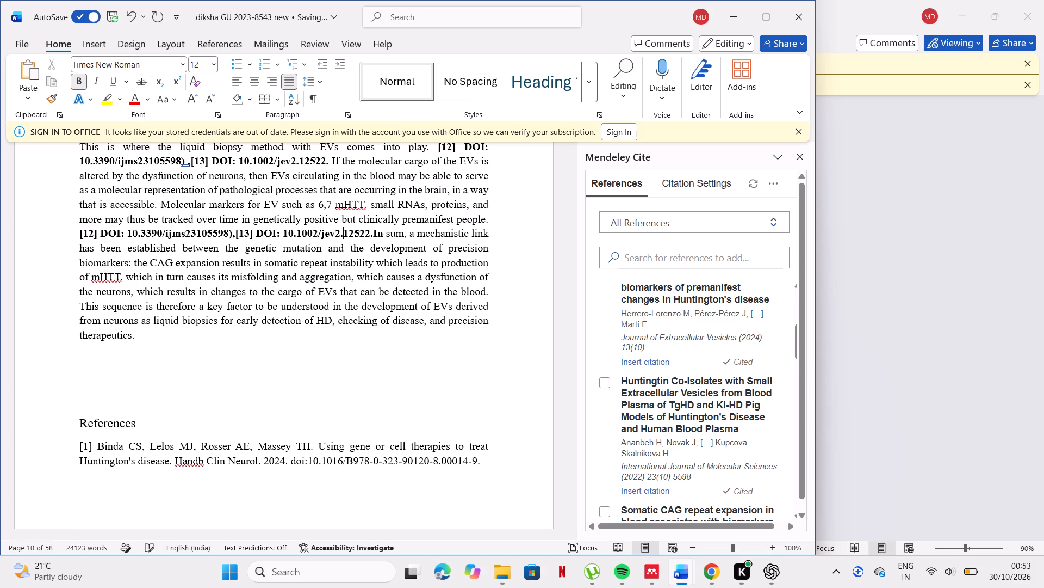
{"action": "left_click", "coordinate": [371, 233]}
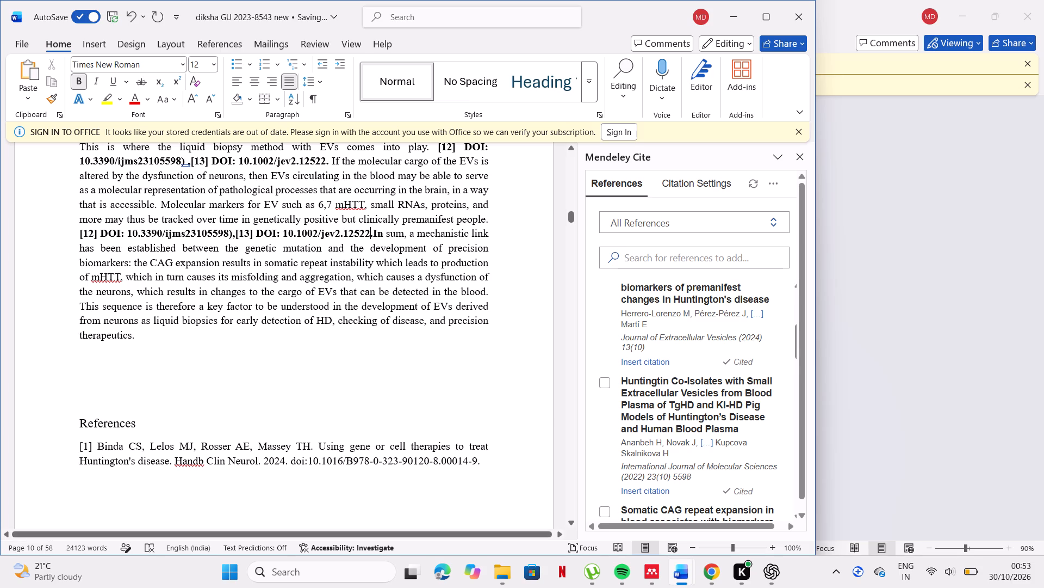
{"action": "key", "text": "space"}
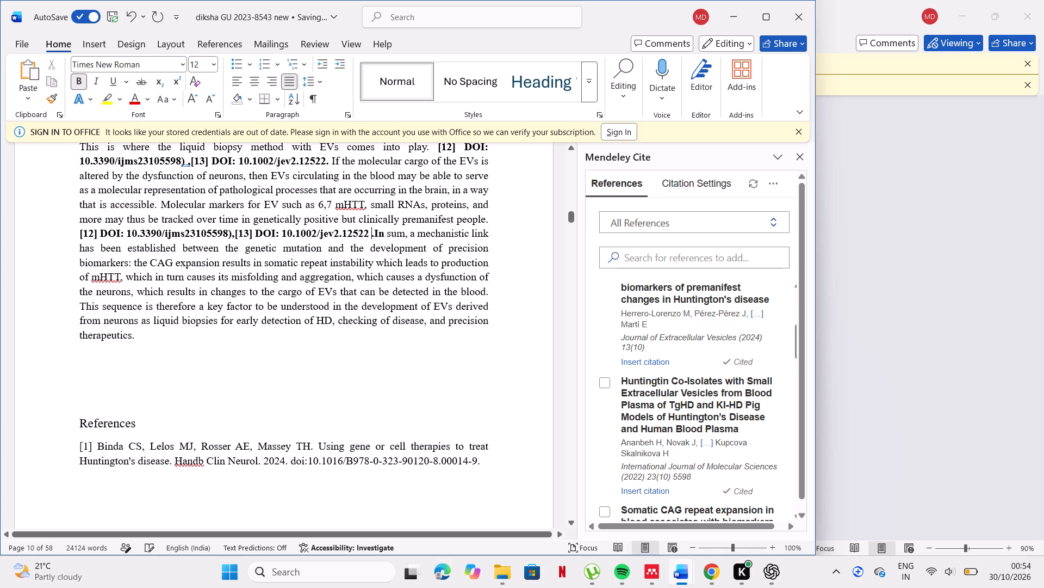
{"action": "left_click_drag", "start_coordinate": [382, 235], "coordinate": [374, 235]}
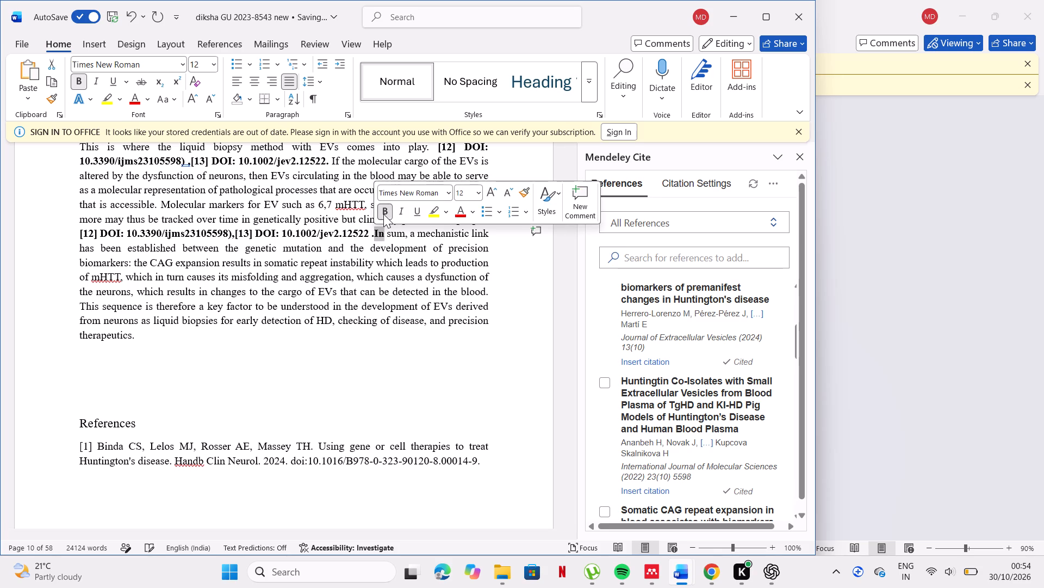
{"action": "left_click", "coordinate": [383, 214]}
{"action": "left_click", "coordinate": [359, 231]}
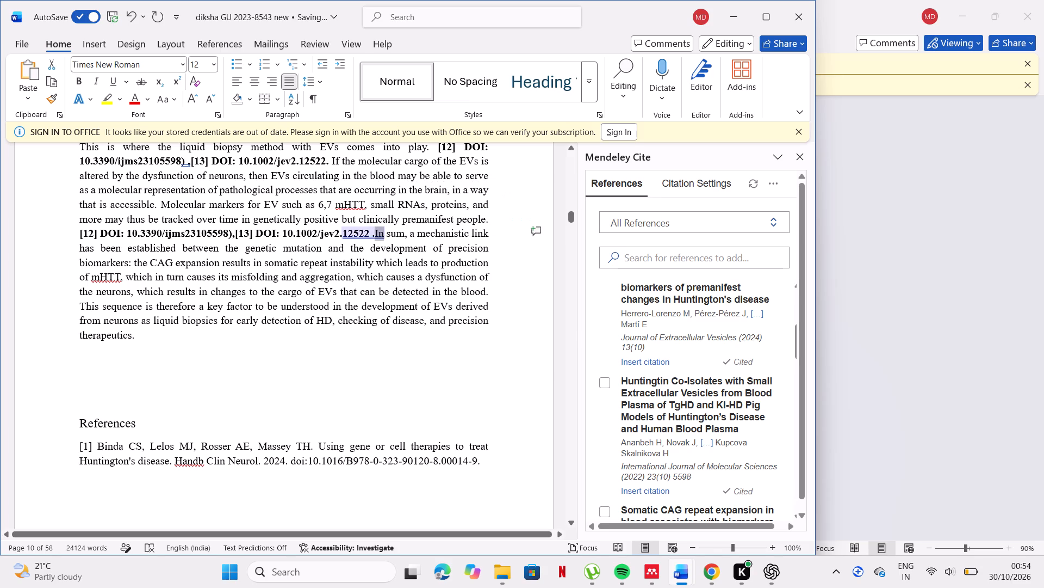
{"action": "left_click", "coordinate": [369, 292]}
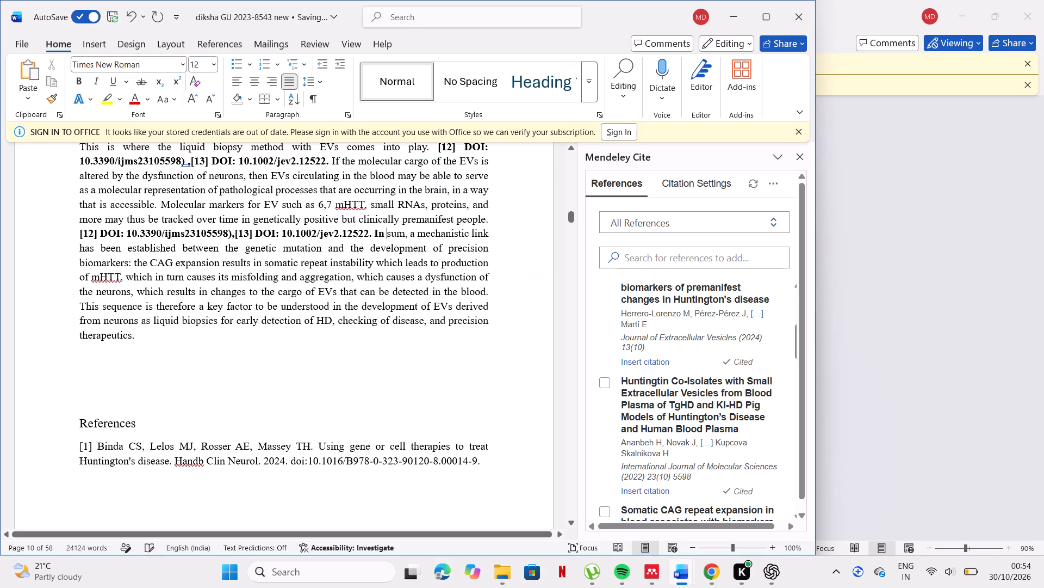
{"action": "left_click", "coordinate": [379, 344]}
Look through the typed reference list after section 2.4 and the opening of section 3, Extracellular Vesicle Biology in the CNS.
{"action": "scroll", "coordinate": [379, 344], "scroll_direction": "down", "scroll_amount": 1}
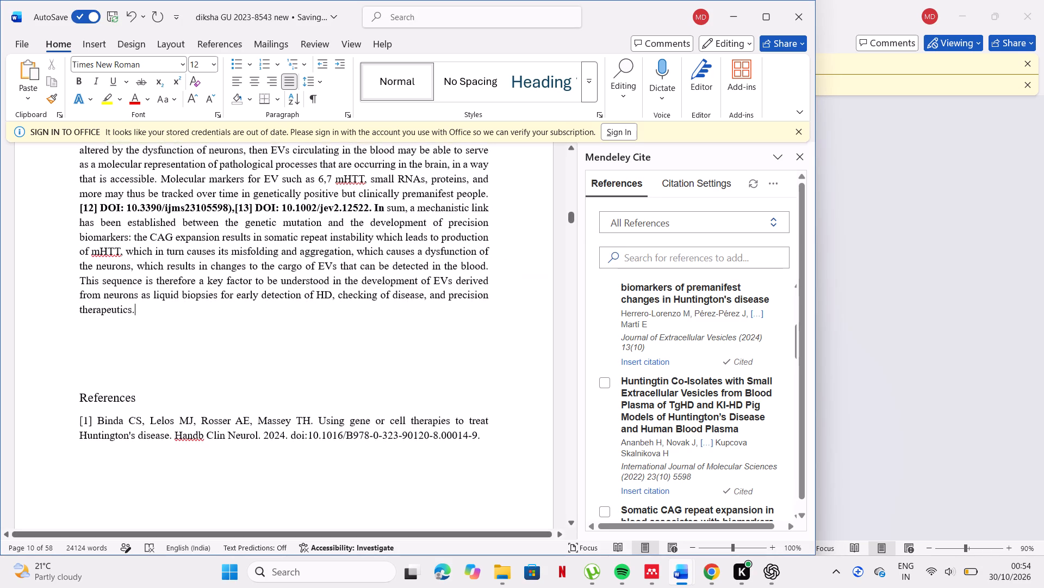
{"action": "scroll", "coordinate": [379, 344], "scroll_direction": "down", "scroll_amount": 1}
{"action": "scroll", "coordinate": [379, 344], "scroll_direction": "up", "scroll_amount": 1}
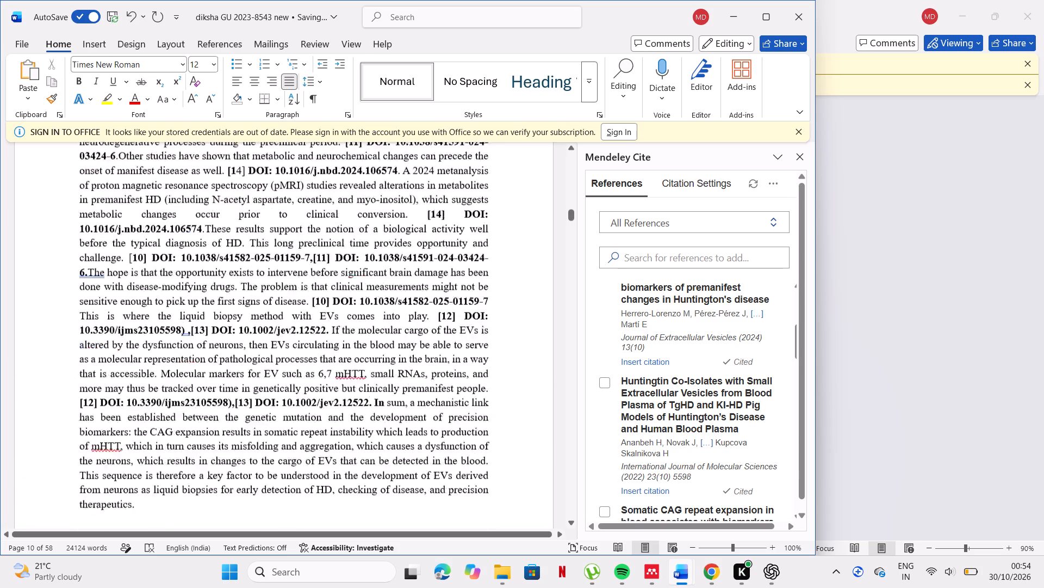
{"action": "scroll", "coordinate": [379, 344], "scroll_direction": "up", "scroll_amount": 1}
{"action": "scroll", "coordinate": [379, 344], "scroll_direction": "down", "scroll_amount": 3}
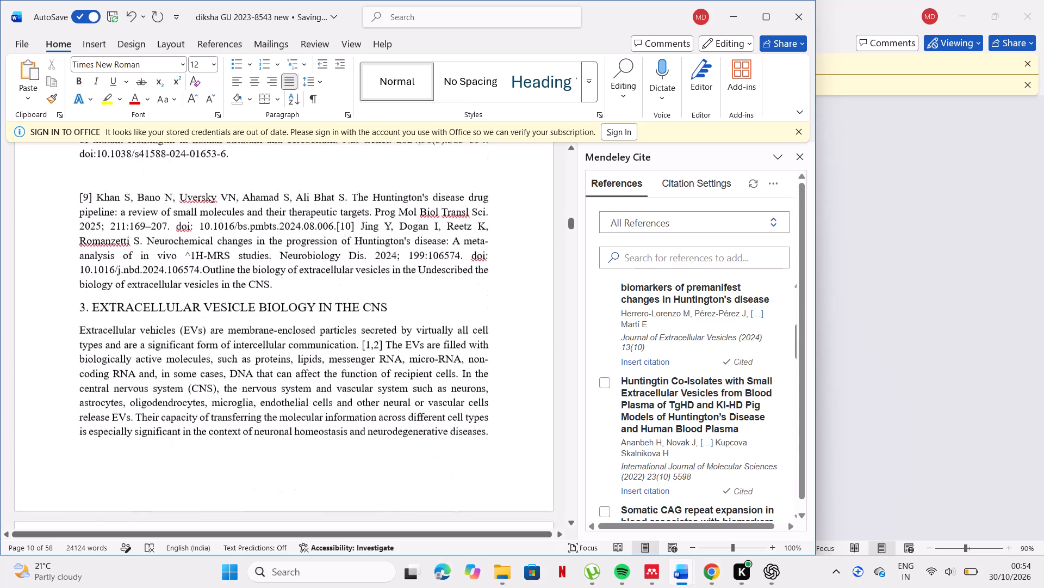
{"action": "scroll", "coordinate": [379, 344], "scroll_direction": "down", "scroll_amount": 1}
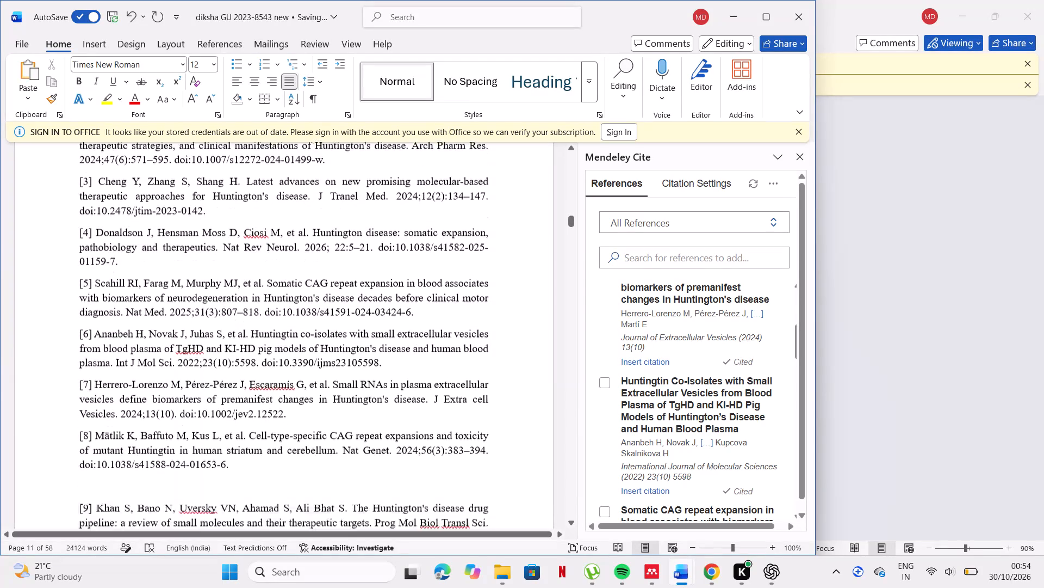
{"action": "scroll", "coordinate": [379, 344], "scroll_direction": "down", "scroll_amount": 3}
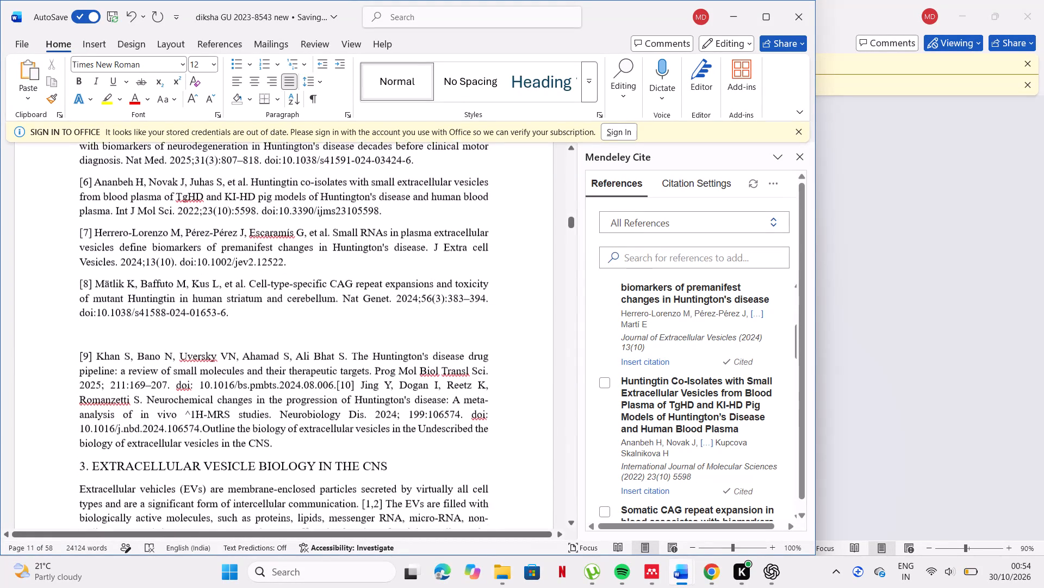
{"action": "scroll", "coordinate": [379, 344], "scroll_direction": "down", "scroll_amount": 2}
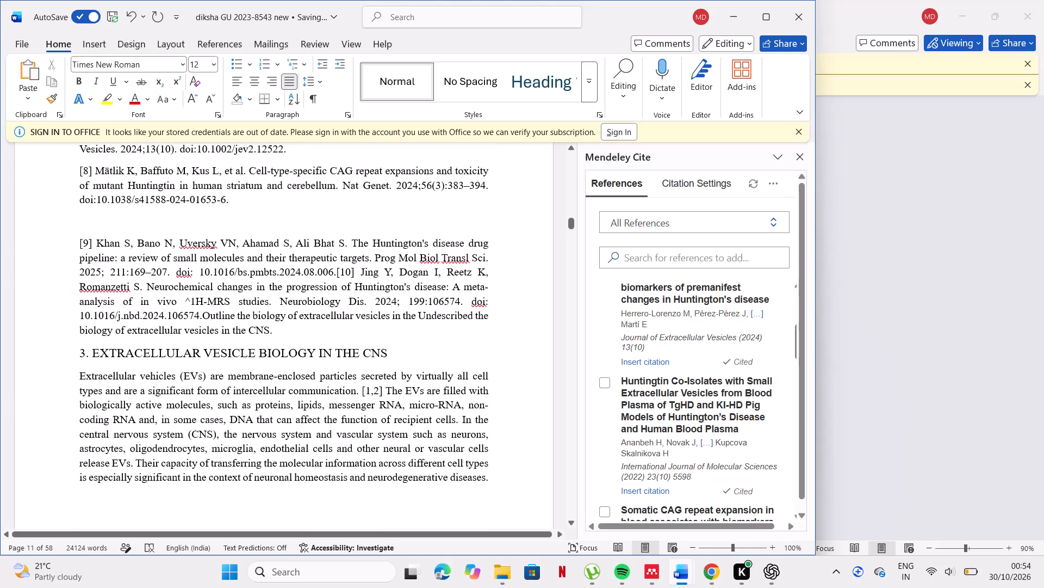
{"action": "scroll", "coordinate": [379, 344], "scroll_direction": "down", "scroll_amount": 1}
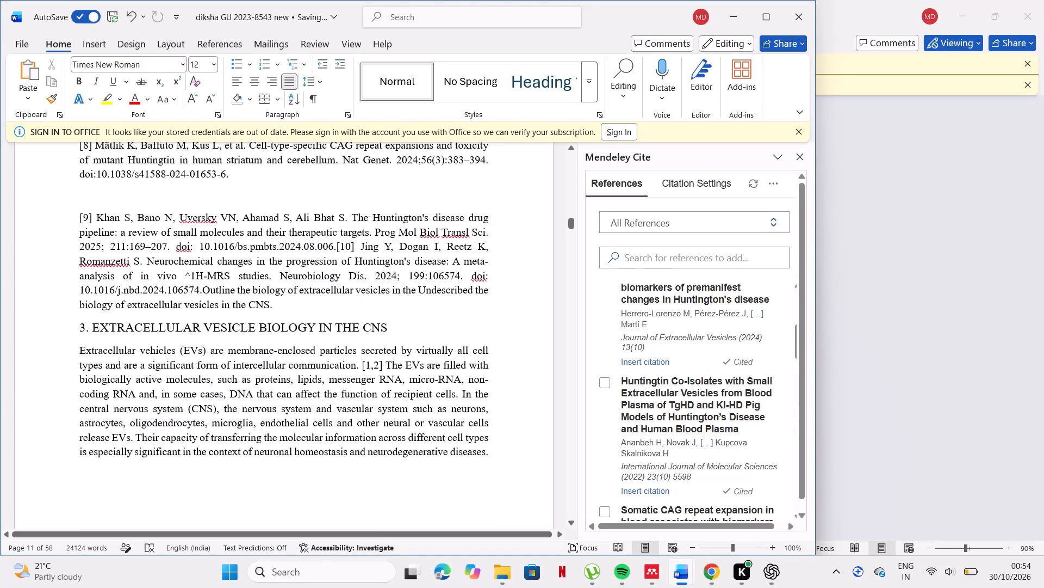
{"action": "scroll", "coordinate": [379, 344], "scroll_direction": "down", "scroll_amount": 1}
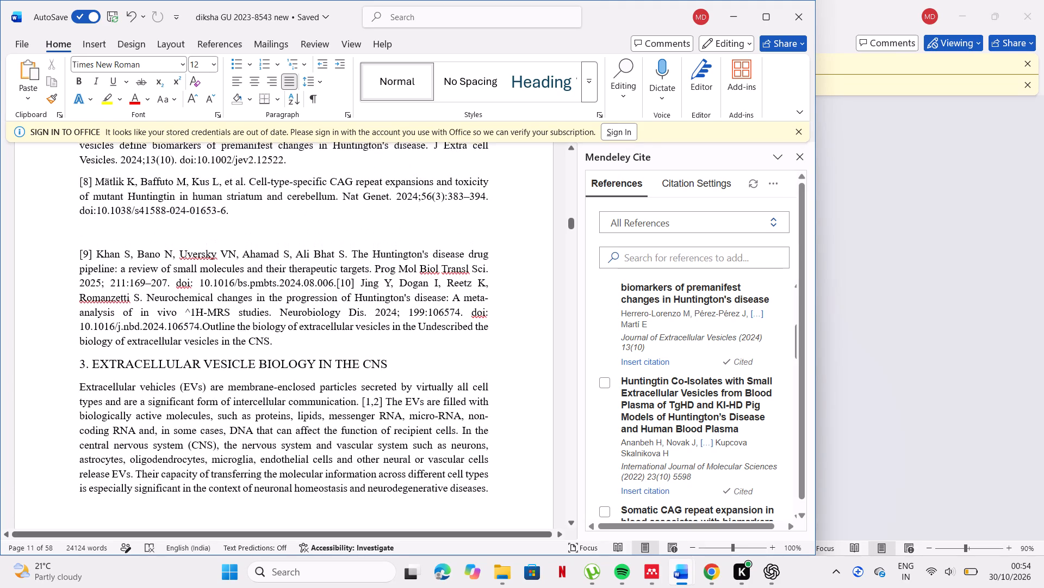
{"action": "scroll", "coordinate": [379, 344], "scroll_direction": "down", "scroll_amount": 1}
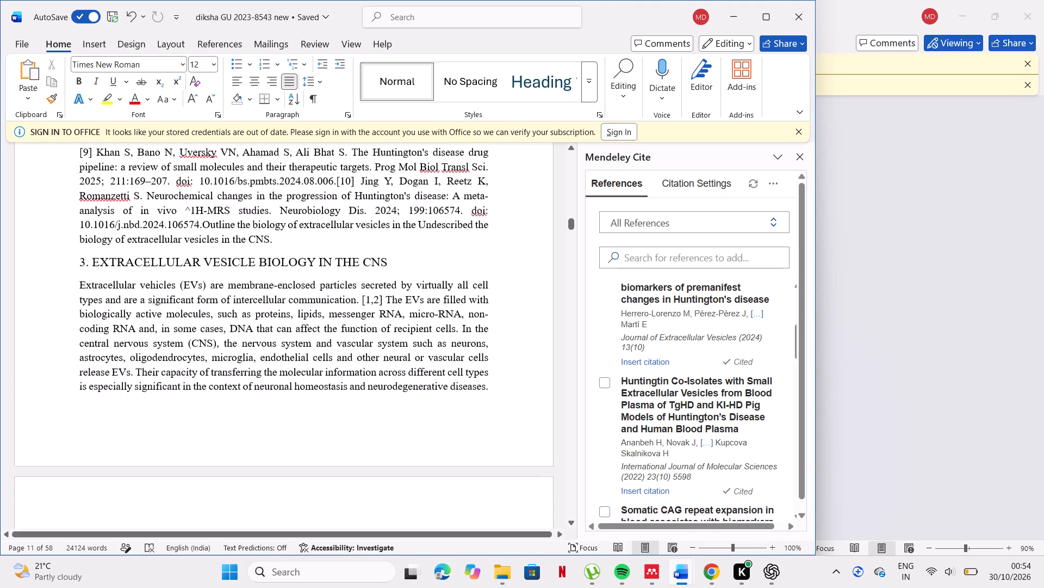
{"action": "scroll", "coordinate": [379, 344], "scroll_direction": "down", "scroll_amount": 3}
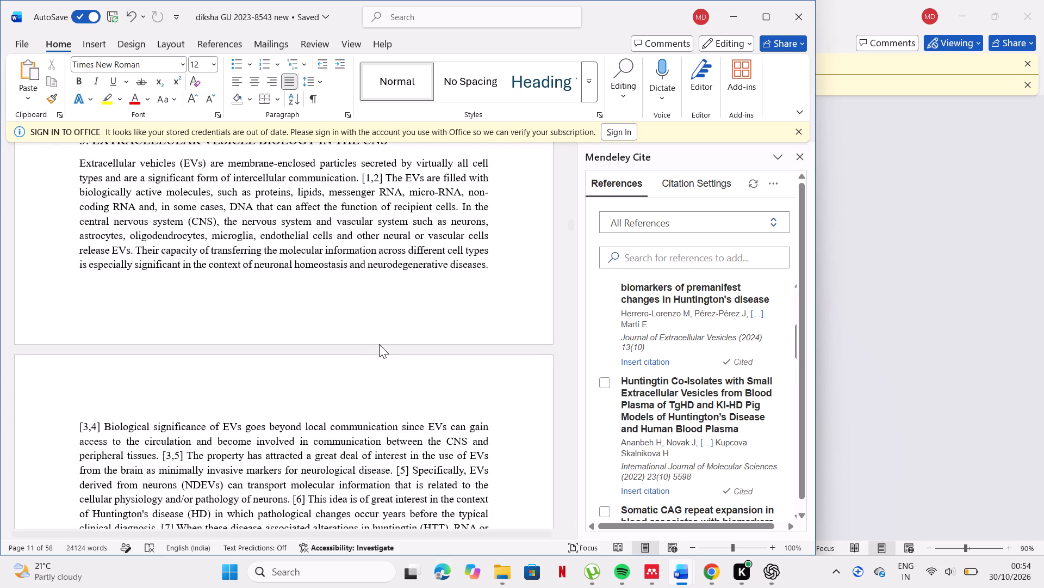
{"action": "scroll", "coordinate": [379, 344], "scroll_direction": "up", "scroll_amount": 1}
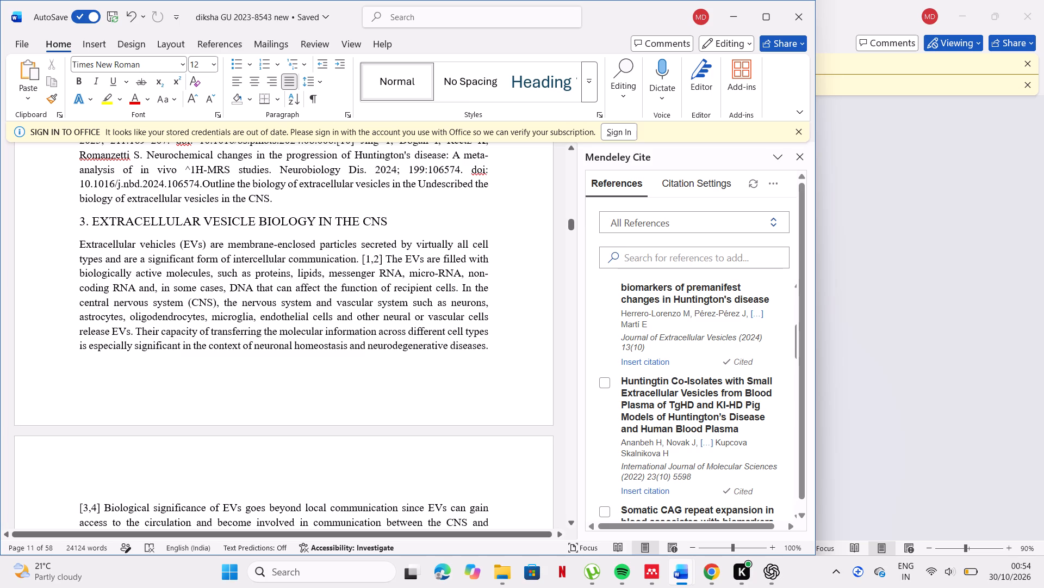
{"action": "scroll", "coordinate": [423, 413], "scroll_direction": "down", "scroll_amount": 1}
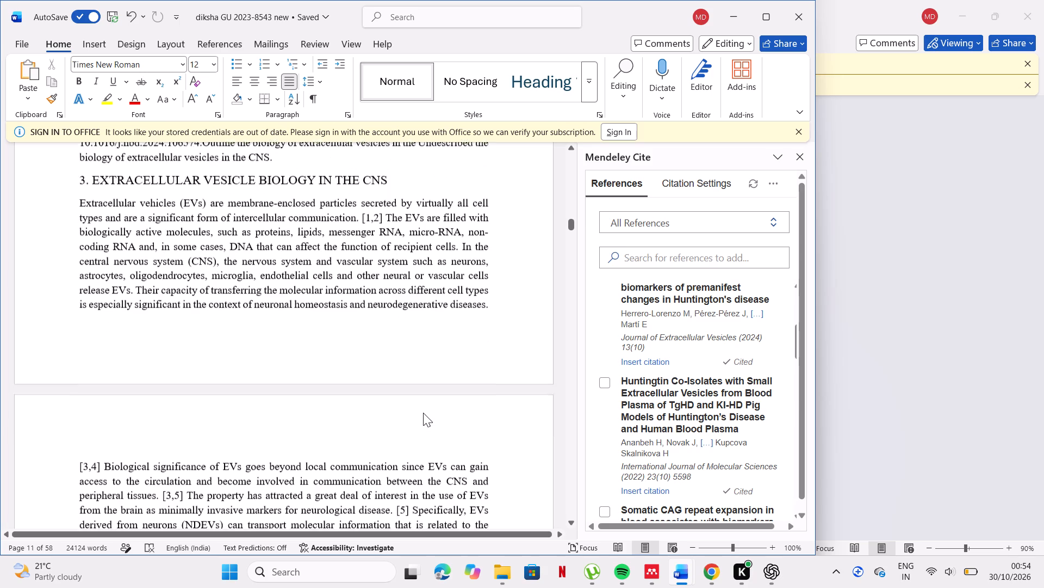
{"action": "scroll", "coordinate": [423, 413], "scroll_direction": "down", "scroll_amount": 1}
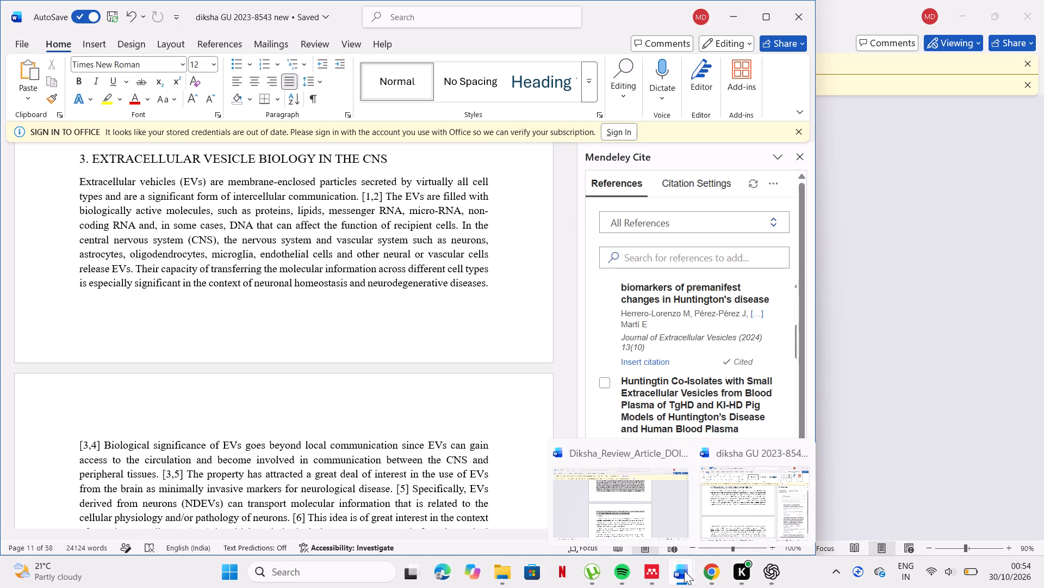
In the Diksha_Review_Article_DOI_Checked document, copy the text from the section 3 heading through the end of the Small EVs paragraph.
{"action": "left_click", "coordinate": [732, 512]}
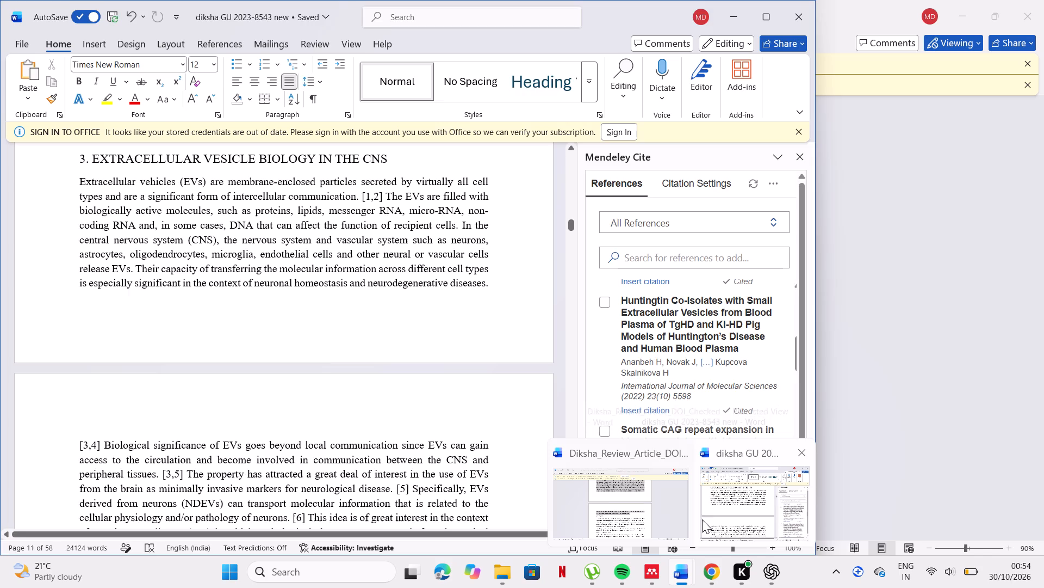
{"action": "left_click", "coordinate": [633, 510]}
{"action": "scroll", "coordinate": [600, 427], "scroll_direction": "down", "scroll_amount": 1}
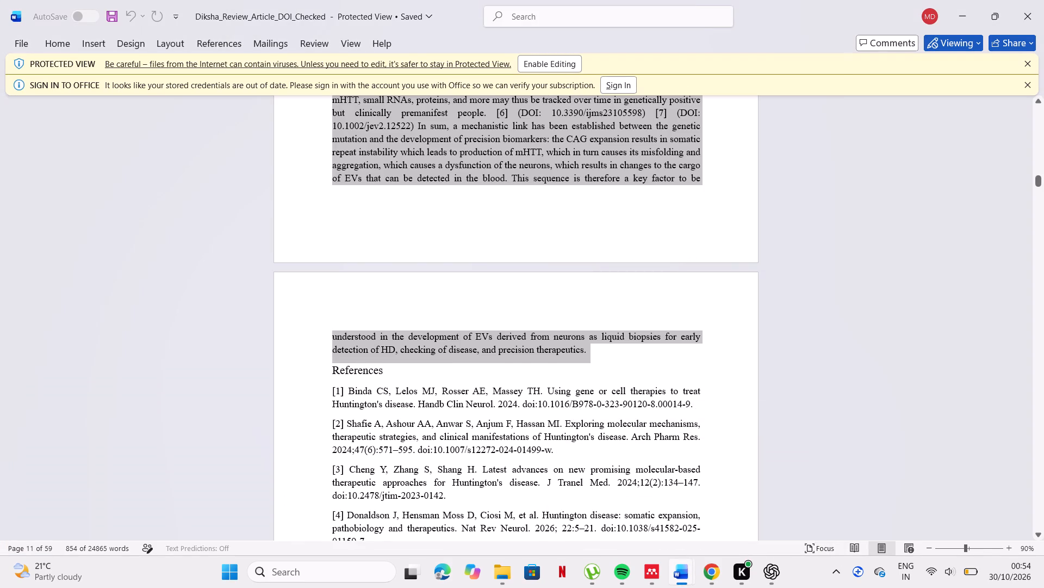
{"action": "scroll", "coordinate": [600, 427], "scroll_direction": "down", "scroll_amount": 3}
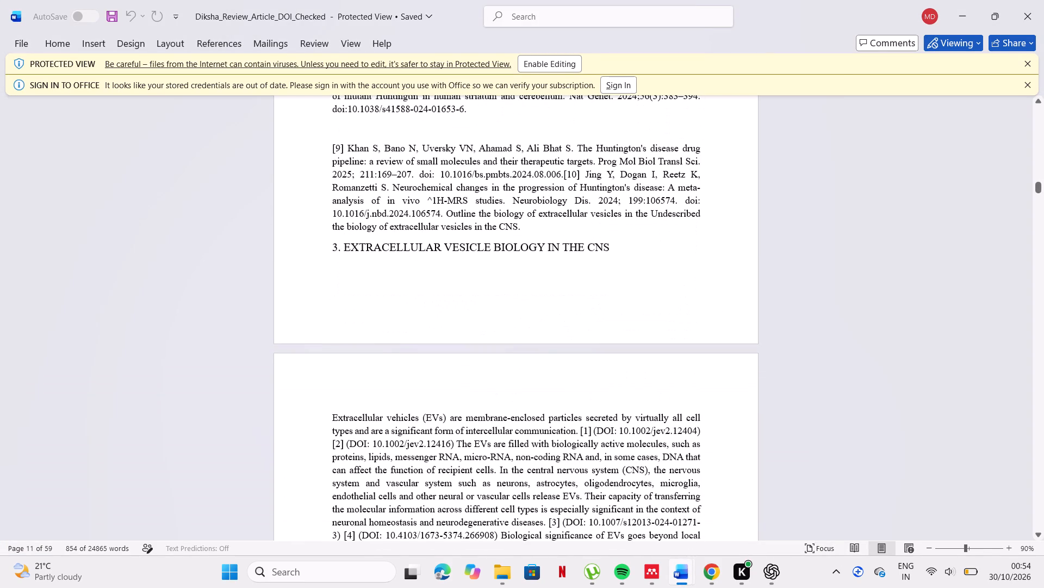
{"action": "scroll", "coordinate": [600, 427], "scroll_direction": "down", "scroll_amount": 2}
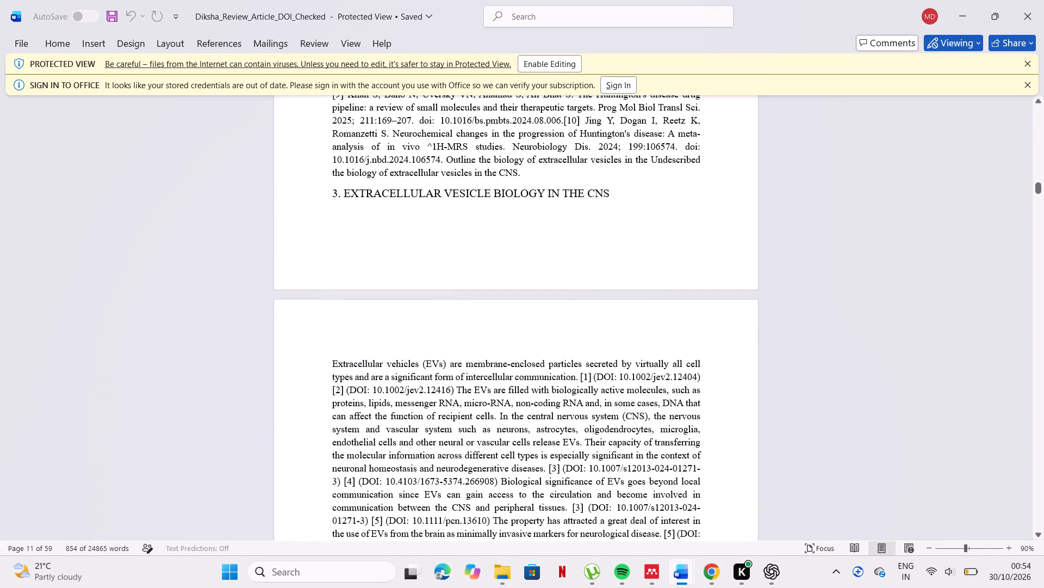
{"action": "left_click_drag", "start_coordinate": [331, 193], "coordinate": [543, 497]}
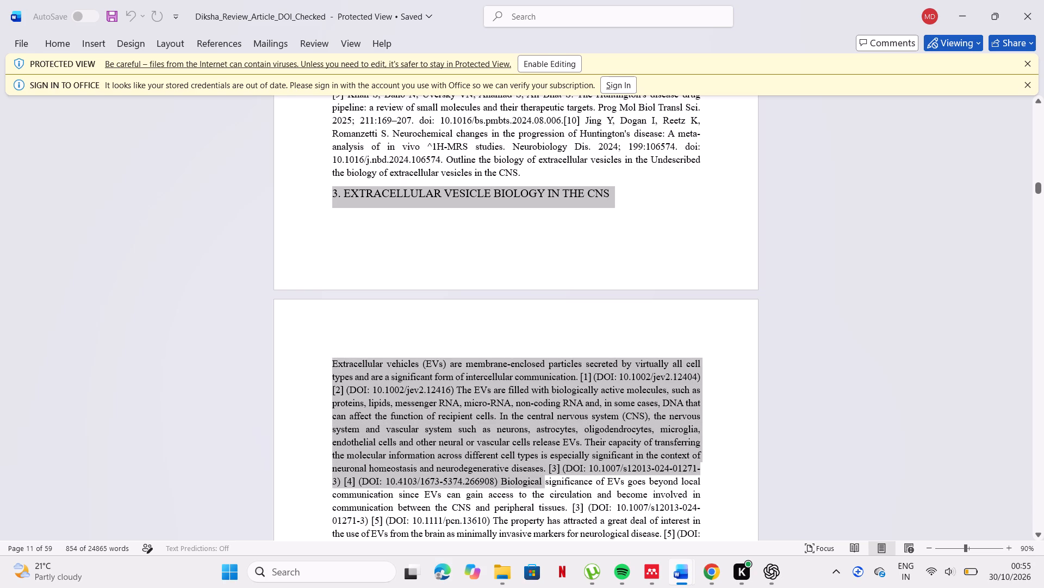
{"action": "left_click_drag", "start_coordinate": [543, 497], "coordinate": [507, 442]}
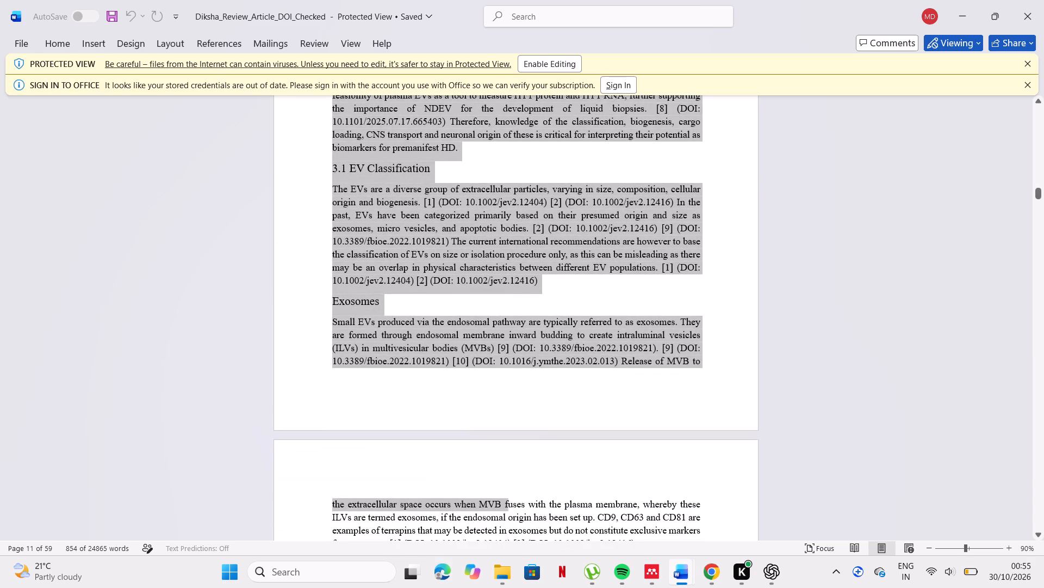
{"action": "left_click_drag", "start_coordinate": [507, 442], "coordinate": [514, 463]}
{"action": "left_click_drag", "start_coordinate": [514, 463], "coordinate": [519, 497]}
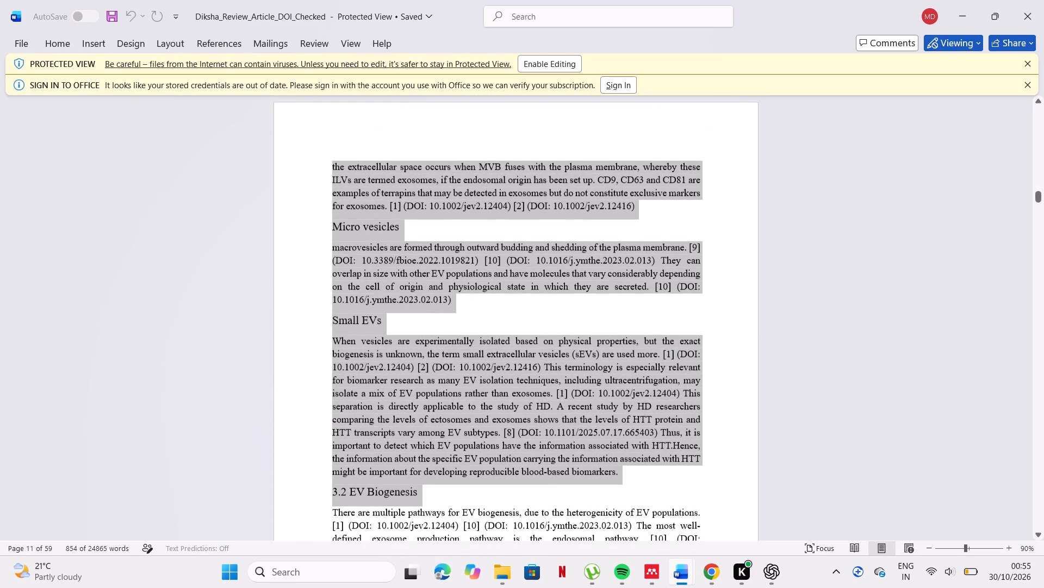
{"action": "left_click_drag", "start_coordinate": [519, 497], "coordinate": [546, 480]}
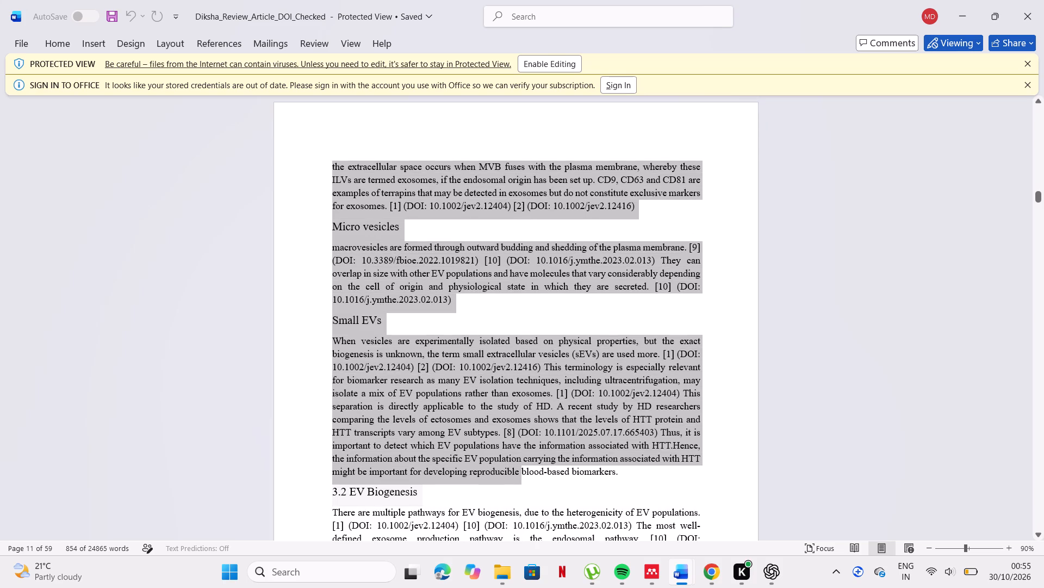
{"action": "left_click_drag", "start_coordinate": [546, 480], "coordinate": [657, 482]}
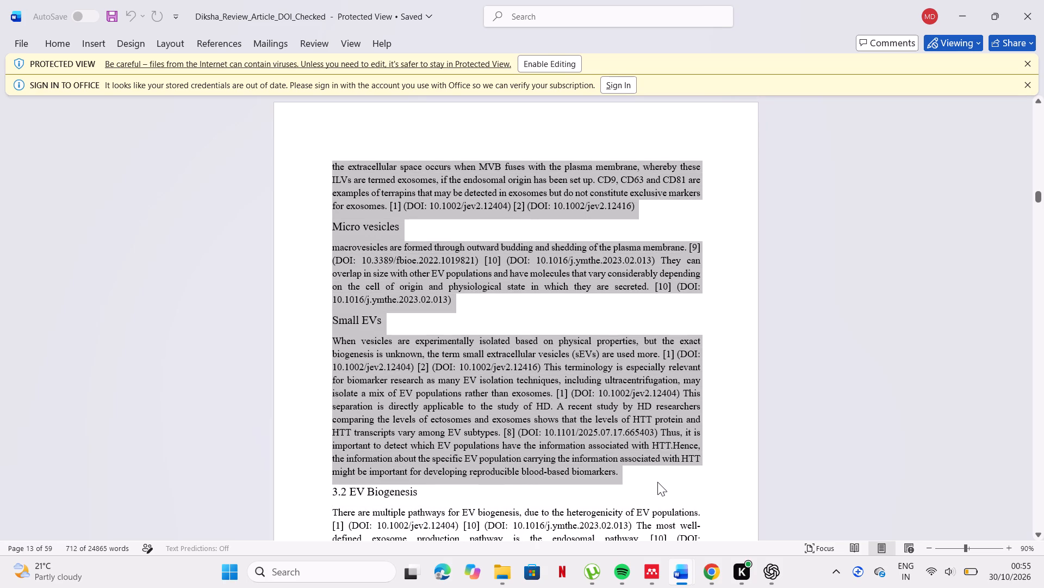
{"action": "key", "text": "ctrl+c"}
{"action": "scroll", "coordinate": [657, 482], "scroll_direction": "up", "scroll_amount": 2}
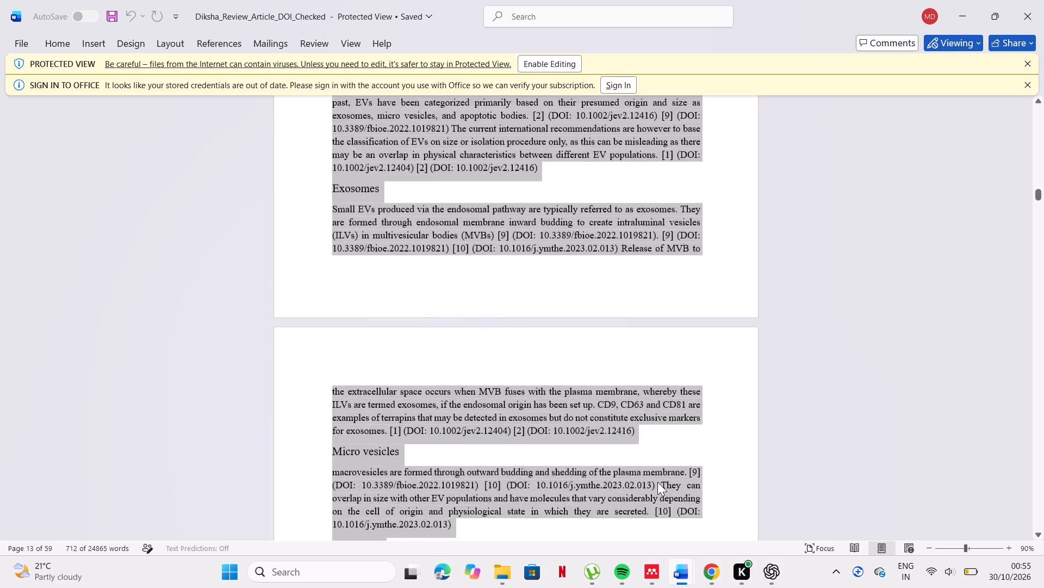
{"action": "scroll", "coordinate": [657, 482], "scroll_direction": "up", "scroll_amount": 3}
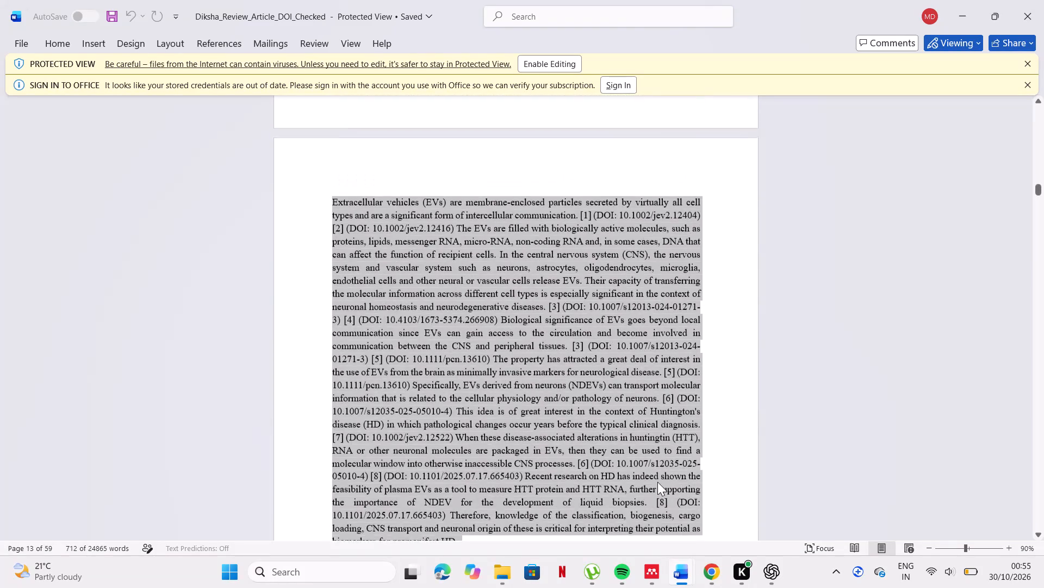
{"action": "scroll", "coordinate": [657, 482], "scroll_direction": "up", "scroll_amount": 1}
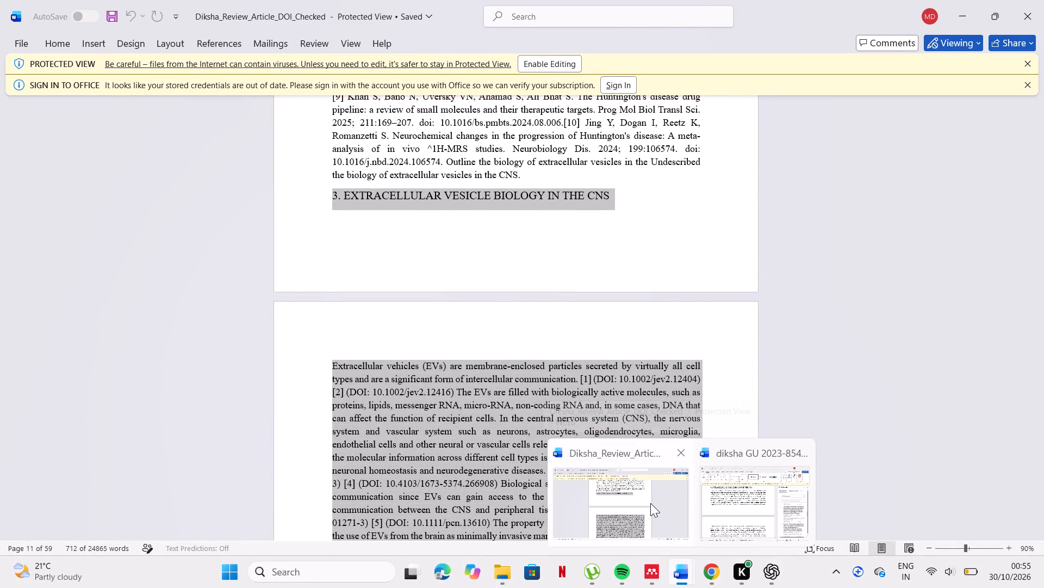
{"action": "left_click", "coordinate": [759, 504]}
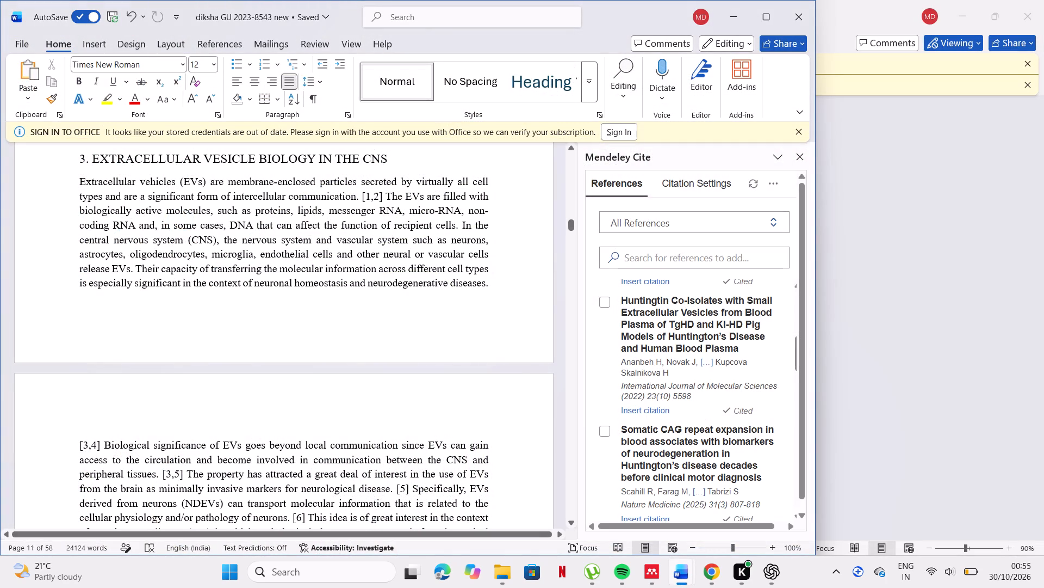
{"action": "left_click_drag", "start_coordinate": [76, 149], "coordinate": [170, 382]}
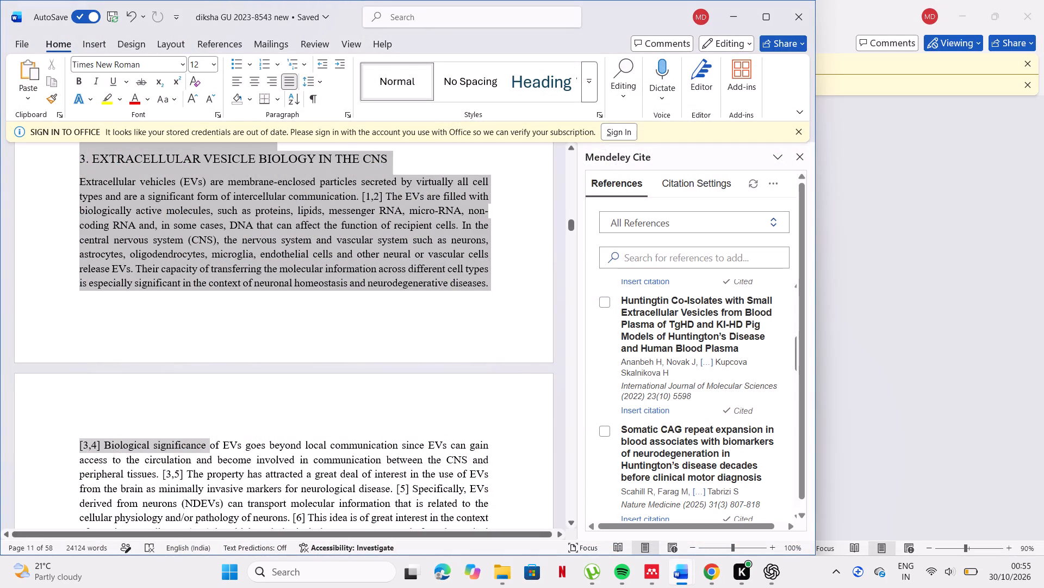
{"action": "left_click_drag", "start_coordinate": [170, 382], "coordinate": [173, 564]}
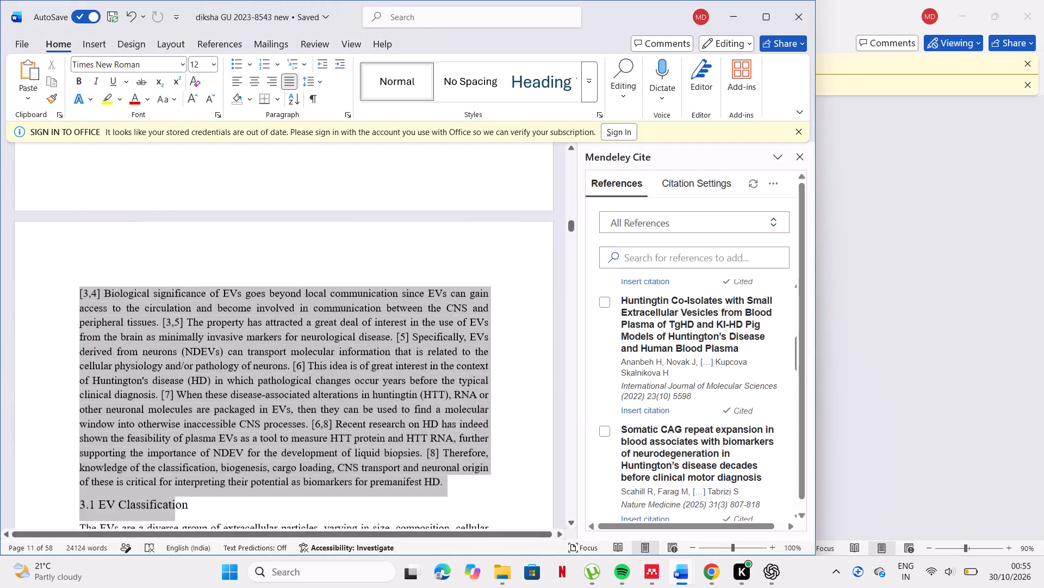
{"action": "left_click_drag", "start_coordinate": [173, 564], "coordinate": [195, 511]}
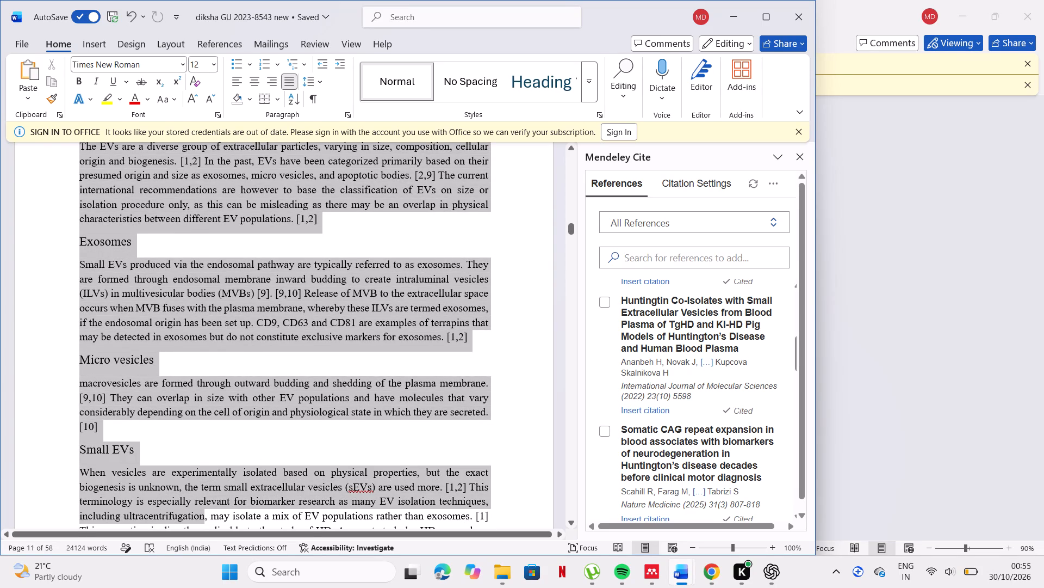
{"action": "left_click_drag", "start_coordinate": [195, 511], "coordinate": [223, 523]}
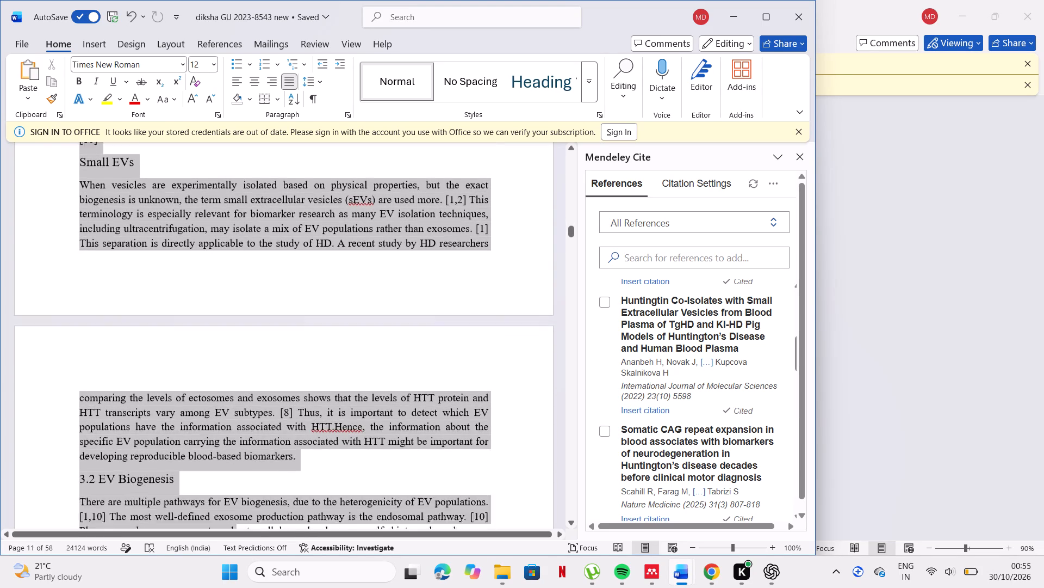
{"action": "left_click_drag", "start_coordinate": [223, 523], "coordinate": [281, 433]}
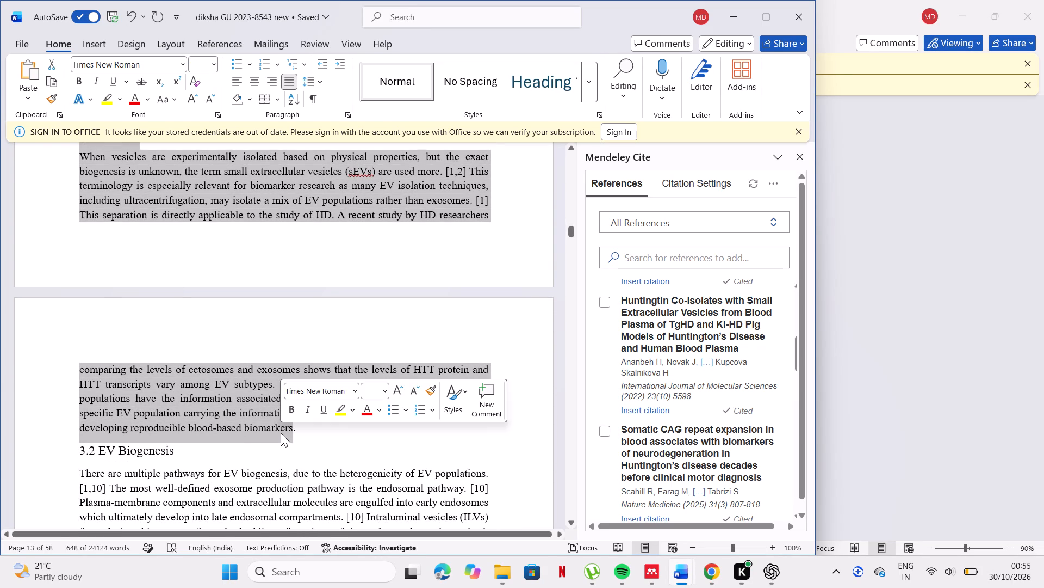
{"action": "key", "text": "backslash"}
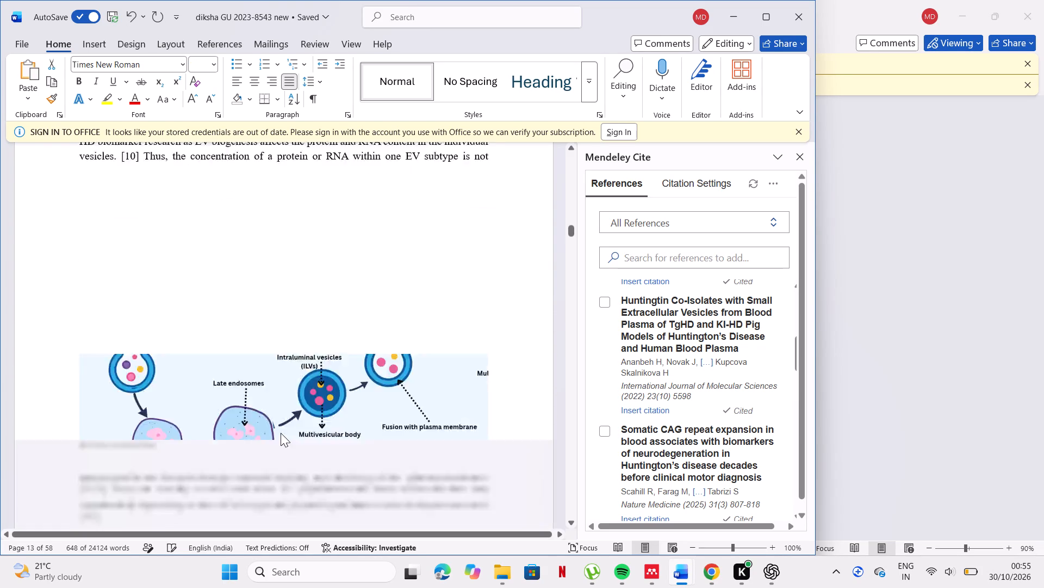
{"action": "left_click", "coordinate": [159, 176]}
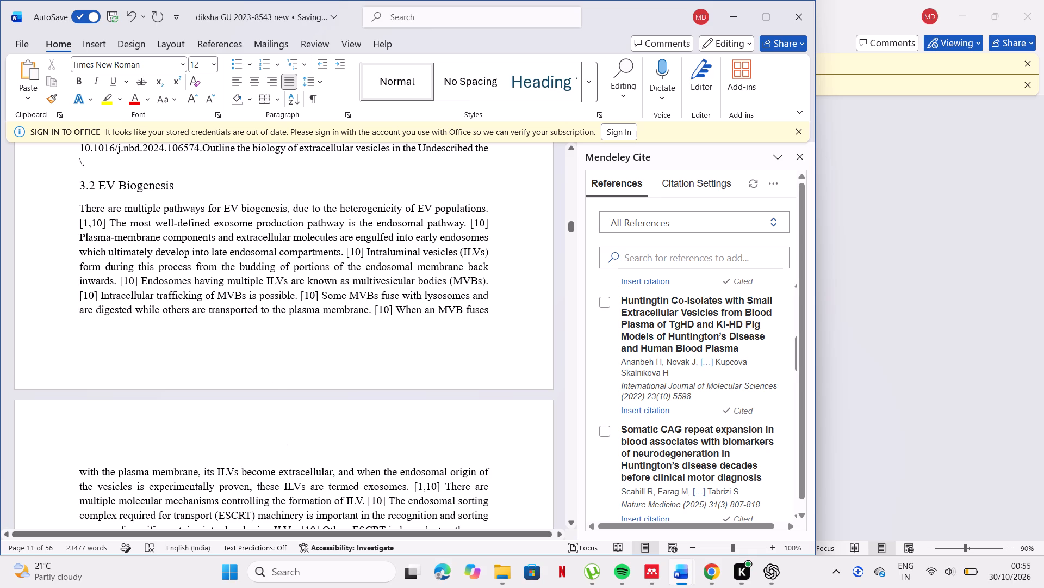
{"action": "key", "text": "BackSpace"}
{"action": "key", "text": "BackSpace"}
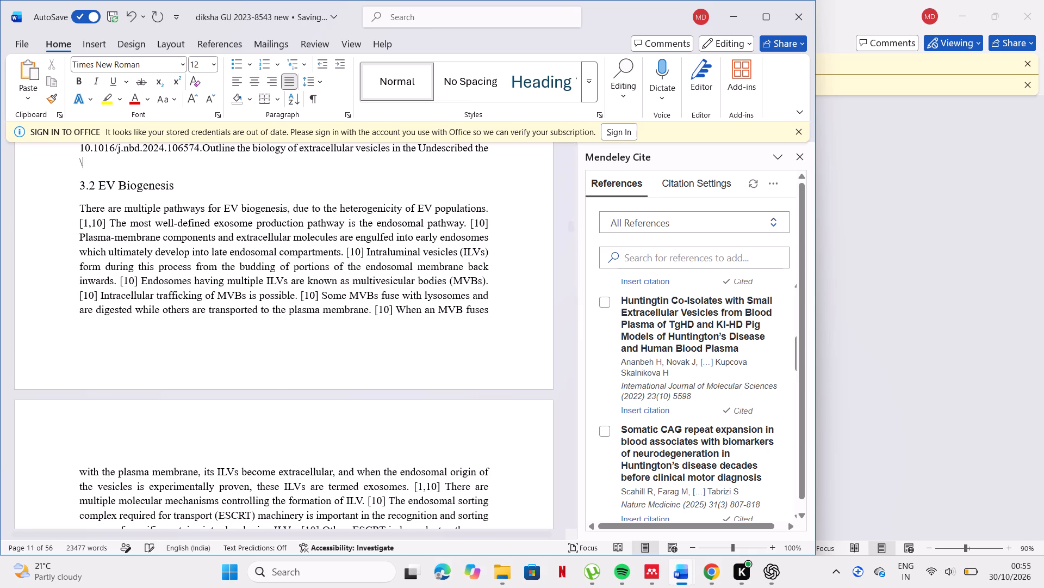
Add a new paragraph before the 3.2 EV Biogenesis heading and paste the copied DOI-checked section 3 text there.
{"action": "scroll", "coordinate": [181, 174], "scroll_direction": "up", "scroll_amount": 1}
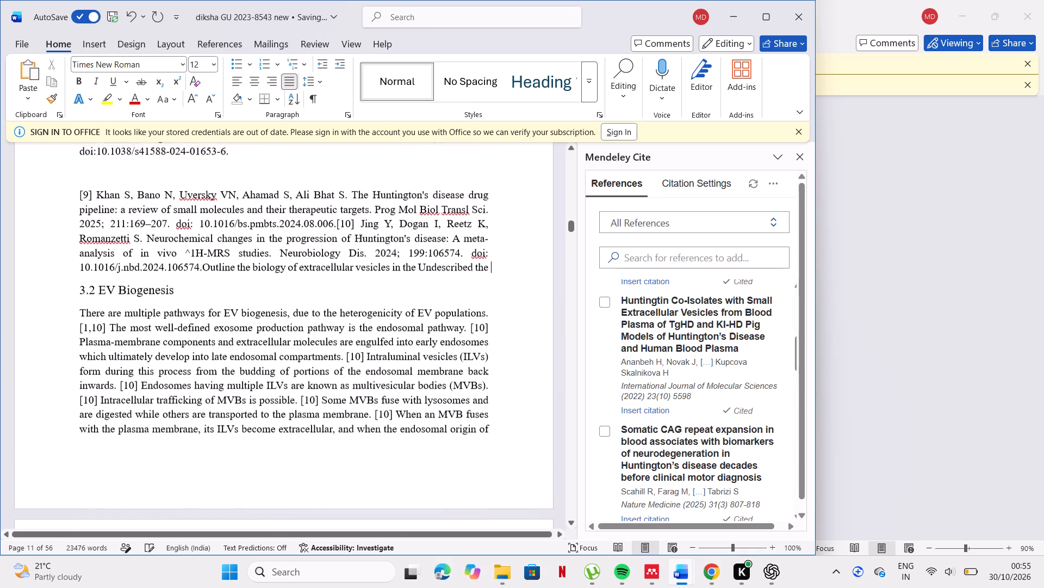
{"action": "scroll", "coordinate": [181, 174], "scroll_direction": "up", "scroll_amount": 1}
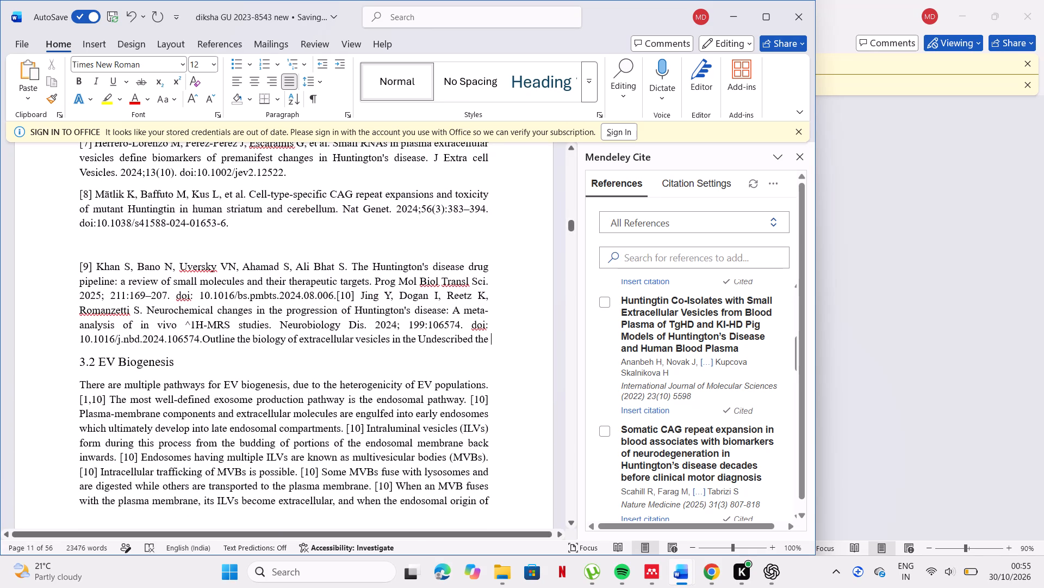
{"action": "key", "text": "Return"}
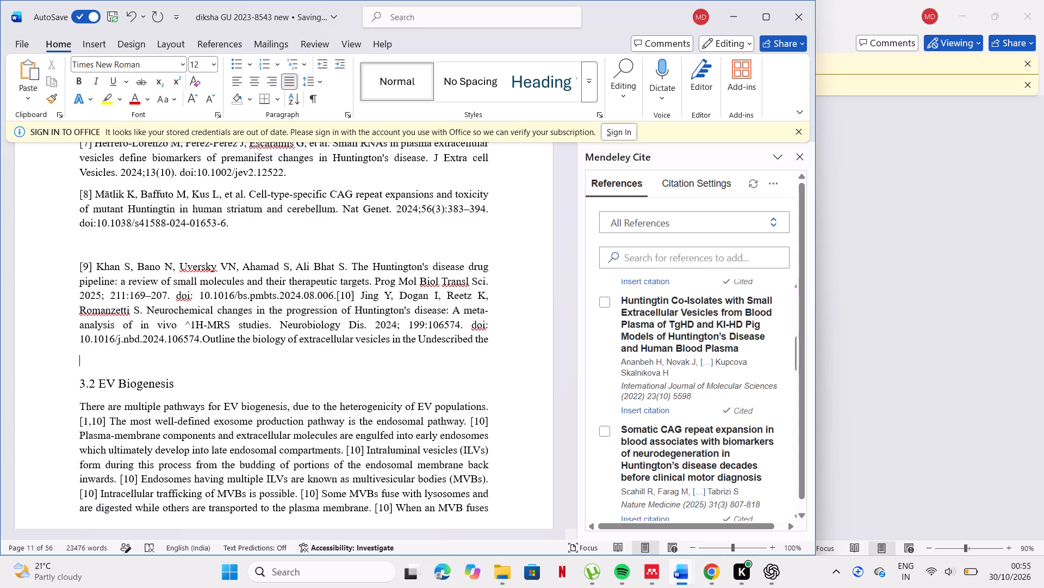
{"action": "key", "text": "ctrl+v"}
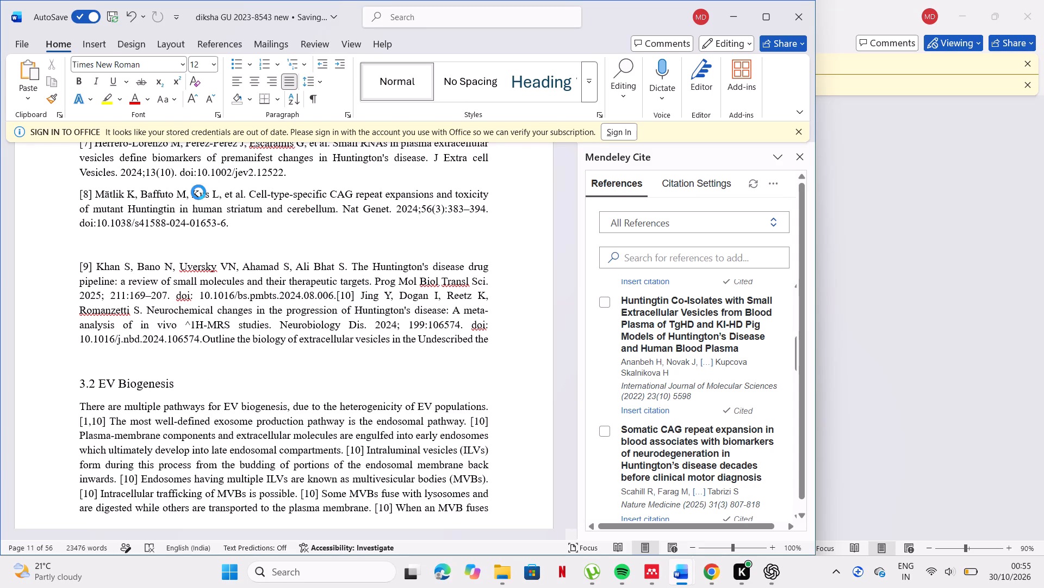
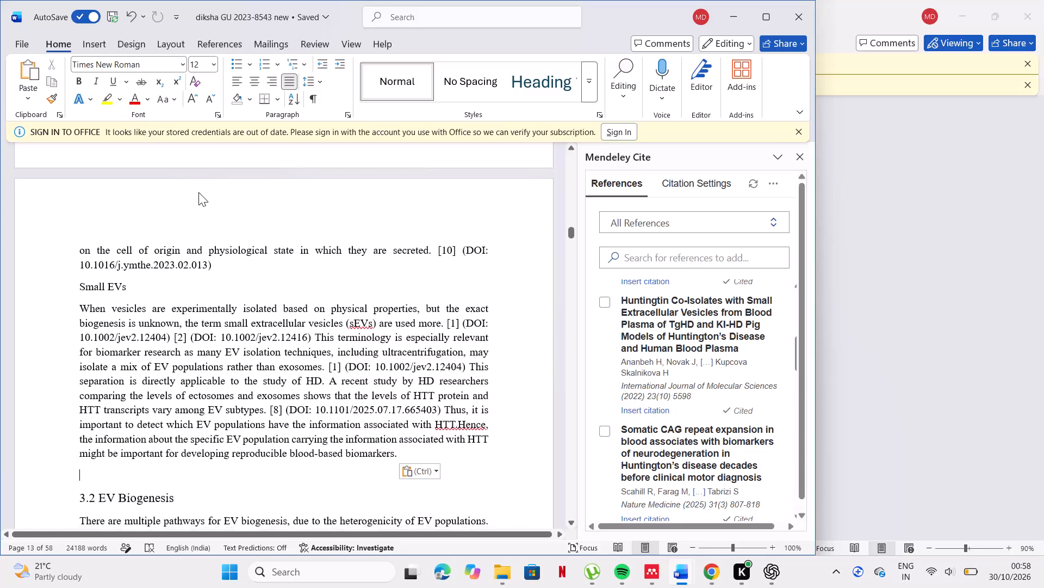
Look through the text after section 3.2 EV Biogenesis down to the typed reference list that follows section 3.5.
{"action": "scroll", "coordinate": [198, 192], "scroll_direction": "down", "scroll_amount": 1}
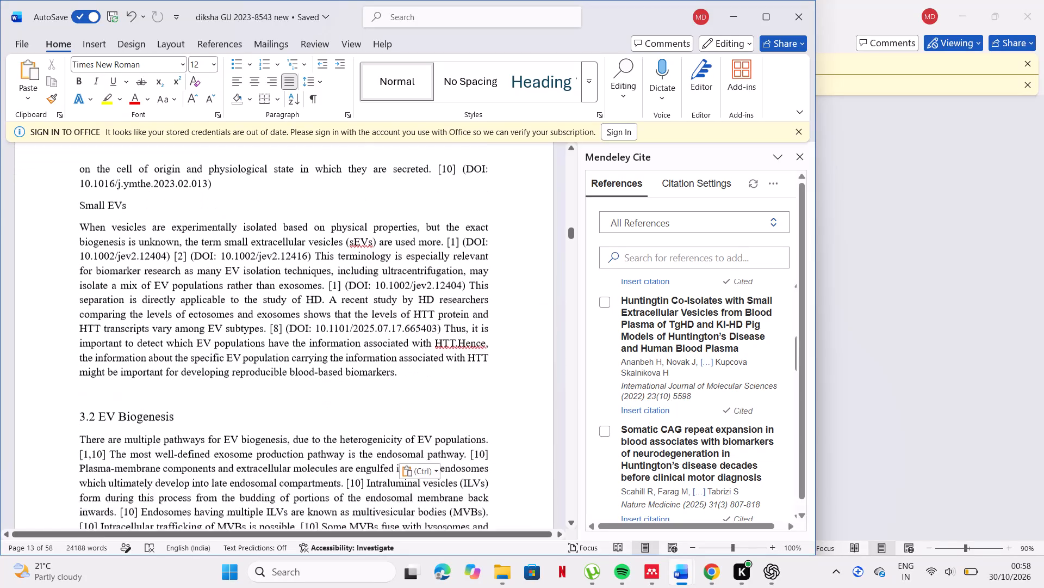
{"action": "scroll", "coordinate": [198, 192], "scroll_direction": "down", "scroll_amount": 1}
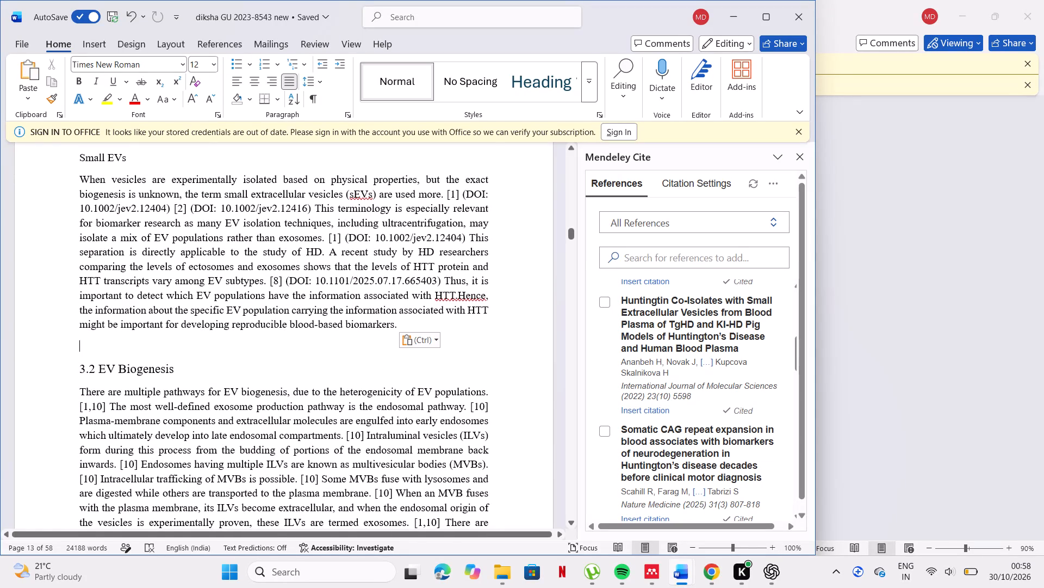
{"action": "scroll", "coordinate": [198, 192], "scroll_direction": "down", "scroll_amount": 8}
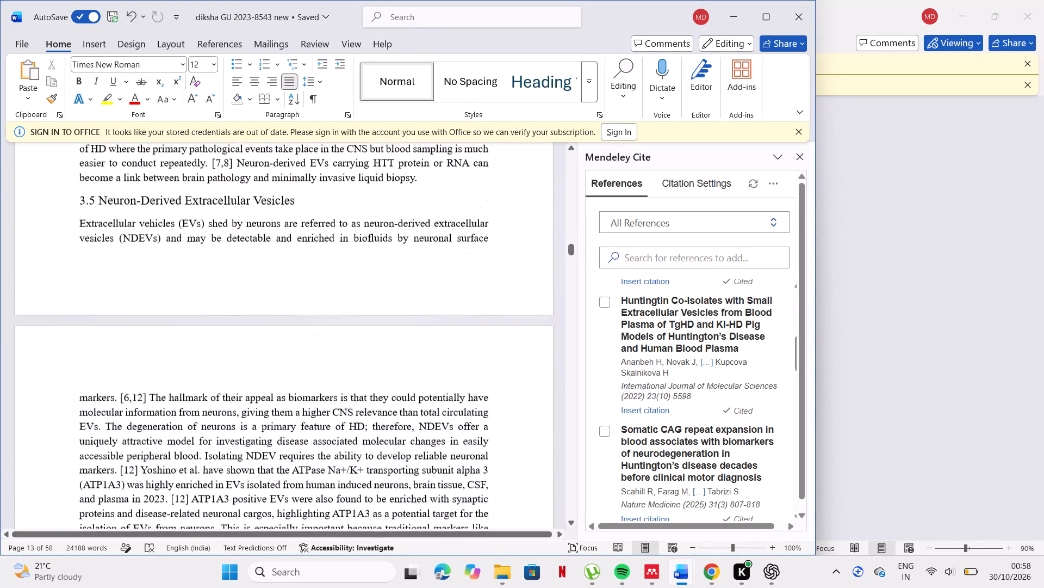
{"action": "scroll", "coordinate": [198, 192], "scroll_direction": "down", "scroll_amount": 4}
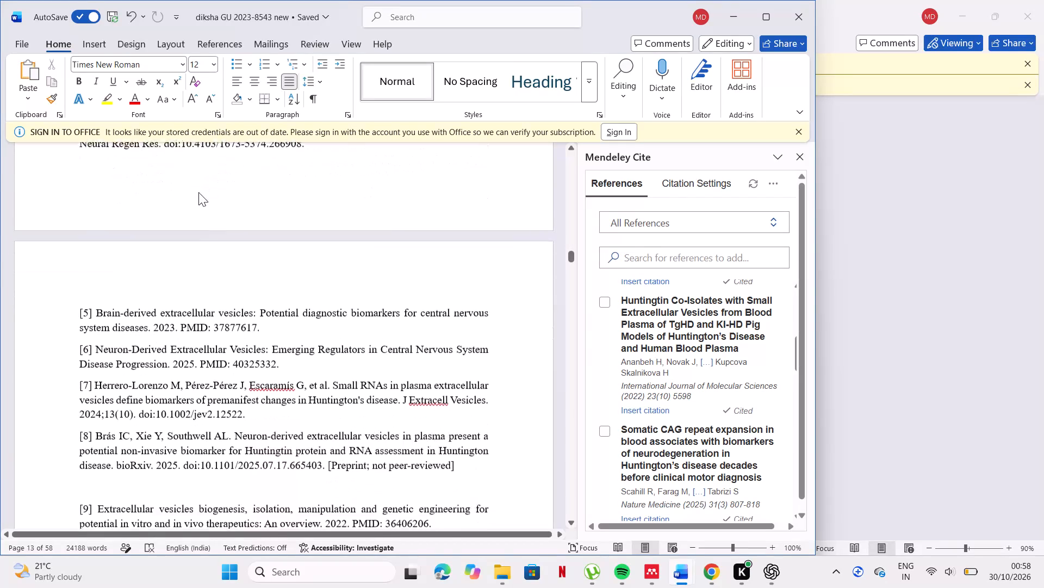
{"action": "scroll", "coordinate": [198, 192], "scroll_direction": "down", "scroll_amount": 2}
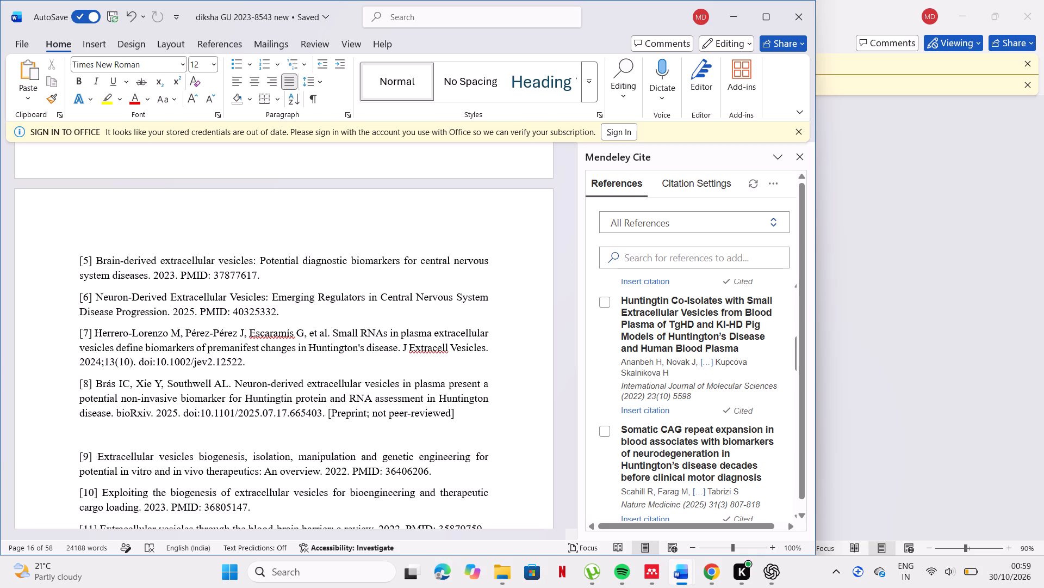
{"action": "scroll", "coordinate": [238, 296], "scroll_direction": "up", "scroll_amount": 3}
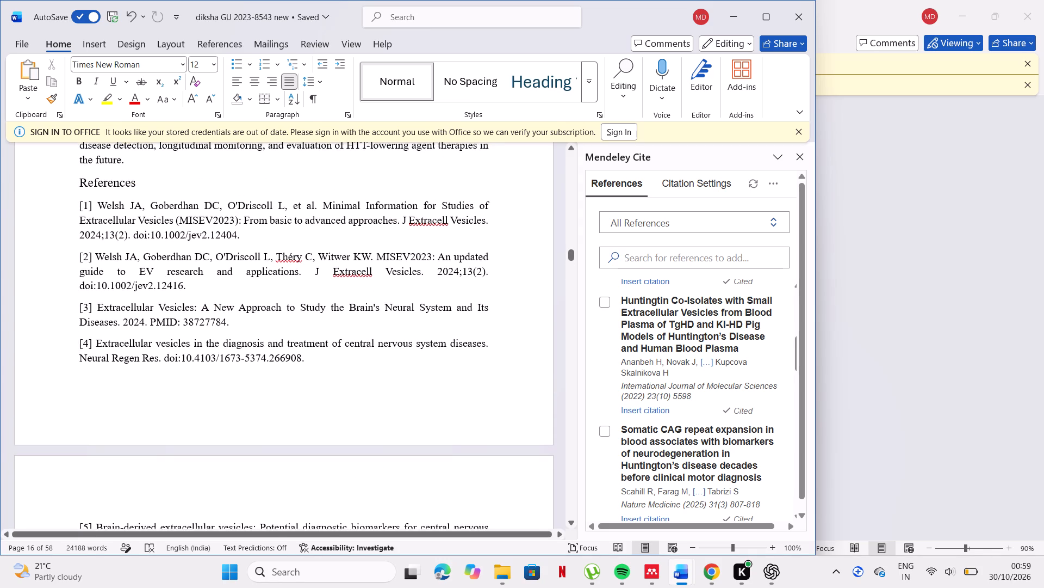
Copy the DOI 10.1002/jev2.12404 from typed reference [1] in the References list.
{"action": "left_click_drag", "start_coordinate": [150, 237], "coordinate": [235, 240]}
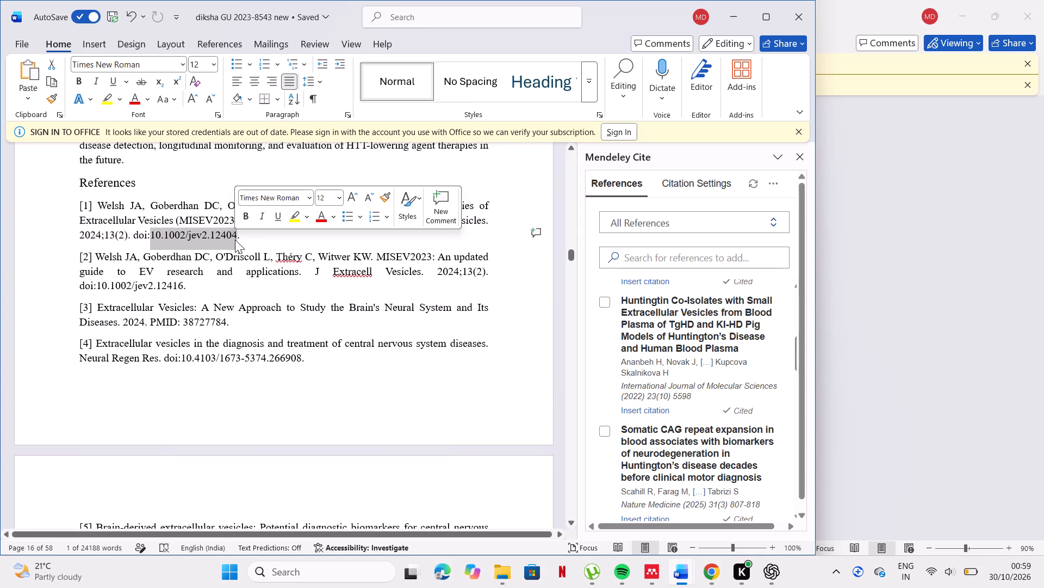
{"action": "scroll", "coordinate": [235, 240], "scroll_direction": "down", "scroll_amount": 4}
{"action": "scroll", "coordinate": [235, 240], "scroll_direction": "up", "scroll_amount": 1}
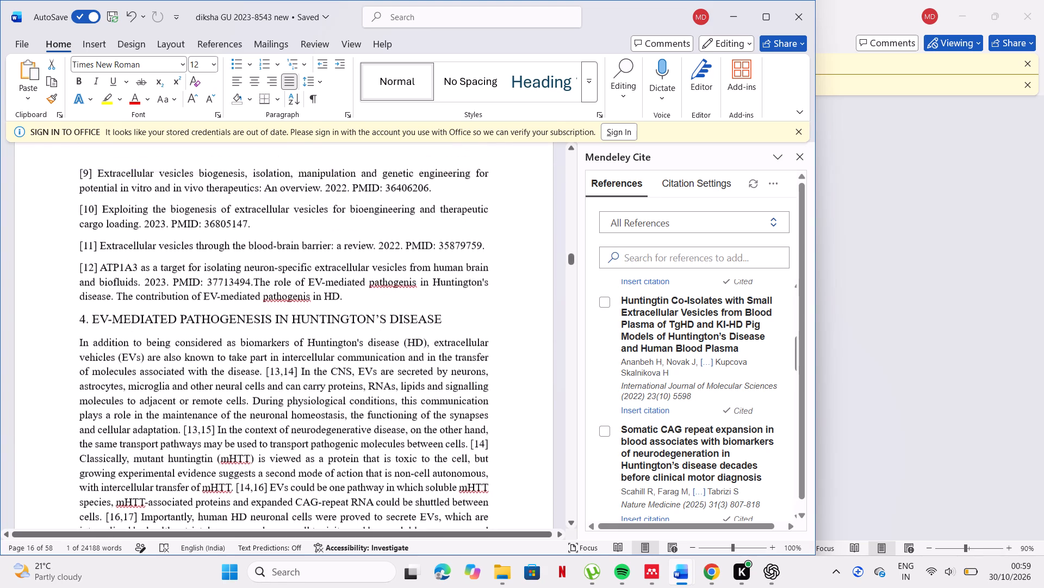
{"action": "scroll", "coordinate": [235, 240], "scroll_direction": "up", "scroll_amount": 2}
{"action": "scroll", "coordinate": [235, 240], "scroll_direction": "down", "scroll_amount": 1}
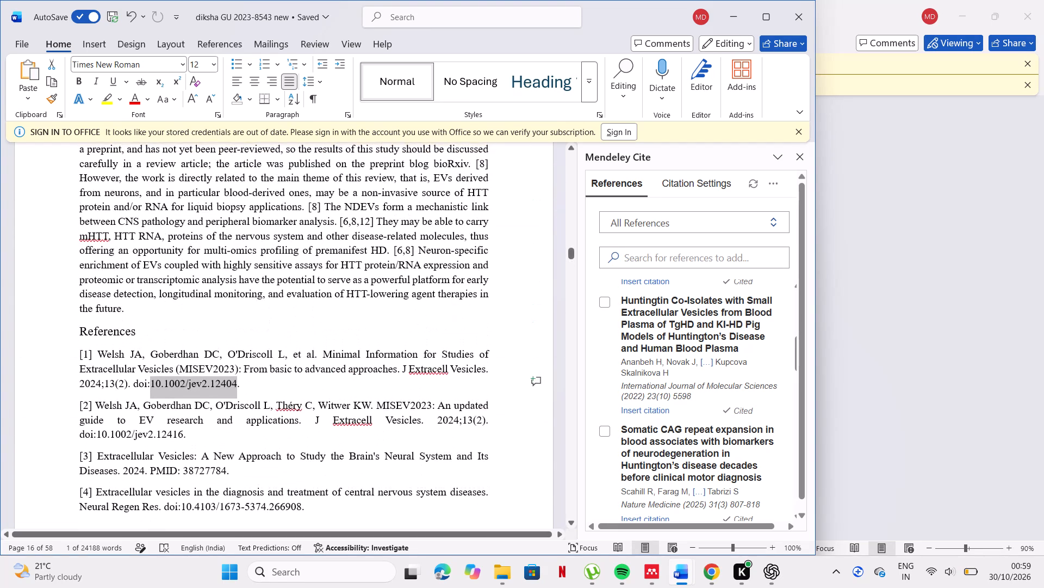
{"action": "scroll", "coordinate": [235, 240], "scroll_direction": "down", "scroll_amount": 3}
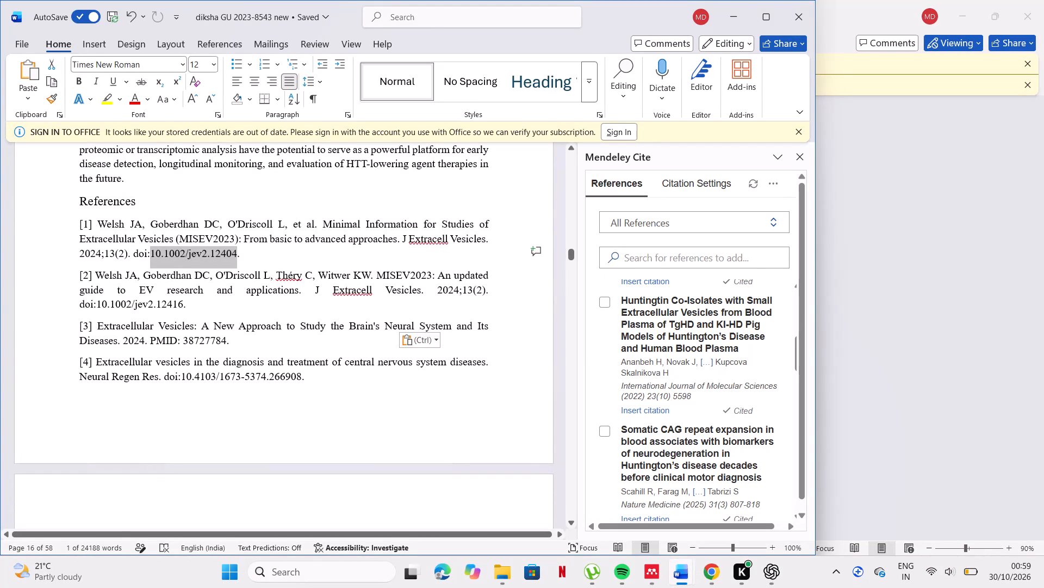
{"action": "key", "text": "ctrl+c"}
In Mendeley Reference Manager, add a reference manually by looking up the copied DOI 10.1002/jev2.12404 and save the entry.
{"action": "left_click", "coordinate": [655, 570]}
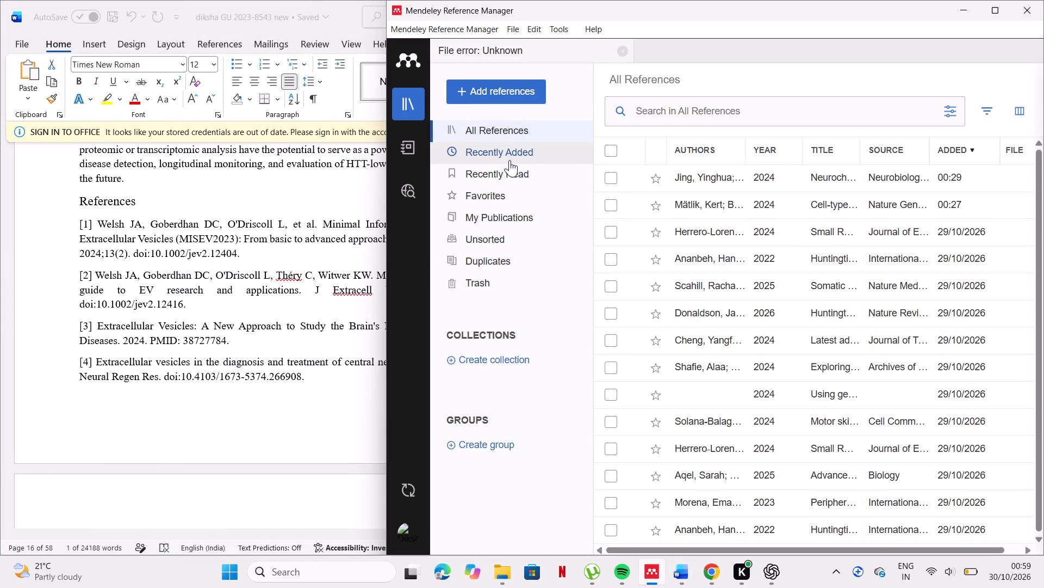
{"action": "left_click", "coordinate": [528, 89]}
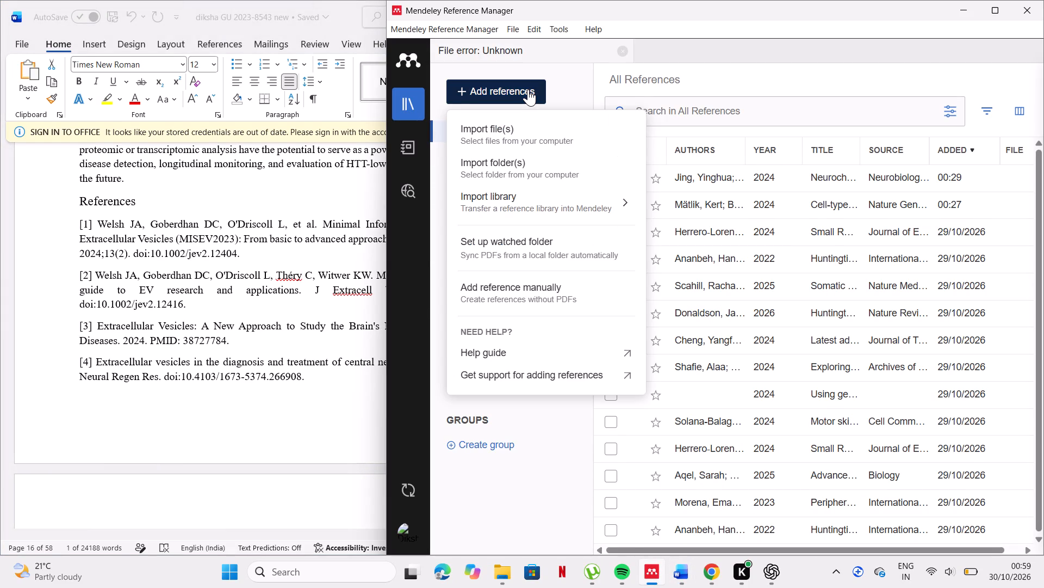
{"action": "left_click", "coordinate": [531, 280]}
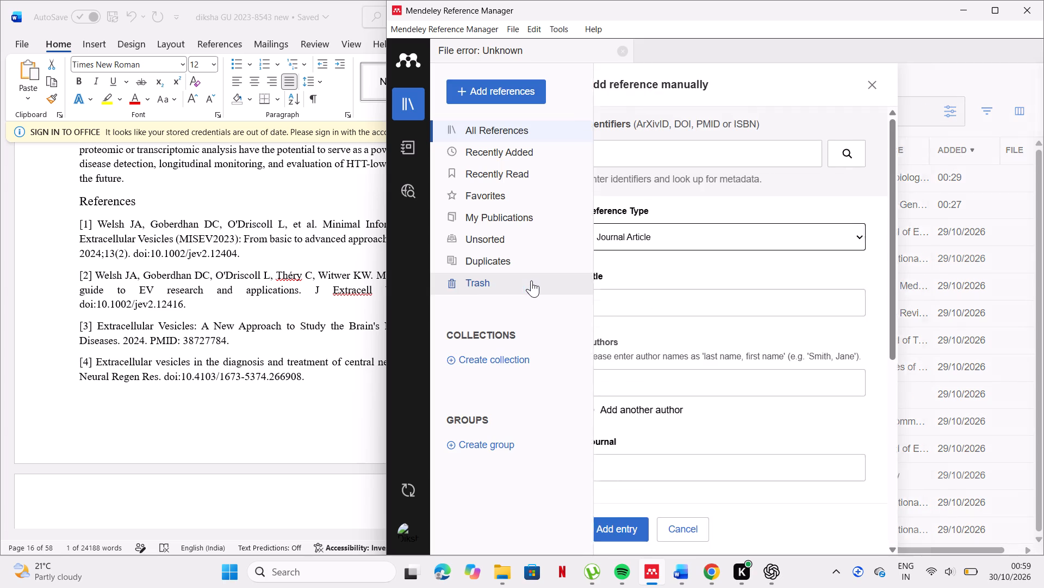
{"action": "left_click", "coordinate": [669, 160]}
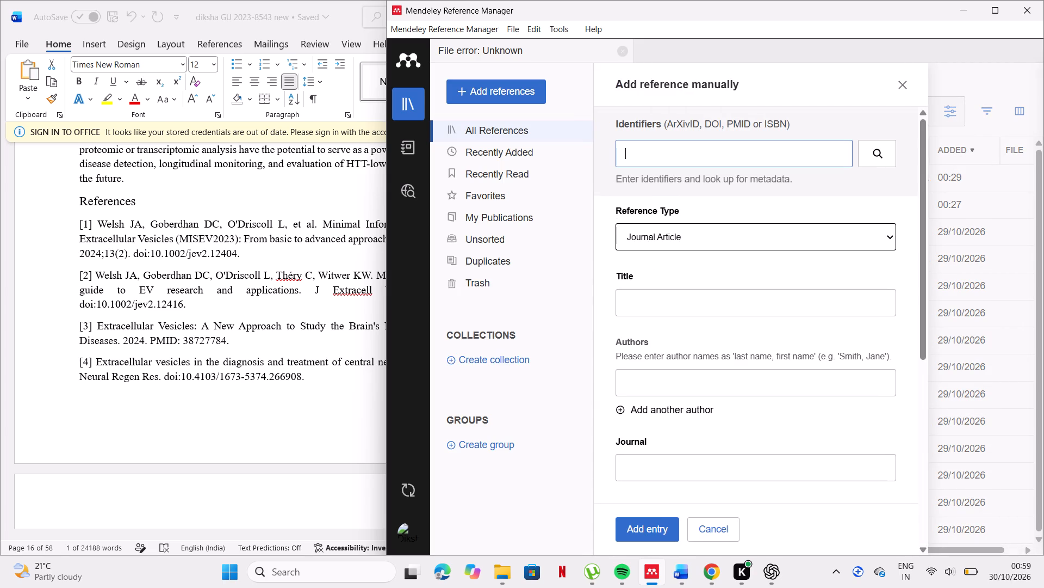
{"action": "key", "text": "ctrl+v"}
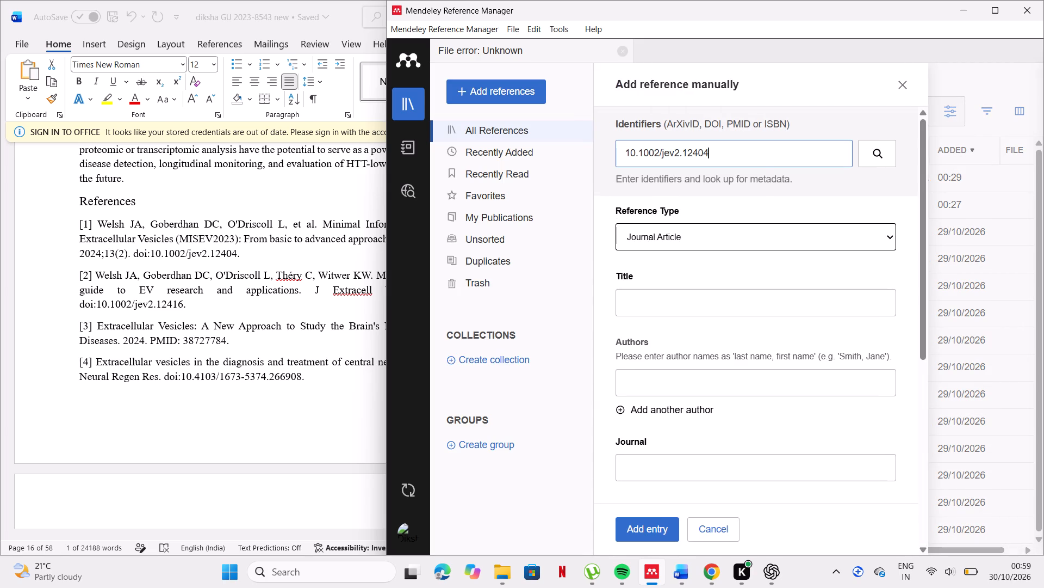
{"action": "left_click", "coordinate": [867, 160]}
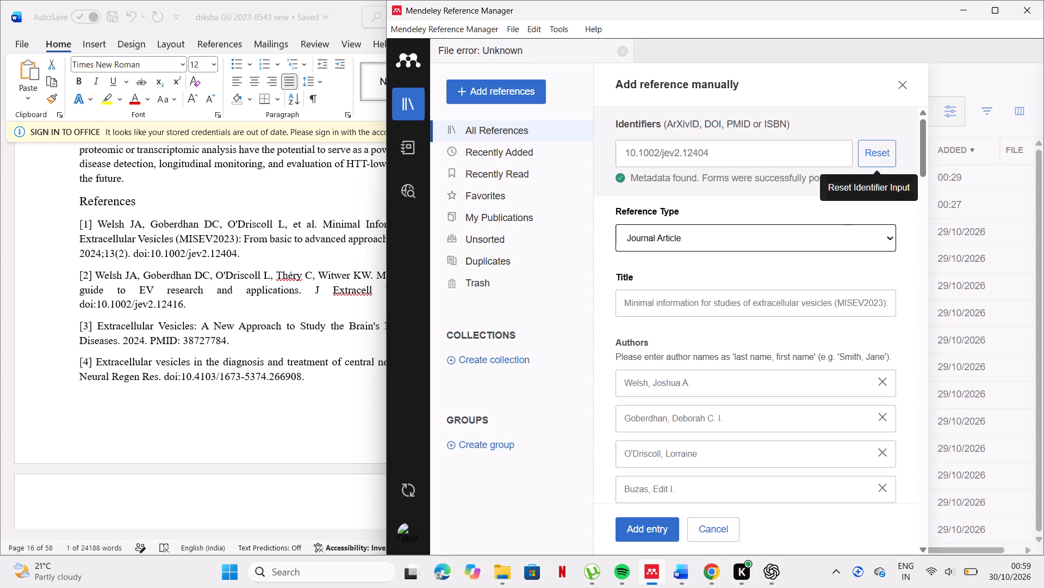
{"action": "left_click", "coordinate": [663, 528]}
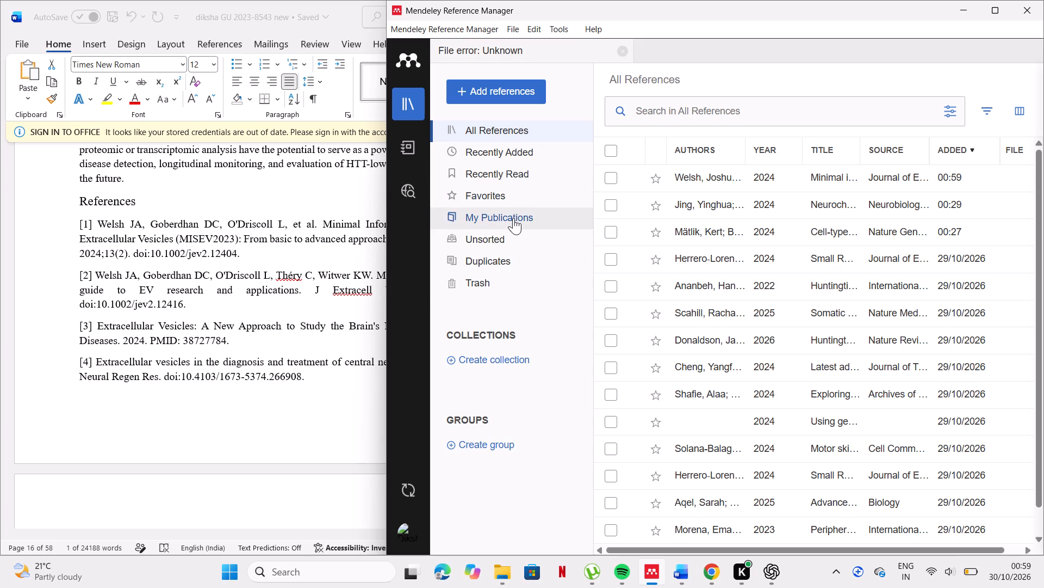
Return to the Word document and copy the DOI 10.1002/jev2.12416 from typed reference [2].
{"action": "left_click", "coordinate": [528, 87]}
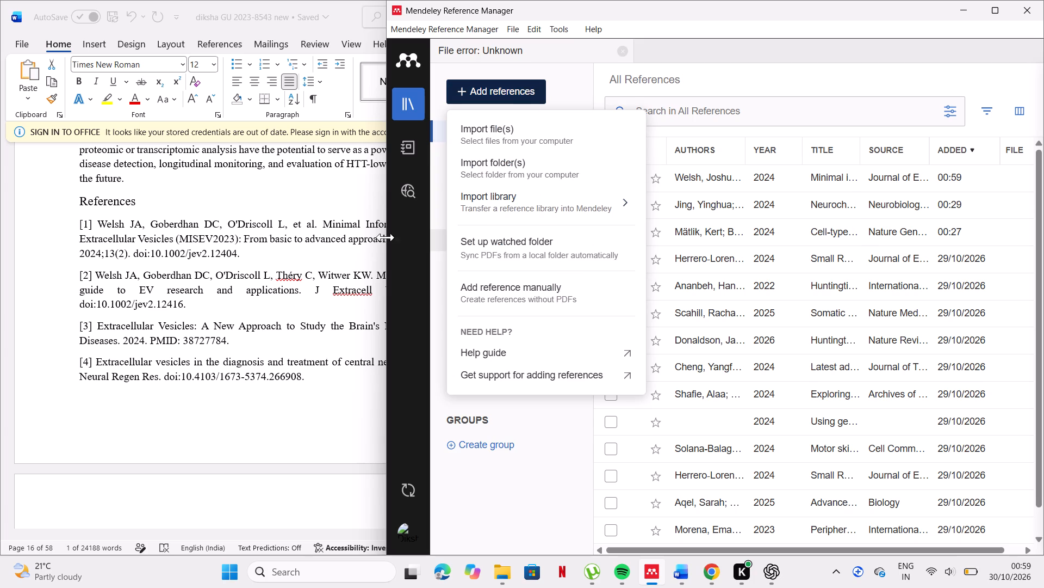
{"action": "left_click", "coordinate": [102, 301]}
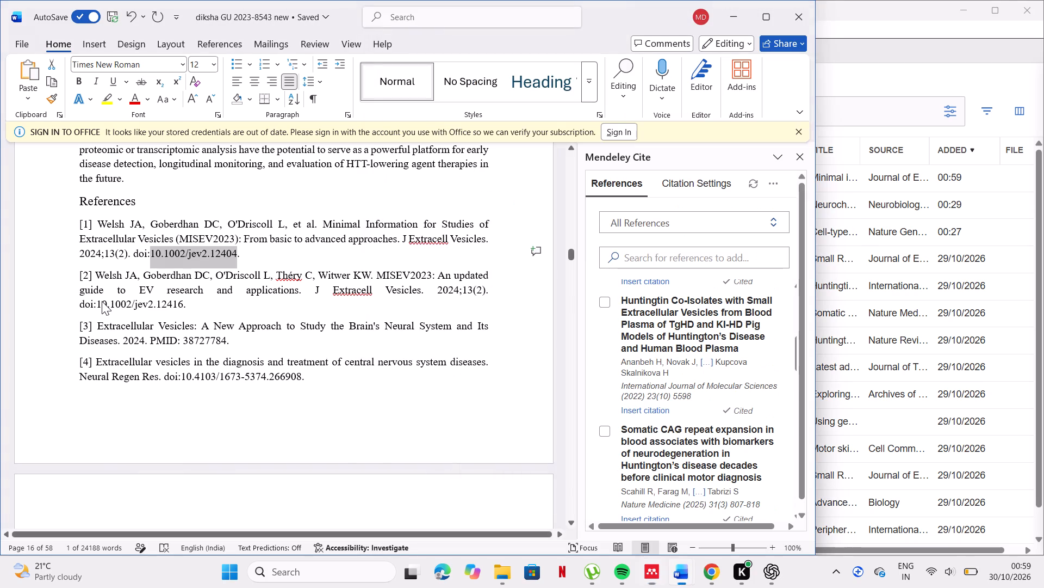
{"action": "left_click", "coordinate": [101, 307]}
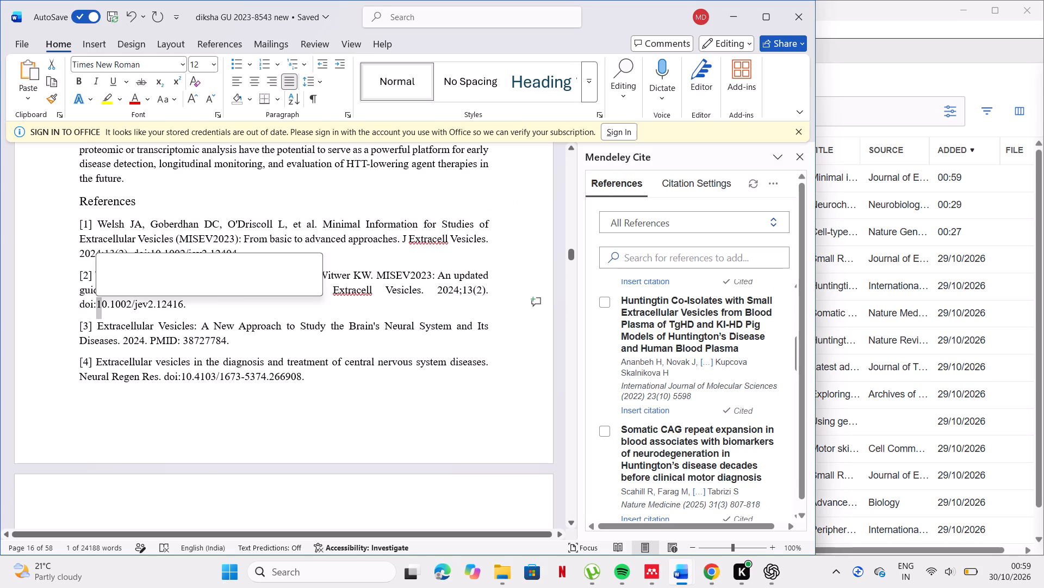
{"action": "left_click", "coordinate": [96, 307]}
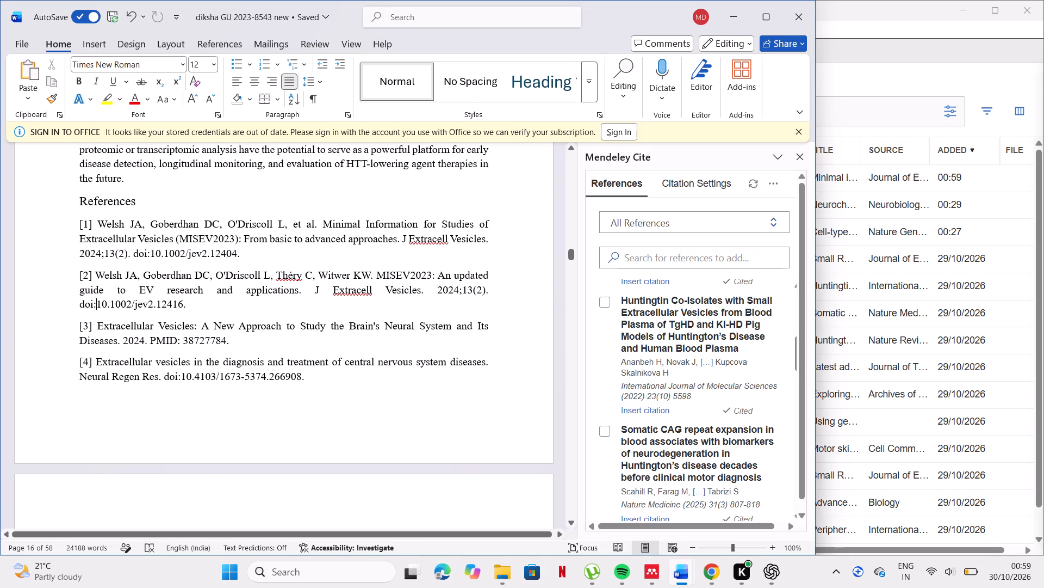
{"action": "left_click_drag", "start_coordinate": [98, 304], "coordinate": [141, 303]}
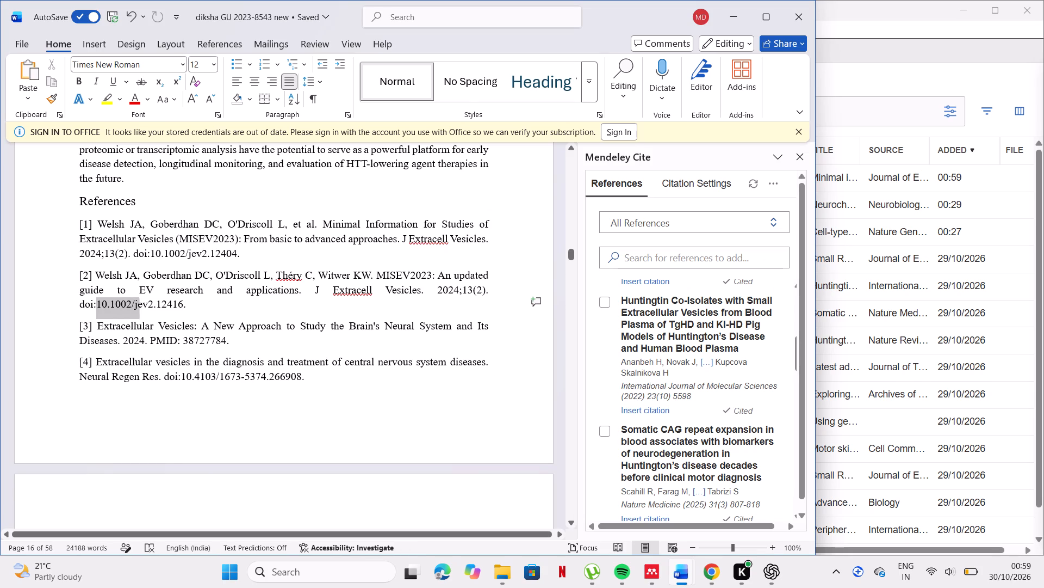
{"action": "left_click_drag", "start_coordinate": [141, 303], "coordinate": [181, 303]}
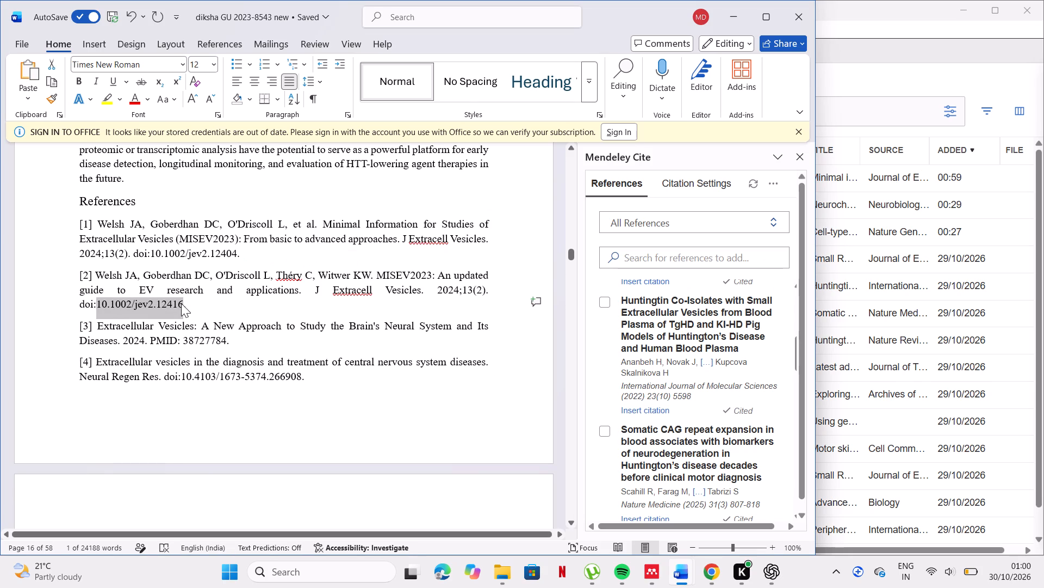
{"action": "key", "text": "ctrl+c"}
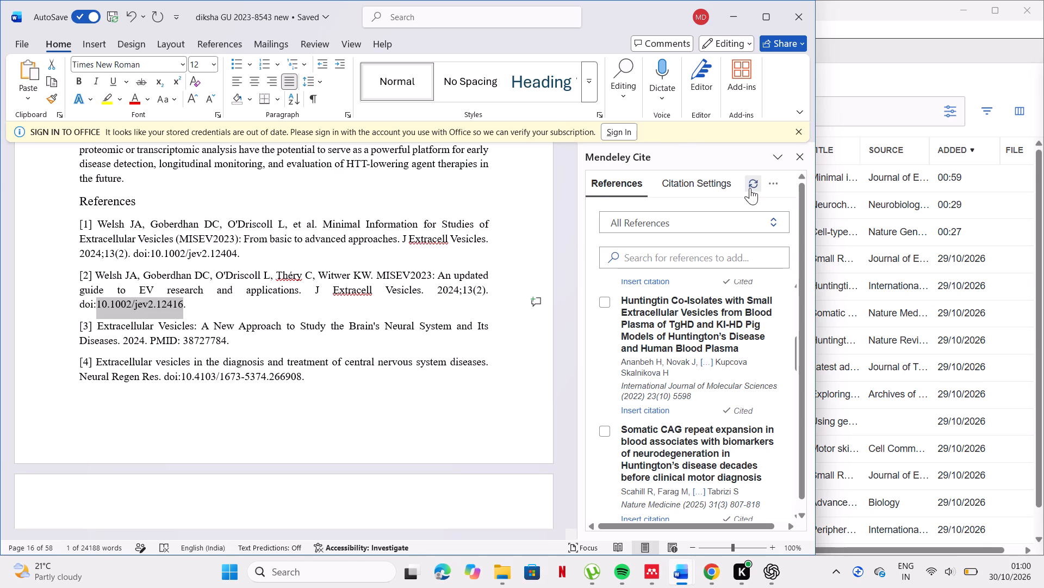
Refresh the Mendeley Cite library in Word and go to the start of its reference list.
{"action": "left_click", "coordinate": [750, 188]}
{"action": "scroll", "coordinate": [741, 304], "scroll_direction": "up", "scroll_amount": 3}
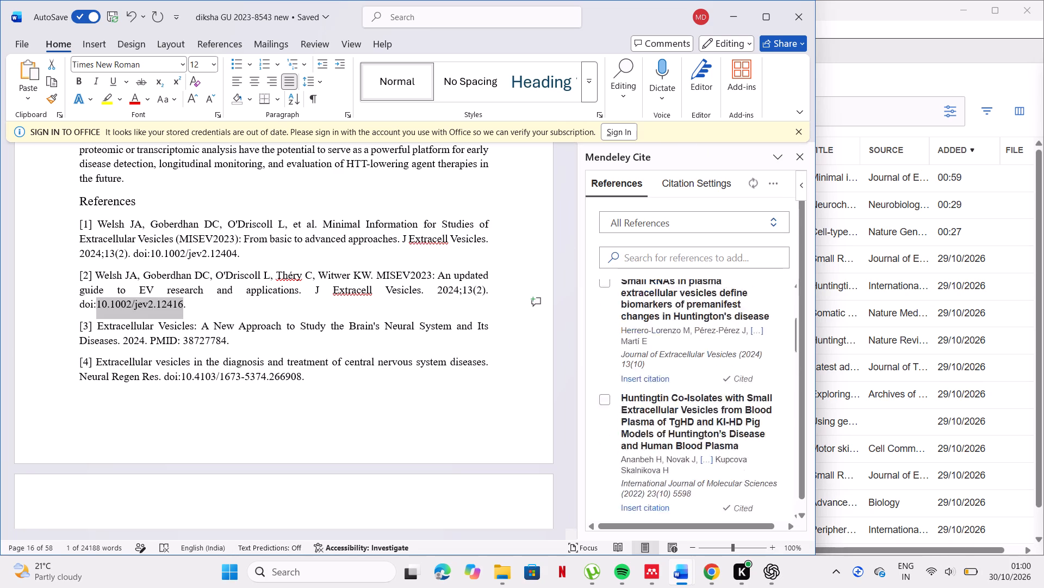
{"action": "scroll", "coordinate": [741, 304], "scroll_direction": "up", "scroll_amount": 2}
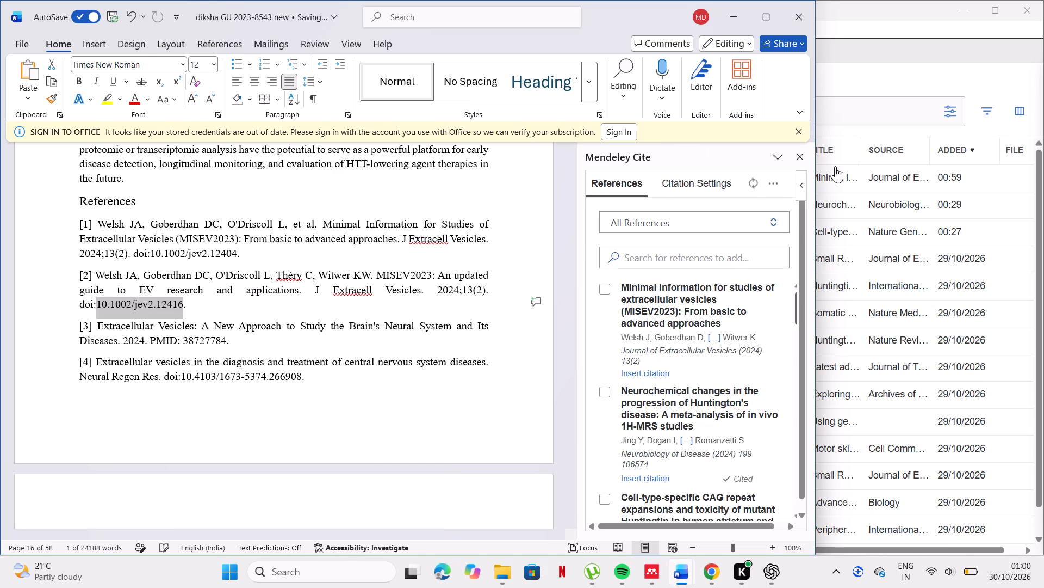
In Mendeley Reference Manager, add a reference manually by looking up the copied DOI 10.1002/jev2.12416 and save the entry.
{"action": "left_click", "coordinate": [894, 68]}
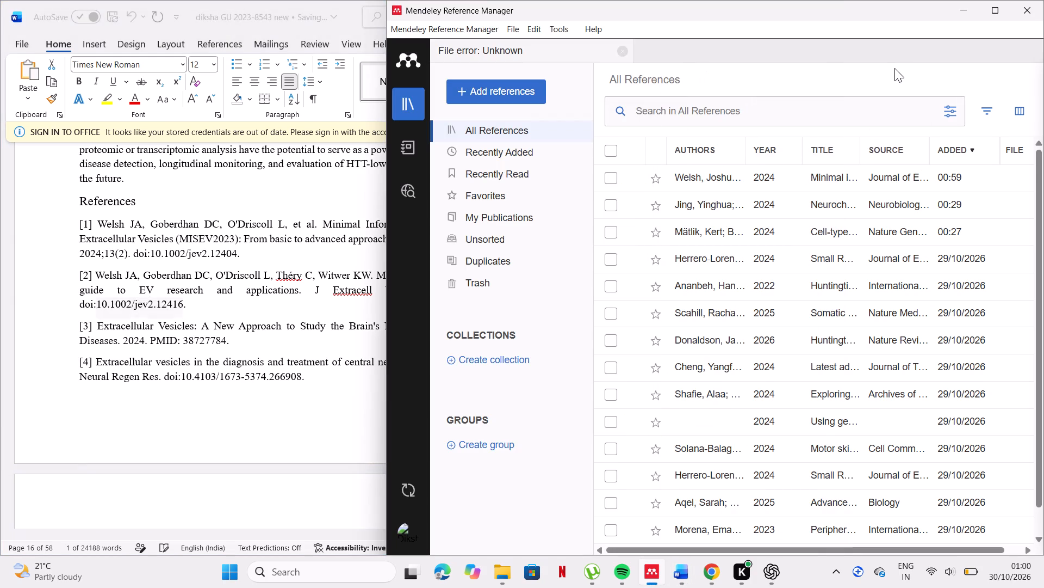
{"action": "left_click", "coordinate": [508, 81]}
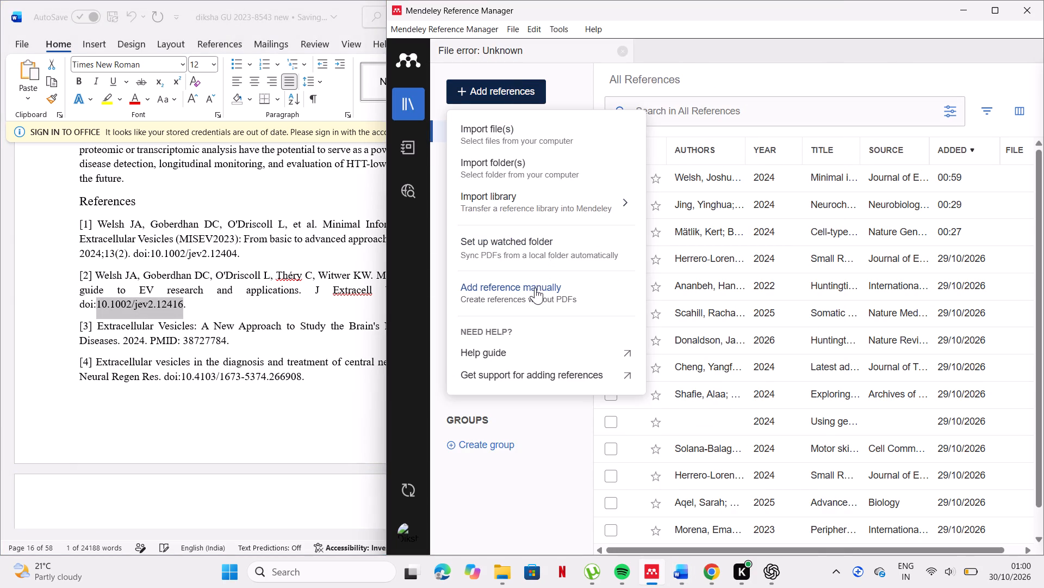
{"action": "left_click", "coordinate": [535, 283]}
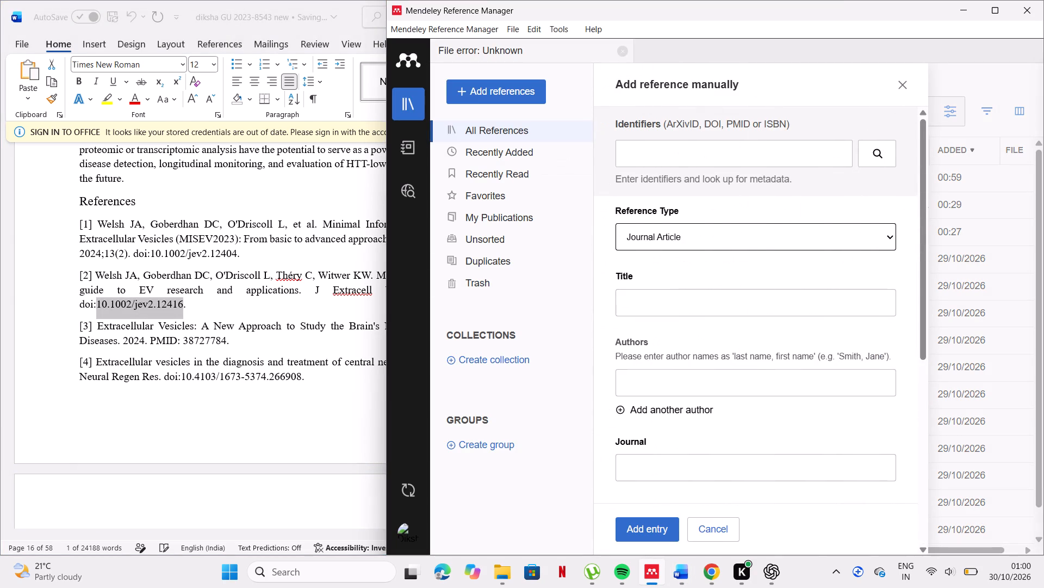
{"action": "left_click", "coordinate": [668, 151]}
{"action": "key", "text": "ctrl+v"}
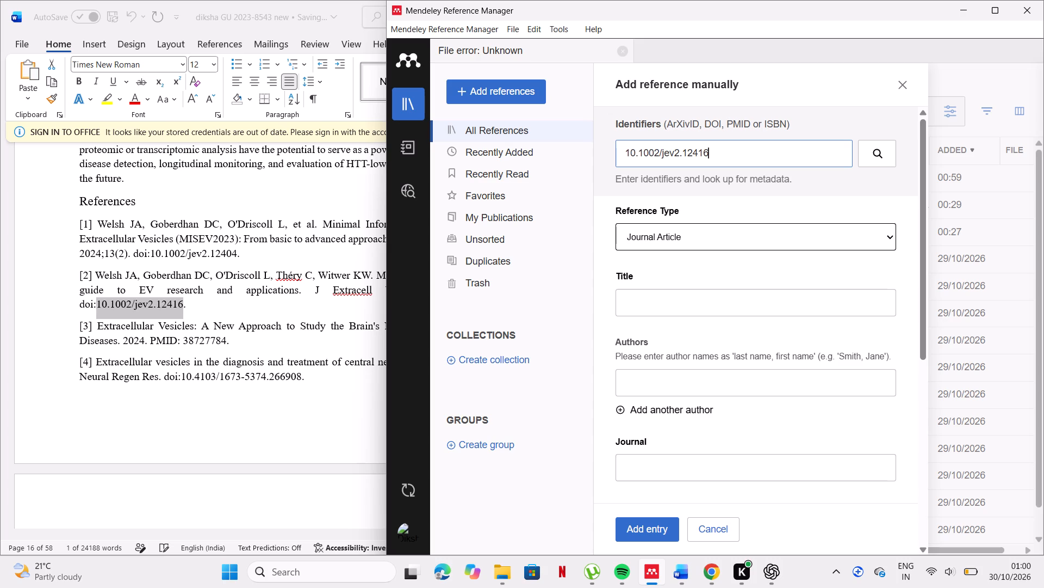
{"action": "left_click", "coordinate": [863, 158]}
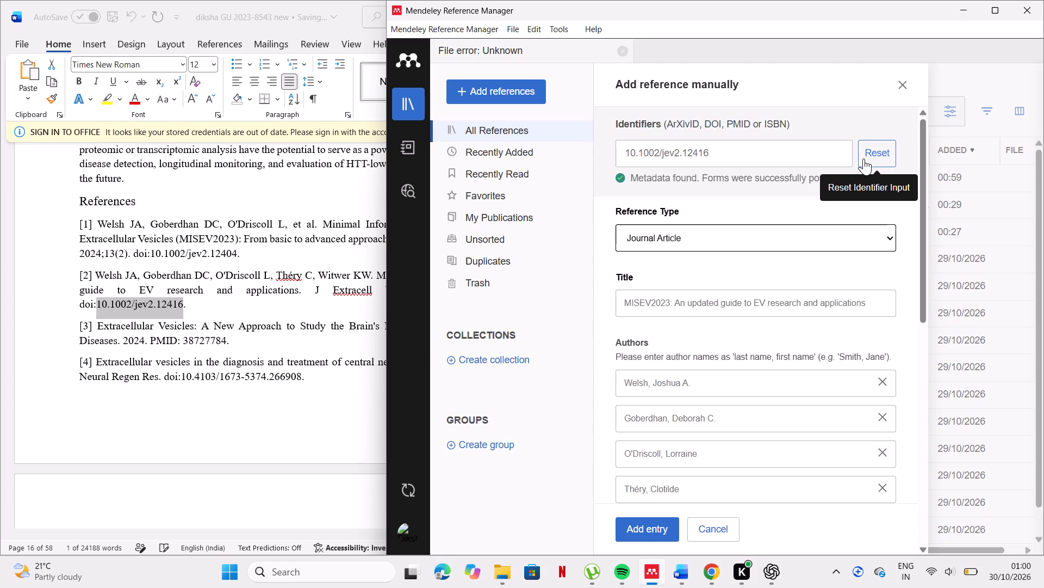
{"action": "left_click", "coordinate": [658, 534]}
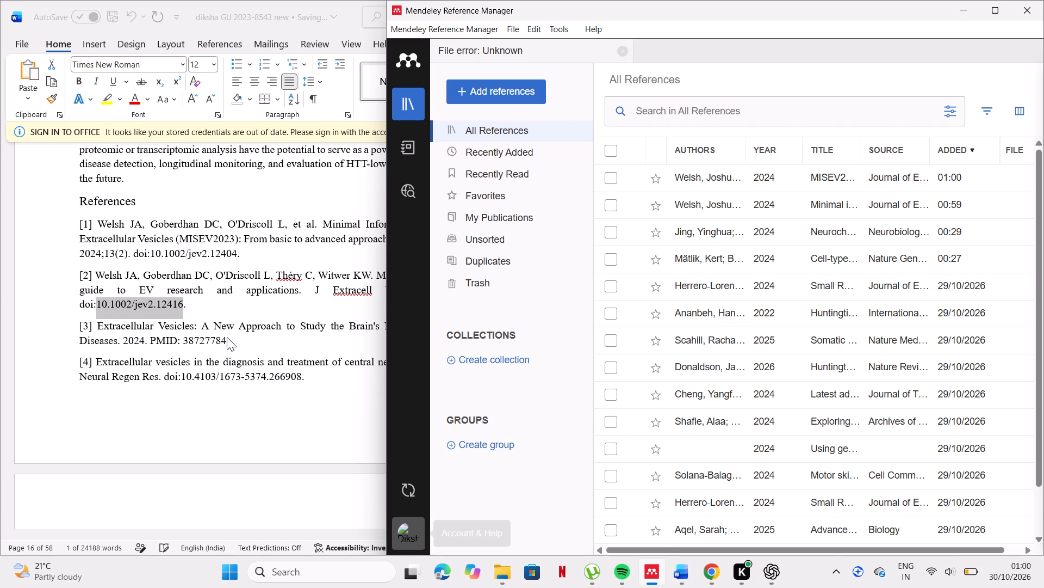
In the Word document, examine typed reference [3] and the in-text citations with DOIs in section 3.
{"action": "left_click_drag", "start_coordinate": [227, 337], "coordinate": [201, 338]}
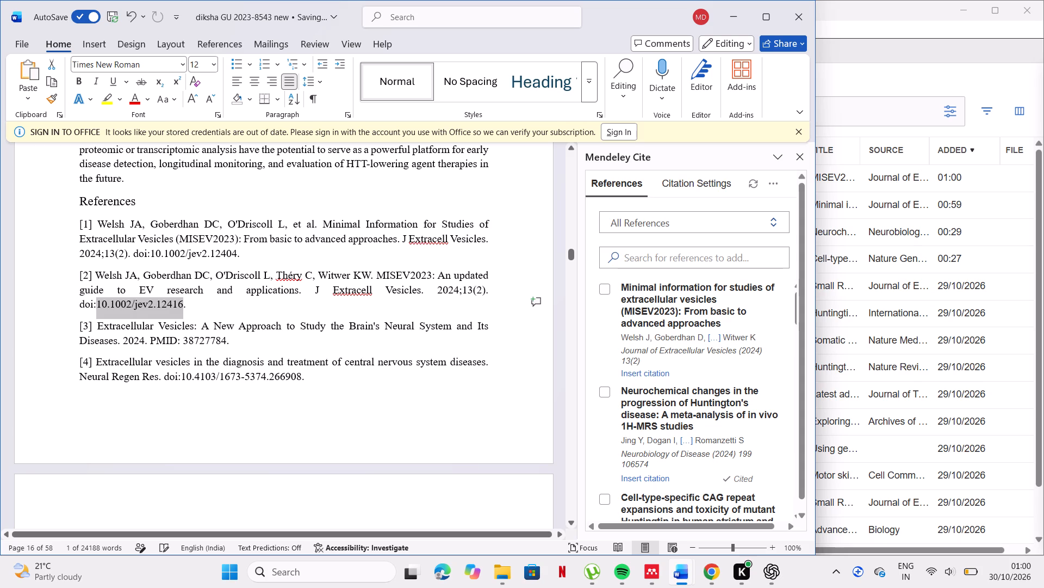
{"action": "left_click_drag", "start_coordinate": [151, 339], "coordinate": [239, 344]}
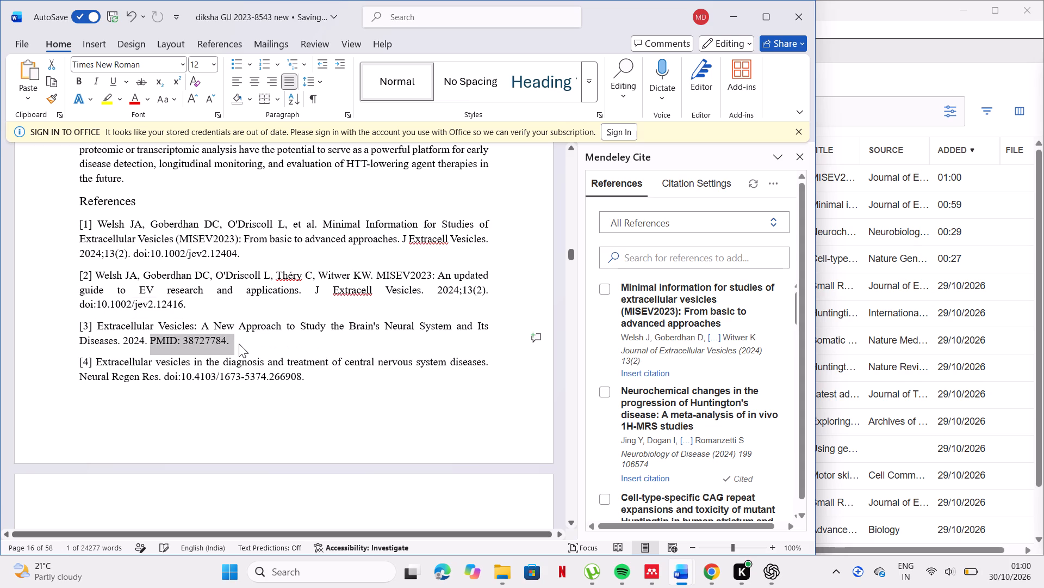
{"action": "scroll", "coordinate": [259, 274], "scroll_direction": "up", "scroll_amount": 3}
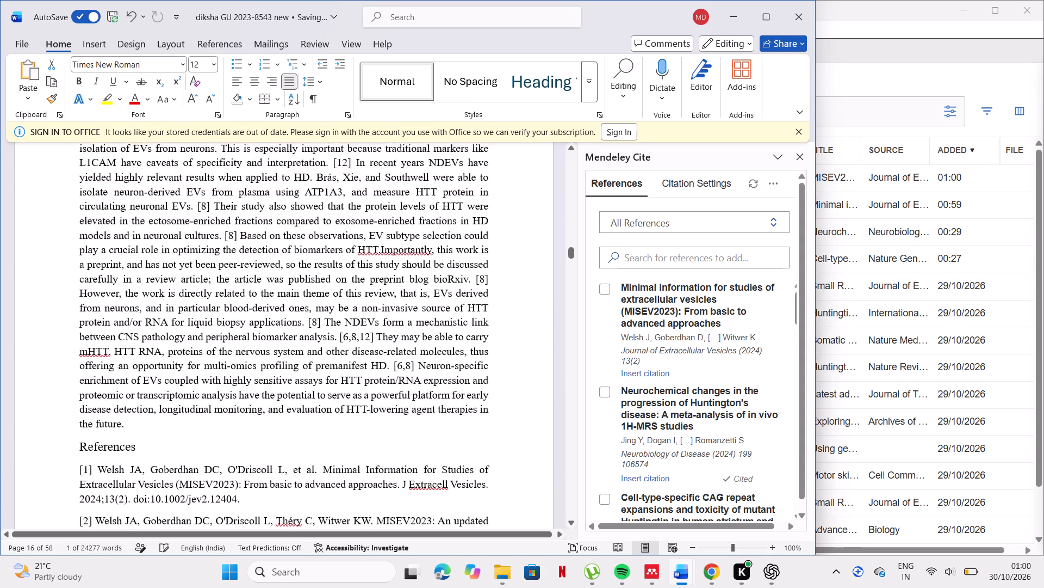
{"action": "scroll", "coordinate": [259, 274], "scroll_direction": "up", "scroll_amount": 5}
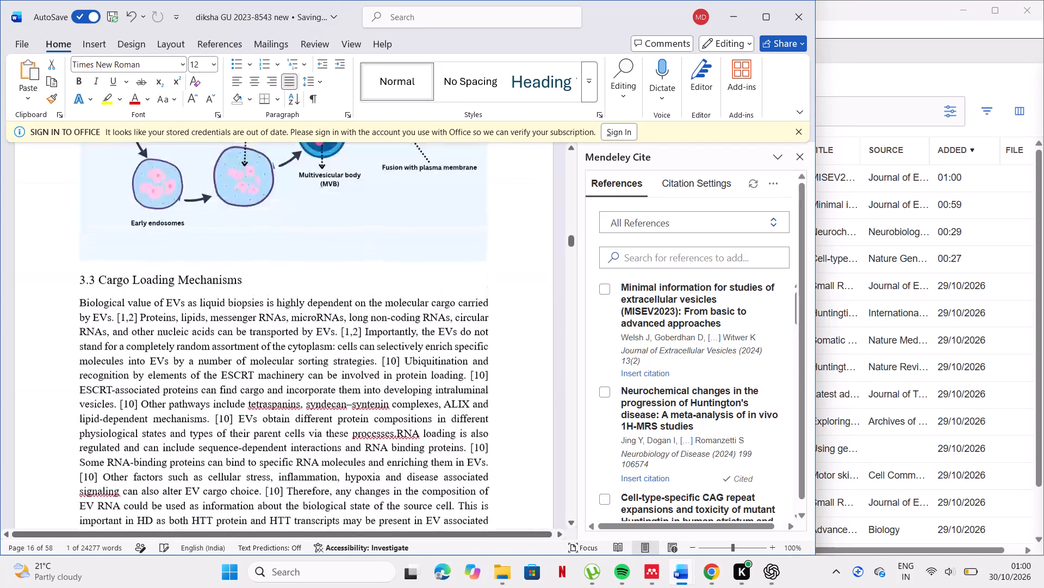
{"action": "scroll", "coordinate": [259, 274], "scroll_direction": "up", "scroll_amount": 5}
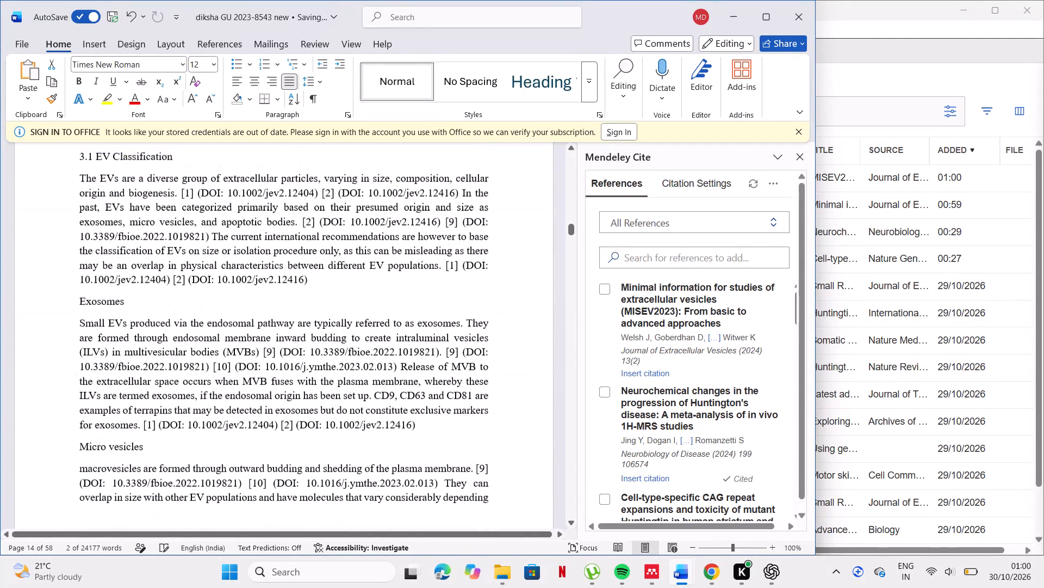
{"action": "scroll", "coordinate": [259, 274], "scroll_direction": "up", "scroll_amount": 1}
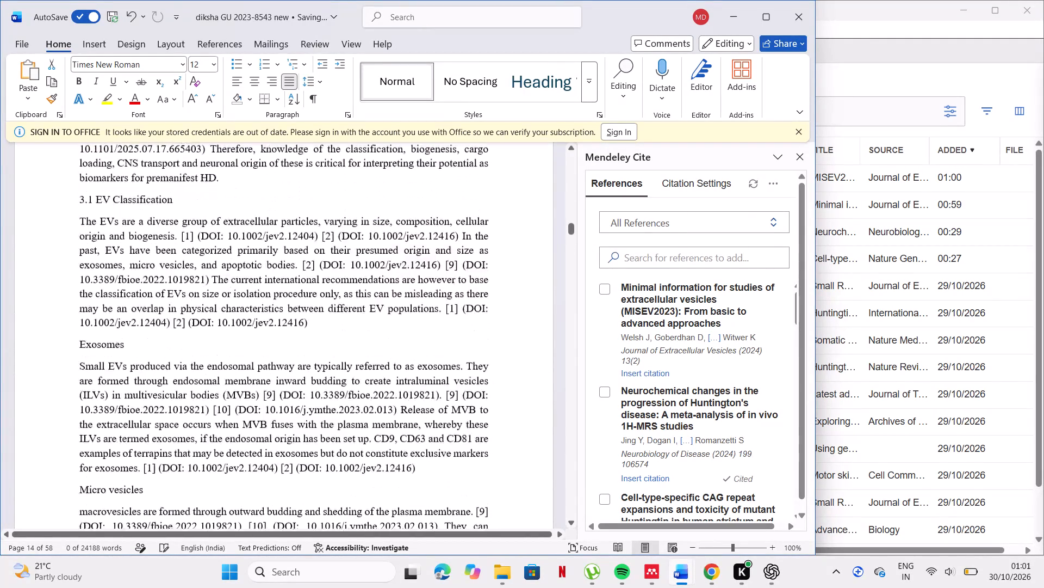
{"action": "scroll", "coordinate": [259, 274], "scroll_direction": "up", "scroll_amount": 3}
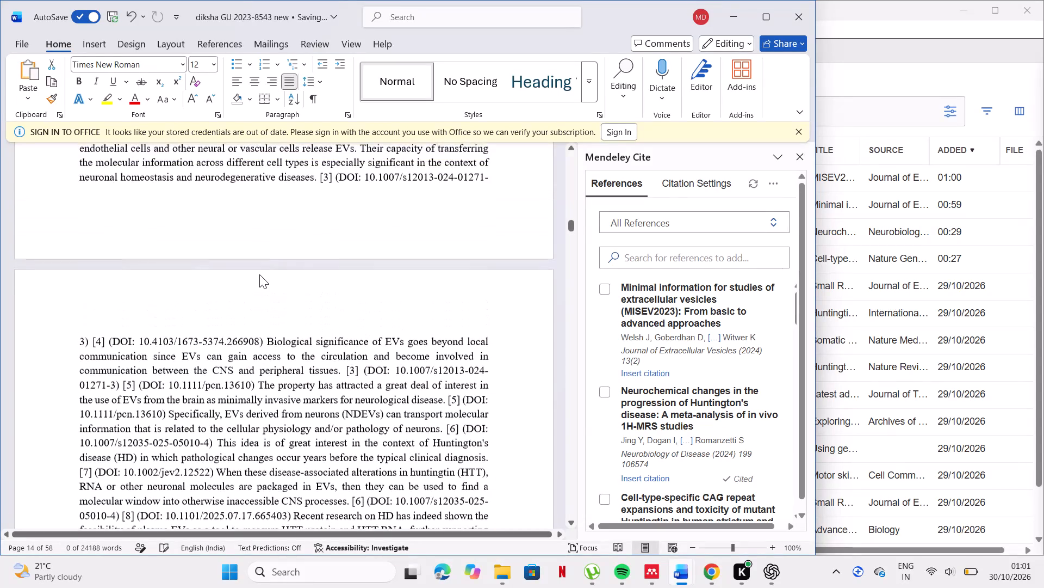
{"action": "scroll", "coordinate": [259, 274], "scroll_direction": "down", "scroll_amount": 1}
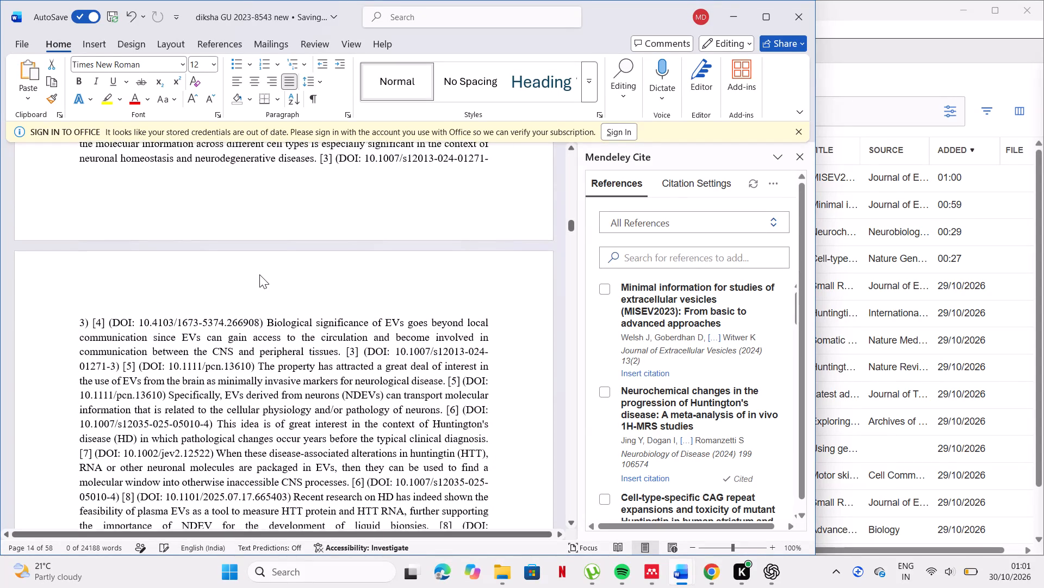
{"action": "scroll", "coordinate": [259, 274], "scroll_direction": "down", "scroll_amount": 2}
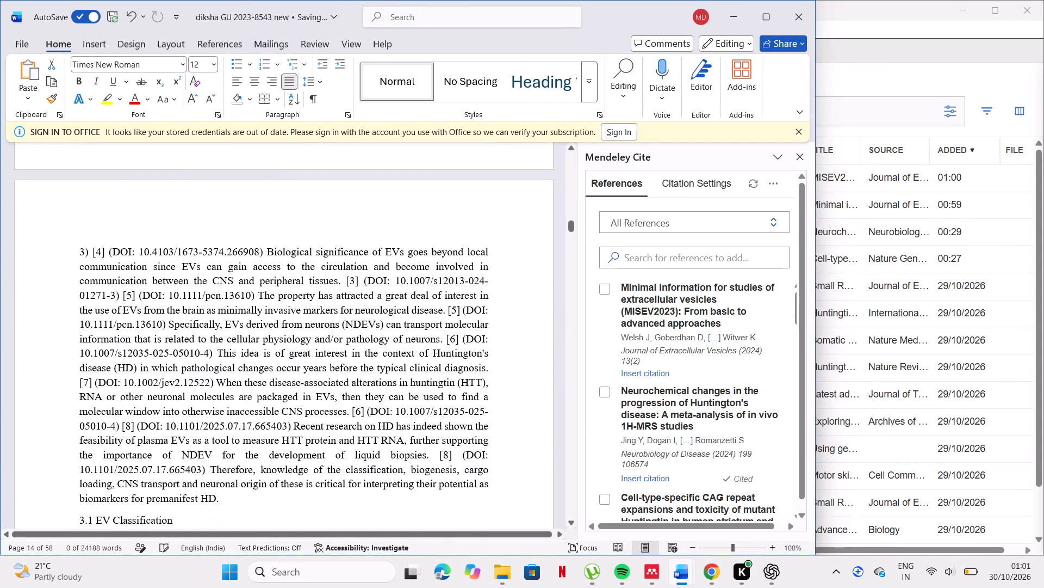
{"action": "scroll", "coordinate": [259, 274], "scroll_direction": "up", "scroll_amount": 2}
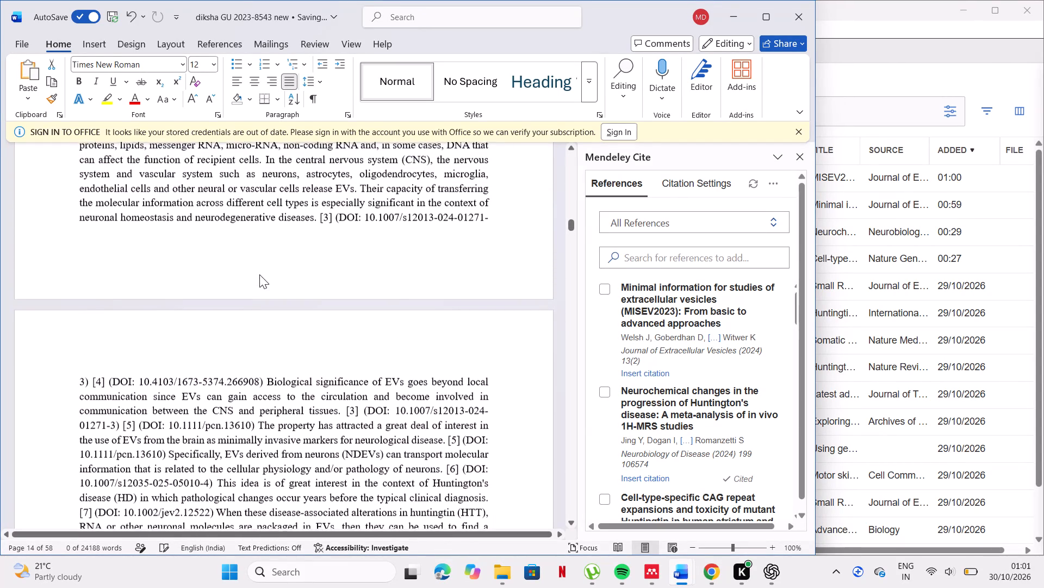
{"action": "scroll", "coordinate": [259, 274], "scroll_direction": "up", "scroll_amount": 1}
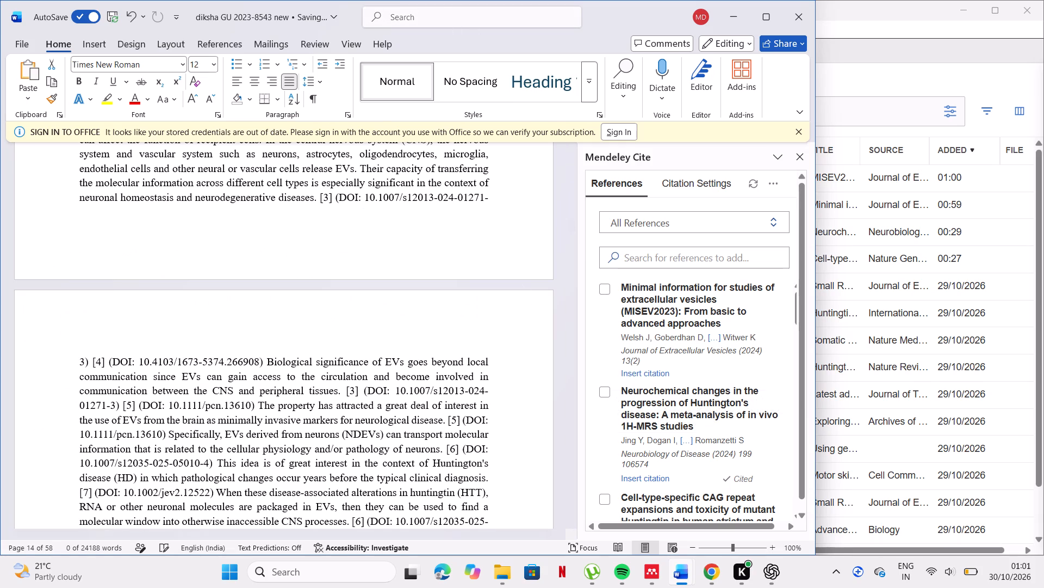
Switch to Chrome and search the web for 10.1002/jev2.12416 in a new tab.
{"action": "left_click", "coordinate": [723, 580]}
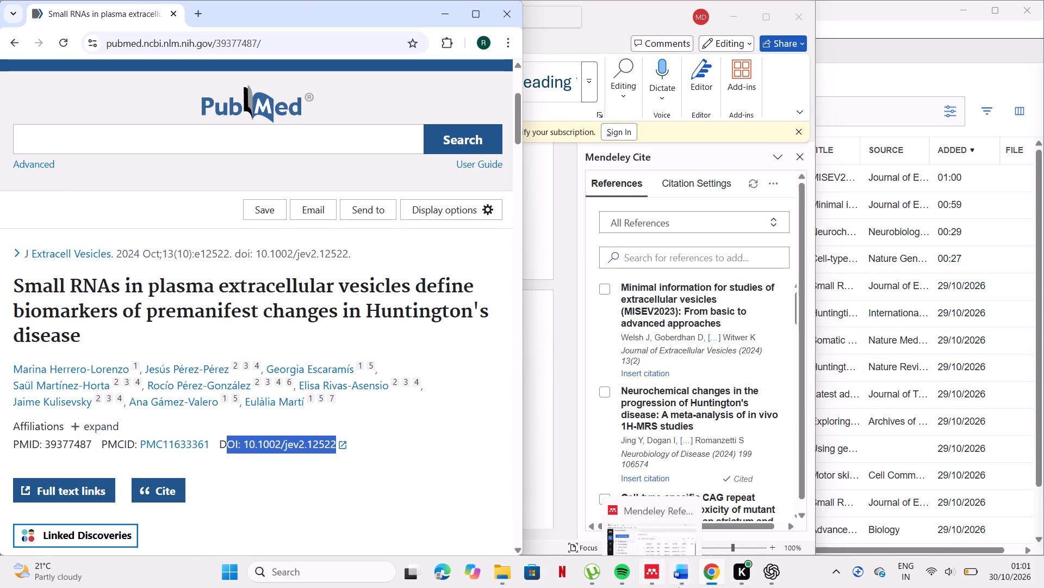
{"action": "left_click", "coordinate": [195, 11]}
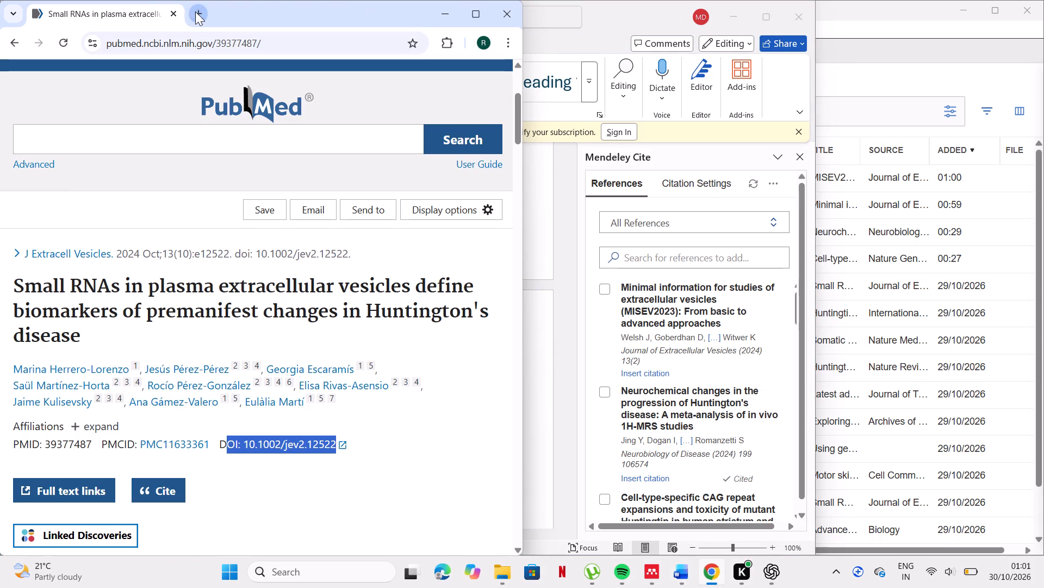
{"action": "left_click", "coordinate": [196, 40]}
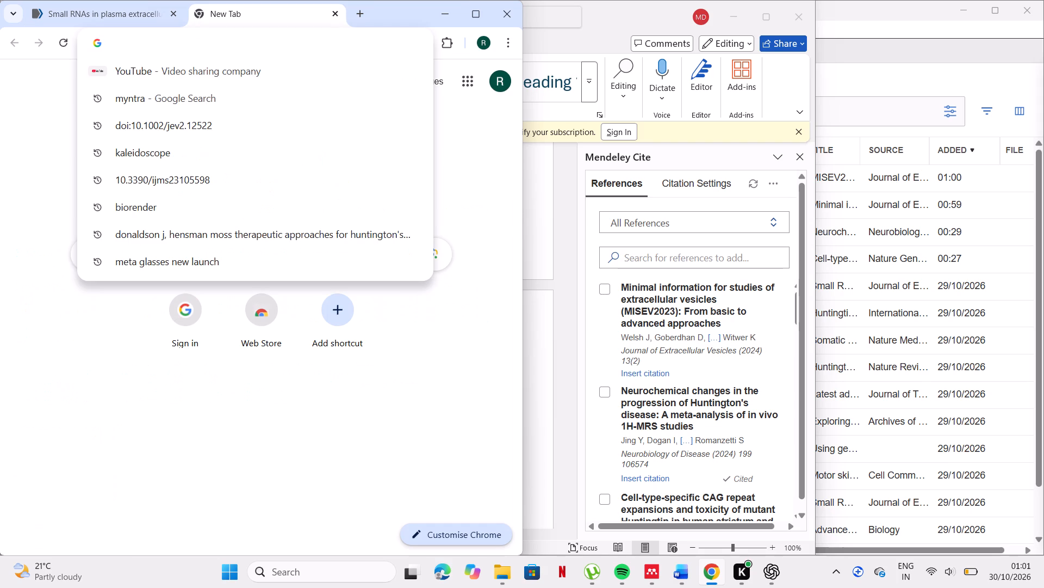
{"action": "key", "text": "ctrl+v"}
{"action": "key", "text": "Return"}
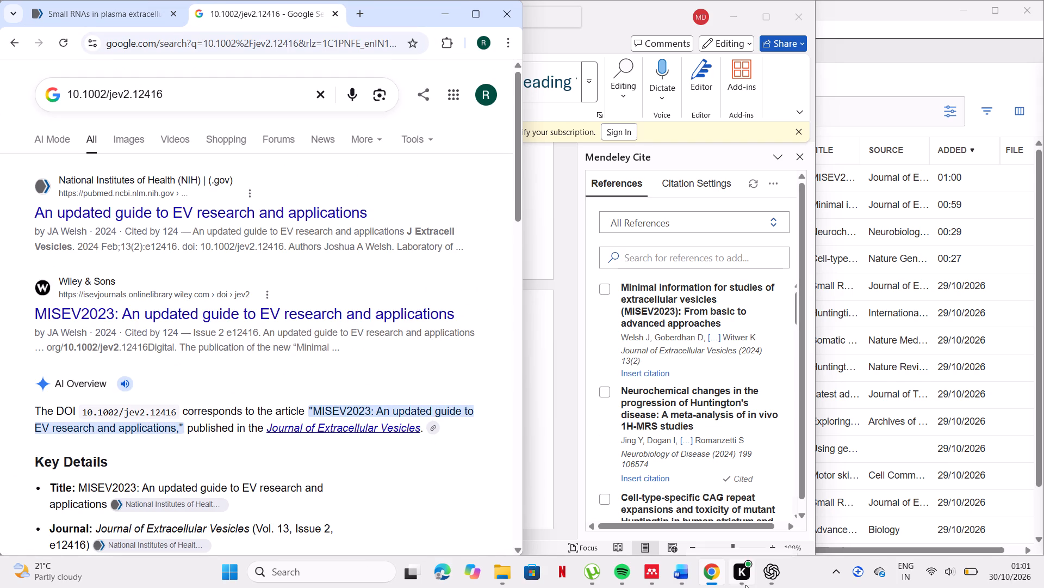
Return to the Word document and refresh the Mendeley Cite library.
{"action": "left_click", "coordinate": [726, 517]}
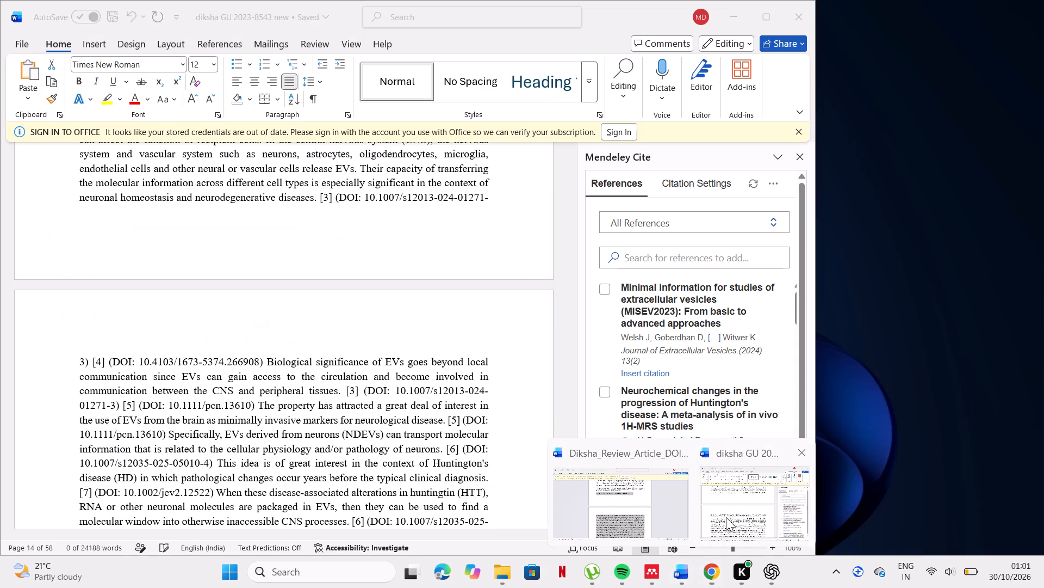
{"action": "scroll", "coordinate": [601, 419], "scroll_direction": "down", "scroll_amount": 3}
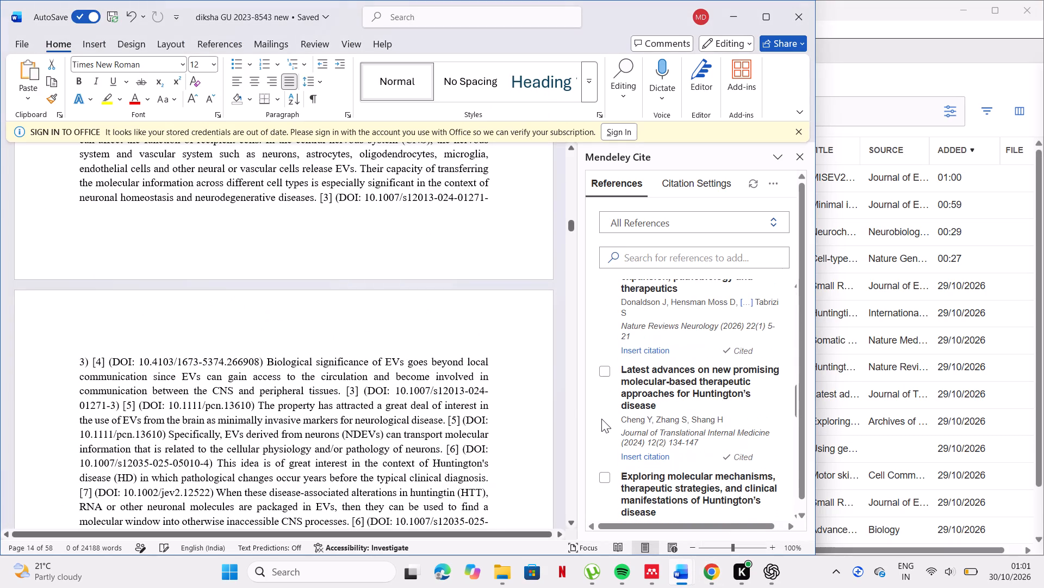
{"action": "scroll", "coordinate": [679, 372], "scroll_direction": "up", "scroll_amount": 8}
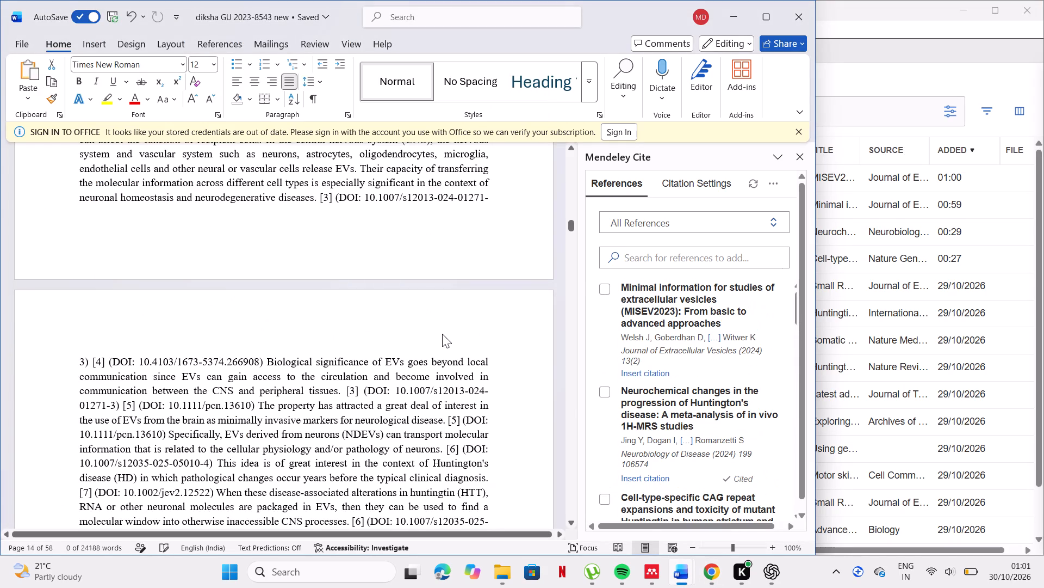
{"action": "scroll", "coordinate": [440, 334], "scroll_direction": "down", "scroll_amount": 5}
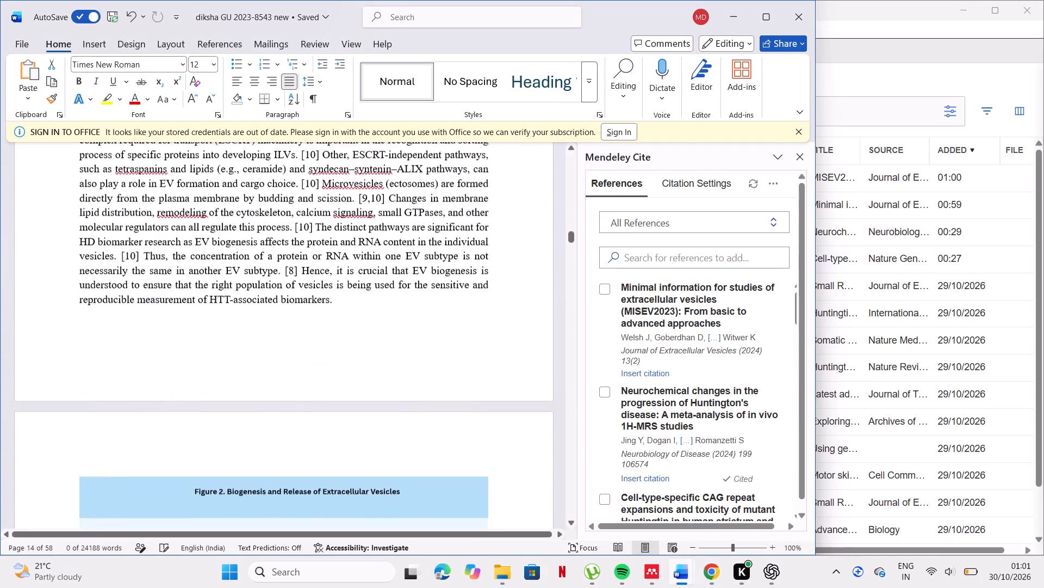
{"action": "scroll", "coordinate": [440, 334], "scroll_direction": "down", "scroll_amount": 5}
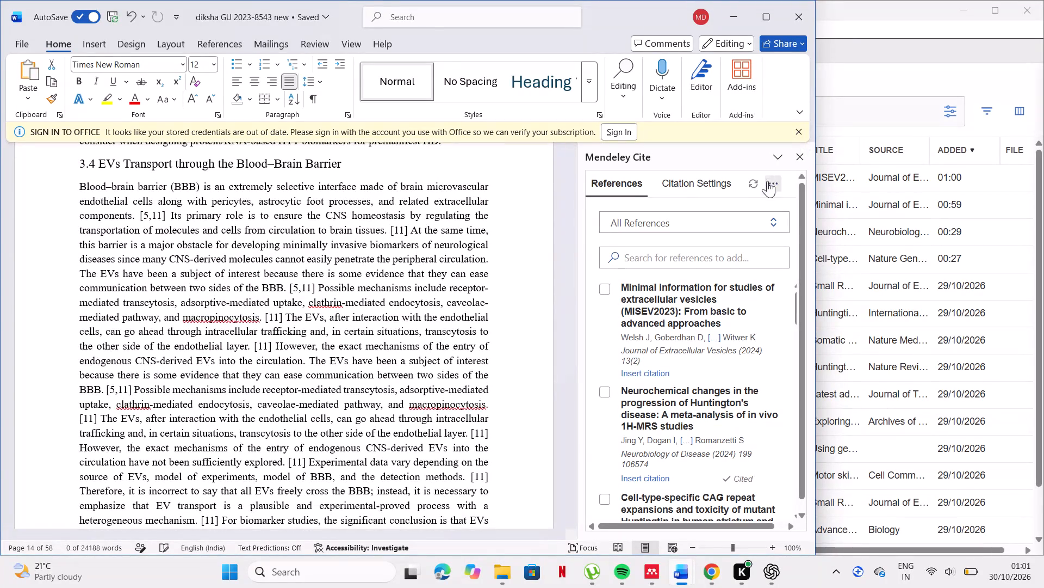
{"action": "left_click", "coordinate": [754, 187]}
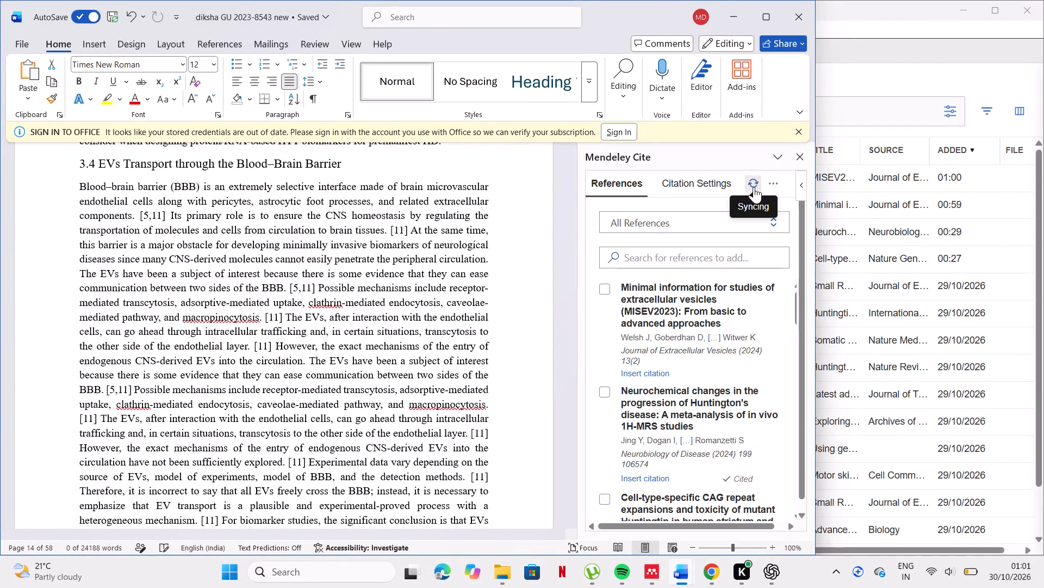
Copy the identifier PMID: 38727784 from typed reference [3] in the section 3 reference list.
{"action": "scroll", "coordinate": [507, 303], "scroll_direction": "down", "scroll_amount": 2}
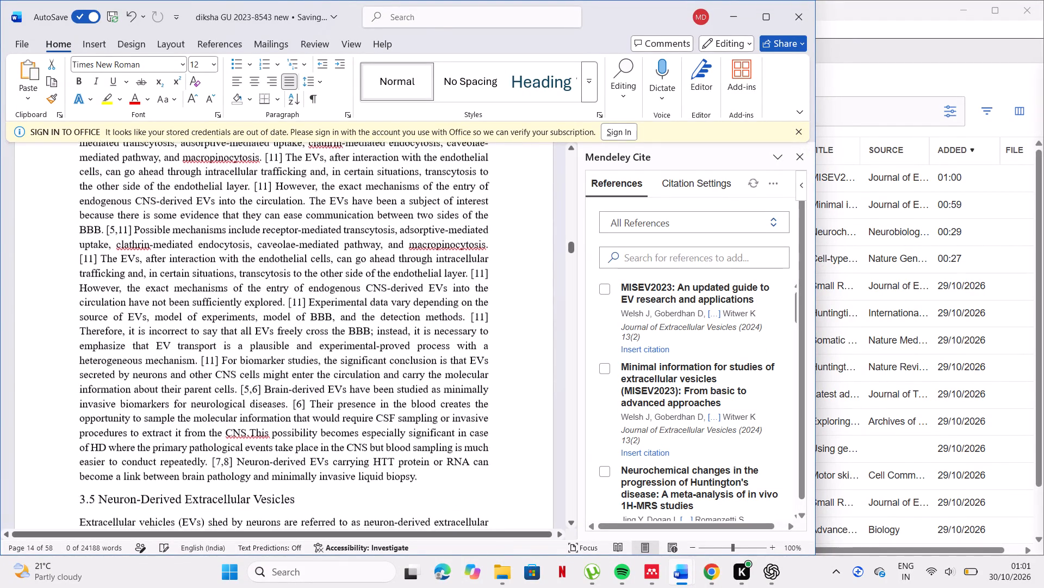
{"action": "scroll", "coordinate": [507, 303], "scroll_direction": "down", "scroll_amount": 5}
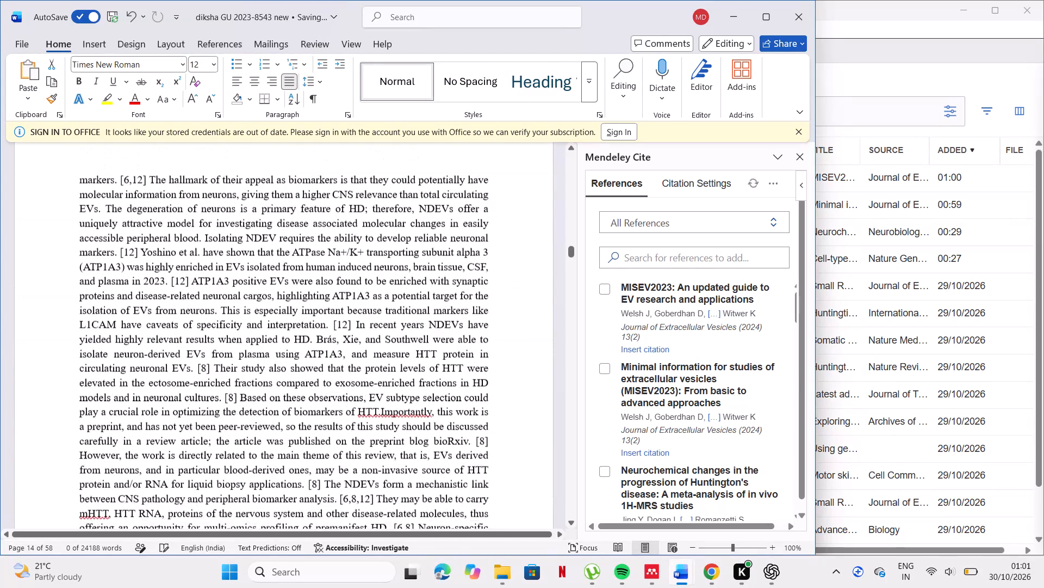
{"action": "scroll", "coordinate": [507, 303], "scroll_direction": "down", "scroll_amount": 5}
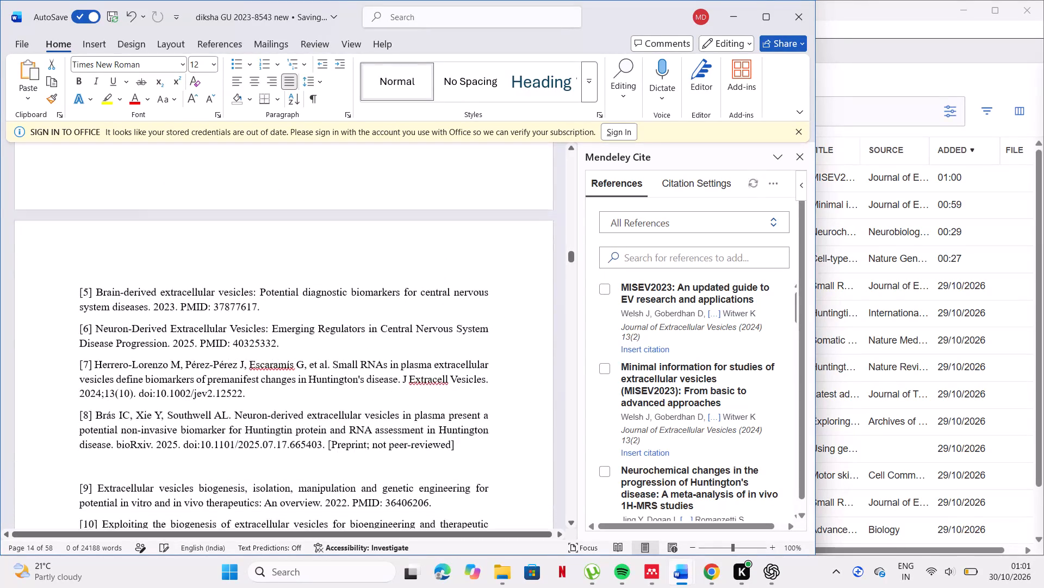
{"action": "scroll", "coordinate": [507, 303], "scroll_direction": "up", "scroll_amount": 1}
{"action": "scroll", "coordinate": [204, 269], "scroll_direction": "up", "scroll_amount": 1}
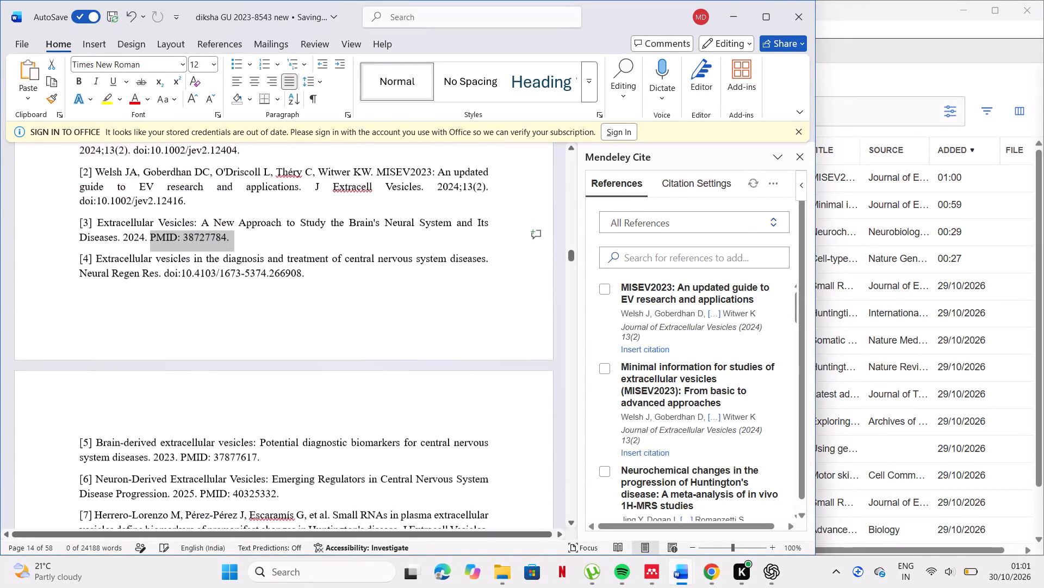
{"action": "scroll", "coordinate": [204, 269], "scroll_direction": "up", "scroll_amount": 1}
{"action": "left_click_drag", "start_coordinate": [150, 241], "coordinate": [184, 240]}
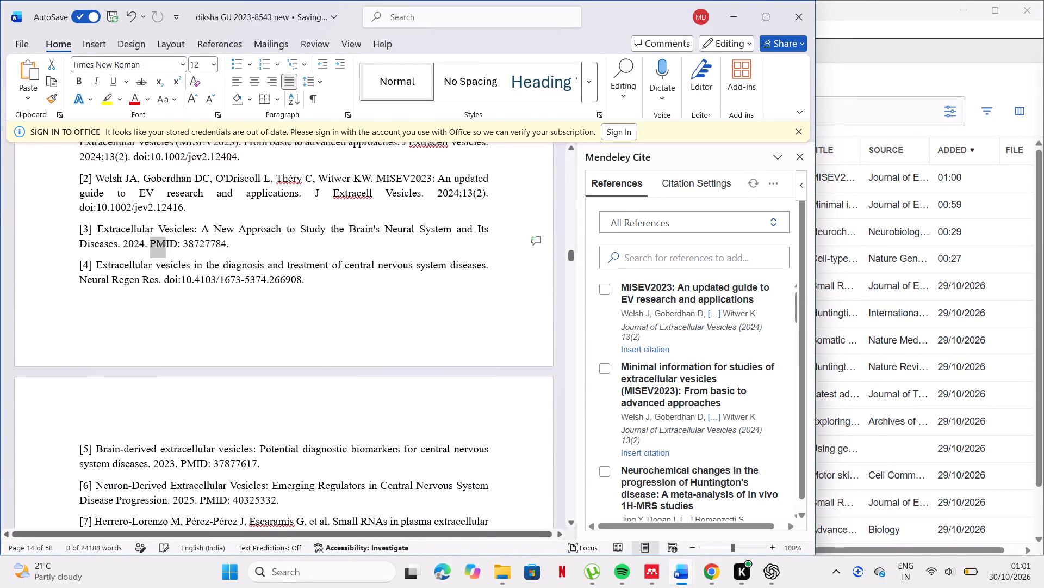
{"action": "left_click_drag", "start_coordinate": [184, 240], "coordinate": [225, 245]}
{"action": "key", "text": "ctrl+c"}
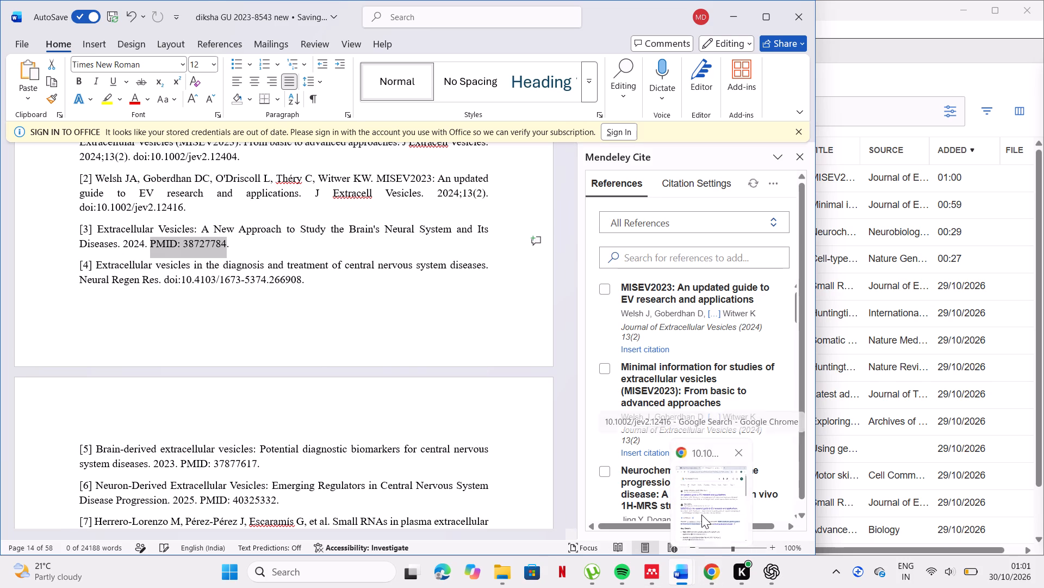
In Chrome, search the web for PMID: 38727784 and open the article's PubMed record.
{"action": "left_click", "coordinate": [701, 514]}
{"action": "left_click", "coordinate": [321, 98]}
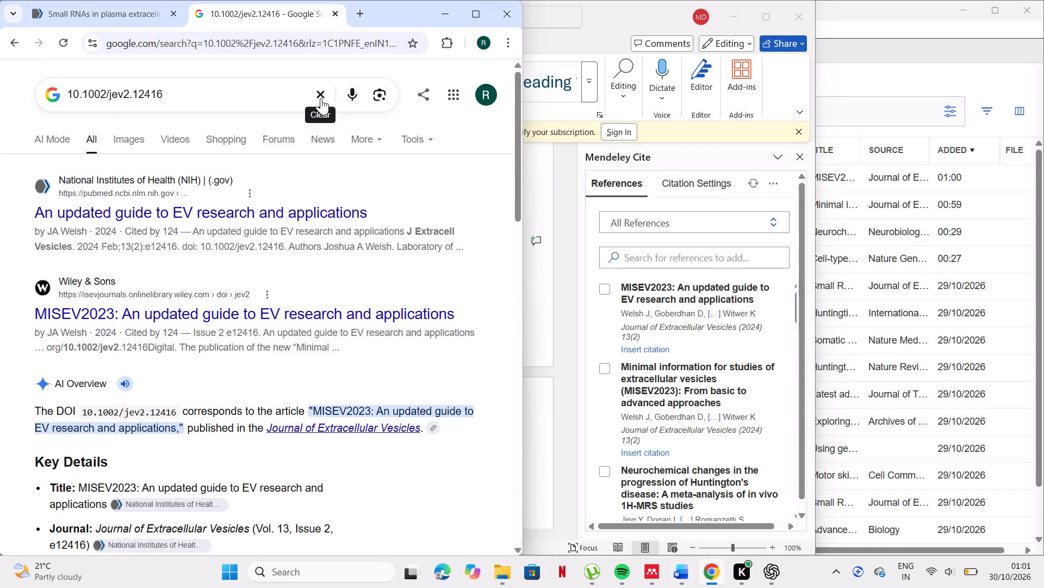
{"action": "left_click", "coordinate": [288, 91]}
{"action": "key", "text": "ctrl+v"}
{"action": "left_click", "coordinate": [288, 91], "text": "ctrl"}
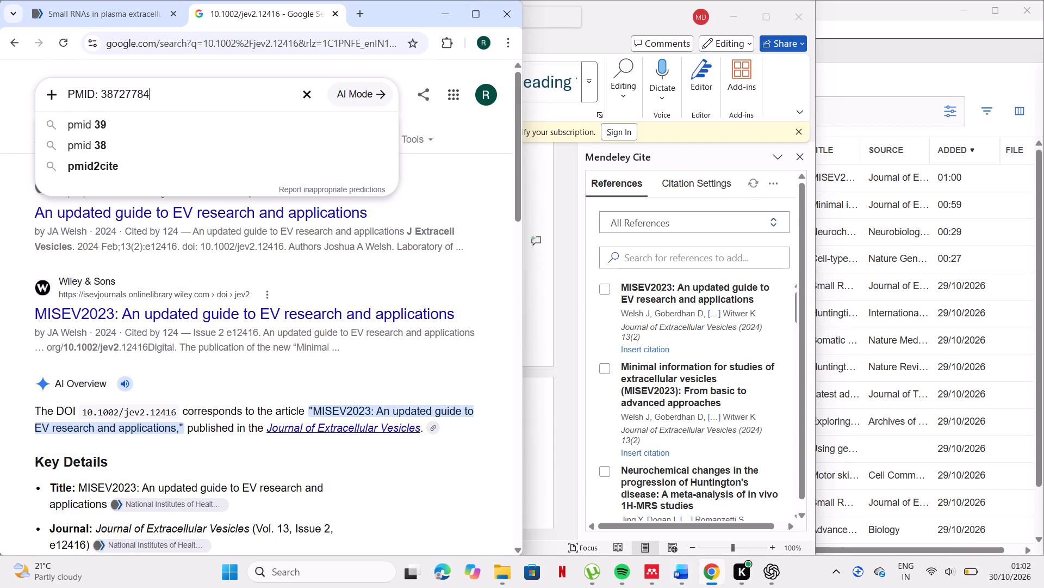
{"action": "key", "text": "Return"}
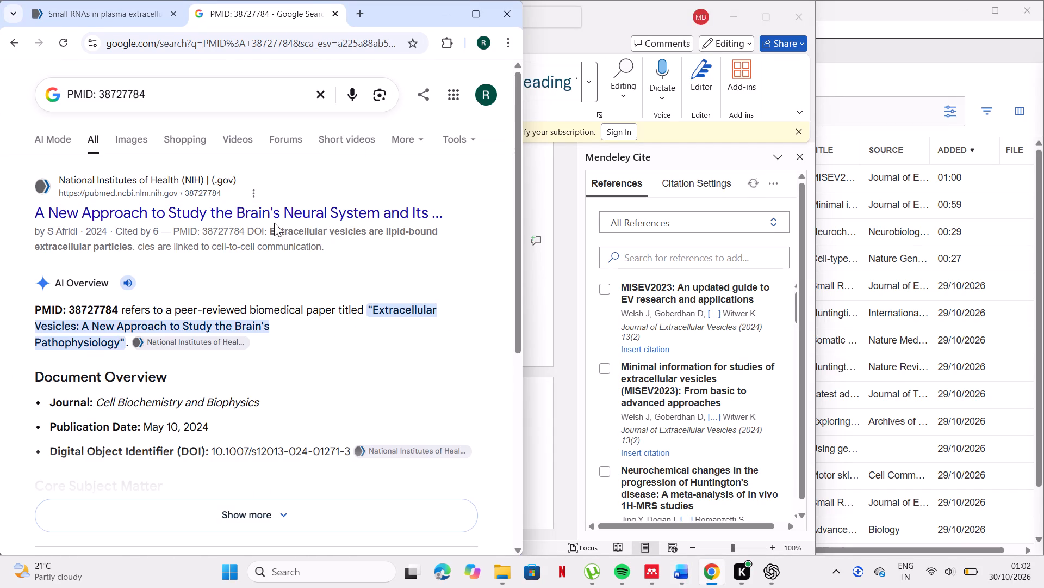
{"action": "left_click", "coordinate": [207, 344]}
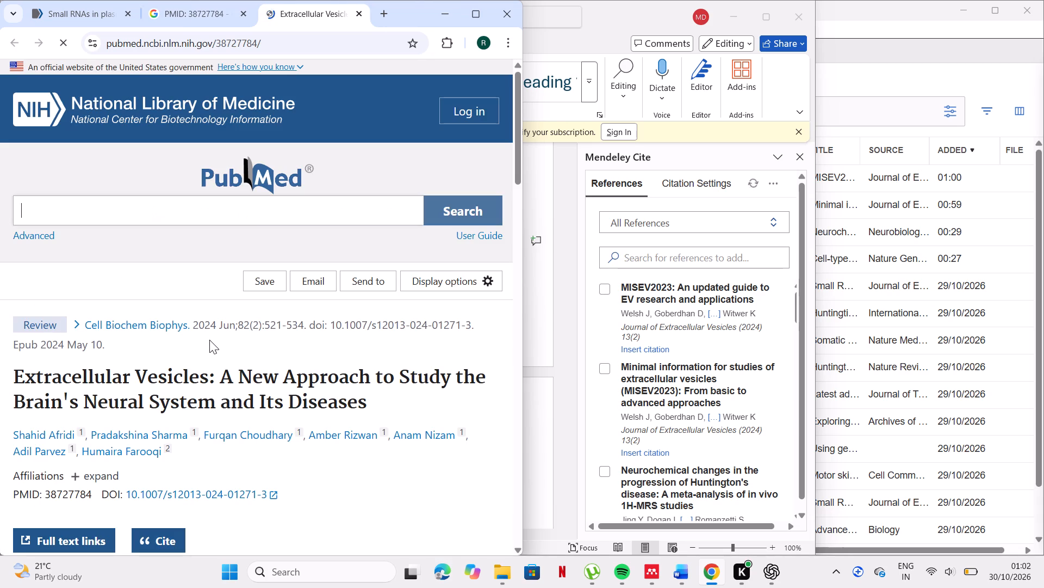
{"action": "scroll", "coordinate": [225, 464], "scroll_direction": "down", "scroll_amount": 3}
{"action": "scroll", "coordinate": [225, 464], "scroll_direction": "up", "scroll_amount": 4}
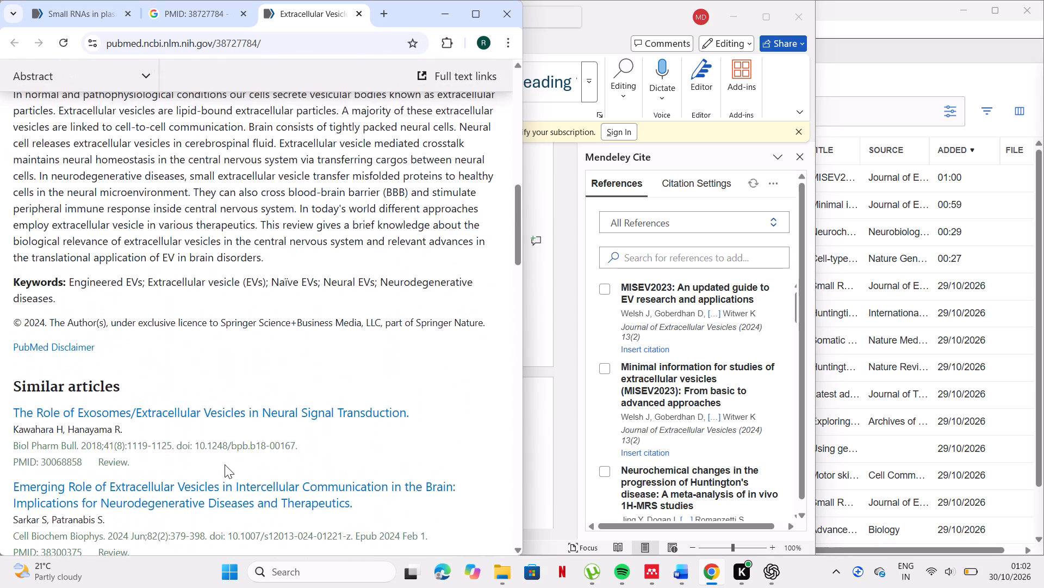
{"action": "scroll", "coordinate": [225, 464], "scroll_direction": "up", "scroll_amount": 2}
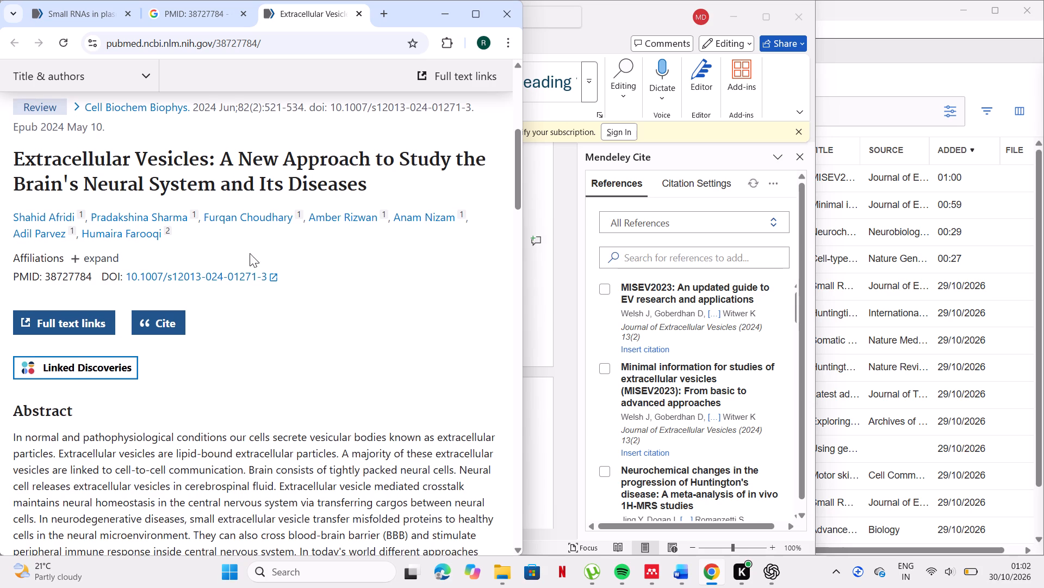
{"action": "left_click_drag", "start_coordinate": [129, 274], "coordinate": [221, 286]}
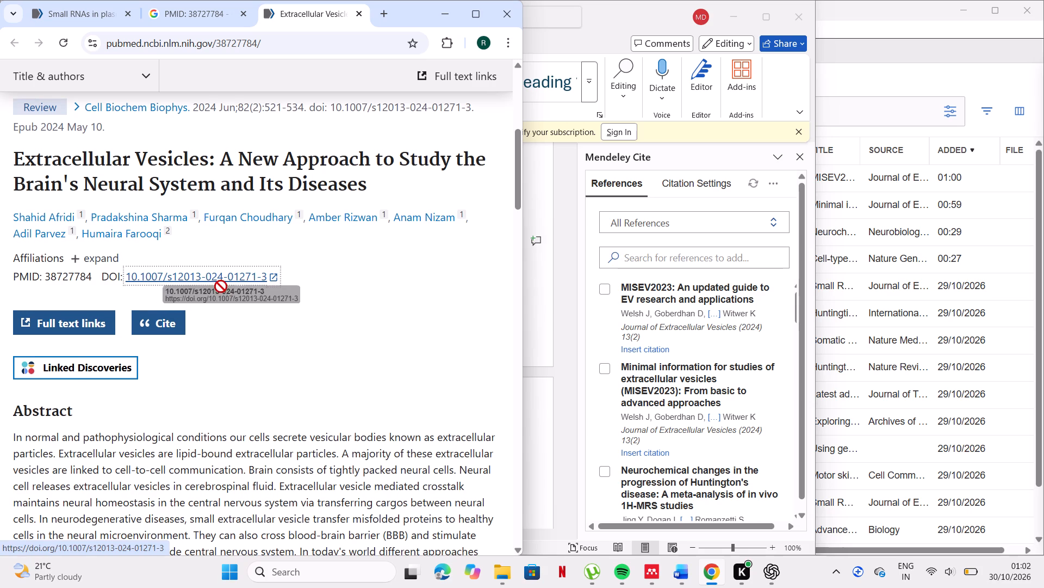
{"action": "left_click_drag", "start_coordinate": [221, 286], "coordinate": [183, 258]}
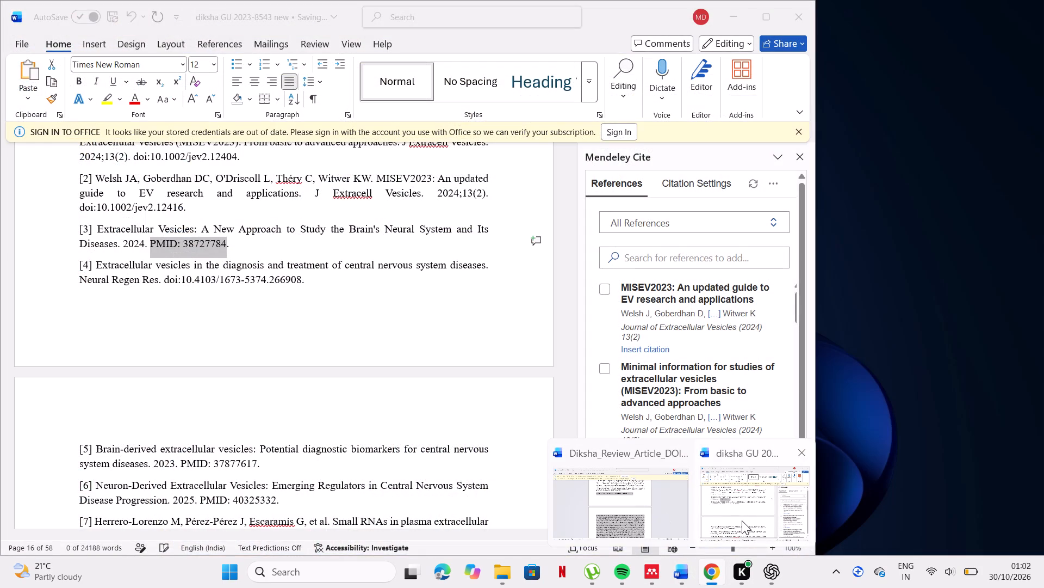
{"action": "left_click", "coordinate": [742, 520]}
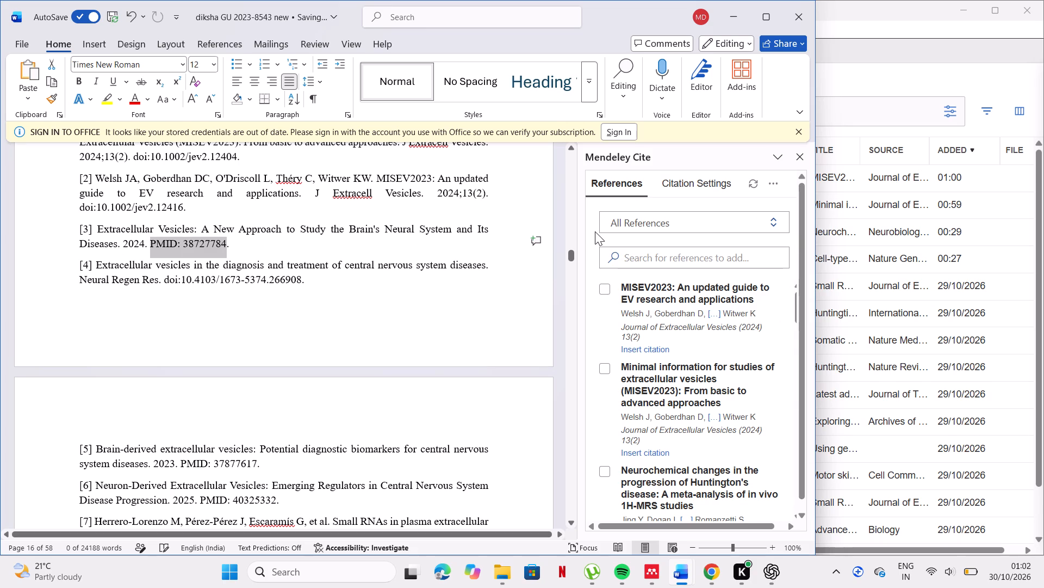
{"action": "scroll", "coordinate": [474, 282], "scroll_direction": "up", "scroll_amount": 6}
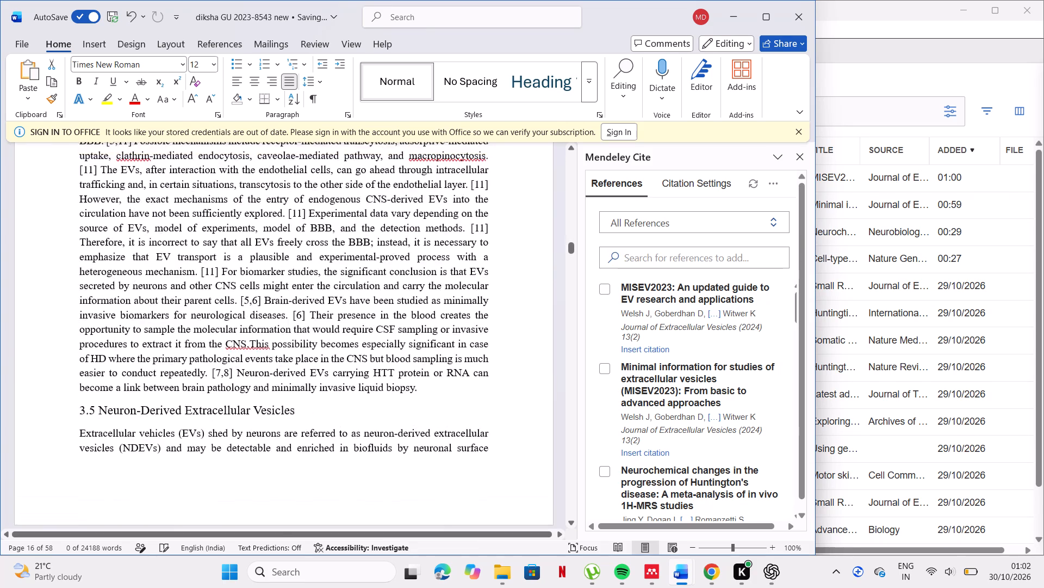
{"action": "scroll", "coordinate": [474, 282], "scroll_direction": "up", "scroll_amount": 1}
{"action": "left_click", "coordinate": [474, 282]}
{"action": "scroll", "coordinate": [474, 282], "scroll_direction": "up", "scroll_amount": 2}
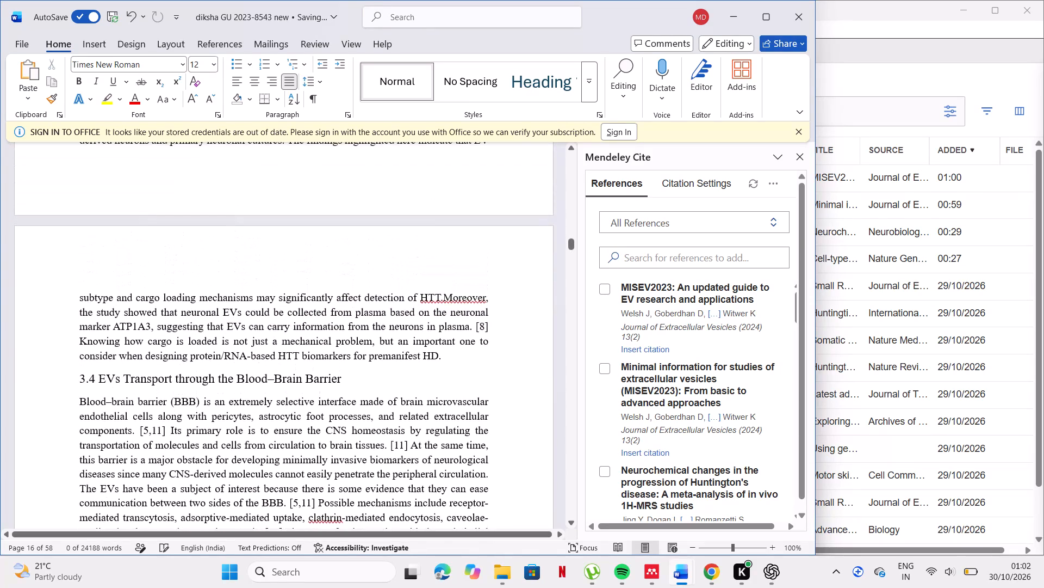
{"action": "scroll", "coordinate": [474, 282], "scroll_direction": "up", "scroll_amount": 4}
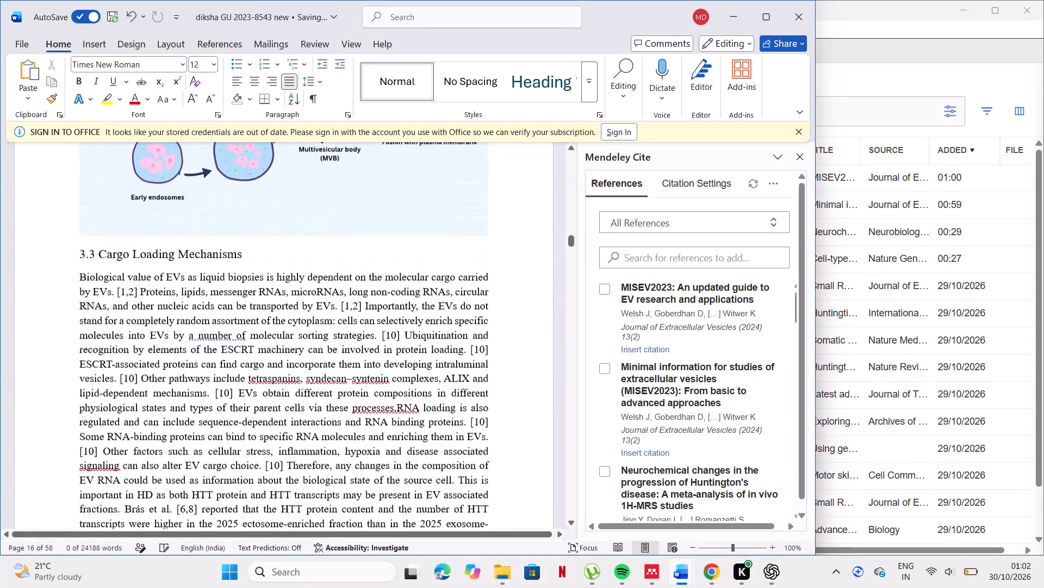
{"action": "scroll", "coordinate": [474, 282], "scroll_direction": "up", "scroll_amount": 4}
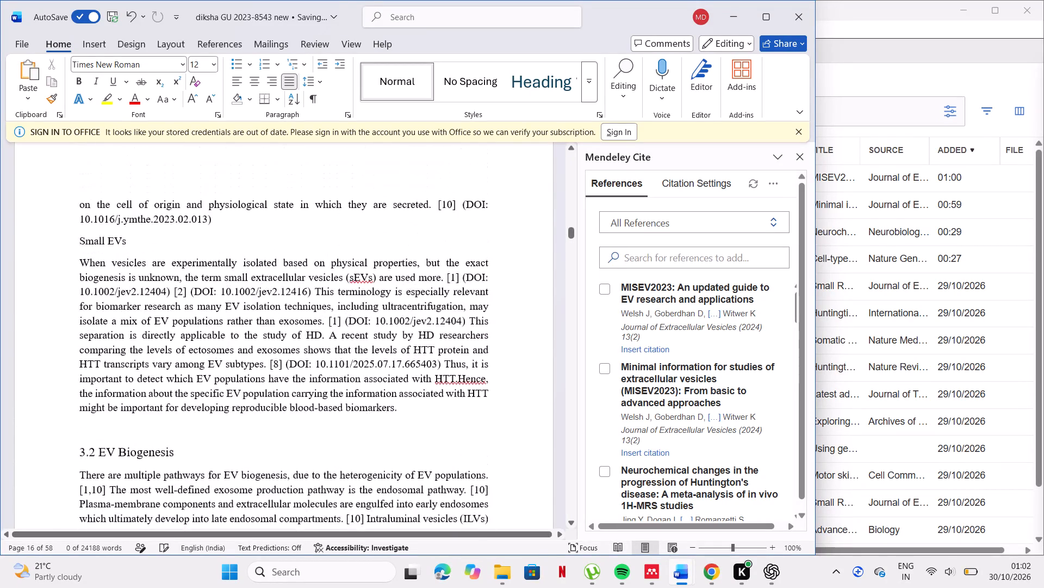
{"action": "scroll", "coordinate": [474, 282], "scroll_direction": "up", "scroll_amount": 5}
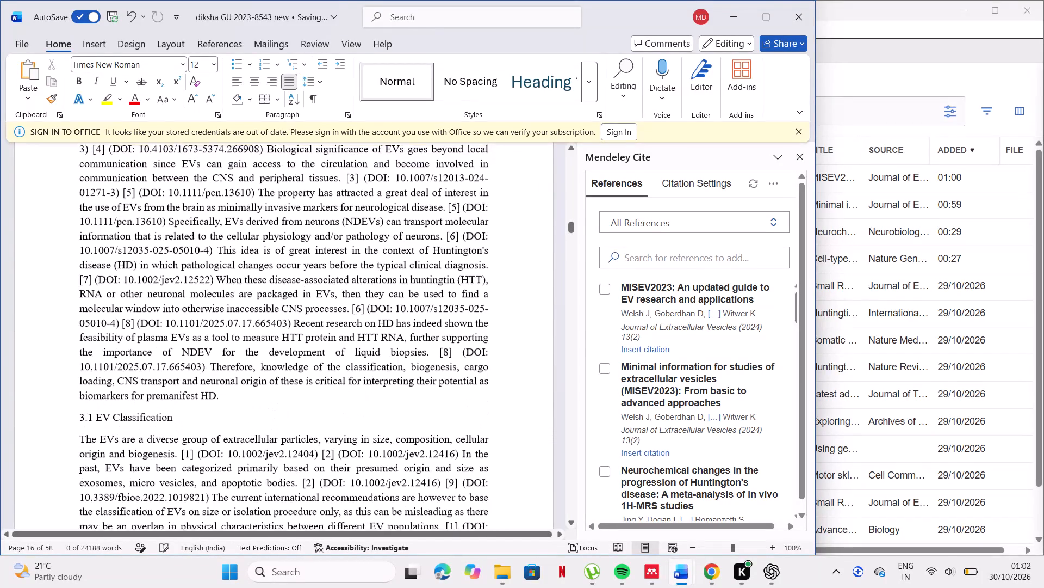
{"action": "scroll", "coordinate": [474, 282], "scroll_direction": "up", "scroll_amount": 4}
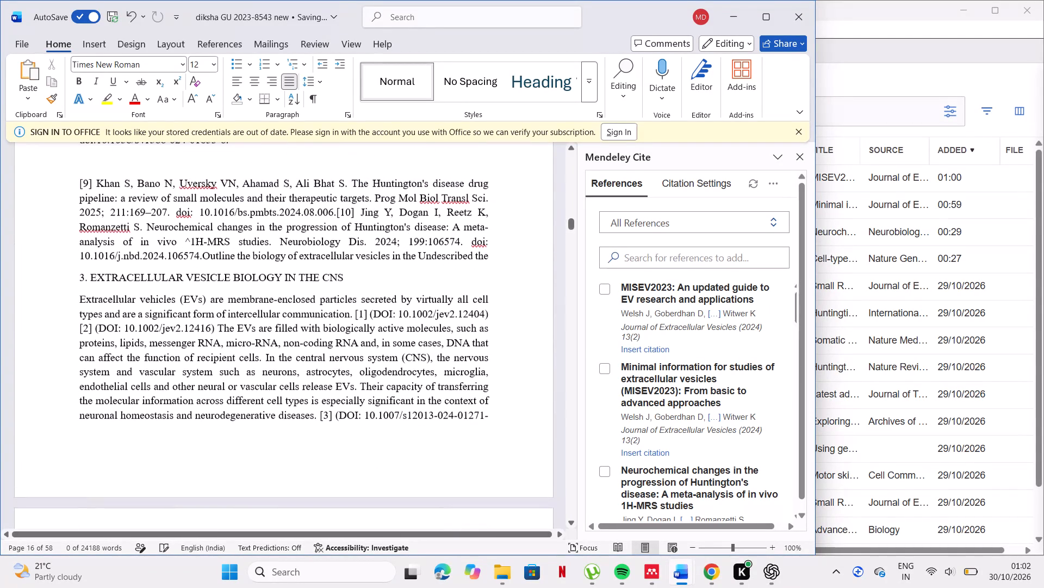
{"action": "scroll", "coordinate": [402, 331], "scroll_direction": "down", "scroll_amount": 2}
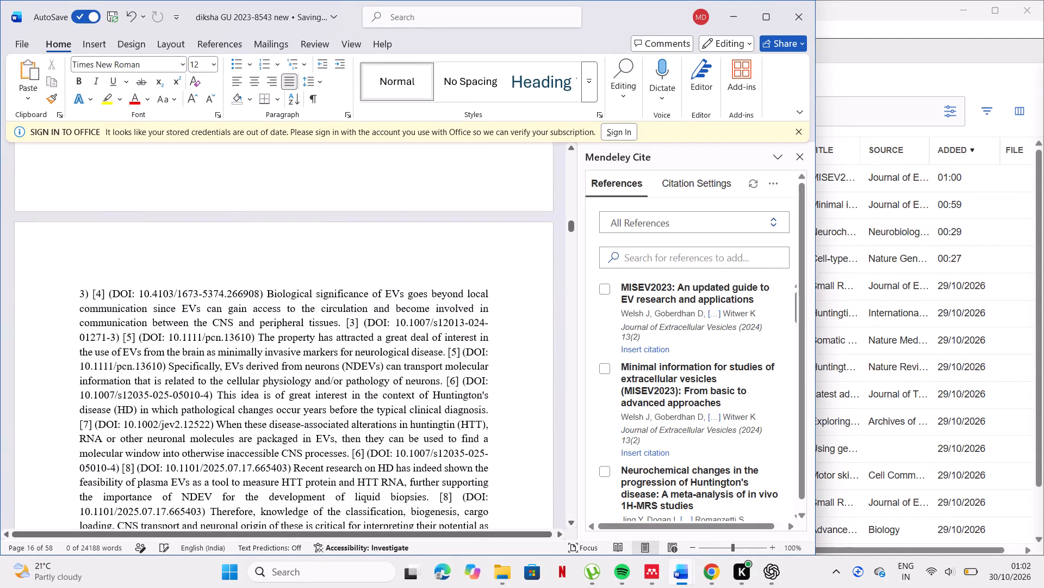
{"action": "scroll", "coordinate": [353, 291], "scroll_direction": "up", "scroll_amount": 1}
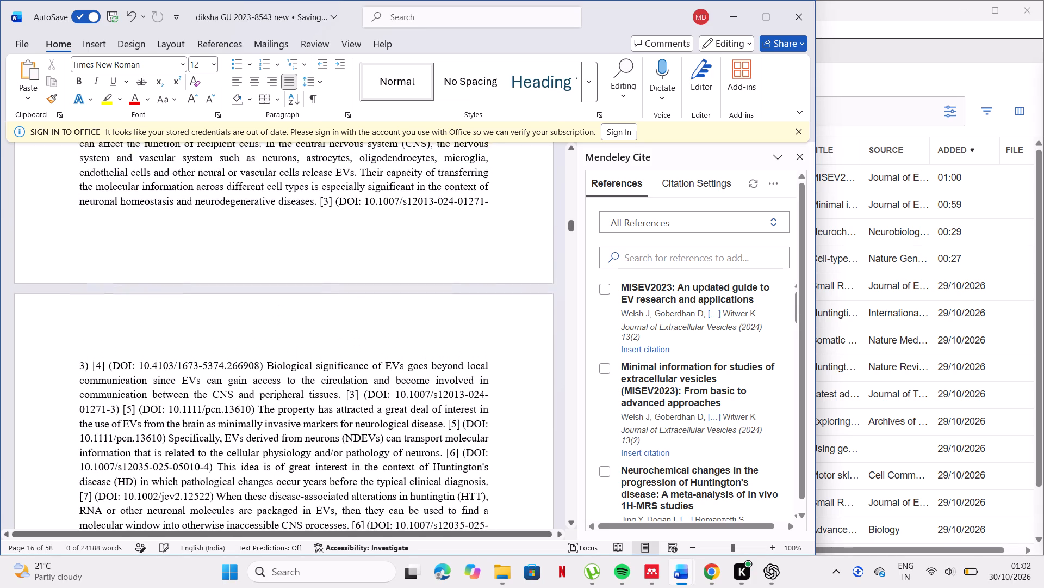
{"action": "scroll", "coordinate": [353, 291], "scroll_direction": "up", "scroll_amount": 1}
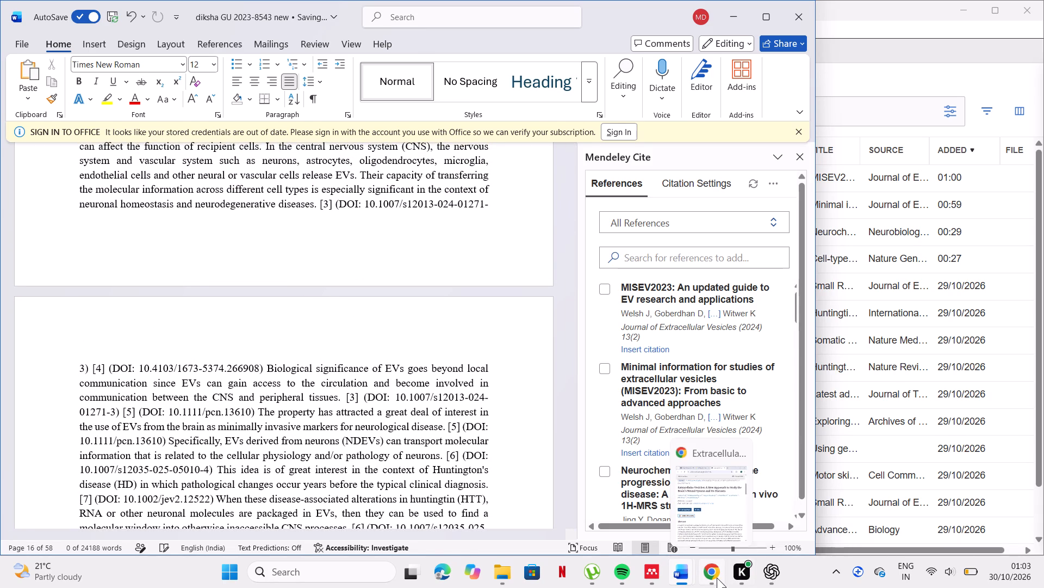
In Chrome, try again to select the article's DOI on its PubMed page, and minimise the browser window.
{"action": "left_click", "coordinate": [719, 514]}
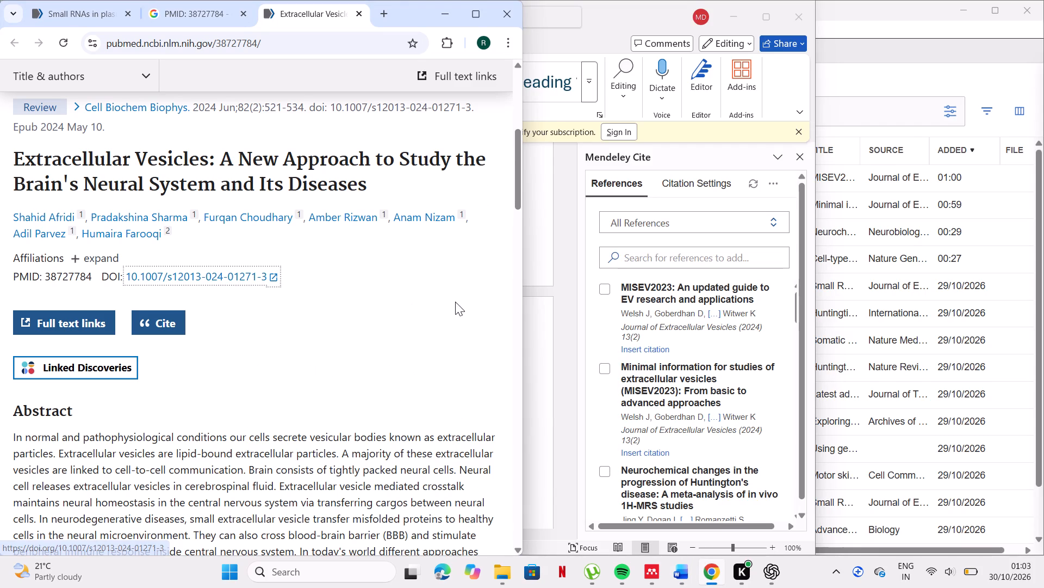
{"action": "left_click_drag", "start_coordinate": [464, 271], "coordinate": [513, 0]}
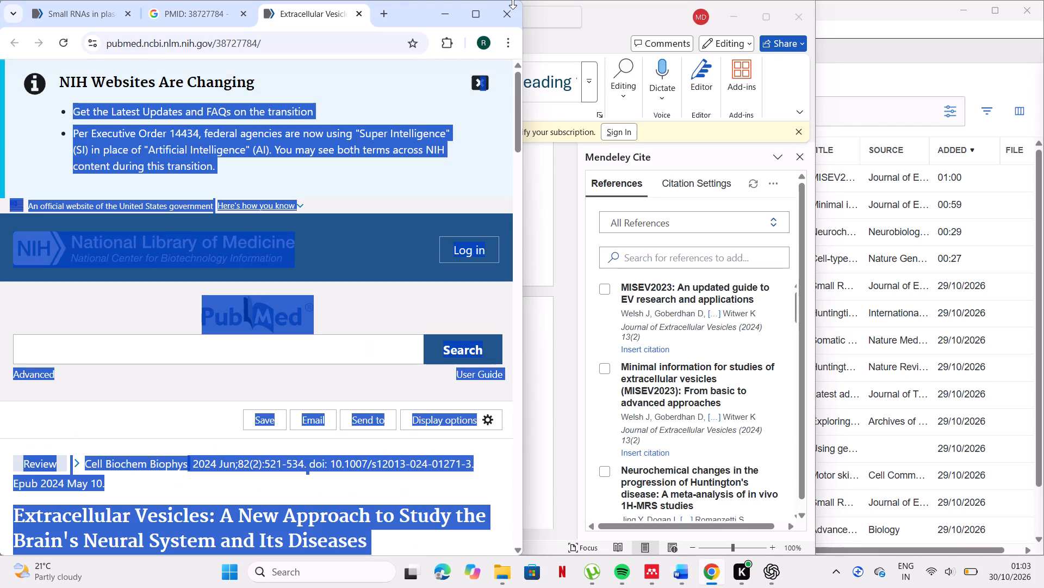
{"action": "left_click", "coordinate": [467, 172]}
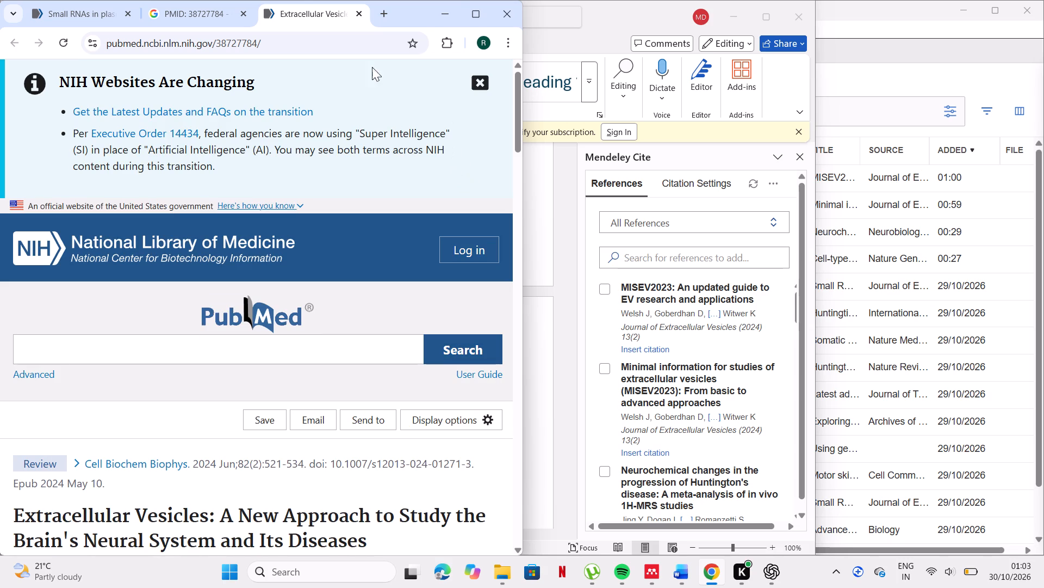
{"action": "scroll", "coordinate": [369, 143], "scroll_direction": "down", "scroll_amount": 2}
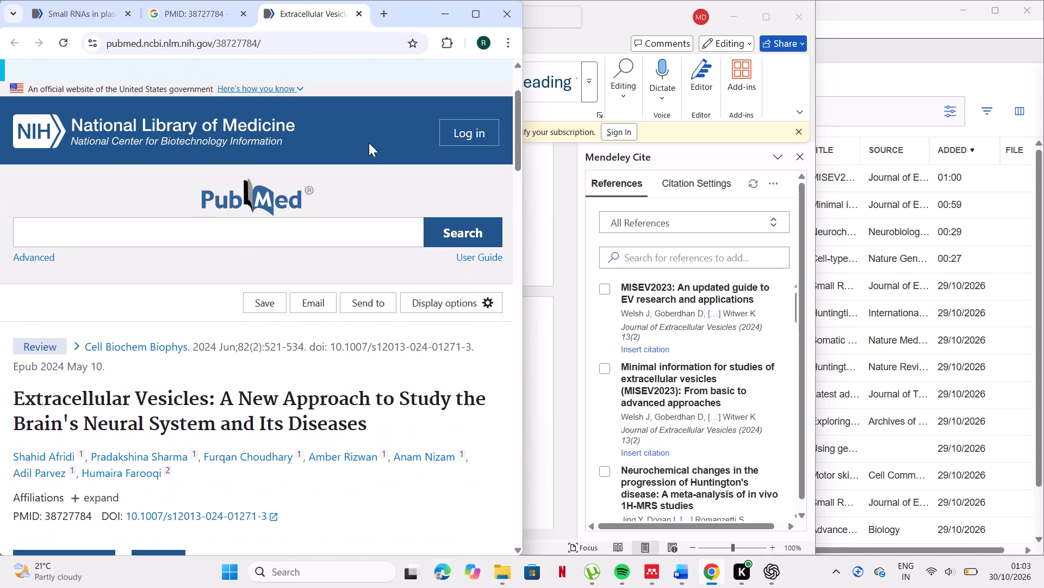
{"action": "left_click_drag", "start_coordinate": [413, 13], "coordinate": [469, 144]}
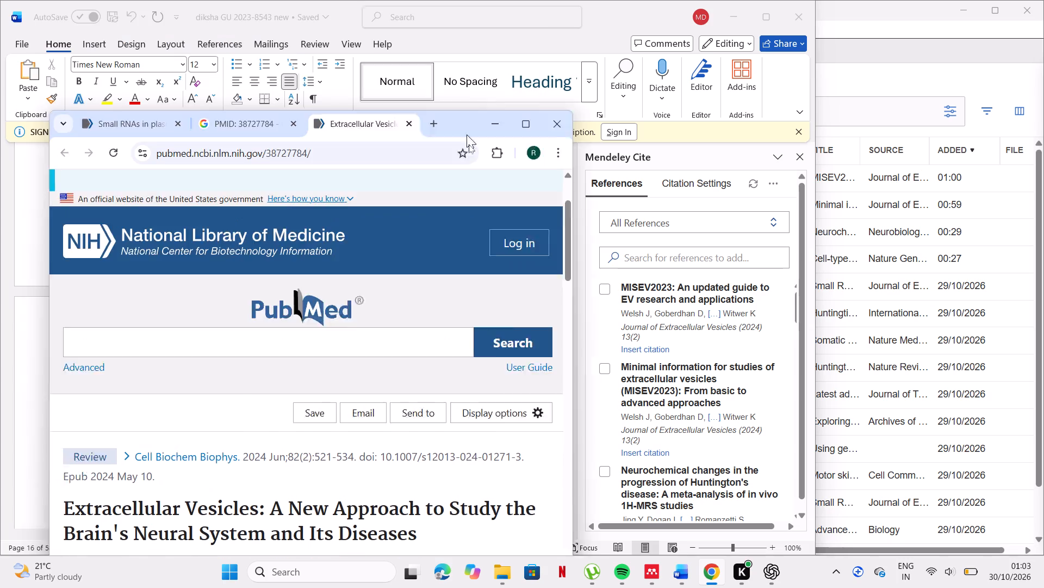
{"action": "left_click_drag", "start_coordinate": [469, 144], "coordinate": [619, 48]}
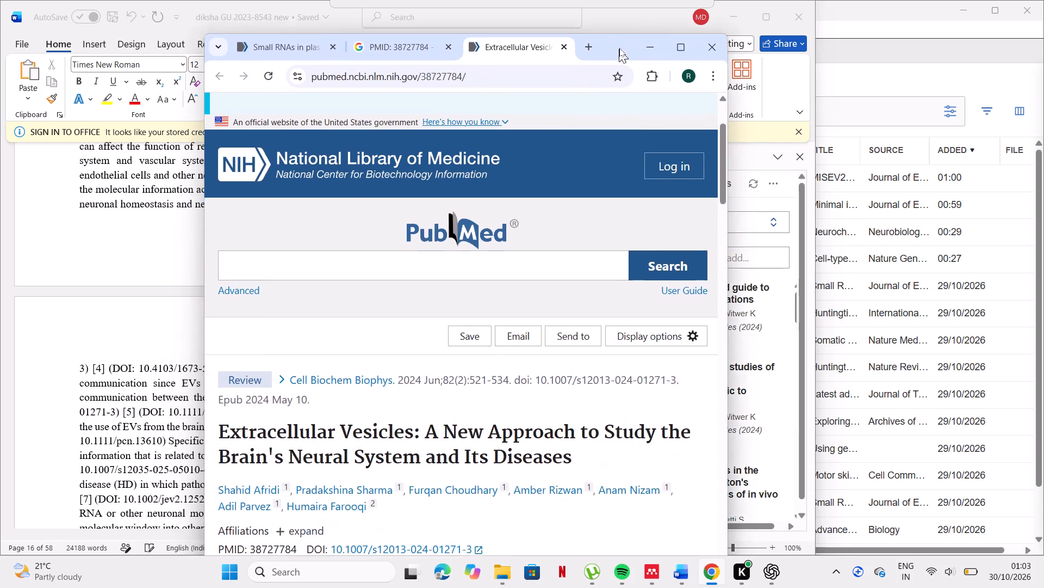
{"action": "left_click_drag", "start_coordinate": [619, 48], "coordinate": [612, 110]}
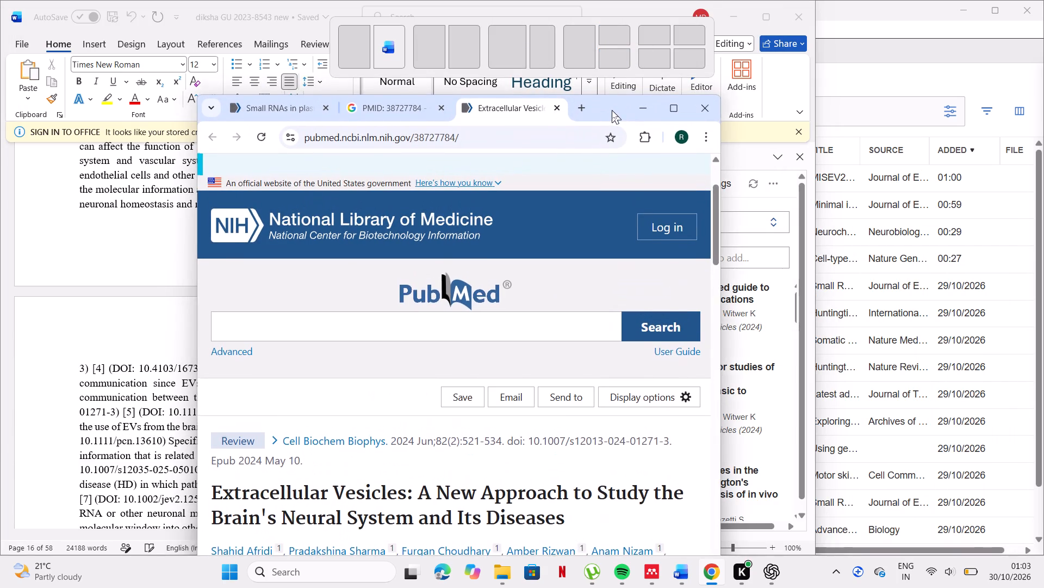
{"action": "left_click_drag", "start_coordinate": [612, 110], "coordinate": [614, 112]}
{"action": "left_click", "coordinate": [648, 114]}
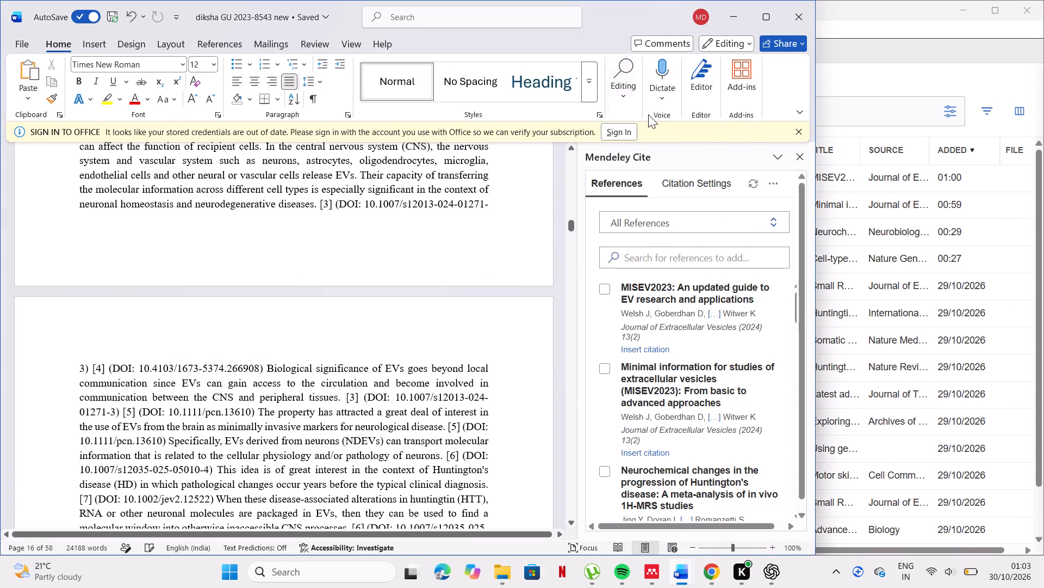
{"action": "left_click_drag", "start_coordinate": [337, 202], "coordinate": [267, 310]}
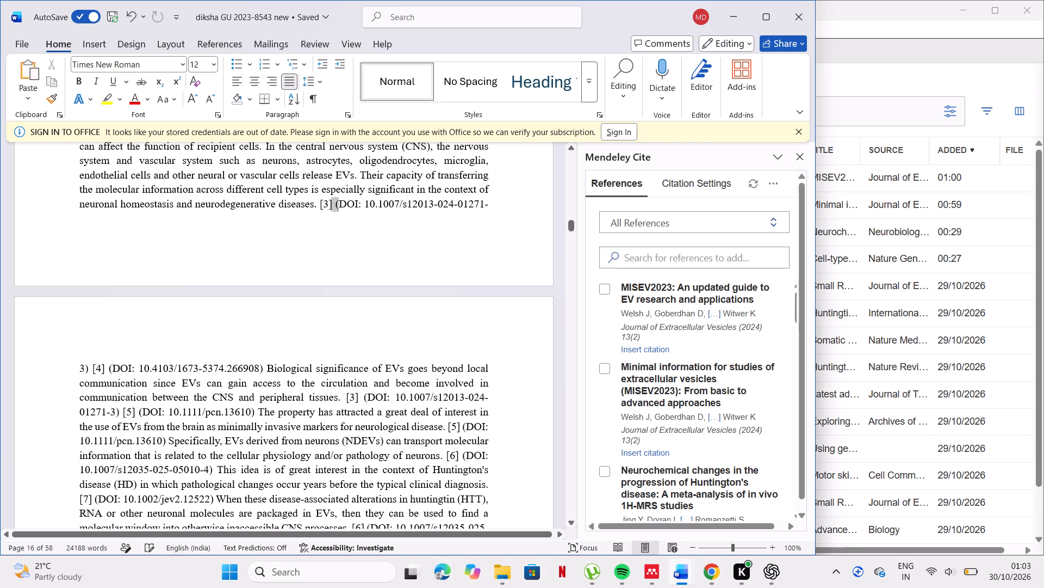
{"action": "left_click_drag", "start_coordinate": [267, 310], "coordinate": [90, 360]}
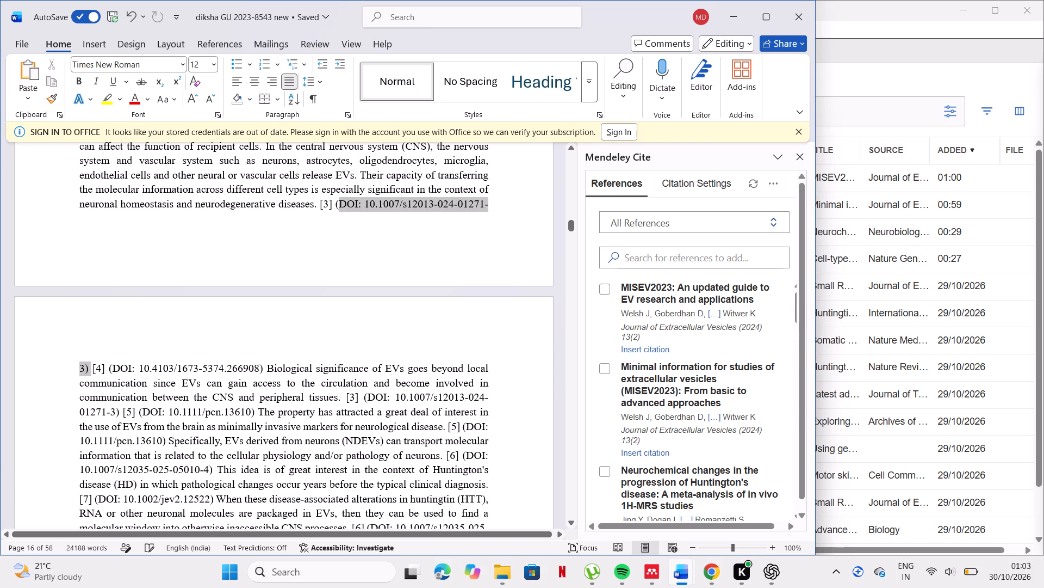
{"action": "left_click_drag", "start_coordinate": [90, 360], "coordinate": [84, 361]}
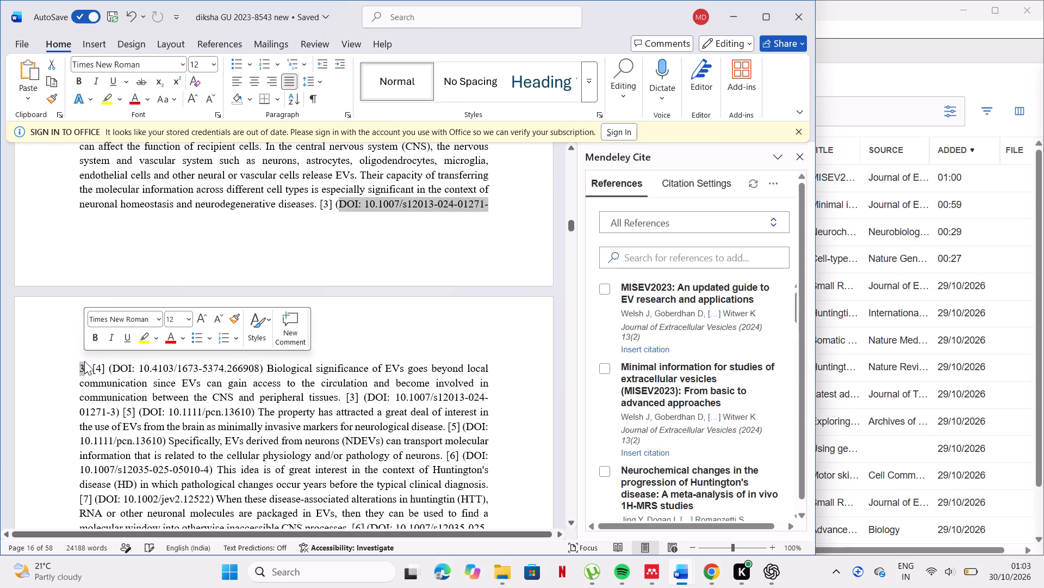
{"action": "key", "text": "ctrl+c"}
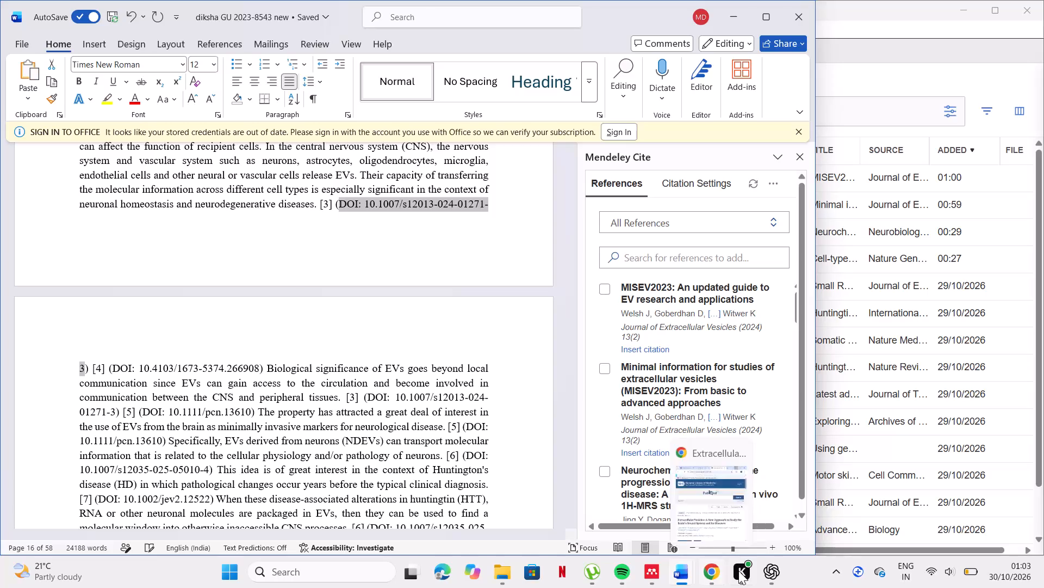
{"action": "left_click", "coordinate": [658, 575]}
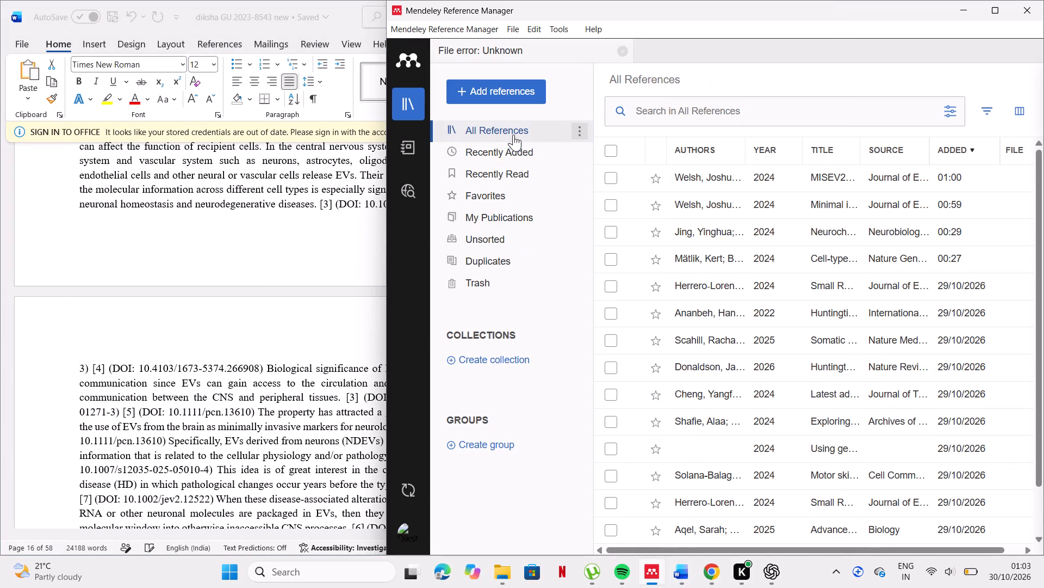
{"action": "left_click", "coordinate": [515, 99]}
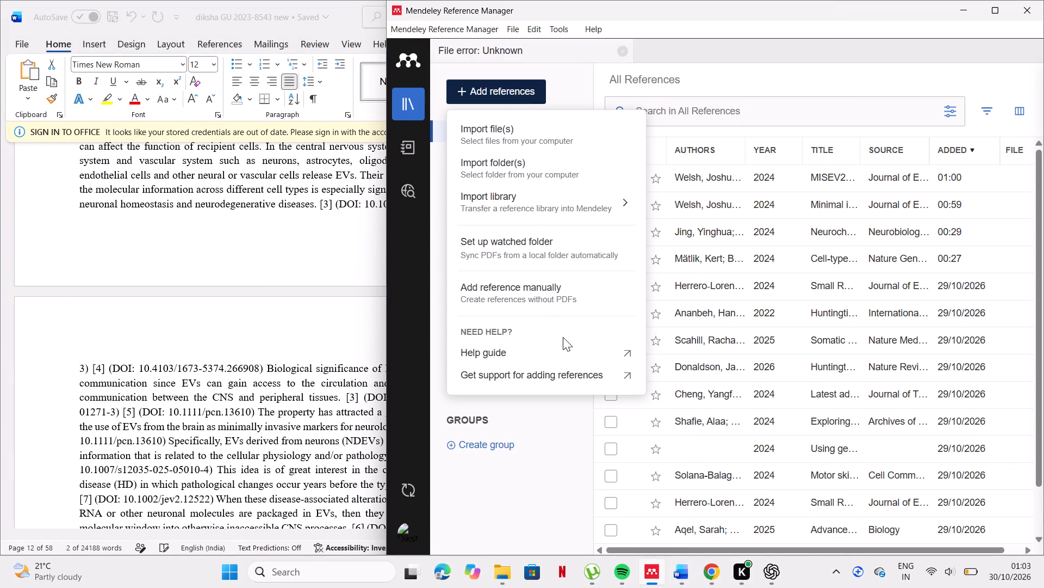
{"action": "left_click", "coordinate": [555, 289]}
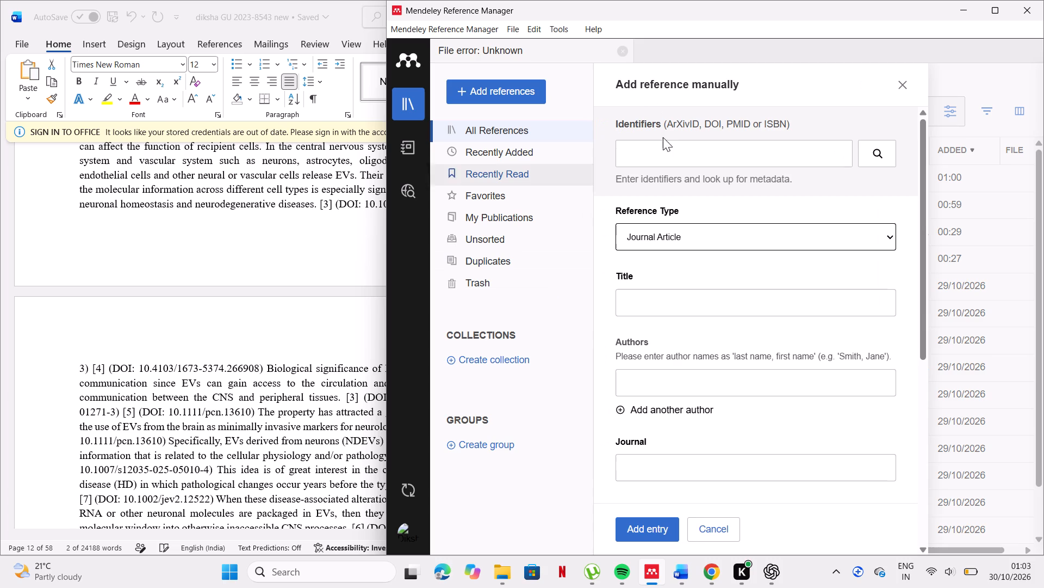
{"action": "left_click", "coordinate": [661, 151]}
{"action": "key", "text": "ctrl+v"}
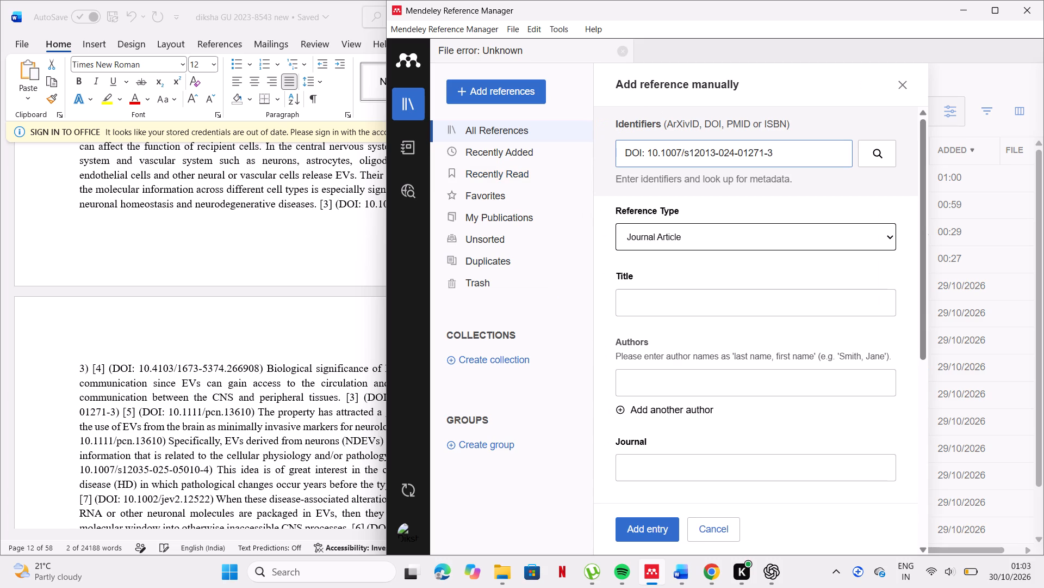
{"action": "left_click", "coordinate": [648, 151]}
{"action": "key", "text": "BackSpace"}
{"action": "key", "text": "BackSpace"}
{"action": "key", "text": "BackSpace"}
{"action": "key", "text": "BackSpace"}
{"action": "key", "text": "BackSpace"}
{"action": "key", "text": "BackSpace"}
{"action": "key", "text": "BackSpace"}
{"action": "key", "text": "BackSpace"}
{"action": "key", "text": "BackSpace"}
{"action": "key", "text": "BackSpace"}
{"action": "key", "text": "BackSpace"}
{"action": "key", "text": "BackSpace"}
{"action": "key", "text": "BackSpace"}
{"action": "key", "text": "BackSpace"}
{"action": "key", "text": "BackSpace"}
{"action": "key", "text": "BackSpace"}
{"action": "key", "text": "BackSpace"}
{"action": "key", "text": "BackSpace"}
{"action": "key", "text": "BackSpace"}
{"action": "key", "text": "Return"}
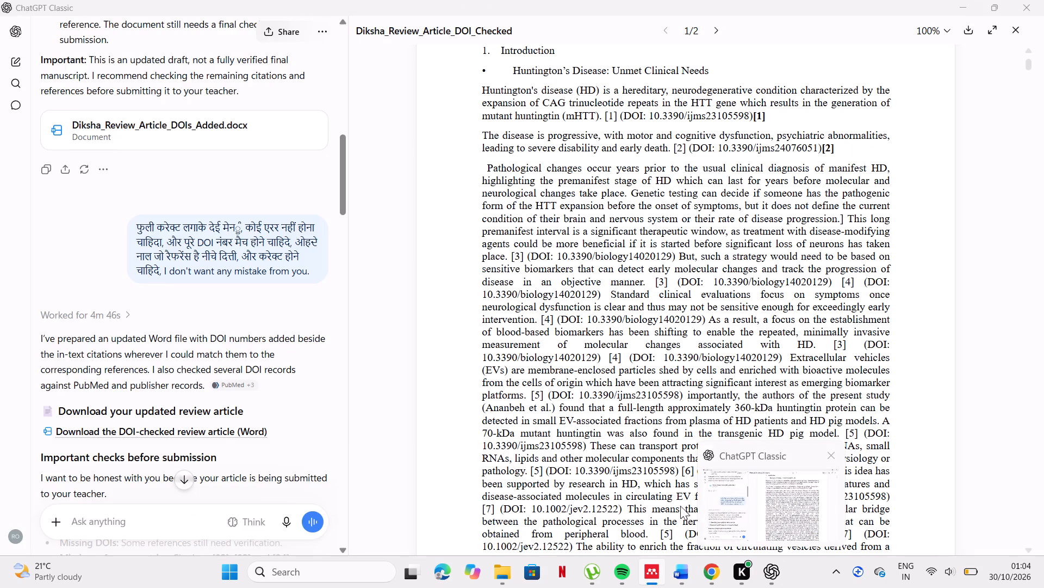
{"action": "left_click", "coordinate": [661, 529]}
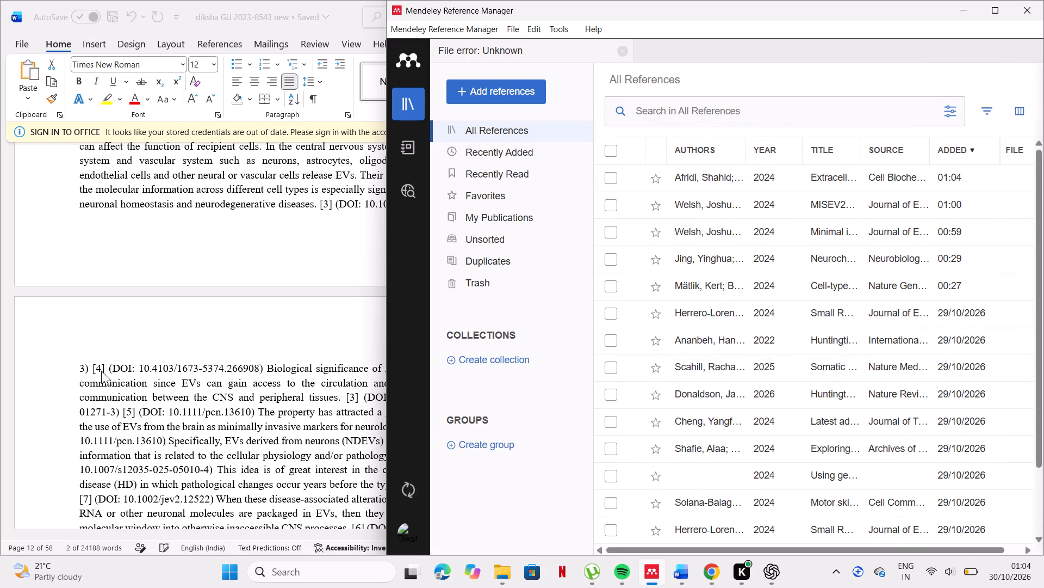
Back in Word, copy the text DOI: 10.4103/1673-5374.266908 beside typed citation [4].
{"action": "left_click", "coordinate": [115, 366]}
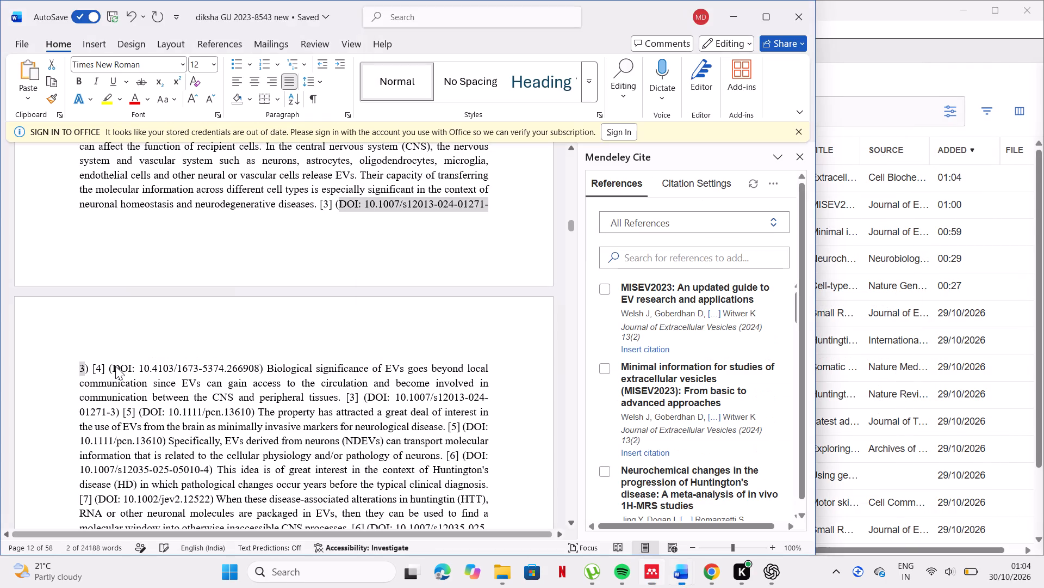
{"action": "left_click_drag", "start_coordinate": [112, 366], "coordinate": [237, 384]}
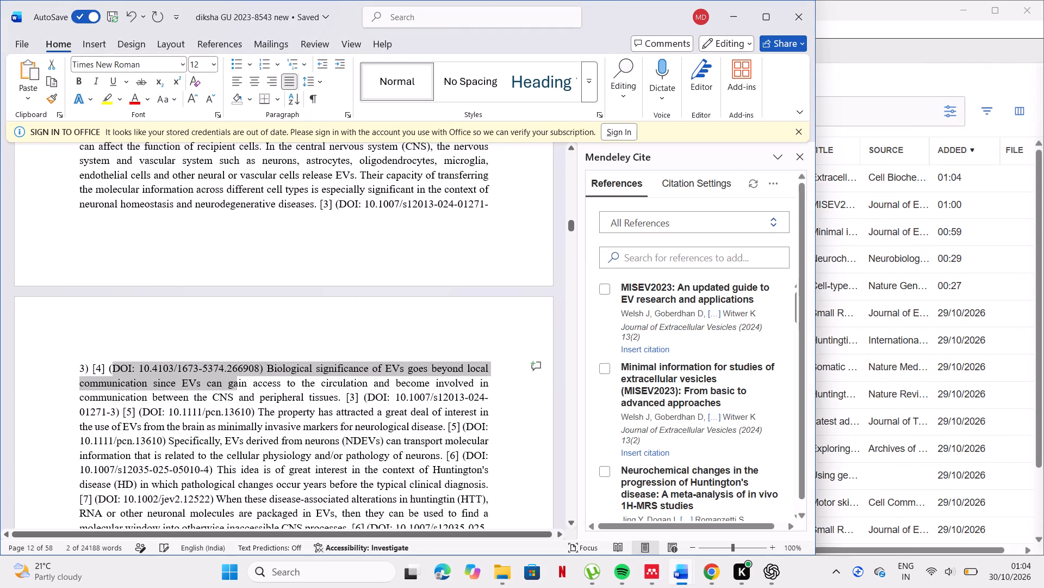
{"action": "left_click_drag", "start_coordinate": [237, 384], "coordinate": [257, 365]}
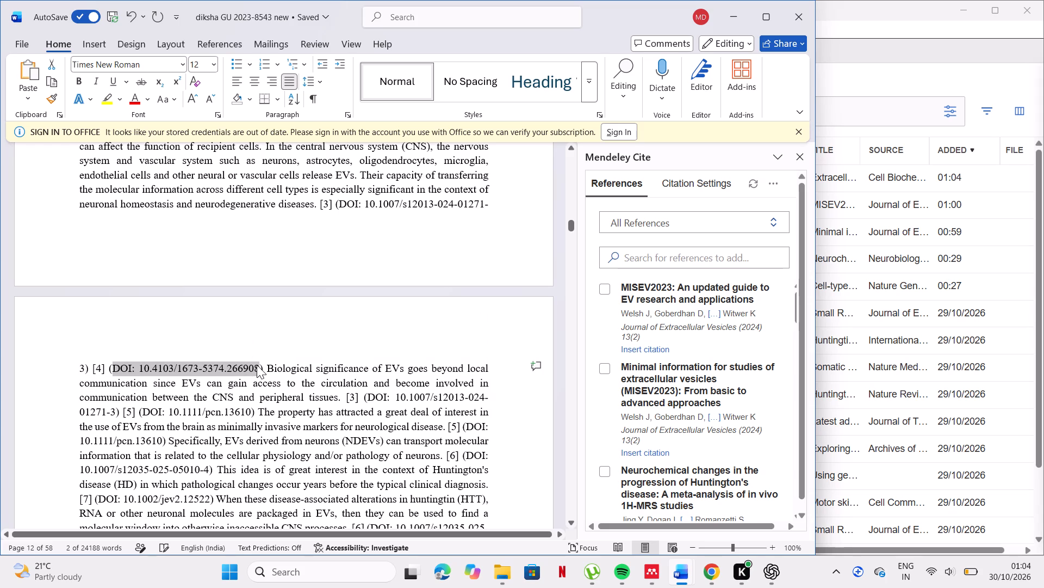
{"action": "key", "text": "ctrl+c"}
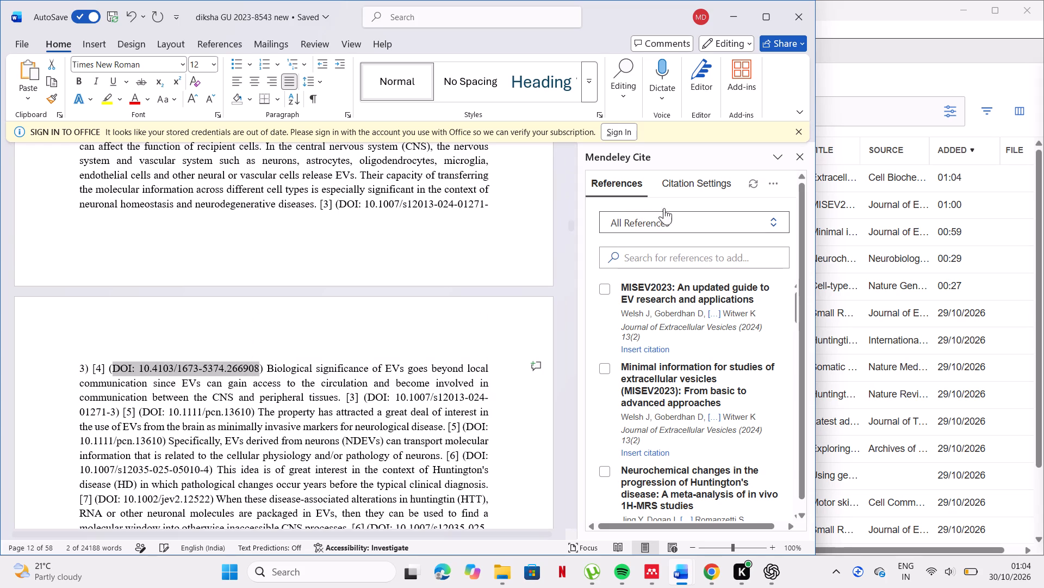
In Mendeley Reference Manager, manually add the reference by looking up 10.4103/1673-5374.266908, with the pasted DOI: prefix removed.
{"action": "left_click", "coordinate": [846, 89]}
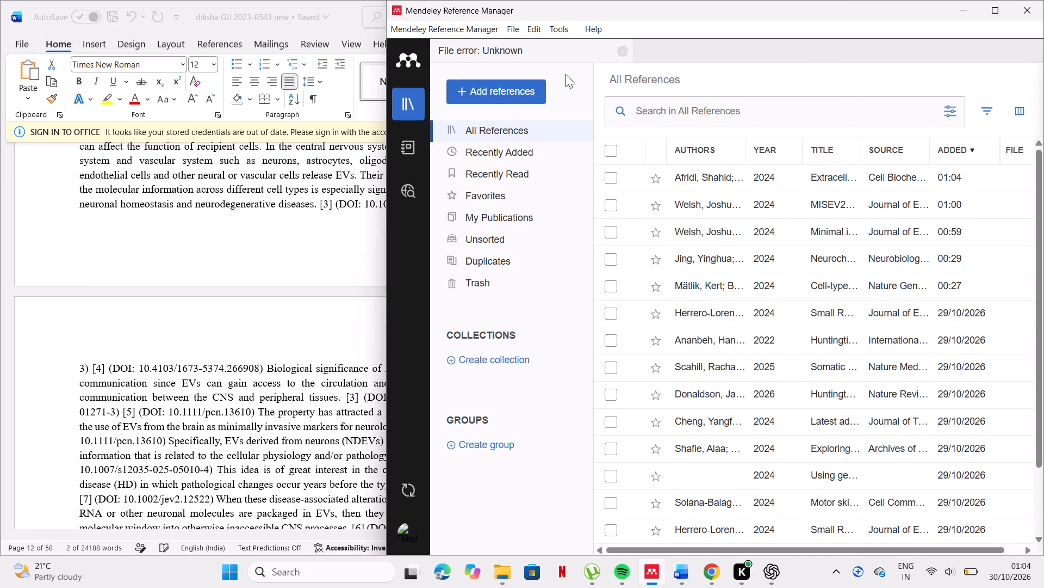
{"action": "left_click", "coordinate": [530, 101]}
{"action": "left_click", "coordinate": [522, 278]}
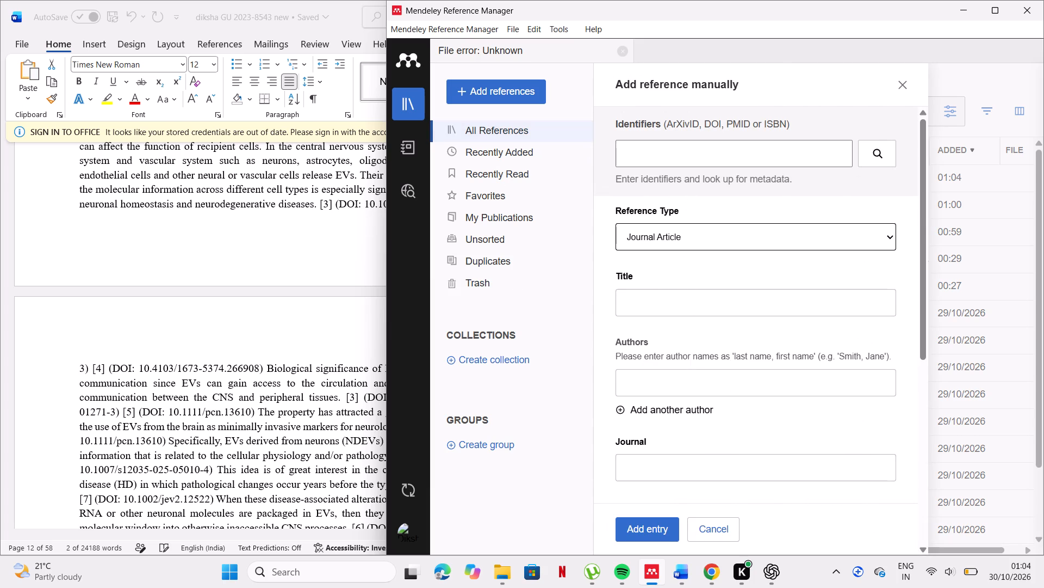
{"action": "left_click", "coordinate": [683, 159]}
{"action": "key", "text": "ctrl+v"}
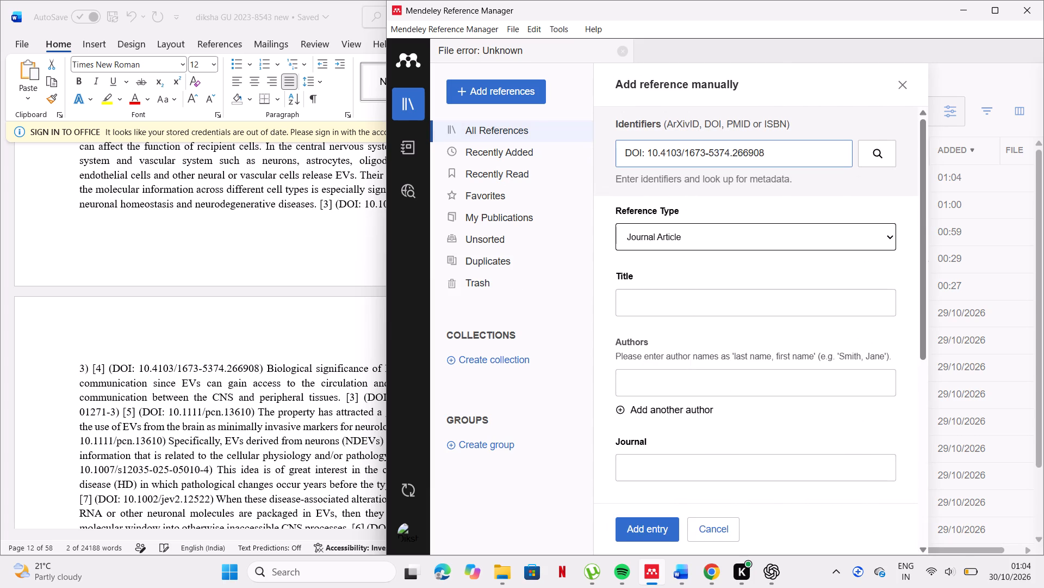
{"action": "left_click", "coordinate": [647, 151]}
{"action": "key", "text": "BackSpace"}
{"action": "key", "text": "BackSpace"}
{"action": "key", "text": "BackSpace"}
{"action": "key", "text": "BackSpace"}
{"action": "key", "text": "BackSpace"}
{"action": "key", "text": "BackSpace"}
{"action": "key", "text": "BackSpace"}
{"action": "key", "text": "BackSpace"}
{"action": "key", "text": "BackSpace"}
{"action": "key", "text": "BackSpace"}
{"action": "key", "text": "BackSpace"}
{"action": "key", "text": "BackSpace"}
{"action": "key", "text": "BackSpace"}
{"action": "key", "text": "BackSpace"}
{"action": "key", "text": "BackSpace"}
{"action": "key", "text": "BackSpace"}
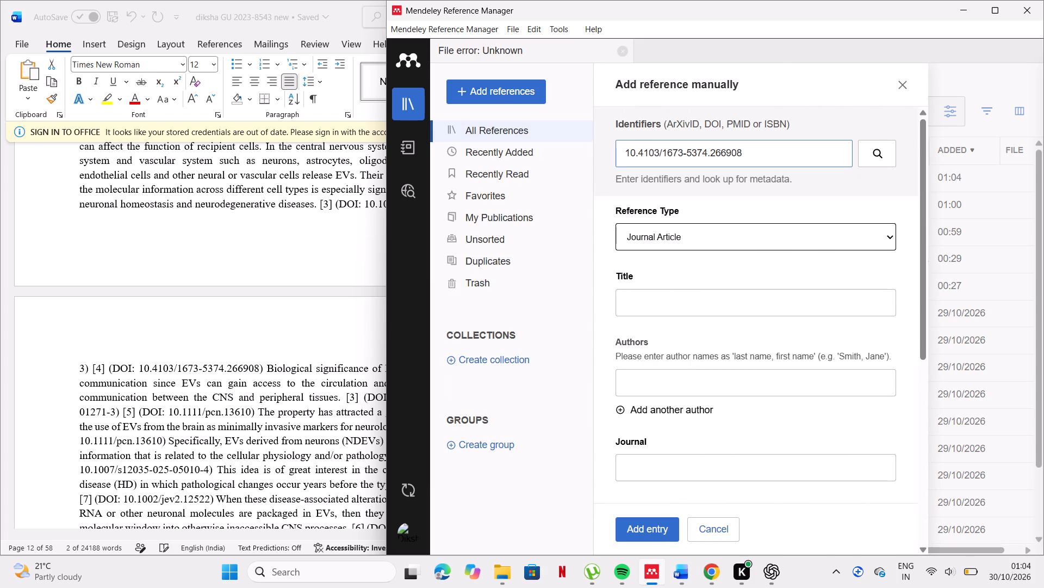
{"action": "left_click", "coordinate": [862, 155]}
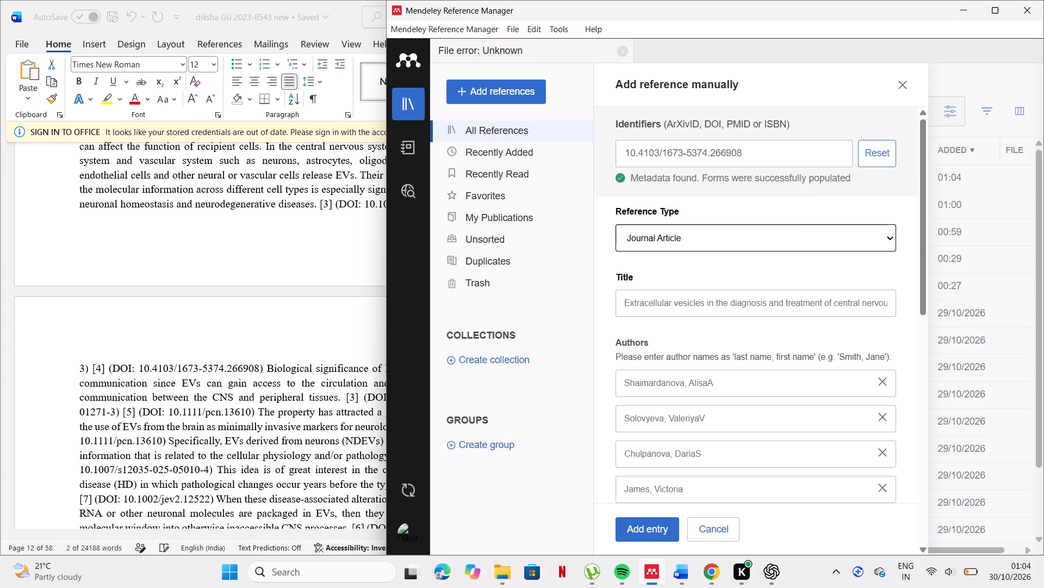
{"action": "left_click", "coordinate": [632, 518]}
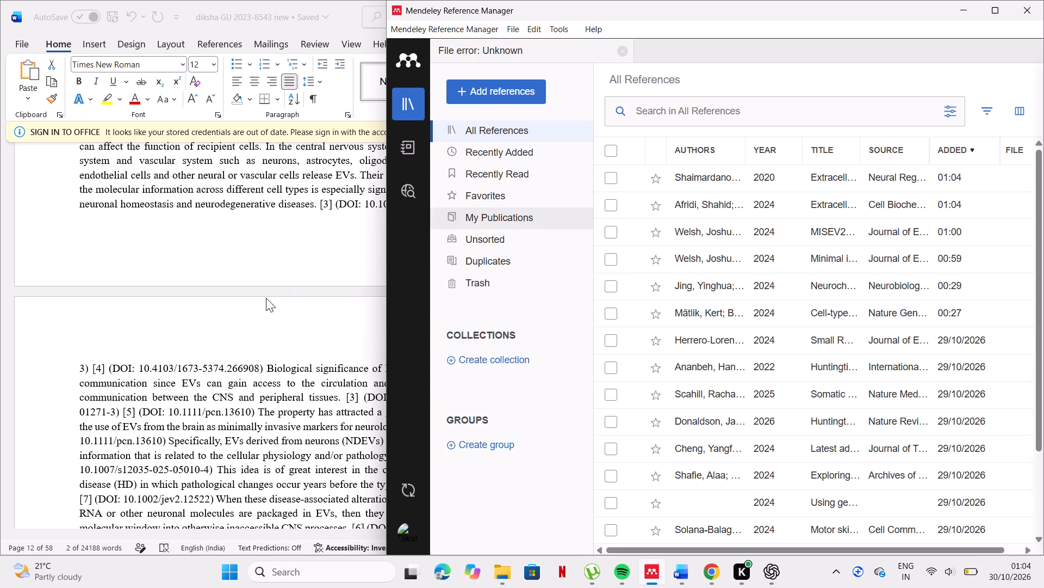
{"action": "scroll", "coordinate": [308, 389], "scroll_direction": "down", "scroll_amount": 1}
{"action": "left_click", "coordinate": [308, 389]}
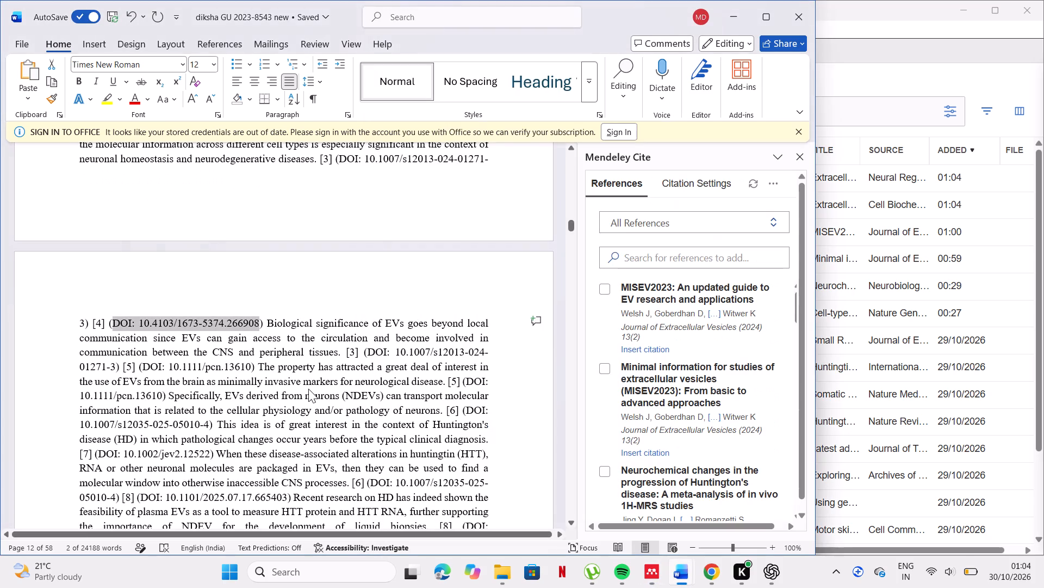
{"action": "left_click_drag", "start_coordinate": [466, 413], "coordinate": [210, 425]}
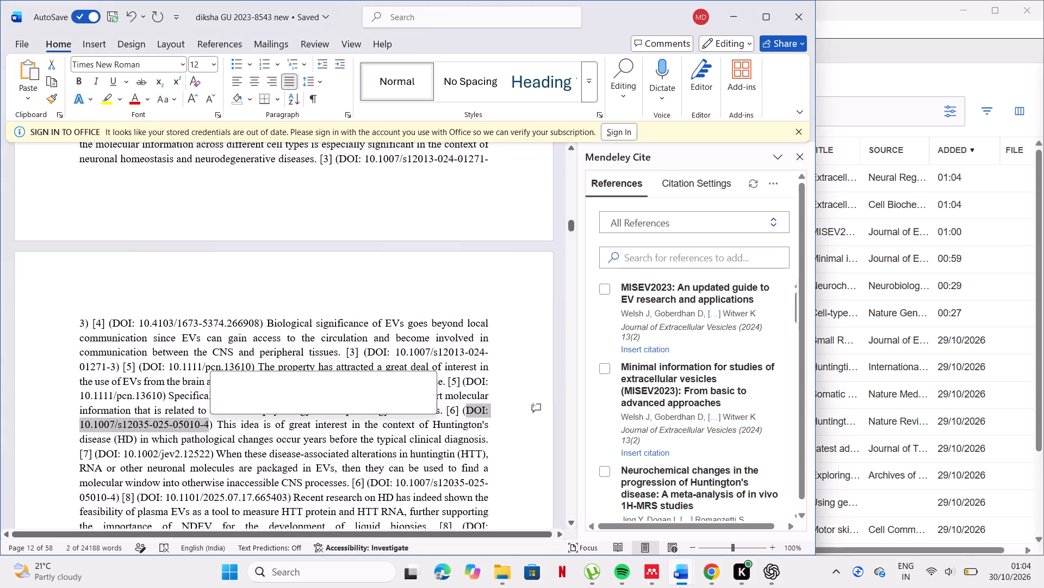
{"action": "key", "text": "ctrl+c"}
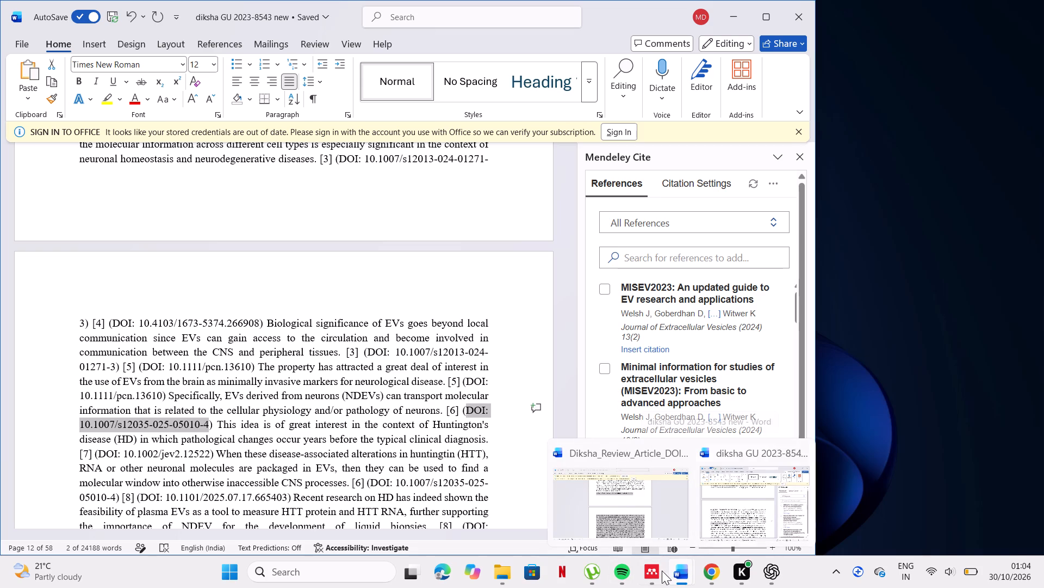
{"action": "left_click", "coordinate": [886, 340]}
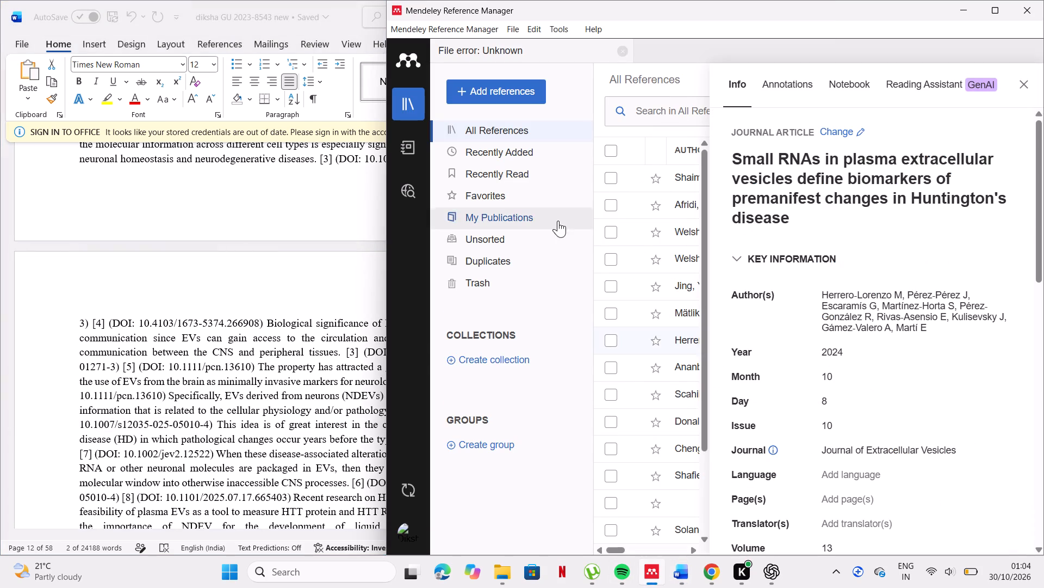
{"action": "left_click", "coordinate": [517, 85]}
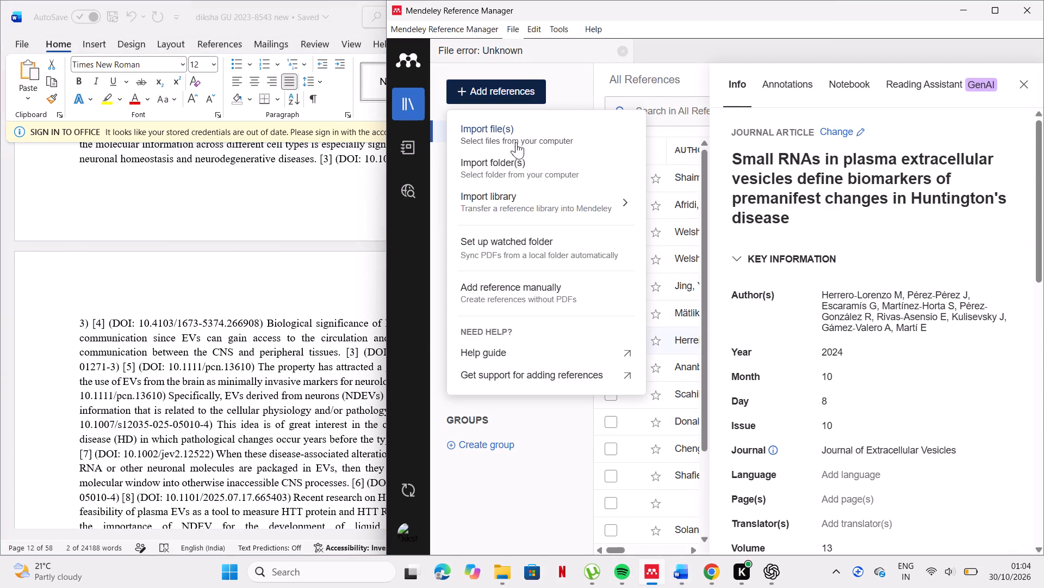
{"action": "left_click", "coordinate": [515, 289]}
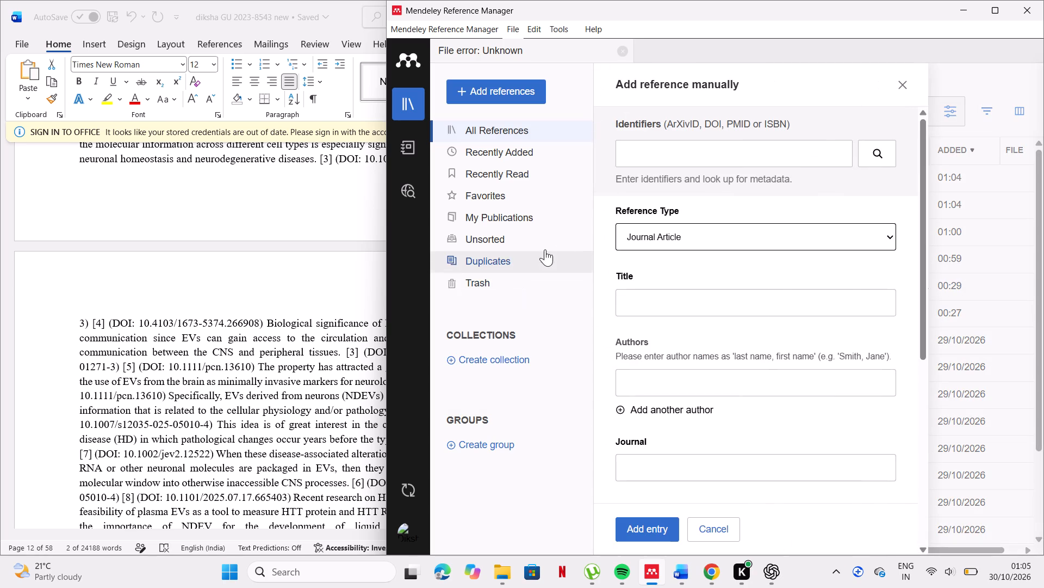
{"action": "left_click", "coordinate": [672, 164]}
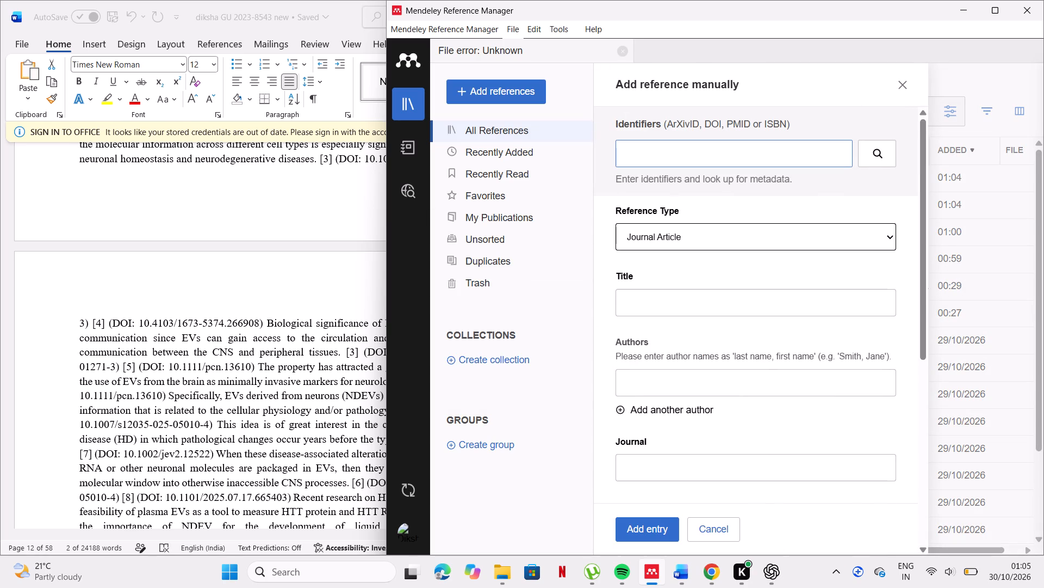
{"action": "key", "text": "ctrl+v"}
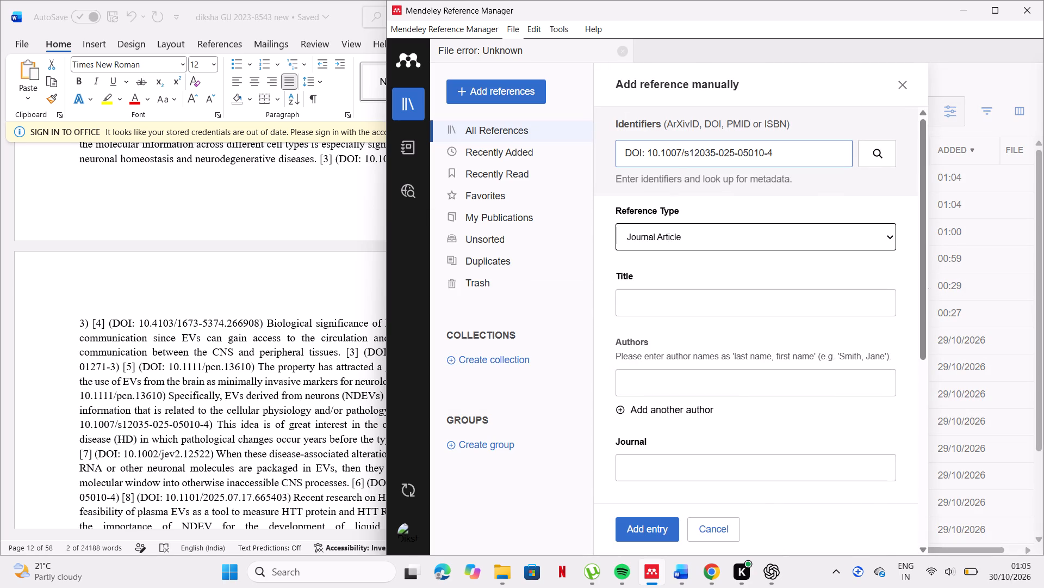
{"action": "left_click", "coordinate": [651, 153]}
{"action": "left_click", "coordinate": [649, 153]}
{"action": "key", "text": "BackSpace"}
{"action": "key", "text": "BackSpace"}
{"action": "key", "text": "BackSpace"}
{"action": "key", "text": "BackSpace"}
{"action": "key", "text": "BackSpace"}
{"action": "key", "text": "BackSpace"}
{"action": "key", "text": "BackSpace"}
{"action": "key", "text": "BackSpace"}
{"action": "key", "text": "BackSpace"}
{"action": "key", "text": "BackSpace"}
{"action": "key", "text": "BackSpace"}
{"action": "key", "text": "BackSpace"}
{"action": "key", "text": "BackSpace"}
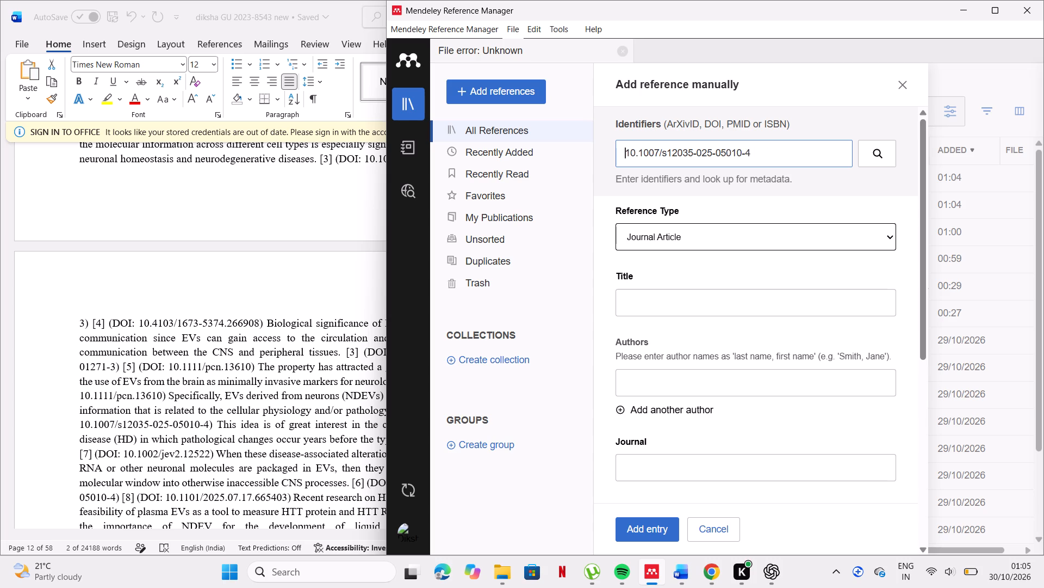
{"action": "key", "text": "Return"}
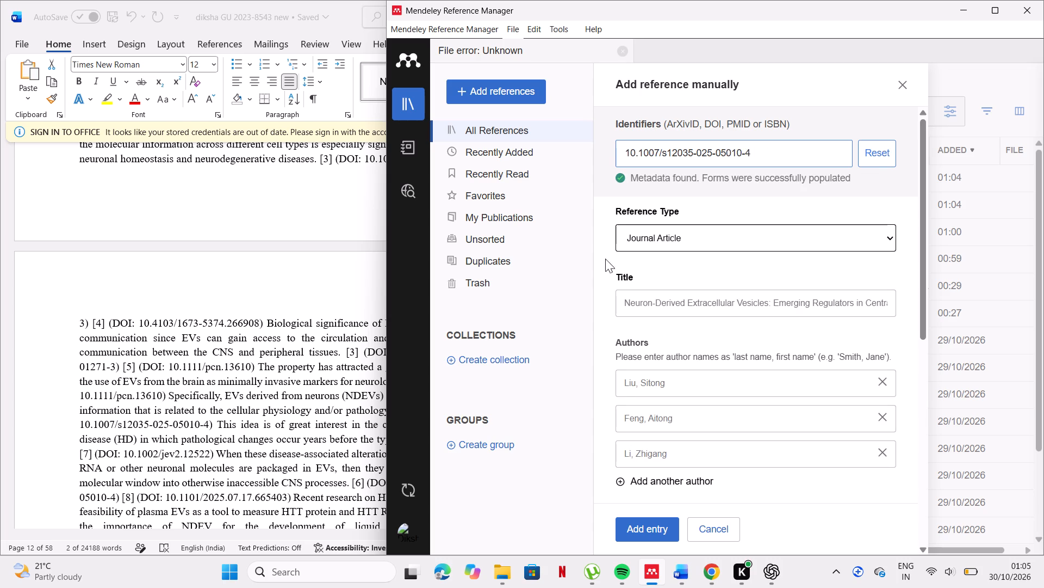
{"action": "left_click", "coordinate": [649, 528]}
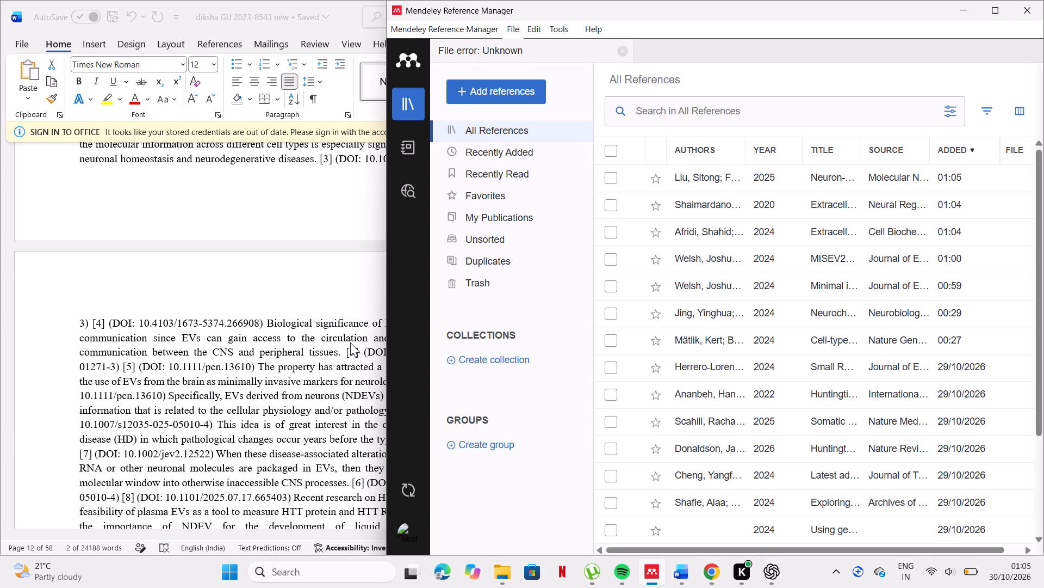
Back in Word, correct the flagged word "signaling" to "signalling" in section 3.2 EV Biogenesis.
{"action": "left_click", "coordinate": [338, 272]}
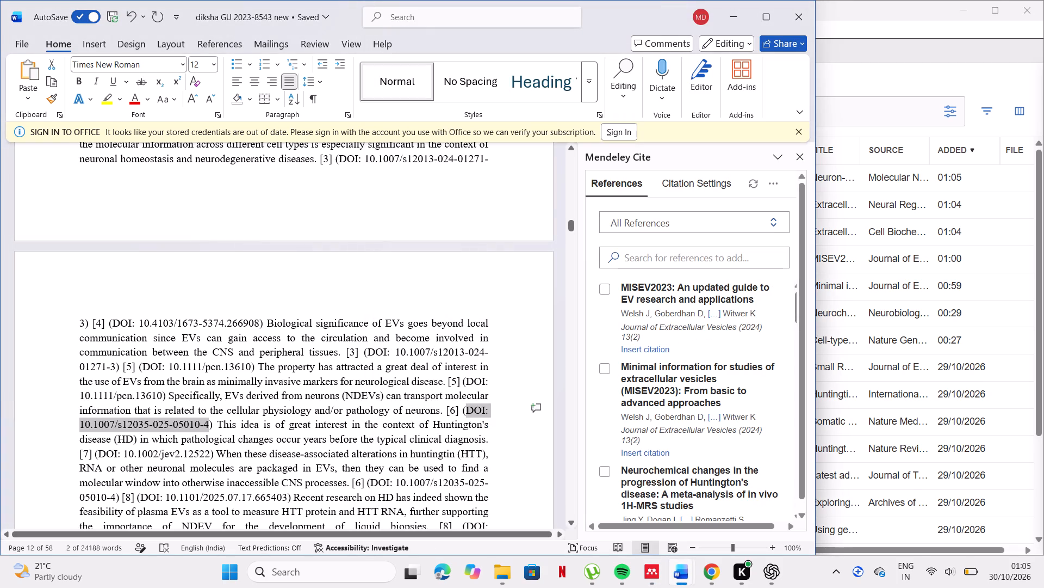
{"action": "scroll", "coordinate": [349, 248], "scroll_direction": "up", "scroll_amount": 4}
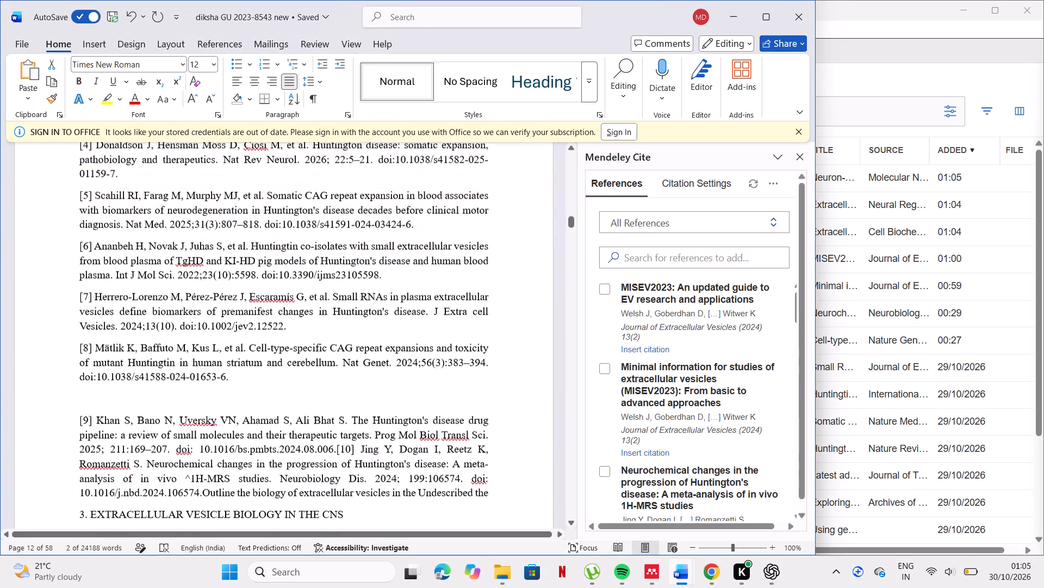
{"action": "scroll", "coordinate": [349, 248], "scroll_direction": "up", "scroll_amount": 1}
{"action": "scroll", "coordinate": [349, 248], "scroll_direction": "down", "scroll_amount": 1}
{"action": "scroll", "coordinate": [349, 248], "scroll_direction": "up", "scroll_amount": 1}
{"action": "scroll", "coordinate": [349, 248], "scroll_direction": "down", "scroll_amount": 2}
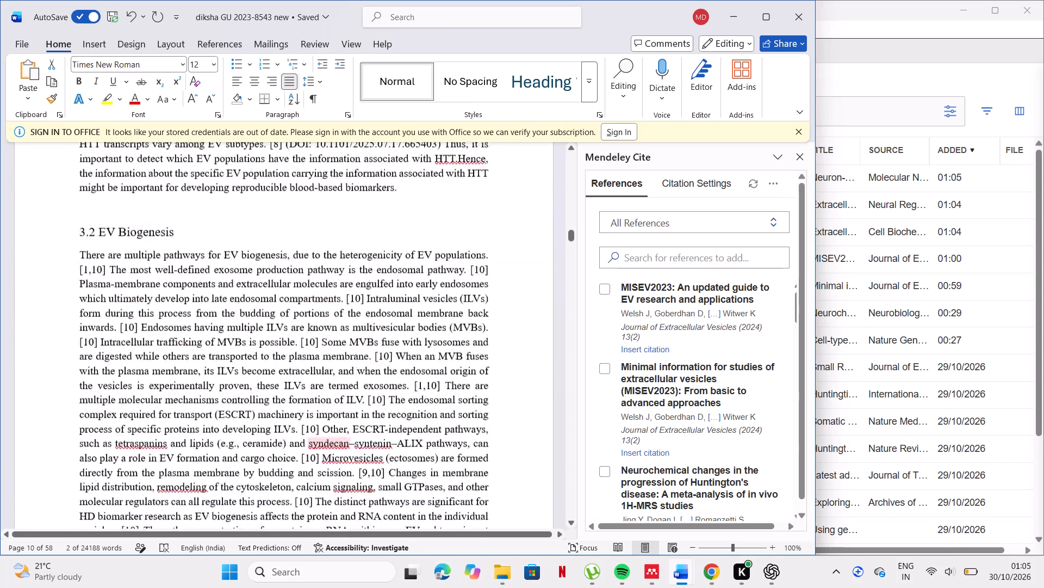
{"action": "left_click", "coordinate": [348, 286]}
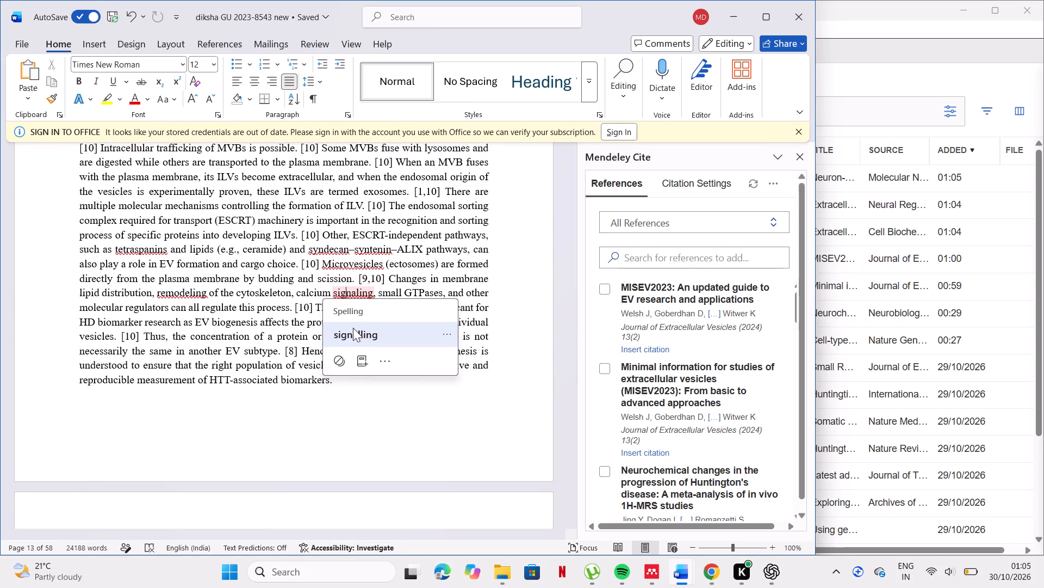
{"action": "left_click", "coordinate": [353, 328]}
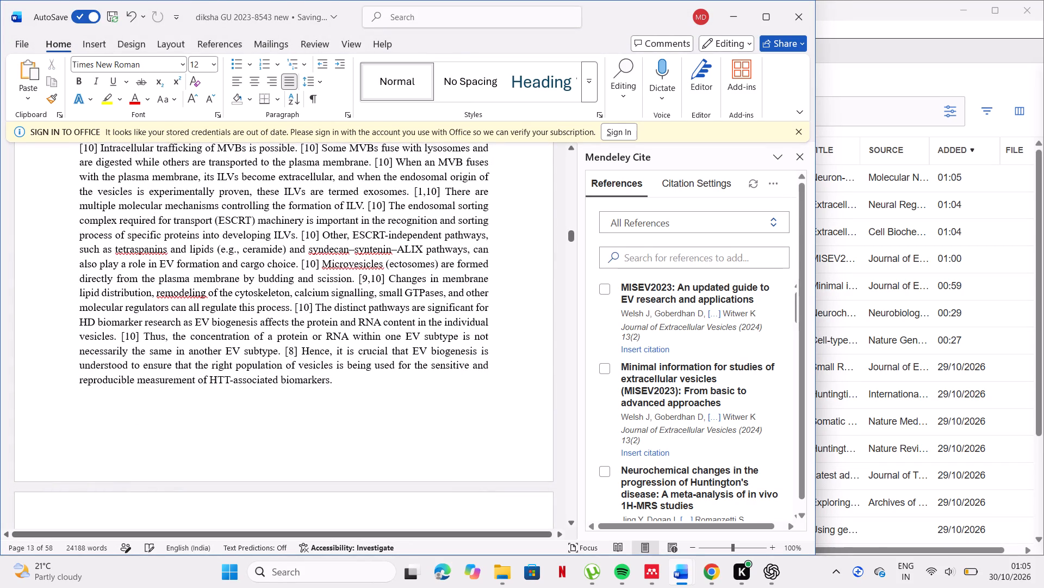
In section 3's opening paragraph, replace typed [1] and its opening parenthesis with the Mendeley citation for "Minimal information for studies of extracellular vesicles (MISEV2023)".
{"action": "scroll", "coordinate": [350, 293], "scroll_direction": "up", "scroll_amount": 6}
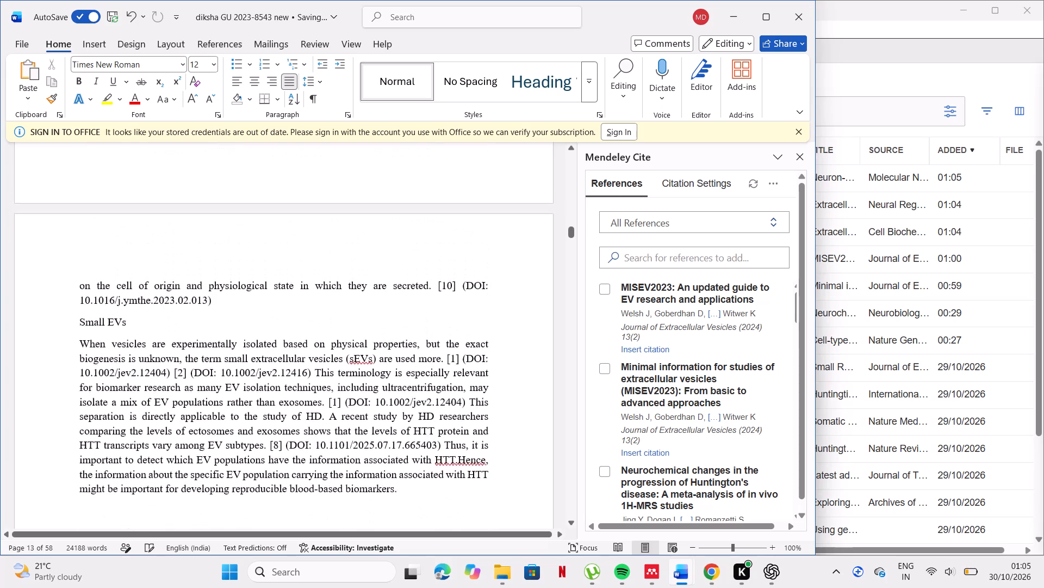
{"action": "scroll", "coordinate": [350, 293], "scroll_direction": "up", "scroll_amount": 3}
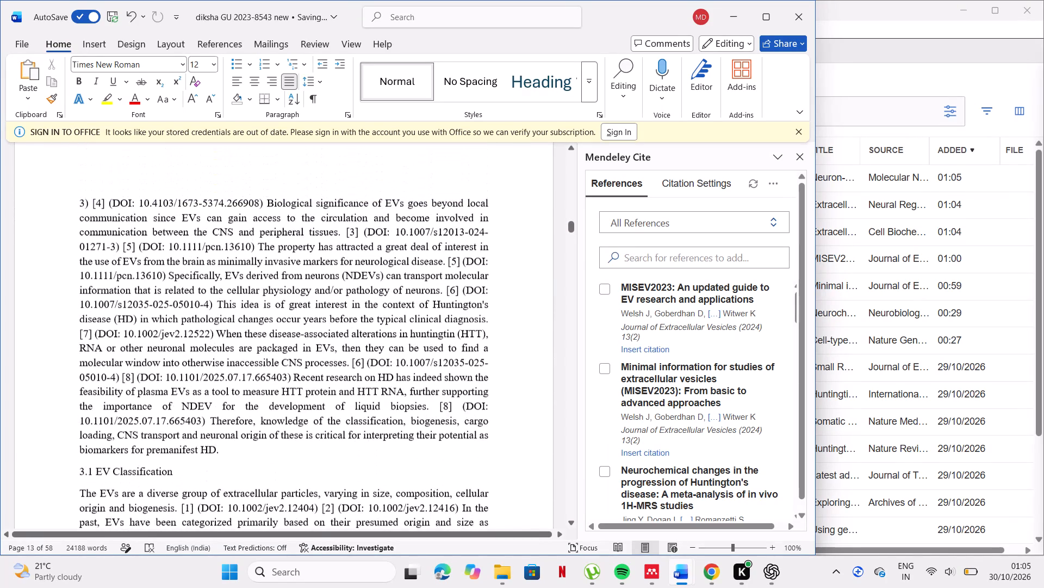
{"action": "scroll", "coordinate": [350, 293], "scroll_direction": "up", "scroll_amount": 5}
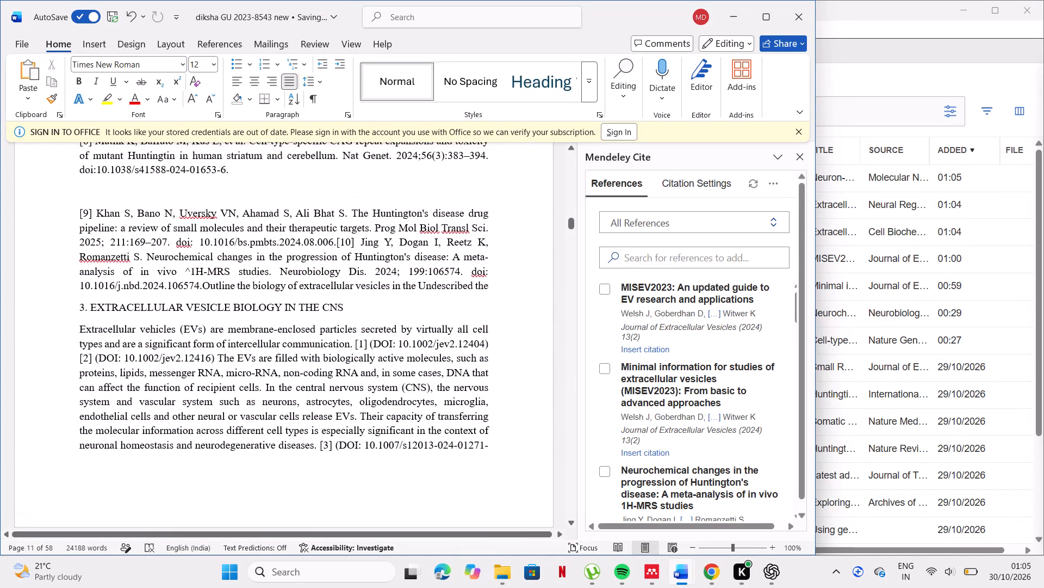
{"action": "left_click", "coordinate": [375, 348]}
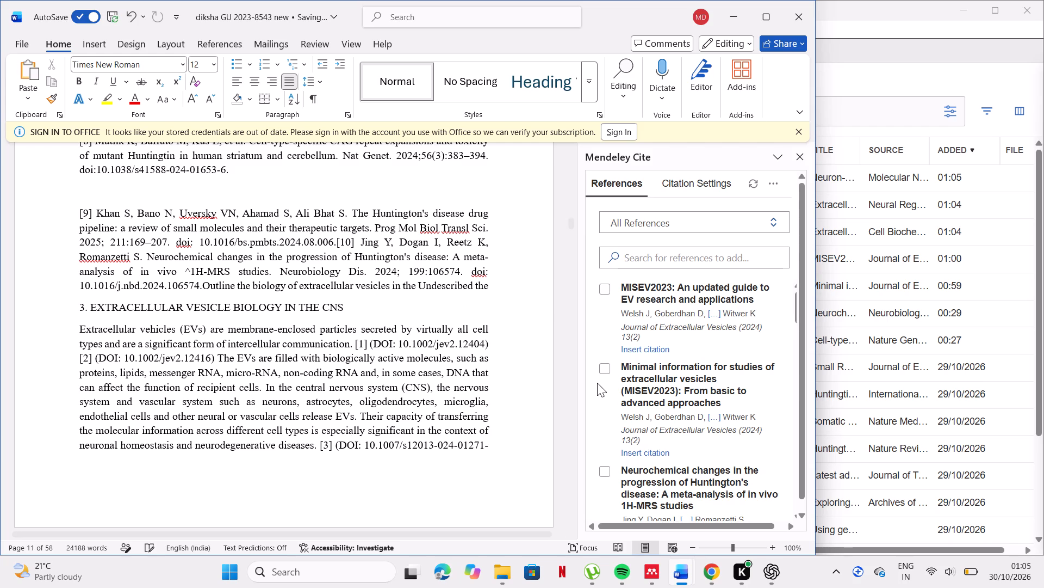
{"action": "scroll", "coordinate": [597, 383], "scroll_direction": "up", "scroll_amount": 1}
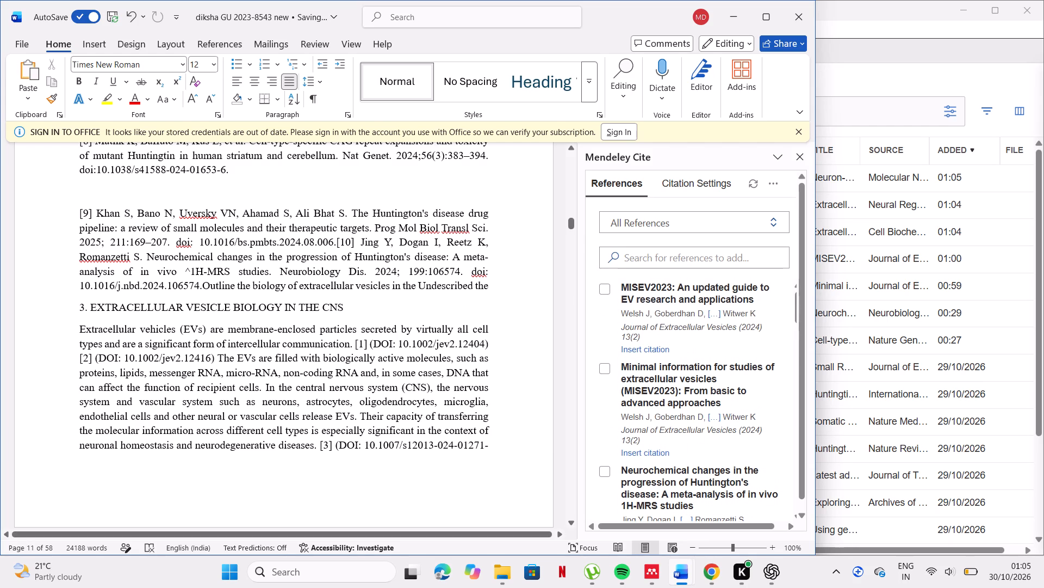
{"action": "key", "text": "BackSpace"}
{"action": "key", "text": "BackSpace"}
{"action": "key", "text": "BackSpace"}
{"action": "key", "text": "BackSpace"}
{"action": "key", "text": "BackSpace"}
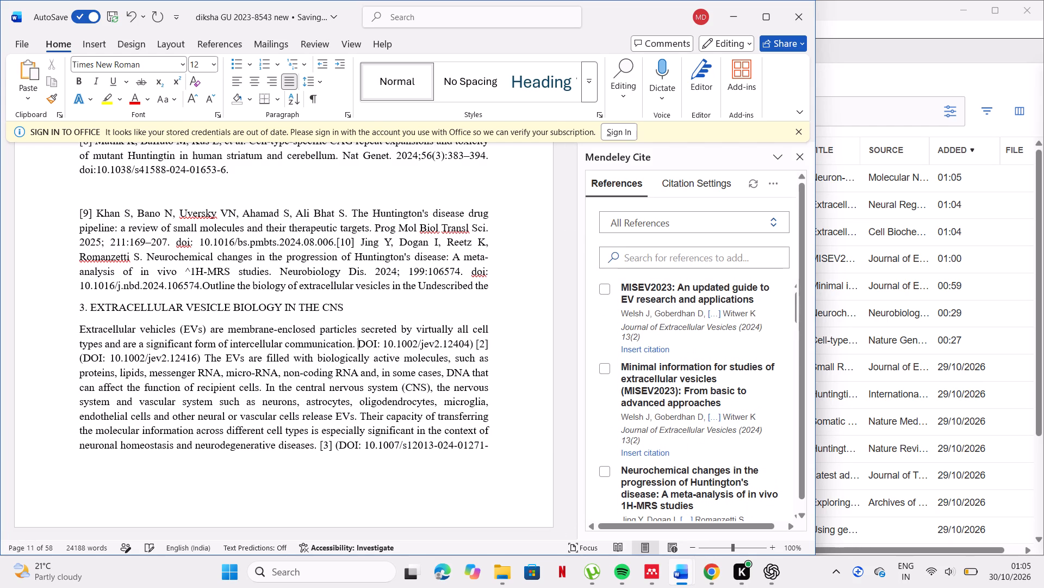
{"action": "left_click", "coordinate": [634, 452]}
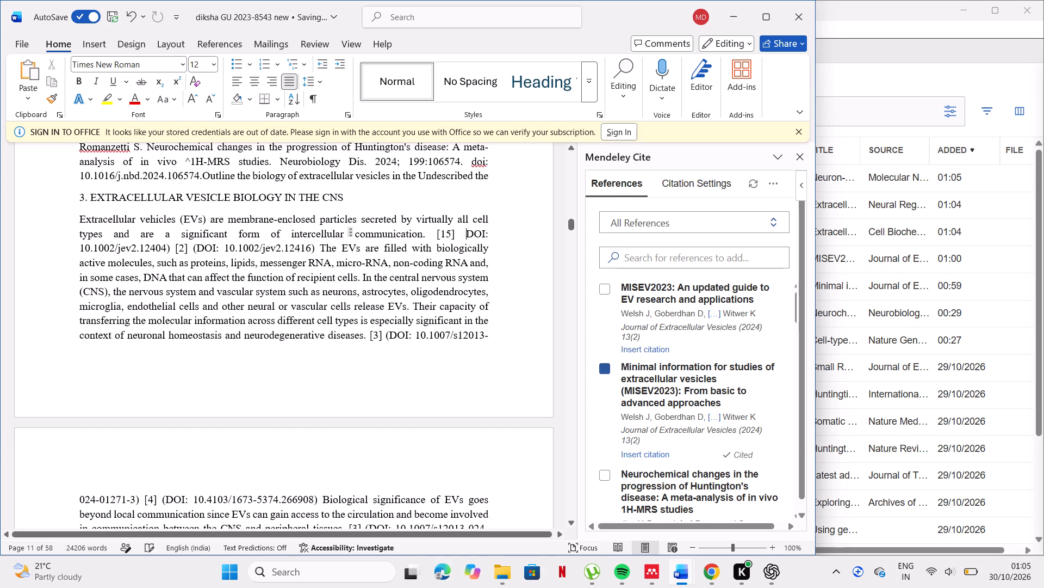
Replace typed [2] and its opening parenthesis with the Mendeley citation for "MISEV2023: An updated guide to EV research and applications".
{"action": "left_click", "coordinate": [196, 246]}
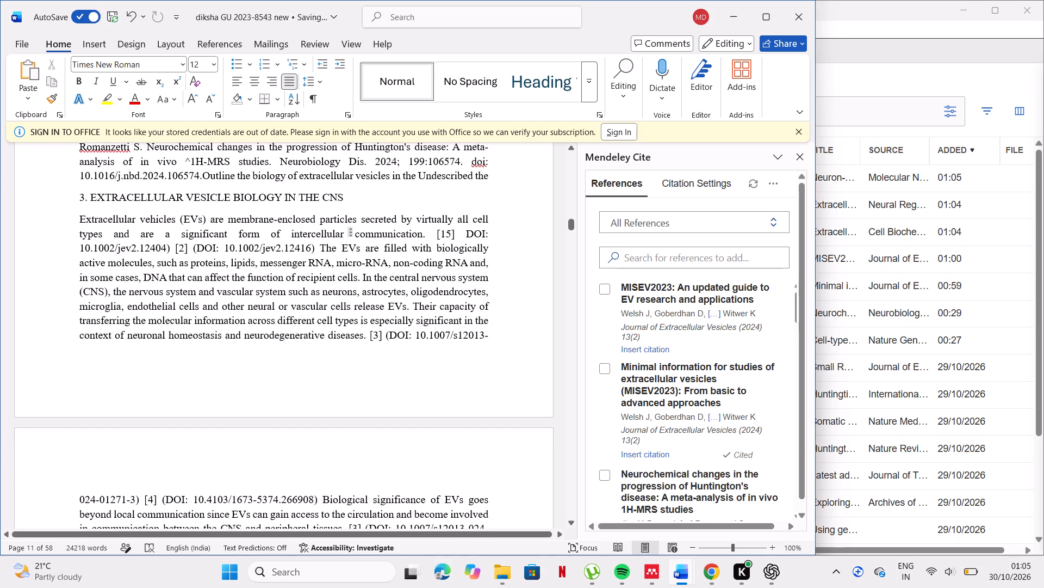
{"action": "key", "text": "BackSpace"}
{"action": "key", "text": "BackSpace"}
{"action": "key", "text": "BackSpace"}
{"action": "key", "text": "BackSpace"}
{"action": "key", "text": "BackSpace"}
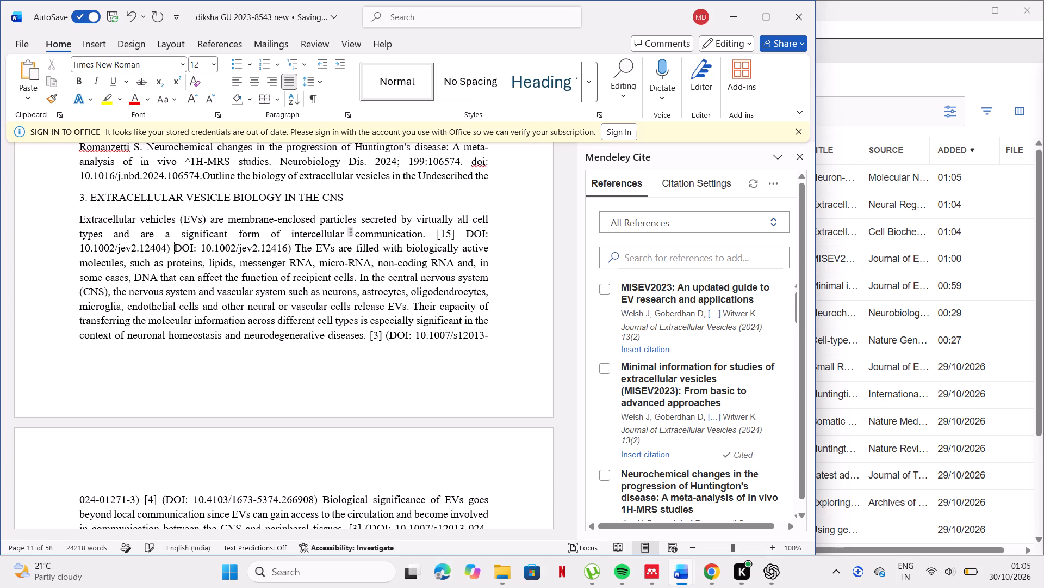
{"action": "left_click", "coordinate": [643, 347]}
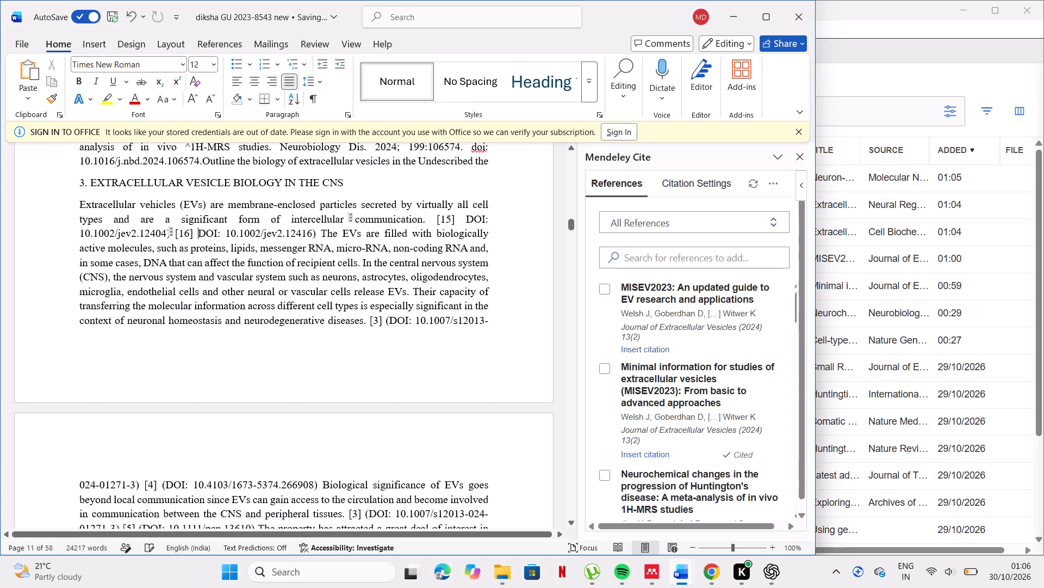
Delete the leftover closing parenthesis after DOI: 10.1002/jev2.12404 in section 3's opening paragraph.
{"action": "left_click", "coordinate": [170, 240]}
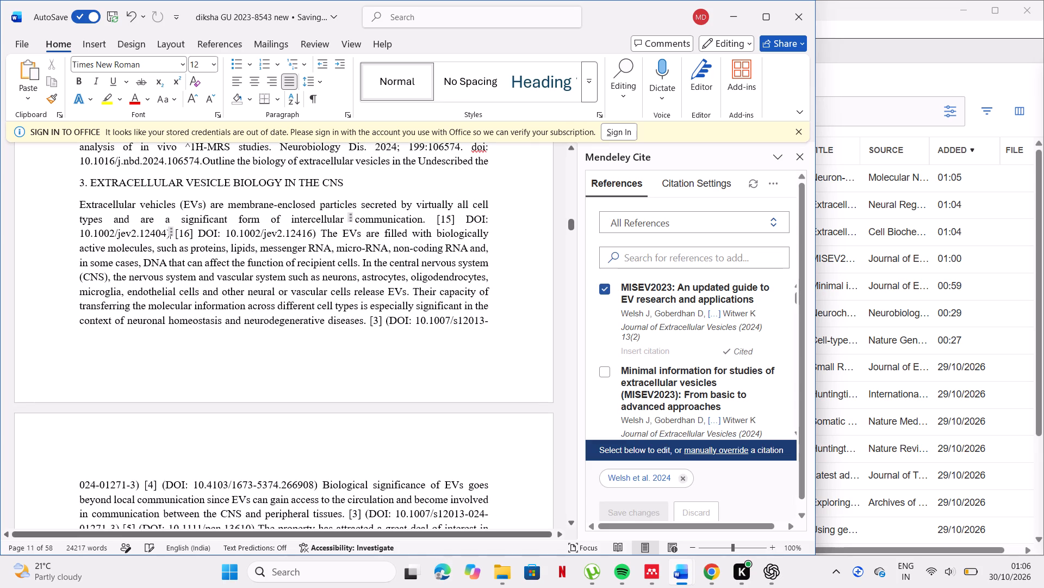
{"action": "key", "text": "BackSpace"}
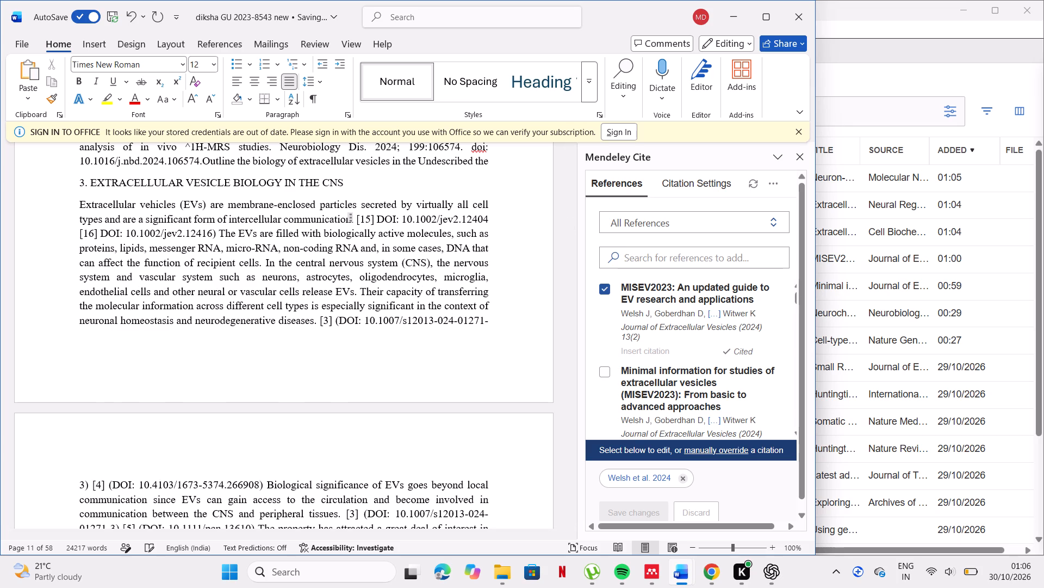
Add a comma after DOI: 10.1002/jev2.12404 in section 3's opening paragraph.
{"action": "key", "text": "comma"}
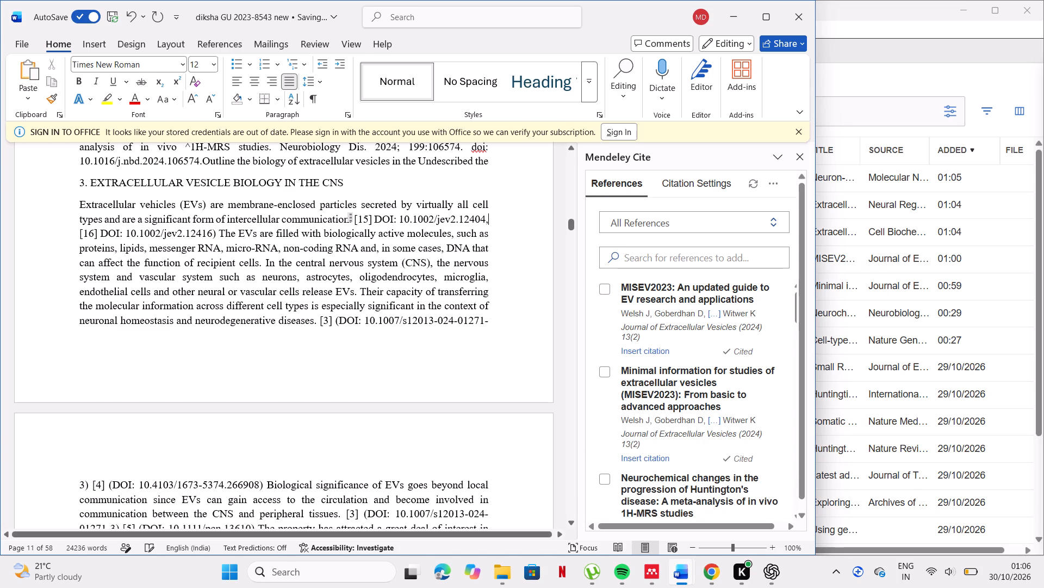
Refresh the Mendeley library and replace typed [3] and its opening parenthesis after "neurodegenerative diseases" with the citation for "Extracellular Vesicles: A New Approach to Study the Brain's Neural System".
{"action": "left_click", "coordinate": [338, 317]}
{"action": "left_click", "coordinate": [750, 185]}
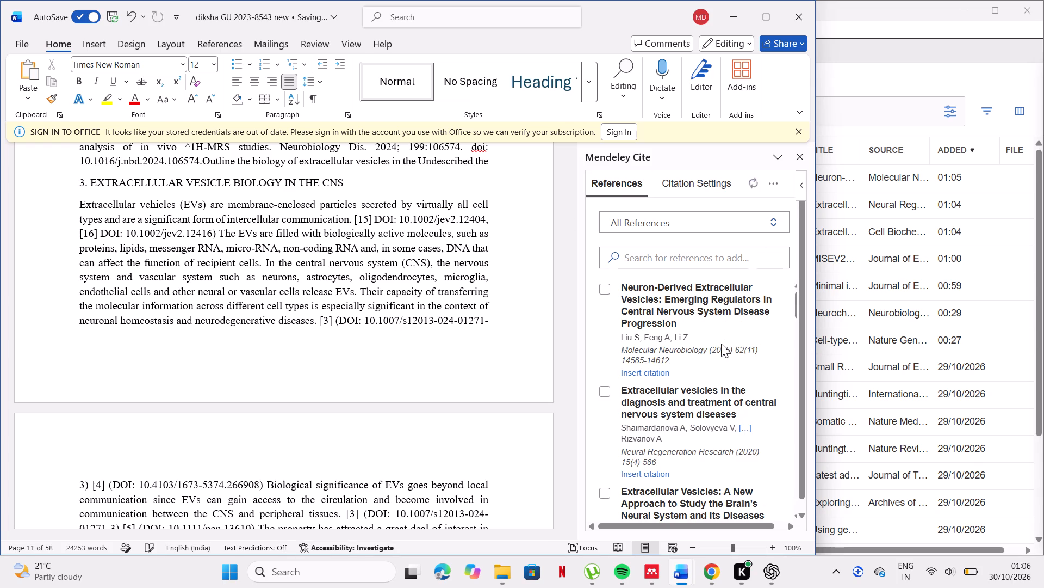
{"action": "scroll", "coordinate": [721, 344], "scroll_direction": "down", "scroll_amount": 1}
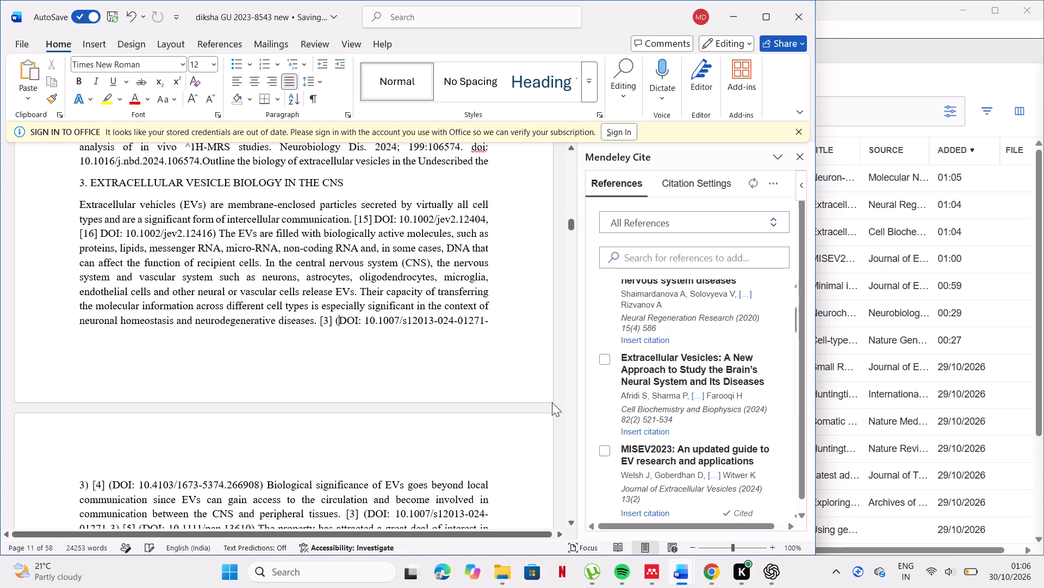
{"action": "key", "text": "BackSpace"}
{"action": "key", "text": "BackSpace"}
{"action": "key", "text": "BackSpace"}
{"action": "left_click", "coordinate": [338, 315]}
{"action": "key", "text": "BackSpace"}
{"action": "key", "text": "BackSpace"}
{"action": "key", "text": "BackSpace"}
{"action": "key", "text": "BackSpace"}
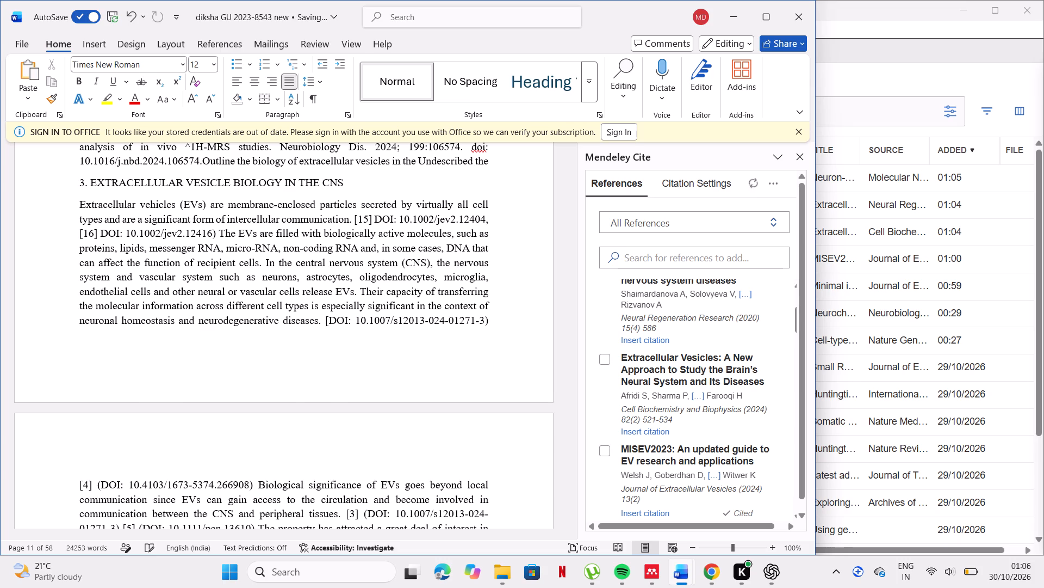
{"action": "key", "text": "BackSpace"}
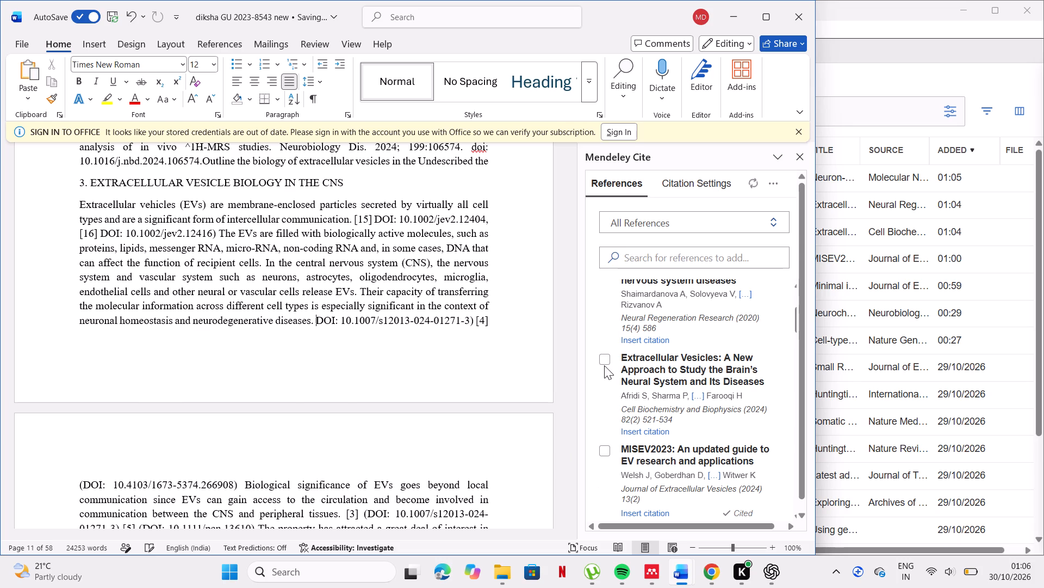
{"action": "left_click", "coordinate": [631, 429]}
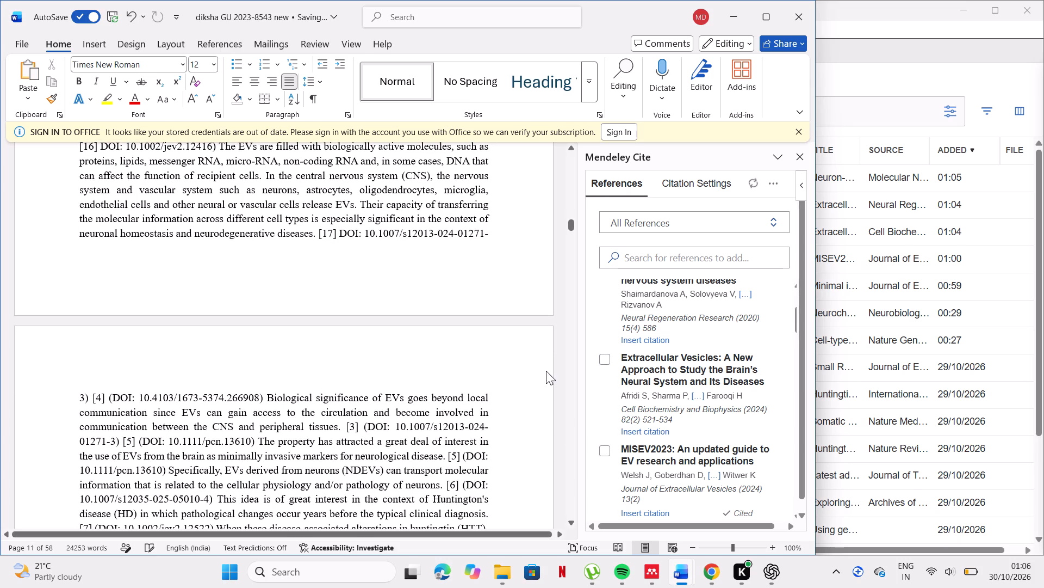
Bold citations [15] and [16] together with their DOIs in section 3's opening paragraph.
{"action": "scroll", "coordinate": [450, 311], "scroll_direction": "up", "scroll_amount": 1}
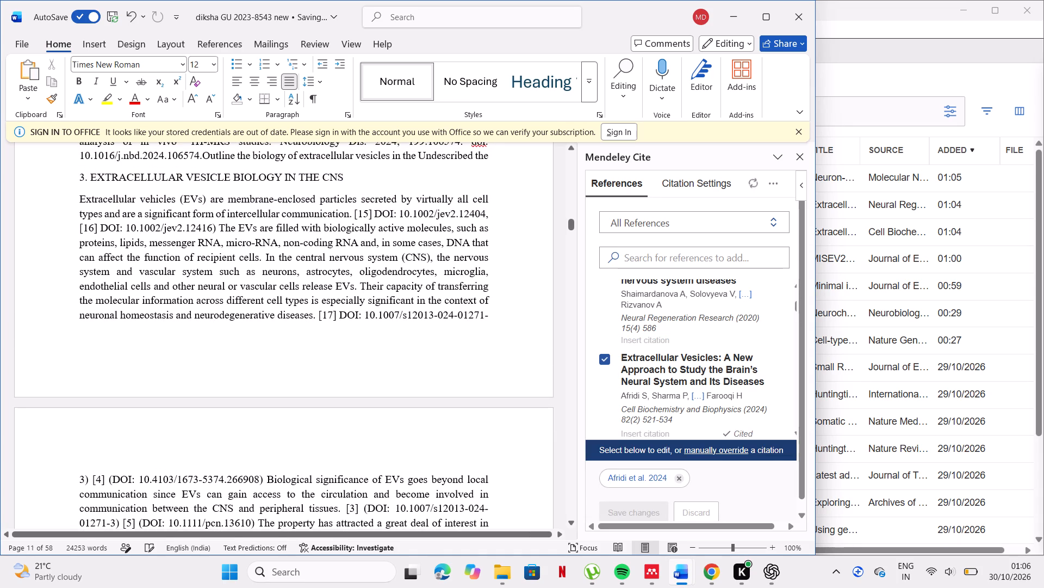
{"action": "left_click_drag", "start_coordinate": [358, 215], "coordinate": [218, 232]}
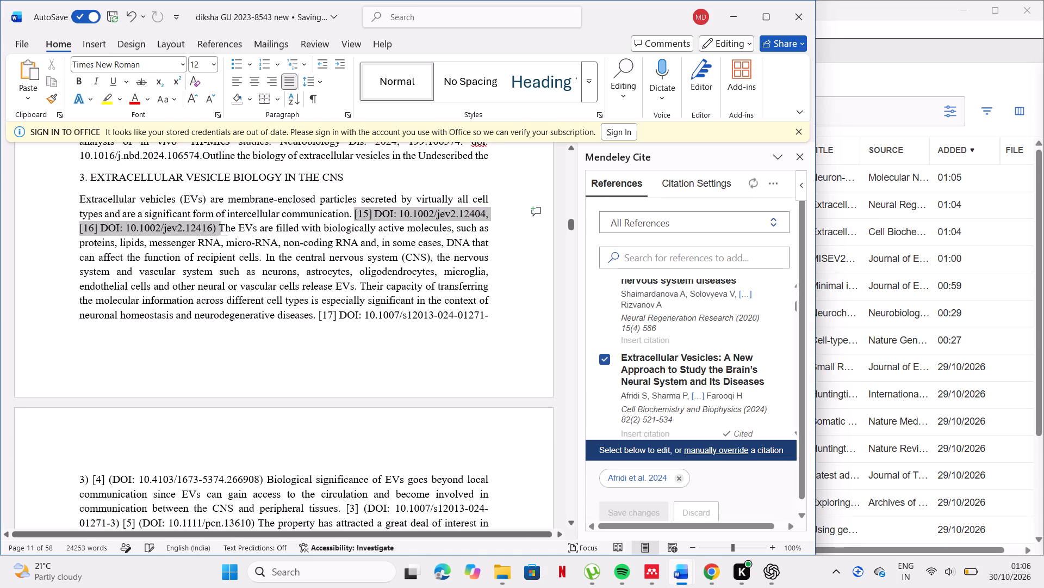
{"action": "left_click_drag", "start_coordinate": [218, 232], "coordinate": [213, 231]}
{"action": "left_click", "coordinate": [223, 206]}
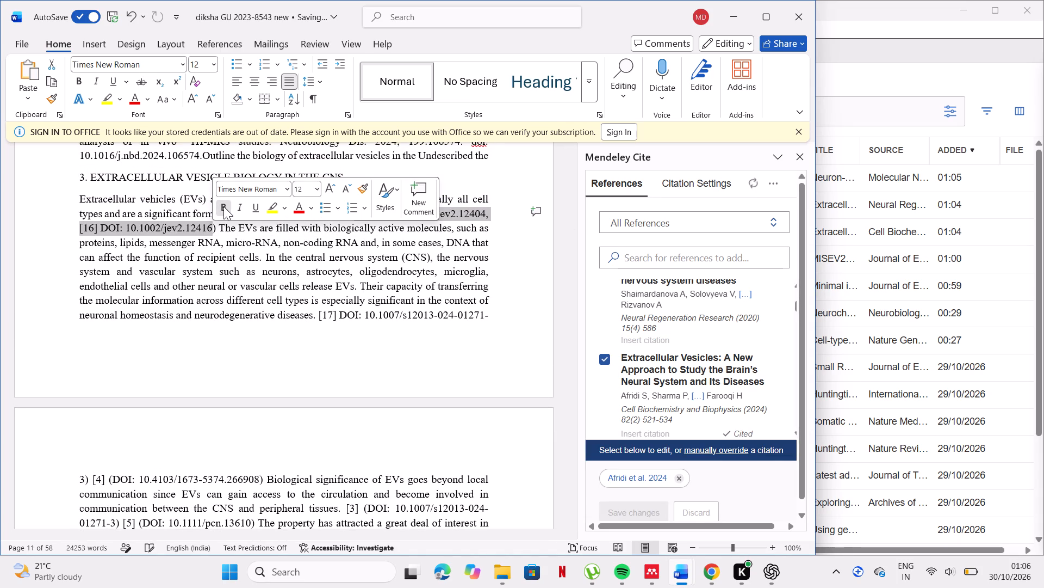
Delete the closing parenthesis after DOI: 10.1002/jev2.12416, keeping one space before "The EVs are filled".
{"action": "left_click", "coordinate": [320, 229]}
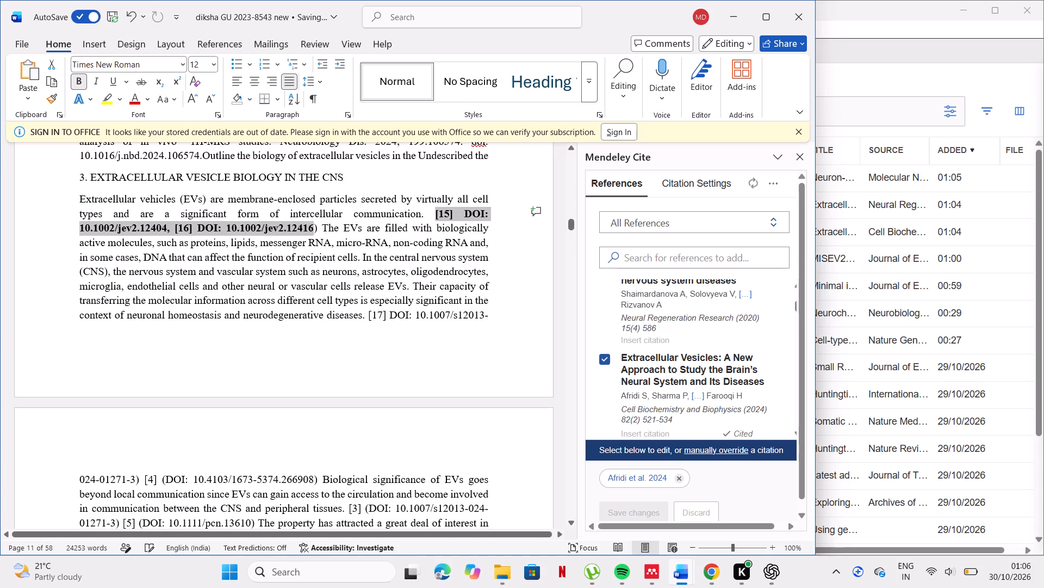
{"action": "key", "text": "BackSpace"}
{"action": "key", "text": "BackSpace"}
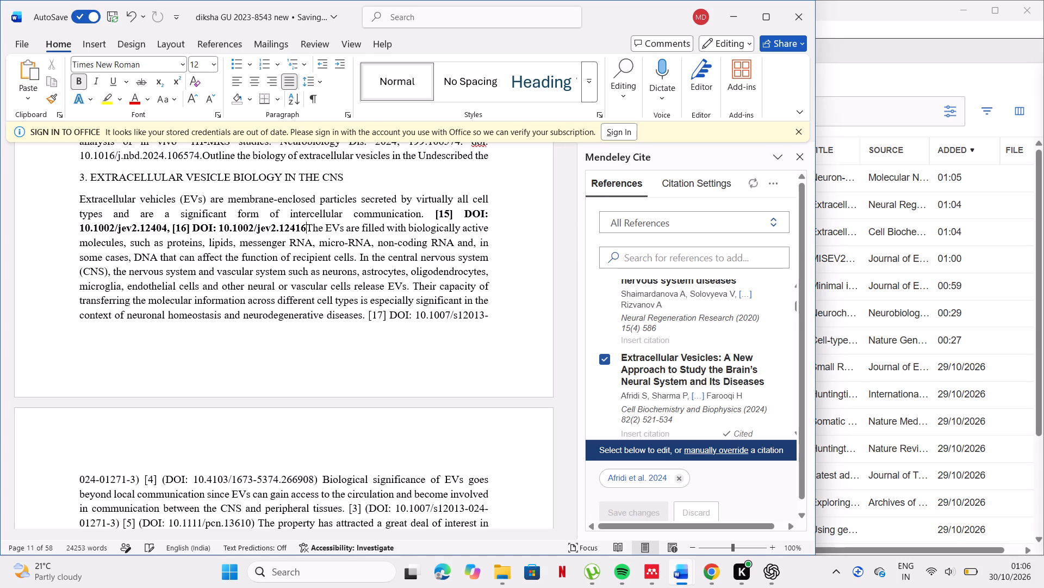
{"action": "key", "text": "space"}
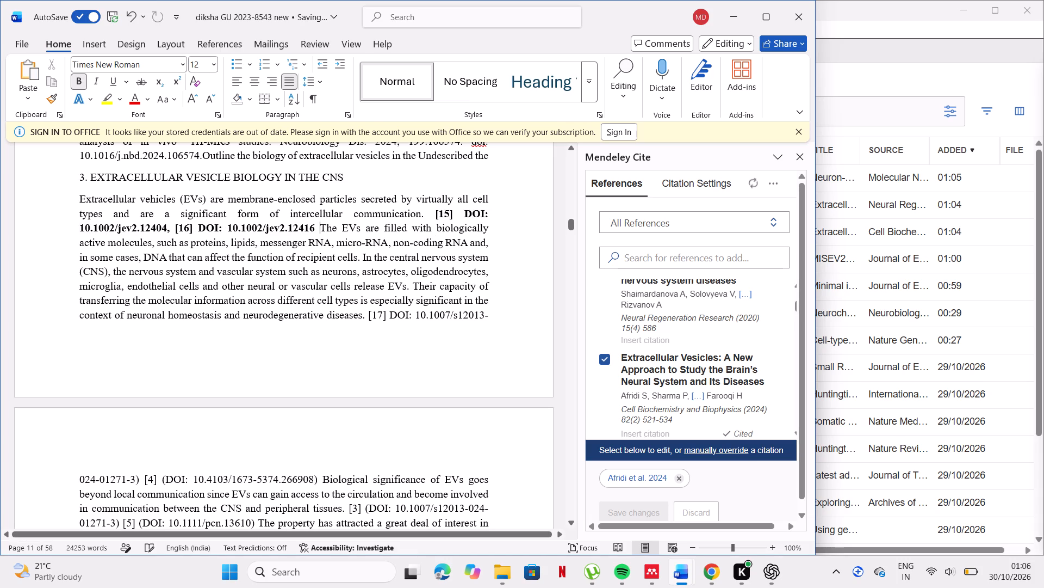
{"action": "left_click_drag", "start_coordinate": [376, 316], "coordinate": [403, 352]}
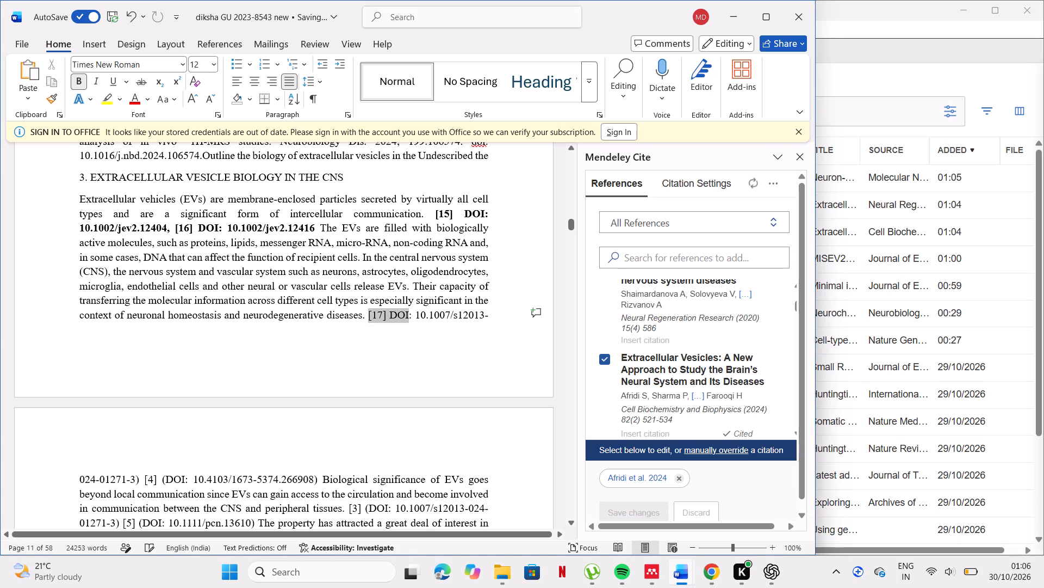
{"action": "left_click_drag", "start_coordinate": [403, 352], "coordinate": [140, 461]}
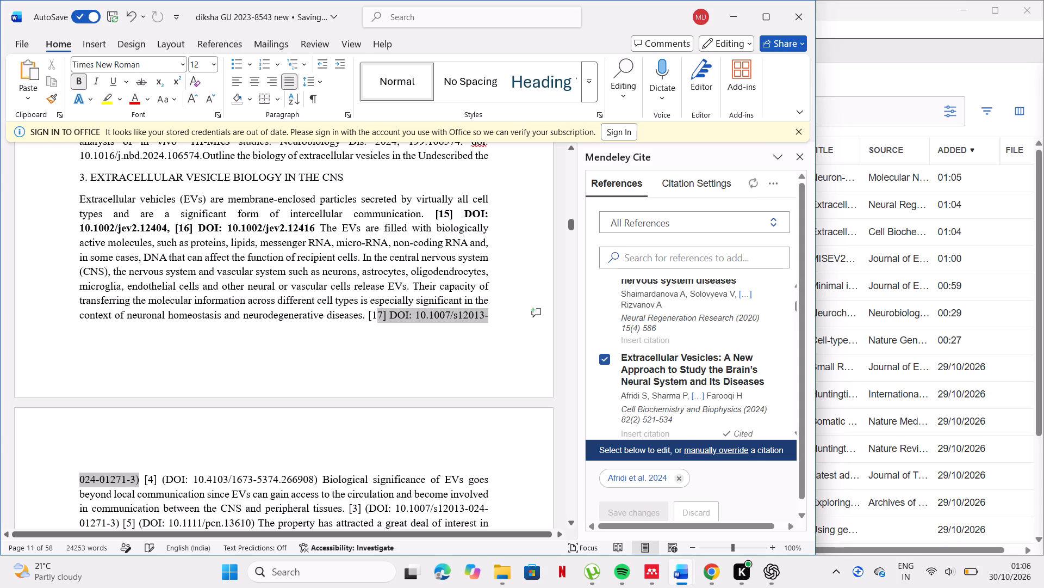
{"action": "left_click_drag", "start_coordinate": [140, 461], "coordinate": [138, 460]}
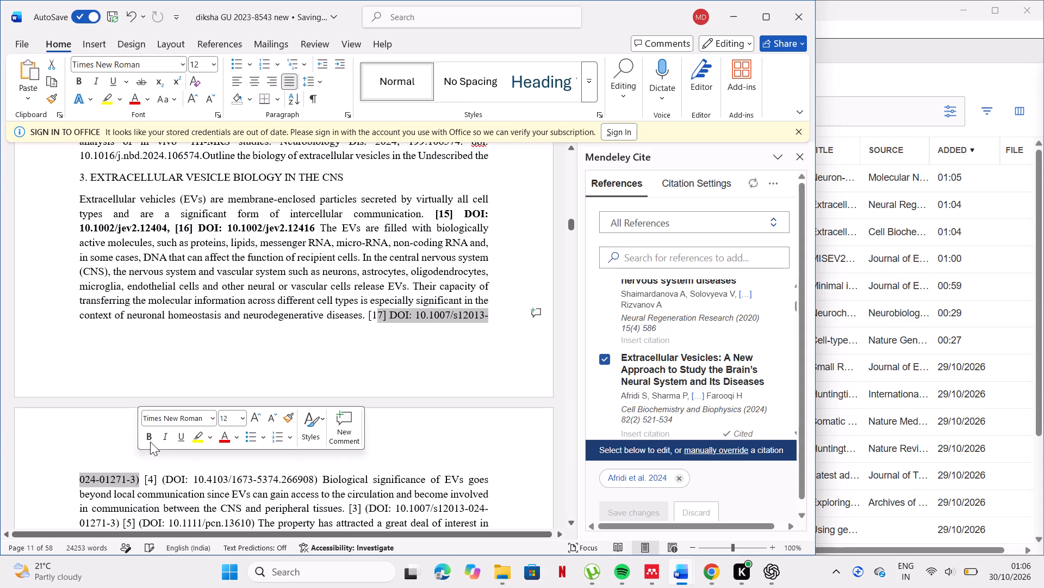
{"action": "left_click", "coordinate": [152, 440]}
{"action": "left_click", "coordinate": [139, 488]}
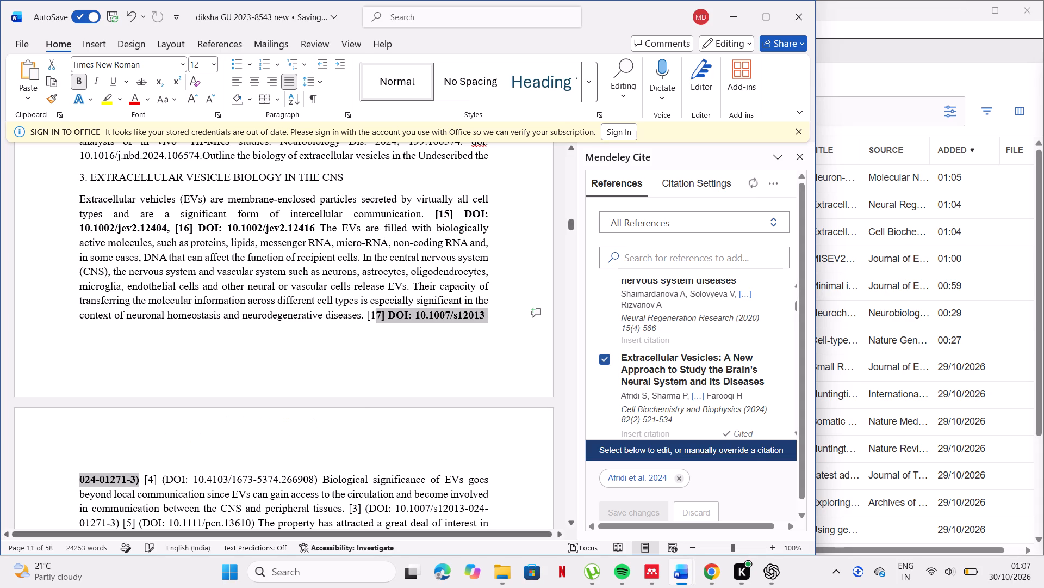
{"action": "left_click", "coordinate": [139, 482]}
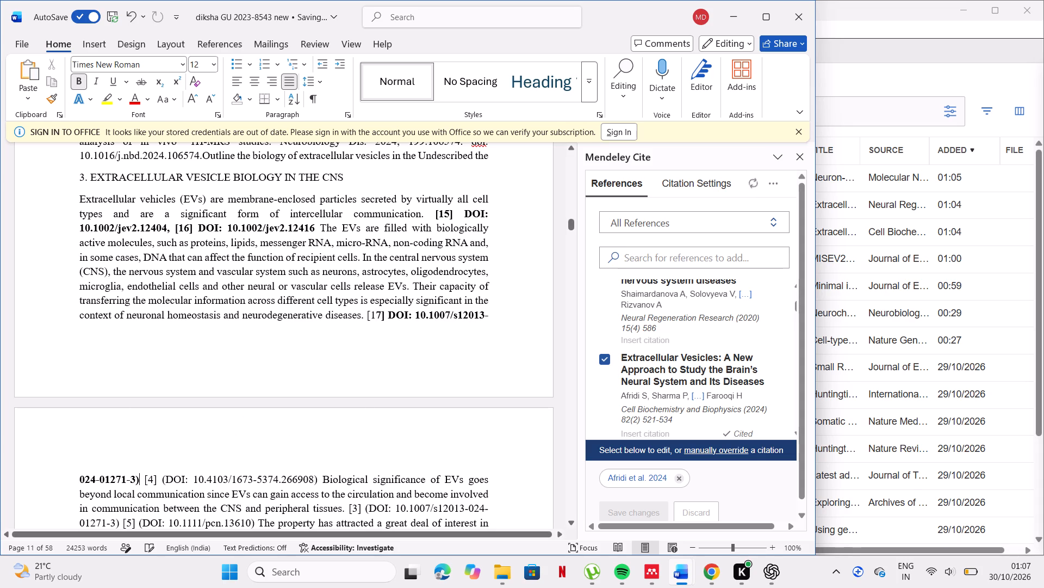
{"action": "key", "text": "BackSpace"}
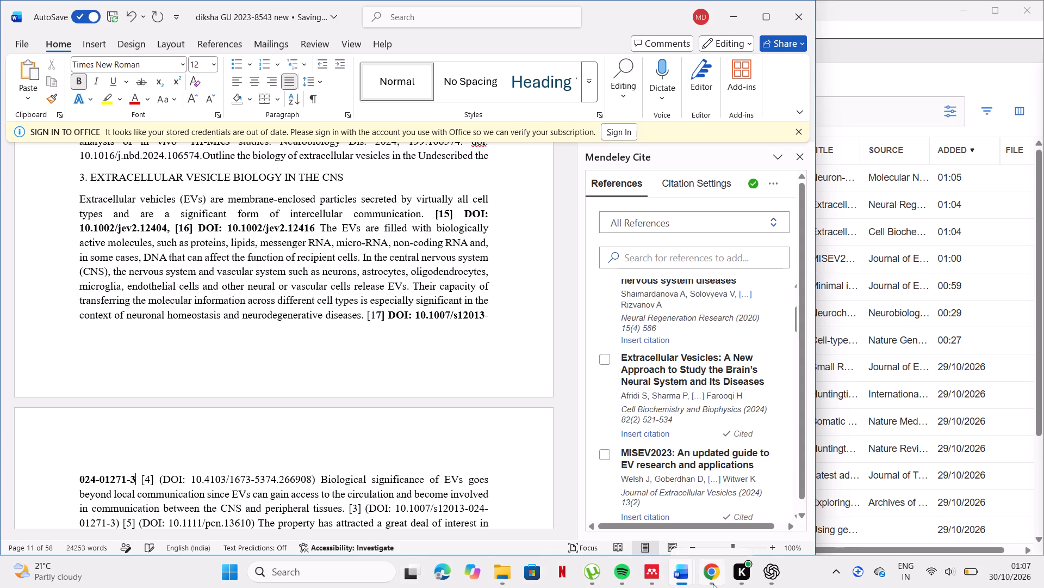
Replace typed [4] and its opening parenthesis with a comma and the Mendeley citation for "Extracellular vesicles in the diagnosis and treatment of central nervous system diseases".
{"action": "scroll", "coordinate": [470, 488], "scroll_direction": "down", "scroll_amount": 1}
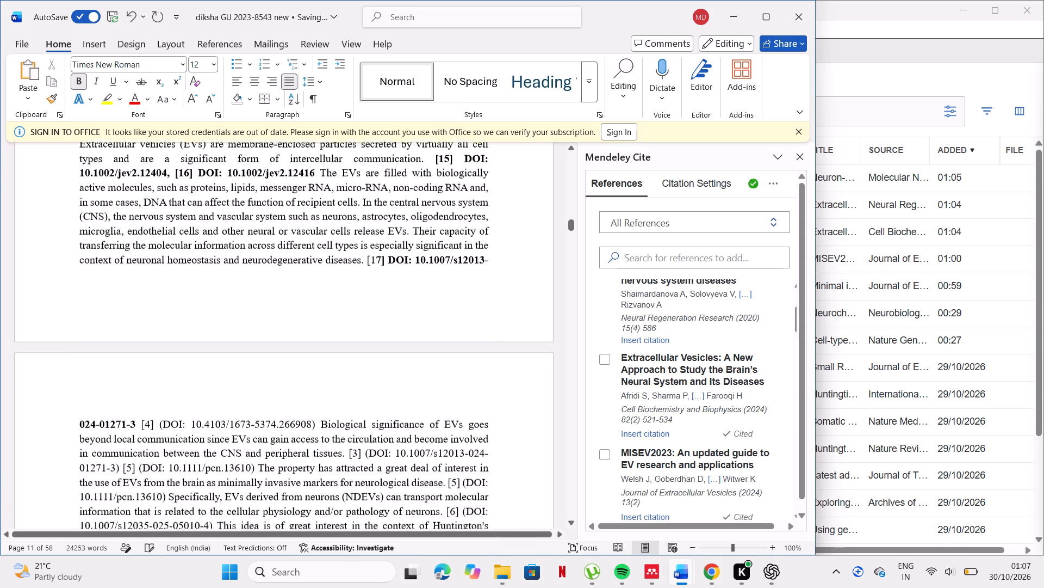
{"action": "scroll", "coordinate": [470, 488], "scroll_direction": "down", "scroll_amount": 2}
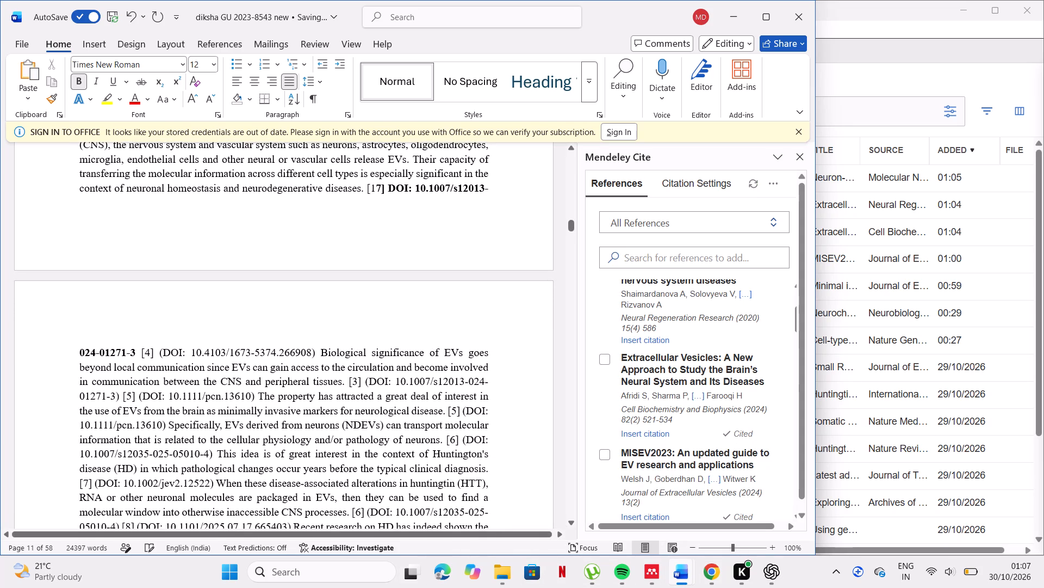
{"action": "double_click", "coordinate": [160, 351]}
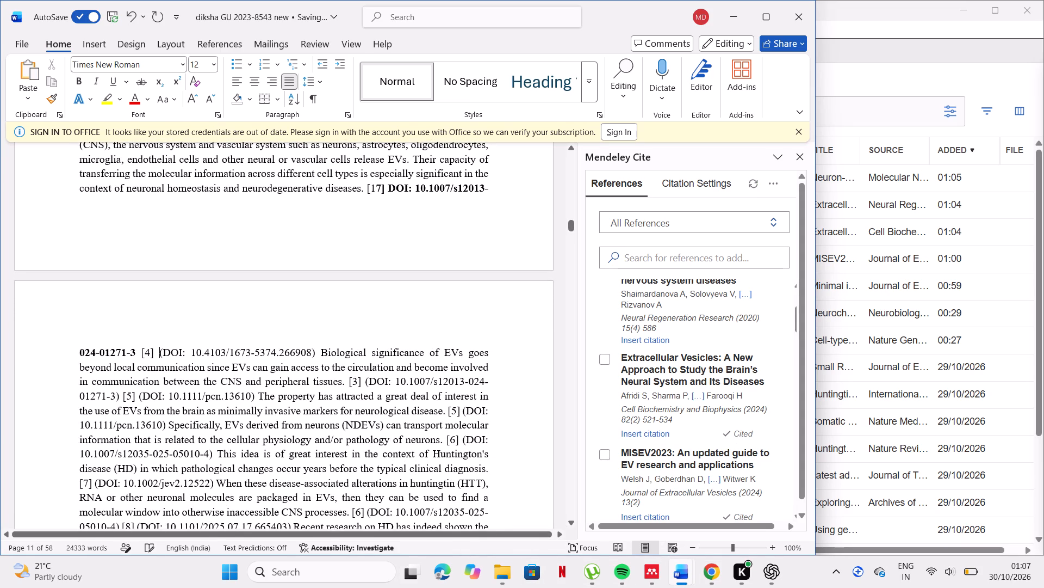
{"action": "left_click", "coordinate": [161, 351]}
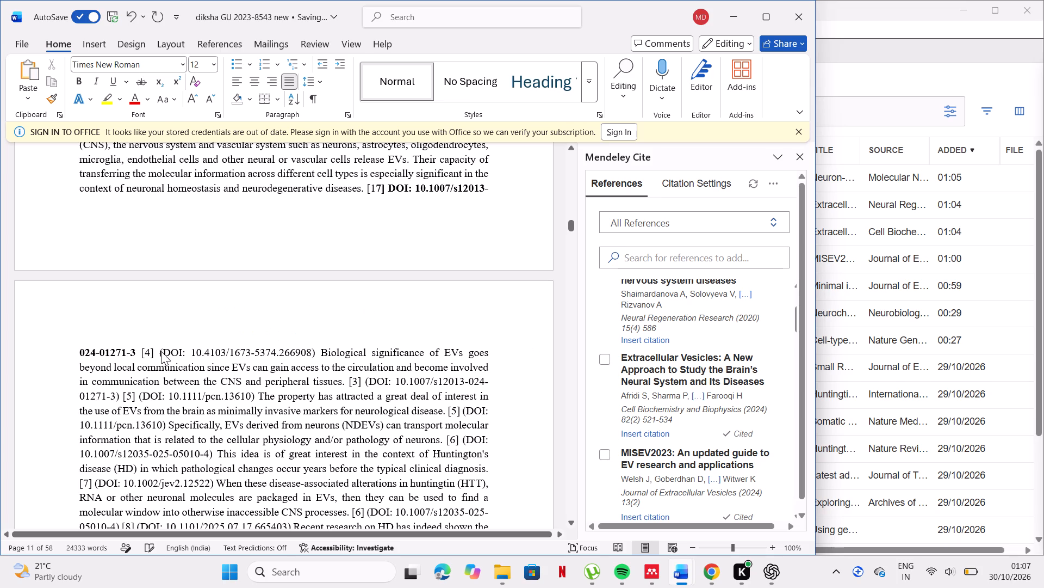
{"action": "left_click", "coordinate": [163, 353]}
{"action": "key", "text": "BackSpace"}
{"action": "key", "text": "BackSpace"}
{"action": "key", "text": "BackSpace"}
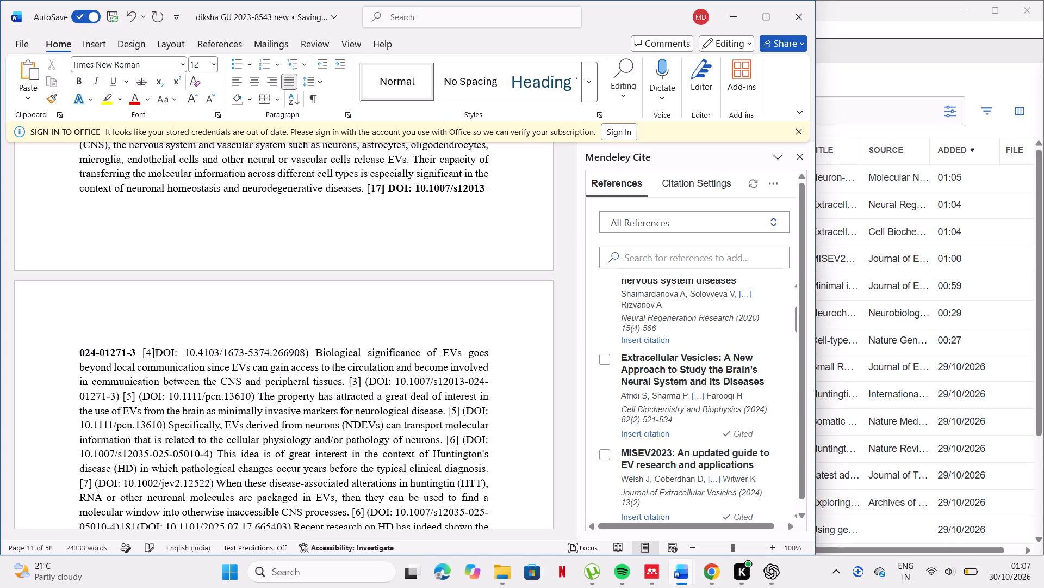
{"action": "key", "text": "BackSpace"}
{"action": "key", "text": "BackSpace"}
{"action": "key", "text": "comma"}
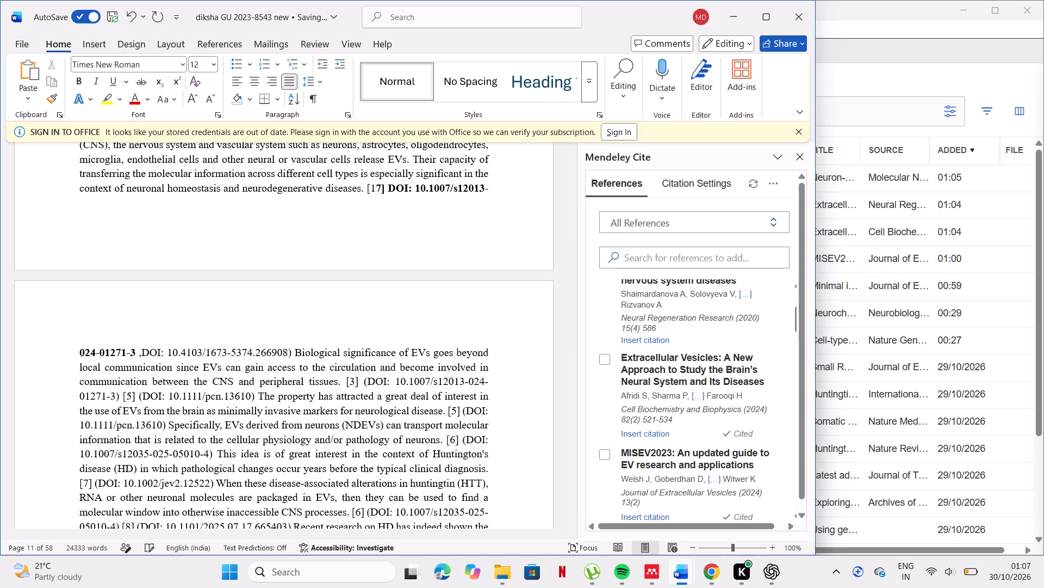
{"action": "left_click", "coordinate": [648, 340]}
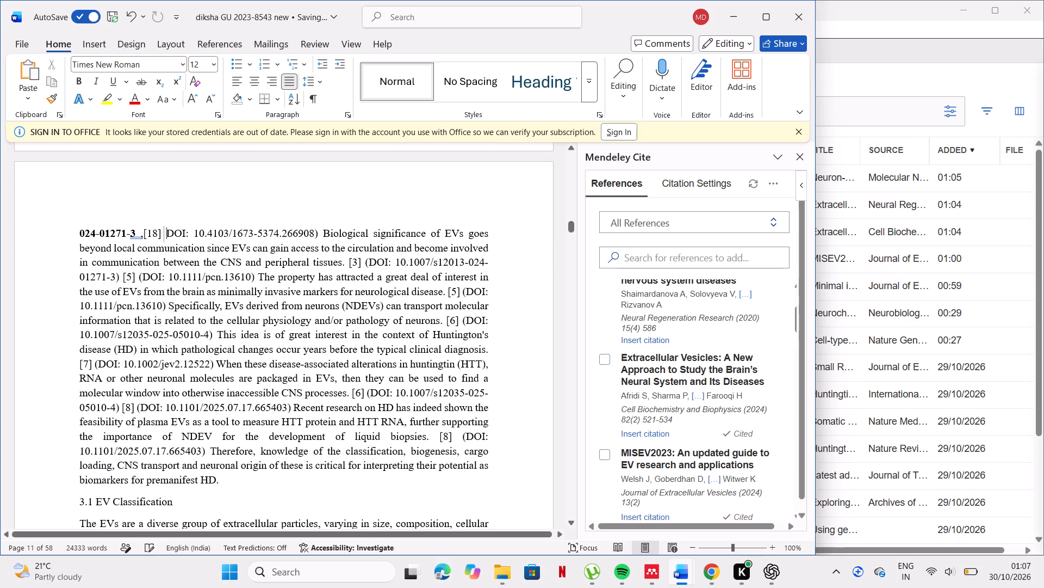
Remove the space before the comma preceding citation [18] and the closing parenthesis after DOI: 10.4103/1673-5374.266908.
{"action": "left_click", "coordinate": [140, 233]}
{"action": "left_click", "coordinate": [147, 284]}
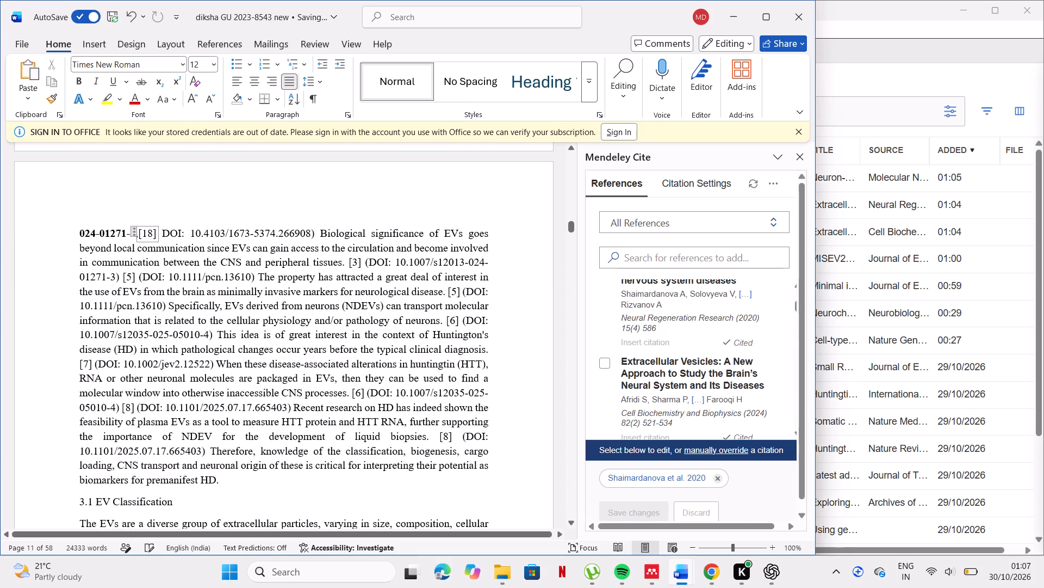
{"action": "left_click", "coordinate": [315, 234]}
{"action": "key", "text": "BackSpace"}
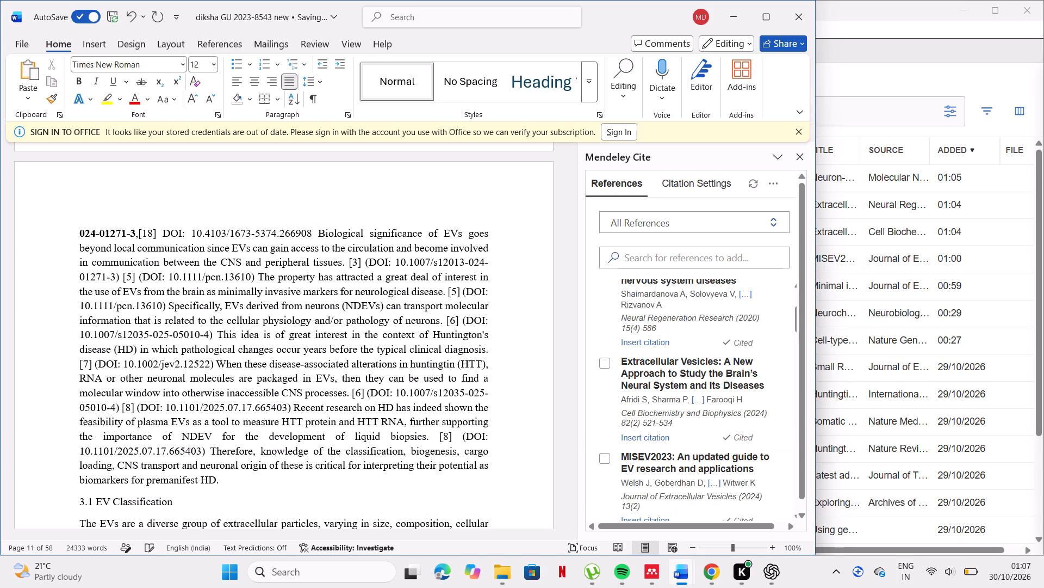
Bold citation [18] and DOI: 10.4103/1673-5374.266908.
{"action": "left_click_drag", "start_coordinate": [315, 234], "coordinate": [120, 225]}
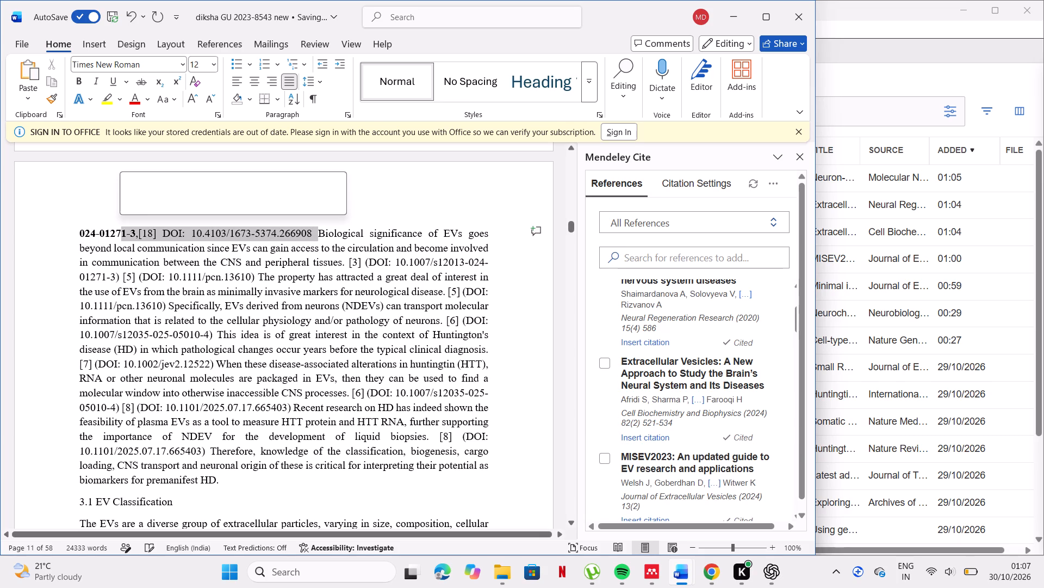
{"action": "left_click", "coordinate": [132, 202]}
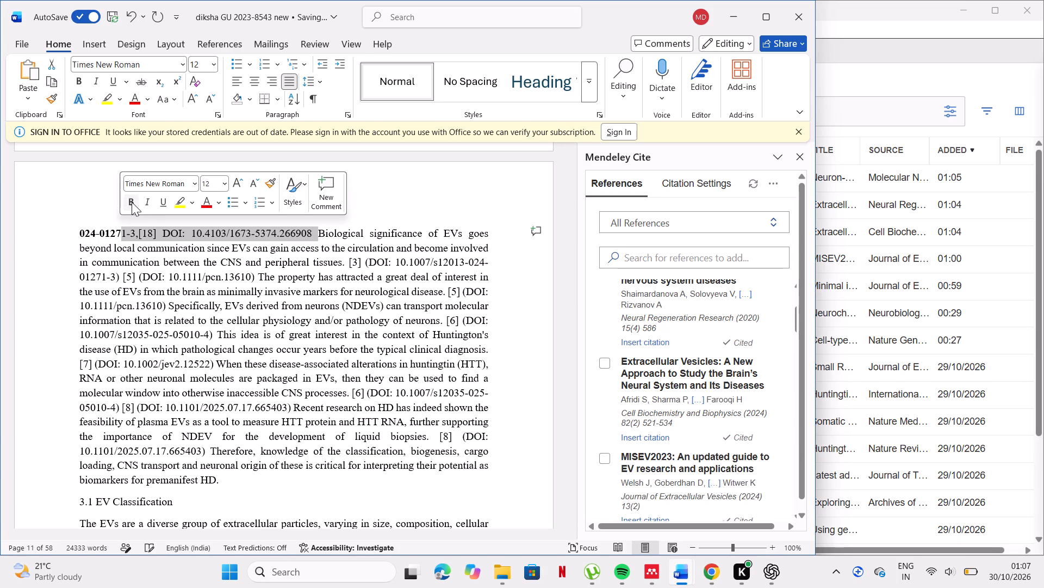
{"action": "left_click", "coordinate": [132, 202]}
{"action": "left_click", "coordinate": [56, 192]}
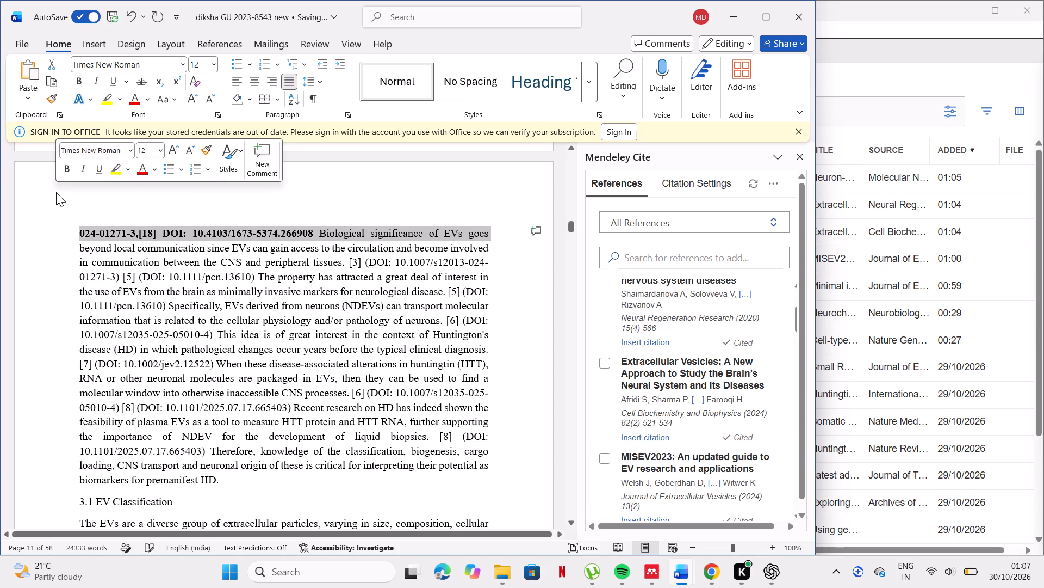
Replace typed [3] and its opening parenthesis with the Mendeley citation for "Extracellular Vesicles: A New Approach to Study the Brain's Neural System and Its Diseases".
{"action": "left_click", "coordinate": [370, 264]}
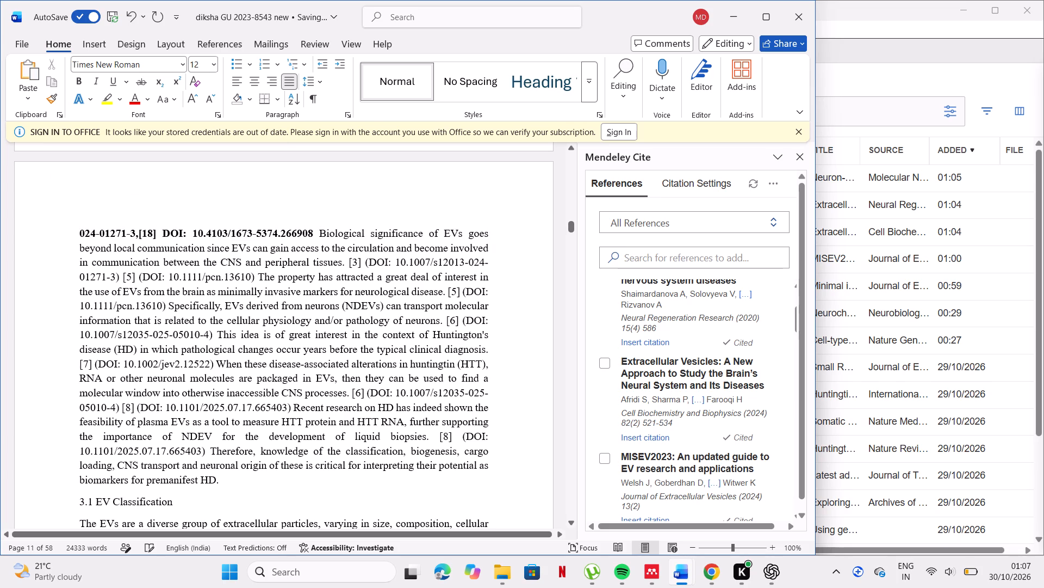
{"action": "left_click", "coordinate": [367, 268]}
{"action": "key", "text": "BackSpace"}
{"action": "key", "text": "BackSpace"}
{"action": "key", "text": "BackSpace"}
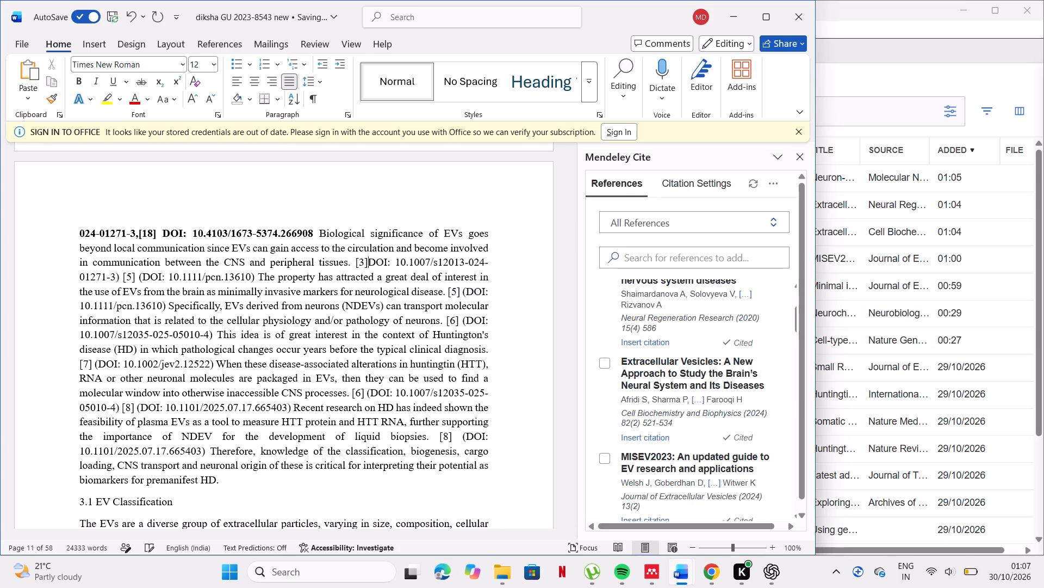
{"action": "key", "text": "BackSpace"}
{"action": "key", "text": "BackSpace"}
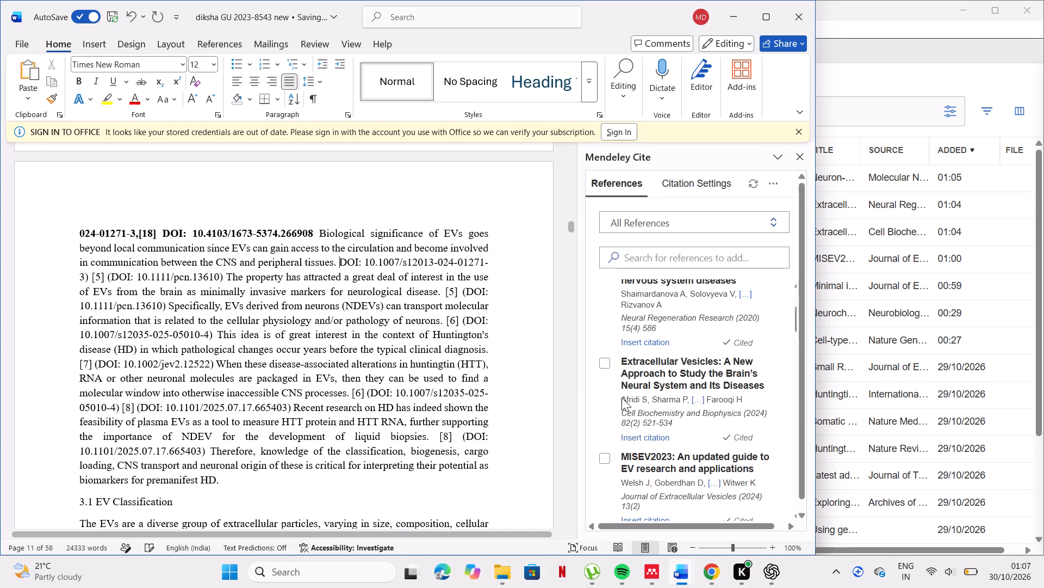
{"action": "left_click", "coordinate": [637, 434]}
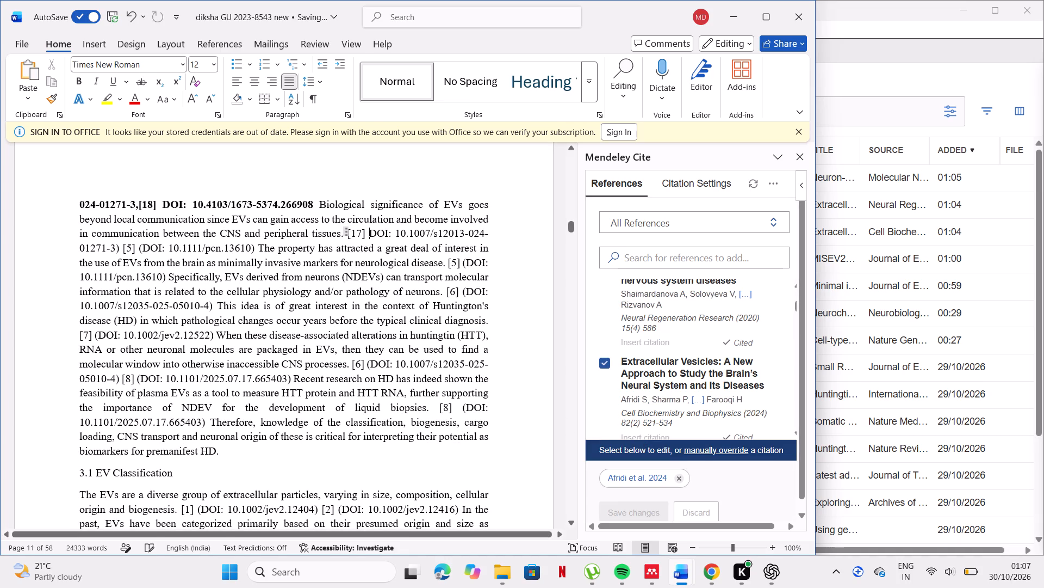
{"action": "left_click", "coordinate": [141, 250]}
{"action": "key", "text": "BackSpace"}
{"action": "key", "text": "BackSpace"}
{"action": "key", "text": "BackSpace"}
{"action": "key", "text": "BackSpace"}
{"action": "key", "text": "BackSpace"}
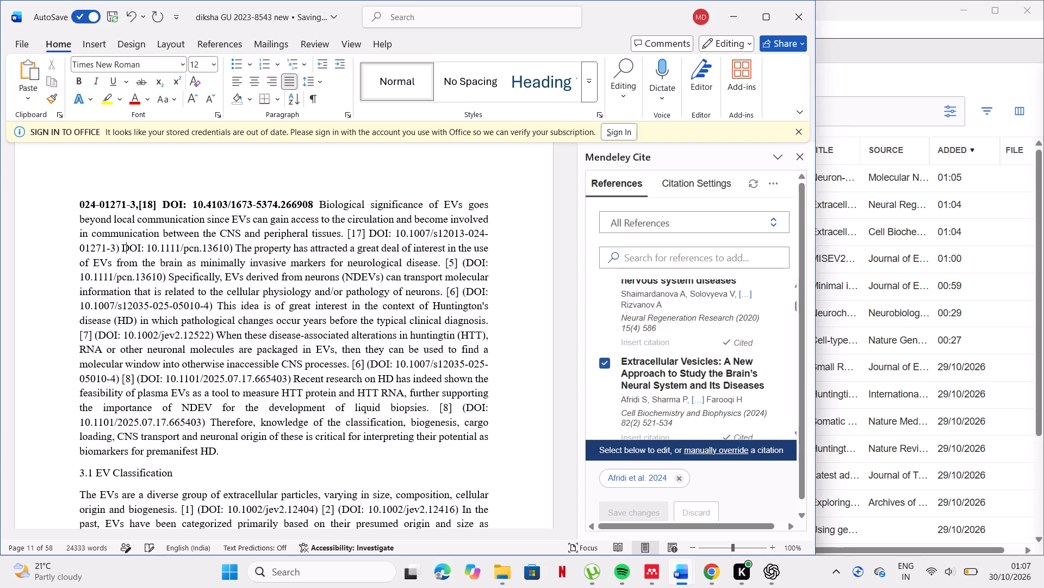
{"action": "key", "text": "BackSpace"}
{"action": "key", "text": "BackSpace"}
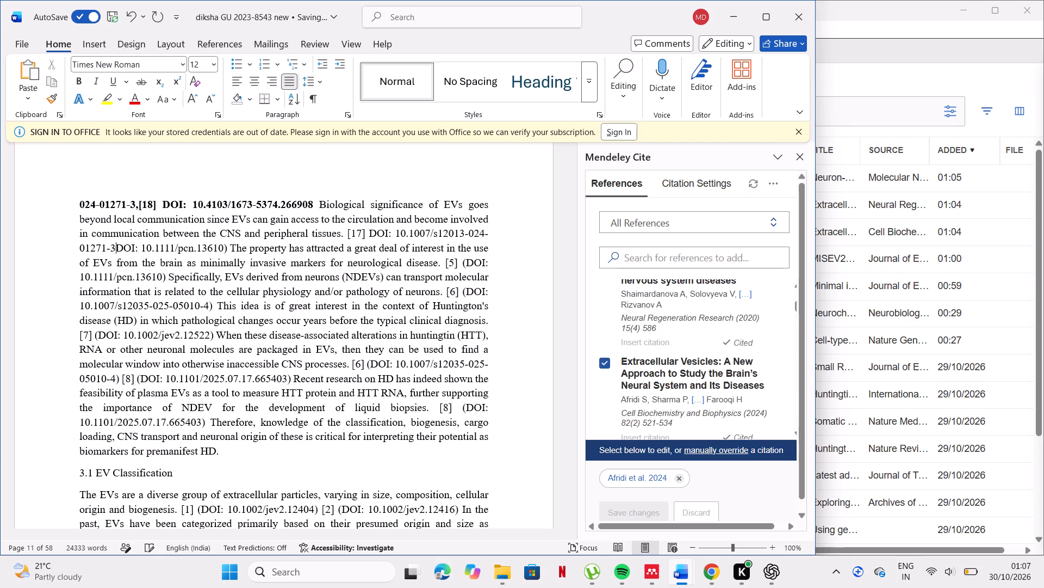
{"action": "key", "text": "comma"}
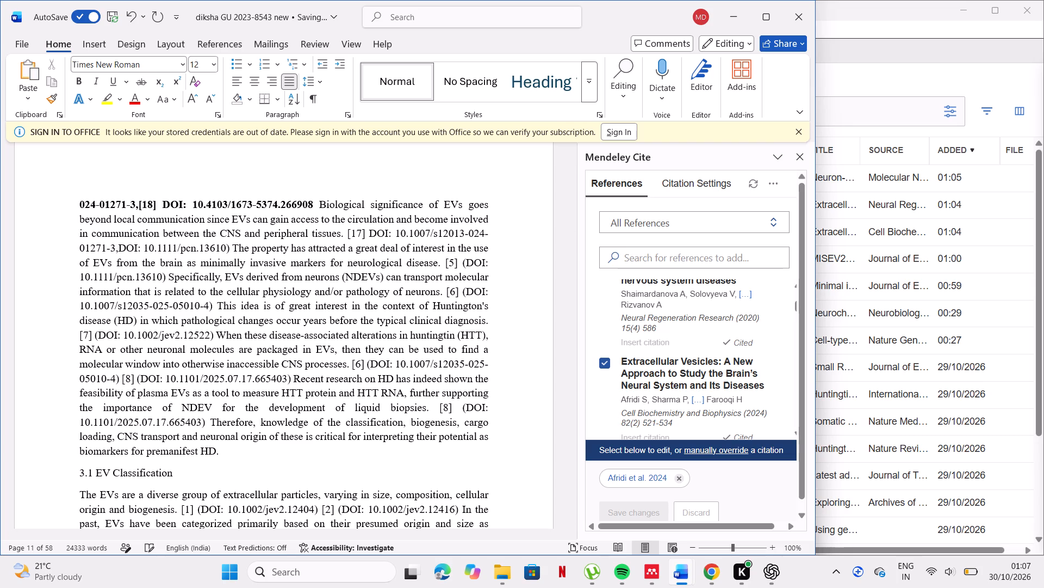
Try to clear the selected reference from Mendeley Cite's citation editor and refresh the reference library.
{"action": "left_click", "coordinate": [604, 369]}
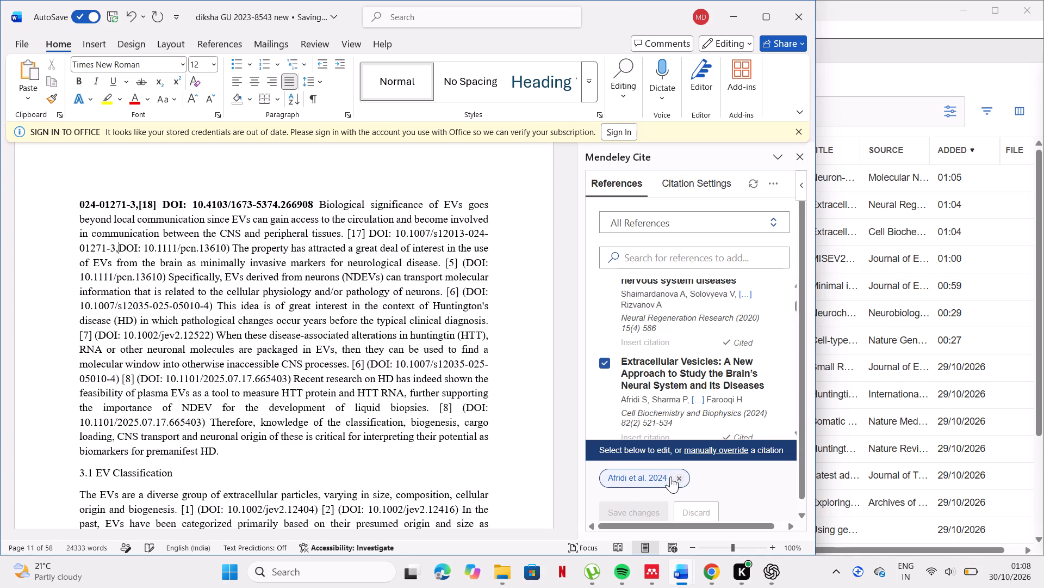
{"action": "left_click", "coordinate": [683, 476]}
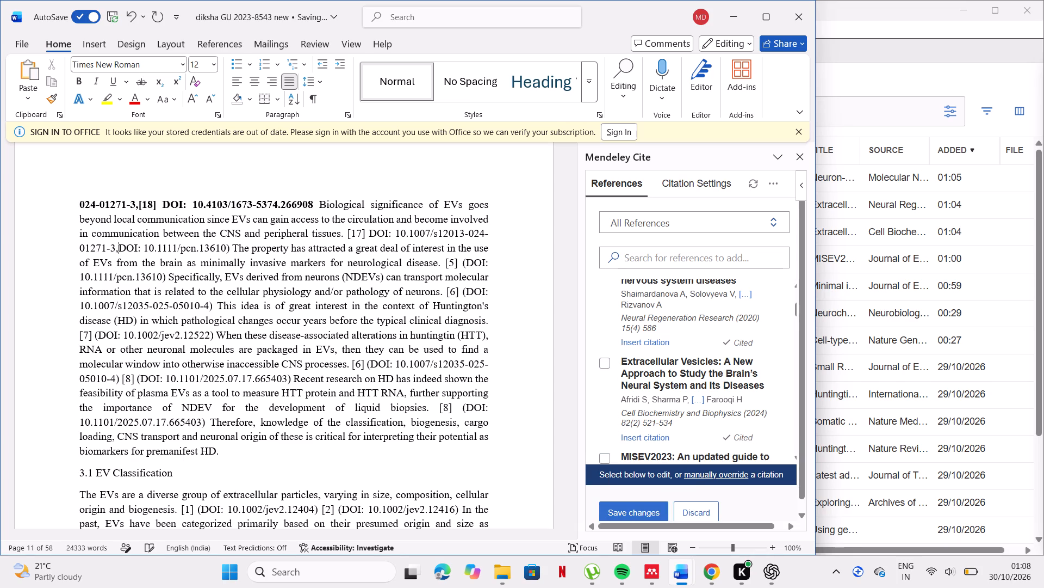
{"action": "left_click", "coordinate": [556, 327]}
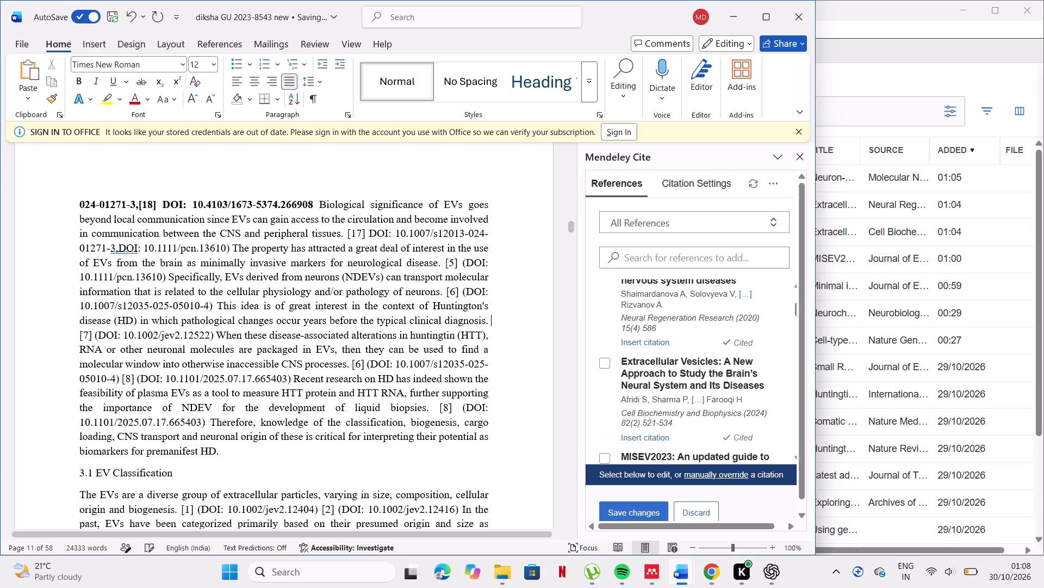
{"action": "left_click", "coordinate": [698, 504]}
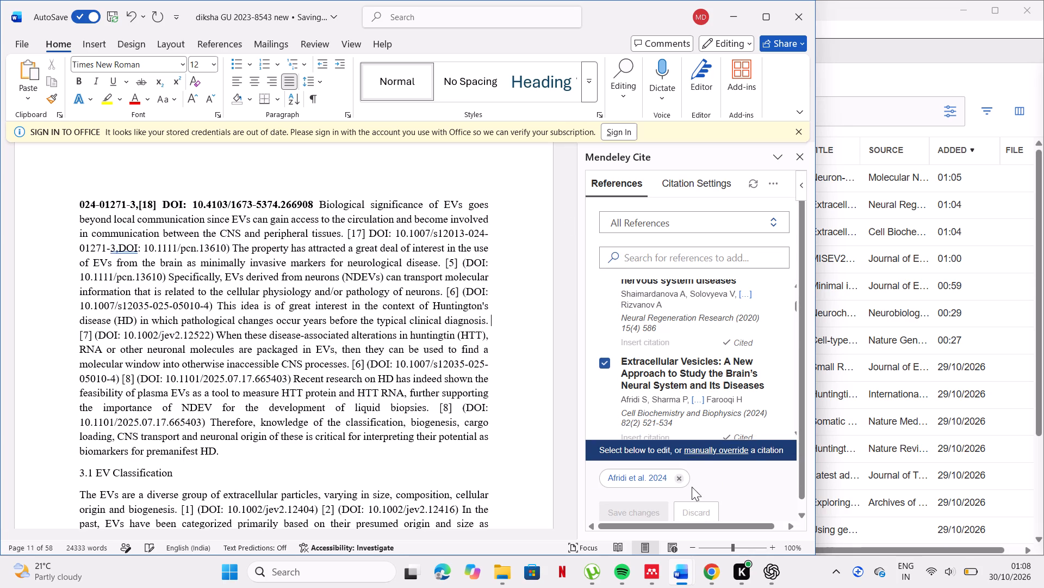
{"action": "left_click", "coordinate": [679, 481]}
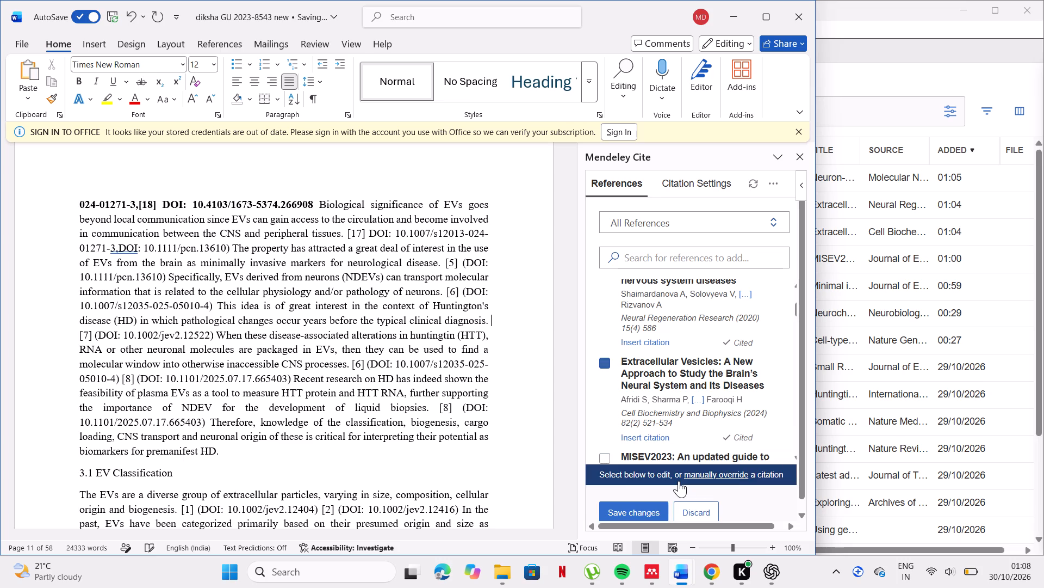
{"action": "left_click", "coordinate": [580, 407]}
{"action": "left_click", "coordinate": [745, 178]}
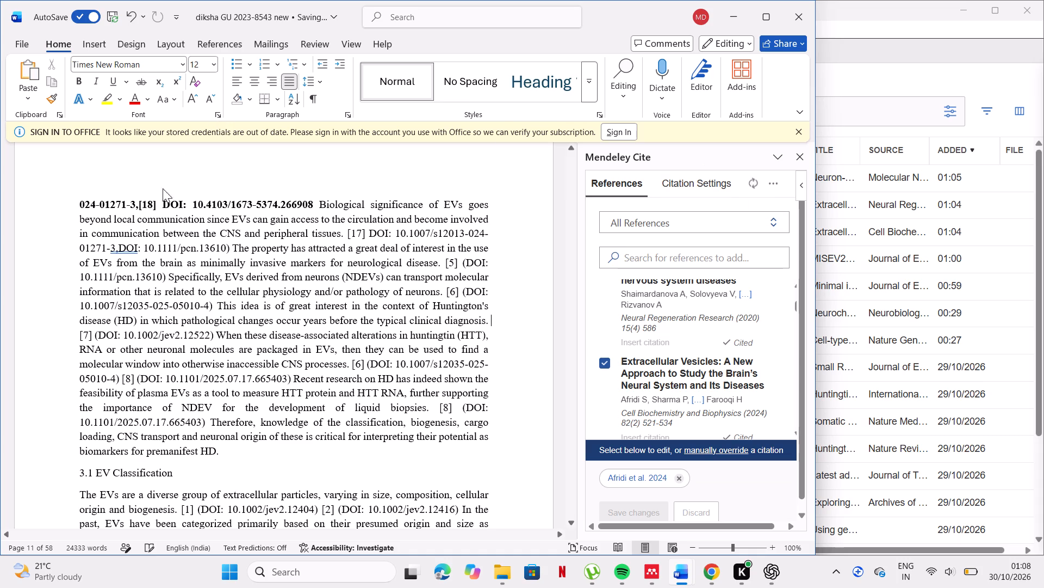
Insert a space after the comma preceding DOI: 10.1111/pcn.13610.
{"action": "double_click", "coordinate": [120, 248]}
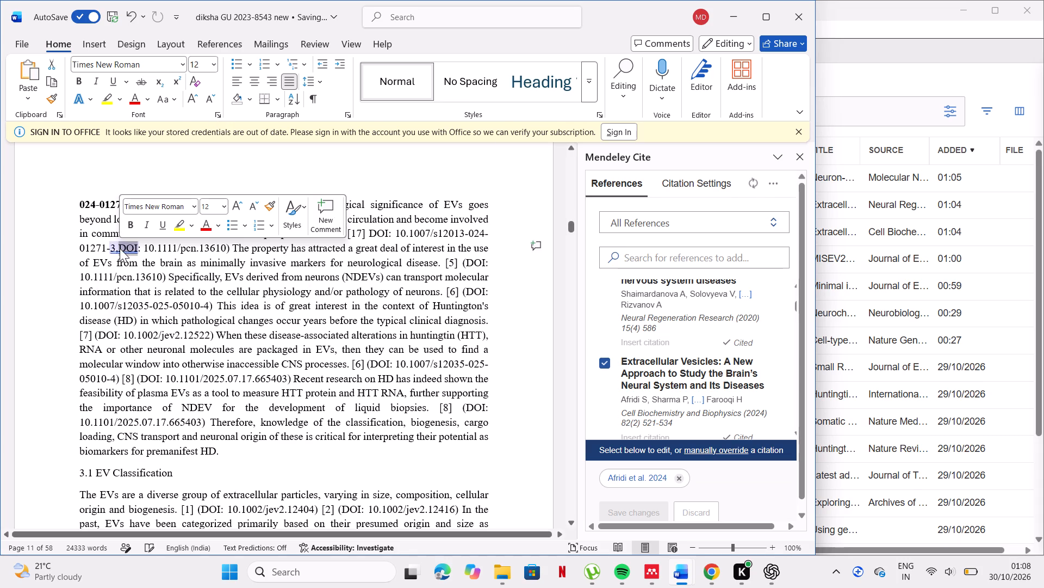
{"action": "left_click", "coordinate": [119, 248]}
{"action": "key", "text": "space"}
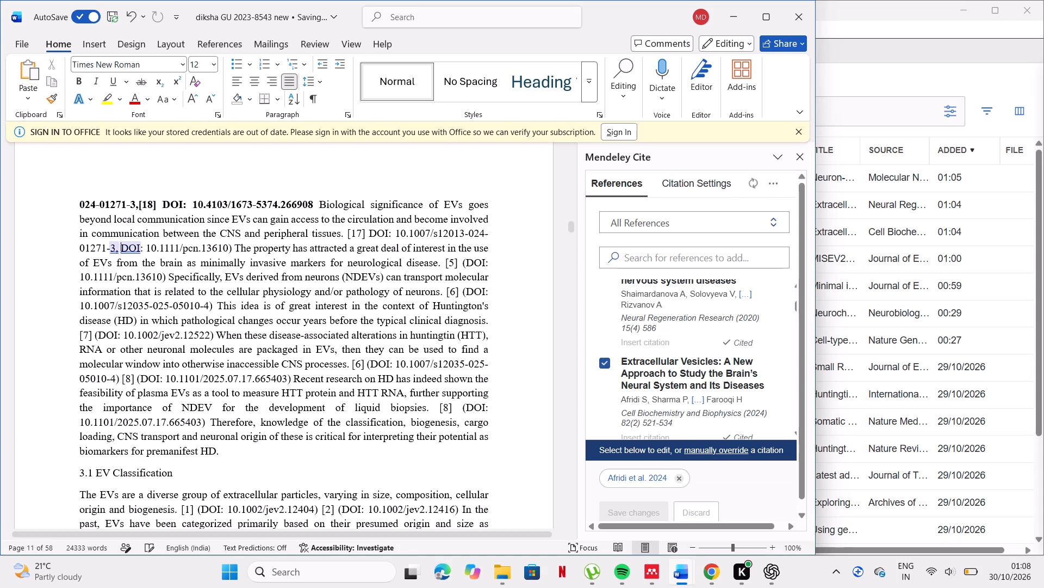
{"action": "left_click", "coordinate": [118, 249]}
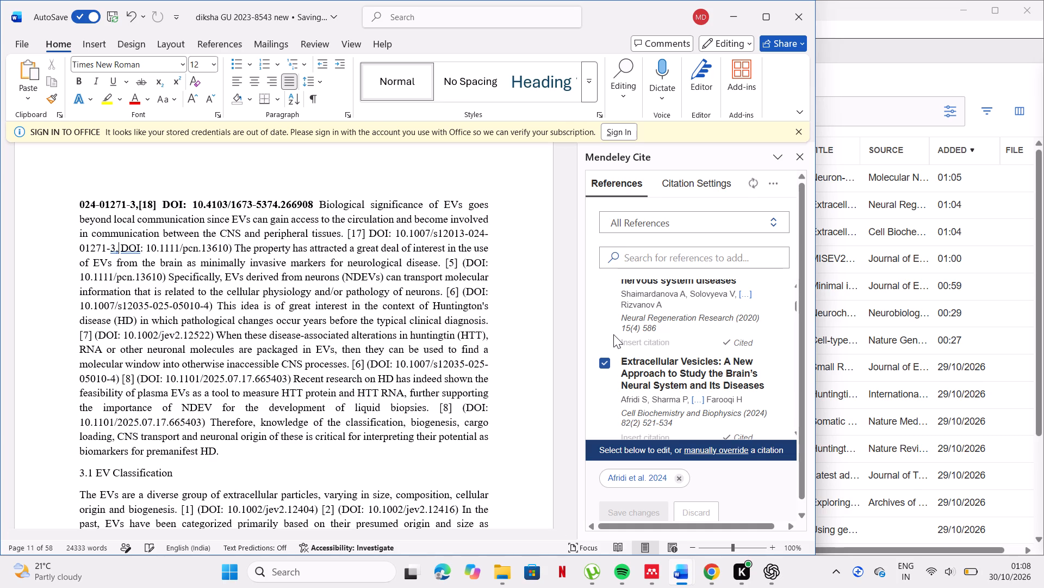
Look through the Mendeley reference list for the source to cite before DOI: 10.1111/pcn.13610.
{"action": "scroll", "coordinate": [635, 370], "scroll_direction": "down", "scroll_amount": 1}
{"action": "scroll", "coordinate": [635, 370], "scroll_direction": "up", "scroll_amount": 7}
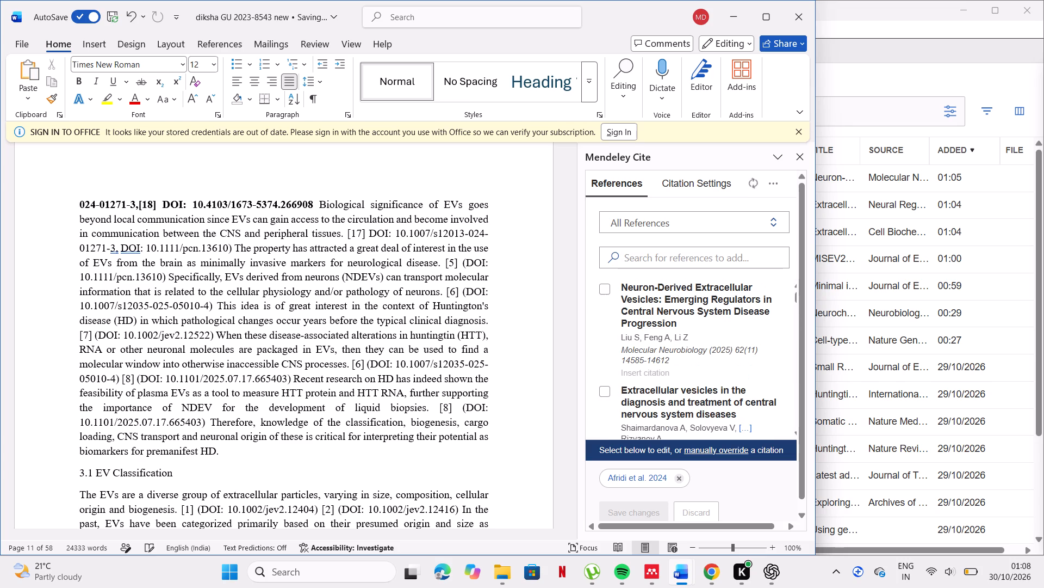
{"action": "scroll", "coordinate": [635, 370], "scroll_direction": "up", "scroll_amount": 1}
{"action": "scroll", "coordinate": [635, 370], "scroll_direction": "down", "scroll_amount": 1}
{"action": "scroll", "coordinate": [635, 370], "scroll_direction": "up", "scroll_amount": 1}
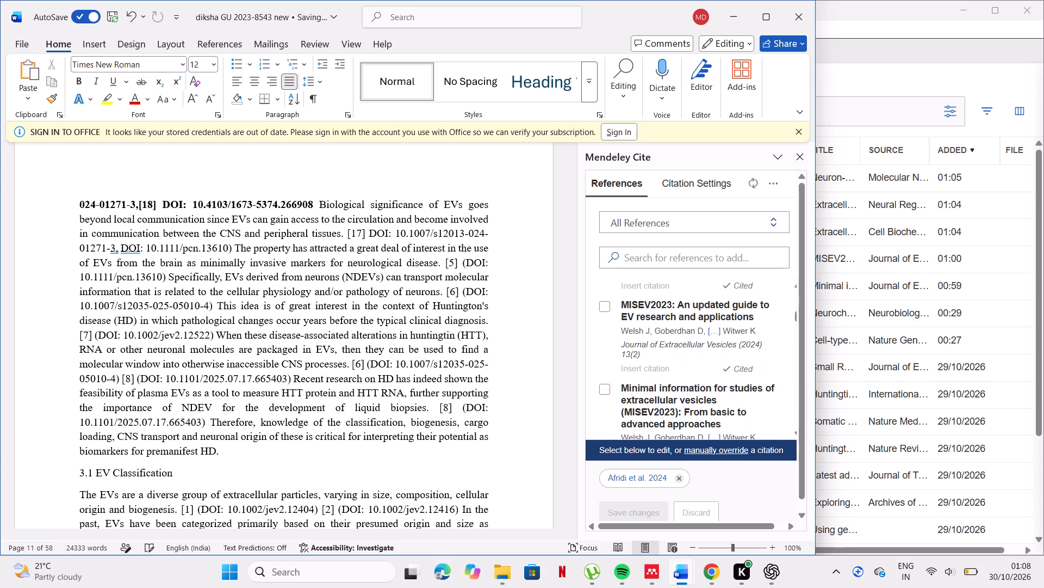
{"action": "scroll", "coordinate": [635, 370], "scroll_direction": "up", "scroll_amount": 1}
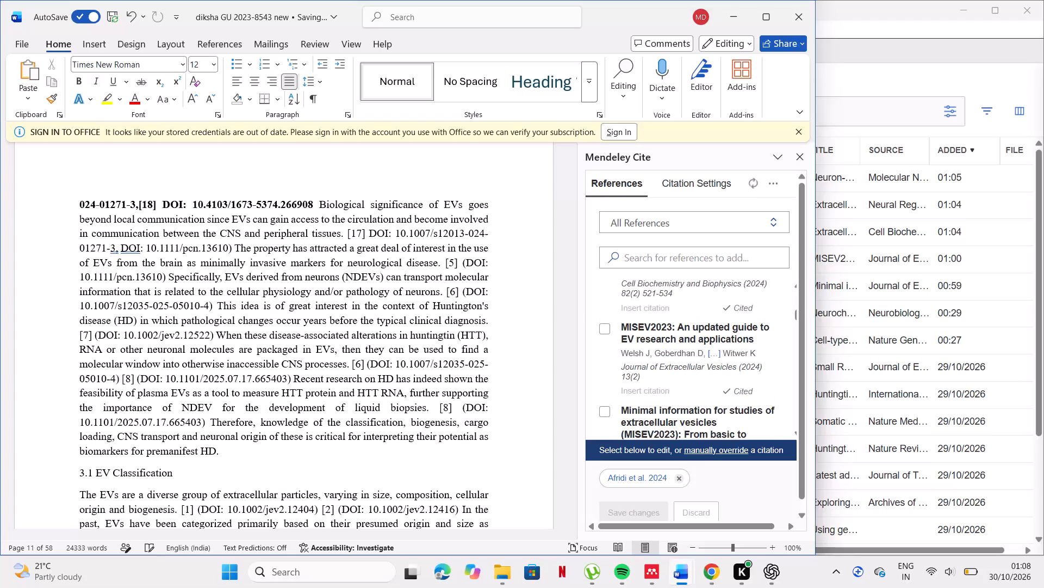
{"action": "scroll", "coordinate": [635, 370], "scroll_direction": "up", "scroll_amount": 3}
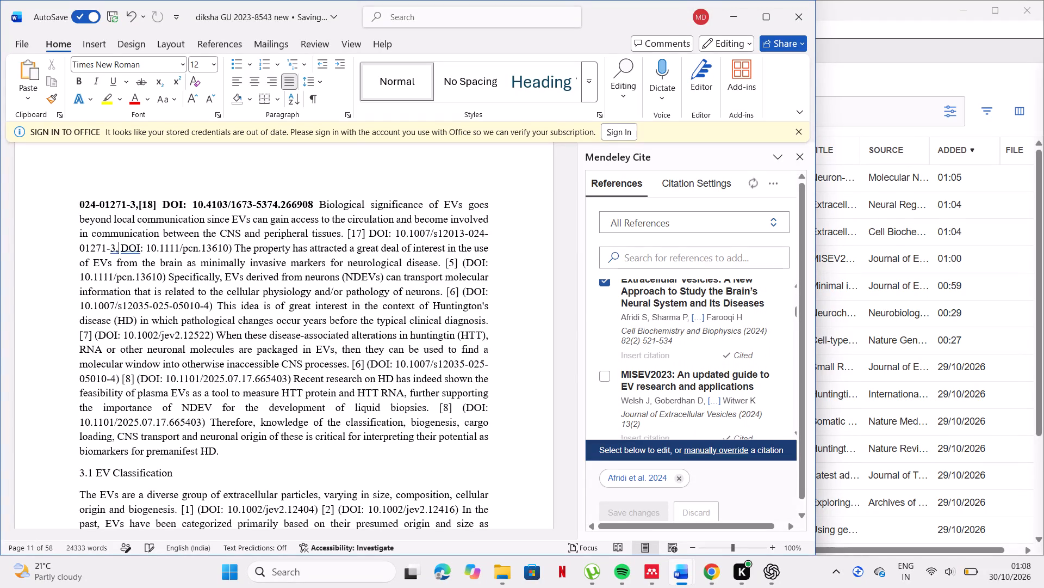
{"action": "scroll", "coordinate": [635, 370], "scroll_direction": "up", "scroll_amount": 1}
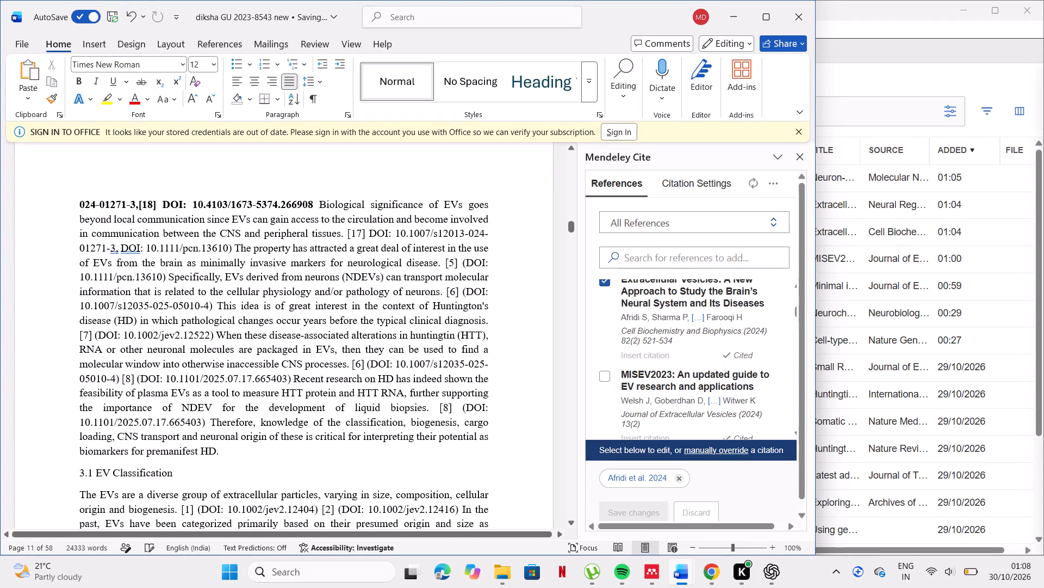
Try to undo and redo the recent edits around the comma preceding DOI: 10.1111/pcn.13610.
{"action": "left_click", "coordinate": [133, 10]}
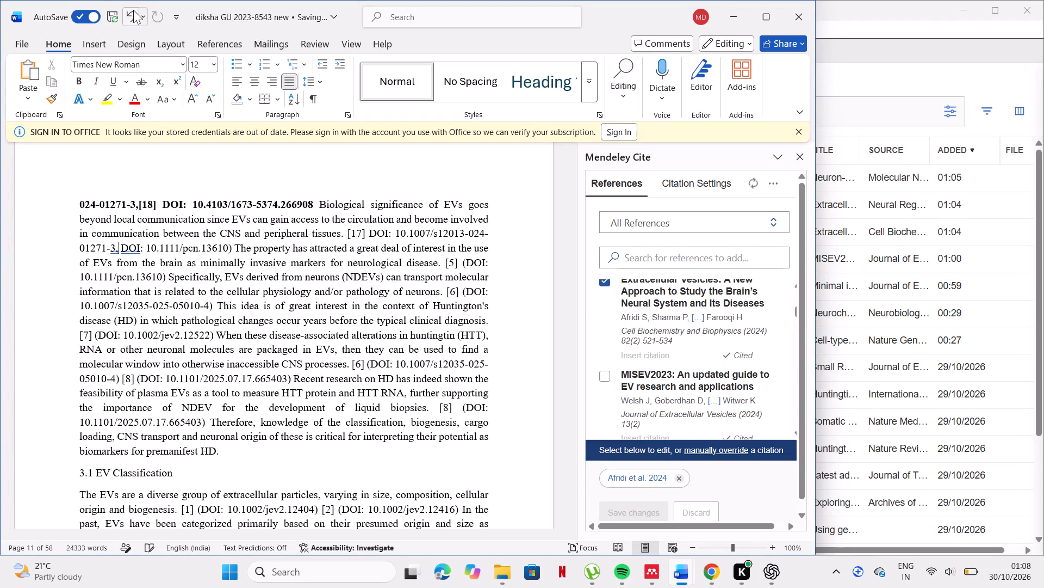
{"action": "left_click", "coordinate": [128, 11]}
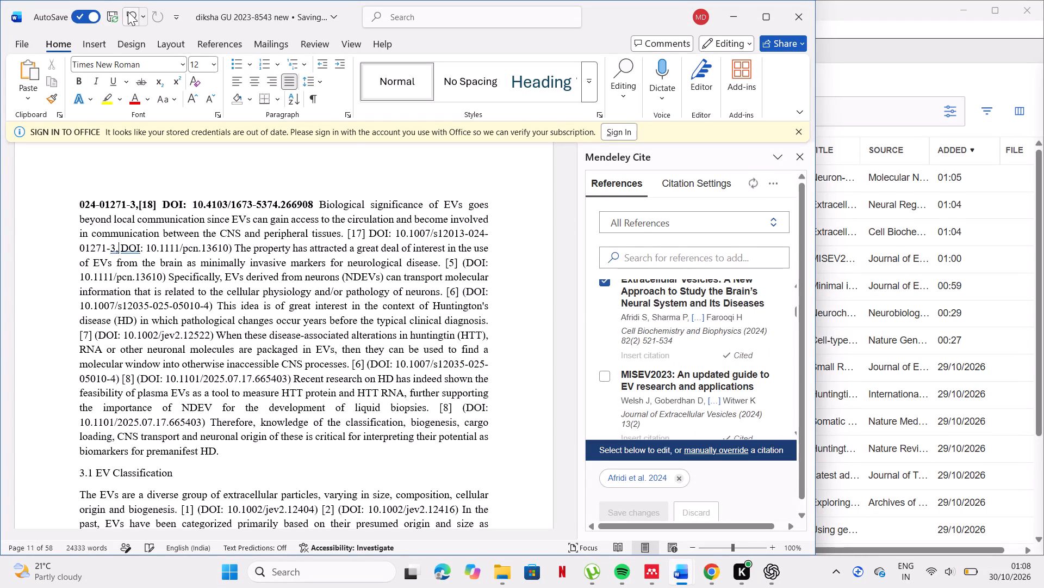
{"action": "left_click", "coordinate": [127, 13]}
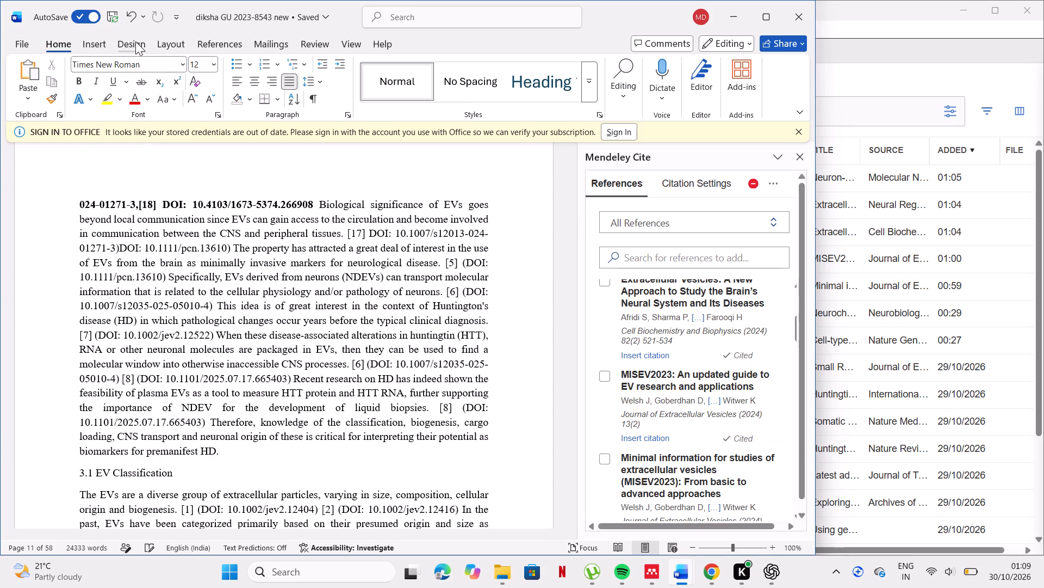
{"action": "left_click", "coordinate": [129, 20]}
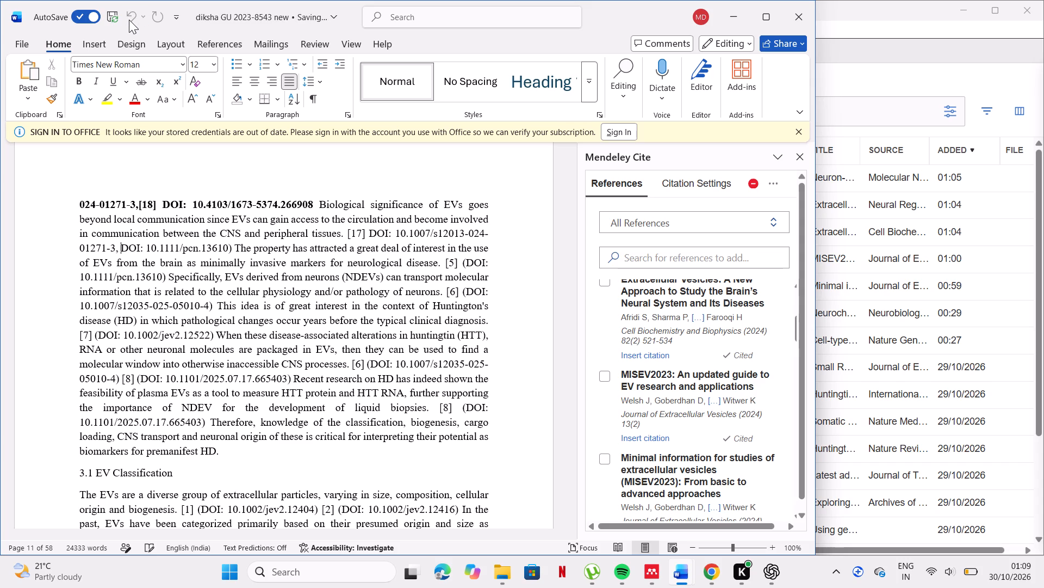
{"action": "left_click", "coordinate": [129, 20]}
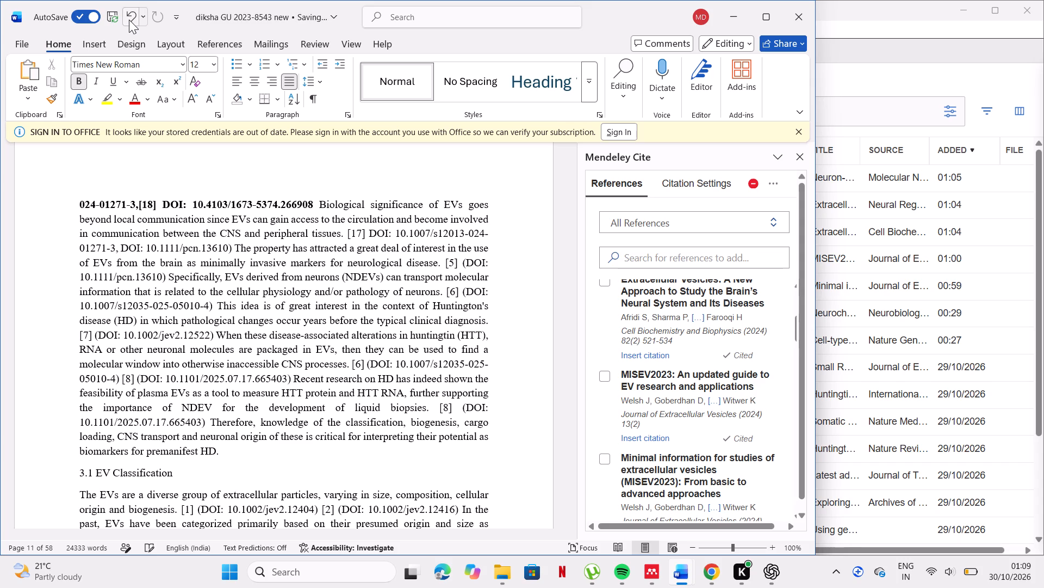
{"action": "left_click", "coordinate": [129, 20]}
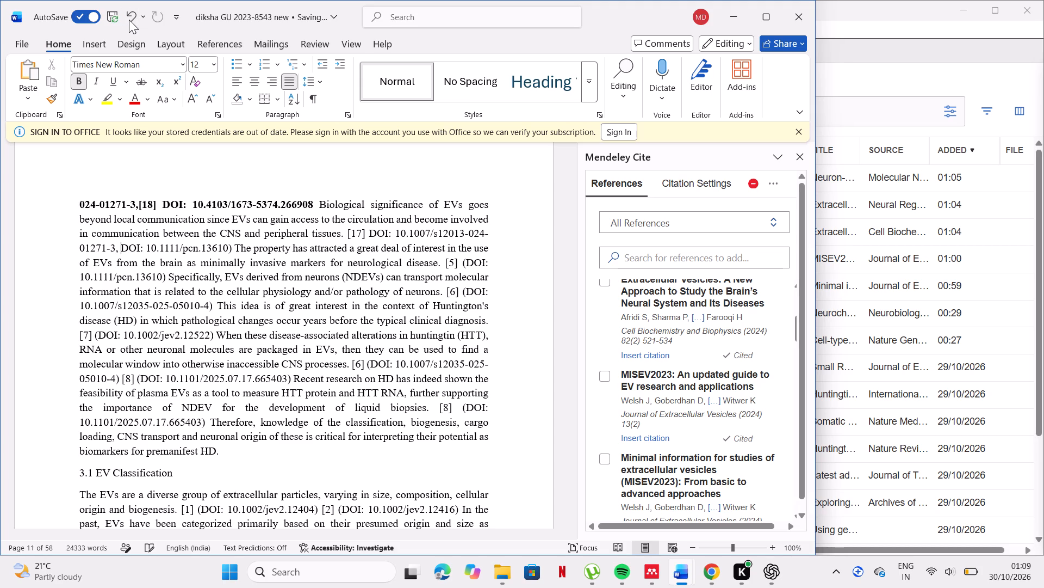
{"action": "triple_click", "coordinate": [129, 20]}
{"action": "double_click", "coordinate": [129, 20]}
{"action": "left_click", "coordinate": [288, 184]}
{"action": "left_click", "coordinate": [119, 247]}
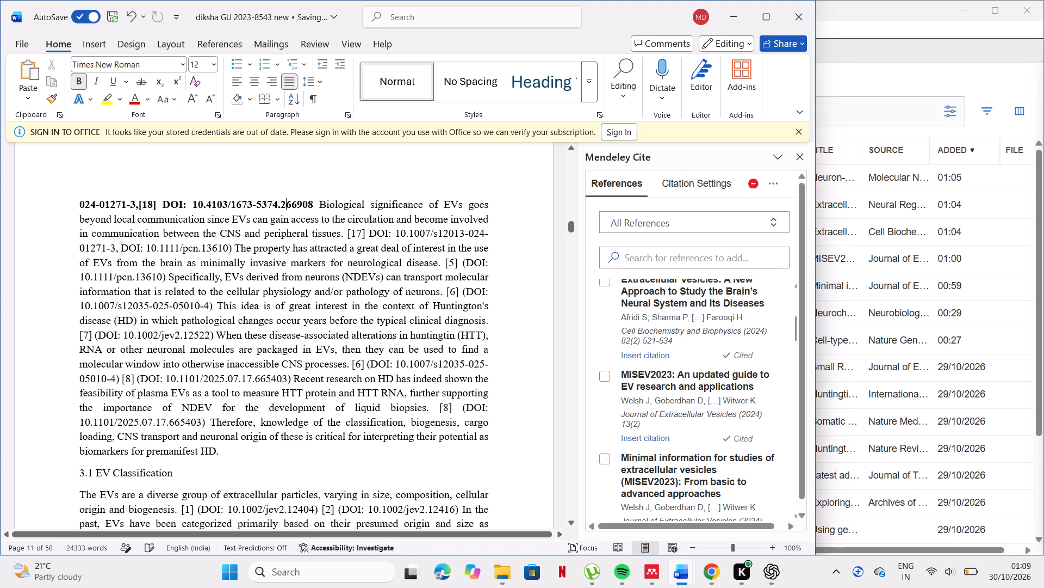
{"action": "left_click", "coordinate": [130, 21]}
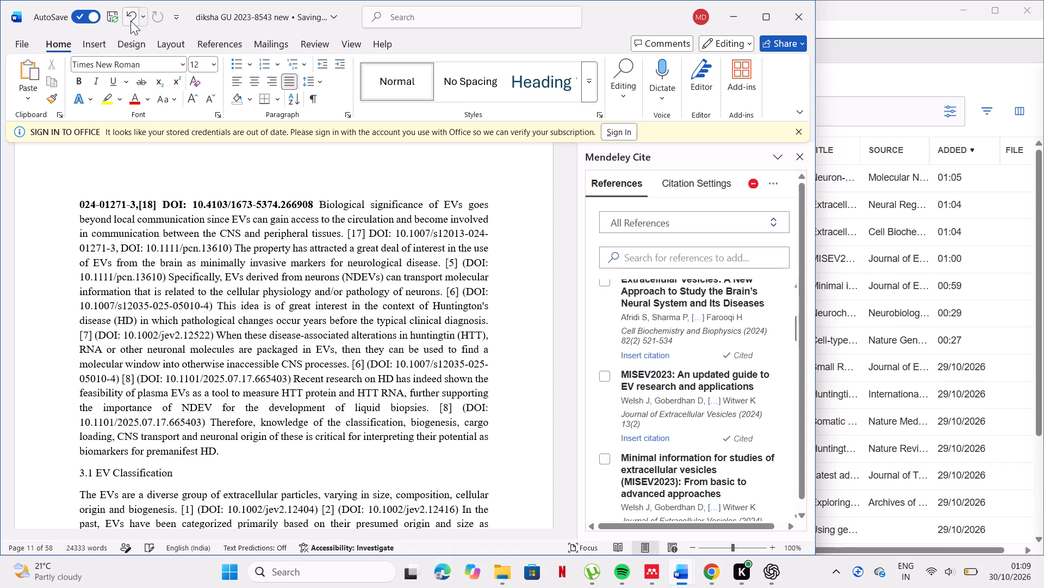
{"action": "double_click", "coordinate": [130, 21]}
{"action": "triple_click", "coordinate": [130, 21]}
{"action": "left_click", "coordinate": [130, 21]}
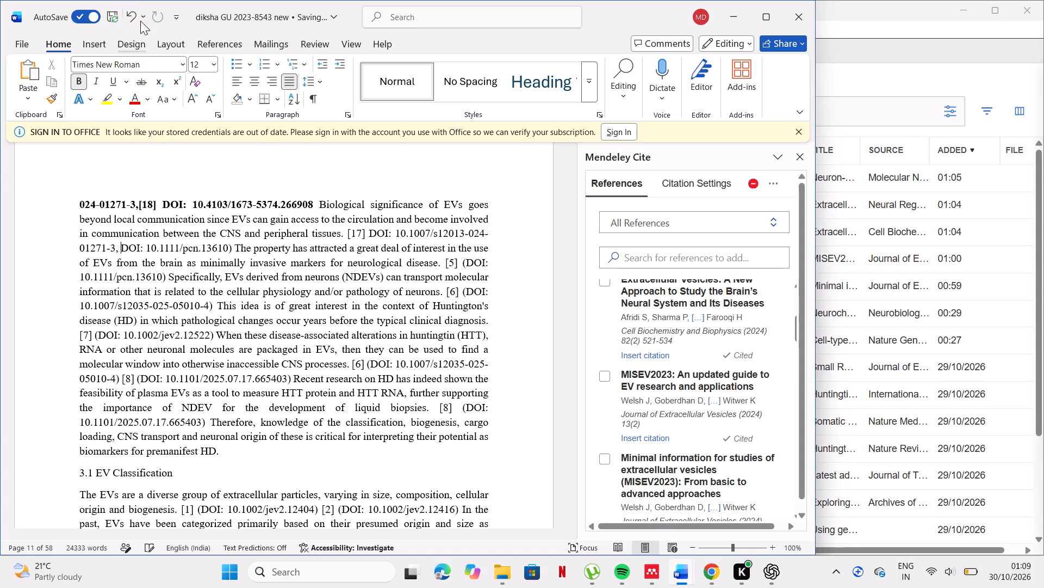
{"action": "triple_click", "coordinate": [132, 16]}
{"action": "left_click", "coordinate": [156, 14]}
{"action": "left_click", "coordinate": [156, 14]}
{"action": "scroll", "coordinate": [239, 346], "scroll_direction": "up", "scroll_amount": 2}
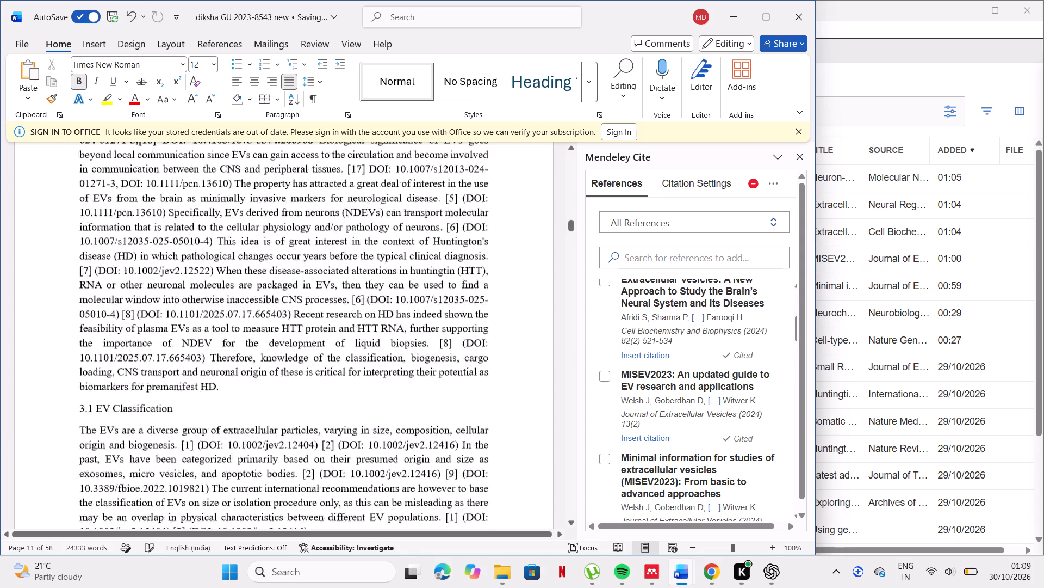
{"action": "scroll", "coordinate": [239, 346], "scroll_direction": "up", "scroll_amount": 2}
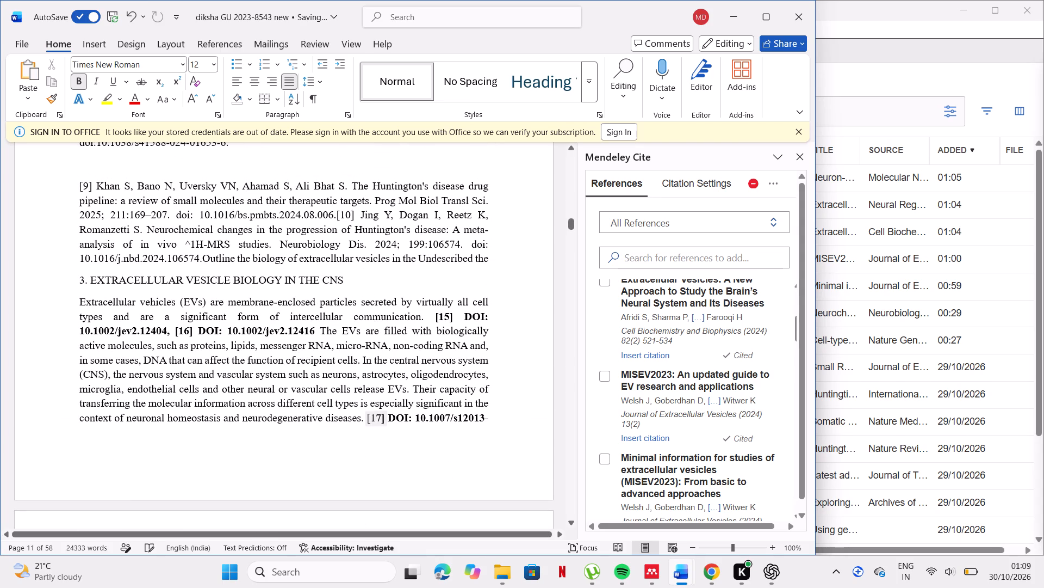
{"action": "left_click_drag", "start_coordinate": [368, 415], "coordinate": [393, 419]}
{"action": "left_click", "coordinate": [403, 401]}
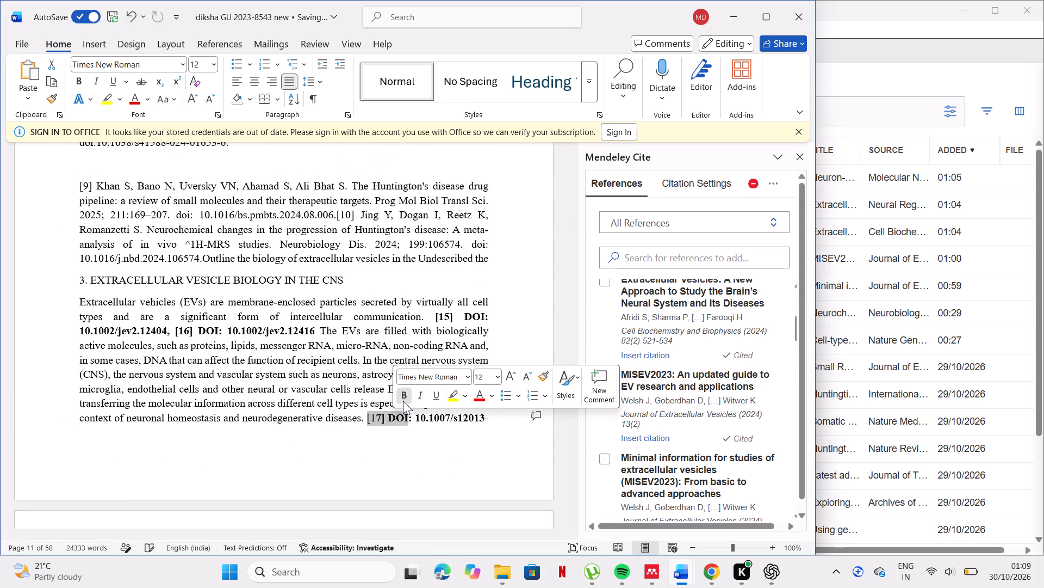
{"action": "left_click", "coordinate": [403, 452]}
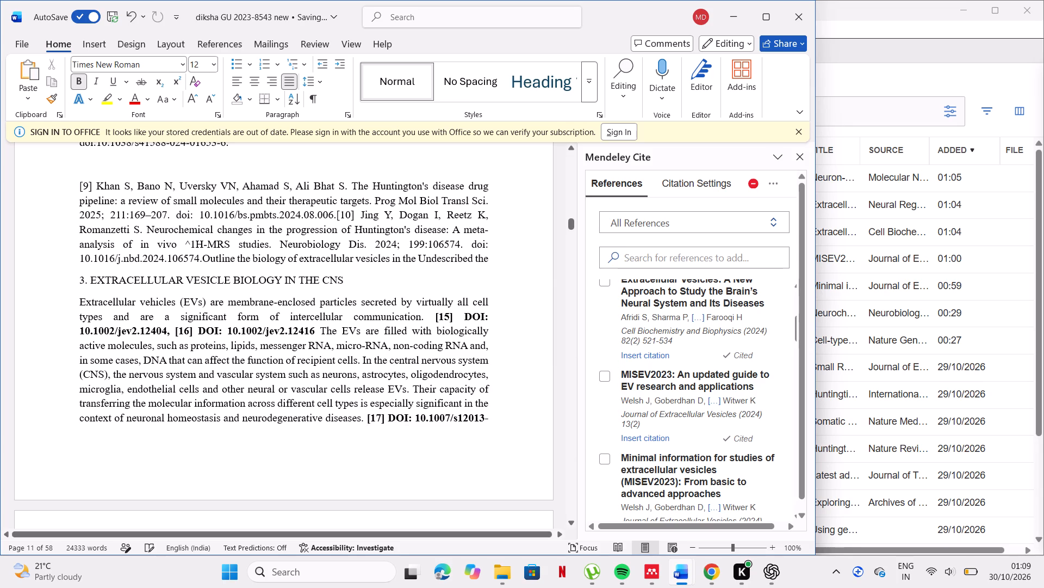
Review the citation and DOI formatting in the opening of section 3 and back through section 2's protein misfolding and preclinical HD passages.
{"action": "scroll", "coordinate": [403, 452], "scroll_direction": "down", "scroll_amount": 4}
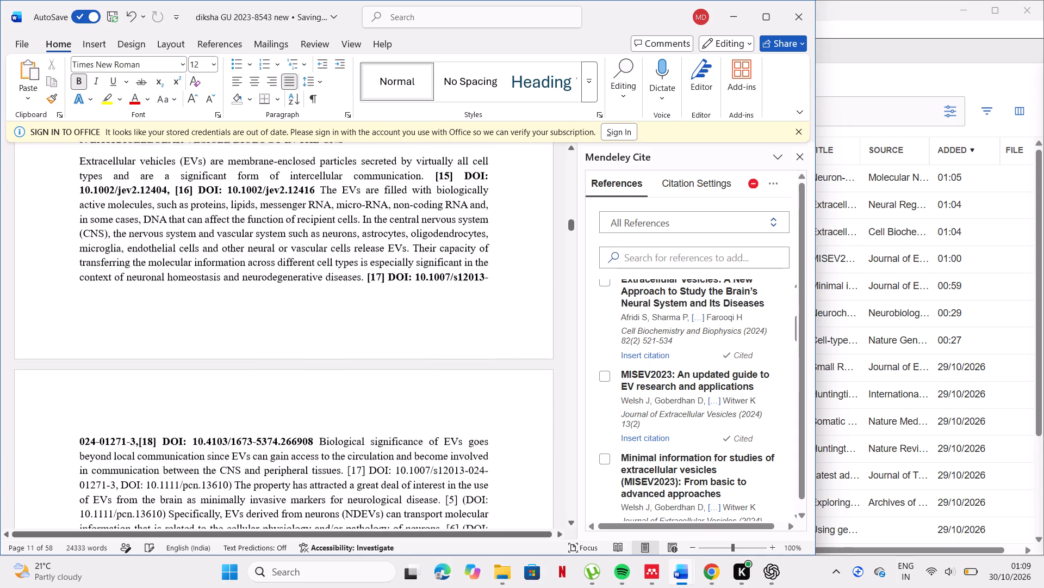
{"action": "scroll", "coordinate": [403, 452], "scroll_direction": "down", "scroll_amount": 1}
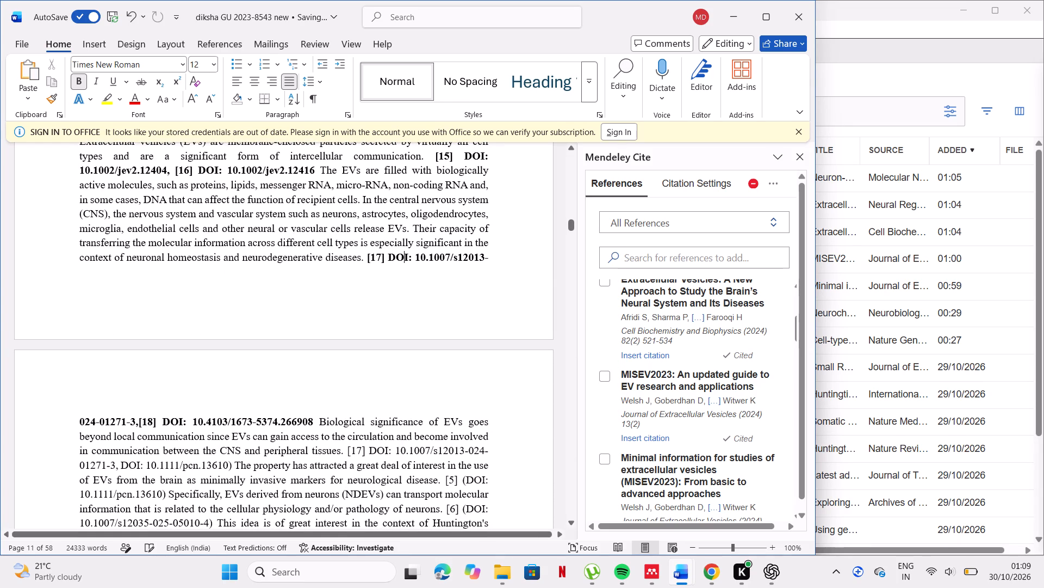
{"action": "scroll", "coordinate": [262, 436], "scroll_direction": "up", "scroll_amount": 1}
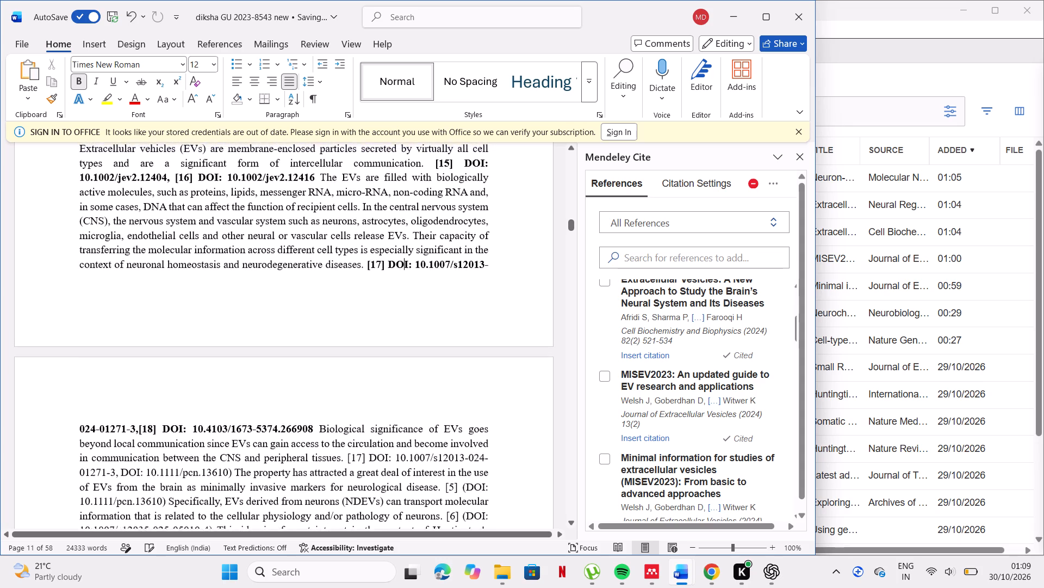
{"action": "scroll", "coordinate": [262, 436], "scroll_direction": "up", "scroll_amount": 2}
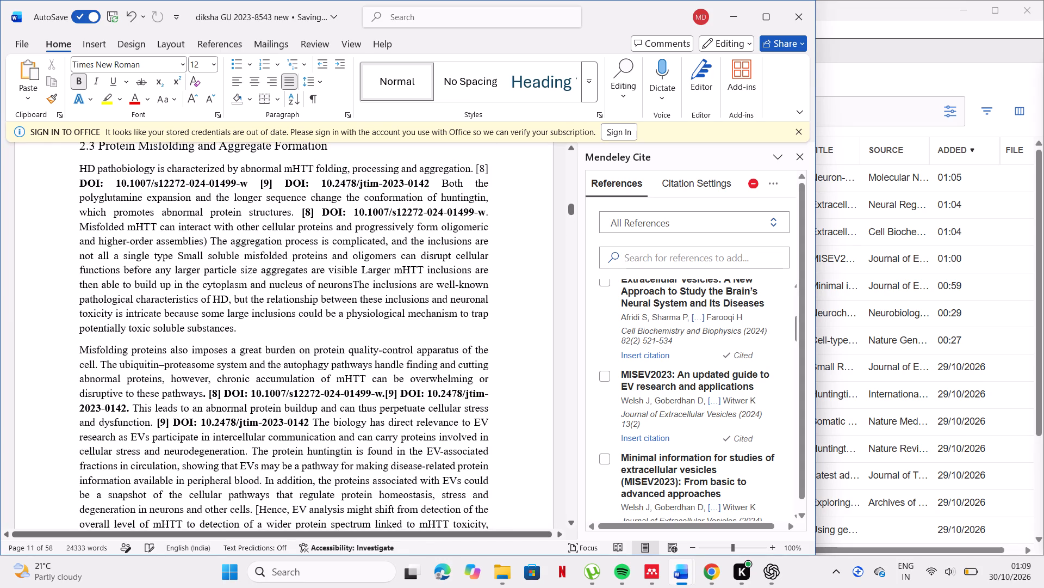
{"action": "scroll", "coordinate": [262, 436], "scroll_direction": "down", "scroll_amount": 3}
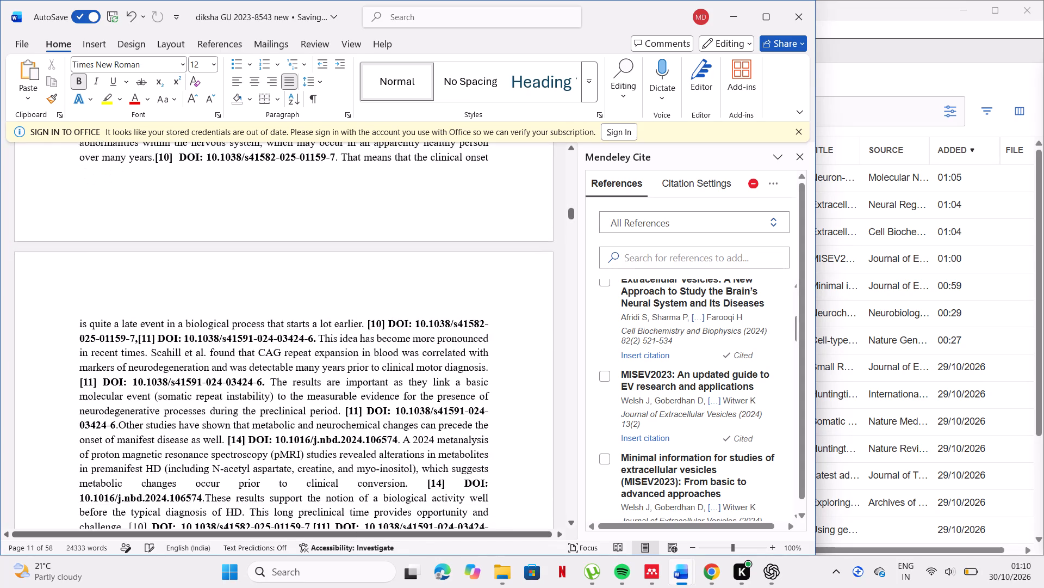
{"action": "scroll", "coordinate": [262, 436], "scroll_direction": "down", "scroll_amount": 2}
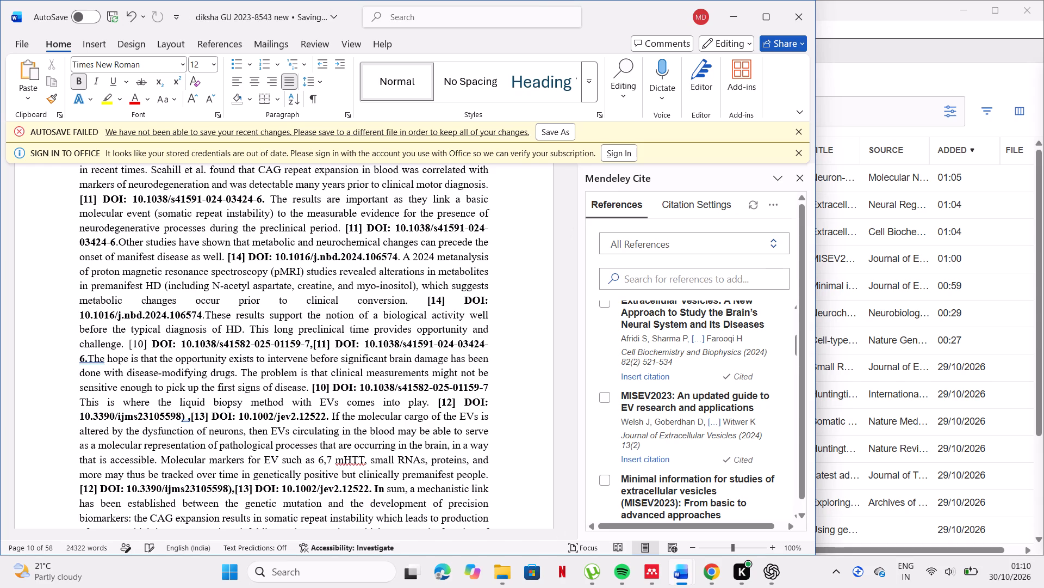
{"action": "scroll", "coordinate": [262, 436], "scroll_direction": "down", "scroll_amount": 1}
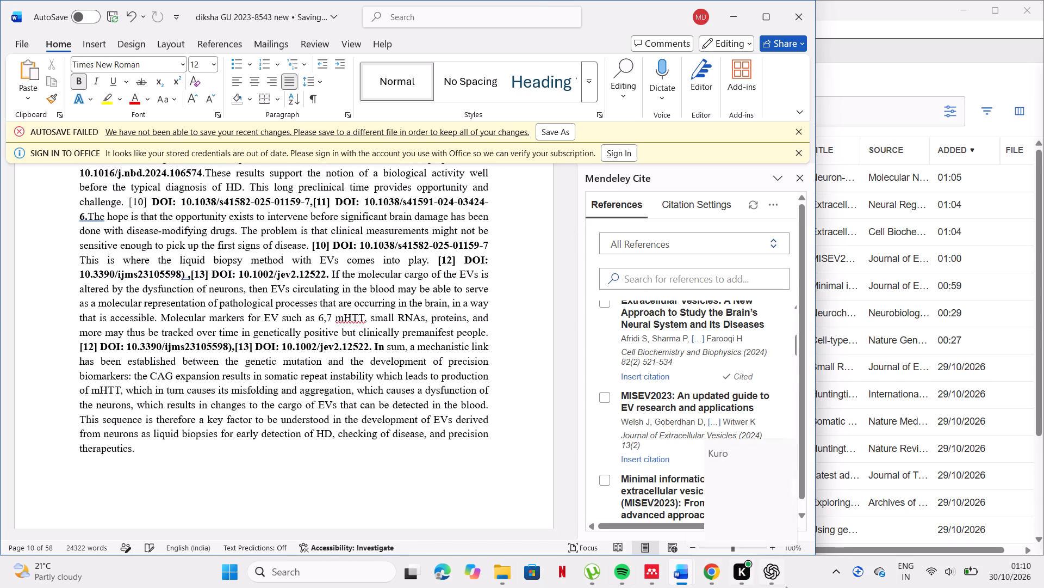
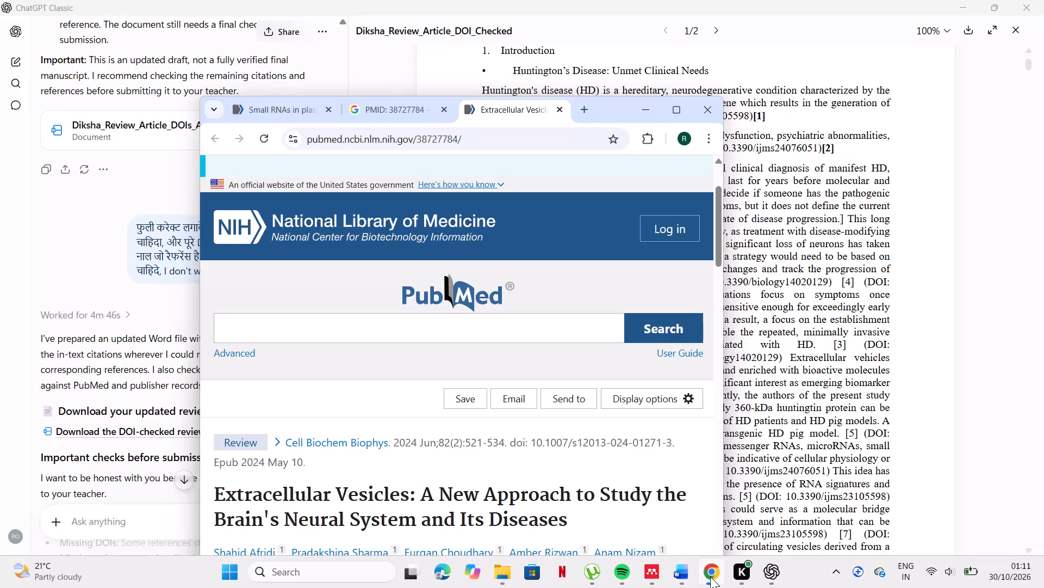
{"action": "left_click", "coordinate": [687, 575]}
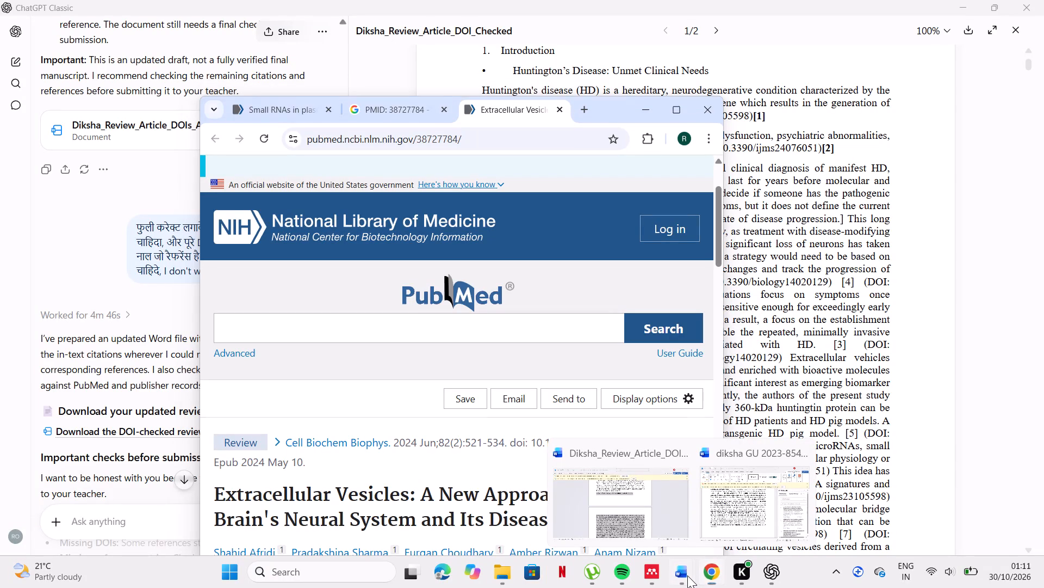
{"action": "left_click", "coordinate": [709, 512]}
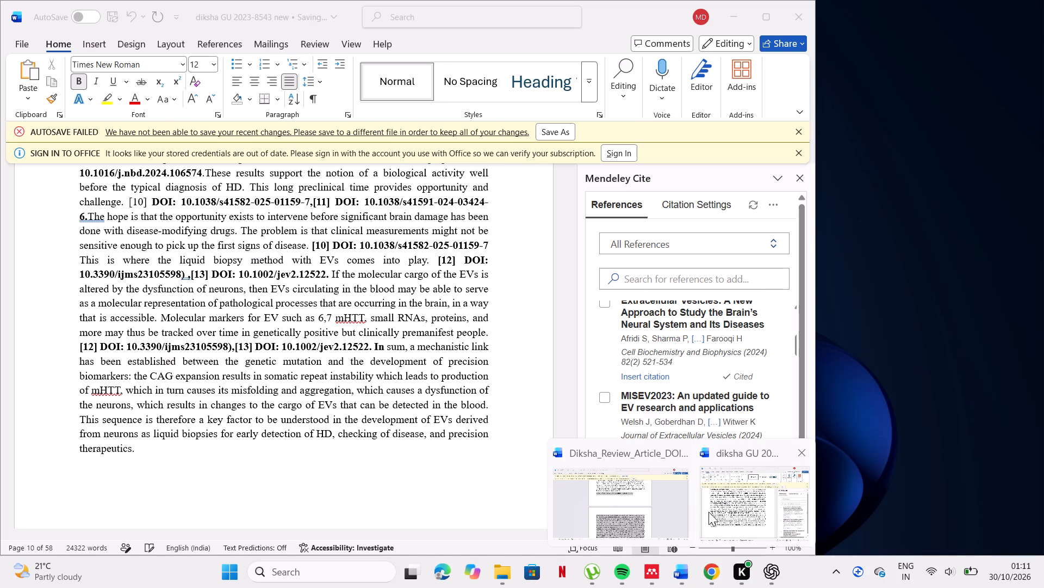
{"action": "scroll", "coordinate": [485, 430], "scroll_direction": "down", "scroll_amount": 1}
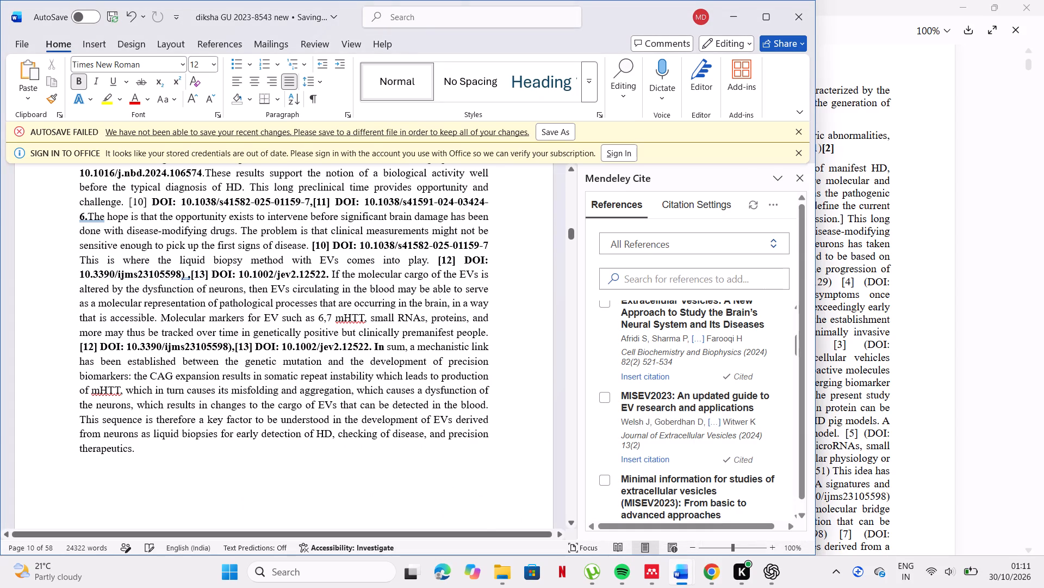
{"action": "scroll", "coordinate": [485, 430], "scroll_direction": "down", "scroll_amount": 1}
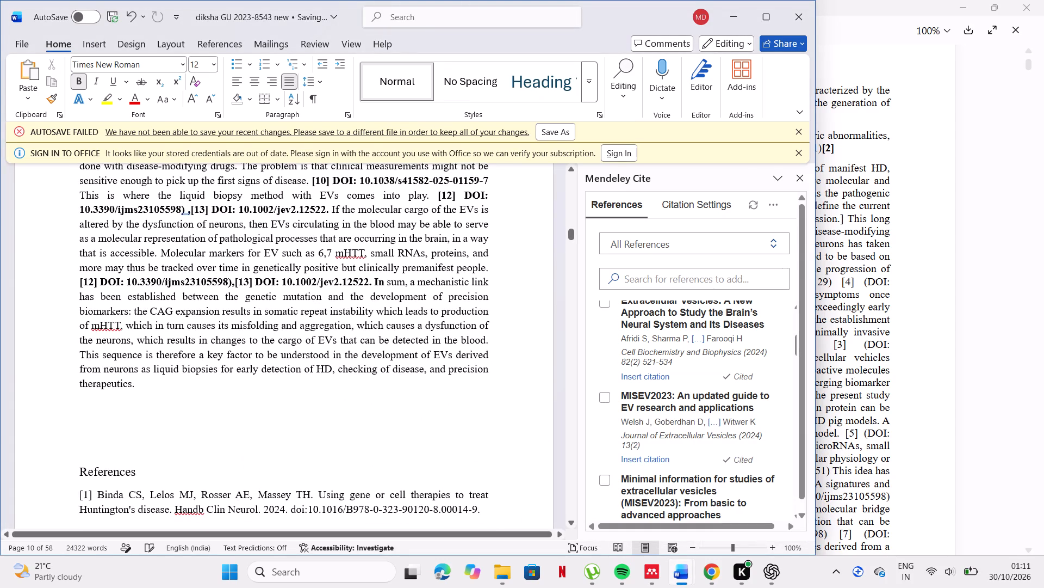
{"action": "left_click_drag", "start_coordinate": [331, 250], "coordinate": [320, 250]}
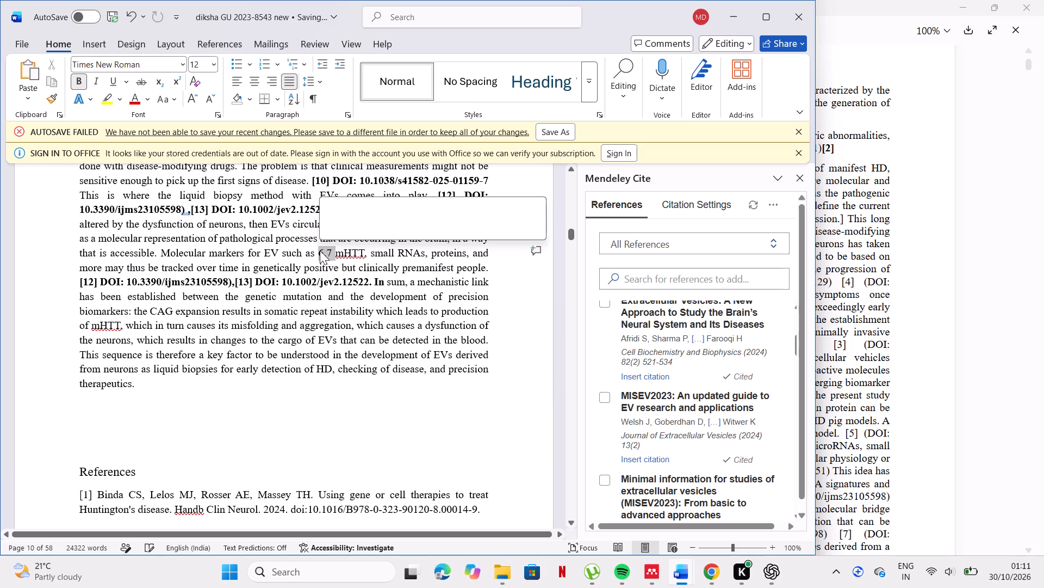
{"action": "left_click", "coordinate": [352, 269]}
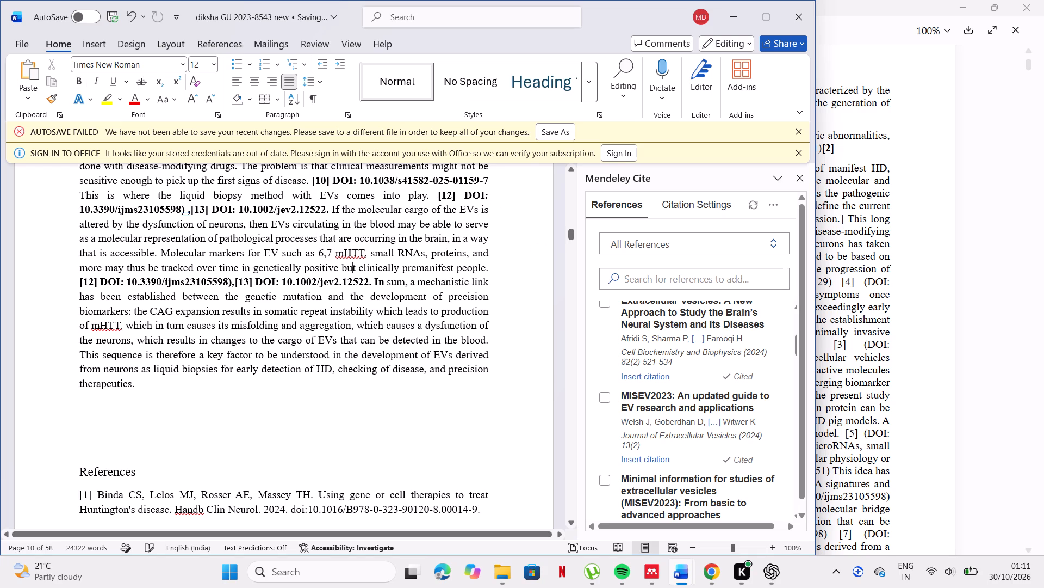
{"action": "scroll", "coordinate": [414, 310], "scroll_direction": "down", "scroll_amount": 3}
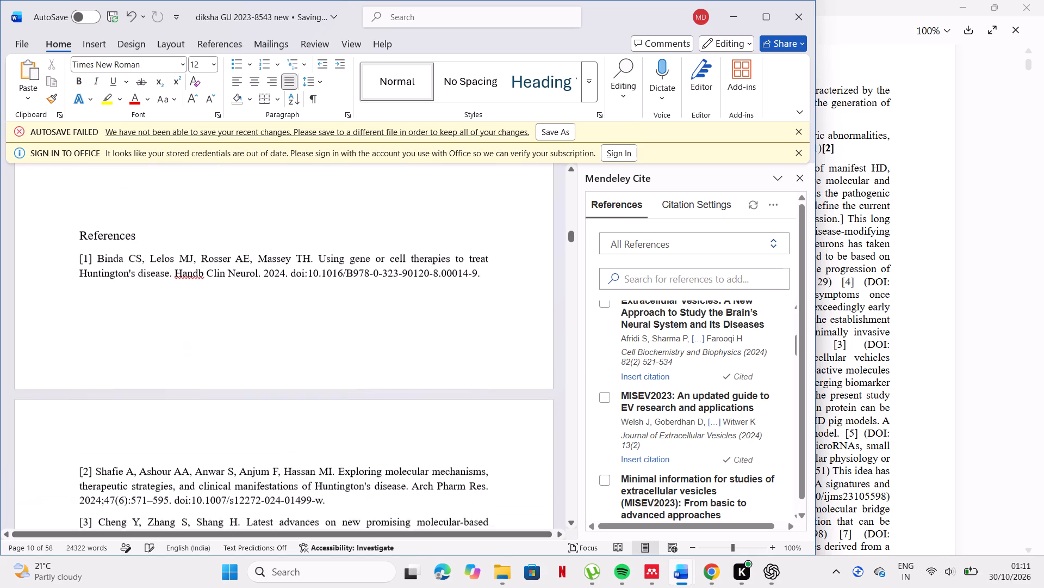
{"action": "scroll", "coordinate": [414, 310], "scroll_direction": "down", "scroll_amount": 6}
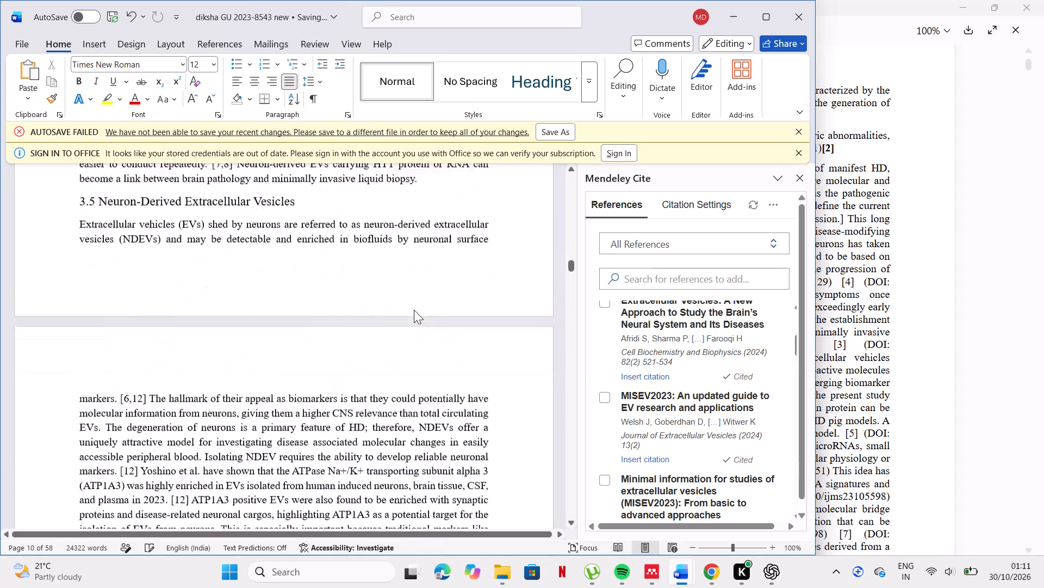
{"action": "scroll", "coordinate": [414, 310], "scroll_direction": "down", "scroll_amount": 3}
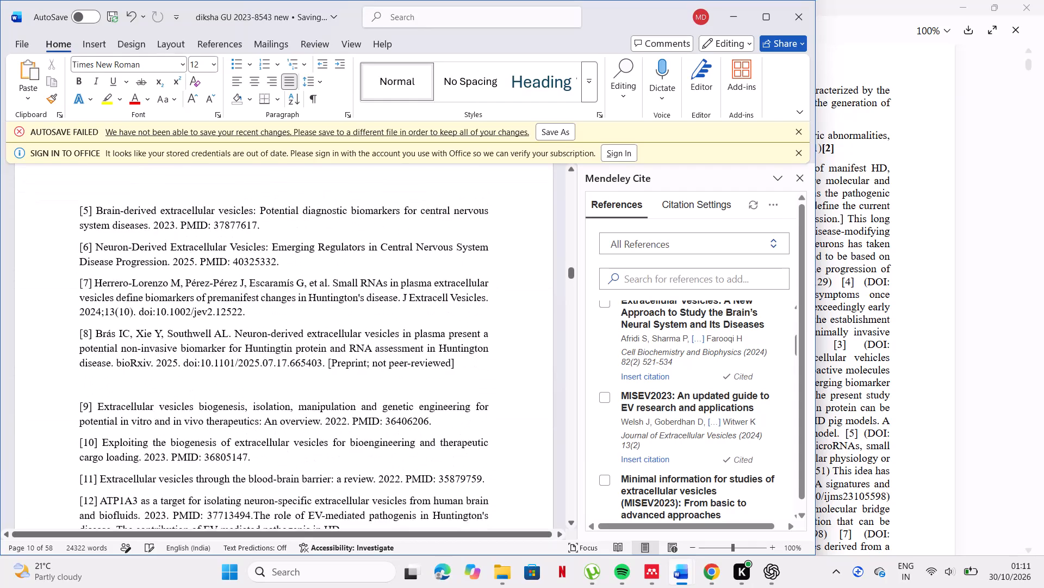
{"action": "scroll", "coordinate": [414, 310], "scroll_direction": "down", "scroll_amount": 4}
{"action": "scroll", "coordinate": [414, 310], "scroll_direction": "up", "scroll_amount": 6}
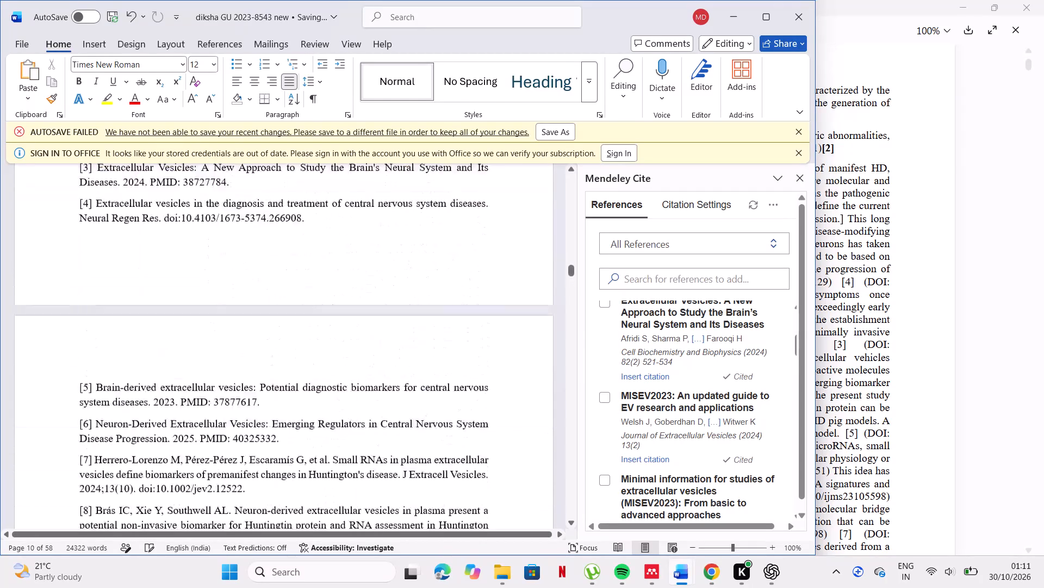
{"action": "scroll", "coordinate": [414, 310], "scroll_direction": "up", "scroll_amount": 9}
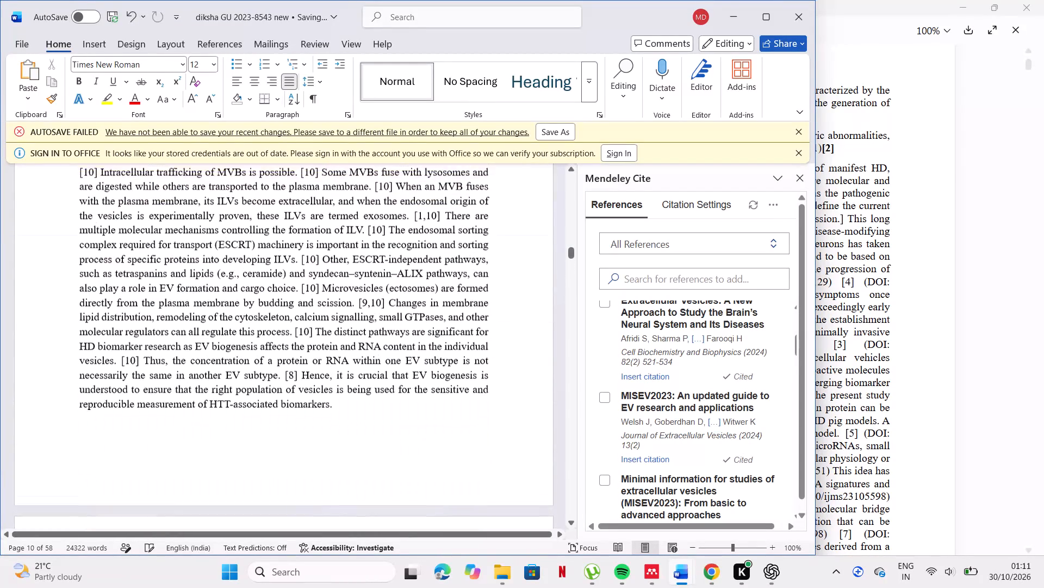
{"action": "scroll", "coordinate": [414, 310], "scroll_direction": "up", "scroll_amount": 7}
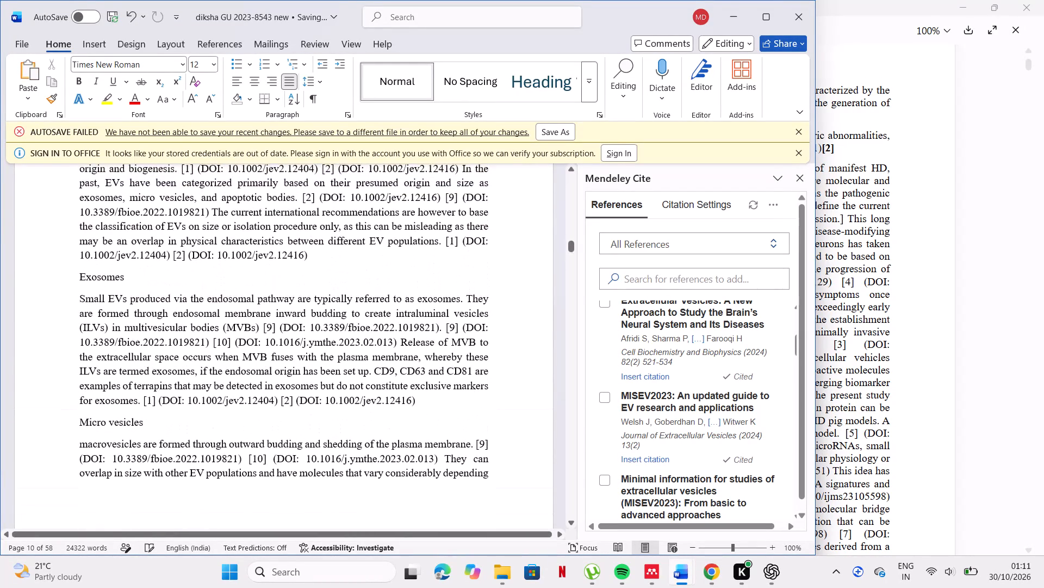
{"action": "scroll", "coordinate": [414, 310], "scroll_direction": "up", "scroll_amount": 2}
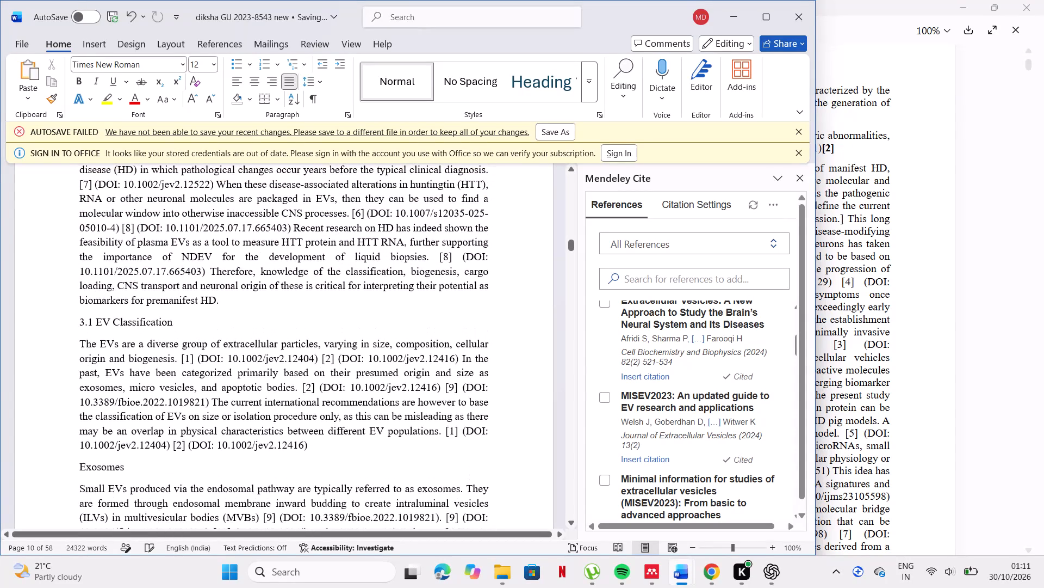
{"action": "scroll", "coordinate": [414, 310], "scroll_direction": "up", "scroll_amount": 1}
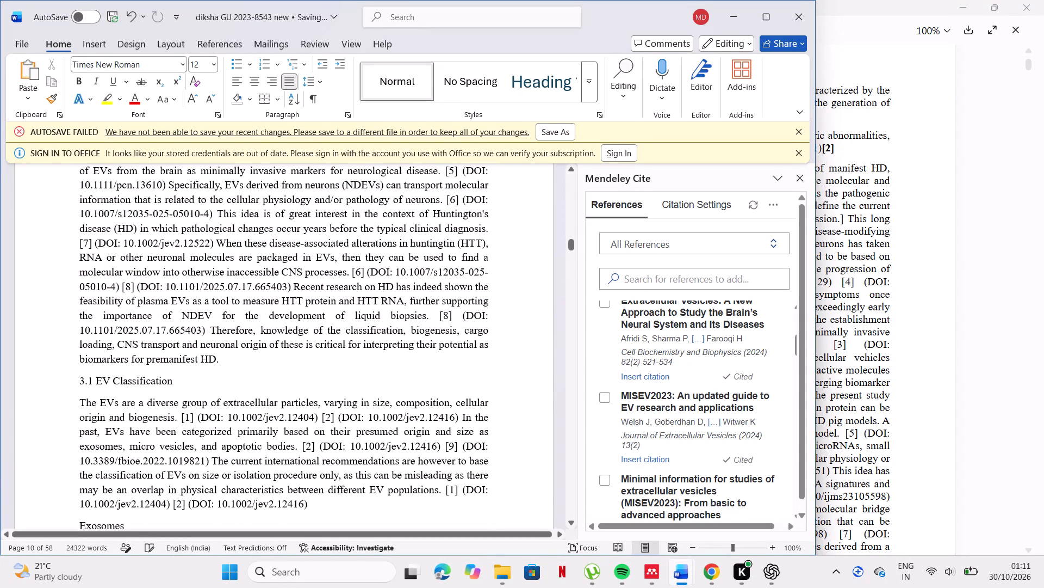
Replace the typed "[1] (" before DOI: 10.1002/jev2.12404 in section 3.1 with the Mendeley citation for "Minimal information for studies of extracellular vesicles (MISEV2023)".
{"action": "left_click", "coordinate": [202, 413]}
{"action": "key", "text": "BackSpace"}
{"action": "key", "text": "BackSpace"}
{"action": "key", "text": "BackSpace"}
{"action": "key", "text": "BackSpace"}
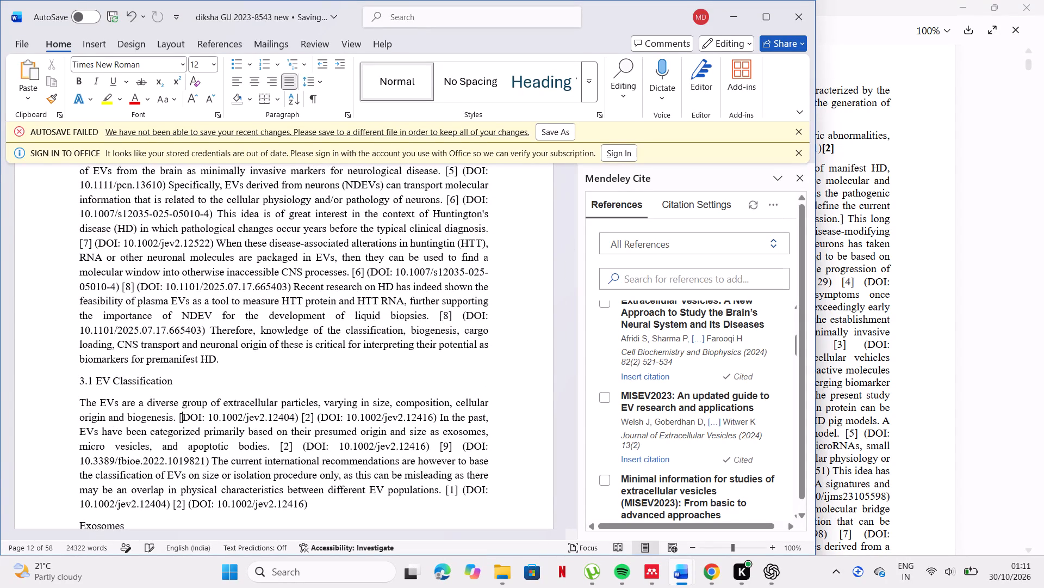
{"action": "key", "text": "BackSpace"}
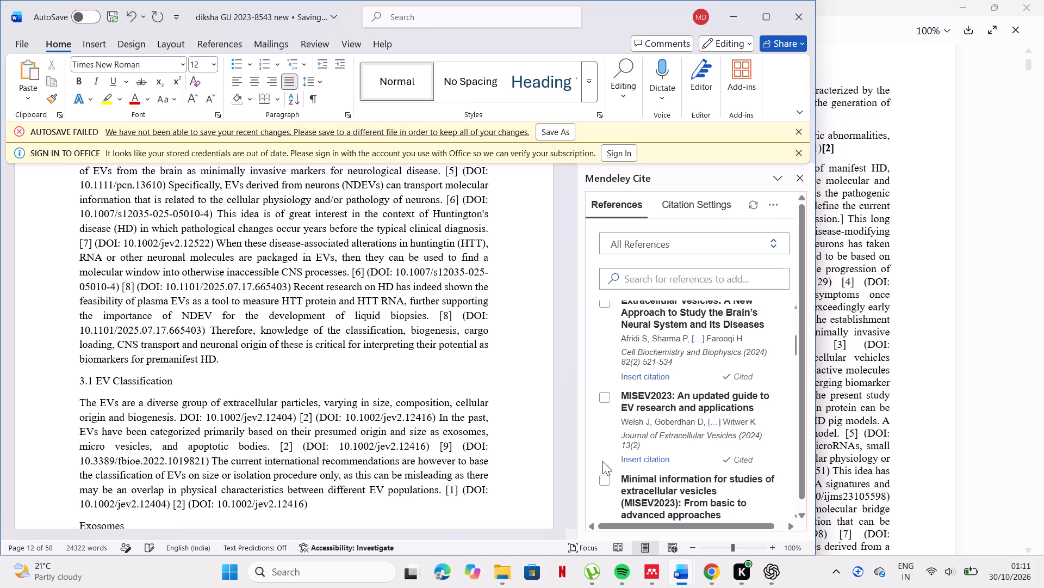
{"action": "left_click", "coordinate": [607, 478]}
{"action": "left_click", "coordinate": [613, 504]}
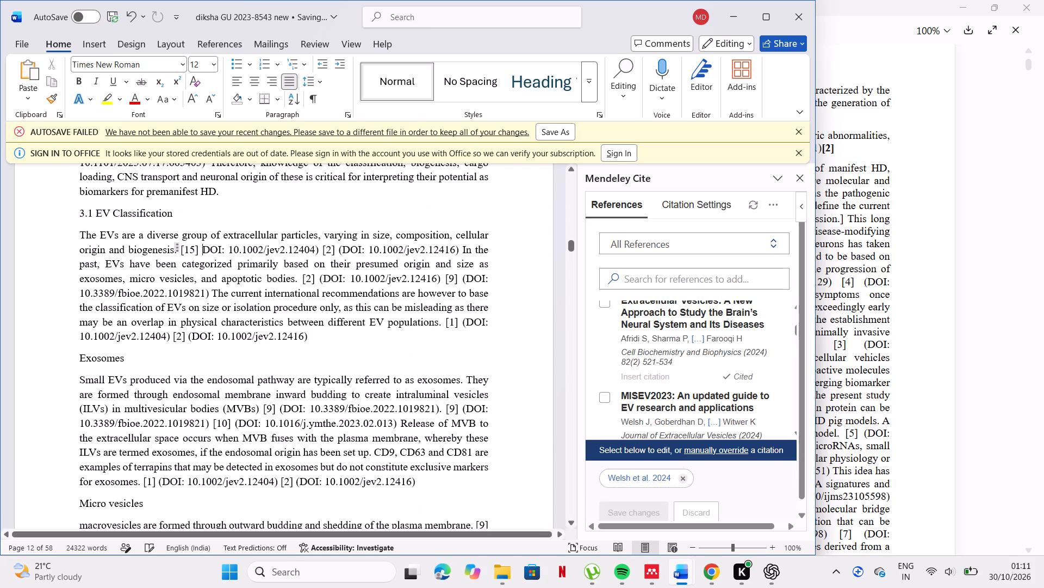
Replace the closing parenthesis, typed [2] and opening parenthesis between DOIs 10.1002/jev2.12404 and 10.1002/jev2.12416 in section 3.1 with a comma.
{"action": "left_click", "coordinate": [343, 252]}
{"action": "key", "text": "BackSpace"}
{"action": "key", "text": "BackSpace"}
{"action": "key", "text": "BackSpace"}
{"action": "key", "text": "BackSpace"}
{"action": "key", "text": "BackSpace"}
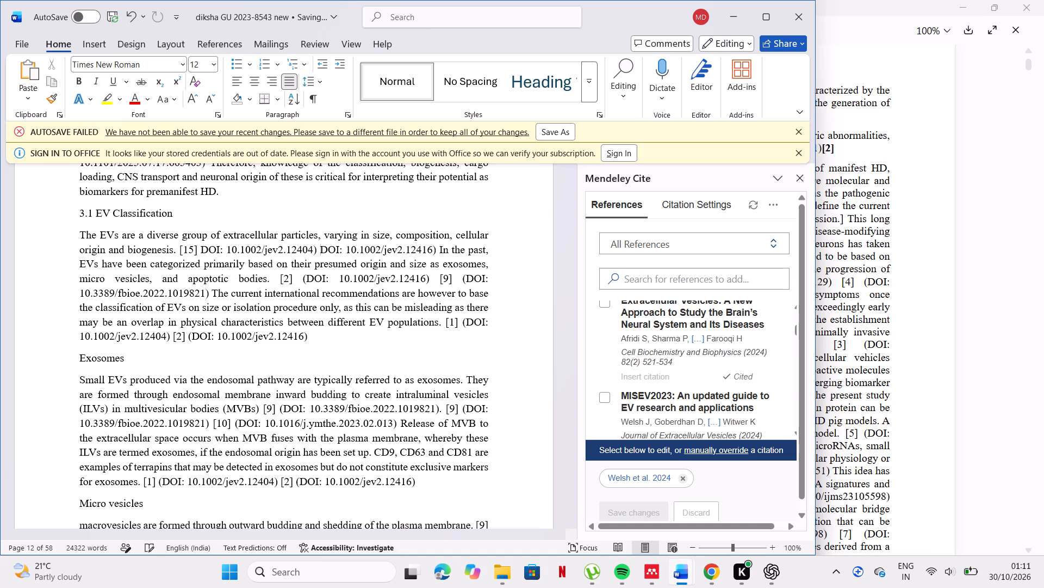
{"action": "key", "text": "BackSpace"}
{"action": "key", "text": "BackSpace"}
{"action": "key", "text": "comma"}
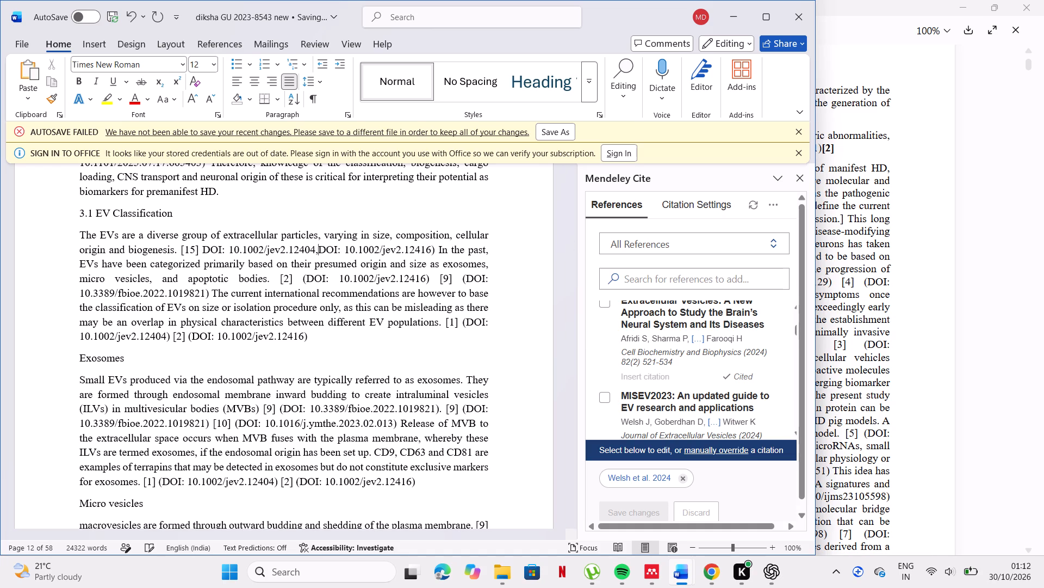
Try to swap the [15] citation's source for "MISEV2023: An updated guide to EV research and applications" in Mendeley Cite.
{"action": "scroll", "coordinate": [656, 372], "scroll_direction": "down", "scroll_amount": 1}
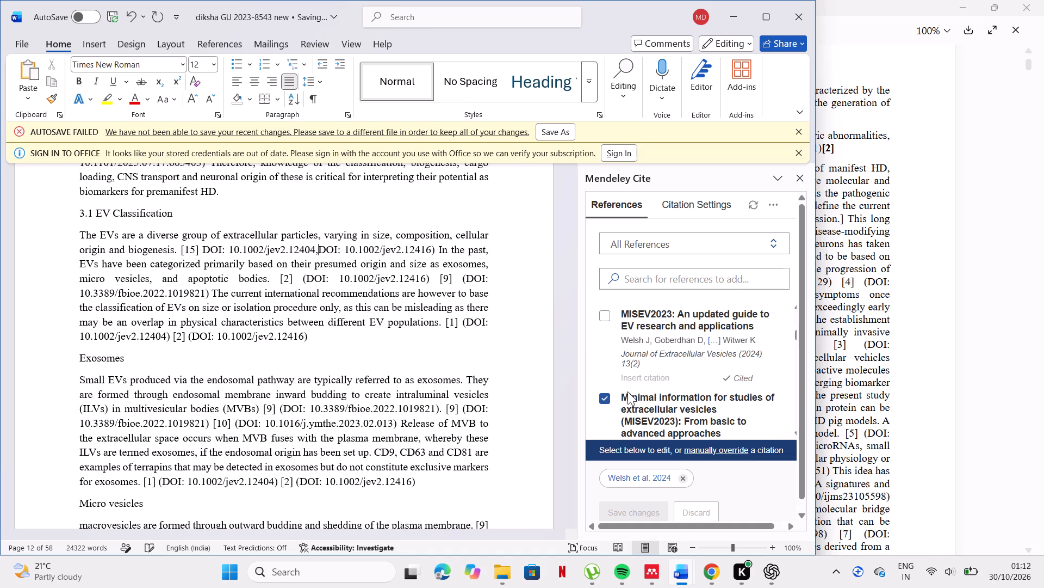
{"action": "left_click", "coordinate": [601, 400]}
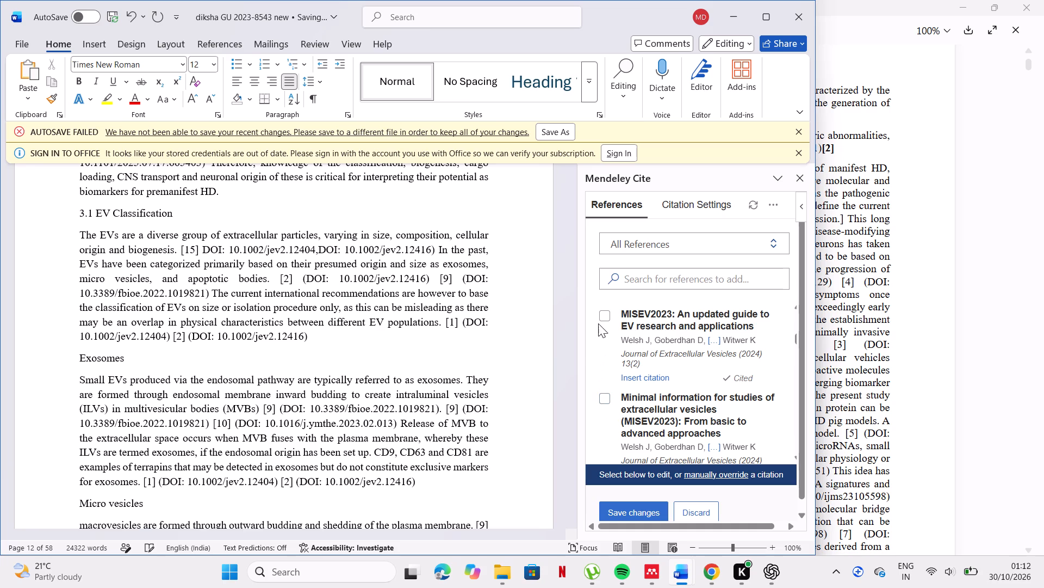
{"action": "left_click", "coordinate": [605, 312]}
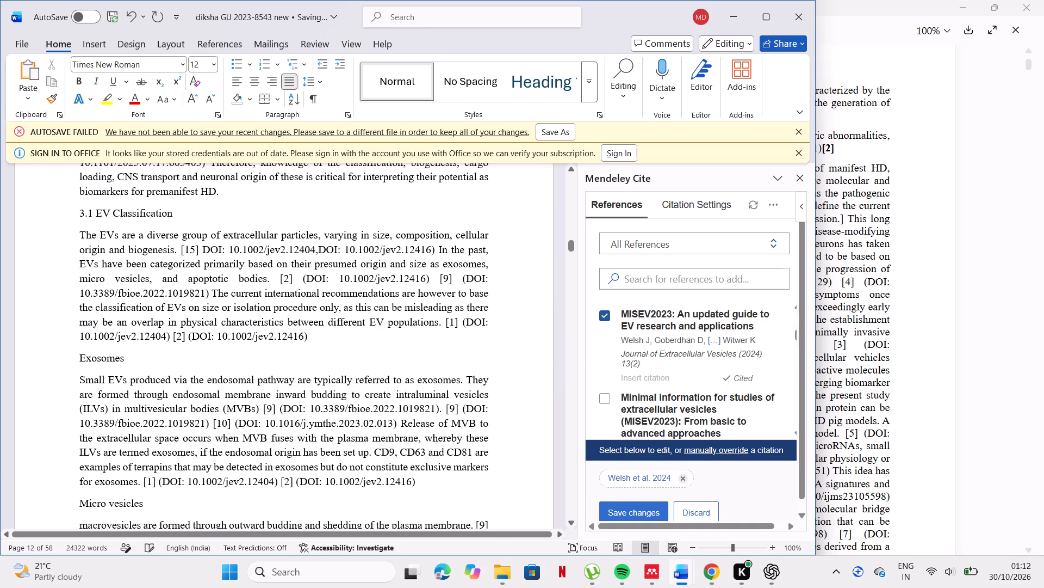
Apply the grammar suggestion adding a space after the comma following 10.1002/jev2.12404, and place the cursor before the second DOI.
{"action": "left_click", "coordinate": [517, 295]}
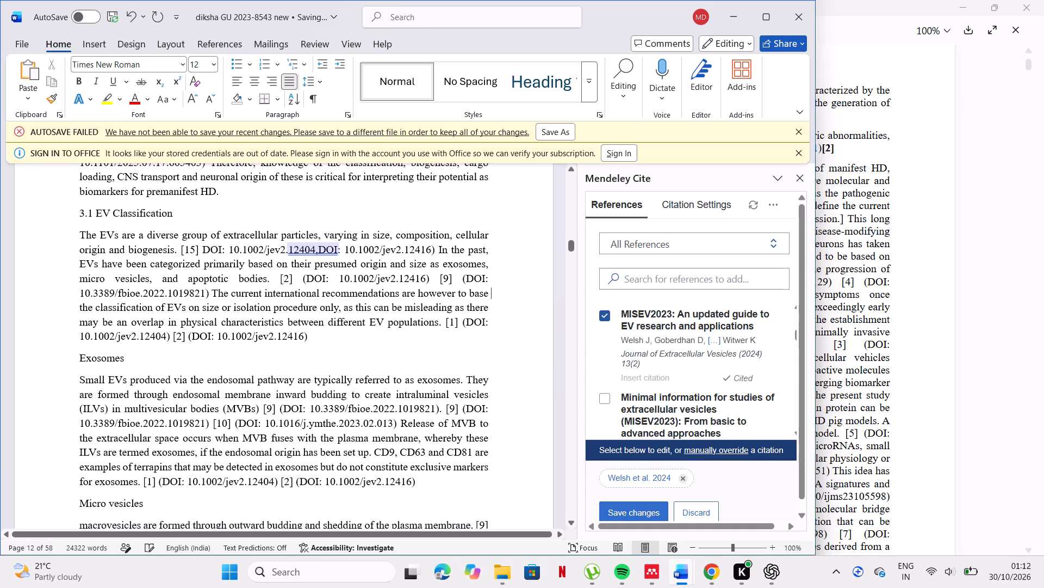
{"action": "left_click", "coordinate": [324, 250]}
{"action": "left_click", "coordinate": [312, 301]}
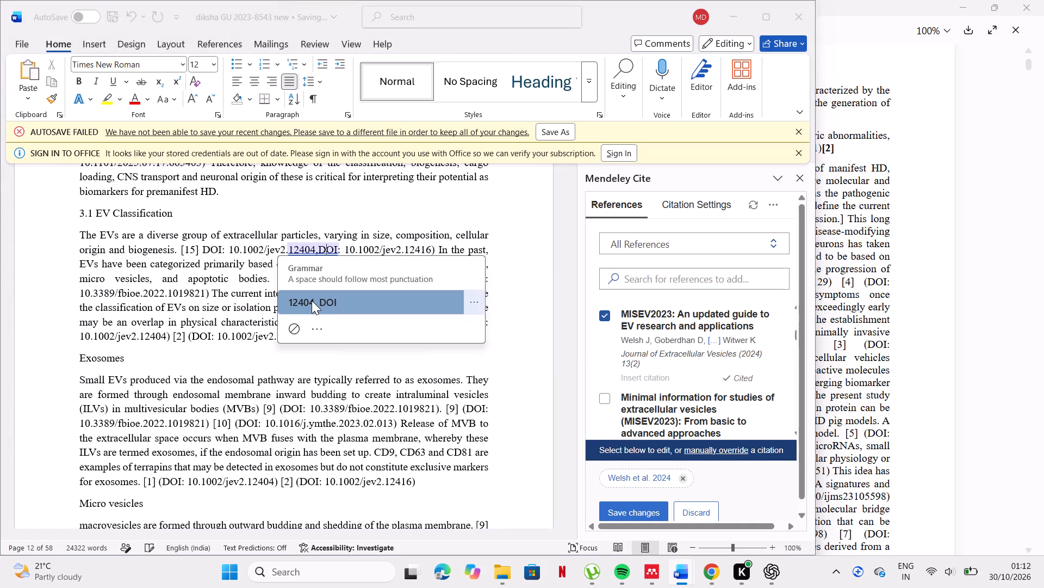
{"action": "left_click", "coordinate": [312, 301]}
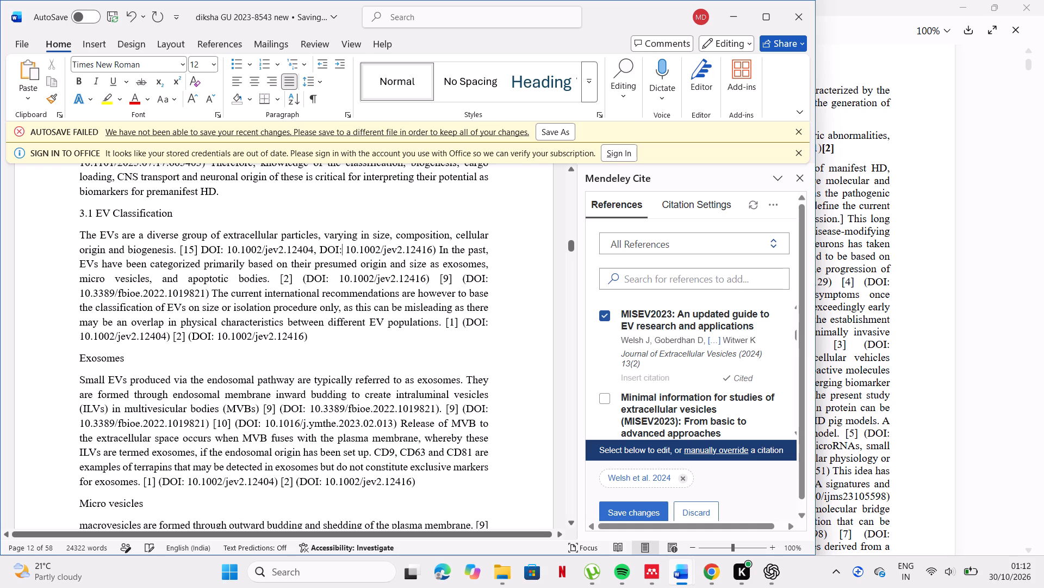
{"action": "left_click", "coordinate": [320, 253]}
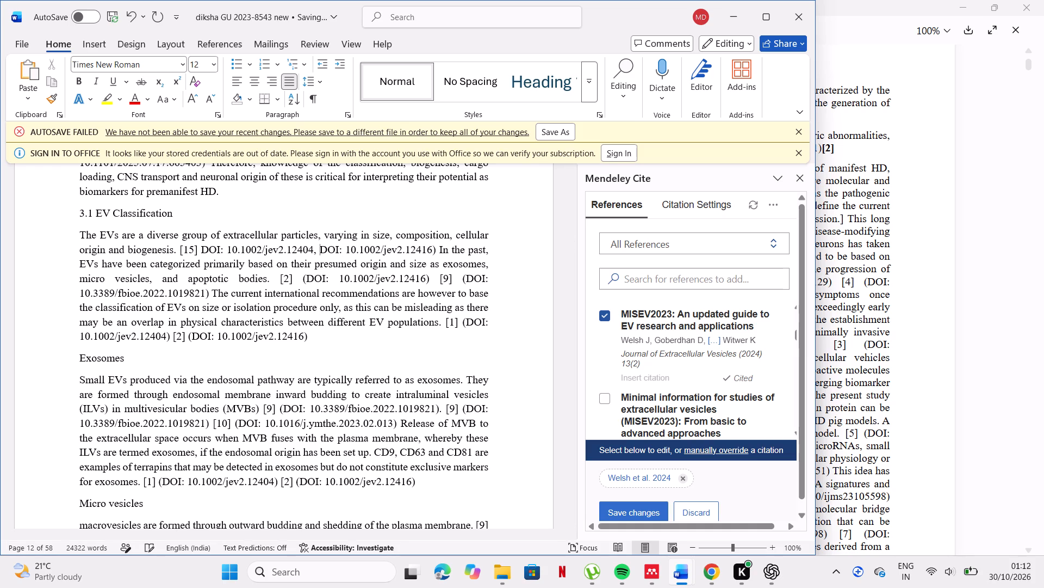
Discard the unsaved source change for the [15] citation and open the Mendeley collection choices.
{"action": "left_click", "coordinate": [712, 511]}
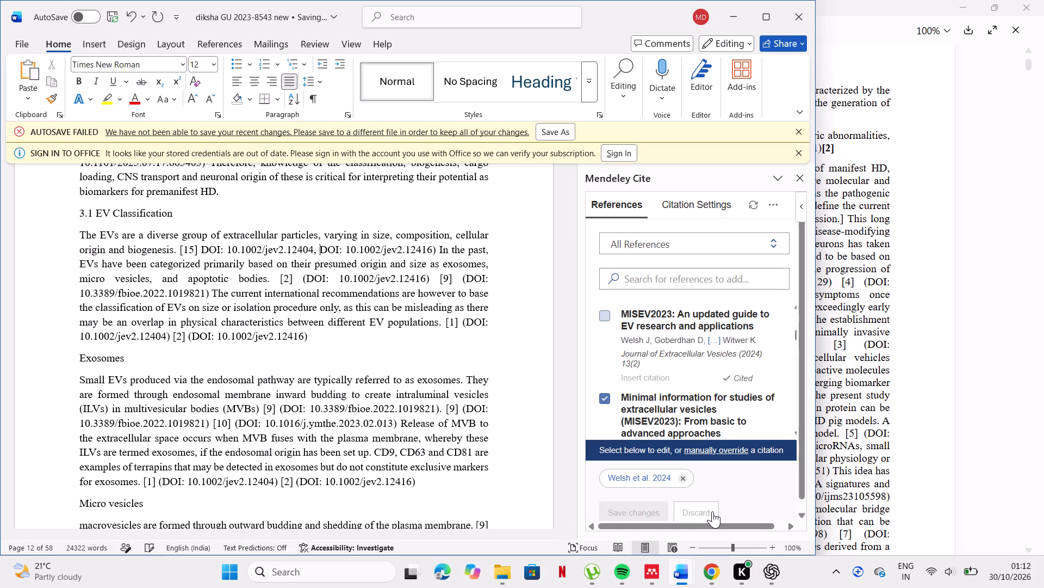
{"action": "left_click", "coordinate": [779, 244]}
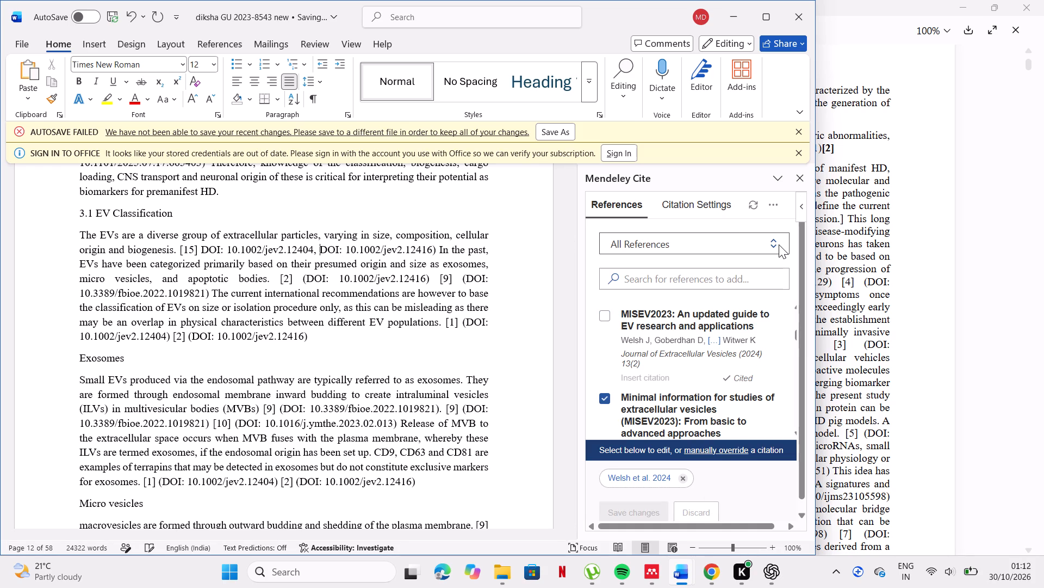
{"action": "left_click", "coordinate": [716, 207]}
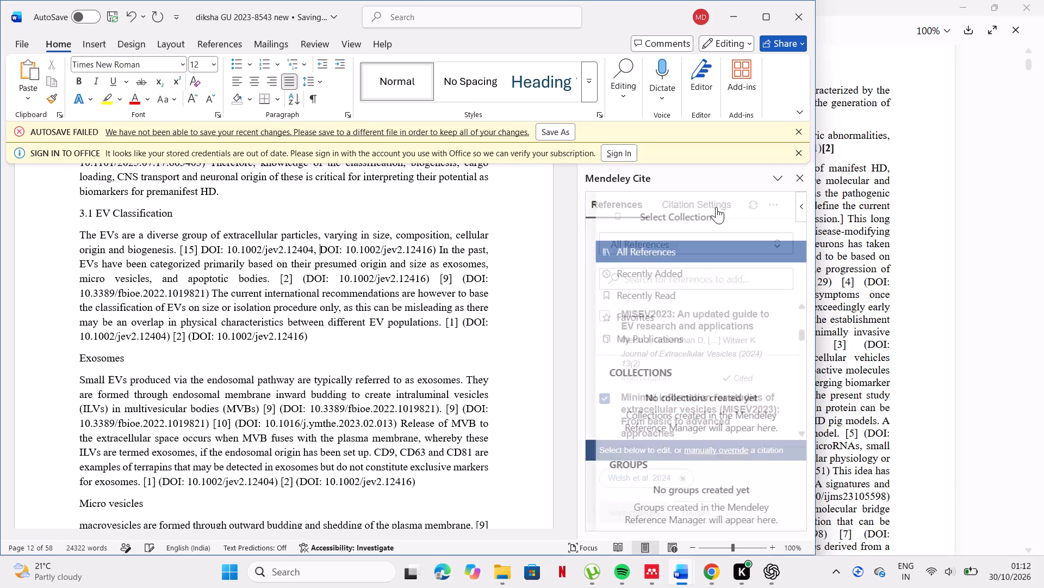
Close Mendeley Cite and go back to the CAG expansion passage just before section 2.2.
{"action": "left_click", "coordinate": [569, 252]}
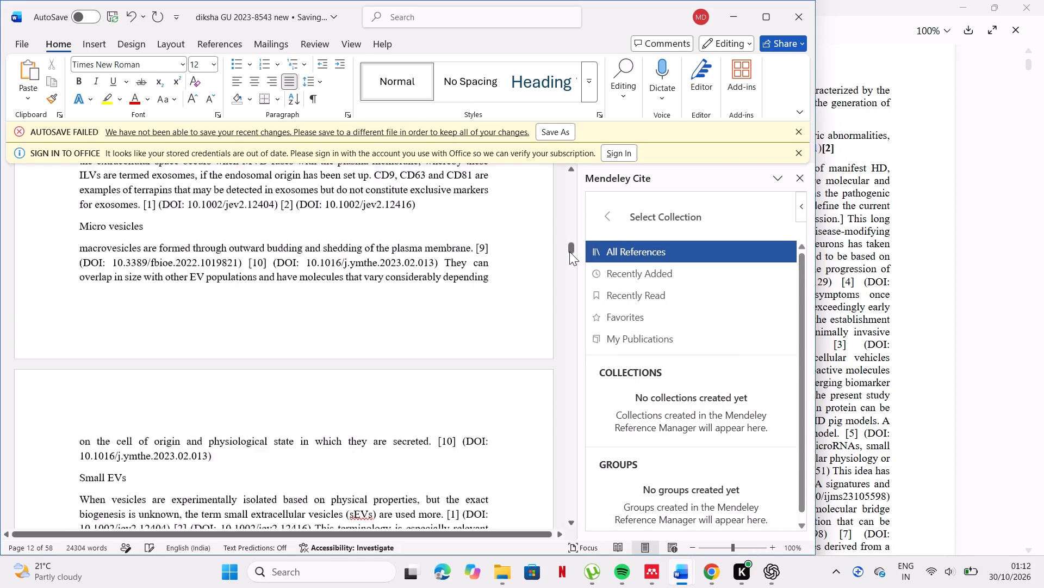
{"action": "left_click_drag", "start_coordinate": [569, 252], "coordinate": [568, 237]}
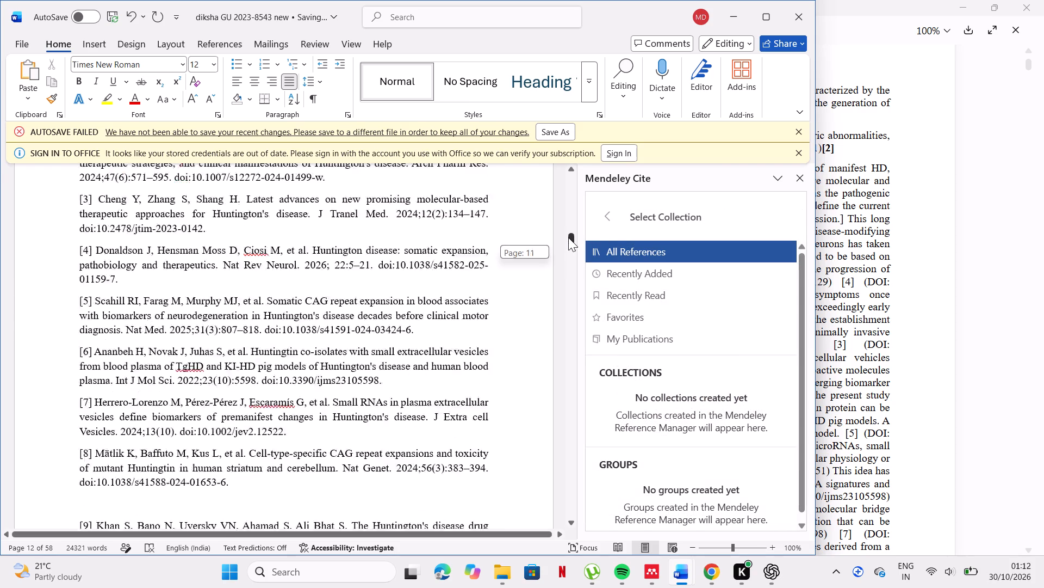
{"action": "left_click_drag", "start_coordinate": [568, 237], "coordinate": [568, 224]}
{"action": "left_click", "coordinate": [805, 182]}
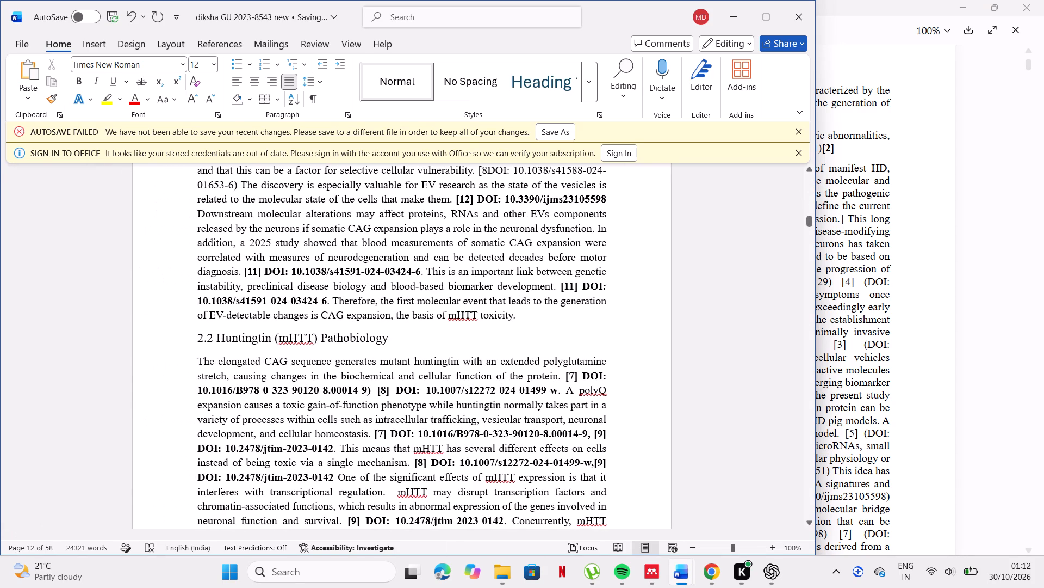
{"action": "scroll", "coordinate": [576, 299], "scroll_direction": "up", "scroll_amount": 1}
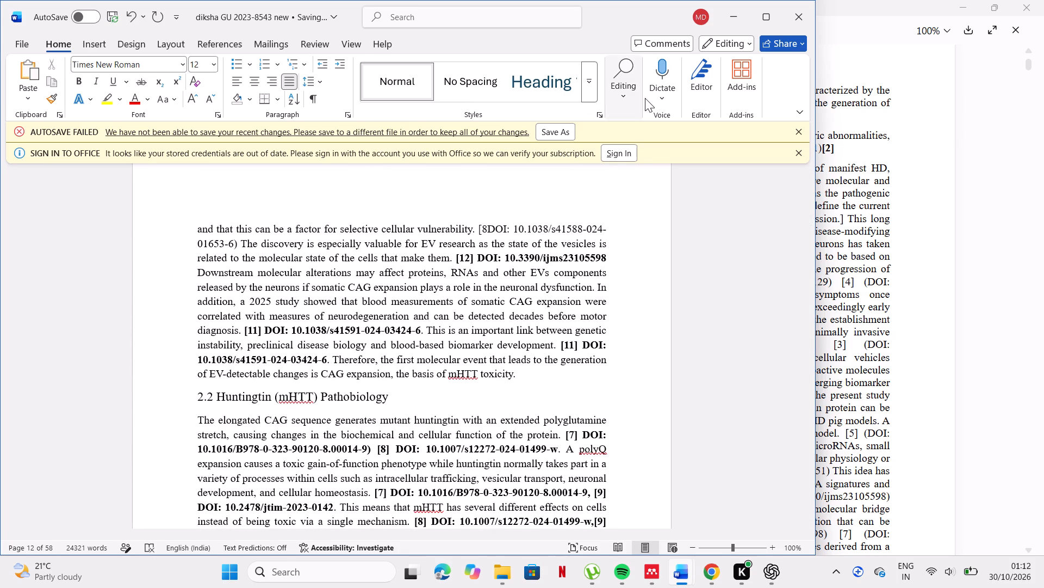
Reopen Mendeley Cite and return from the collection choices to the All References list.
{"action": "left_click", "coordinate": [722, 92]}
{"action": "left_click", "coordinate": [737, 92]}
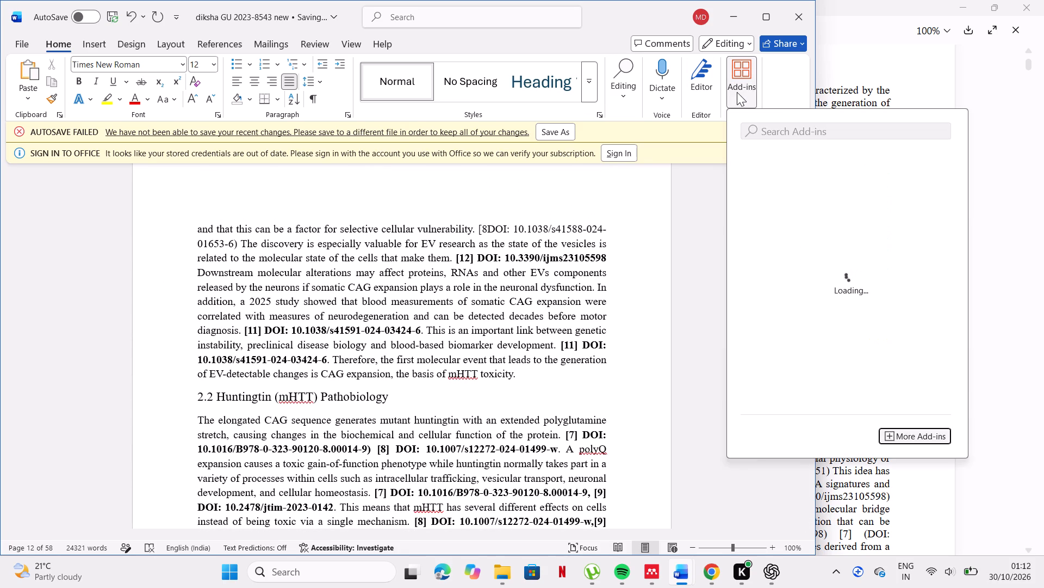
{"action": "left_click", "coordinate": [785, 200]}
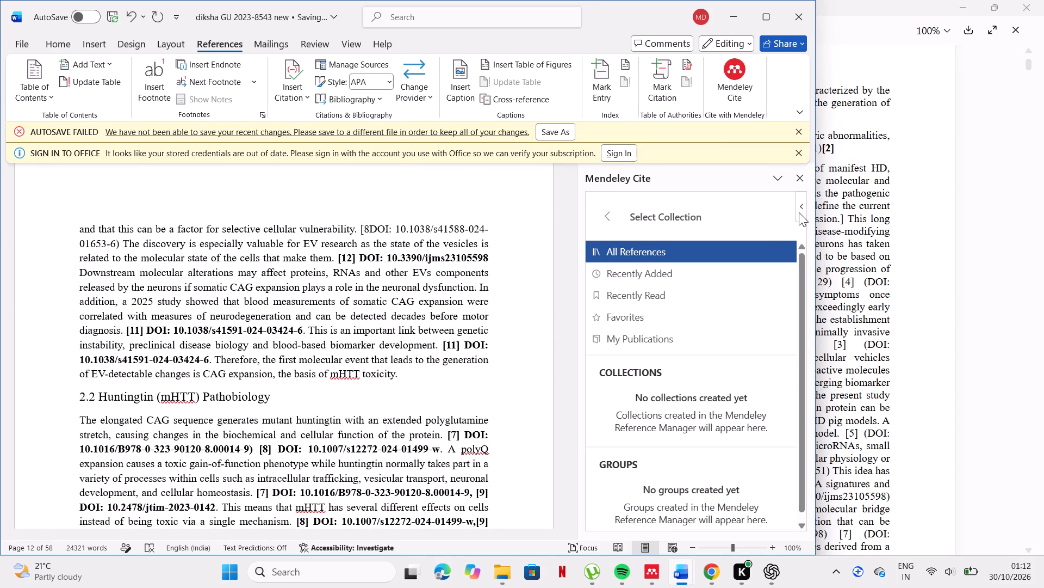
{"action": "left_click", "coordinate": [799, 212]}
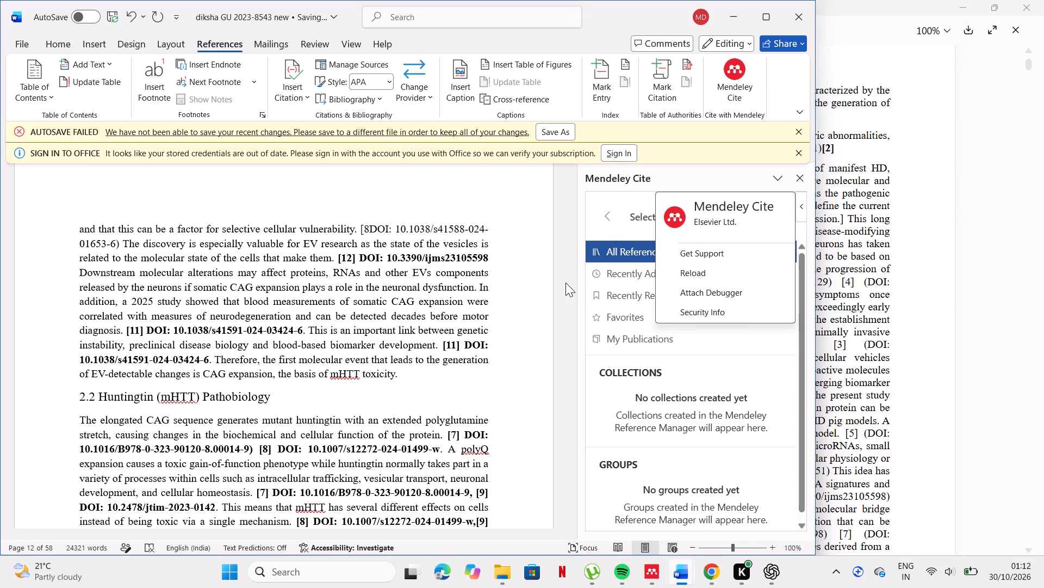
{"action": "left_click", "coordinate": [607, 220]}
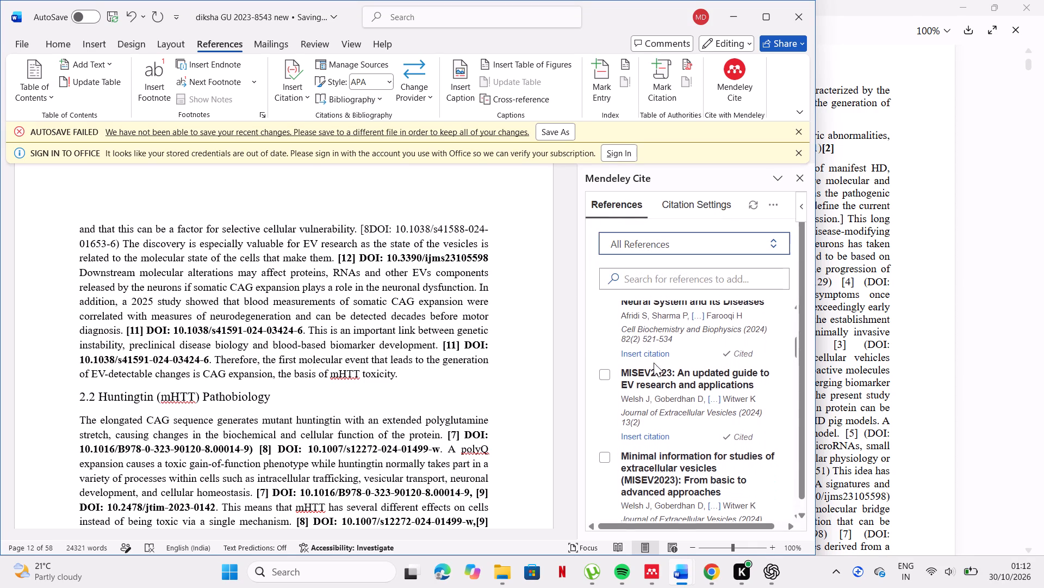
{"action": "left_click", "coordinate": [437, 353]}
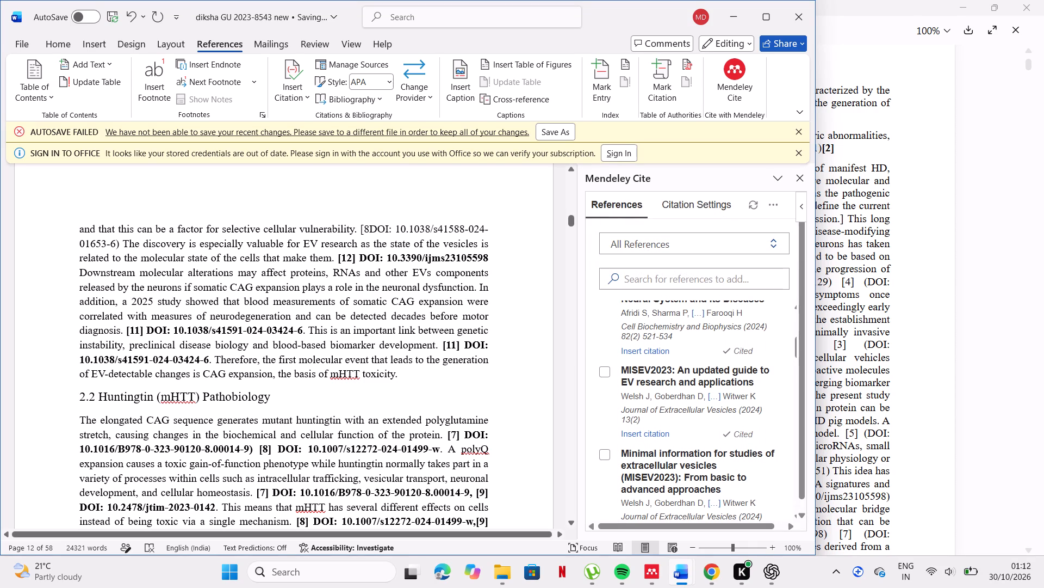
Scan the document from section 2.2 onward for the remaining typed citations in the paragraph just before 3.1 EV Classification.
{"action": "scroll", "coordinate": [437, 346], "scroll_direction": "down", "scroll_amount": 1}
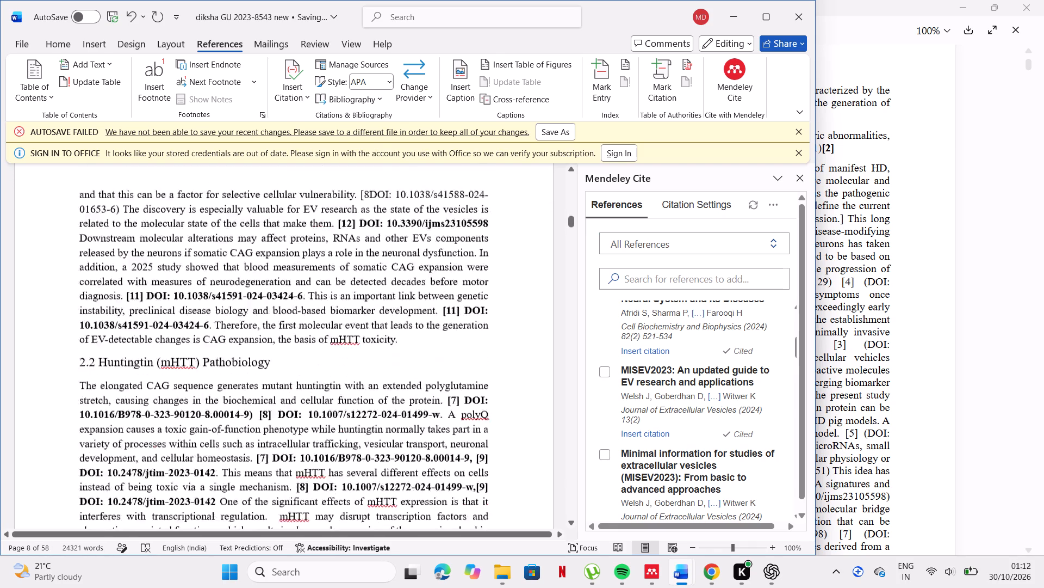
{"action": "scroll", "coordinate": [437, 346], "scroll_direction": "down", "scroll_amount": 5}
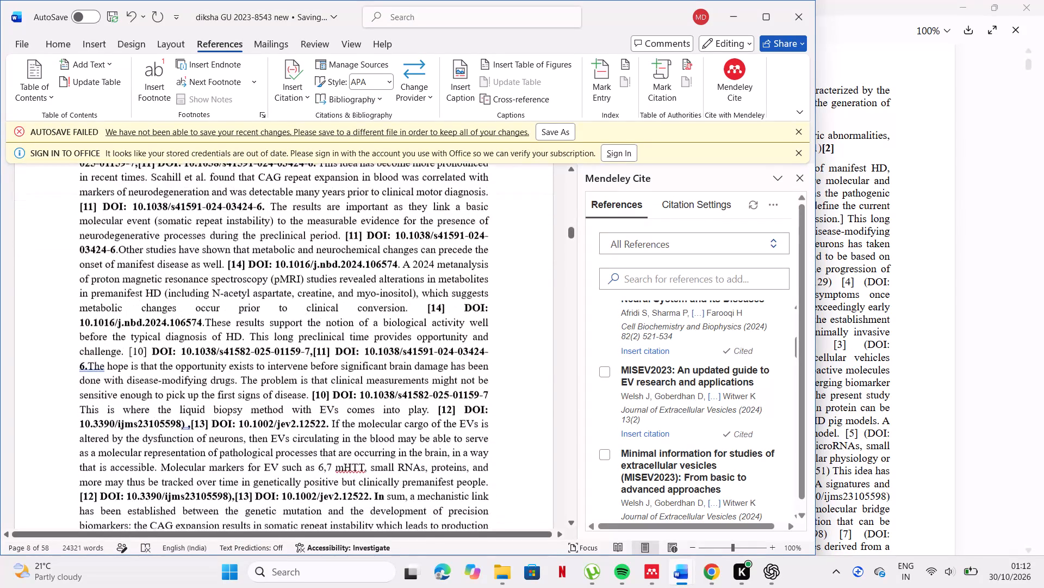
{"action": "scroll", "coordinate": [437, 346], "scroll_direction": "down", "scroll_amount": 3}
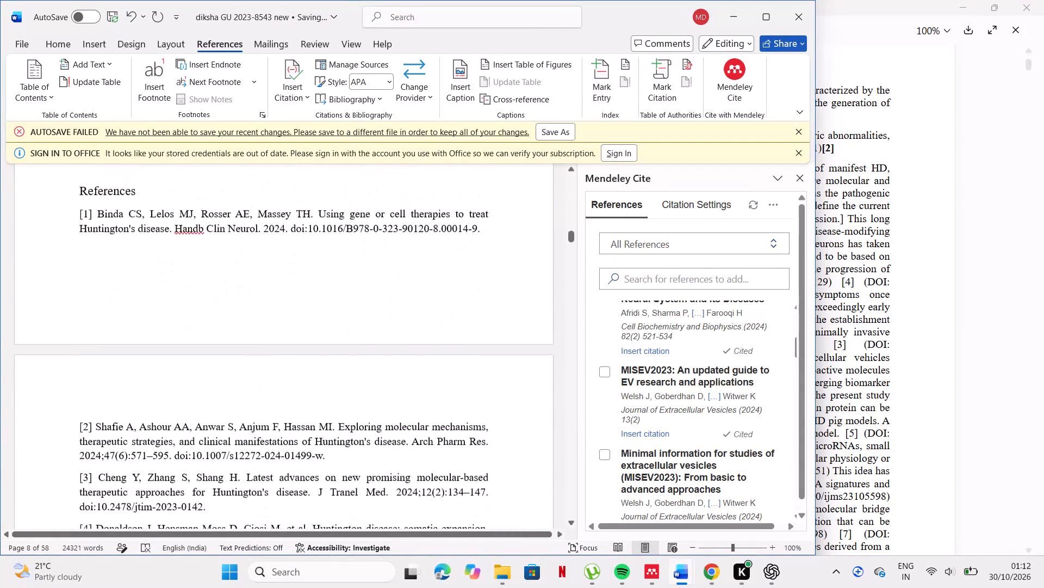
{"action": "scroll", "coordinate": [437, 346], "scroll_direction": "down", "scroll_amount": 3}
{"action": "scroll", "coordinate": [437, 346], "scroll_direction": "up", "scroll_amount": 1}
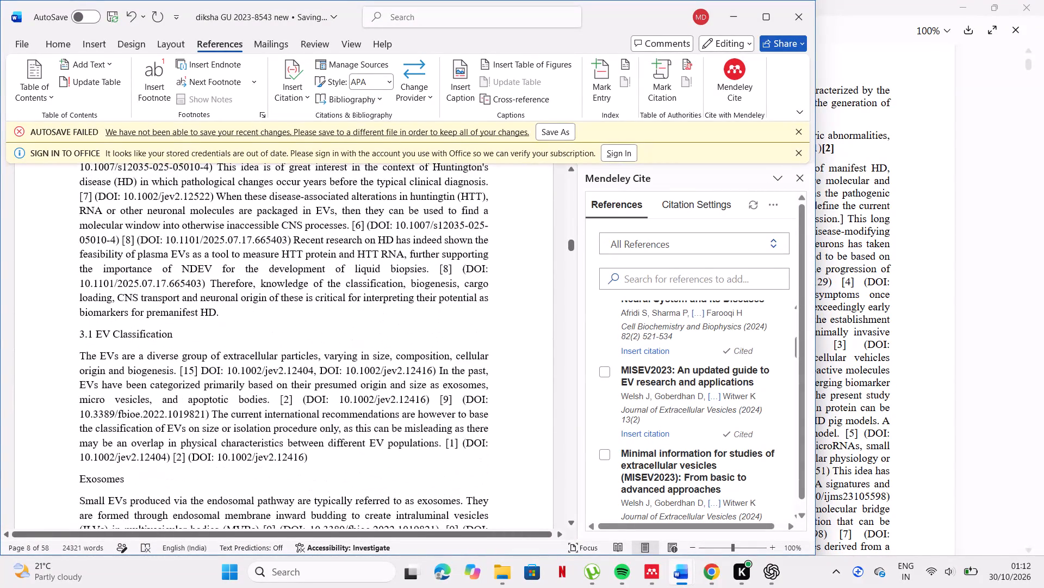
{"action": "scroll", "coordinate": [437, 346], "scroll_direction": "up", "scroll_amount": 1}
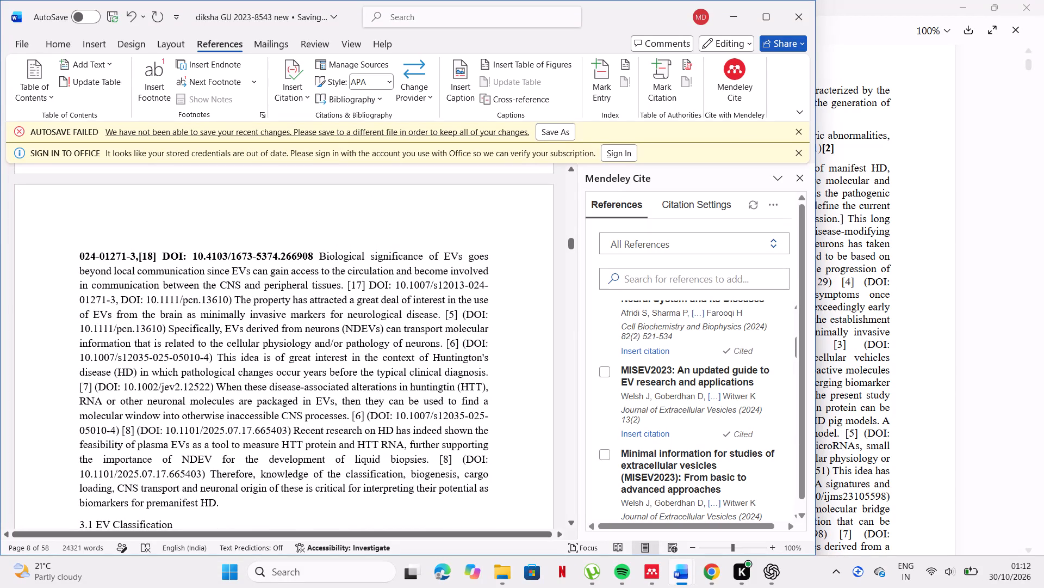
Select the [17] citation after "peripheral tissues" and look through the Mendeley references around its linked source.
{"action": "left_click", "coordinate": [368, 284]}
{"action": "left_click", "coordinate": [359, 284]}
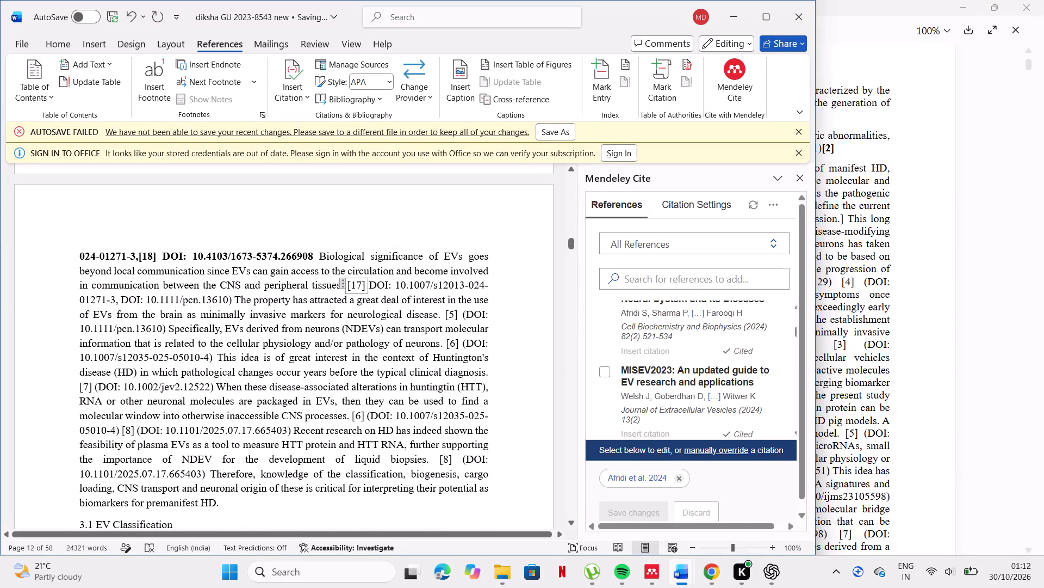
{"action": "scroll", "coordinate": [621, 352], "scroll_direction": "down", "scroll_amount": 3}
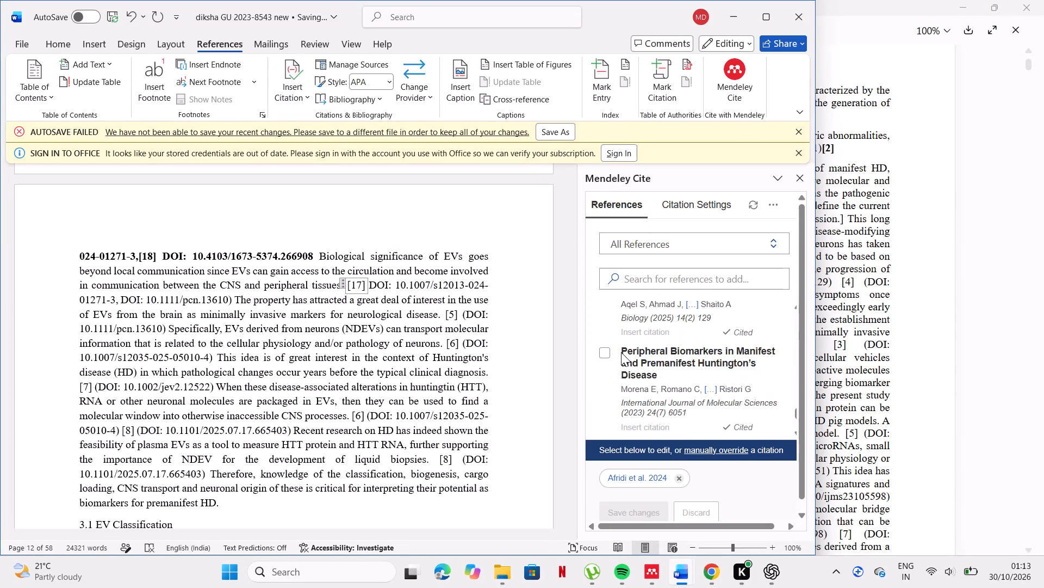
{"action": "scroll", "coordinate": [621, 352], "scroll_direction": "down", "scroll_amount": 1}
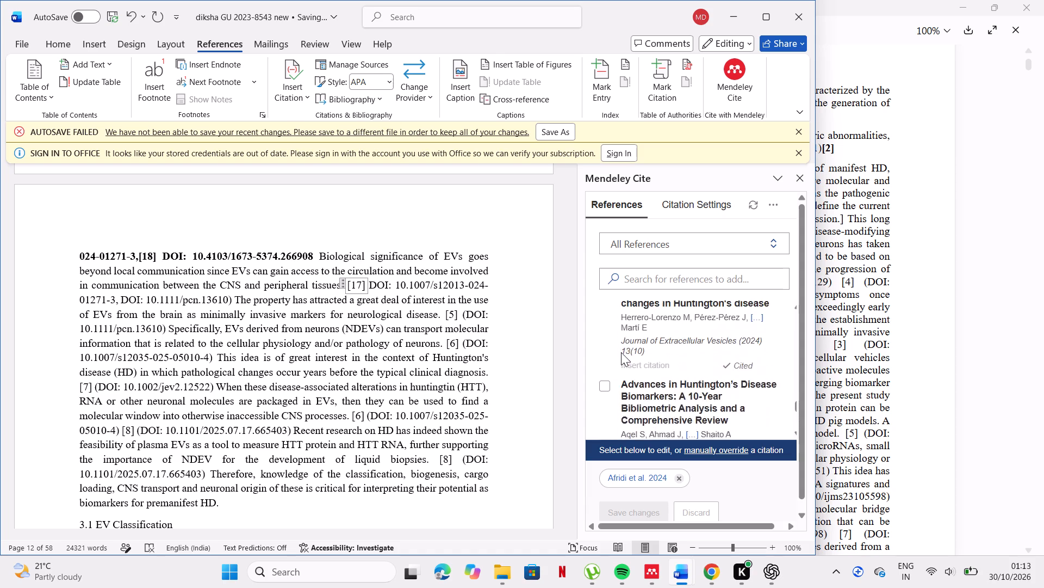
{"action": "scroll", "coordinate": [621, 352], "scroll_direction": "down", "scroll_amount": 1}
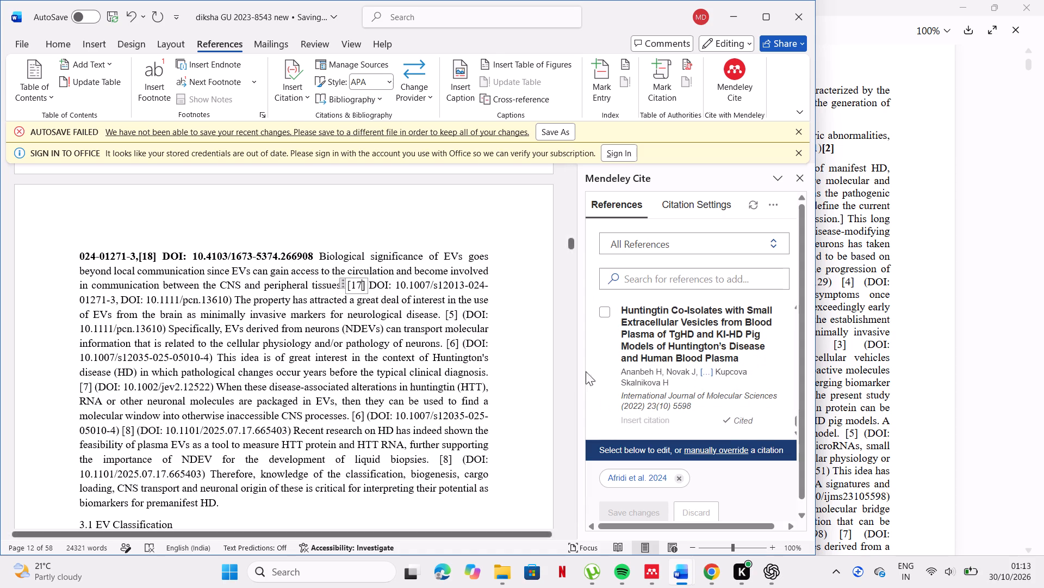
{"action": "scroll", "coordinate": [643, 348], "scroll_direction": "up", "scroll_amount": 8}
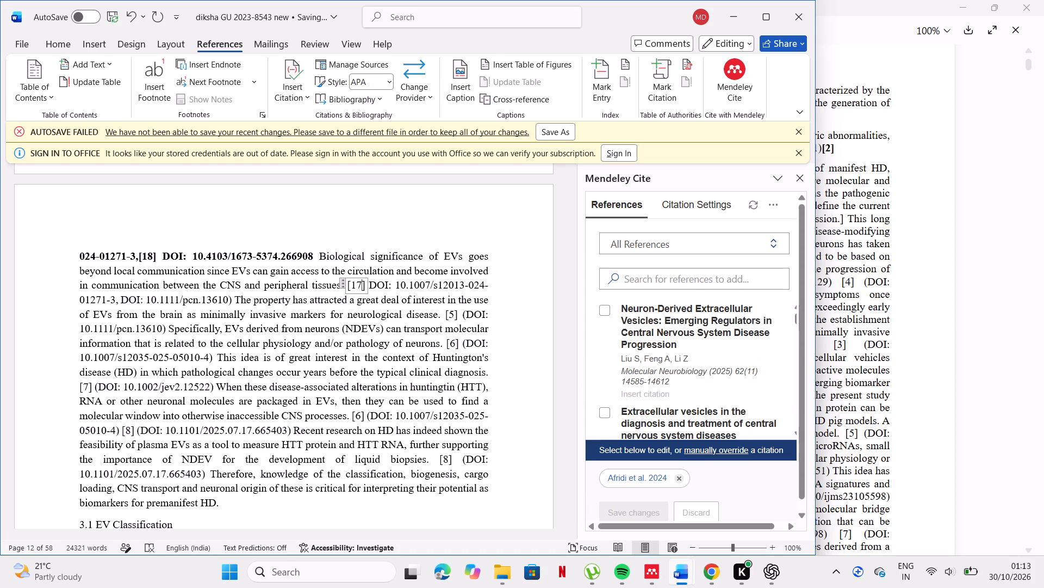
{"action": "scroll", "coordinate": [643, 348], "scroll_direction": "up", "scroll_amount": 3}
{"action": "scroll", "coordinate": [643, 348], "scroll_direction": "down", "scroll_amount": 1}
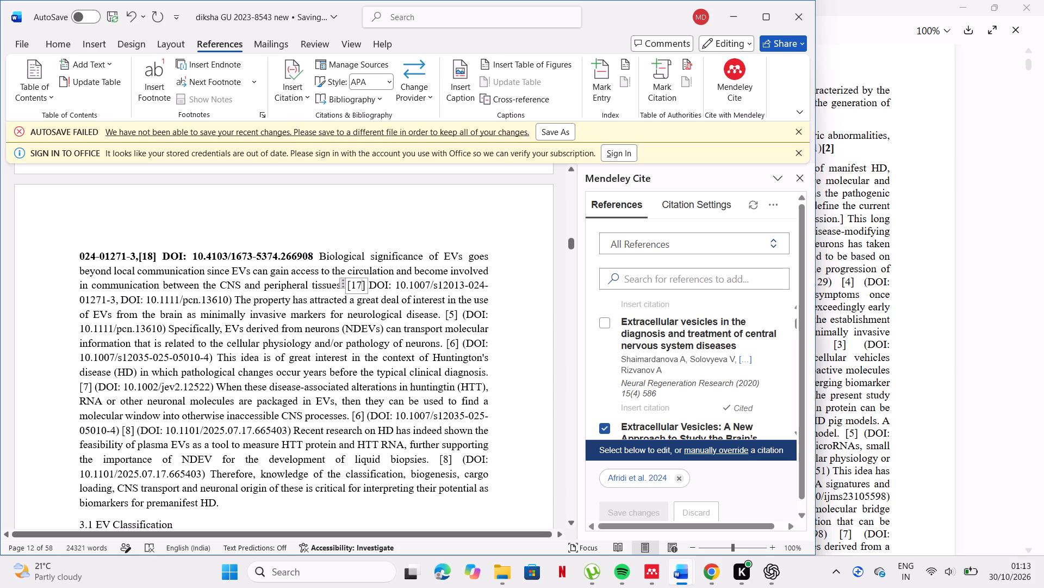
{"action": "scroll", "coordinate": [380, 285], "scroll_direction": "left", "scroll_amount": 4}
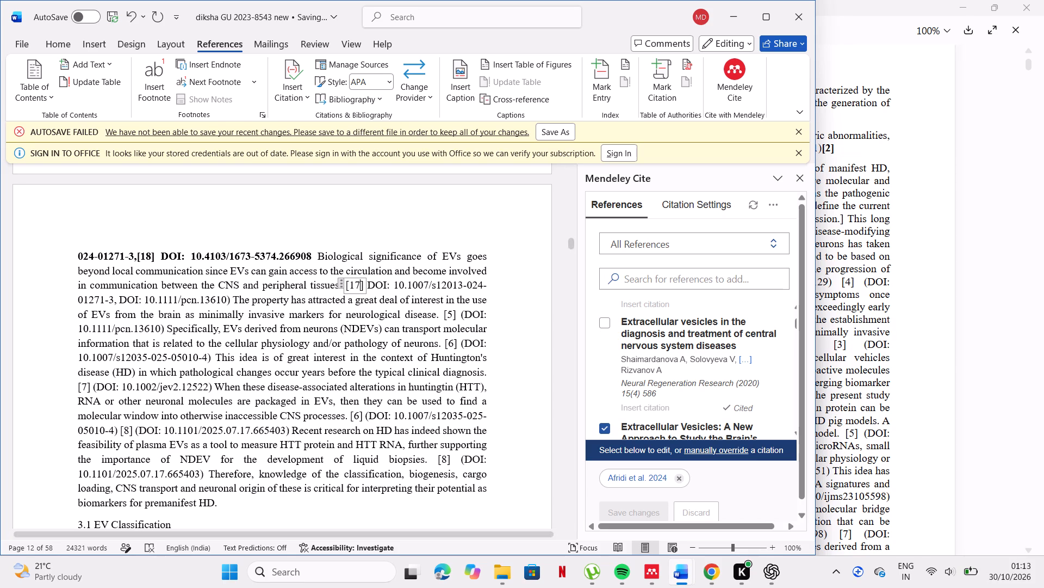
{"action": "scroll", "coordinate": [669, 350], "scroll_direction": "down", "scroll_amount": 1}
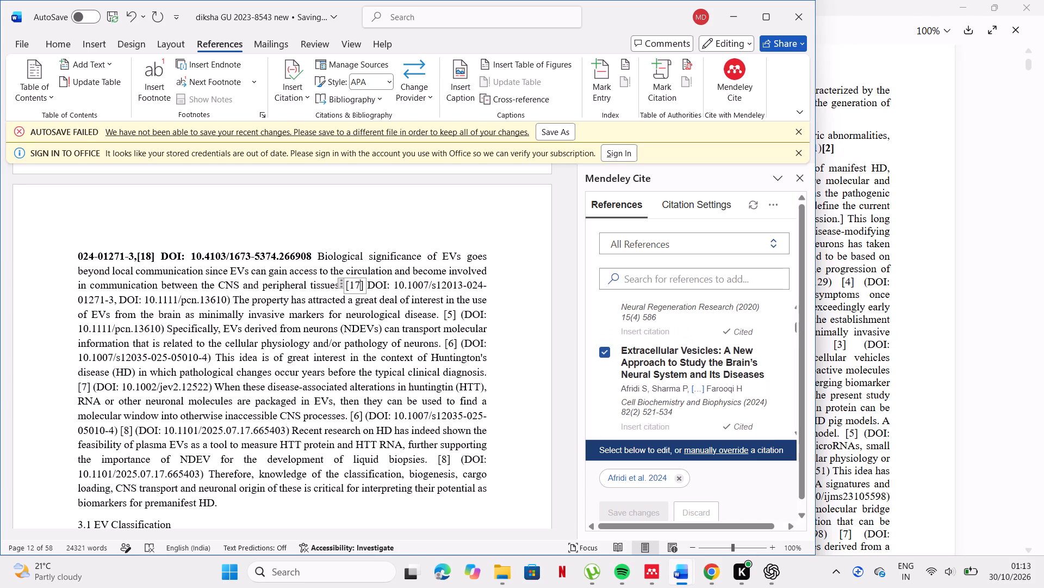
{"action": "left_click", "coordinate": [669, 350]}
{"action": "scroll", "coordinate": [691, 381], "scroll_direction": "down", "scroll_amount": 1}
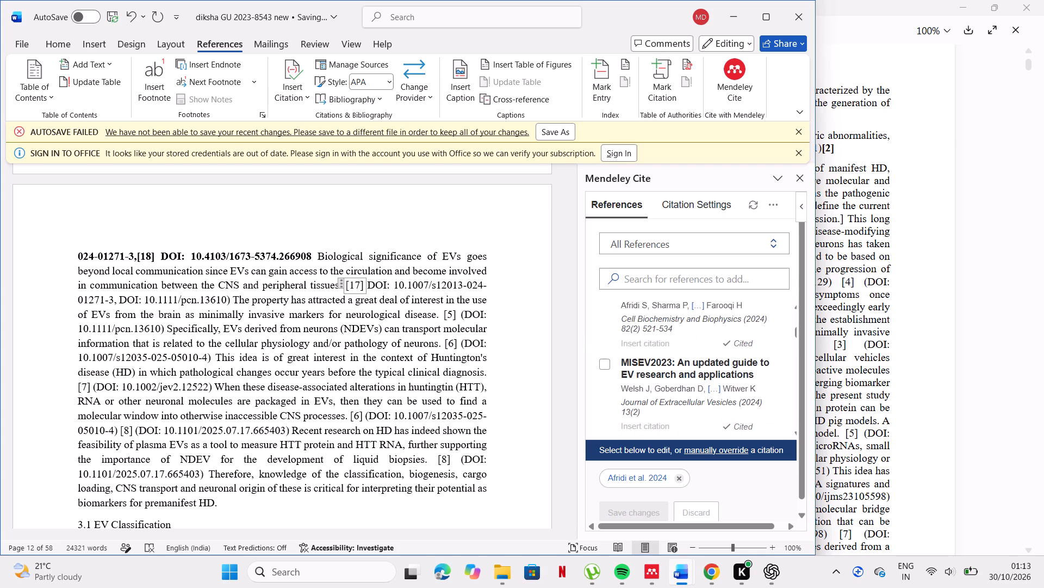
{"action": "scroll", "coordinate": [691, 381], "scroll_direction": "down", "scroll_amount": 1}
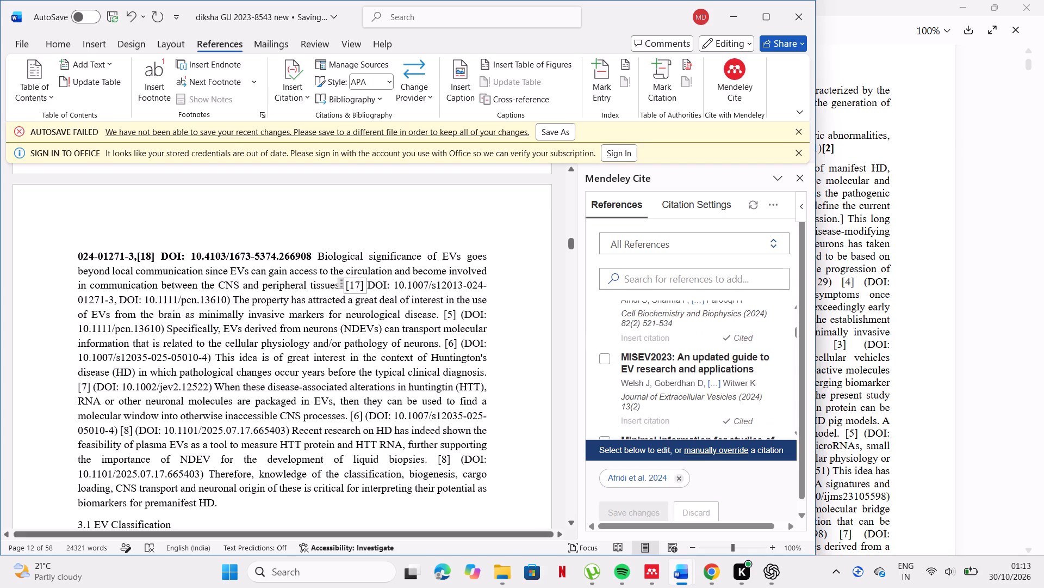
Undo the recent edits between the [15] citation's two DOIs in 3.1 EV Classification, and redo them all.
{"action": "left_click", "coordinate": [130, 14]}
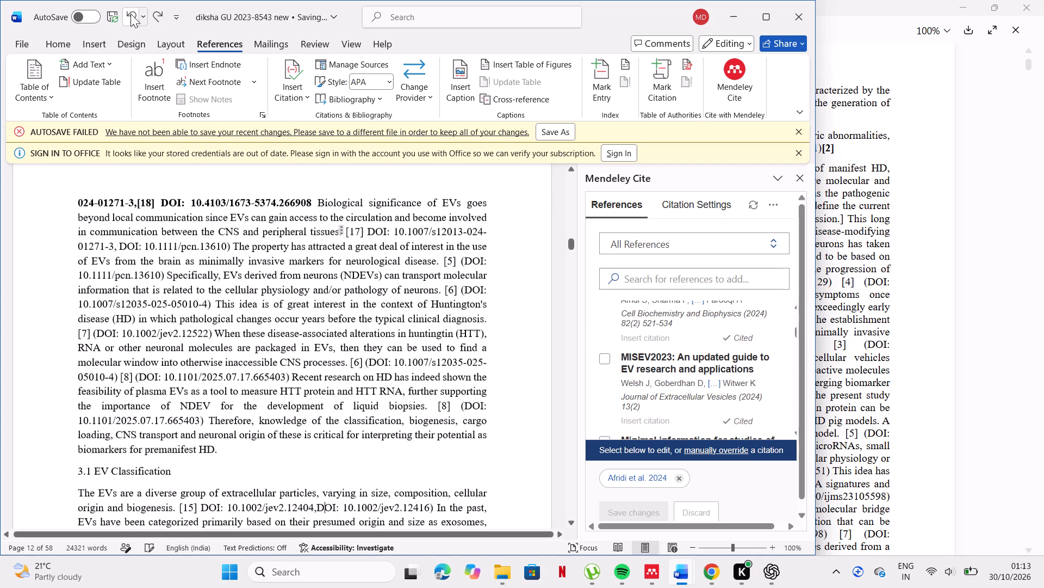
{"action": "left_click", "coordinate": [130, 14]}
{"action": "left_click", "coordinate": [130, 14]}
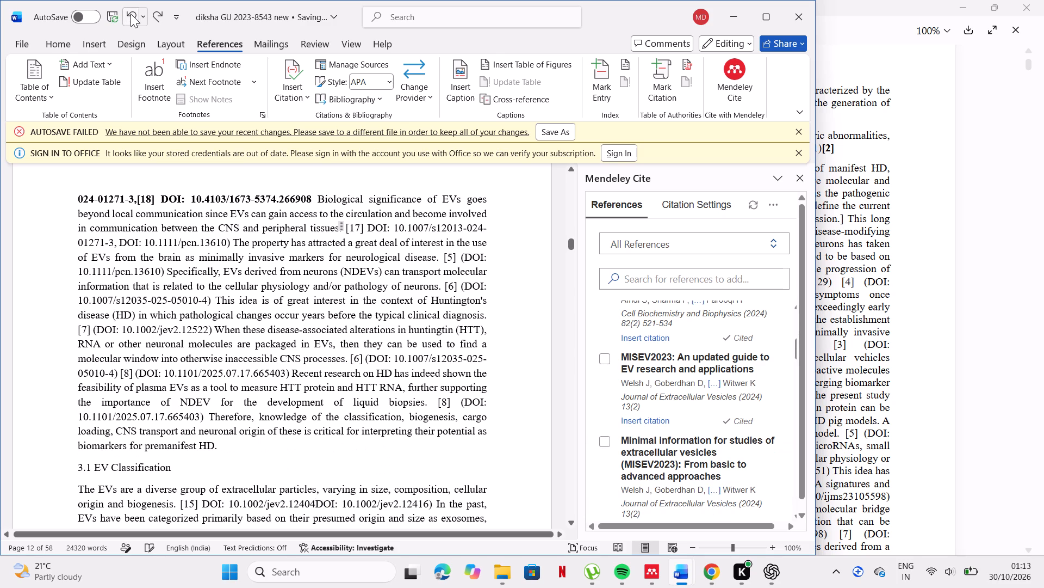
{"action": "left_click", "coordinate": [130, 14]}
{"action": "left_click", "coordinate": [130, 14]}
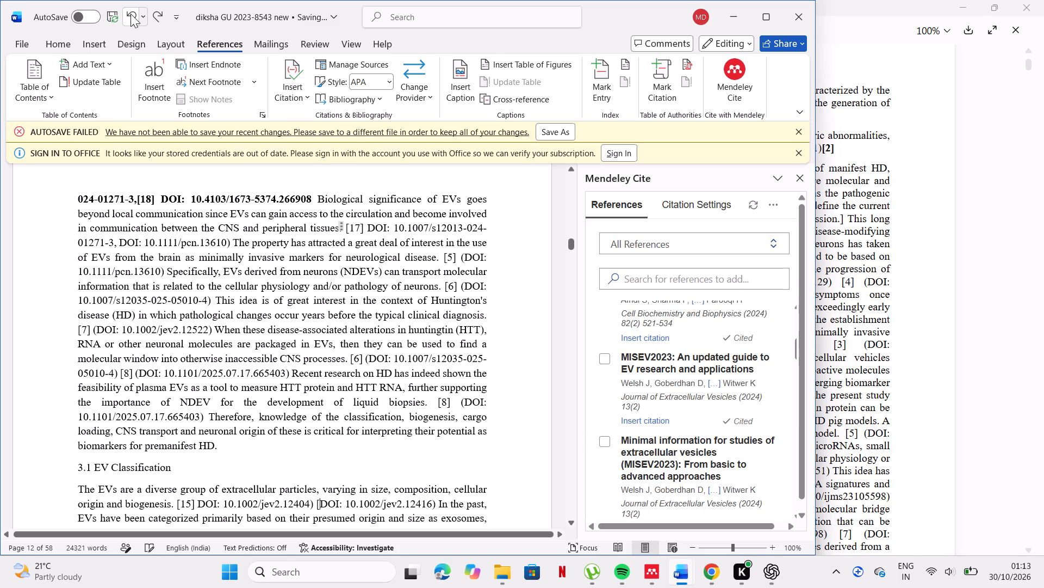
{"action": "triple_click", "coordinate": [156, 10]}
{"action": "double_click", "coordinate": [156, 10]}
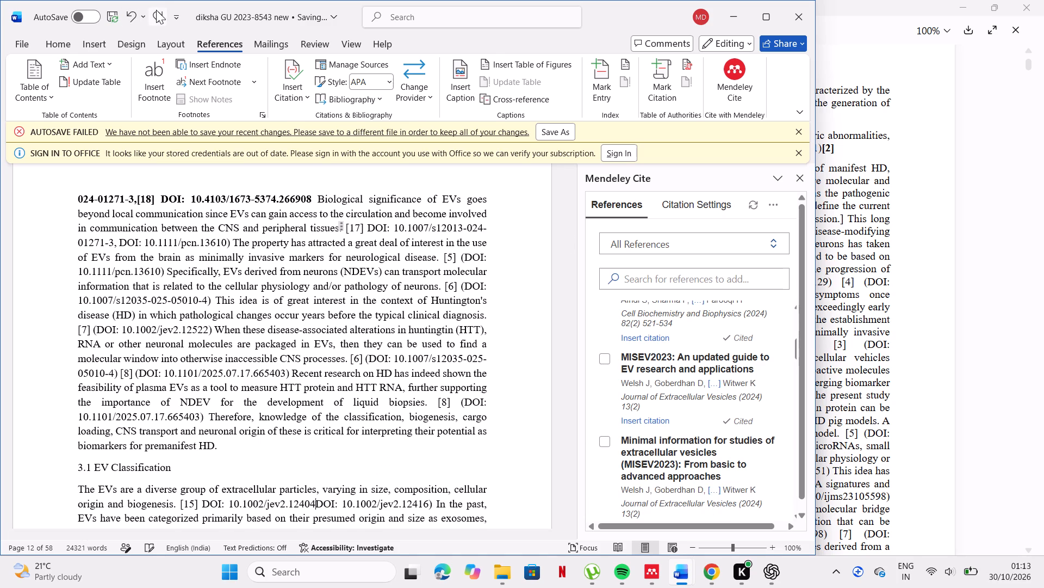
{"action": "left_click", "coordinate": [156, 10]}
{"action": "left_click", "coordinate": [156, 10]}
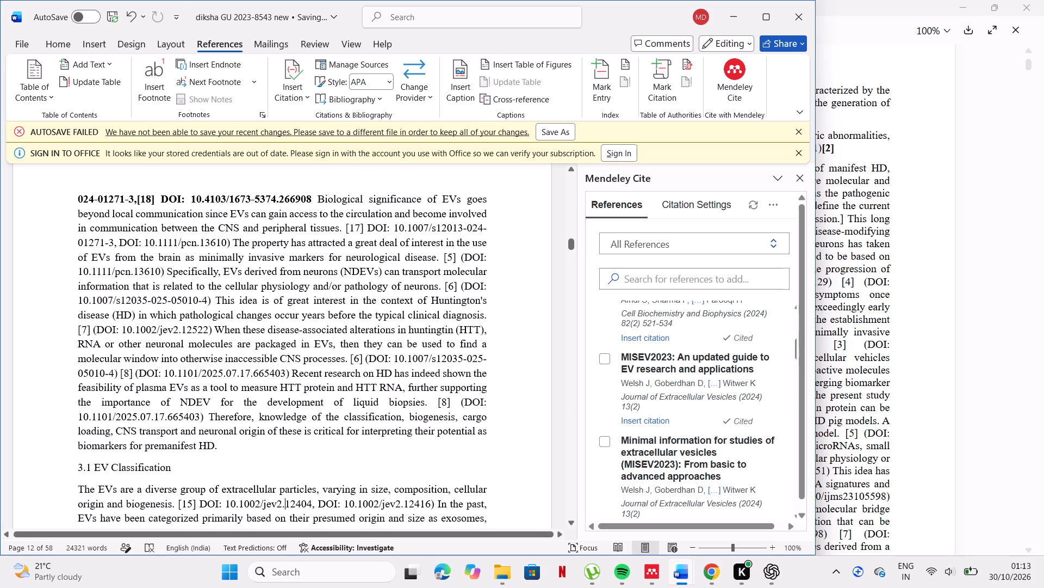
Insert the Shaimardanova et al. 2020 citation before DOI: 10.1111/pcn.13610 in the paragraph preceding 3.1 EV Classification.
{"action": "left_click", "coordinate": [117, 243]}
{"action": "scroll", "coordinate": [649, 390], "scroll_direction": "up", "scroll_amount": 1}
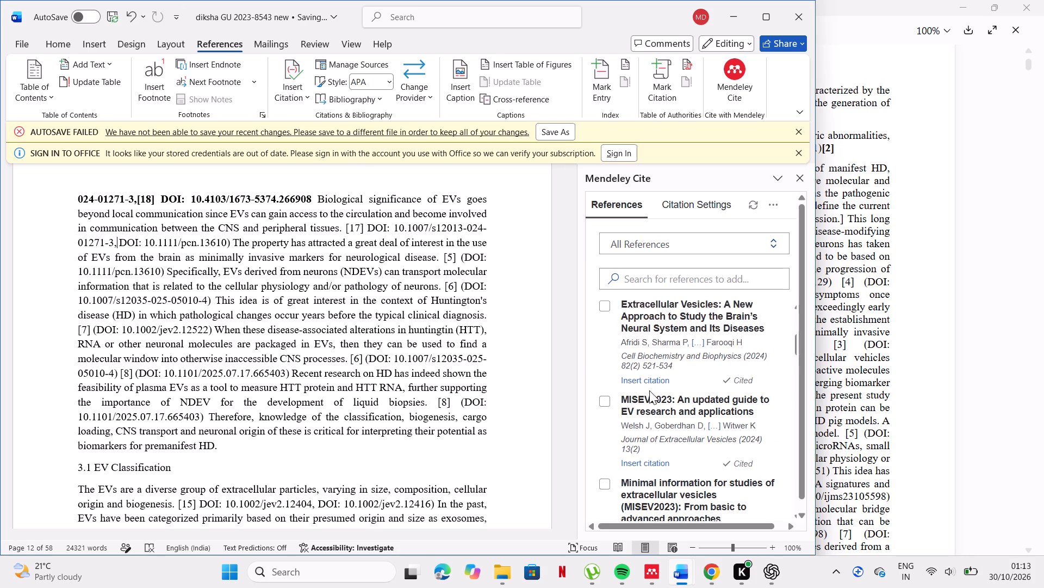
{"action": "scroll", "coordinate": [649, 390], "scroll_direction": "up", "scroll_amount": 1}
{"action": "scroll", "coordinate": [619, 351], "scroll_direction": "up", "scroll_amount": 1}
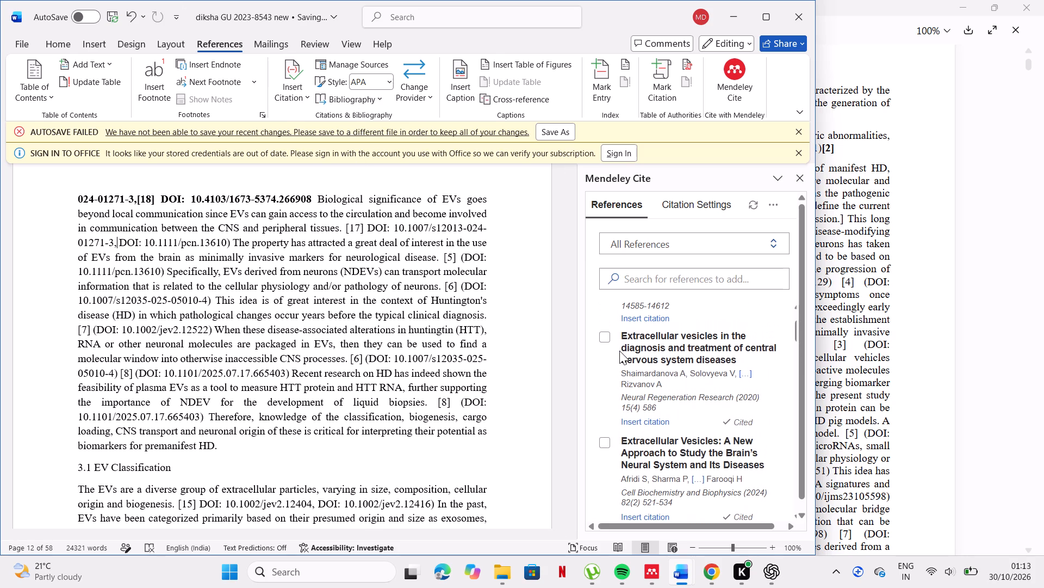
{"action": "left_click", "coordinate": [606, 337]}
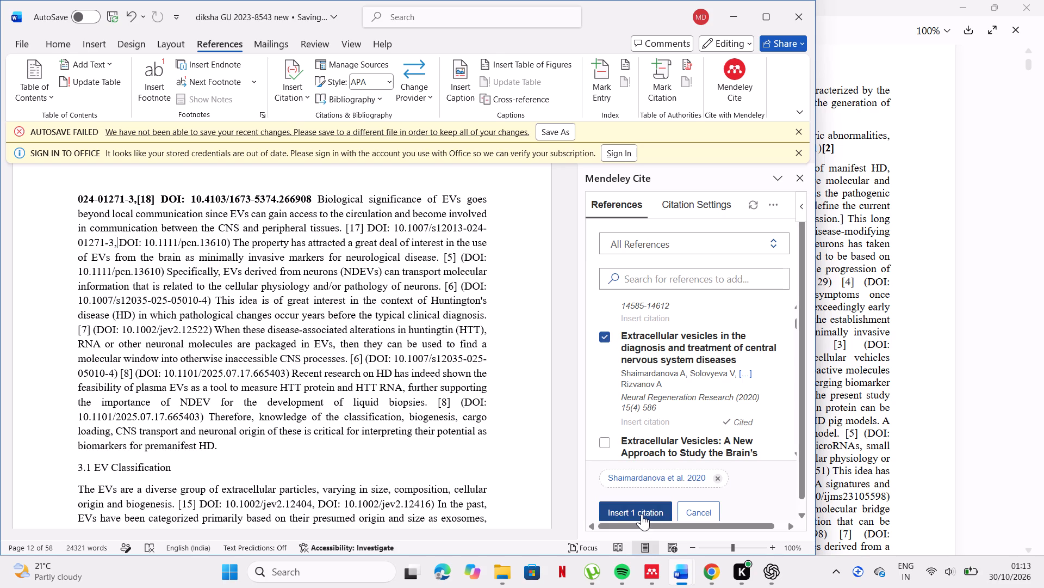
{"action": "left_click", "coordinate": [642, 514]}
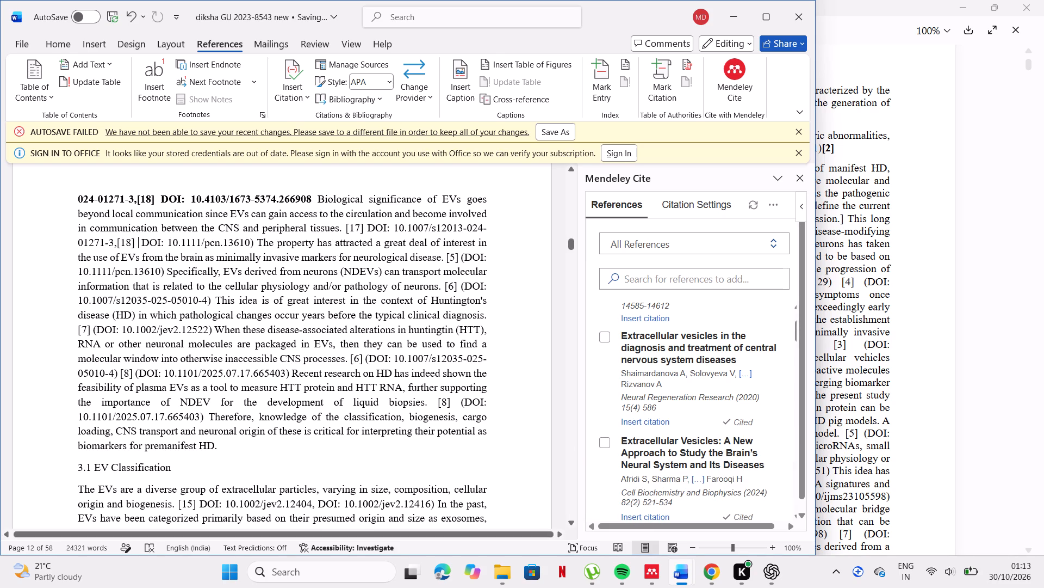
{"action": "left_click", "coordinate": [141, 241]}
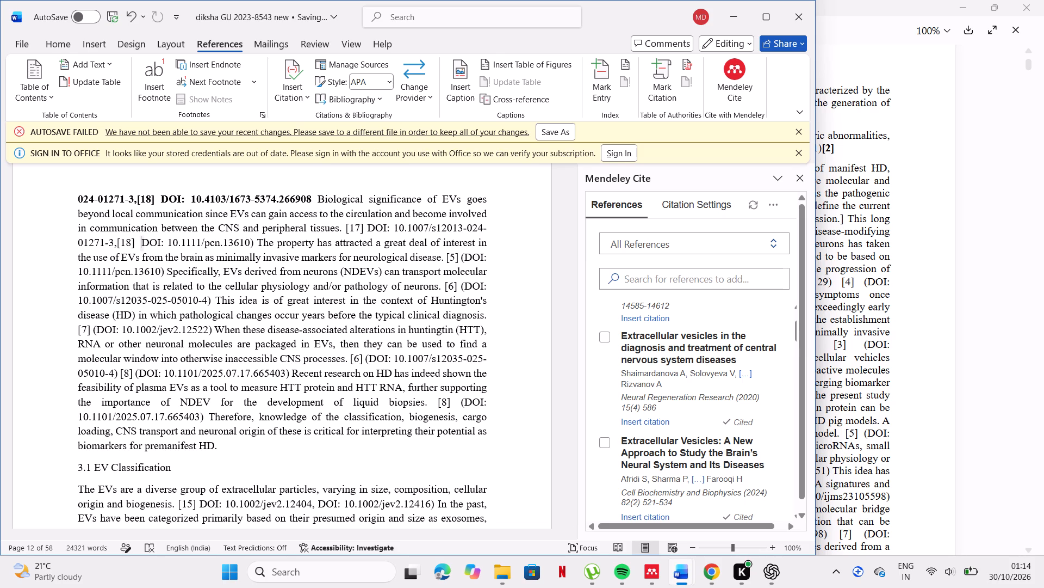
{"action": "key", "text": "BackSpace"}
{"action": "key", "text": "BackSpace"}
{"action": "key", "text": "BackSpace"}
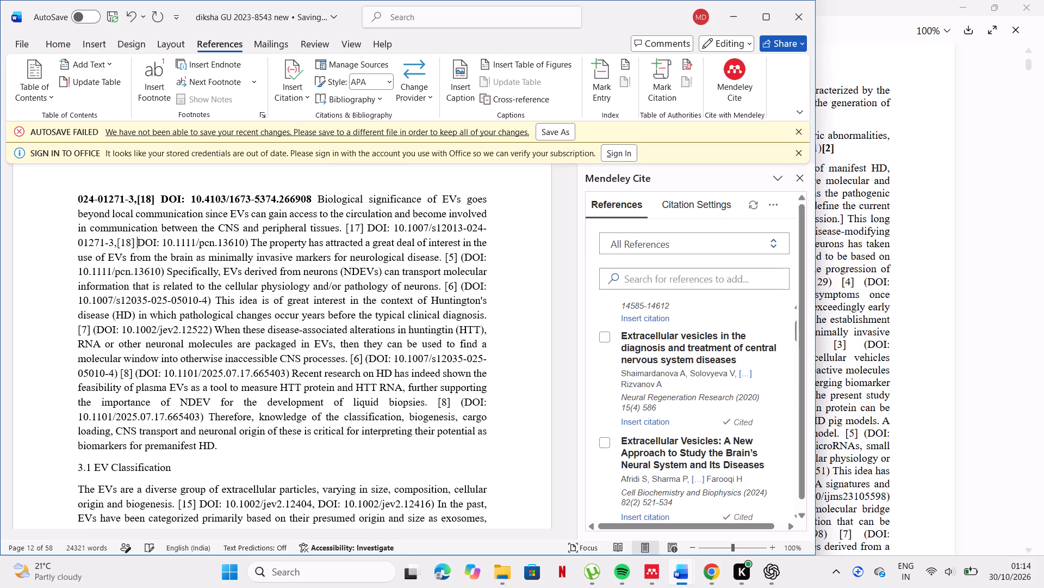
{"action": "key", "text": "BackSpace"}
{"action": "key", "text": "BackSpace"}
{"action": "key", "text": "BackSpace"}
{"action": "key", "text": "BackSpace"}
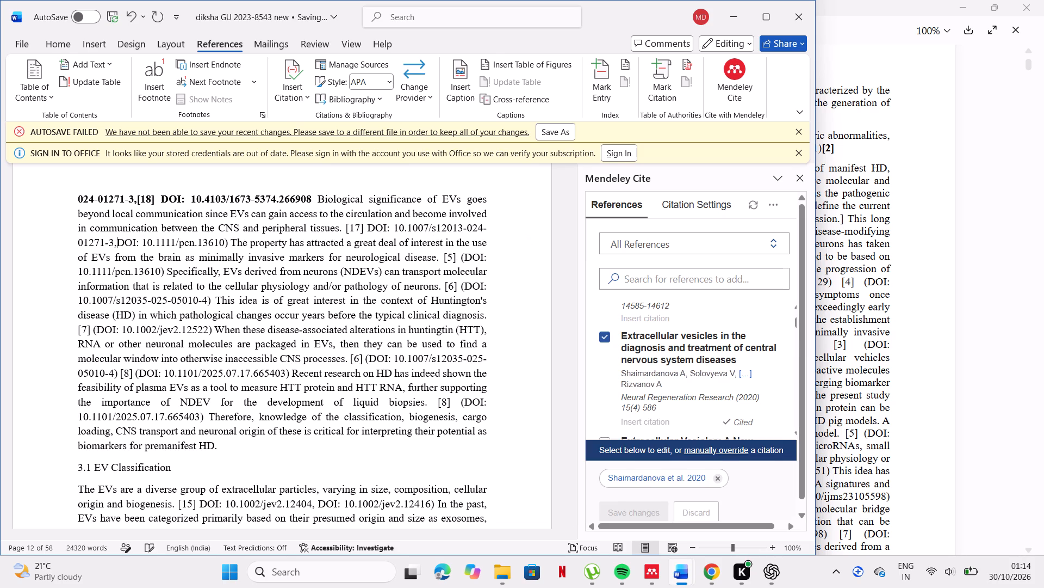
{"action": "key", "text": "BackSpace"}
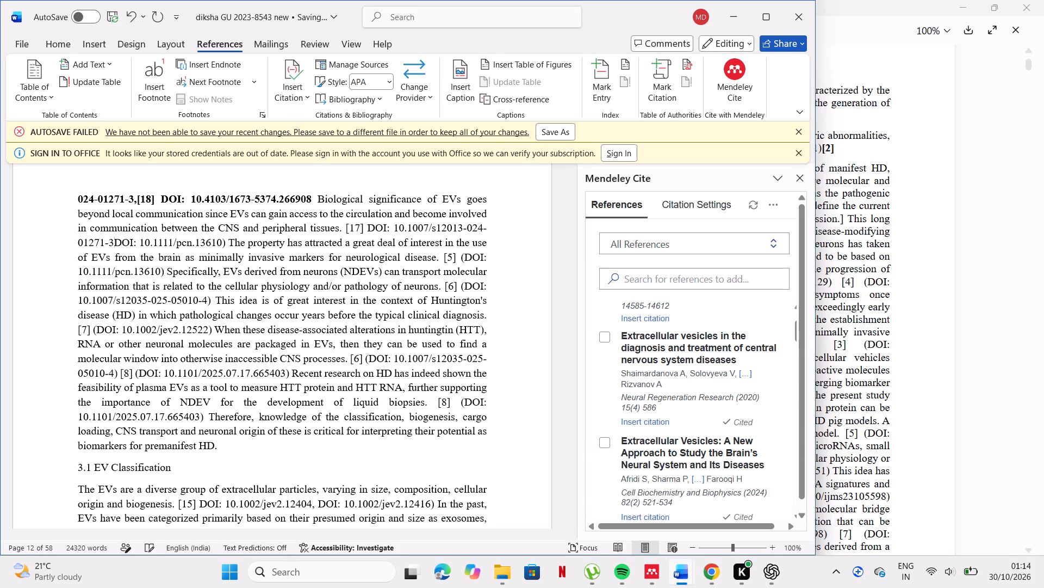
{"action": "key", "text": "comma"}
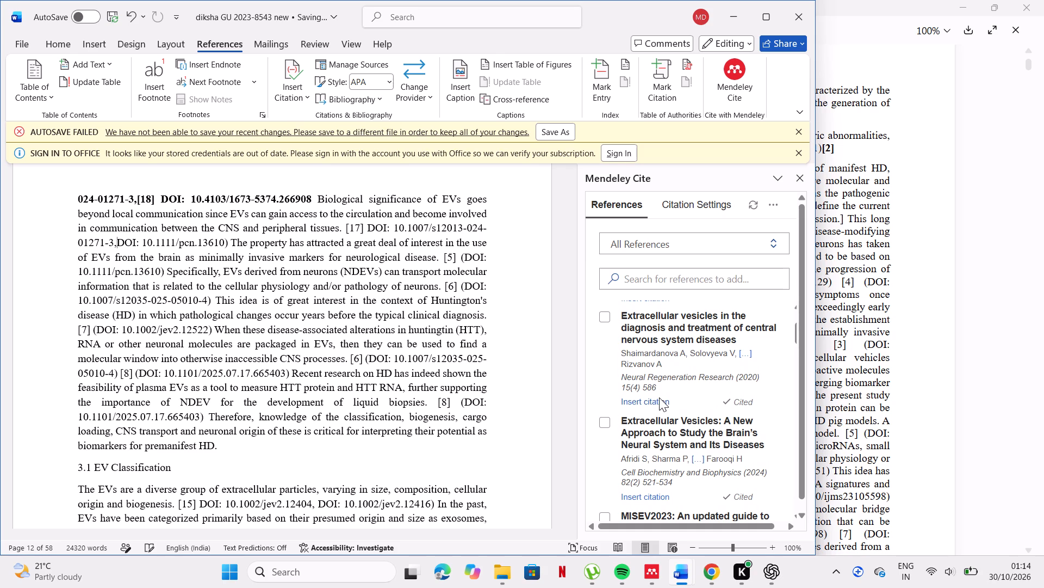
{"action": "left_click", "coordinate": [659, 397]}
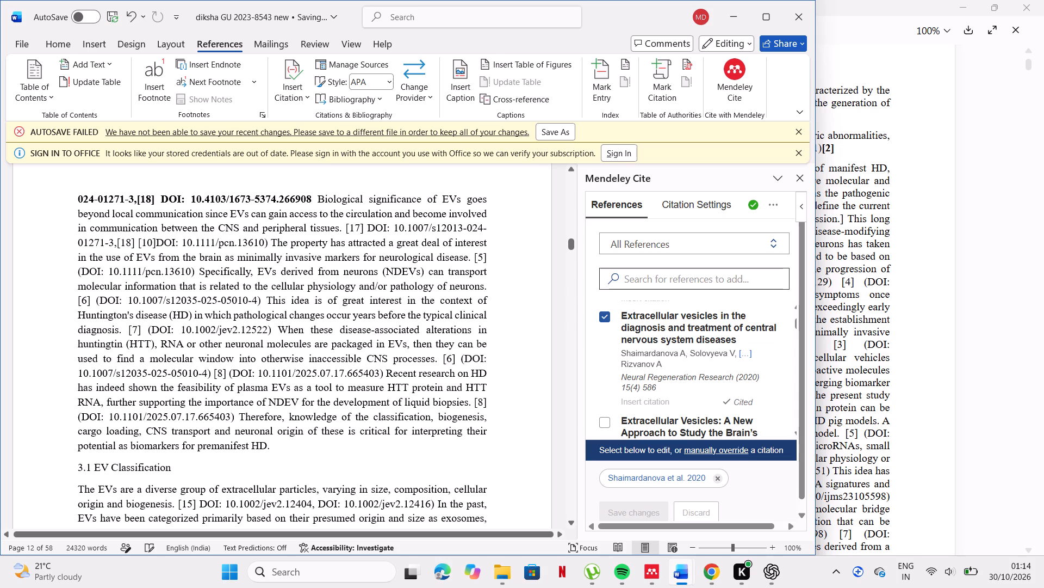
Look through the Mendeley references around the Shaimardanova et al. 2020 entry.
{"action": "scroll", "coordinate": [679, 356], "scroll_direction": "up", "scroll_amount": 1}
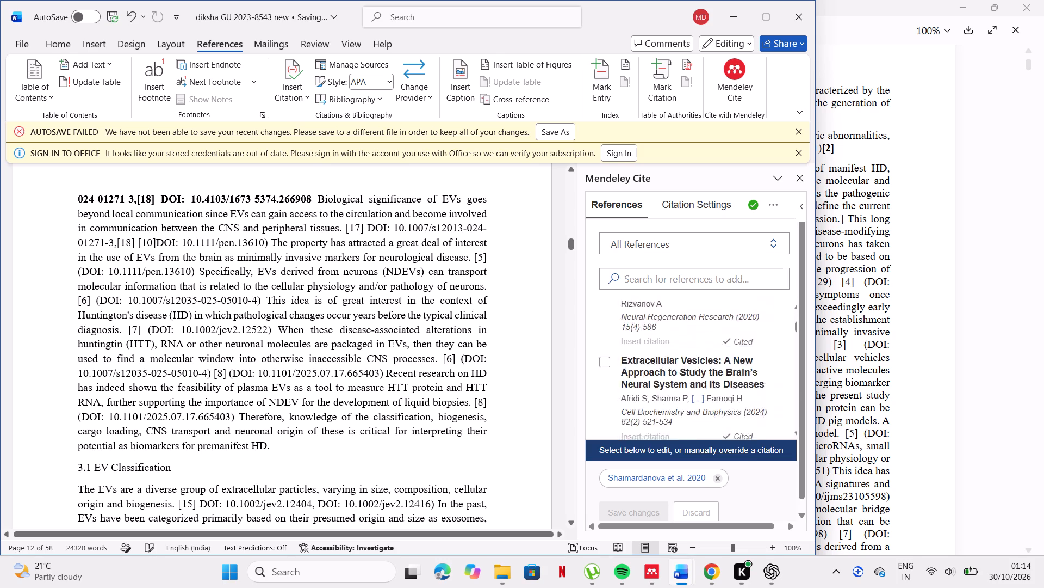
{"action": "scroll", "coordinate": [679, 356], "scroll_direction": "up", "scroll_amount": 1}
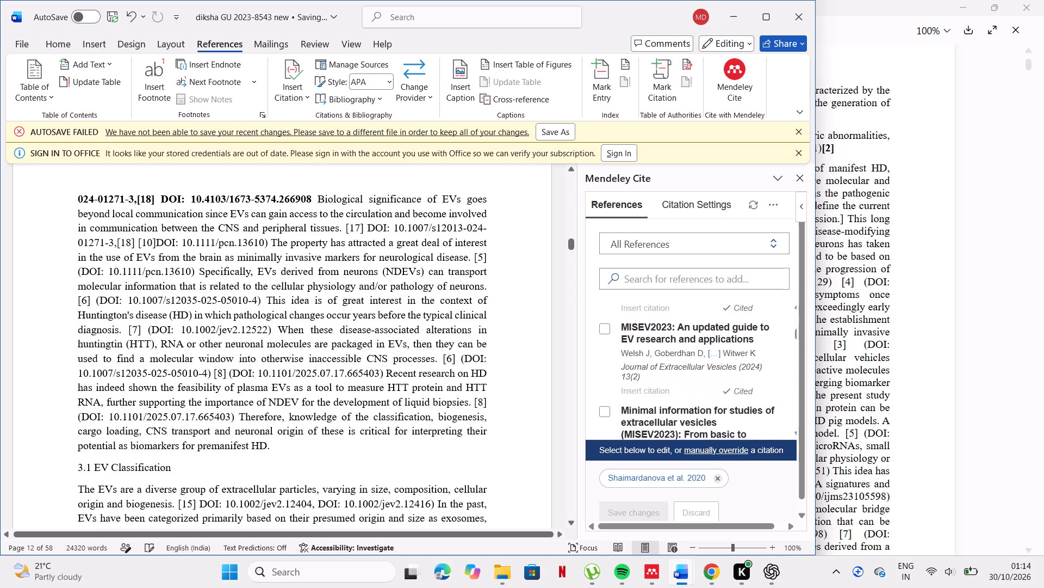
{"action": "scroll", "coordinate": [679, 356], "scroll_direction": "up", "scroll_amount": 3}
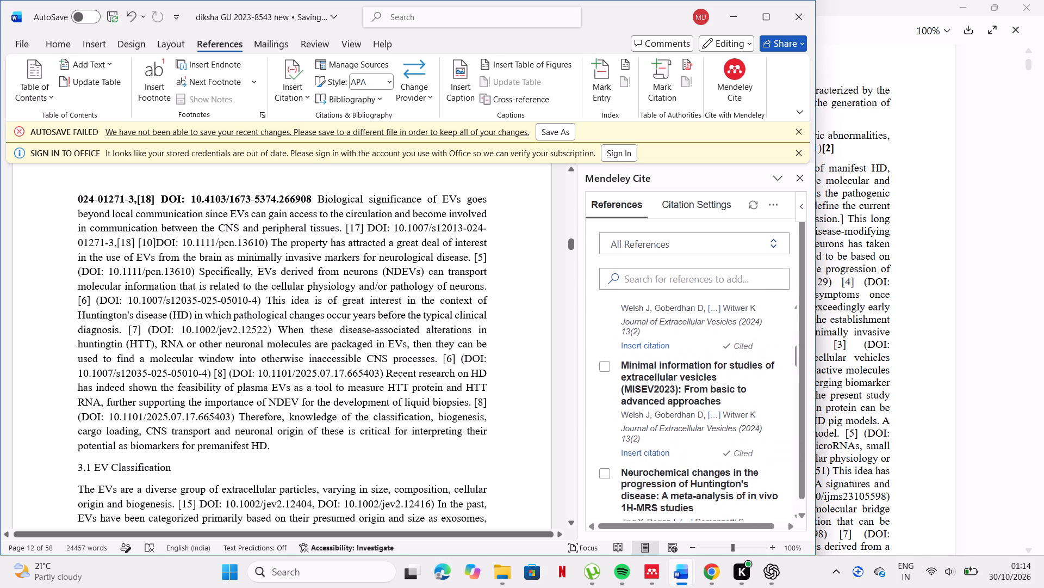
{"action": "scroll", "coordinate": [679, 356], "scroll_direction": "up", "scroll_amount": 1}
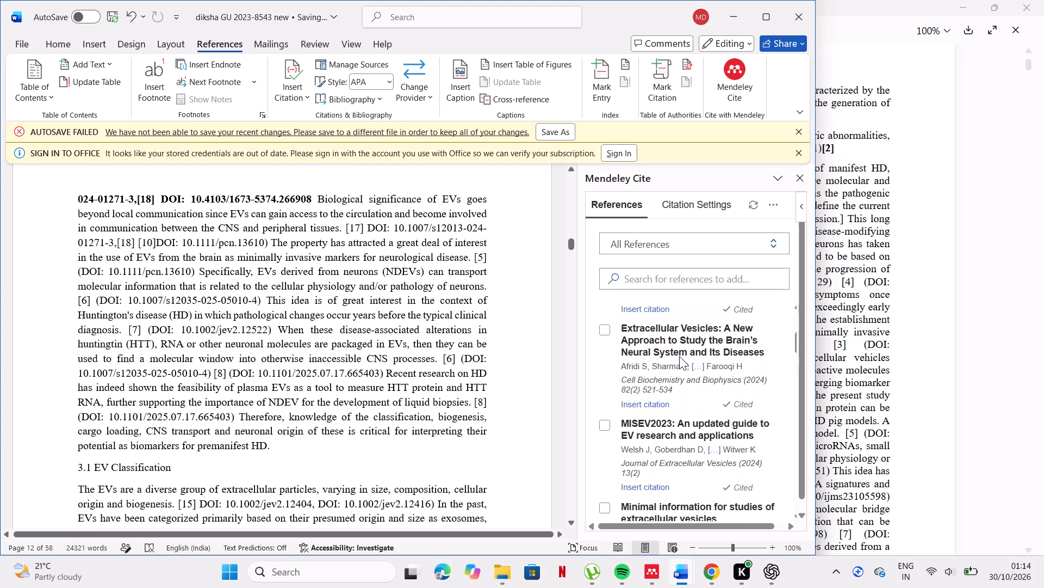
{"action": "scroll", "coordinate": [679, 356], "scroll_direction": "up", "scroll_amount": 1}
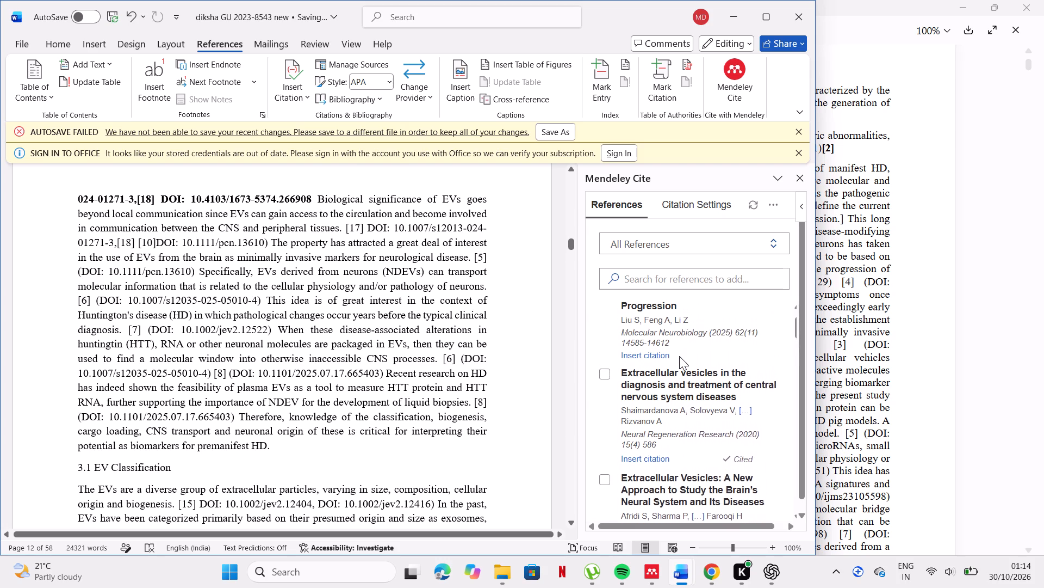
{"action": "scroll", "coordinate": [679, 356], "scroll_direction": "up", "scroll_amount": 1}
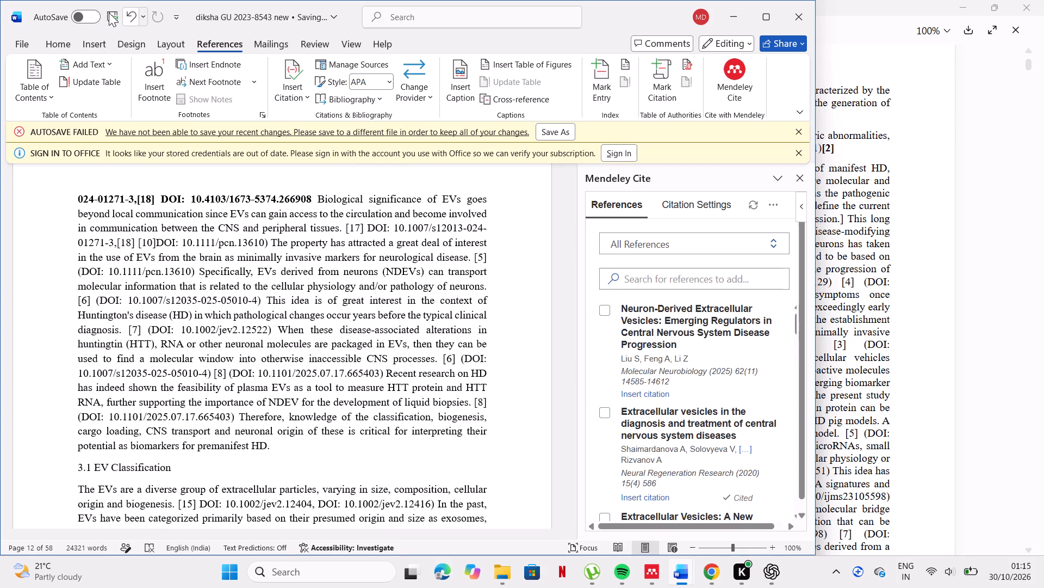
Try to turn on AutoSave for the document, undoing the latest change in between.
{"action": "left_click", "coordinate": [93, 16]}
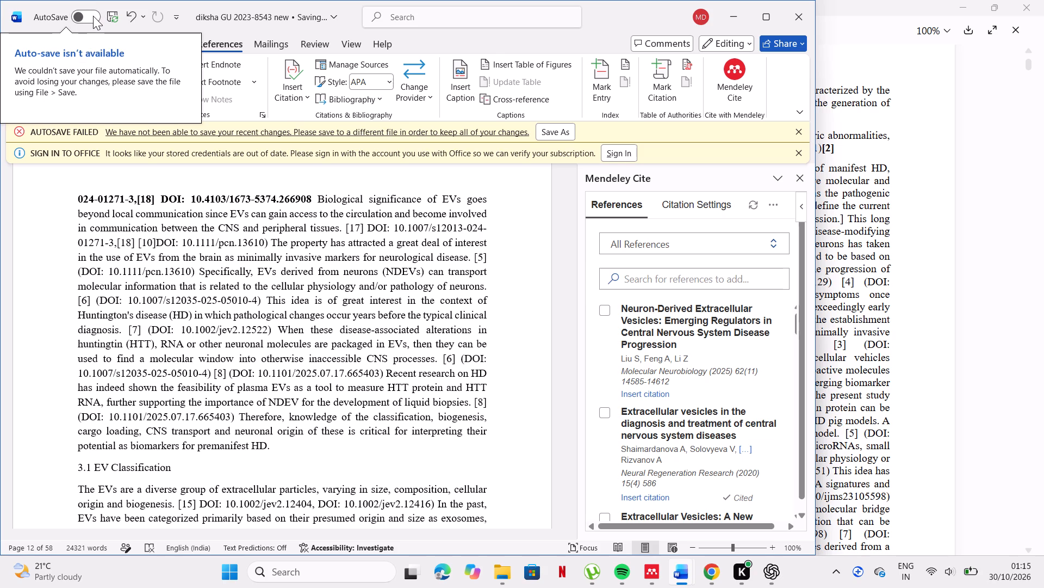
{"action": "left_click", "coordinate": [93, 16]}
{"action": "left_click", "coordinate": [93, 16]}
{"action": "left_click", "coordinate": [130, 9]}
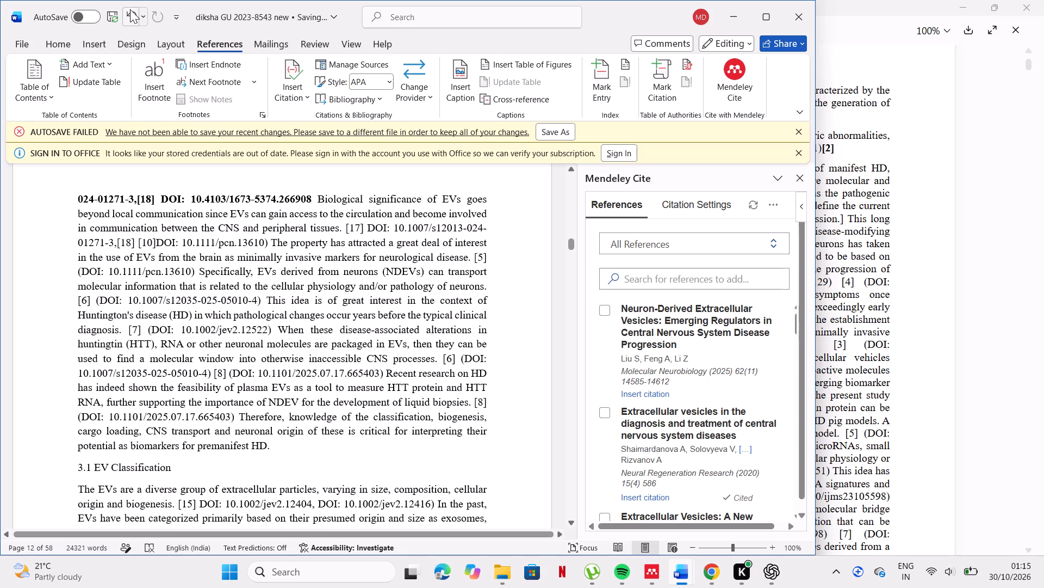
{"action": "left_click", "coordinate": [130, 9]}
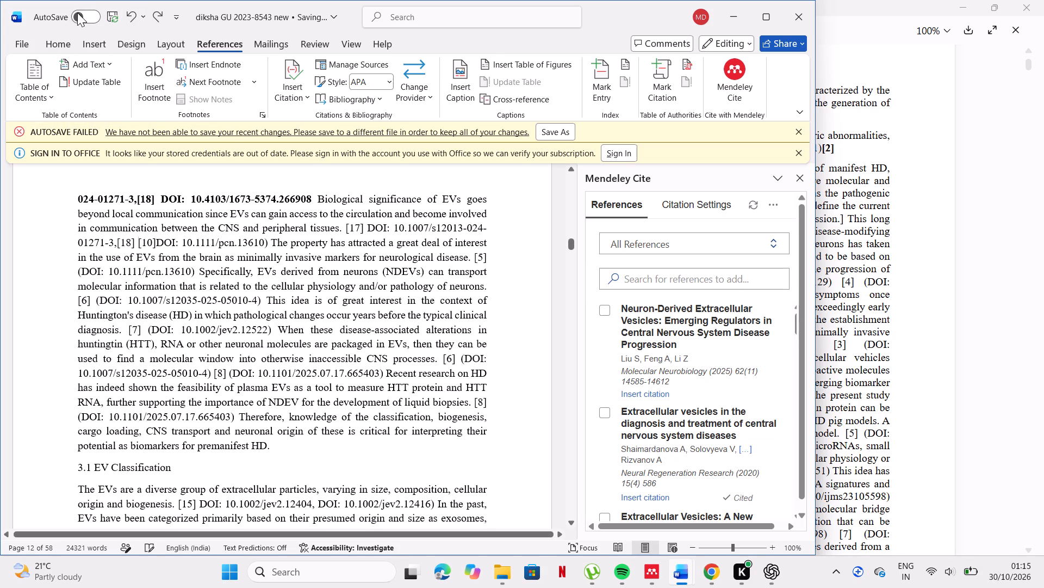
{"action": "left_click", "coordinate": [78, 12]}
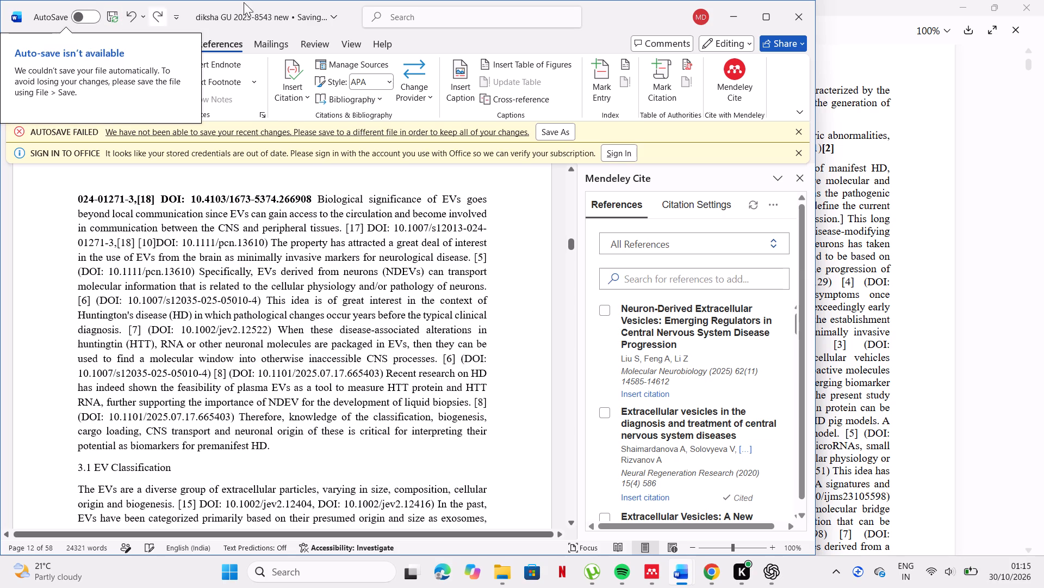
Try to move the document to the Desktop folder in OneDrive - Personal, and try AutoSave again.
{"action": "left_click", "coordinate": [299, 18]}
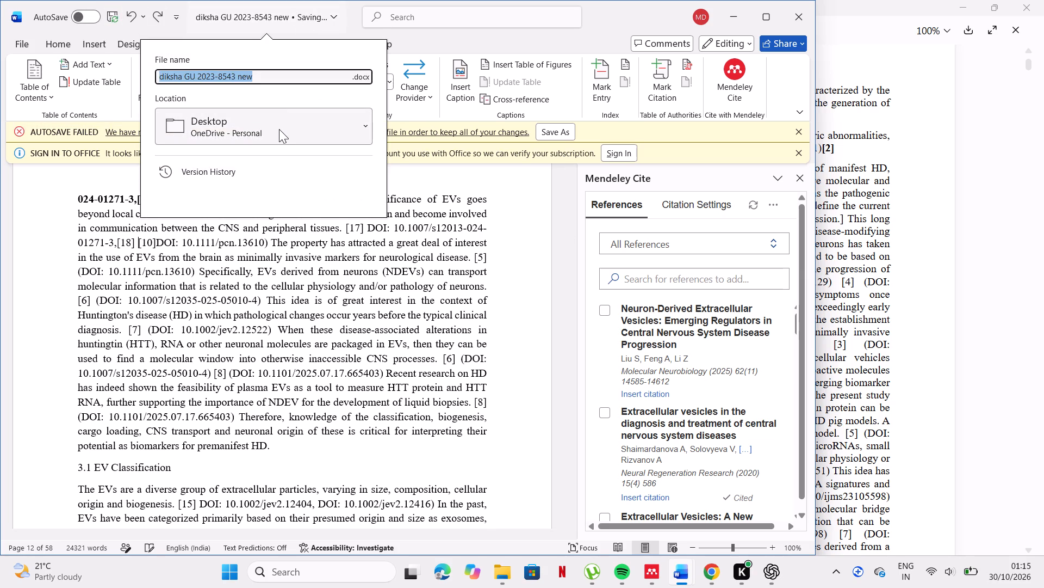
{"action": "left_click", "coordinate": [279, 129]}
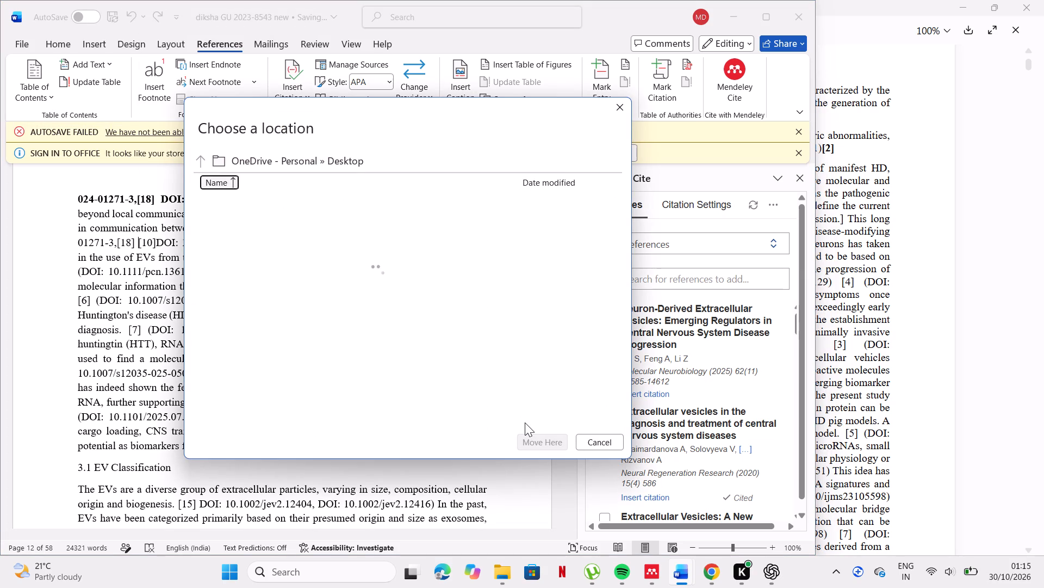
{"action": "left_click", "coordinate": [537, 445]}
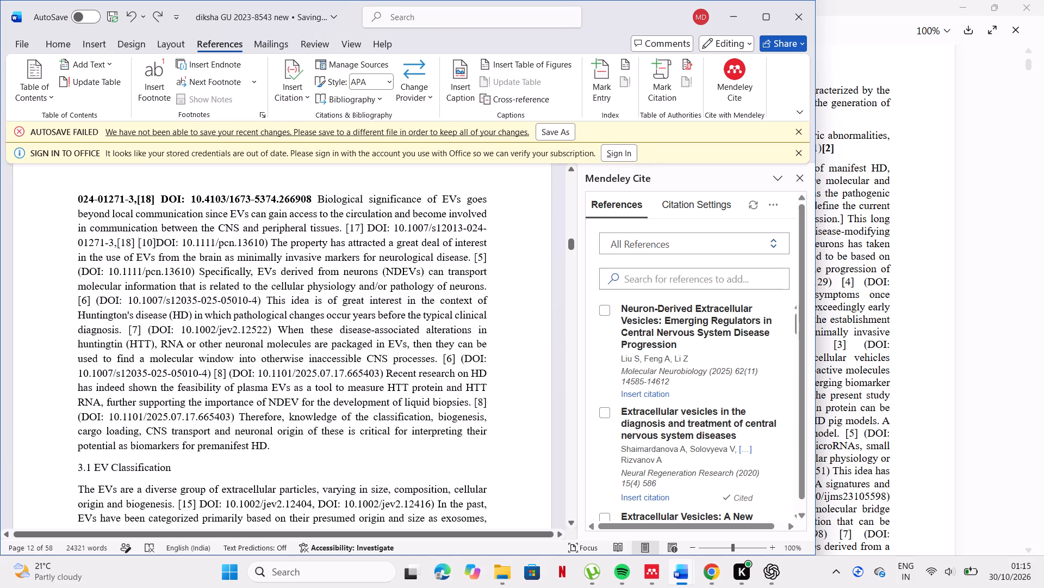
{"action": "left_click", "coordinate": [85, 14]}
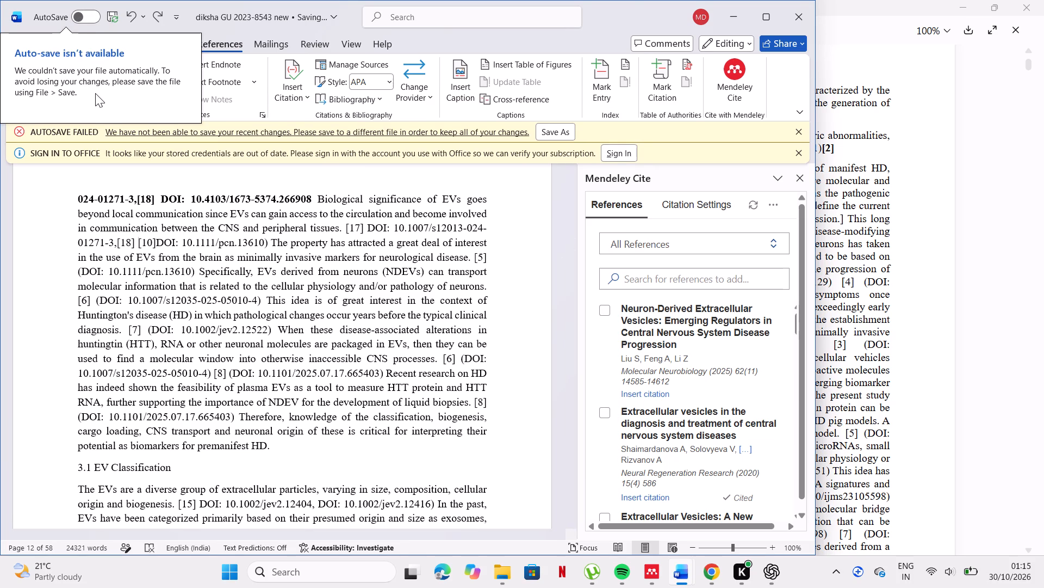
Save the document as a Word Document over its same-named file in OneDrive - Personal > Desktop, and return to the referencing tools.
{"action": "left_click", "coordinate": [20, 29]}
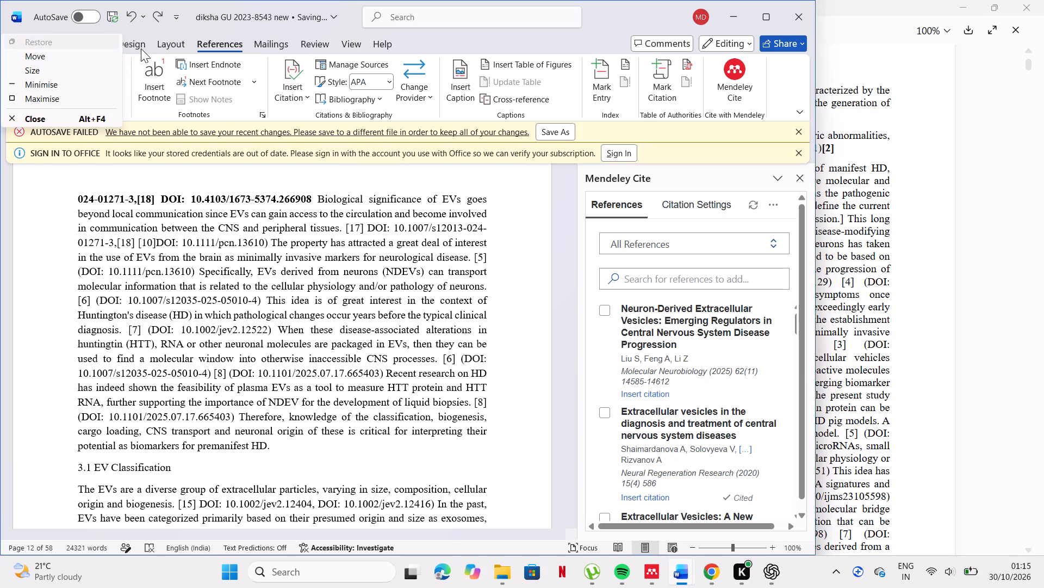
{"action": "left_click", "coordinate": [141, 48]}
{"action": "left_click", "coordinate": [34, 39]}
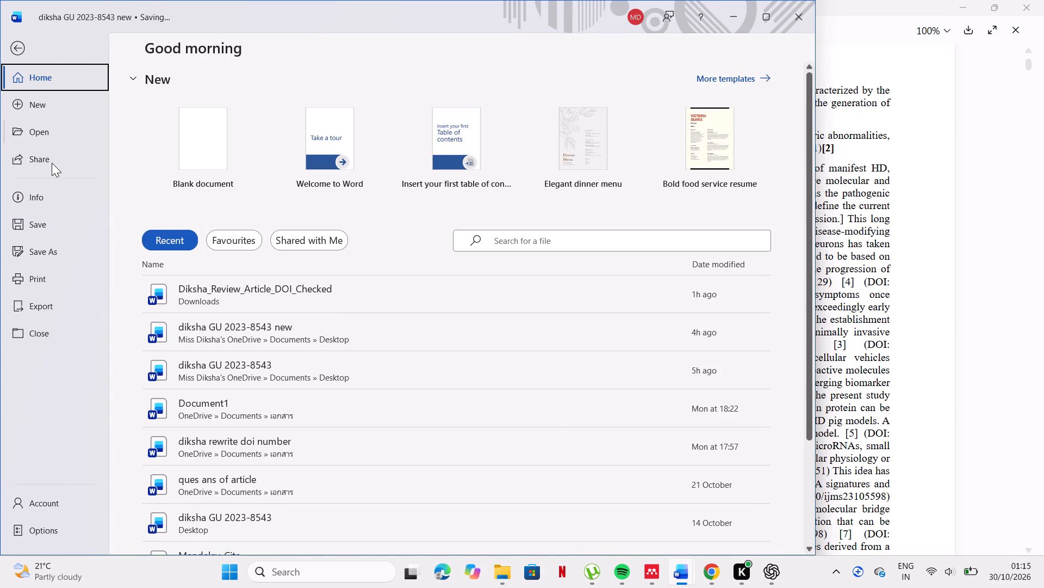
{"action": "left_click", "coordinate": [44, 254]}
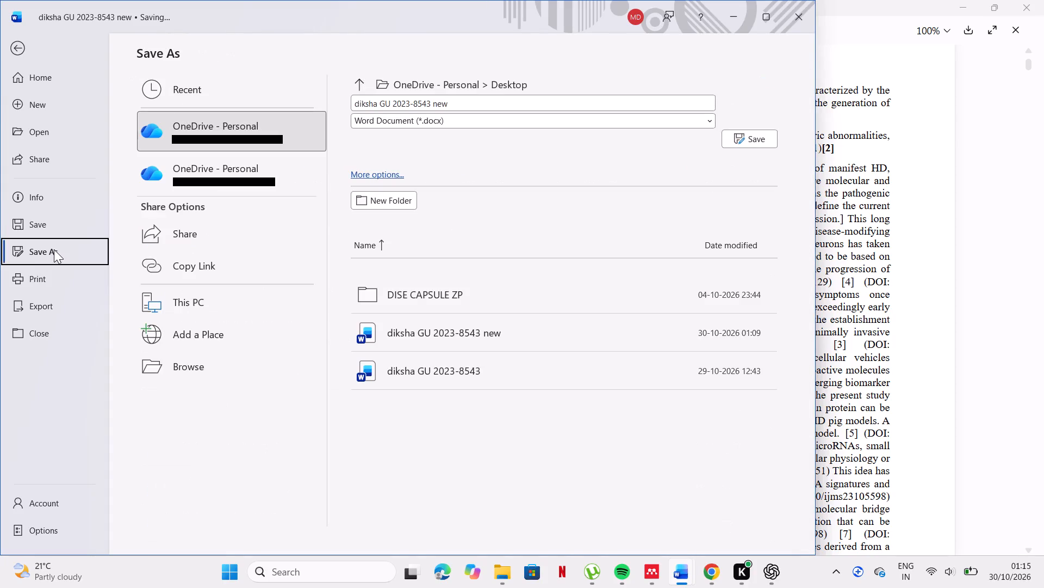
{"action": "left_click", "coordinate": [388, 329]}
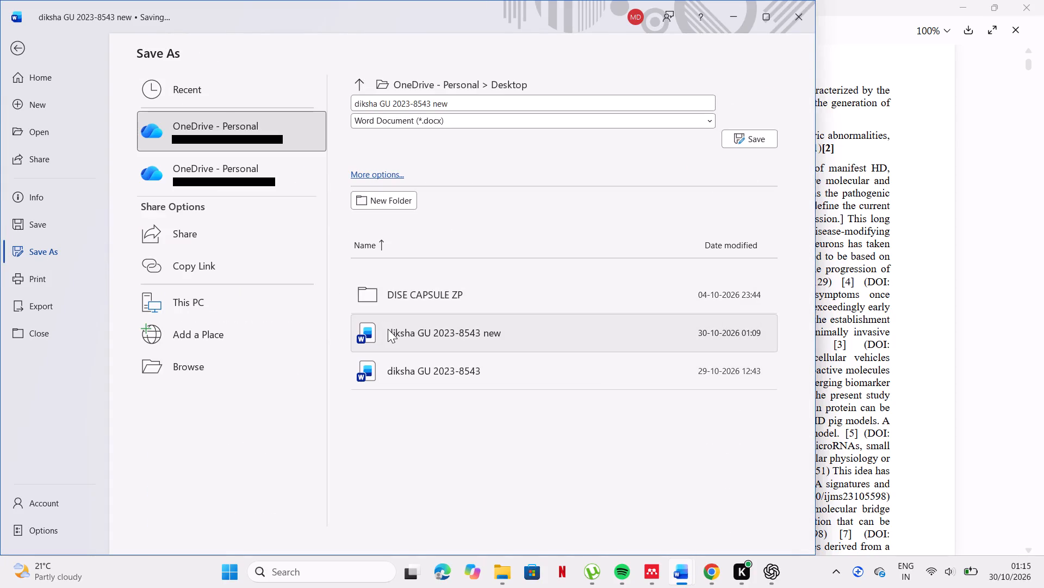
{"action": "left_click", "coordinate": [388, 329]}
{"action": "left_click", "coordinate": [388, 329]}
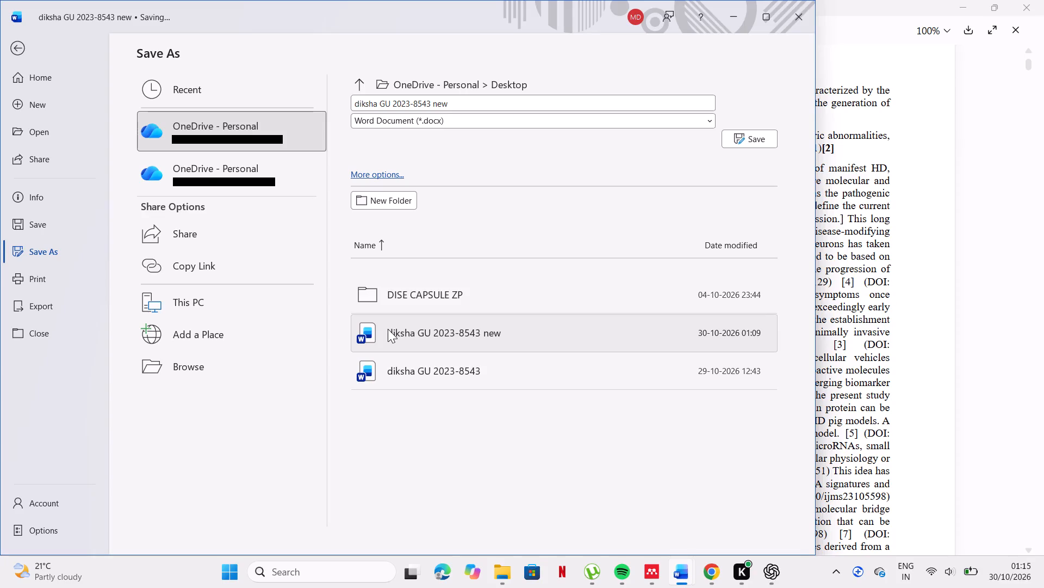
{"action": "double_click", "coordinate": [388, 329]}
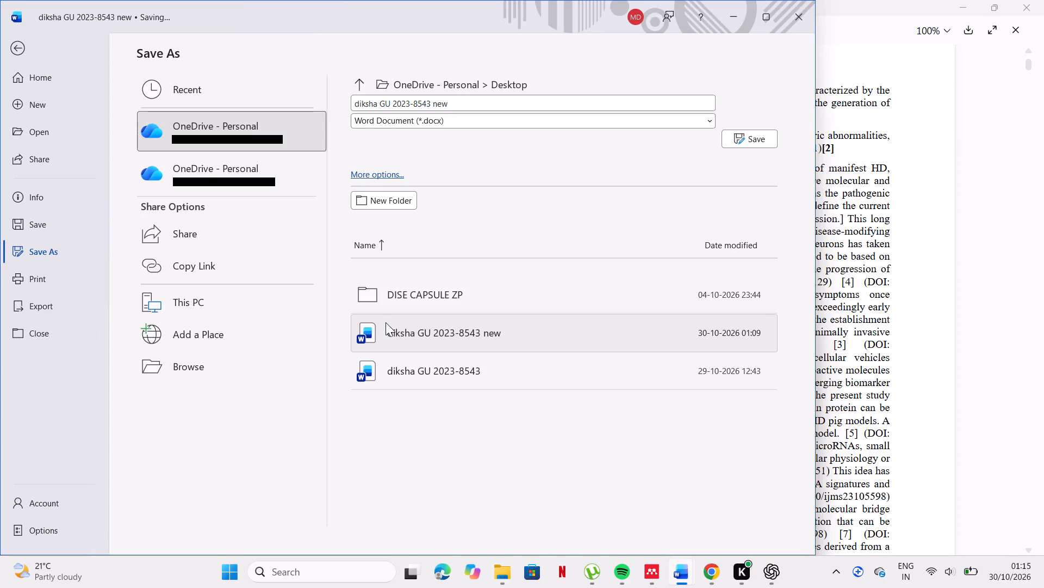
{"action": "double_click", "coordinate": [386, 322]}
{"action": "left_click", "coordinate": [386, 322]}
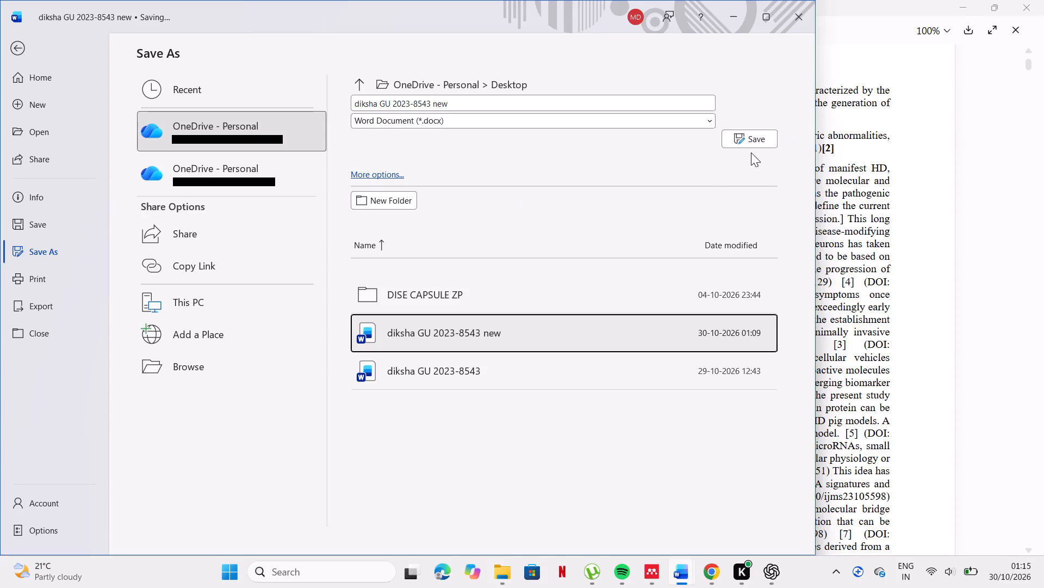
{"action": "left_click", "coordinate": [754, 138]}
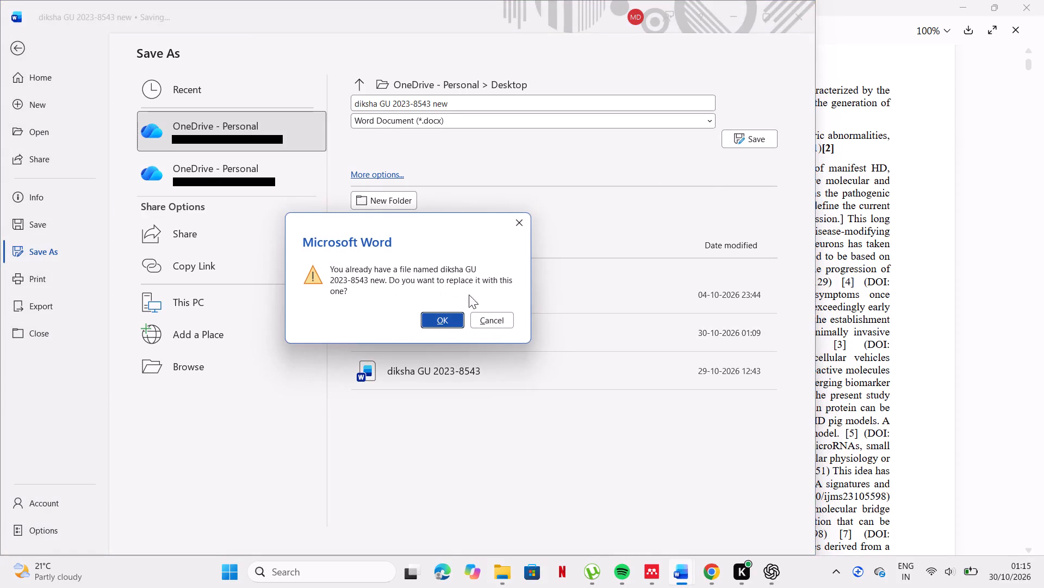
{"action": "left_click", "coordinate": [450, 316]}
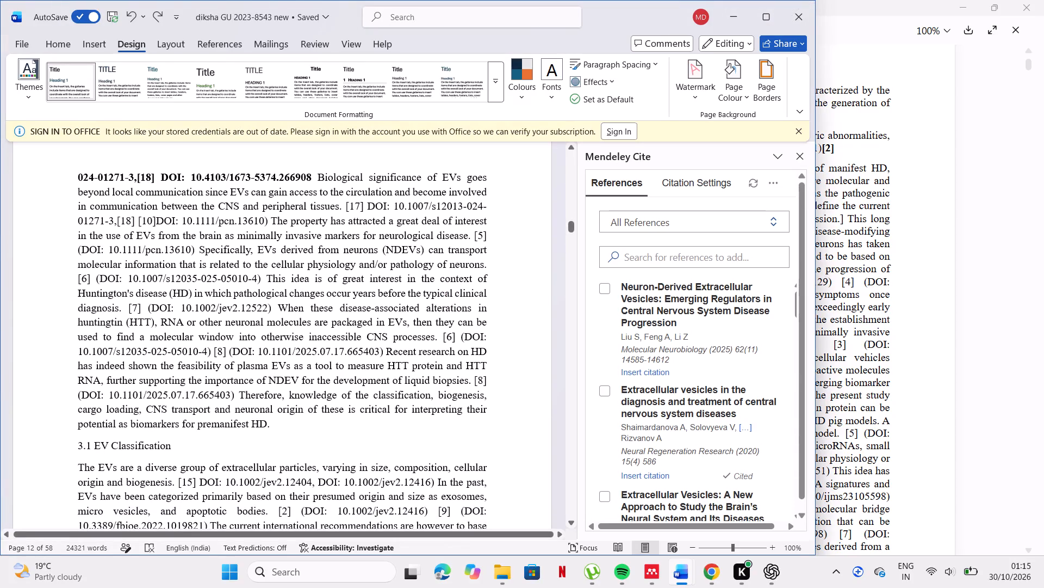
{"action": "left_click", "coordinate": [79, 47]}
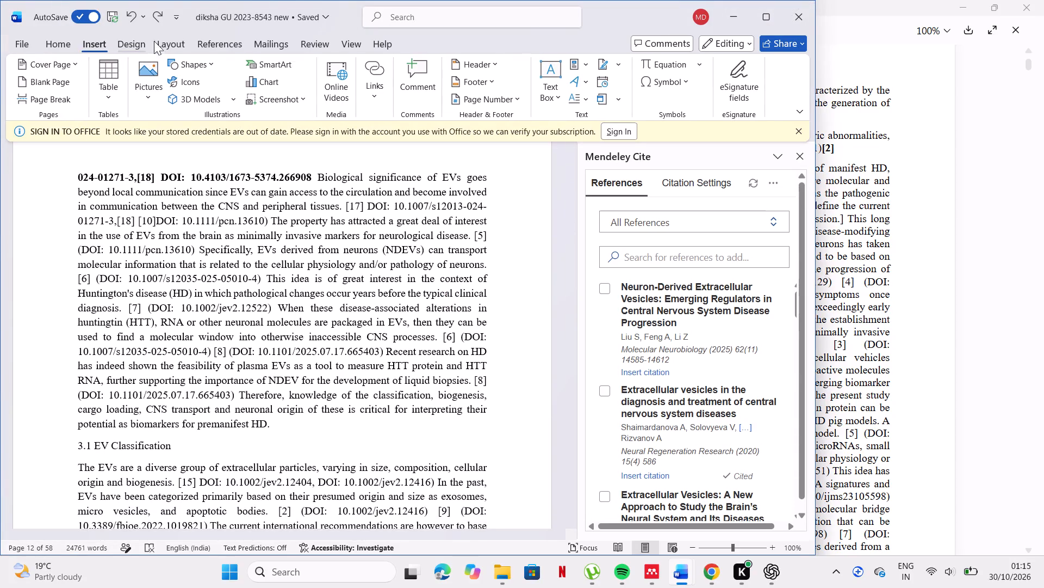
{"action": "left_click", "coordinate": [197, 44]}
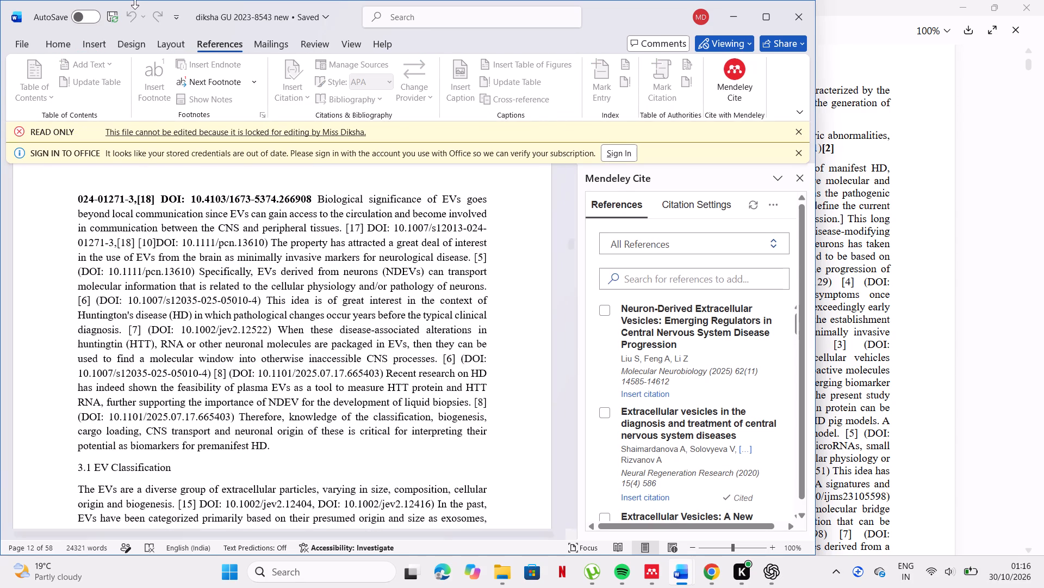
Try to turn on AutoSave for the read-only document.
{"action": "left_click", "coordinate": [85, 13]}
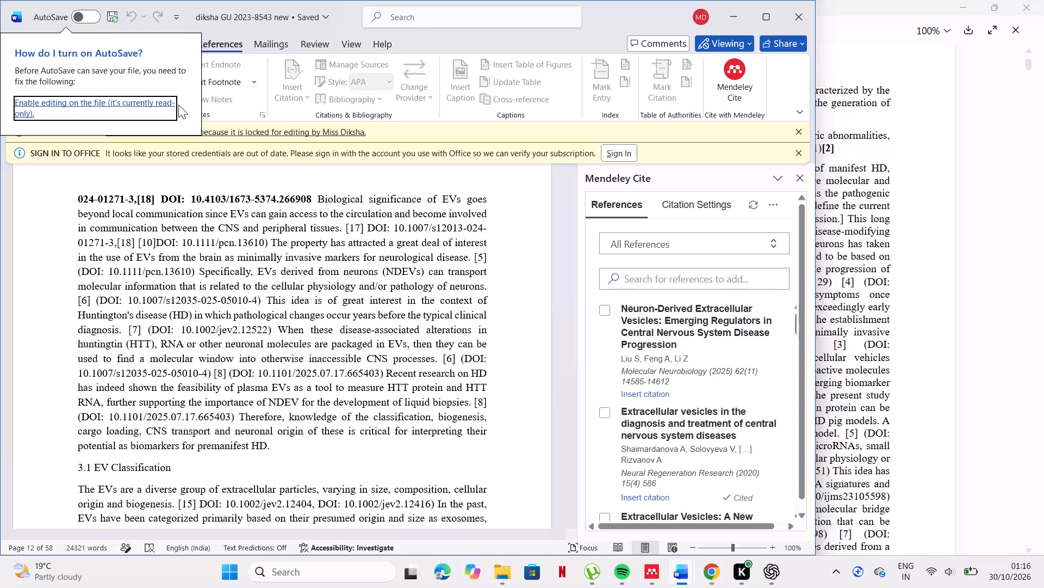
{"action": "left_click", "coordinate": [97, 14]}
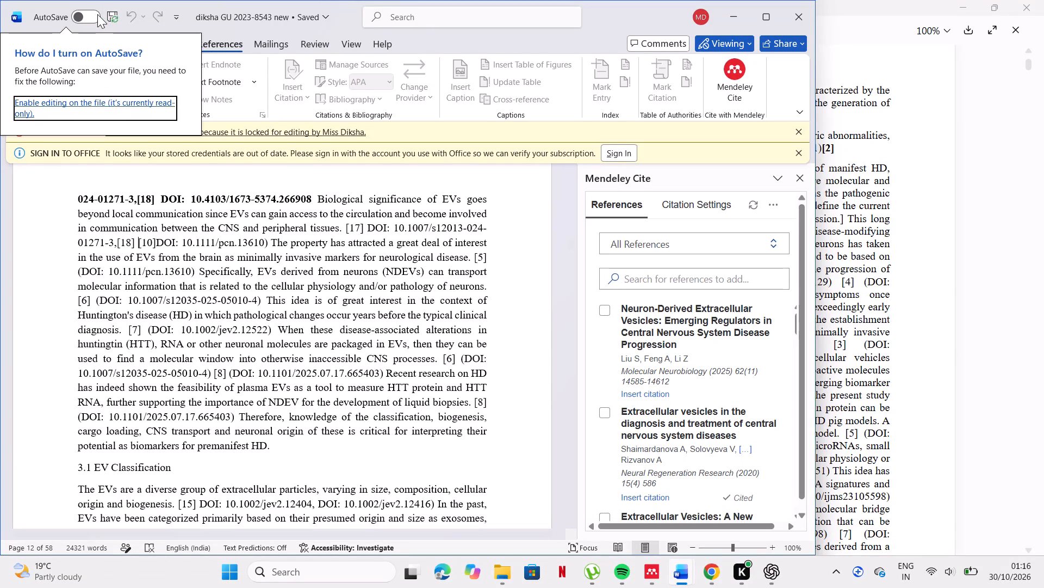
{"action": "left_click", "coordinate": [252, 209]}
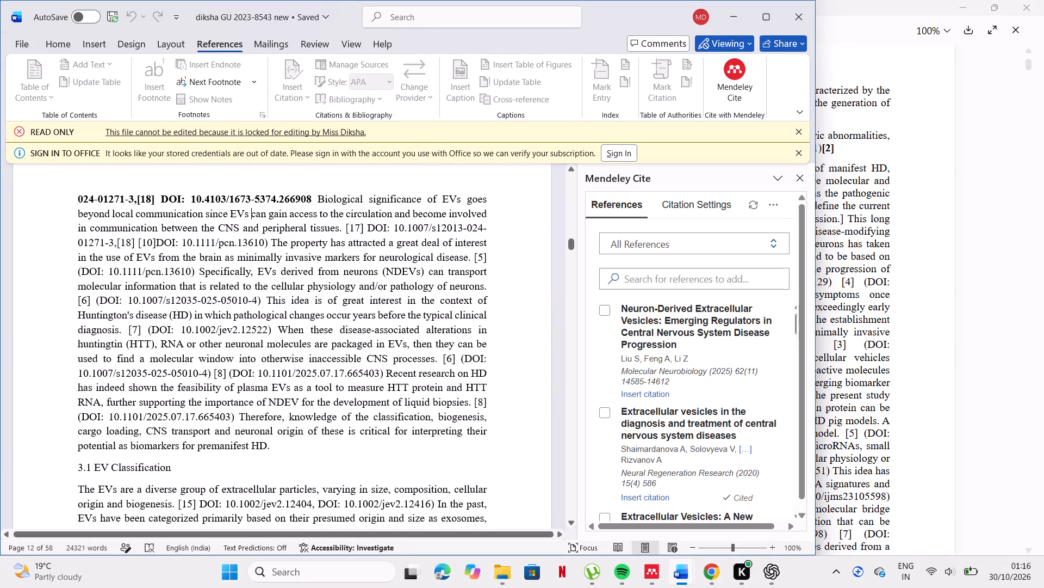
Switch the read-only document from Viewing to Editing mode.
{"action": "left_click", "coordinate": [750, 42]}
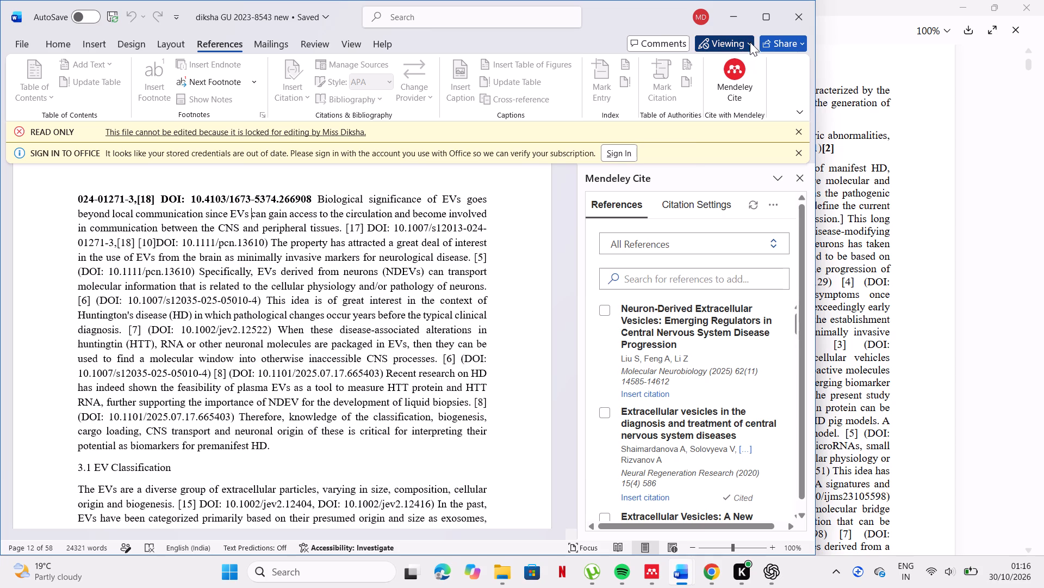
{"action": "left_click", "coordinate": [744, 50]}
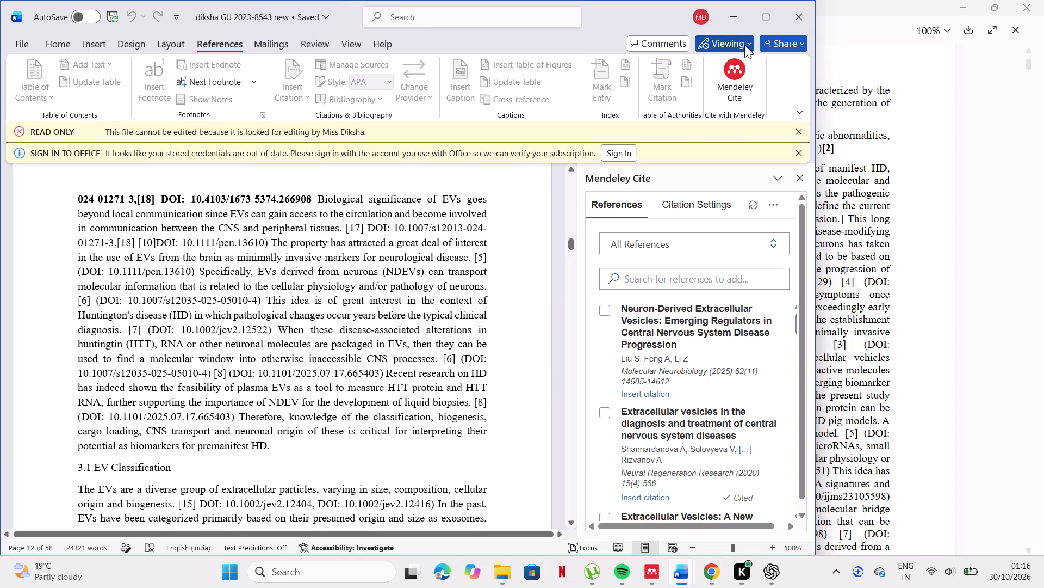
{"action": "left_click", "coordinate": [744, 42]}
{"action": "left_click", "coordinate": [757, 182]}
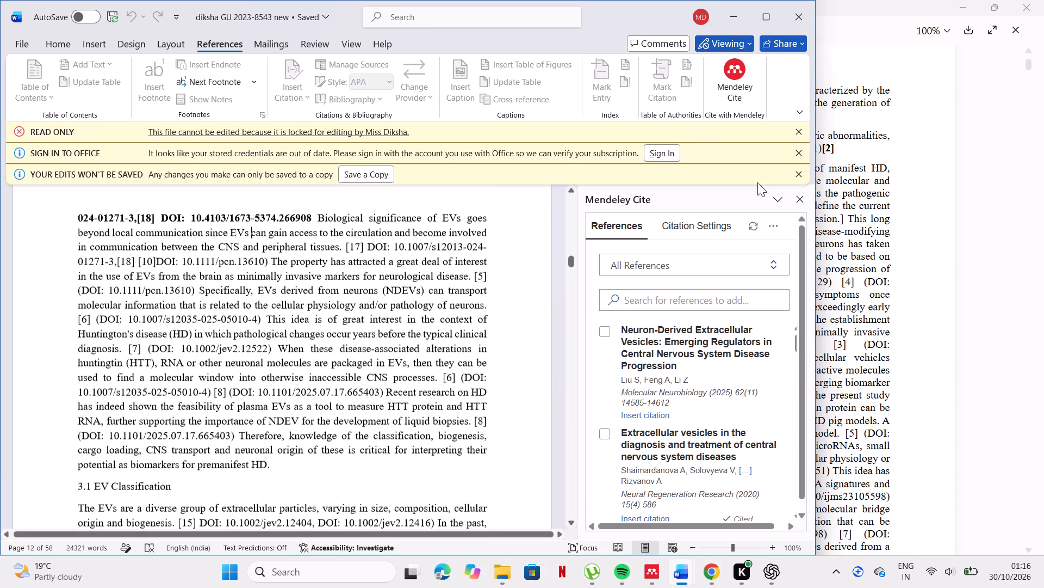
Try to turn on AutoSave in Editing mode.
{"action": "left_click", "coordinate": [74, 17]}
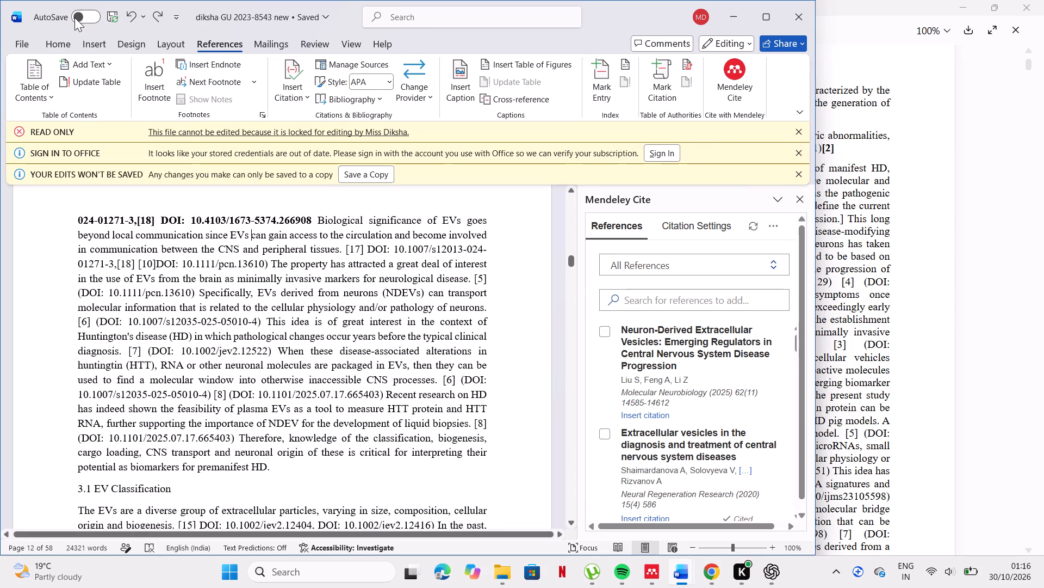
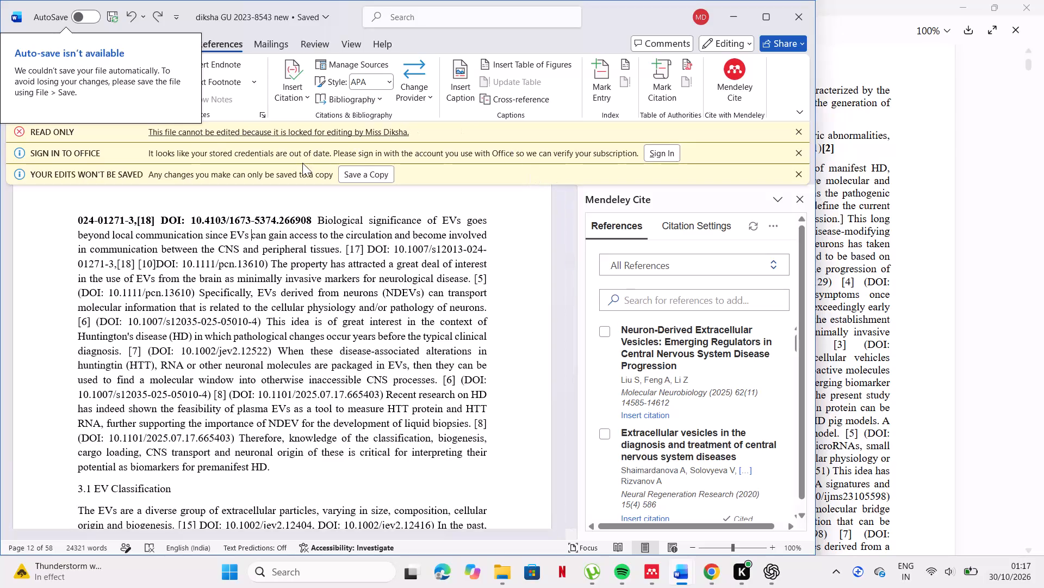
{"action": "left_click", "coordinate": [150, 103]}
{"action": "left_click", "coordinate": [150, 103]}
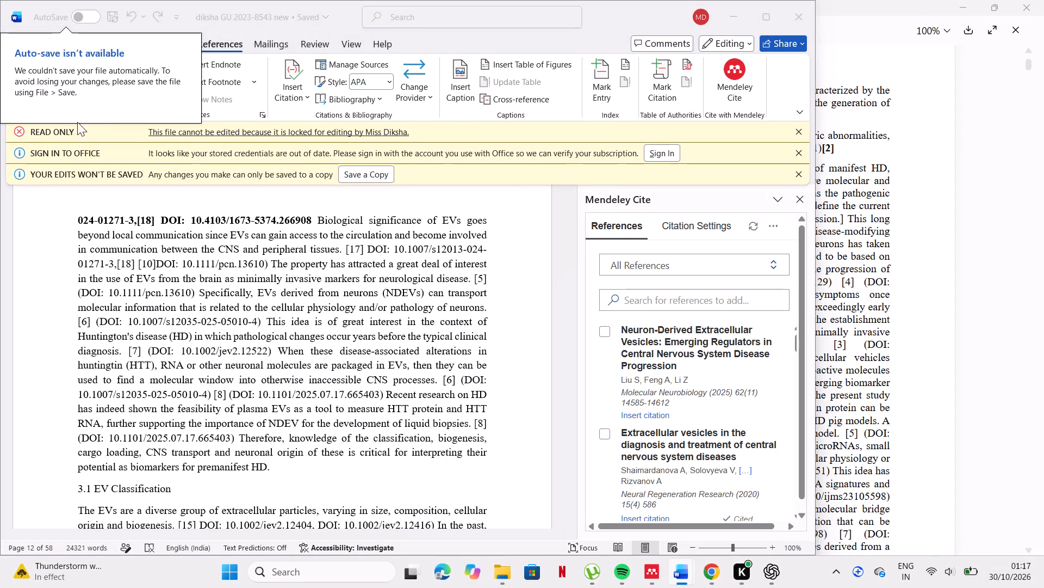
{"action": "left_click", "coordinate": [15, 17]}
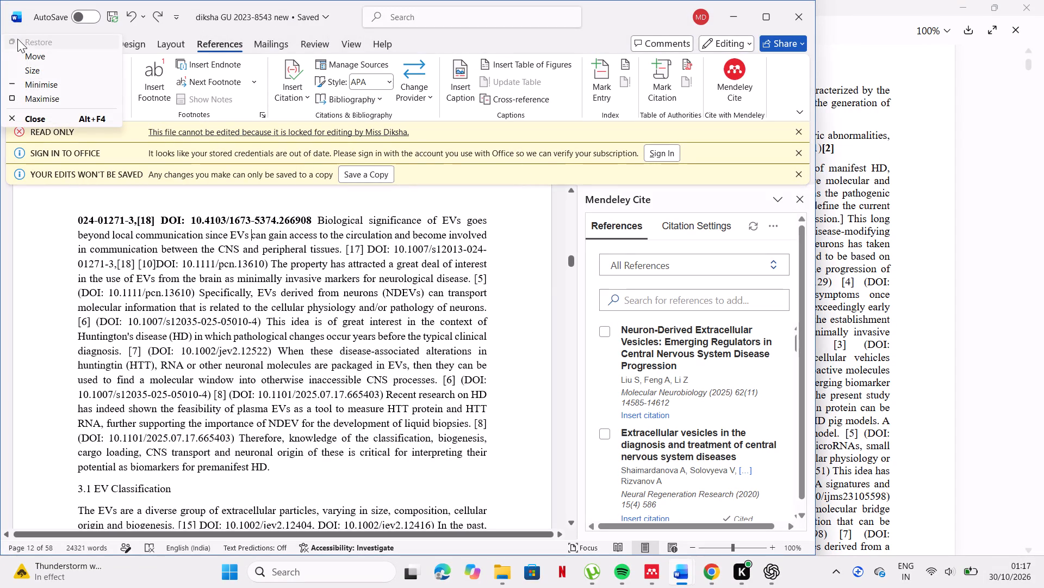
{"action": "left_click", "coordinate": [49, 164]}
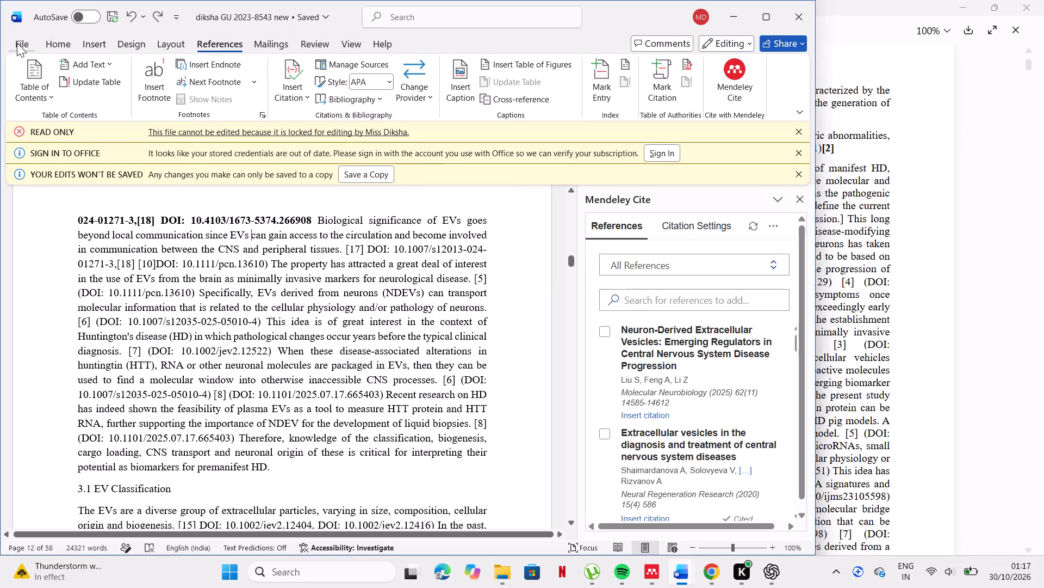
{"action": "left_click", "coordinate": [17, 43]}
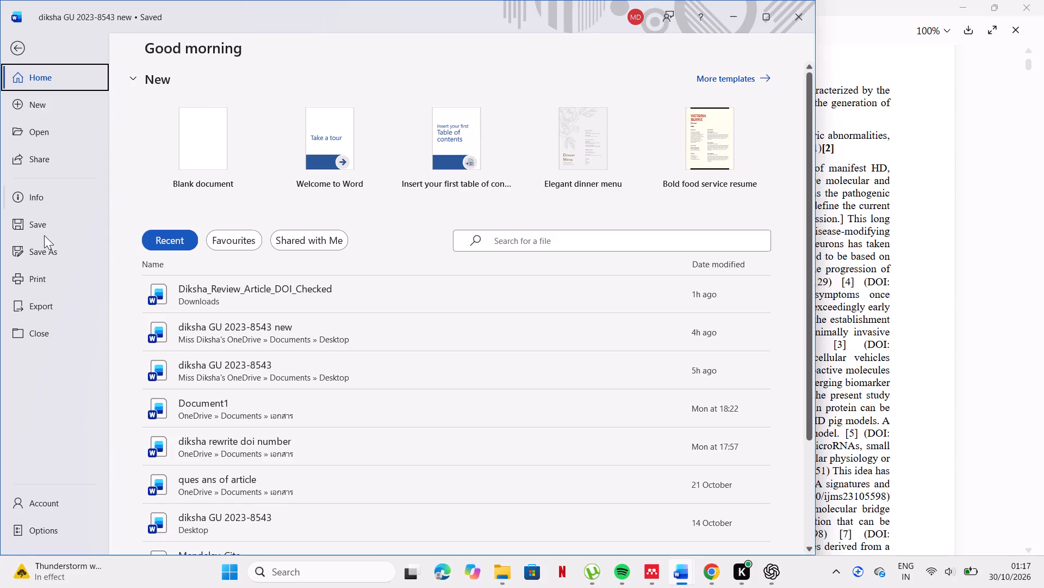
{"action": "left_click", "coordinate": [46, 250]}
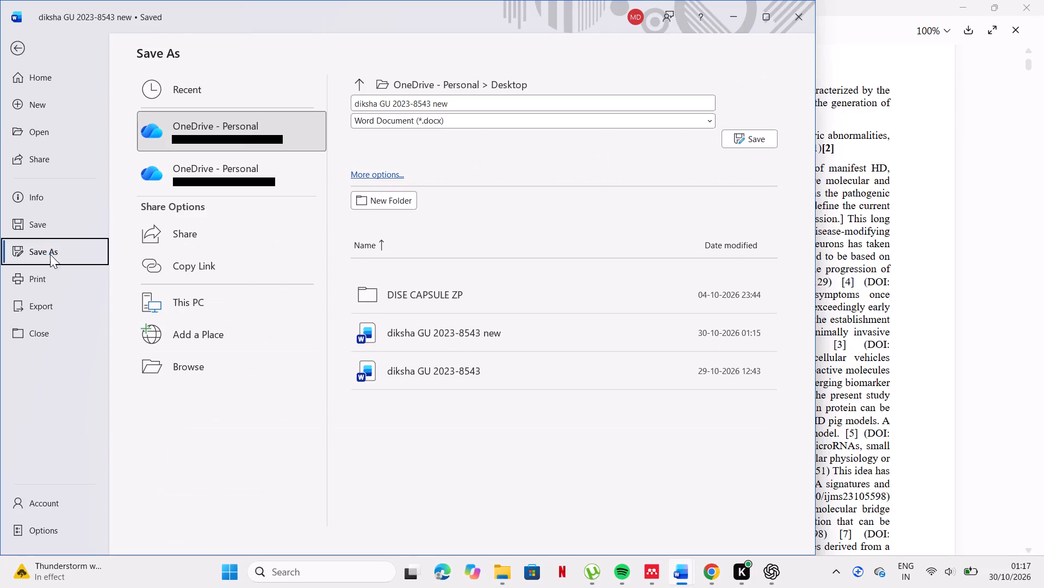
{"action": "left_click", "coordinate": [164, 373]}
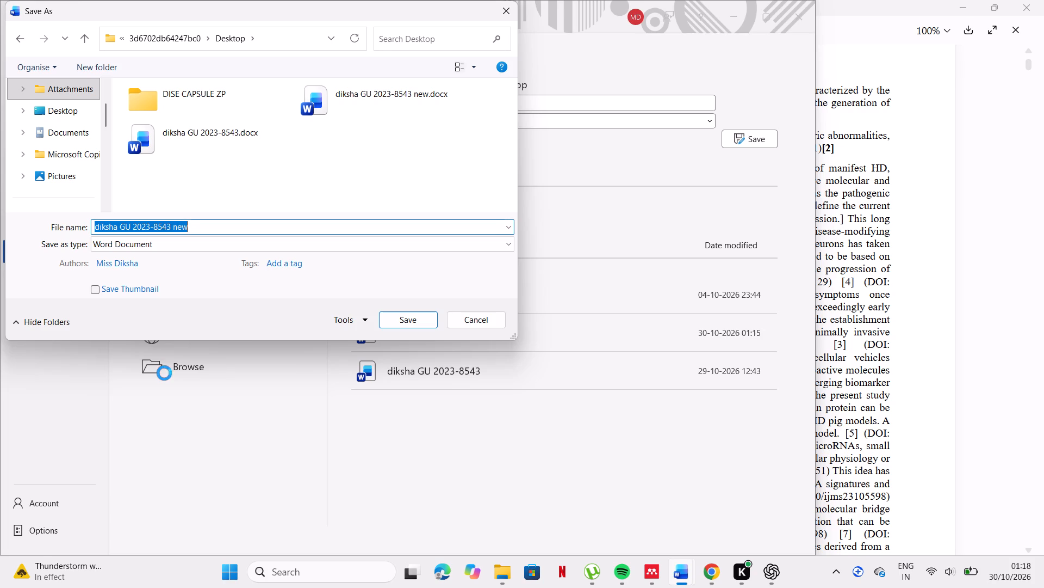
{"action": "left_click", "coordinate": [236, 230]}
{"action": "left_click", "coordinate": [236, 230]}
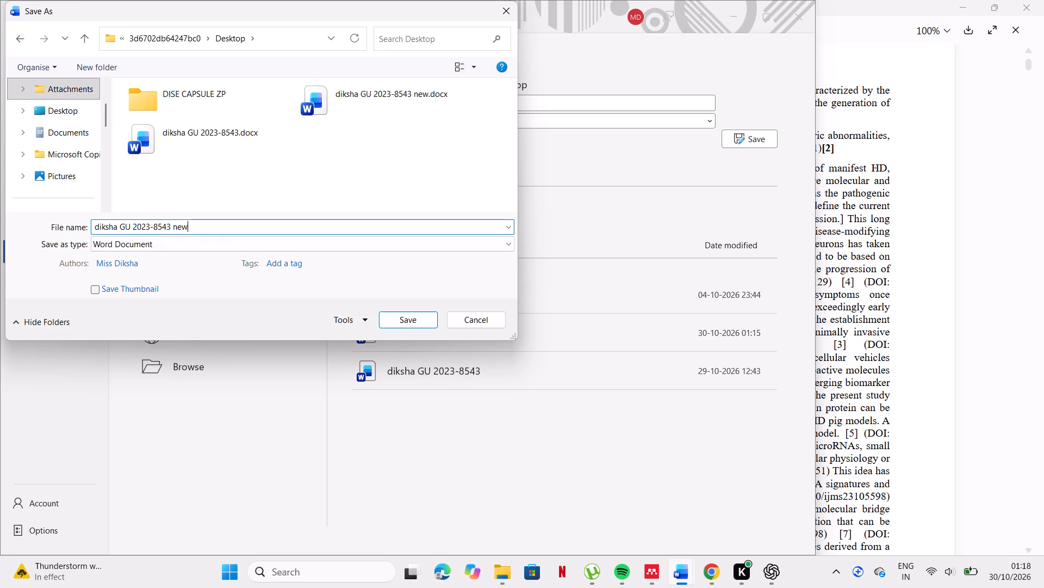
{"action": "key", "text": "space"}
{"action": "type", "text": "F"}
{"action": "type", "text": "INAL"}
{"action": "left_click", "coordinate": [410, 327]}
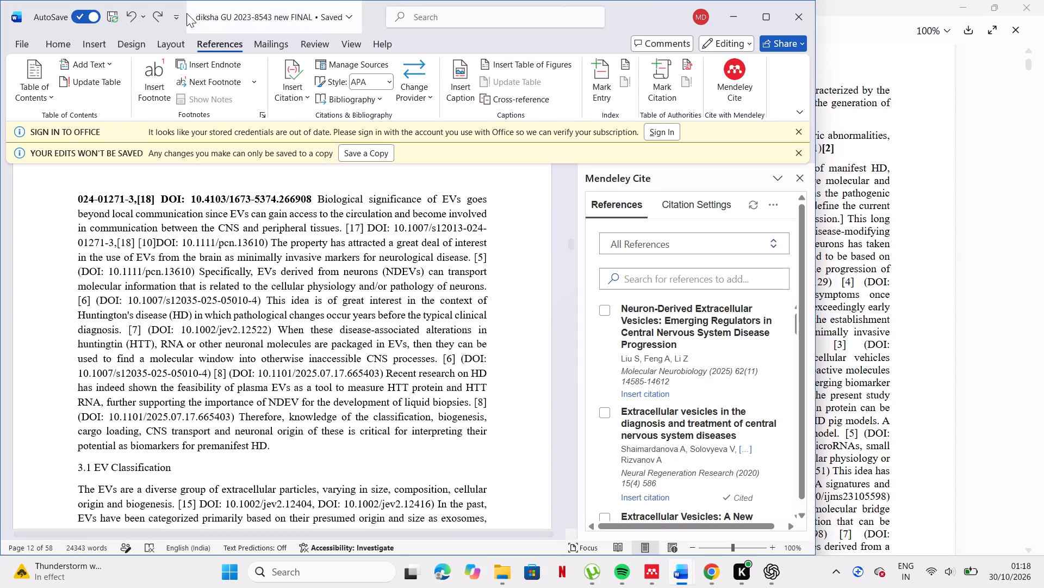
Start saving a copy of the document and choose the Documents folder on This PC as its location.
{"action": "left_click", "coordinate": [13, 17]}
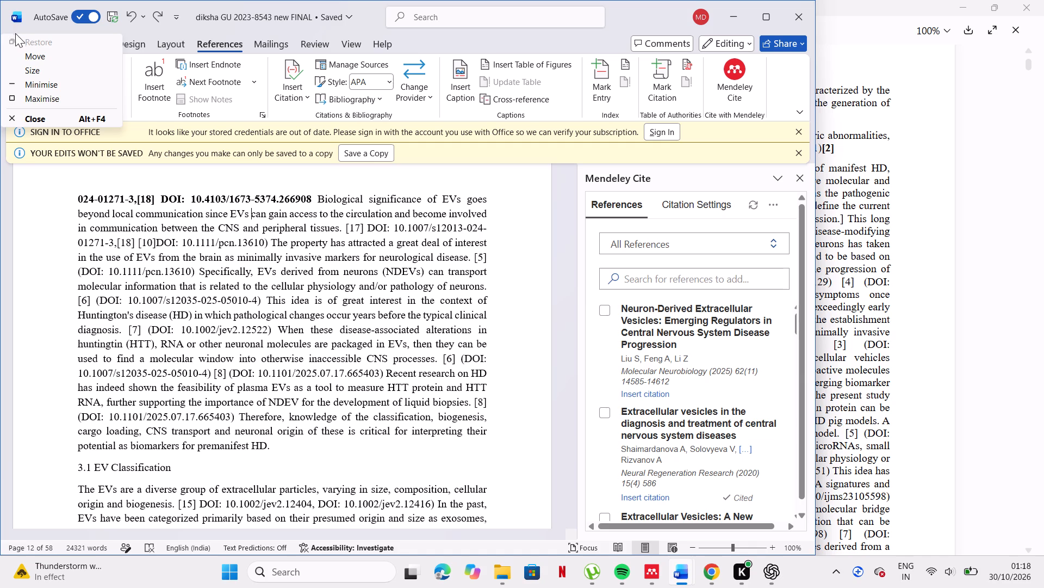
{"action": "left_click", "coordinate": [15, 15]}
{"action": "left_click", "coordinate": [15, 18]}
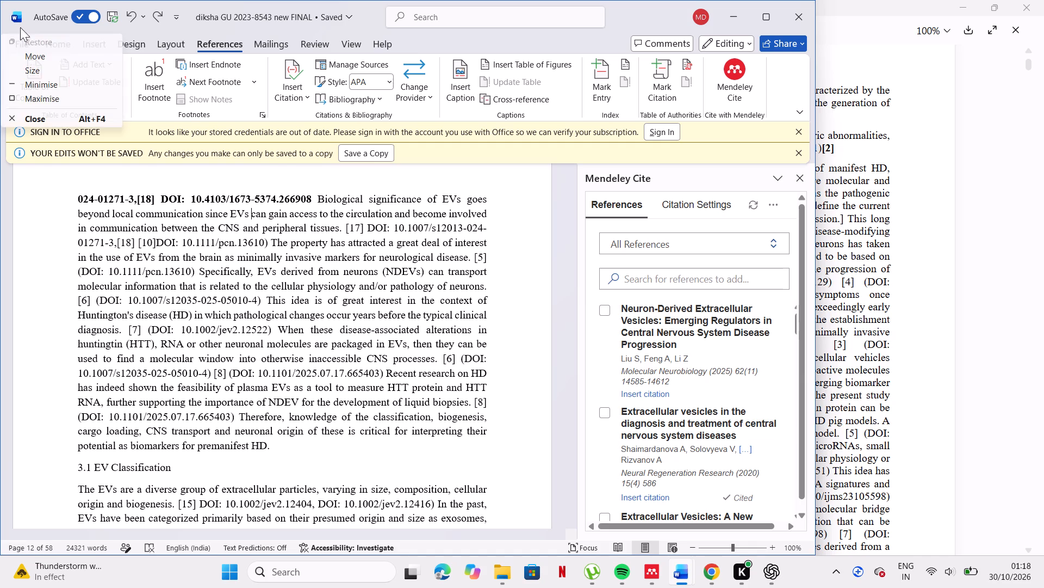
{"action": "left_click", "coordinate": [133, 166]}
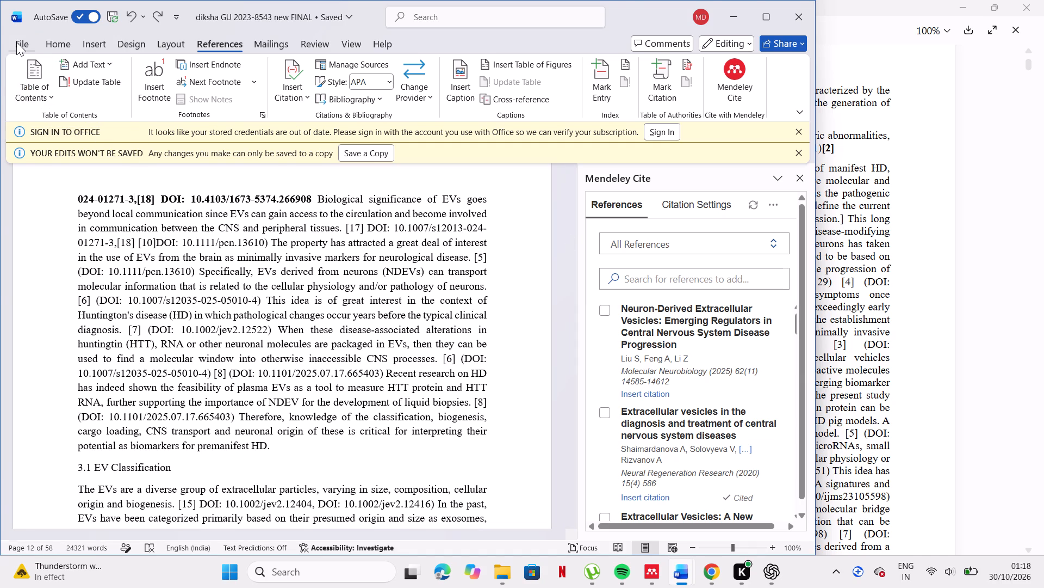
{"action": "left_click", "coordinate": [16, 42]}
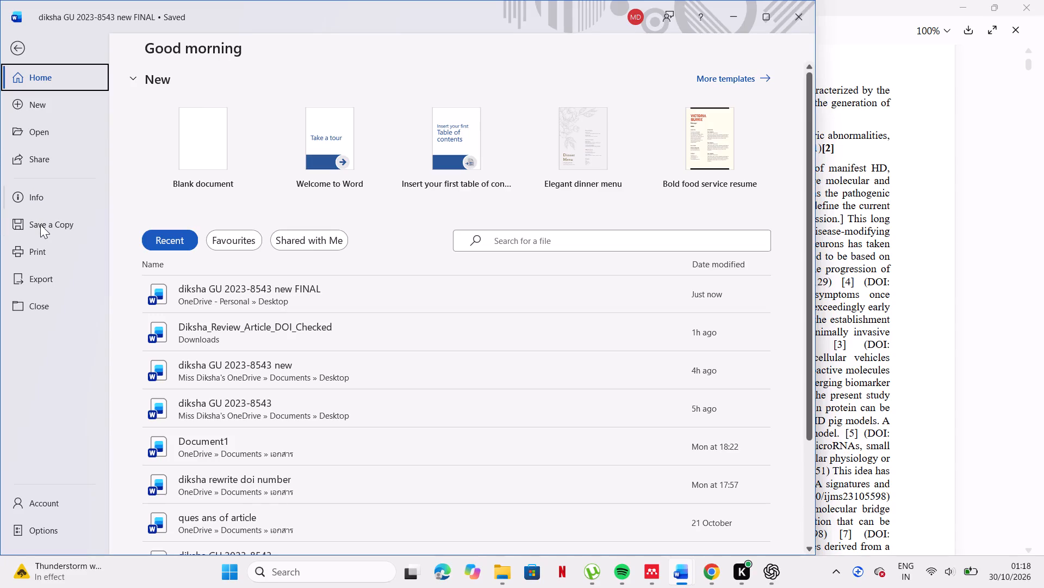
{"action": "left_click", "coordinate": [40, 224]}
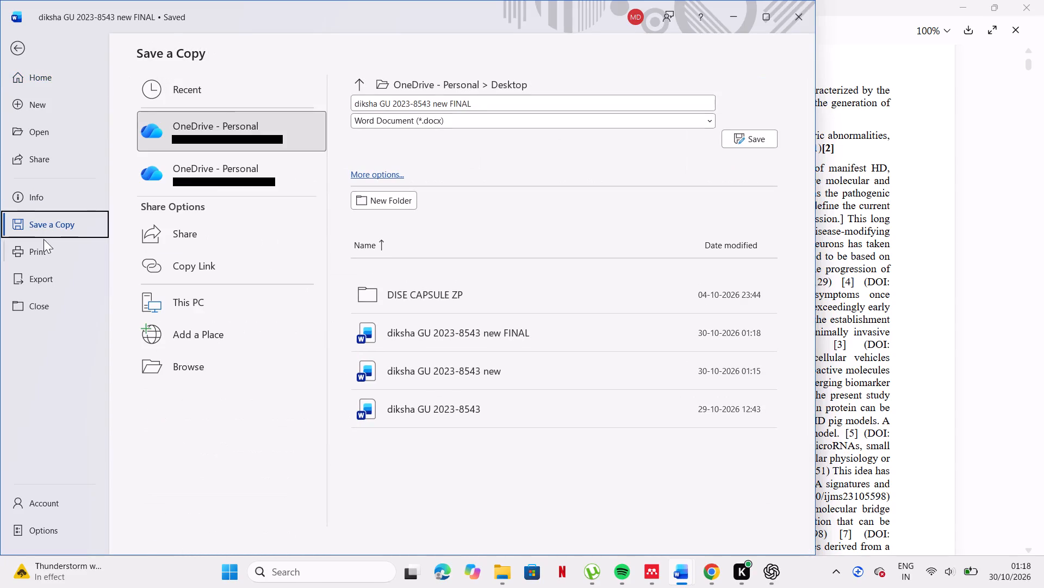
{"action": "left_click", "coordinate": [175, 303]}
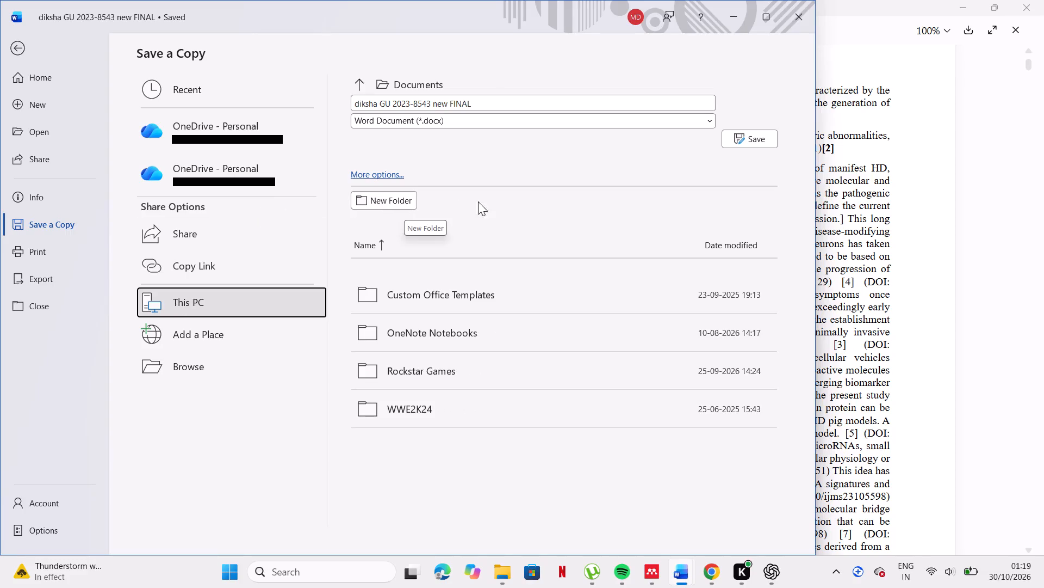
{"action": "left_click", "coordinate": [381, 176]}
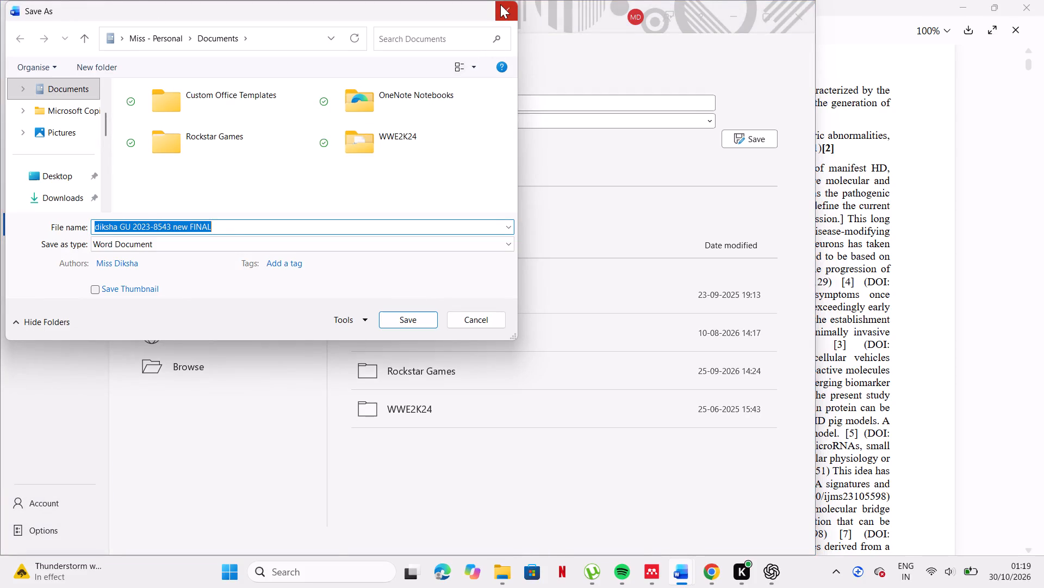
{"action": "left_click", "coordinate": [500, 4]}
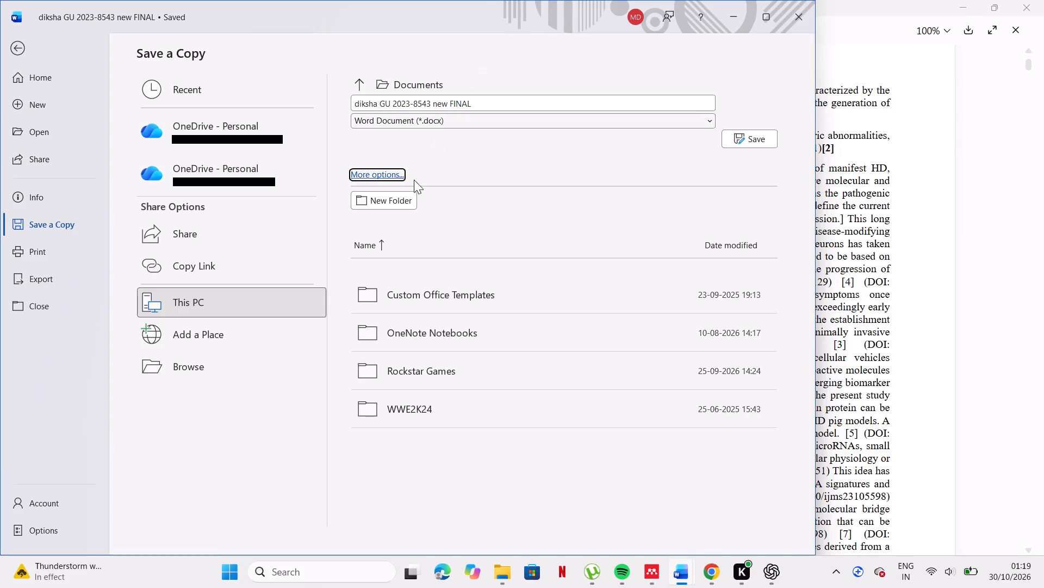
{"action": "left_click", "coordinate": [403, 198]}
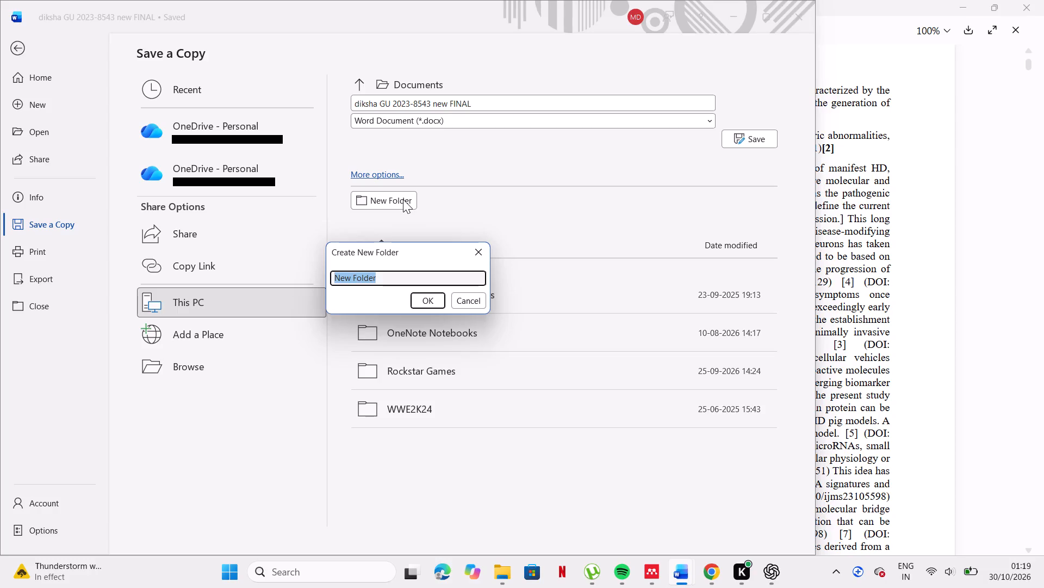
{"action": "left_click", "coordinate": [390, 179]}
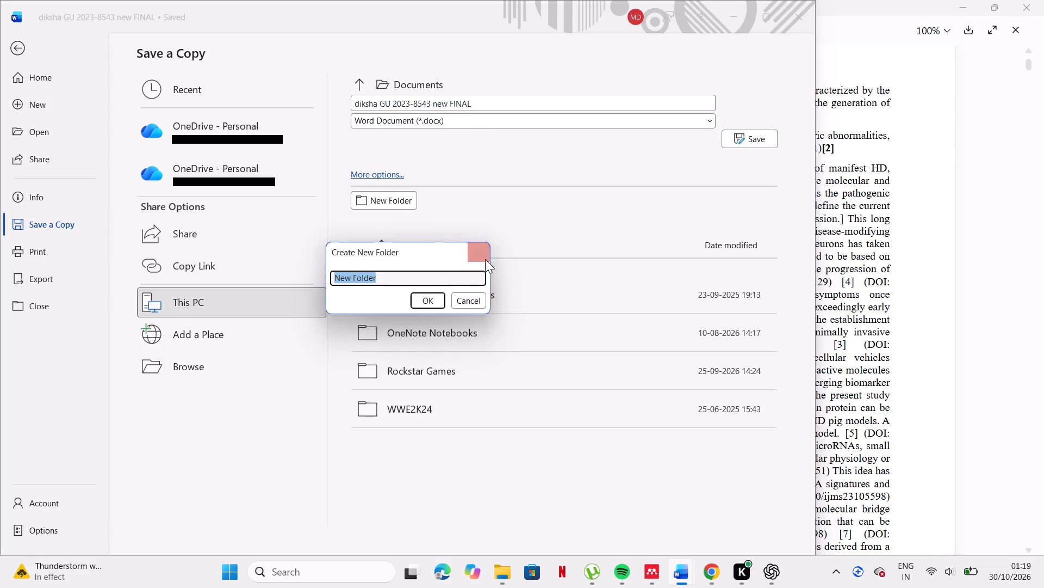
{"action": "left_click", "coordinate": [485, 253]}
{"action": "left_click", "coordinate": [387, 174]}
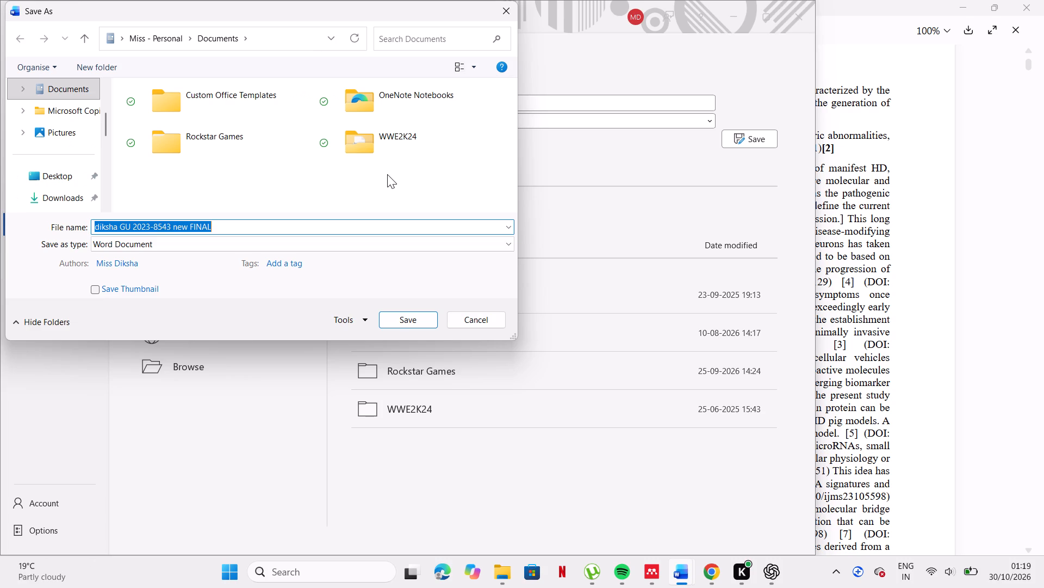
{"action": "left_click", "coordinate": [322, 224]}
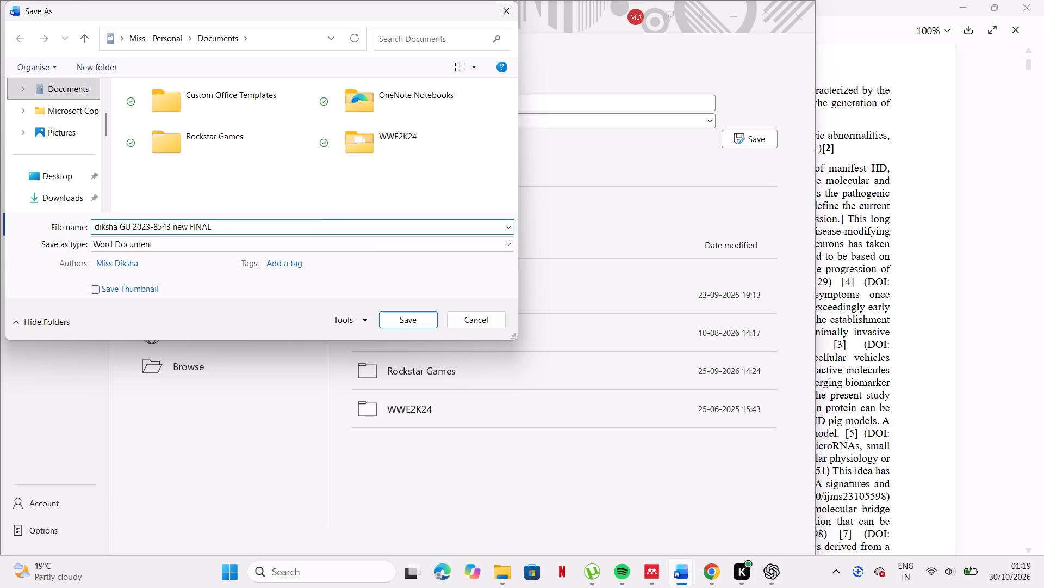
{"action": "key", "text": "space"}
{"action": "key", "text": "f"}
{"action": "type", "text": "IL"}
{"action": "key", "text": "w"}
{"action": "key", "text": "BackSpace"}
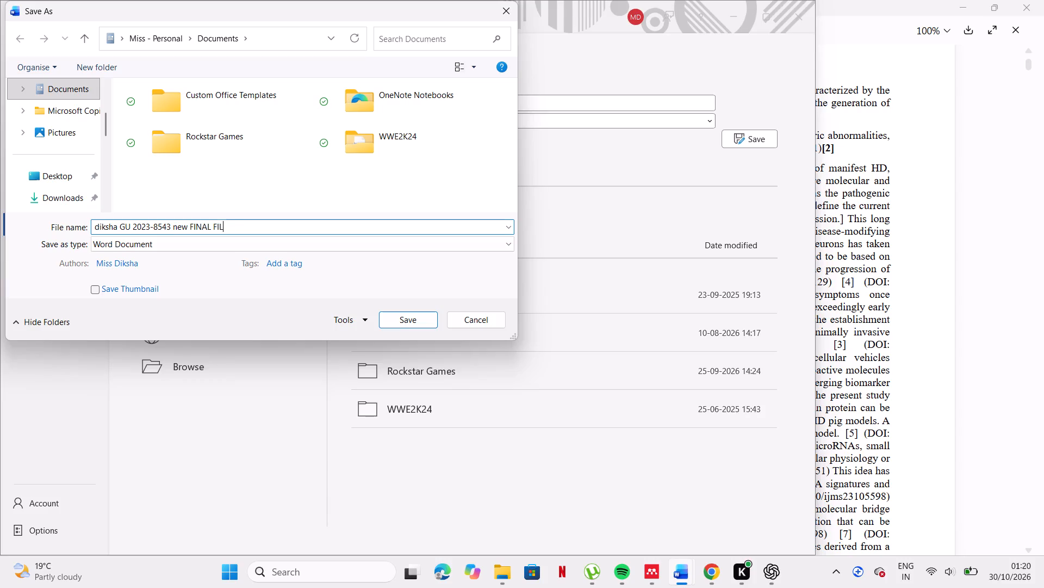
{"action": "key", "text": "e"}
{"action": "key", "text": "Return"}
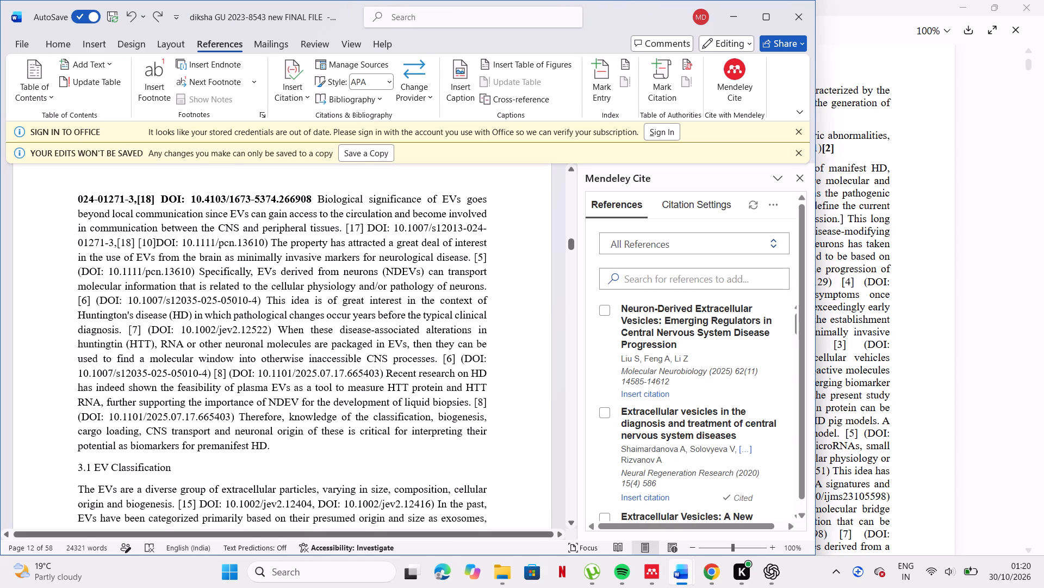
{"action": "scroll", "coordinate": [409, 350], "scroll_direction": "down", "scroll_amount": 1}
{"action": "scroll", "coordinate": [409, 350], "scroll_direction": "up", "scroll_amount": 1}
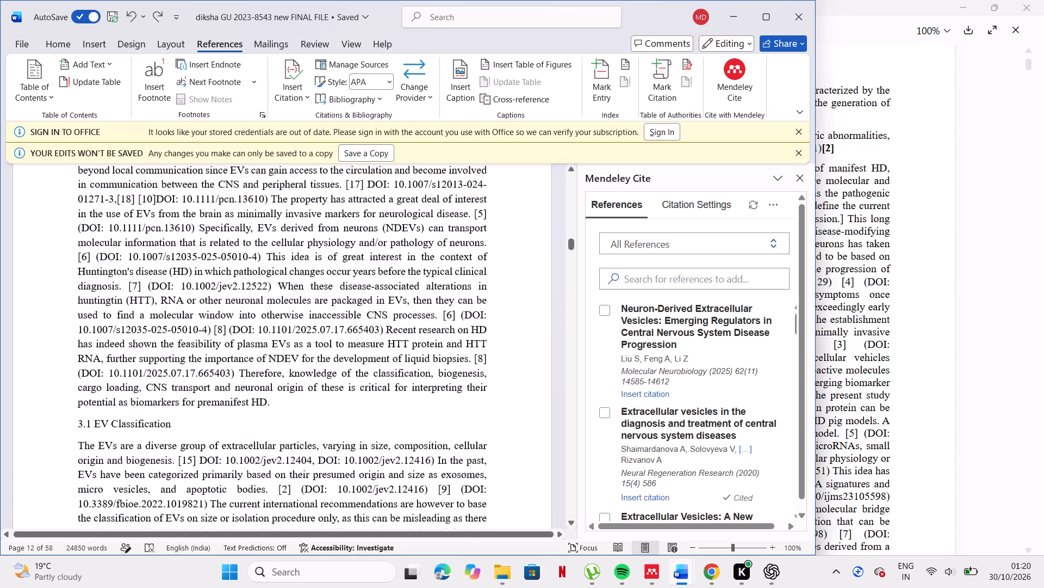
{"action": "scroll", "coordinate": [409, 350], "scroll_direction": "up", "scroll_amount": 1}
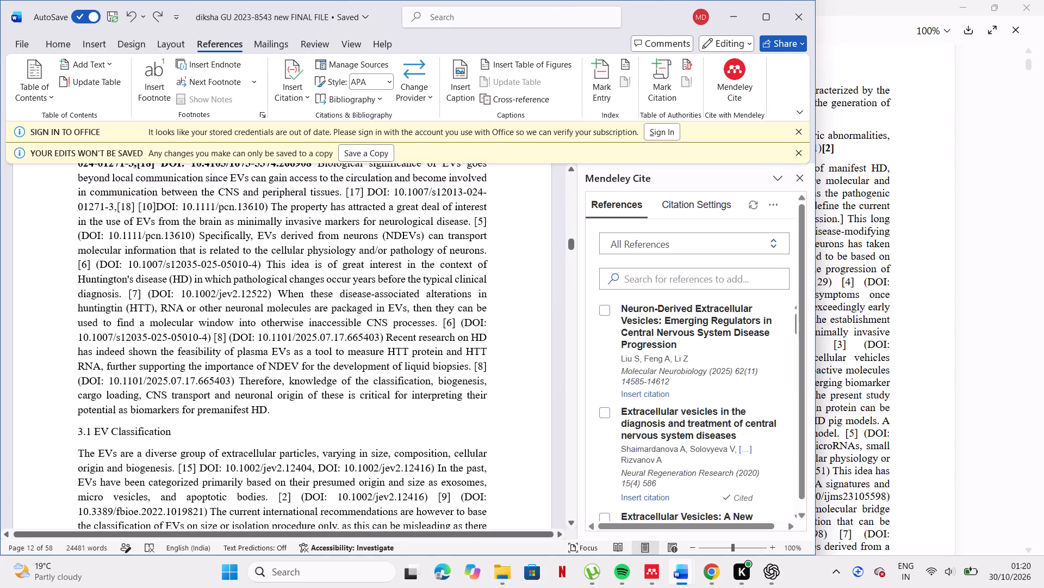
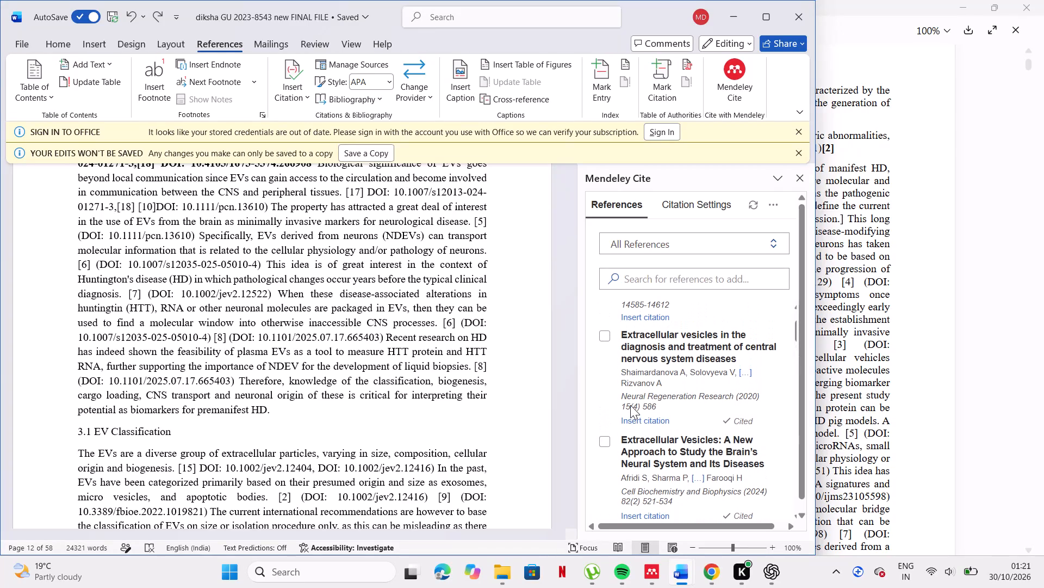
Look through the Mendeley Cite reference list for the paper on neuron-derived extracellular vesicles.
{"action": "scroll", "coordinate": [630, 405], "scroll_direction": "down", "scroll_amount": 4}
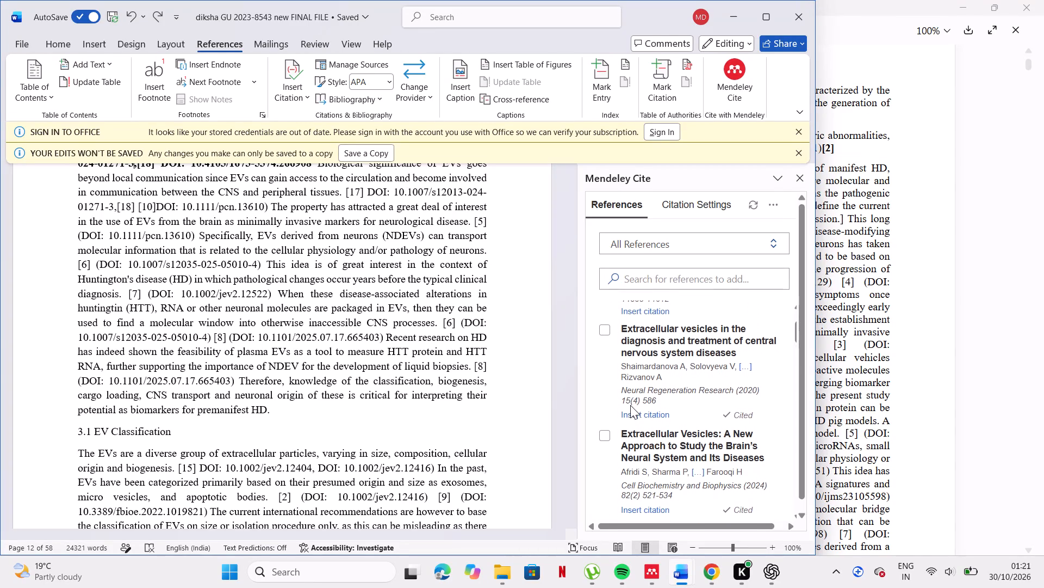
{"action": "scroll", "coordinate": [630, 405], "scroll_direction": "down", "scroll_amount": 1}
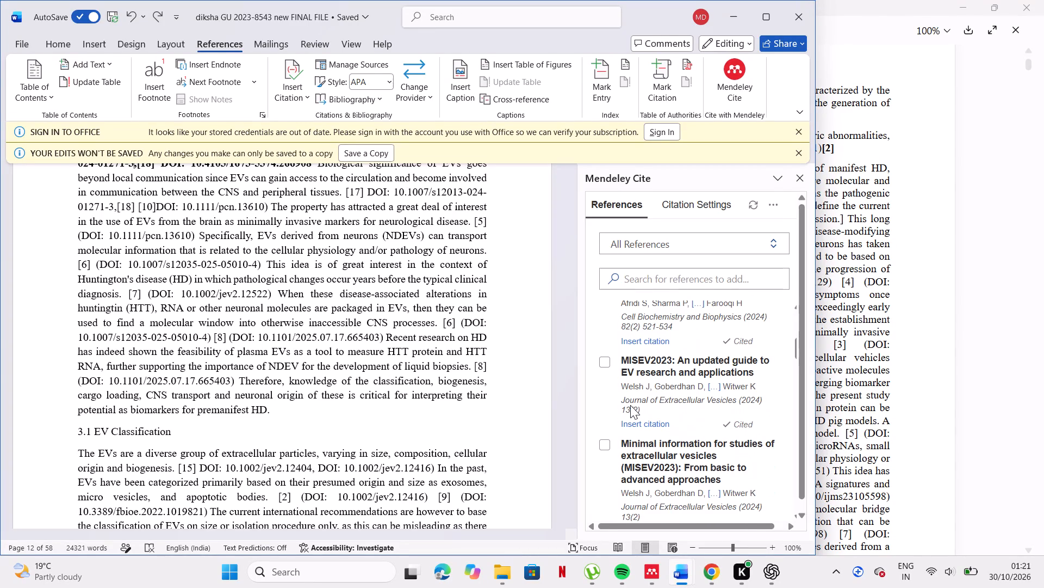
{"action": "scroll", "coordinate": [631, 415], "scroll_direction": "up", "scroll_amount": 1}
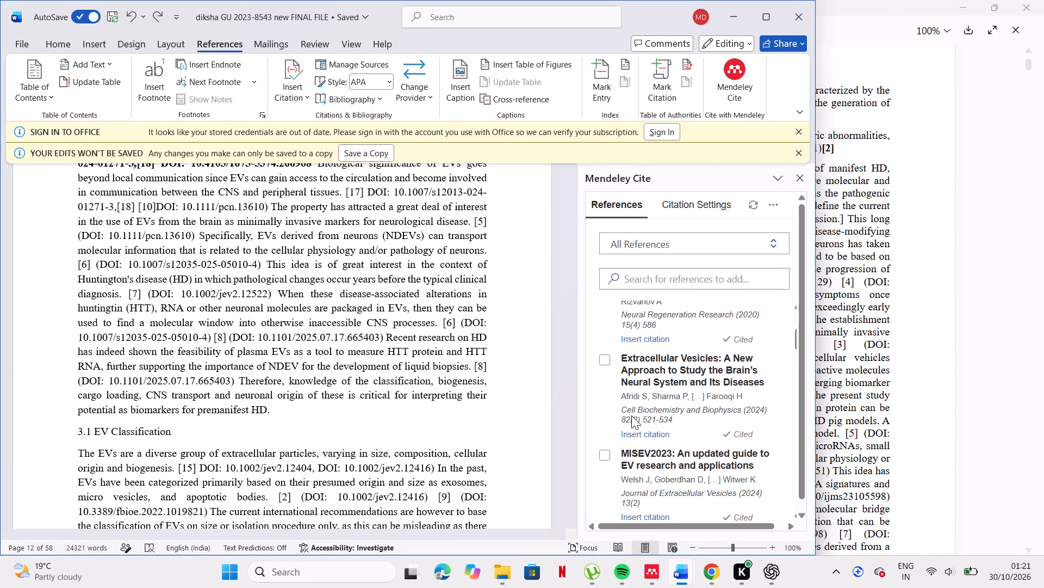
{"action": "scroll", "coordinate": [631, 415], "scroll_direction": "up", "scroll_amount": 2}
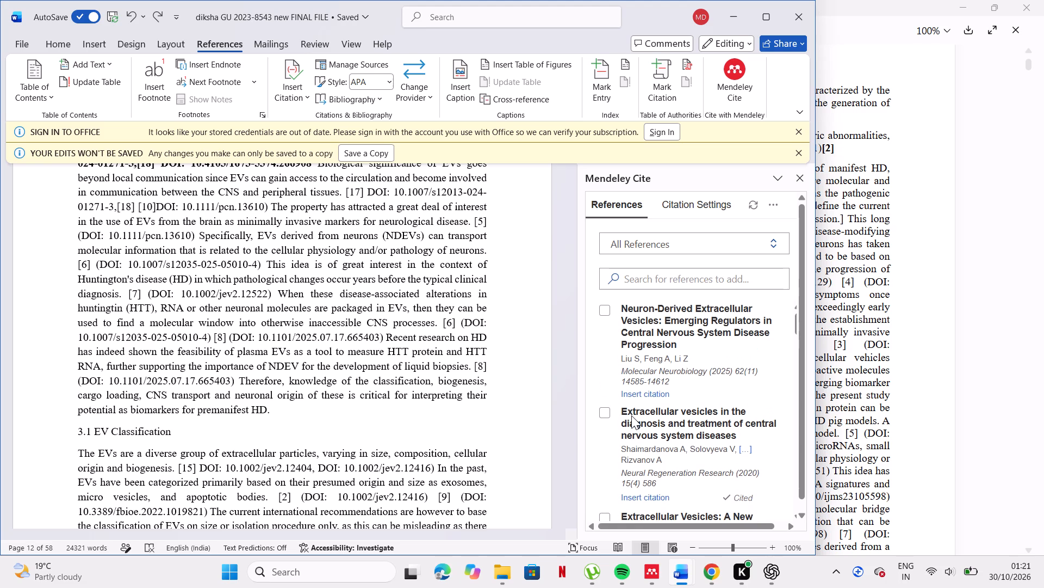
{"action": "scroll", "coordinate": [302, 376], "scroll_direction": "up", "scroll_amount": 1}
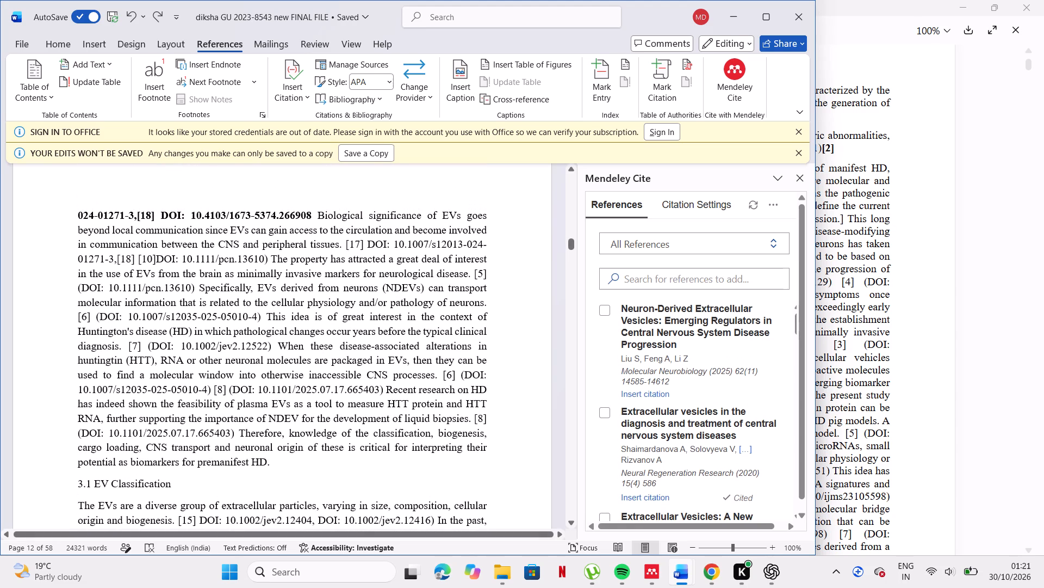
Replace the manual "[5] (" before DOI: 10.1111/pcn.13610 with the Mendeley citation for Liu et al. 2025, "Neuron-Derived Extracellular Vesicles".
{"action": "left_click", "coordinate": [490, 274]}
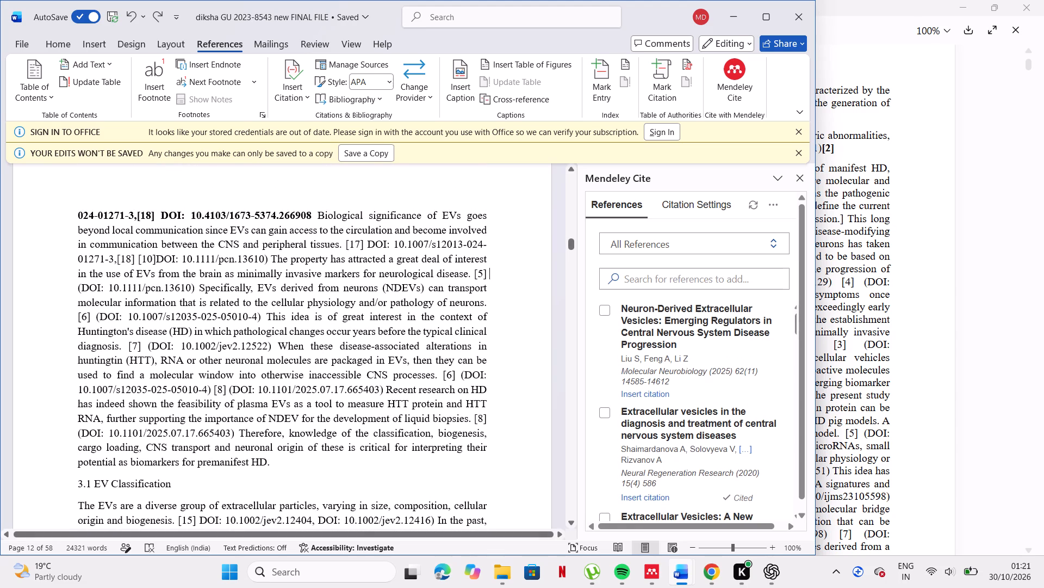
{"action": "left_click", "coordinate": [82, 285]}
{"action": "key", "text": "BackSpace"}
{"action": "key", "text": "BackSpace"}
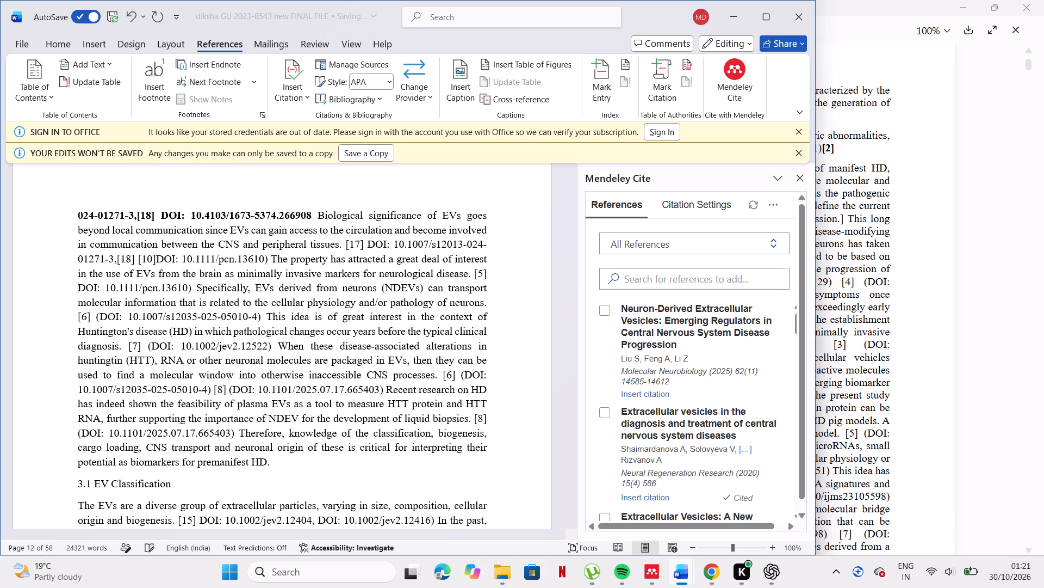
{"action": "key", "text": "BackSpace"}
{"action": "key", "text": "BackSpace"}
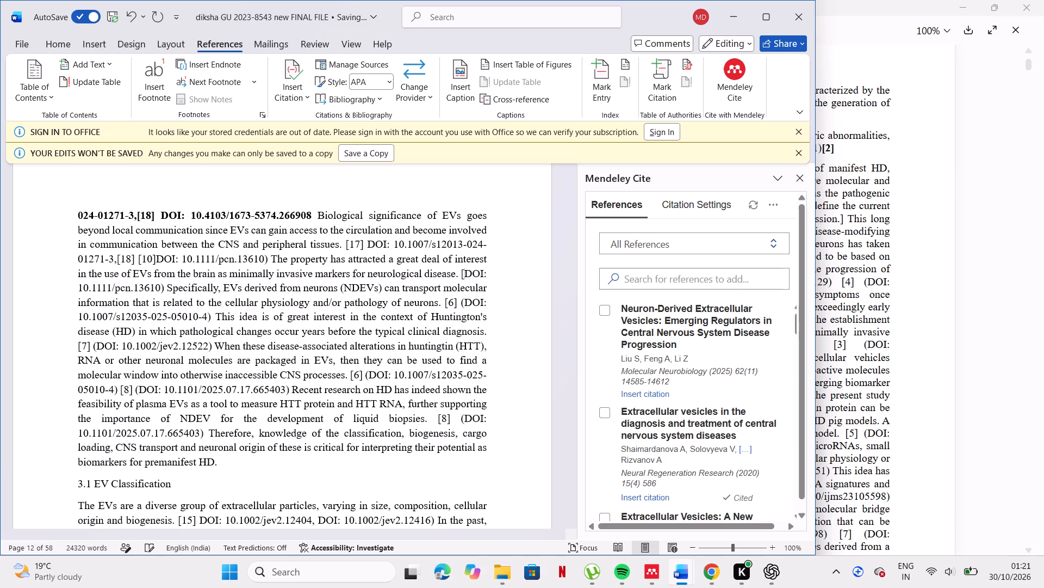
{"action": "key", "text": "BackSpace"}
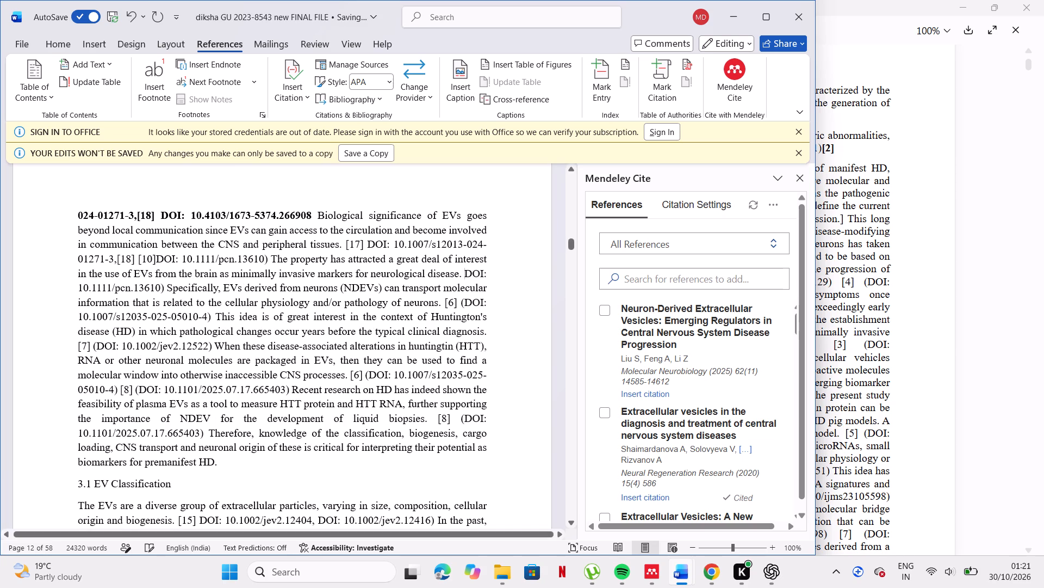
{"action": "left_click", "coordinate": [641, 390]}
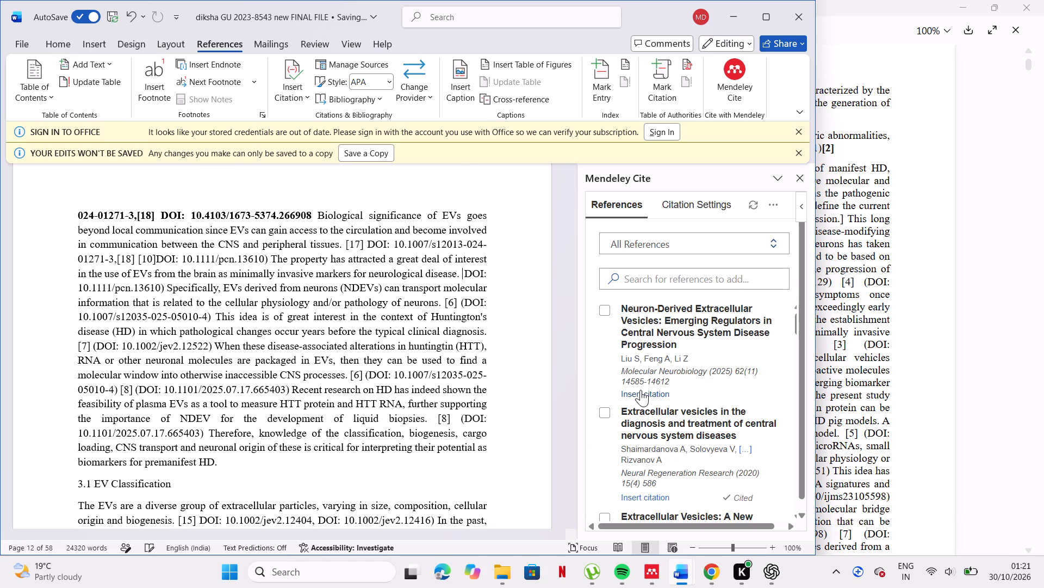
{"action": "left_click", "coordinate": [641, 390]}
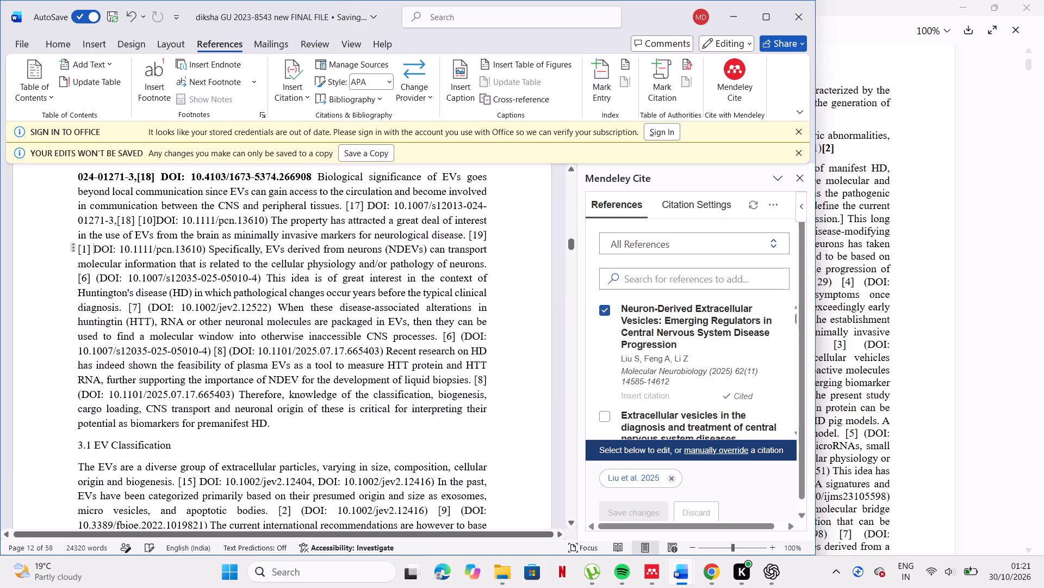
Remove the extra [1] citation after [19] and before DOI: 10.1111/pcn.13610.
{"action": "left_click", "coordinate": [129, 17]}
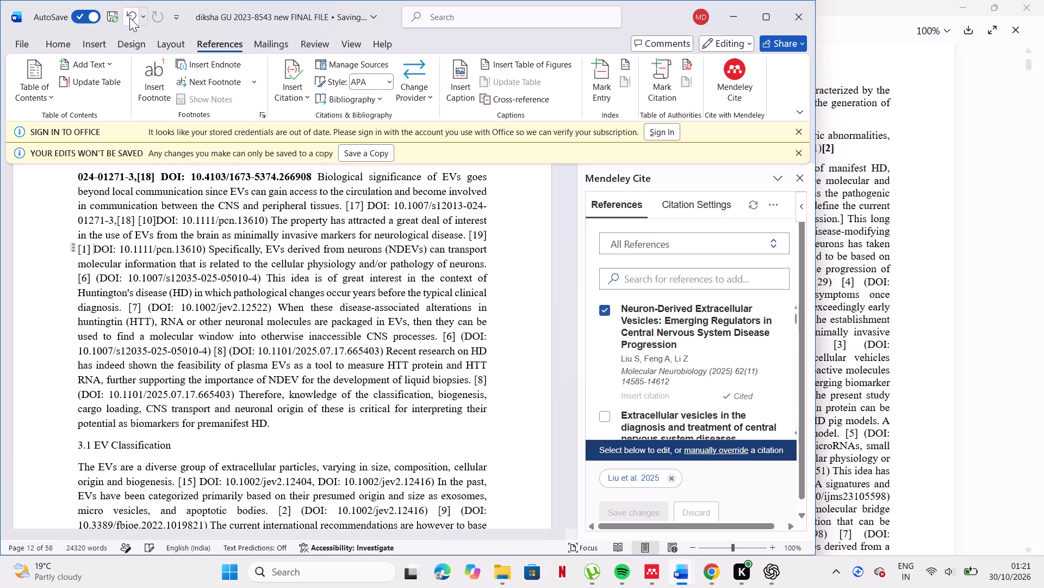
{"action": "key", "text": "BackSpace"}
{"action": "key", "text": "BackSpace"}
{"action": "left_click", "coordinate": [92, 250]}
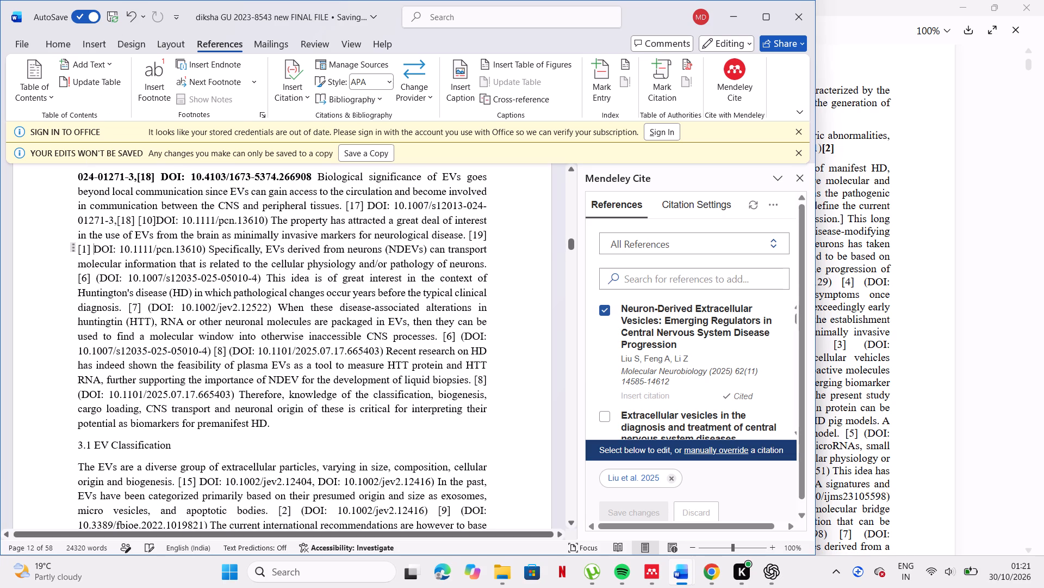
{"action": "key", "text": "BackSpace"}
{"action": "key", "text": "BackSpace"}
{"action": "key", "text": "BackSpace"}
{"action": "key", "text": "BackSpace"}
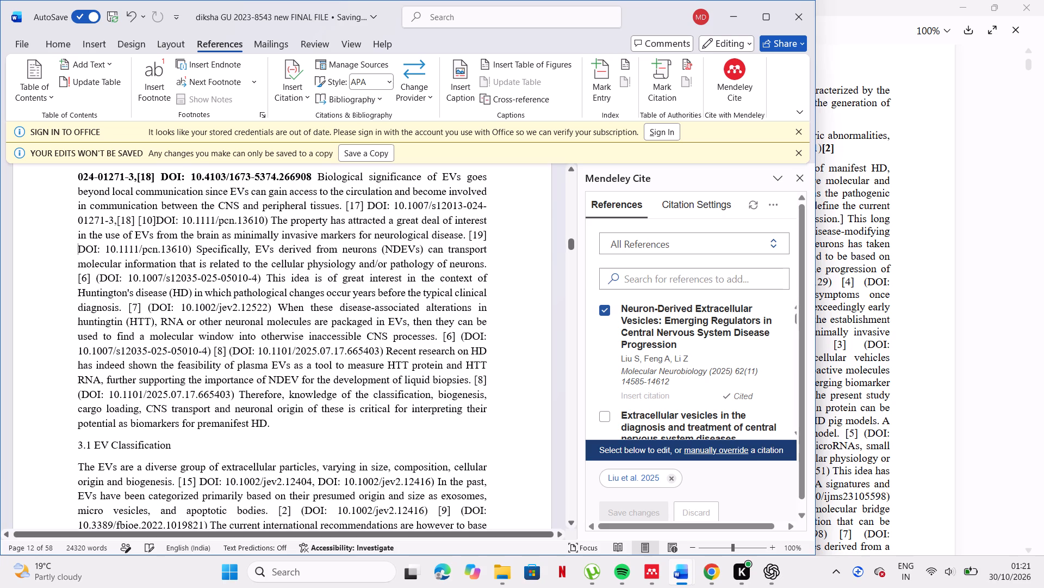
{"action": "left_click", "coordinate": [134, 219]}
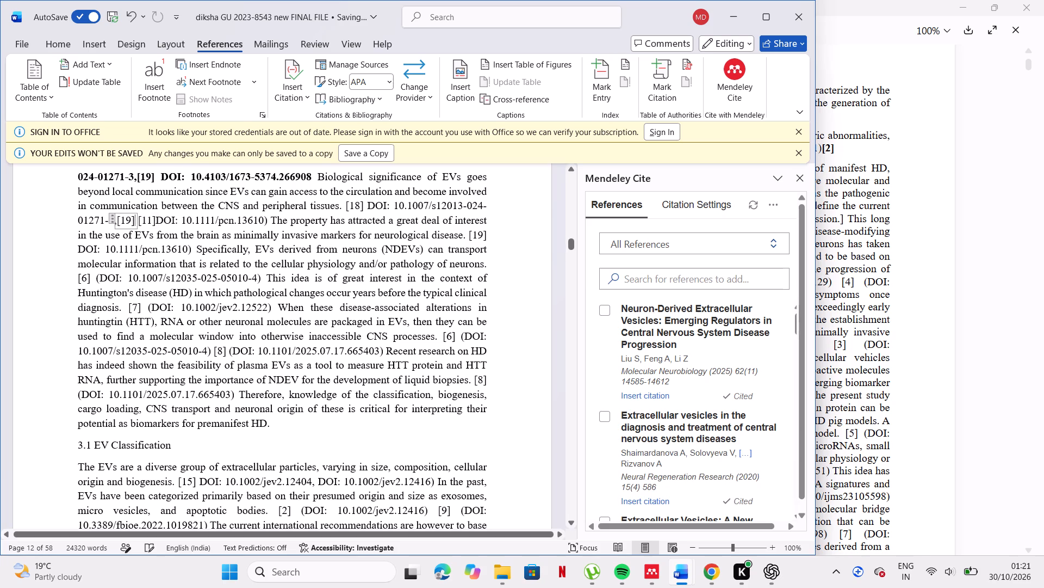
{"action": "key", "text": "BackSpace"}
{"action": "key", "text": "BackSpace"}
{"action": "key", "text": "BackSpace"}
{"action": "key", "text": "BackSpace"}
{"action": "key", "text": "BackSpace"}
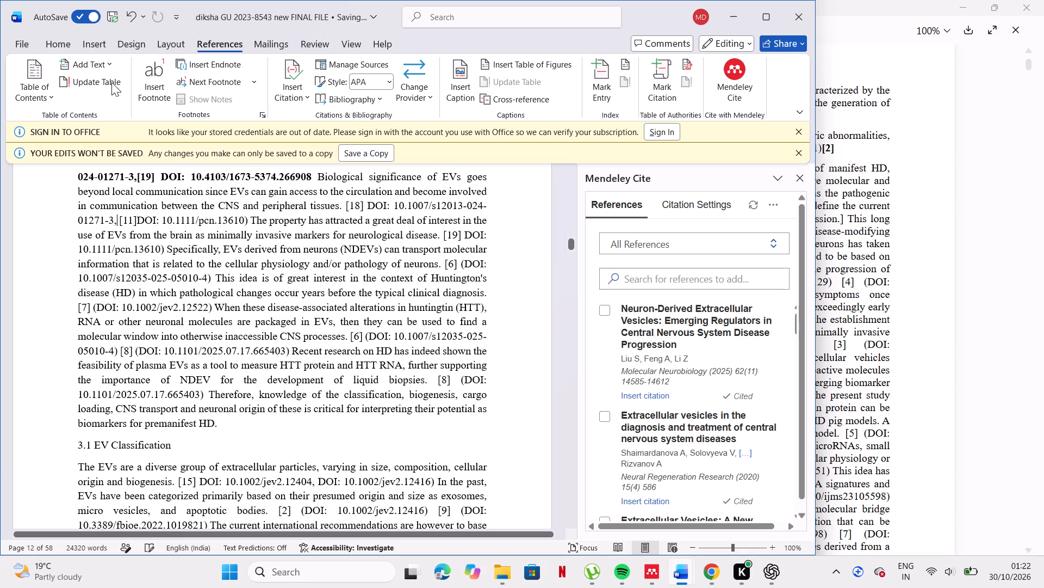
Undo the deletion of the citation before [11], agreeing to continue when asked.
{"action": "left_click", "coordinate": [132, 17]}
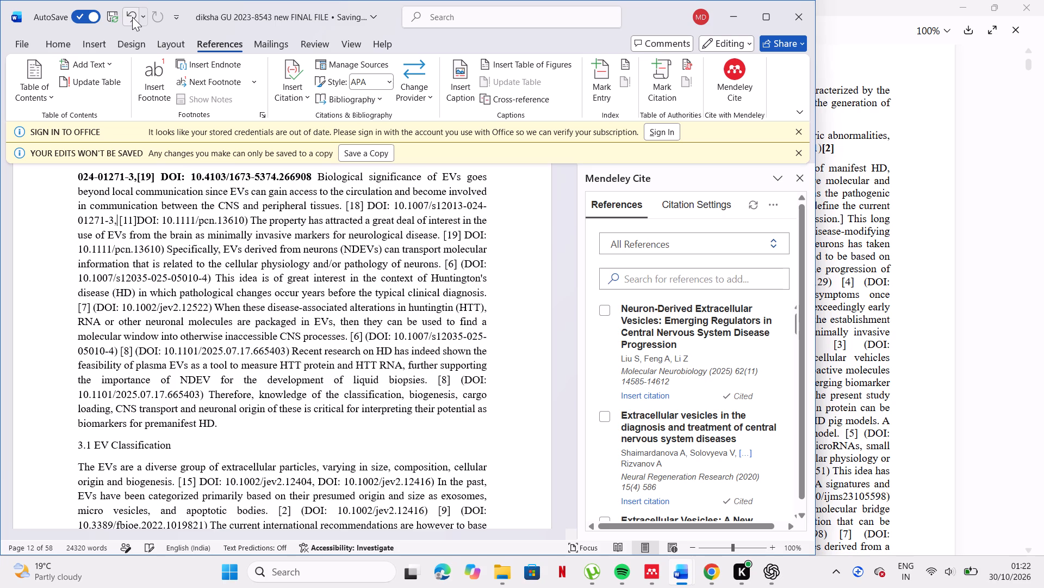
{"action": "left_click", "coordinate": [132, 17]}
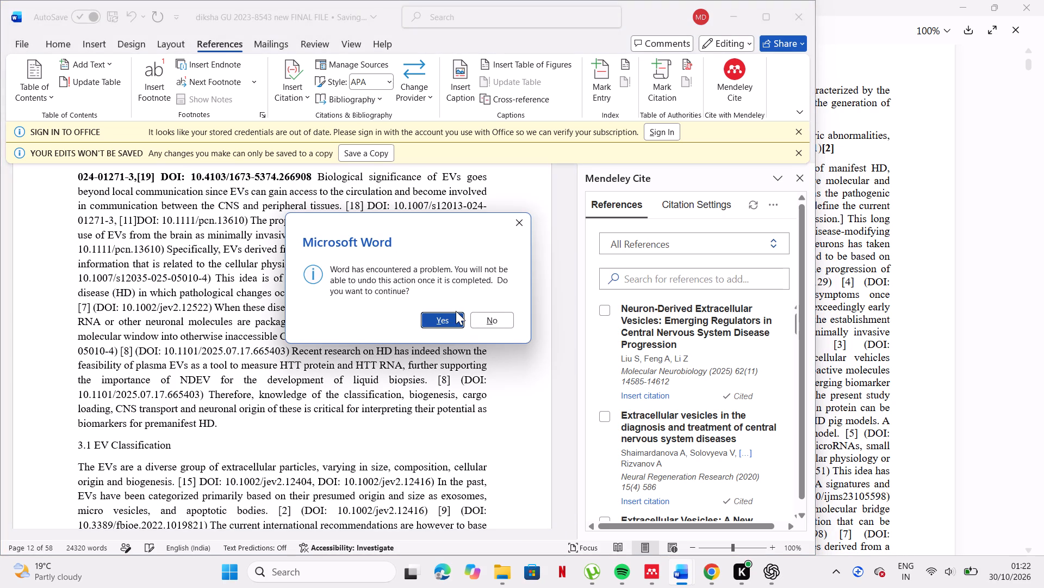
{"action": "left_click", "coordinate": [456, 311]}
{"action": "left_click", "coordinate": [452, 316]}
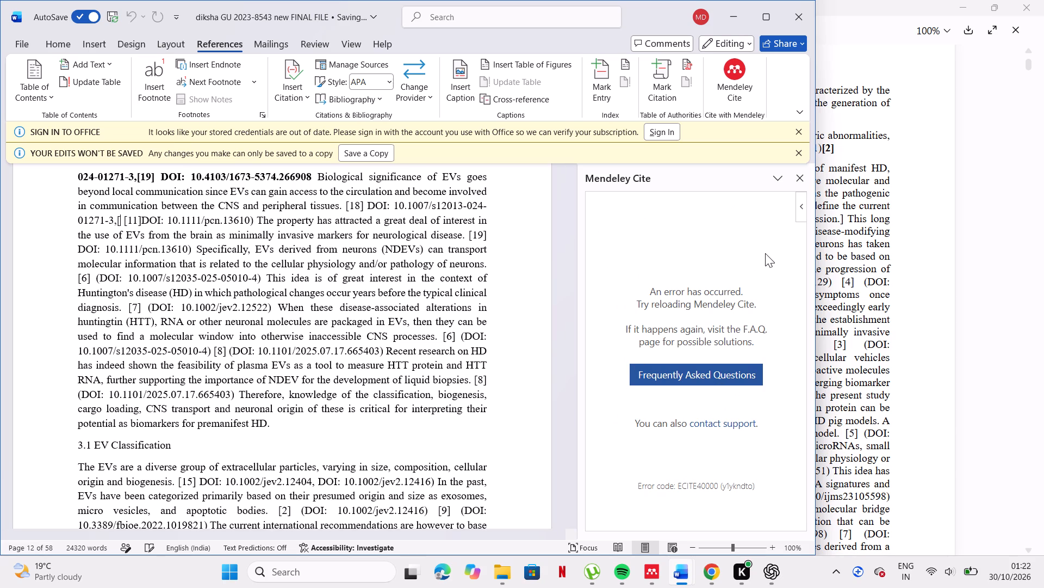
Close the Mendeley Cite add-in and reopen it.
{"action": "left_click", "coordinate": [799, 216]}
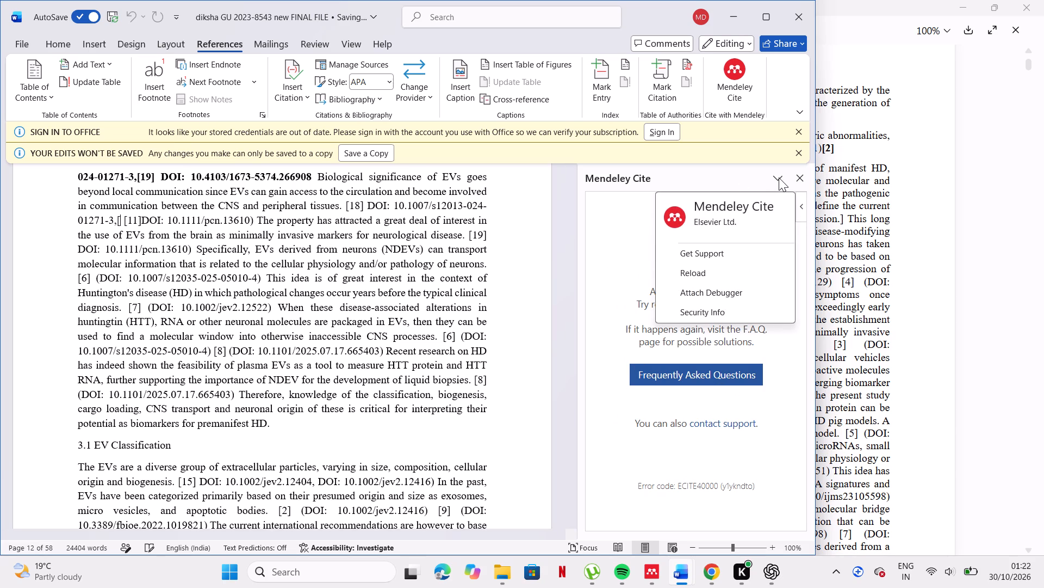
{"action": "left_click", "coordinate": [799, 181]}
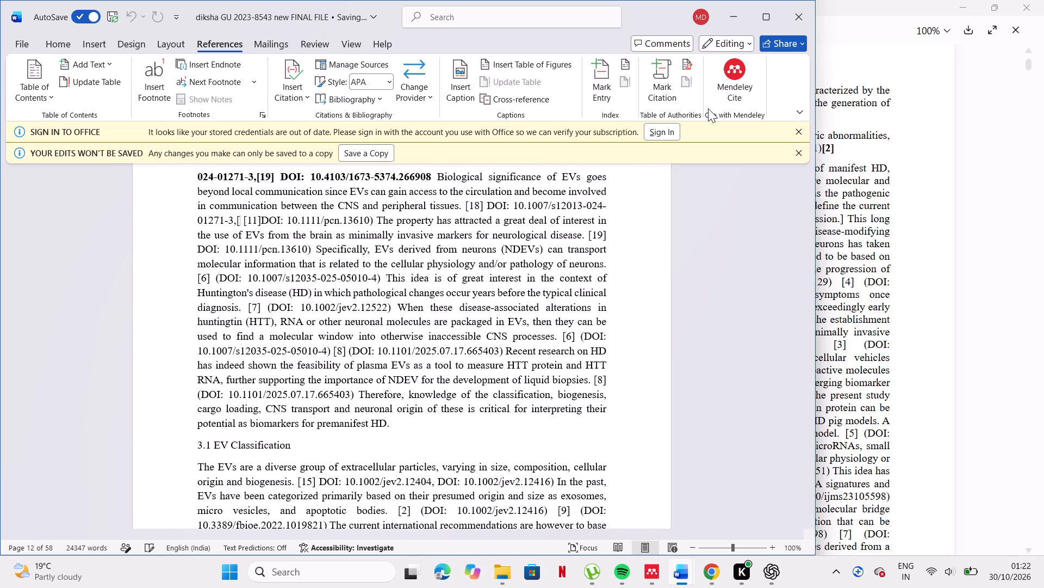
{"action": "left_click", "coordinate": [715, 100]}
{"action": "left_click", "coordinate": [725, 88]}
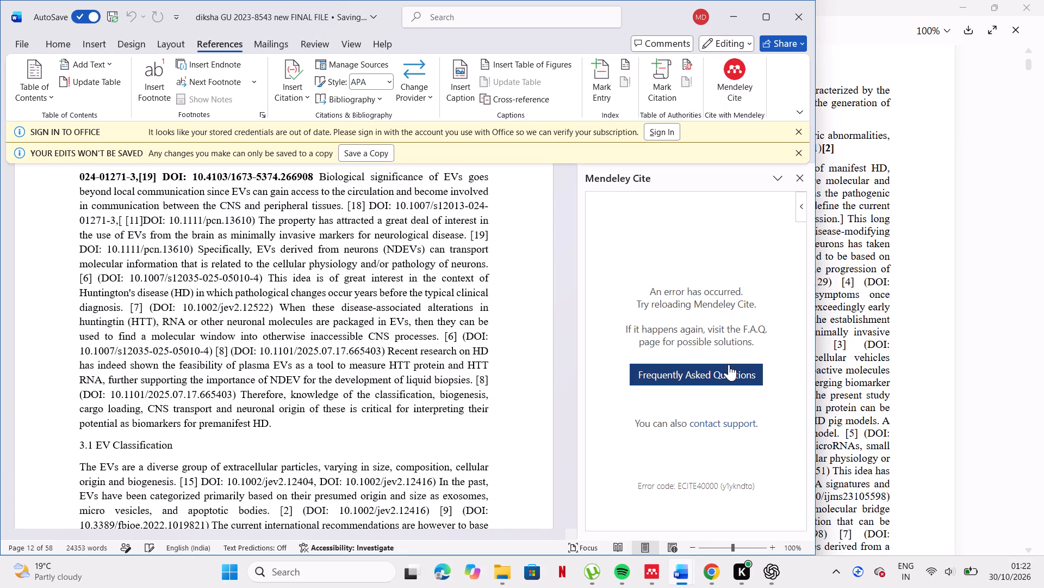
Check Mendeley Cite's Frequently Asked Questions page for help with the add-in error, and close it.
{"action": "left_click", "coordinate": [729, 364]}
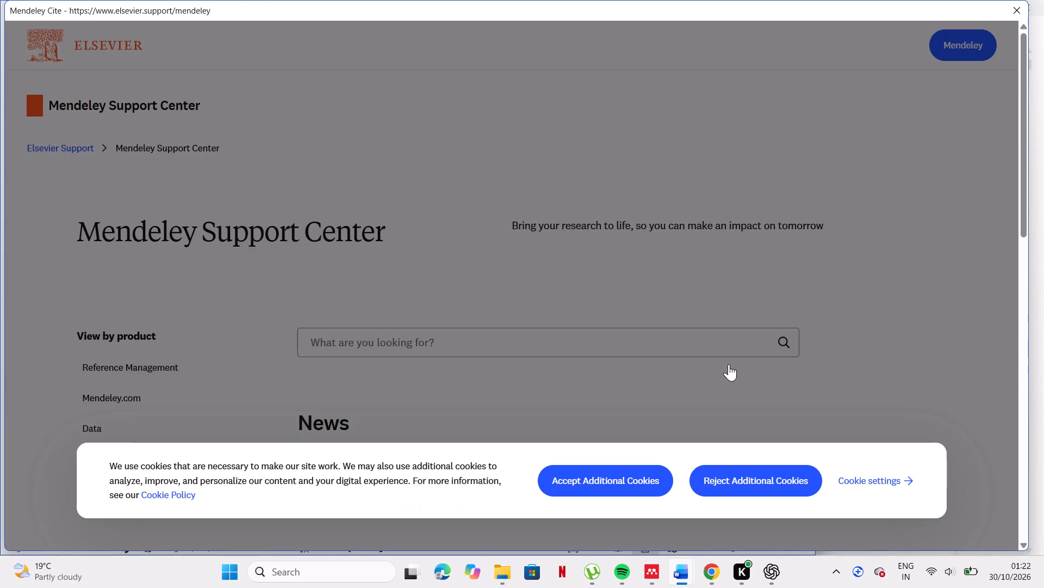
{"action": "left_click", "coordinate": [884, 240]}
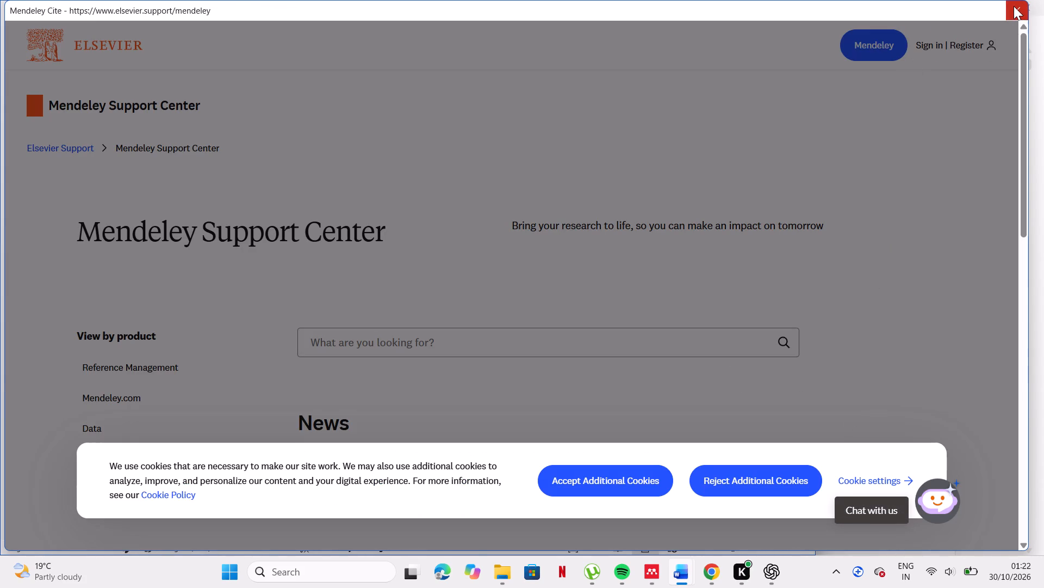
{"action": "left_click", "coordinate": [1014, 6]}
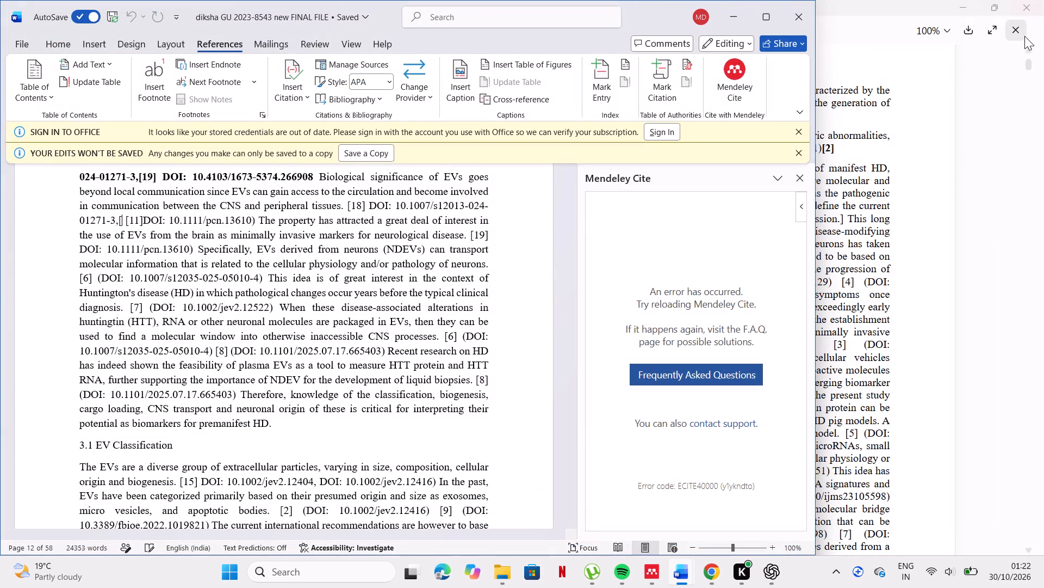
Switch to Mendeley Reference Manager and close it.
{"action": "left_click", "coordinate": [660, 567]}
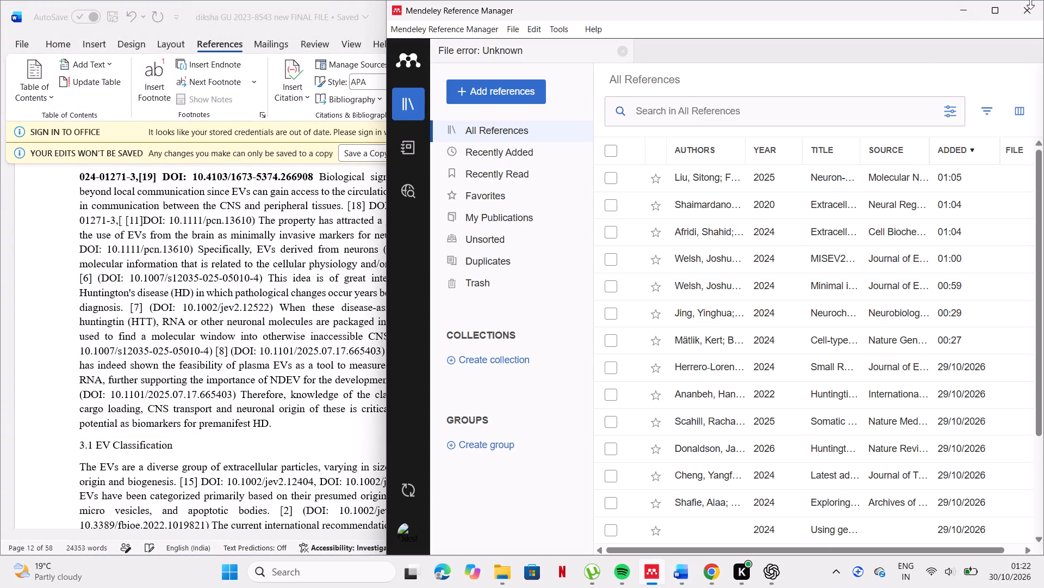
{"action": "left_click", "coordinate": [1032, 2]}
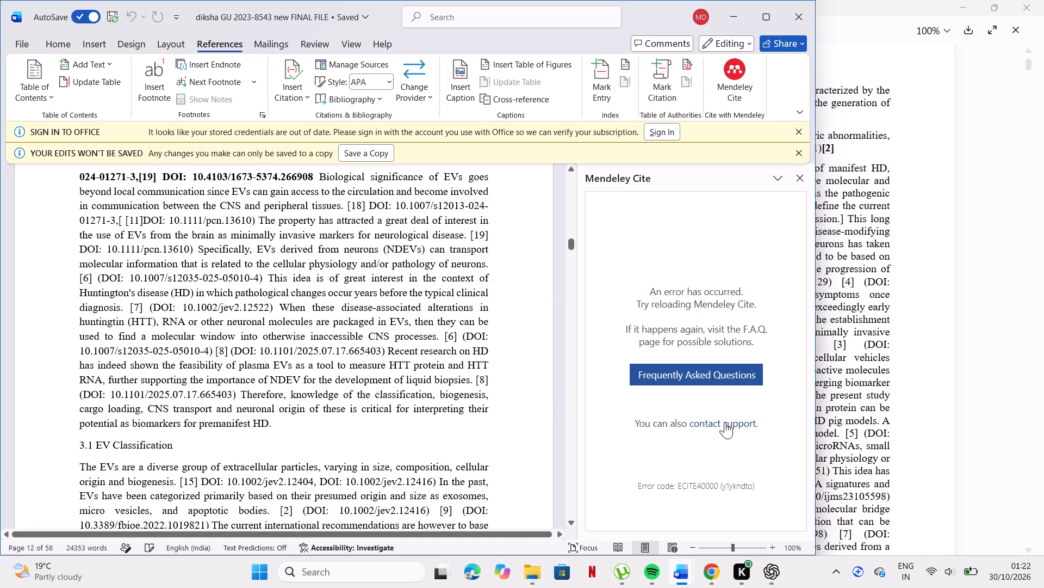
Close and relaunch the Mendeley Cite add-in in Word.
{"action": "left_click", "coordinate": [796, 176]}
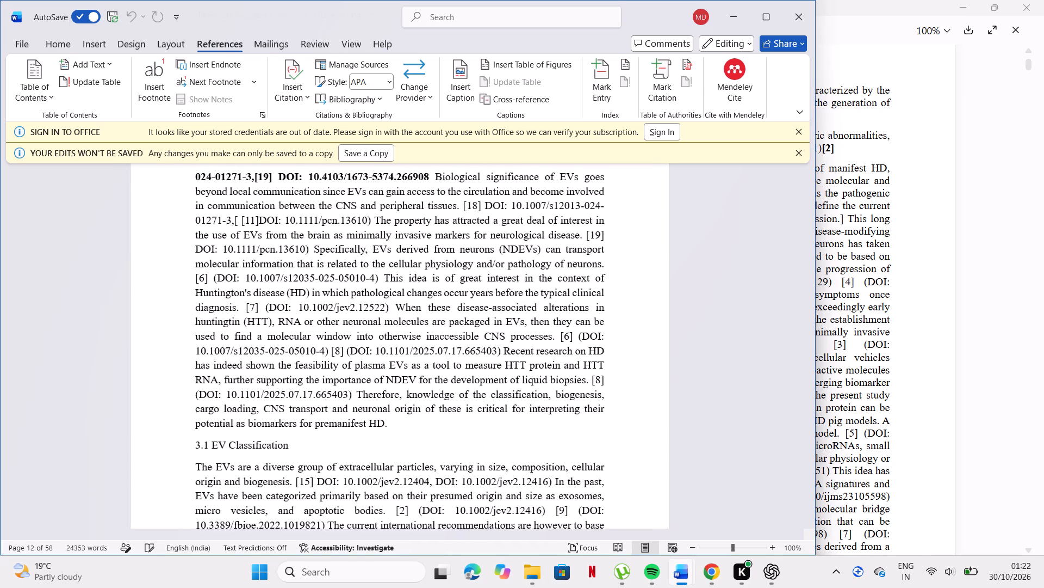
{"action": "left_click", "coordinate": [742, 96]}
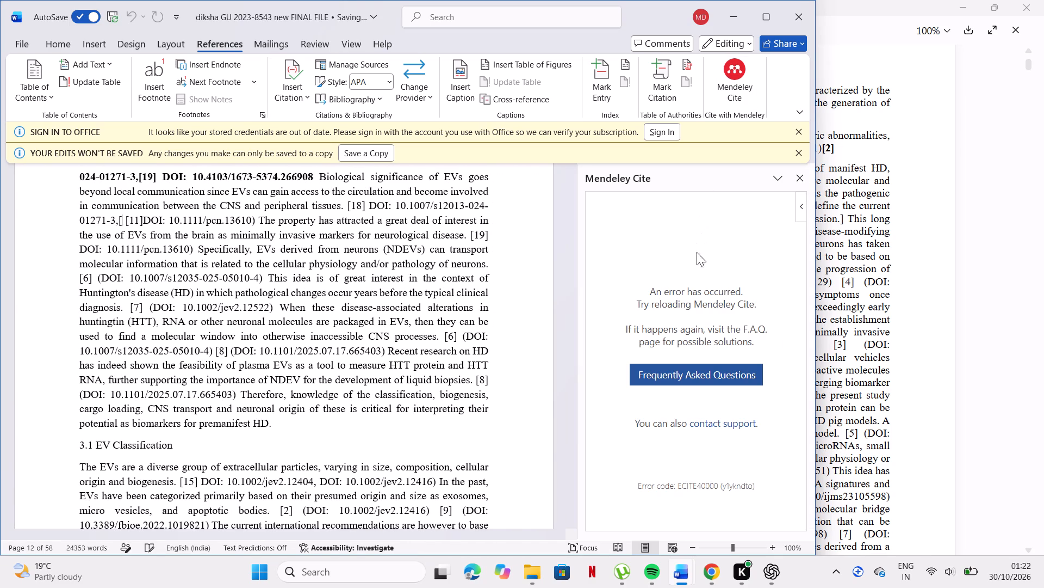
{"action": "double_click", "coordinate": [703, 323]}
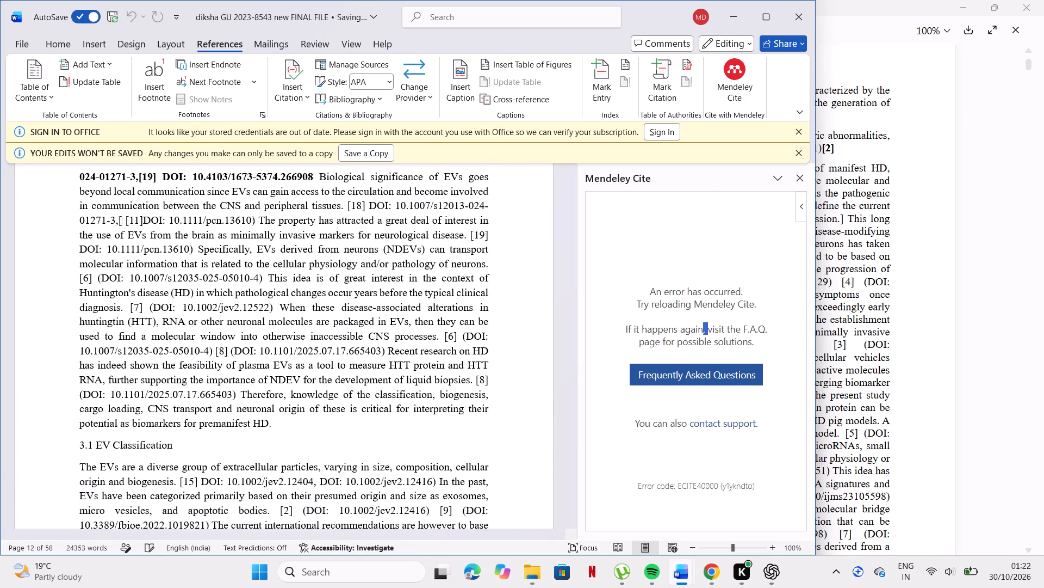
{"action": "left_click", "coordinate": [741, 301]}
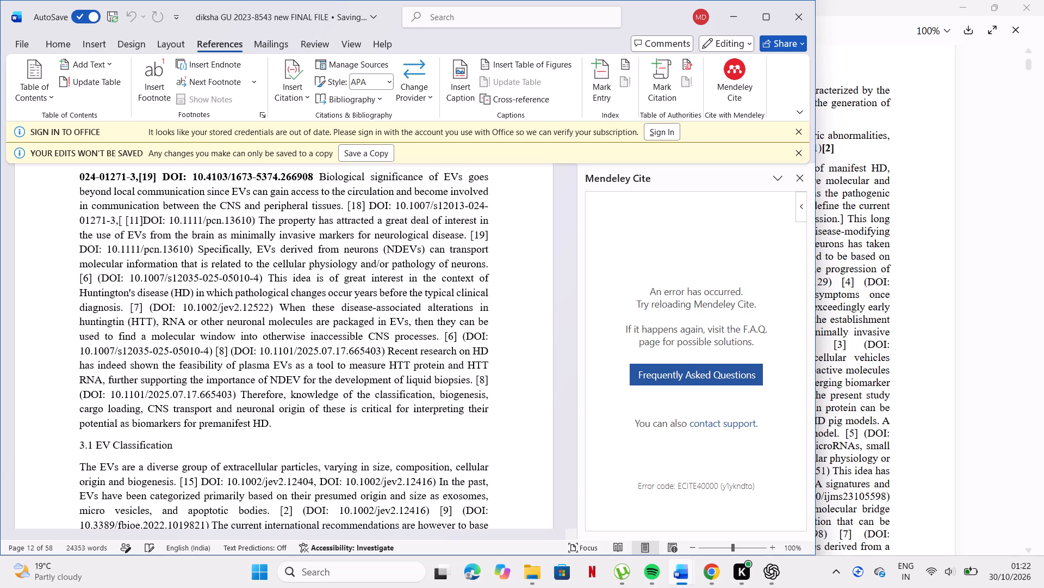
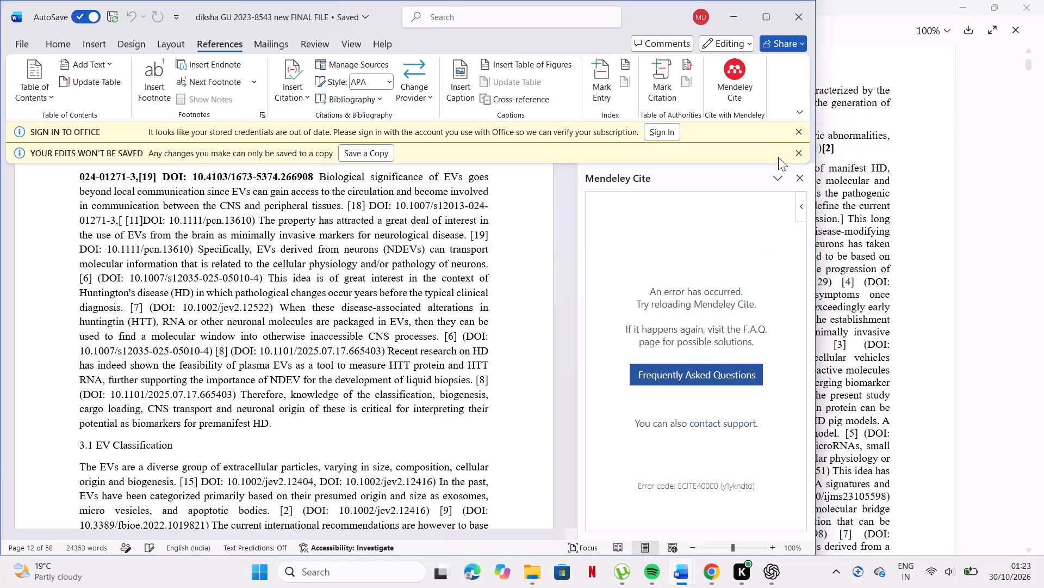
Close the Mendeley Cite add-in in the thesis document.
{"action": "left_click", "coordinate": [773, 171]}
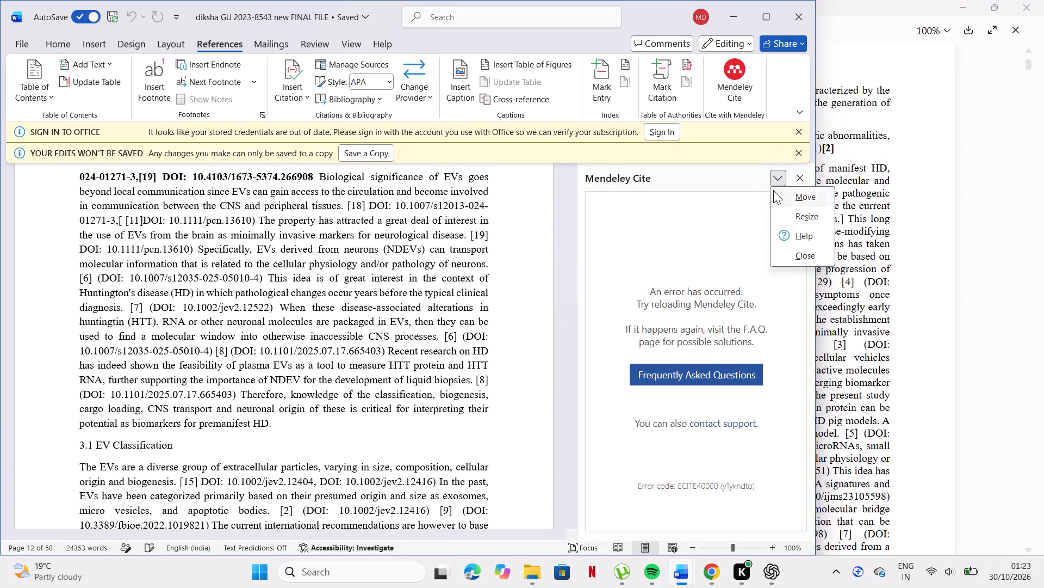
{"action": "left_click", "coordinate": [793, 258]}
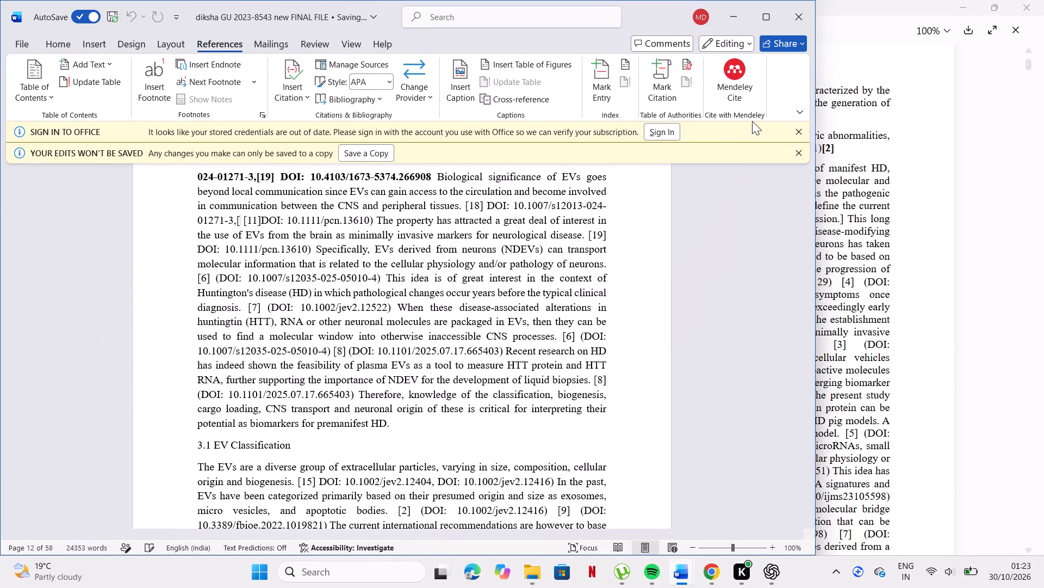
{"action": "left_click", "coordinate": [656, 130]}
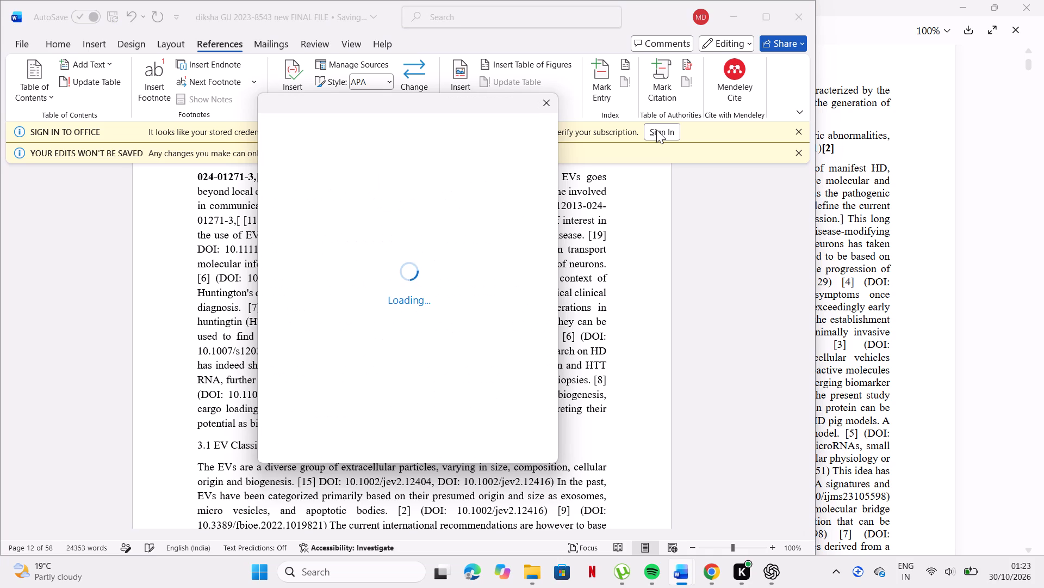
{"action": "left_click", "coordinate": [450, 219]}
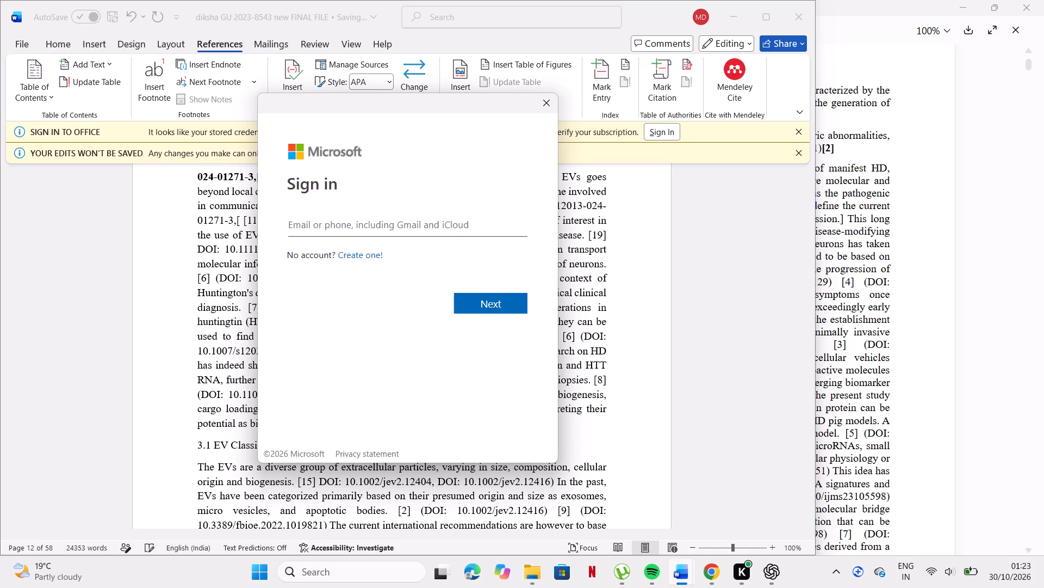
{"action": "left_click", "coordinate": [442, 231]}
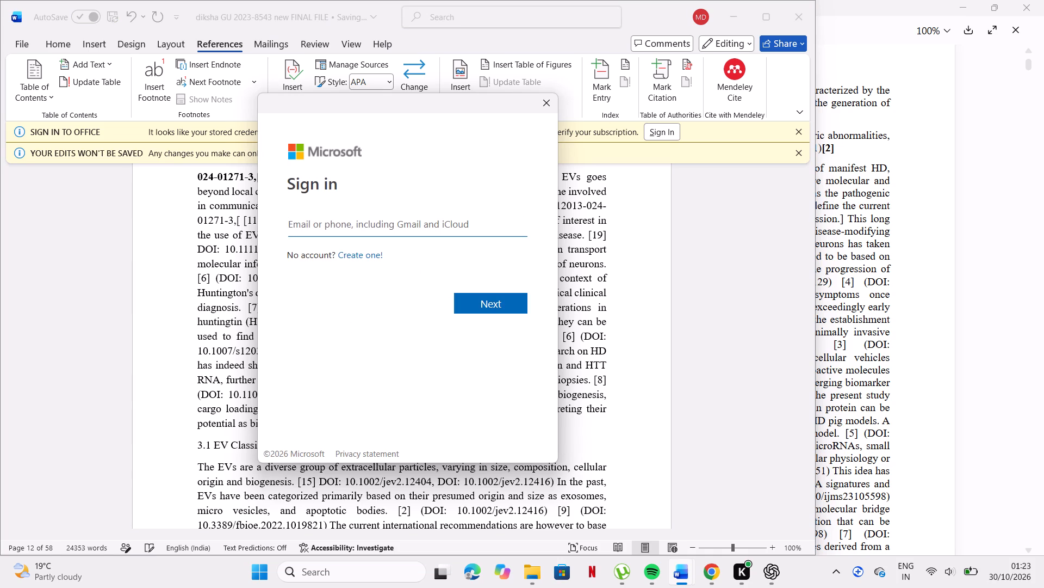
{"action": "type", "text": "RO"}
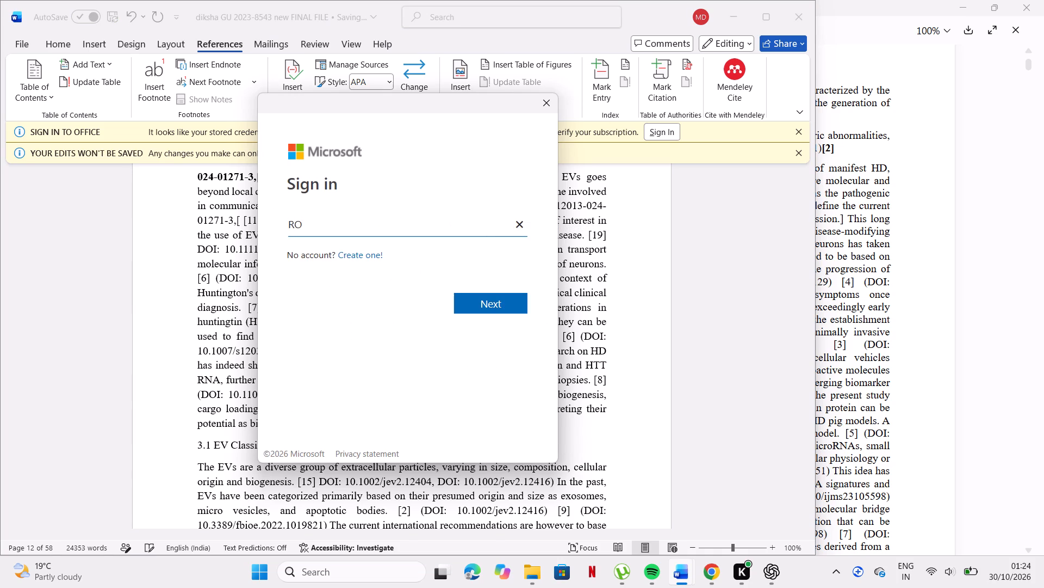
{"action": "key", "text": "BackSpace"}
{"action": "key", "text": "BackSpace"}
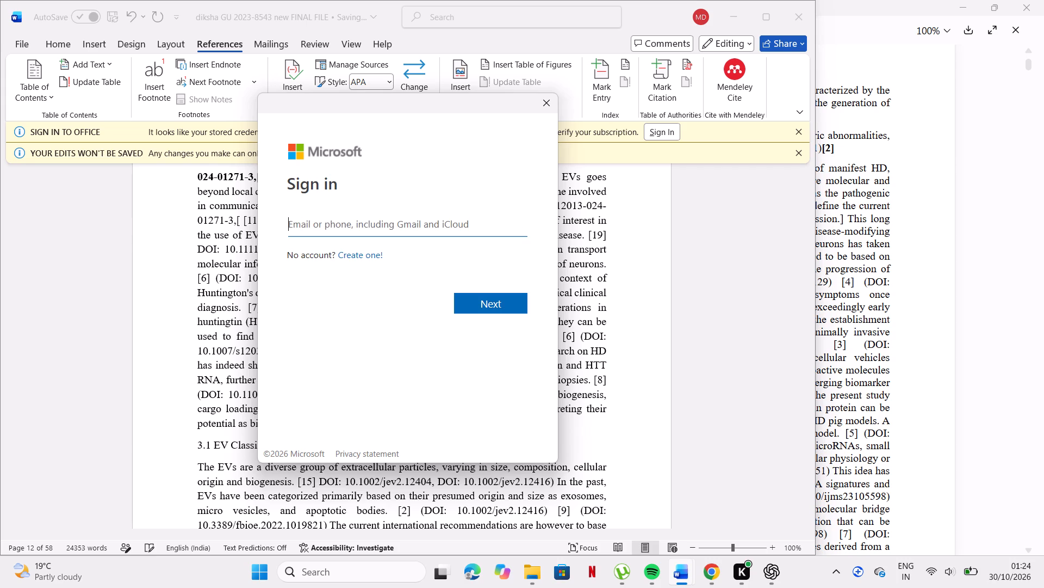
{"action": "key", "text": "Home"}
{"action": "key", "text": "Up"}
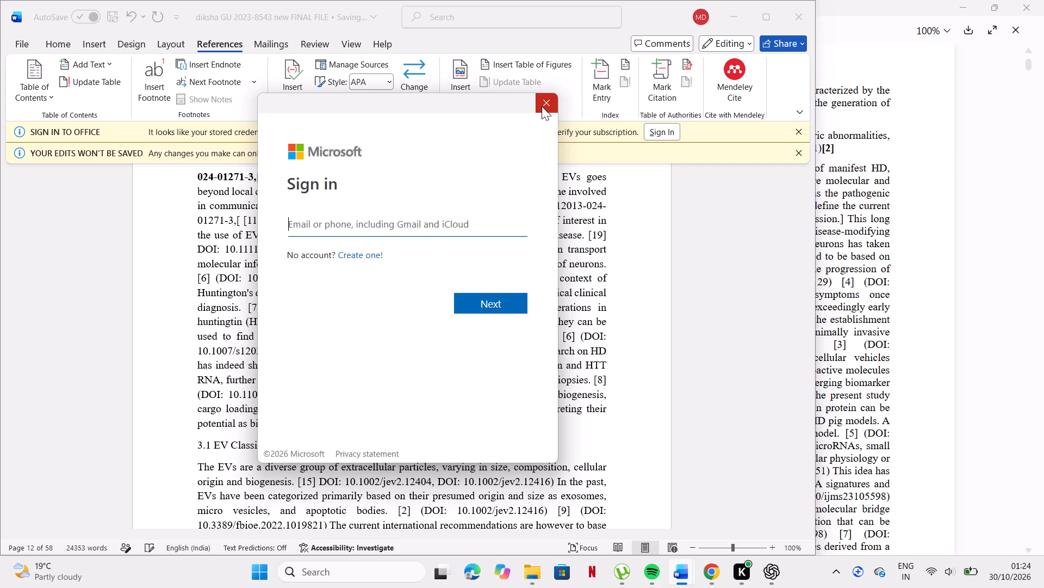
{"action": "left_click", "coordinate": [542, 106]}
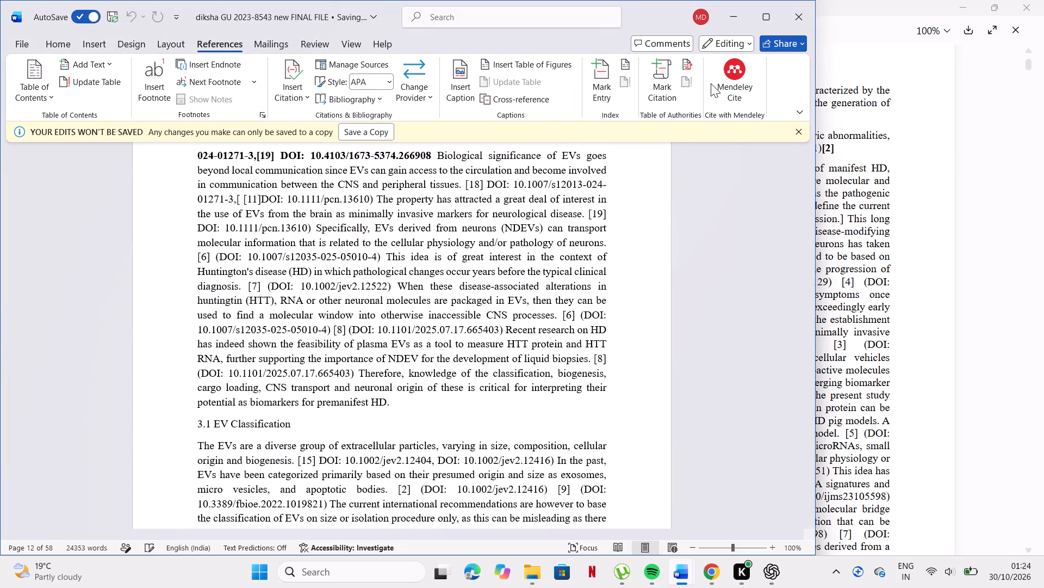
Relaunch the Mendeley Cite add-in to check whether it loads, and close it again.
{"action": "left_click", "coordinate": [711, 83]}
{"action": "left_click", "coordinate": [725, 81]}
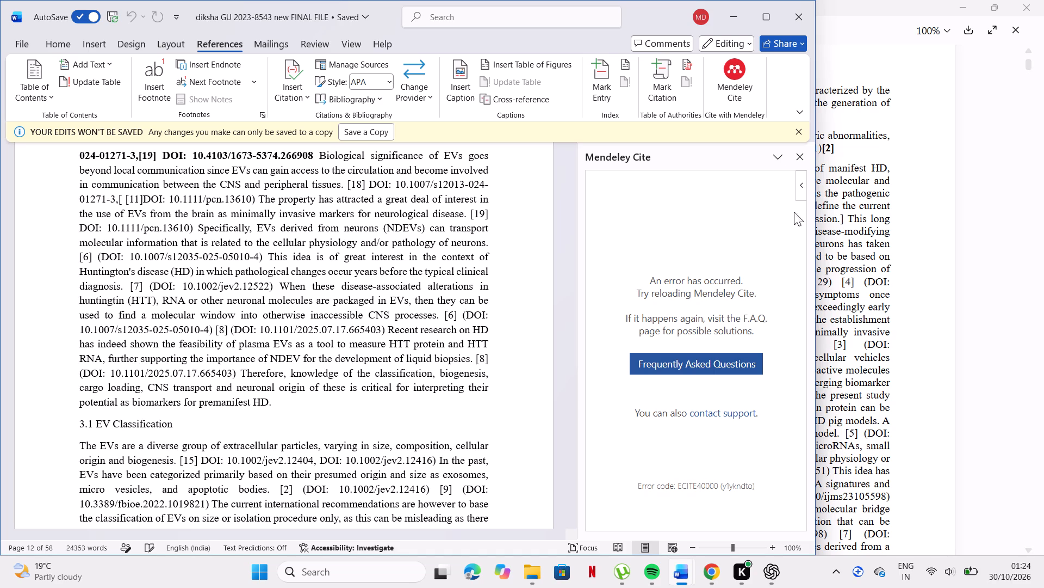
{"action": "left_click", "coordinate": [799, 162]}
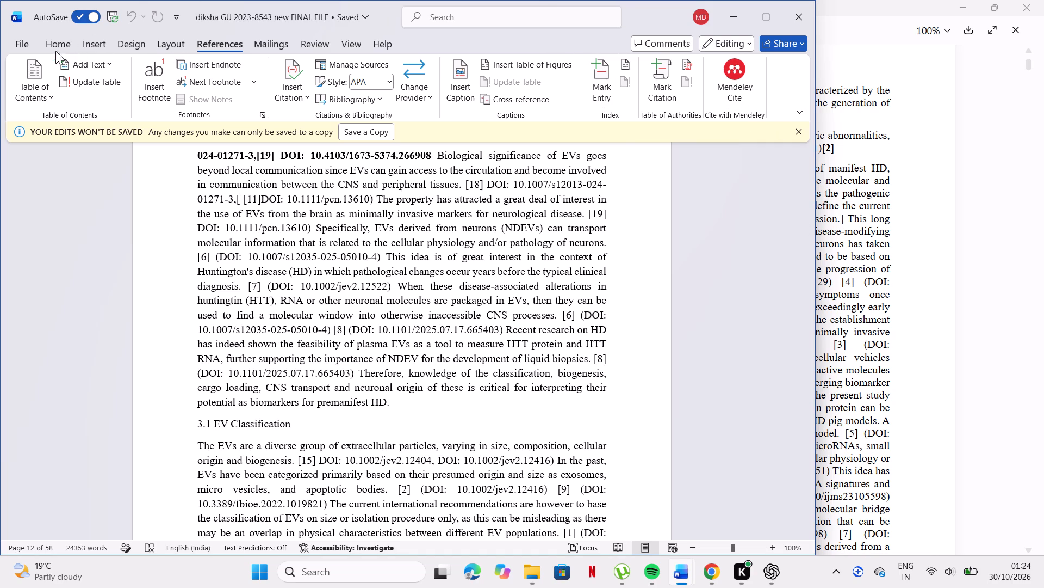
Relaunch the Mendeley Cite add-in in the thesis document.
{"action": "left_click", "coordinate": [19, 50]}
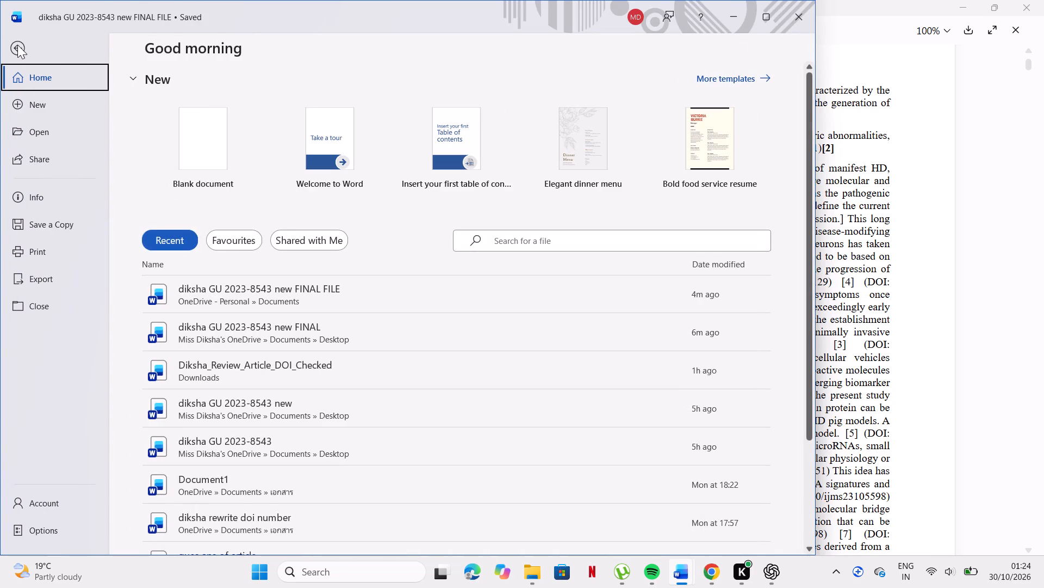
{"action": "left_click", "coordinate": [17, 45]}
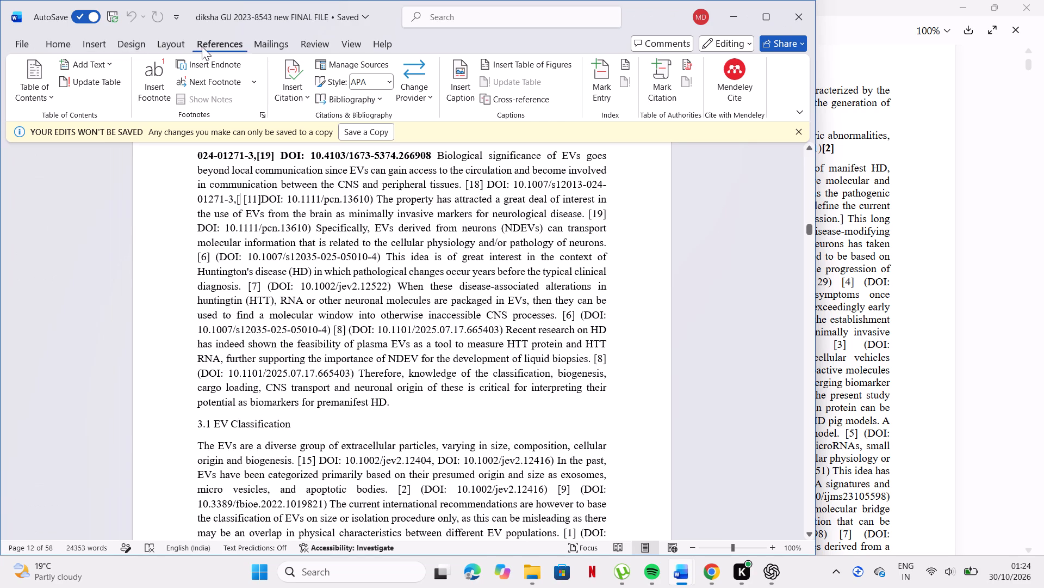
{"action": "left_click", "coordinate": [214, 46]}
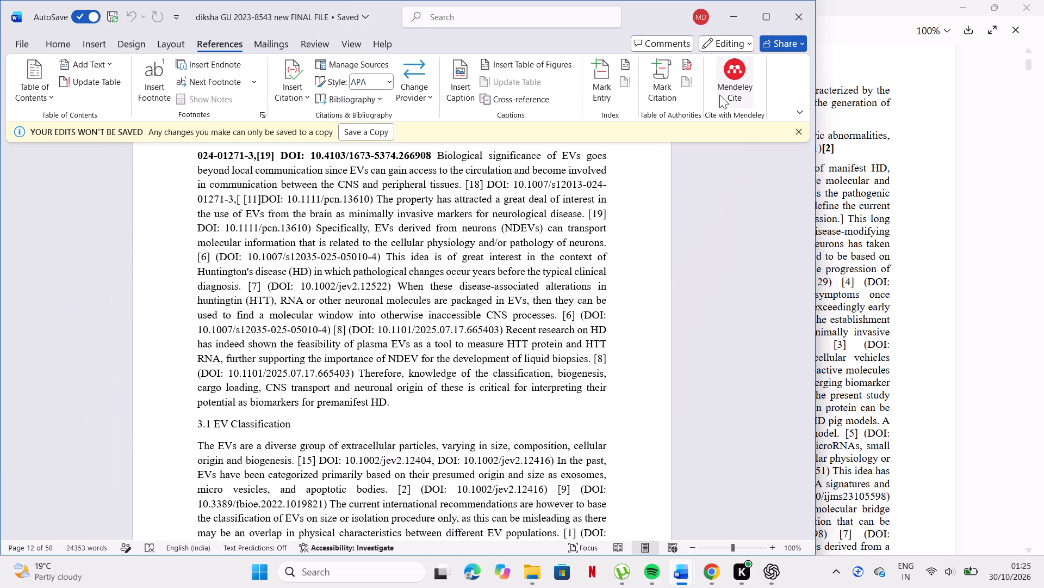
{"action": "left_click", "coordinate": [719, 95]}
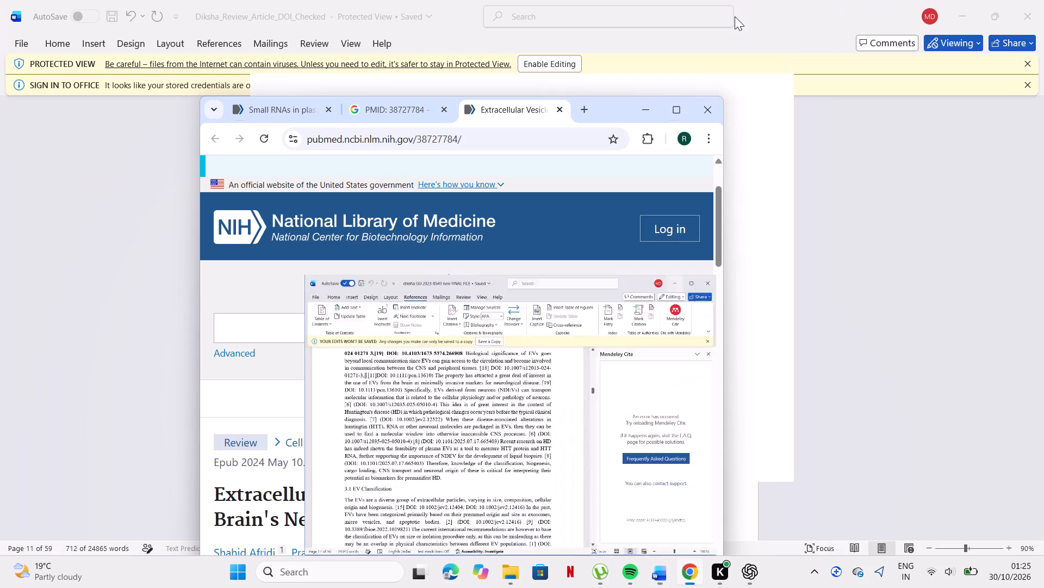
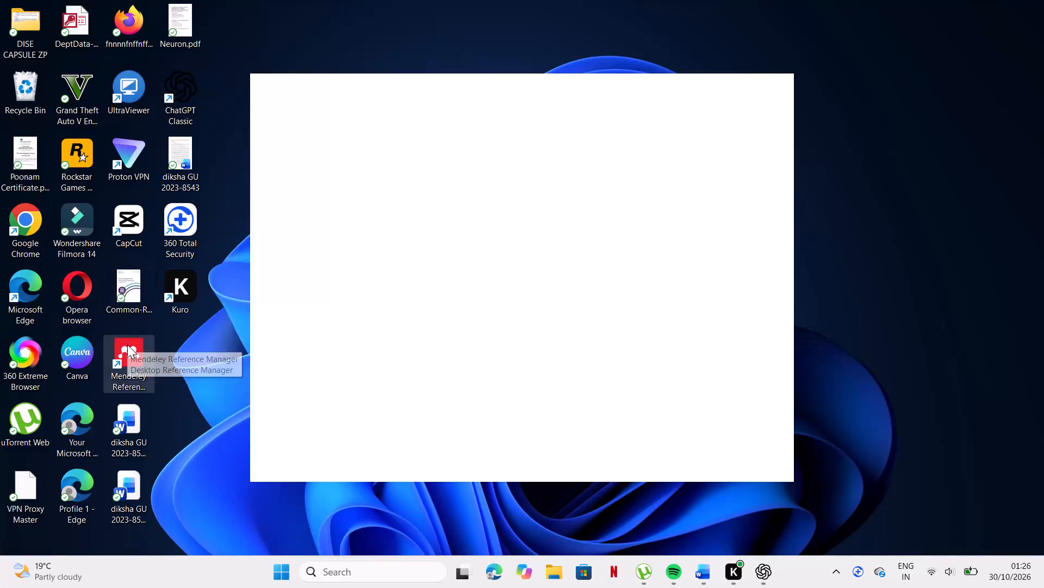
Open Mendeley Reference Manager from the desktop with the All References list showing.
{"action": "double_click", "coordinate": [127, 345]}
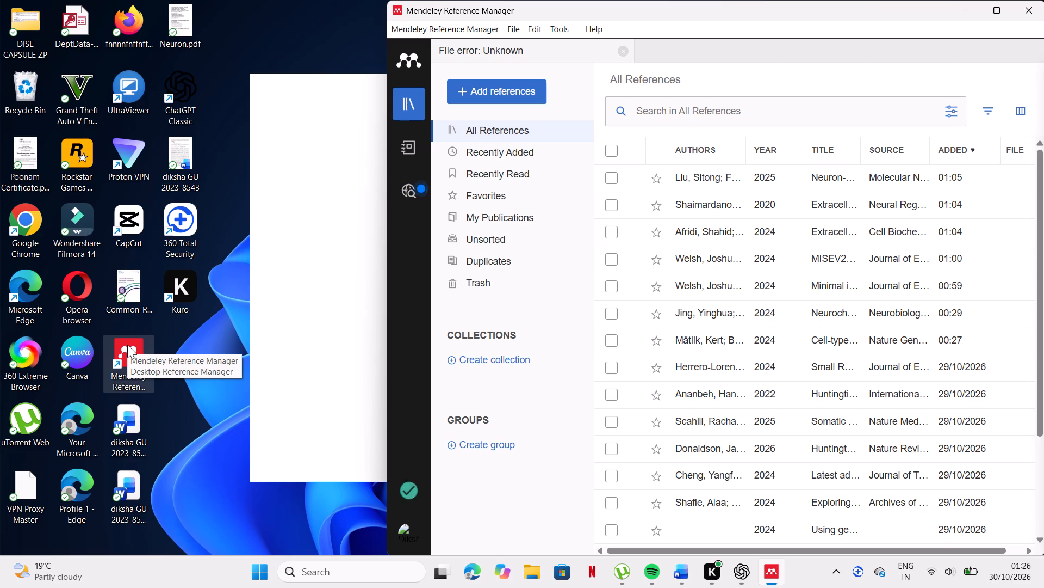
{"action": "left_click", "coordinate": [404, 198]}
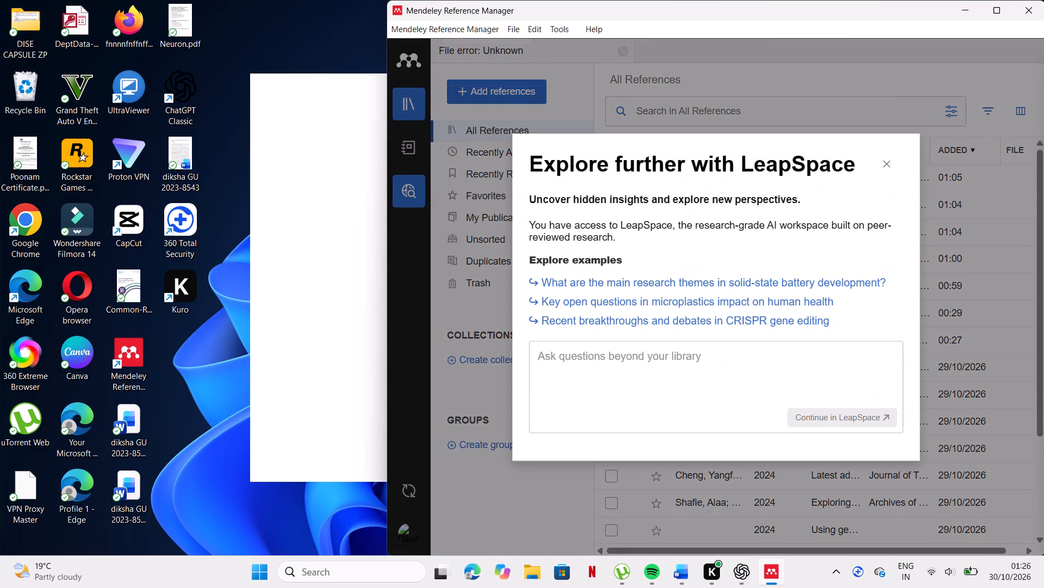
{"action": "left_click", "coordinate": [893, 167]}
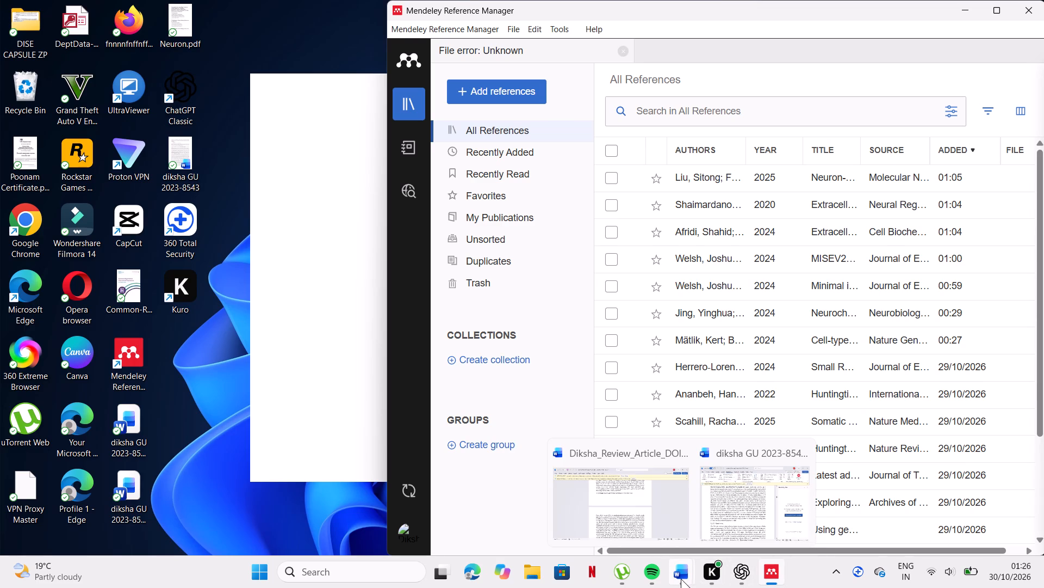
Return to the thesis document, then close and relaunch the Mendeley Cite add-in.
{"action": "left_click", "coordinate": [759, 499]}
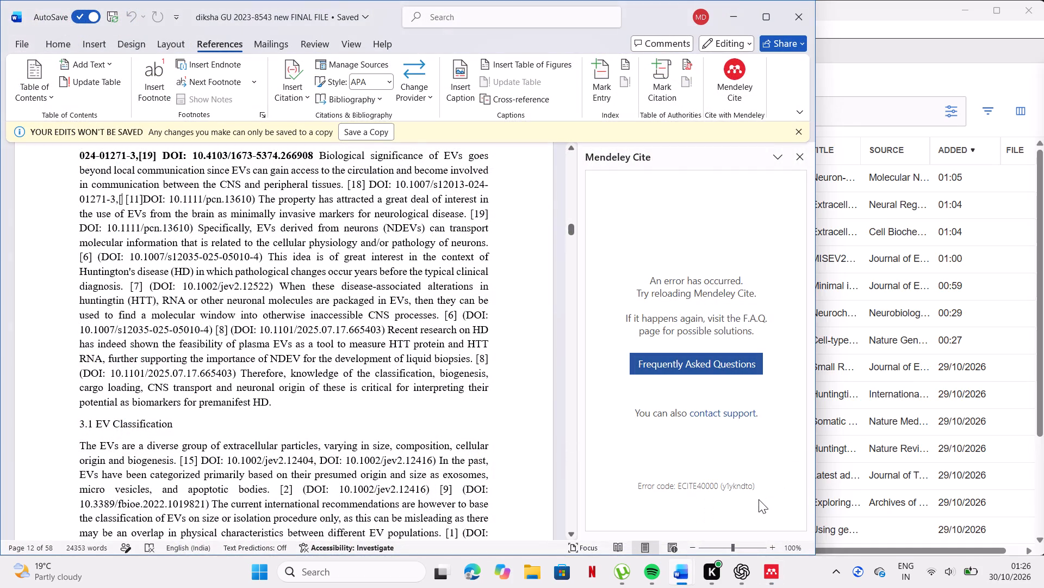
{"action": "left_click", "coordinate": [801, 153]}
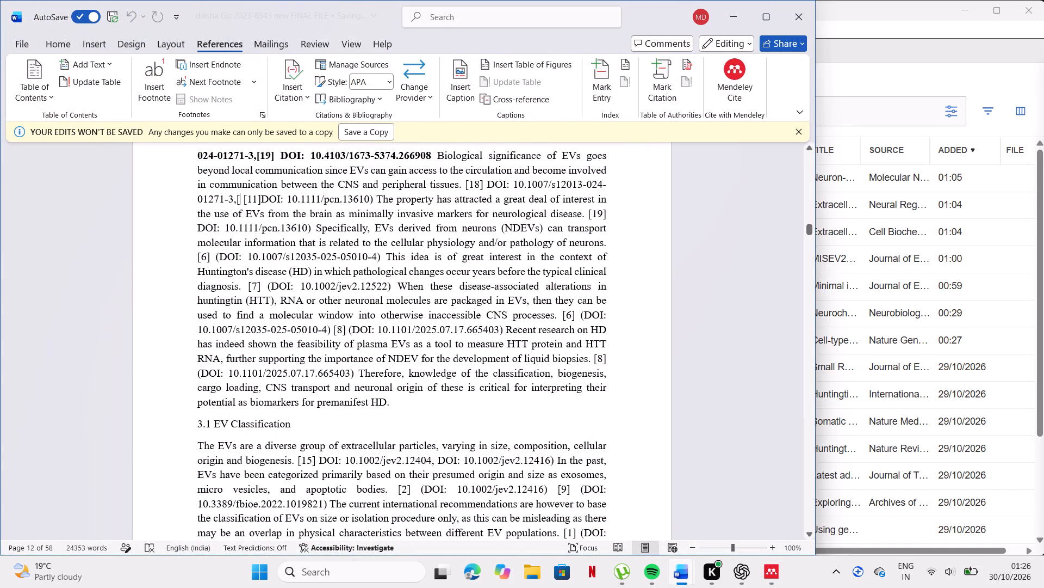
{"action": "left_click", "coordinate": [738, 78]}
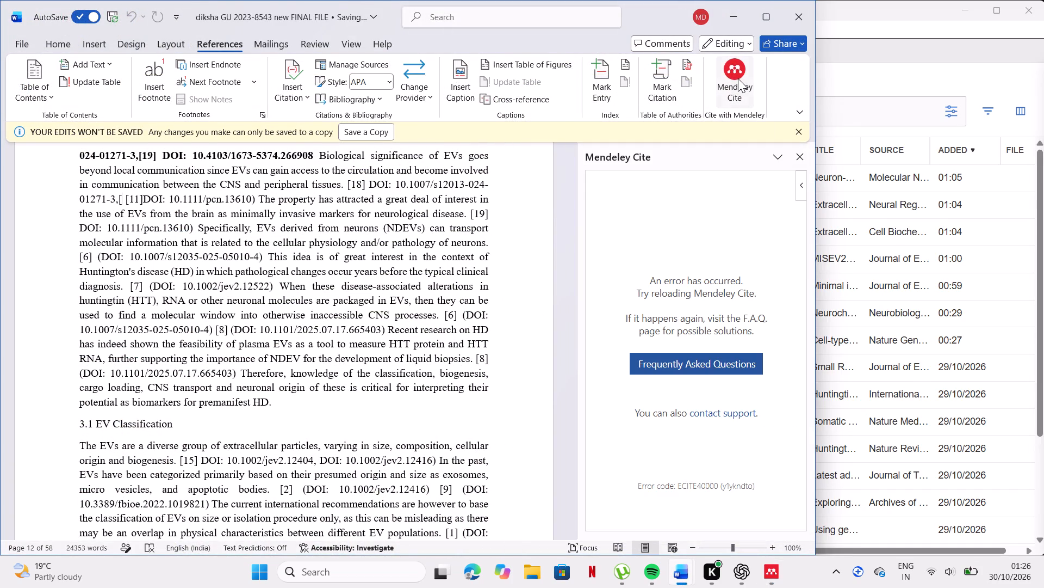
Open the contact support page from the Mendeley Cite error message, look through it and close it.
{"action": "left_click", "coordinate": [732, 417]}
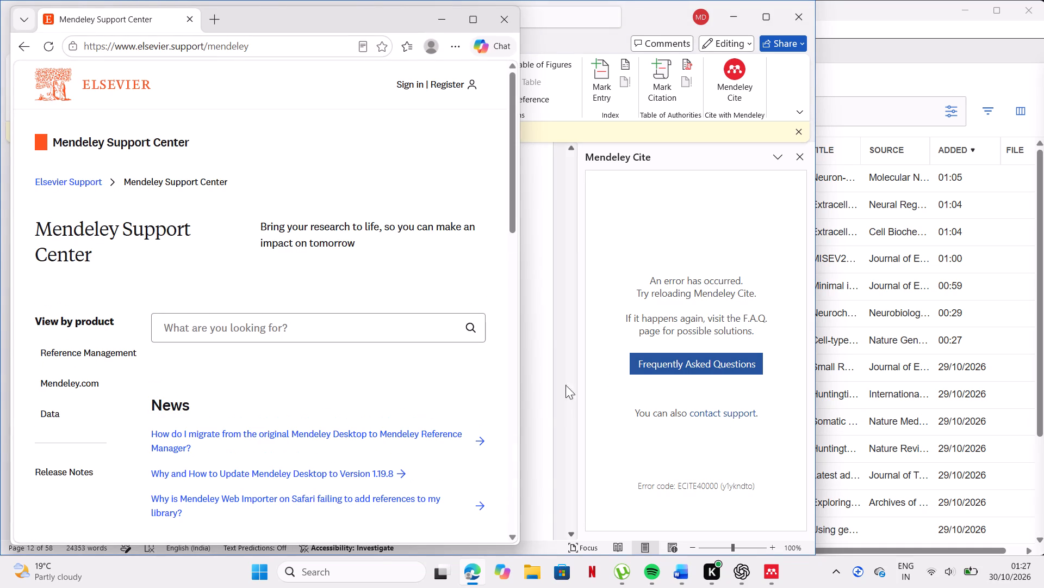
{"action": "scroll", "coordinate": [284, 327], "scroll_direction": "down", "scroll_amount": 1}
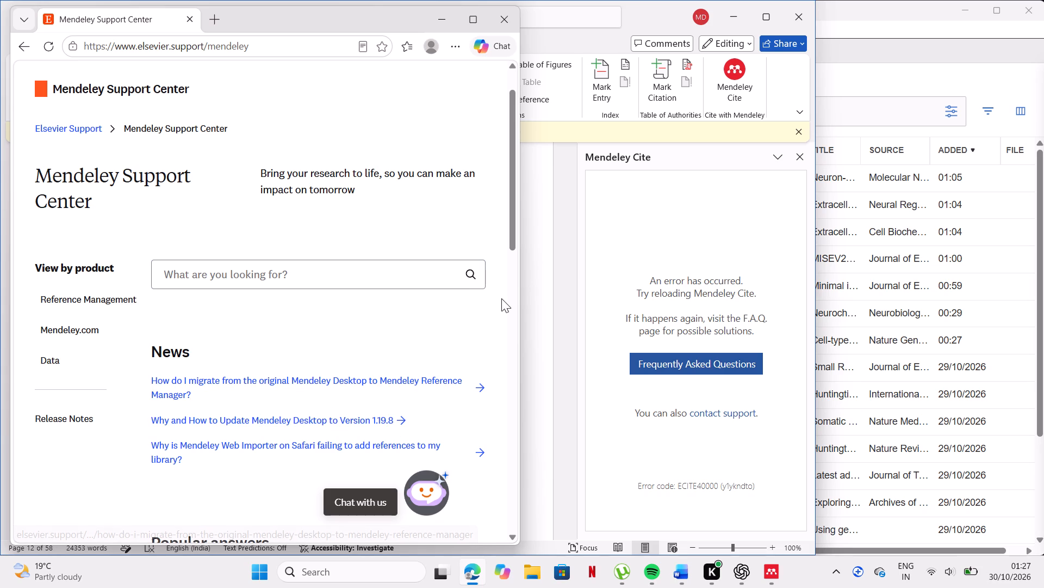
{"action": "left_click", "coordinate": [508, 228]}
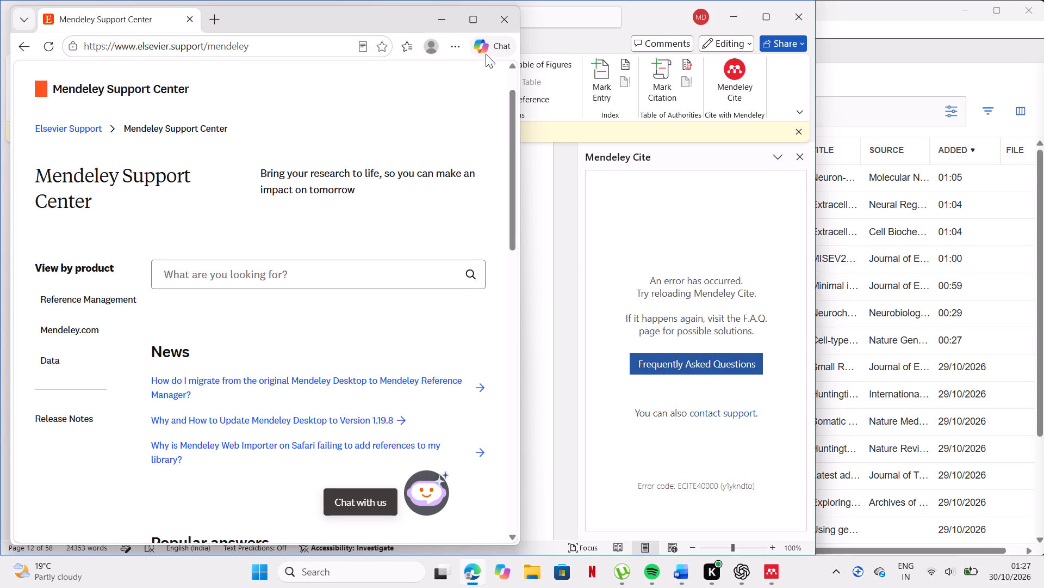
{"action": "left_click", "coordinate": [501, 28]}
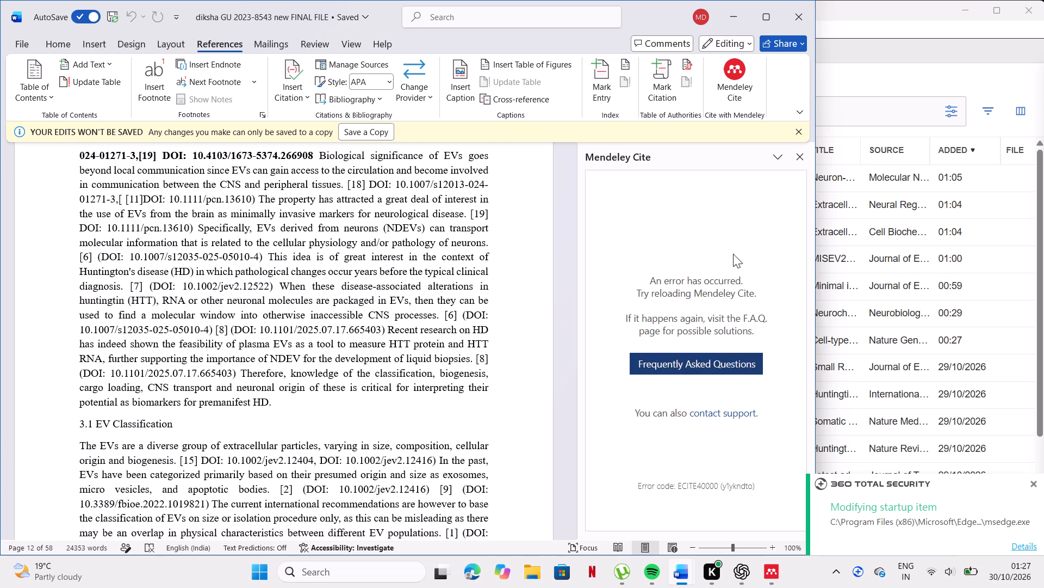
Close the Mendeley Cite add-in in the thesis document.
{"action": "left_click", "coordinate": [781, 150]}
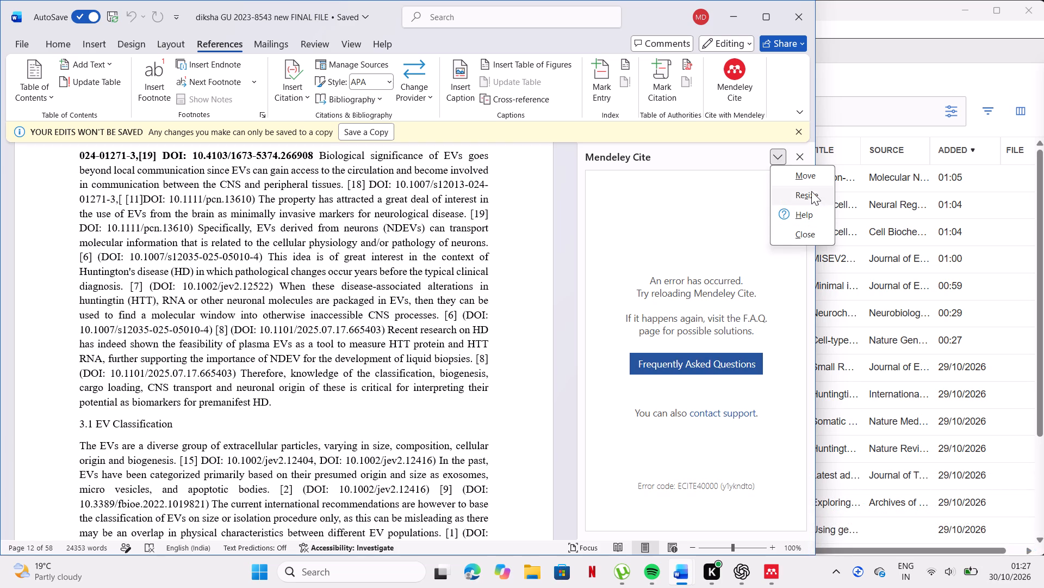
{"action": "left_click", "coordinate": [794, 156]}
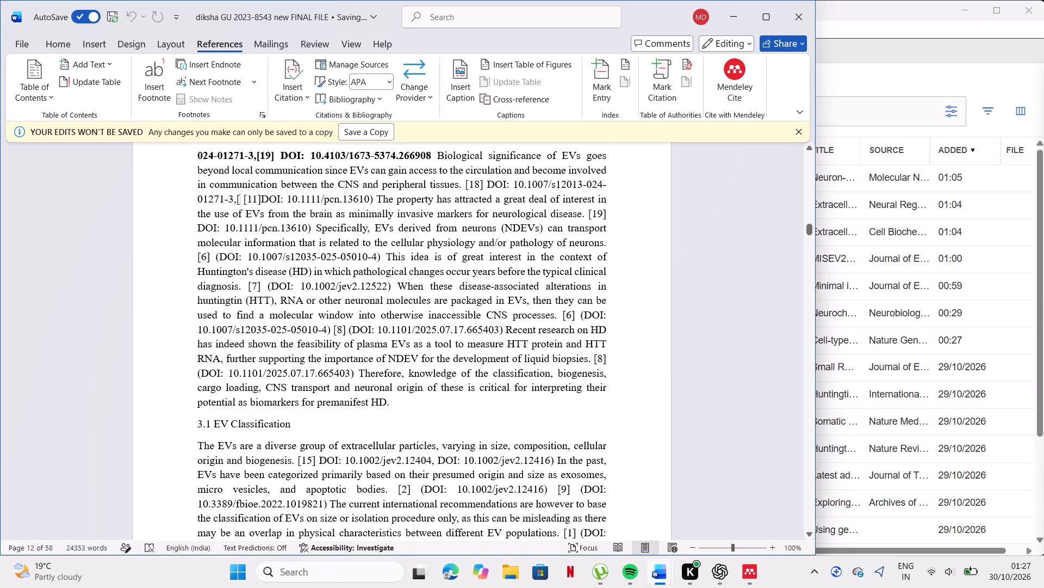
Switch to Mendeley Reference Manager to check the reference library, and return to the thesis document.
{"action": "double_click", "coordinate": [741, 572]}
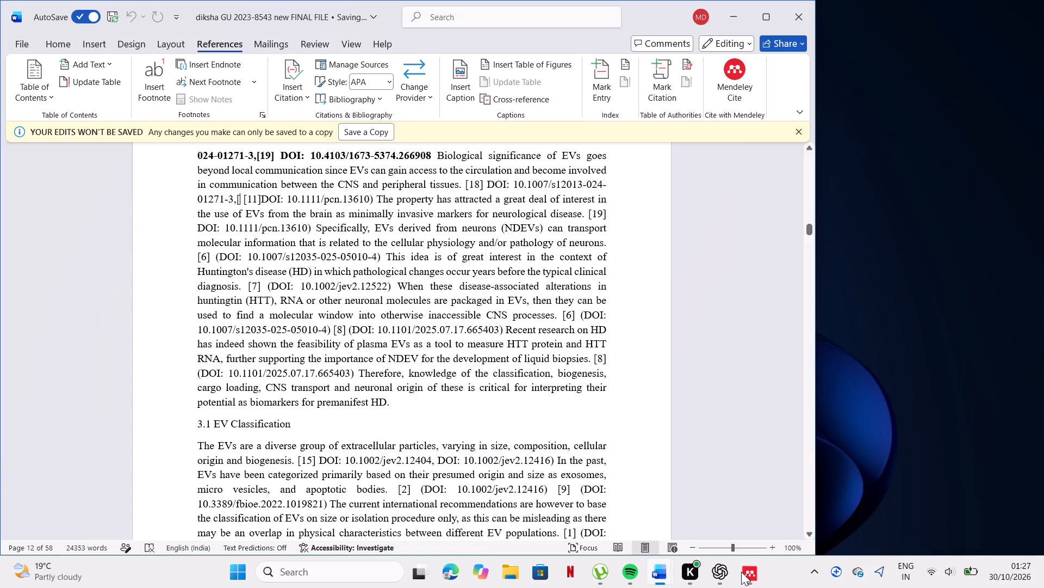
{"action": "left_click", "coordinate": [741, 572]}
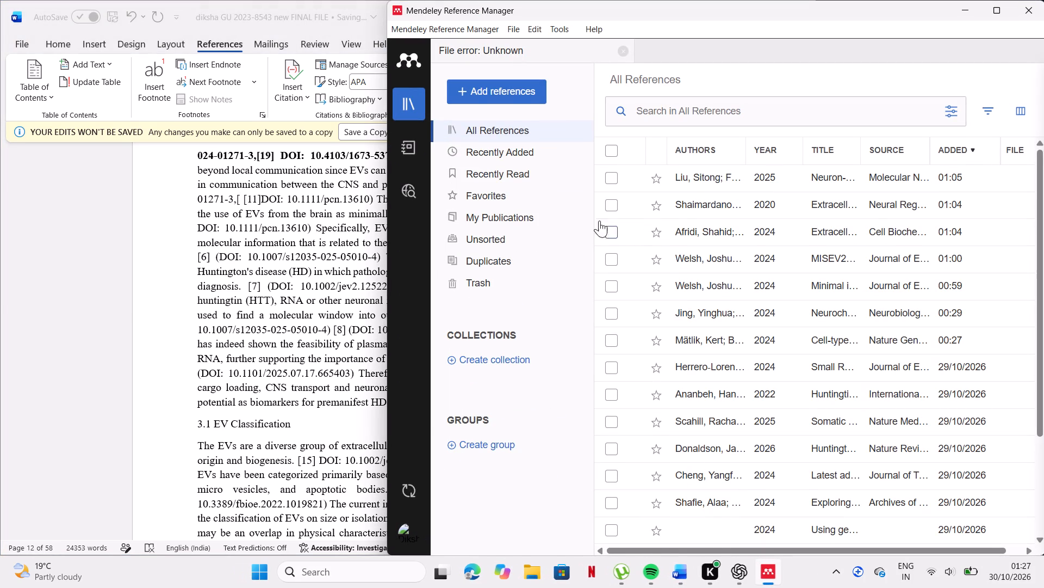
{"action": "left_click", "coordinate": [208, 316]}
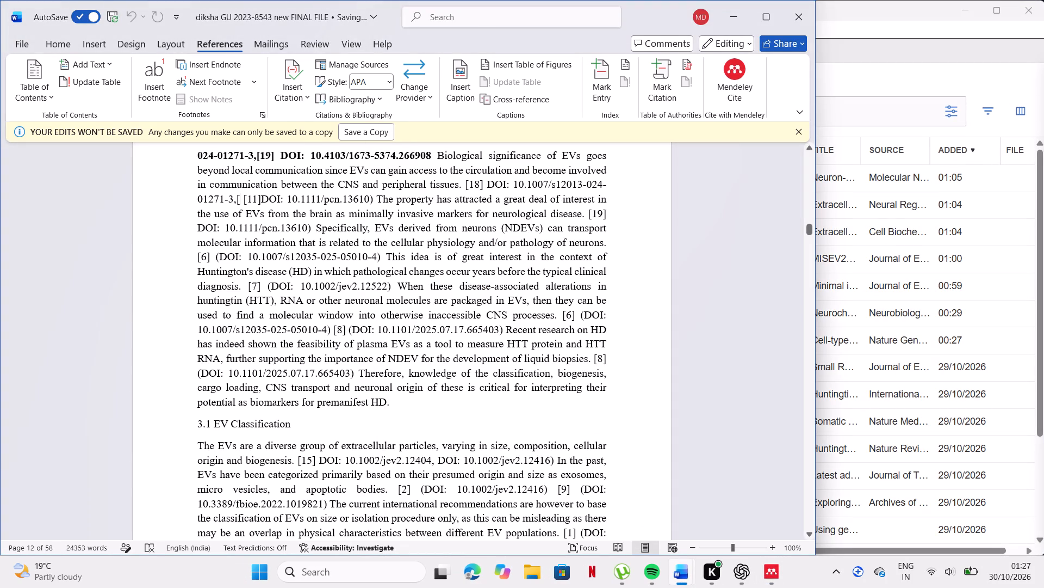
Relaunch the Mendeley Cite add-in from the Extracellular Vesicle Biology section and check the options available for its command.
{"action": "scroll", "coordinate": [358, 278], "scroll_direction": "up", "scroll_amount": 4}
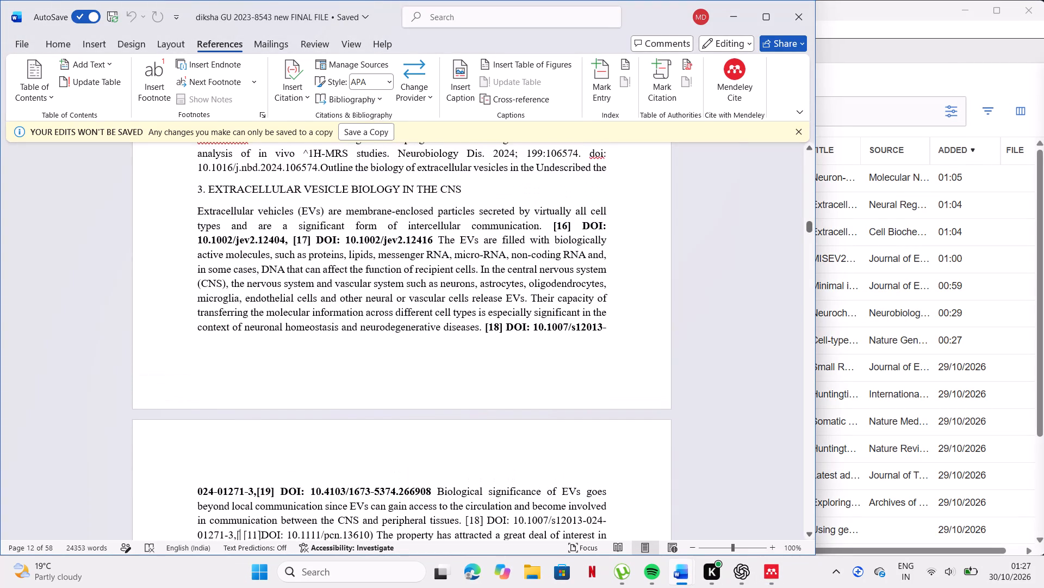
{"action": "double_click", "coordinate": [727, 98]}
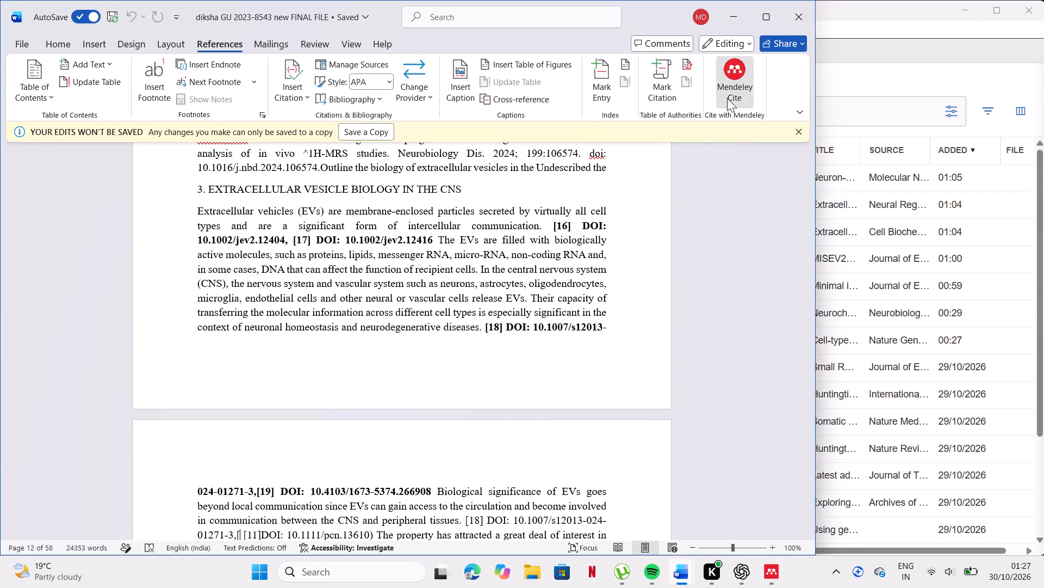
{"action": "left_click", "coordinate": [727, 98]}
{"action": "right_click", "coordinate": [727, 98]}
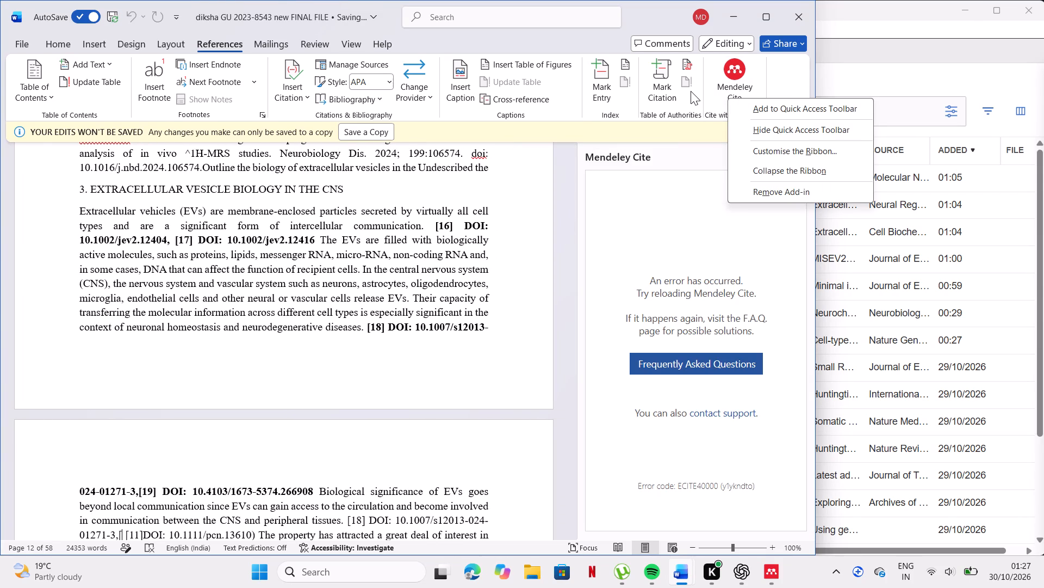
{"action": "left_click", "coordinate": [662, 155]}
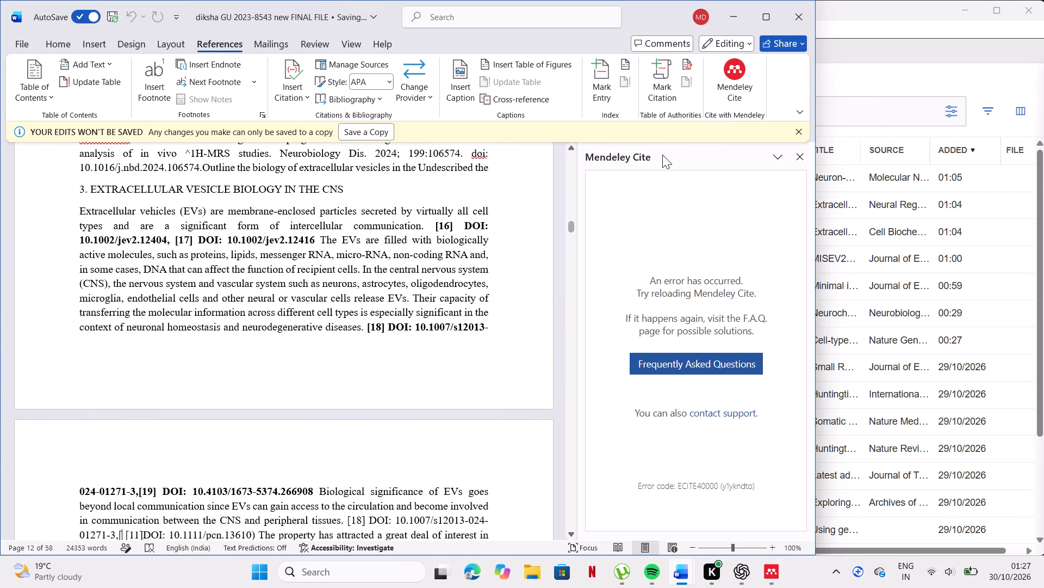
Close the thesis document window.
{"action": "left_click", "coordinate": [801, 16]}
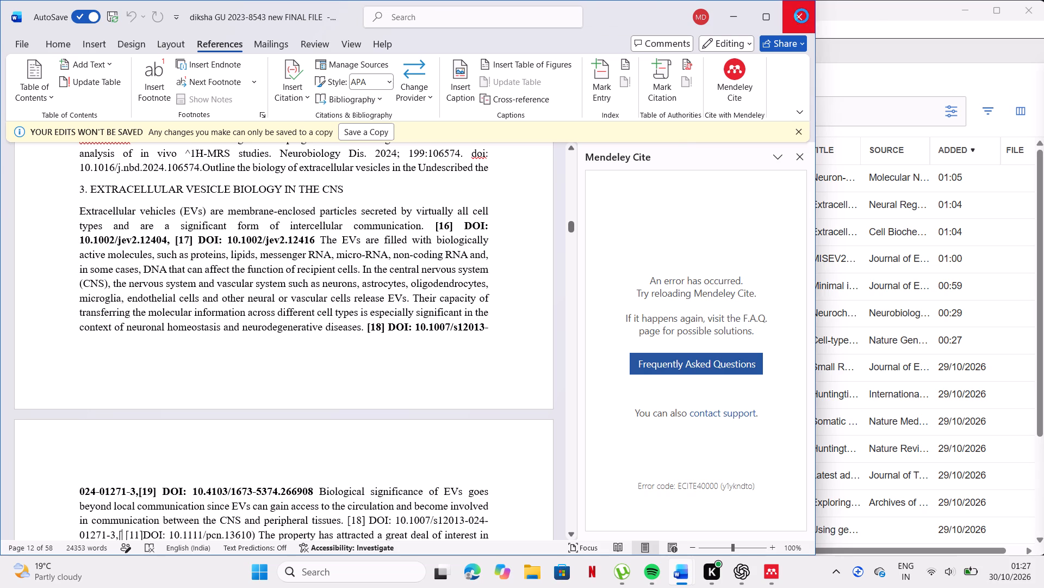